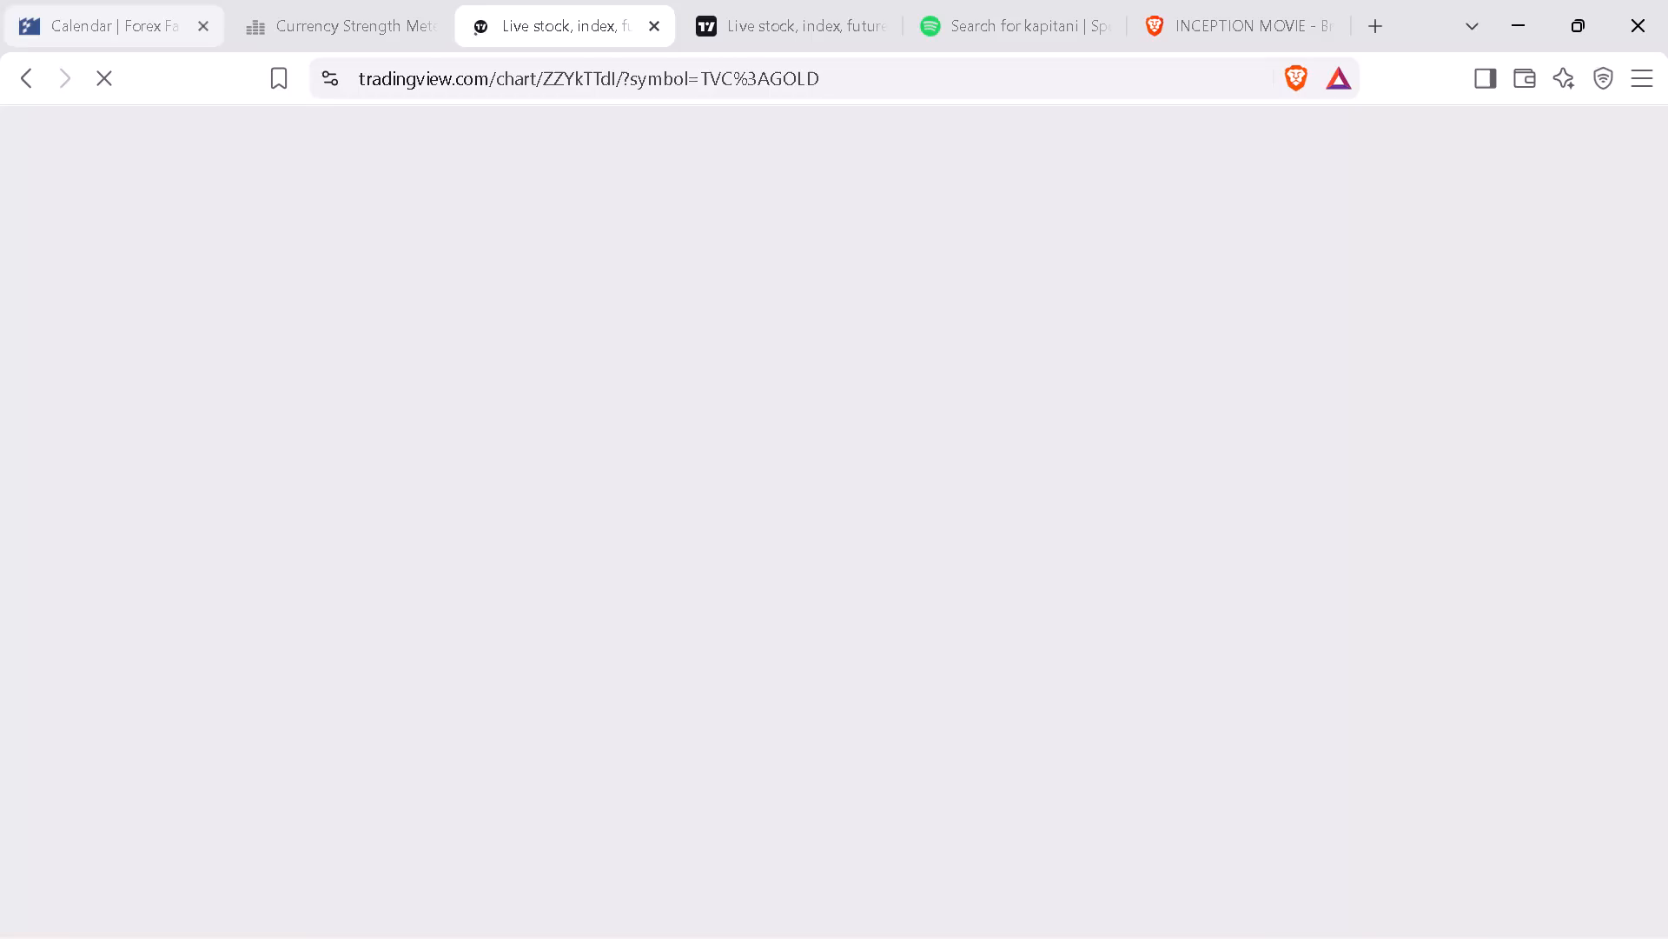
# Capture a rectangular screenshot of all Friday Nov 6 USD events on the Forex Factory calendar.
pyautogui.click(152, 43)
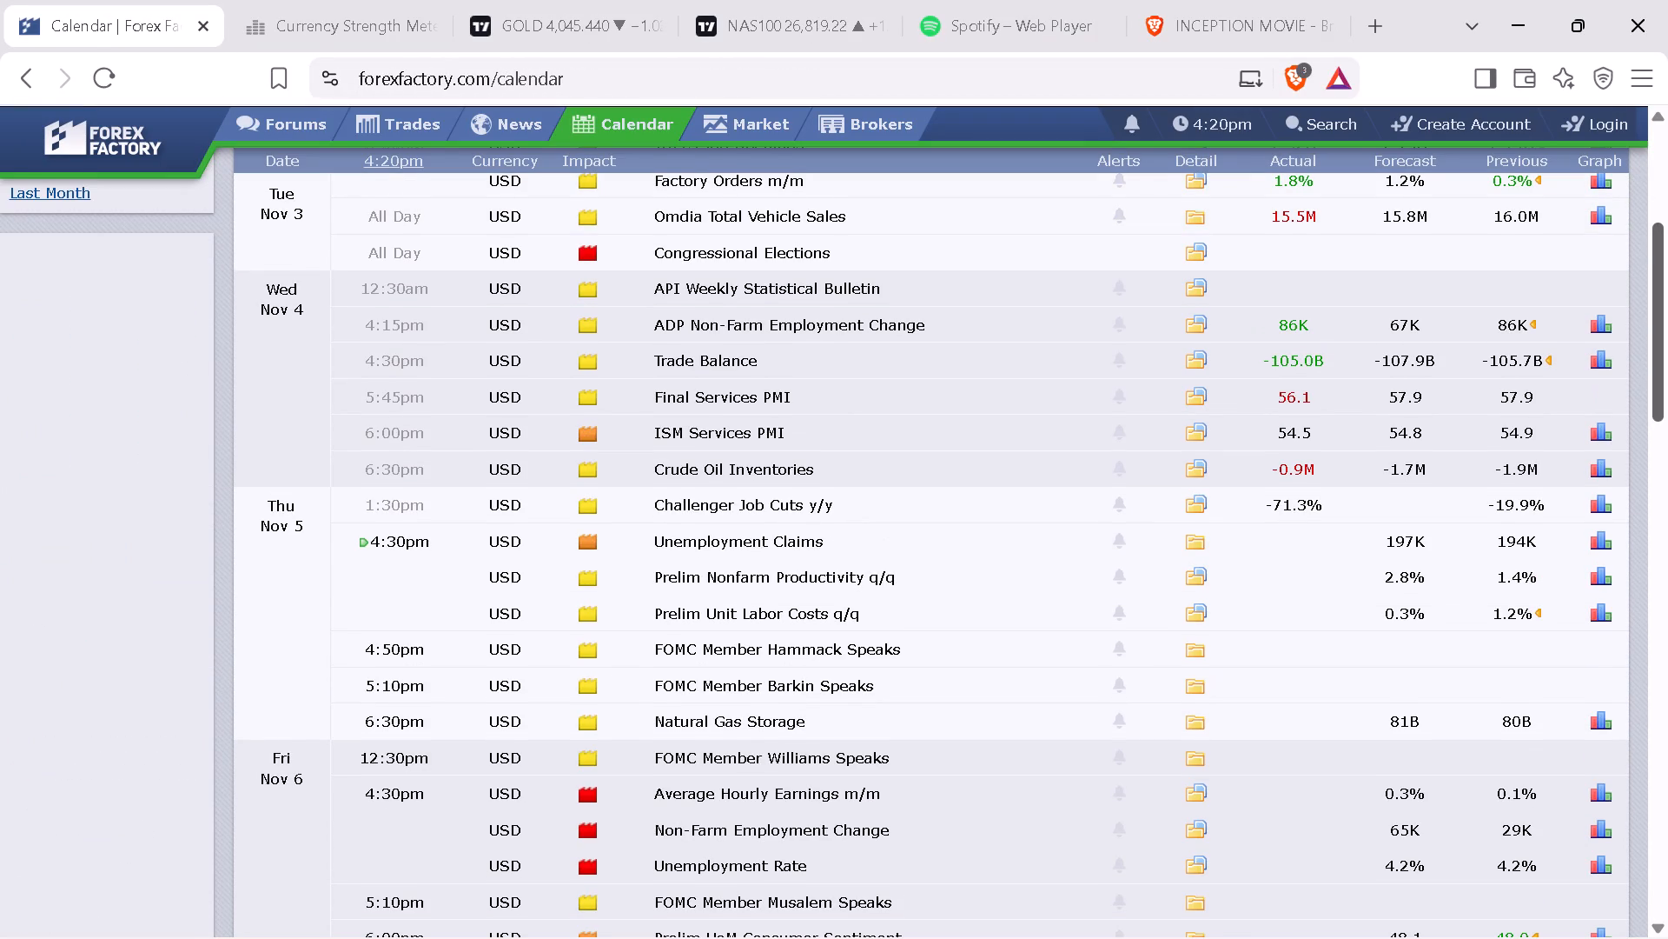
pyautogui.moveTo(1660, 247); pyautogui.dragTo(1658, 273)
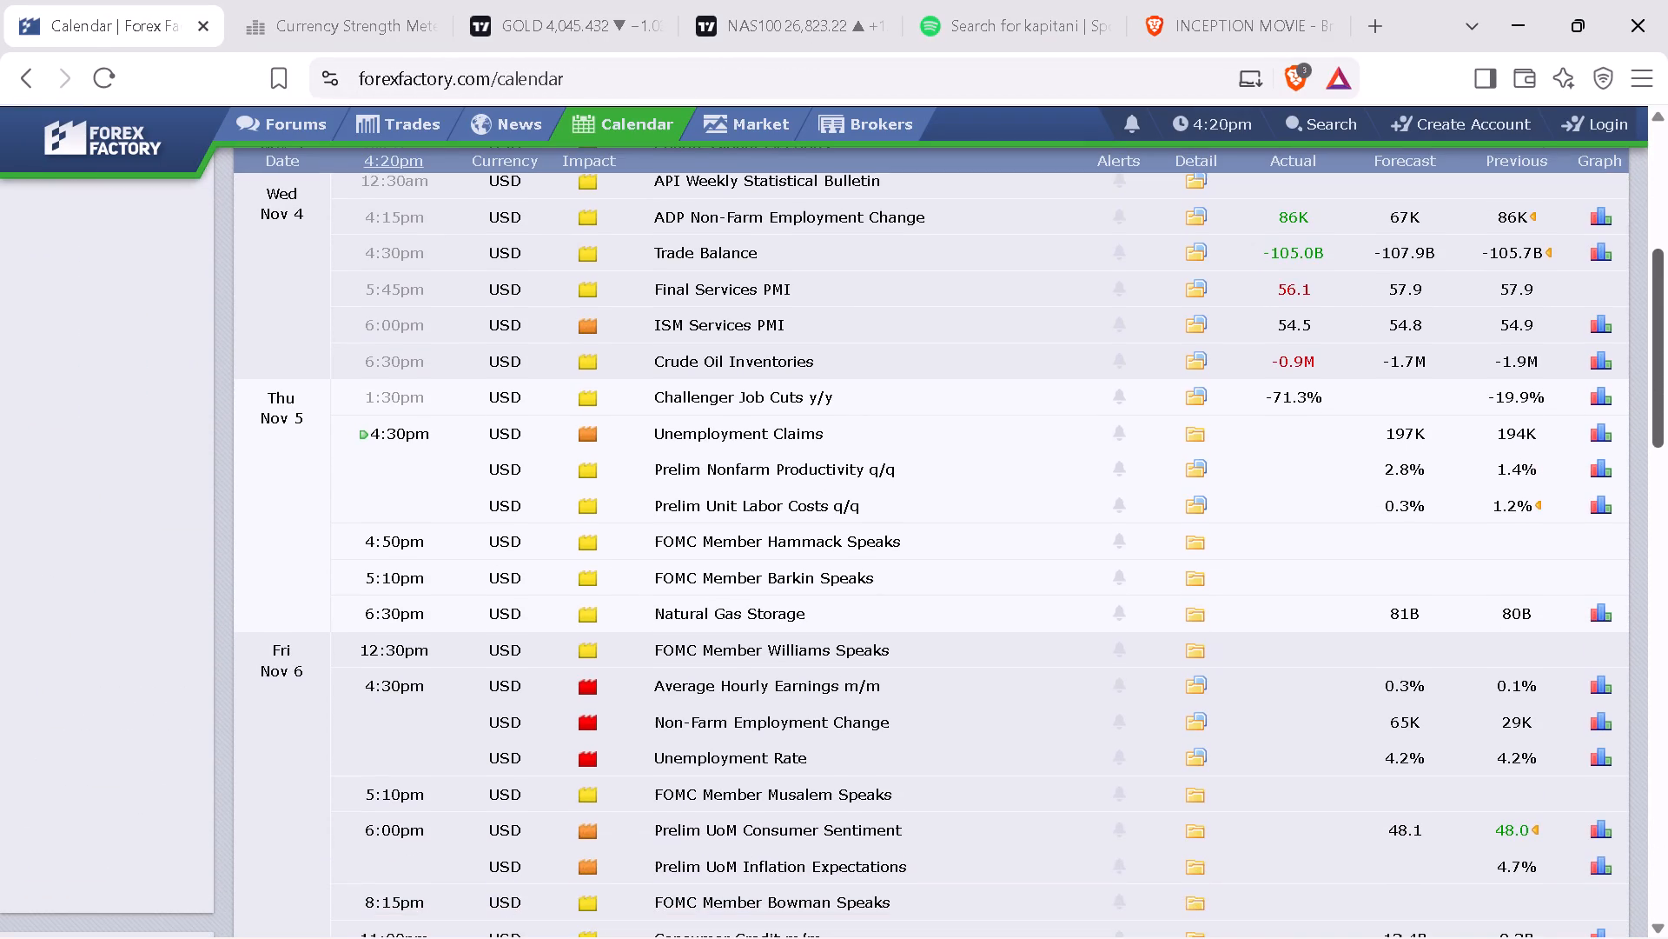
pyautogui.moveTo(1658, 273); pyautogui.dragTo(1662, 334)
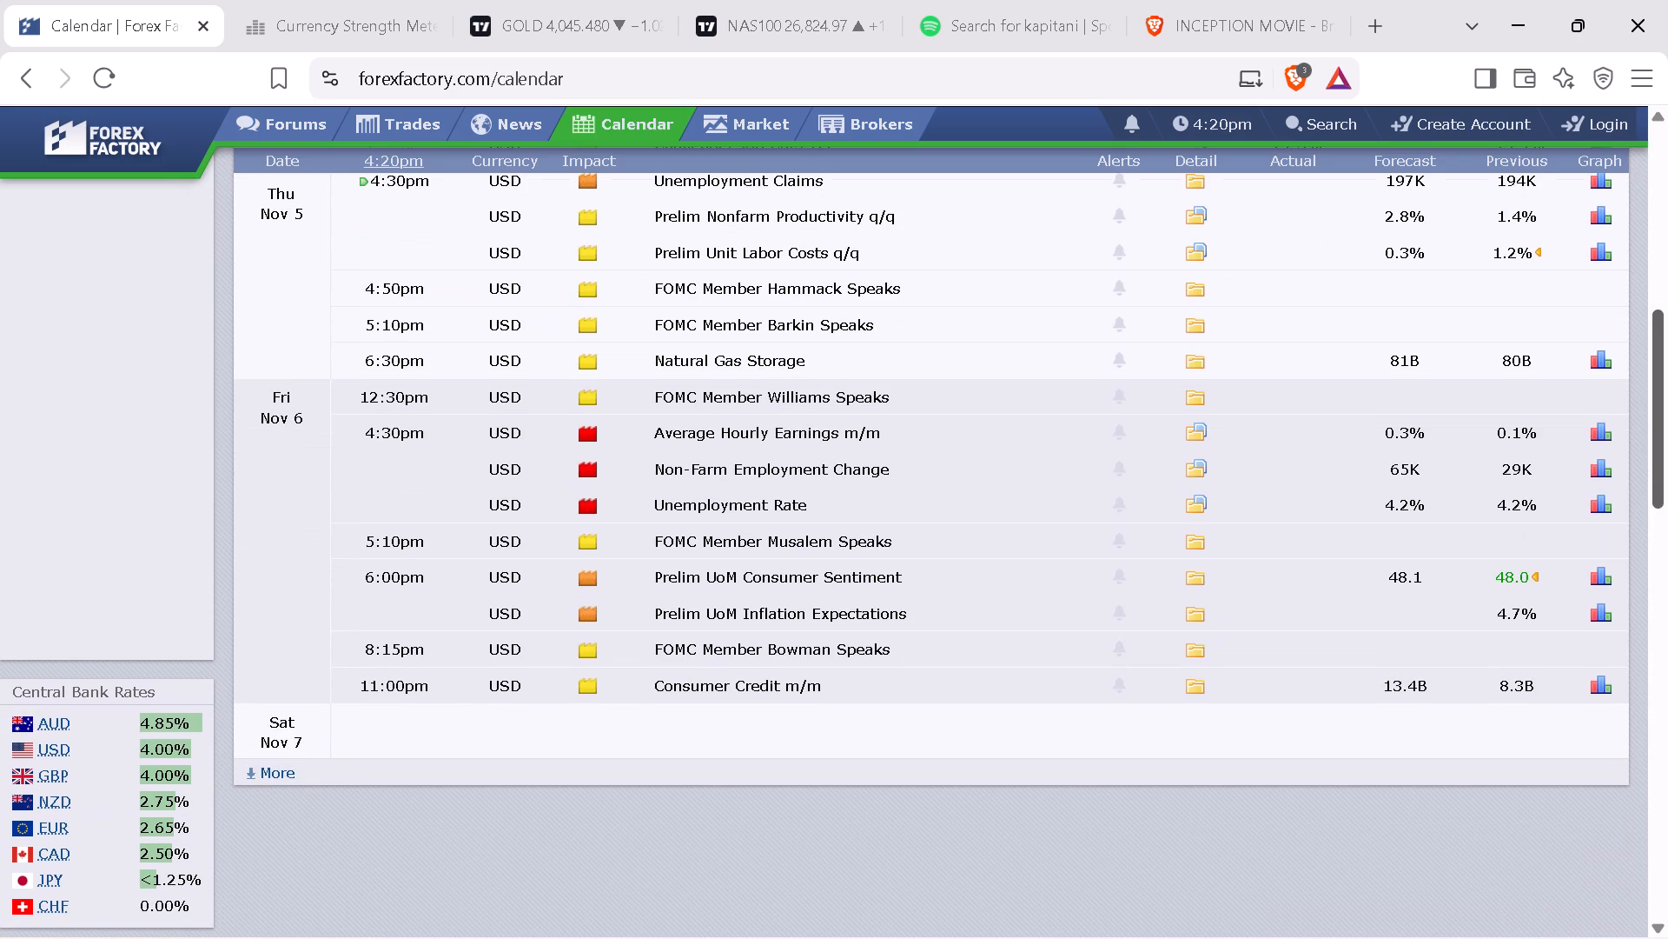
pyautogui.moveTo(1662, 334); pyautogui.dragTo(1667, 317)
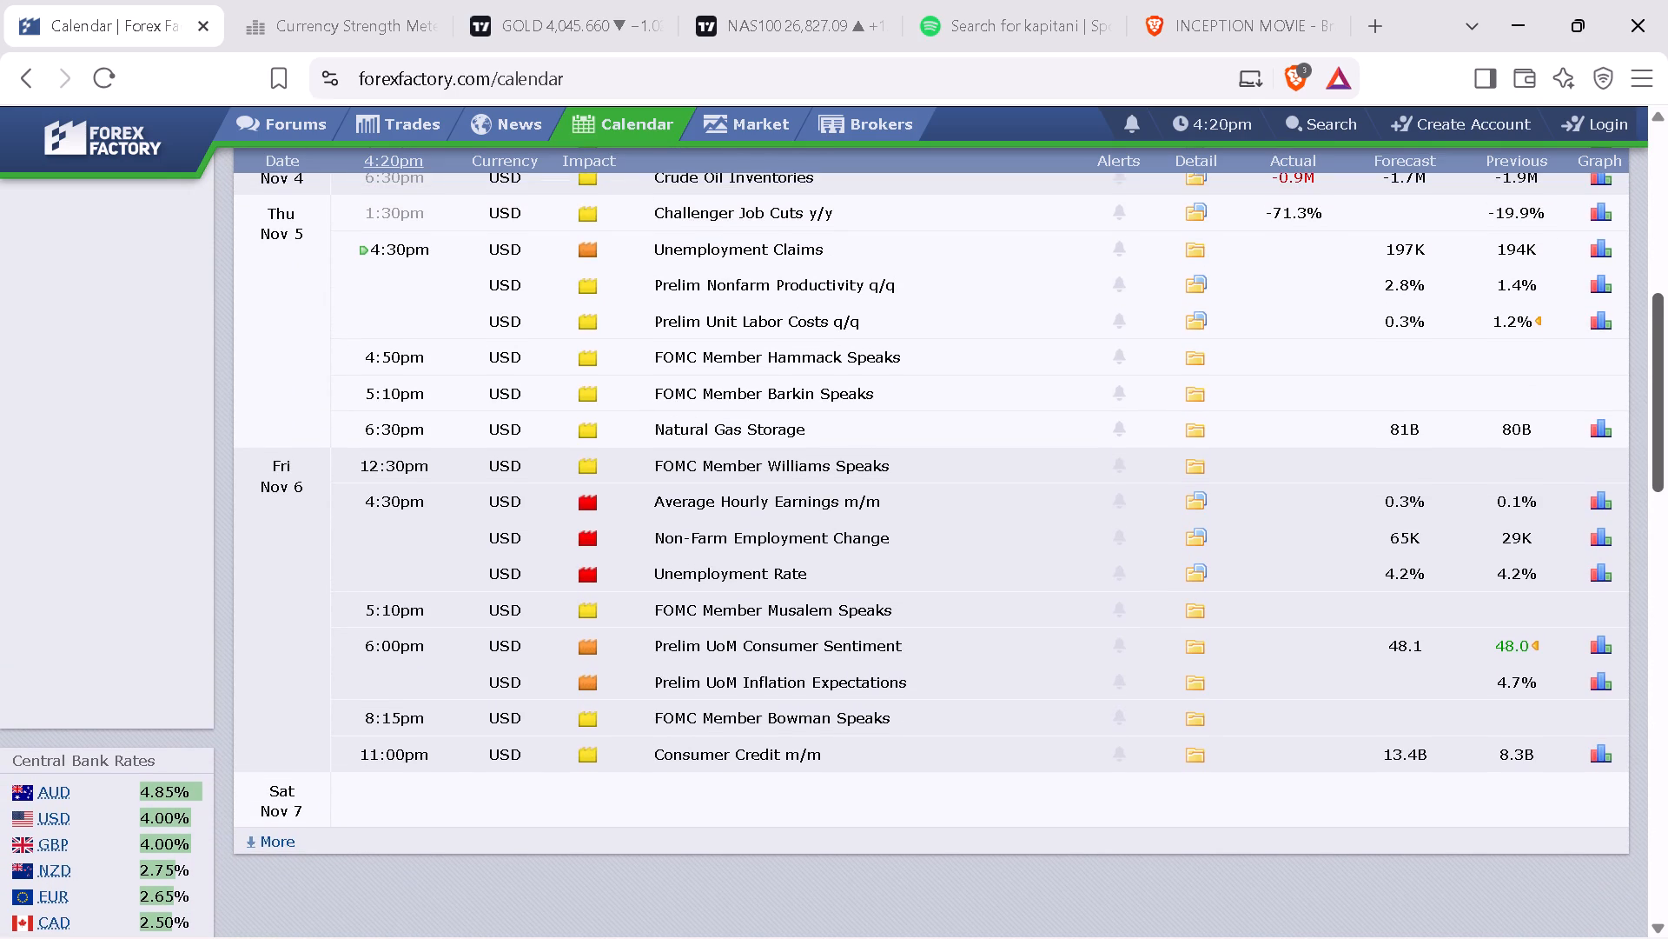
pyautogui.moveTo(1667, 317); pyautogui.dragTo(1667, 311)
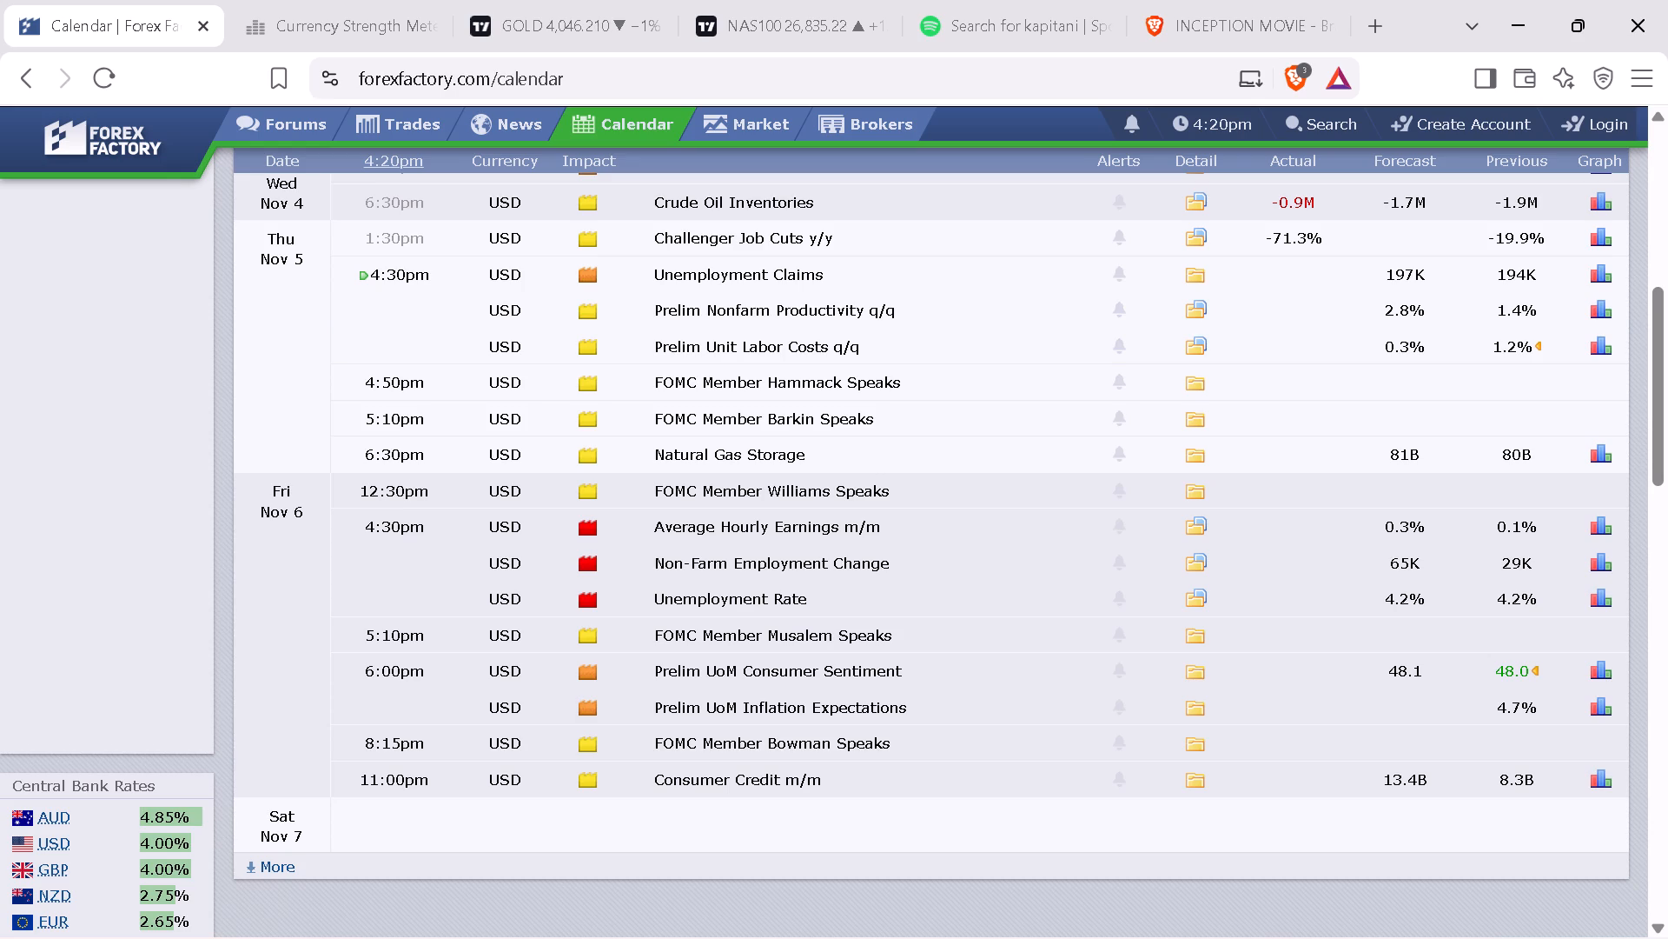
pyautogui.press('shift+super+s')
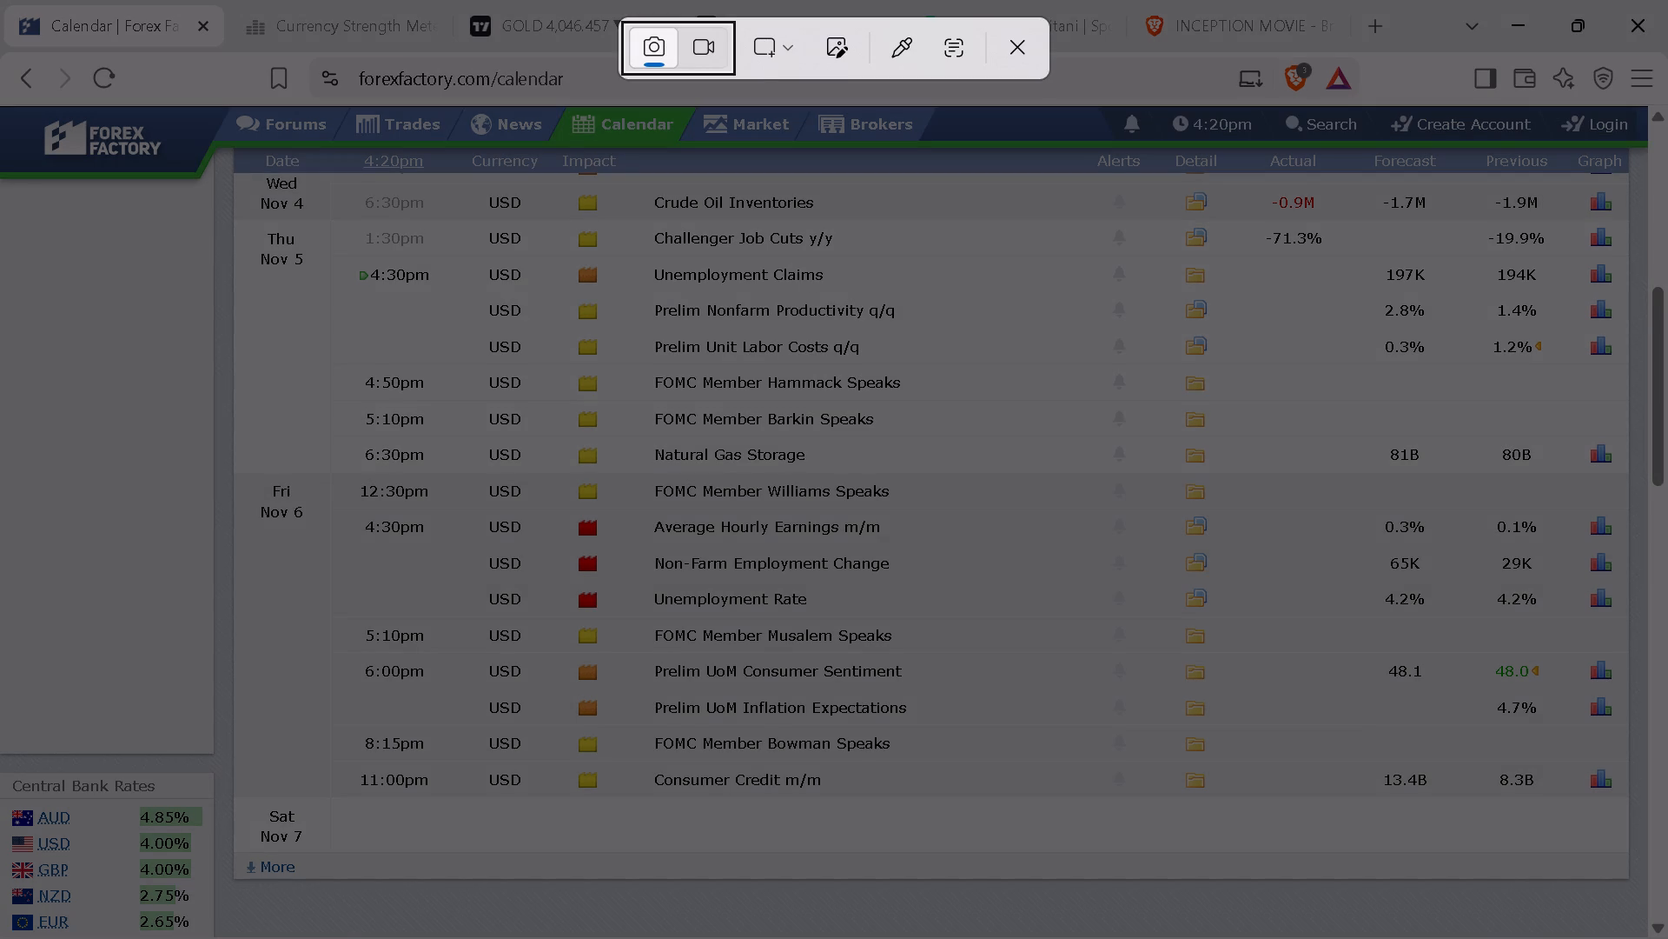
pyautogui.click(778, 52)
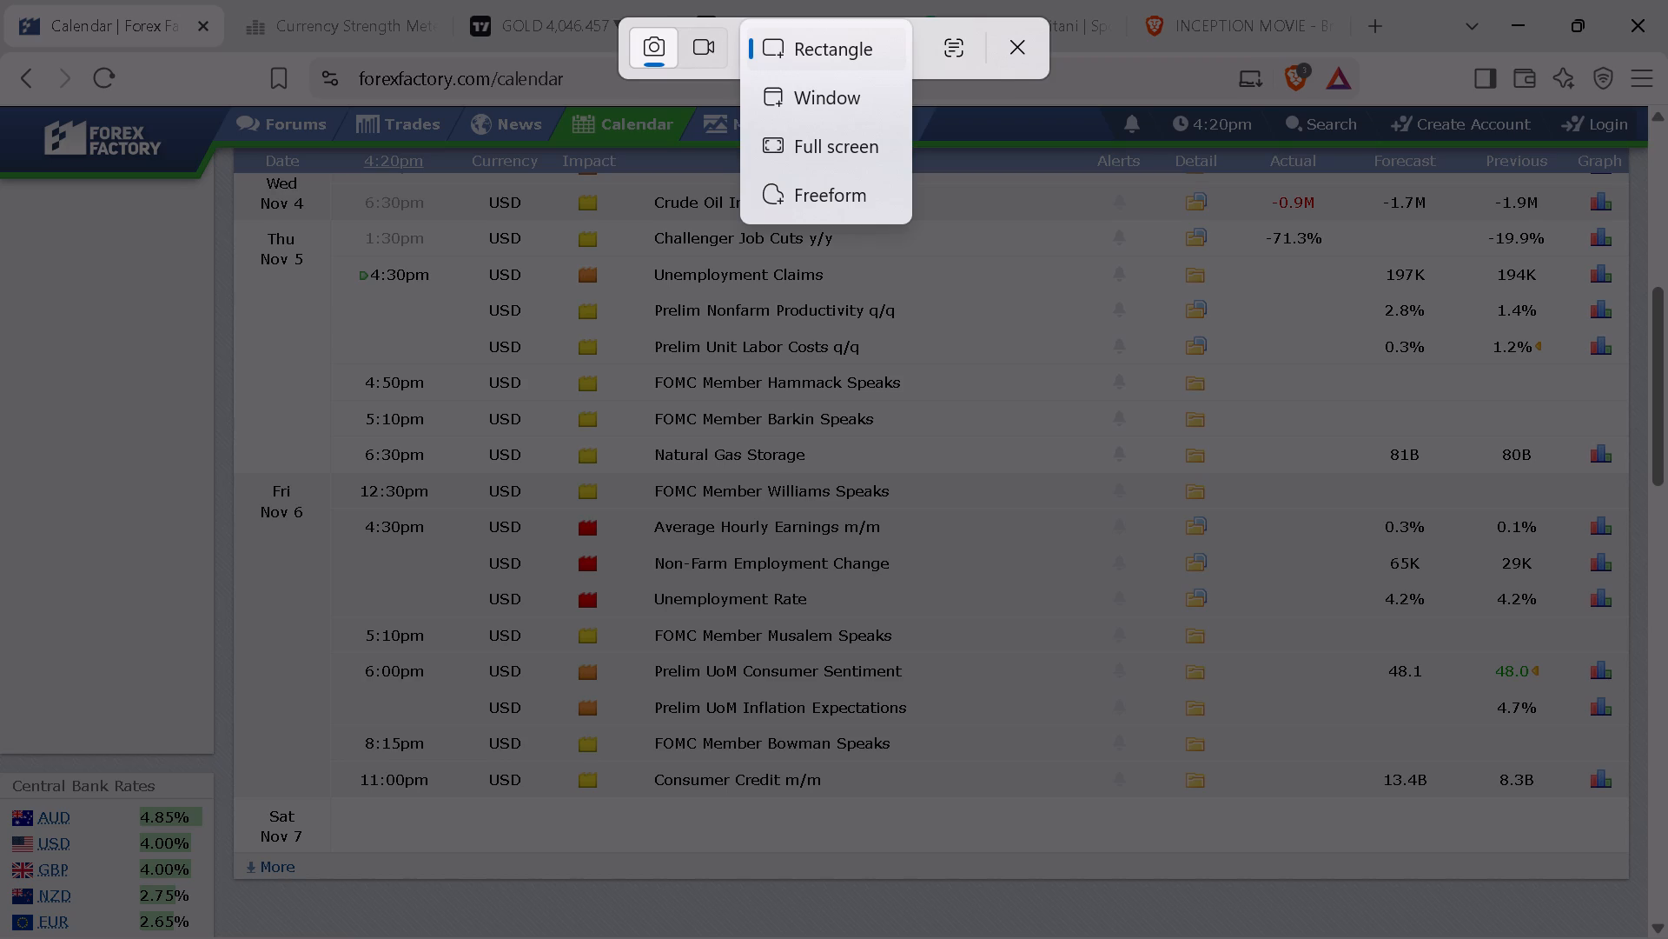
pyautogui.click(777, 51)
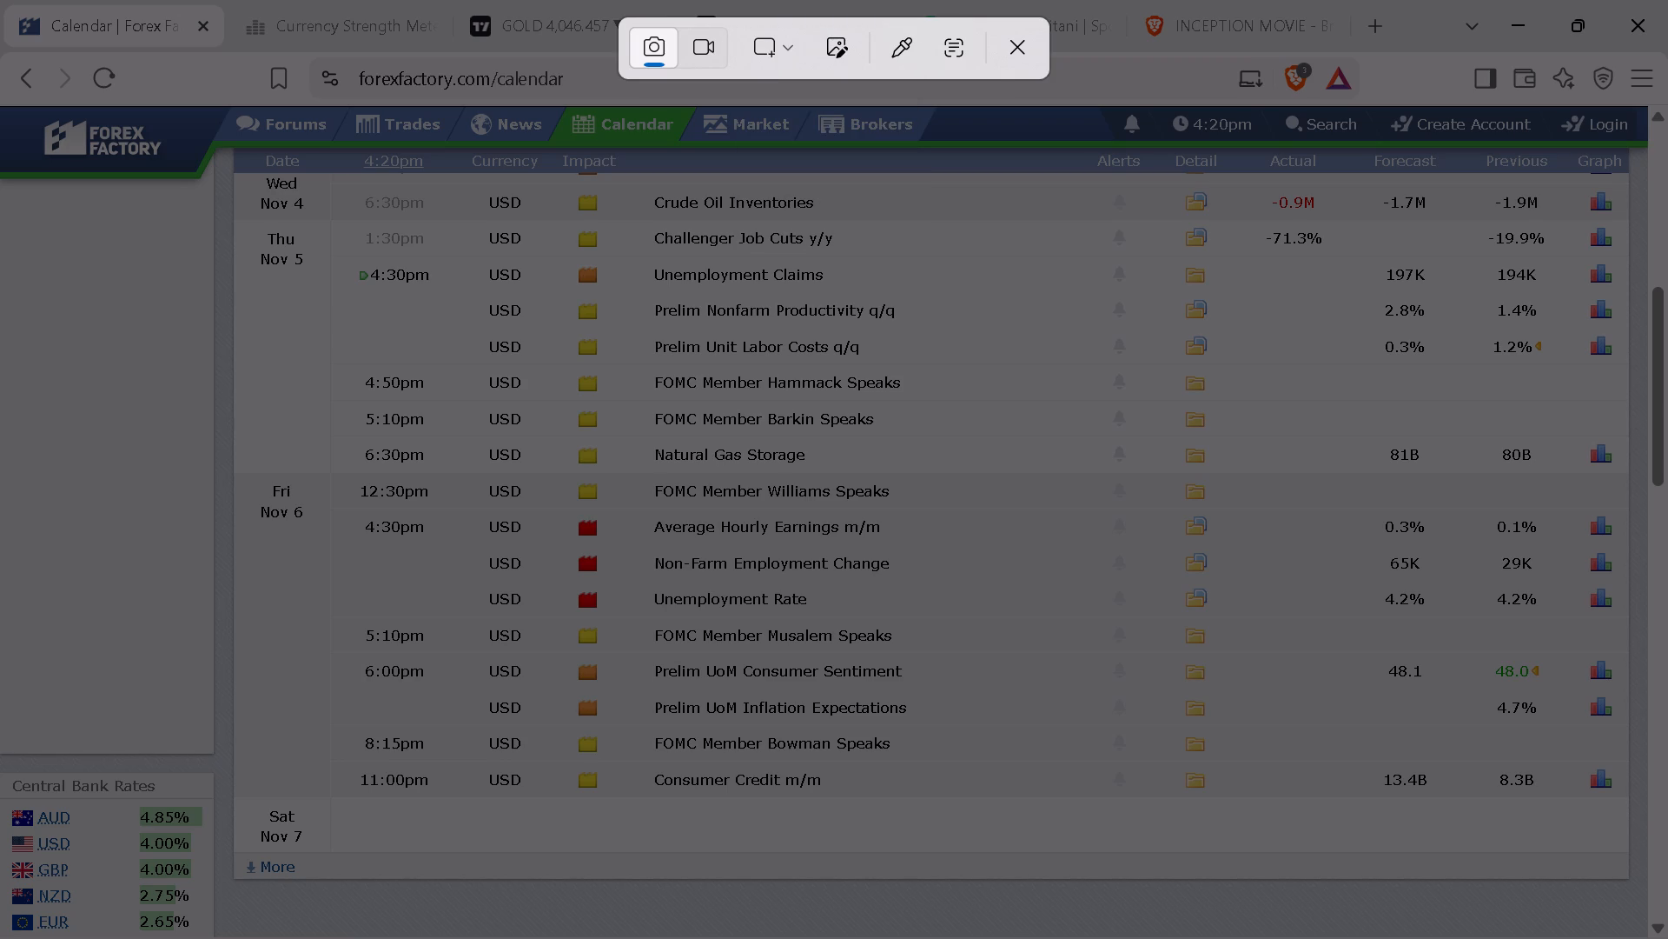
pyautogui.moveTo(226, 469); pyautogui.dragTo(587, 505)
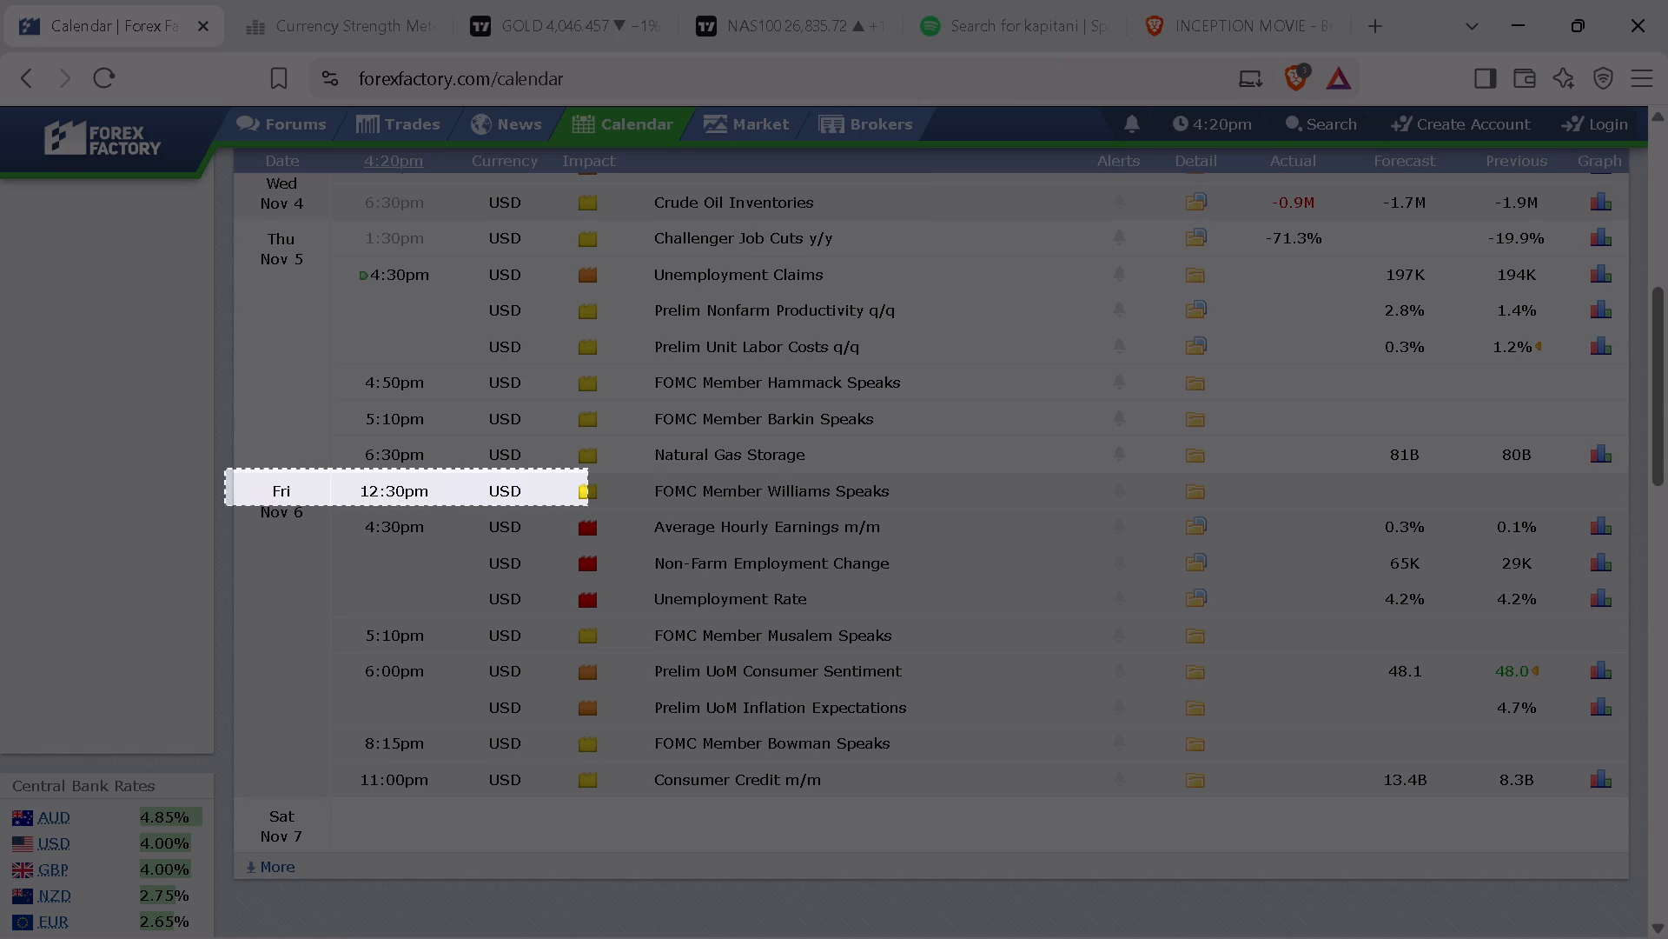
pyautogui.moveTo(587, 505); pyautogui.dragTo(979, 581)
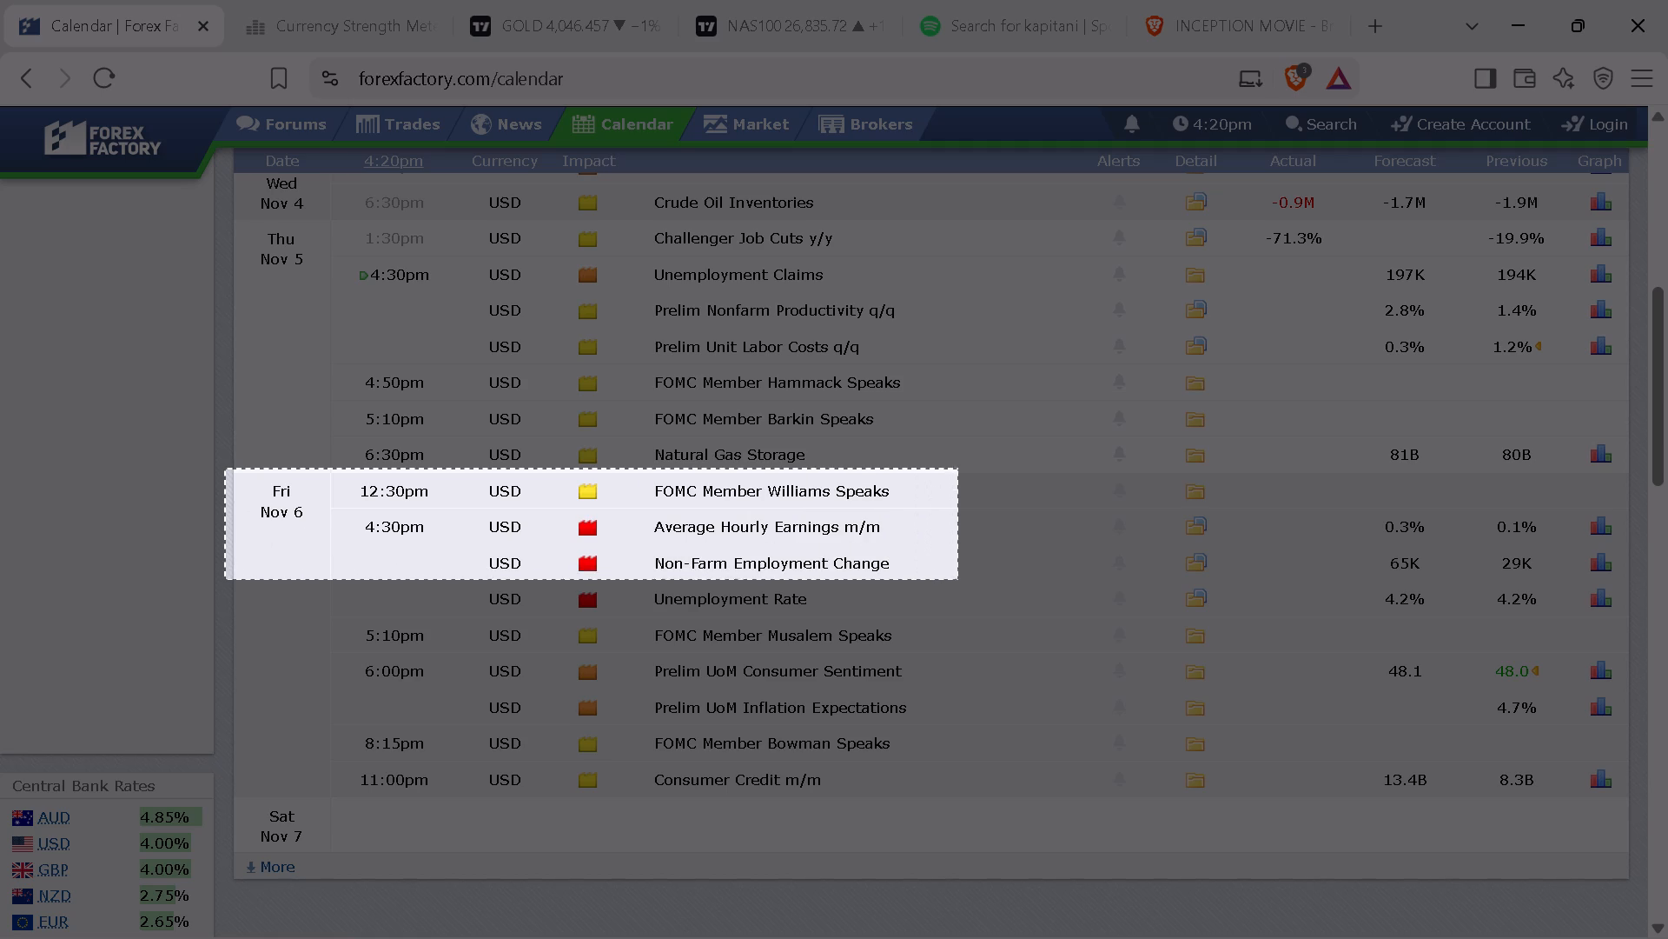
pyautogui.moveTo(979, 581); pyautogui.dragTo(1604, 698)
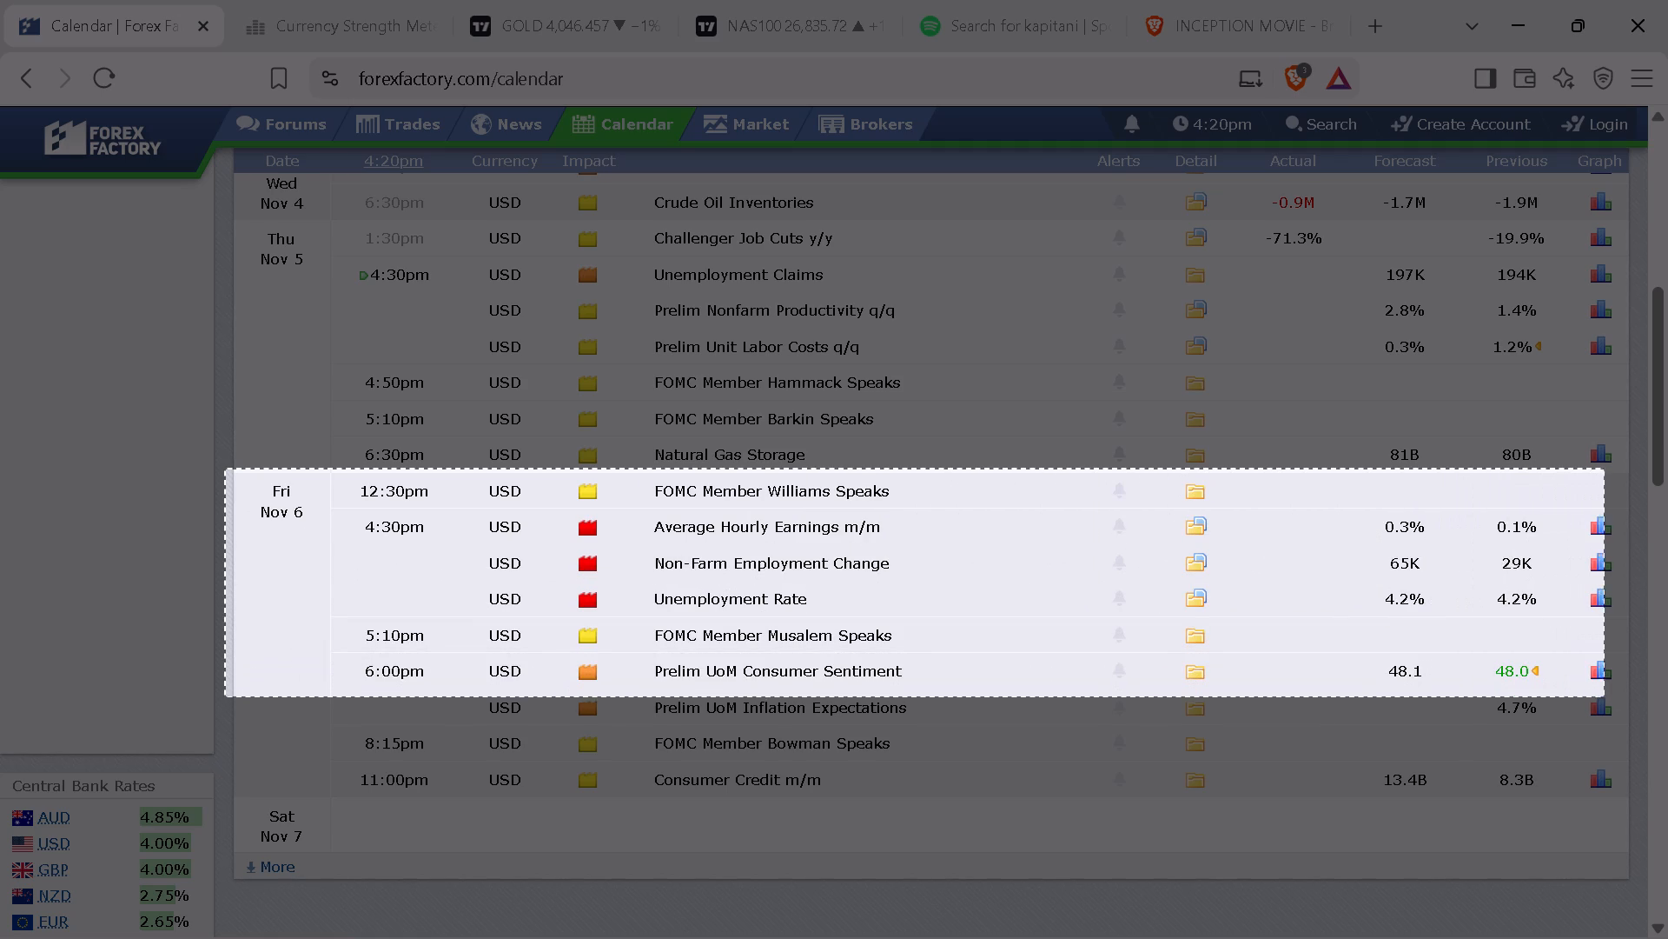
pyautogui.moveTo(1604, 698); pyautogui.dragTo(1618, 715)
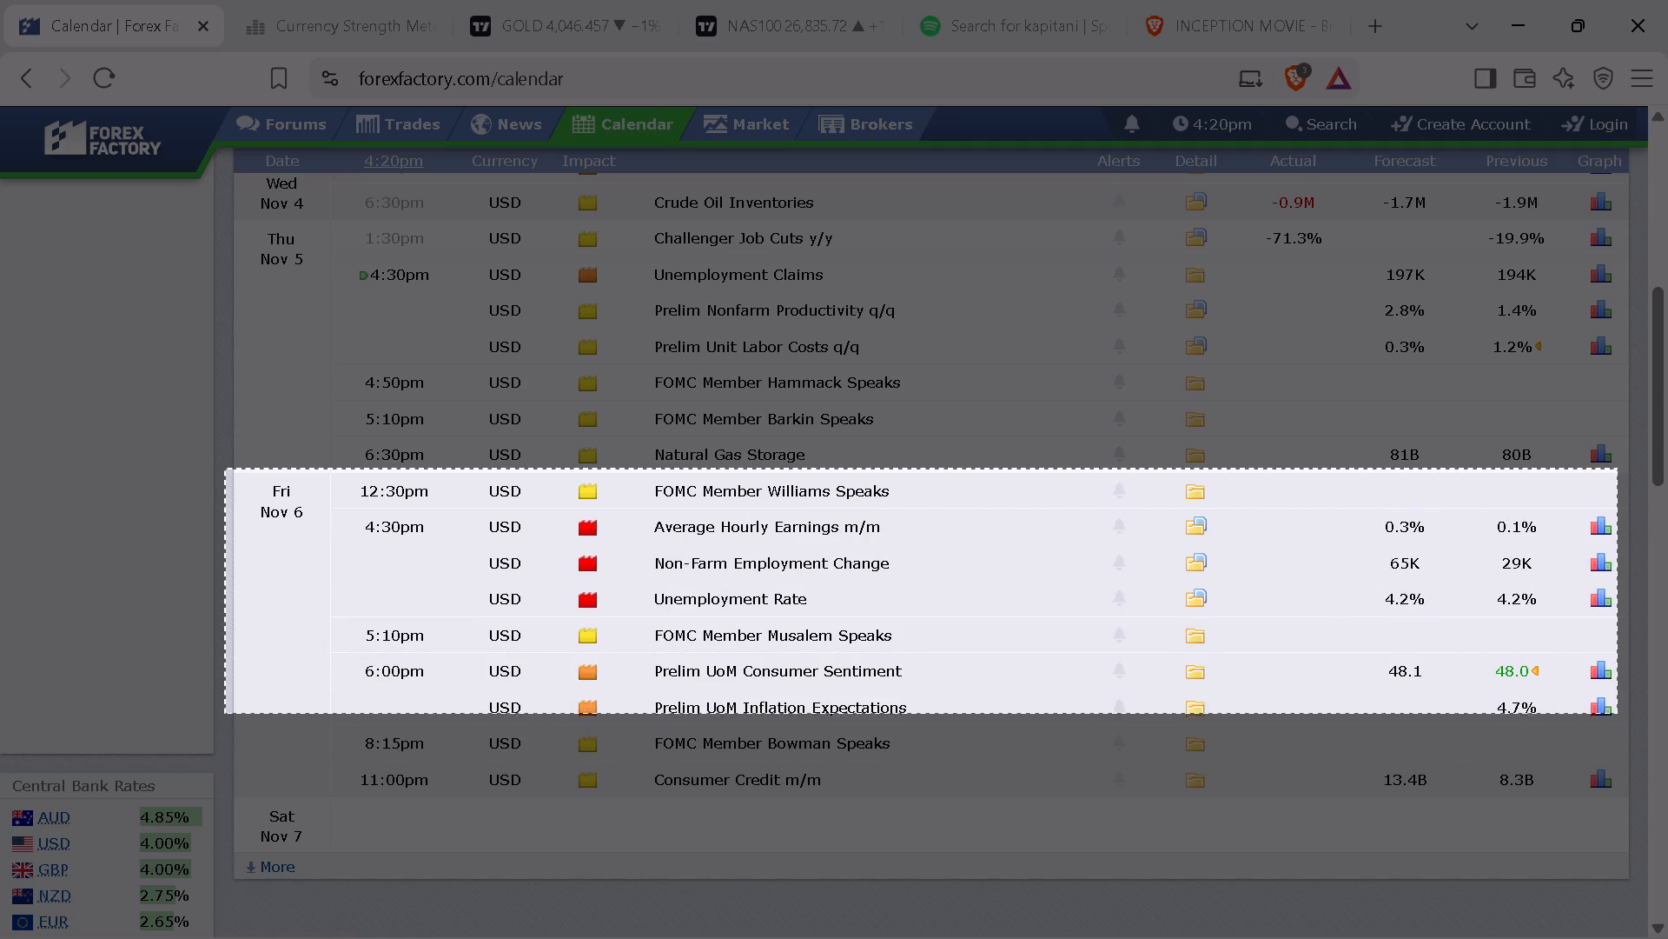
pyautogui.moveTo(1618, 715); pyautogui.dragTo(1627, 807)
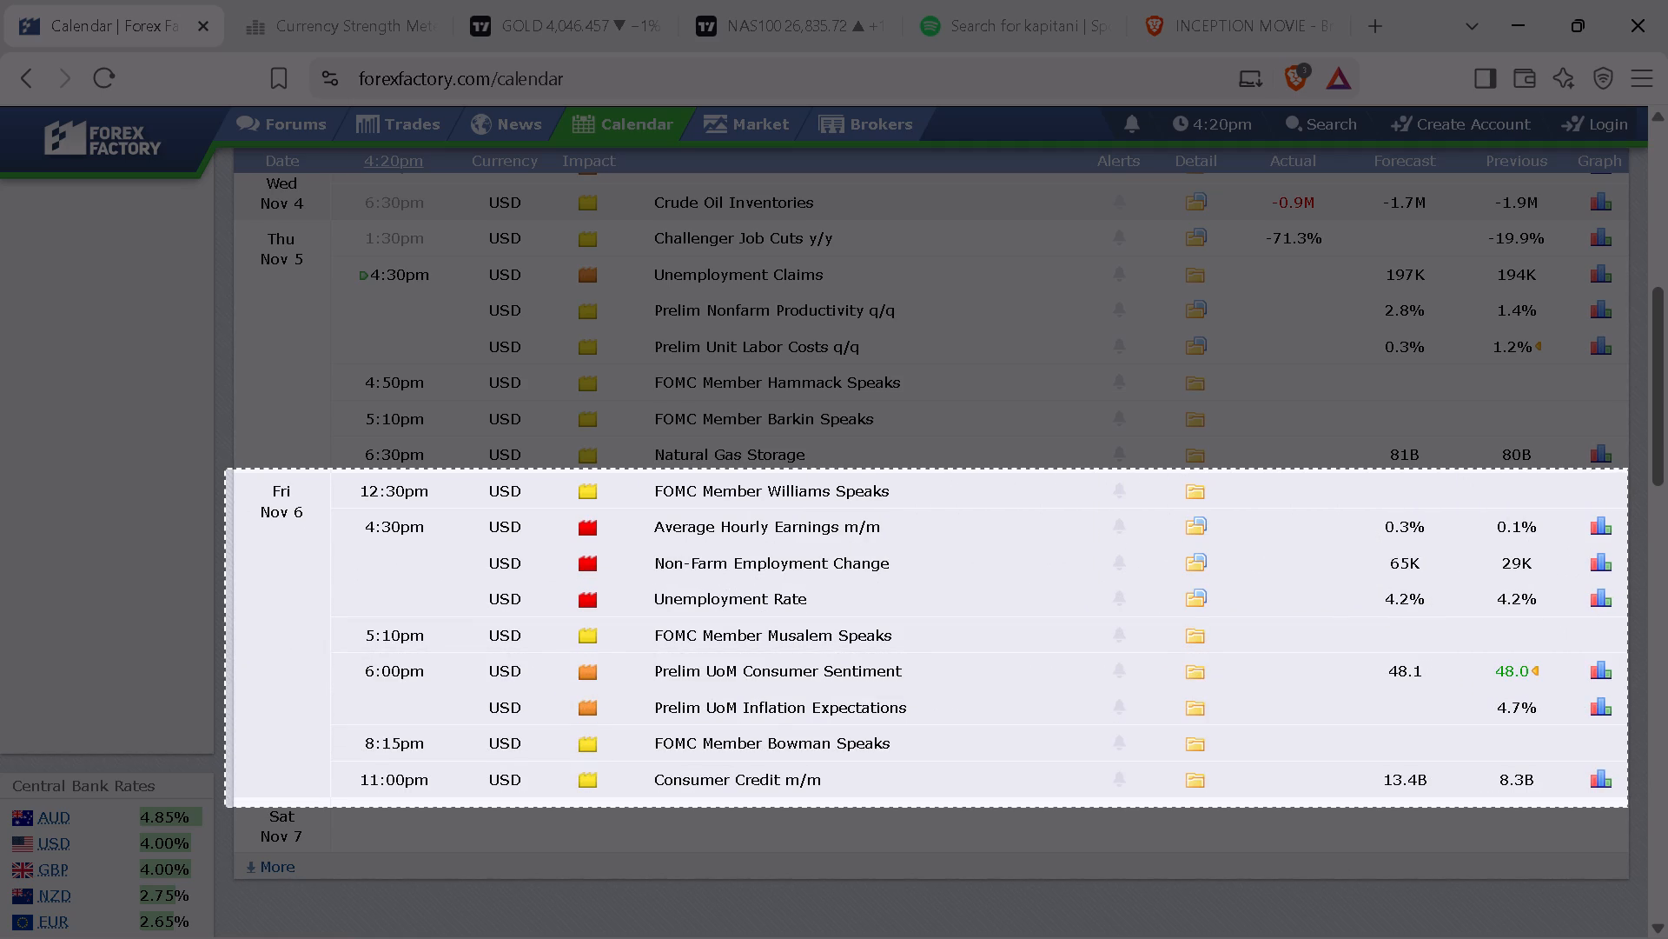
pyautogui.moveTo(1627, 807); pyautogui.dragTo(1631, 800)
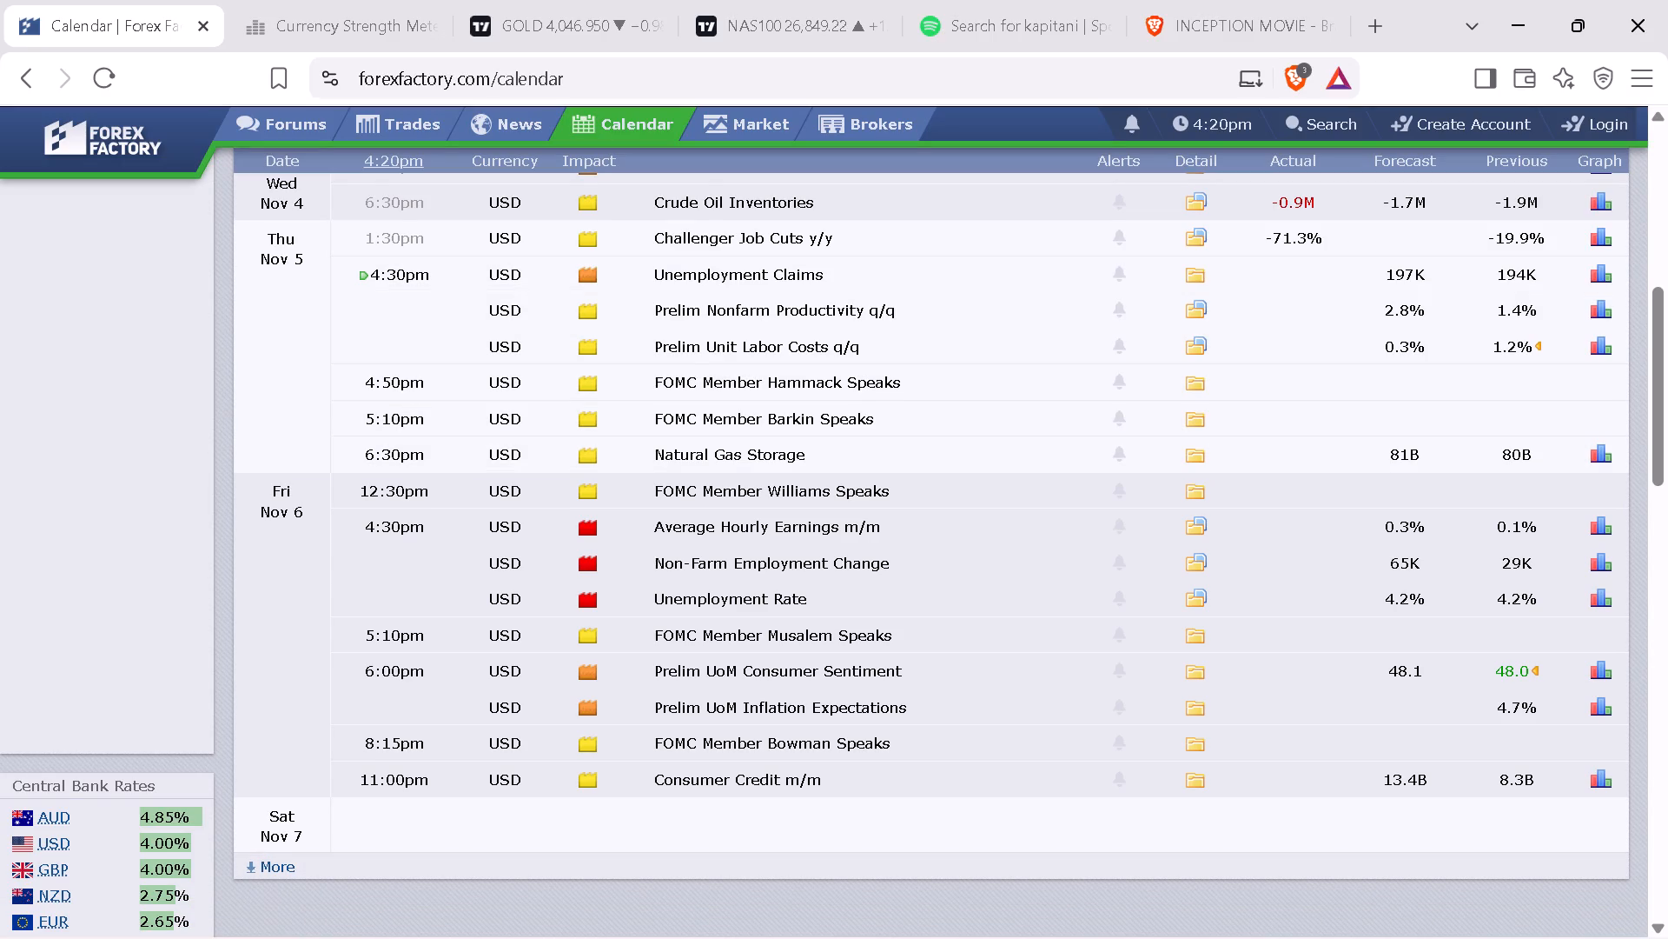
# Switch to the Currency Strength Meter page and reload it to check the current strength of each currency.
pyautogui.click(311, 18)
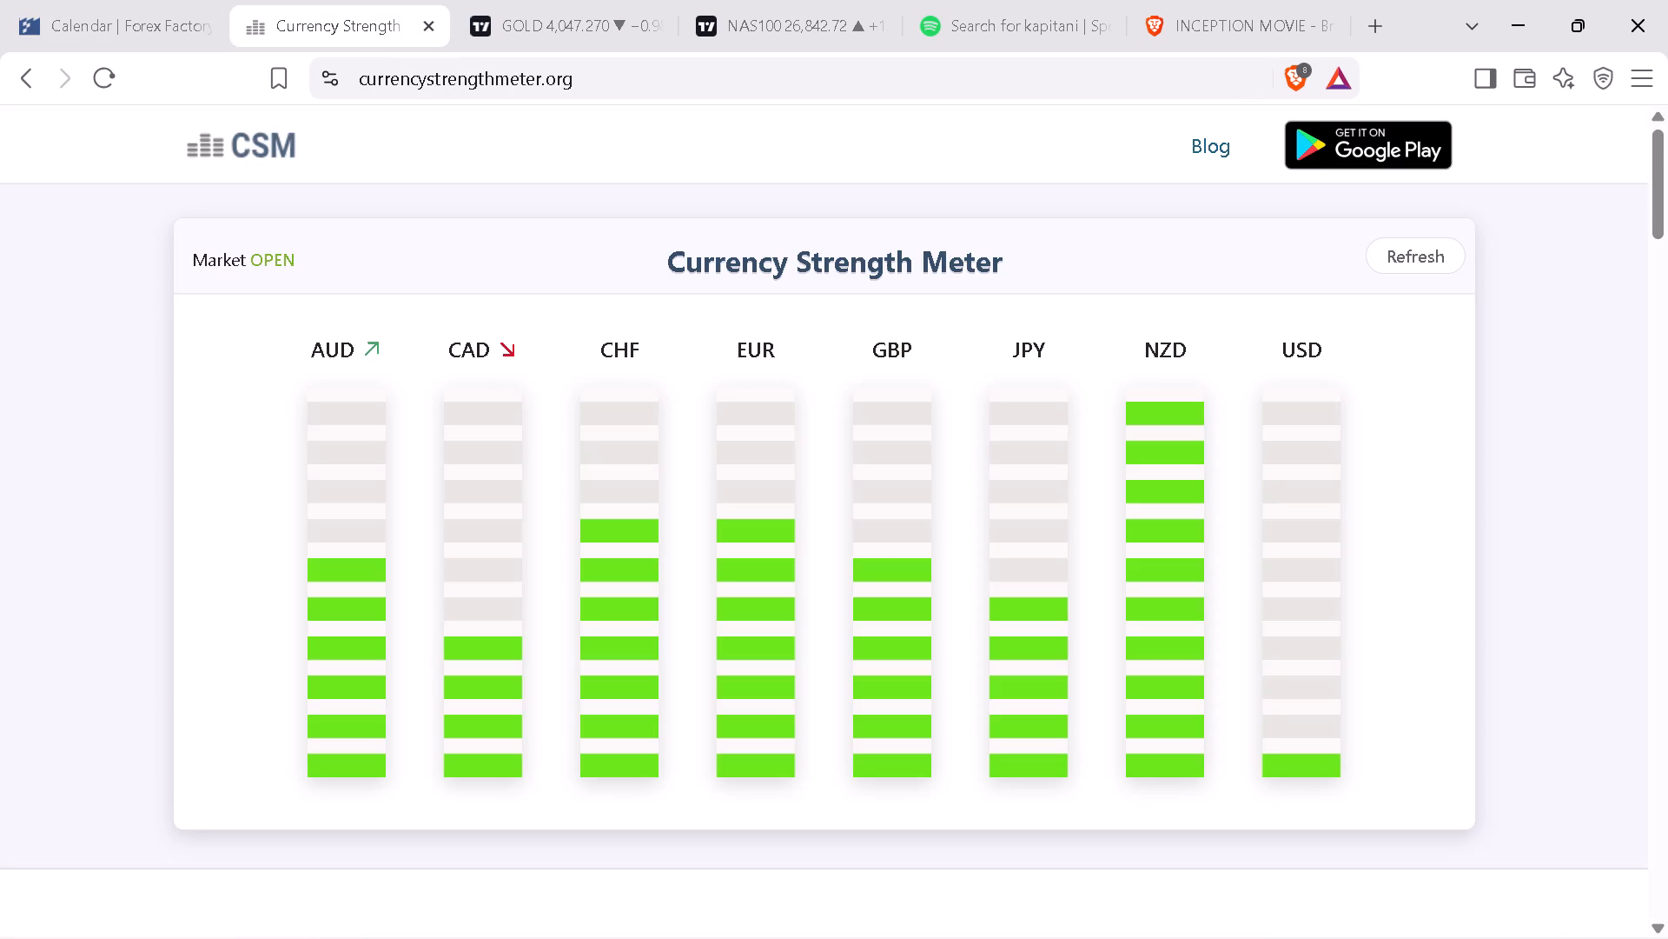
pyautogui.click(97, 81)
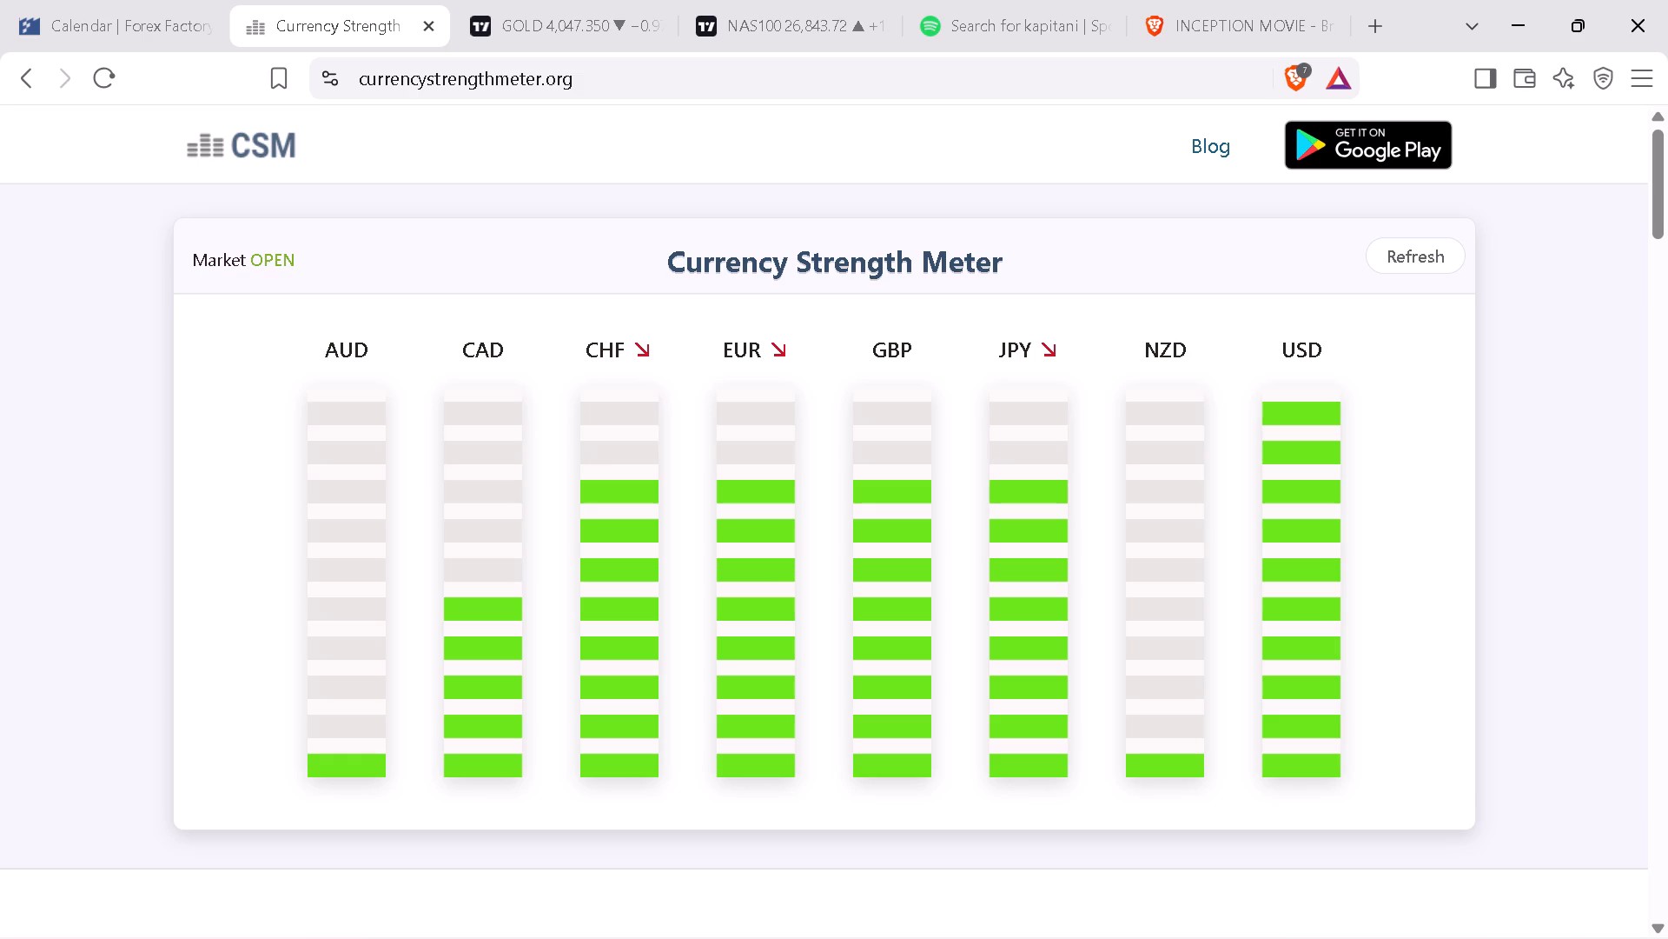
pyautogui.click(108, 69)
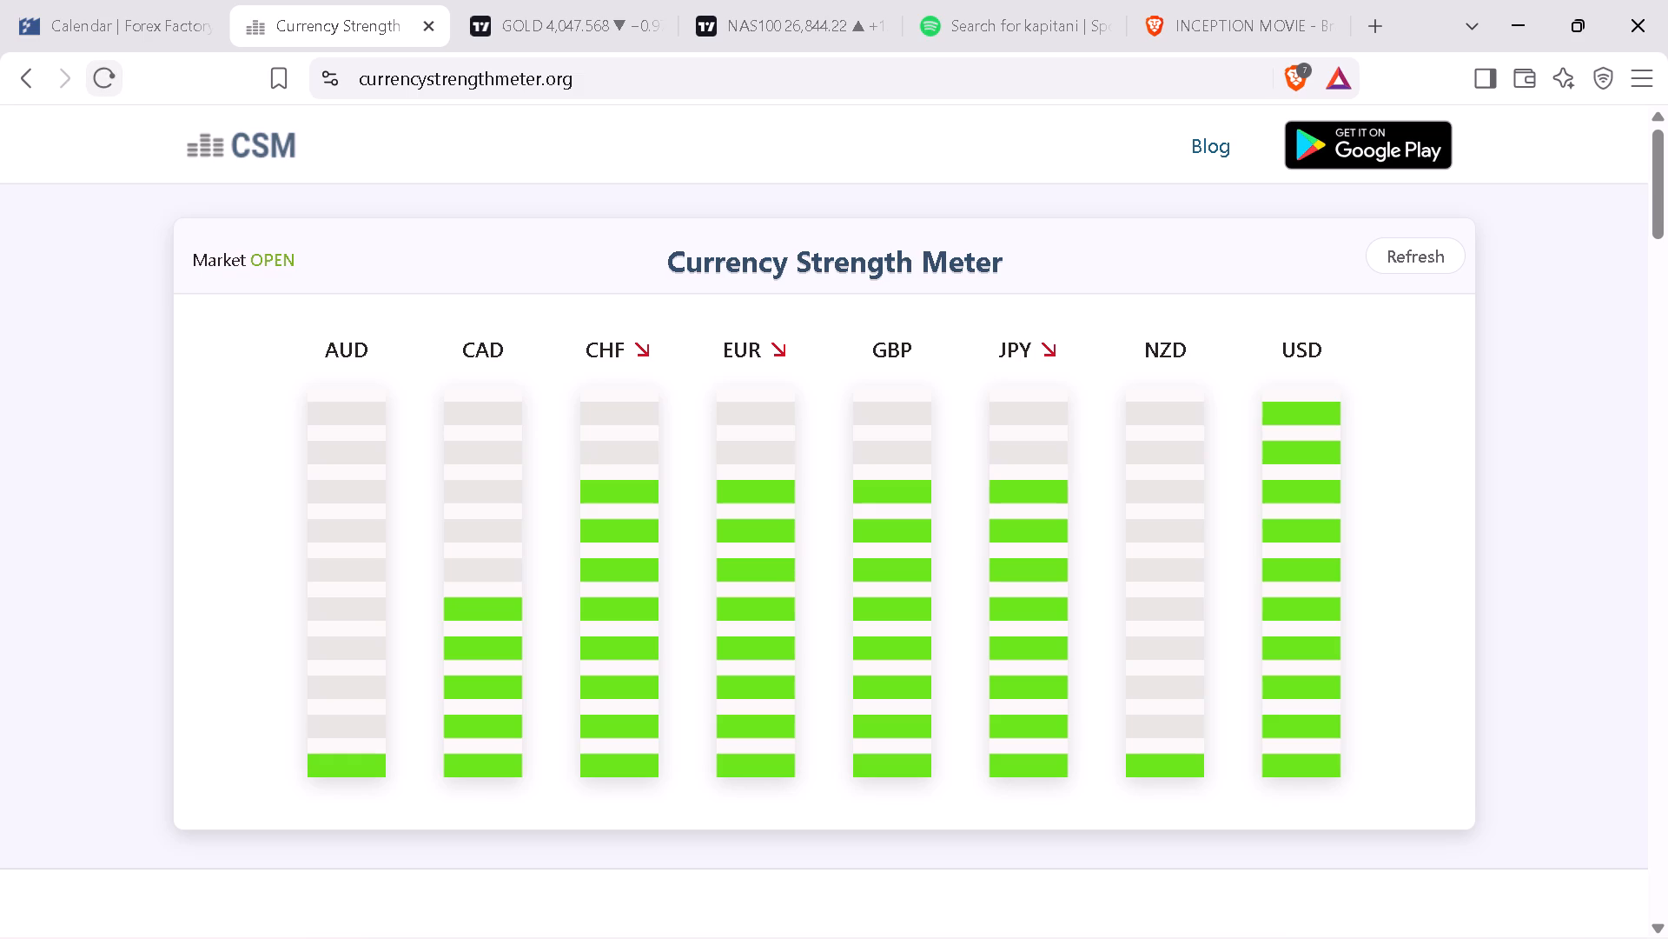
pyautogui.click(108, 69)
# Return to Forex Factory and open its News page.
pyautogui.click(148, 35)
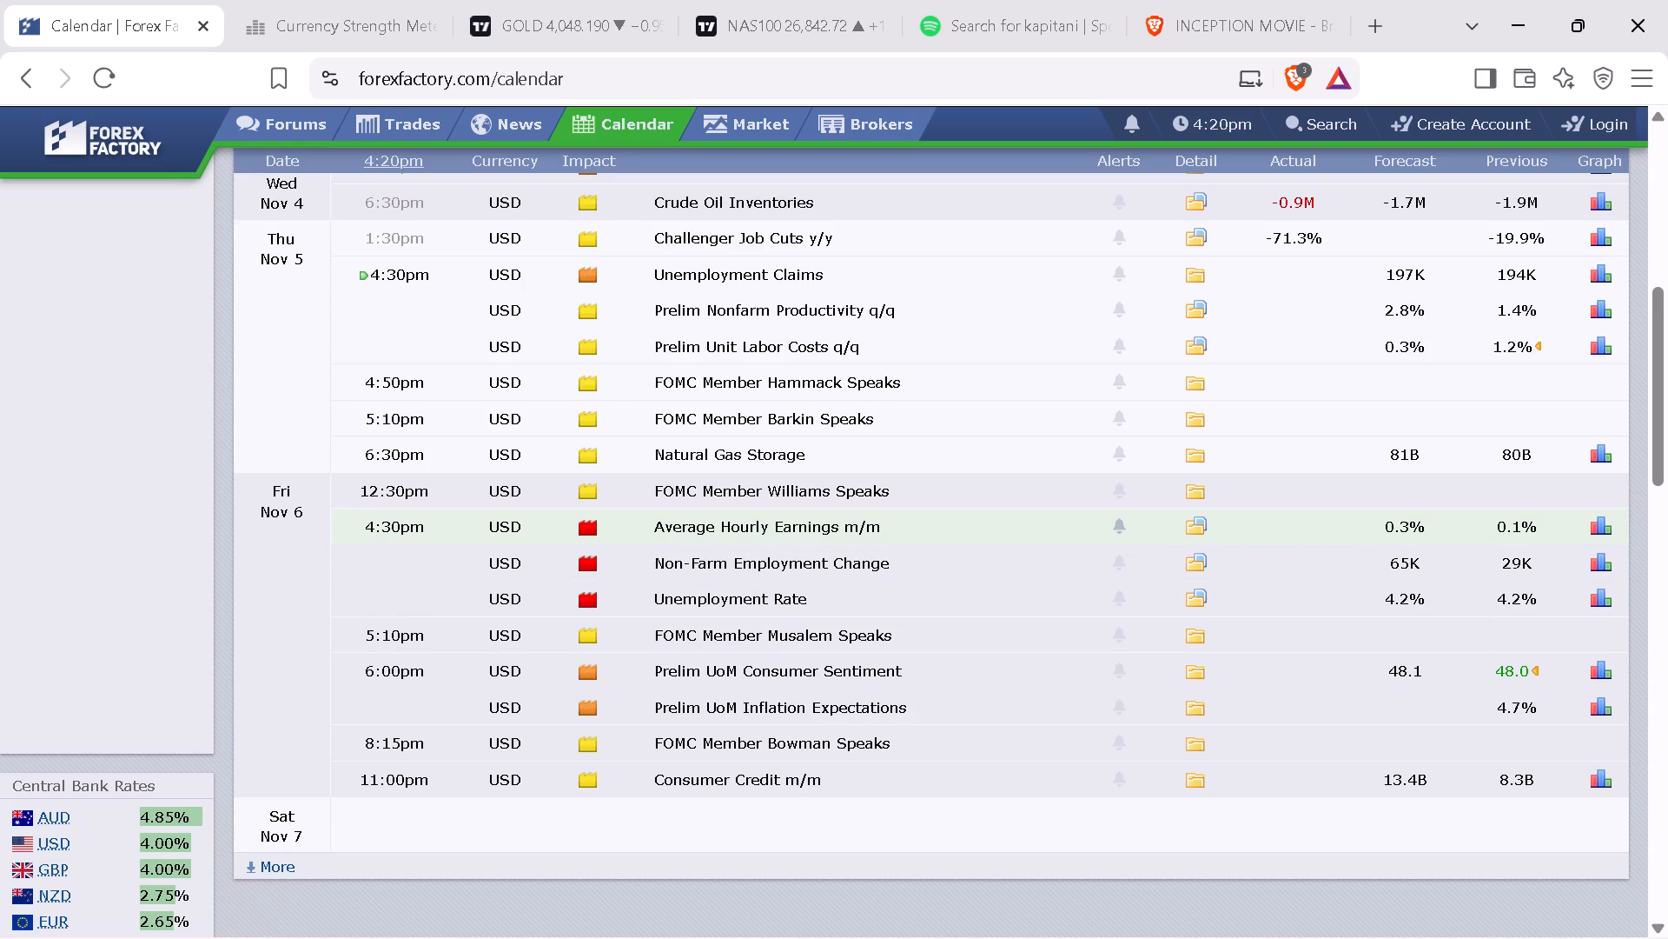
pyautogui.click(527, 111)
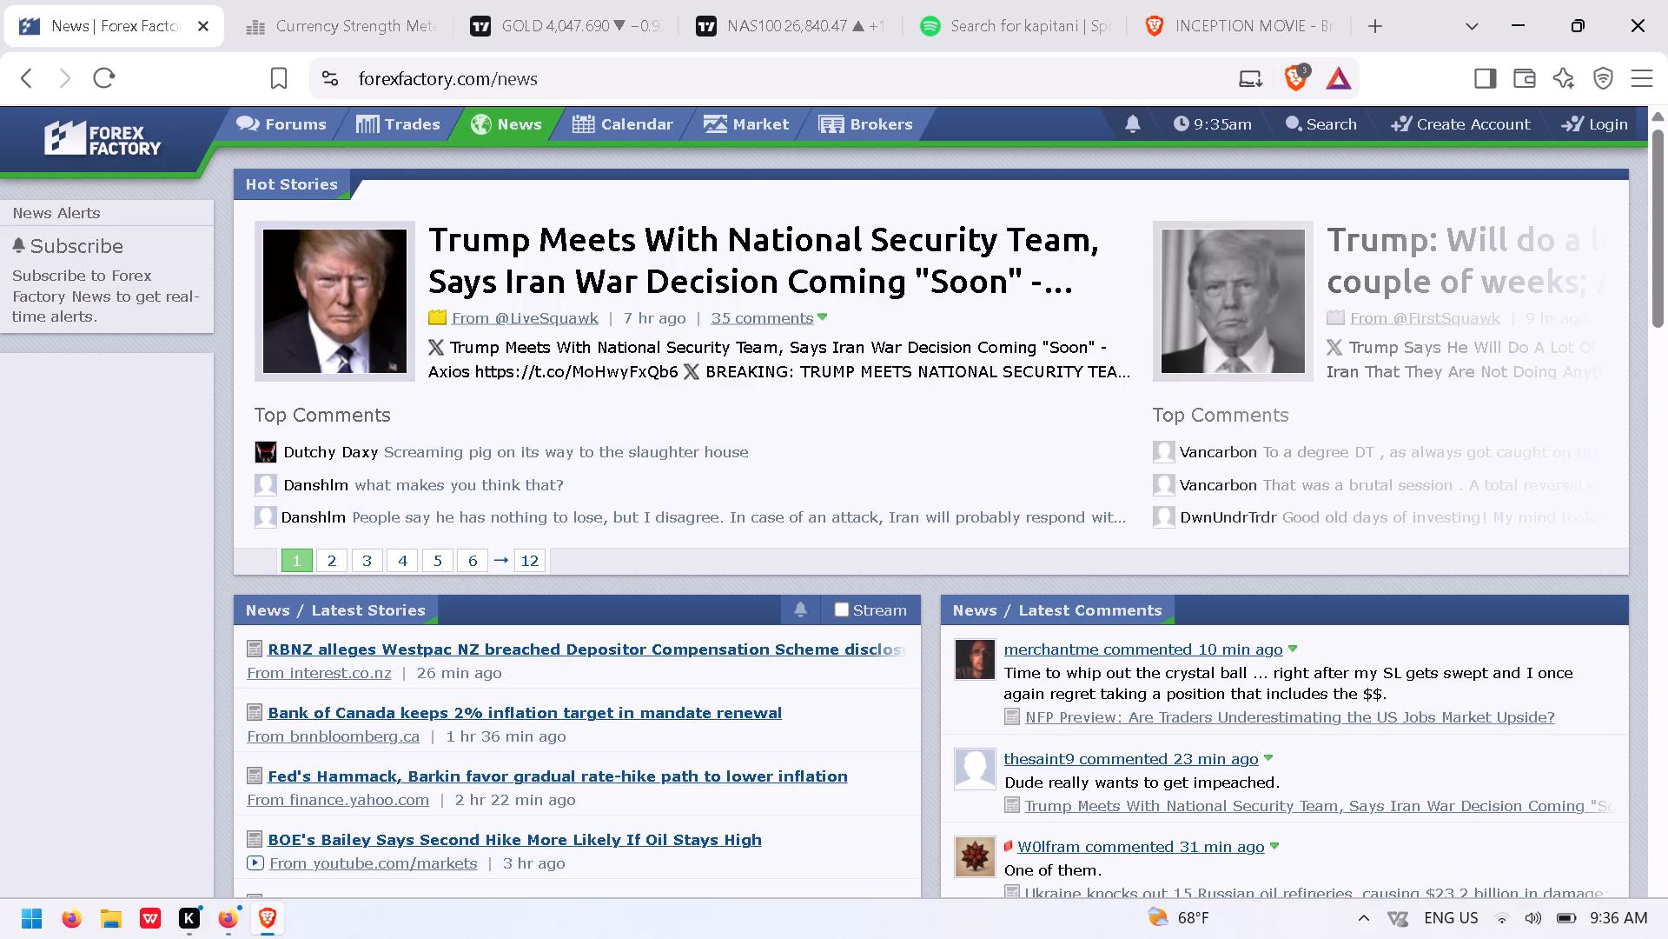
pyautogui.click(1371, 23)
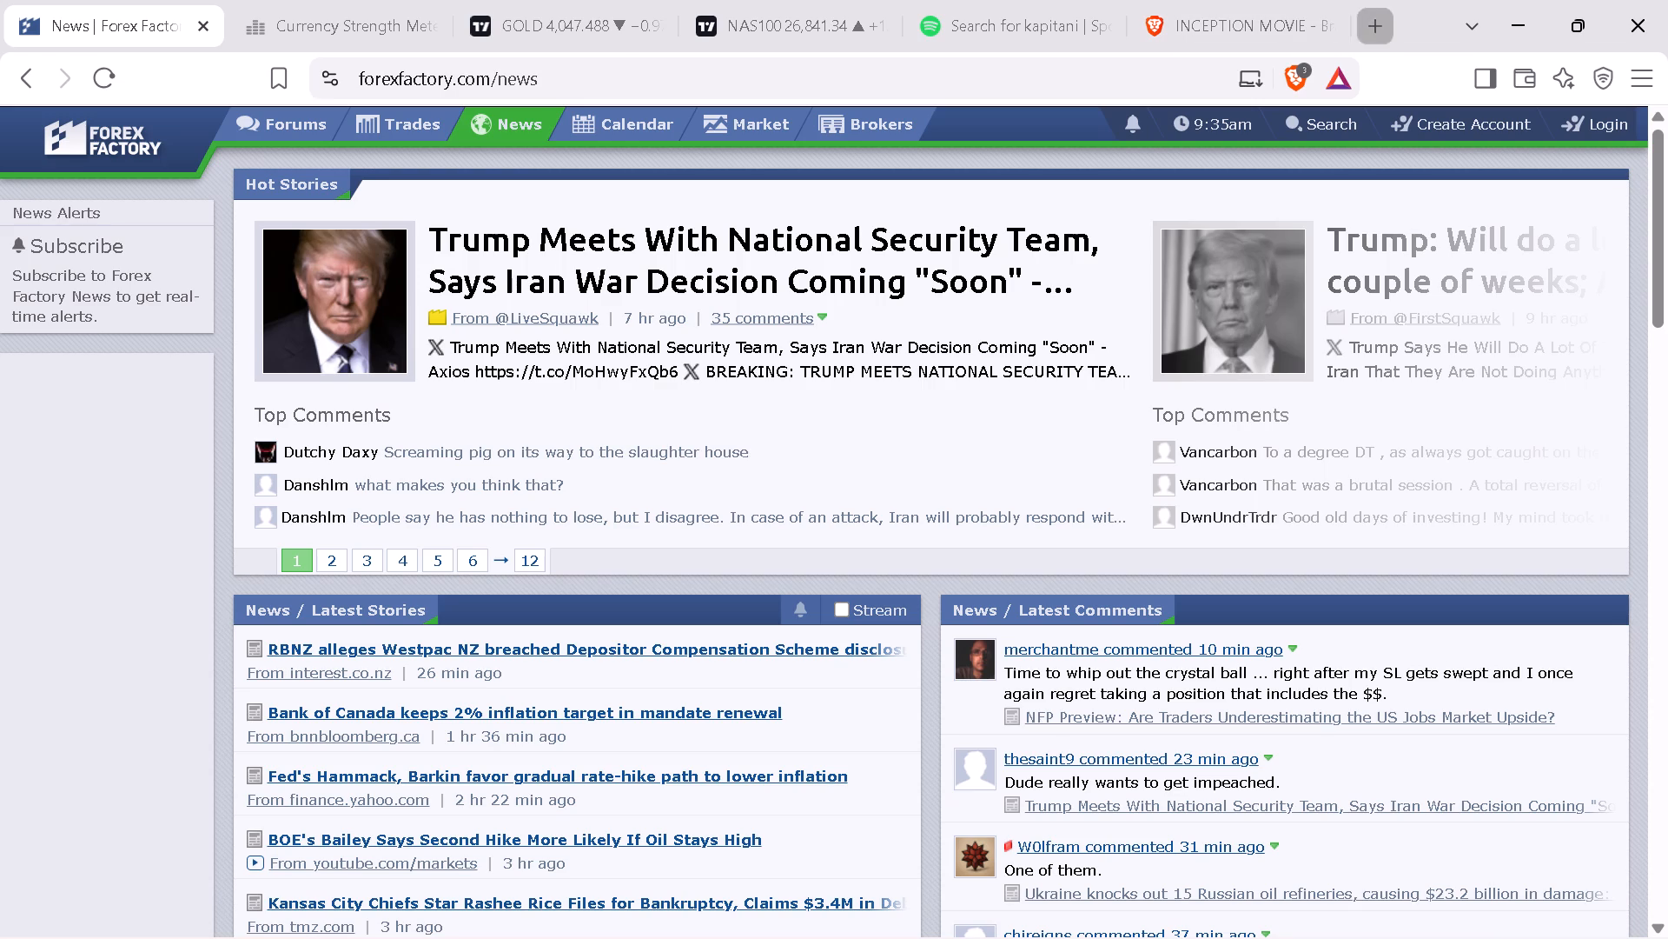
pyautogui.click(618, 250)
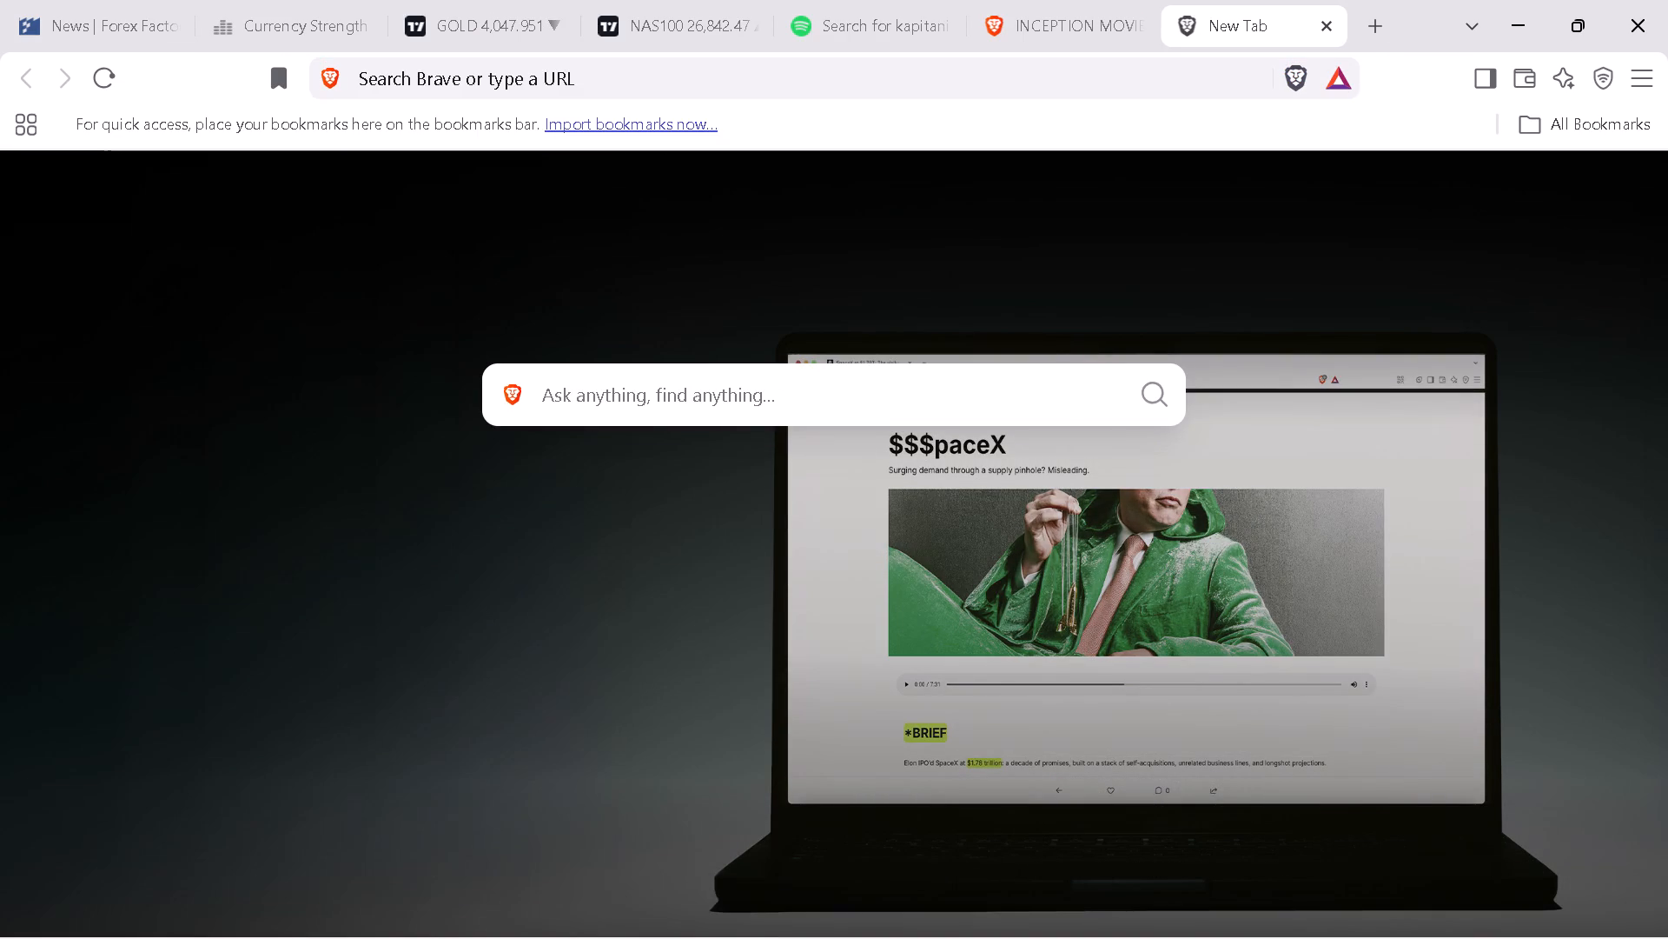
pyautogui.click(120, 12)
# Look through the hot stories and latest headlines on the Forex Factory News page.
pyautogui.scroll(4, 565, 430)
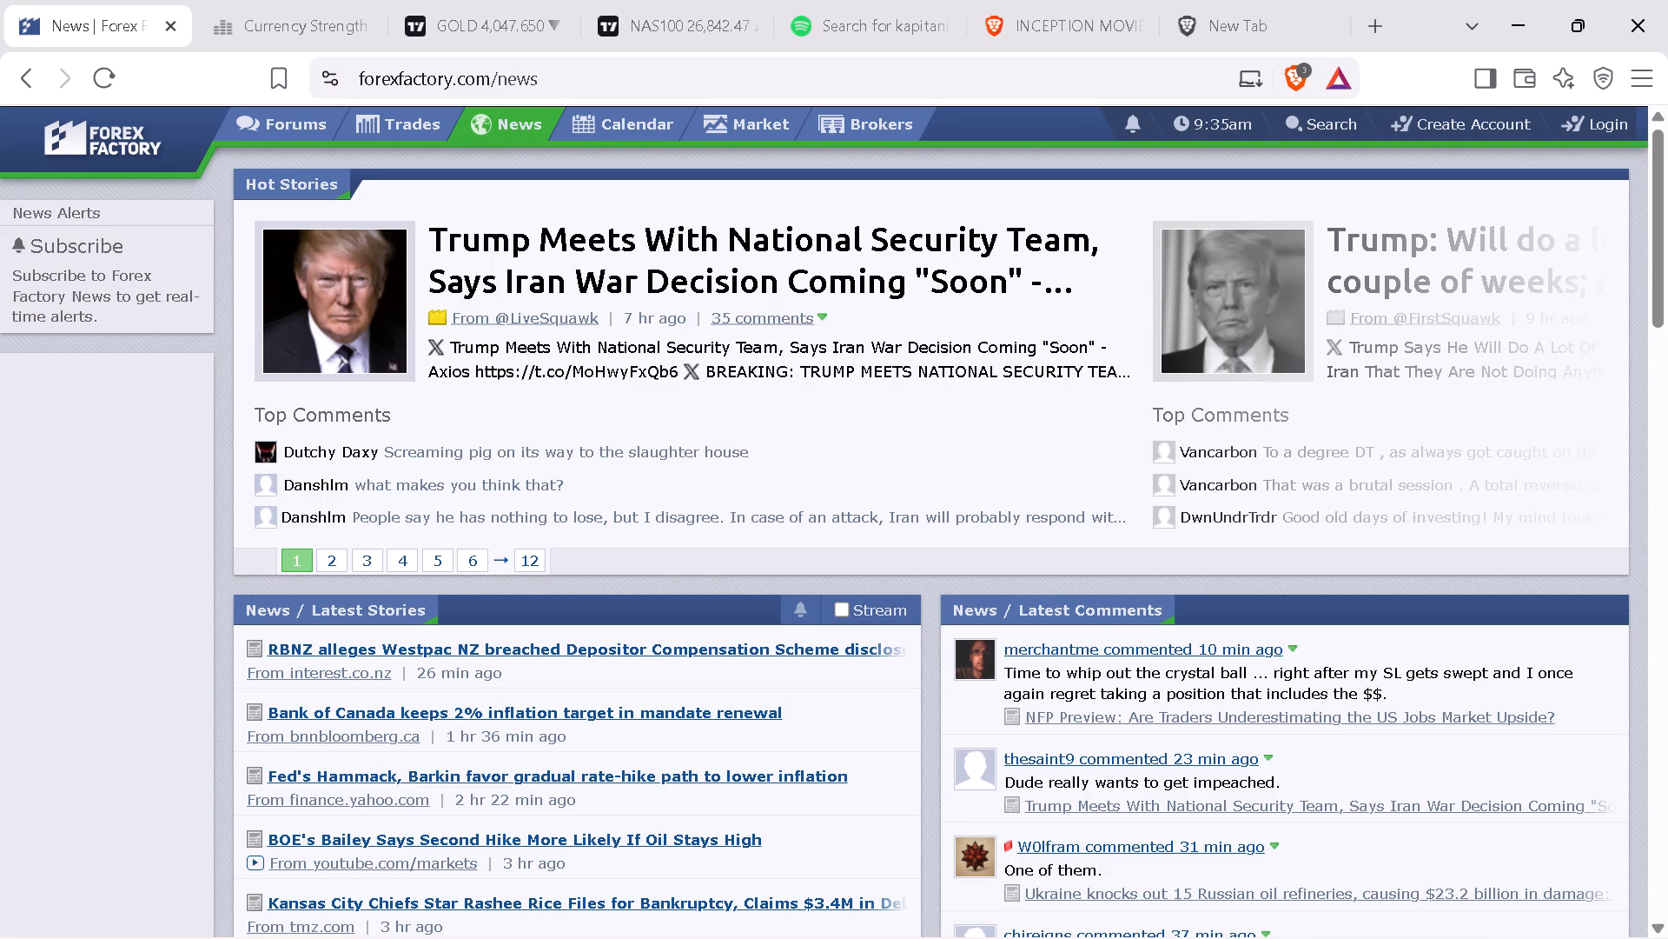
pyautogui.scroll(-5, 737, 416)
pyautogui.scroll(5, 737, 416)
pyautogui.scroll(-1, 678, 382)
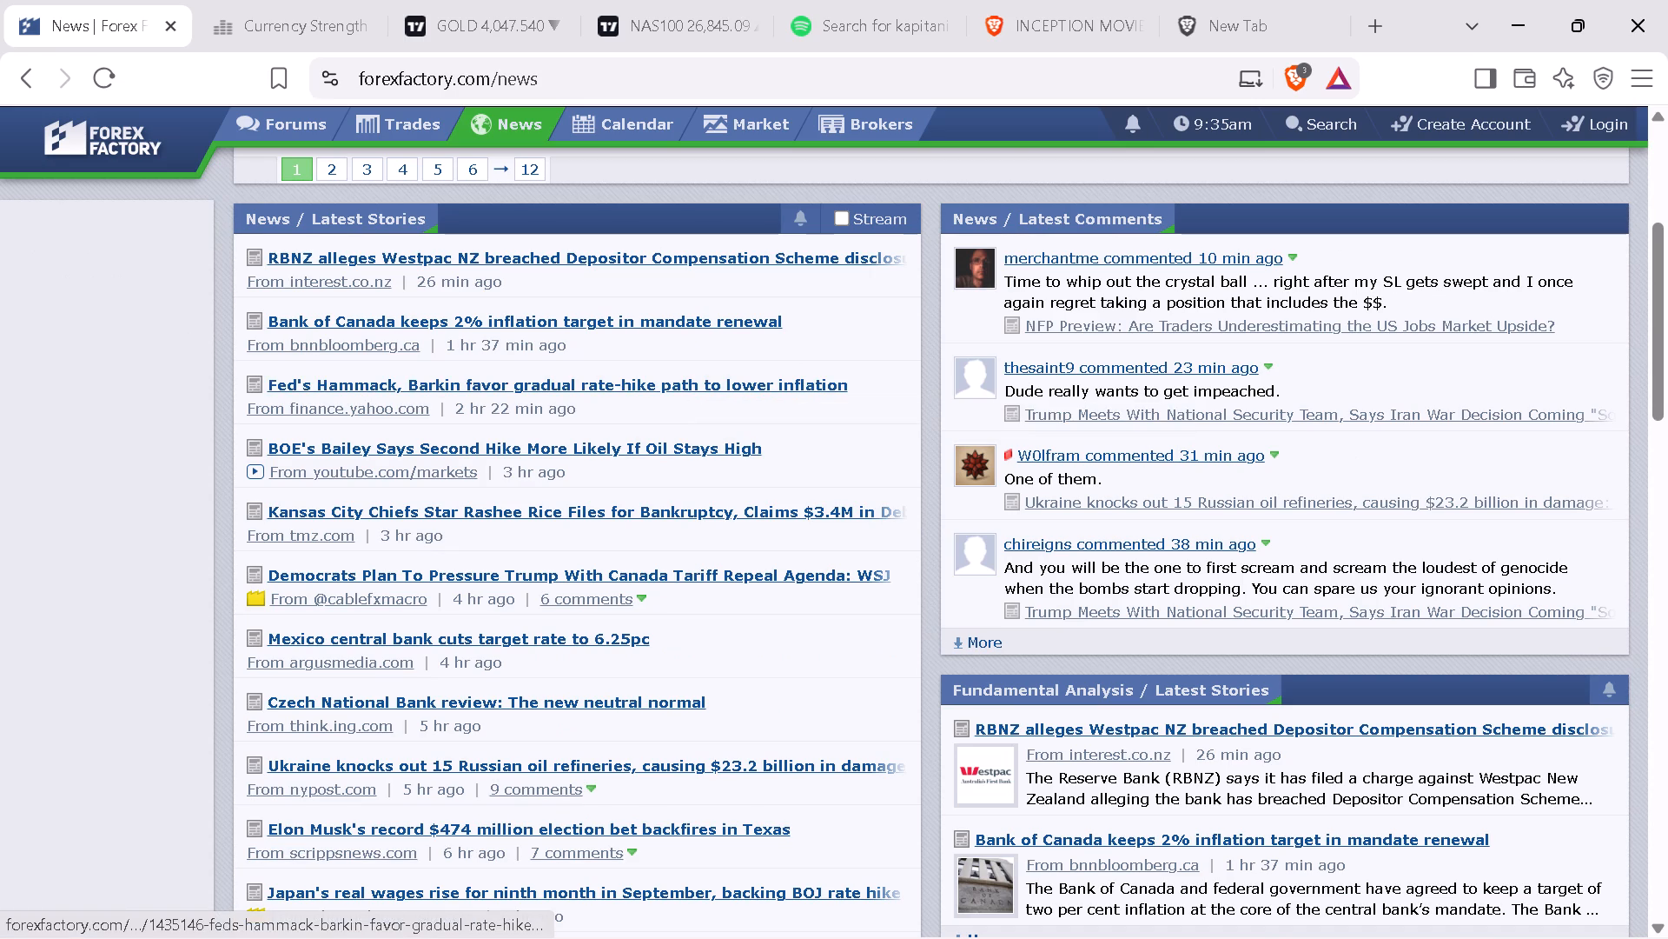
pyautogui.scroll(-3, 676, 429)
pyautogui.scroll(4, 676, 429)
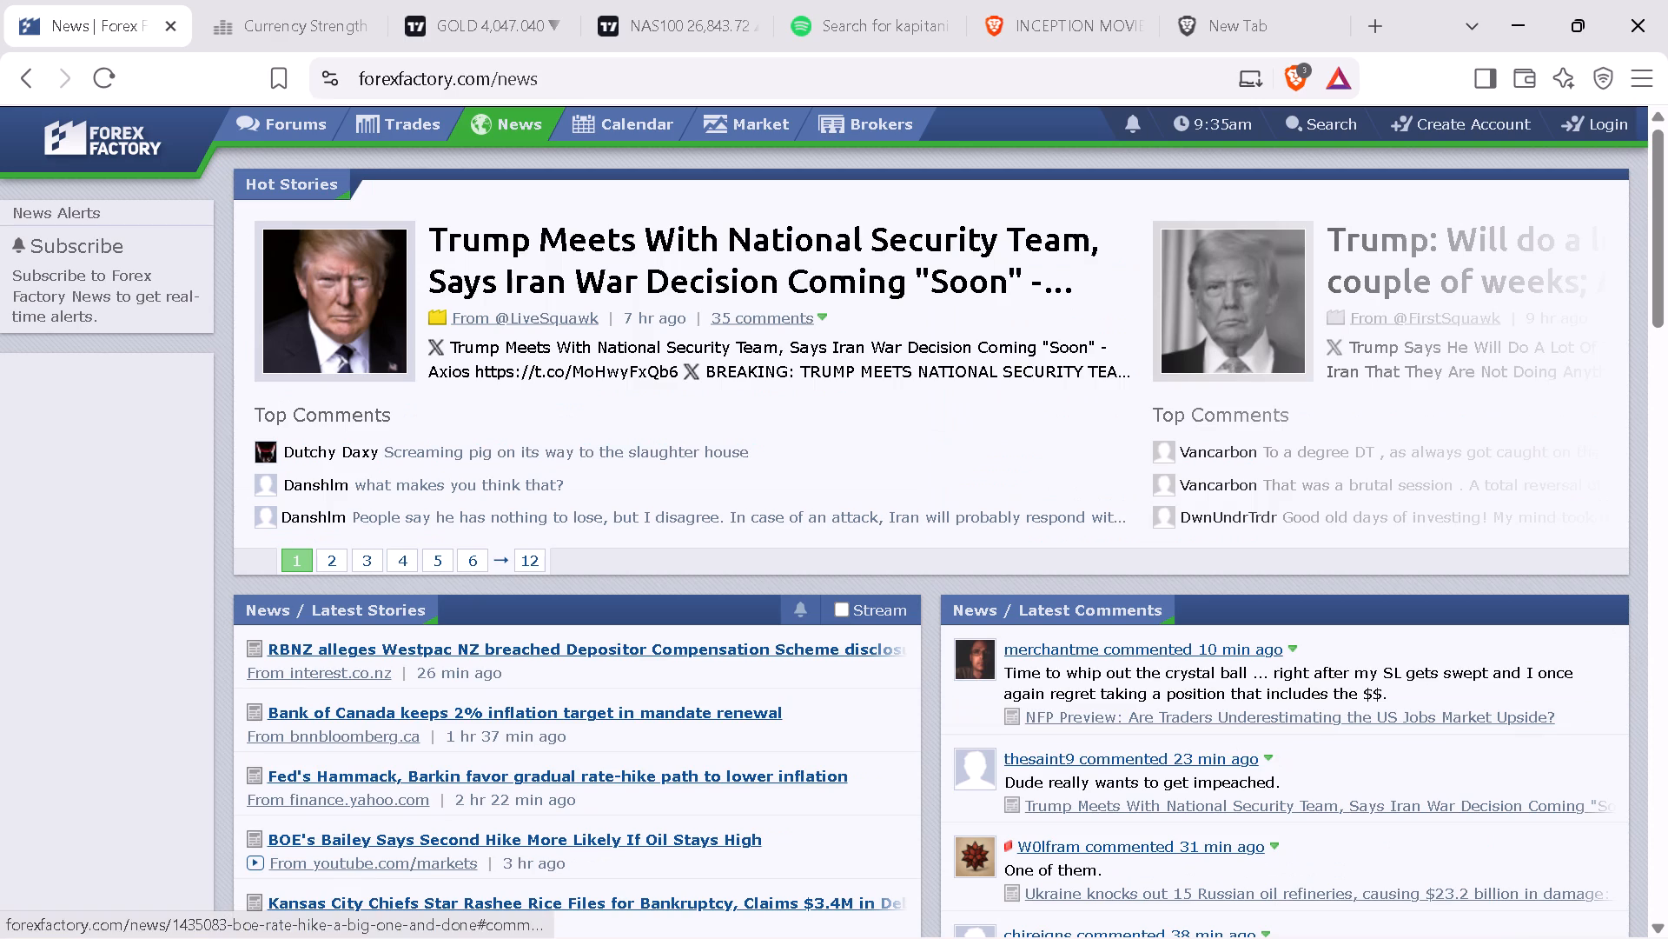
# Open the hot story about Trump meeting his national security team on Iran and read its posts.
pyautogui.click(704, 258)
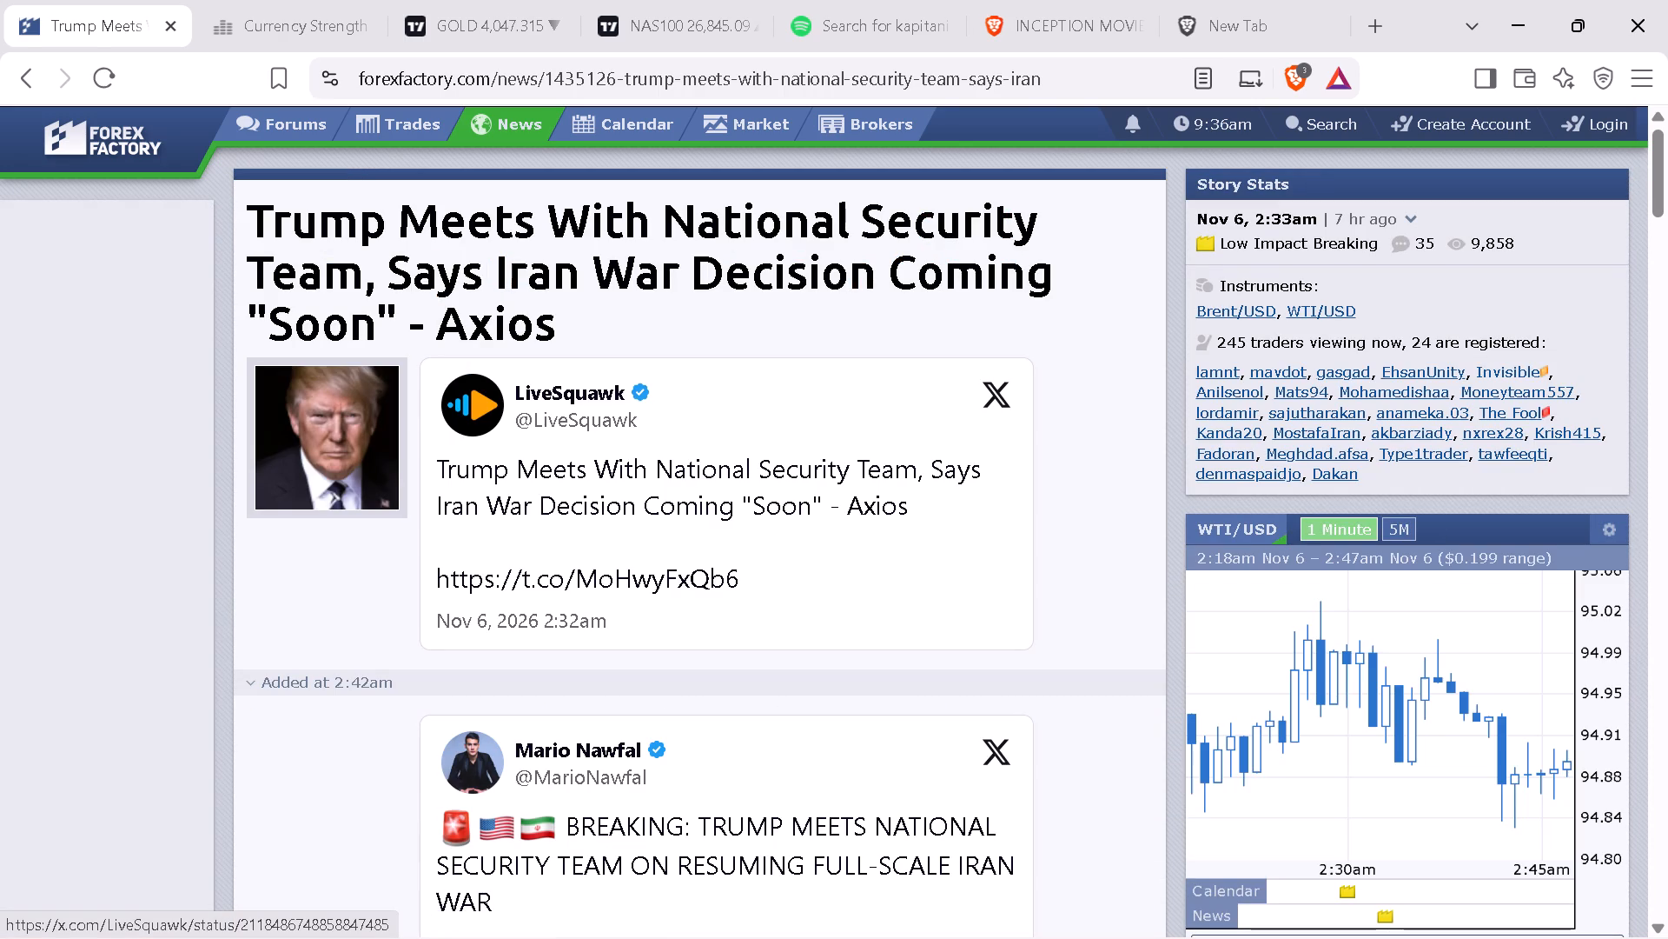
pyautogui.scroll(-1, 652, 457)
pyautogui.scroll(1, 652, 457)
pyautogui.scroll(-1, 691, 604)
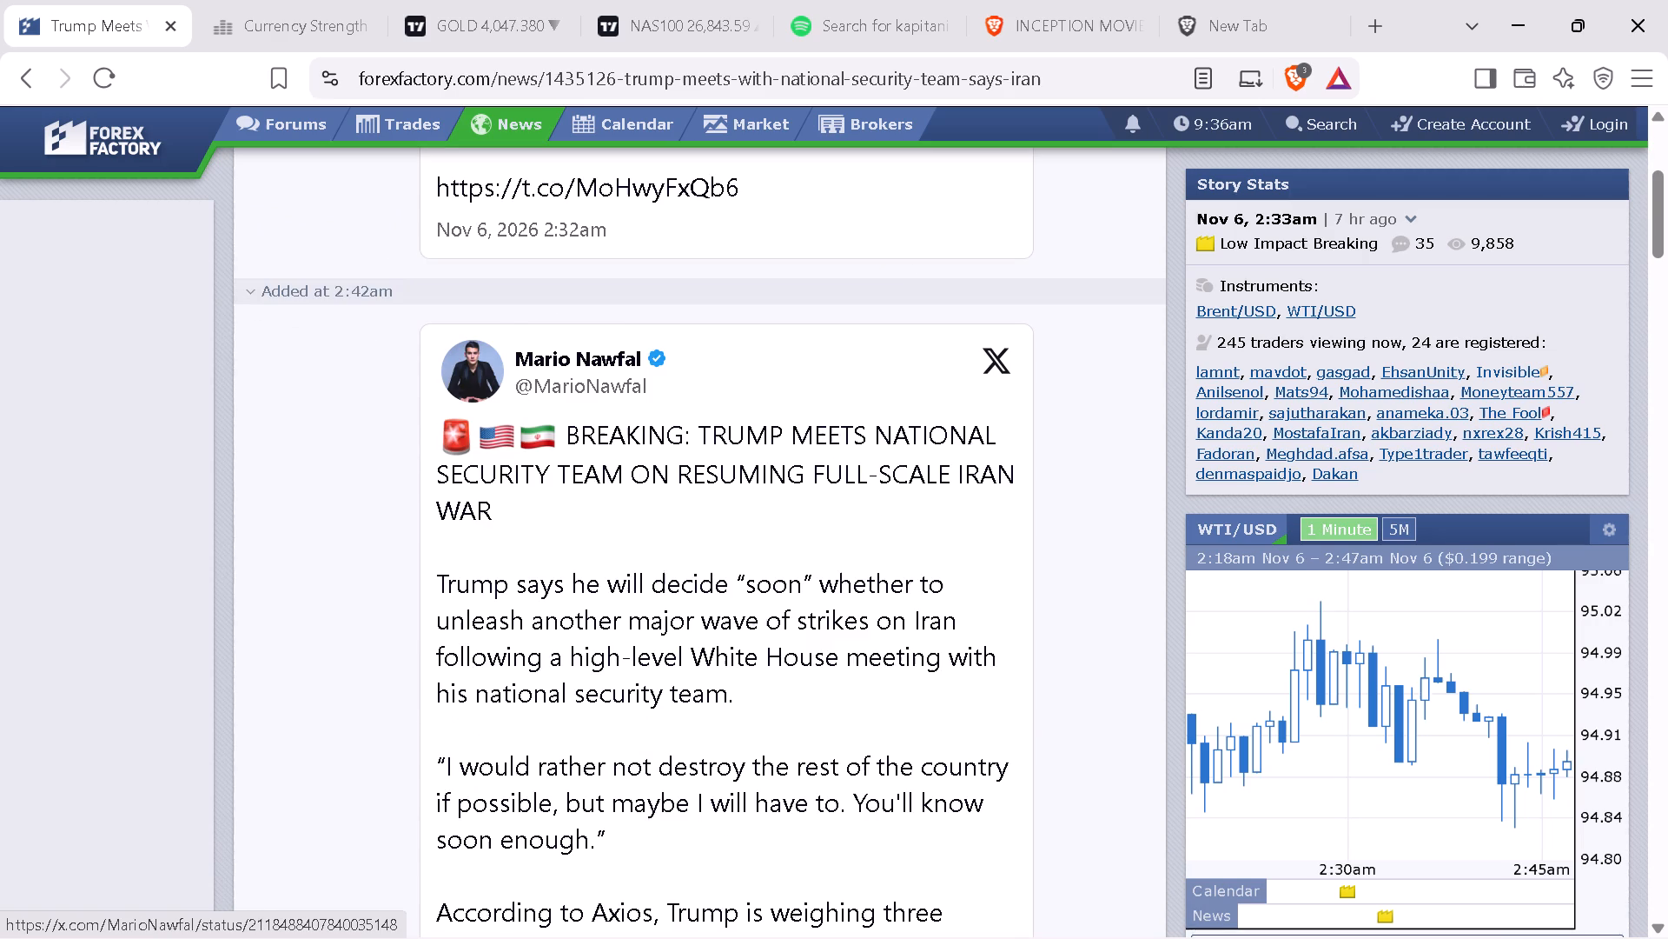
pyautogui.scroll(-1, 691, 604)
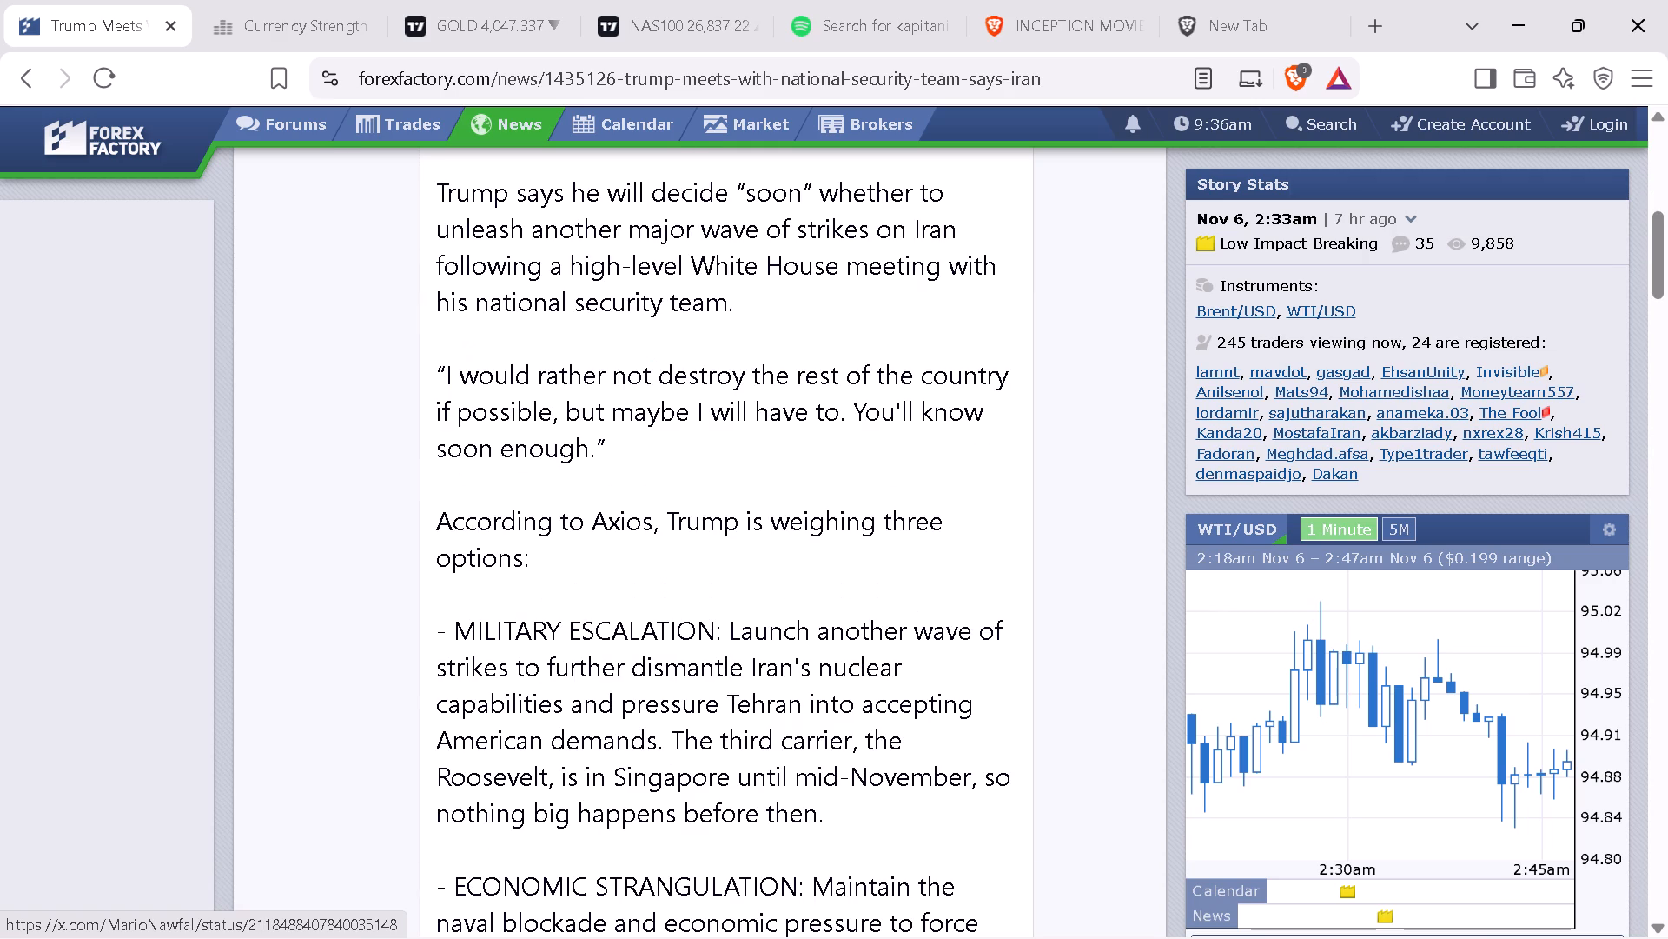
pyautogui.scroll(-1, 691, 604)
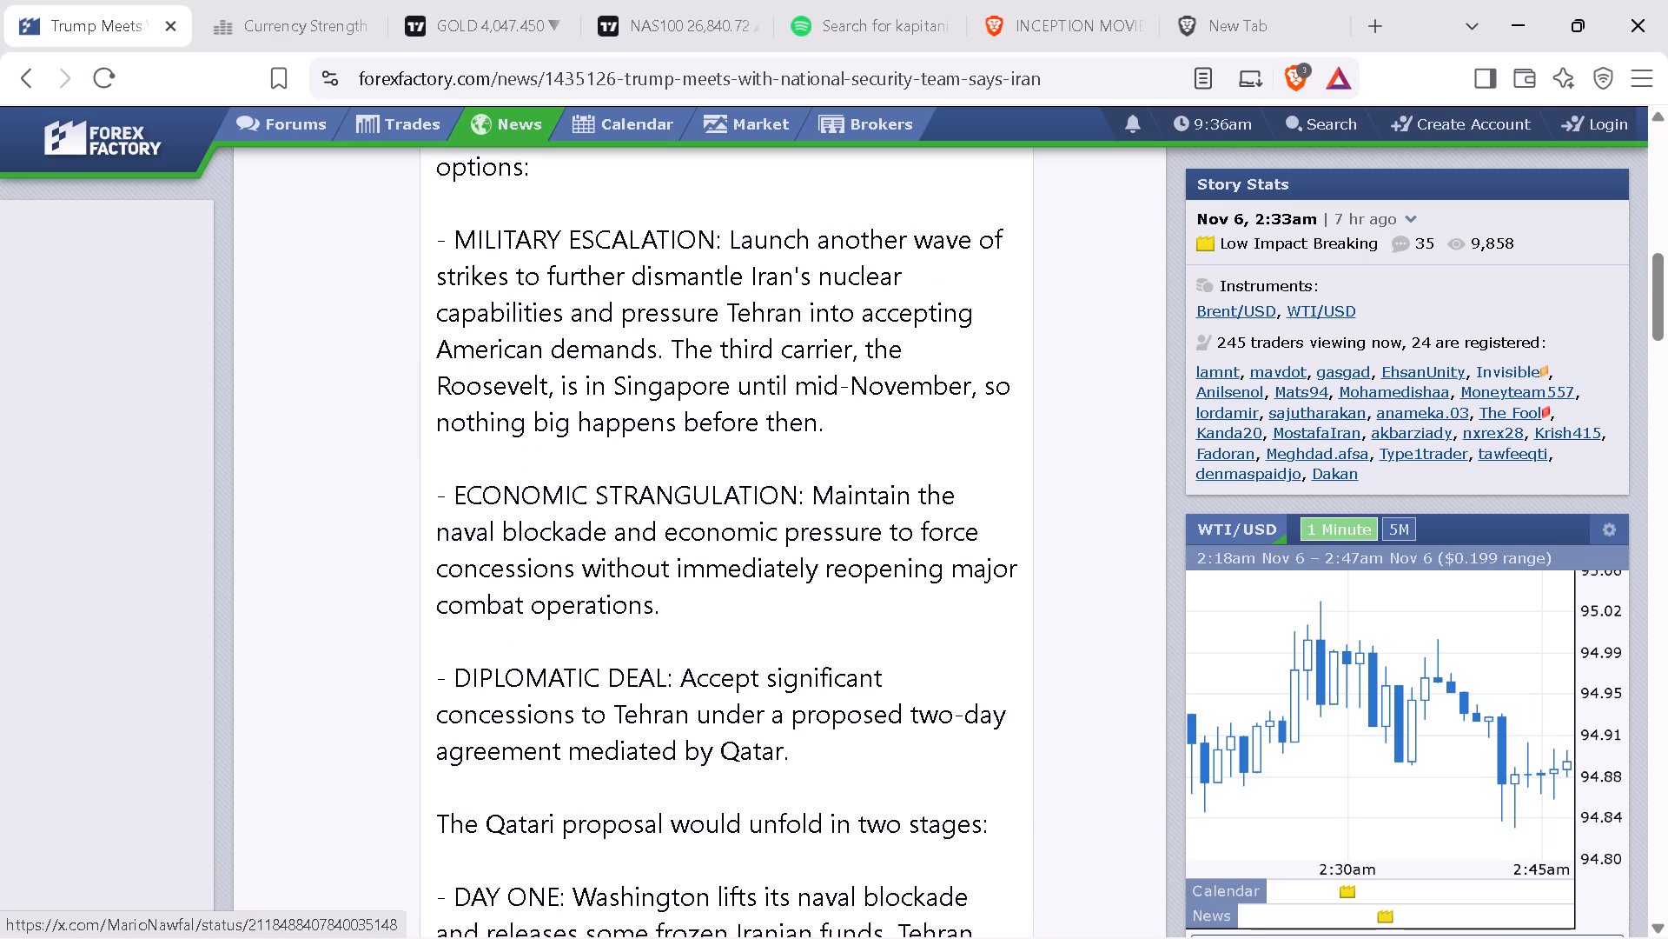
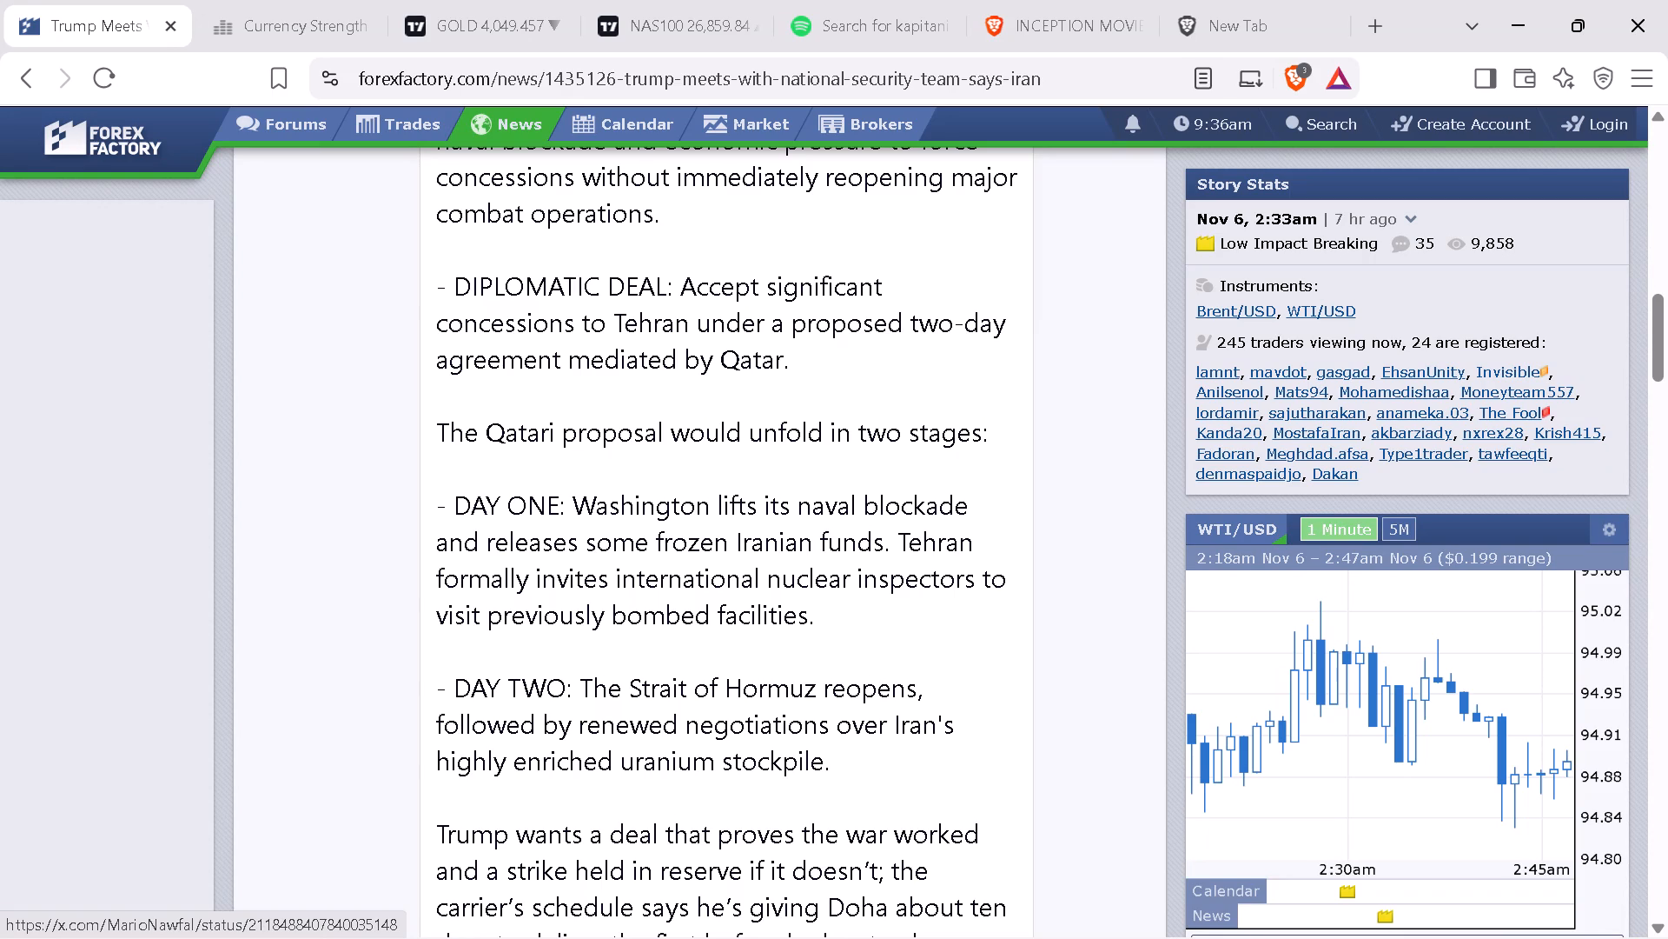
# Read the rest of the Iran story's posts down to its comments, and return to the top of the story.
pyautogui.scroll(-1, 691, 604)
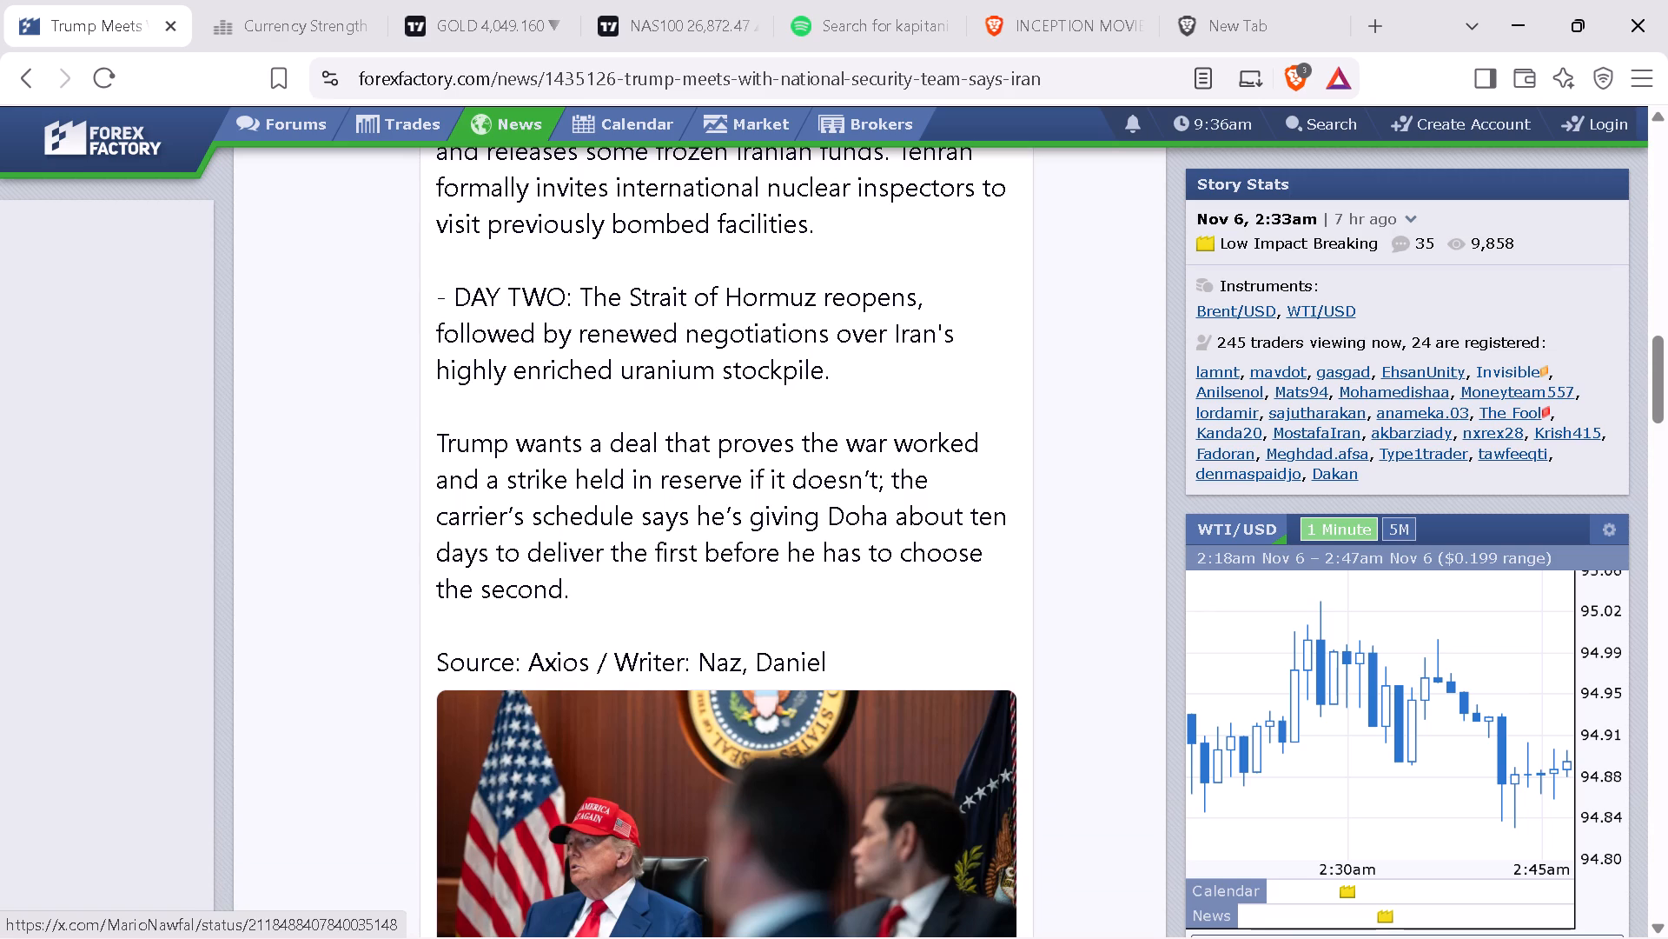
pyautogui.scroll(-1, 691, 604)
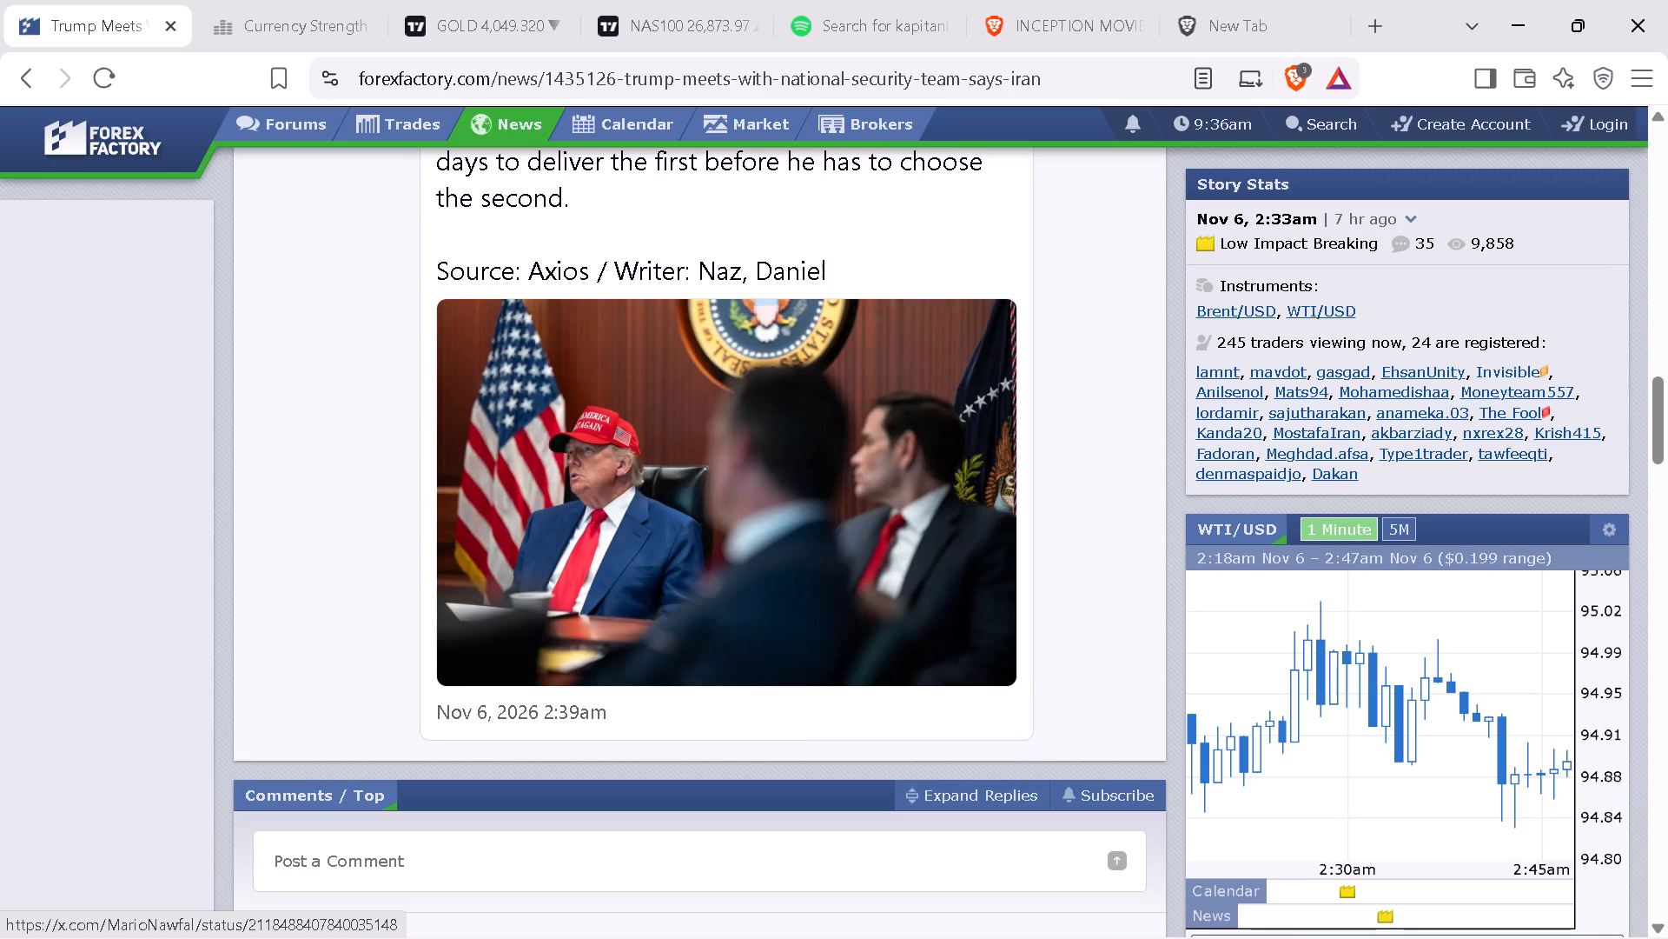
pyautogui.scroll(-1, 691, 604)
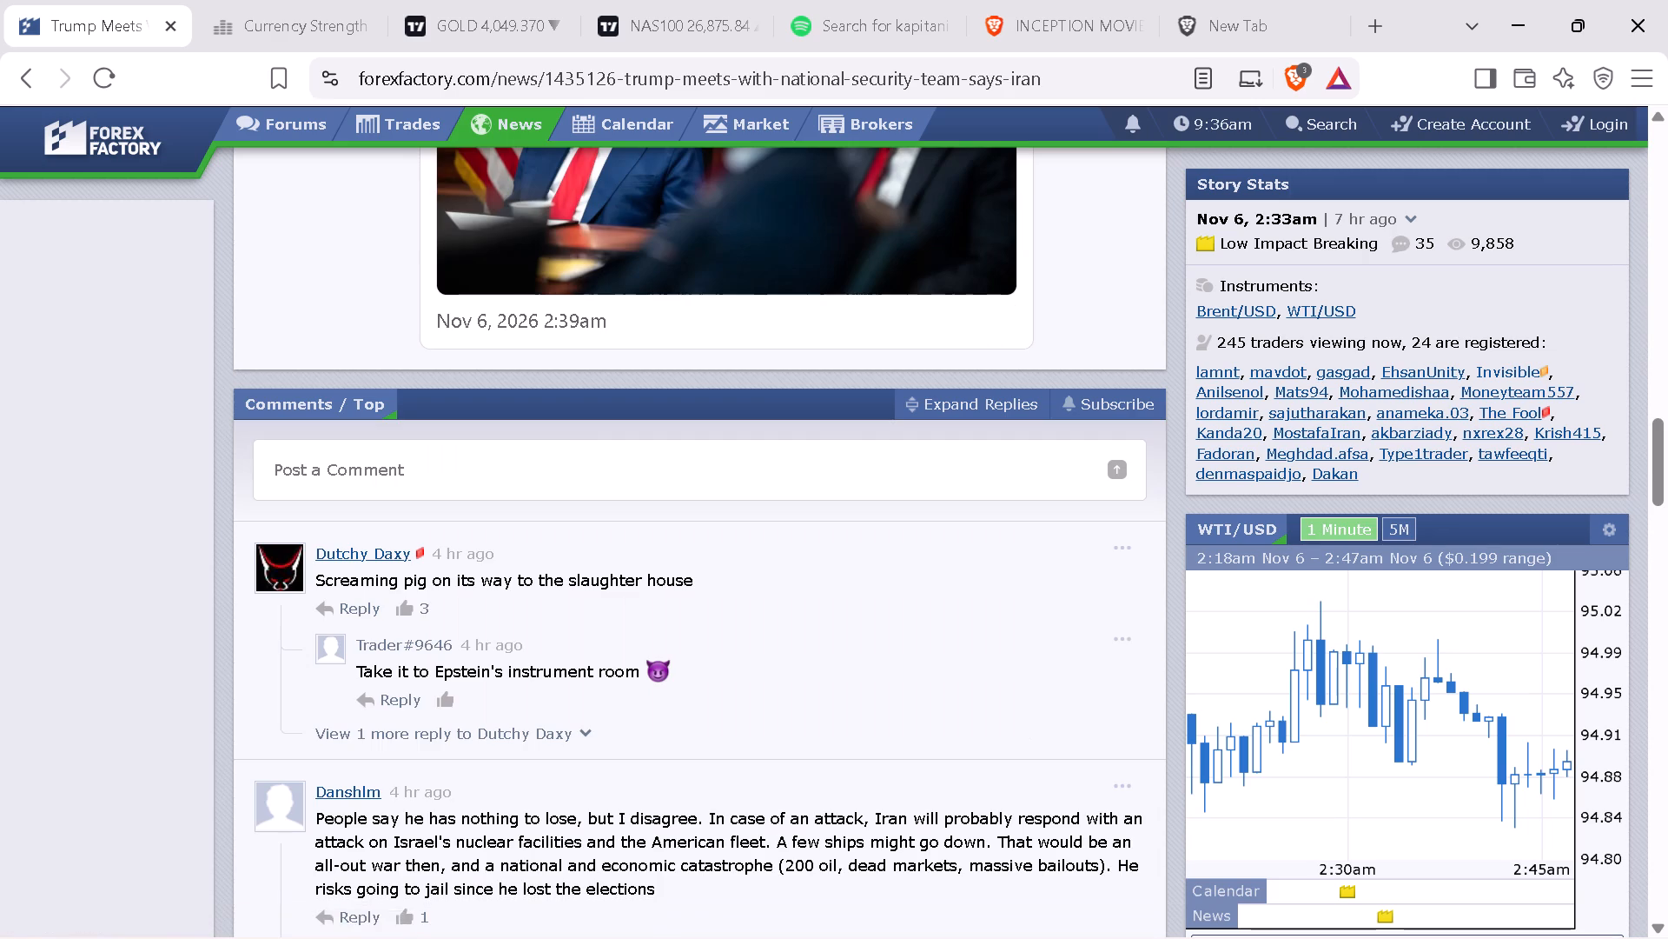
pyautogui.scroll(10, 691, 604)
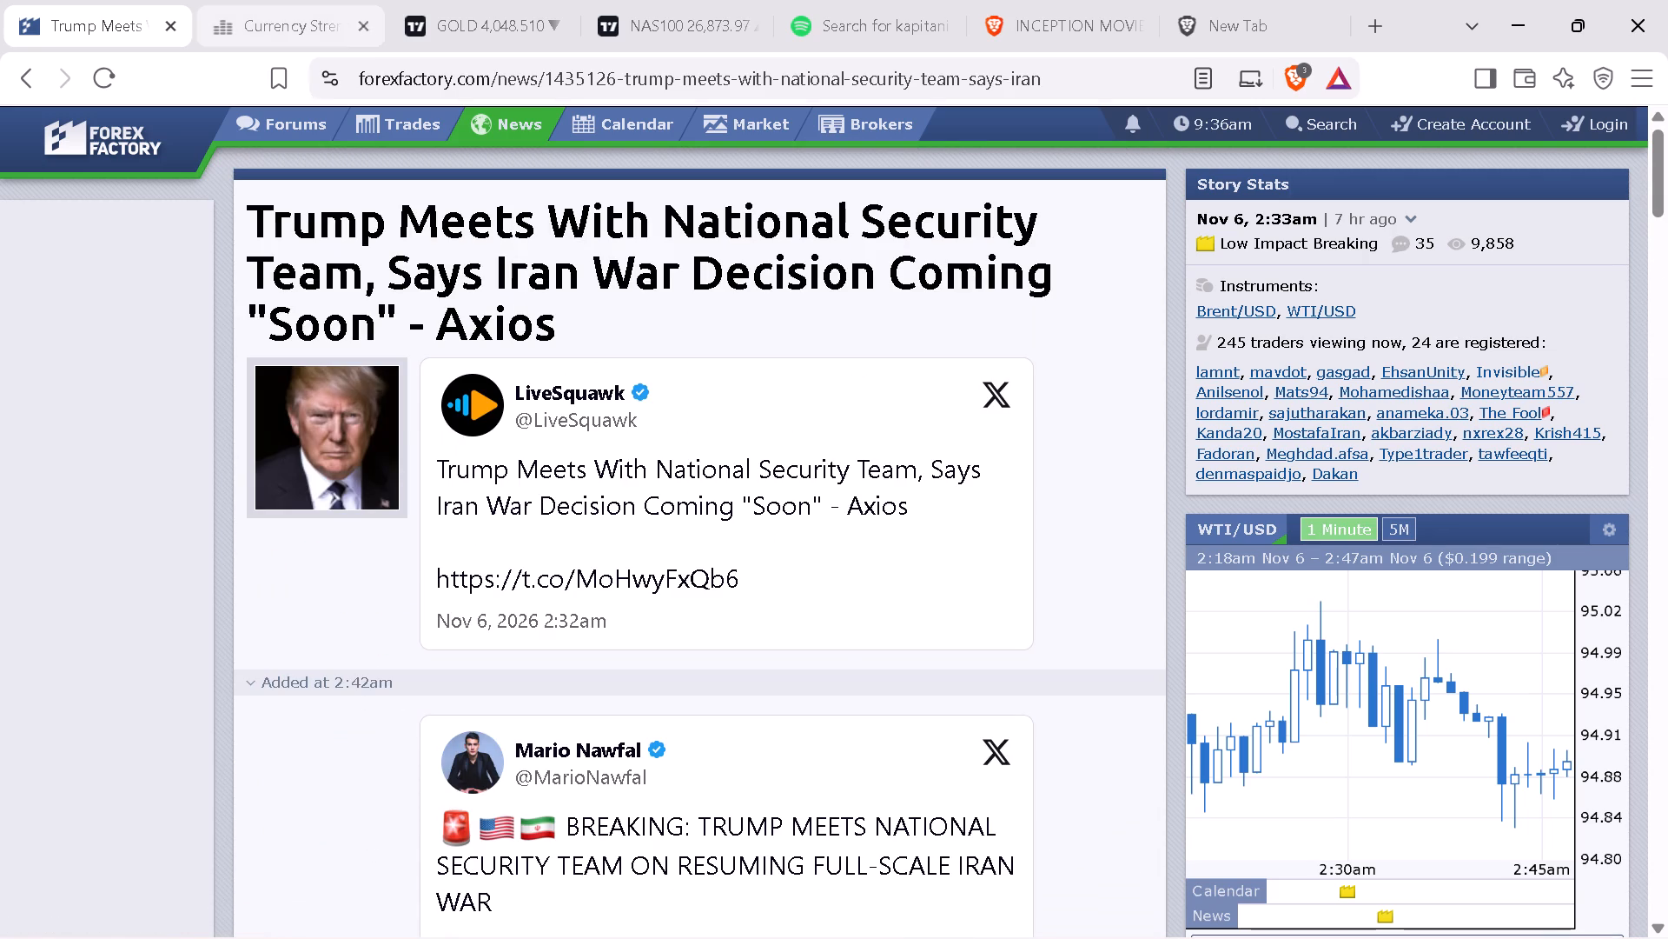
# Reload the Currency Strength Meter page and the Forex Factory story, and recheck the currency strengths.
pyautogui.click(307, 7)
pyautogui.click(102, 68)
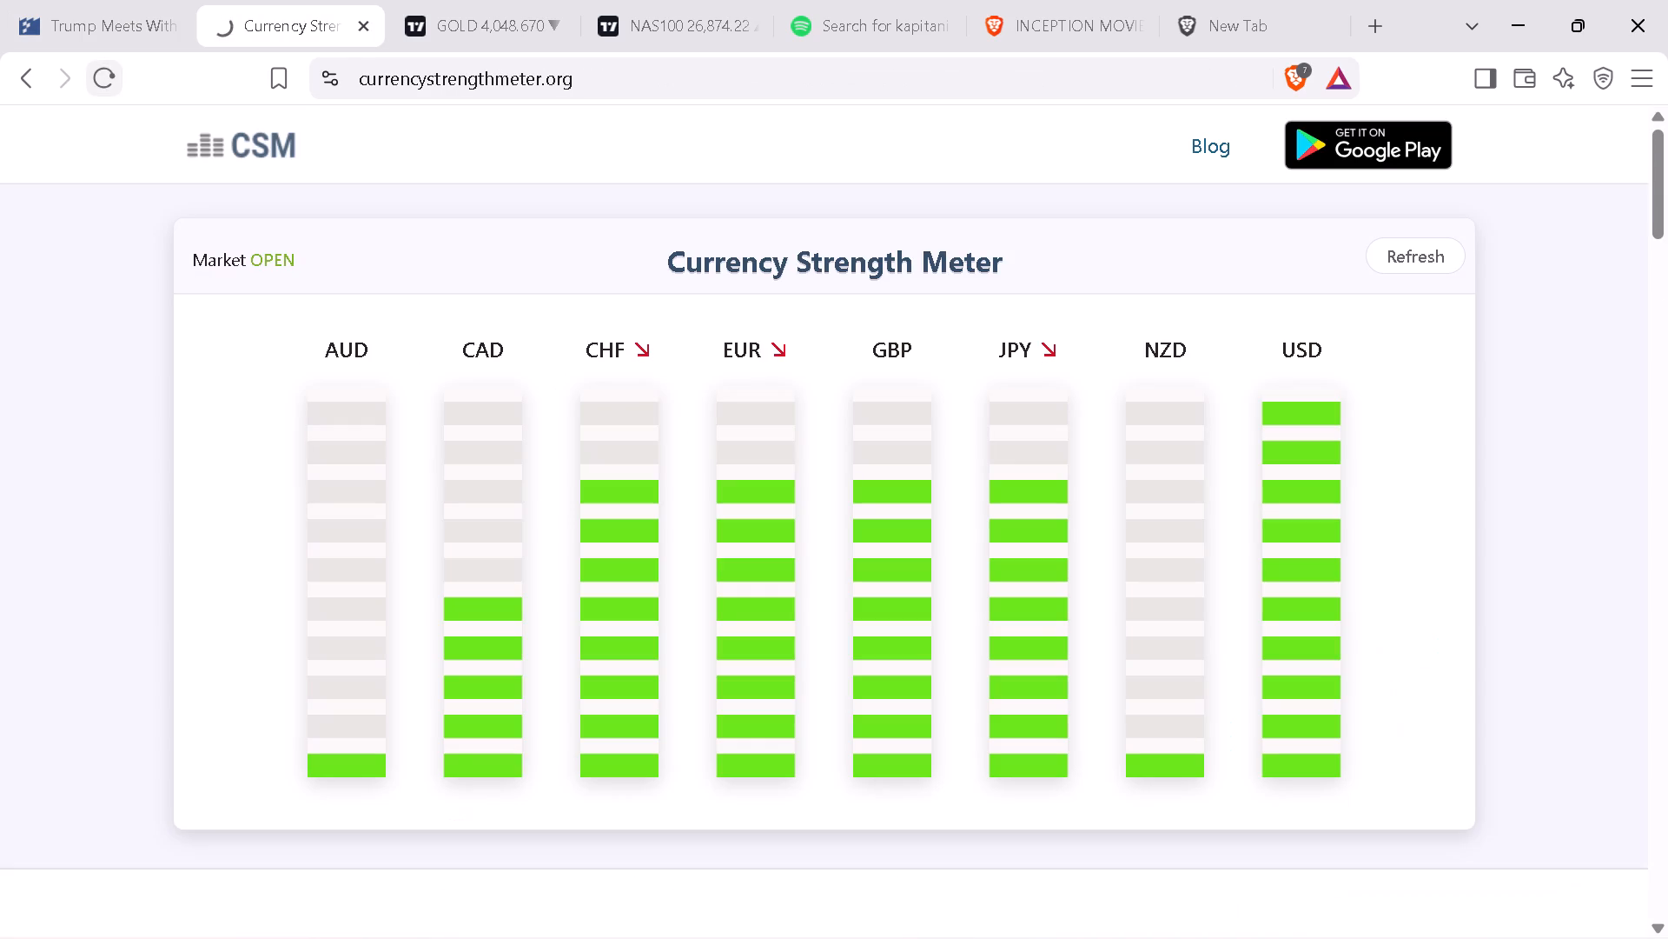
pyautogui.click(129, 26)
pyautogui.click(105, 79)
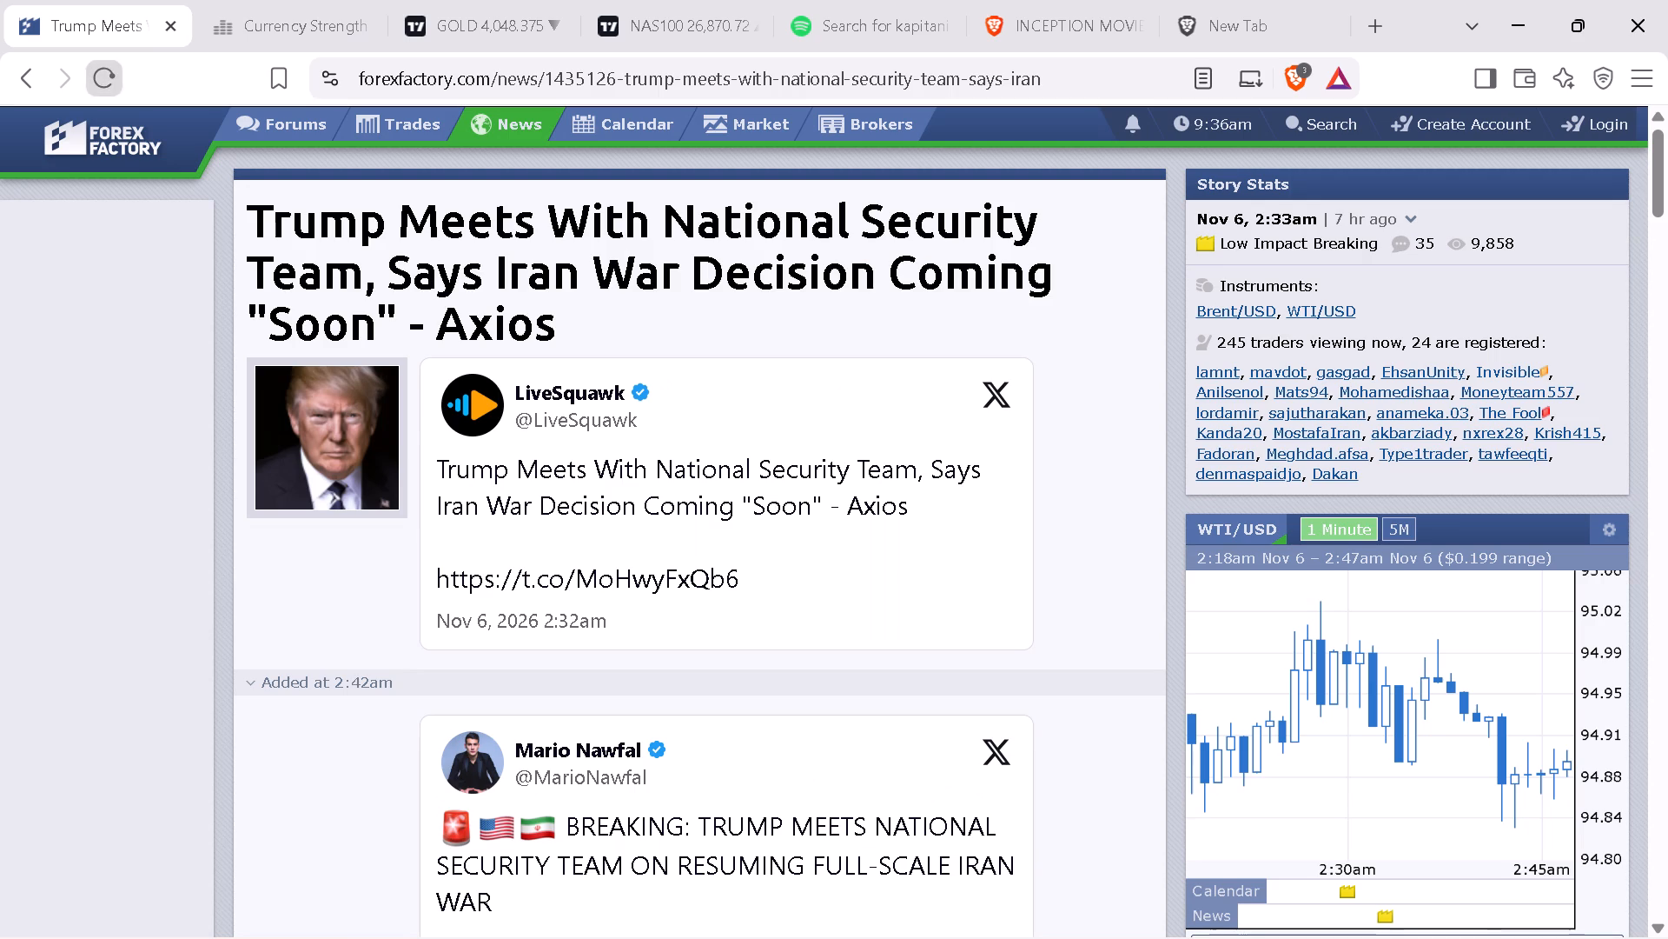
pyautogui.click(321, 30)
# Switch to the GOLD chart in TradingView and set its timeframe to 1D.
pyautogui.click(511, 32)
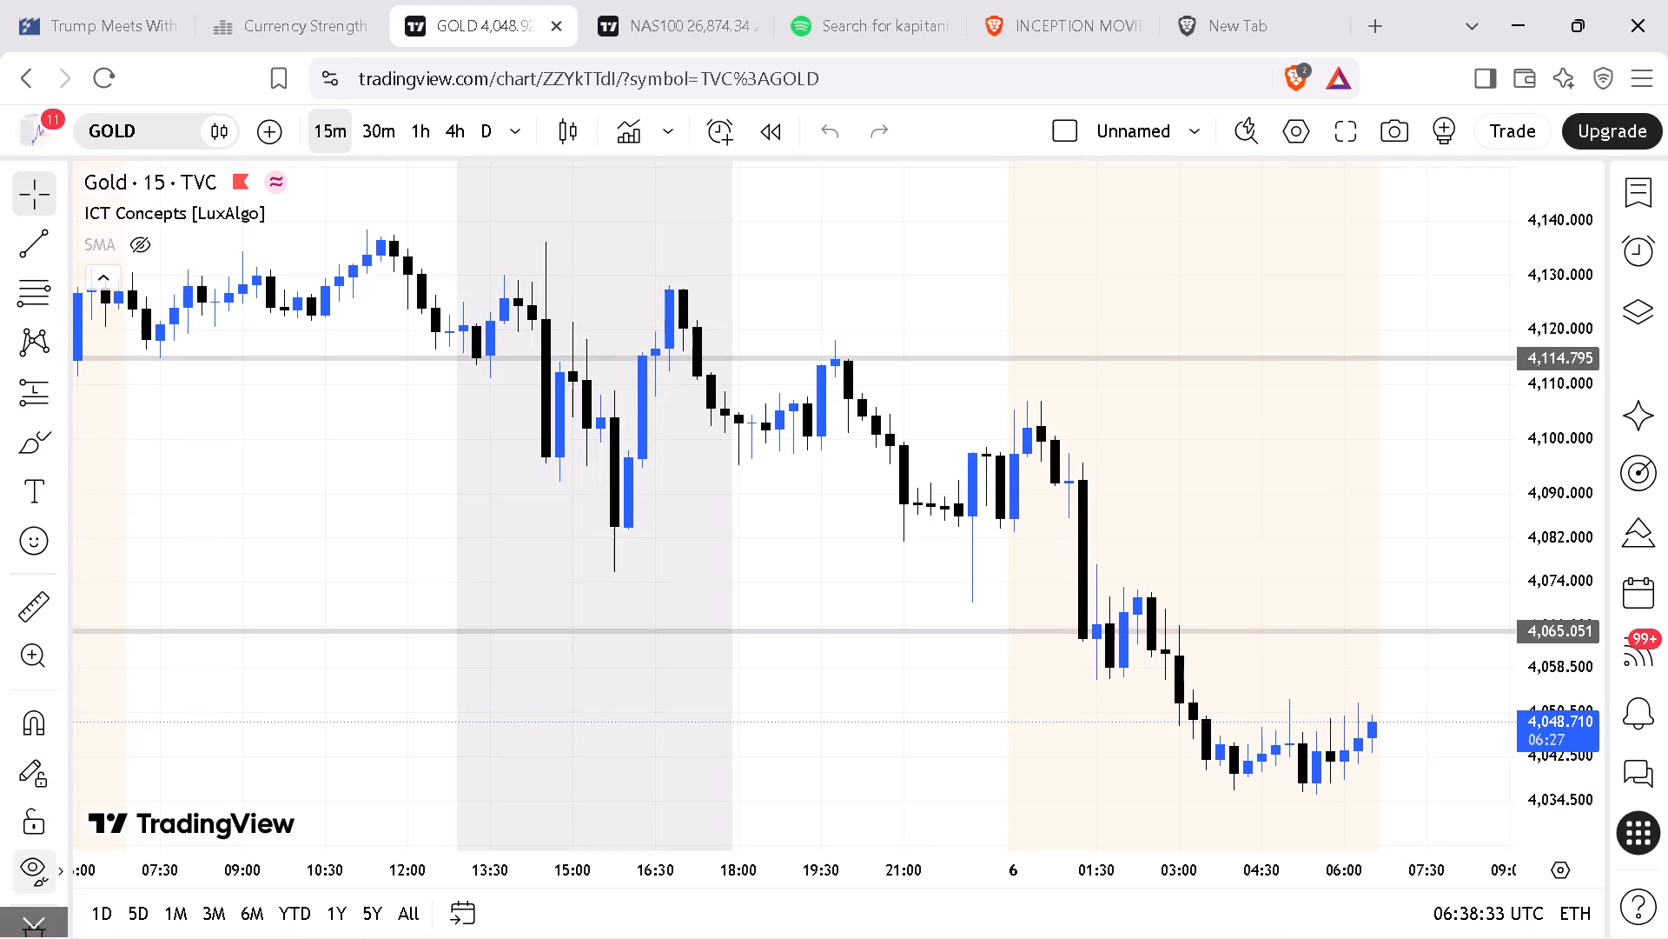
pyautogui.click(41, 917)
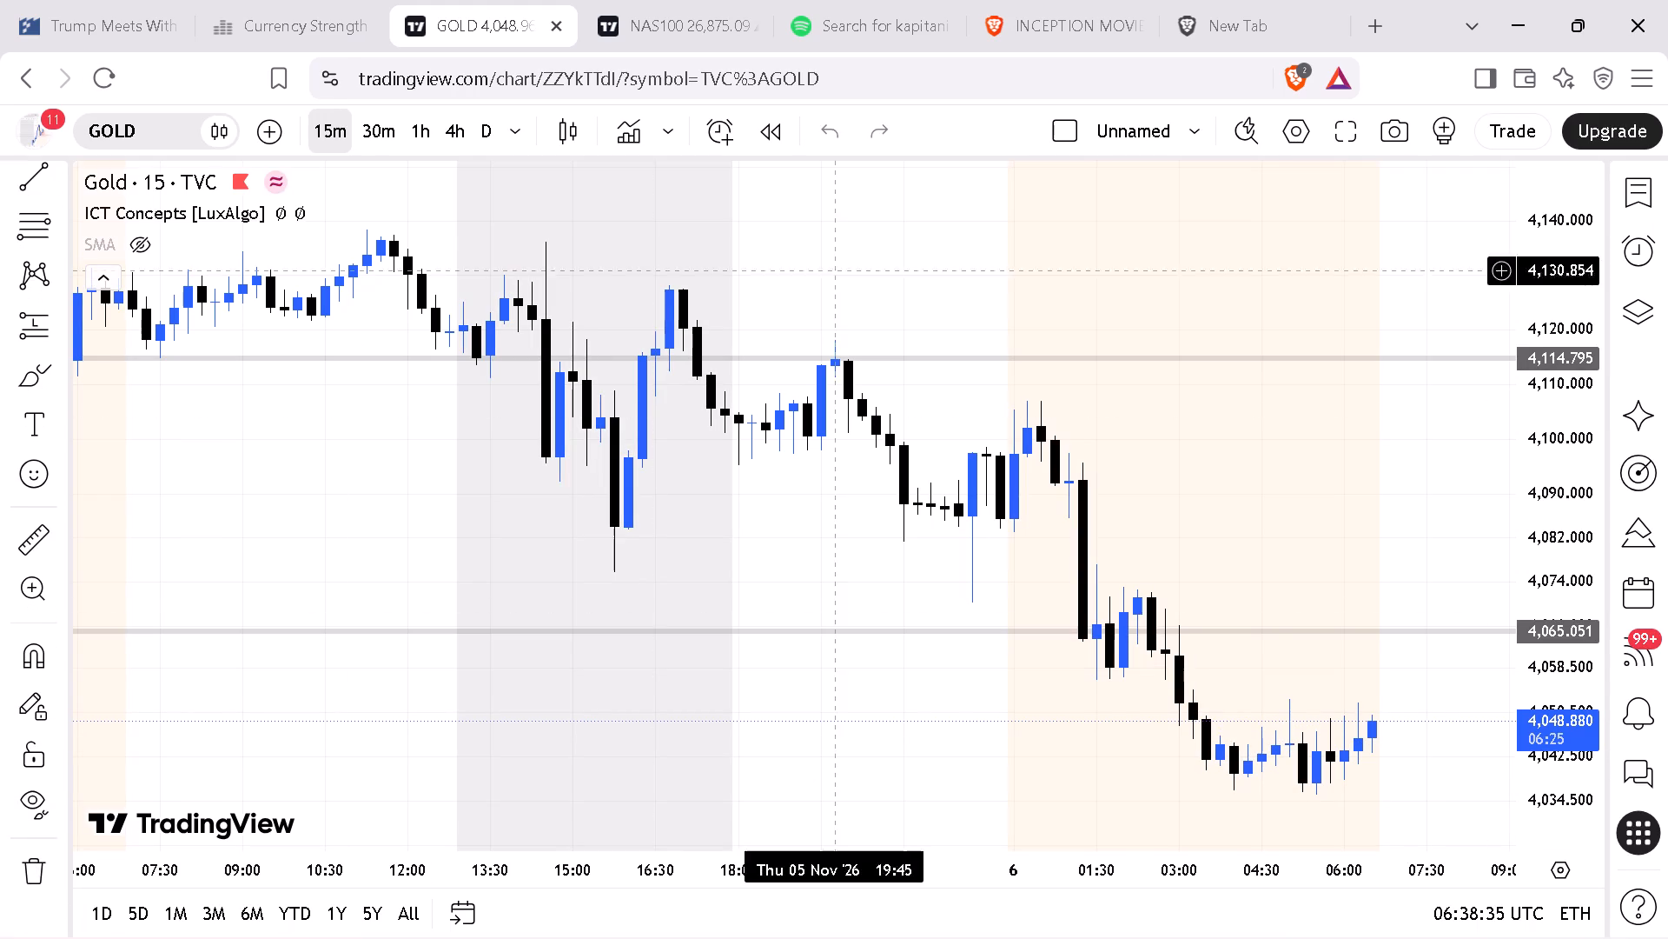
pyautogui.click(482, 133)
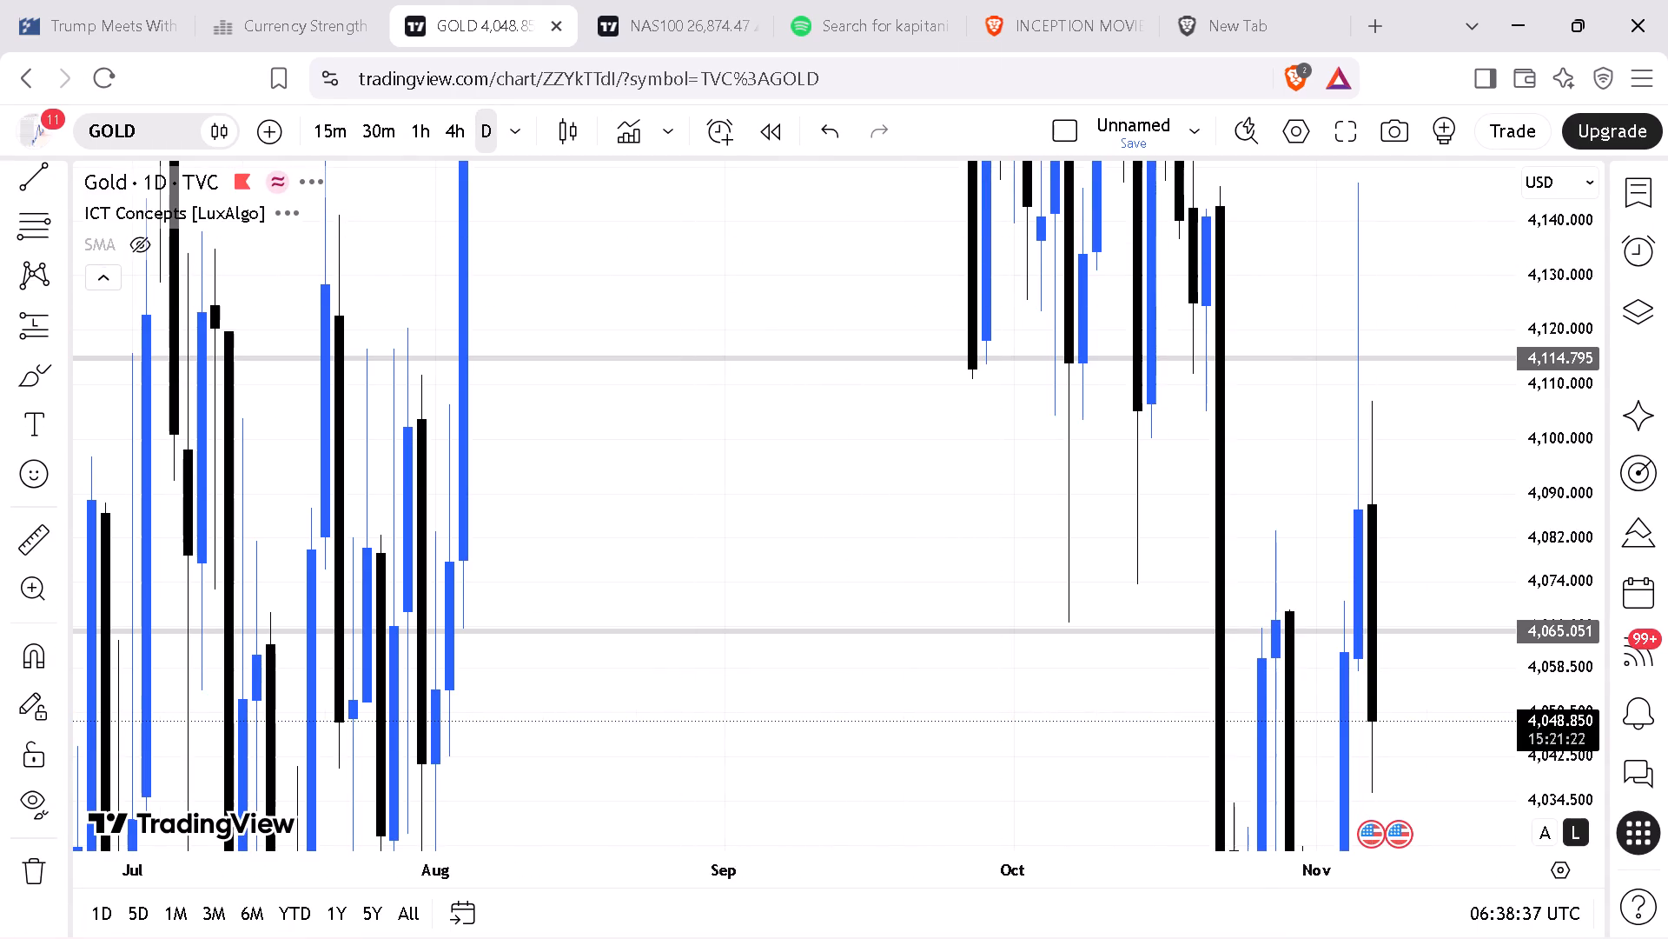
# Reposition the two existing horizontal lines on the daily gold chart to about 4,142 and about 4,068.
pyautogui.moveTo(1566, 227); pyautogui.dragTo(1432, 787)
pyautogui.moveTo(1413, 653); pyautogui.dragTo(1384, 606)
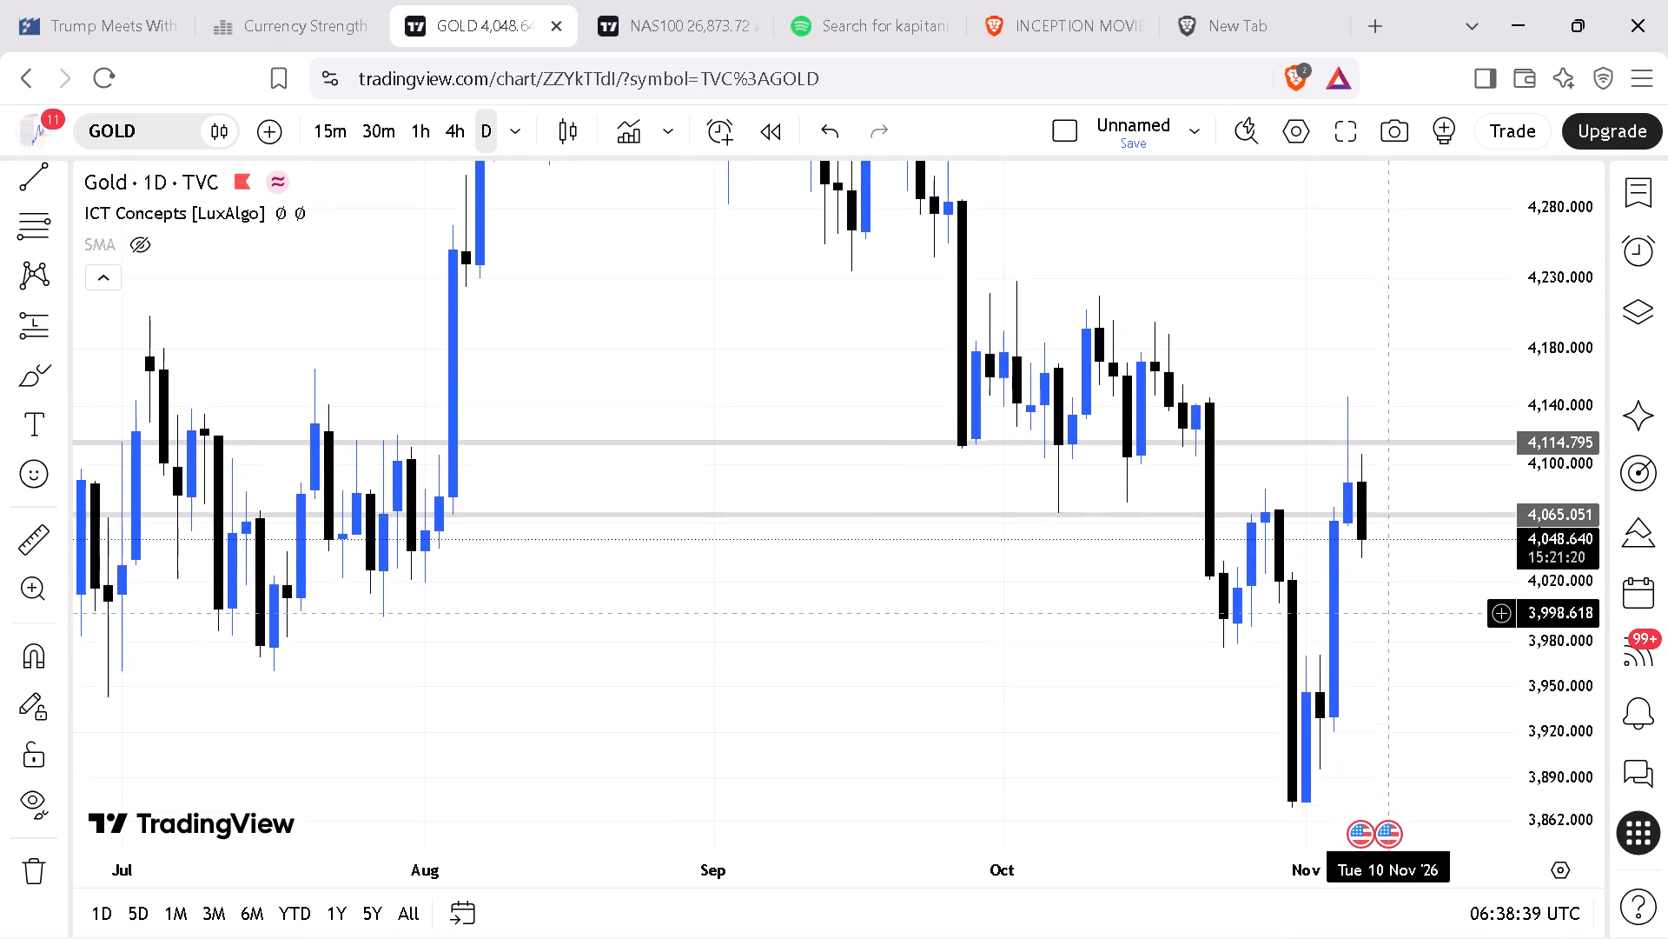
pyautogui.moveTo(1384, 606); pyautogui.dragTo(1385, 596)
pyautogui.moveTo(1568, 283); pyautogui.dragTo(1520, 554)
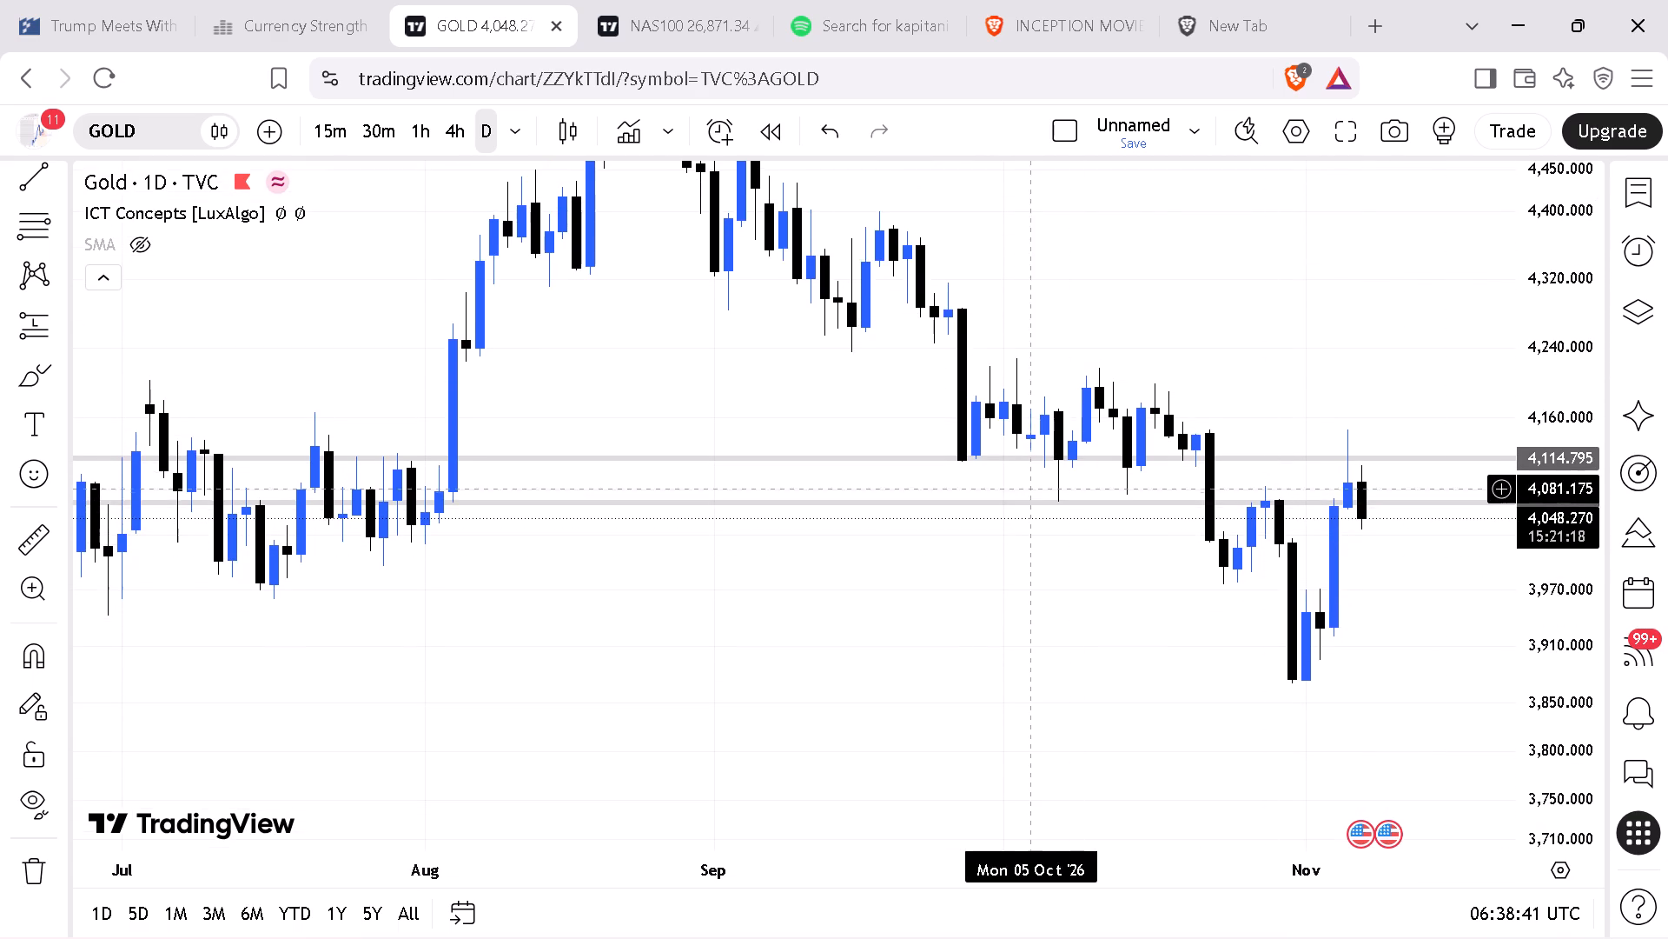
pyautogui.moveTo(1034, 586); pyautogui.dragTo(790, 593)
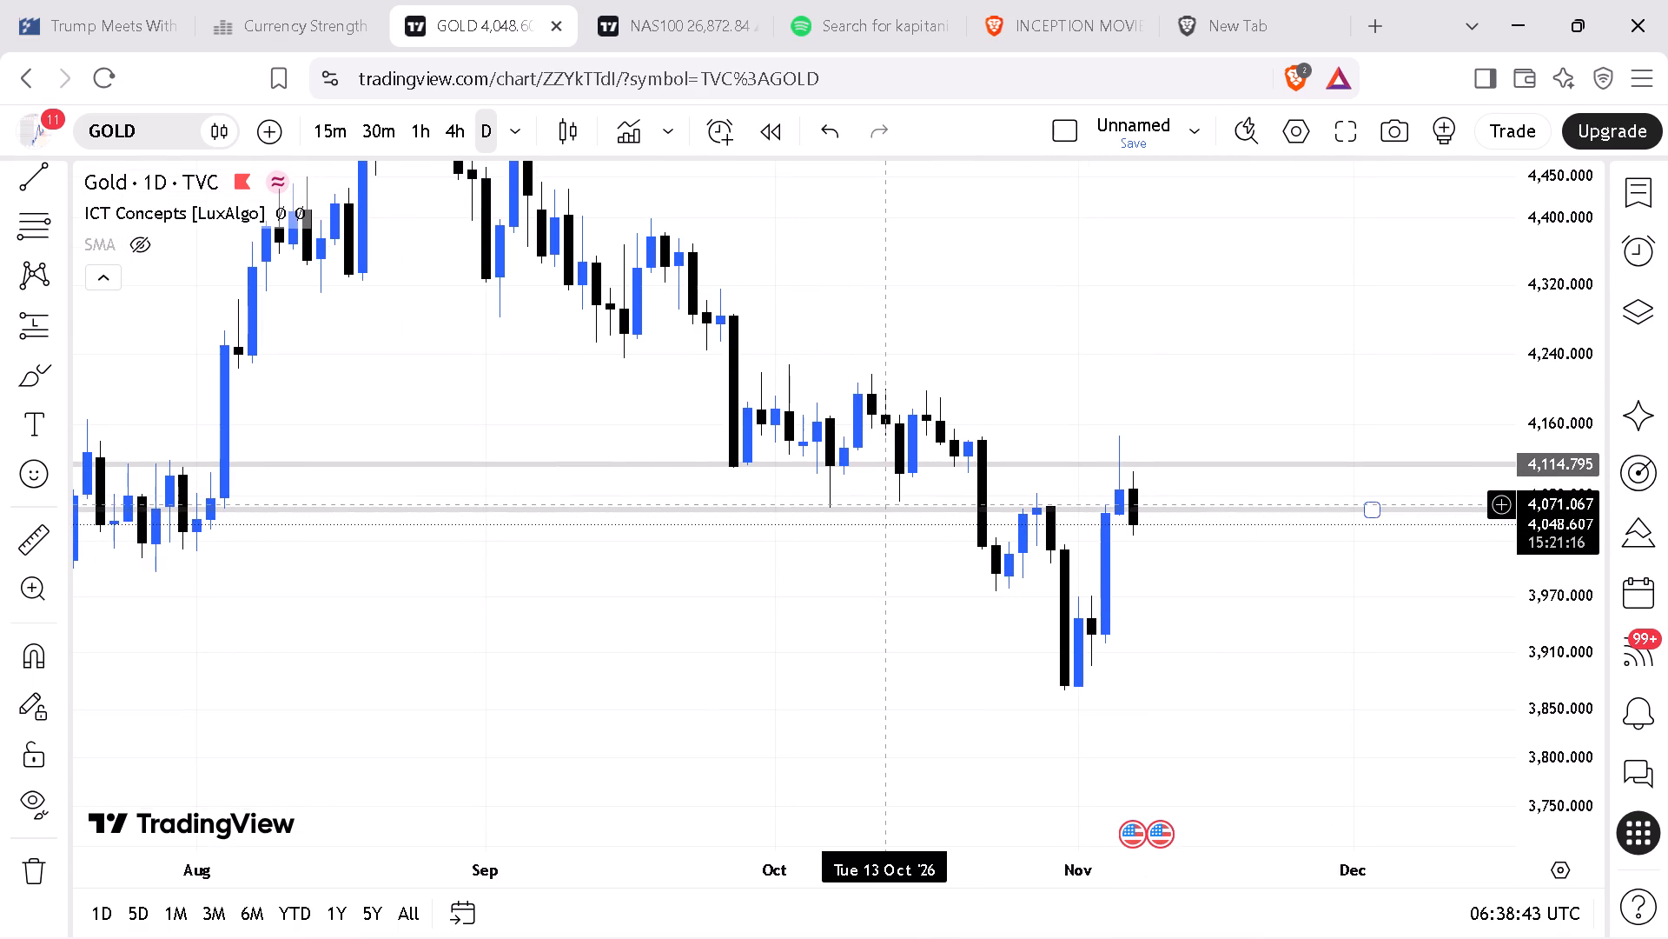
pyautogui.moveTo(878, 504); pyautogui.dragTo(883, 488)
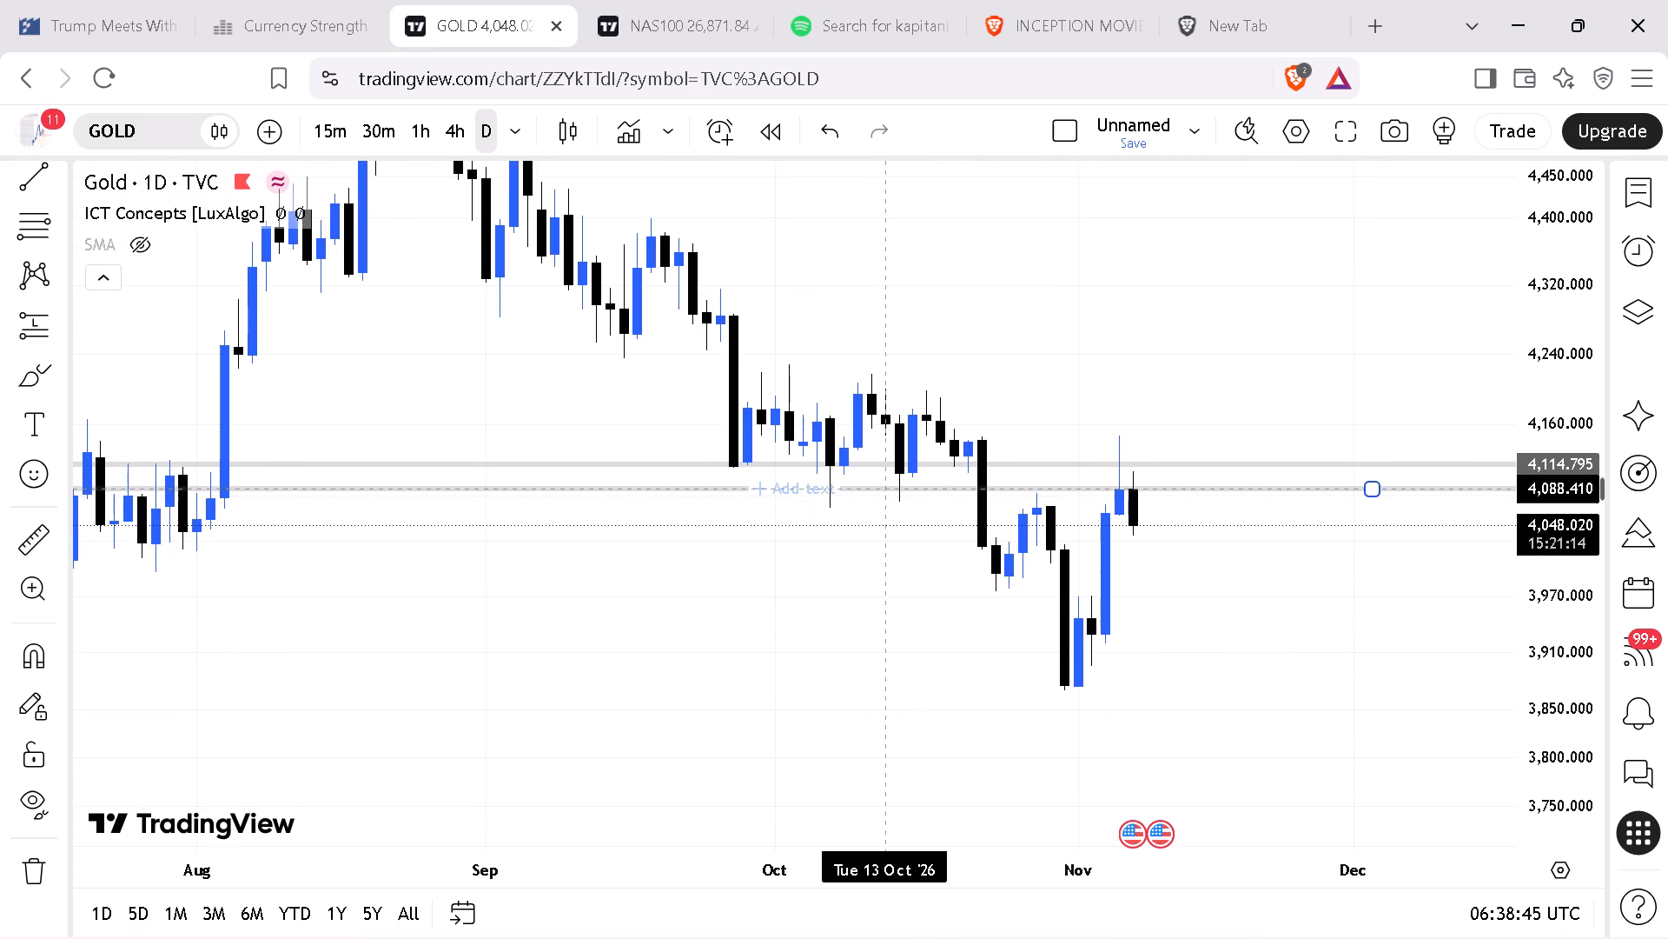
pyautogui.moveTo(883, 488); pyautogui.dragTo(906, 440)
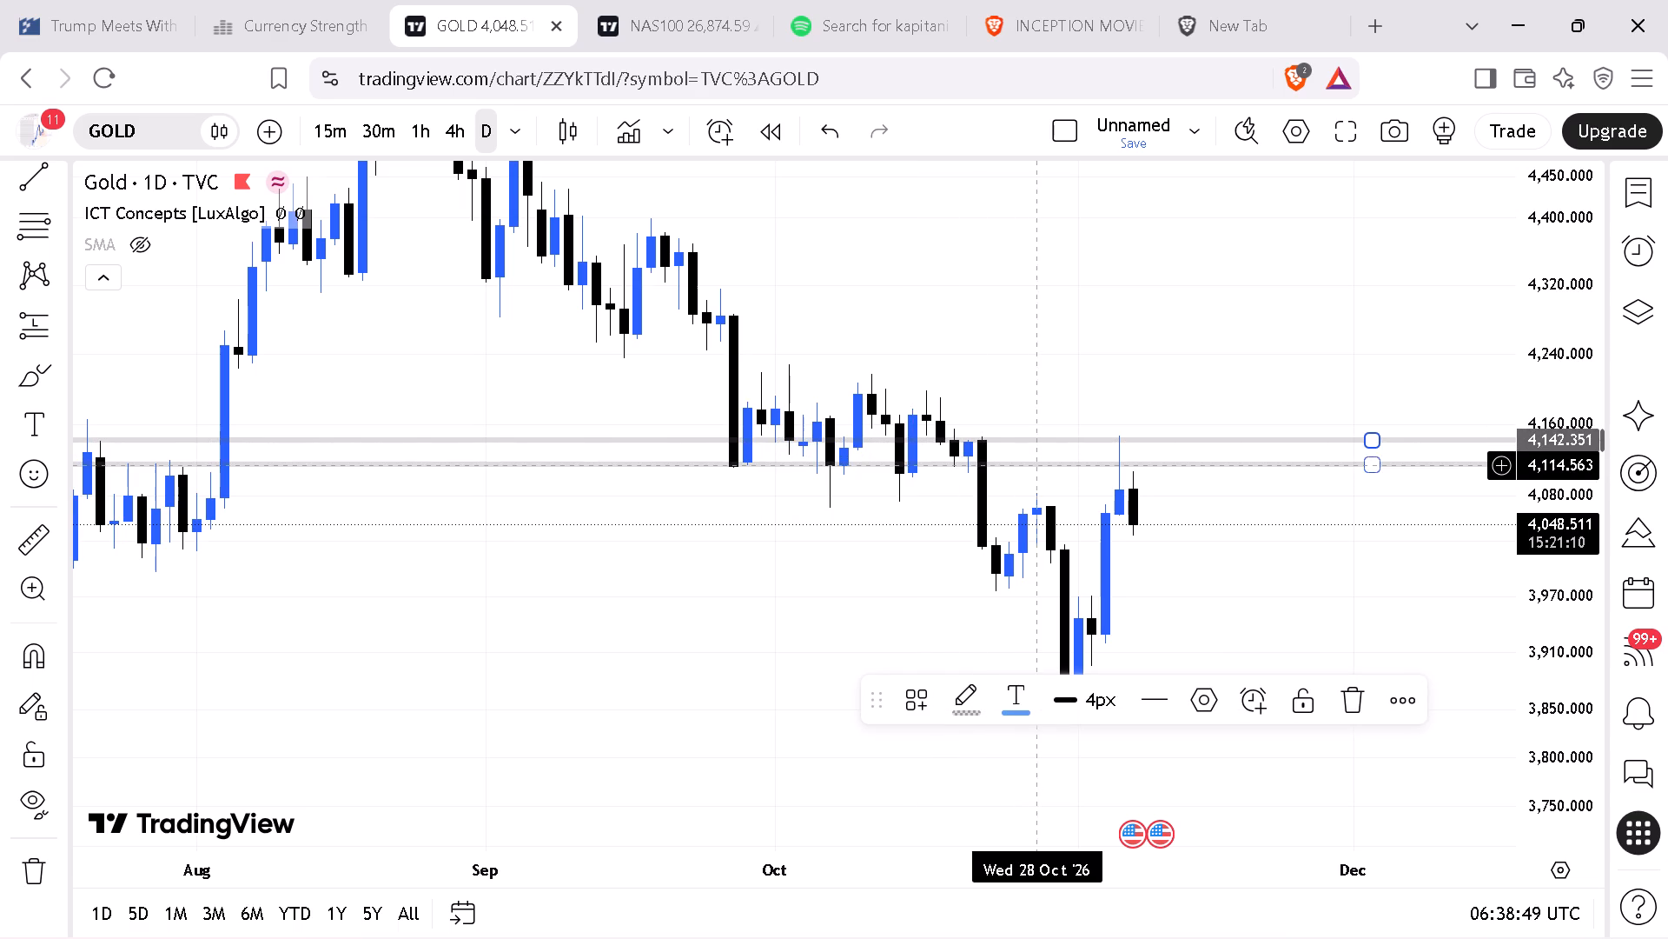
pyautogui.moveTo(1034, 464); pyautogui.dragTo(1040, 503)
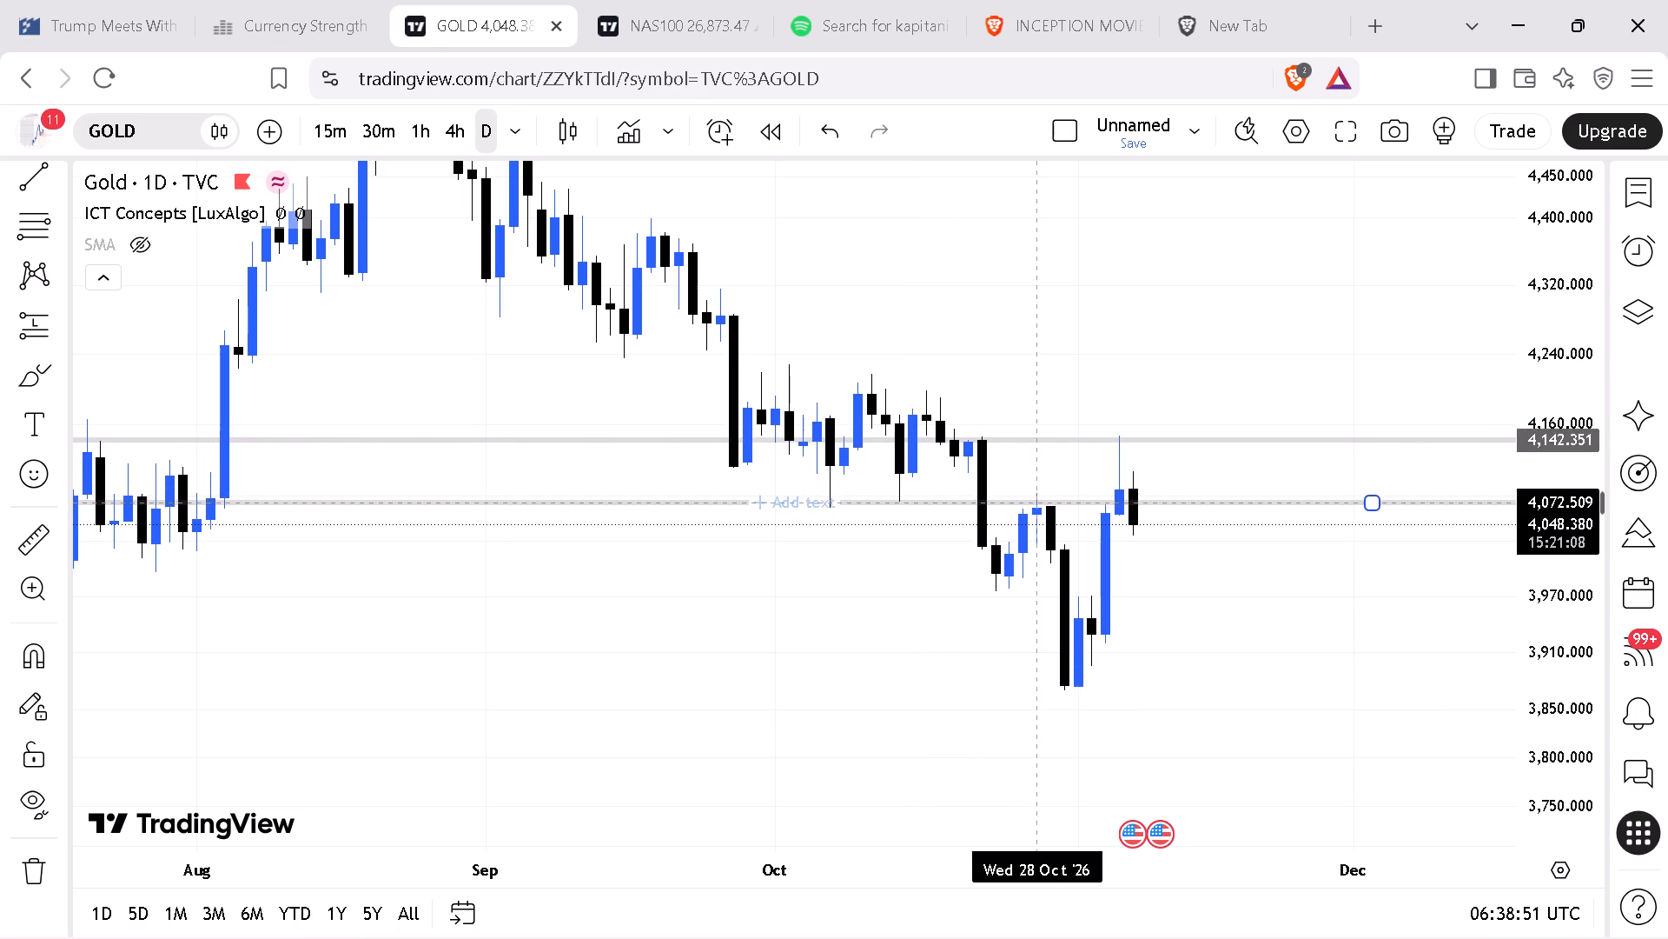
pyautogui.moveTo(1040, 503); pyautogui.dragTo(1042, 507)
# Add a horizontal line at about 3,986, along the June and July lows on the daily gold chart.
pyautogui.moveTo(1568, 582); pyautogui.dragTo(1544, 660)
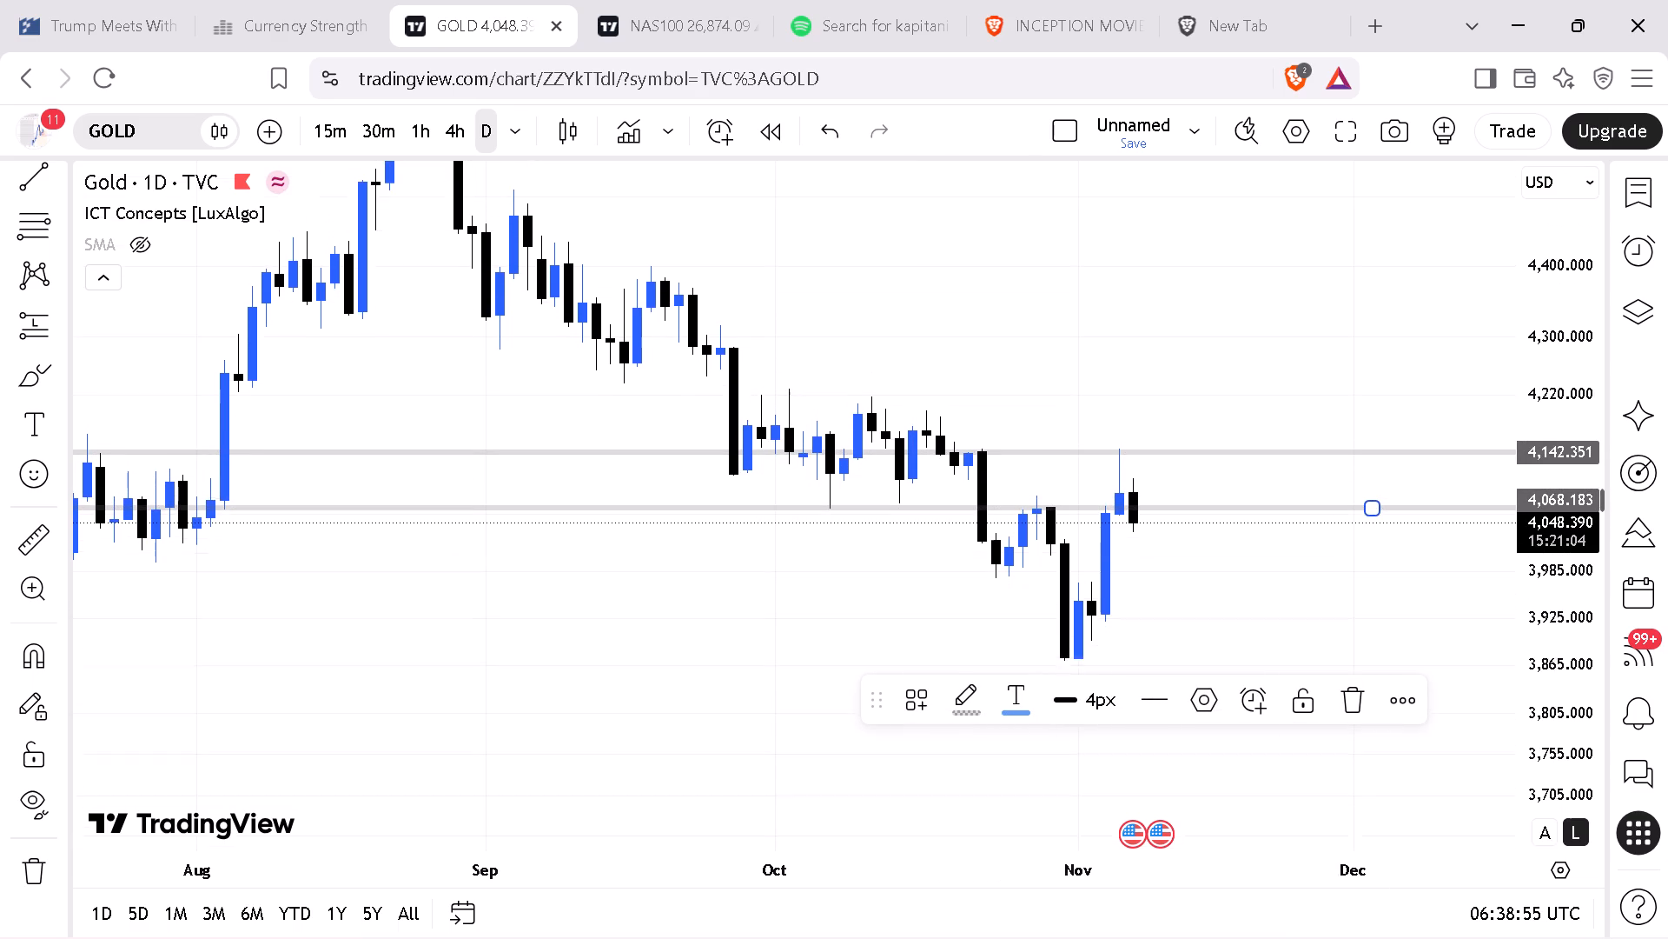
pyautogui.moveTo(1544, 660); pyautogui.dragTo(1520, 655)
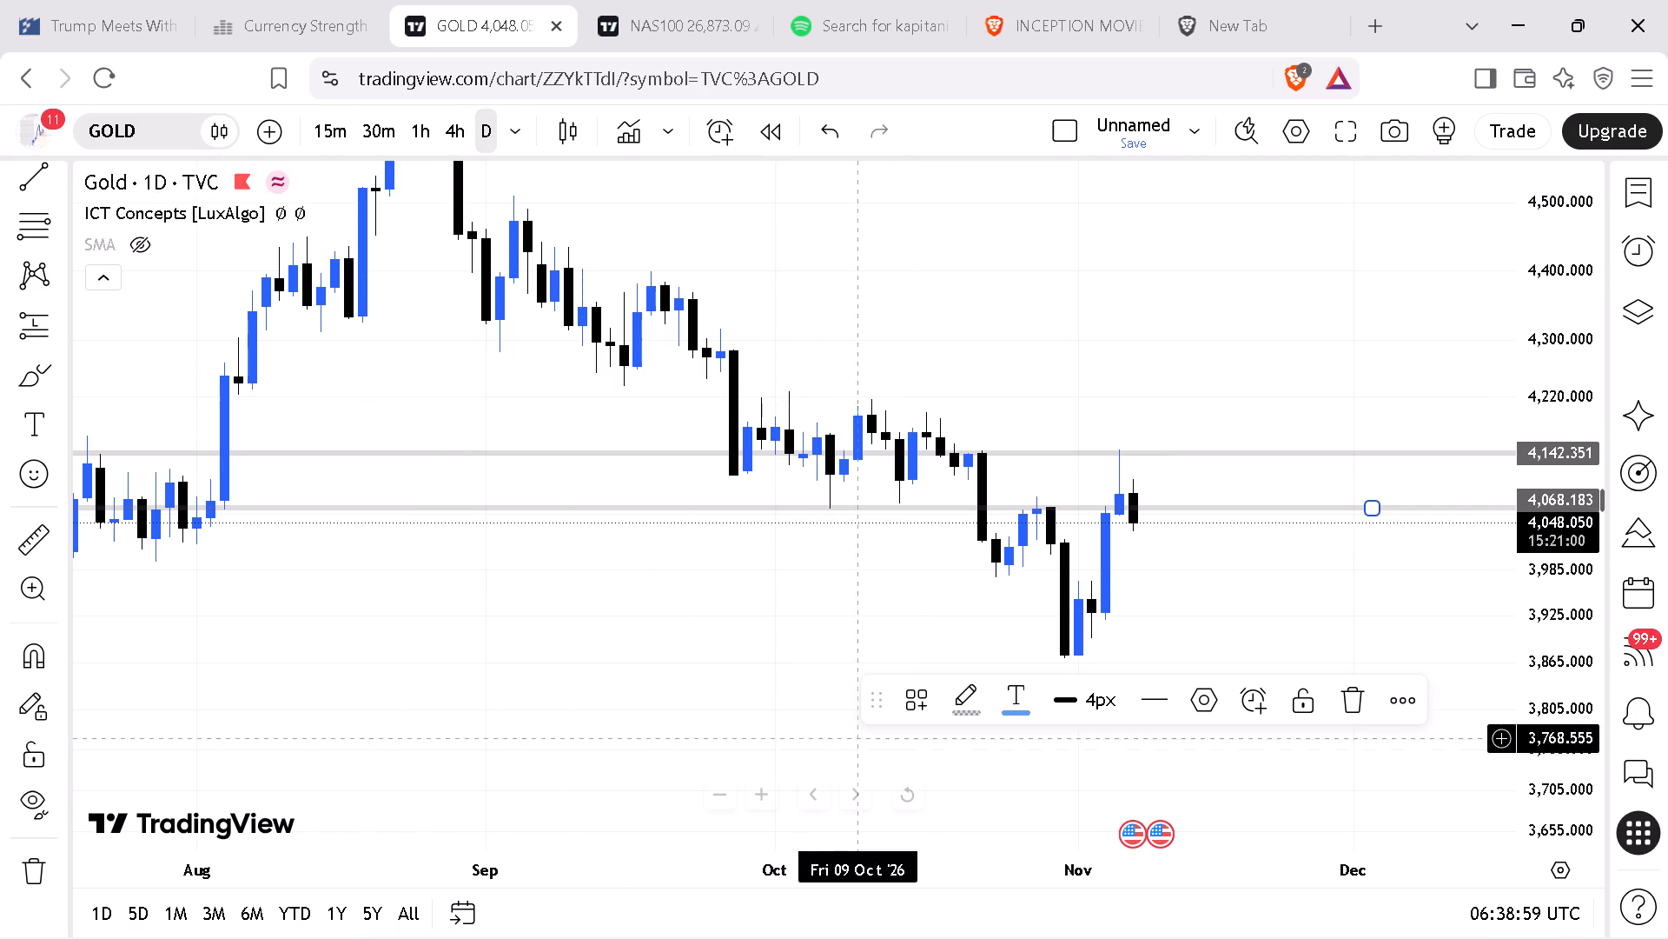
pyautogui.moveTo(960, 868); pyautogui.dragTo(1135, 847)
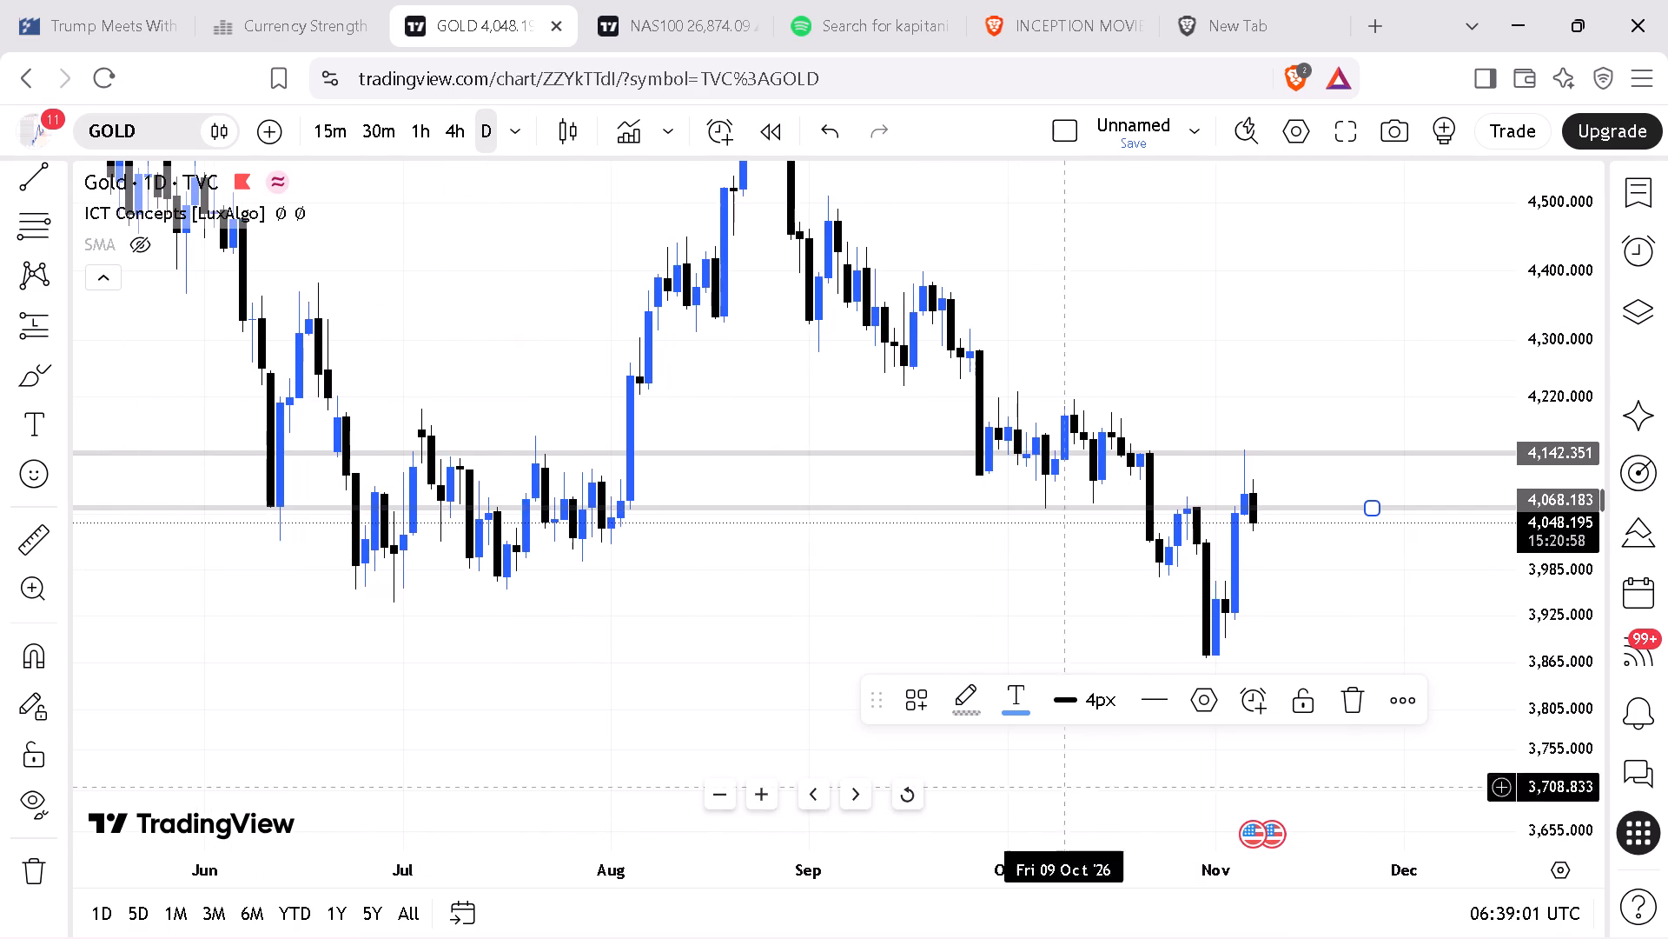
pyautogui.click(67, 222)
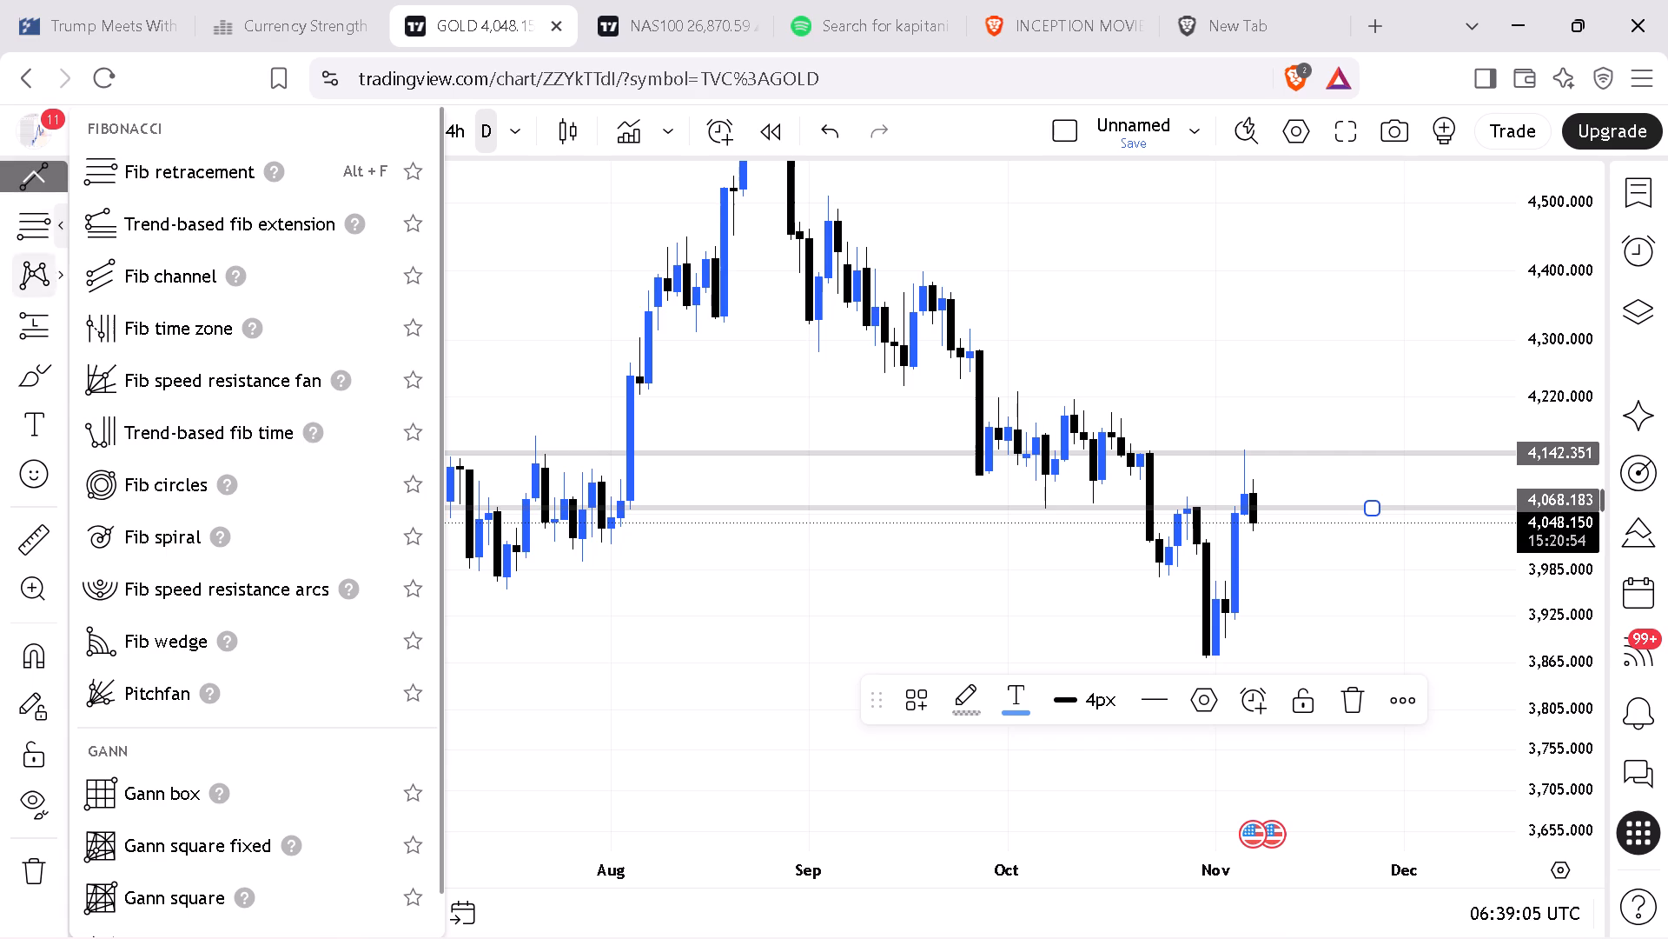
pyautogui.scroll(-1, 205, 676)
pyautogui.scroll(2, 205, 676)
pyautogui.click(43, 195)
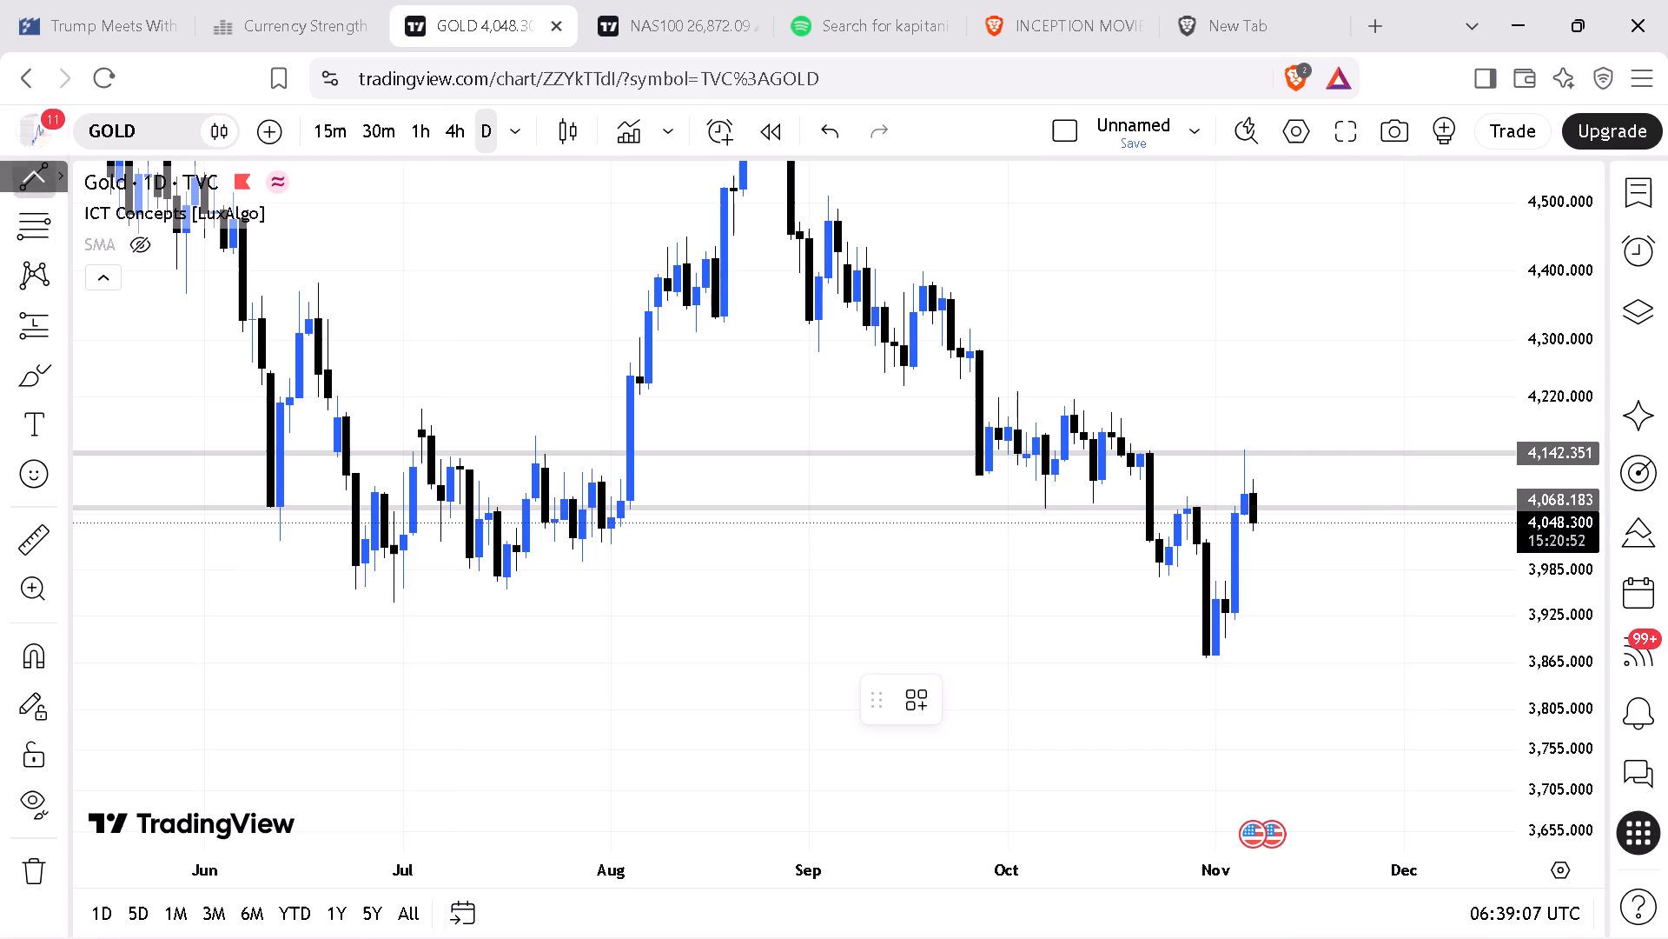
pyautogui.scroll(3, 56, 208)
pyautogui.click(65, 251)
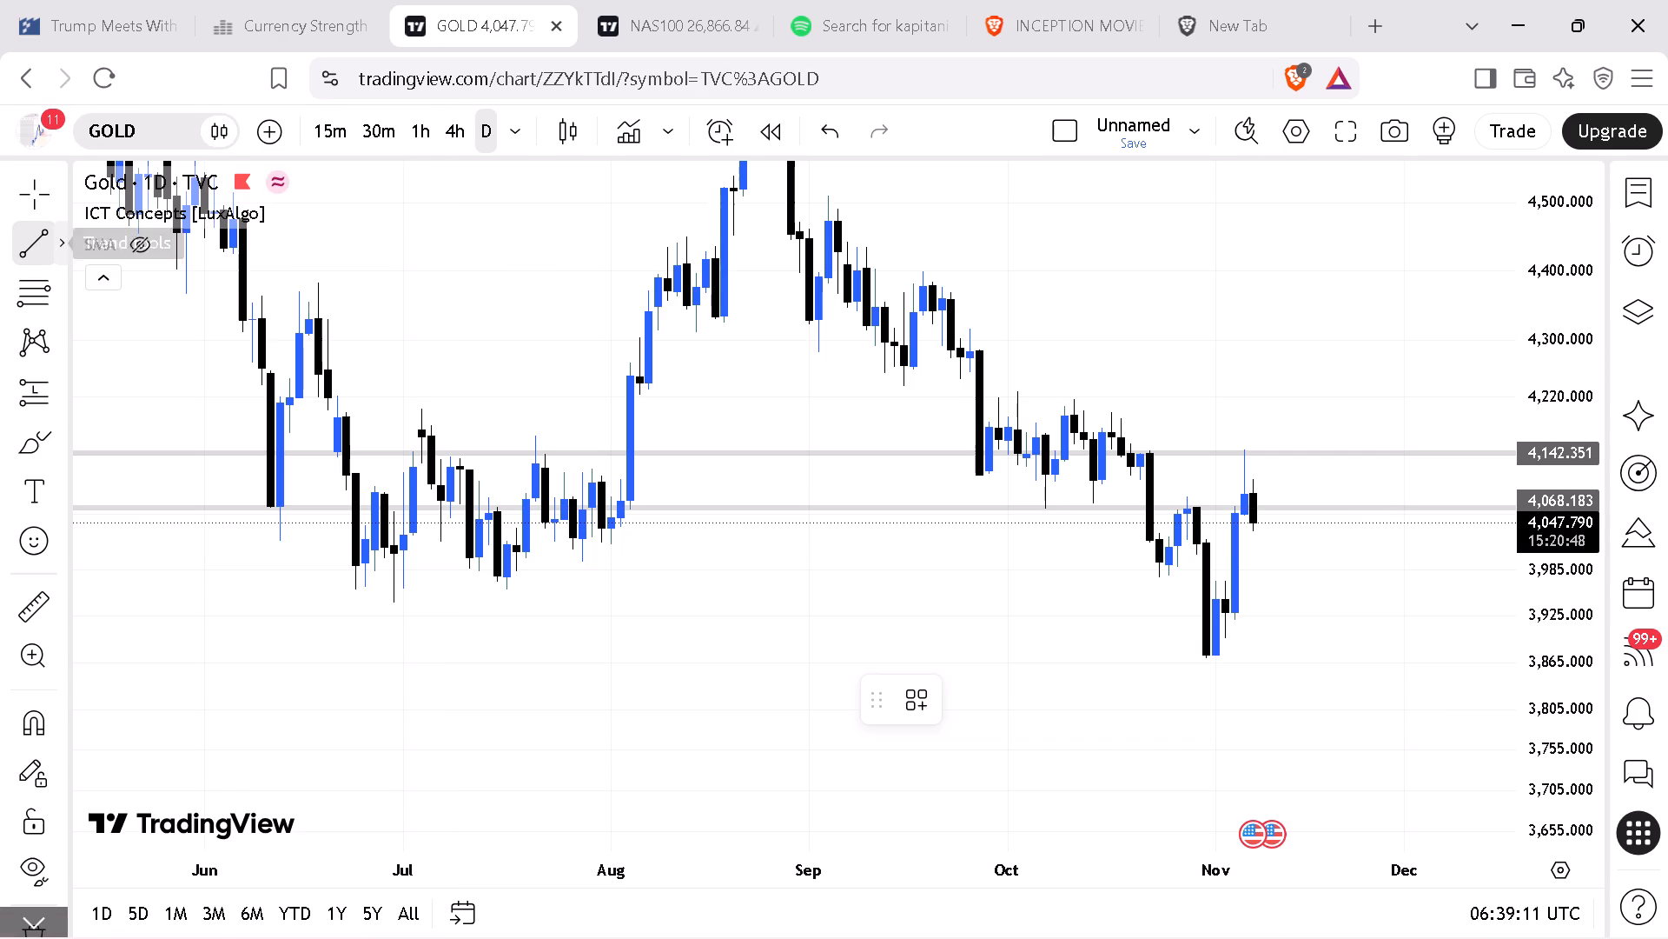
pyautogui.click(156, 439)
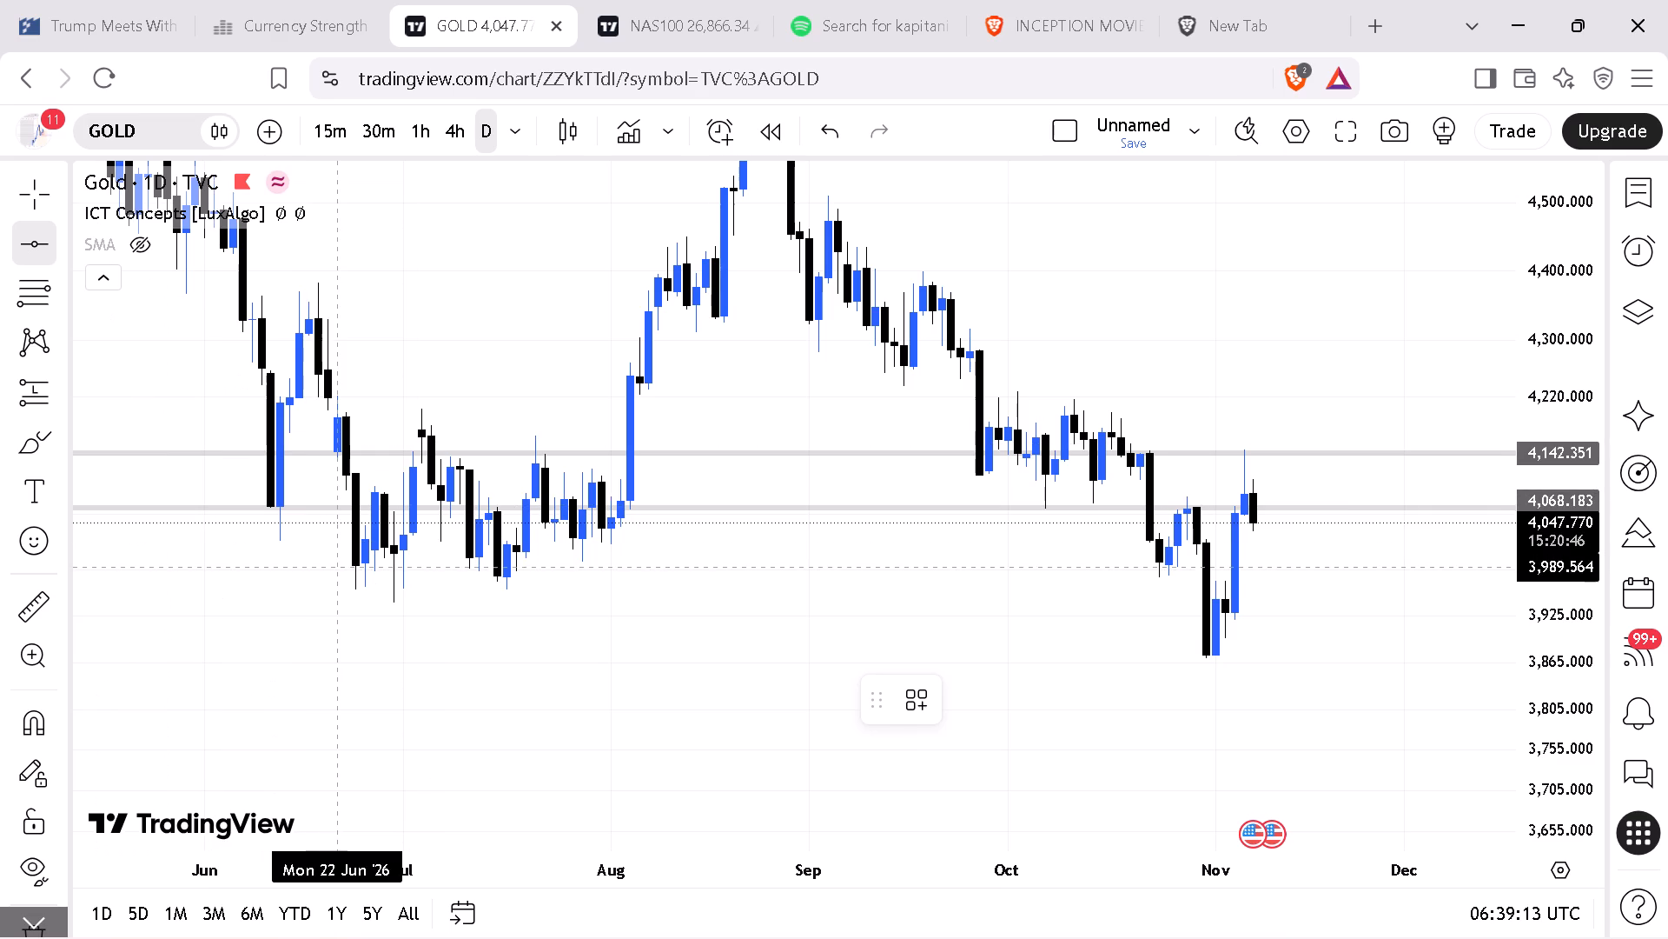
pyautogui.click(341, 569)
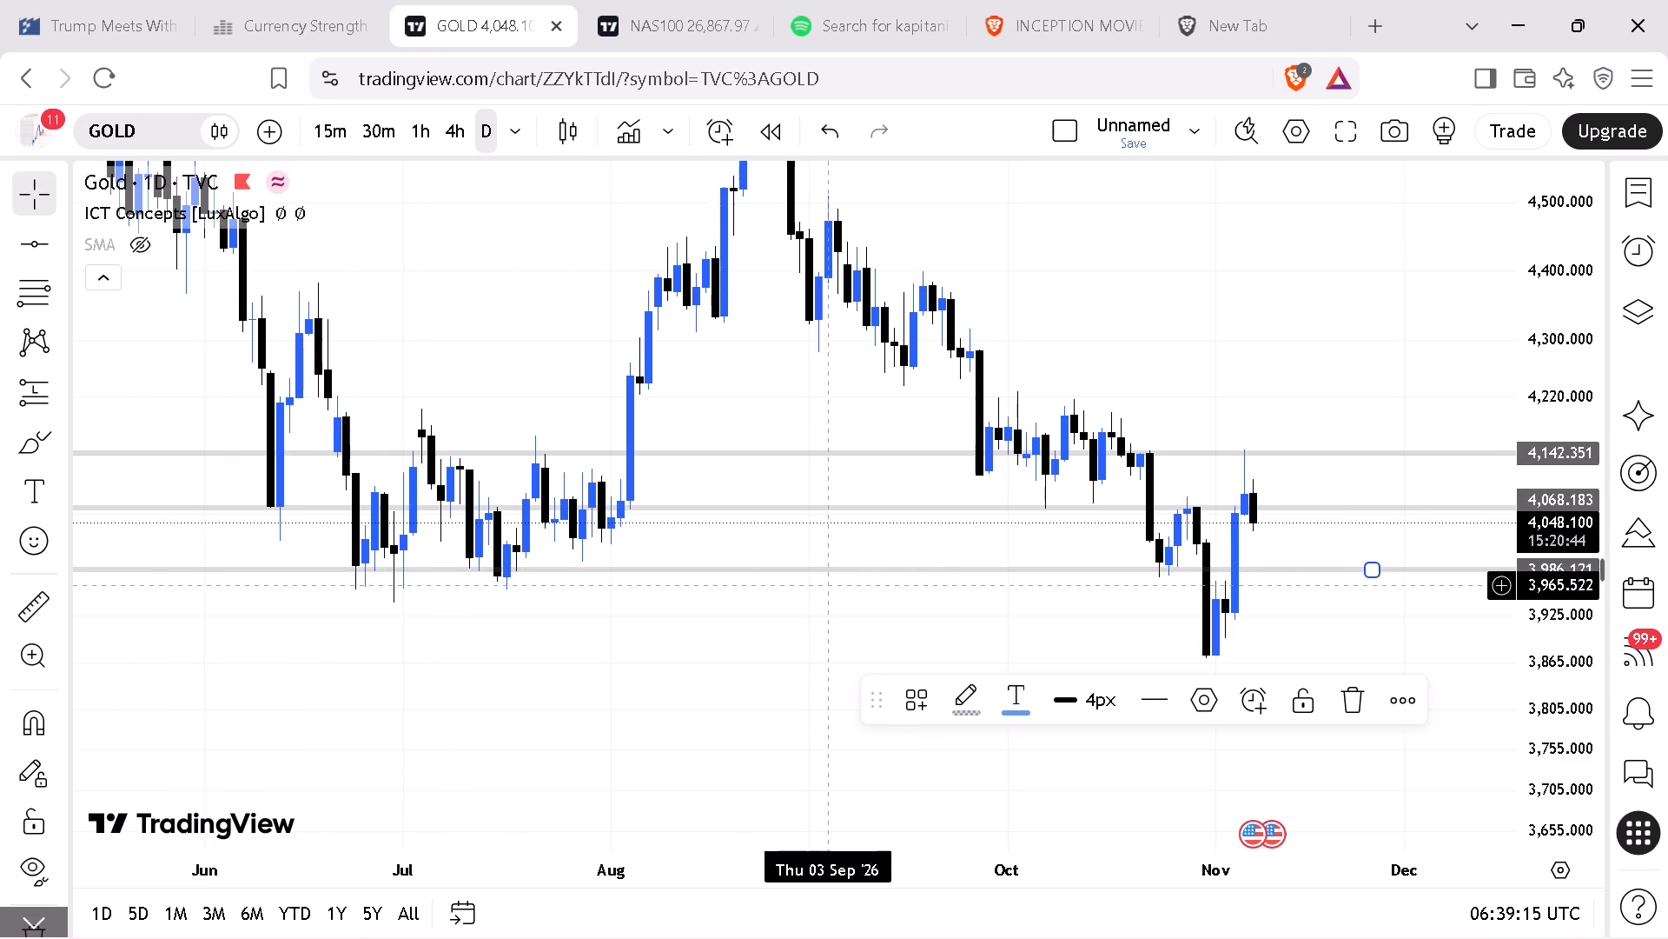
# Add another horizontal line at about 3,876, along the early-November low on the daily gold chart.
pyautogui.click(29, 247)
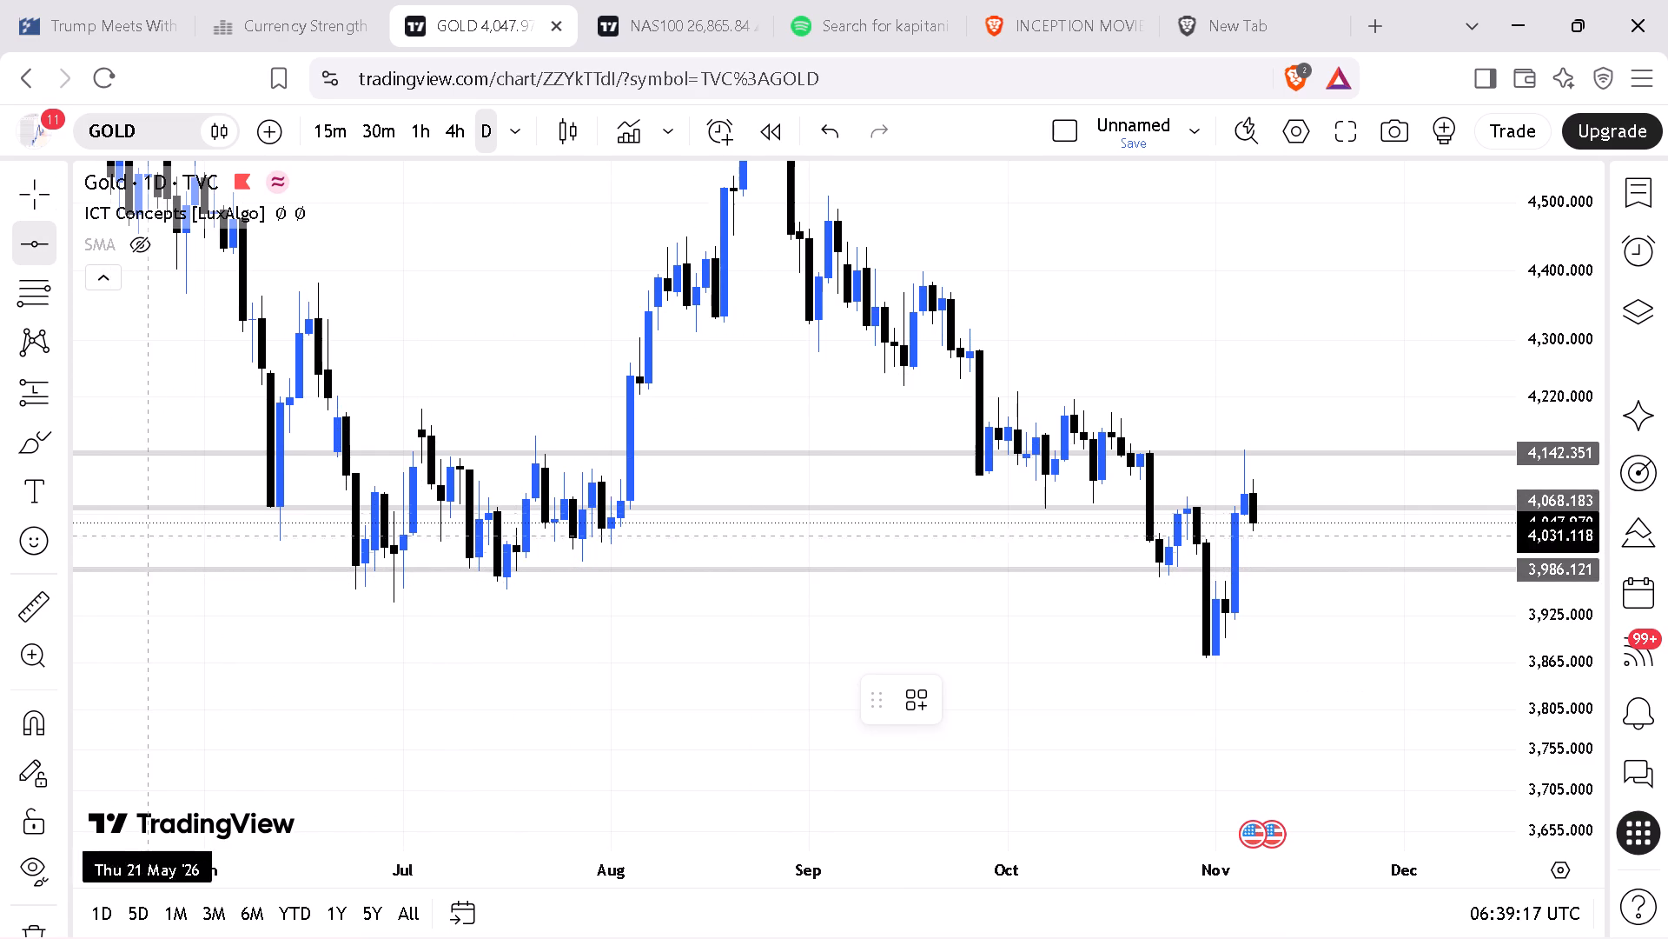
pyautogui.click(231, 654)
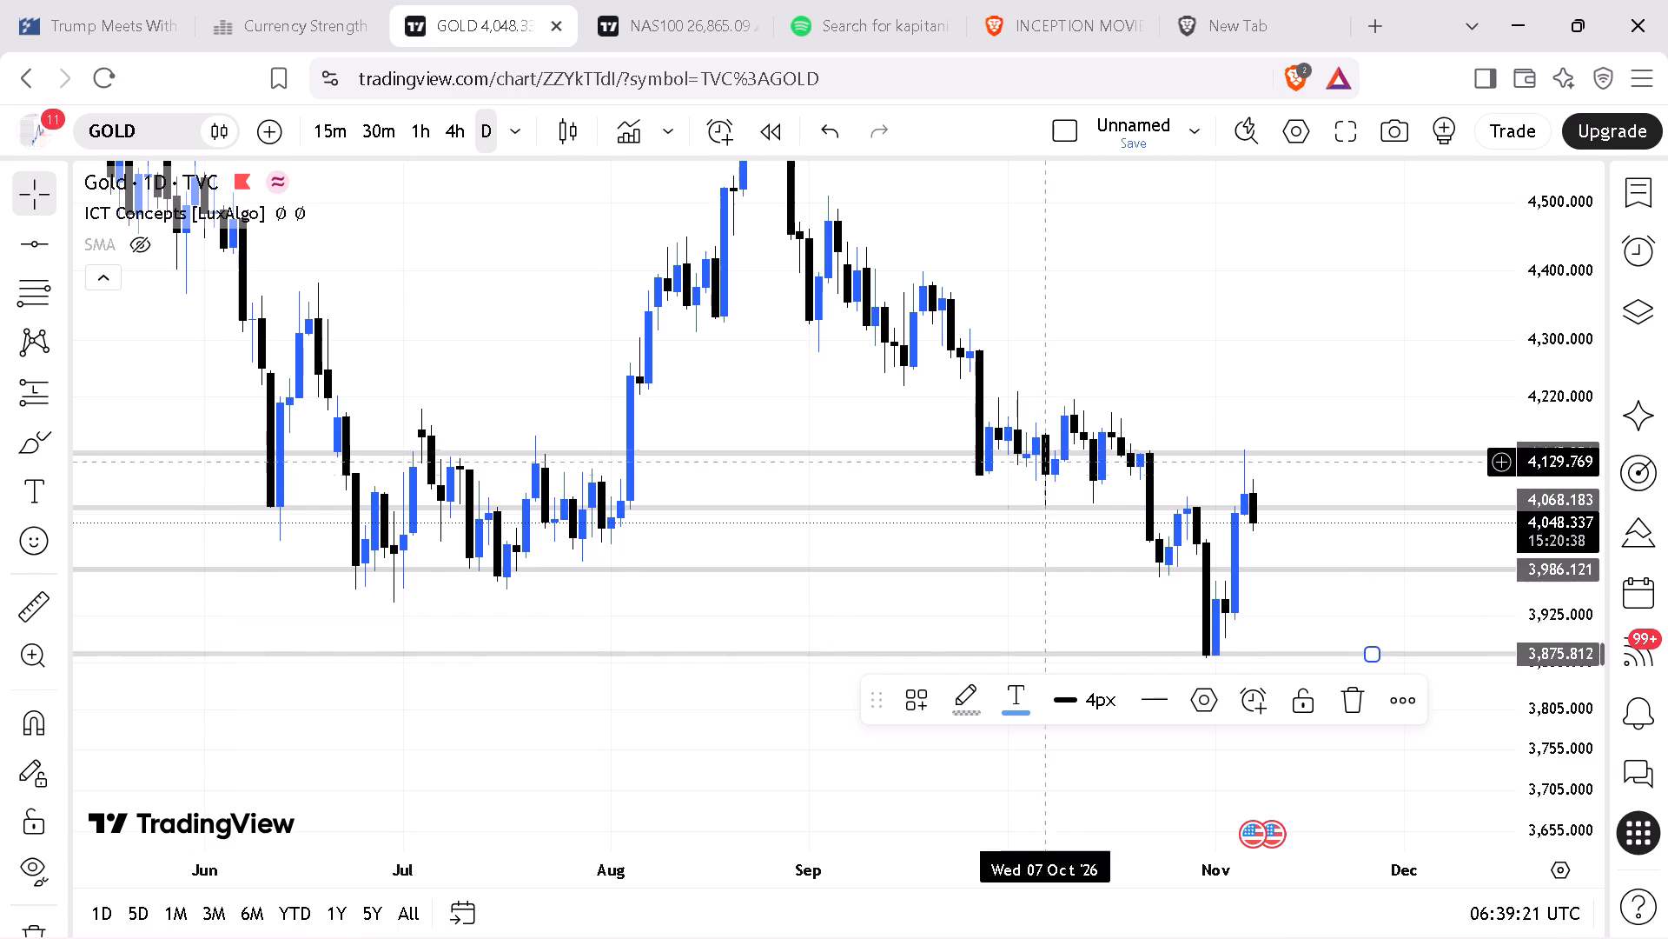
# Draw a rectangle zone between the 4,068 and 4,142 lines, from 24 September to past the latest candle.
pyautogui.moveTo(1570, 263); pyautogui.dragTo(1539, 467)
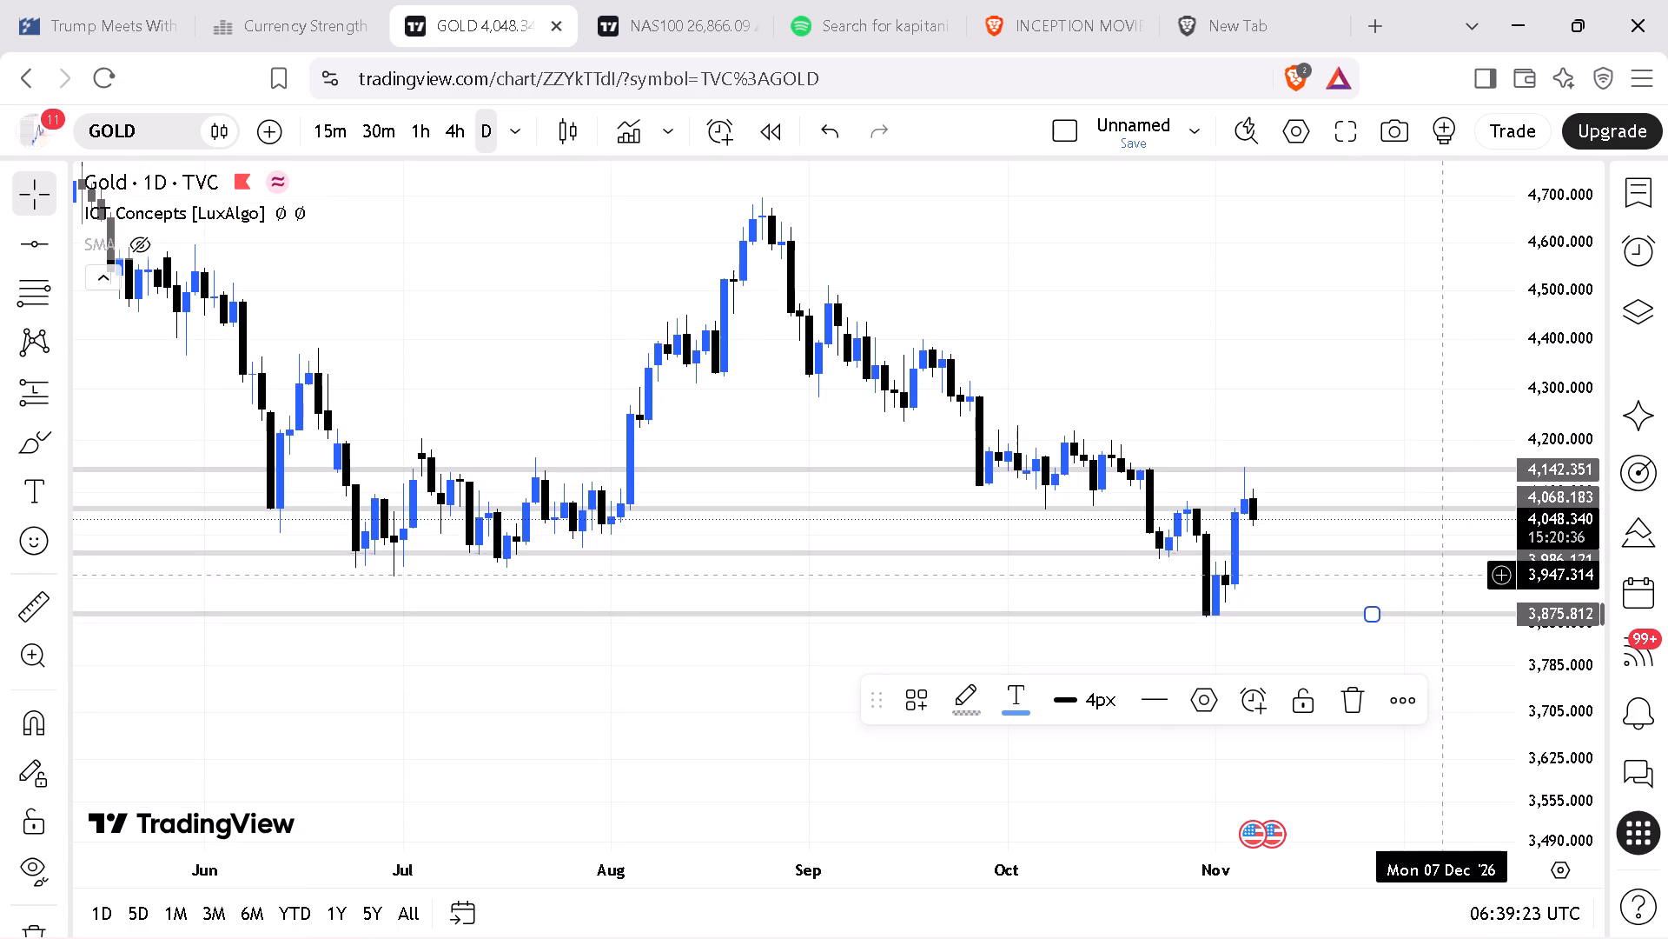
pyautogui.moveTo(1243, 362); pyautogui.dragTo(1154, 281)
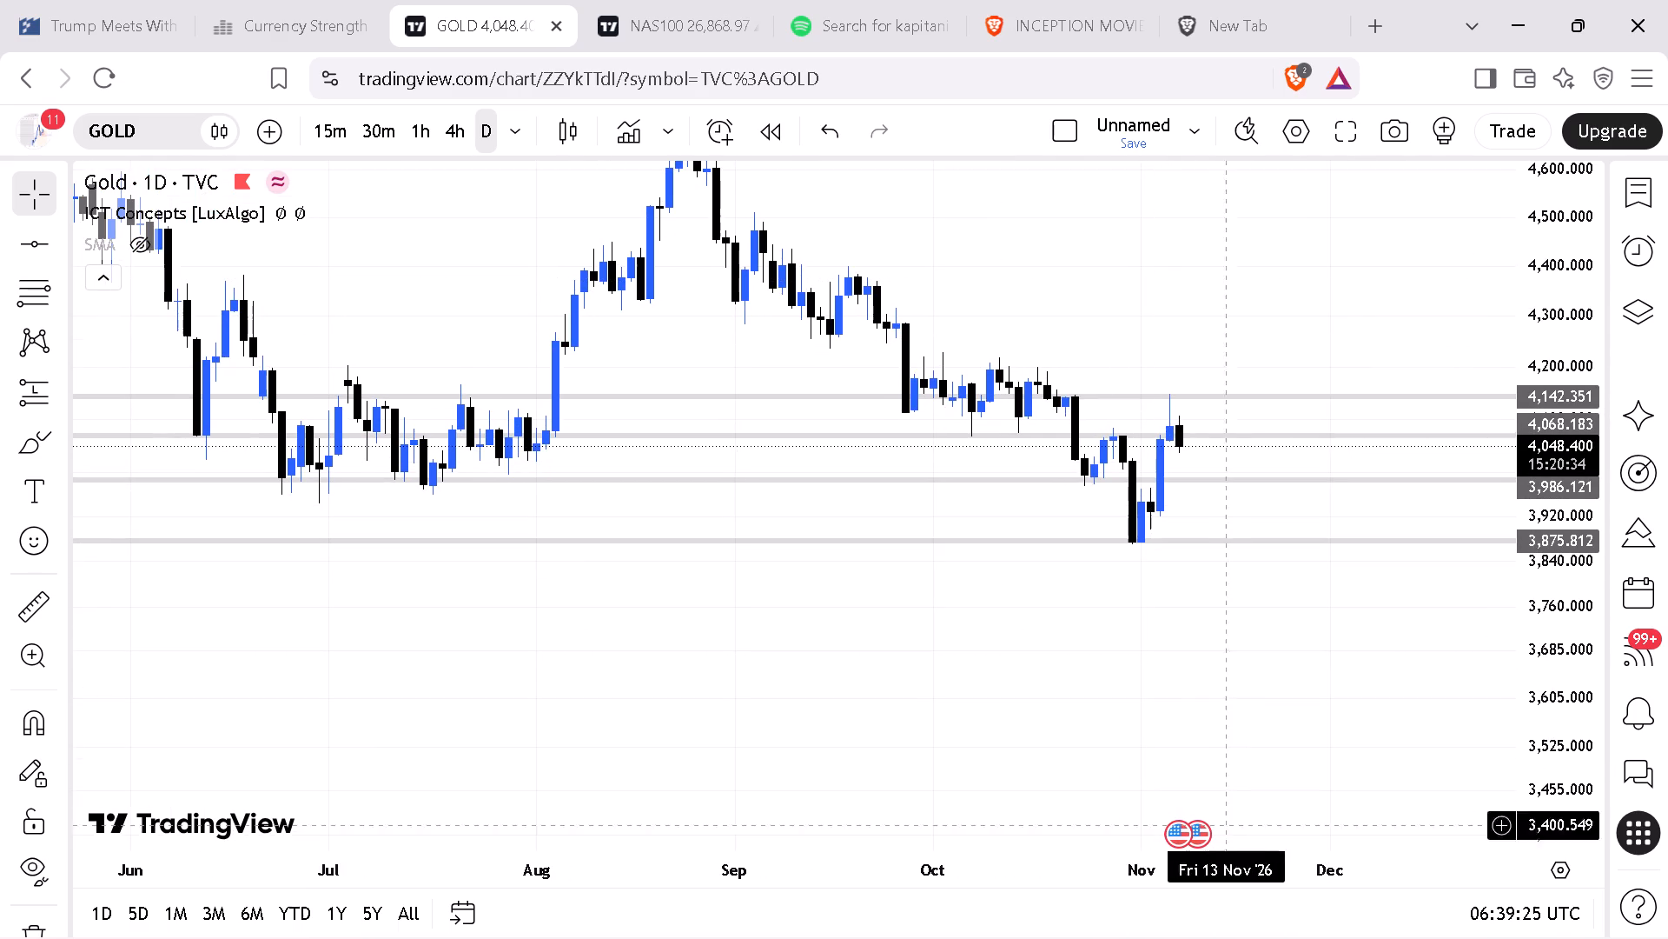
pyautogui.moveTo(1050, 862); pyautogui.dragTo(971, 840)
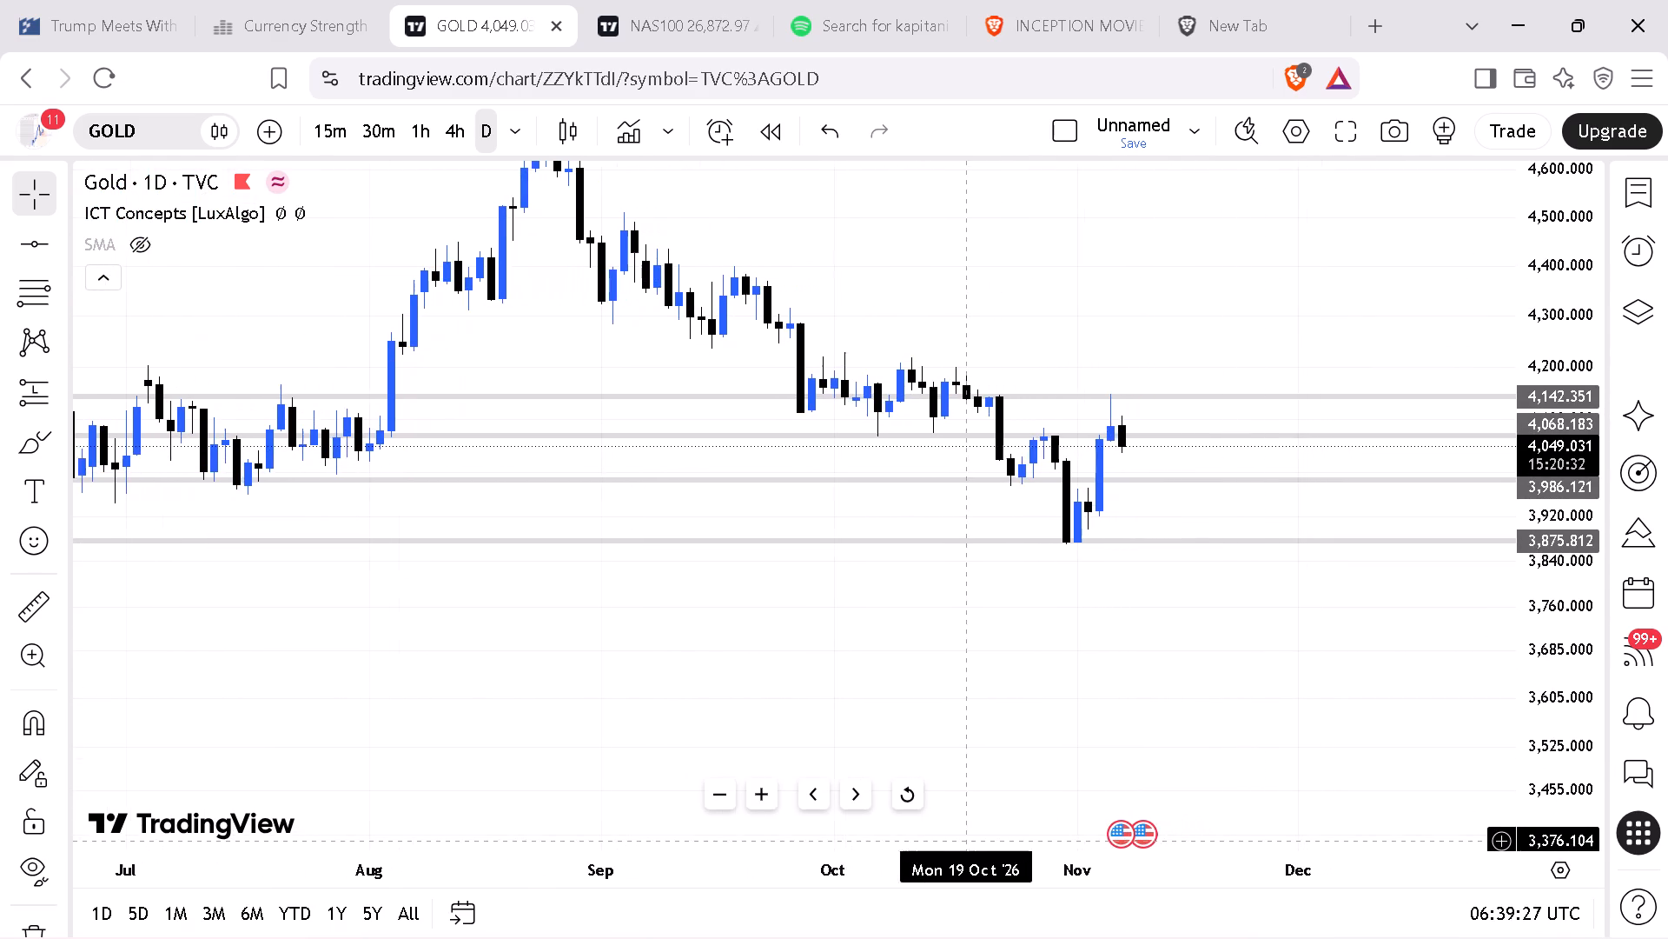
pyautogui.moveTo(971, 840); pyautogui.dragTo(970, 840)
pyautogui.moveTo(1564, 738); pyautogui.dragTo(1564, 727)
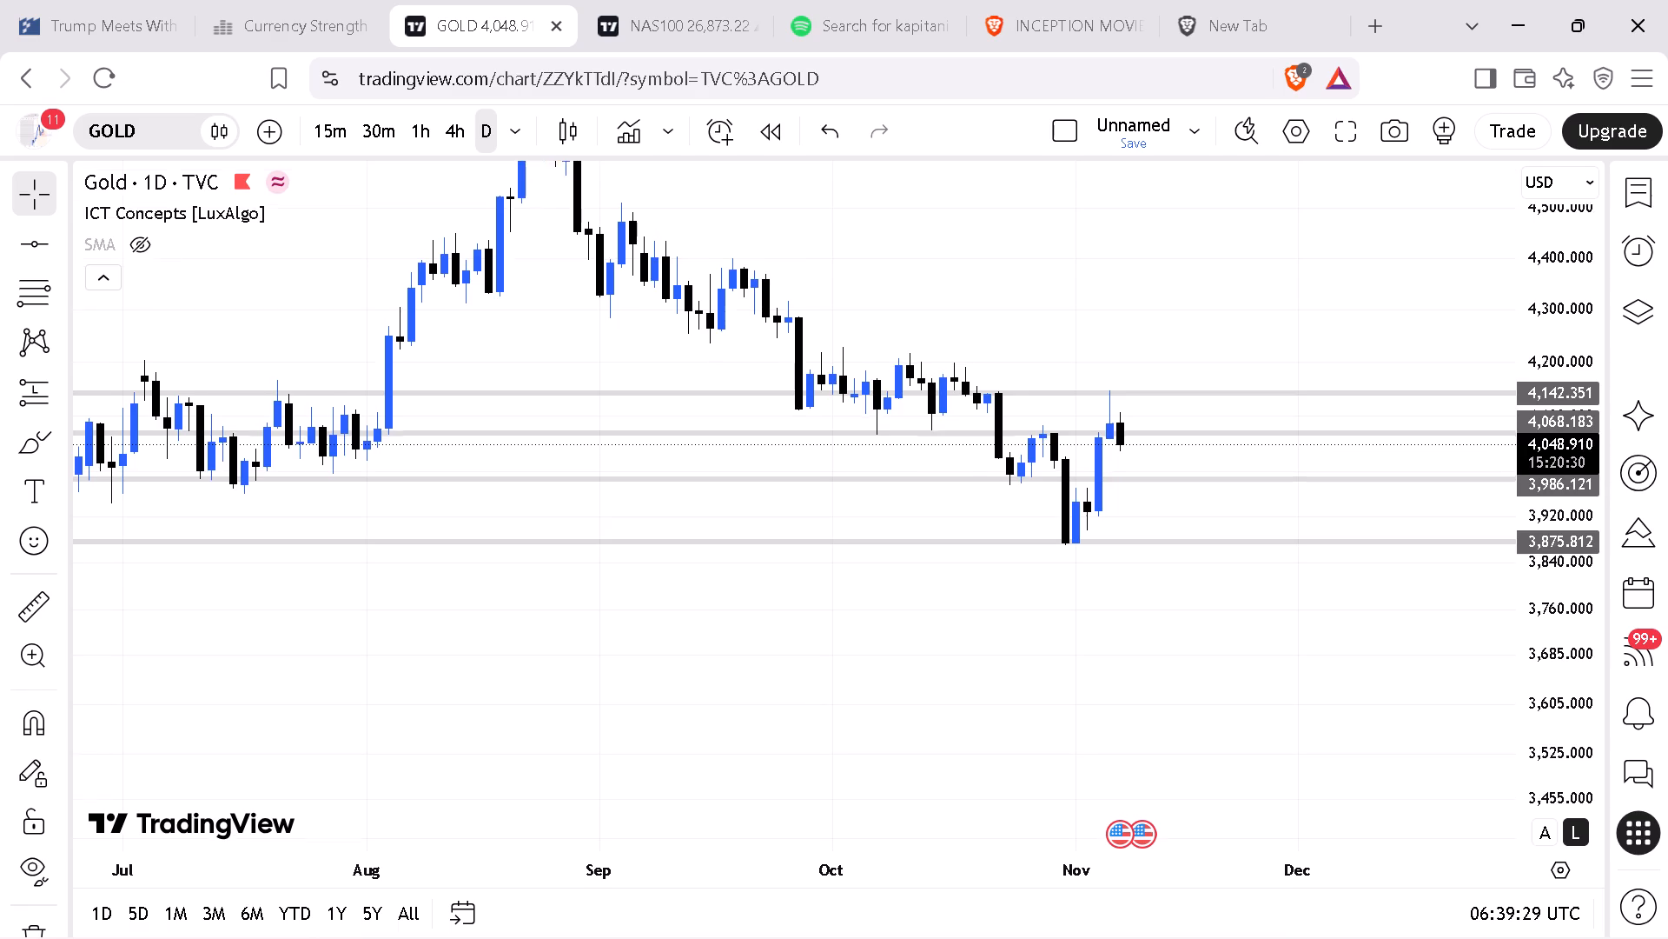
pyautogui.moveTo(1564, 727); pyautogui.dragTo(1564, 652)
pyautogui.moveTo(1188, 671); pyautogui.dragTo(1188, 676)
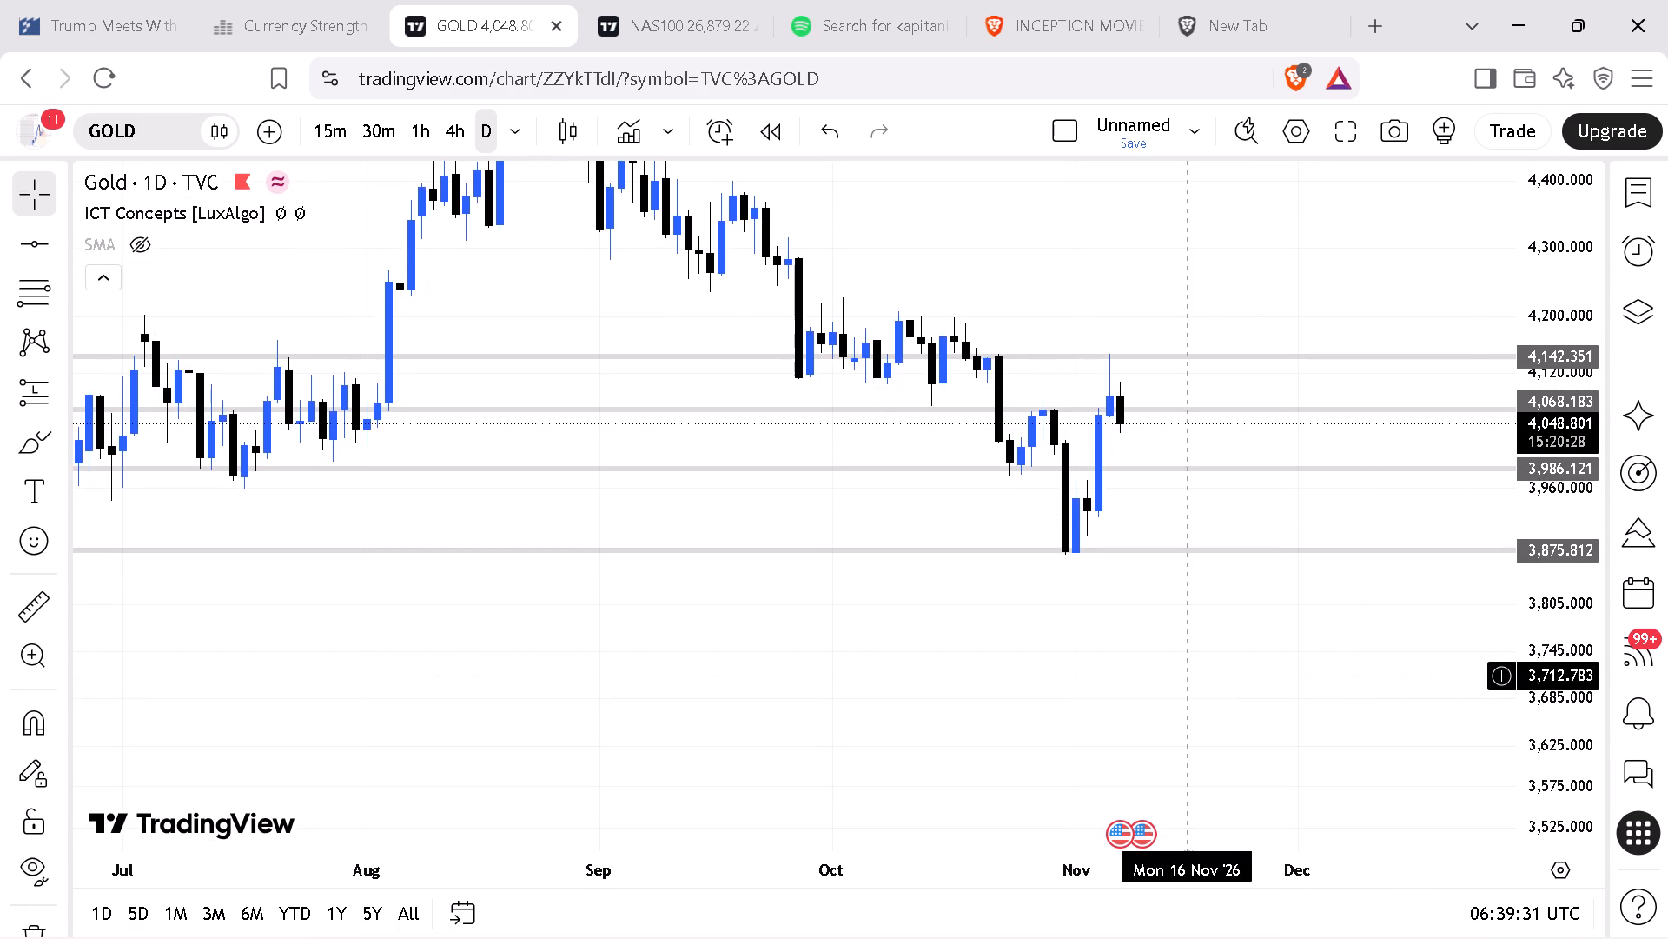
pyautogui.moveTo(1188, 676); pyautogui.dragTo(1139, 748)
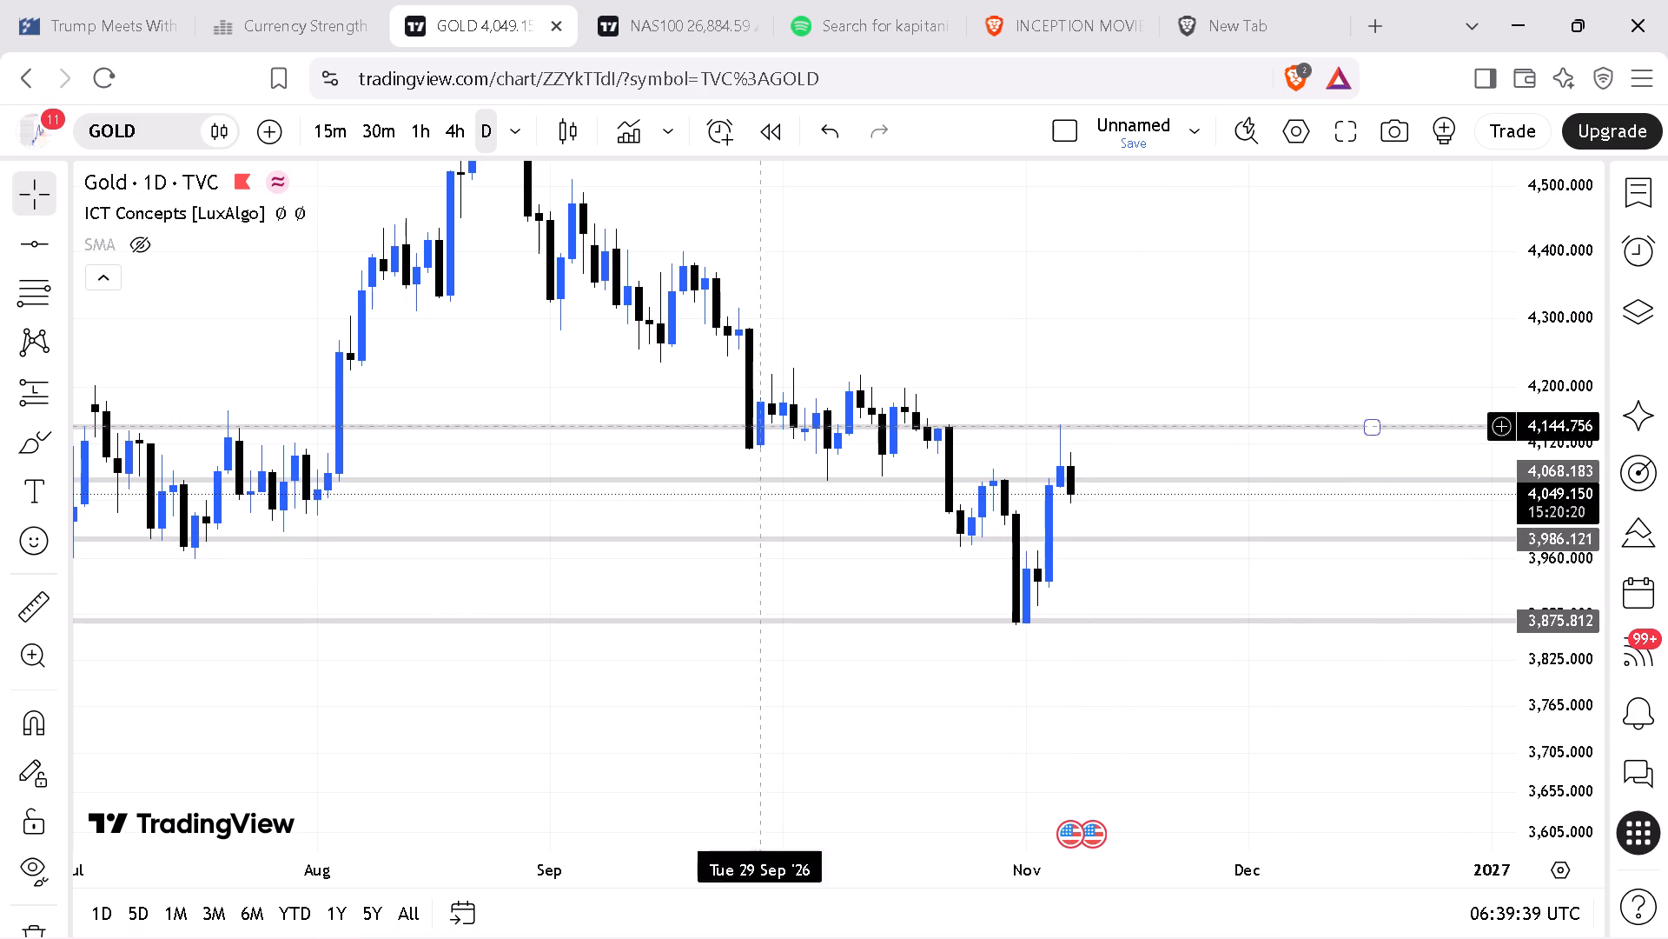
pyautogui.click(56, 492)
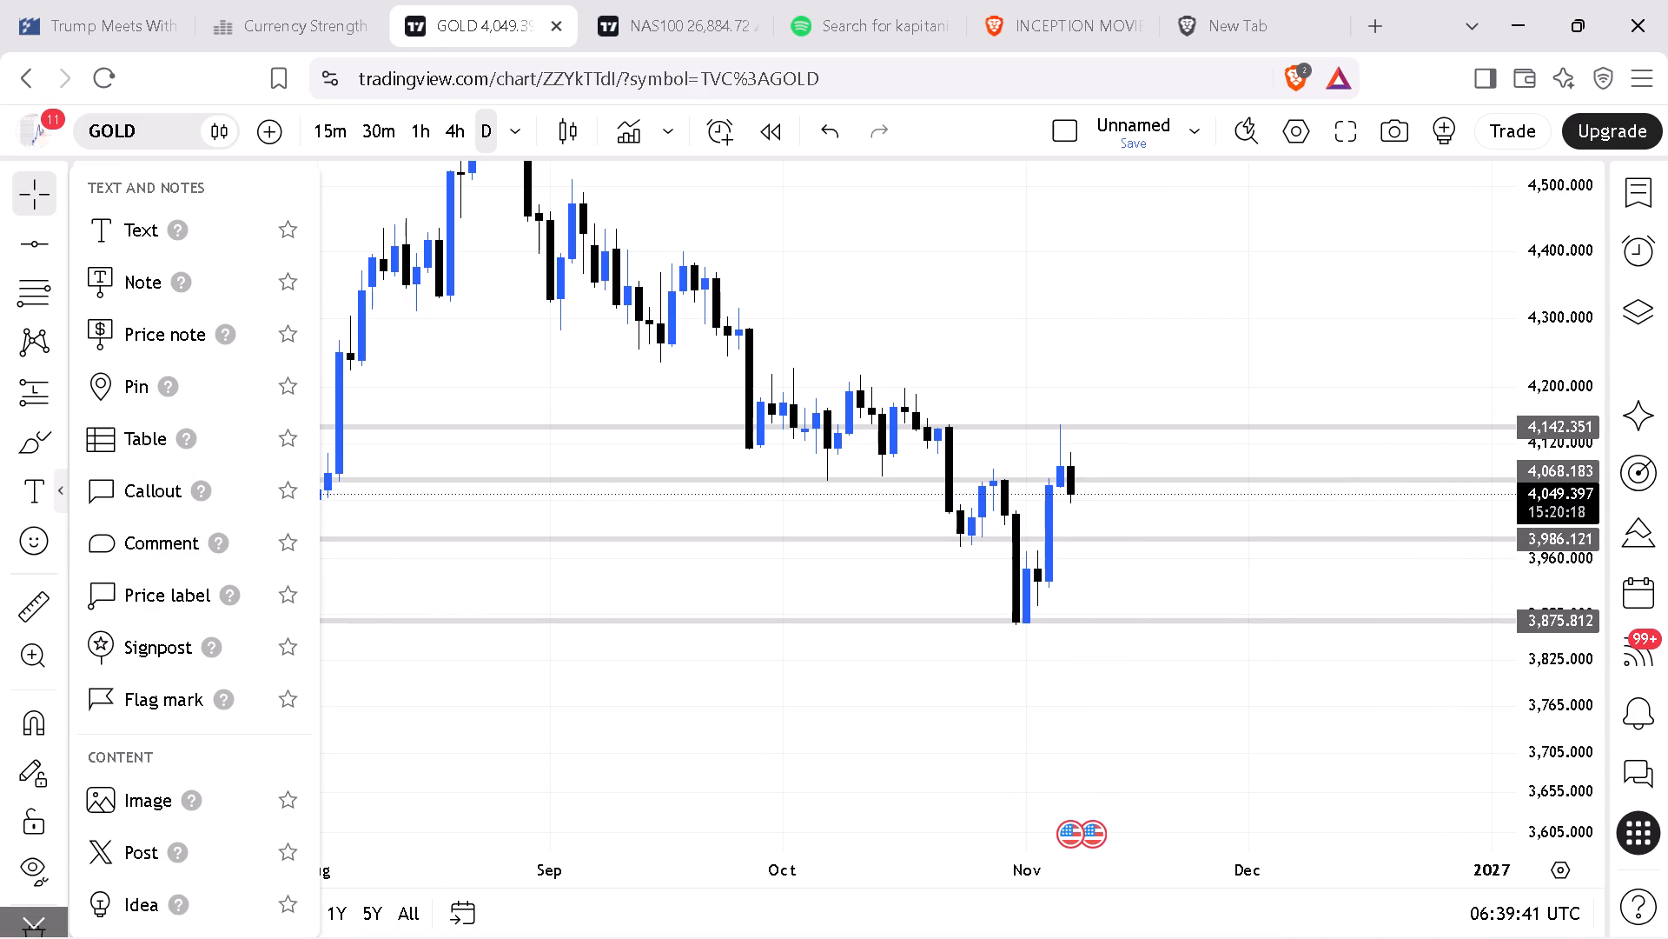
pyautogui.click(60, 435)
pyautogui.moveTo(101, 581); pyautogui.dragTo(109, 583)
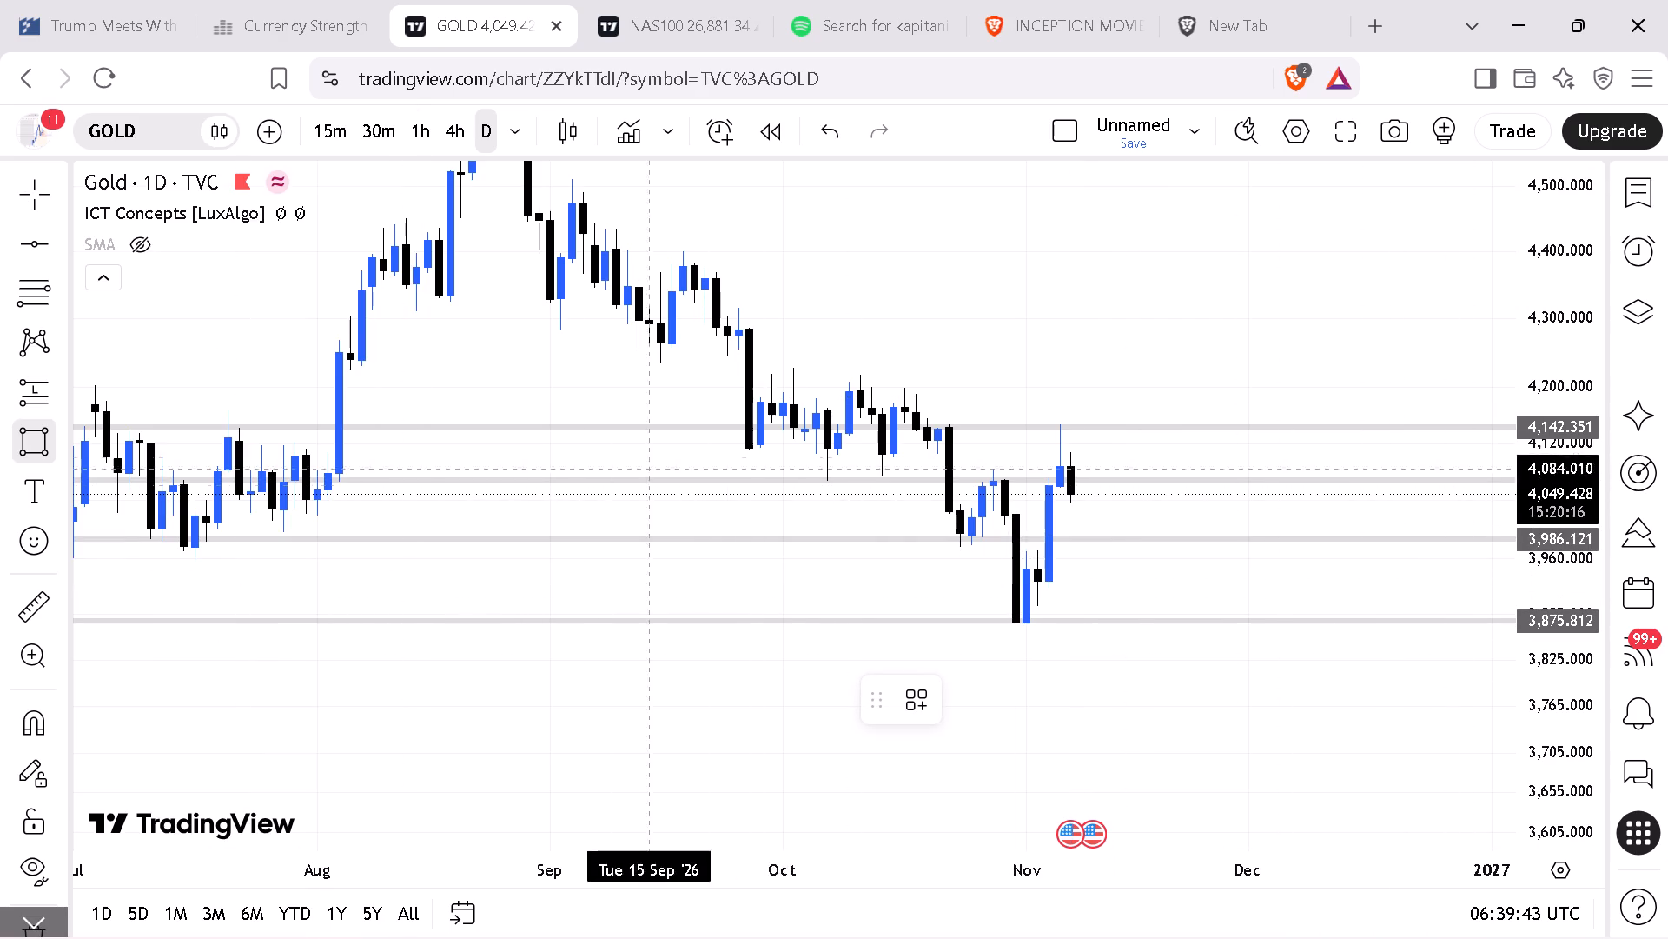
pyautogui.moveTo(723, 480); pyautogui.dragTo(1091, 476)
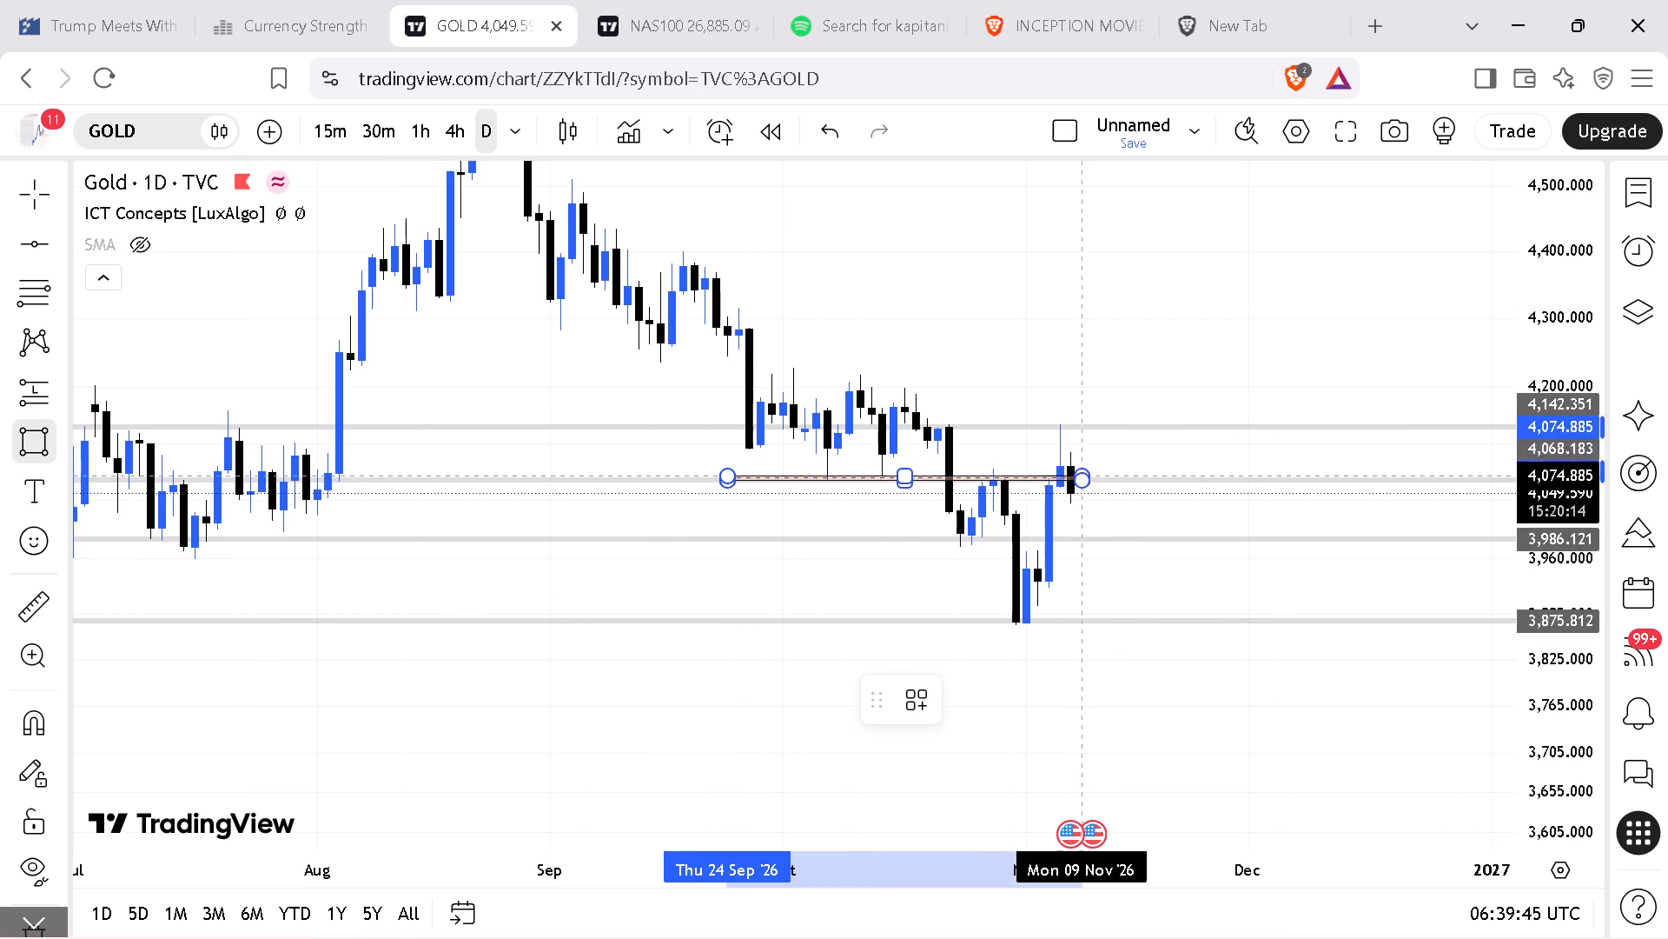
pyautogui.moveTo(1091, 476); pyautogui.dragTo(1195, 424)
pyautogui.click(1195, 424)
# Draw a rectangle zone between the 3,876 and 3,986 lines, from 17 September to about 10 December.
pyautogui.click(27, 431)
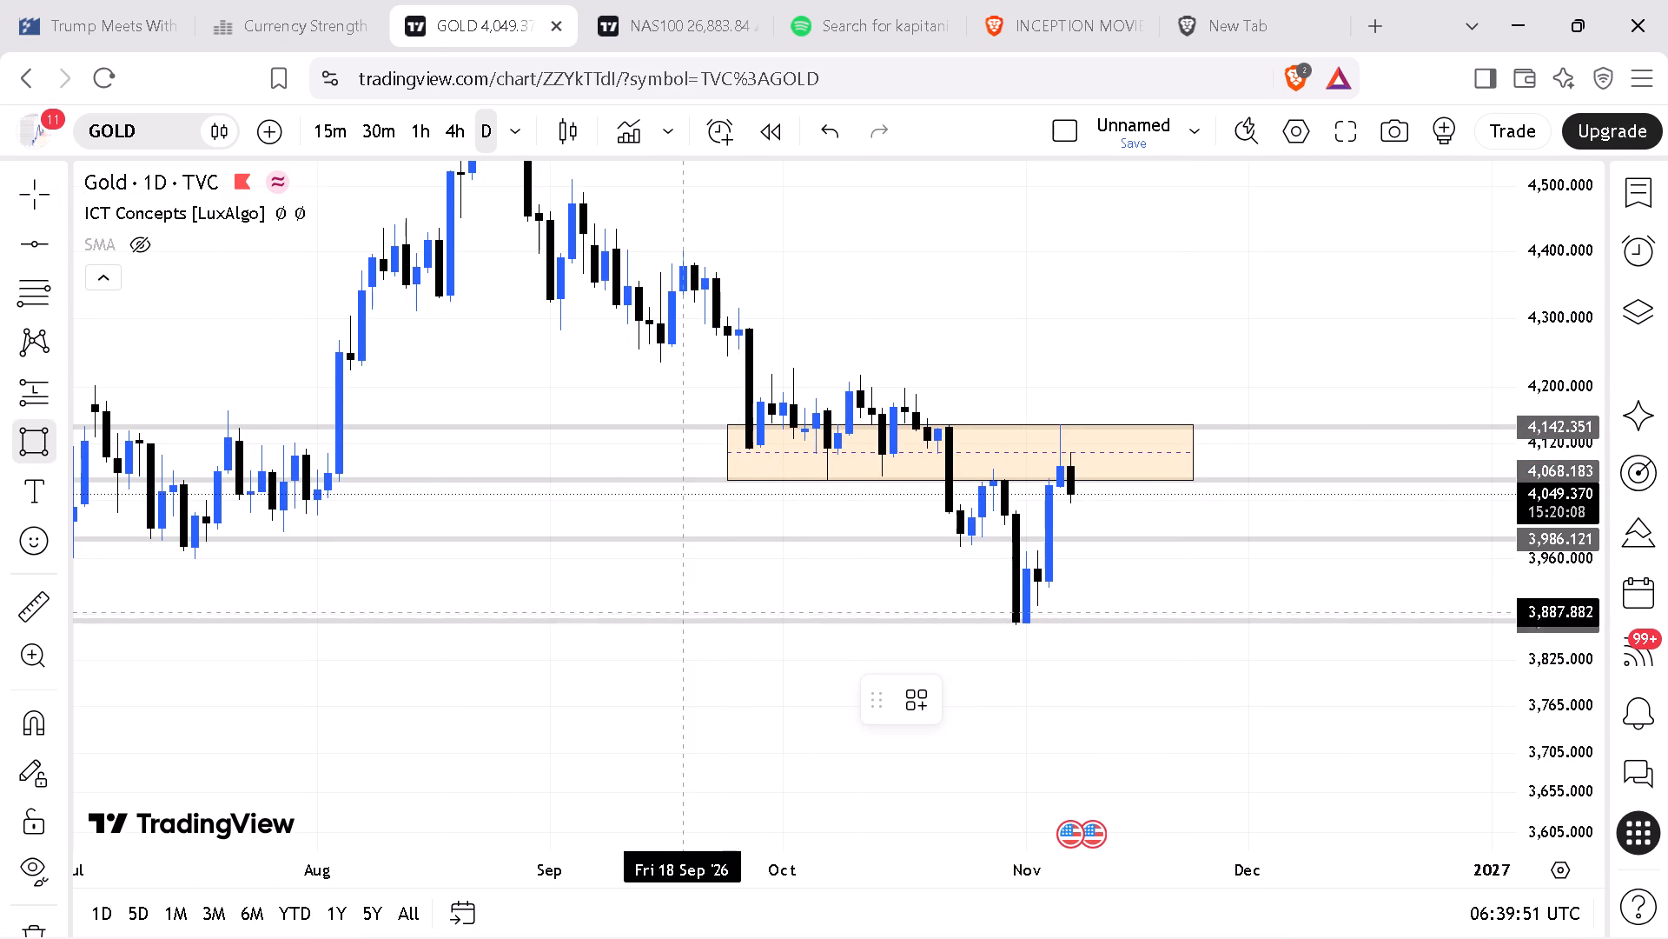
pyautogui.moveTo(672, 619); pyautogui.dragTo(1251, 580)
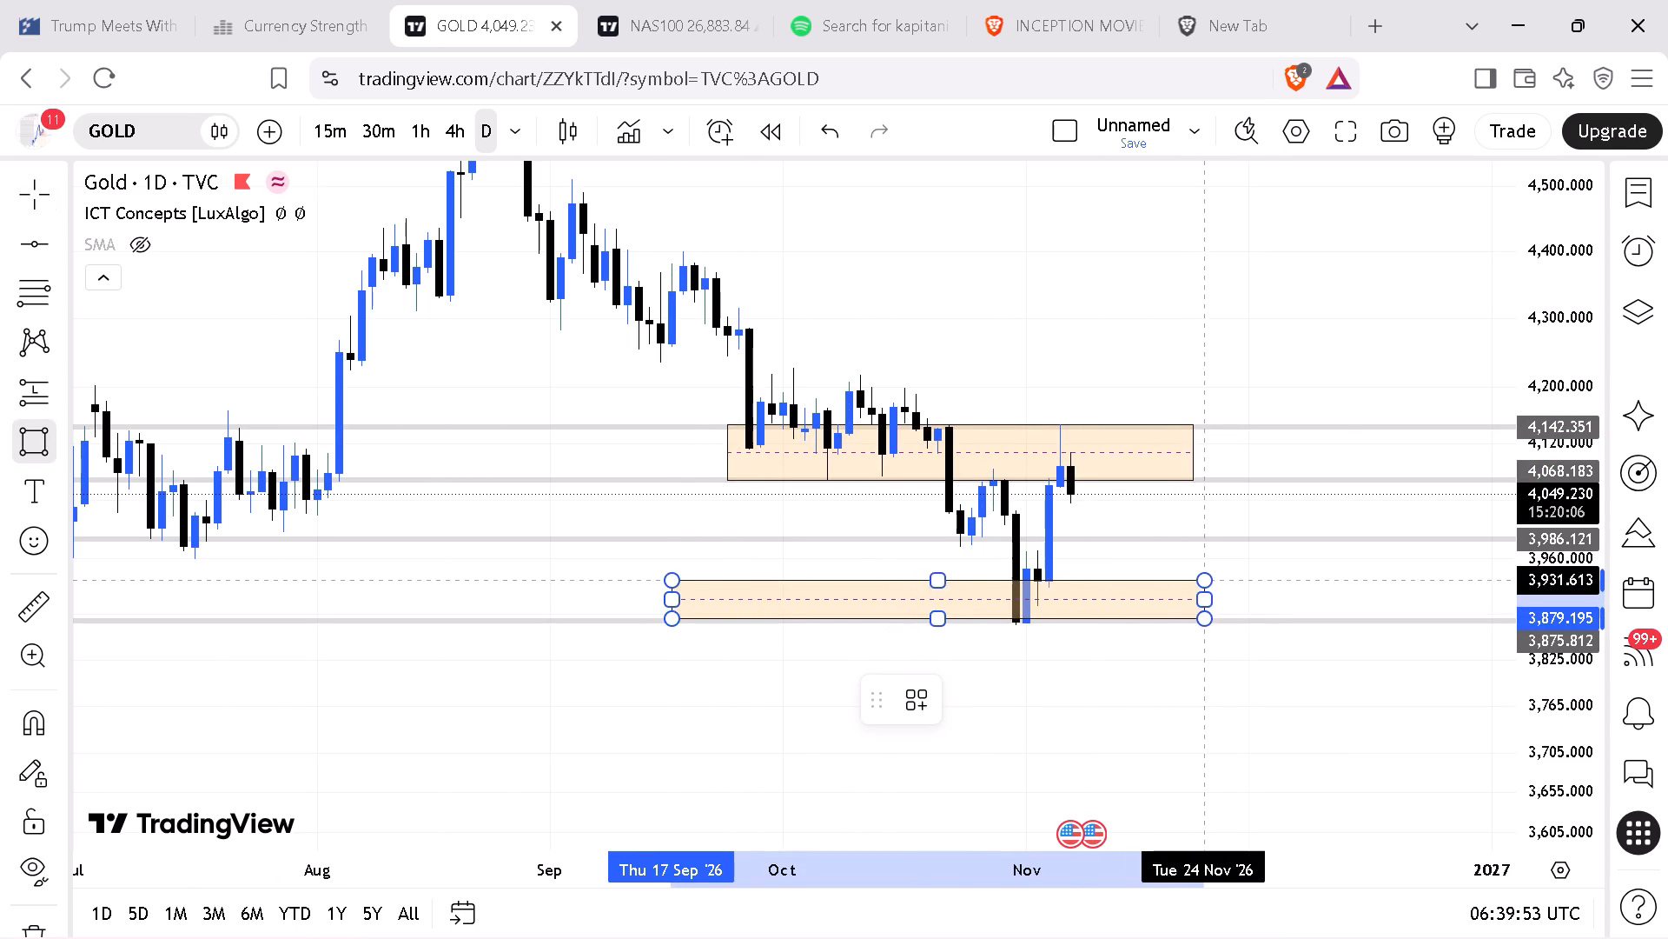
pyautogui.moveTo(1251, 580); pyautogui.dragTo(1321, 541)
pyautogui.click(1321, 541)
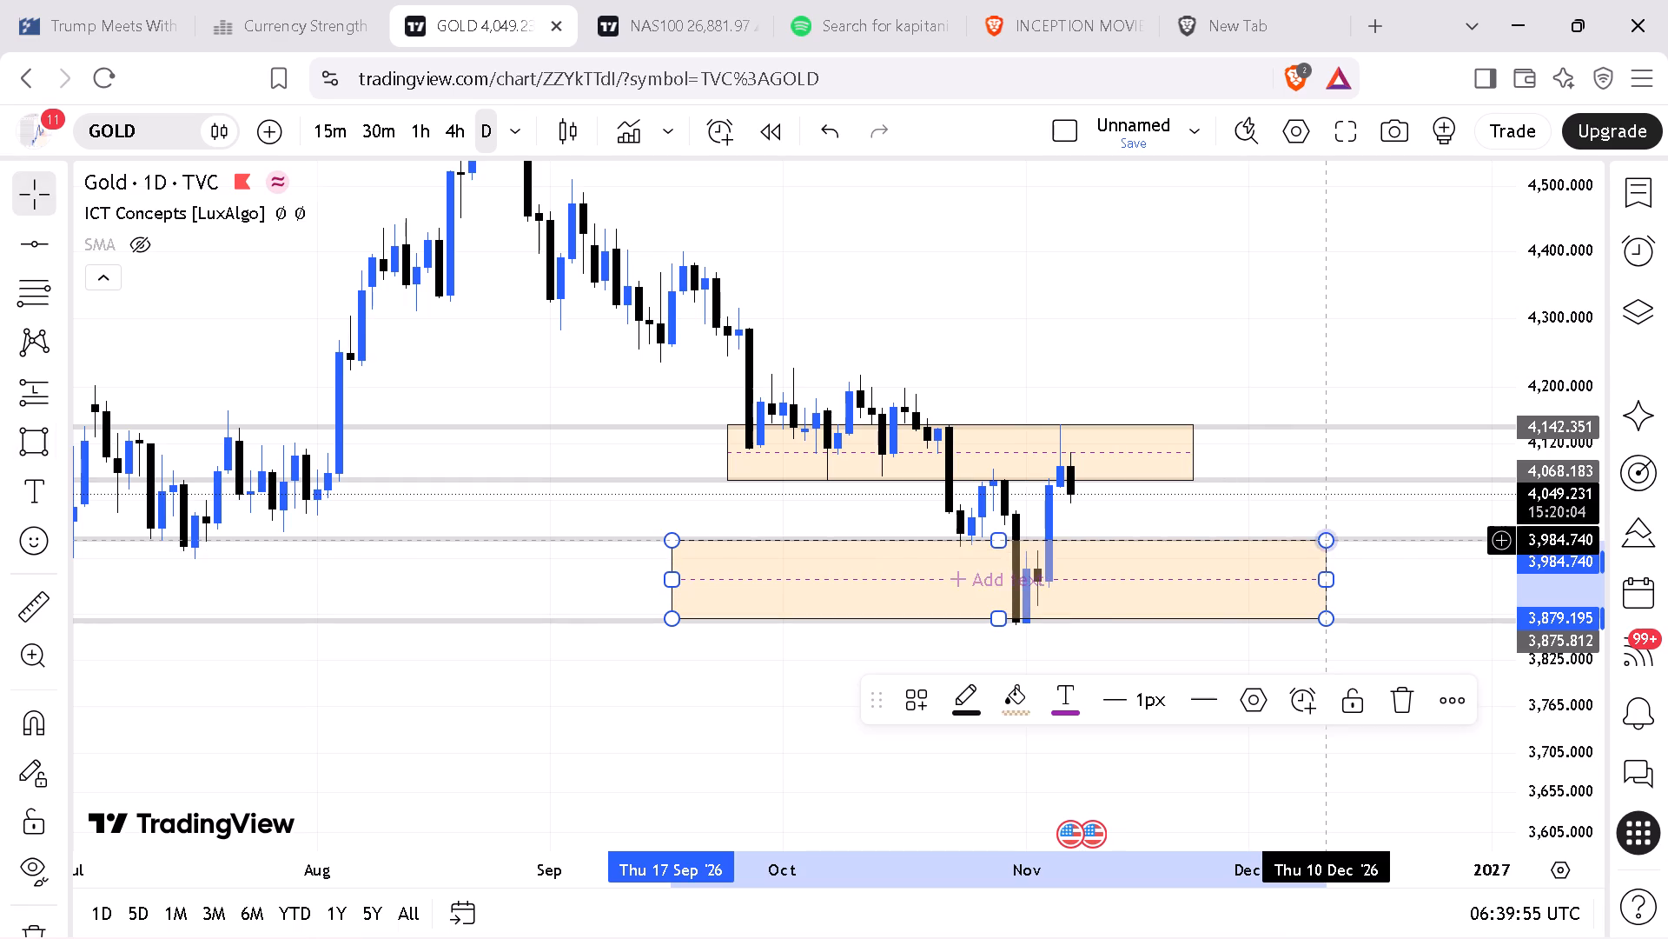
# Draw a rectangle zone between the 3,986 and 4,068 lines, from 9 September to about 21 December.
pyautogui.click(34, 439)
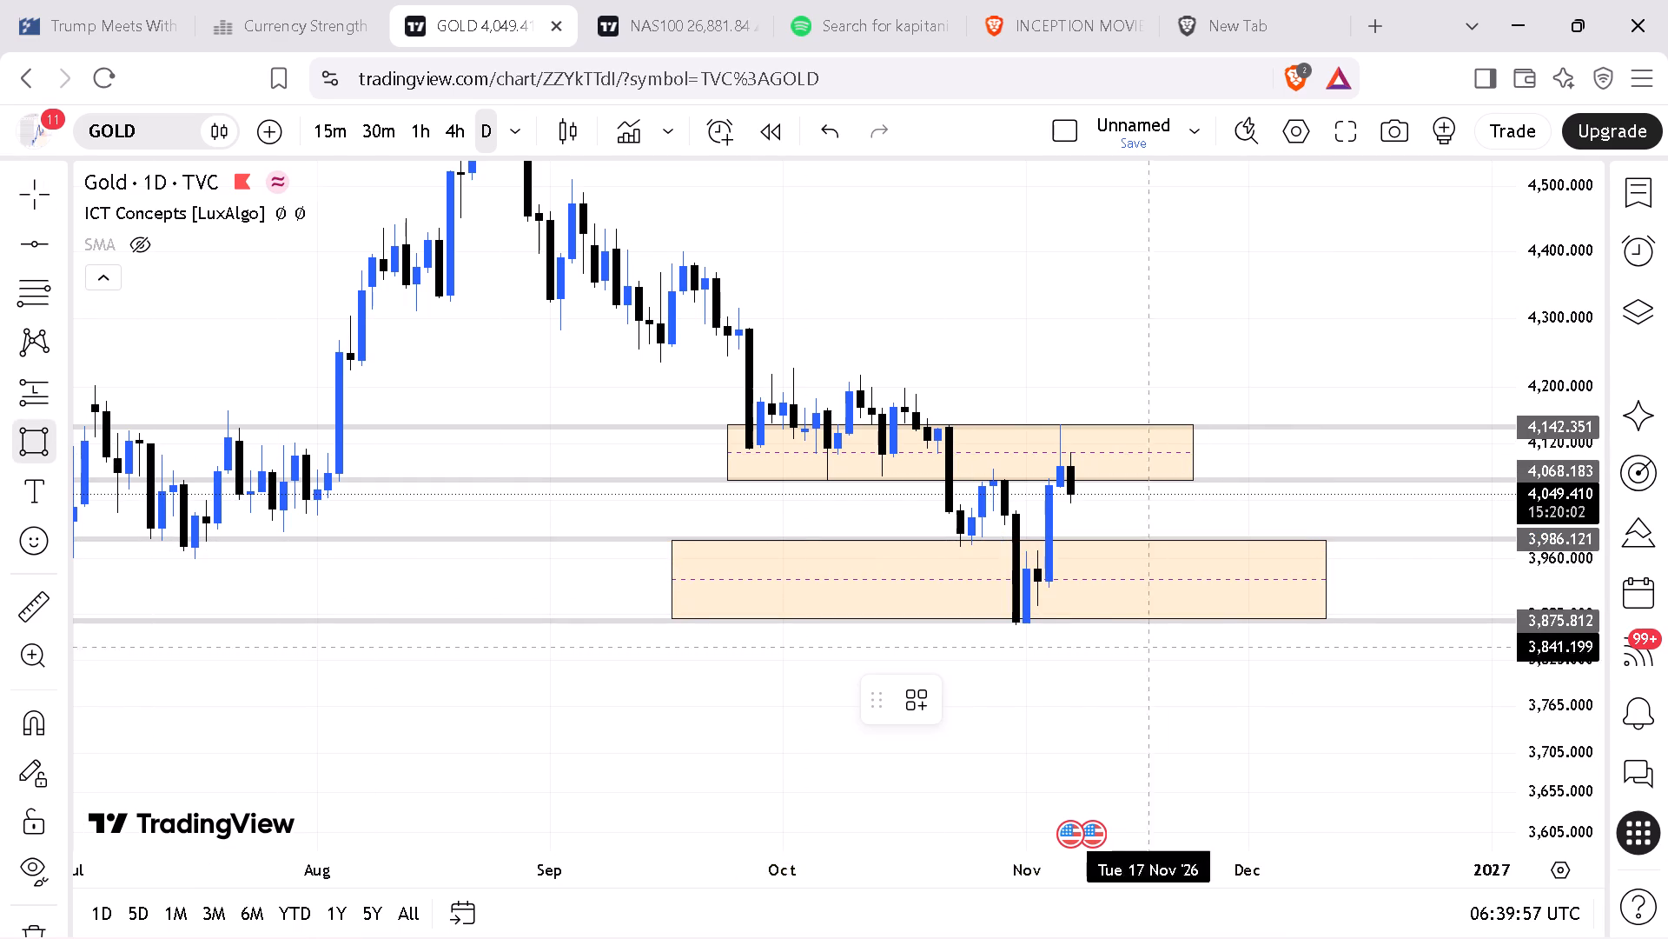
pyautogui.moveTo(600, 540); pyautogui.dragTo(981, 535)
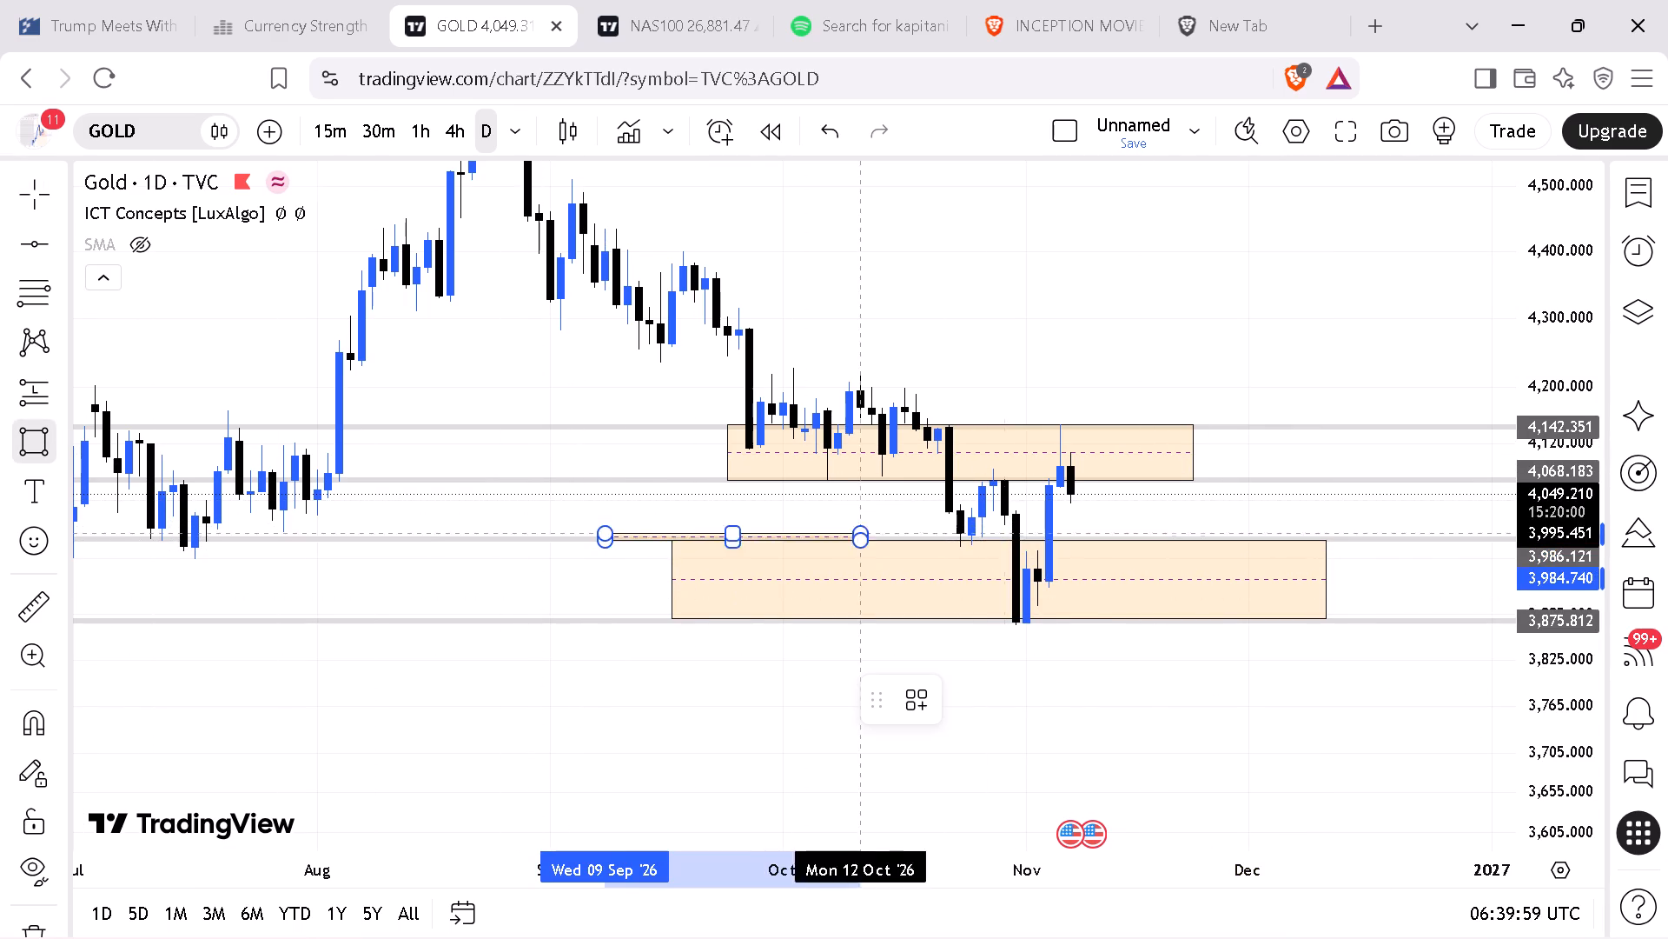
pyautogui.moveTo(981, 535); pyautogui.dragTo(1398, 483)
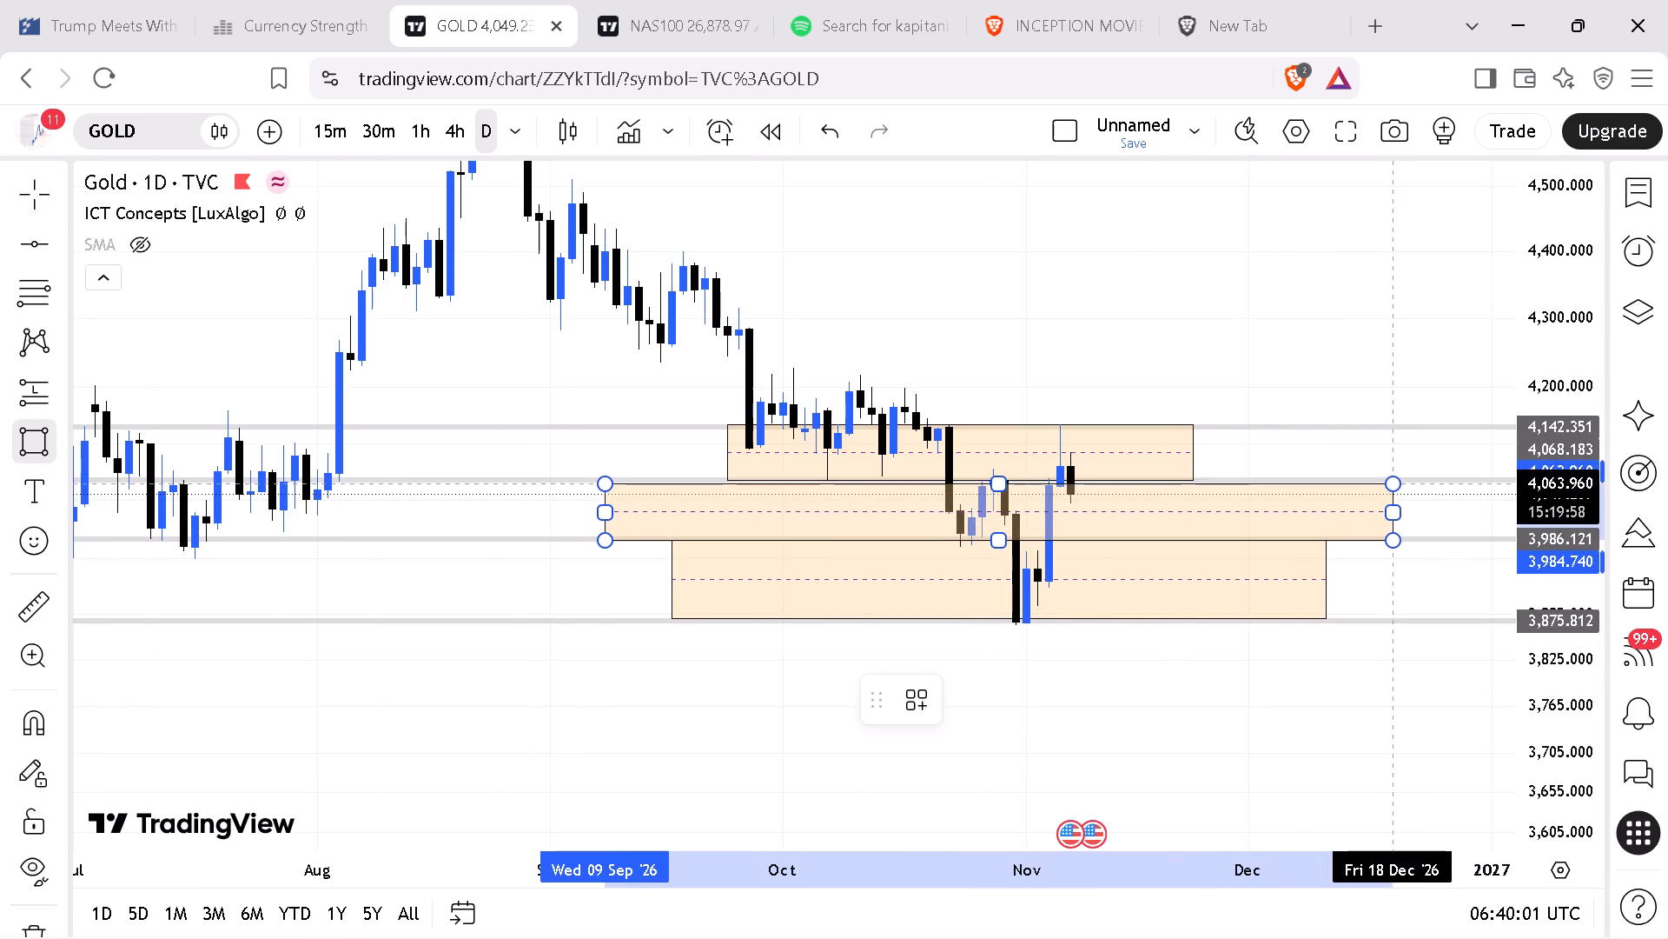
pyautogui.moveTo(1398, 483); pyautogui.dragTo(1400, 480)
pyautogui.click(1400, 480)
pyautogui.click(1314, 356)
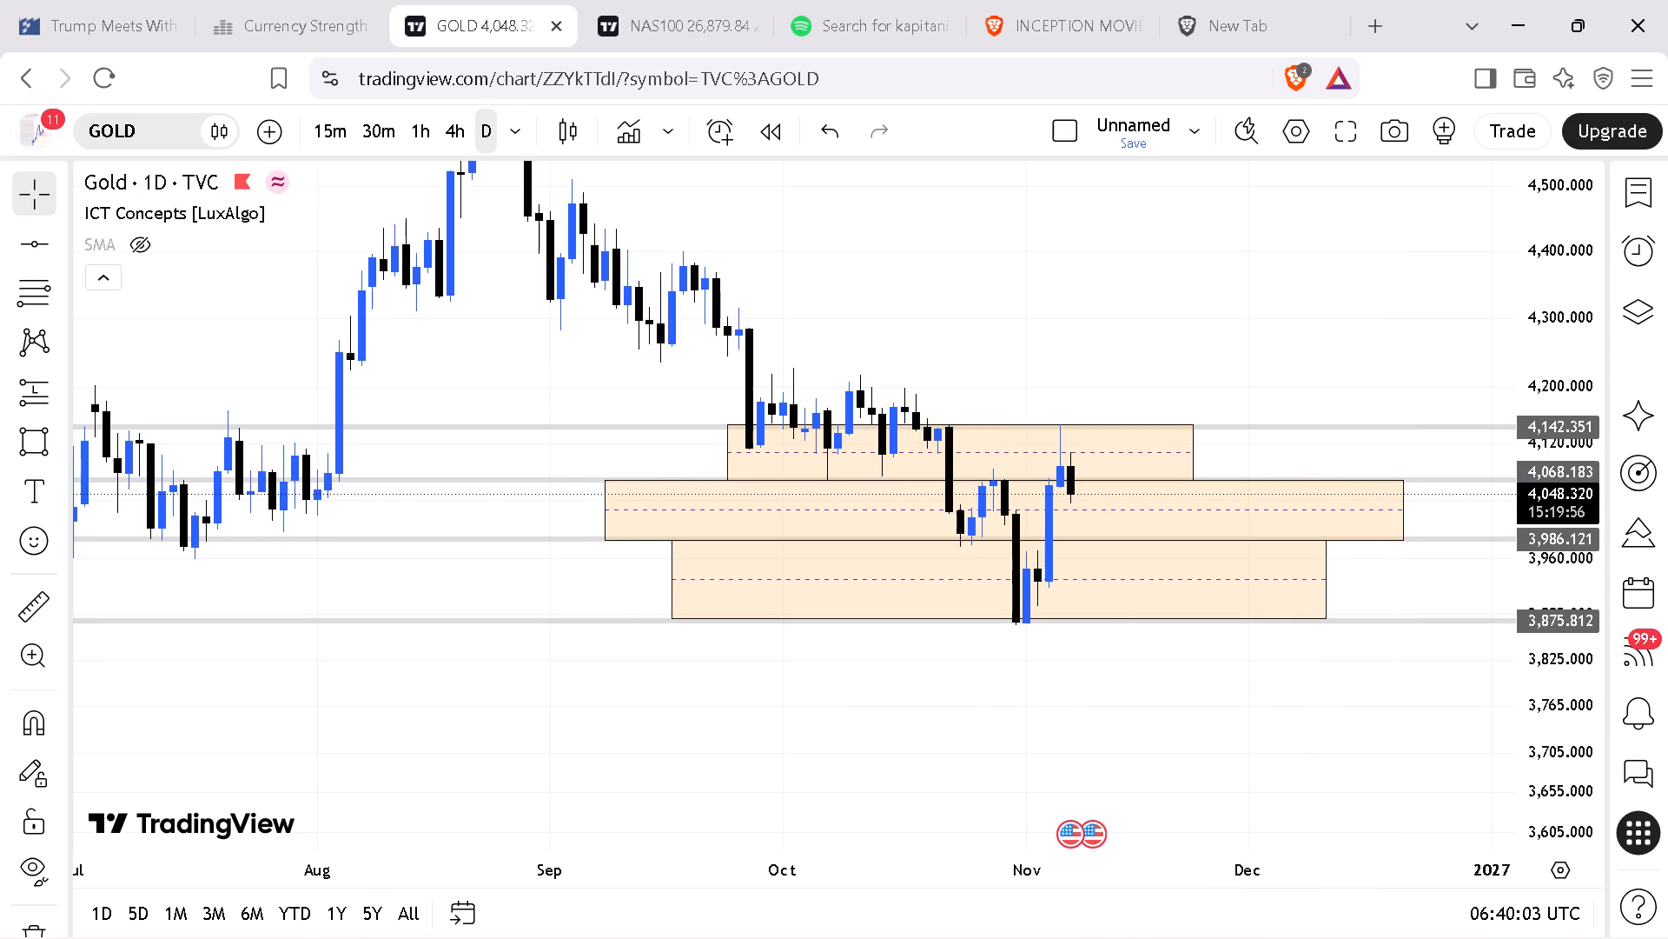
# Change the fill of the middle zone, between the 3,986 and 4,068 lines, to grey.
pyautogui.moveTo(838, 862); pyautogui.dragTo(897, 851)
pyautogui.moveTo(1549, 754); pyautogui.dragTo(1550, 733)
pyautogui.moveTo(1380, 759); pyautogui.dragTo(1271, 758)
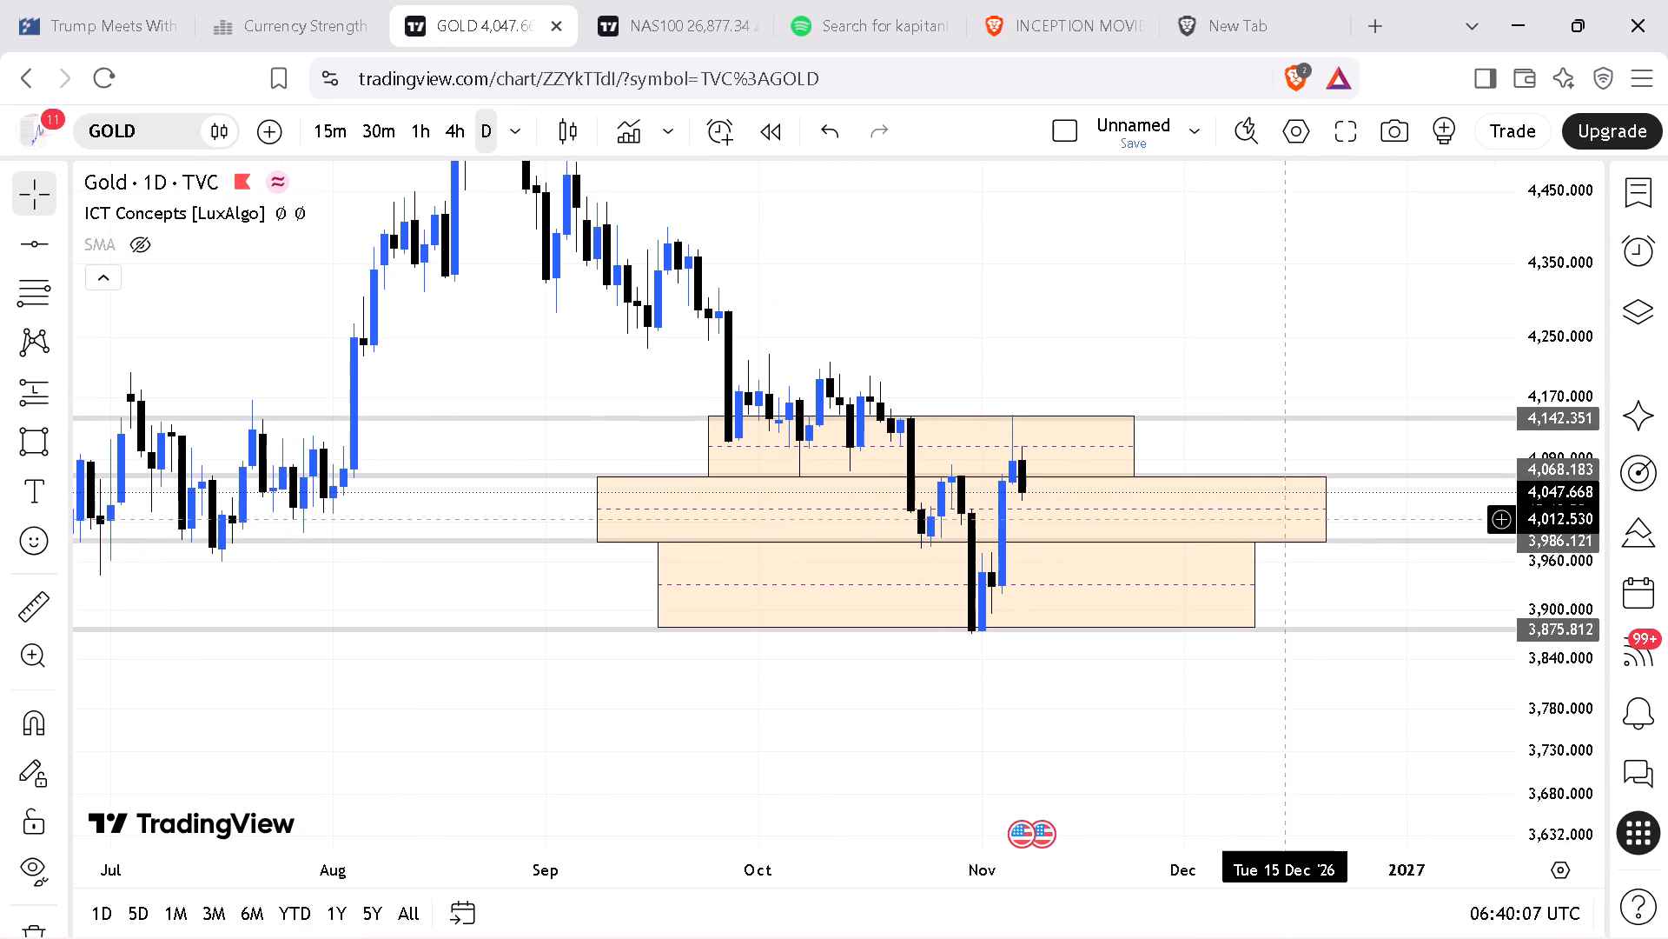
pyautogui.click(1323, 510)
pyautogui.click(1012, 704)
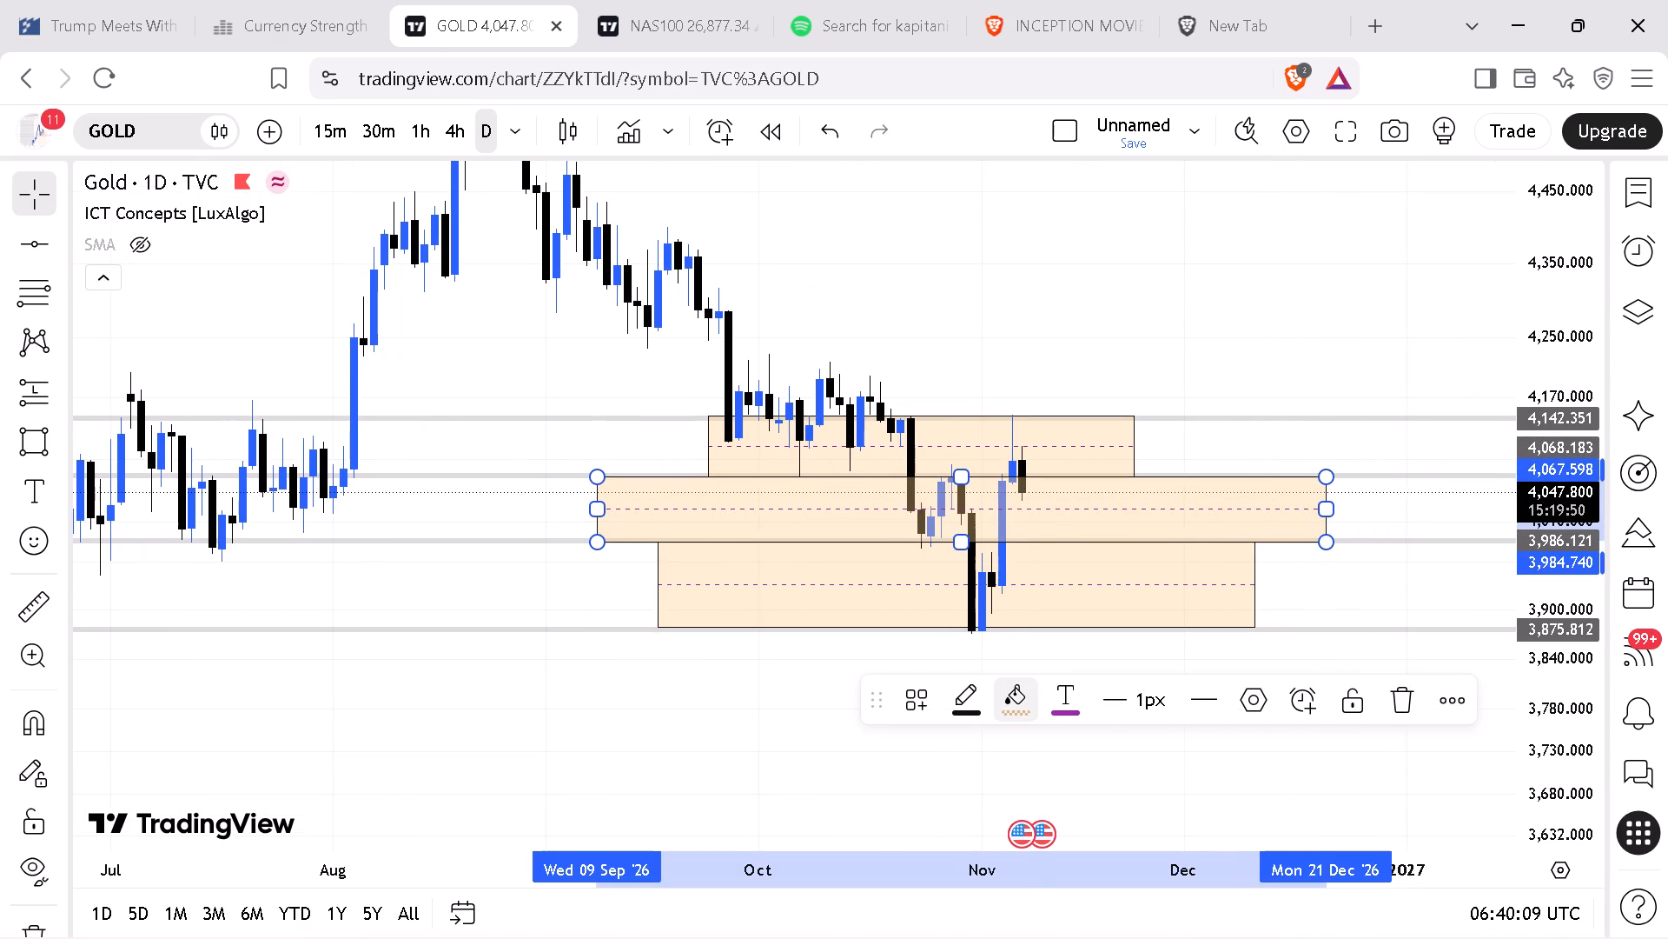
pyautogui.click(1106, 552)
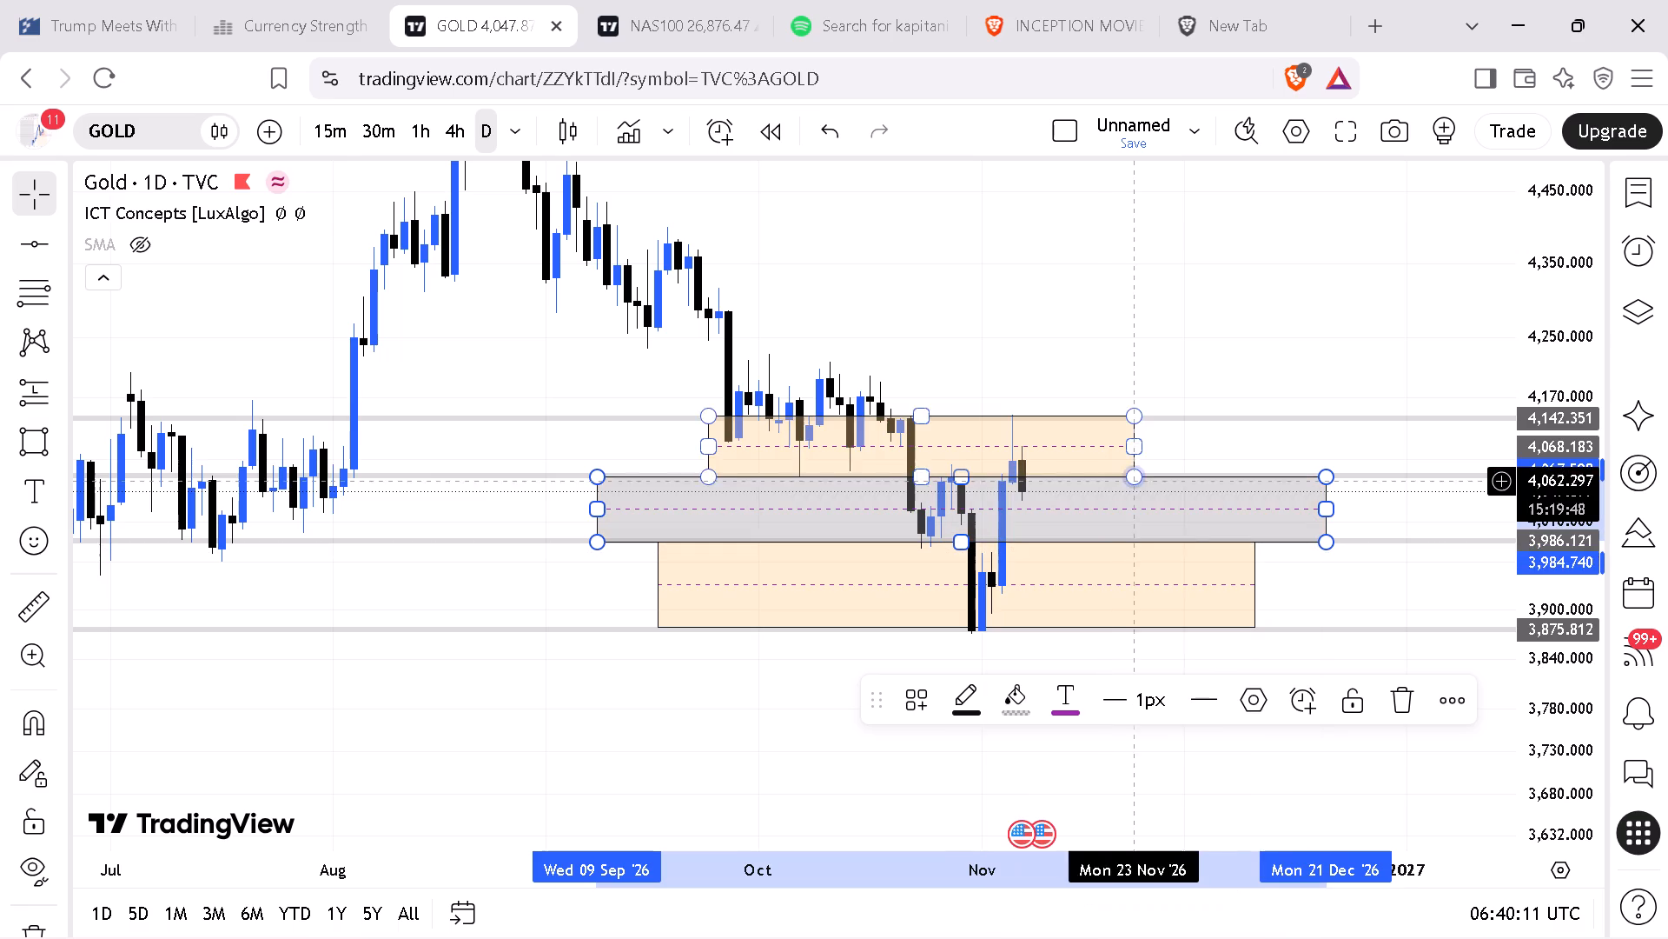
# Change the fill of the lowest zone, between the 3,876 and 3,986 lines, to light purple.
pyautogui.click(1257, 587)
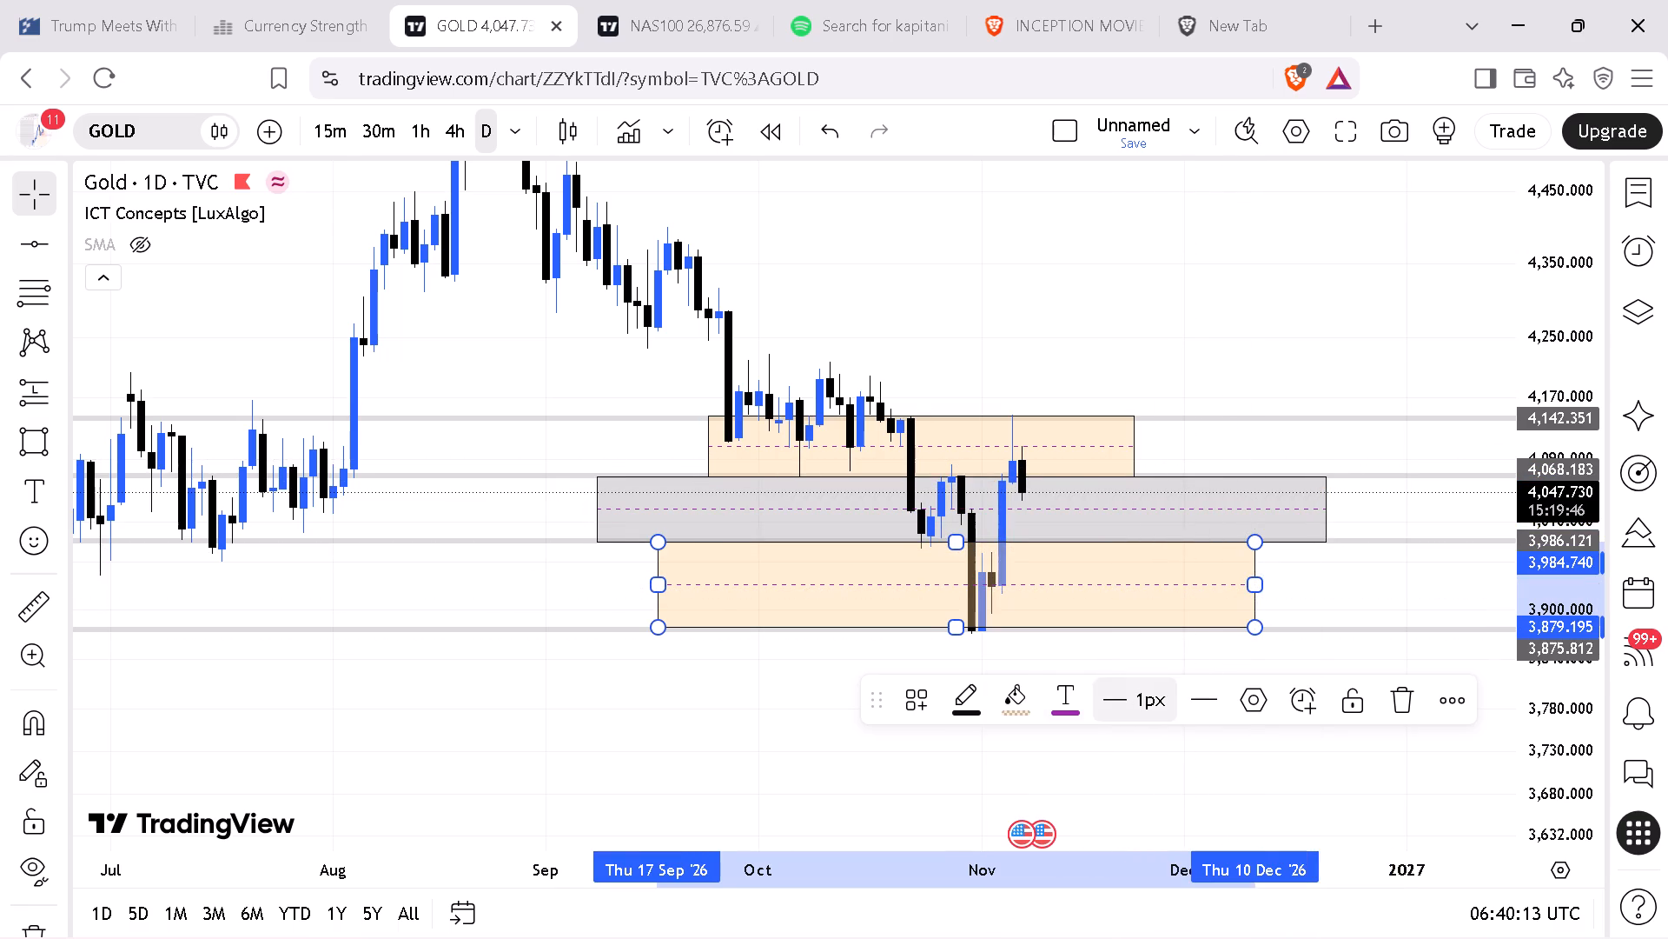
pyautogui.click(1016, 705)
pyautogui.click(1217, 656)
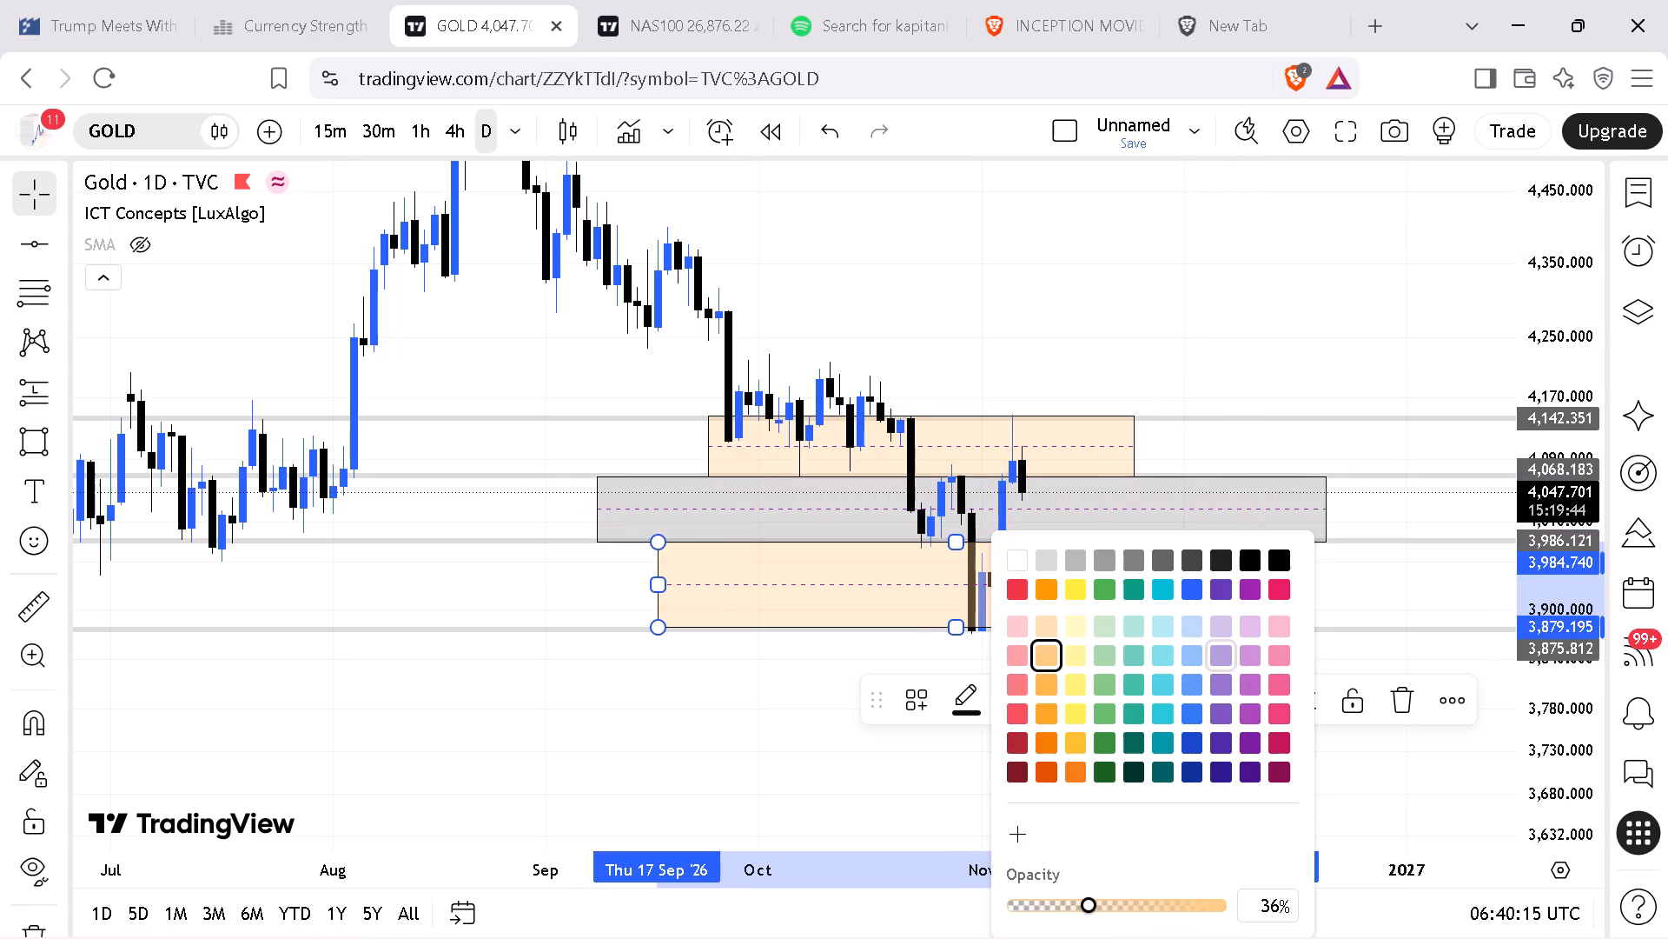
pyautogui.click(1360, 598)
# Examine the three coloured zones against recent and earlier price action on the daily gold chart.
pyautogui.moveTo(1558, 754); pyautogui.dragTo(1560, 738)
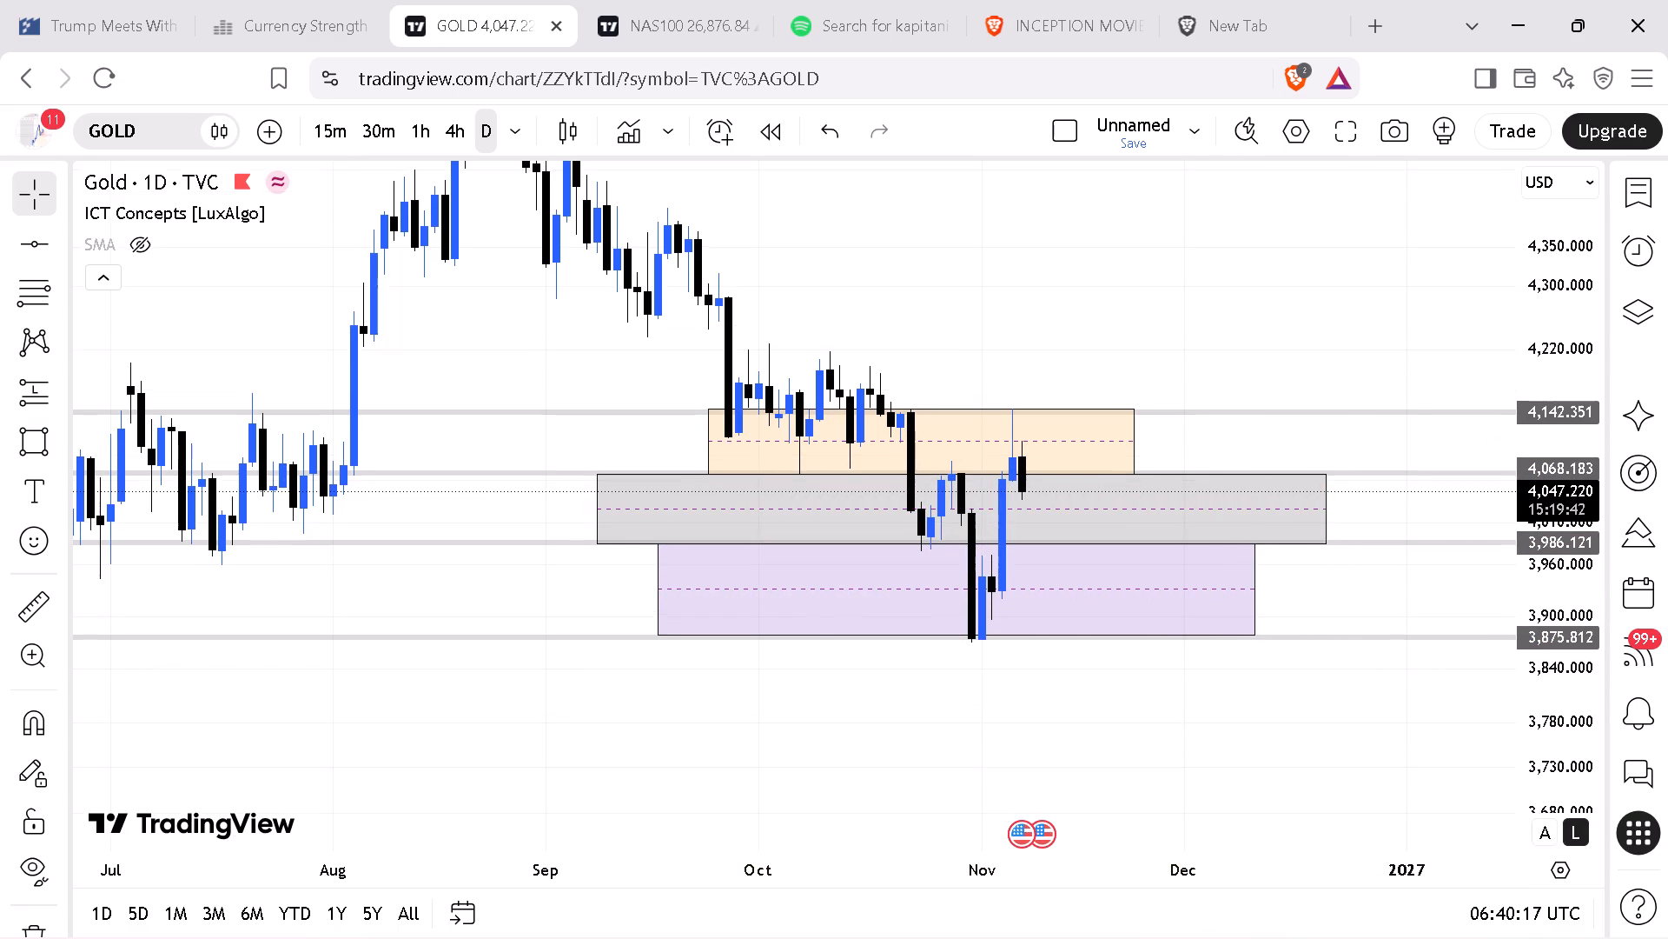
pyautogui.moveTo(1129, 743); pyautogui.dragTo(1125, 801)
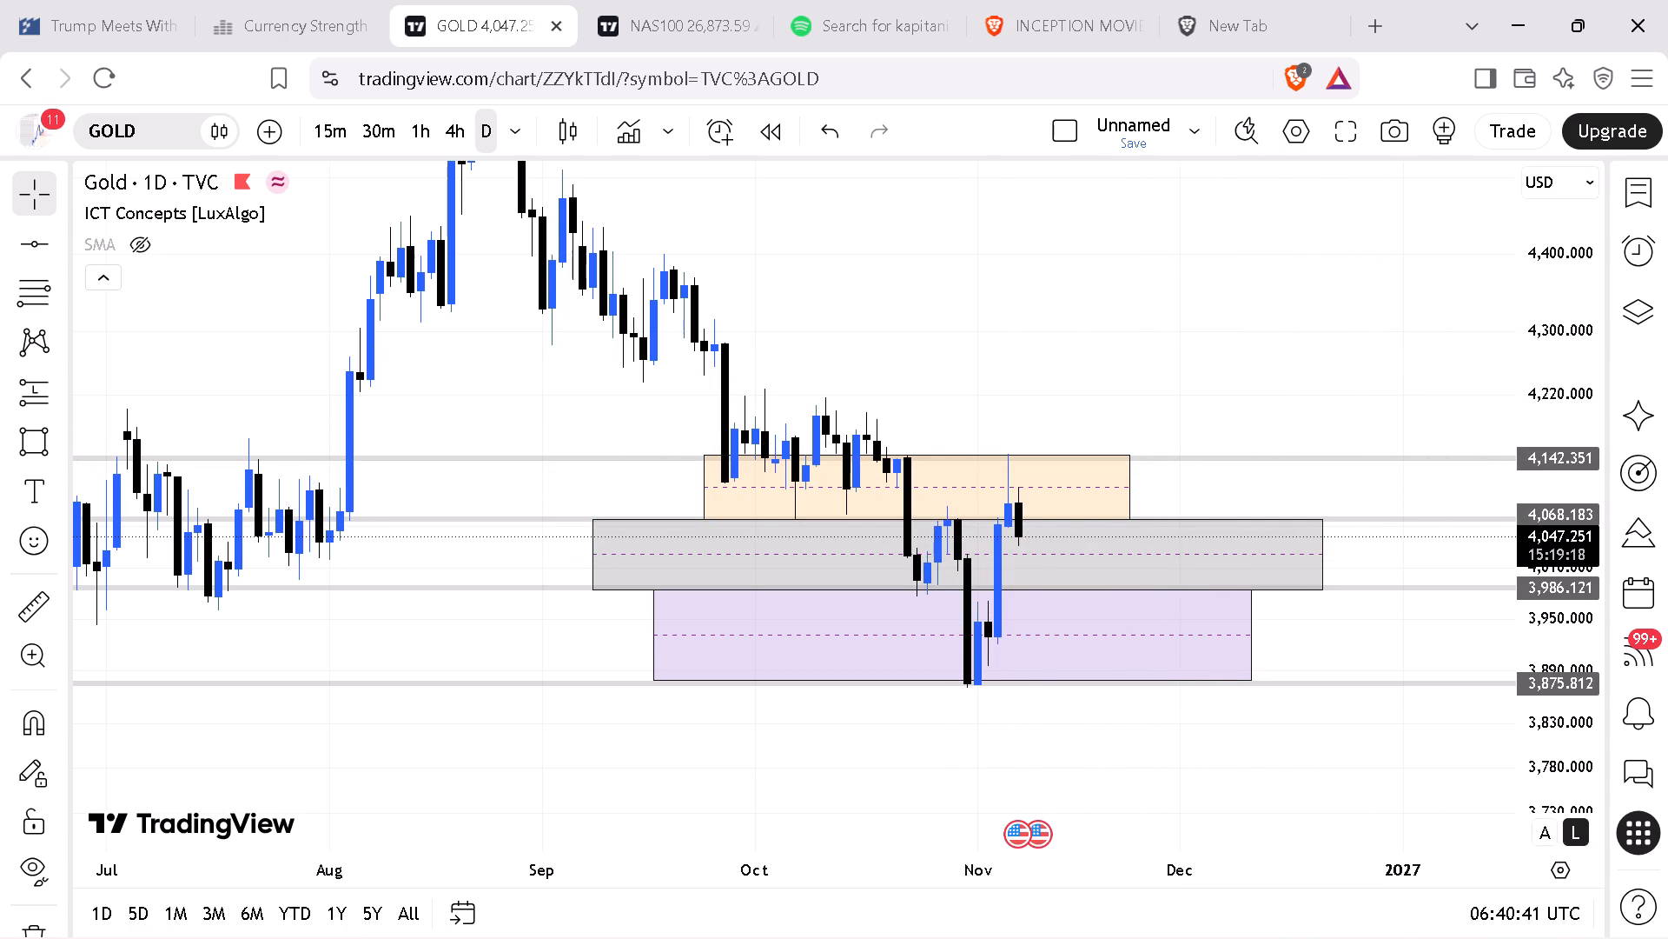
pyautogui.moveTo(1579, 328); pyautogui.dragTo(1577, 364)
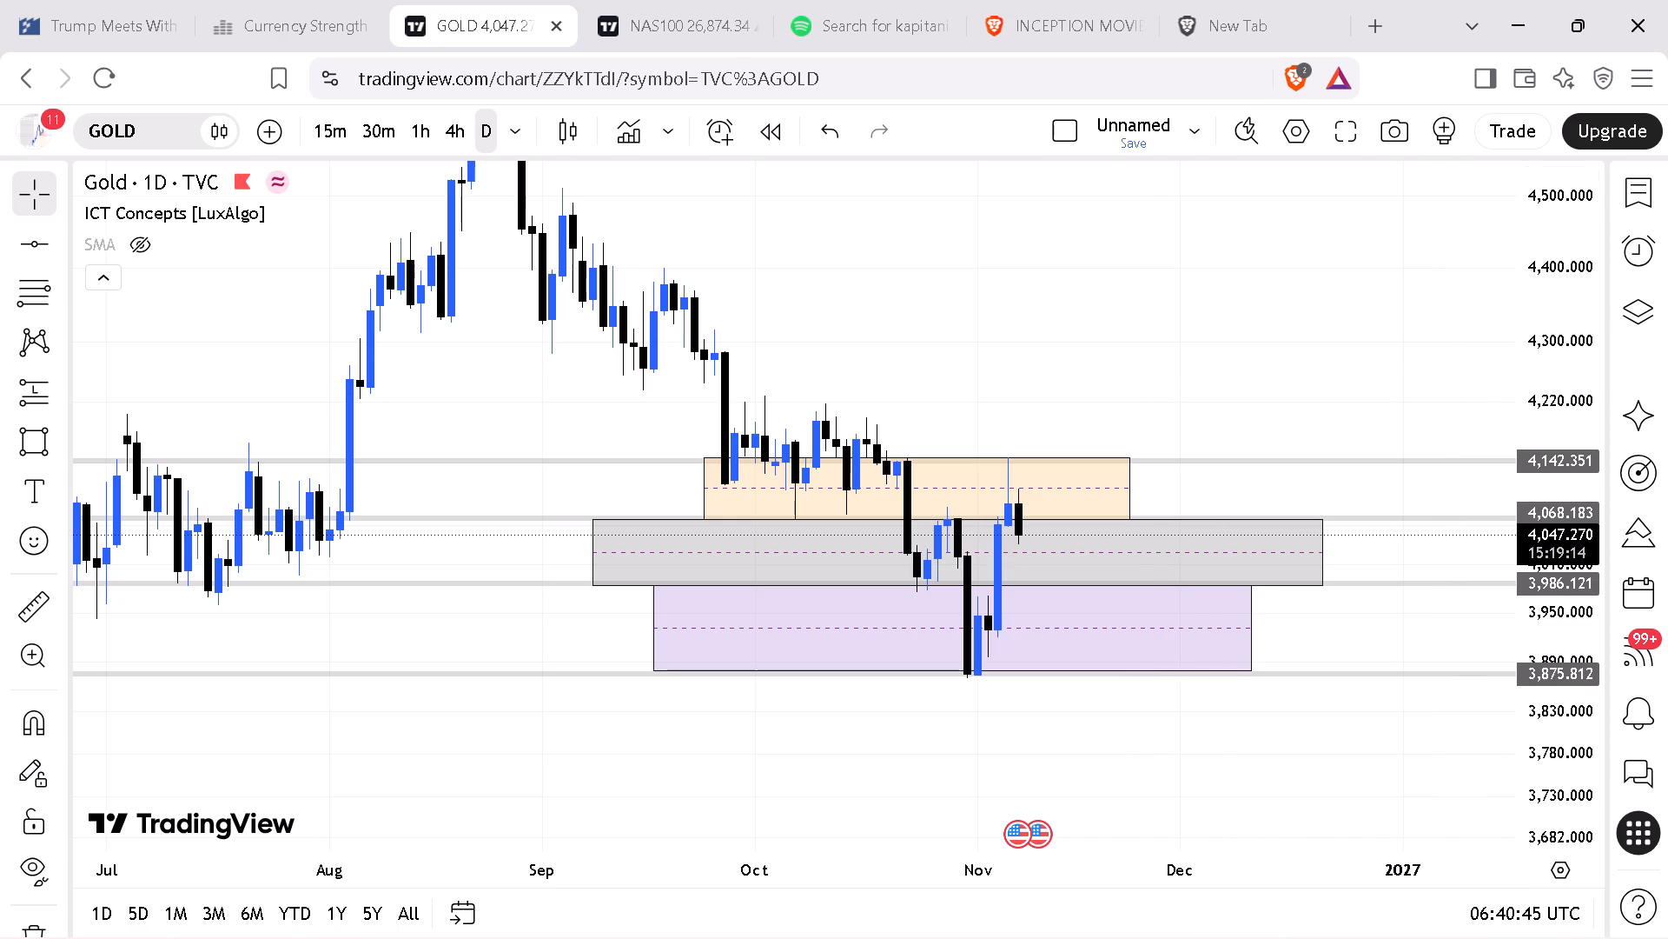
pyautogui.moveTo(1576, 273); pyautogui.dragTo(1576, 283)
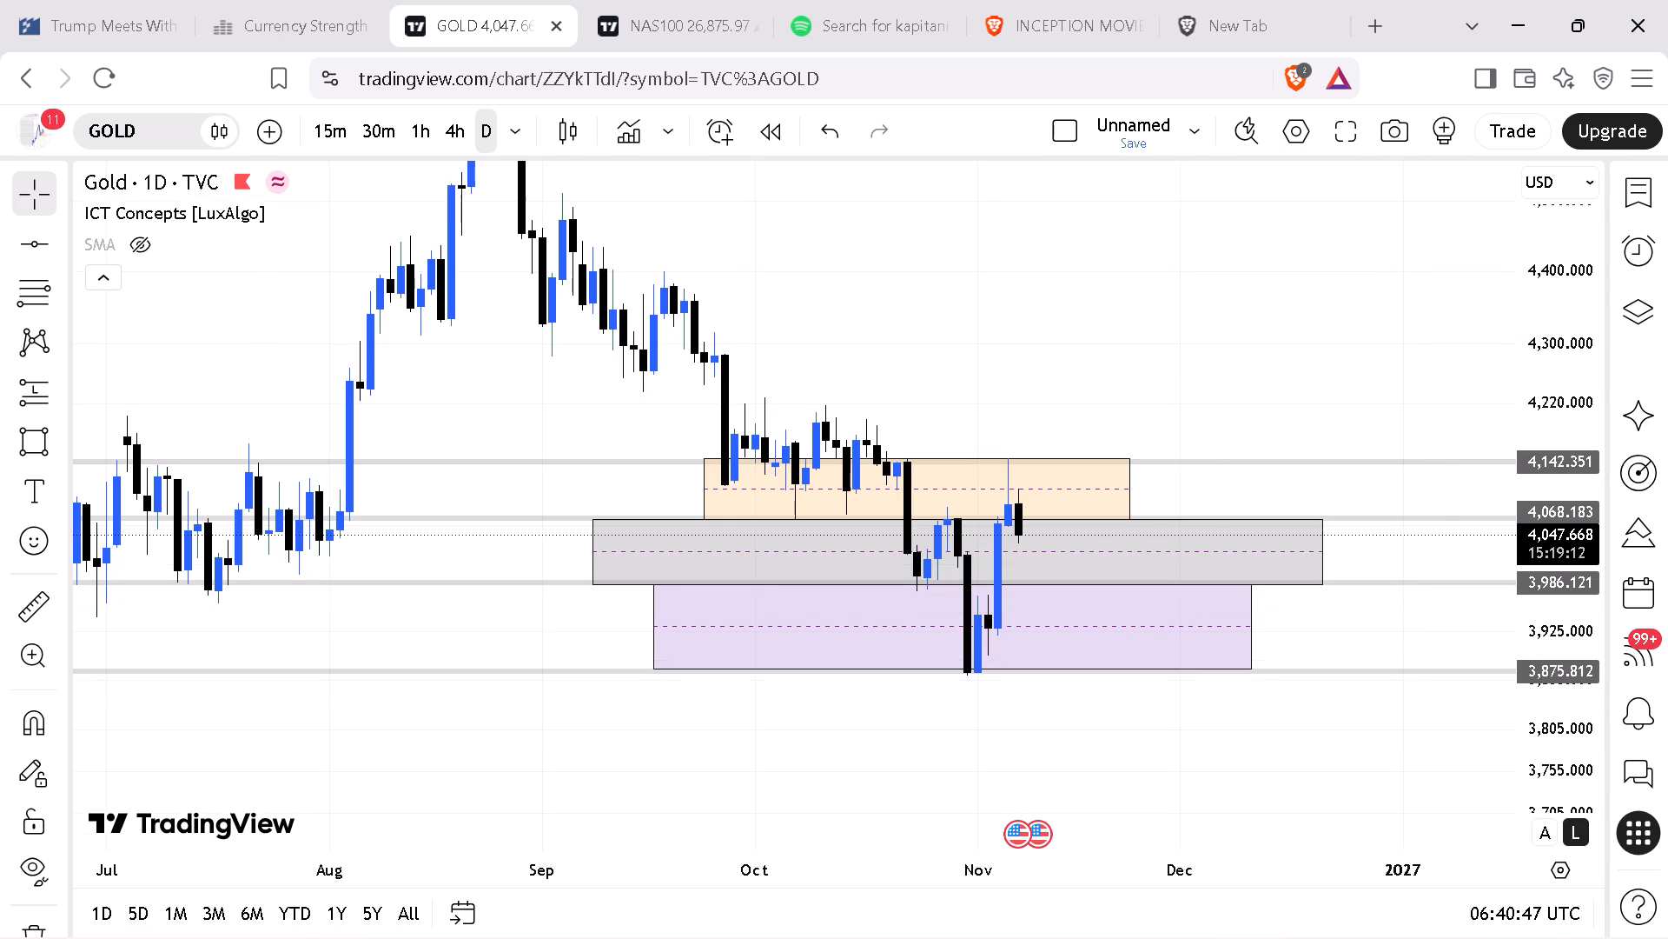
pyautogui.moveTo(1551, 784); pyautogui.dragTo(1659, 272)
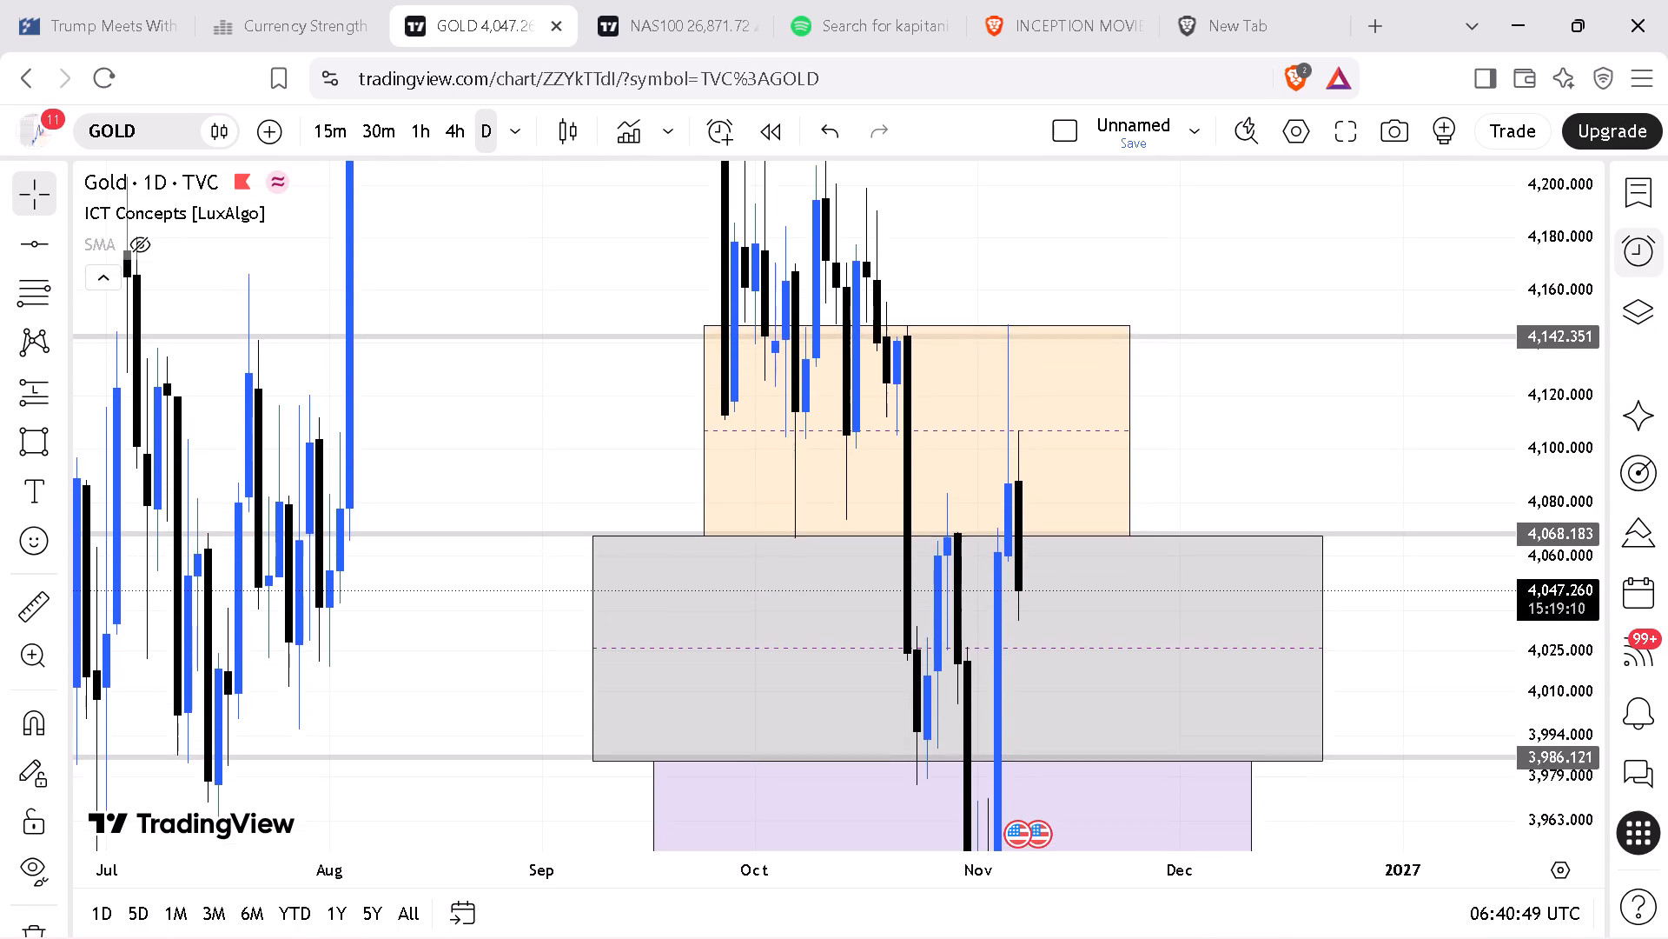
pyautogui.moveTo(1659, 272); pyautogui.dragTo(1660, 303)
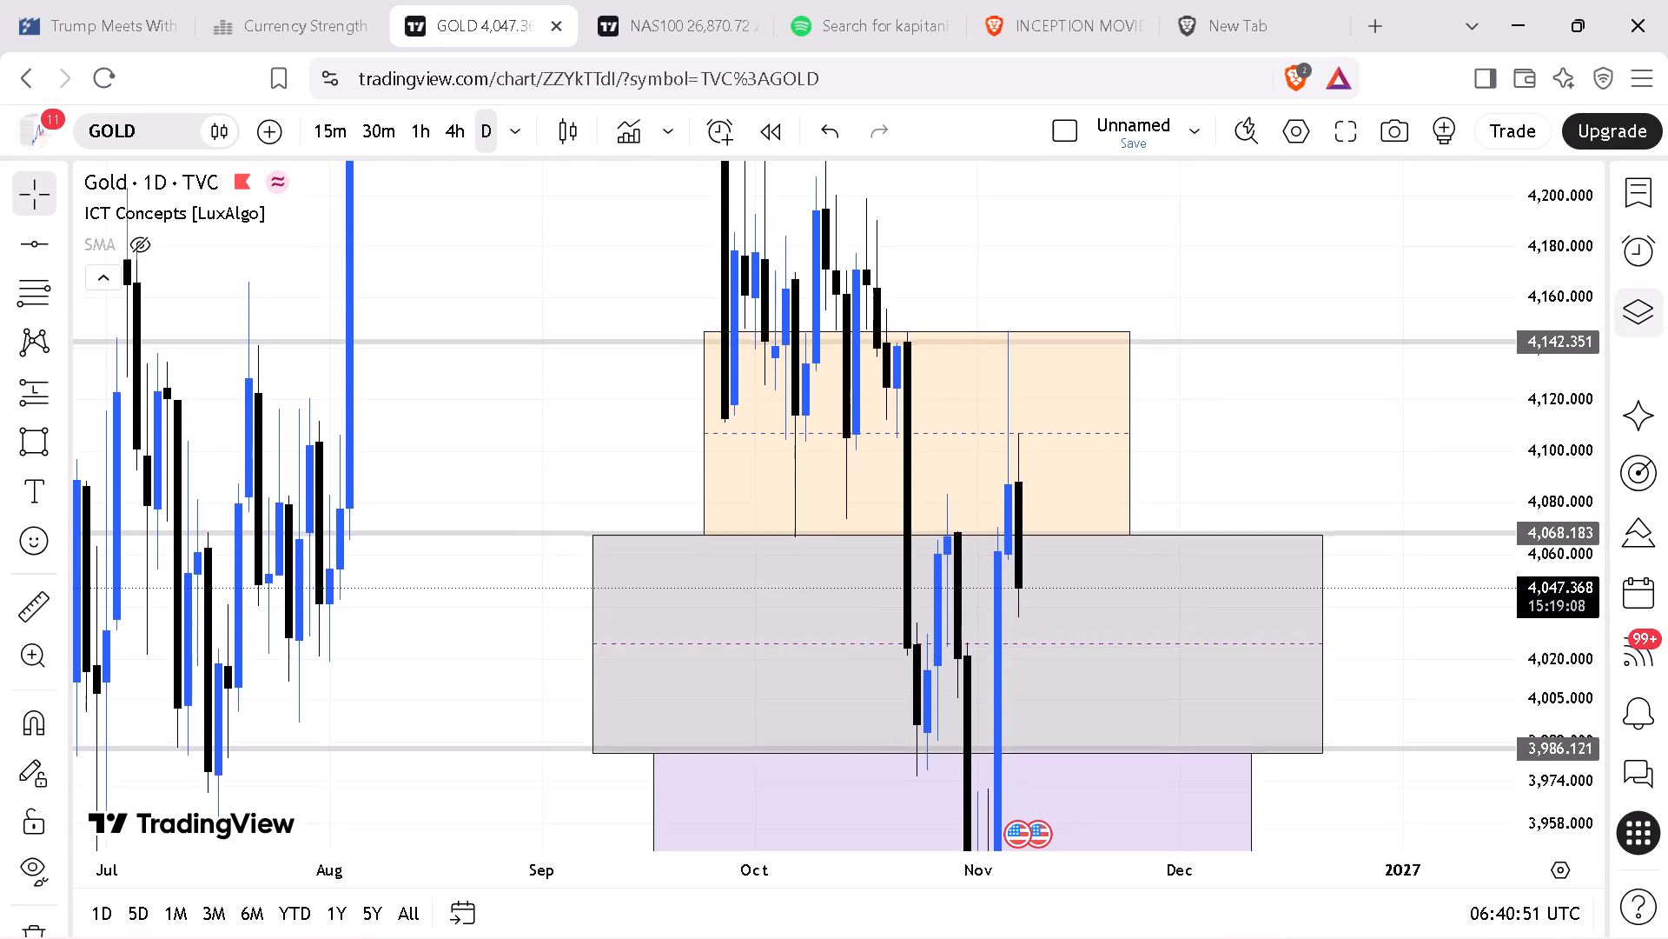
pyautogui.moveTo(1660, 303); pyautogui.dragTo(1625, 801)
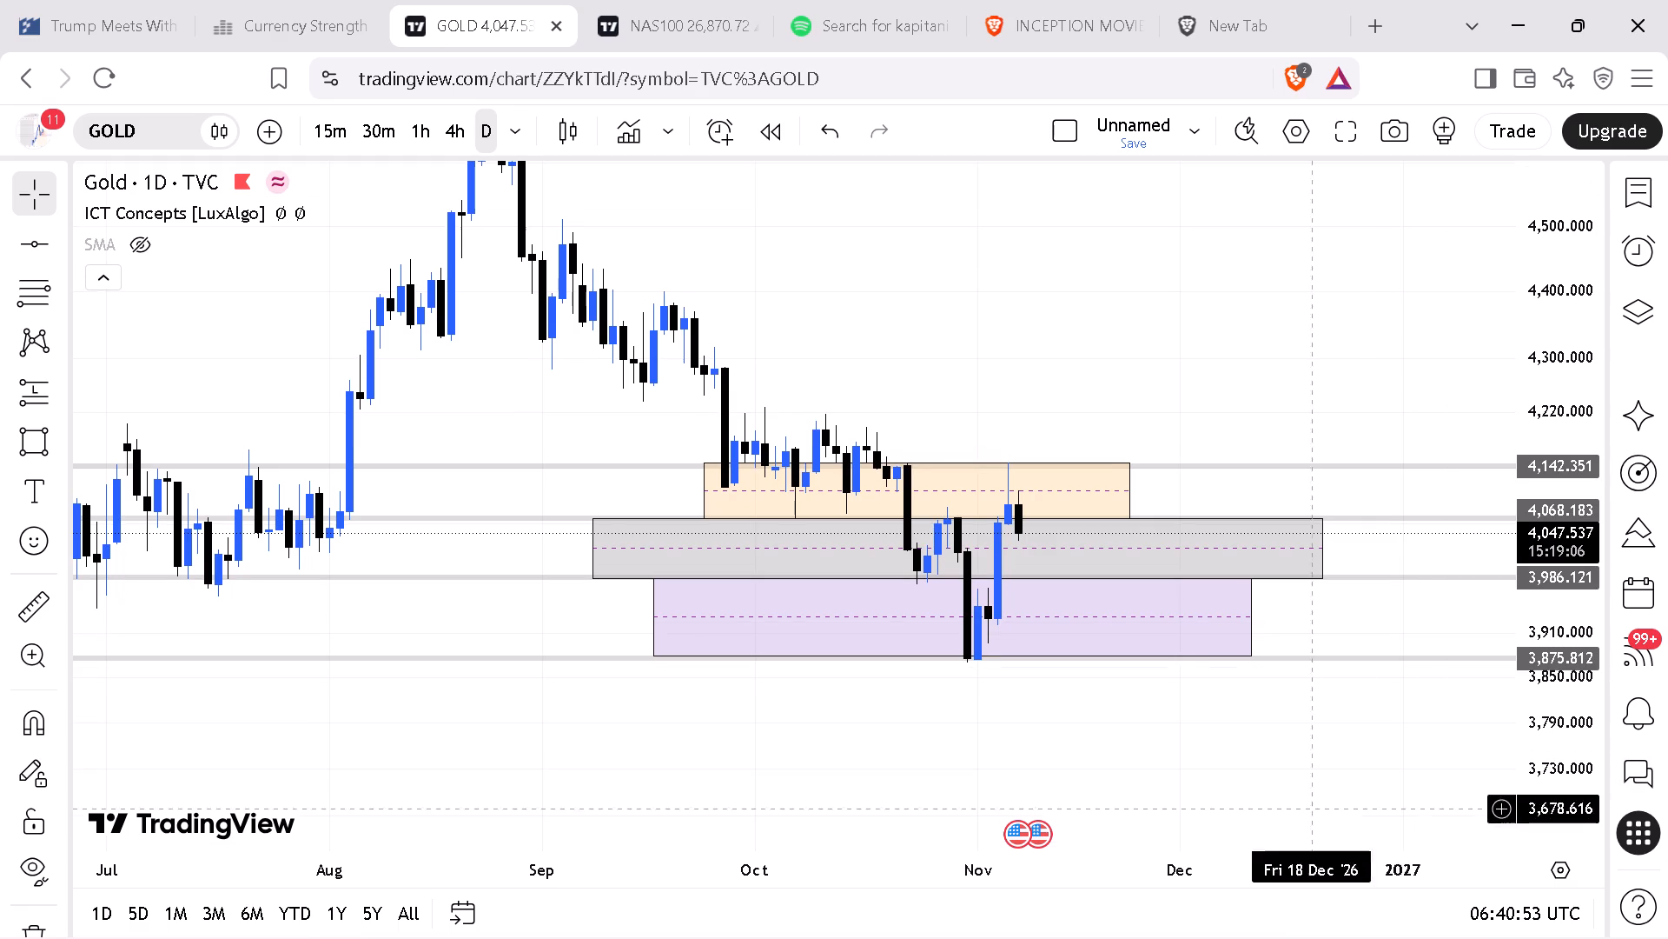
pyautogui.moveTo(1056, 877); pyautogui.dragTo(1150, 877)
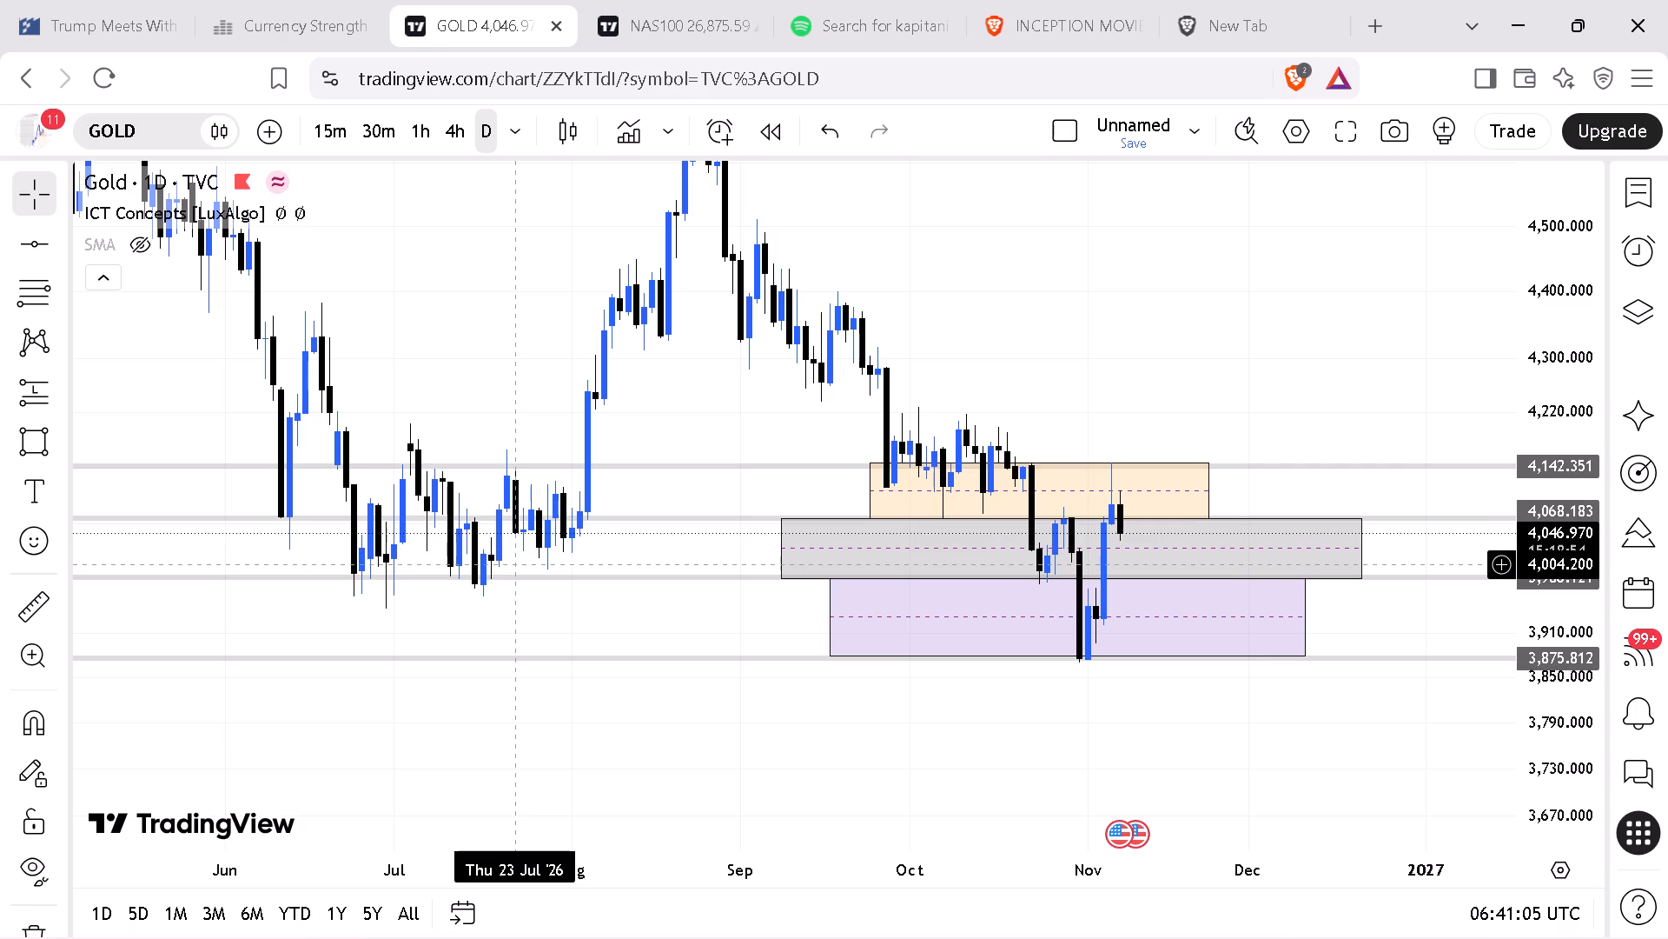
pyautogui.moveTo(1565, 705); pyautogui.dragTo(1565, 727)
pyautogui.moveTo(1349, 300); pyautogui.dragTo(1346, 298)
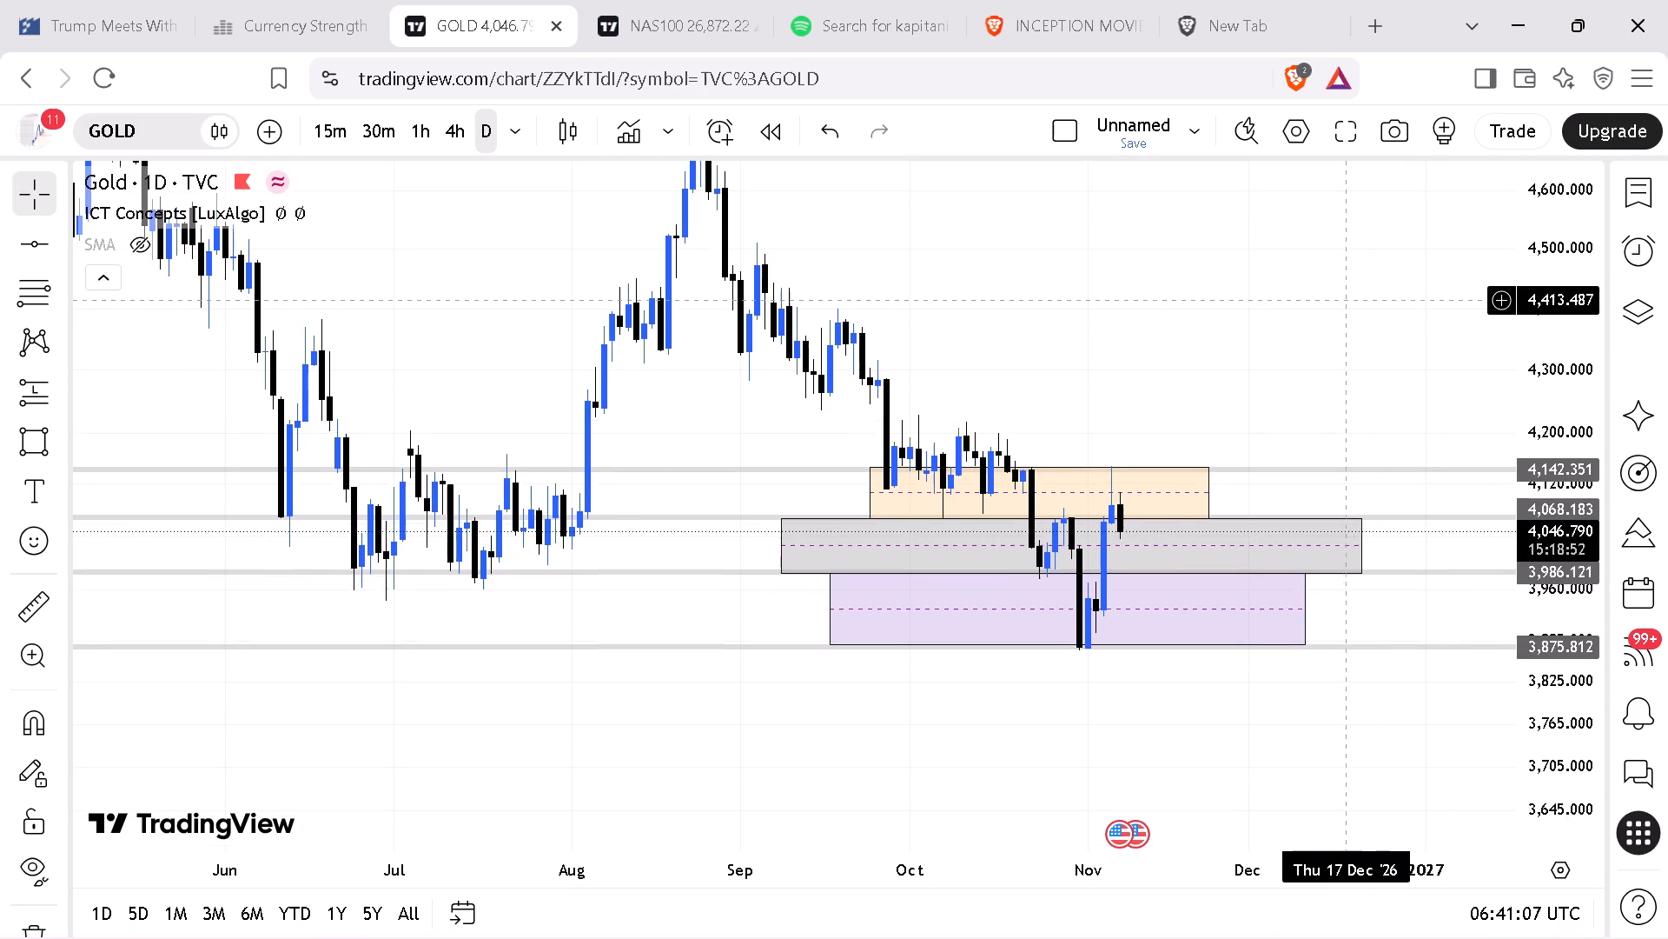
# Add a text note reading "Daily Bullish Rejection" in the empty area above the zones, at about 4,520 on 17 November.
pyautogui.moveTo(1346, 298); pyautogui.dragTo(1118, 395)
pyautogui.click(22, 487)
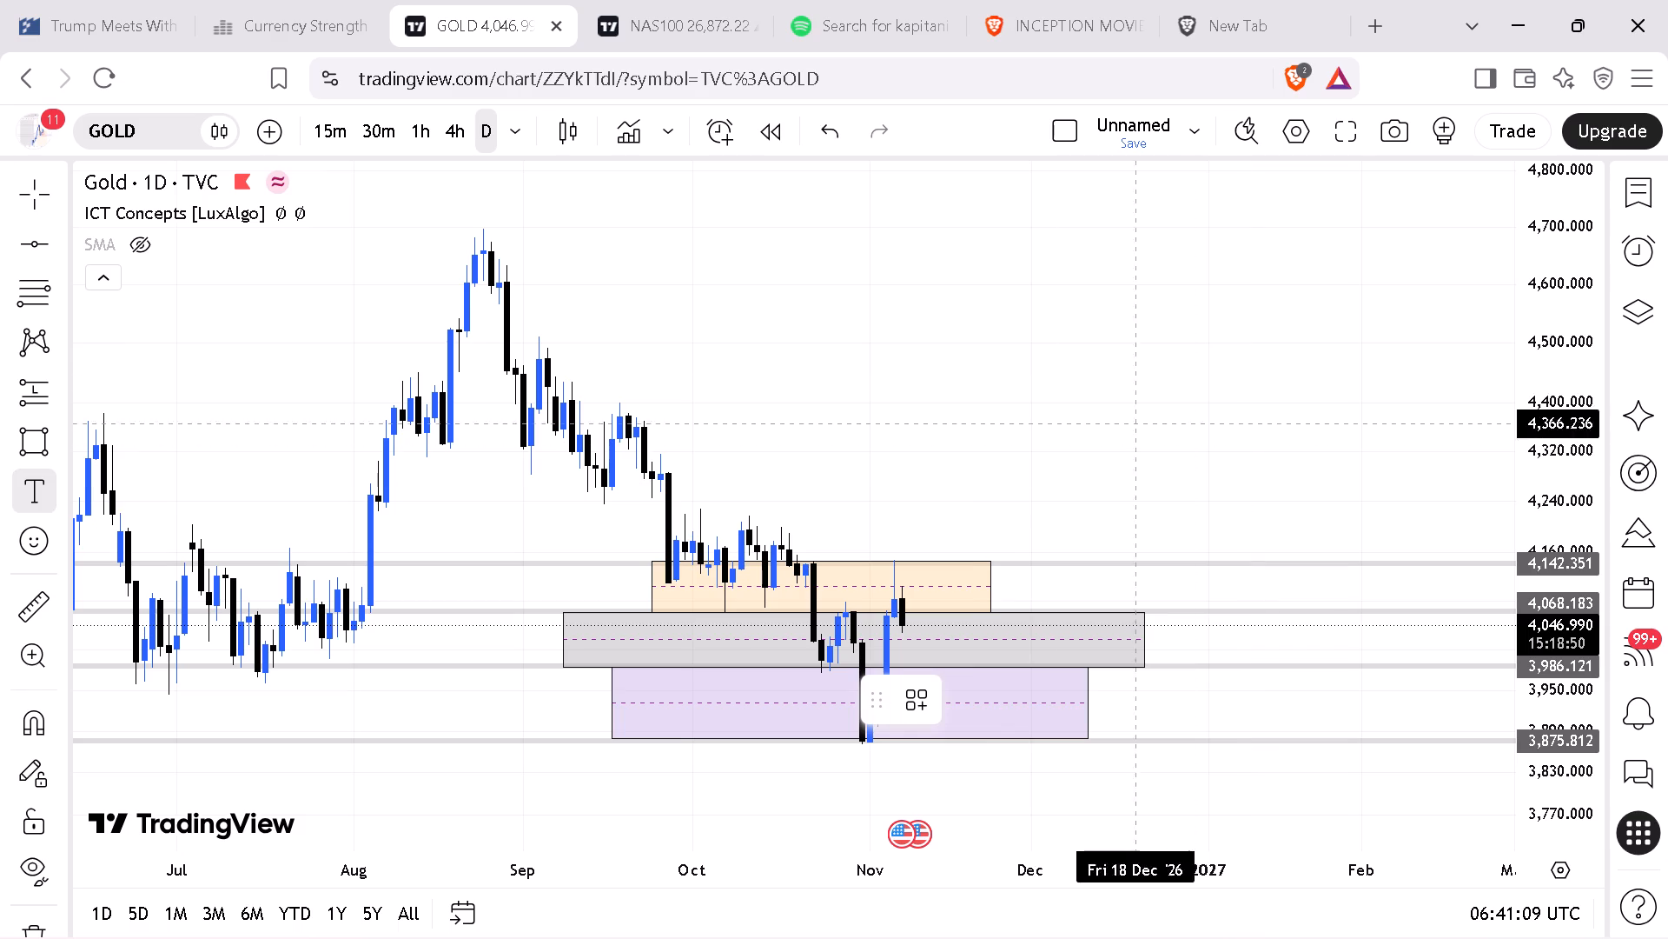
pyautogui.click(956, 330)
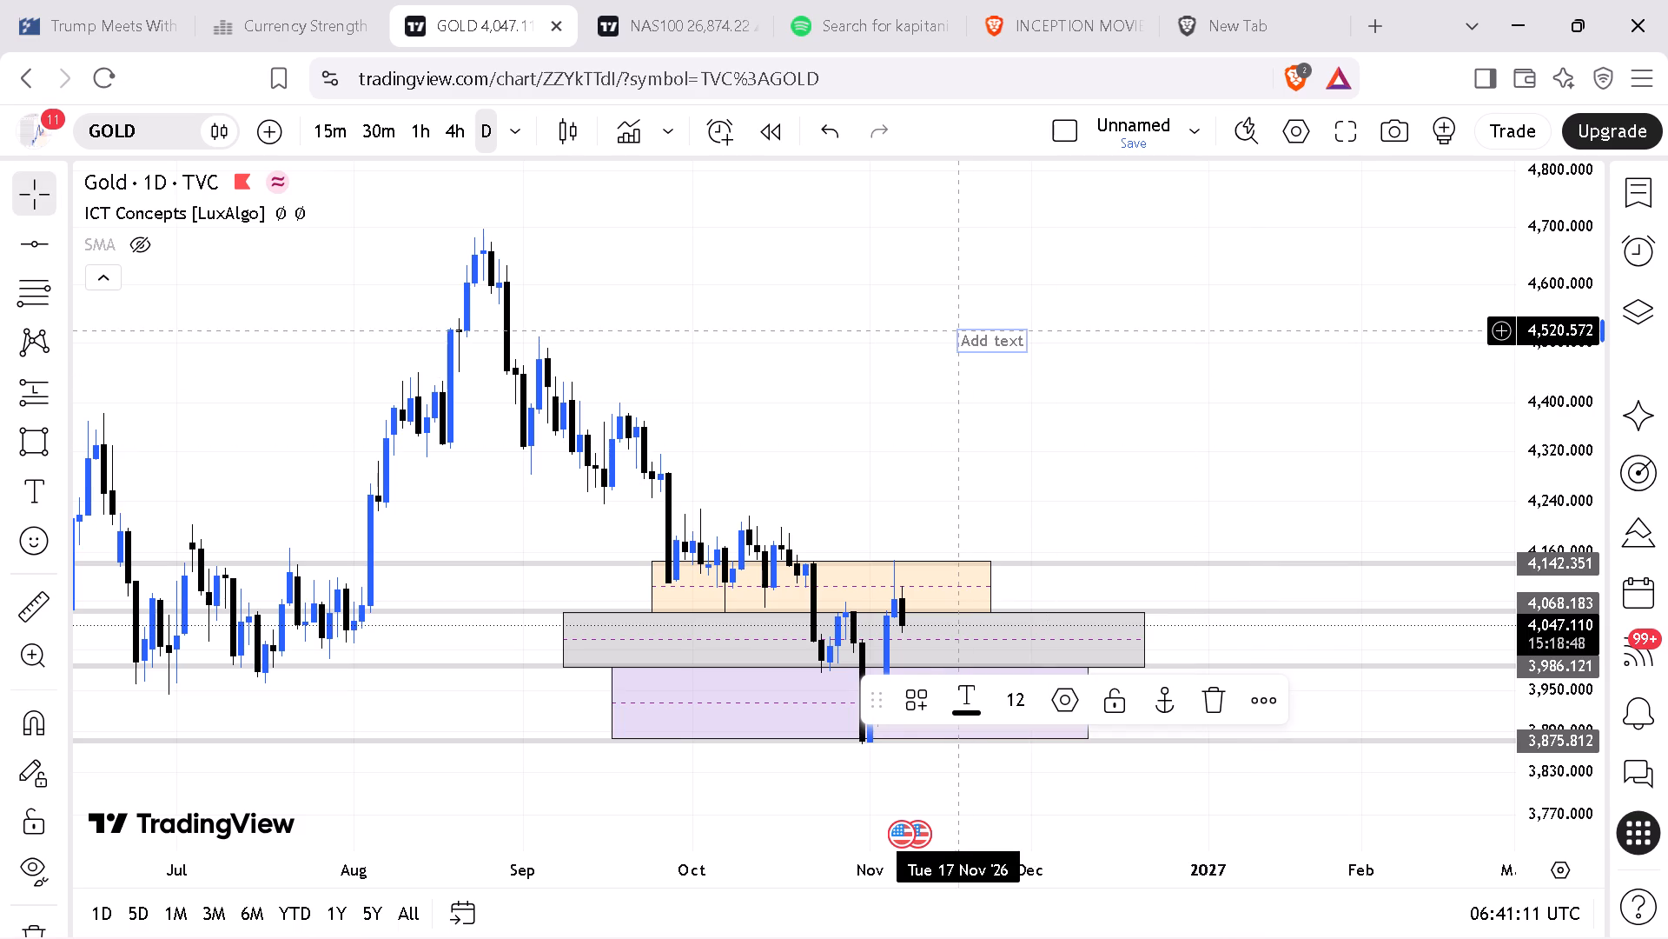
pyautogui.write('aily')
pyautogui.press('space')
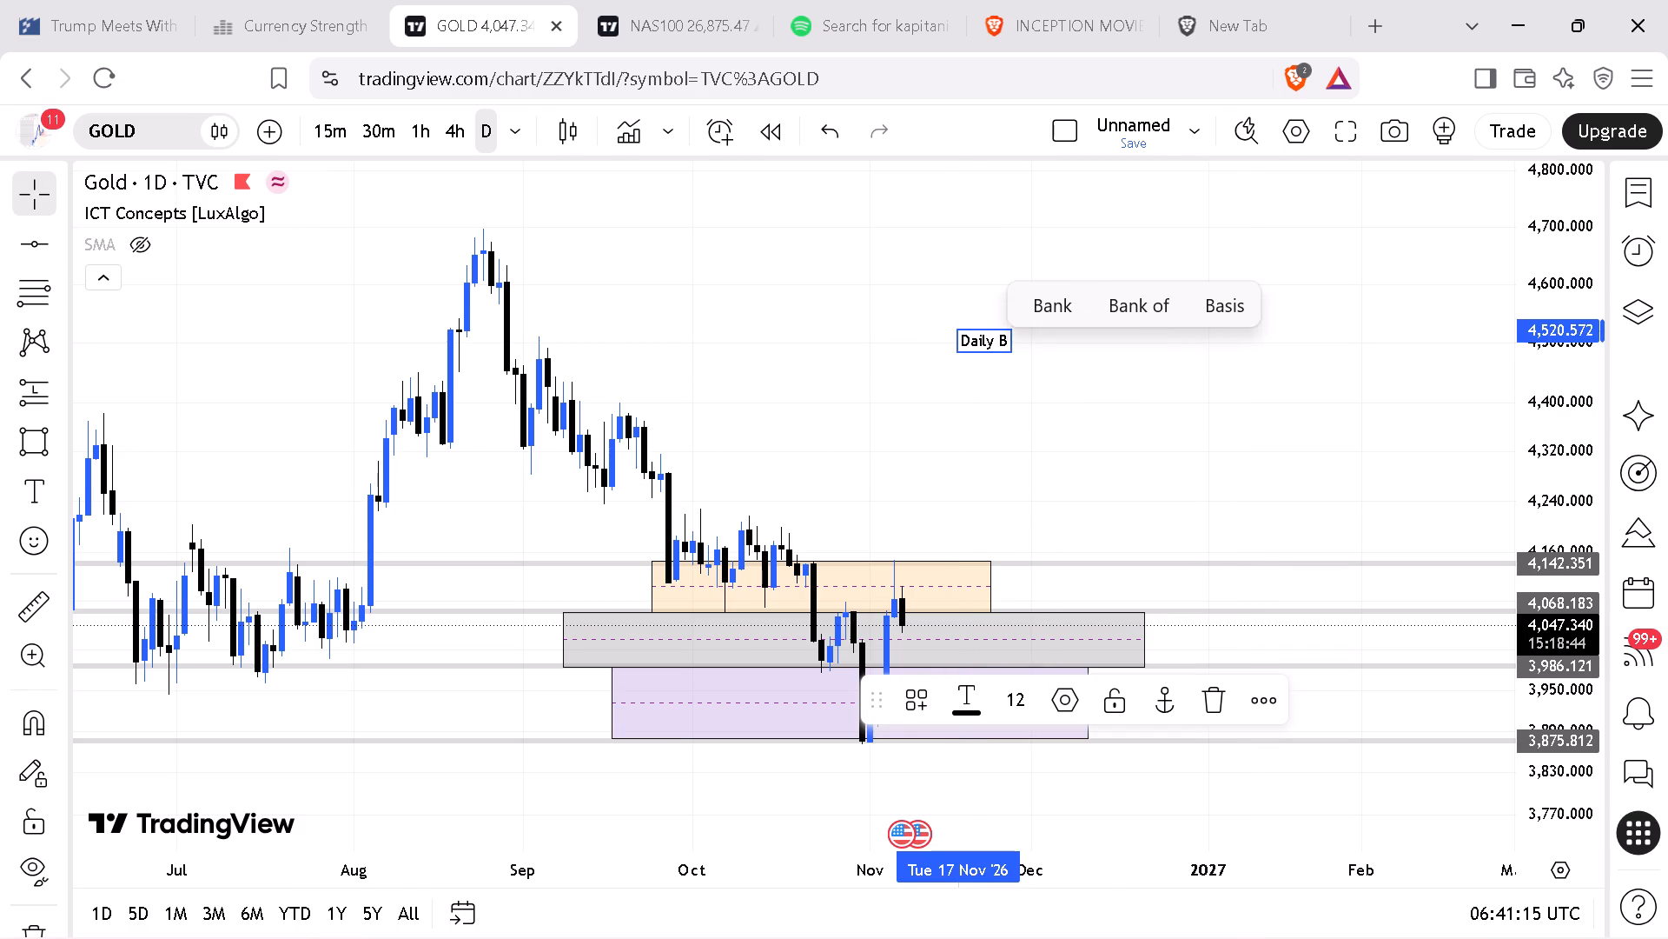
pyautogui.press('a')
pyautogui.press('BackSpace')
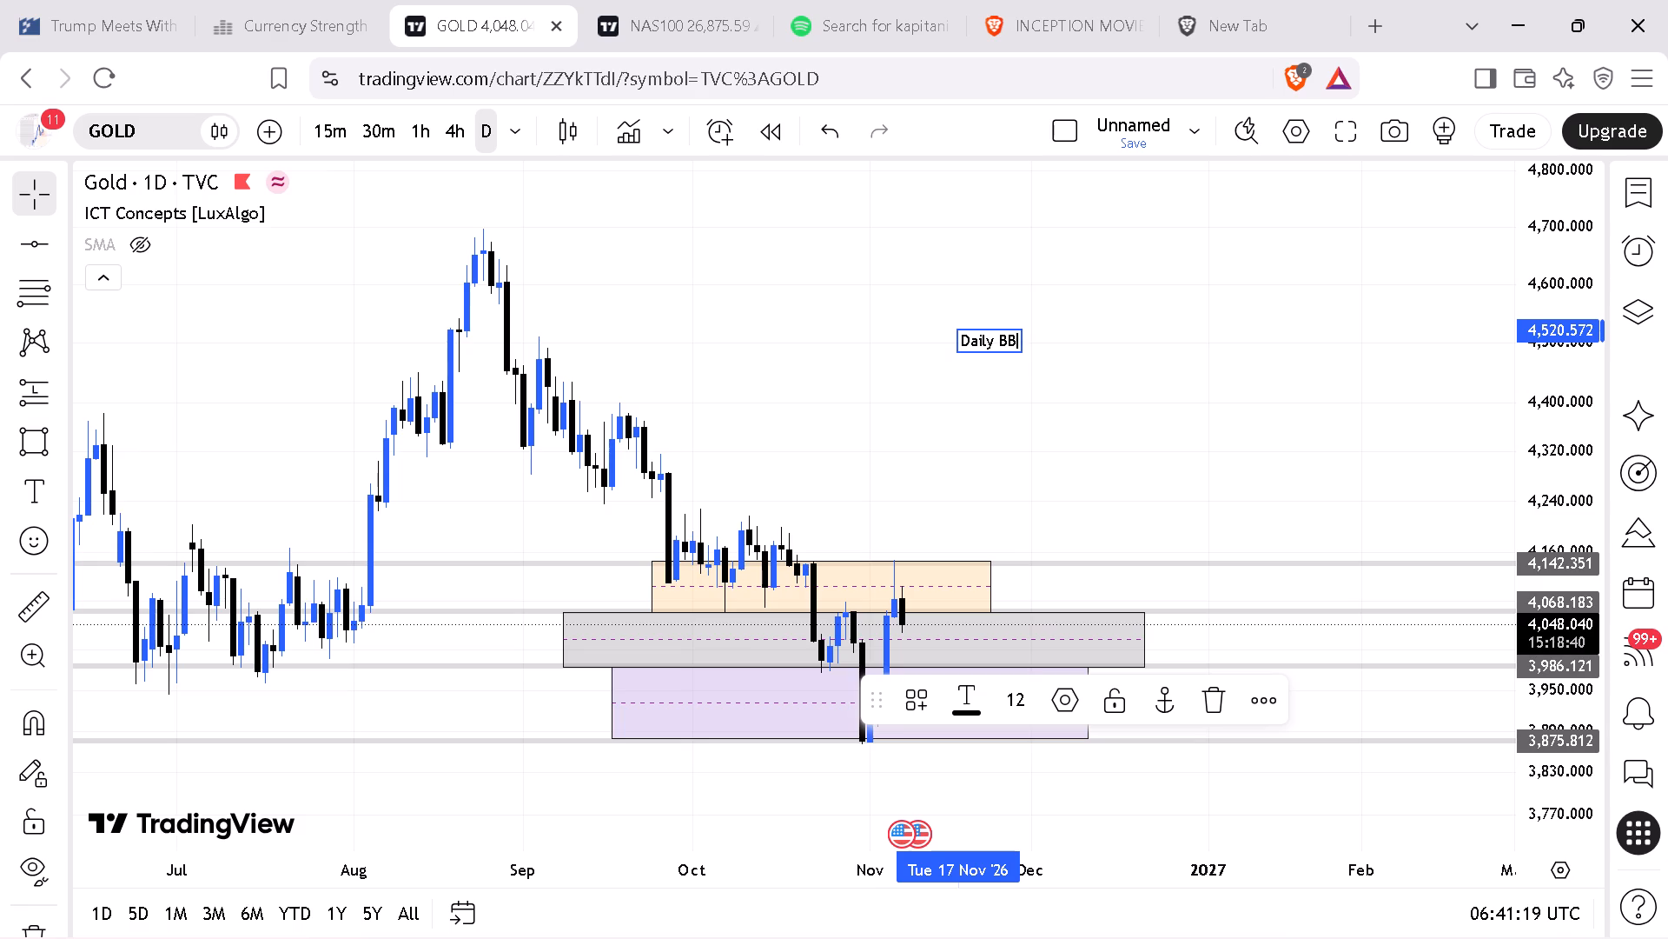
pyautogui.press('BackSpace')
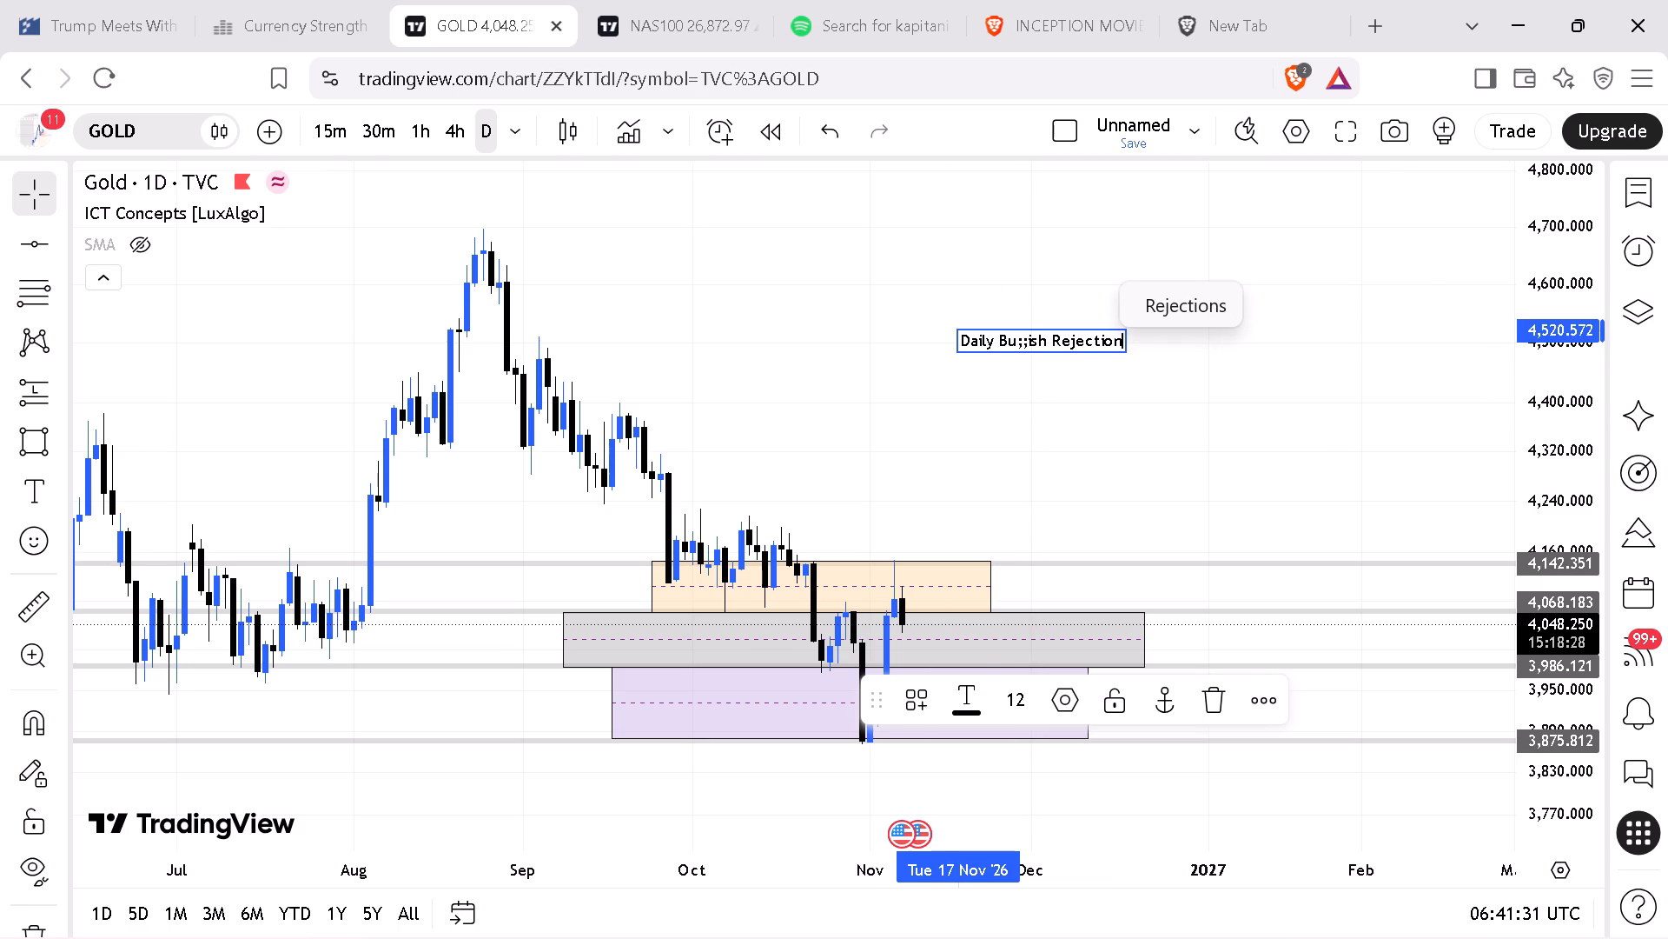
pyautogui.moveTo(1028, 340); pyautogui.dragTo(1027, 348)
pyautogui.press('Right')
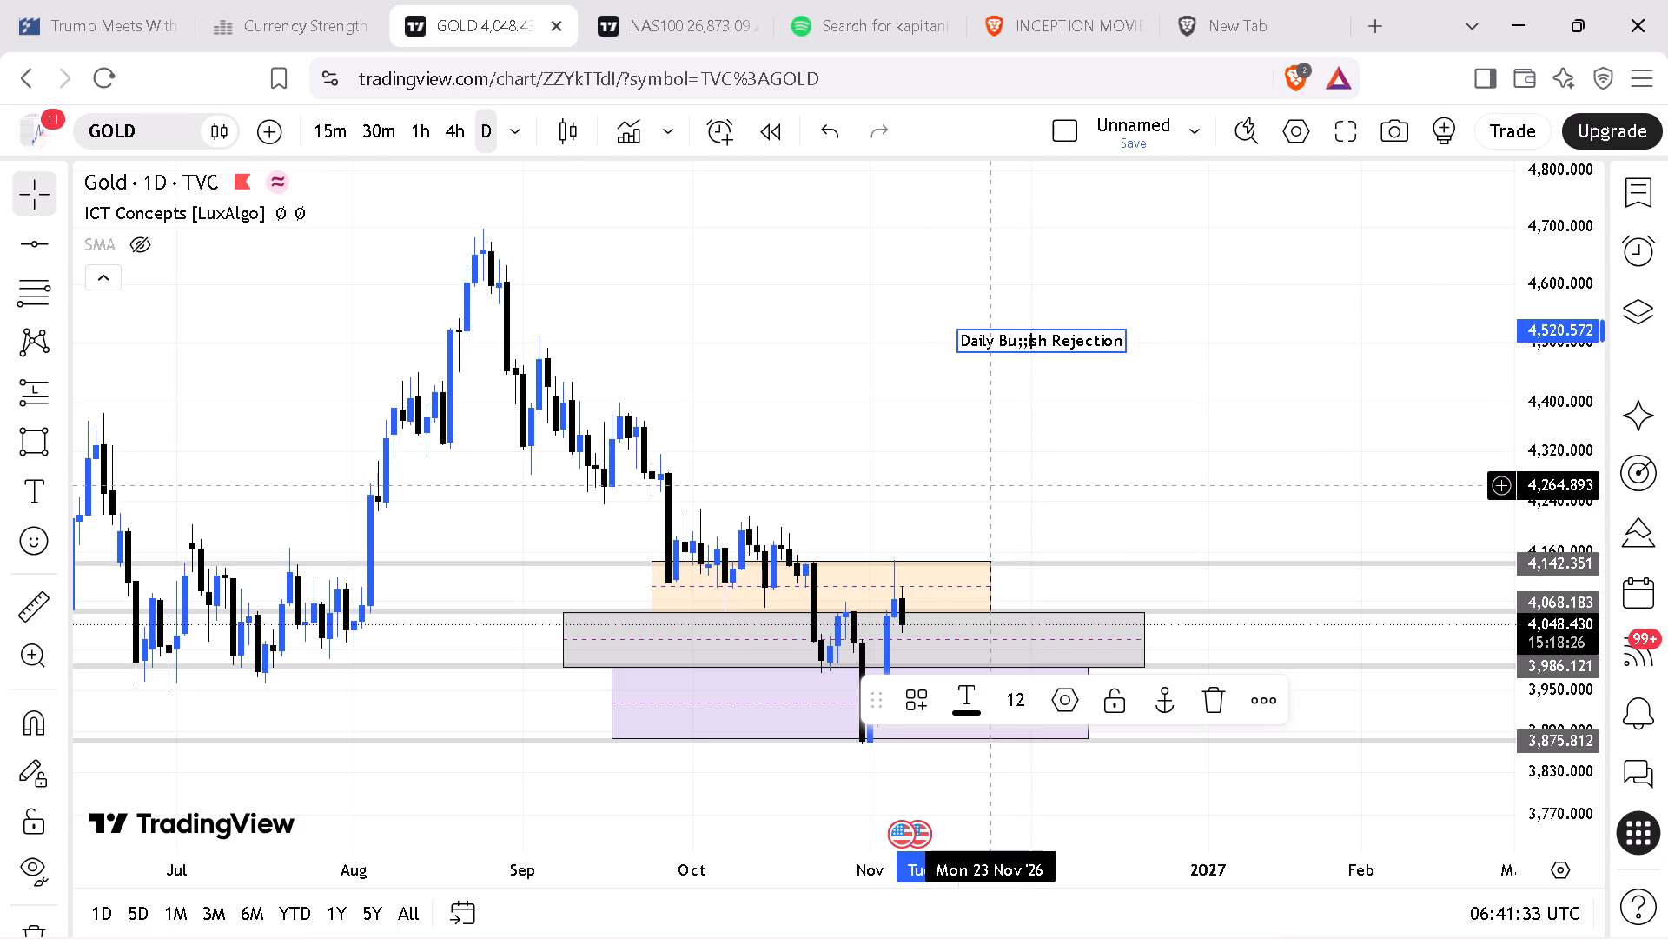
pyautogui.press('BackSpace')
pyautogui.press('BackSpace')
pyautogui.press('BackSpace')
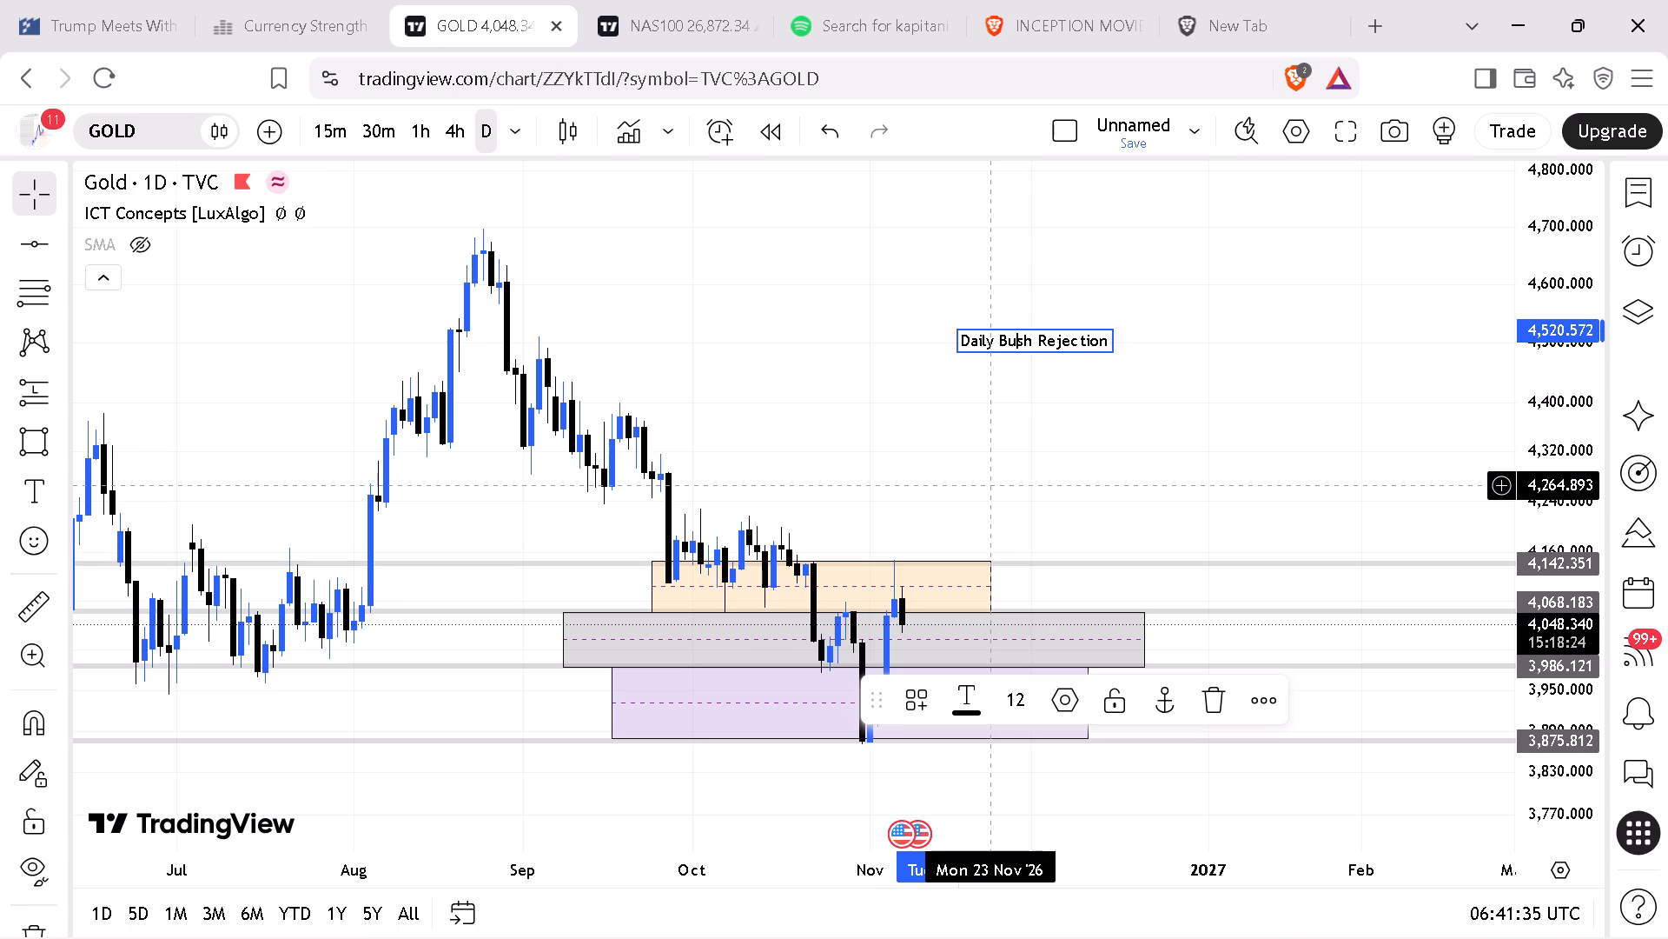
pyautogui.write('ll')
pyautogui.press('i')
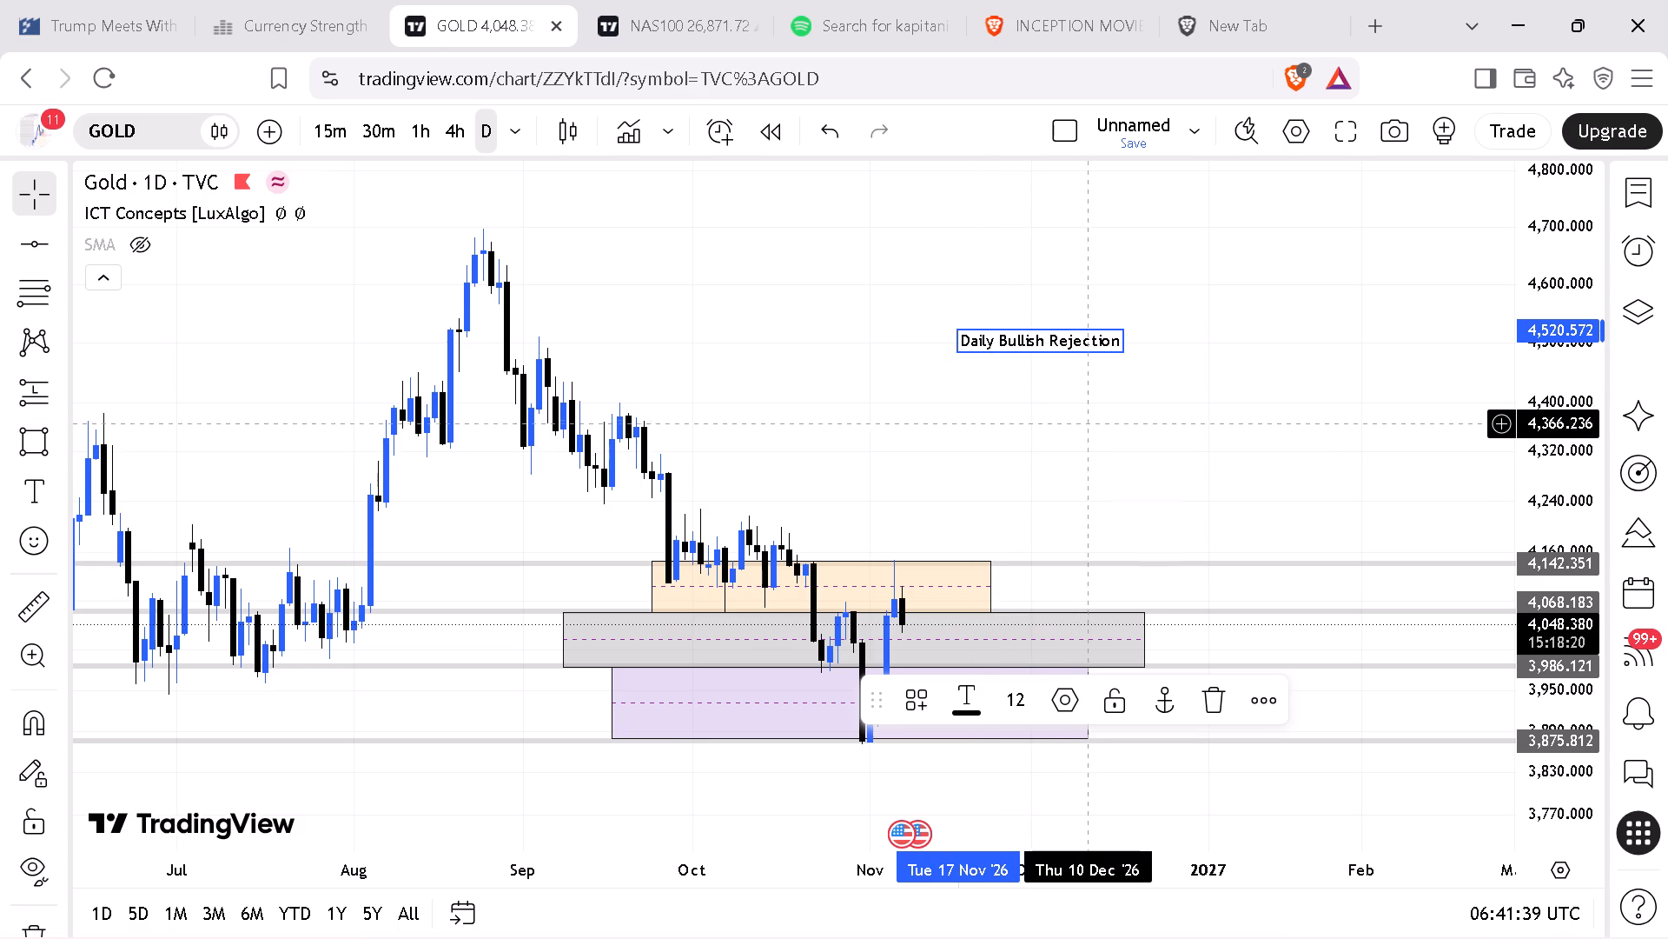
# Extend the text note to read "Daily Bullish Rejection with no BW".
pyautogui.click(1117, 343)
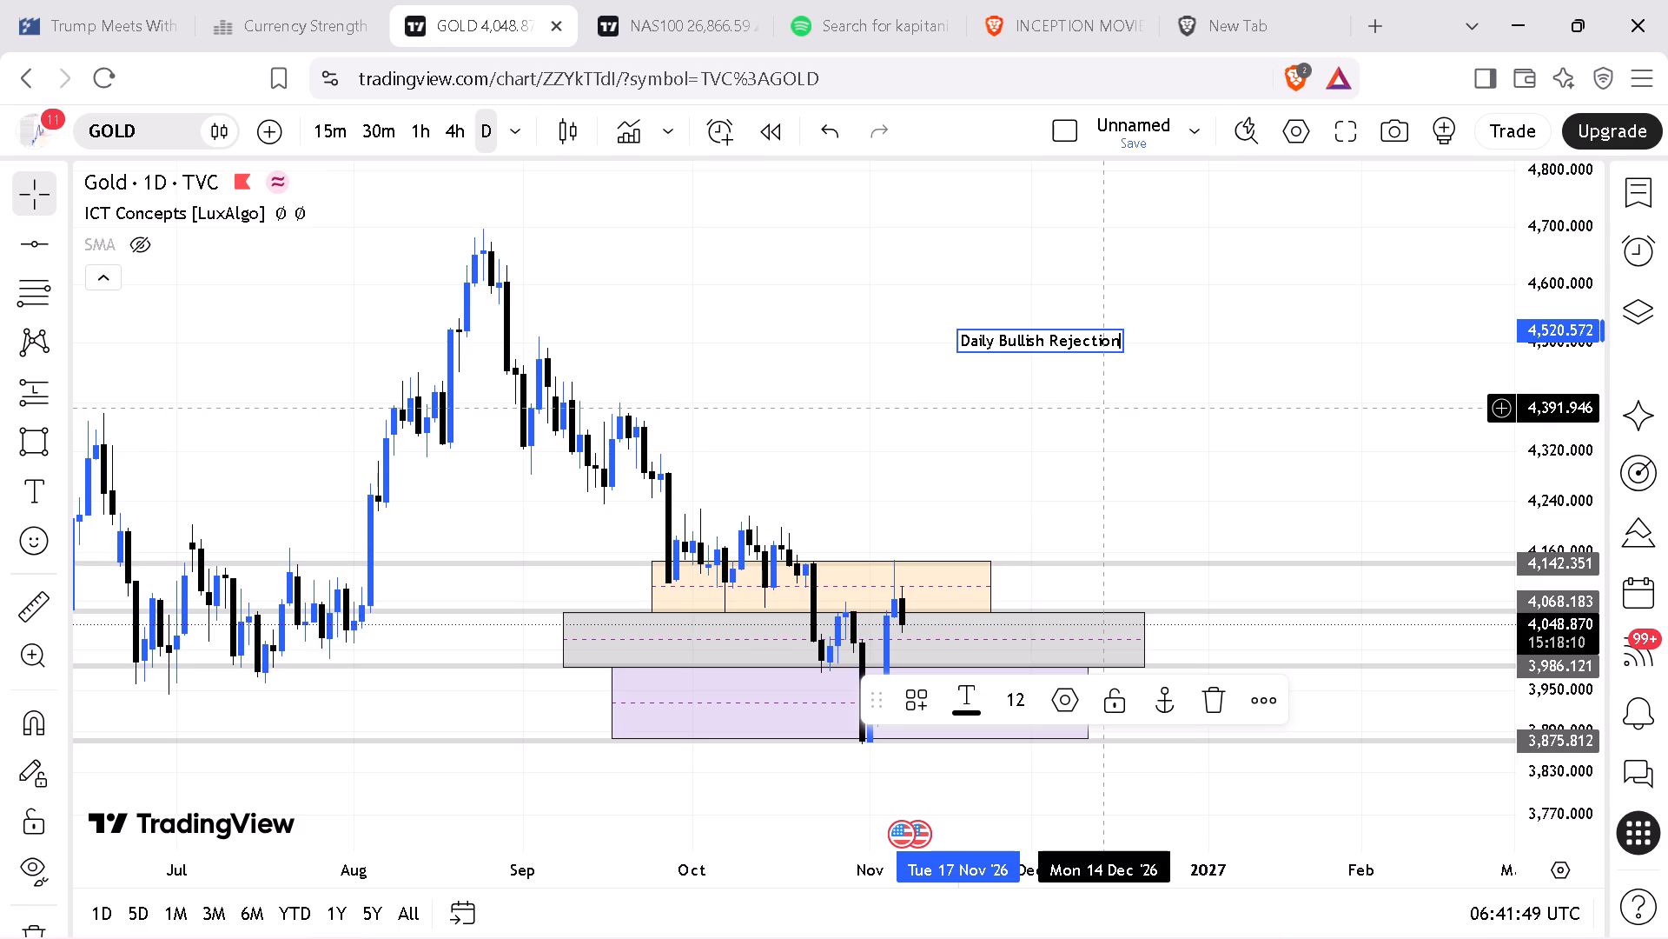
pyautogui.press('space')
pyautogui.write('wi')
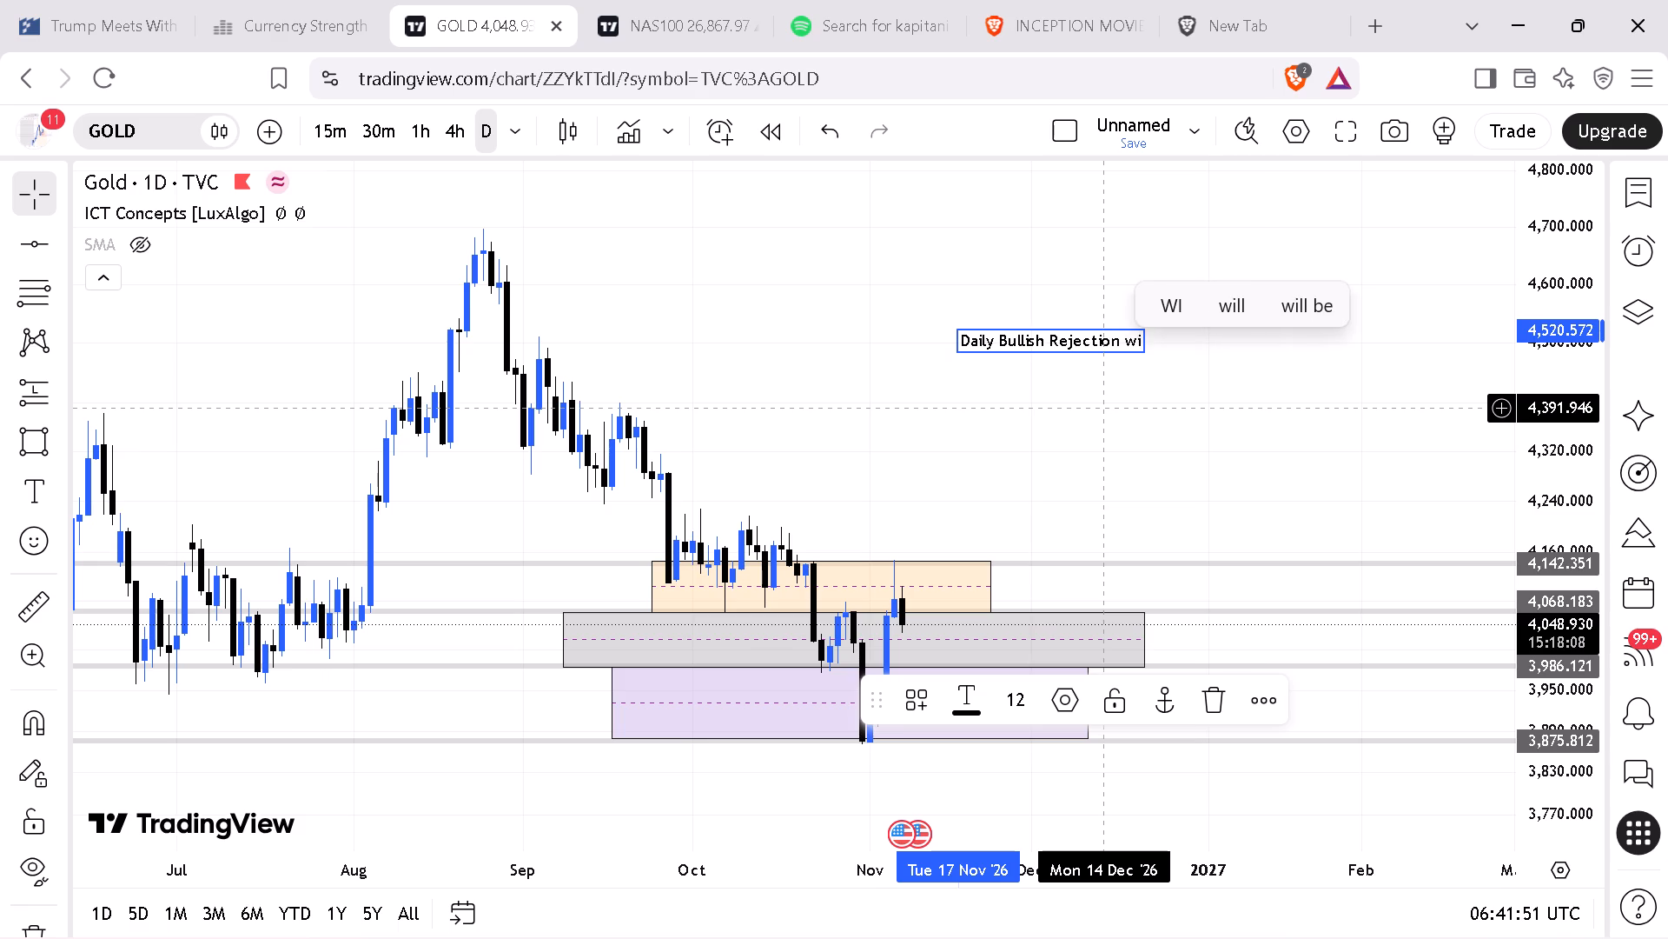
pyautogui.write('th no')
pyautogui.press('space')
pyautogui.press('b')
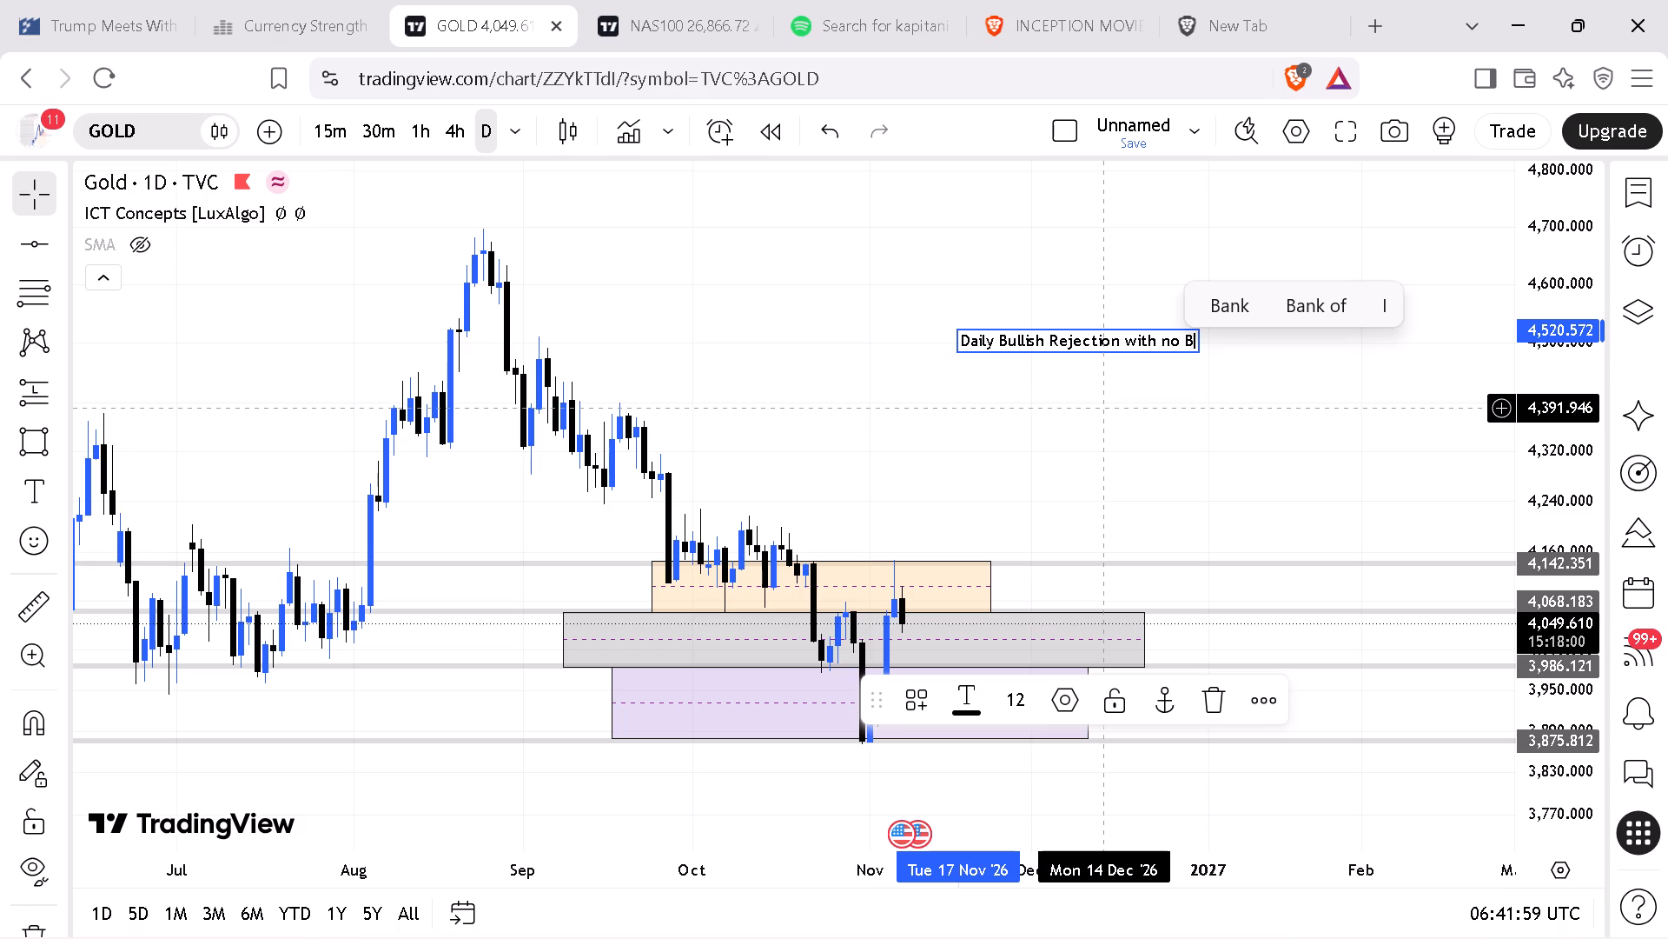
pyautogui.press('w')
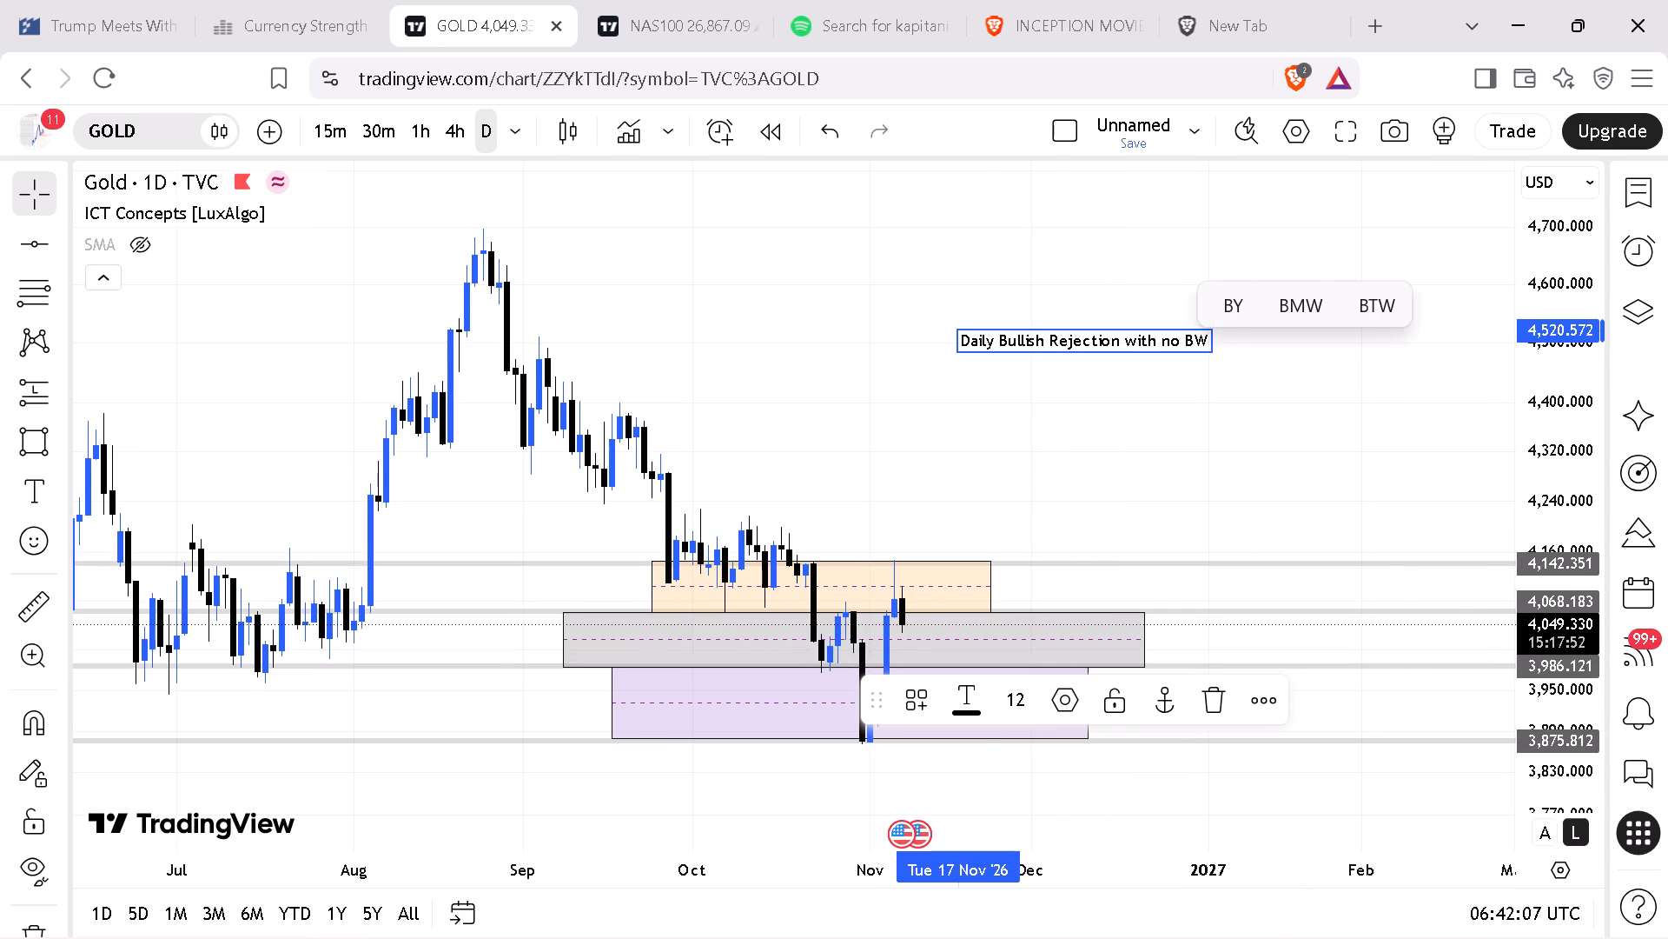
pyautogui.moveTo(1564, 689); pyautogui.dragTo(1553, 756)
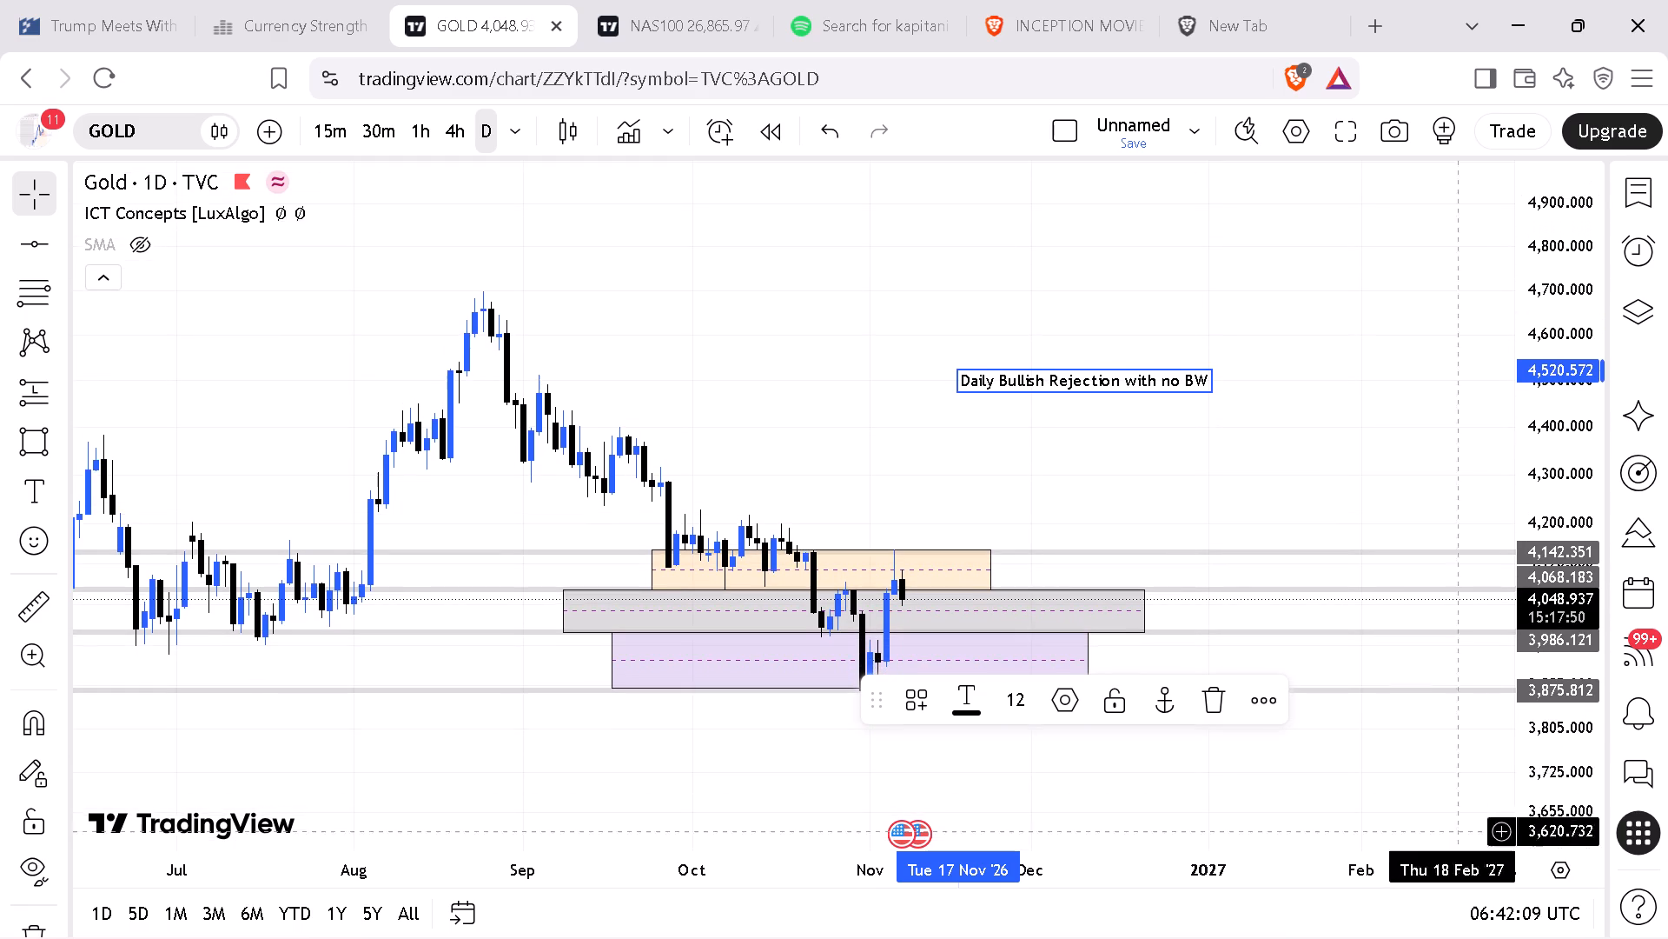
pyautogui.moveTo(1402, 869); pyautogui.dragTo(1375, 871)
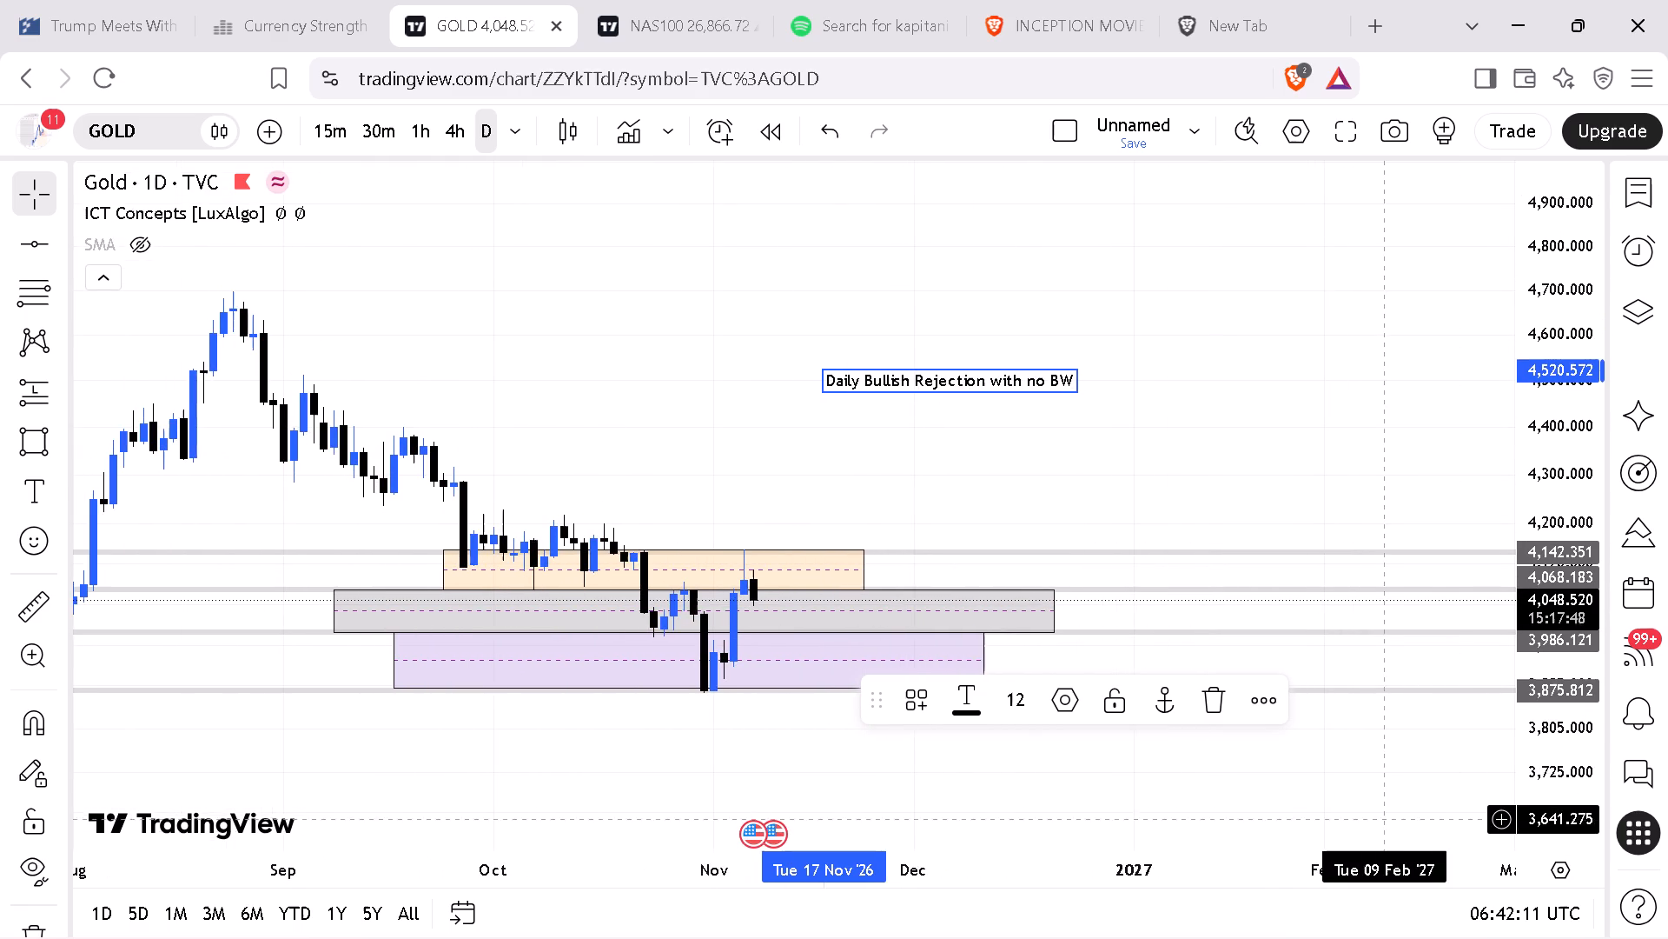
# Set the font size of the "Daily Bullish Rejection with no BW" note to 18.
pyautogui.moveTo(1339, 791); pyautogui.dragTo(1410, 787)
pyautogui.moveTo(1551, 770); pyautogui.dragTo(1565, 748)
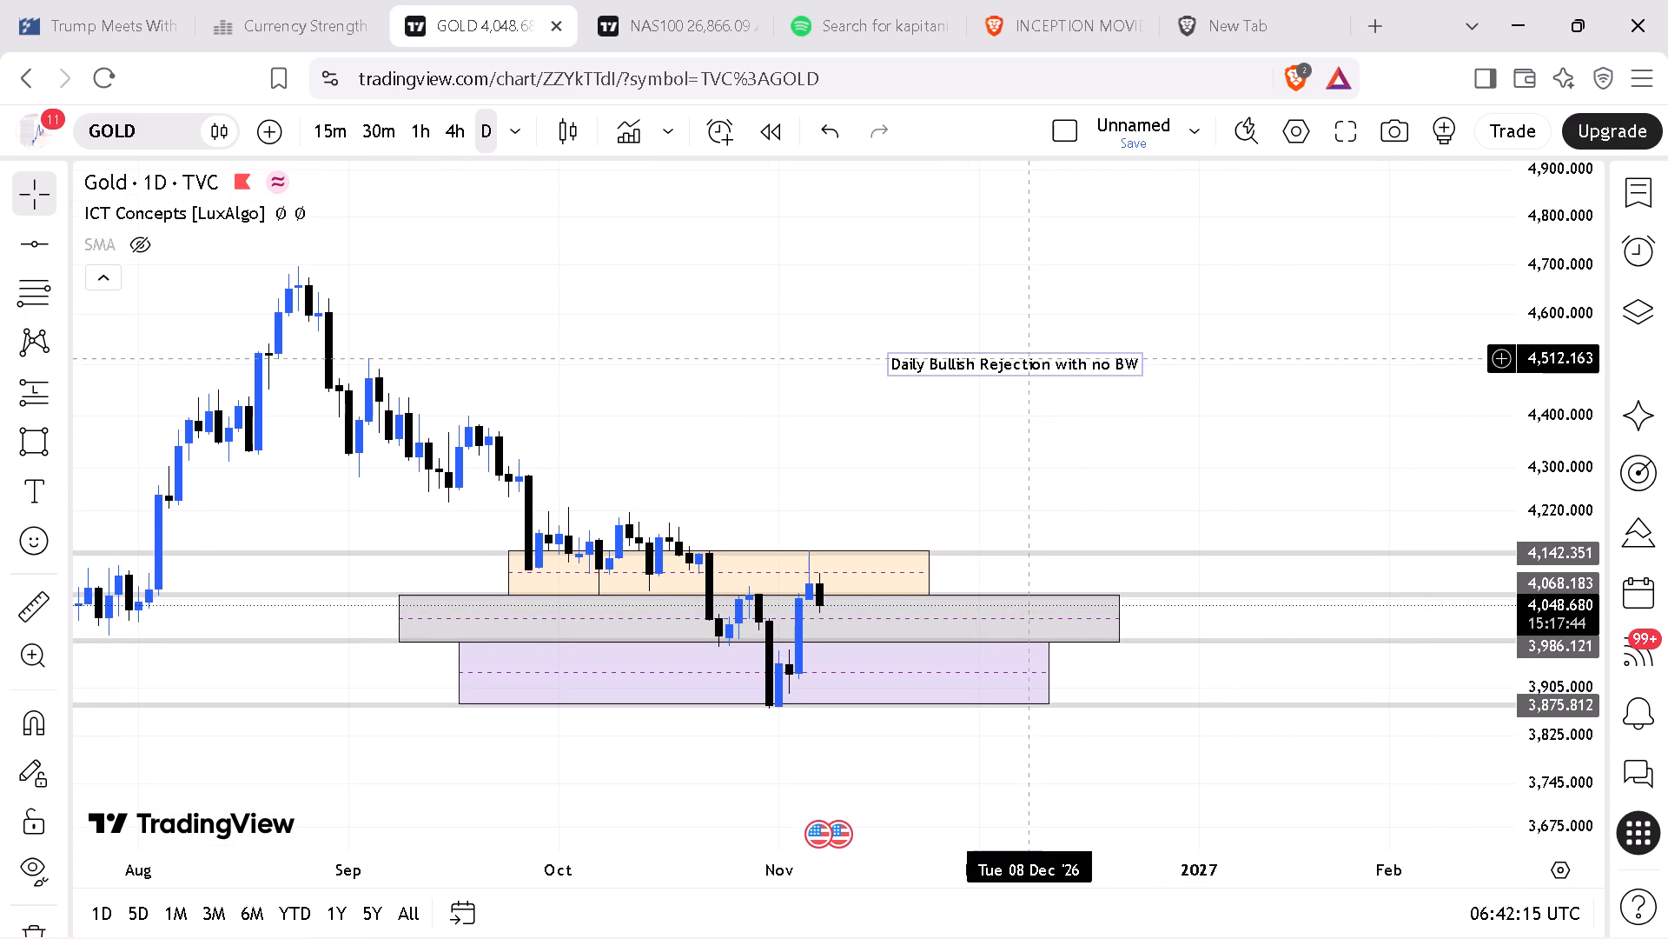
pyautogui.click(1035, 381)
pyautogui.click(1042, 360)
pyautogui.click(1021, 714)
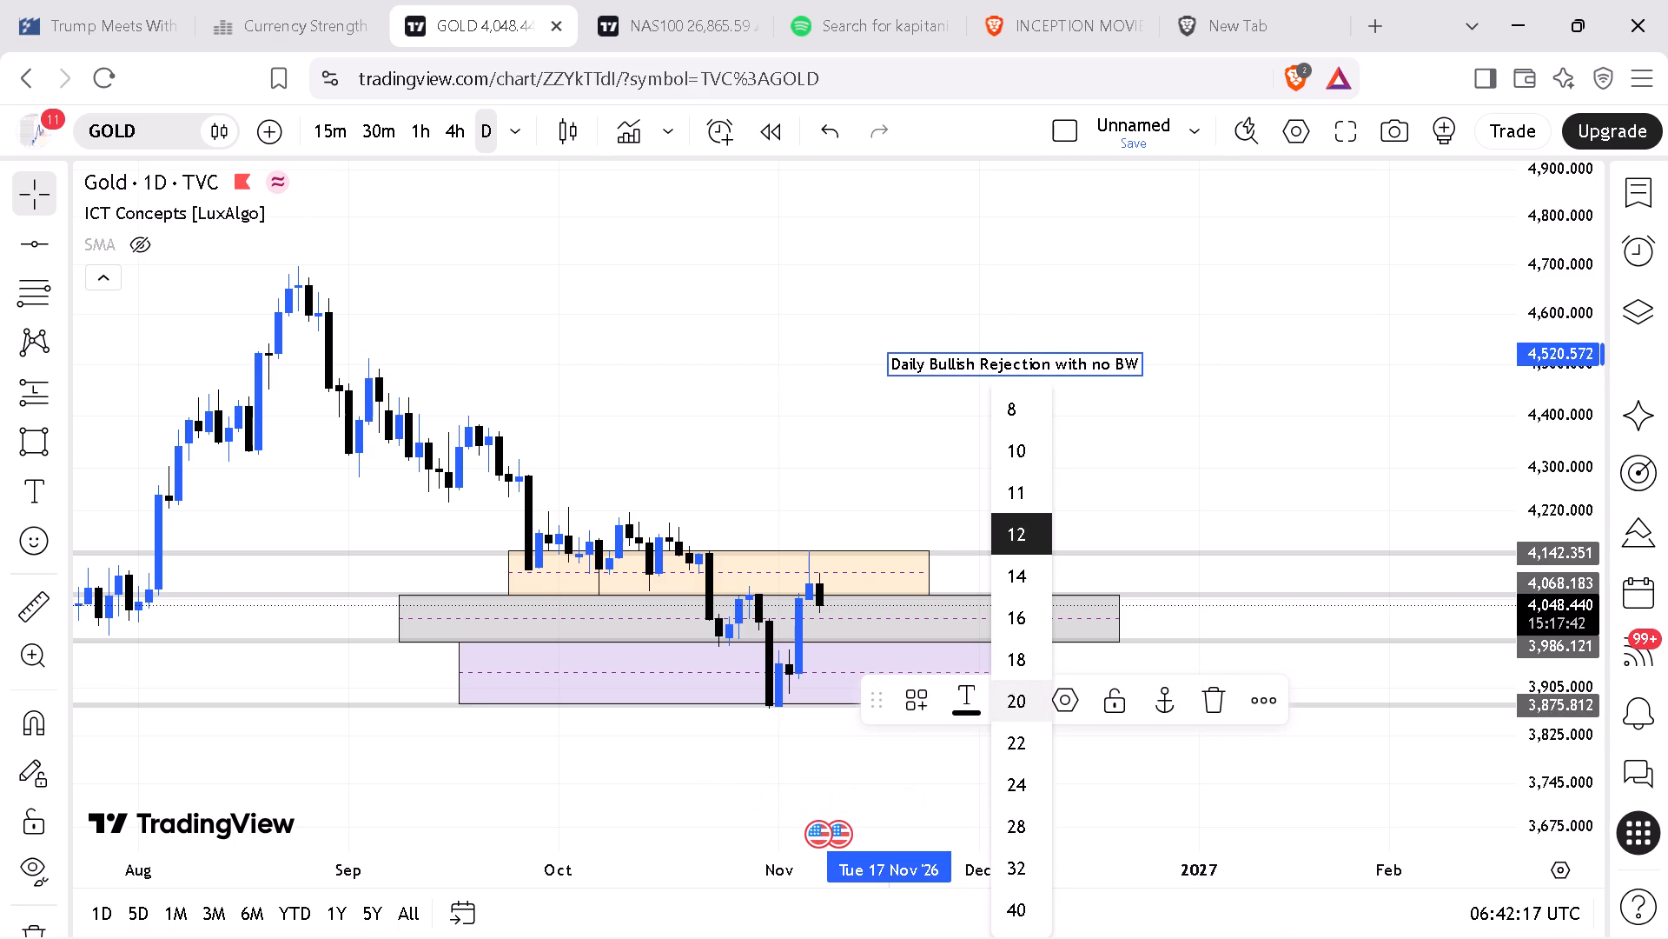
pyautogui.click(1024, 651)
pyautogui.moveTo(1102, 430); pyautogui.dragTo(1104, 430)
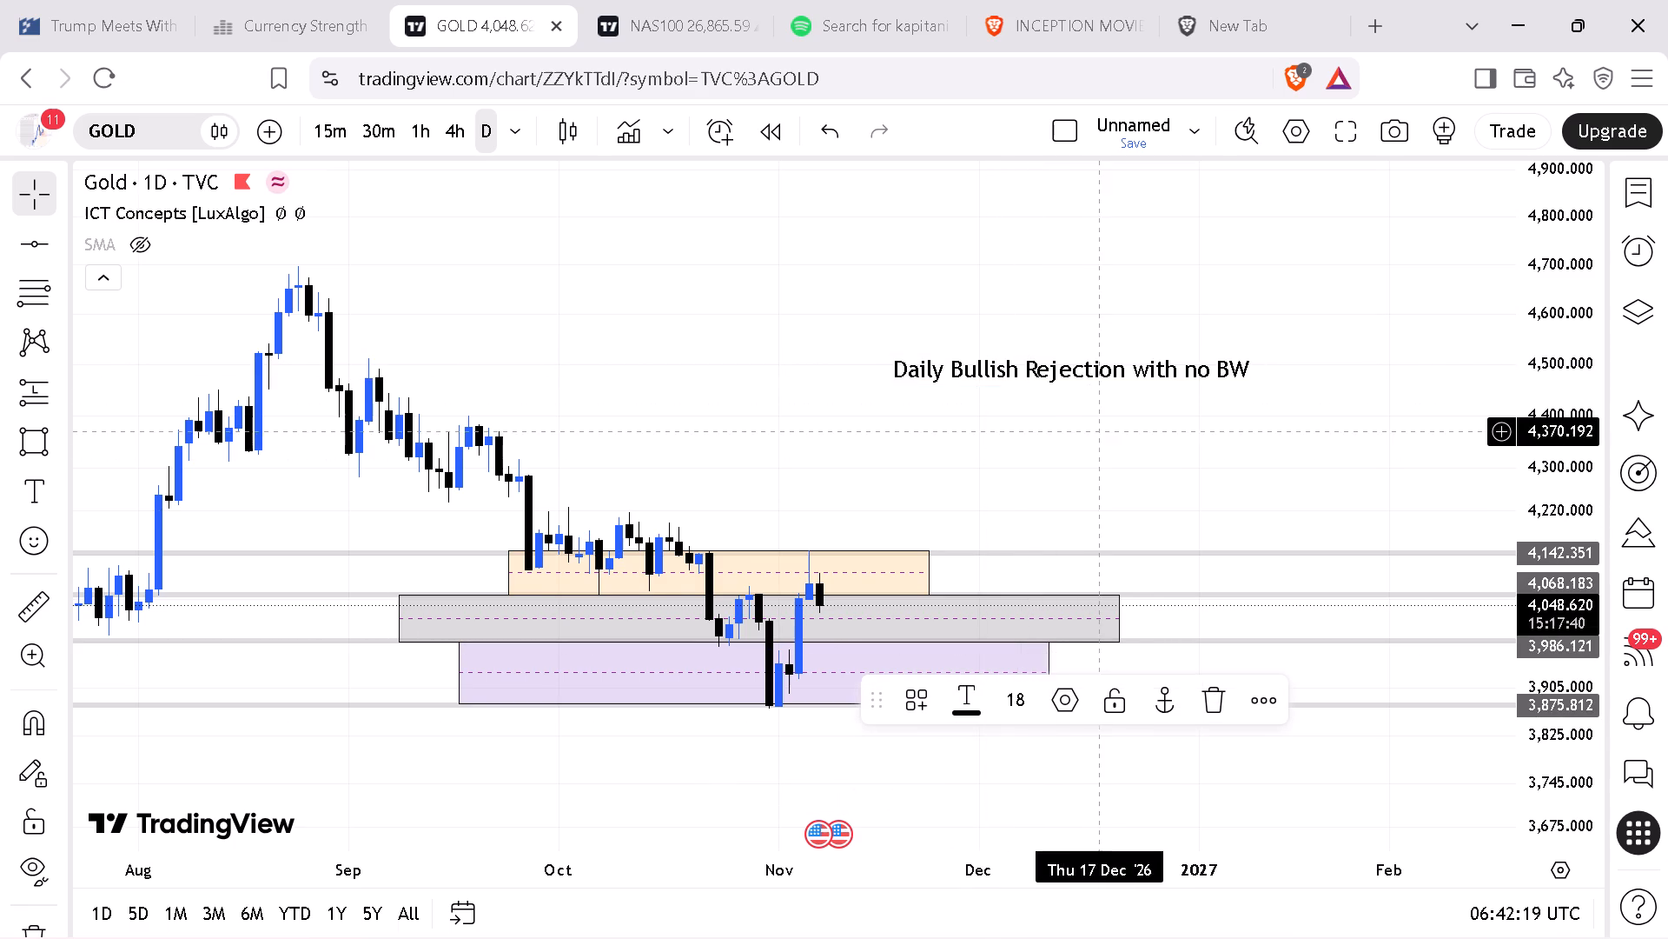
# Add a text note reading "PRE NFP" above the rejection note, at about 4,696 on 19 November.
pyautogui.moveTo(1104, 430); pyautogui.dragTo(1227, 409)
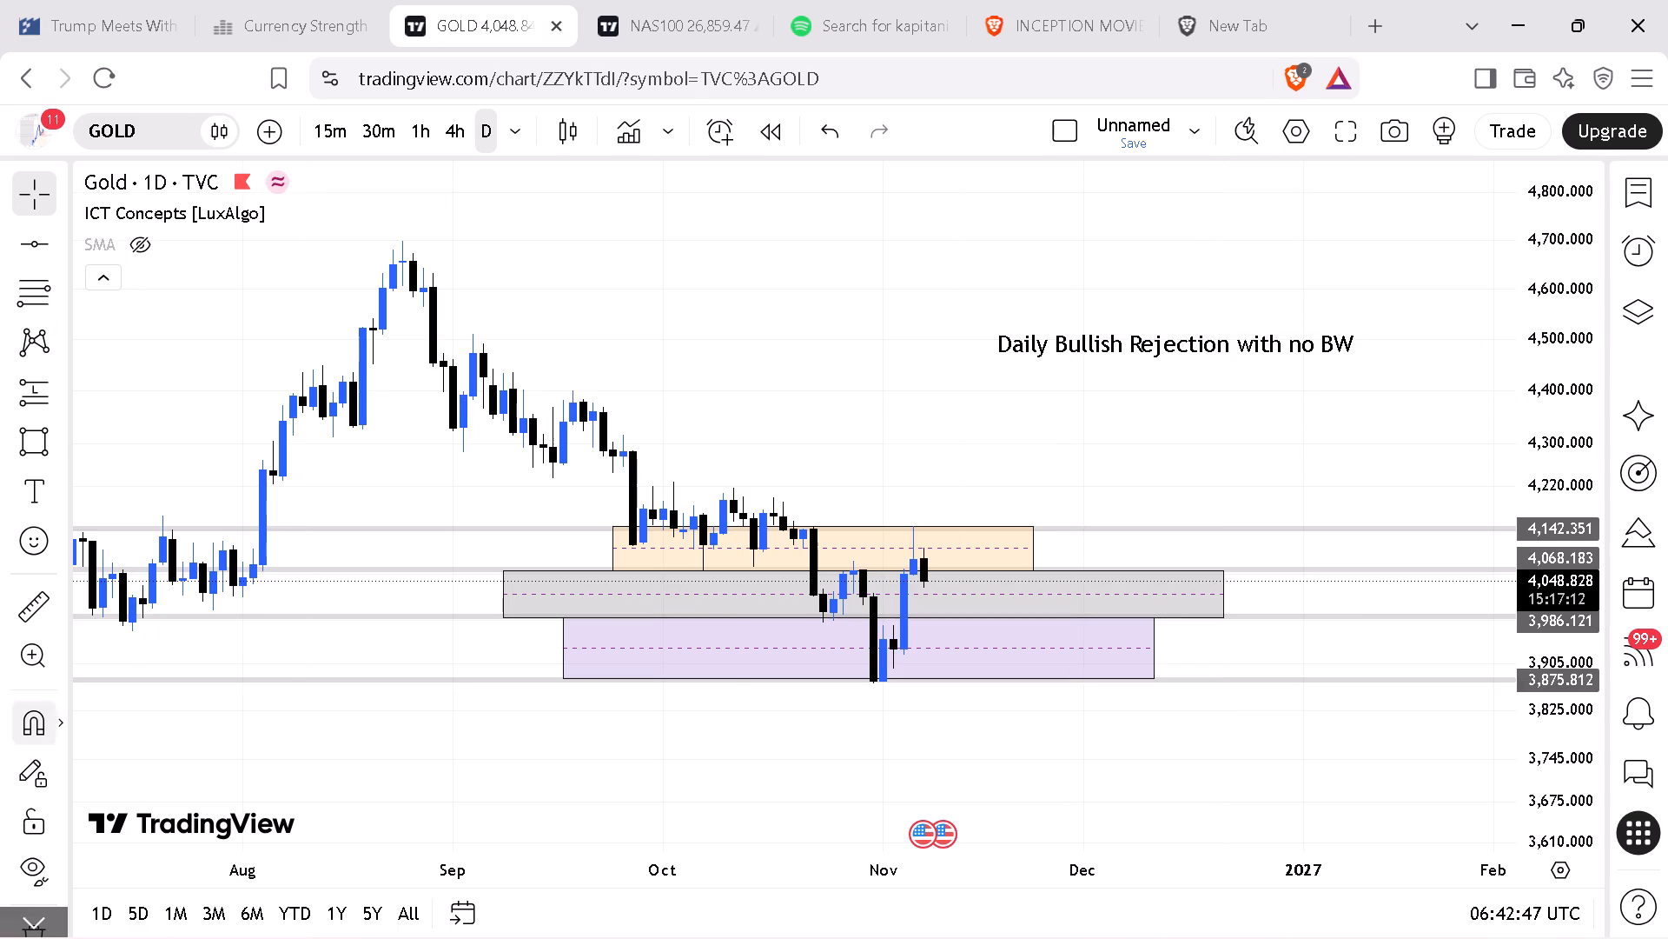
pyautogui.click(36, 501)
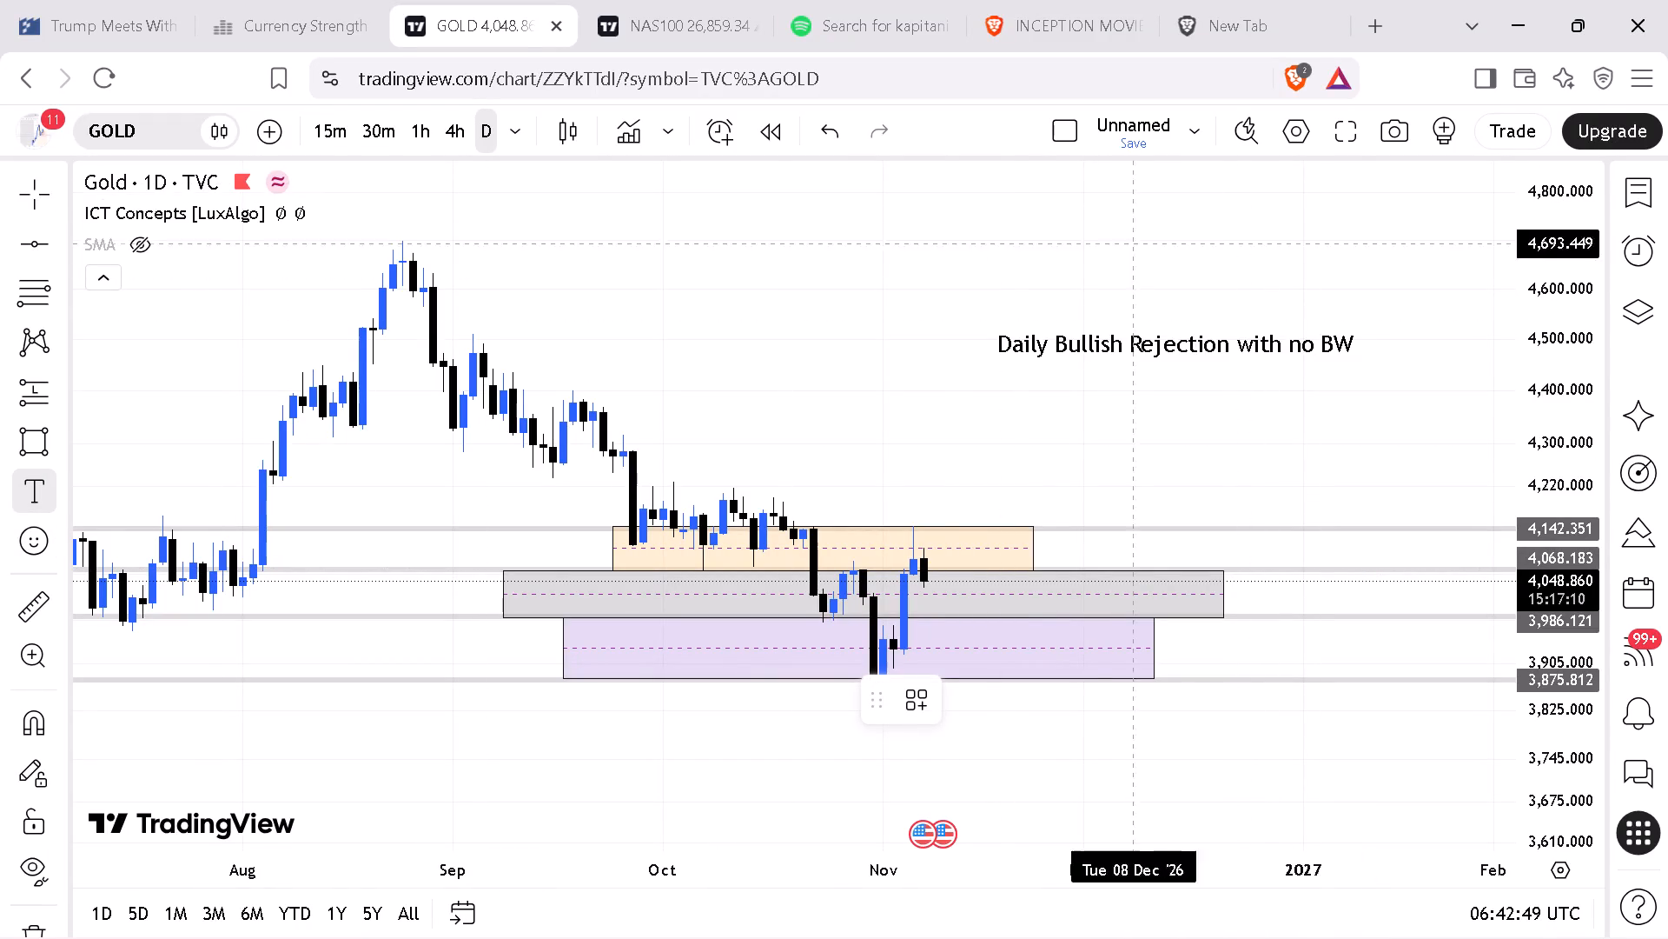
pyautogui.click(1016, 242)
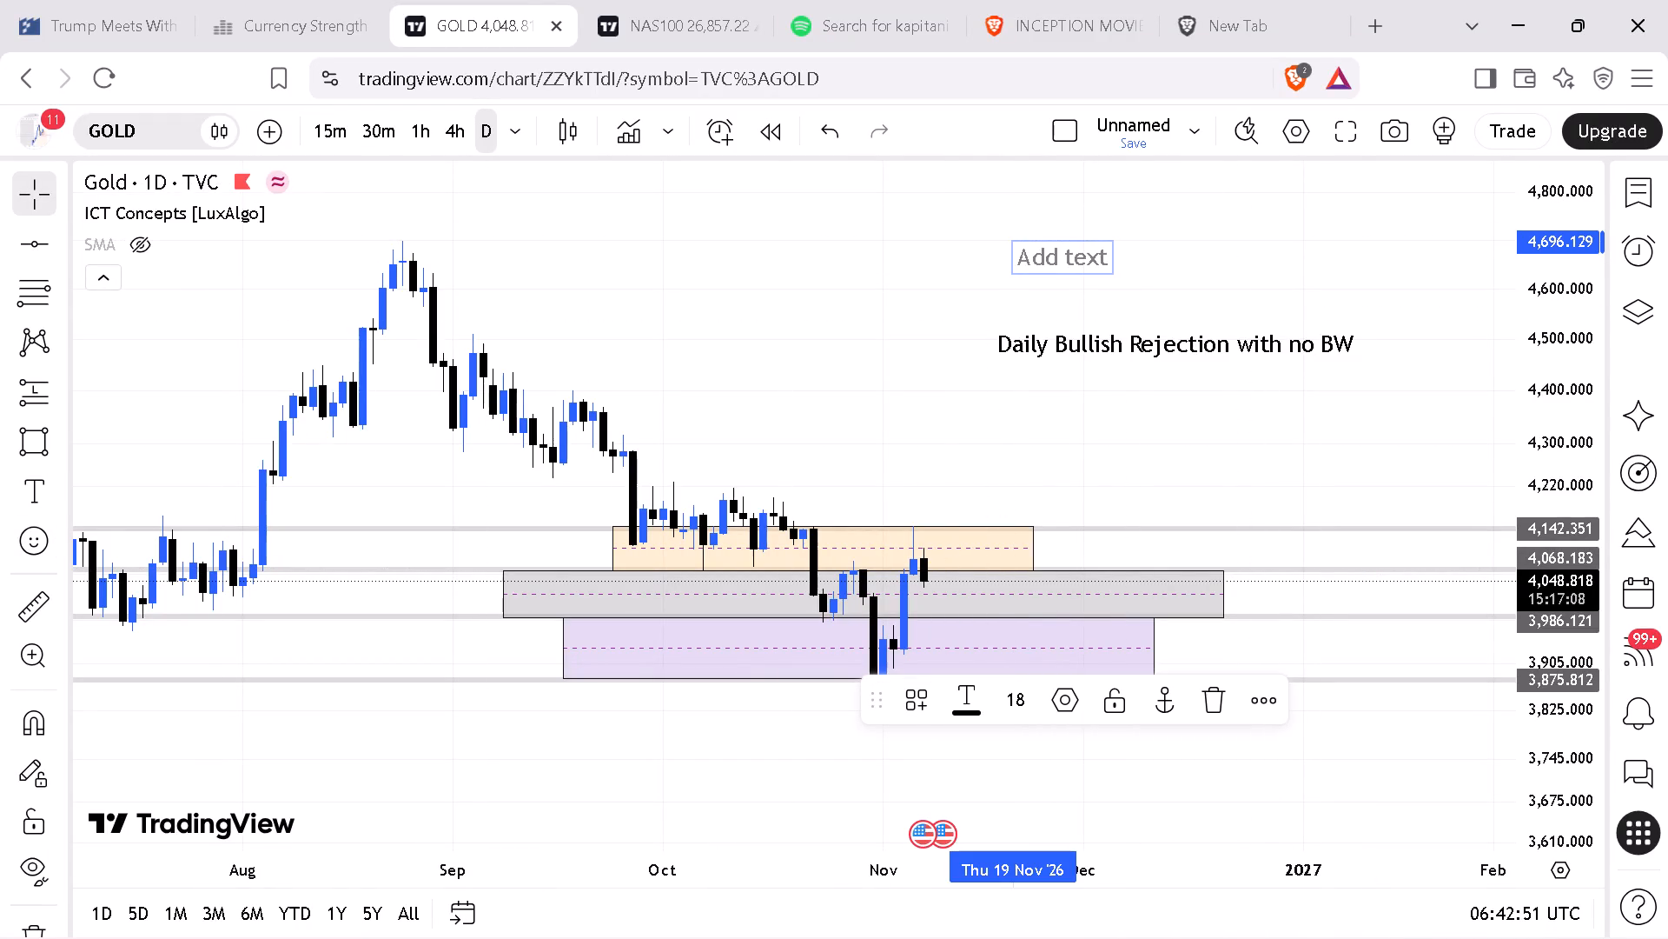
pyautogui.write('PRE')
pyautogui.press('space')
pyautogui.write('N')
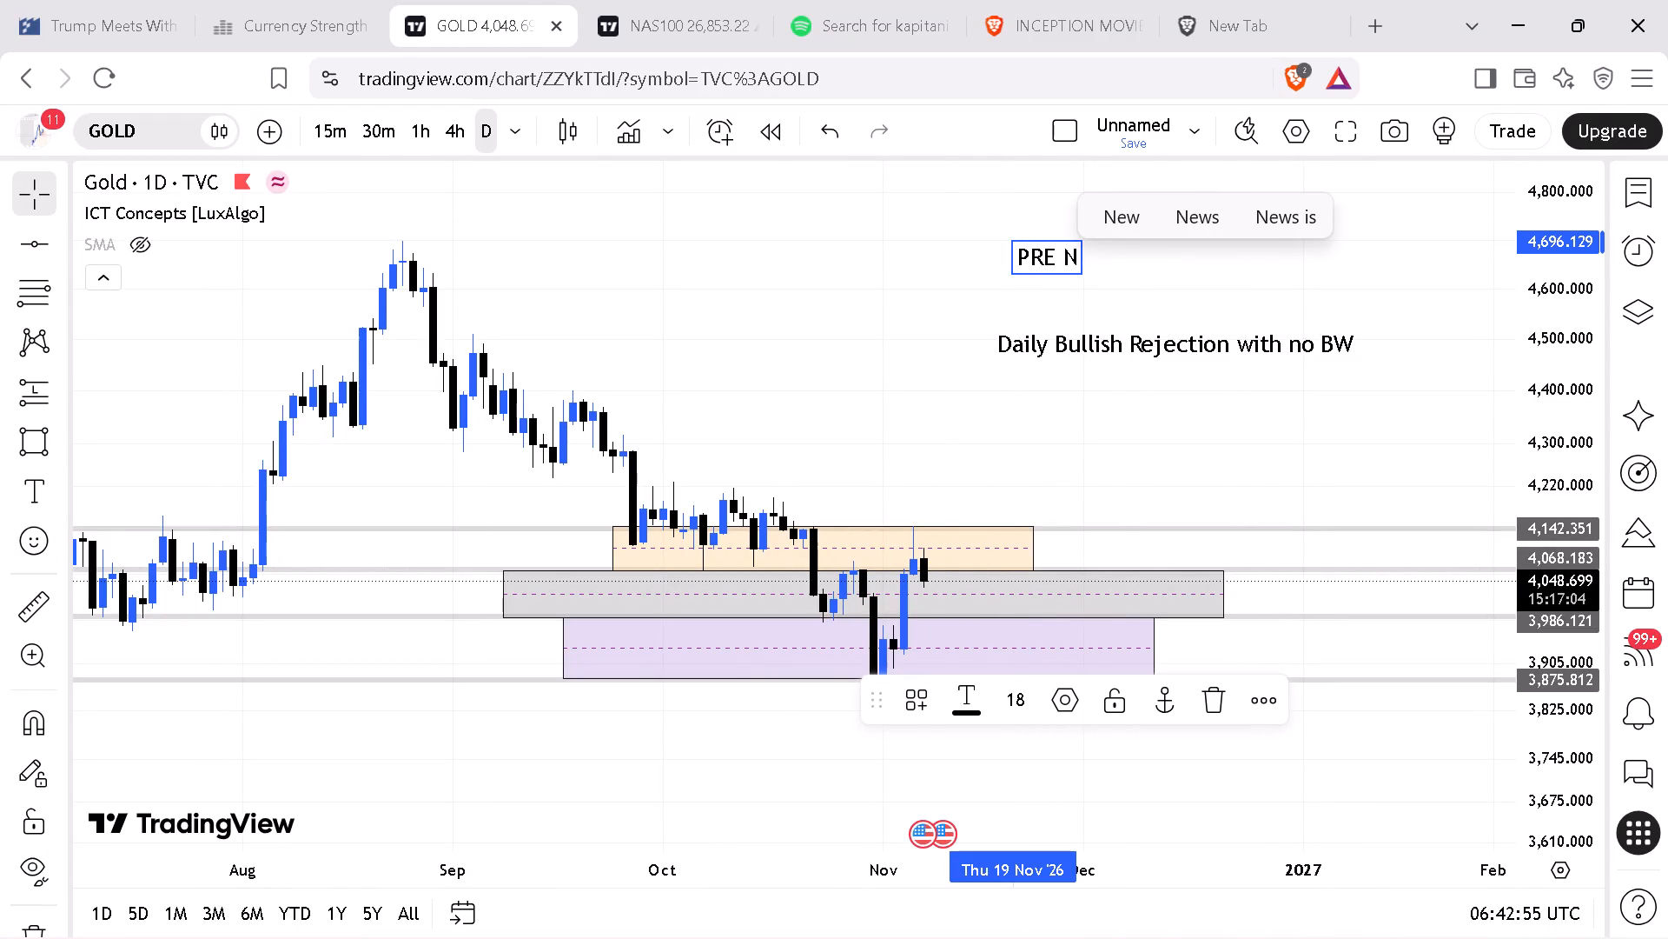
pyautogui.write('FP')
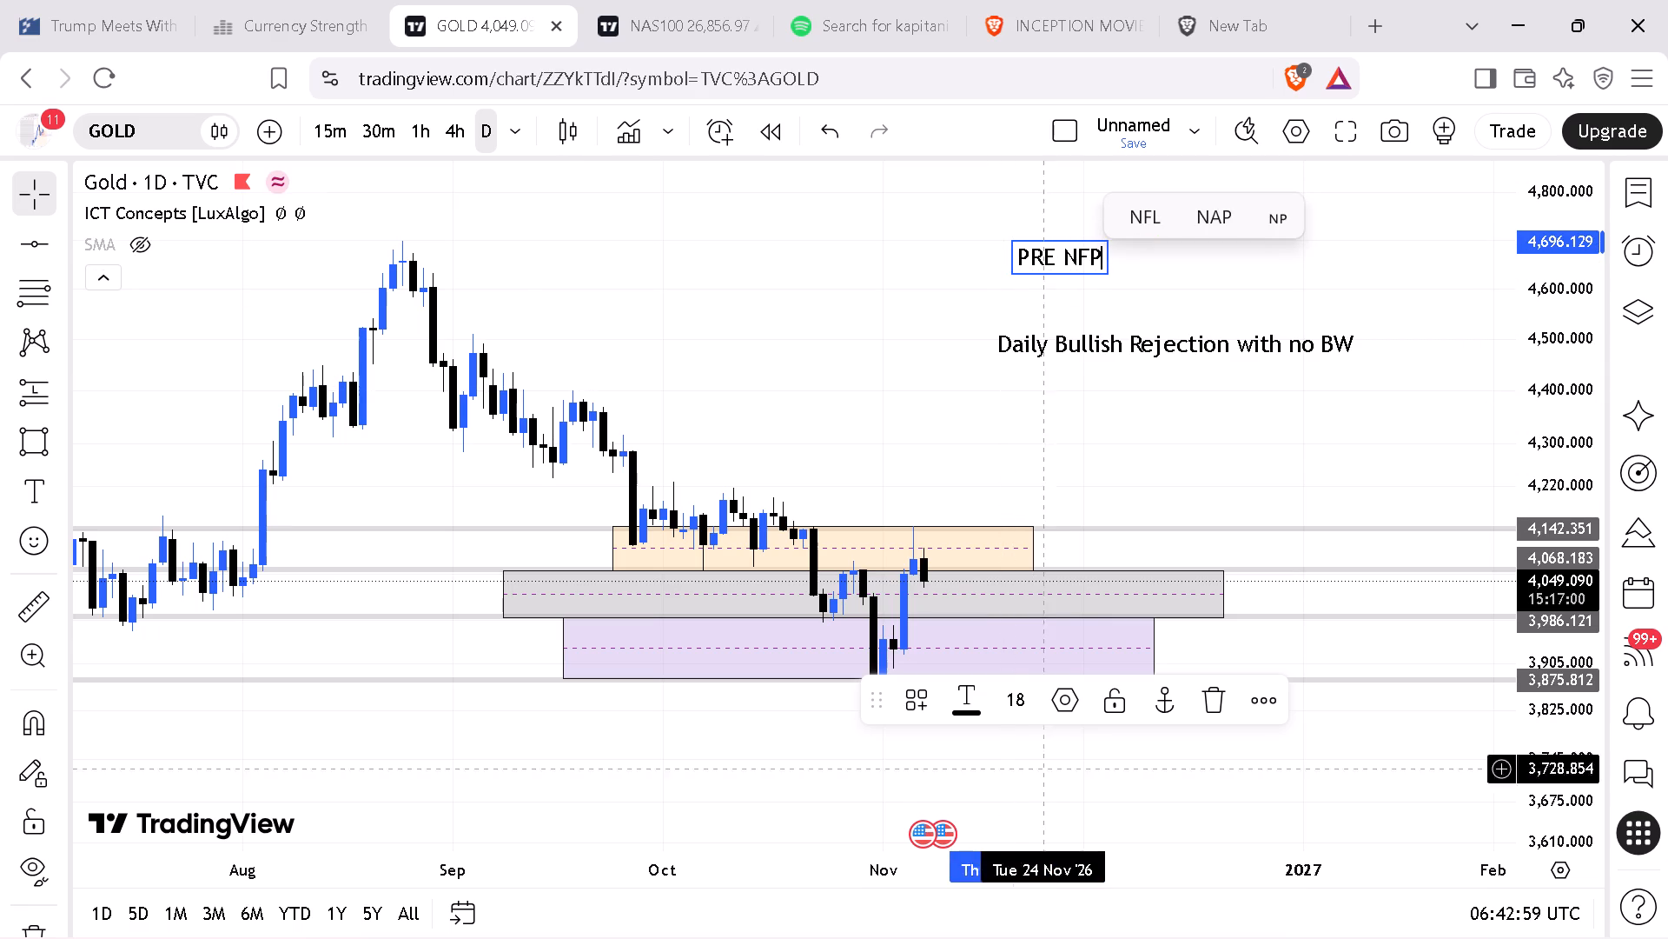
# Set the font size of the "PRE NFP" note to 24.
pyautogui.click(1023, 696)
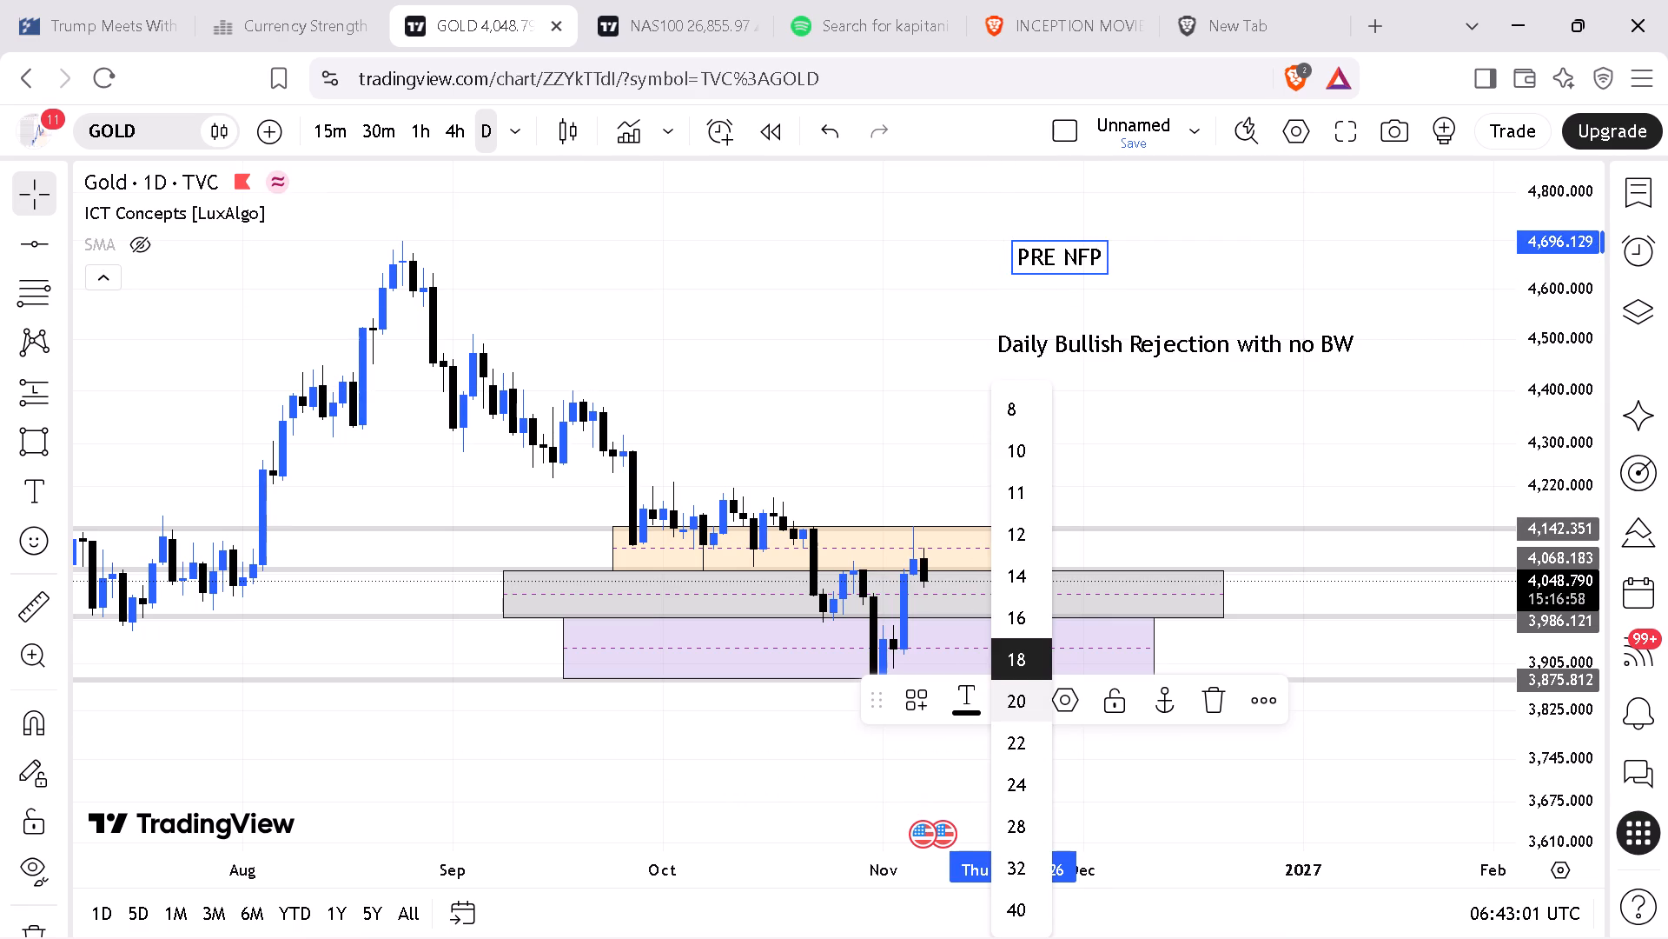
pyautogui.click(1017, 704)
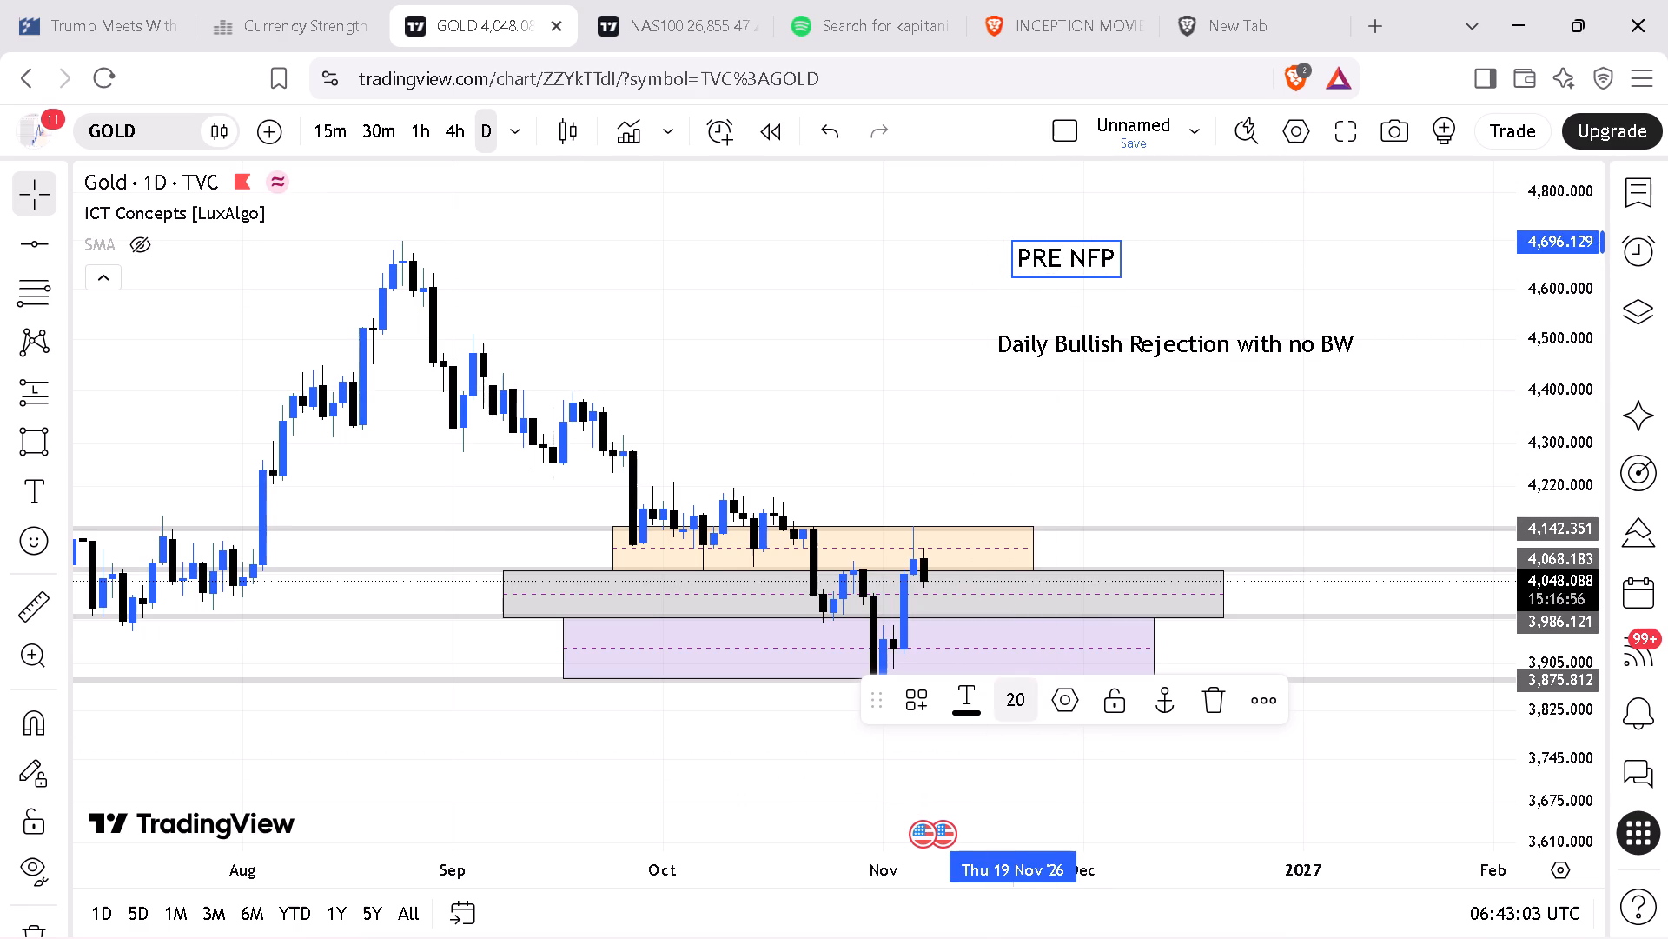
pyautogui.click(1019, 700)
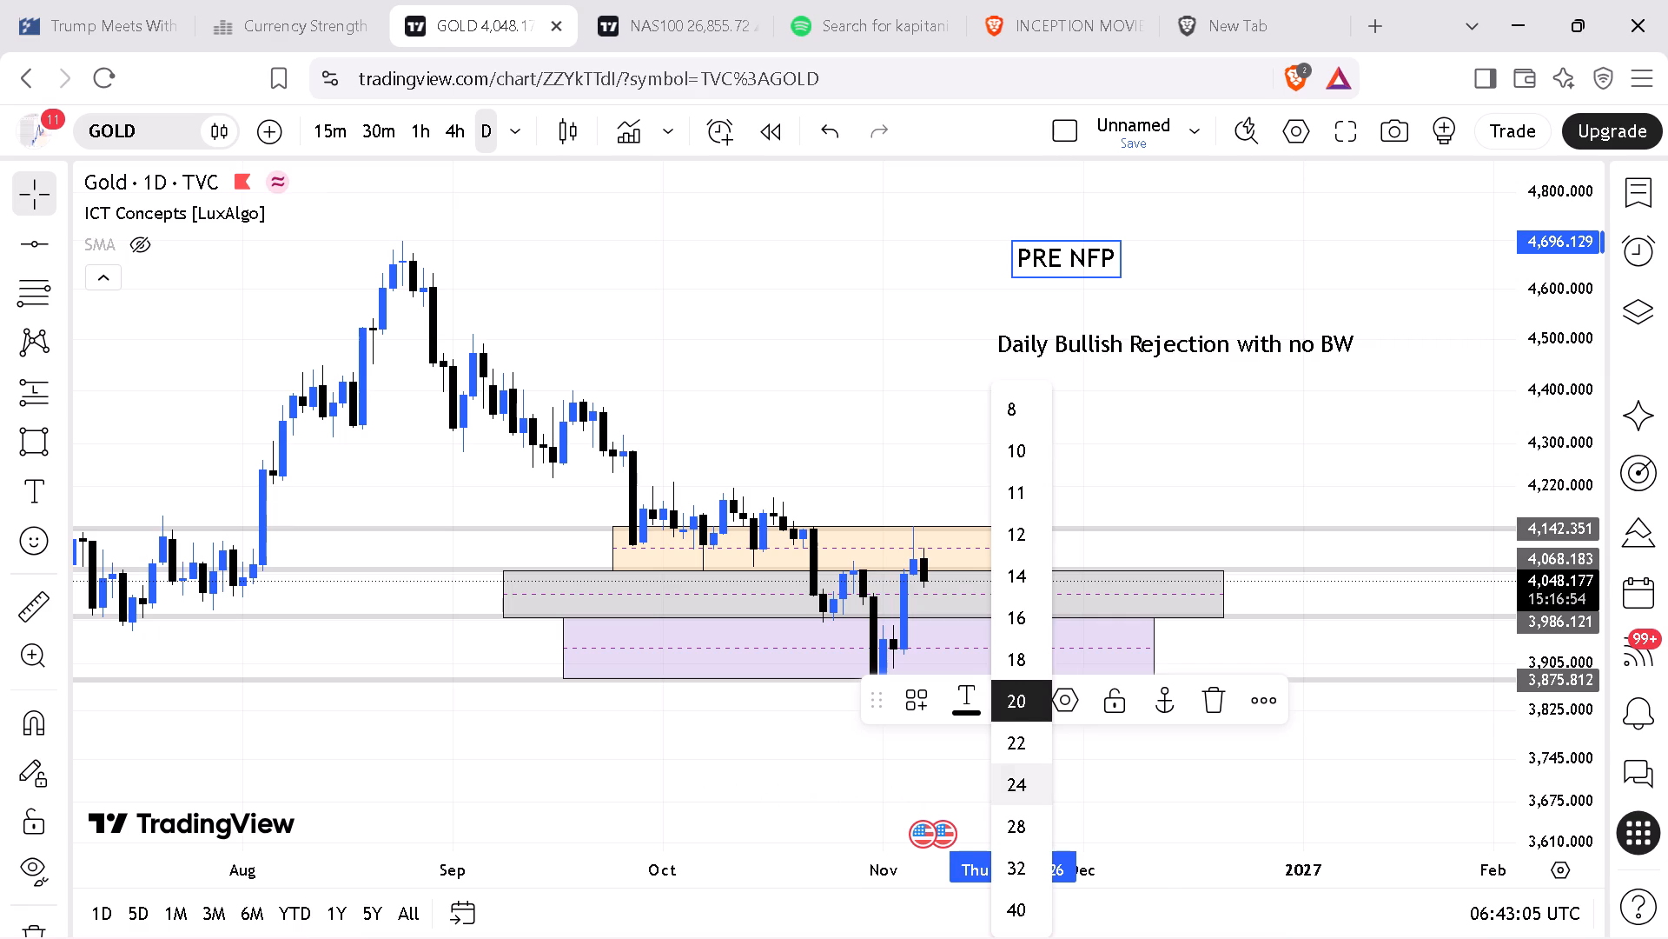
pyautogui.click(1019, 774)
pyautogui.click(1233, 296)
# Move the "PRE NFP" note to about 4,747 on 30 November and the rejection note to about 4,567 on 16 November.
pyautogui.moveTo(1115, 276); pyautogui.dragTo(1142, 262)
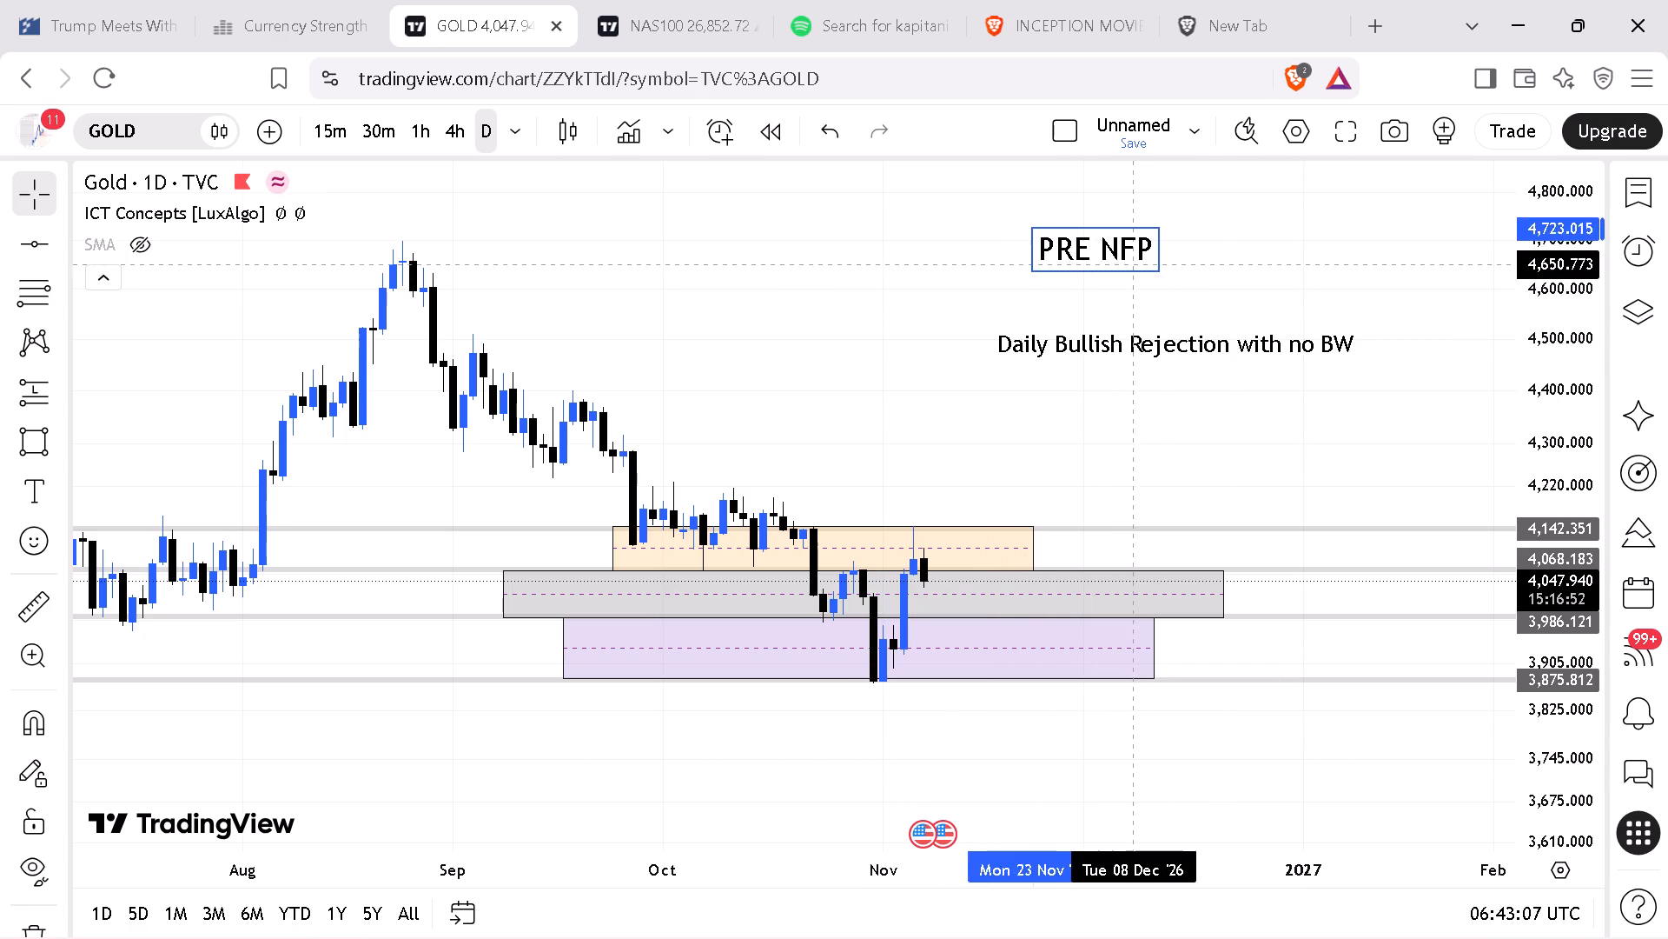
pyautogui.moveTo(1142, 262); pyautogui.dragTo(1173, 252)
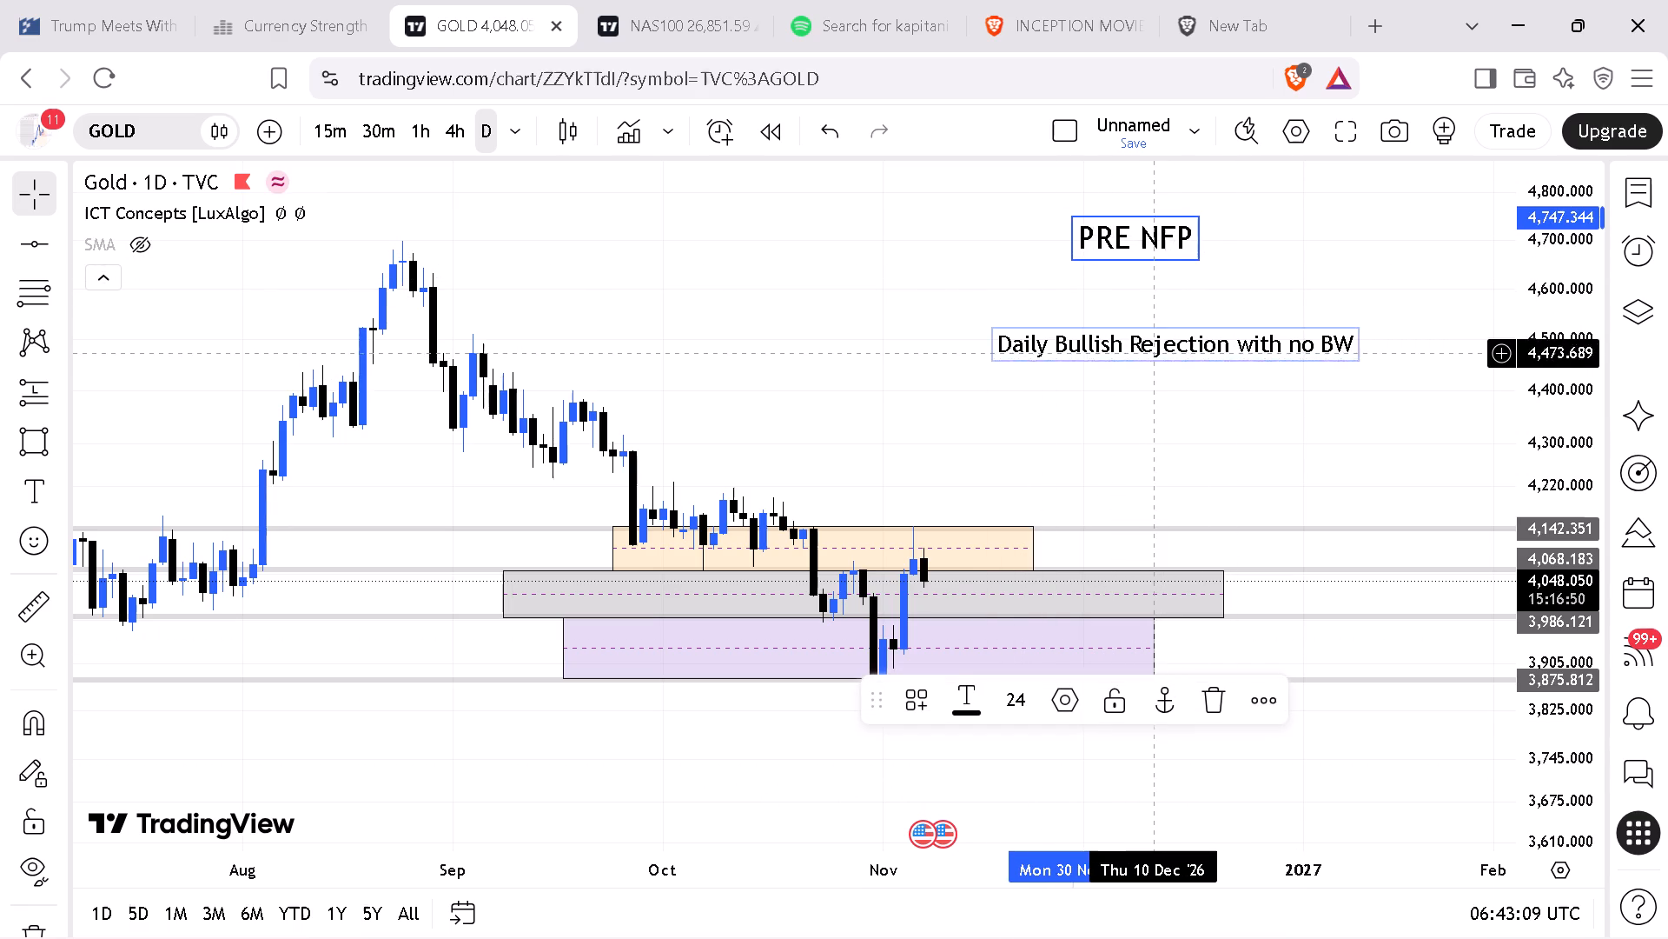
pyautogui.moveTo(1152, 353); pyautogui.dragTo(1140, 330)
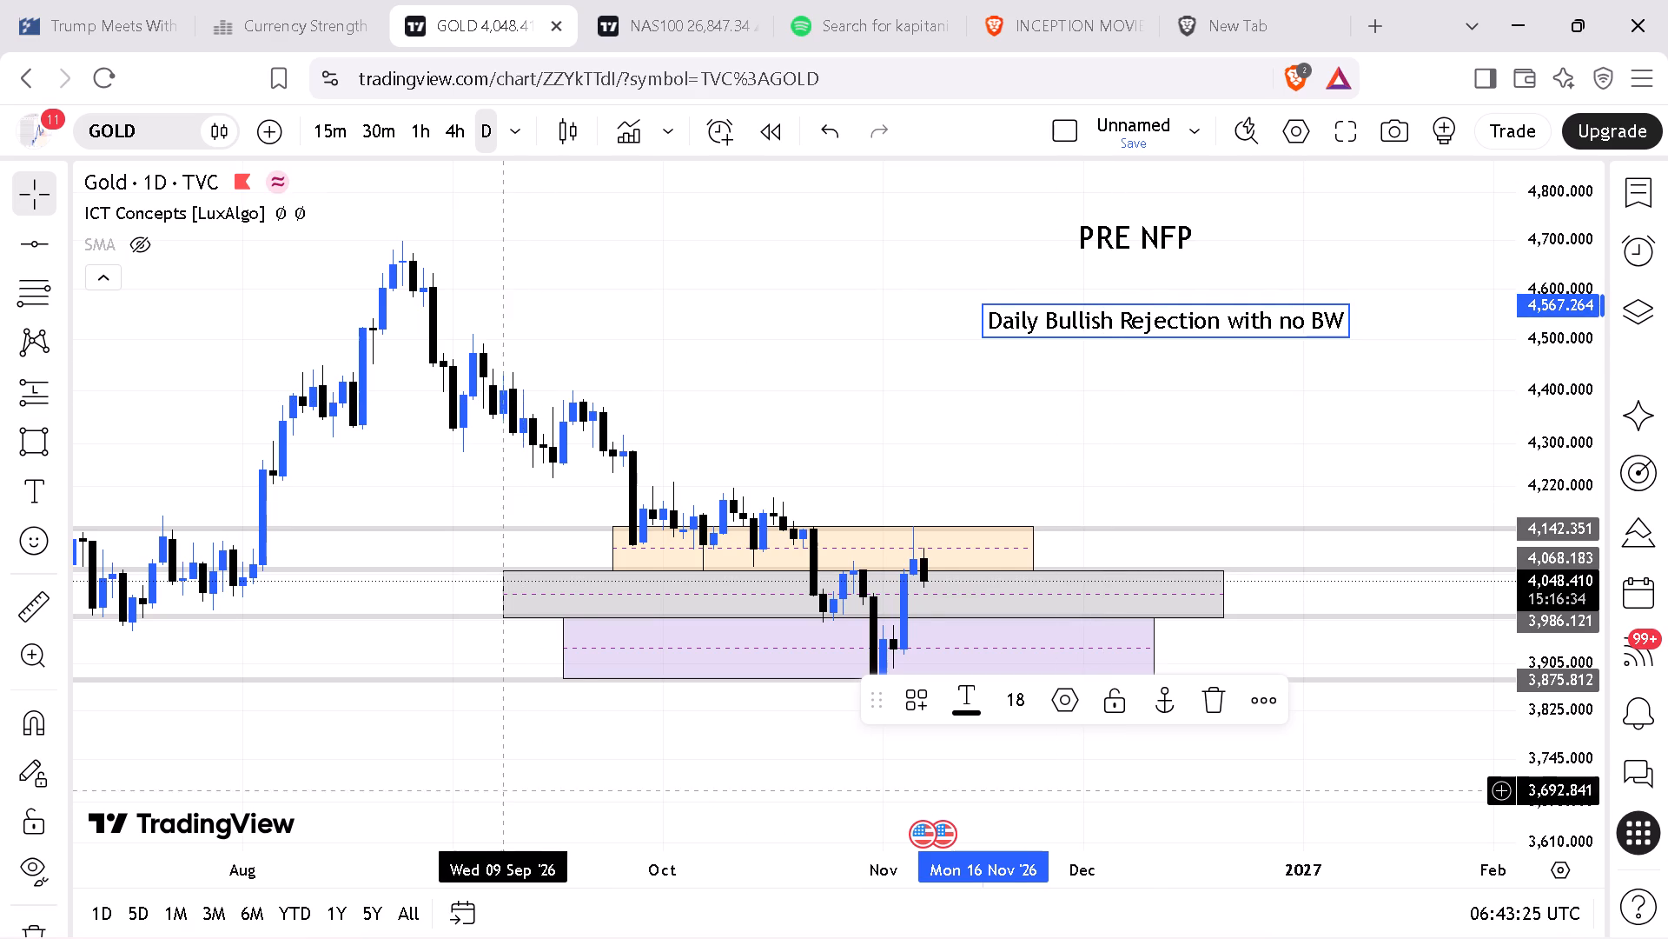
# Add a text note reading "Current Bearish breaks prov low" below the rejection note, at about 4,400 on 18 November.
pyautogui.moveTo(502, 780); pyautogui.dragTo(694, 676)
pyautogui.moveTo(654, 876); pyautogui.dragTo(1009, 877)
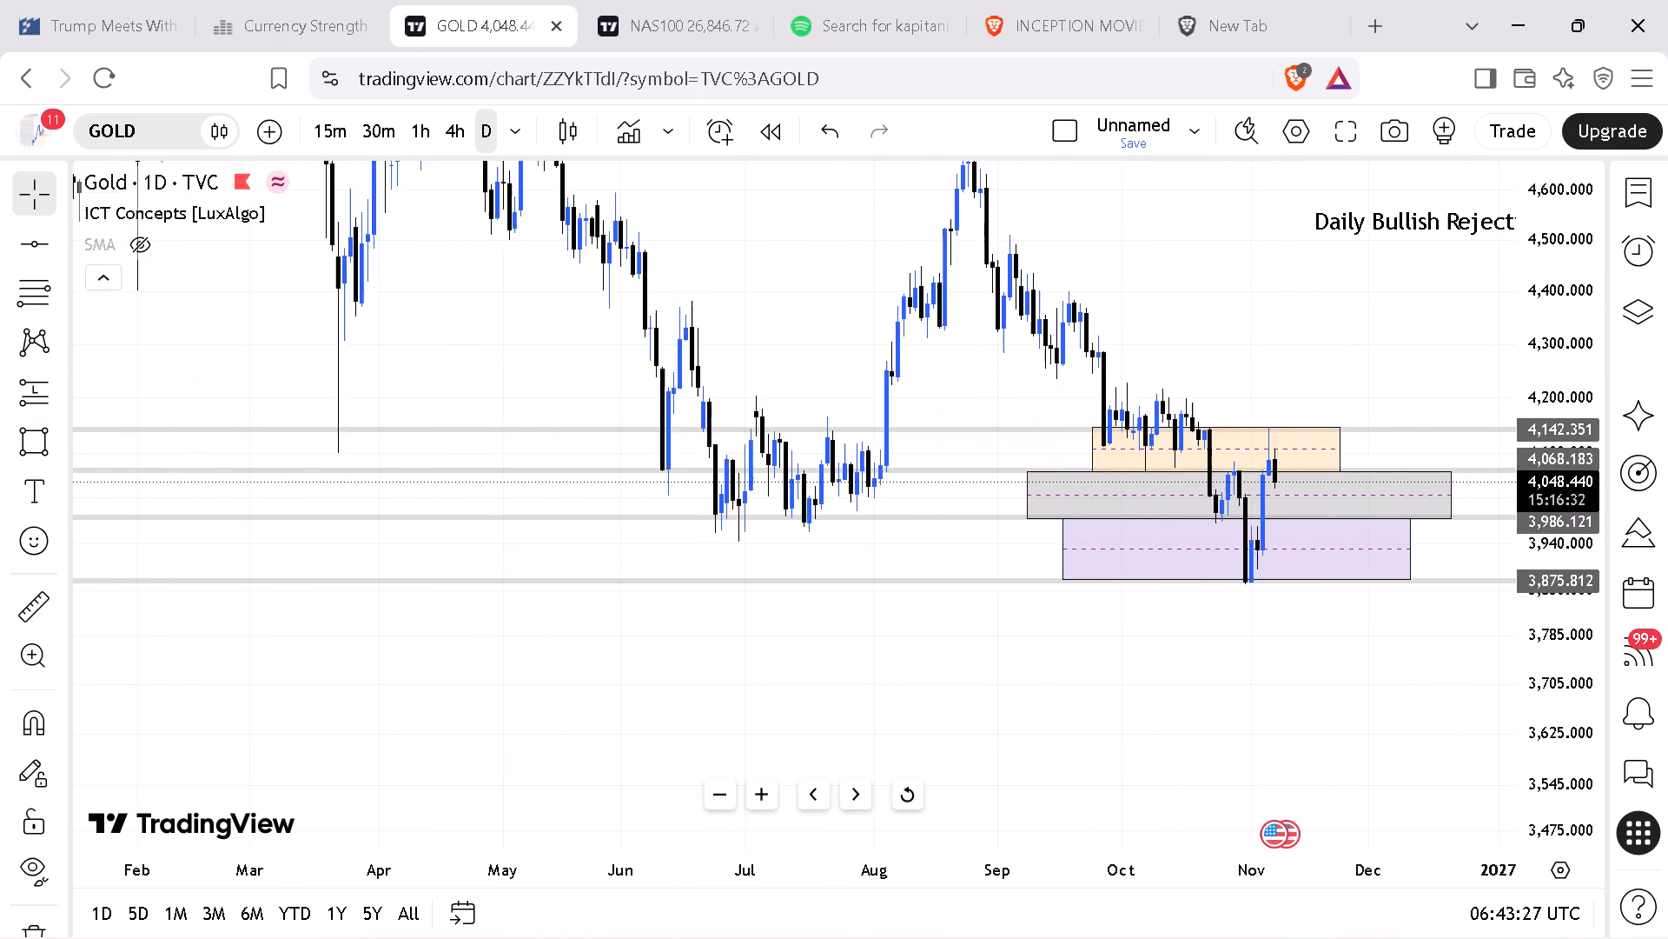
pyautogui.moveTo(1009, 877); pyautogui.dragTo(852, 897)
pyautogui.moveTo(1586, 641); pyautogui.dragTo(1574, 681)
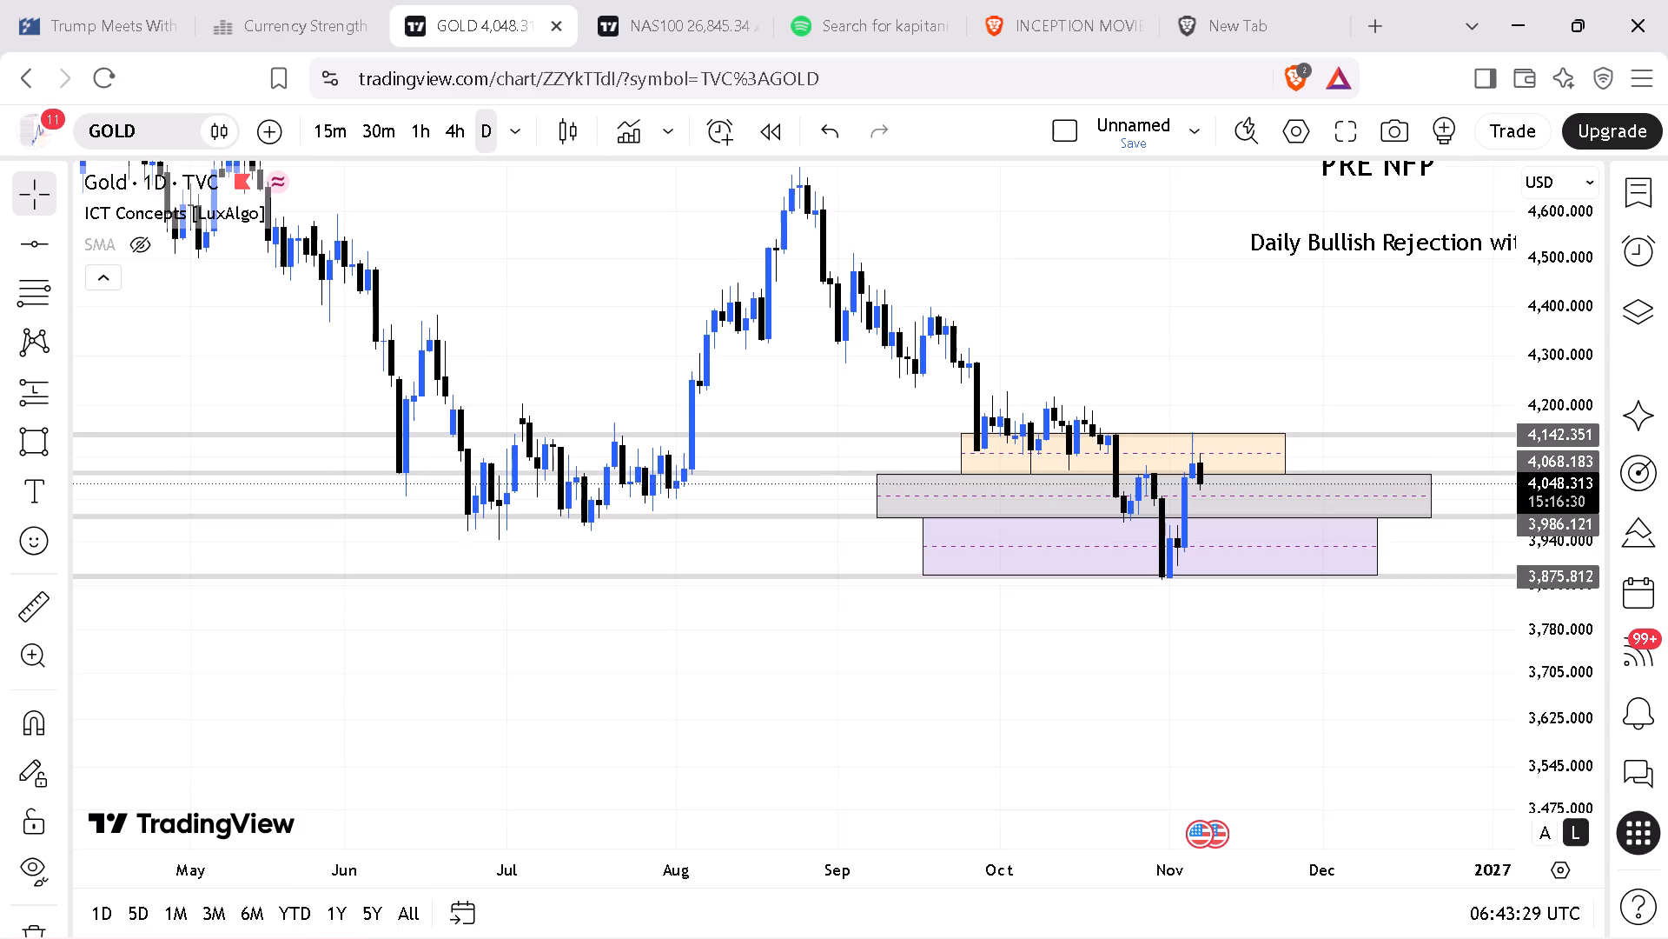
pyautogui.moveTo(1574, 681); pyautogui.dragTo(1567, 723)
pyautogui.moveTo(1292, 730); pyautogui.dragTo(1151, 709)
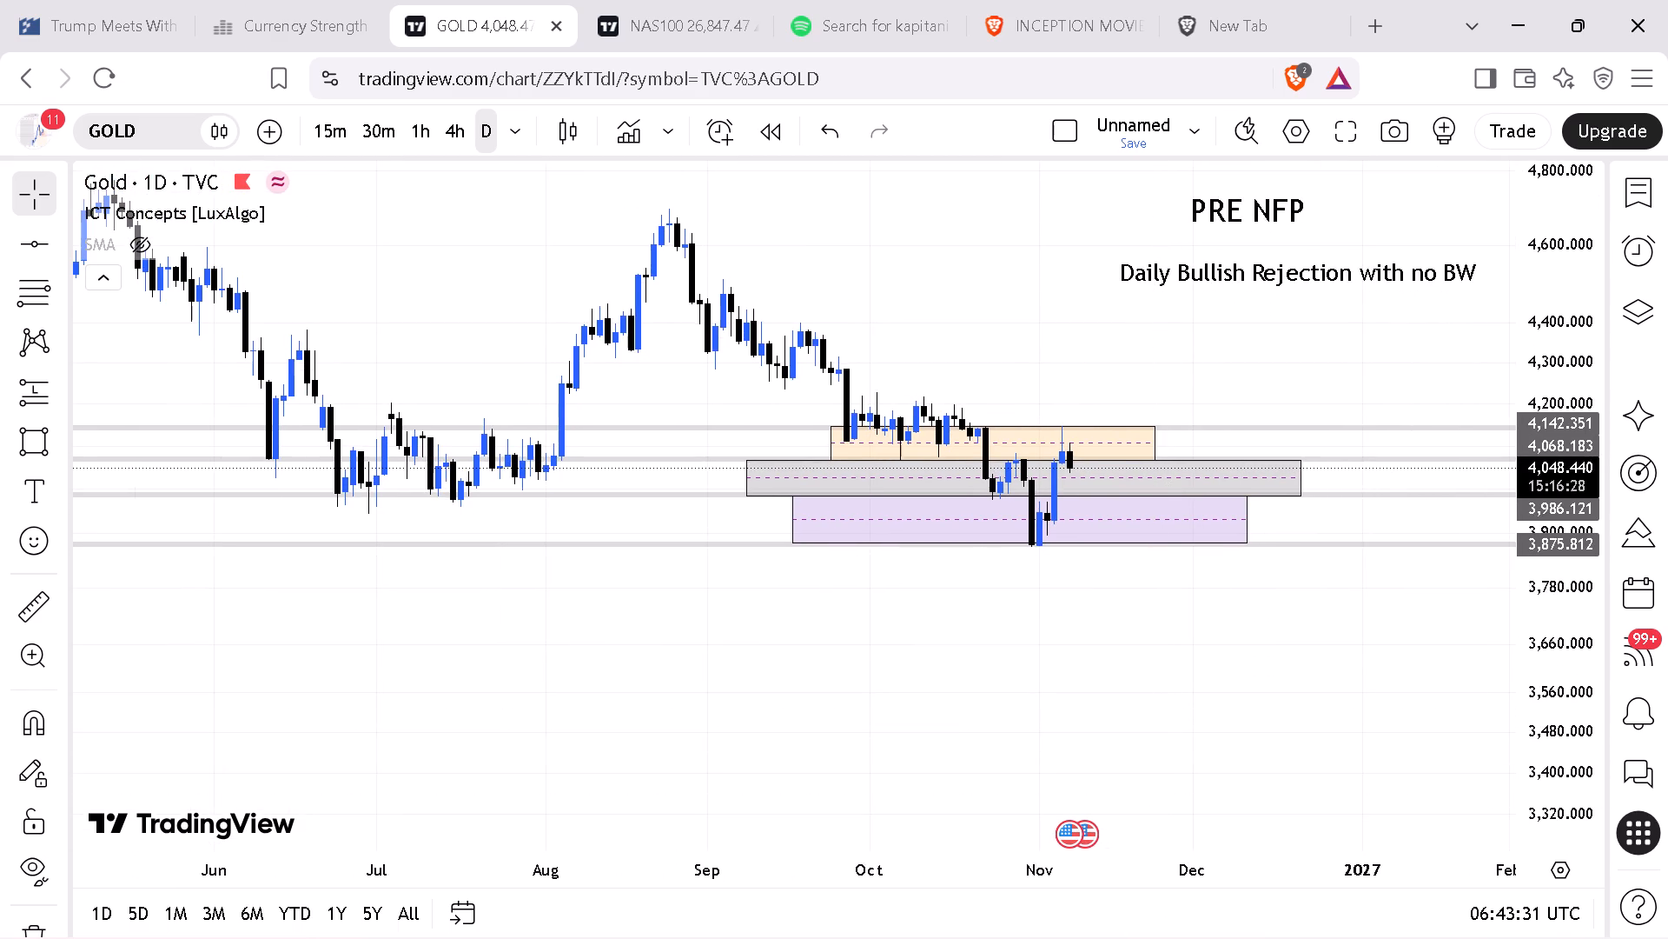
pyautogui.moveTo(1148, 870); pyautogui.dragTo(1088, 864)
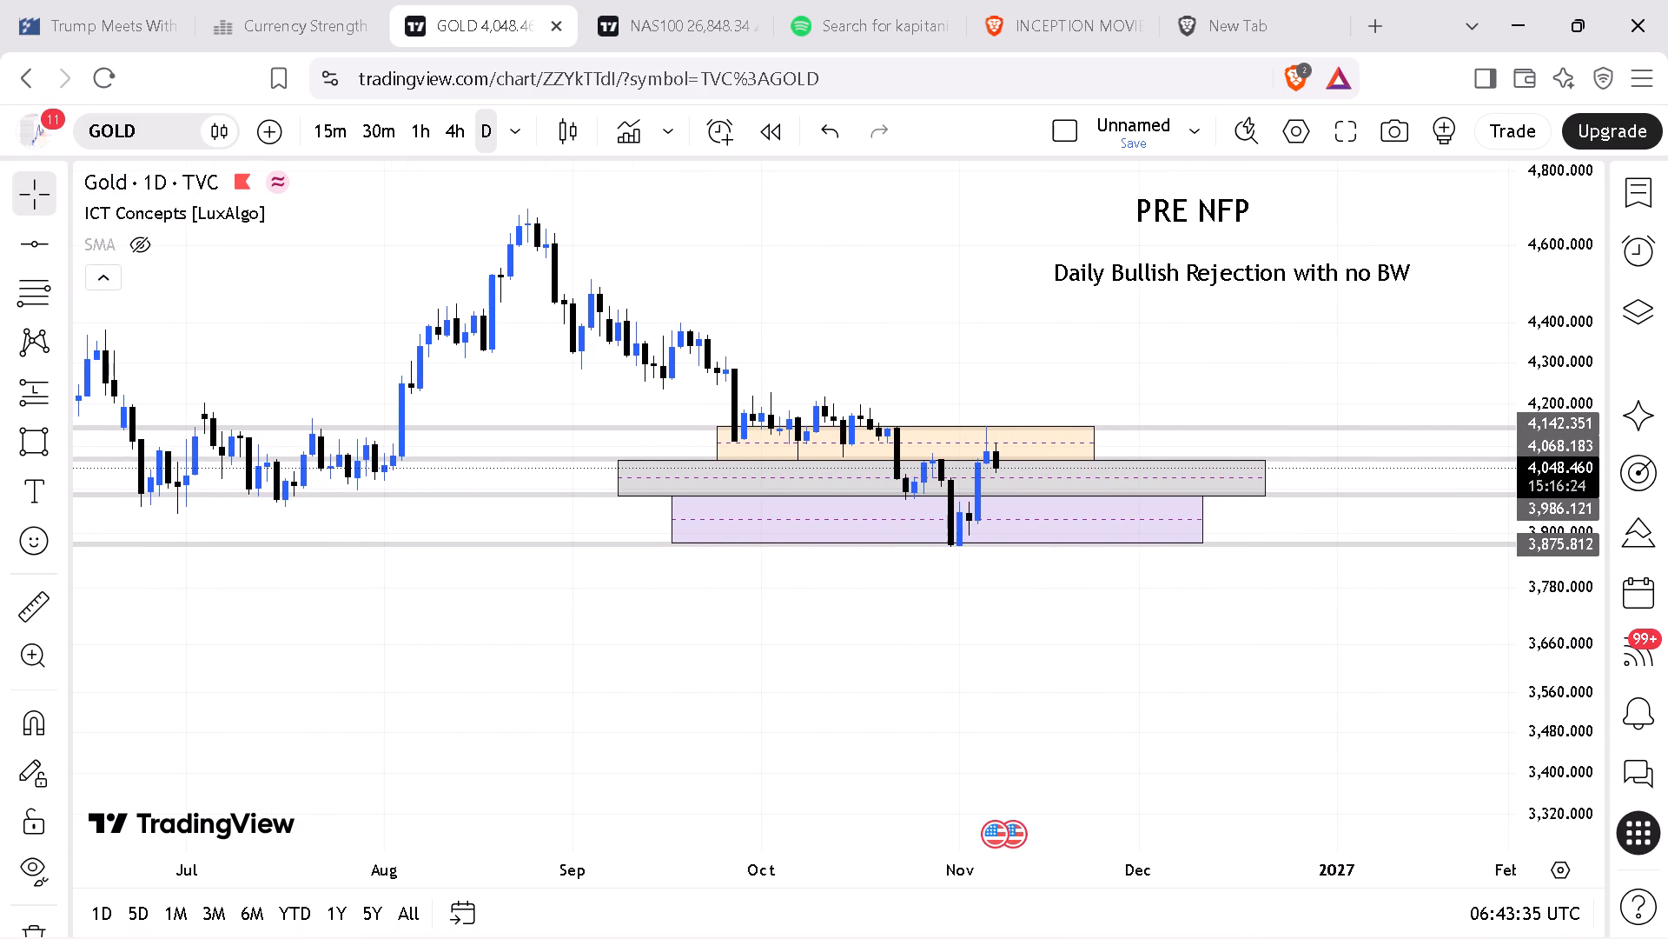
pyautogui.click(31, 495)
pyautogui.click(1069, 323)
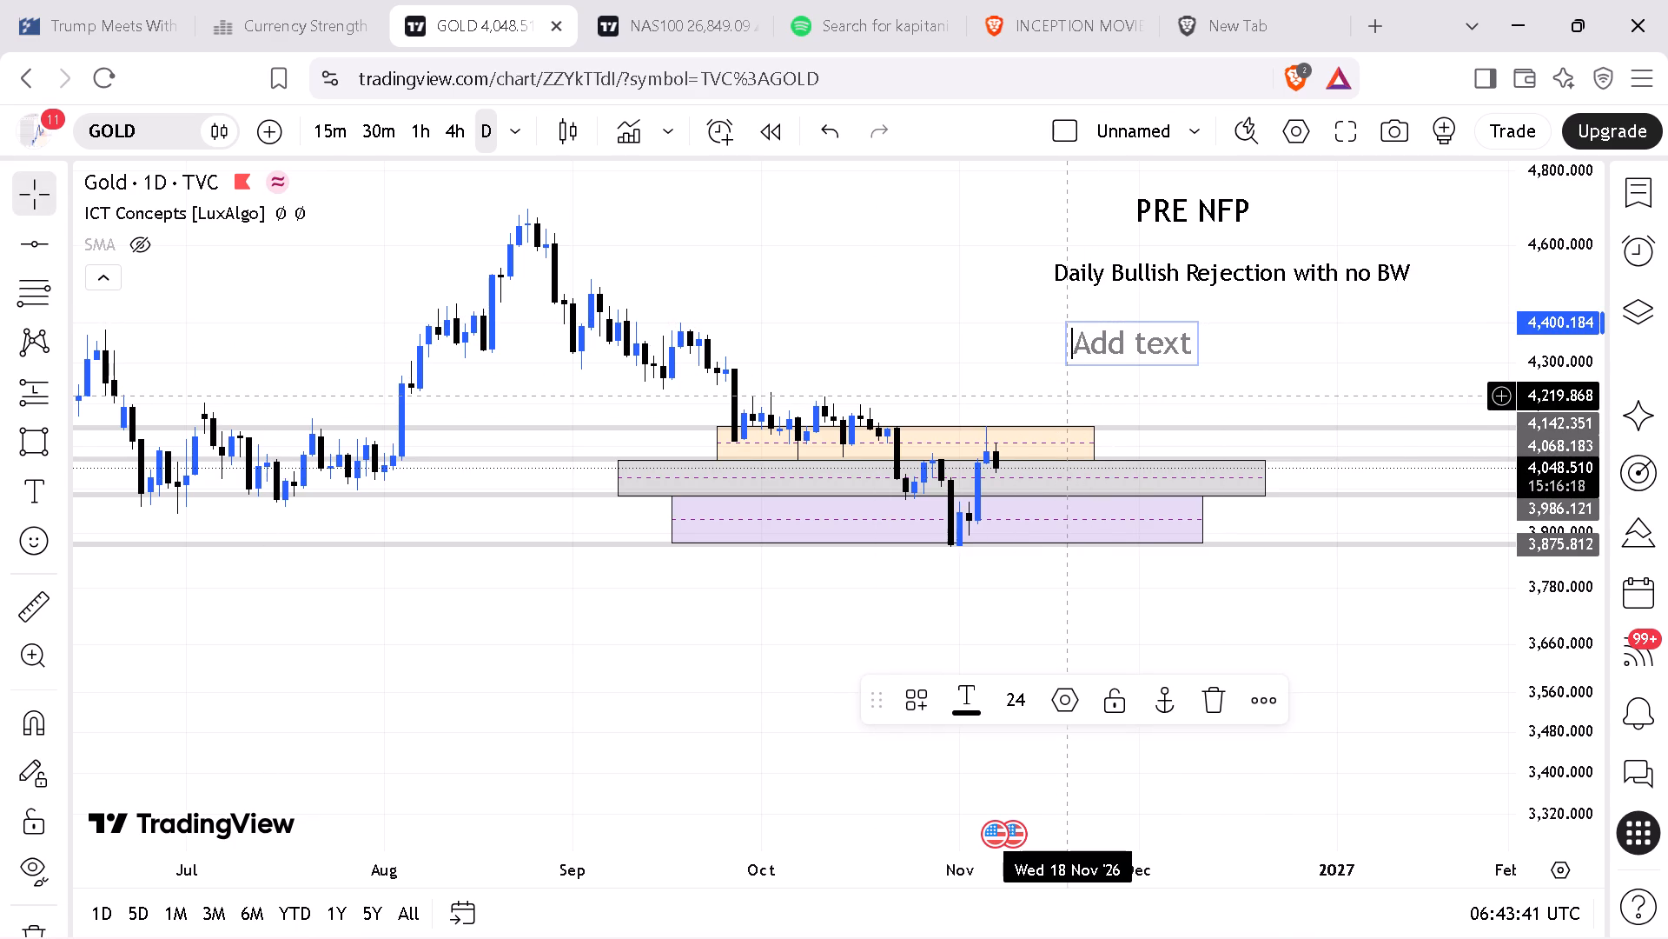
pyautogui.press('c')
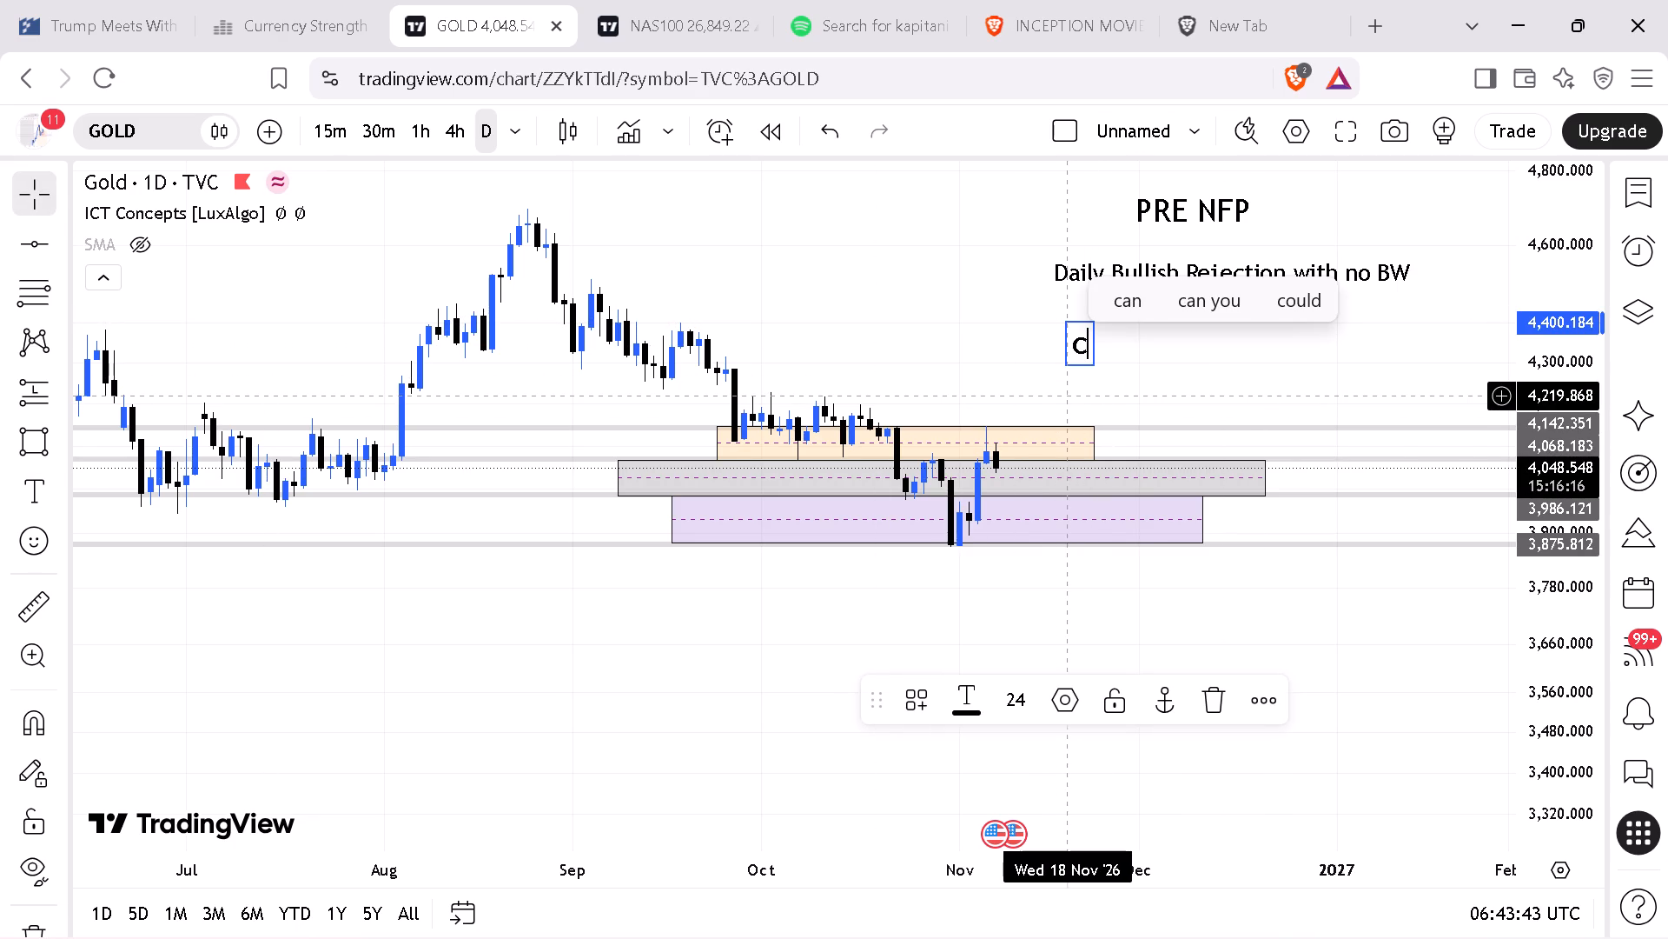
pyautogui.press('BackSpace')
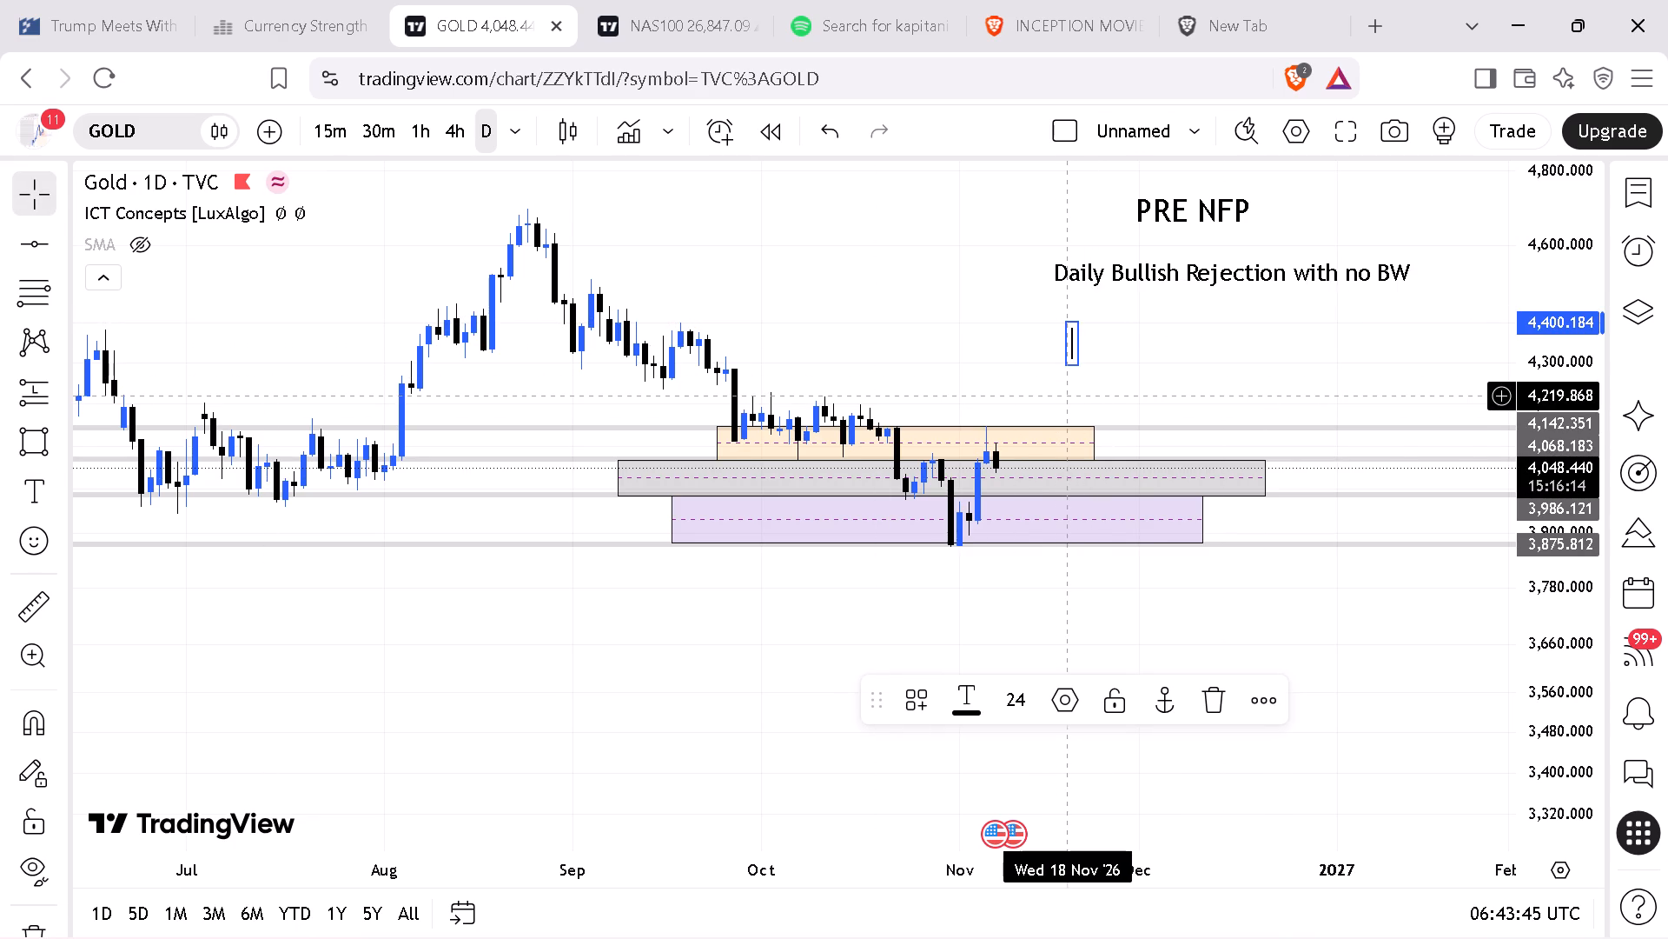
pyautogui.press('c')
pyautogui.write('urrent')
pyautogui.press('space')
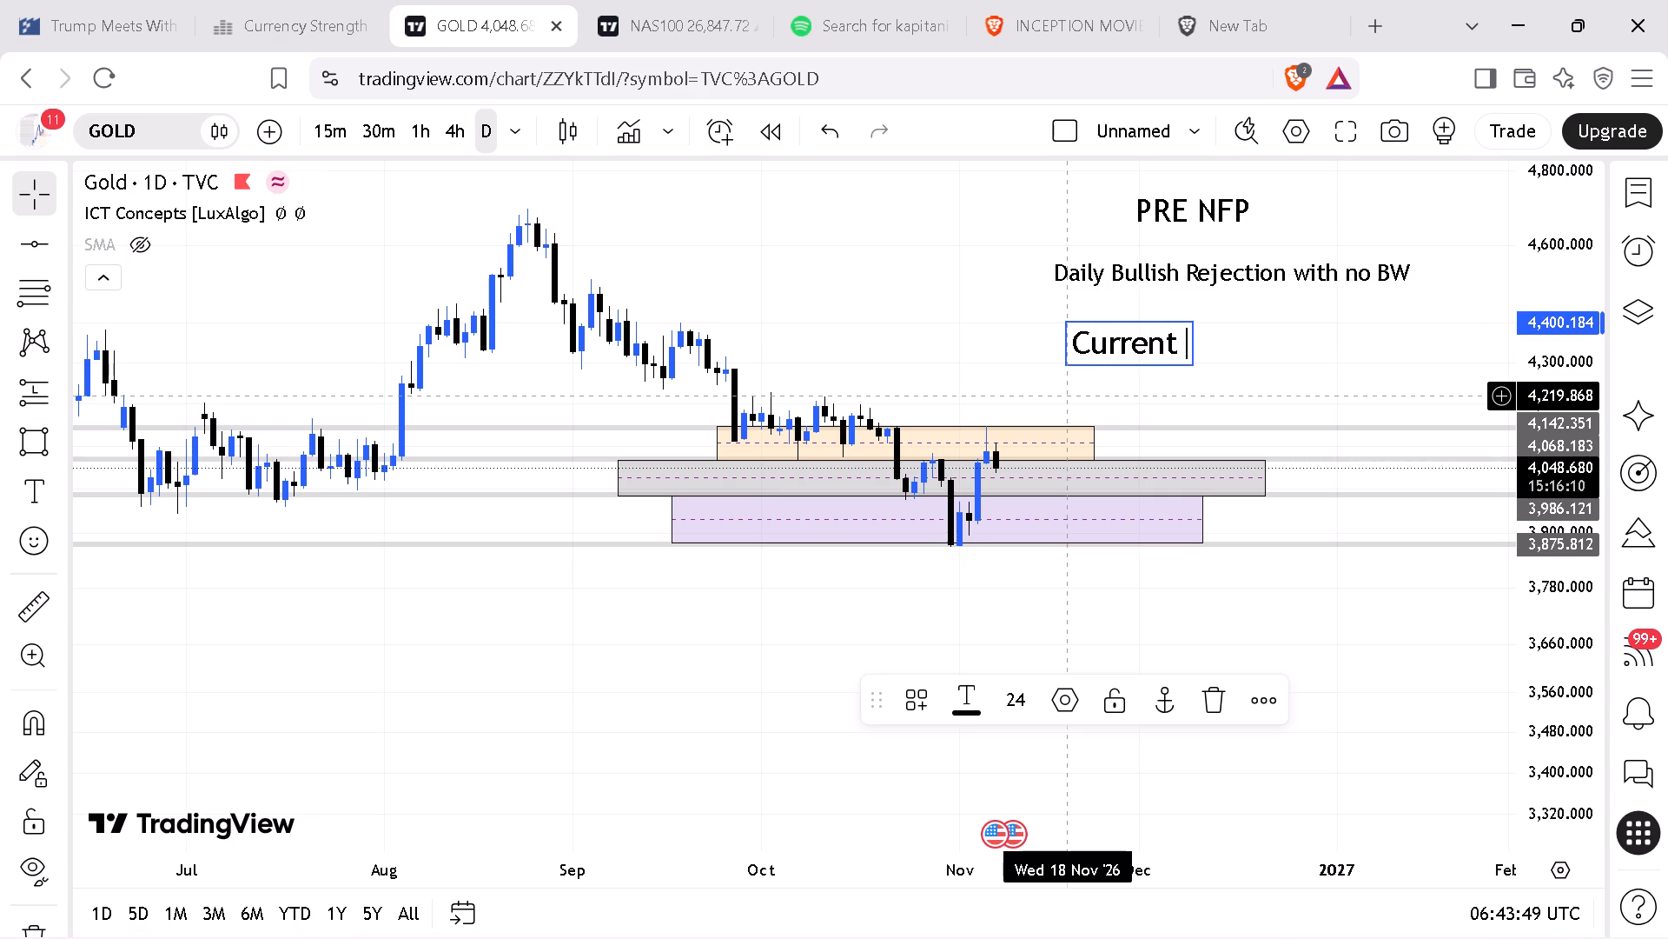
pyautogui.write('earish')
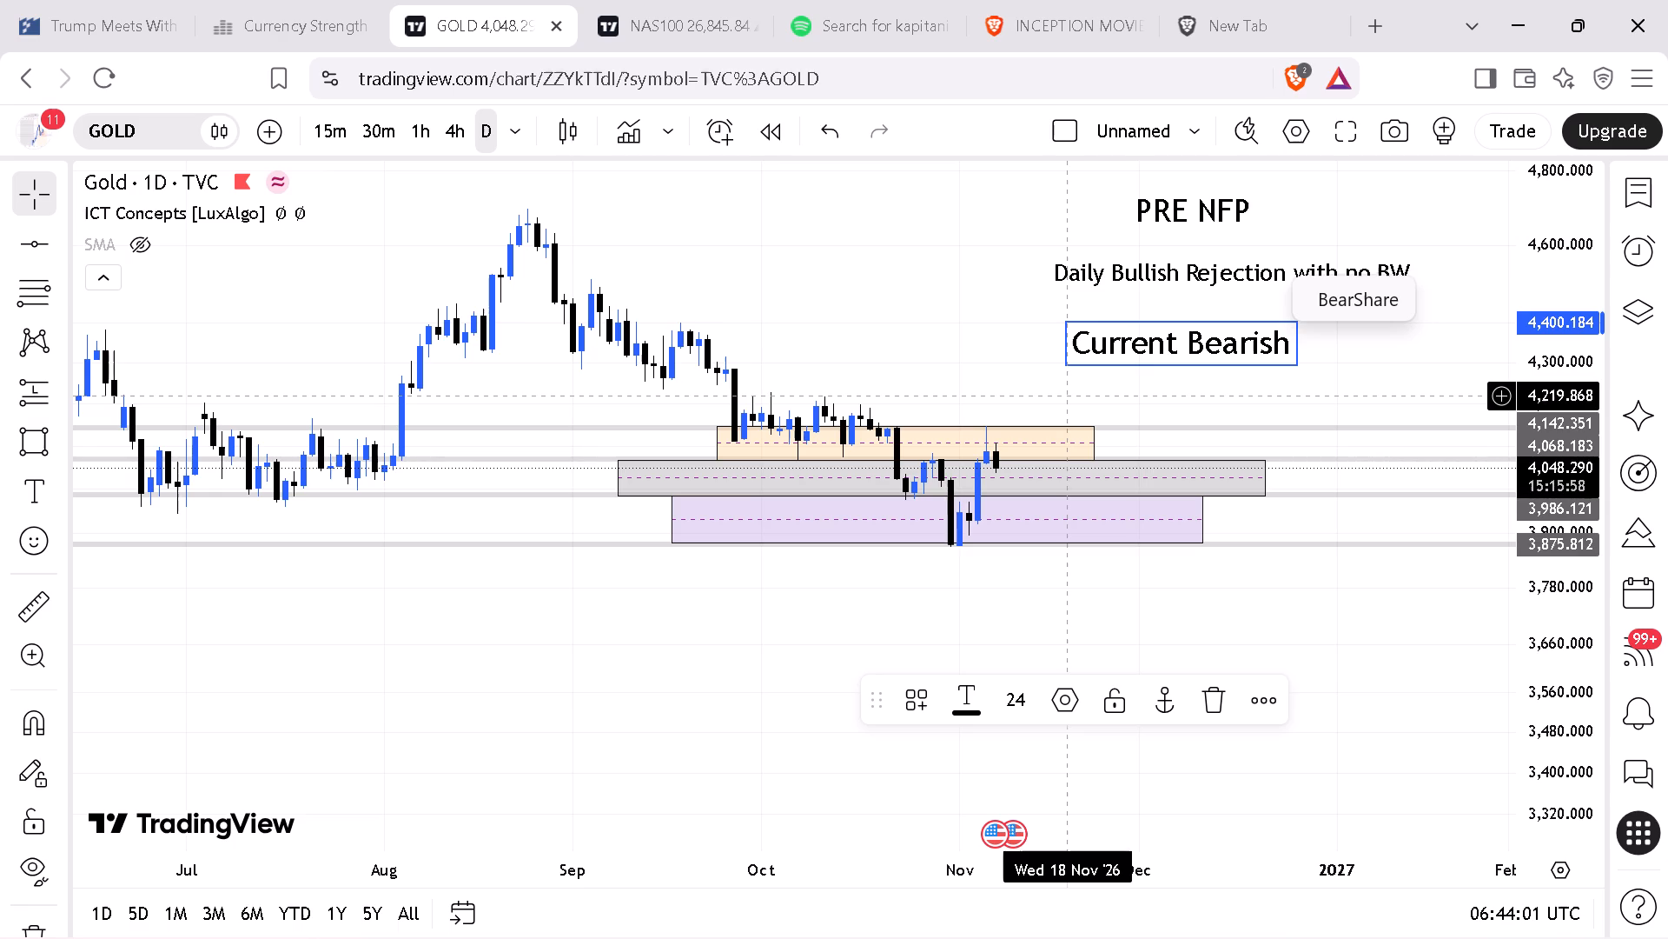
pyautogui.press('space')
pyautogui.write('brea')
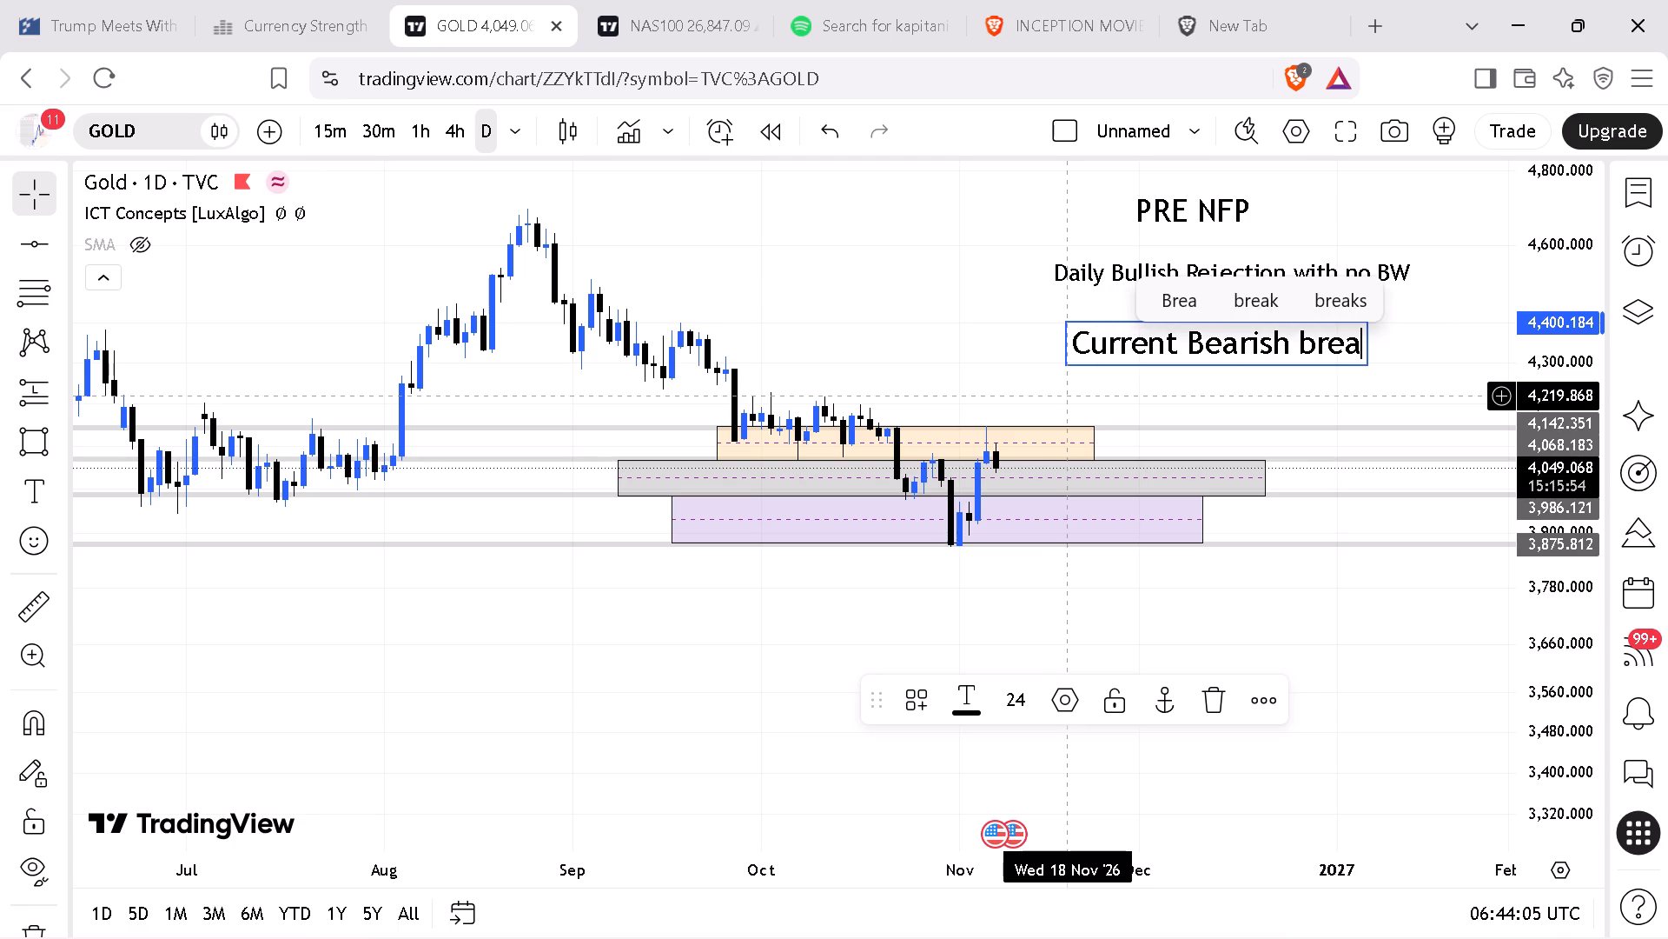
pyautogui.write('ks')
pyautogui.press('space')
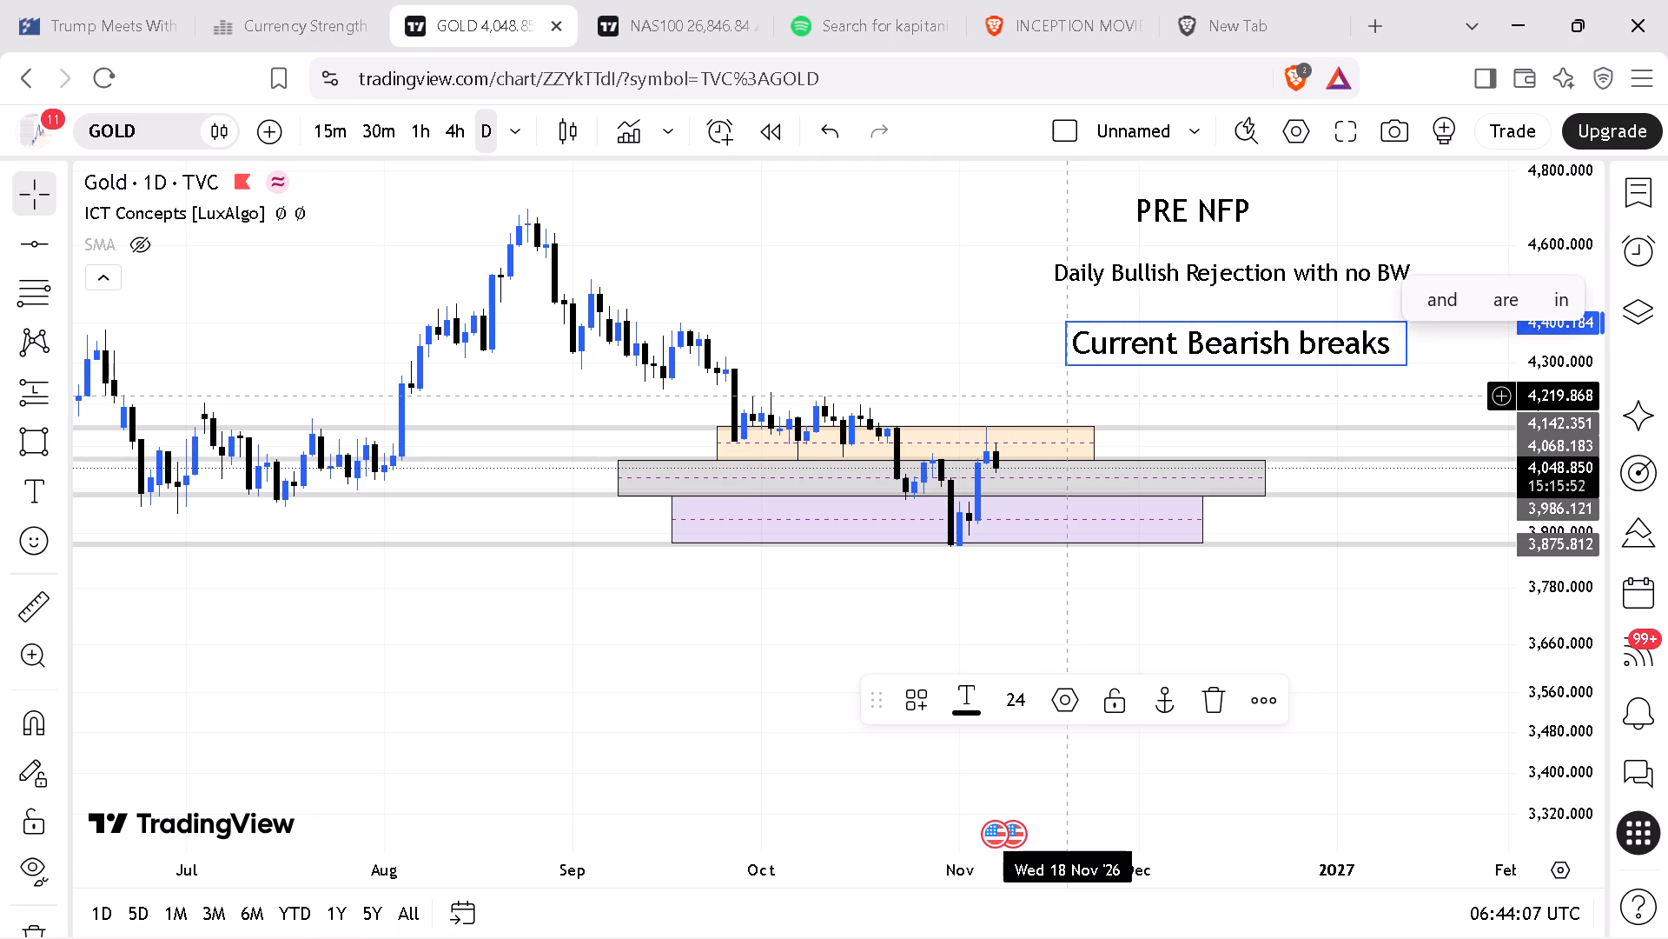
pyautogui.write('prov')
pyautogui.press('space')
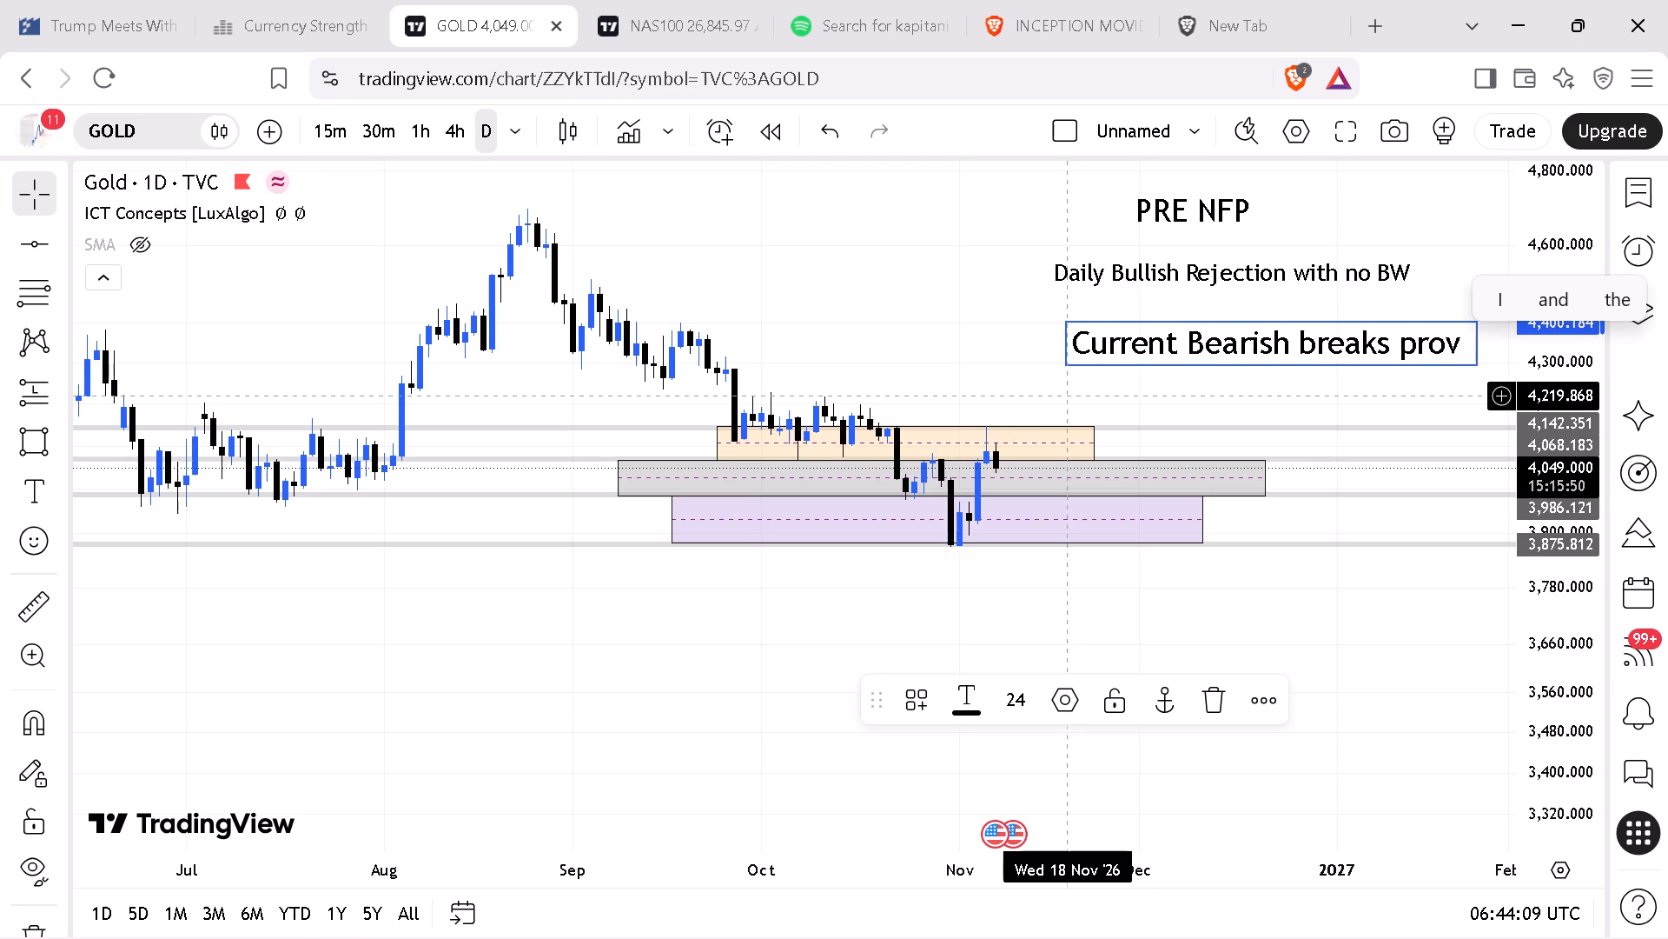
pyautogui.write('low')
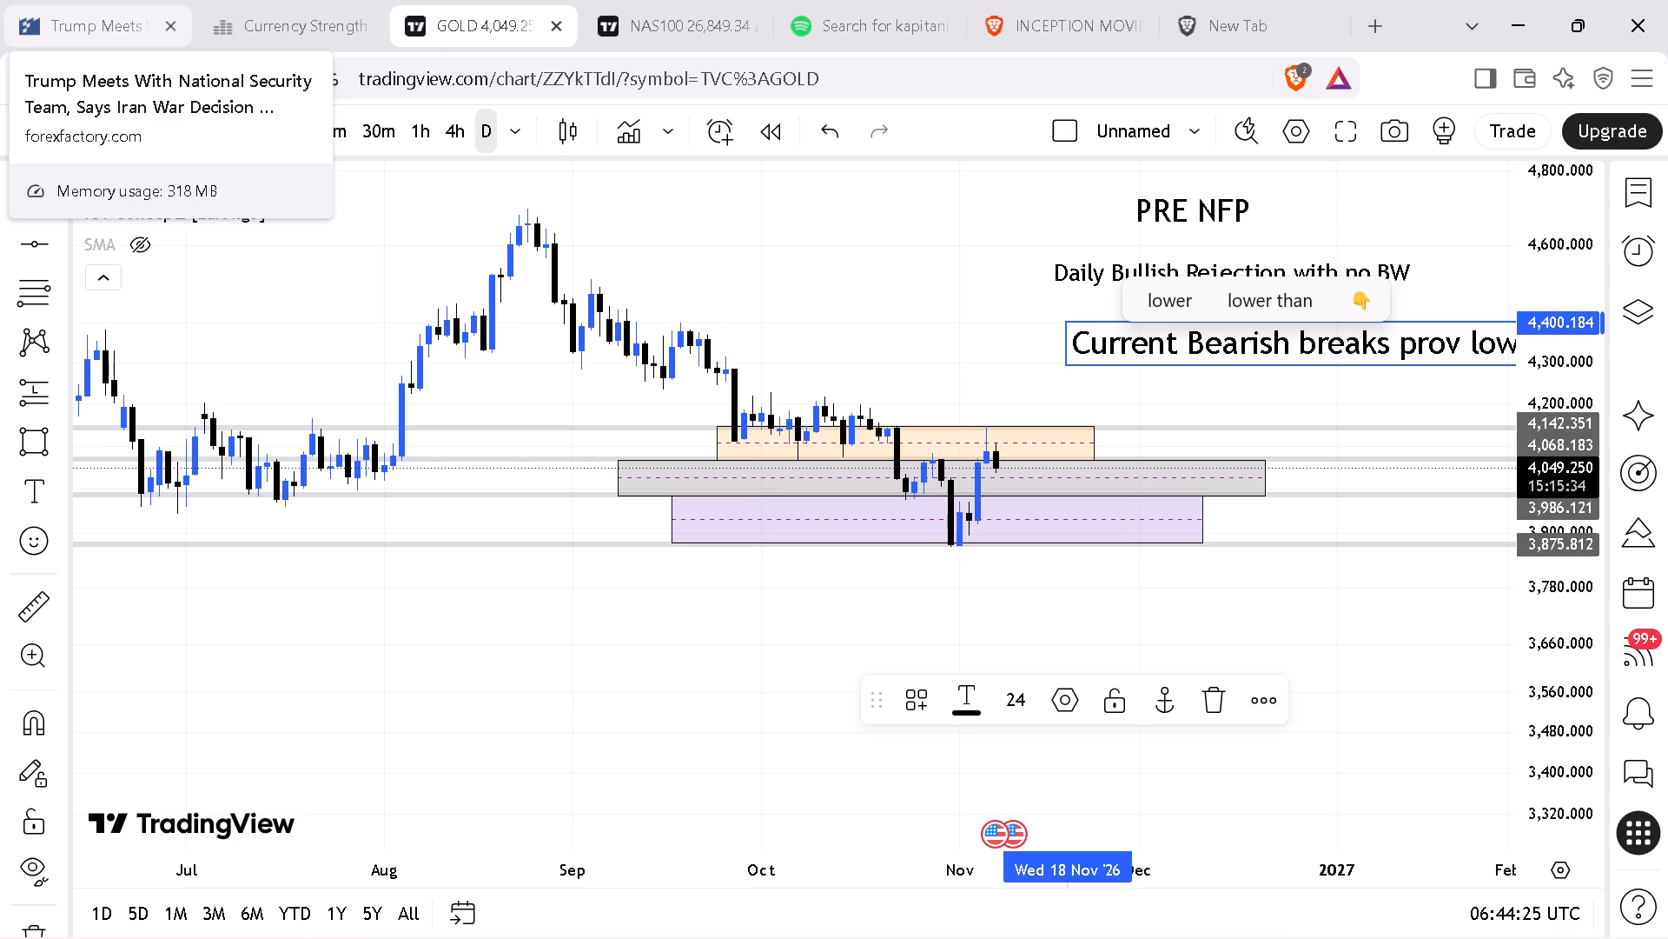
# Review the Forex Factory story on Trump's national security meeting and the currency strength meter, and return to the gold chart.
pyautogui.moveTo(0, 0); pyautogui.dragTo(17, 30)
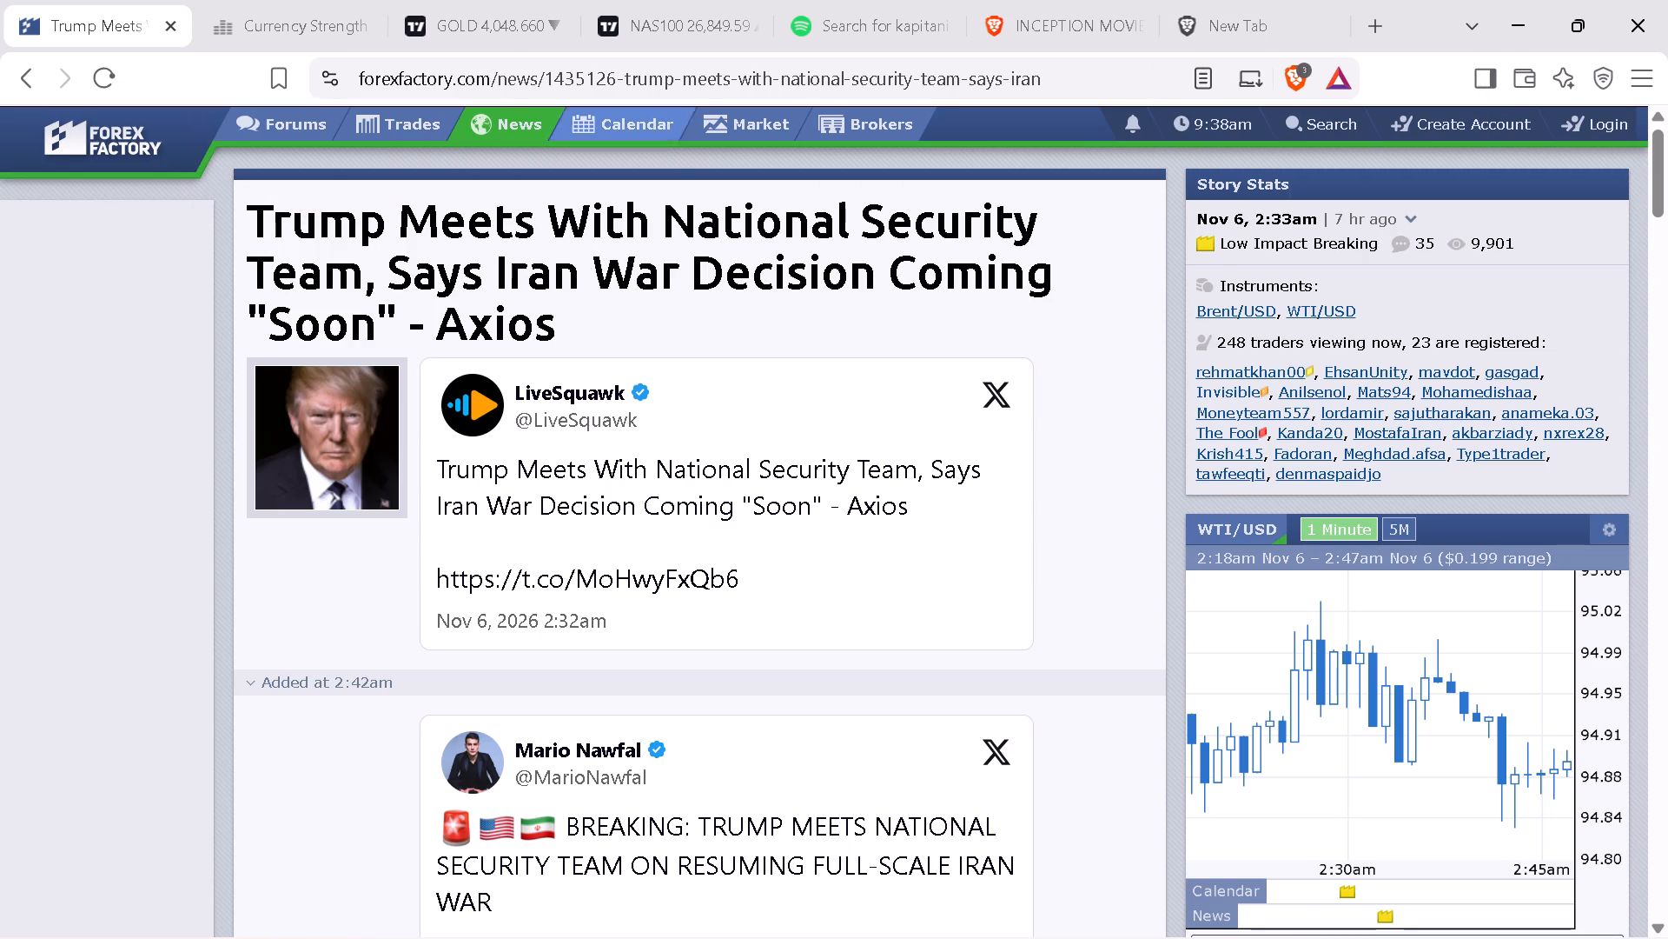
pyautogui.click(295, 30)
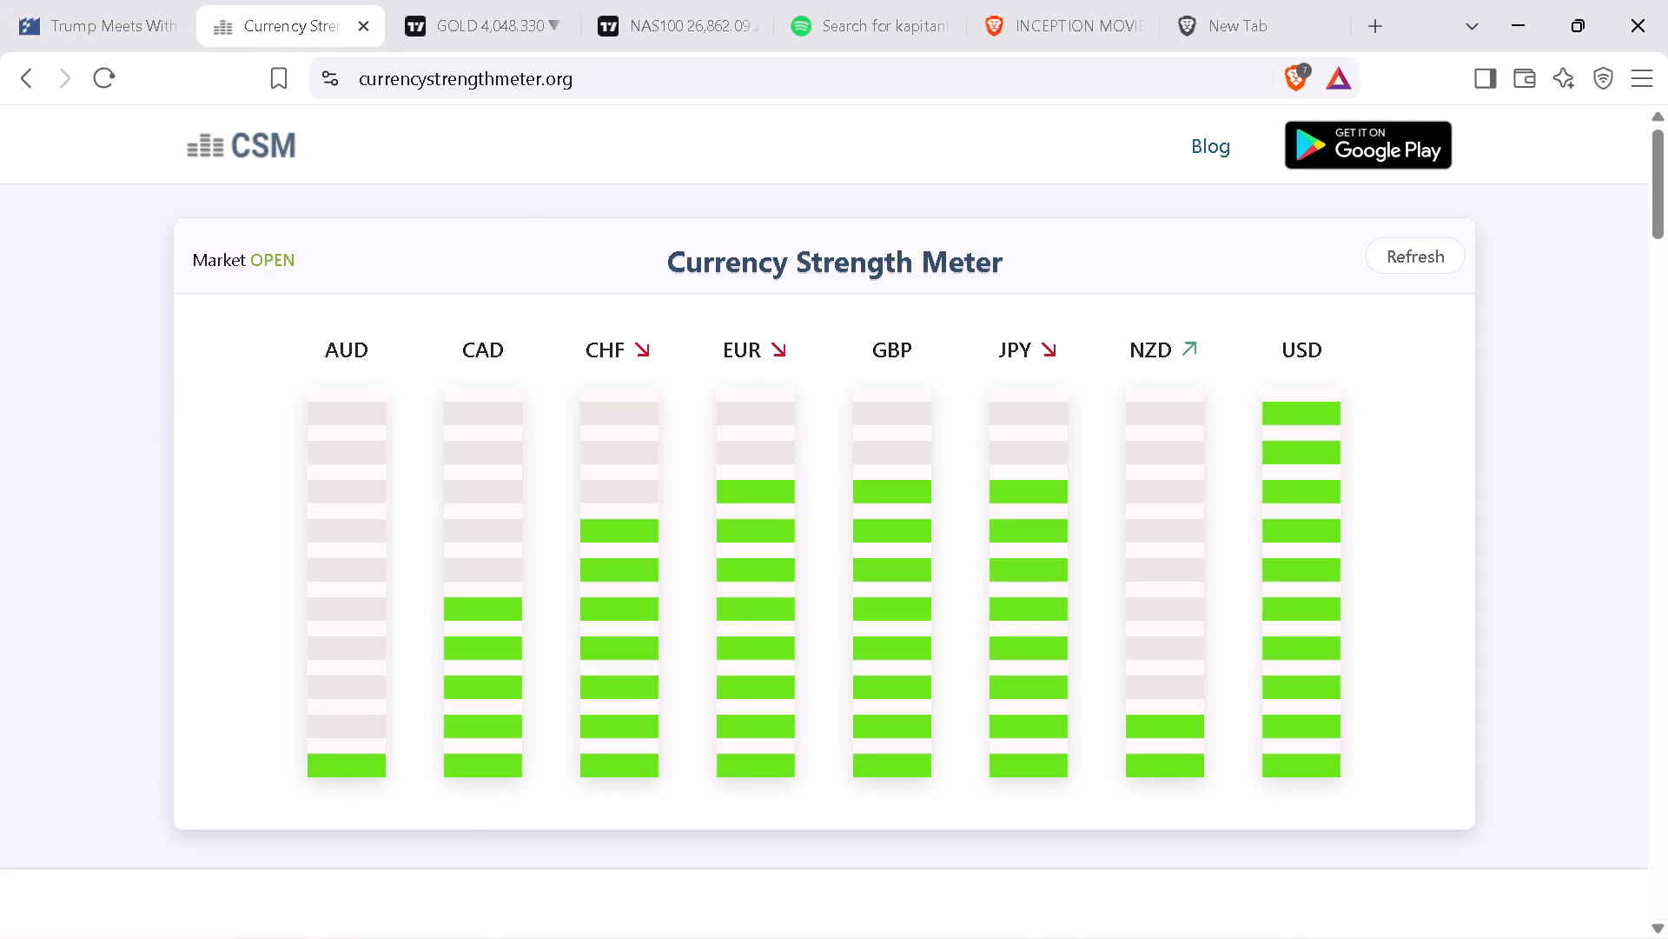
pyautogui.click(486, 22)
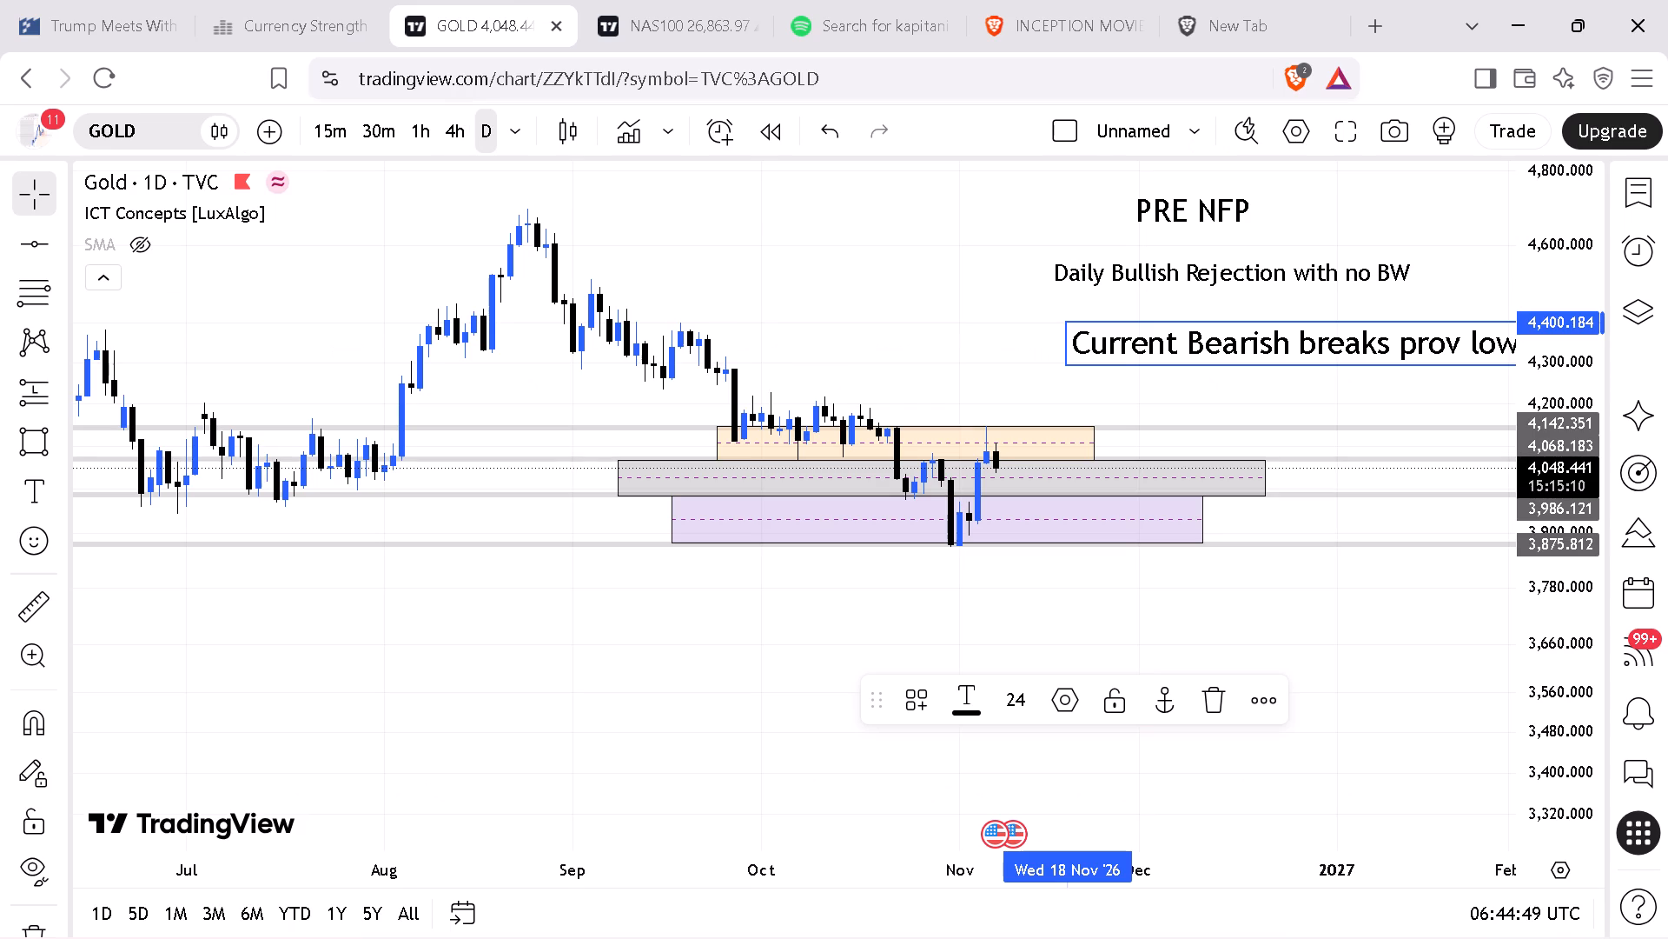
# Set the "Current Bearish breaks prov low" note's font size to 18 and move it directly beneath the rejection note, at about 4,450.
pyautogui.moveTo(930, 278); pyautogui.dragTo(648, 291)
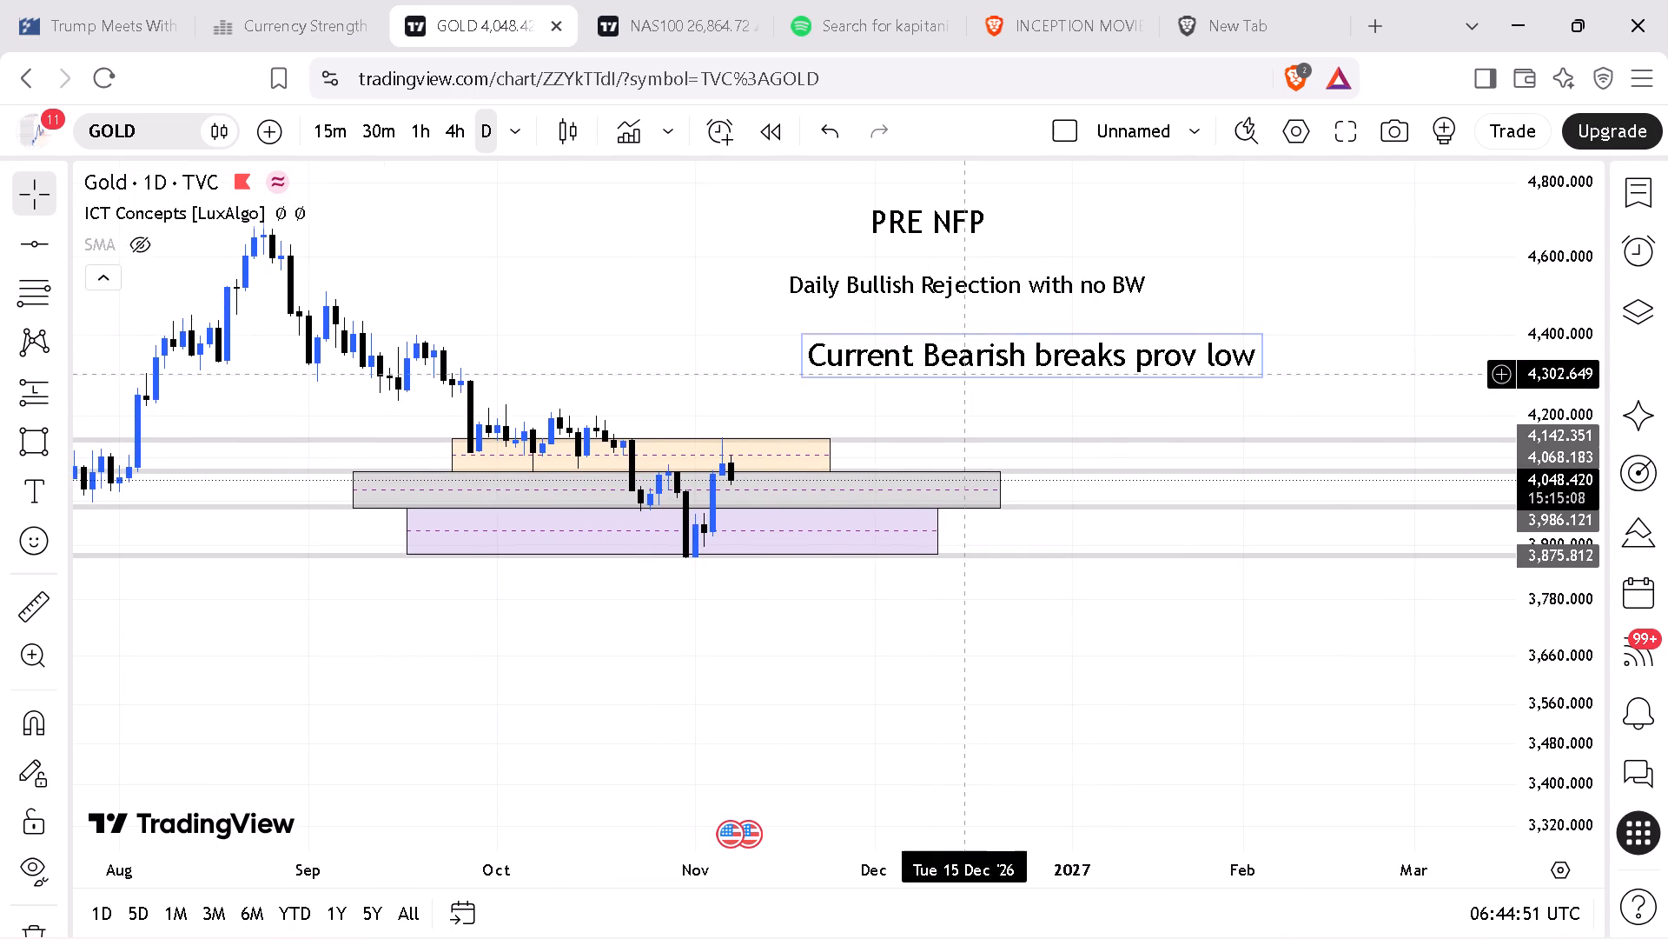
pyautogui.click(969, 359)
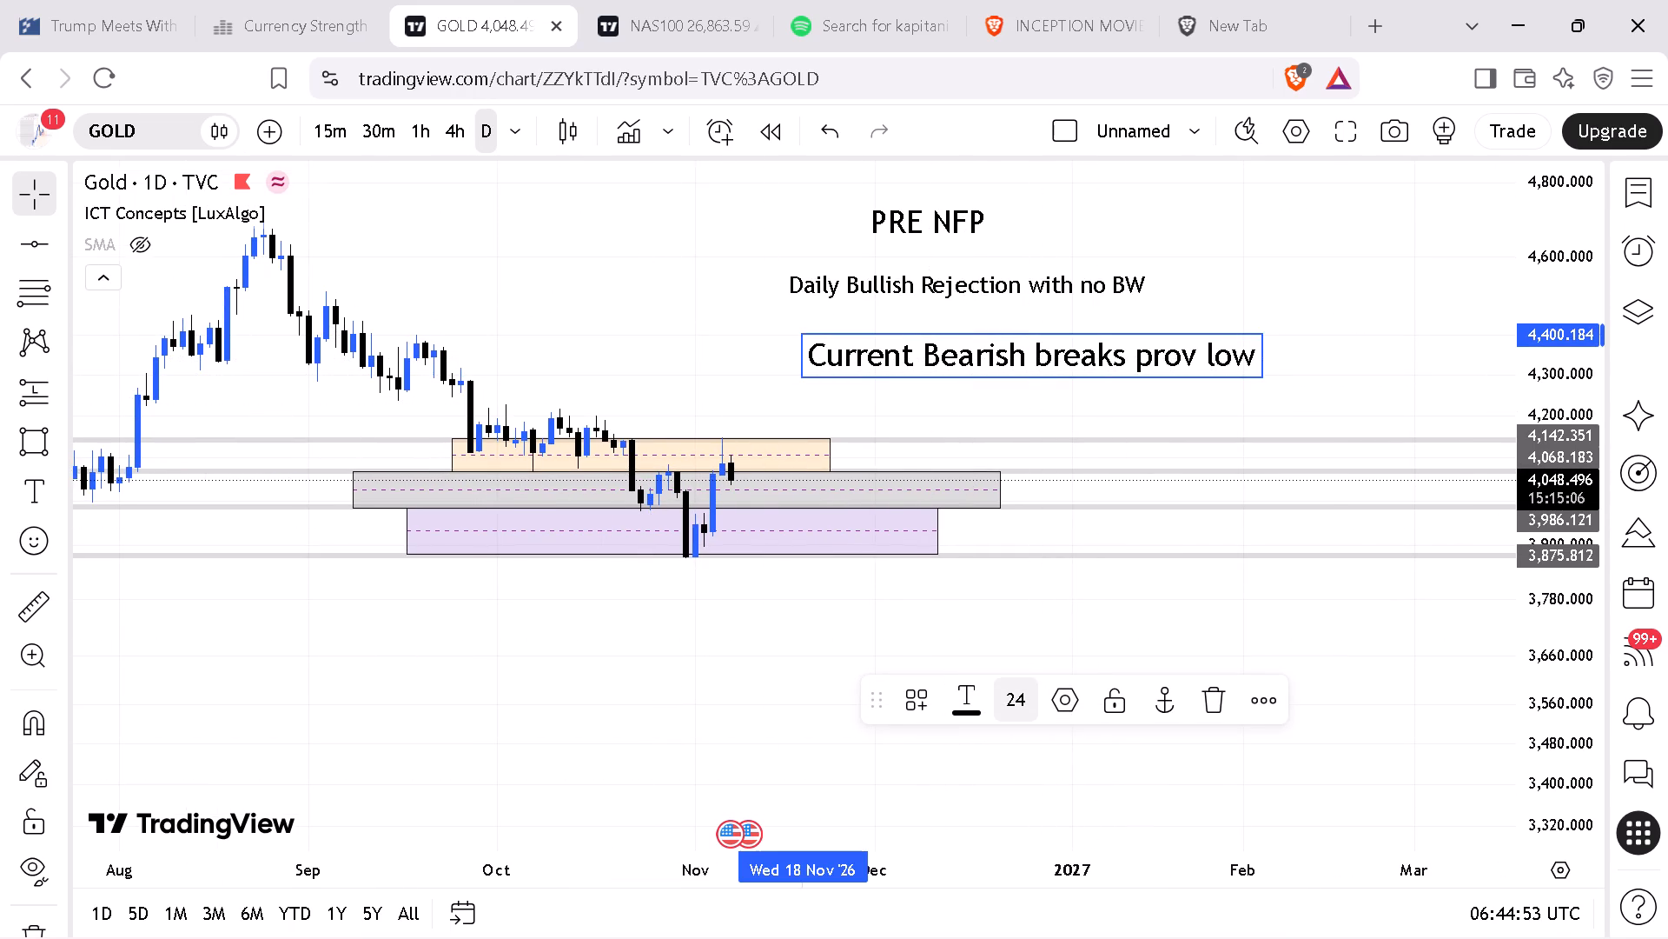
pyautogui.click(1014, 701)
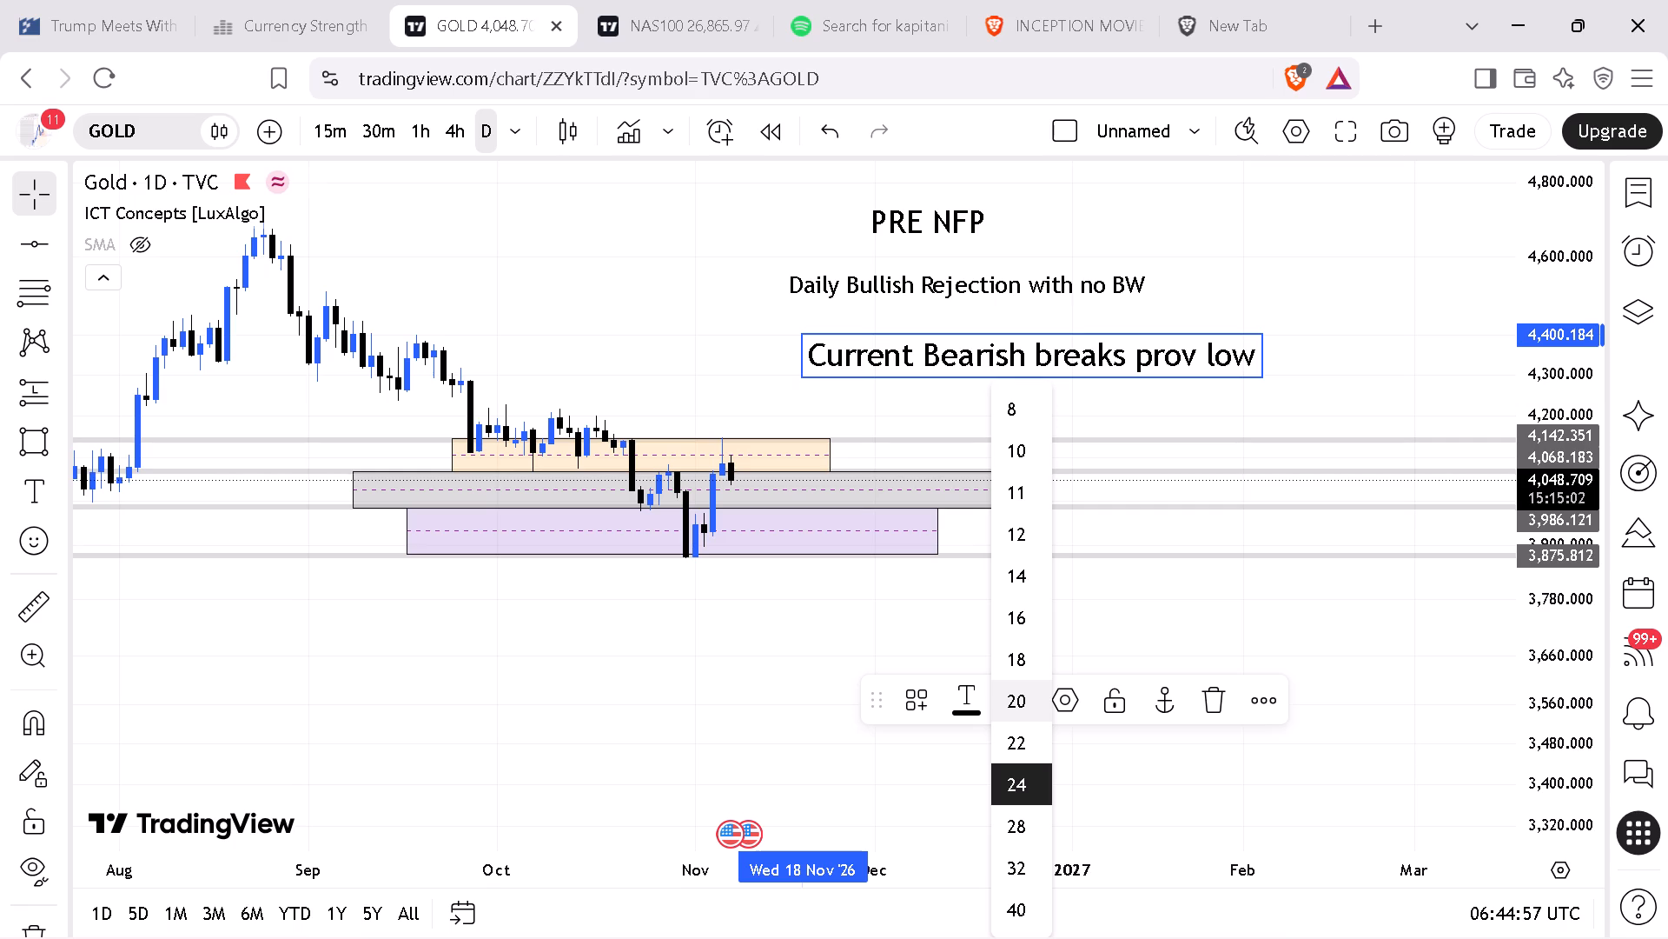
pyautogui.click(1014, 655)
pyautogui.click(1204, 366)
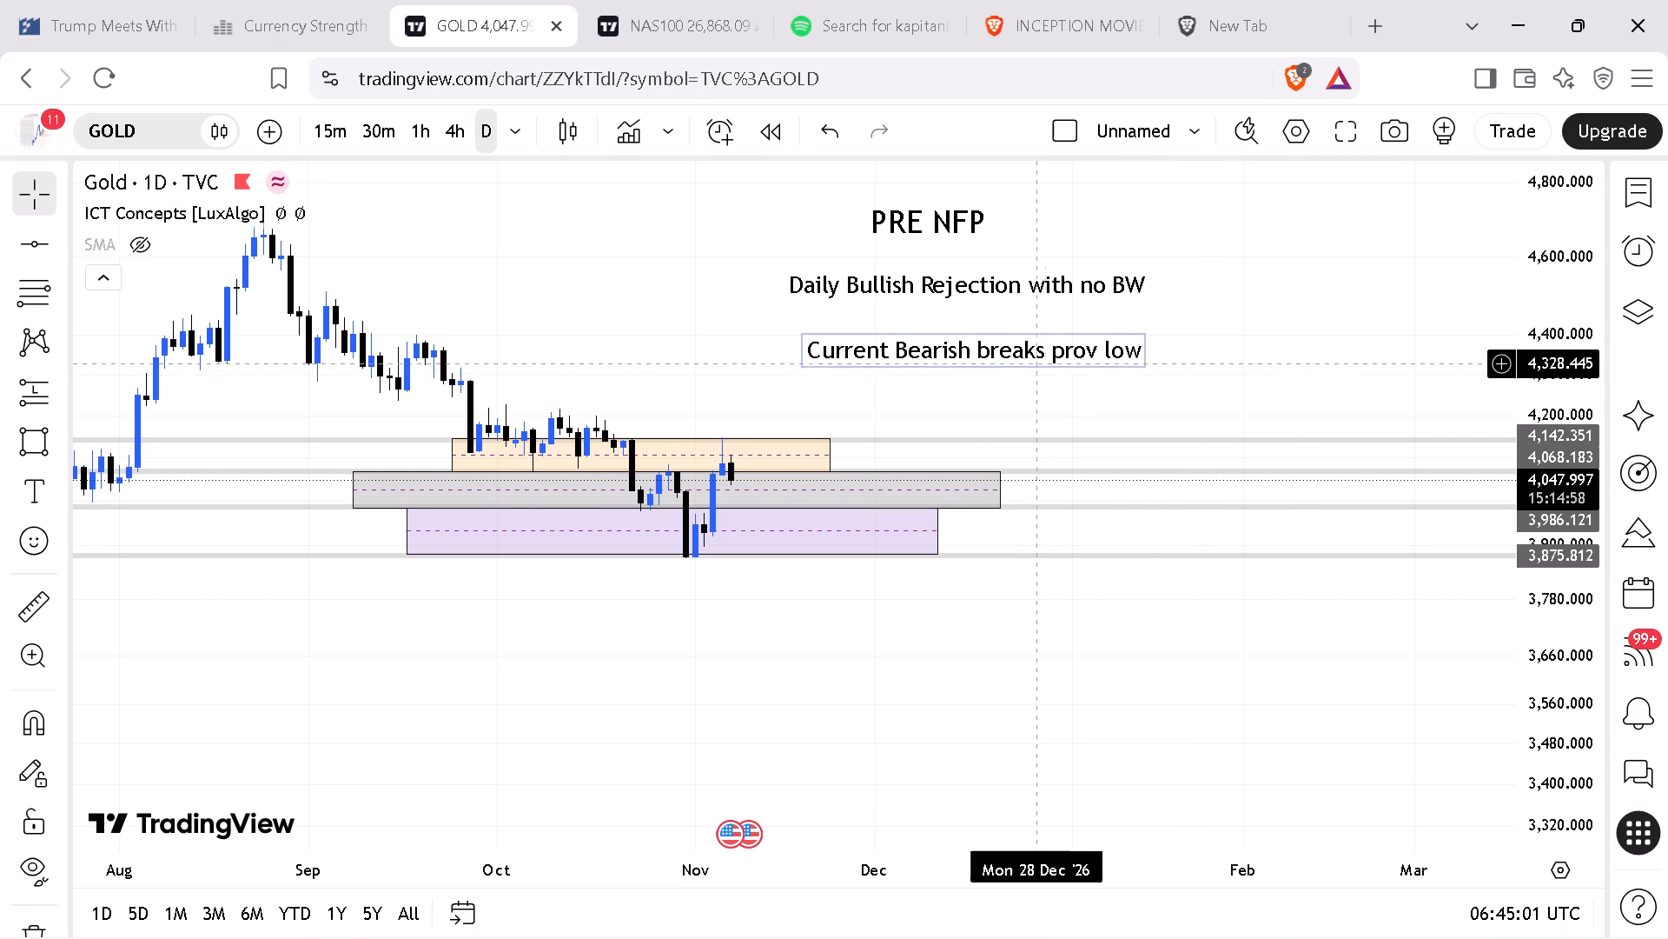
pyautogui.moveTo(1009, 344); pyautogui.dragTo(979, 325)
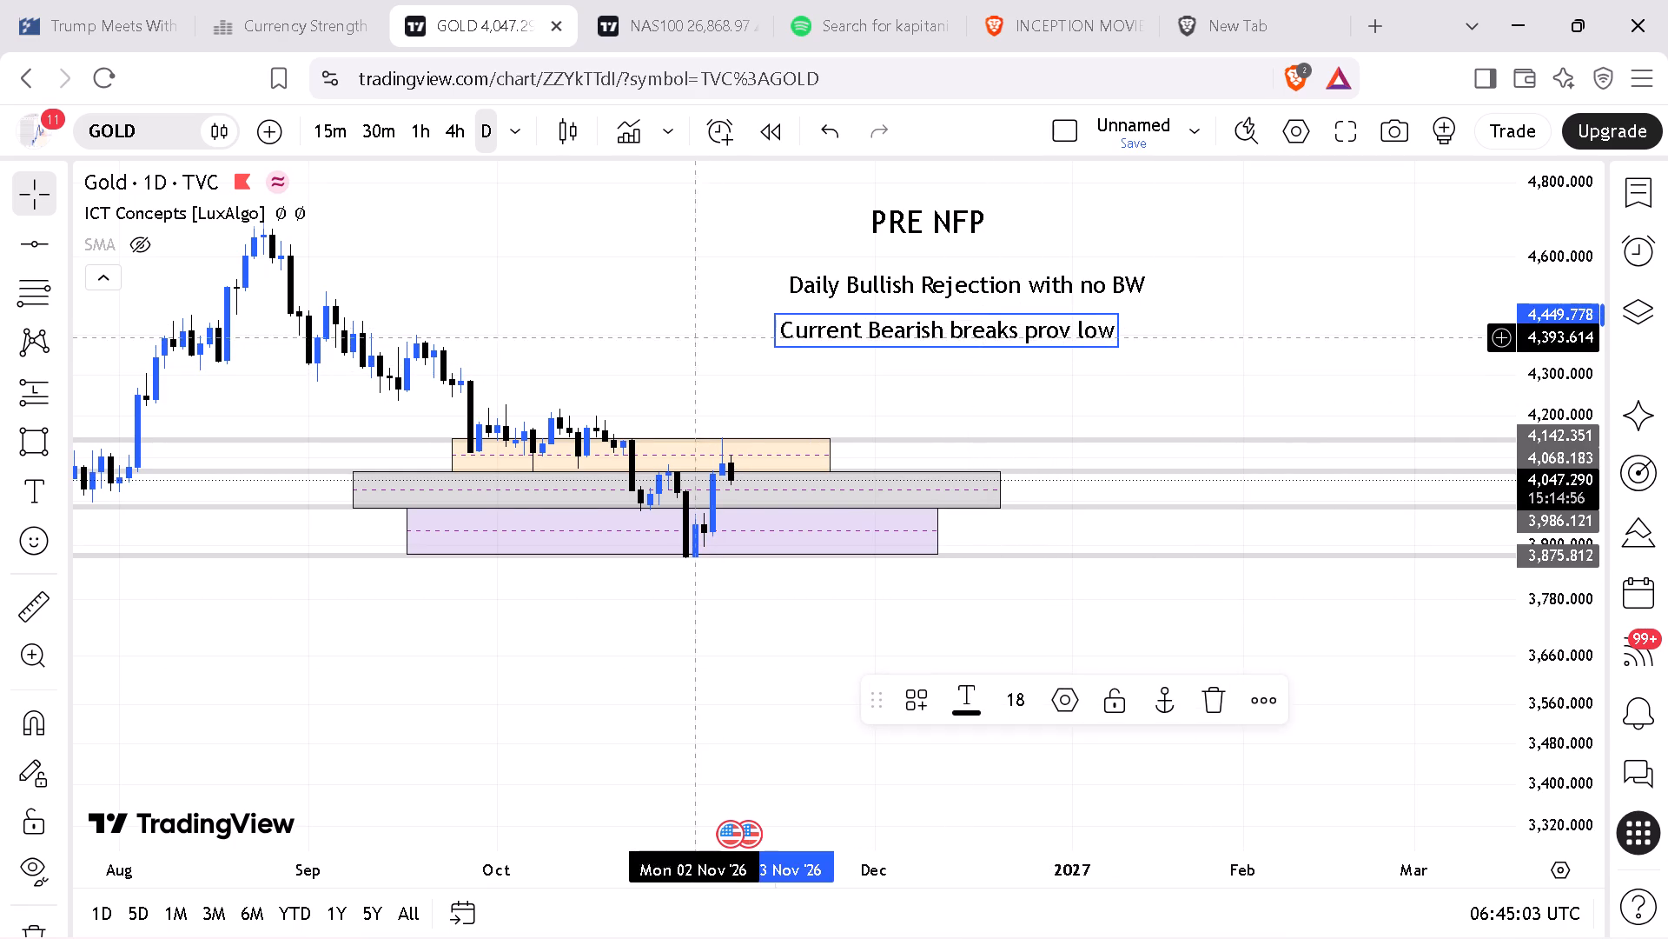
# Set the "PRE NFP" note's font size to 28.
pyautogui.moveTo(675, 328); pyautogui.dragTo(1005, 304)
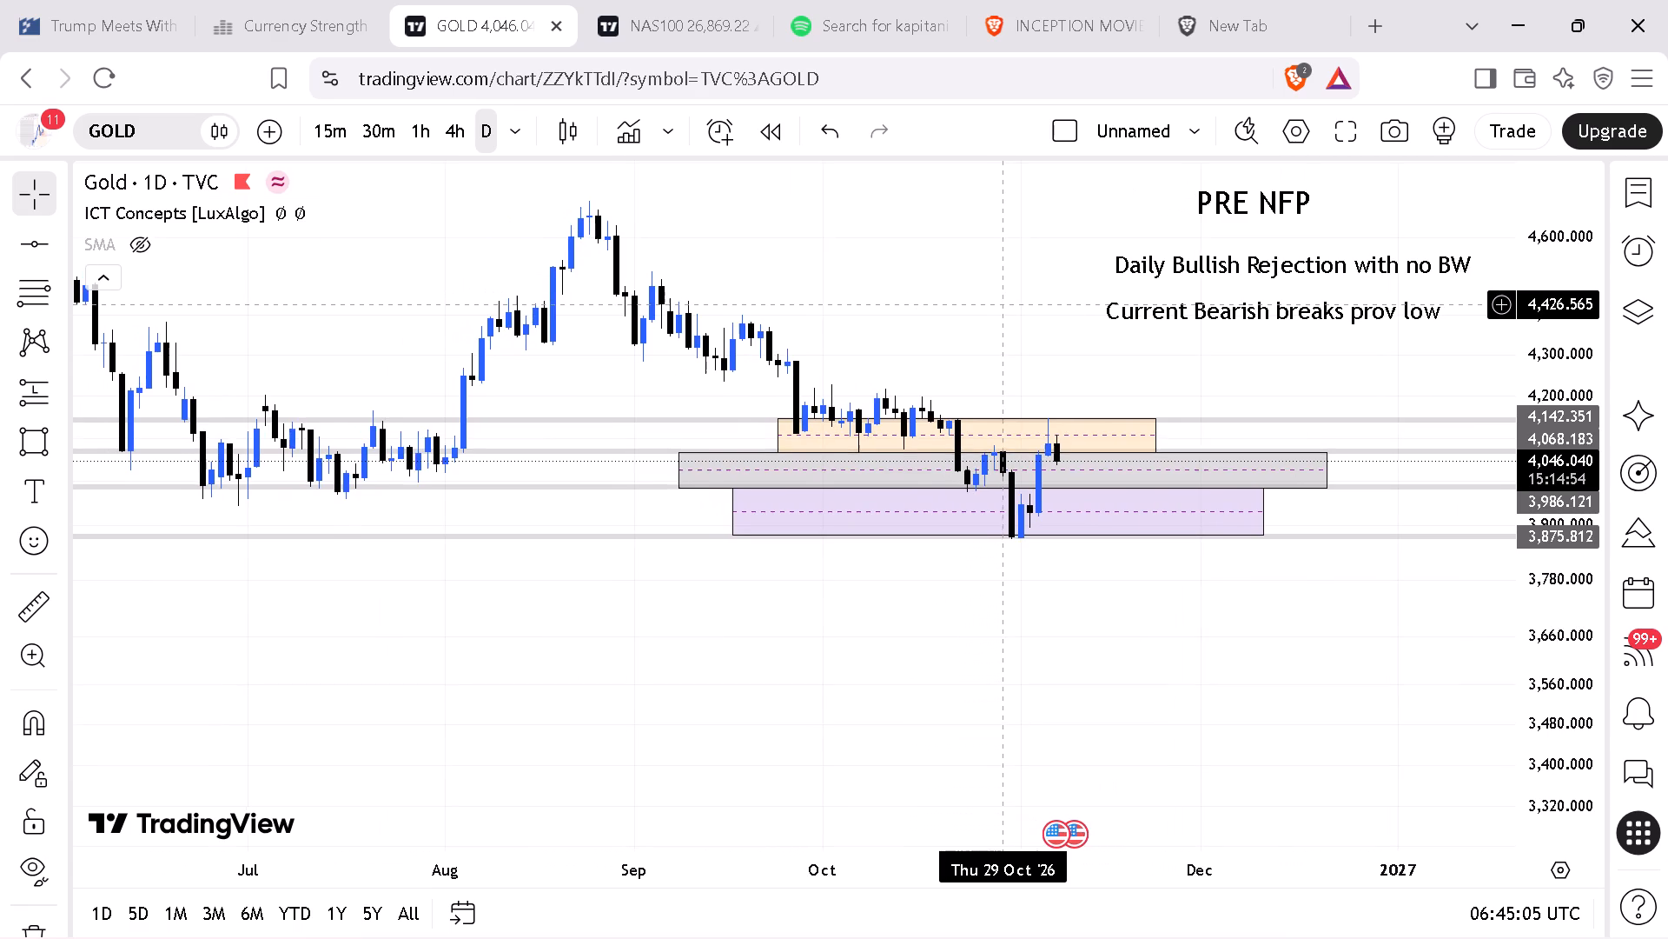
pyautogui.moveTo(1005, 304); pyautogui.dragTo(953, 306)
pyautogui.moveTo(954, 273); pyautogui.dragTo(904, 274)
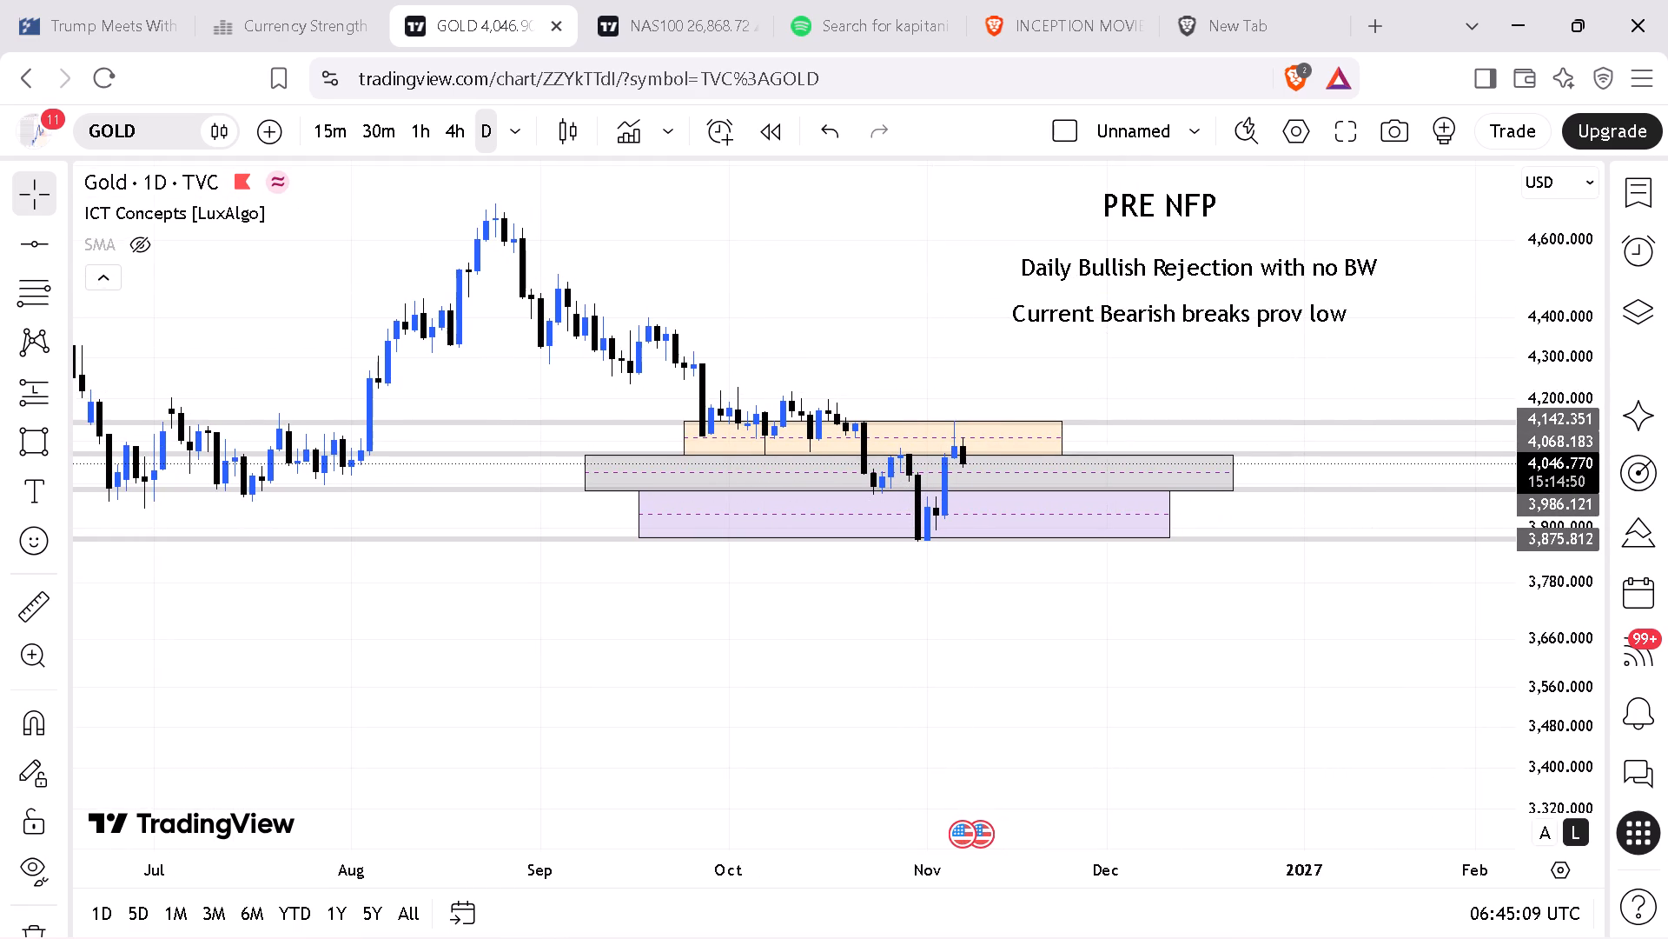
pyautogui.moveTo(1555, 663); pyautogui.dragTo(1575, 584)
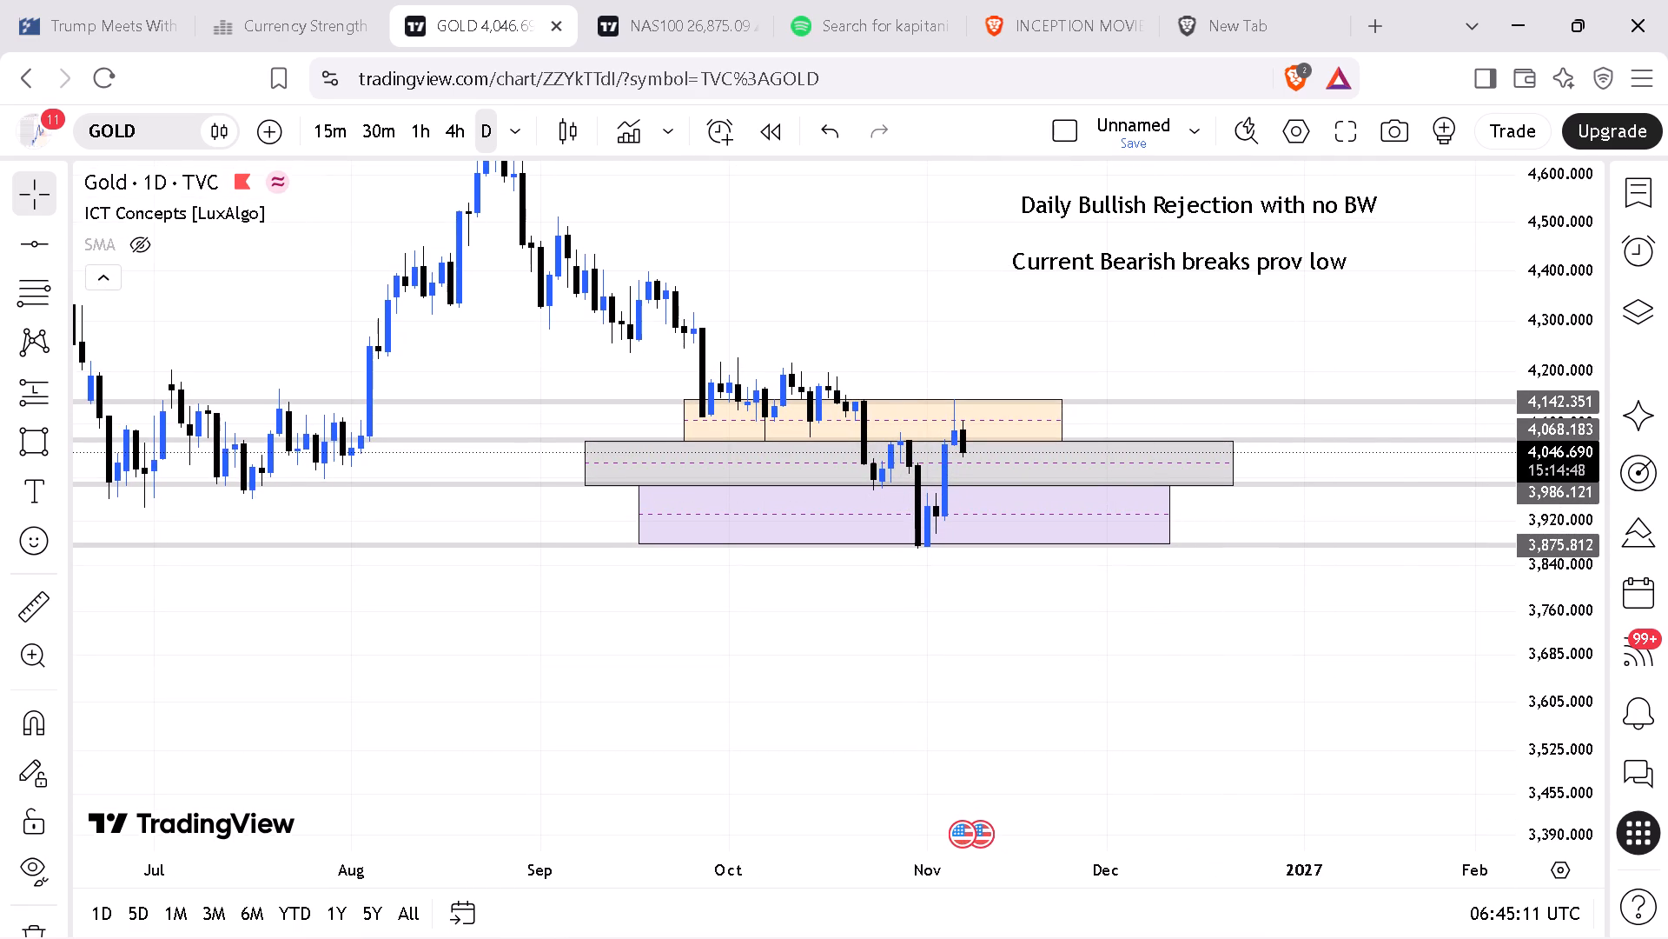
pyautogui.moveTo(1142, 883); pyautogui.dragTo(1096, 878)
pyautogui.moveTo(1113, 726); pyautogui.dragTo(1110, 926)
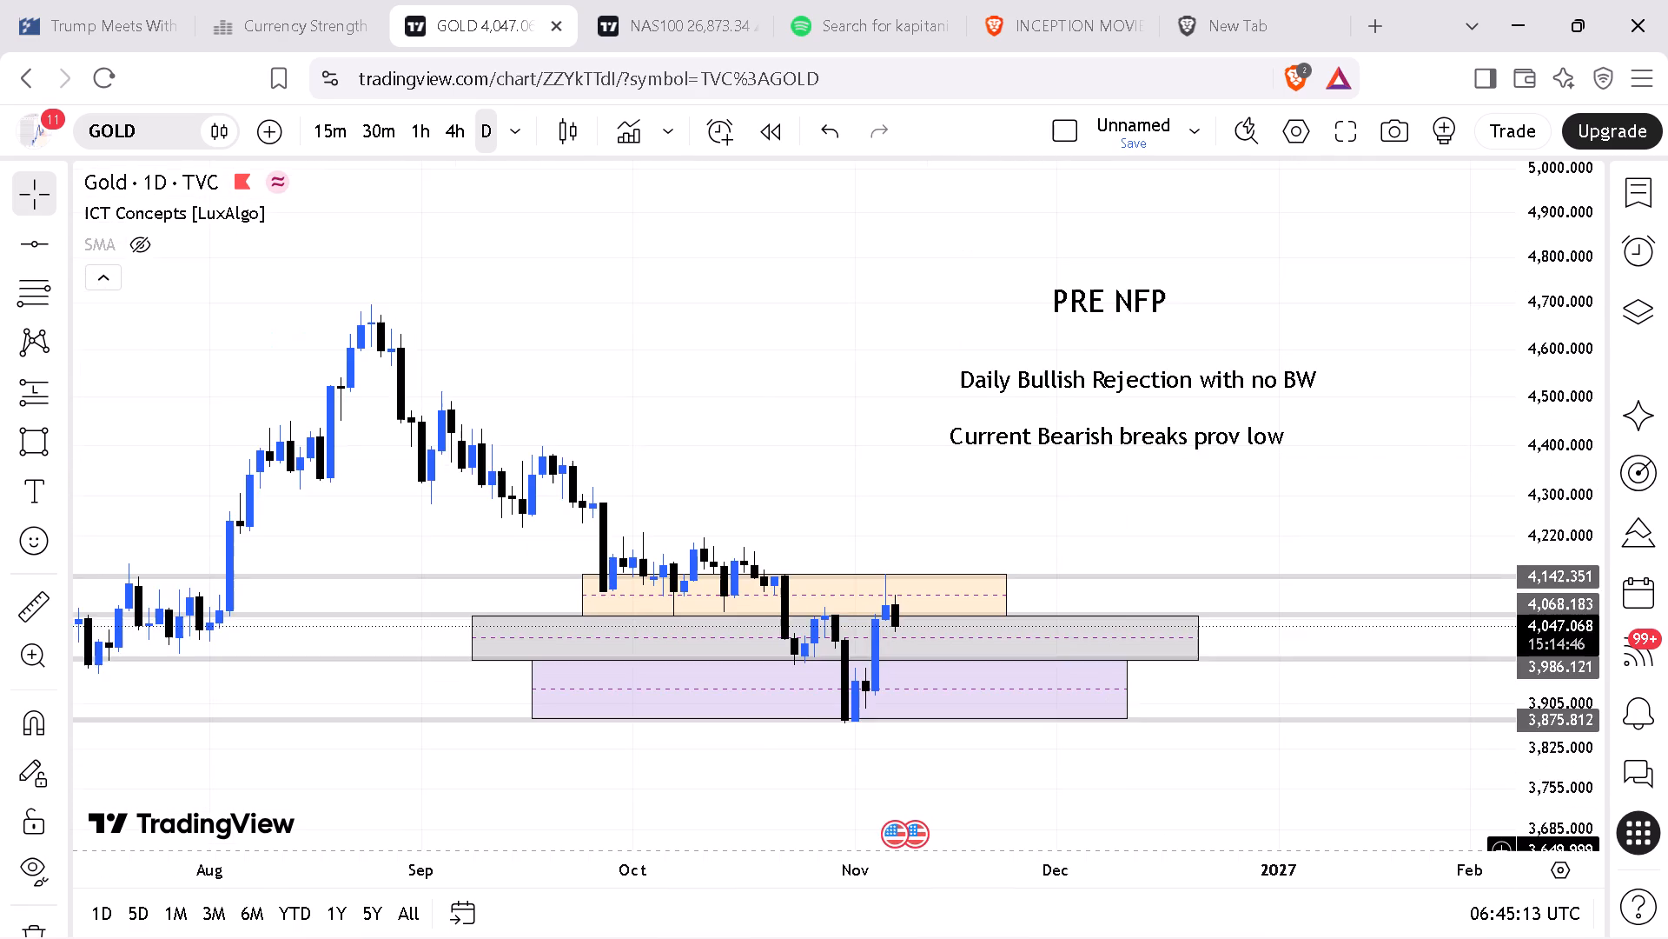
pyautogui.moveTo(1110, 926); pyautogui.dragTo(1104, 937)
pyautogui.moveTo(1553, 304); pyautogui.dragTo(1547, 324)
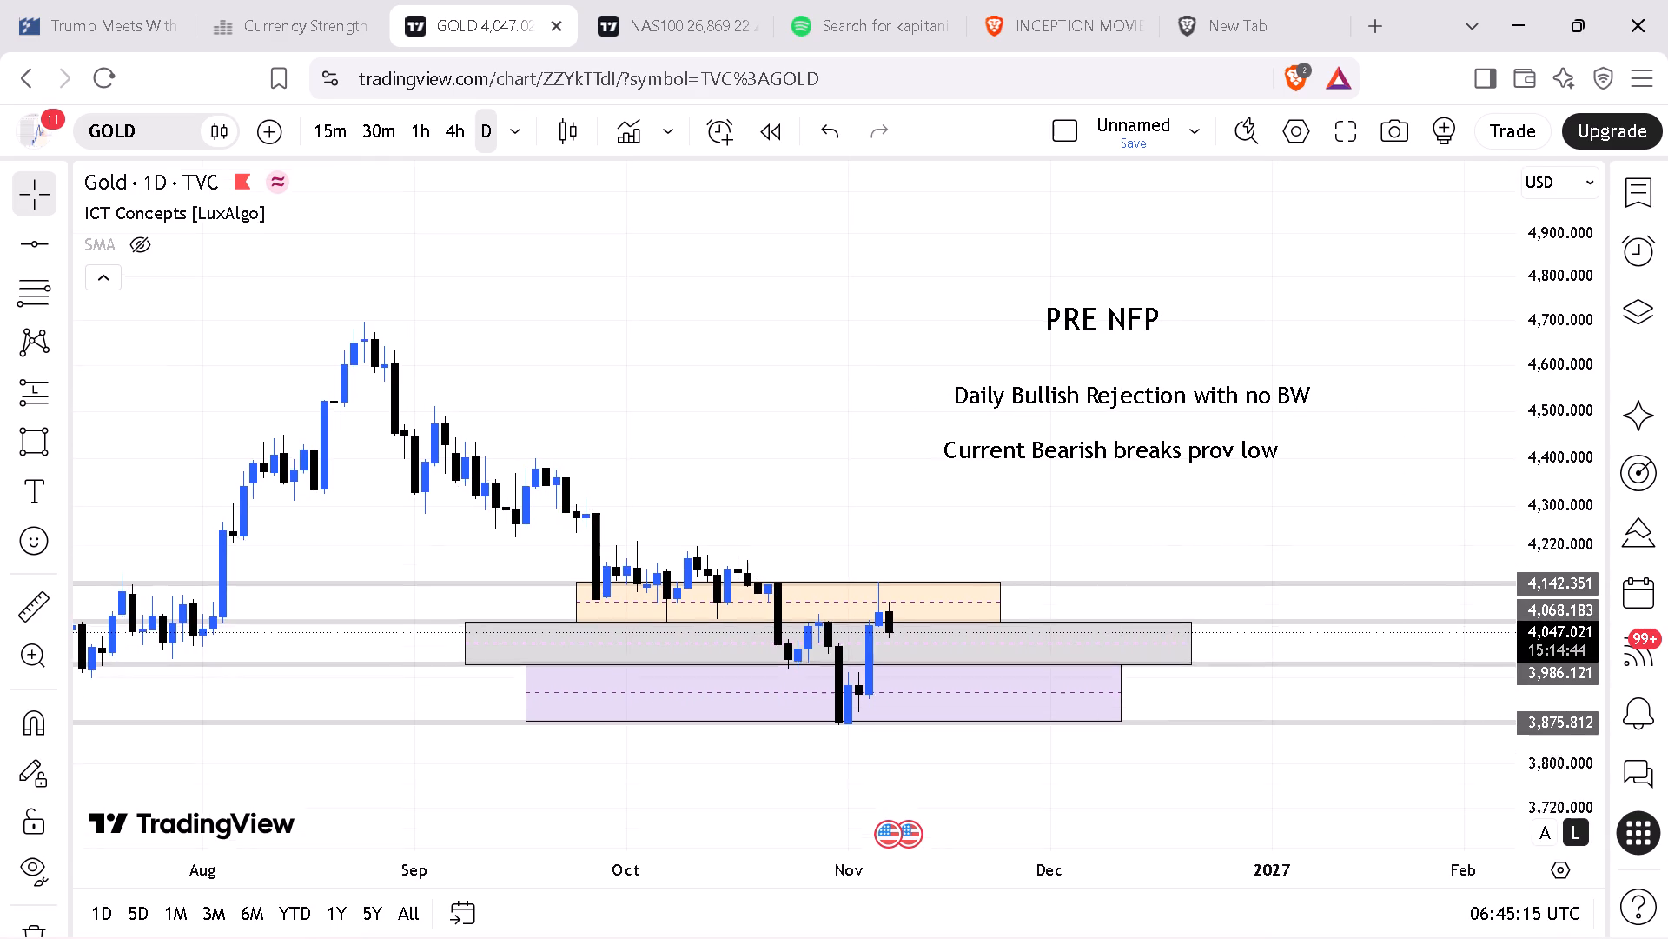
pyautogui.moveTo(1547, 324); pyautogui.dragTo(1540, 319)
pyautogui.click(1115, 322)
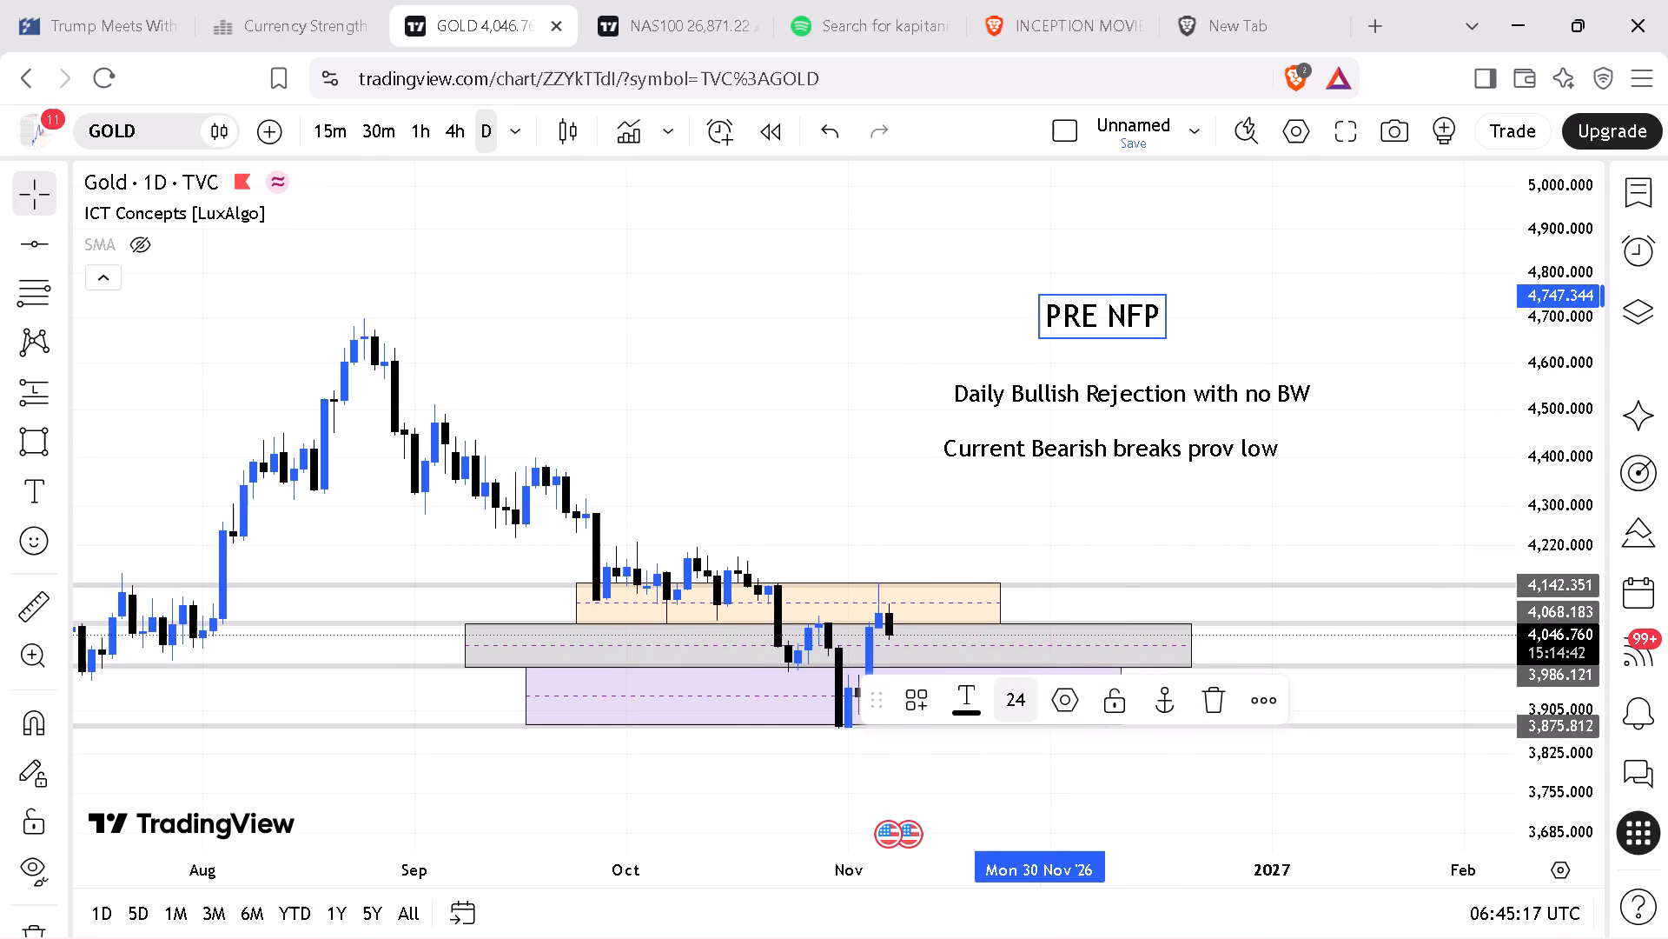
pyautogui.click(1007, 692)
pyautogui.click(1018, 833)
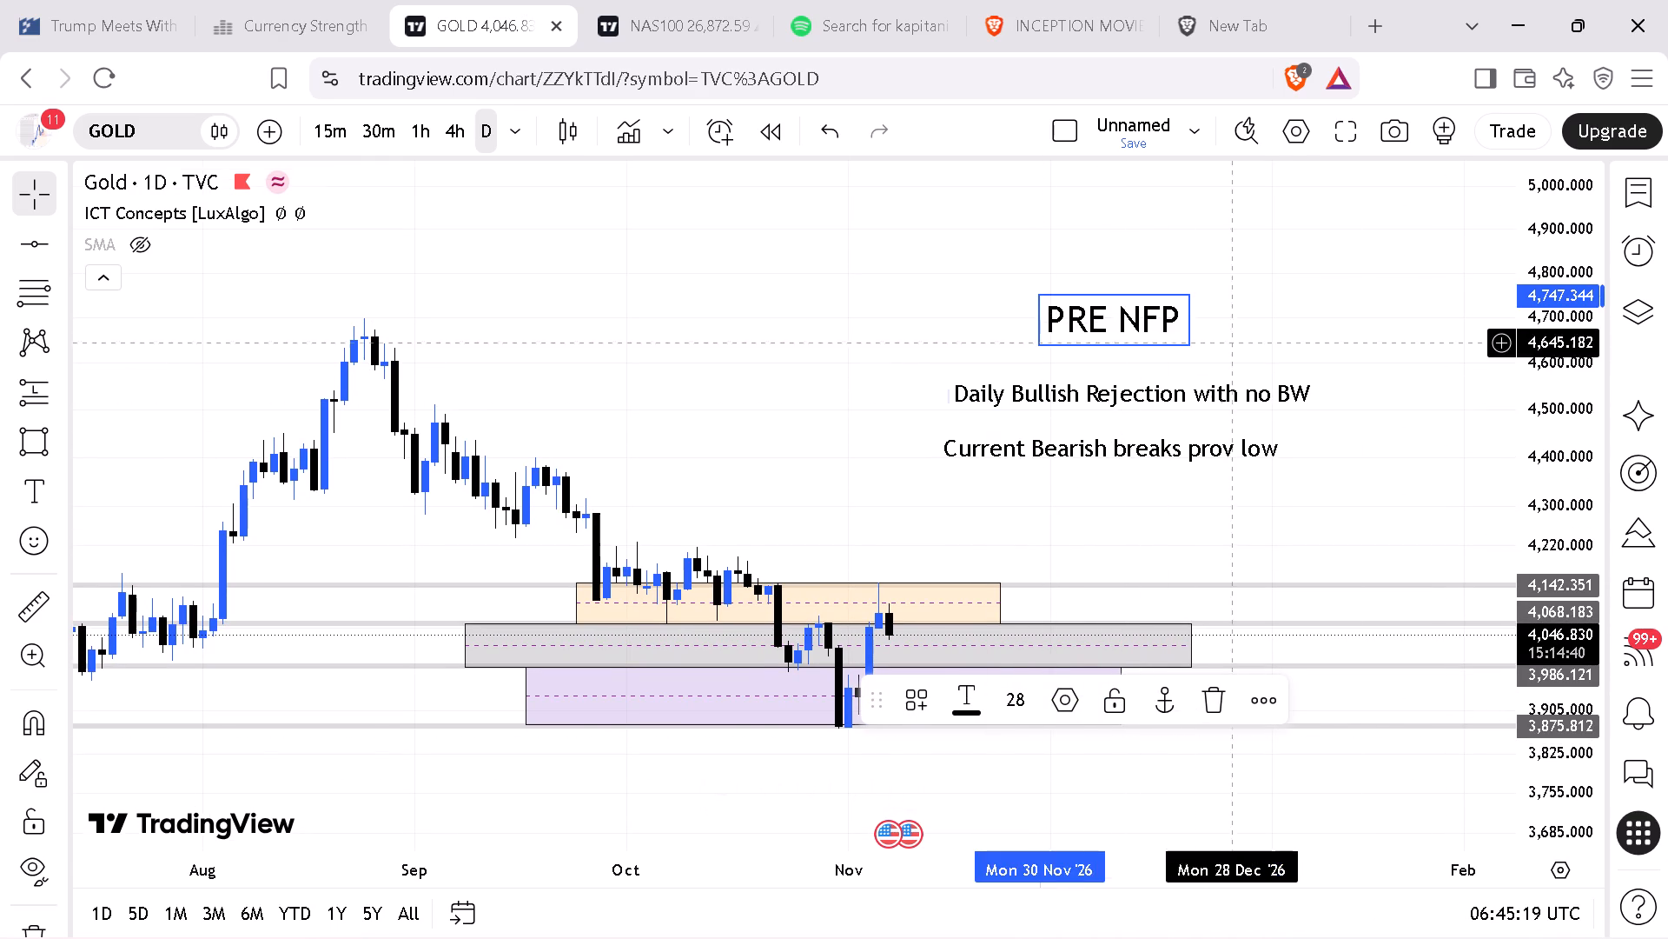
pyautogui.click(1259, 296)
# Lower the rejection and "Current Bearish breaks prov low" notes, the latter on 17 November, and place "PRE NFP" above them at about 4,715 on 27 November.
pyautogui.moveTo(1145, 313); pyautogui.dragTo(1160, 260)
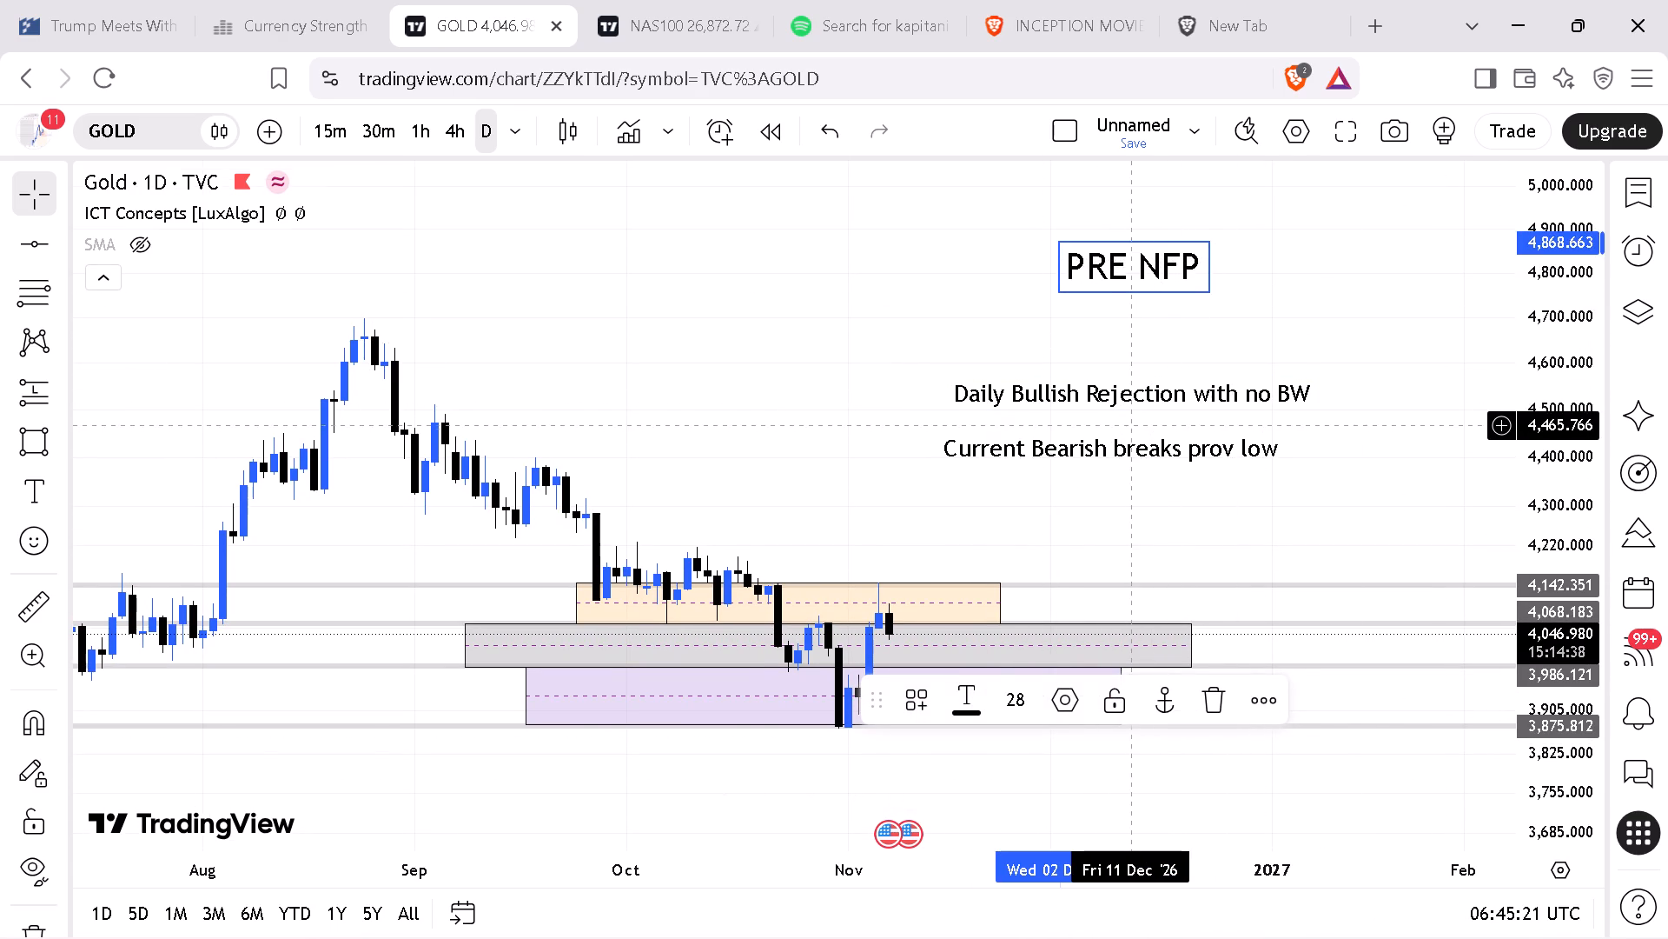
pyautogui.moveTo(1125, 458); pyautogui.dragTo(1143, 460)
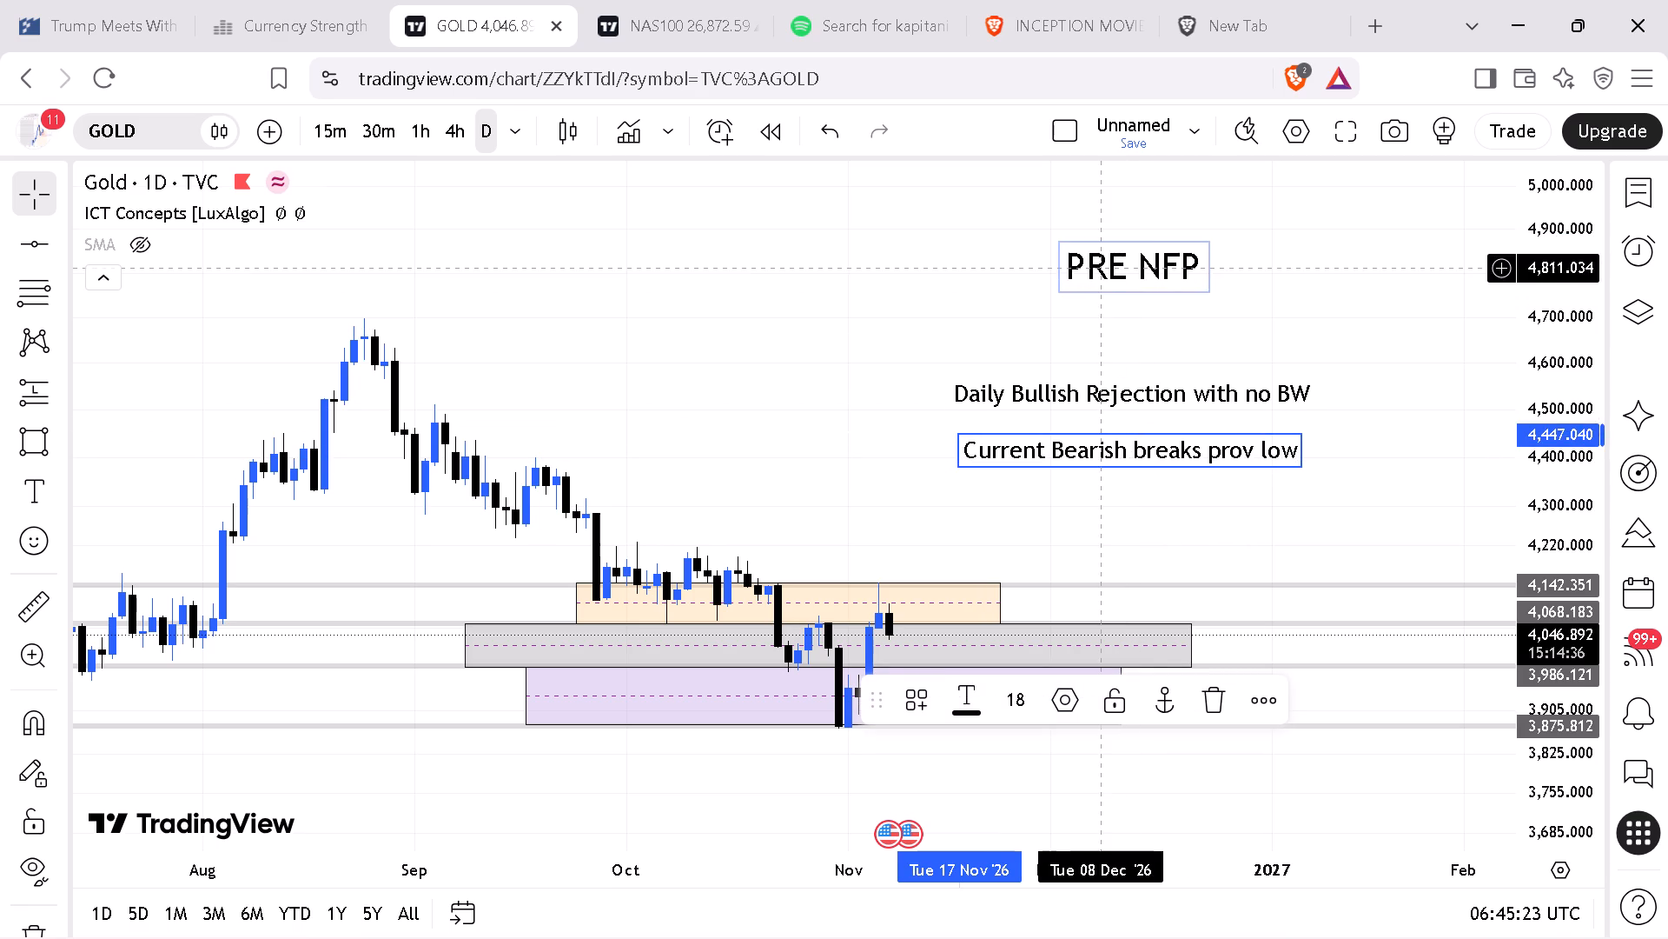
pyautogui.moveTo(1098, 268); pyautogui.dragTo(1096, 290)
pyautogui.moveTo(975, 288); pyautogui.dragTo(1004, 243)
pyautogui.moveTo(1109, 414); pyautogui.dragTo(1111, 438)
pyautogui.moveTo(1109, 337); pyautogui.dragTo(1108, 364)
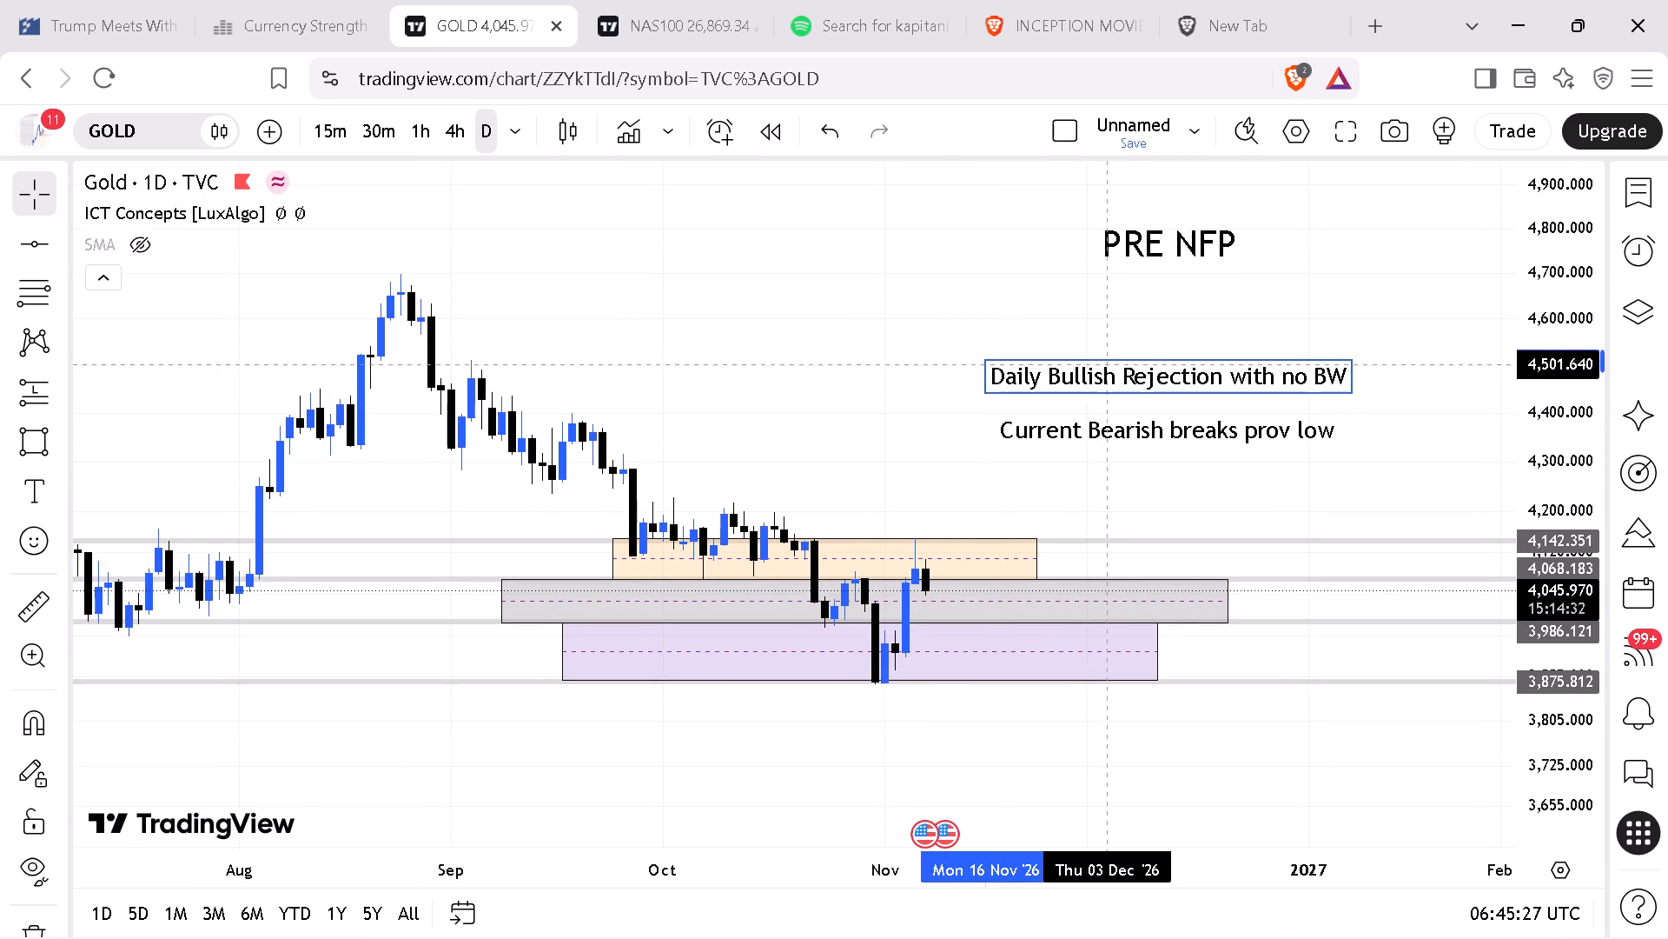
pyautogui.moveTo(1108, 364); pyautogui.dragTo(1108, 362)
pyautogui.moveTo(1124, 239); pyautogui.dragTo(1100, 284)
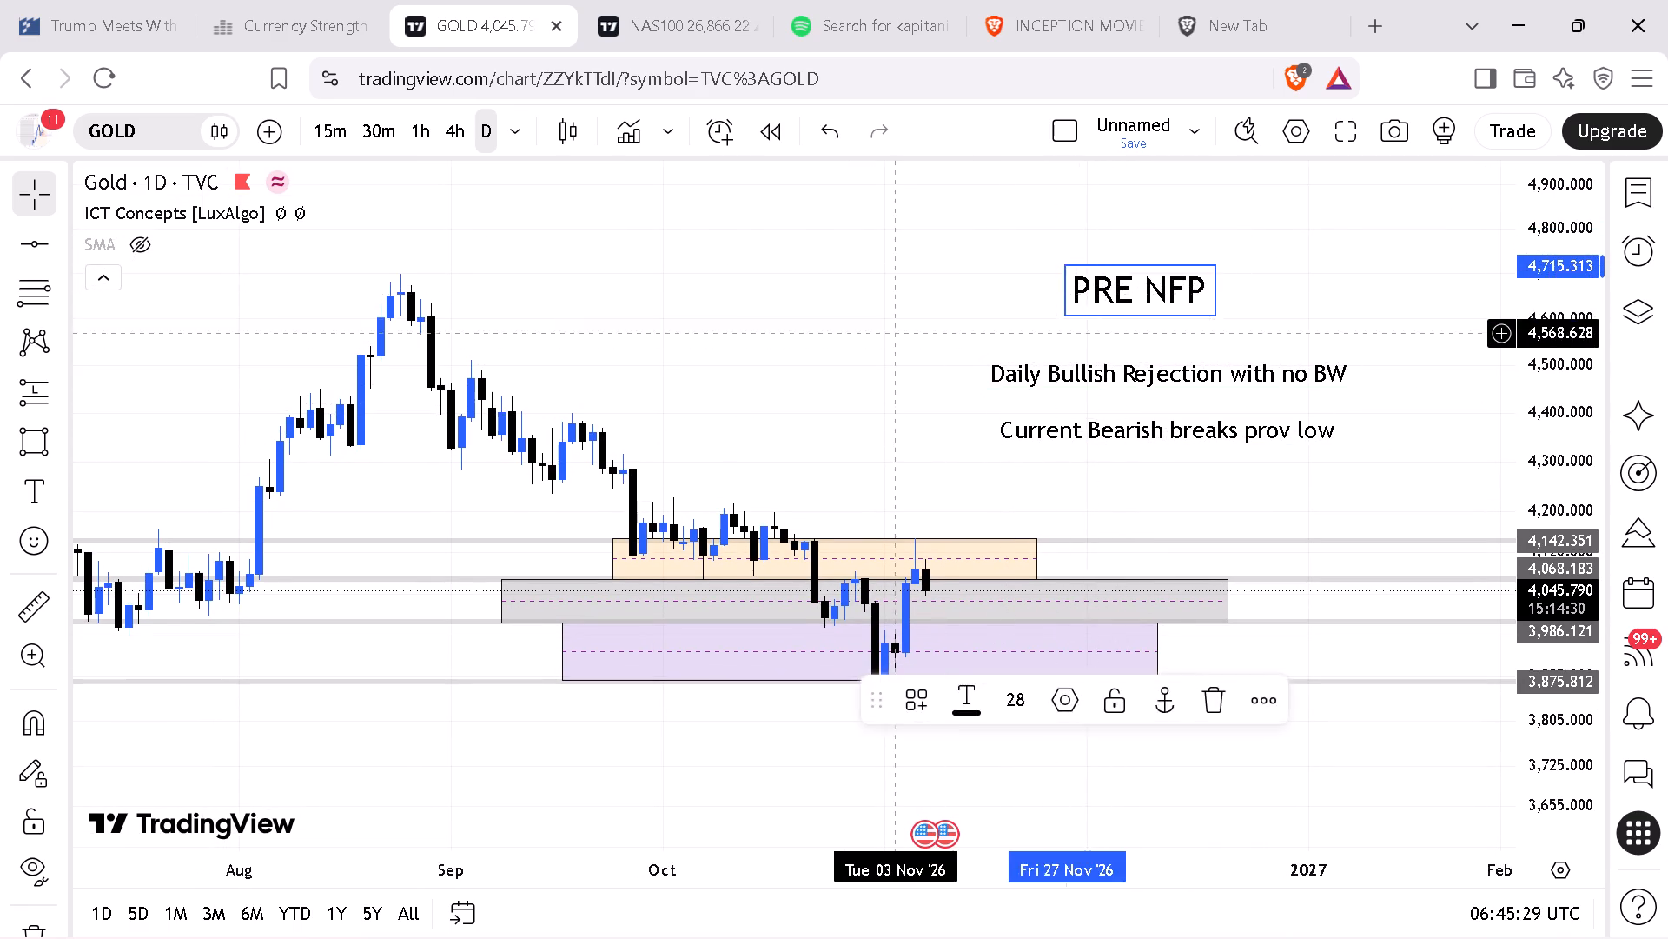
# Fine-tune the "Current Bearish breaks prov low" note's position so it sits slightly higher and centred beneath the rejection note.
pyautogui.moveTo(890, 334); pyautogui.dragTo(947, 276)
pyautogui.moveTo(1561, 440); pyautogui.dragTo(1562, 439)
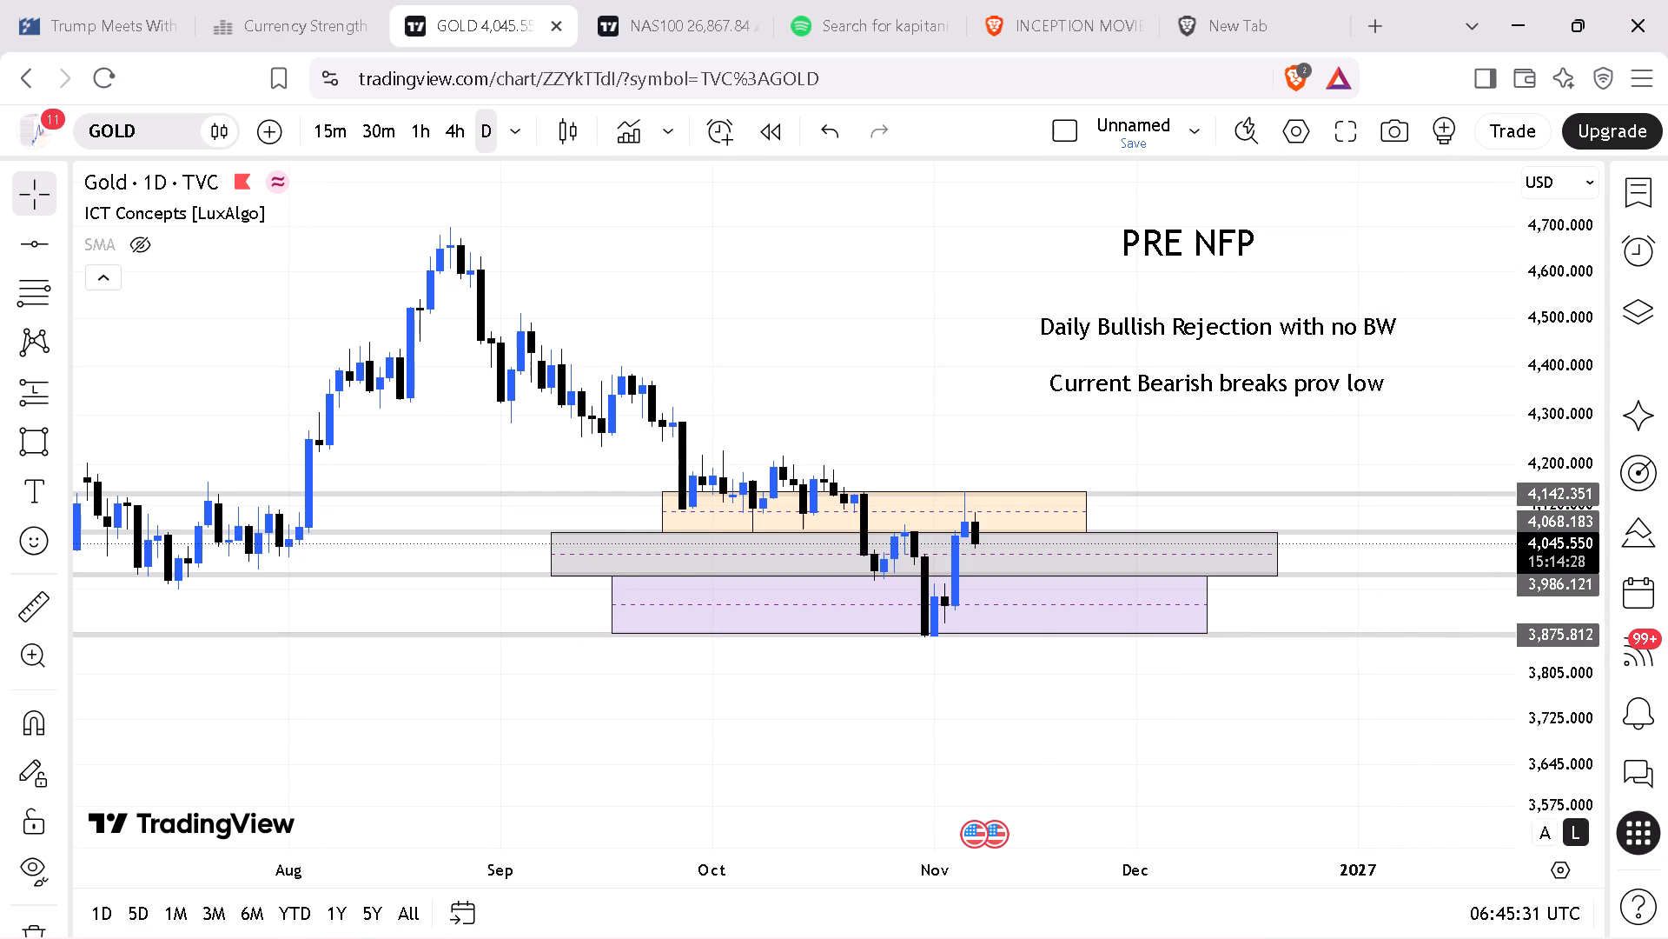
pyautogui.moveTo(1562, 439); pyautogui.dragTo(1539, 378)
pyautogui.moveTo(1440, 393); pyautogui.dragTo(1380, 419)
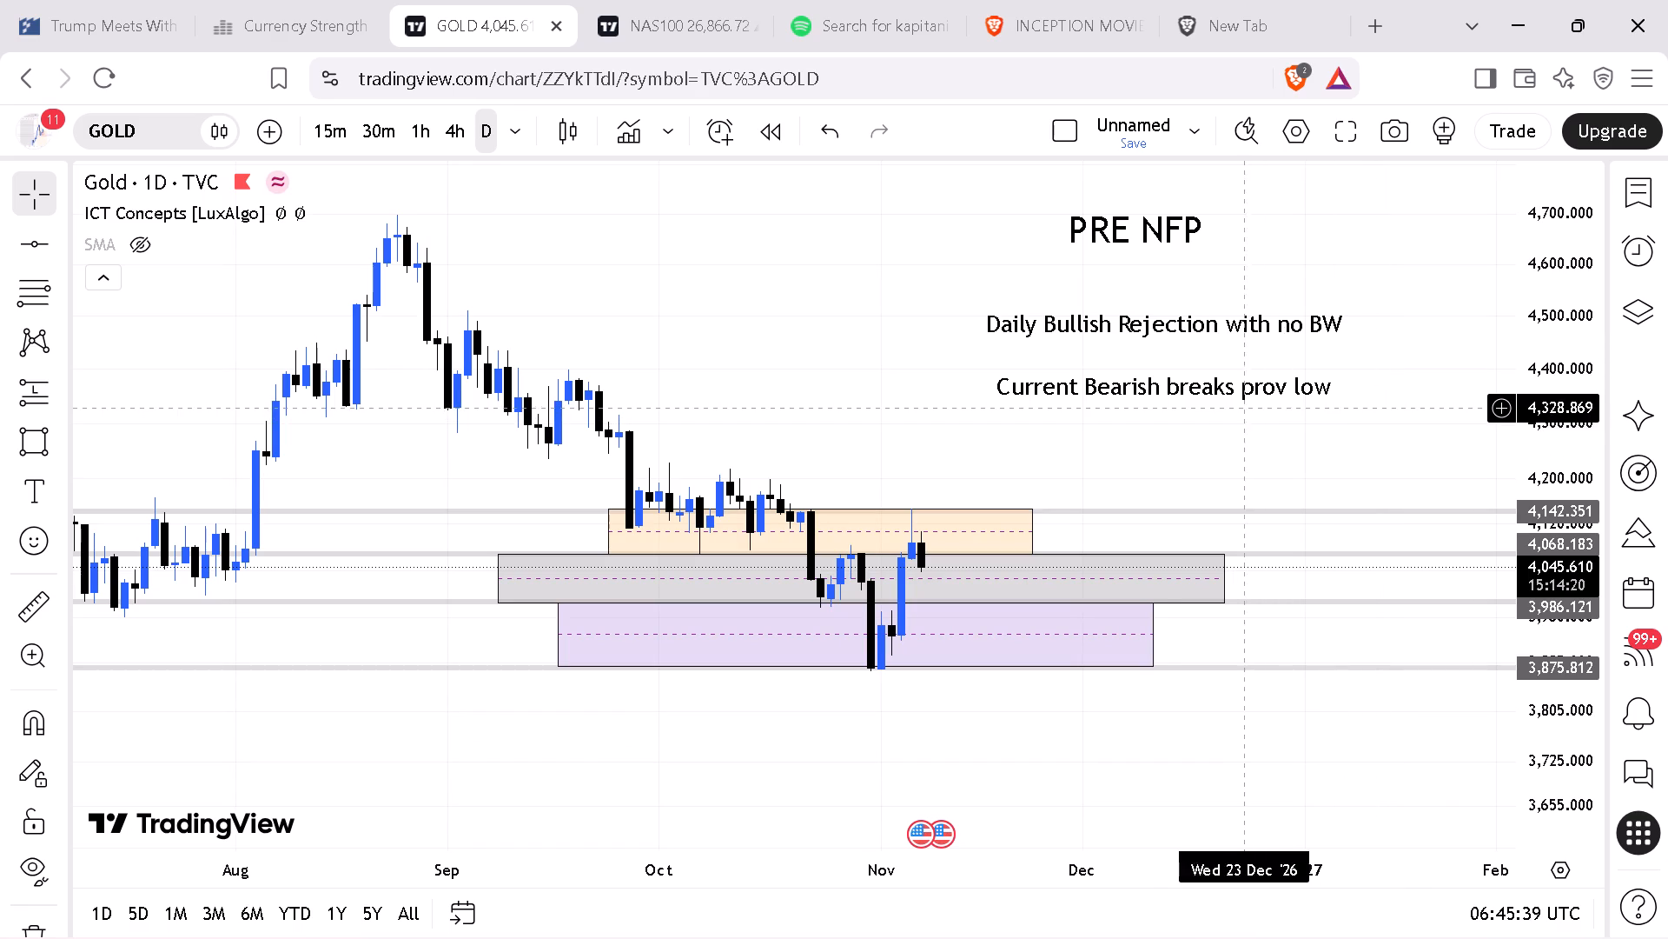
pyautogui.moveTo(1215, 386); pyautogui.dragTo(1206, 381)
pyautogui.click(1378, 393)
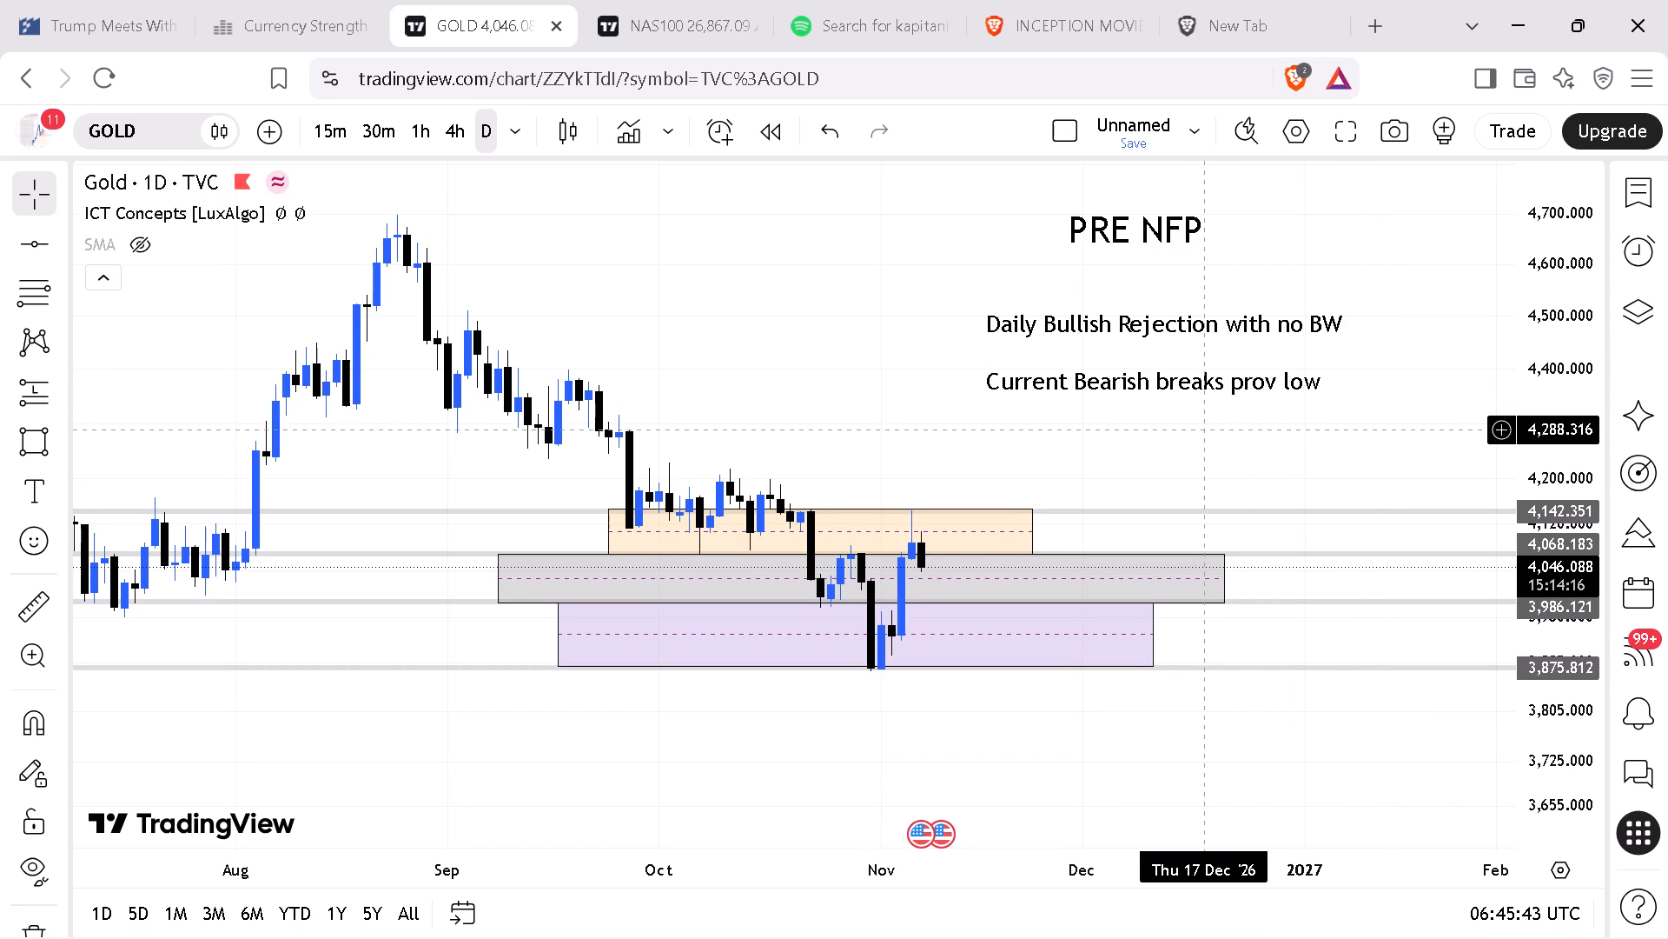
pyautogui.moveTo(1208, 430); pyautogui.dragTo(1254, 409)
pyautogui.moveTo(1568, 422); pyautogui.dragTo(1570, 420)
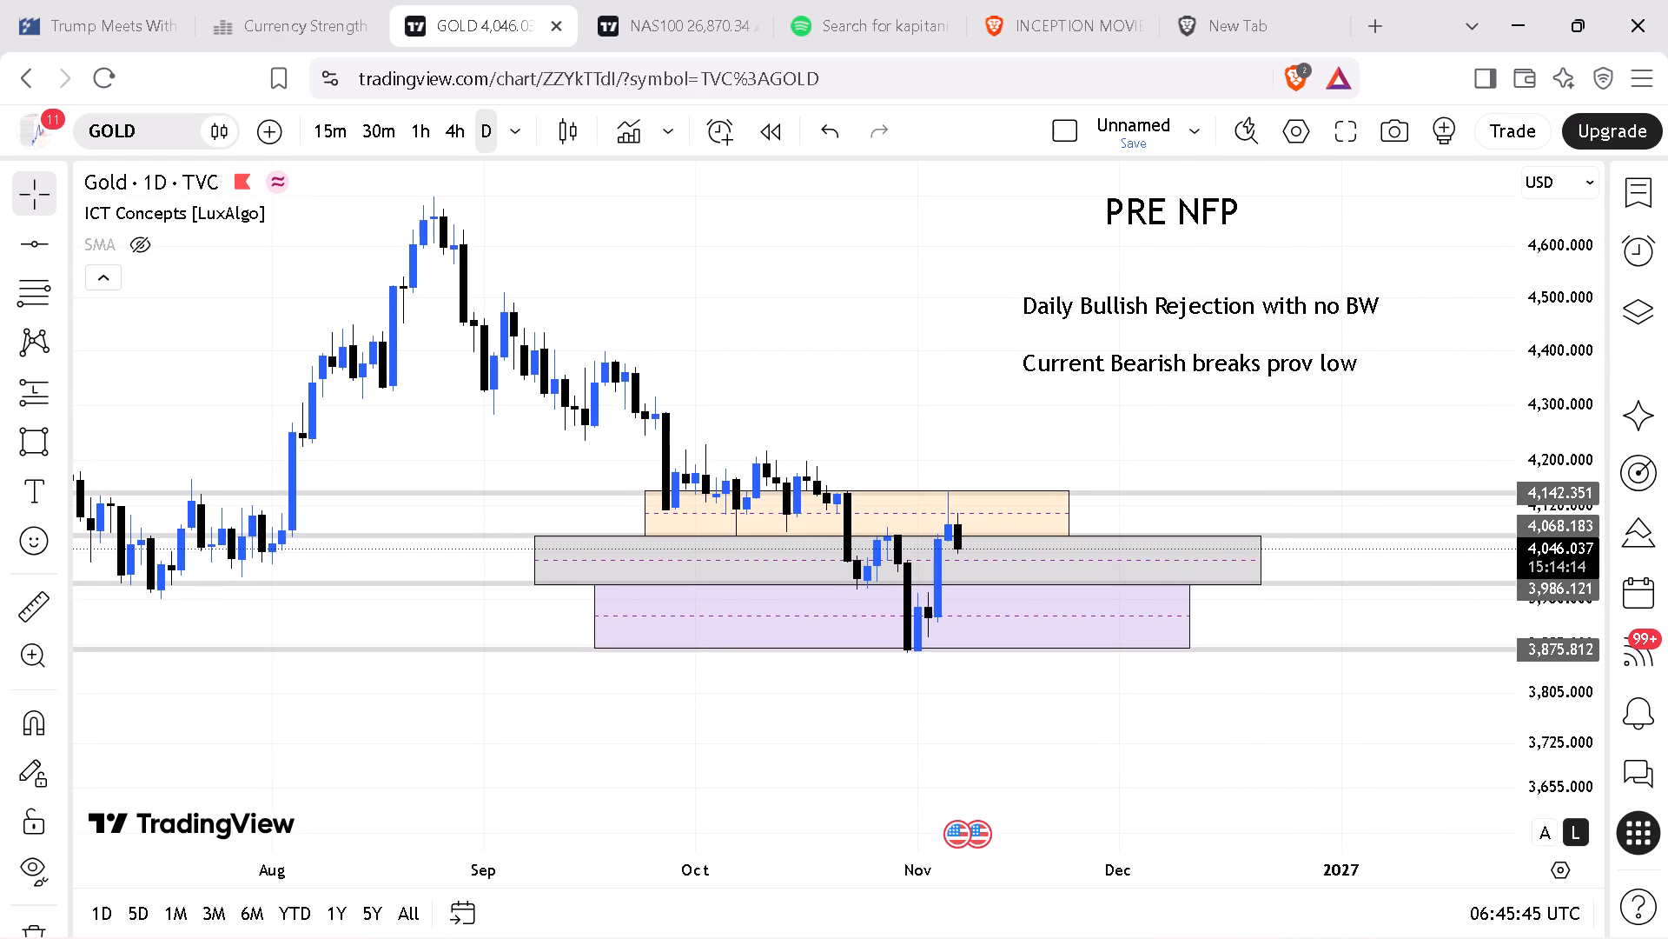
pyautogui.moveTo(1570, 420); pyautogui.dragTo(1546, 402)
pyautogui.moveTo(1421, 412); pyautogui.dragTo(1353, 448)
pyautogui.click(1180, 391)
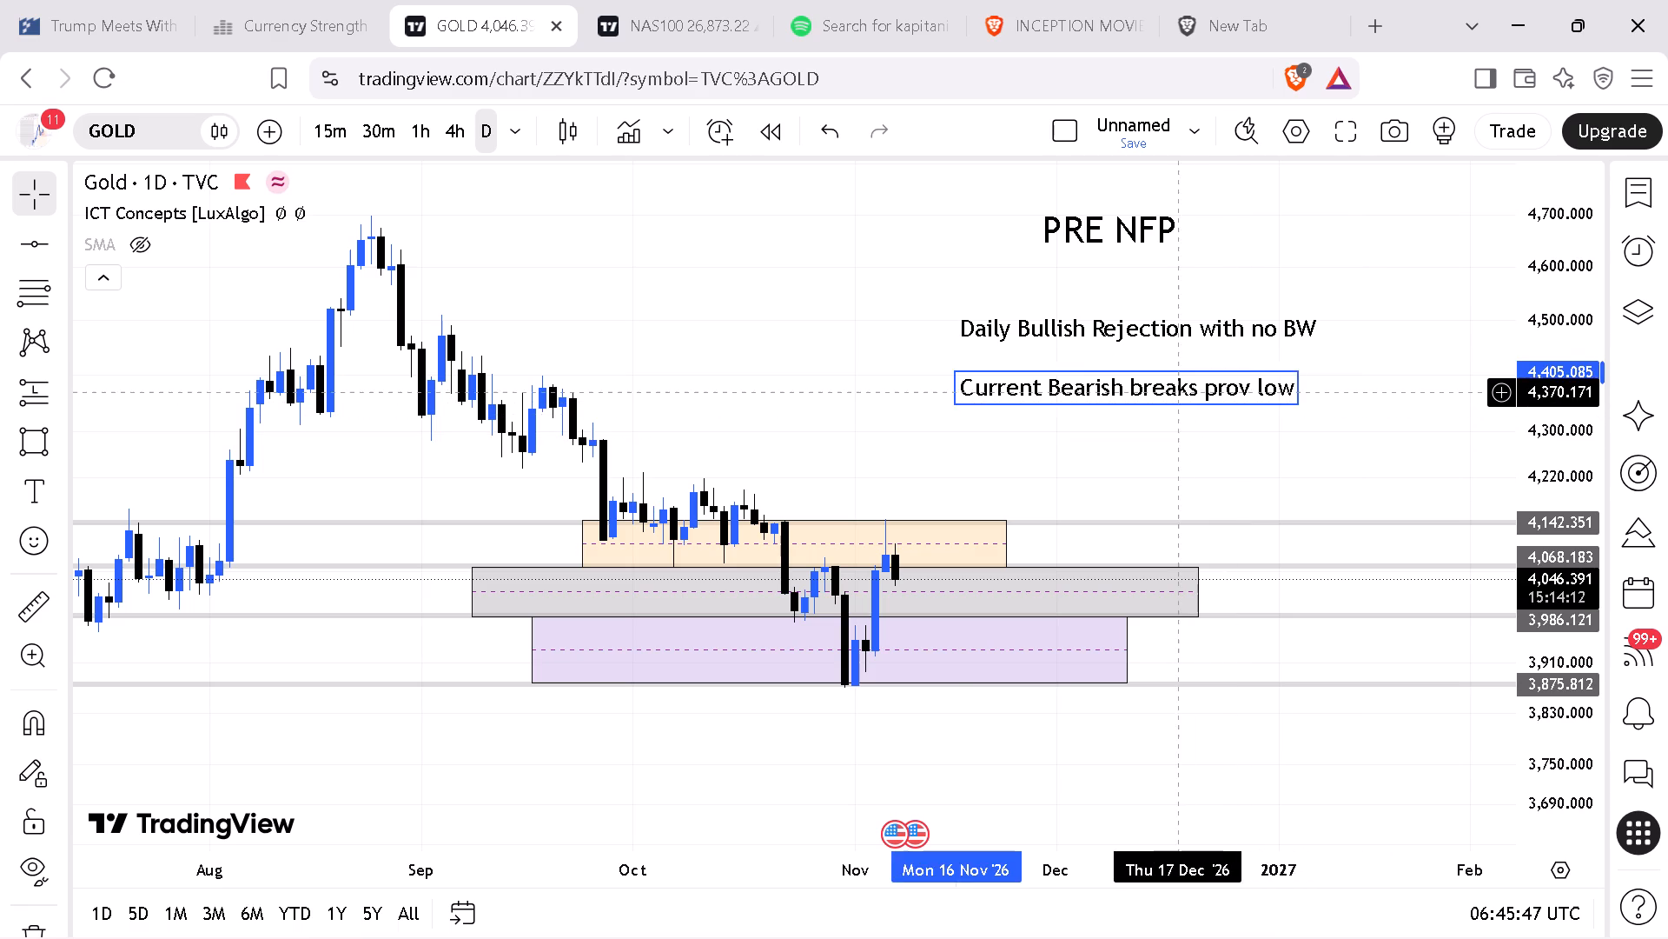
pyautogui.moveTo(1231, 418); pyautogui.dragTo(1258, 419)
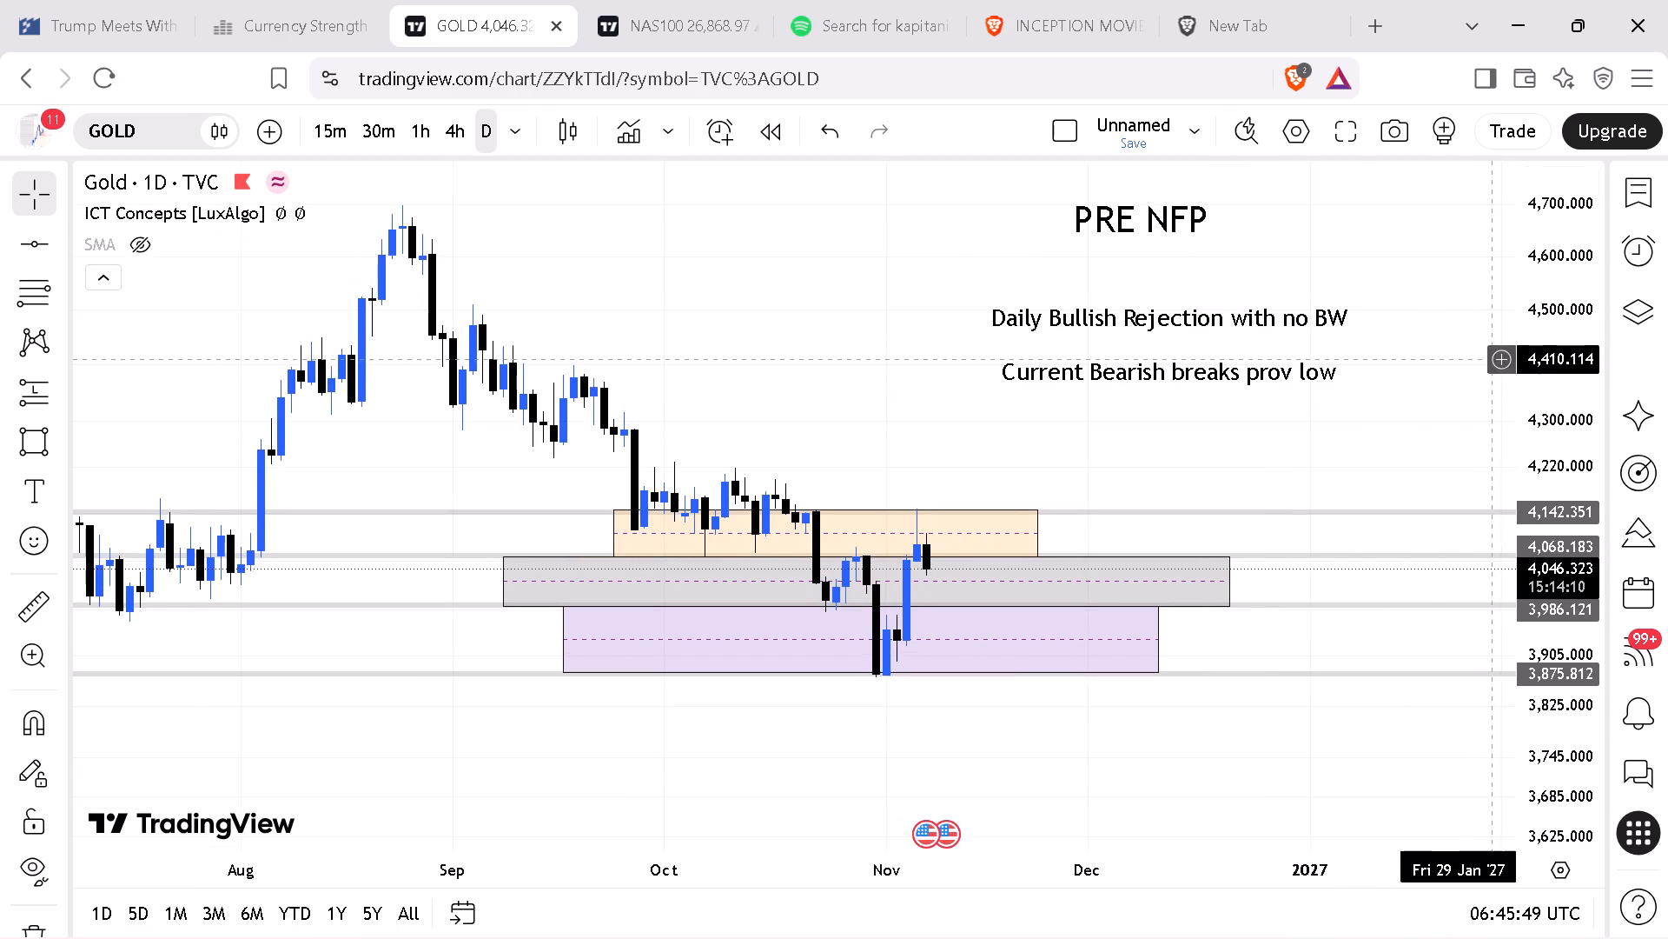
# Copy an image of the annotated daily gold chart to the clipboard.
pyautogui.moveTo(1534, 382); pyautogui.dragTo(1533, 420)
pyautogui.moveTo(1417, 404); pyautogui.dragTo(1334, 455)
pyautogui.hotkey('ctrl', 'shift', 's')
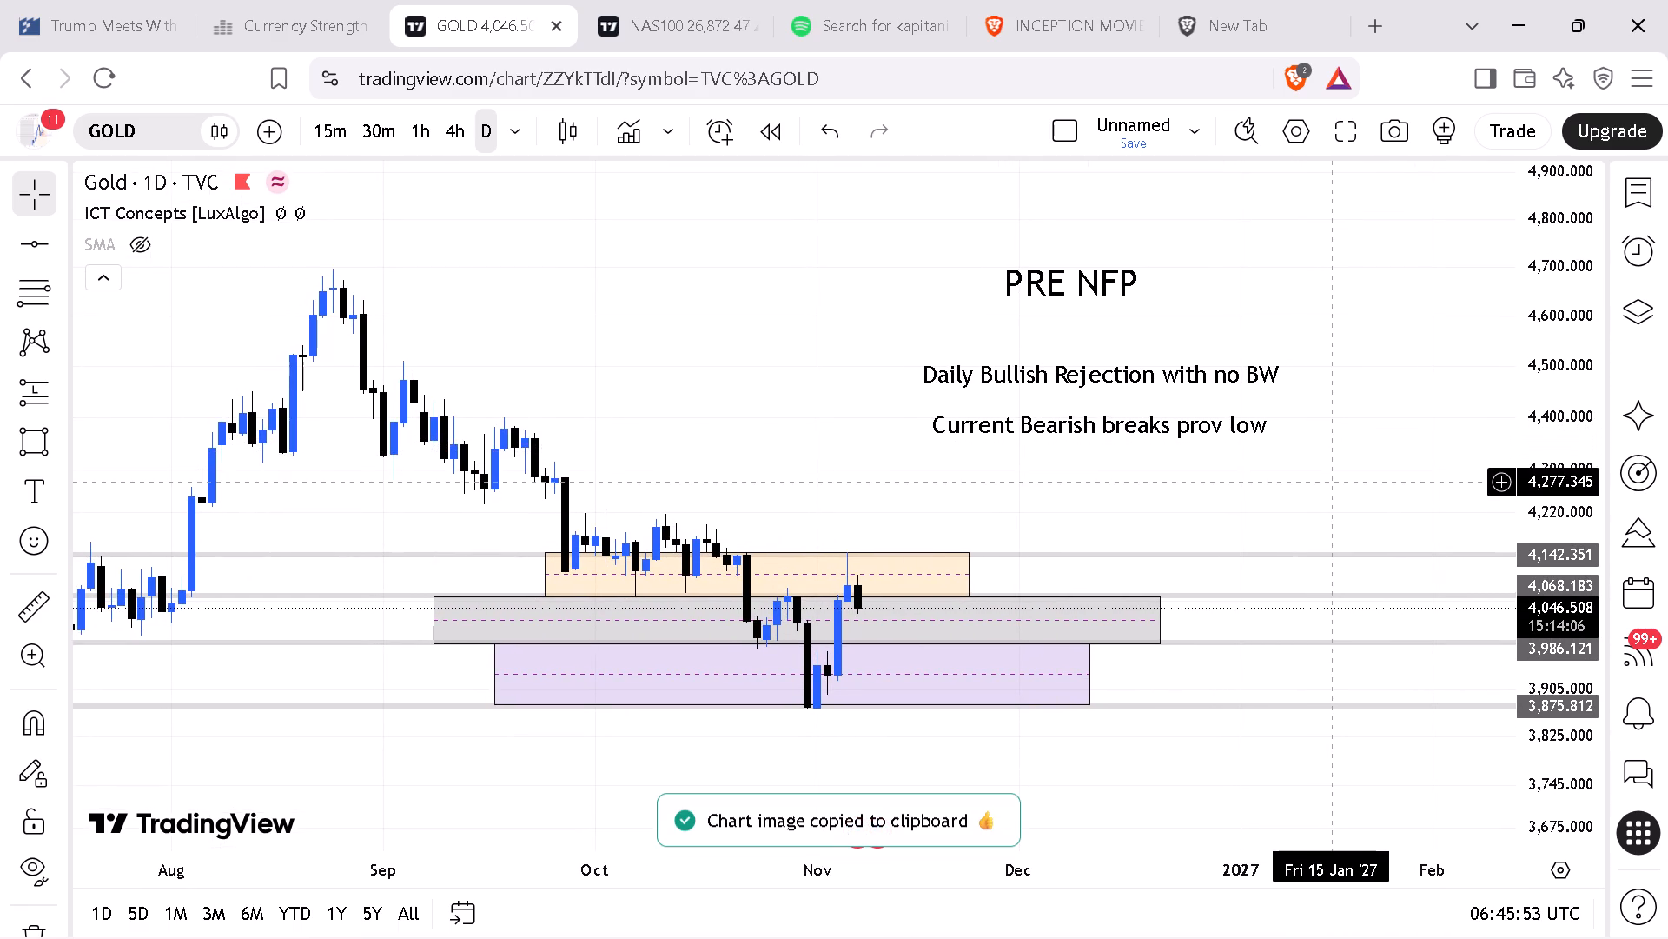
# Take a rectangular screen snip of the daily chart covering September to mid-January, including the three notes and coloured zones.
pyautogui.press('shift+super+s')
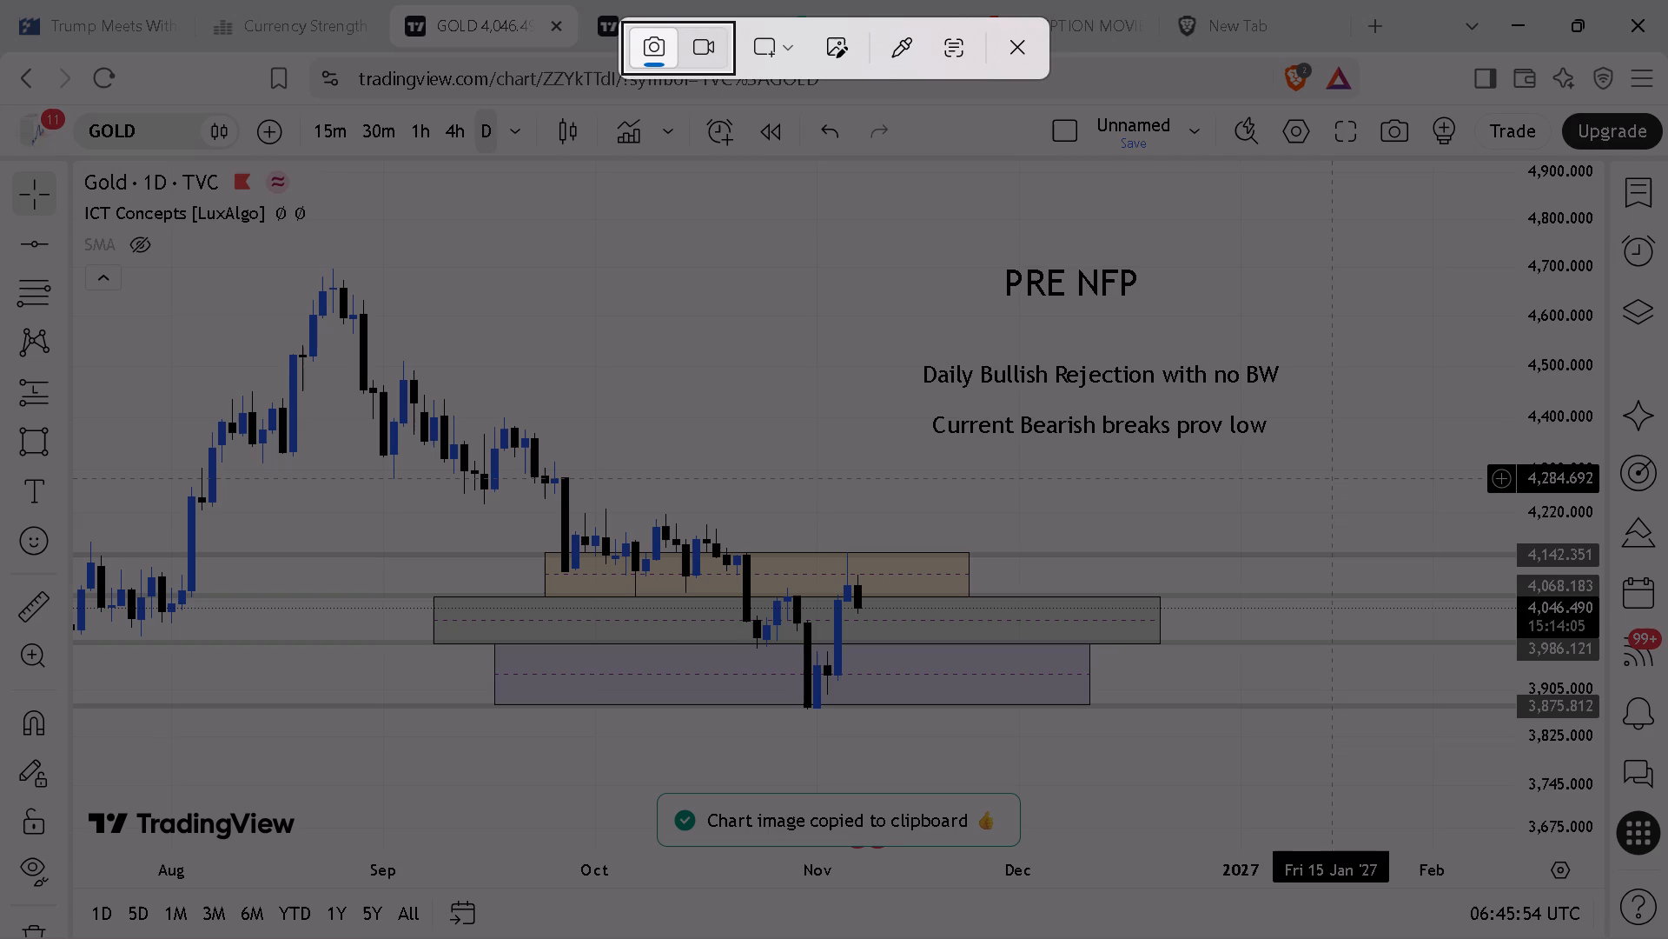
pyautogui.click(769, 57)
pyautogui.click(779, 50)
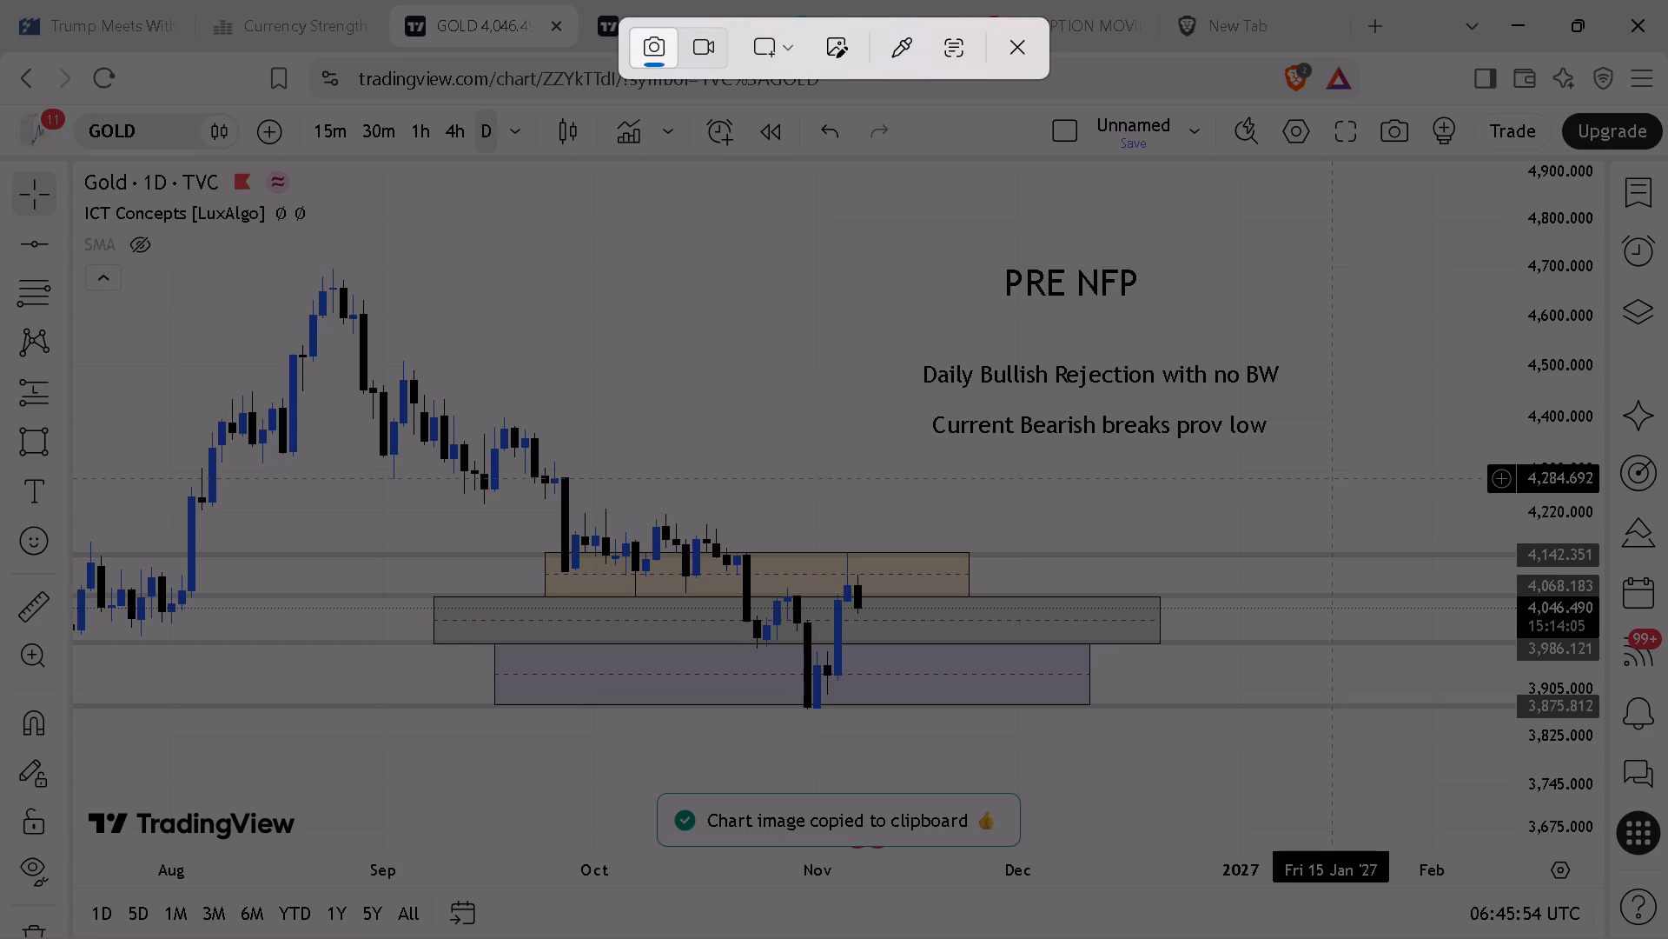
pyautogui.moveTo(337, 243); pyautogui.dragTo(1365, 340)
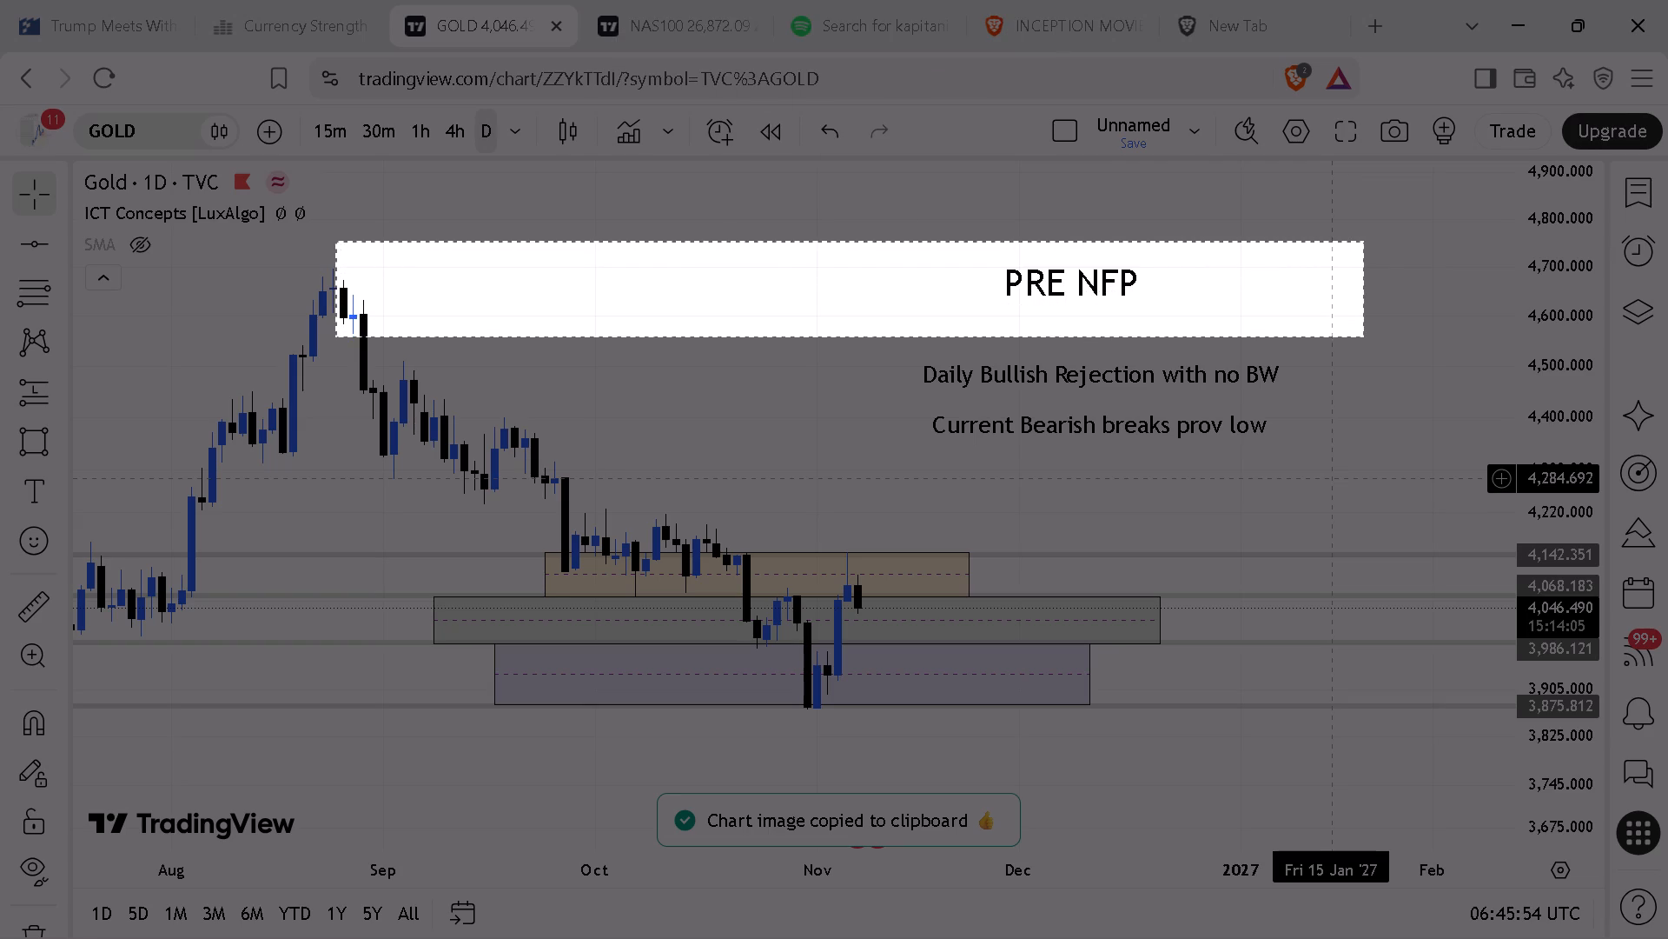
pyautogui.moveTo(1365, 340); pyautogui.dragTo(1388, 750)
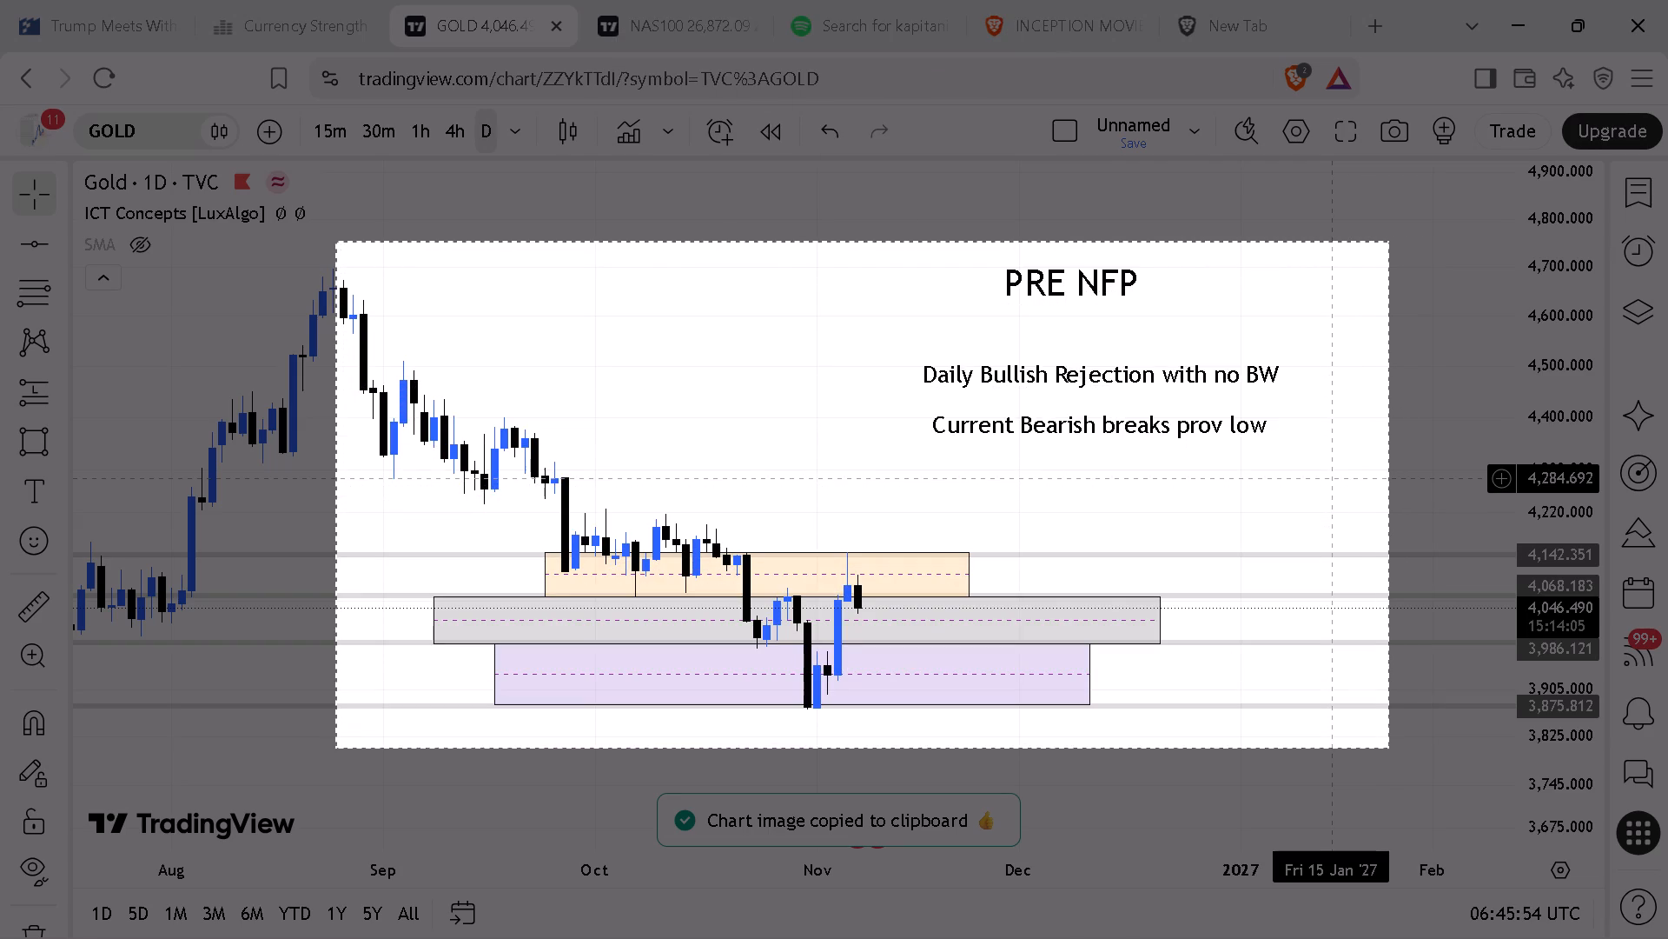
pyautogui.moveTo(1388, 750); pyautogui.dragTo(1386, 799)
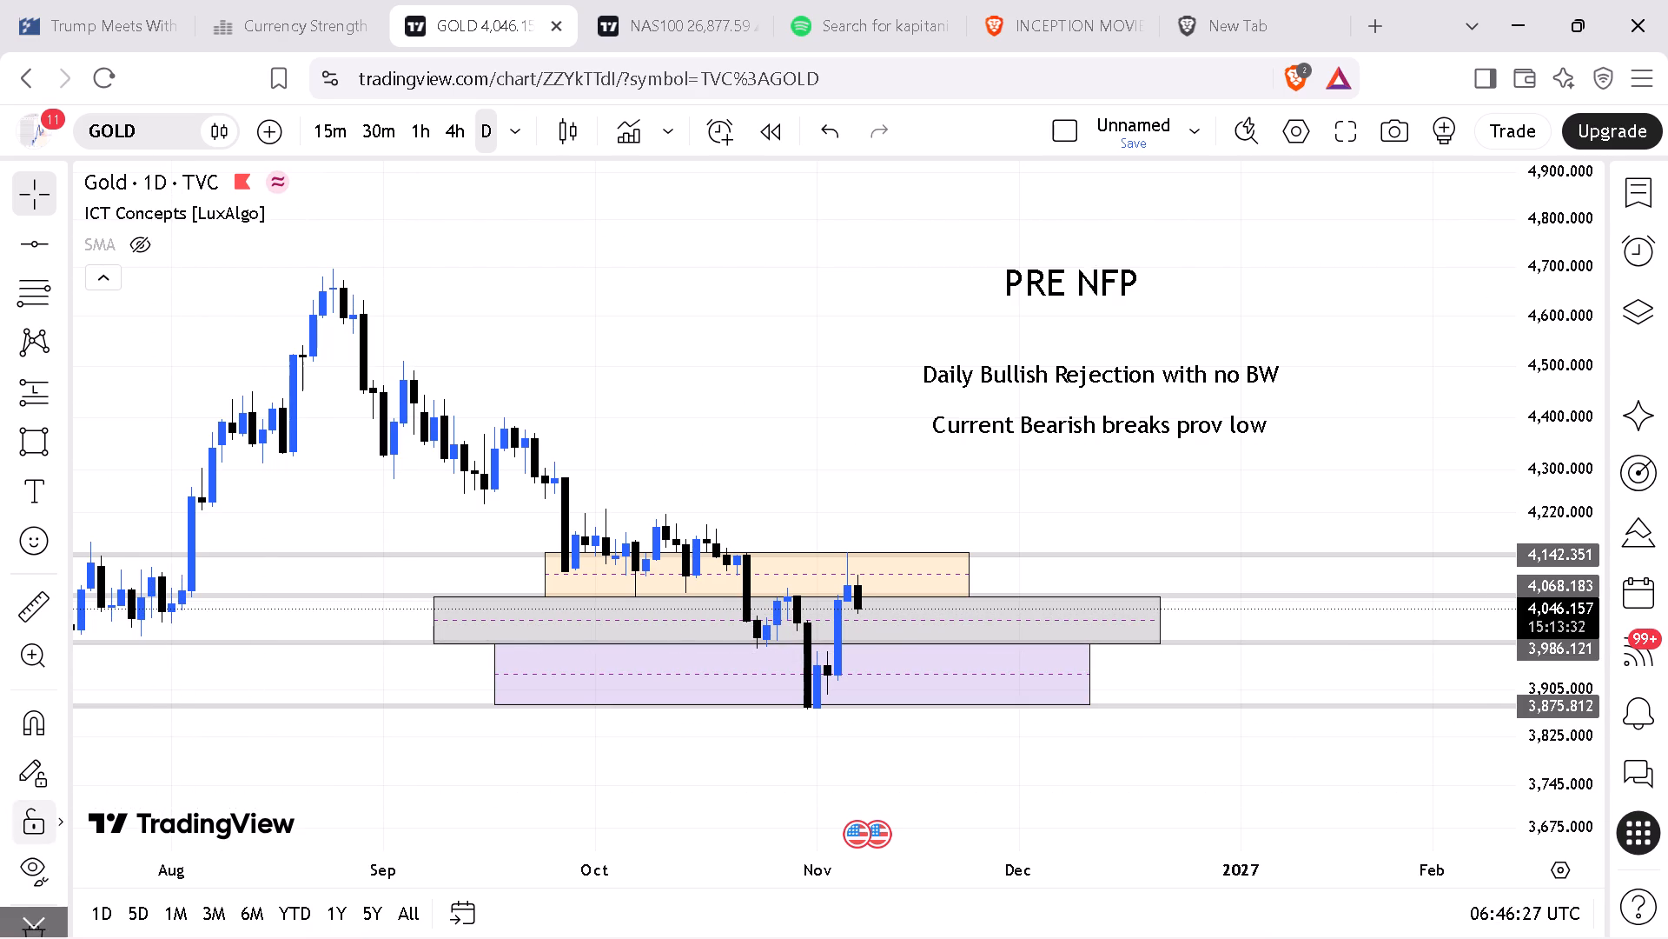
# Remove all drawings from the gold chart, keeping the indicators.
pyautogui.scroll(-2, 50, 839)
pyautogui.moveTo(43, 877); pyautogui.dragTo(38, 887)
pyautogui.click(109, 770)
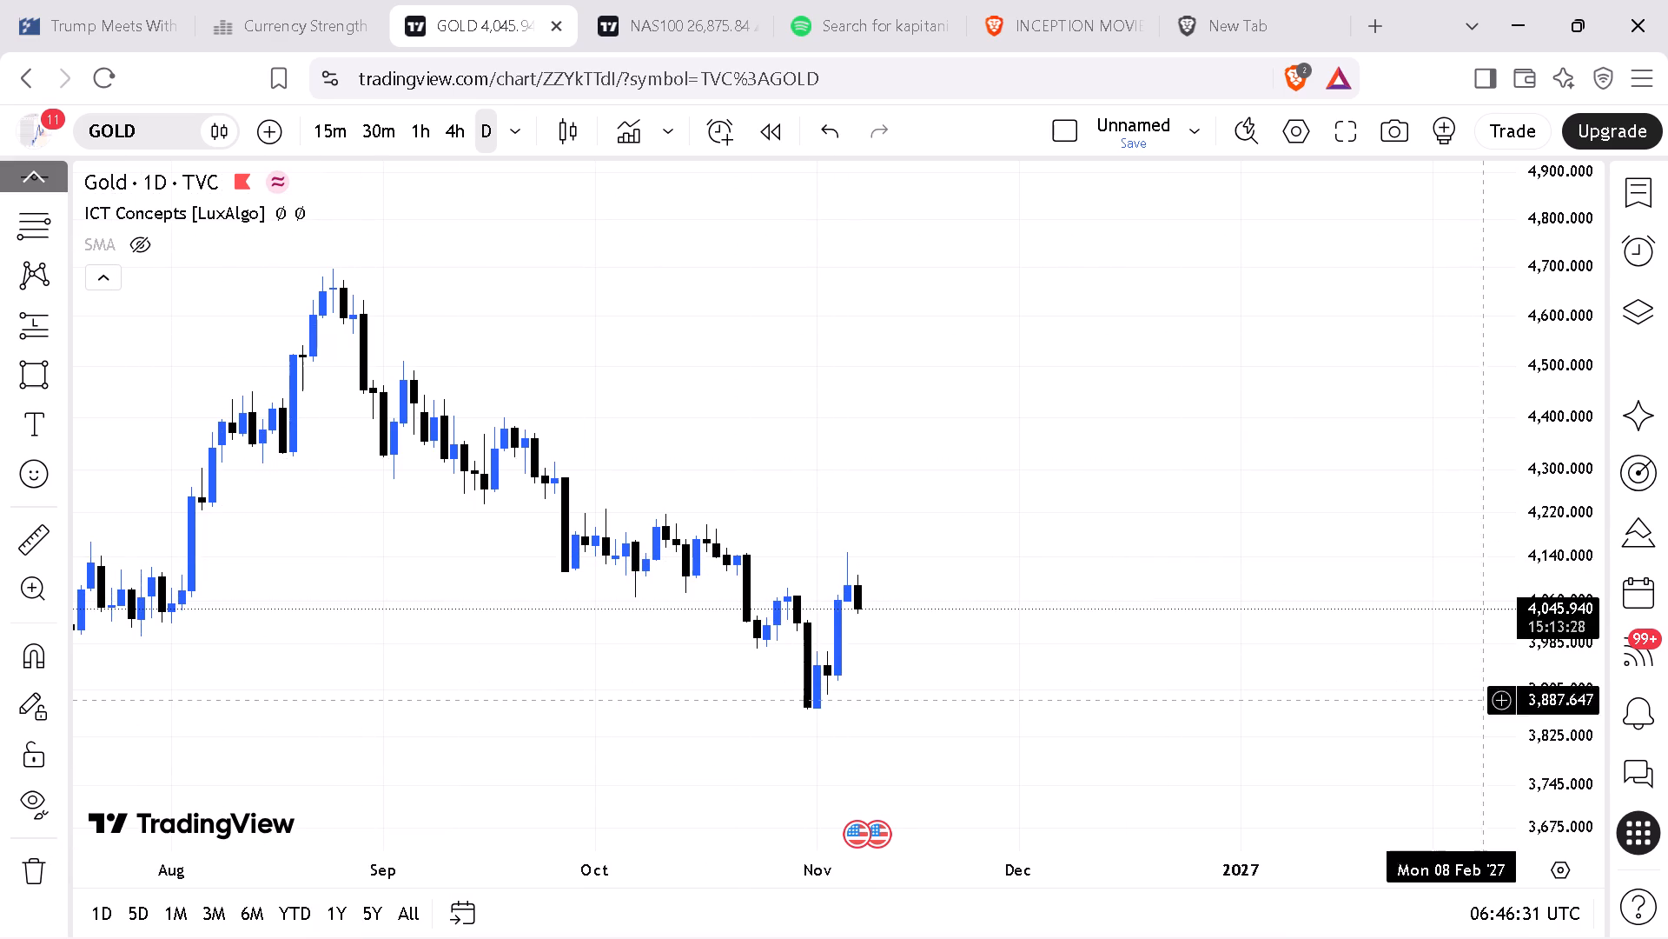
# Examine the cleared daily gold chart's price action from June to November.
pyautogui.moveTo(1526, 739); pyautogui.dragTo(1526, 682)
pyautogui.moveTo(1055, 739); pyautogui.dragTo(1122, 641)
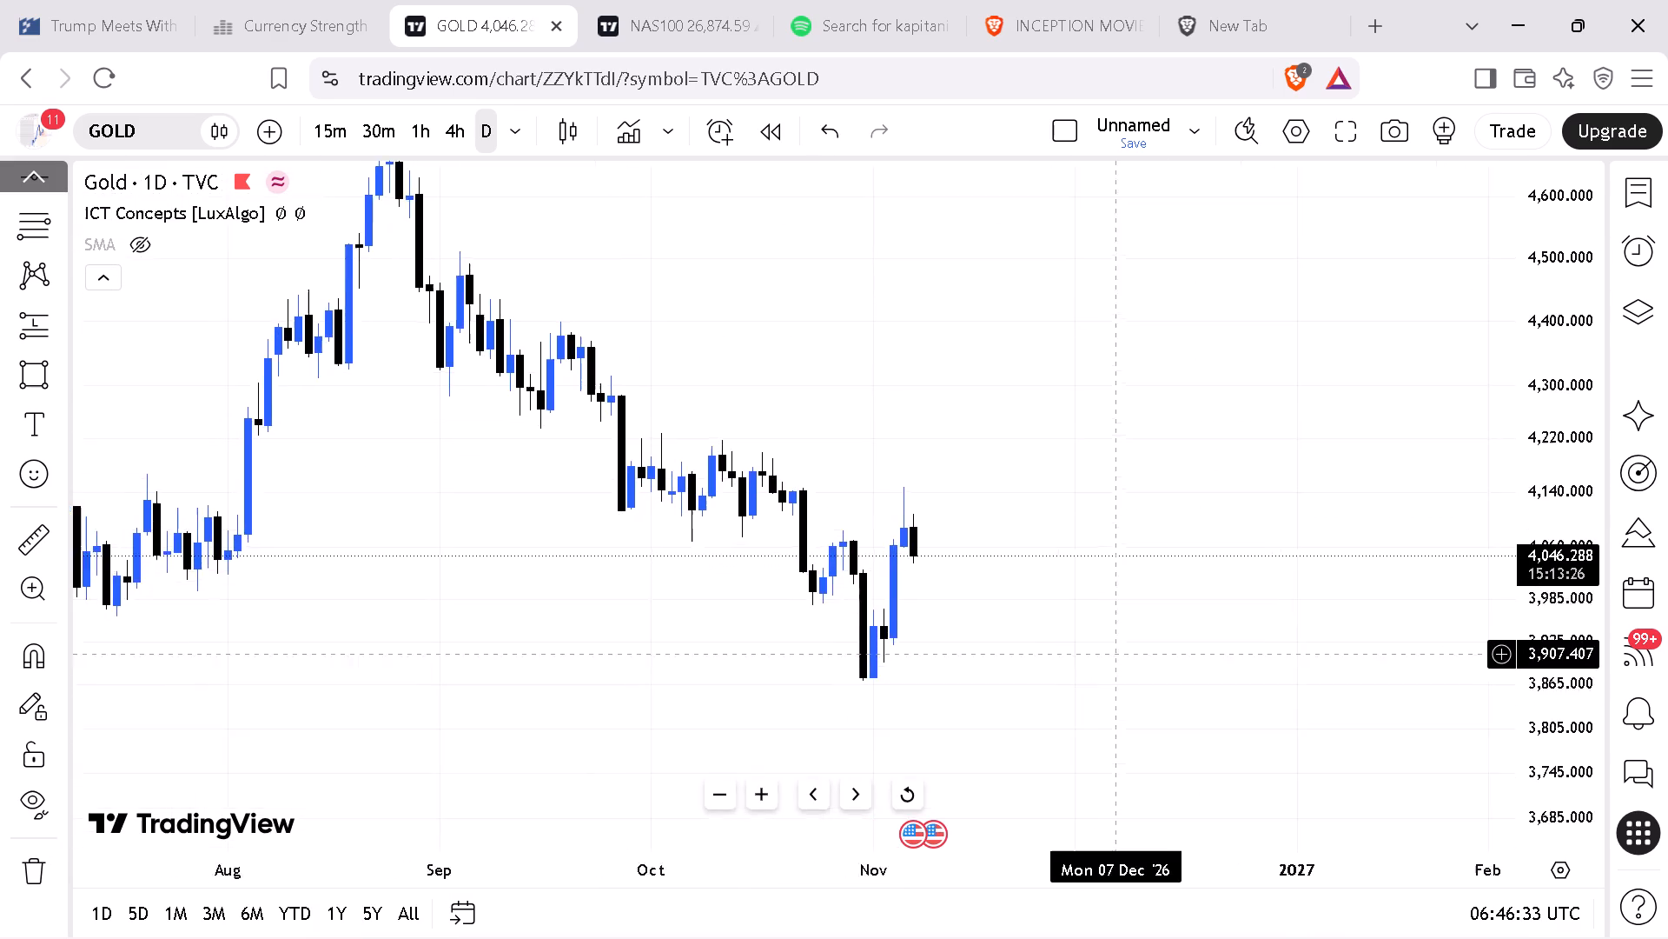
pyautogui.moveTo(1122, 641); pyautogui.dragTo(1149, 572)
pyautogui.moveTo(1545, 318); pyautogui.dragTo(1545, 456)
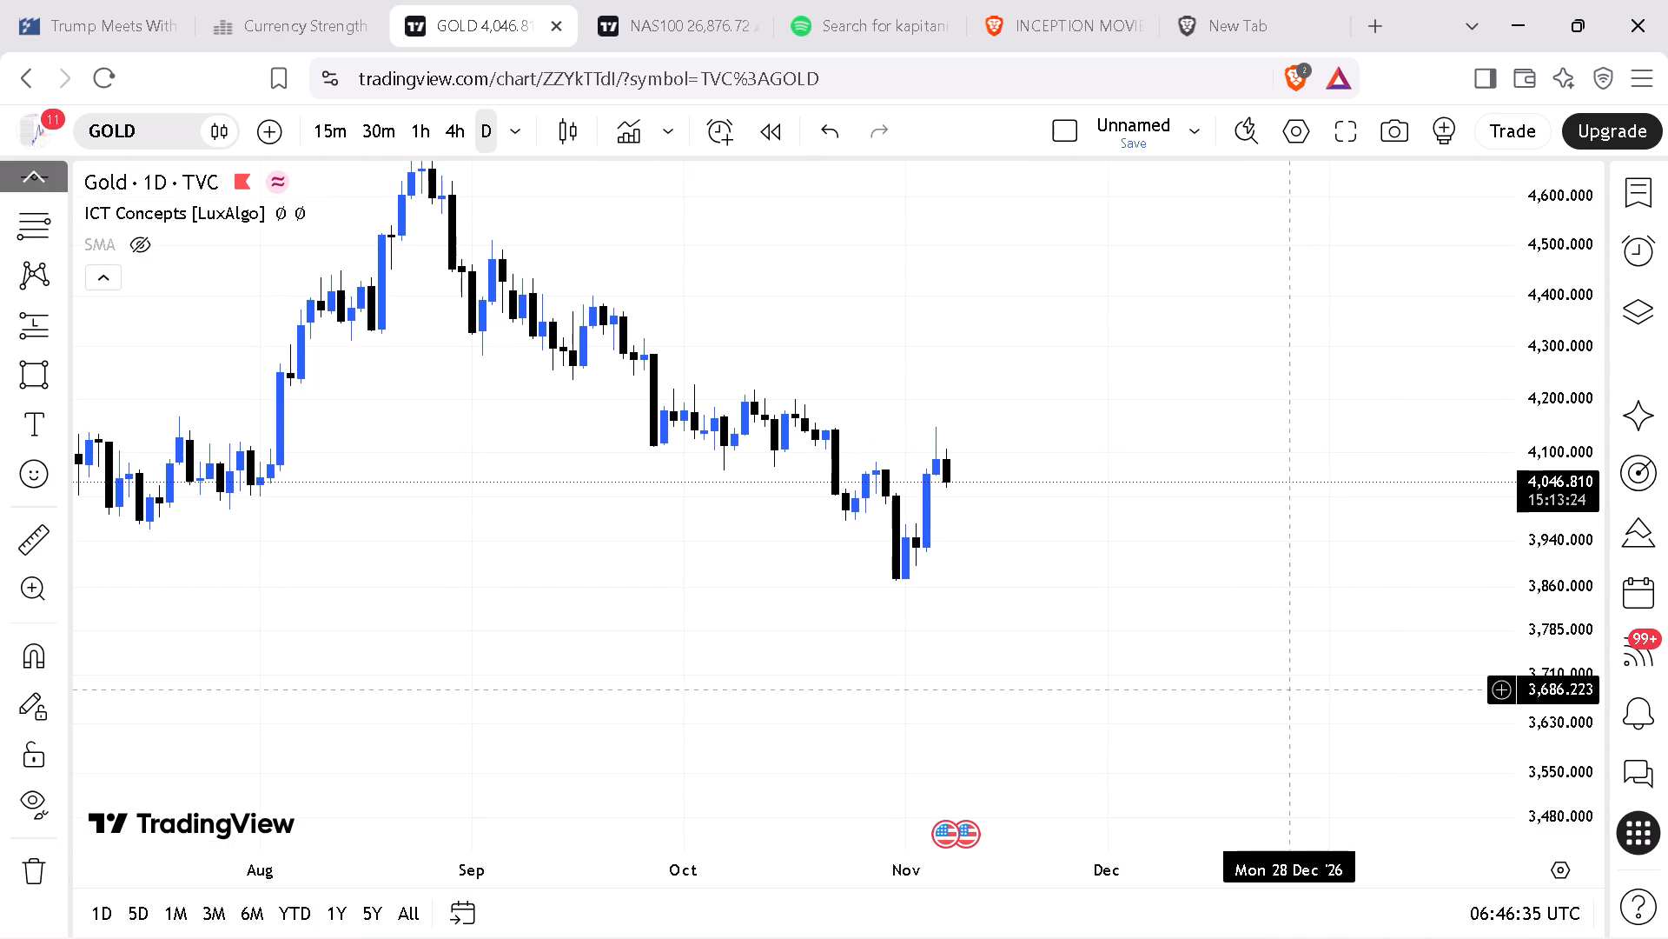
pyautogui.moveTo(1008, 885); pyautogui.dragTo(1110, 849)
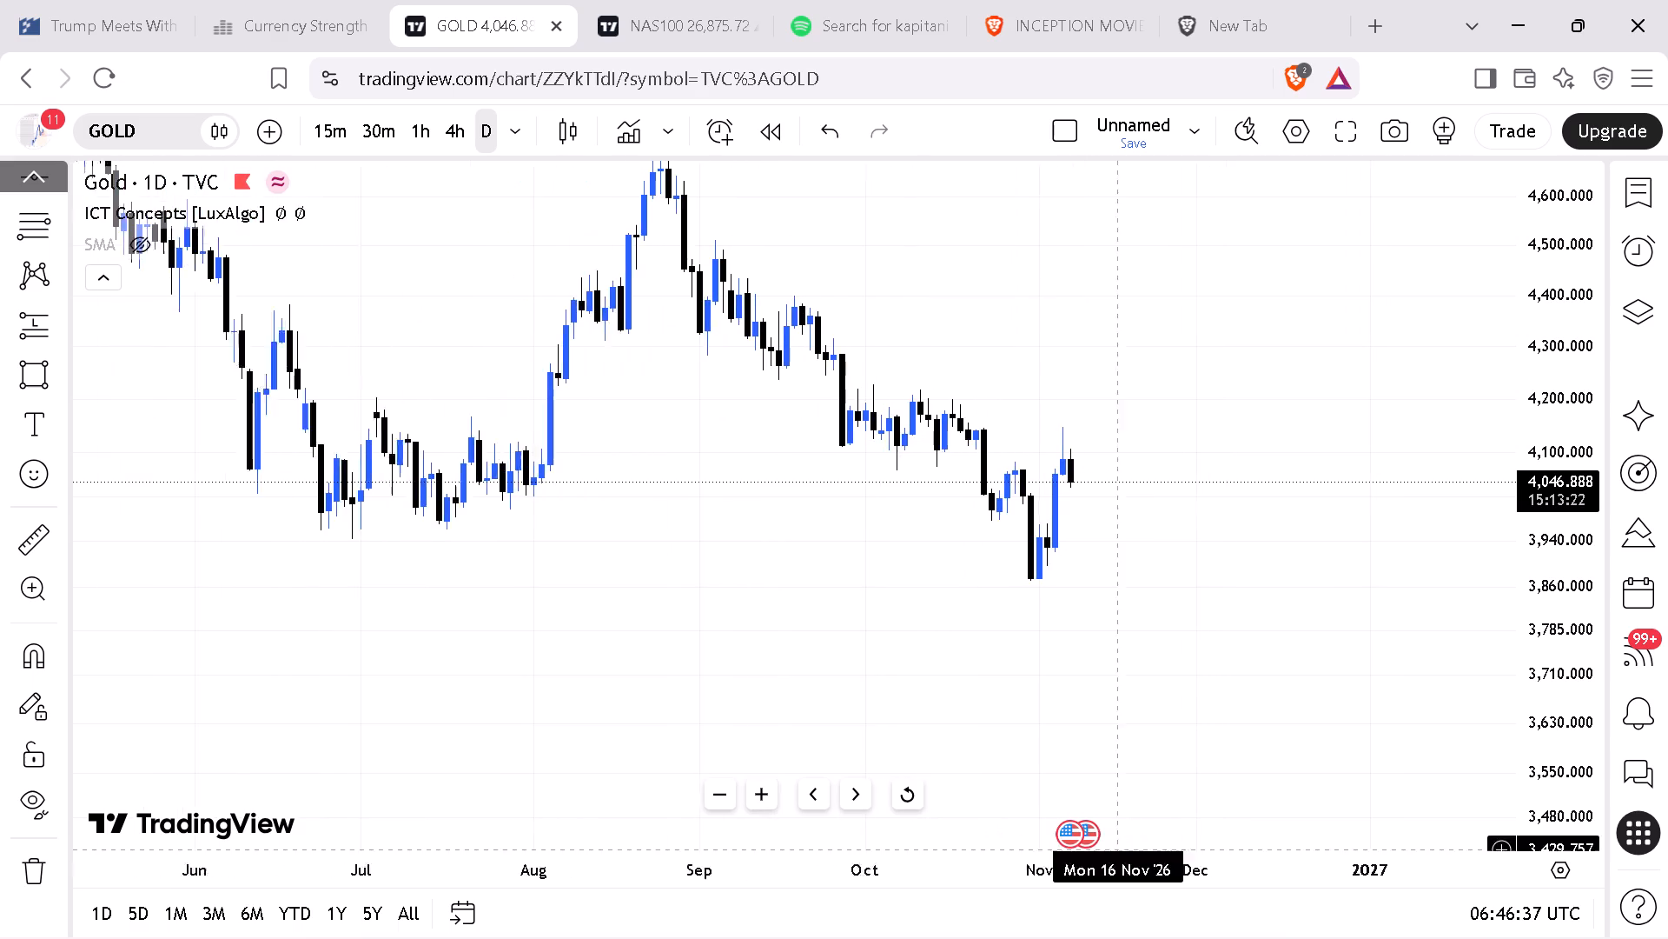
pyautogui.moveTo(1110, 849); pyautogui.dragTo(1112, 848)
pyautogui.moveTo(1565, 725); pyautogui.dragTo(1573, 692)
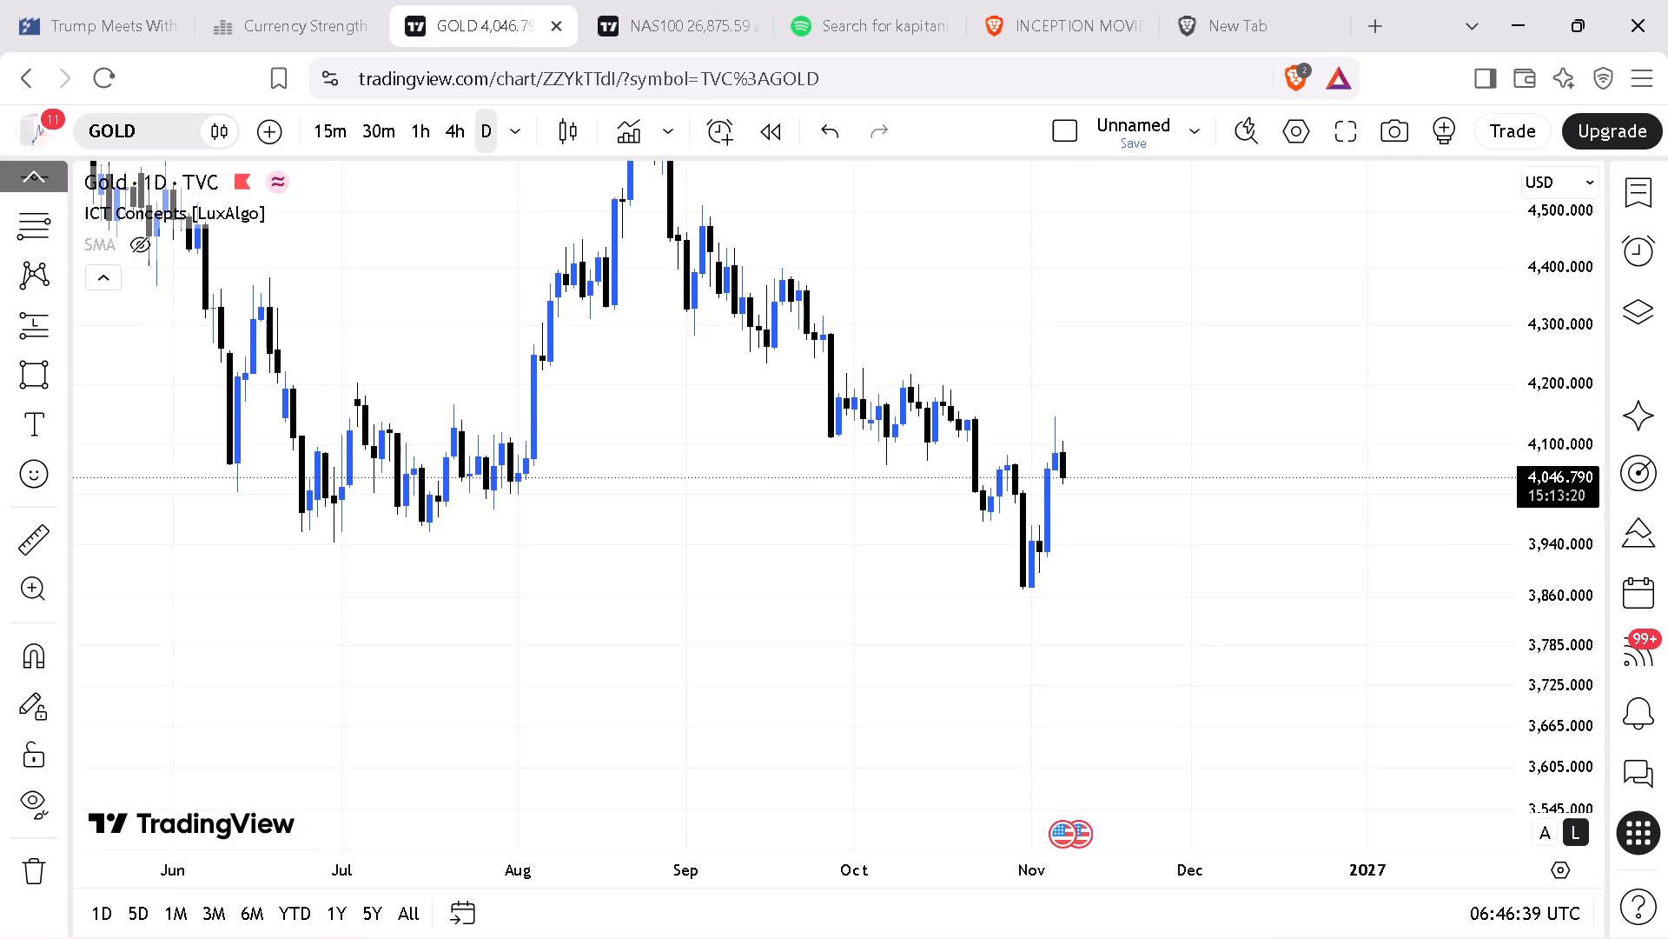
pyautogui.moveTo(1573, 692); pyautogui.dragTo(1573, 689)
pyautogui.moveTo(1537, 778); pyautogui.dragTo(1547, 770)
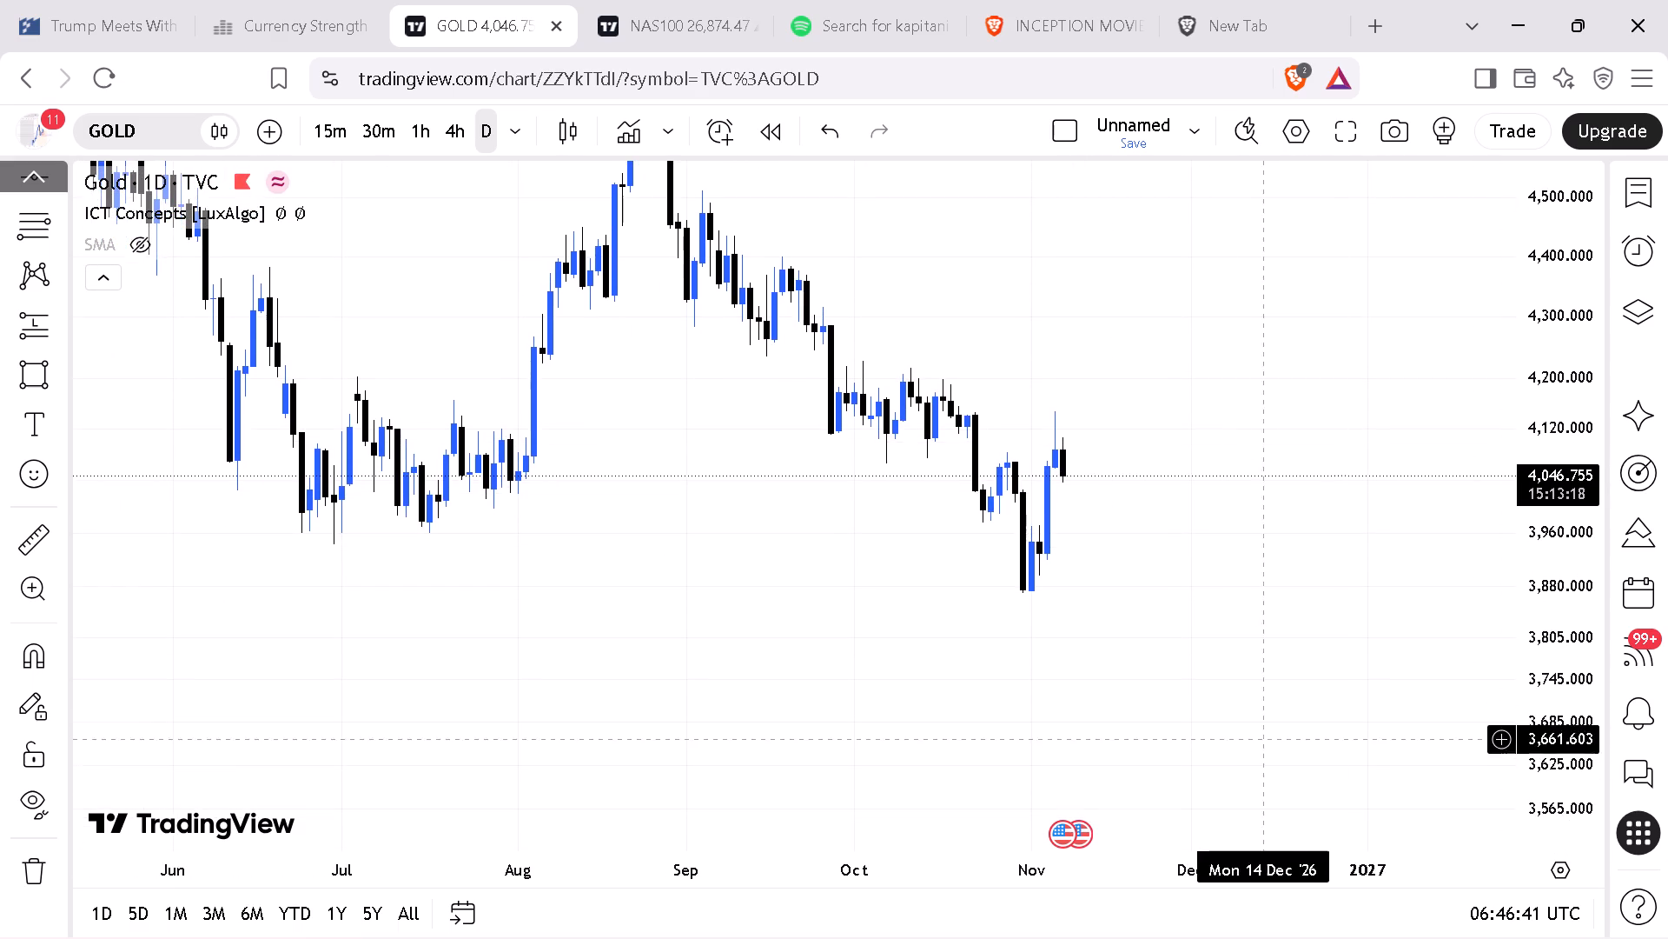
pyautogui.moveTo(1229, 729); pyautogui.dragTo(1210, 802)
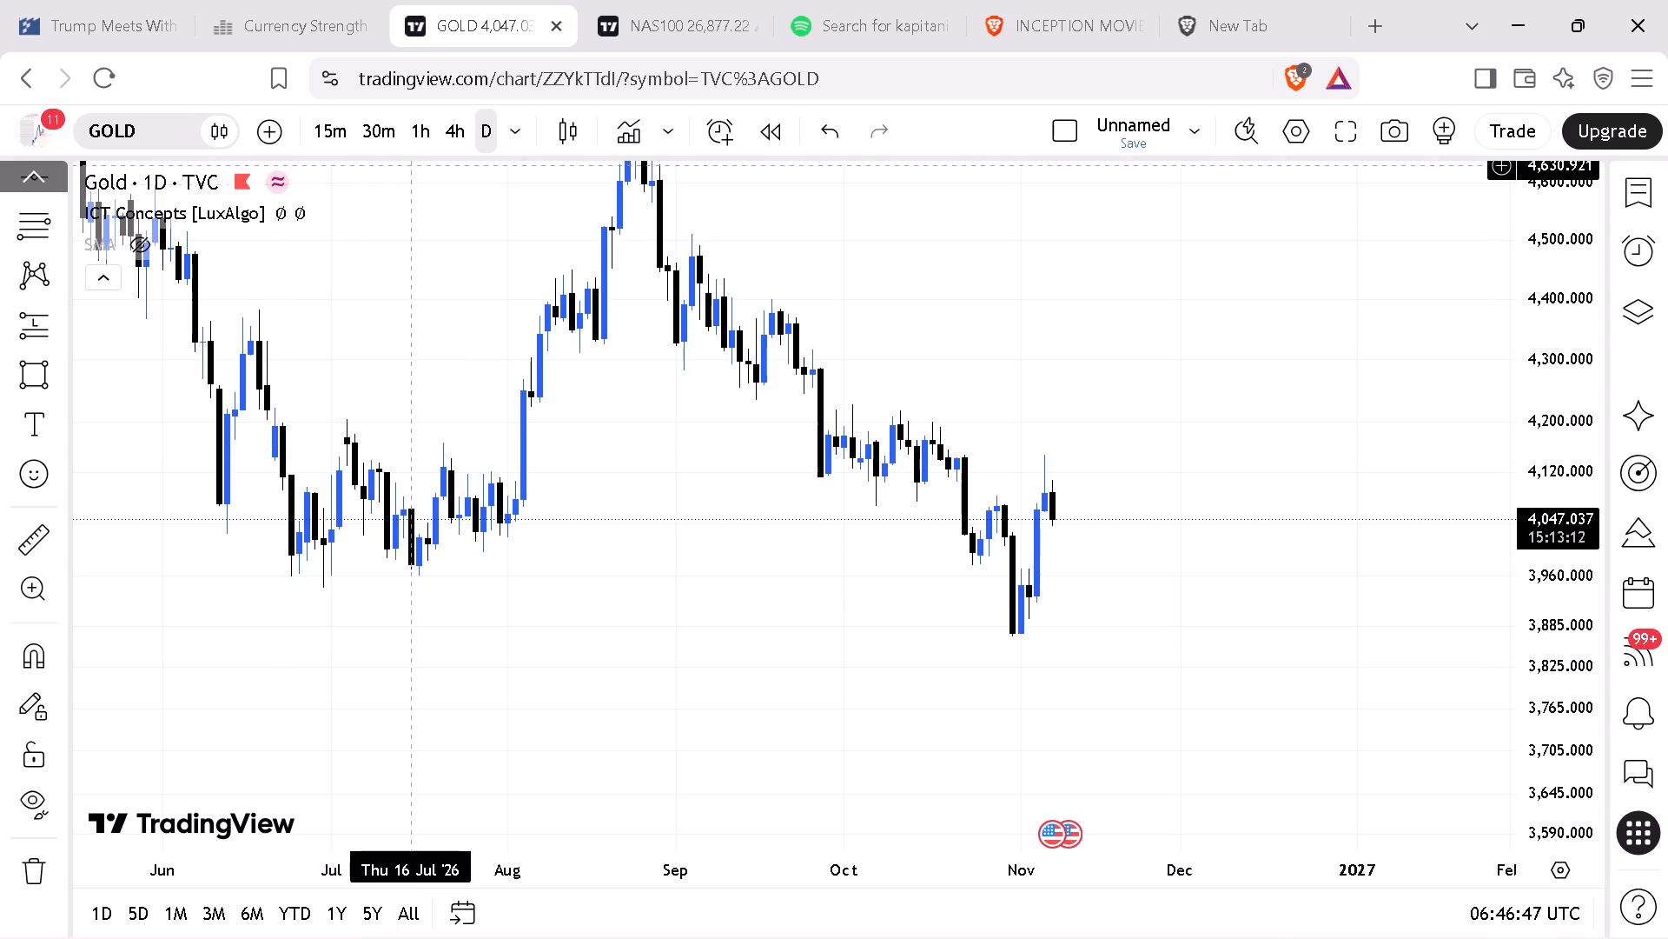
# Switch the gold chart to the 4-hour timeframe and hide the ICT Concepts [LuxAlgo] indicator.
pyautogui.click(454, 120)
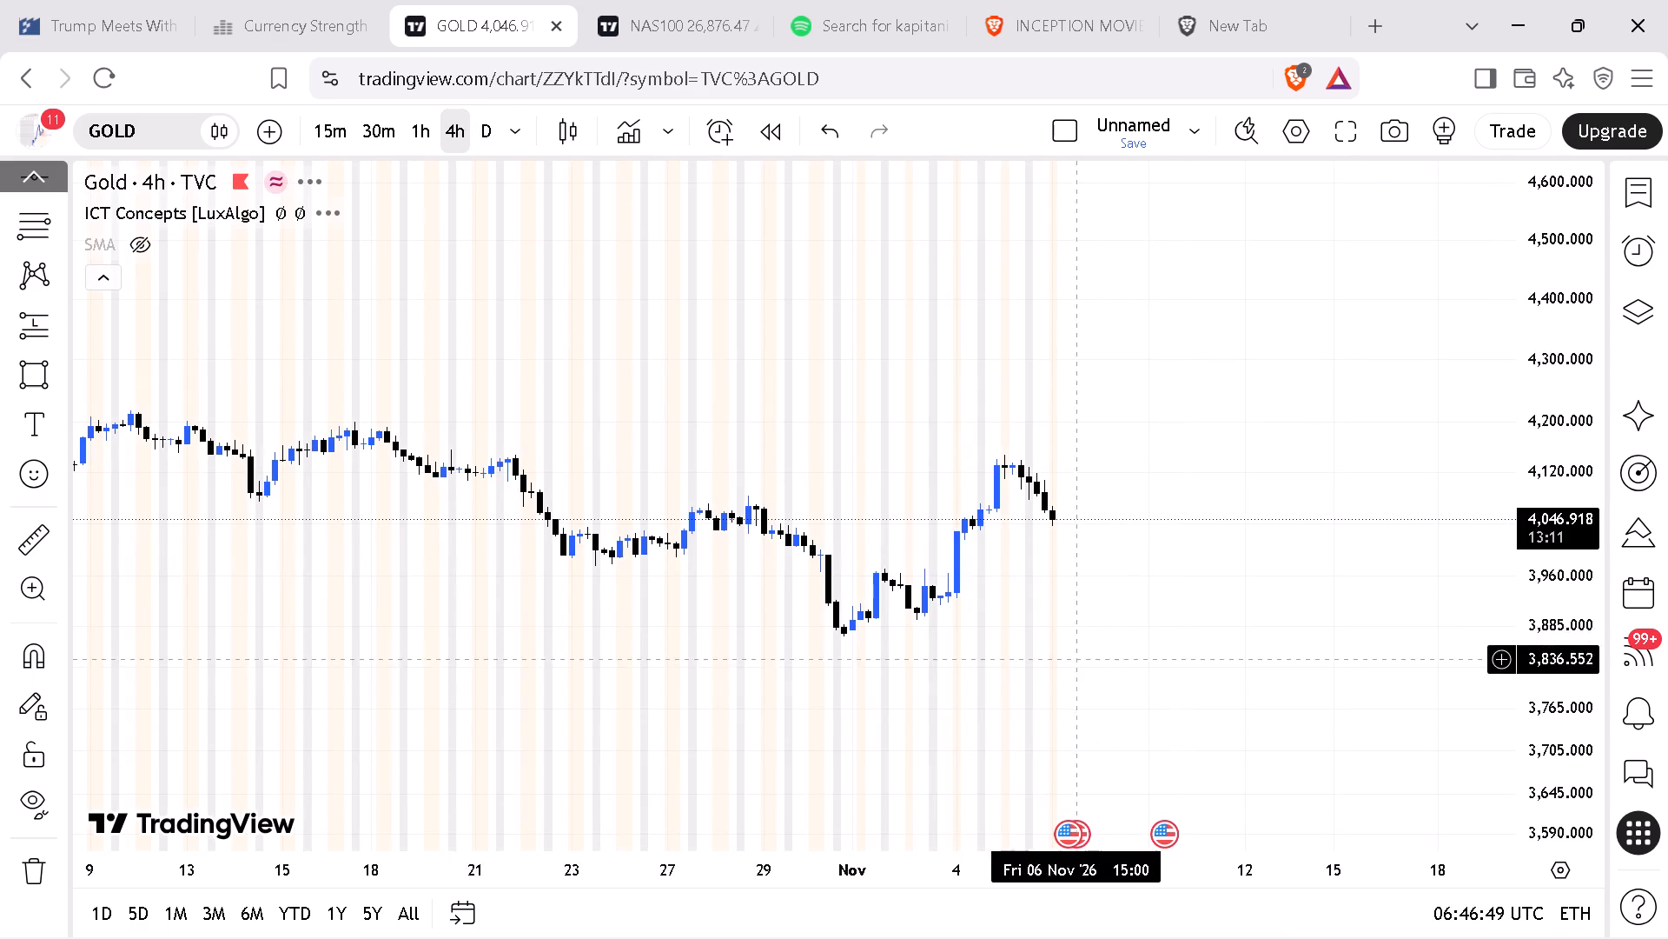
pyautogui.click(290, 216)
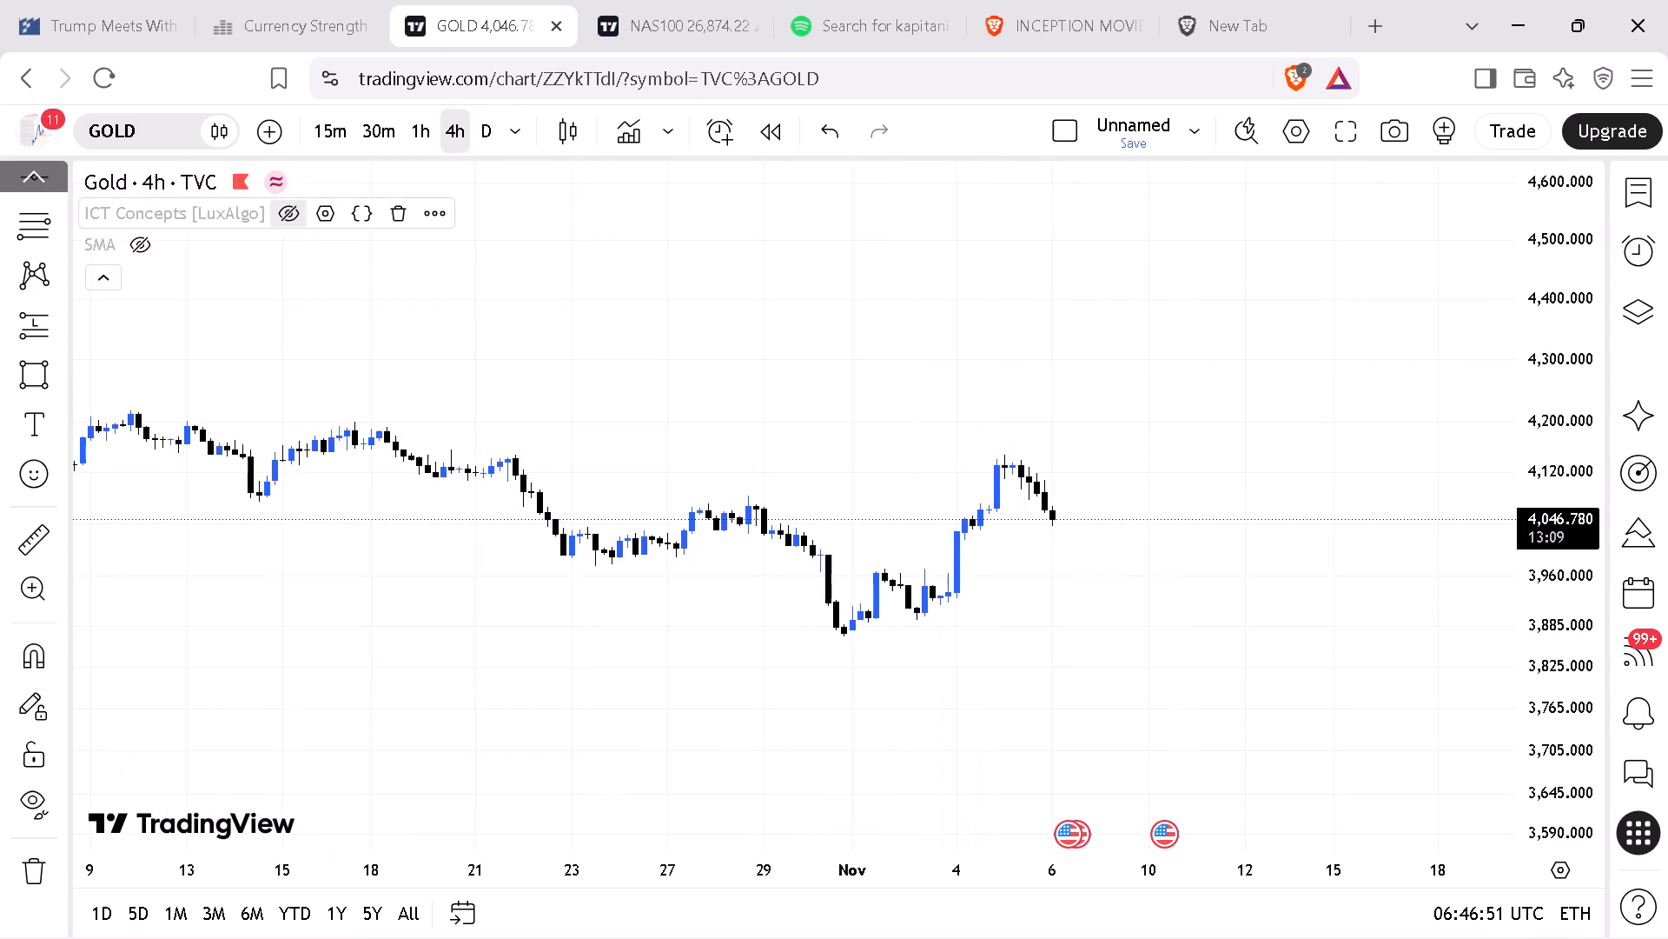
# Draw a horizontal line at about 4,142 on the 4-hour gold chart, near the early-November swing high.
pyautogui.moveTo(1023, 877); pyautogui.dragTo(1023, 876)
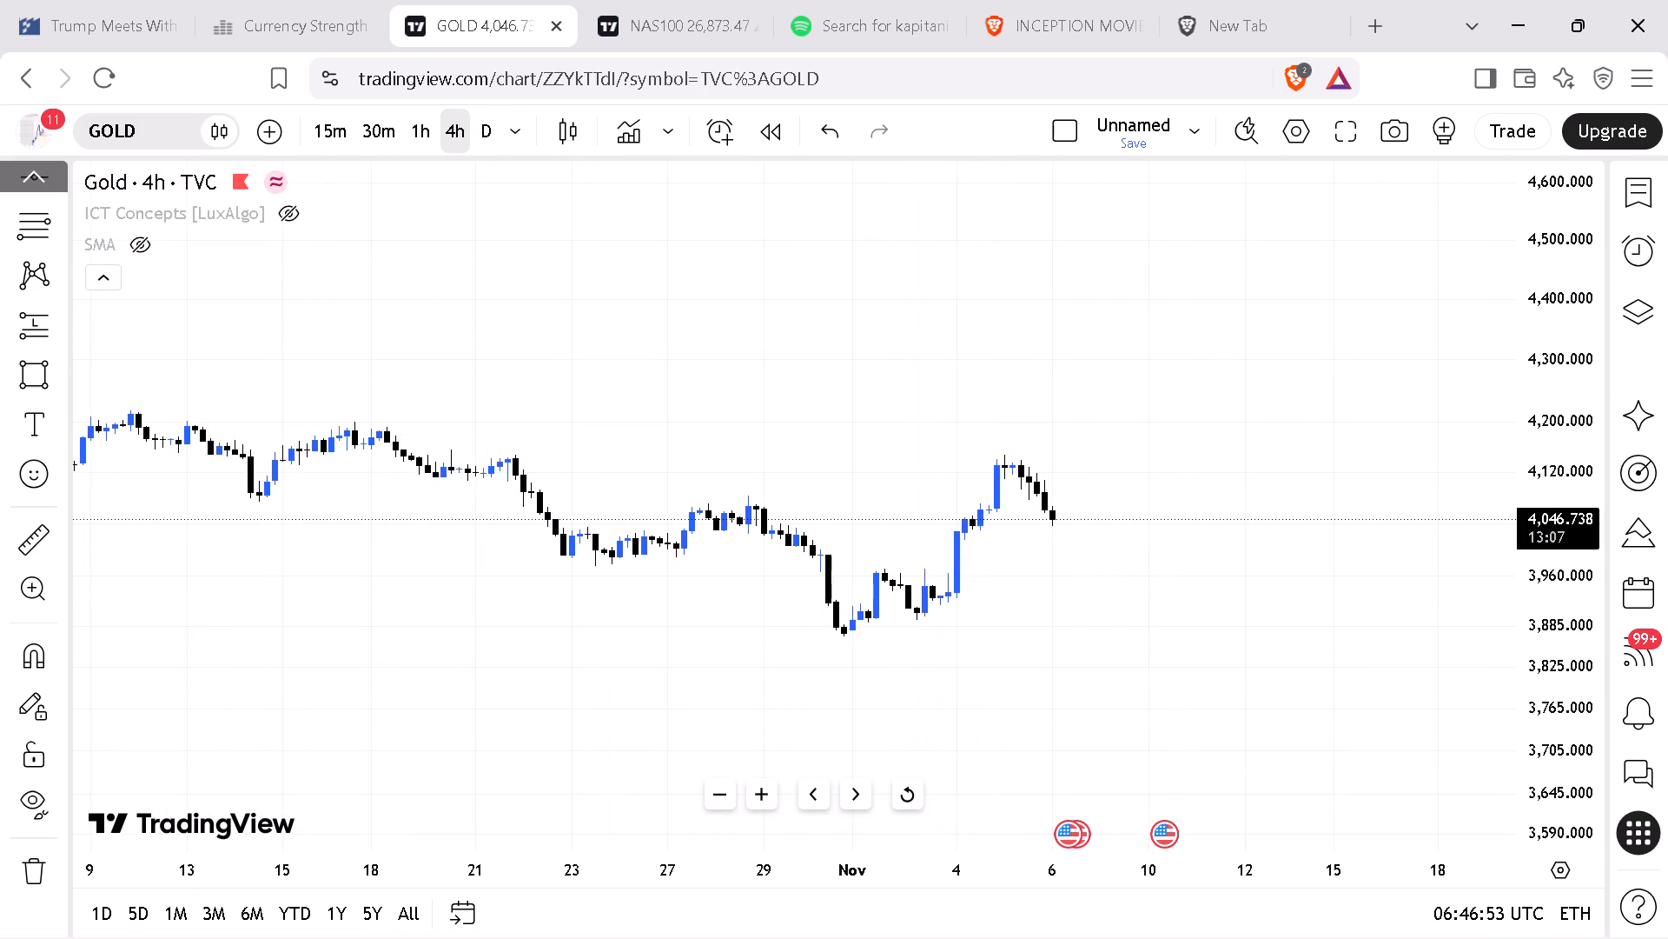
pyautogui.moveTo(1023, 876); pyautogui.dragTo(972, 862)
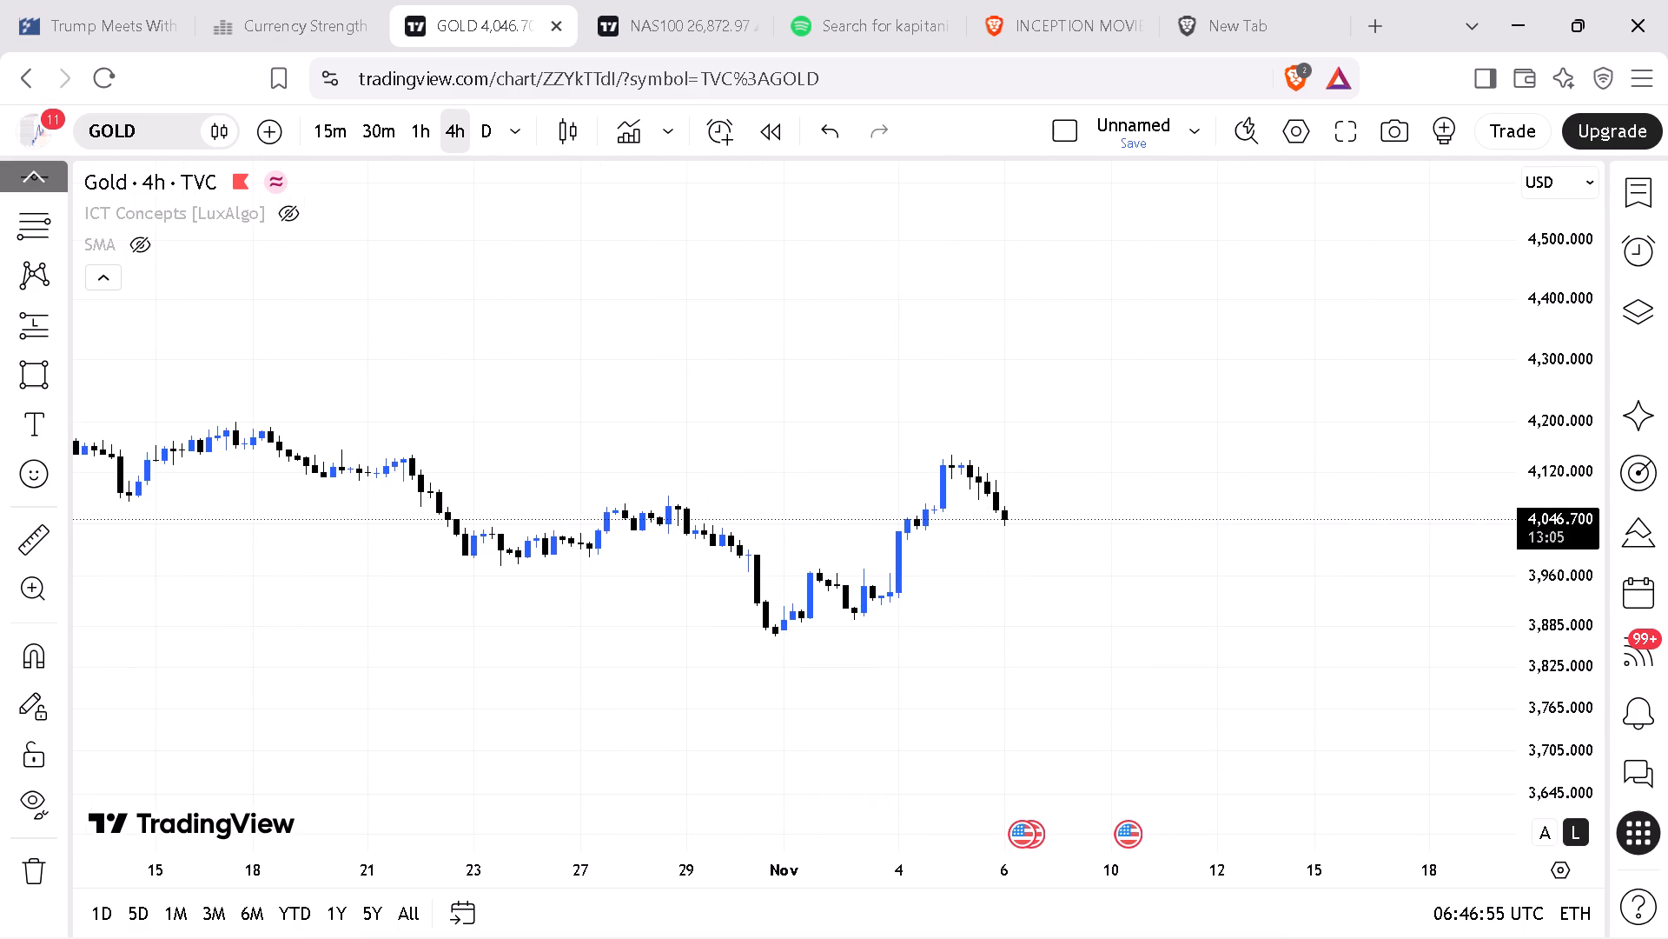
pyautogui.moveTo(1577, 713); pyautogui.dragTo(1667, 497)
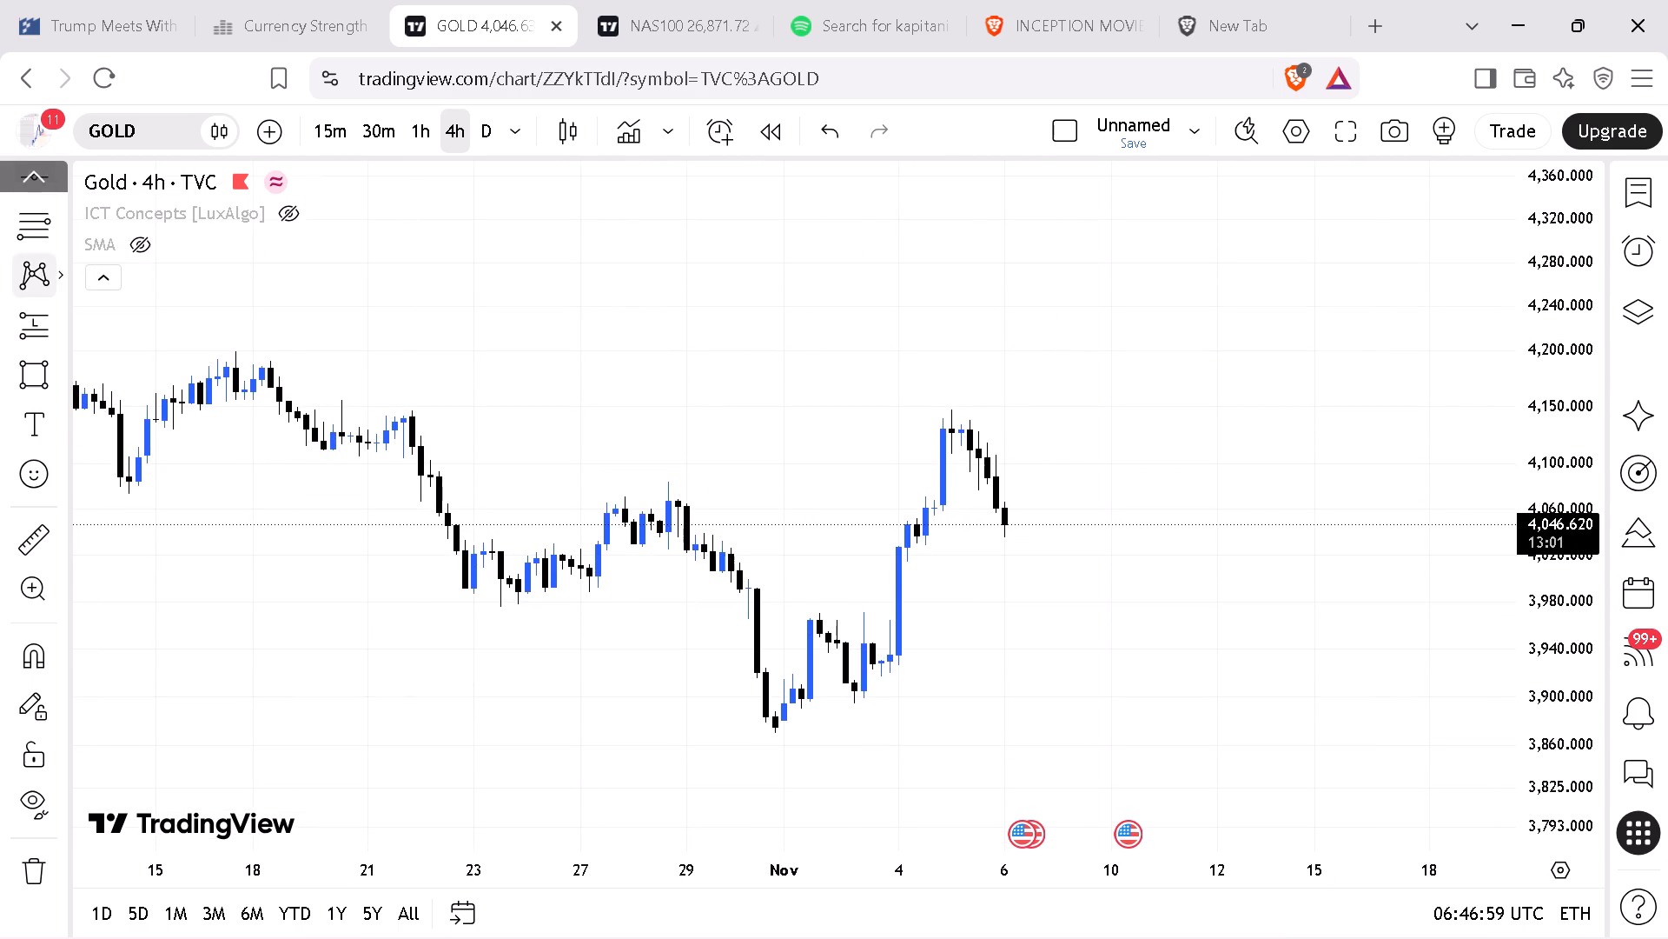
pyautogui.scroll(2, 21, 329)
pyautogui.click(26, 239)
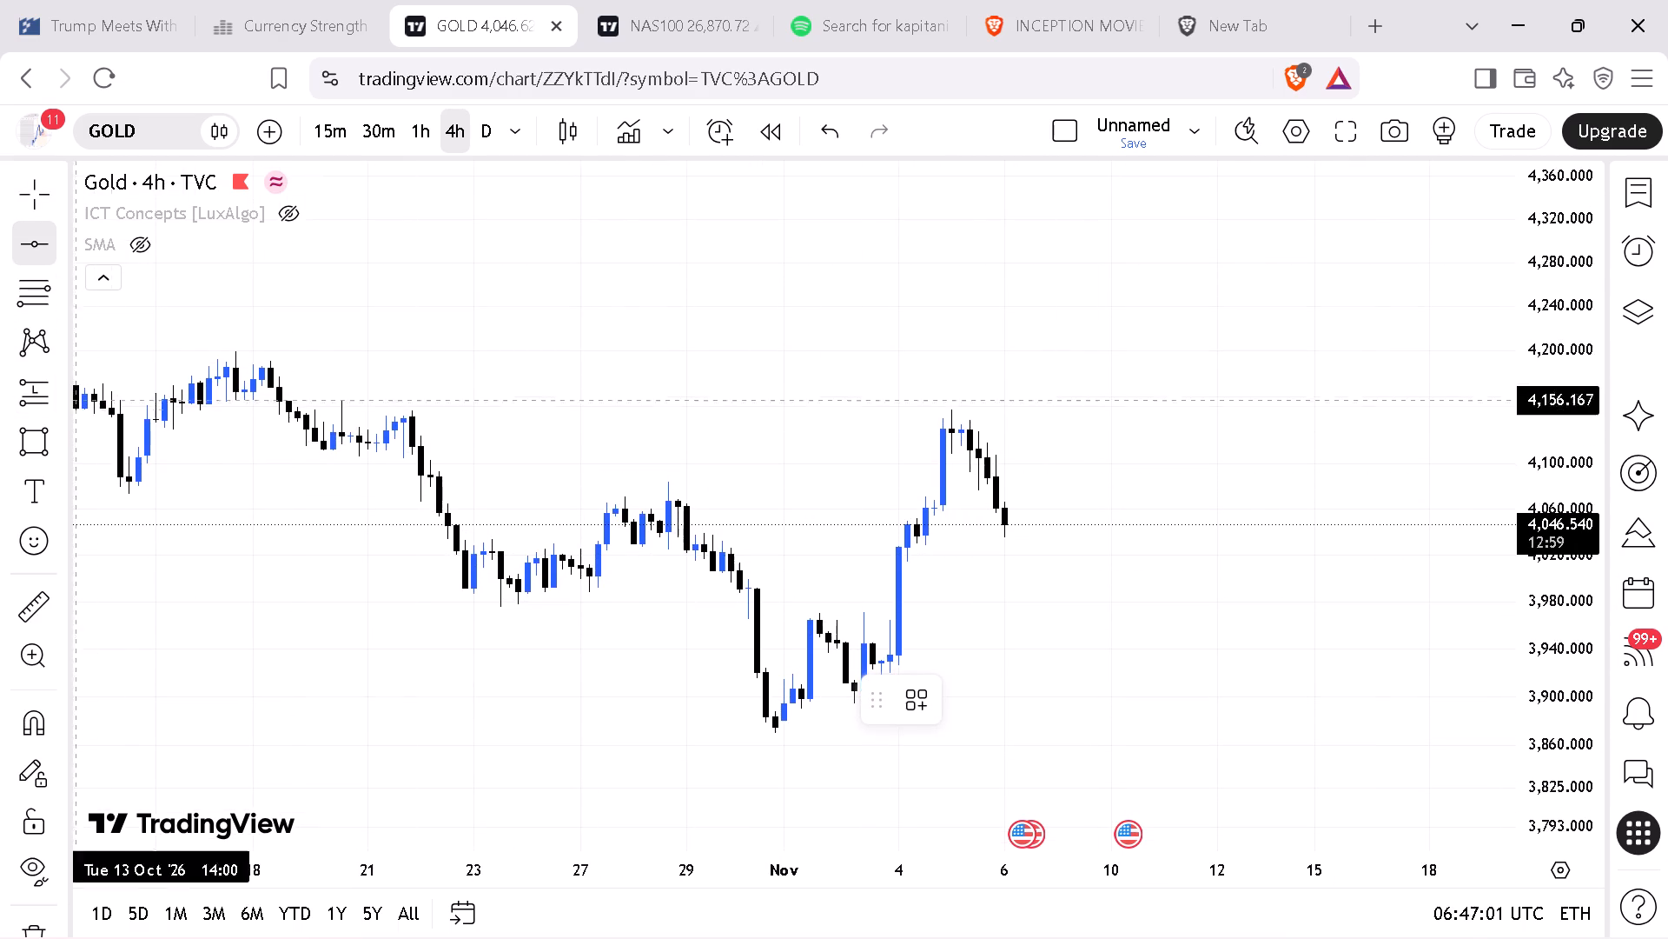
pyautogui.click(314, 416)
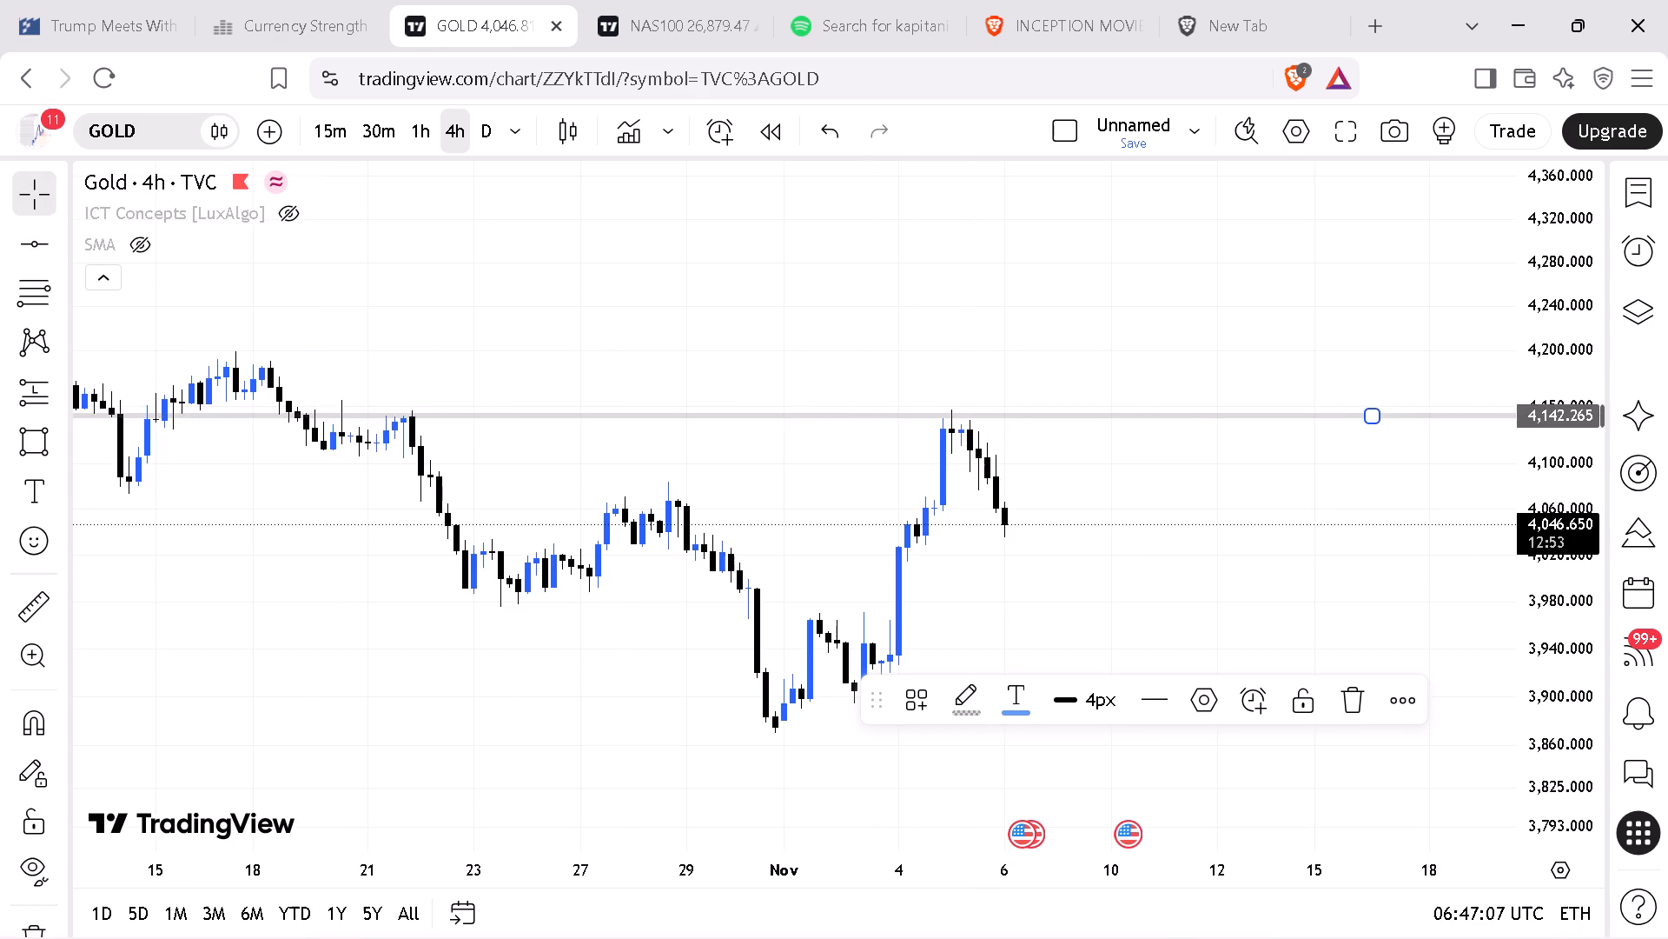
# Draw a second horizontal line and settle it at about 4,038, near the low of the latest 4-hour candle.
pyautogui.moveTo(585, 295); pyautogui.dragTo(831, 255)
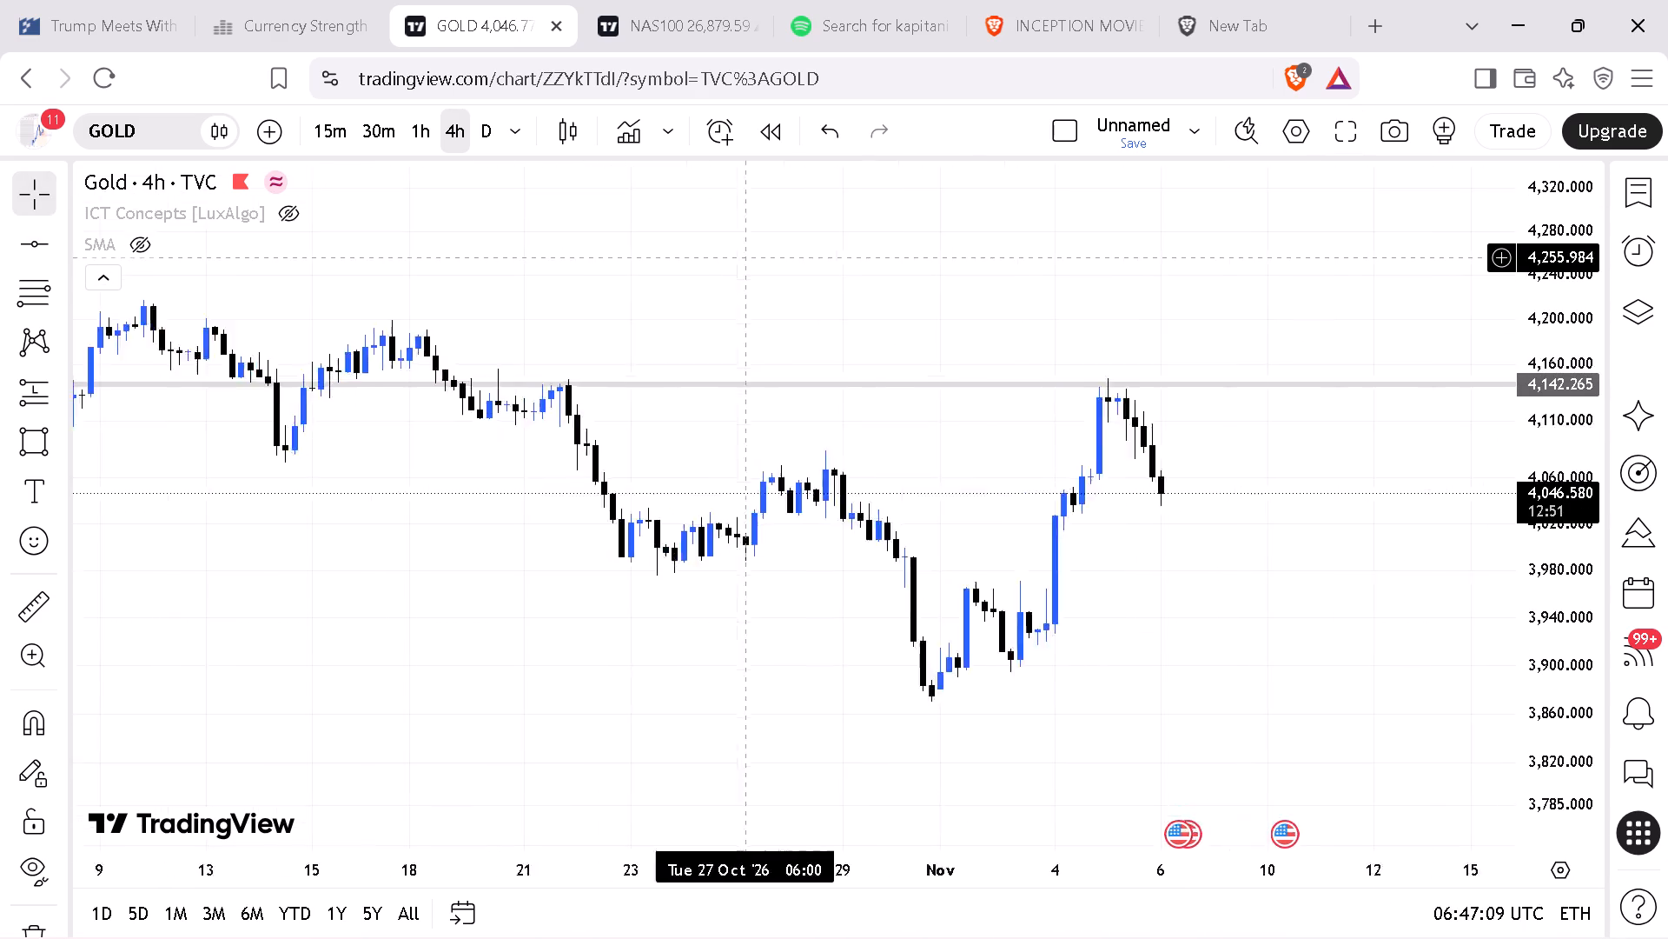
pyautogui.moveTo(831, 255); pyautogui.dragTo(520, 323)
pyautogui.moveTo(1550, 663); pyautogui.dragTo(1550, 448)
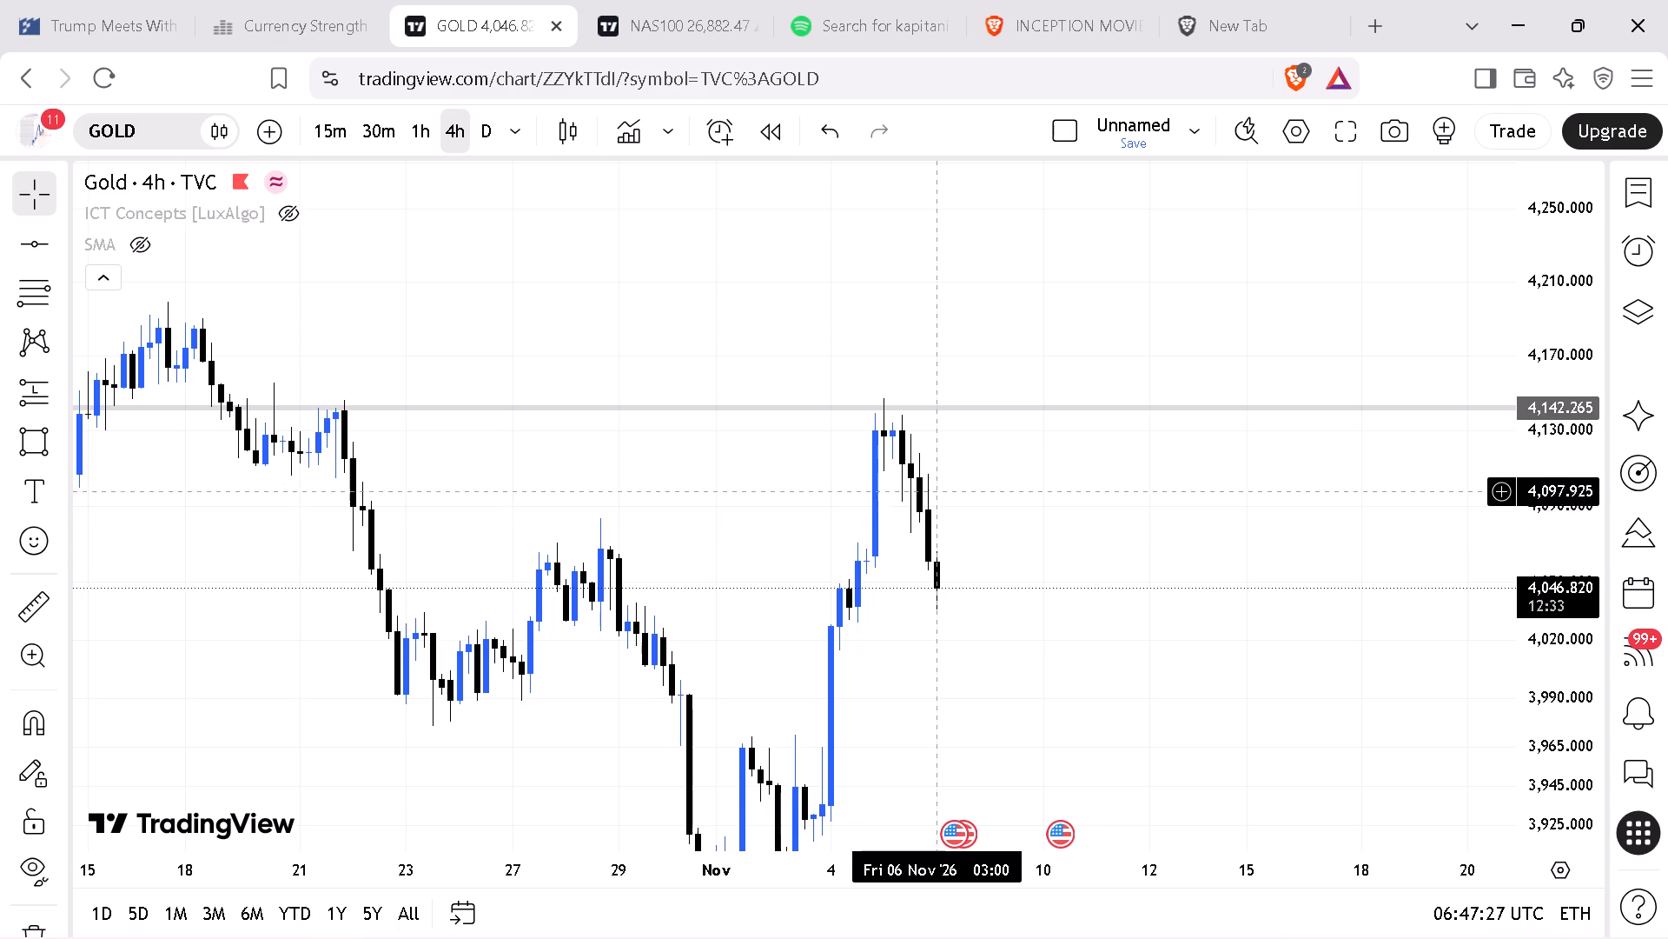
pyautogui.moveTo(1513, 495); pyautogui.dragTo(1506, 564)
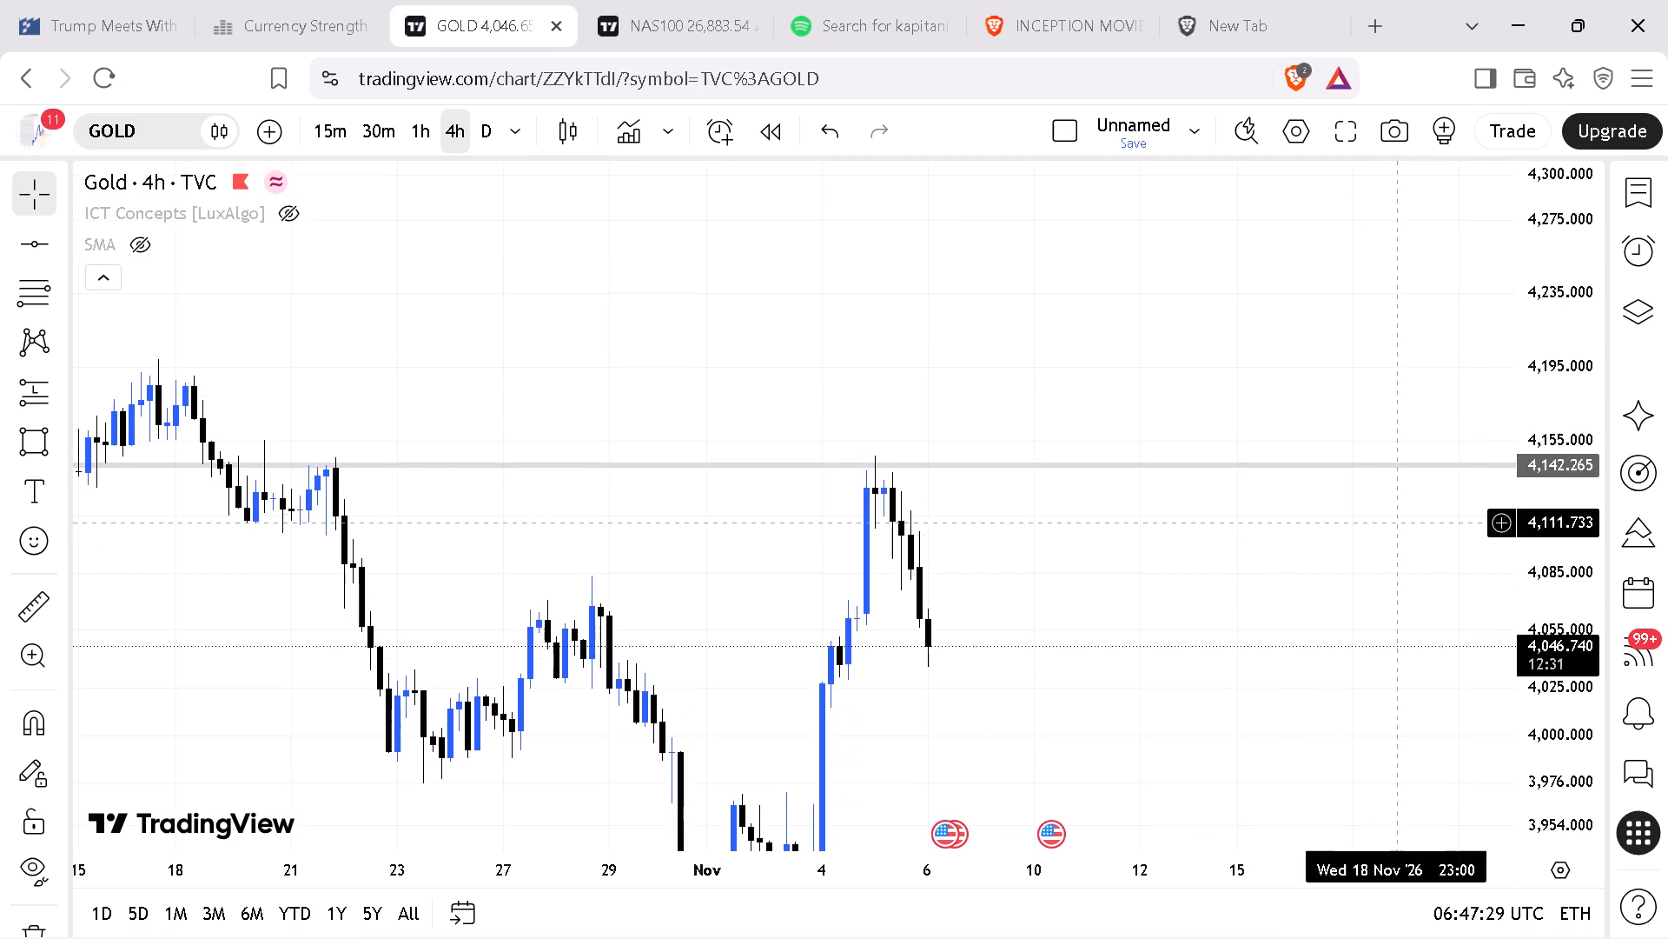
pyautogui.click(35, 238)
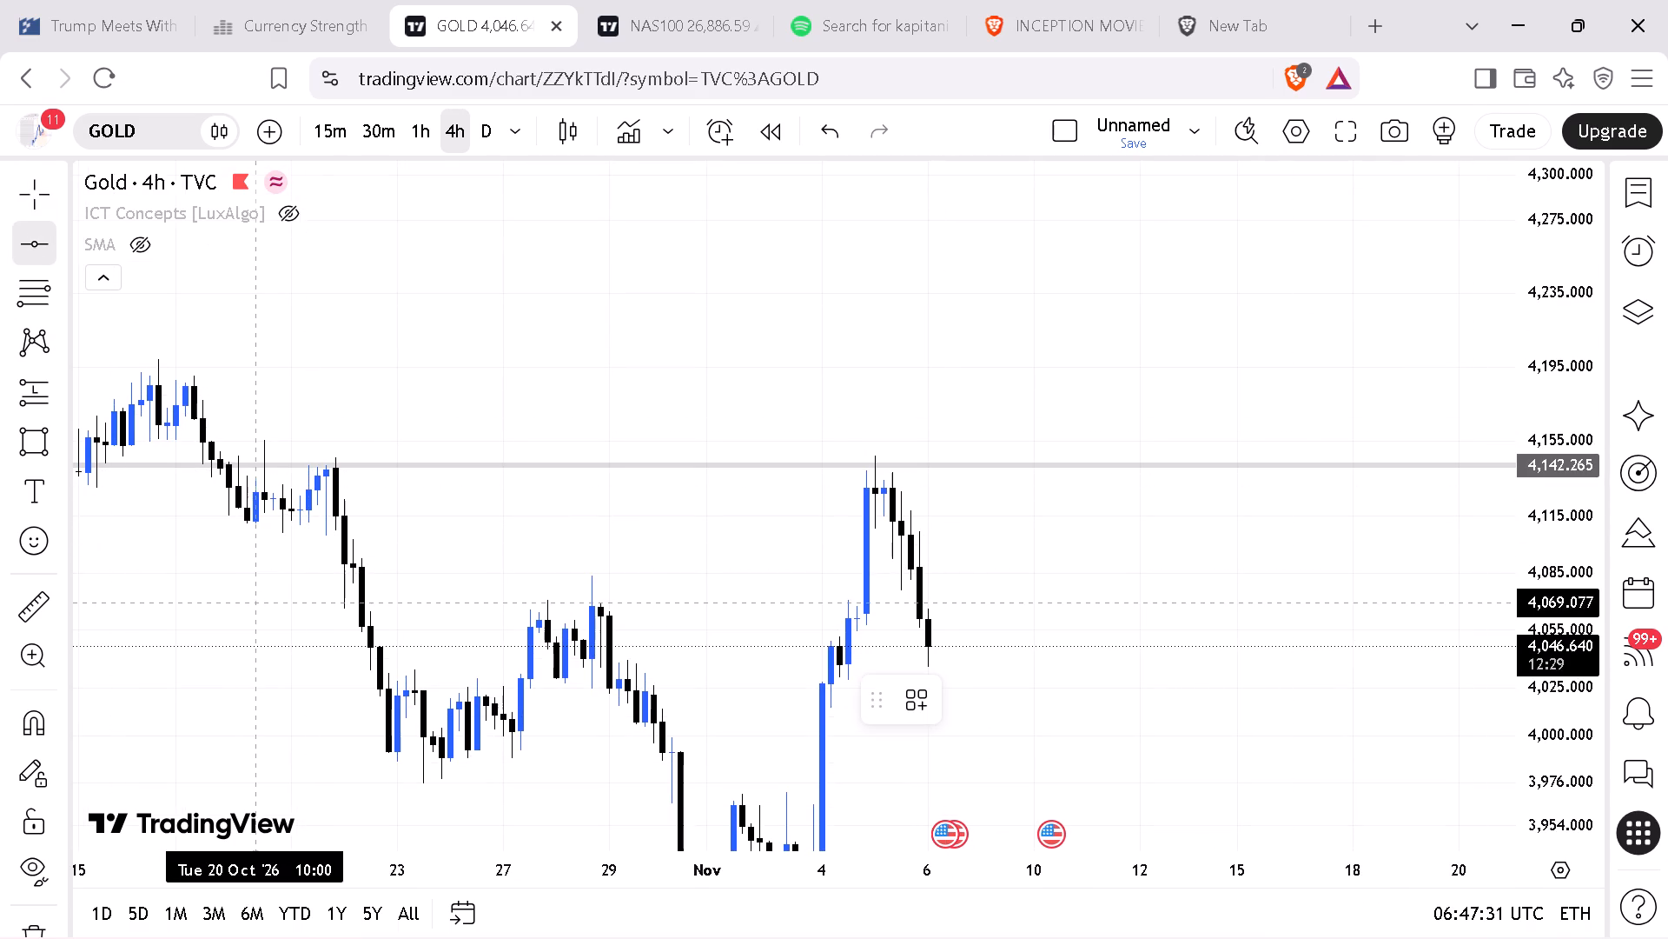
pyautogui.click(260, 605)
pyautogui.moveTo(593, 336); pyautogui.dragTo(954, 139)
pyautogui.moveTo(183, 588); pyautogui.dragTo(199, 614)
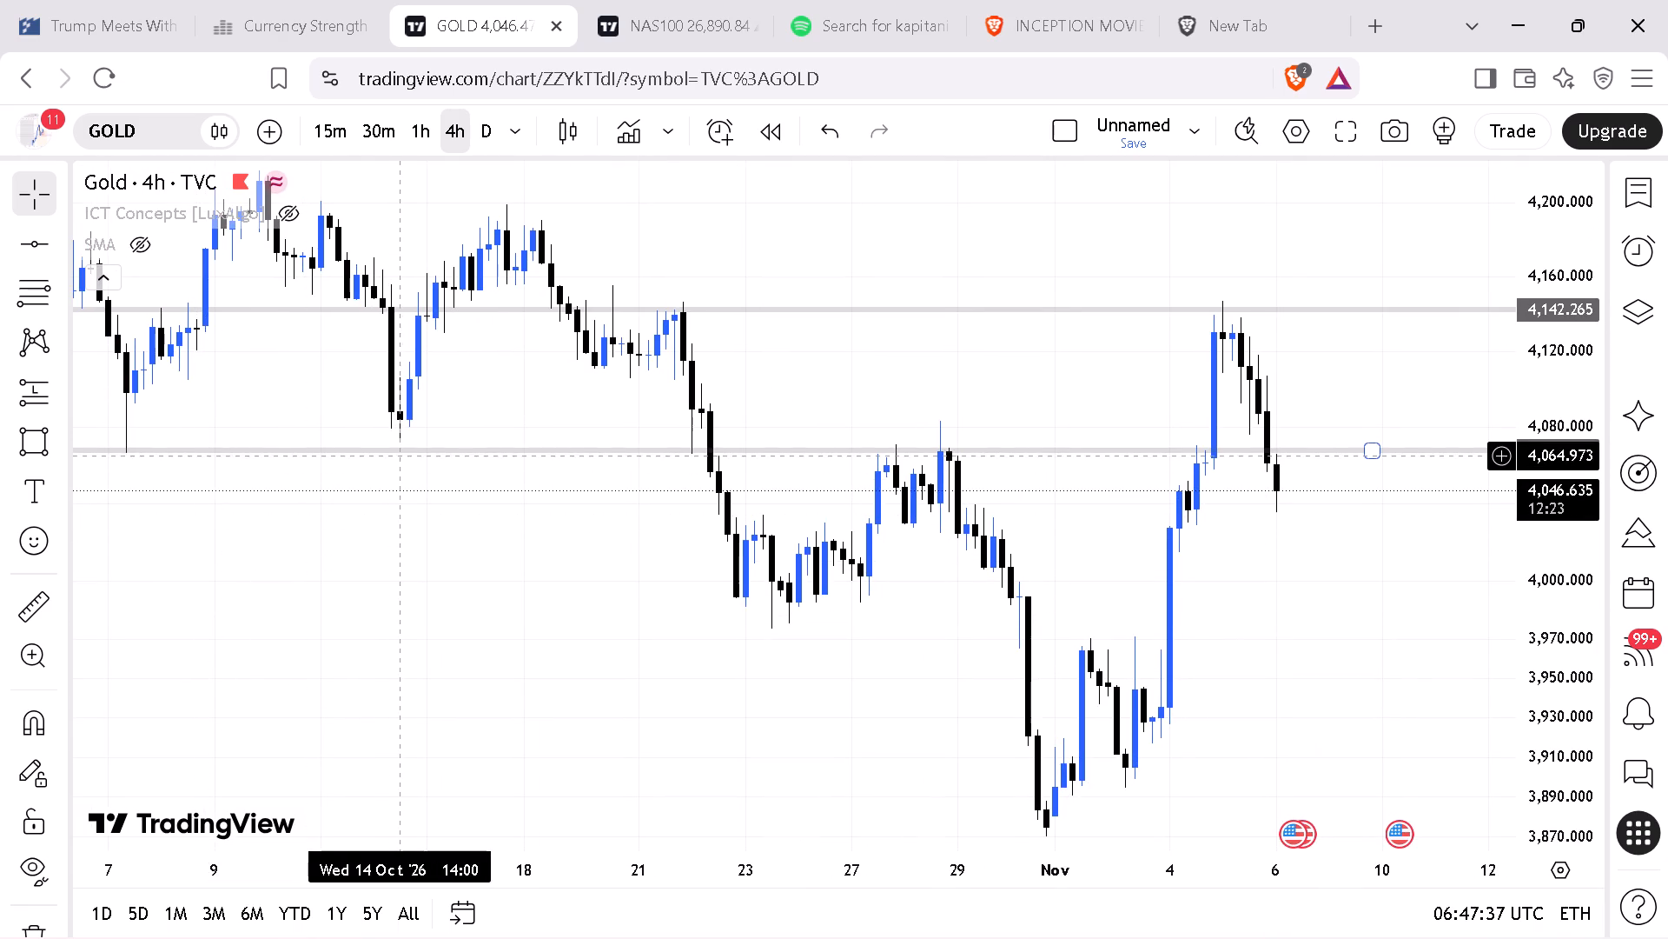
pyautogui.moveTo(400, 452); pyautogui.dragTo(399, 424)
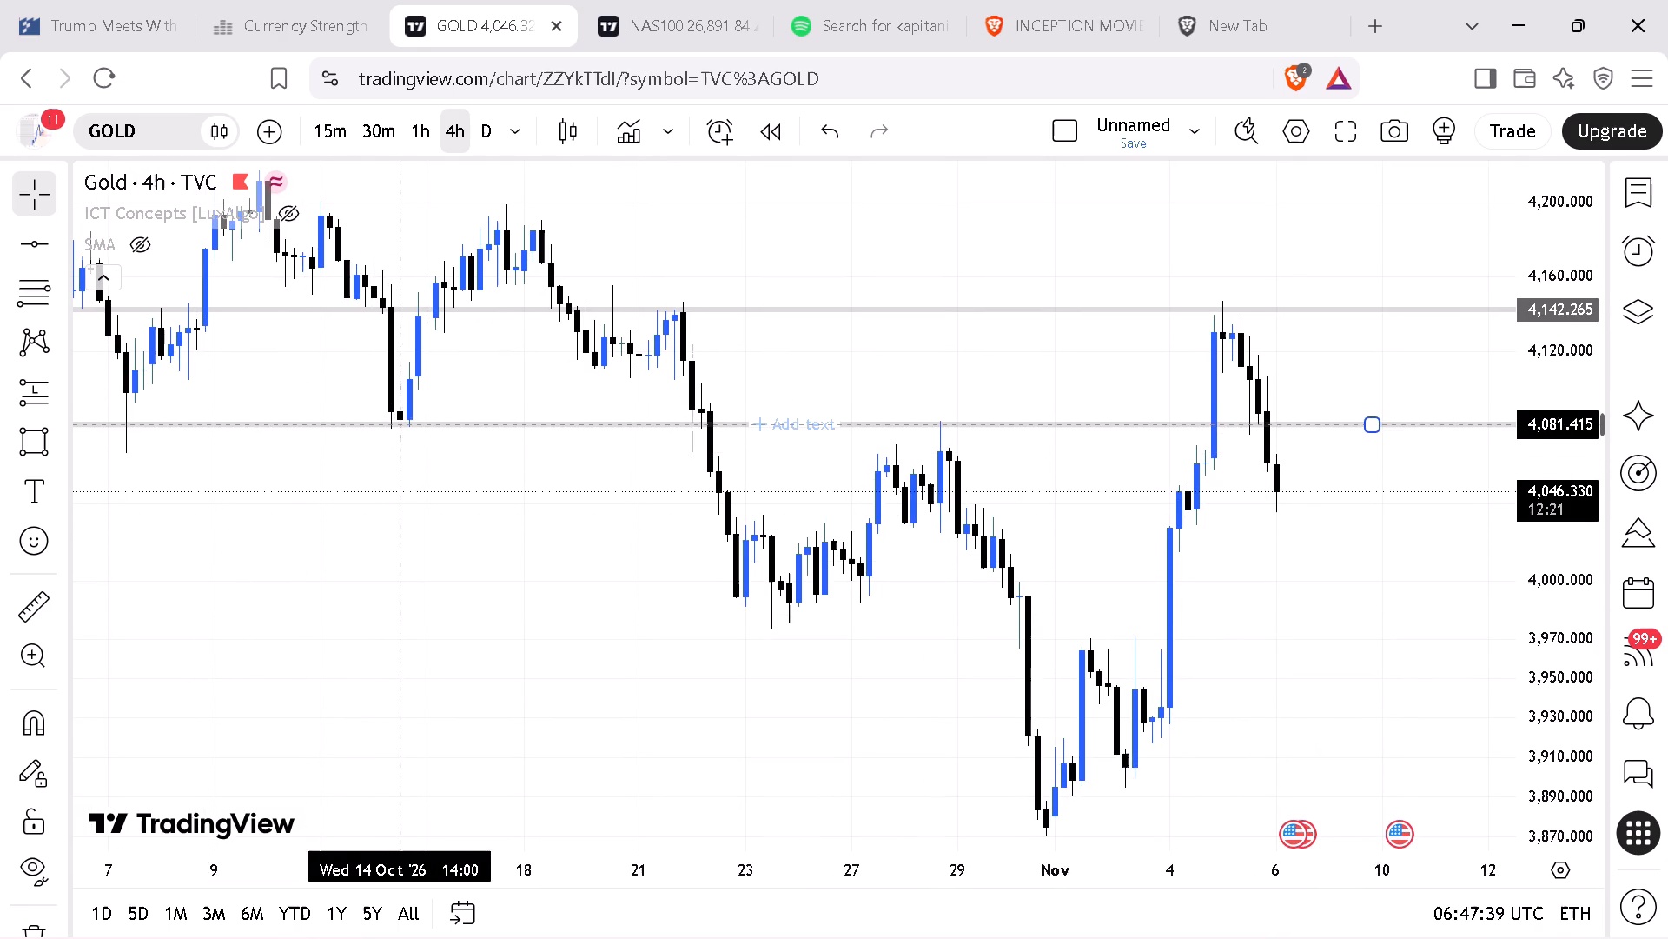
pyautogui.moveTo(399, 424); pyautogui.dragTo(399, 425)
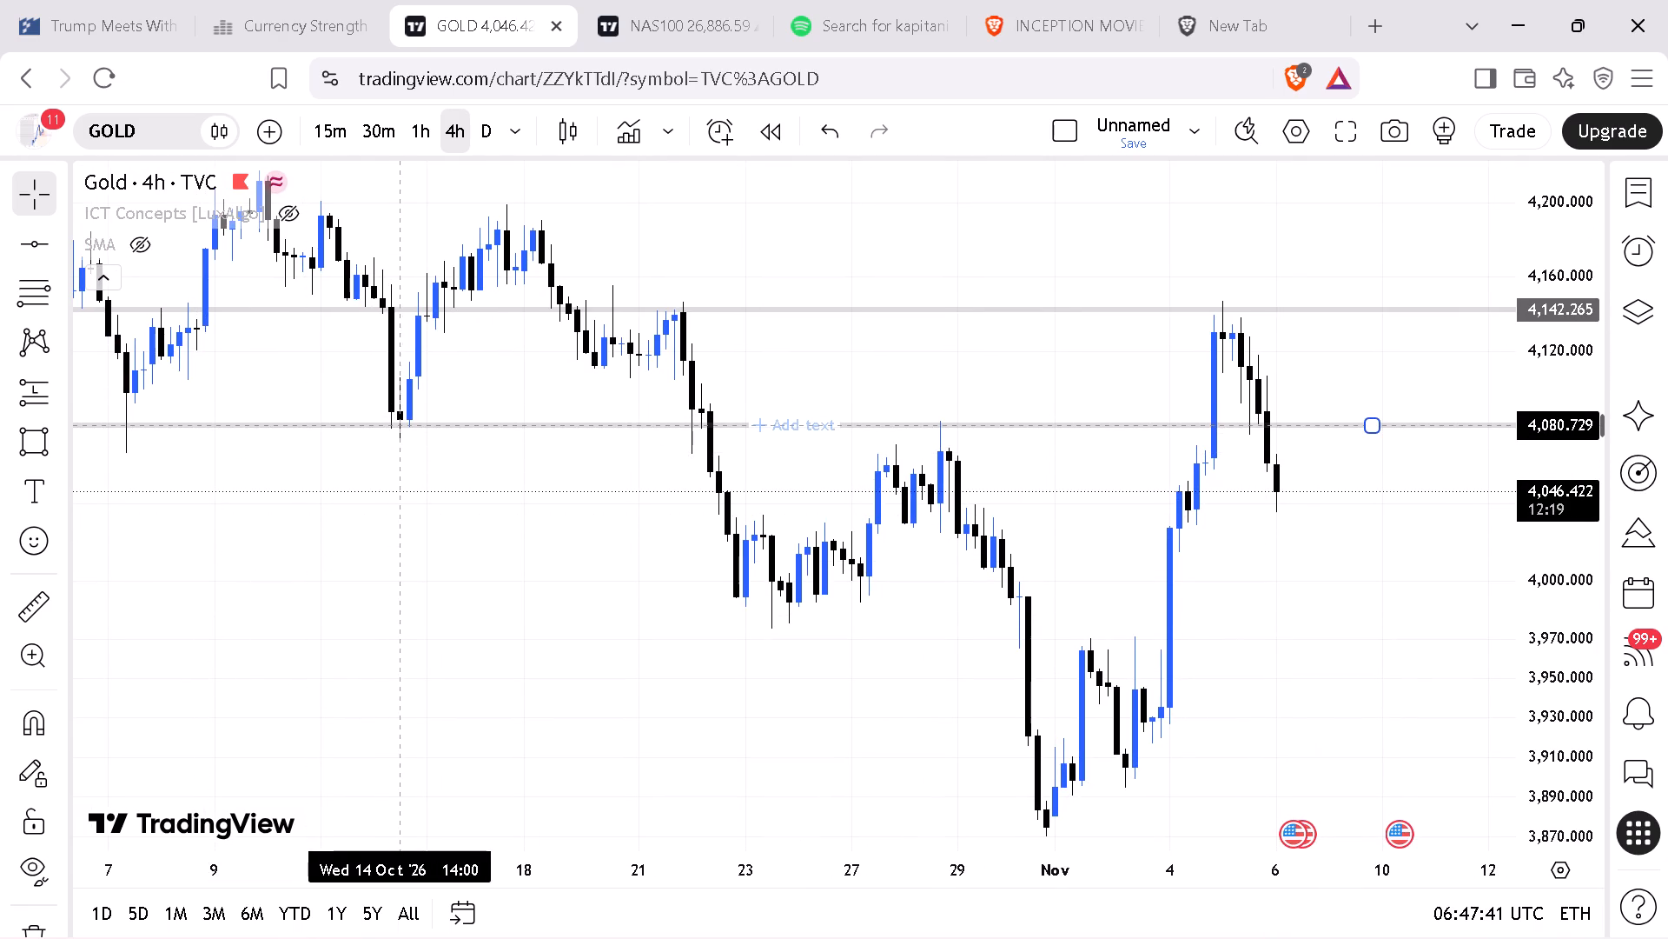
pyautogui.moveTo(399, 425); pyautogui.dragTo(408, 434)
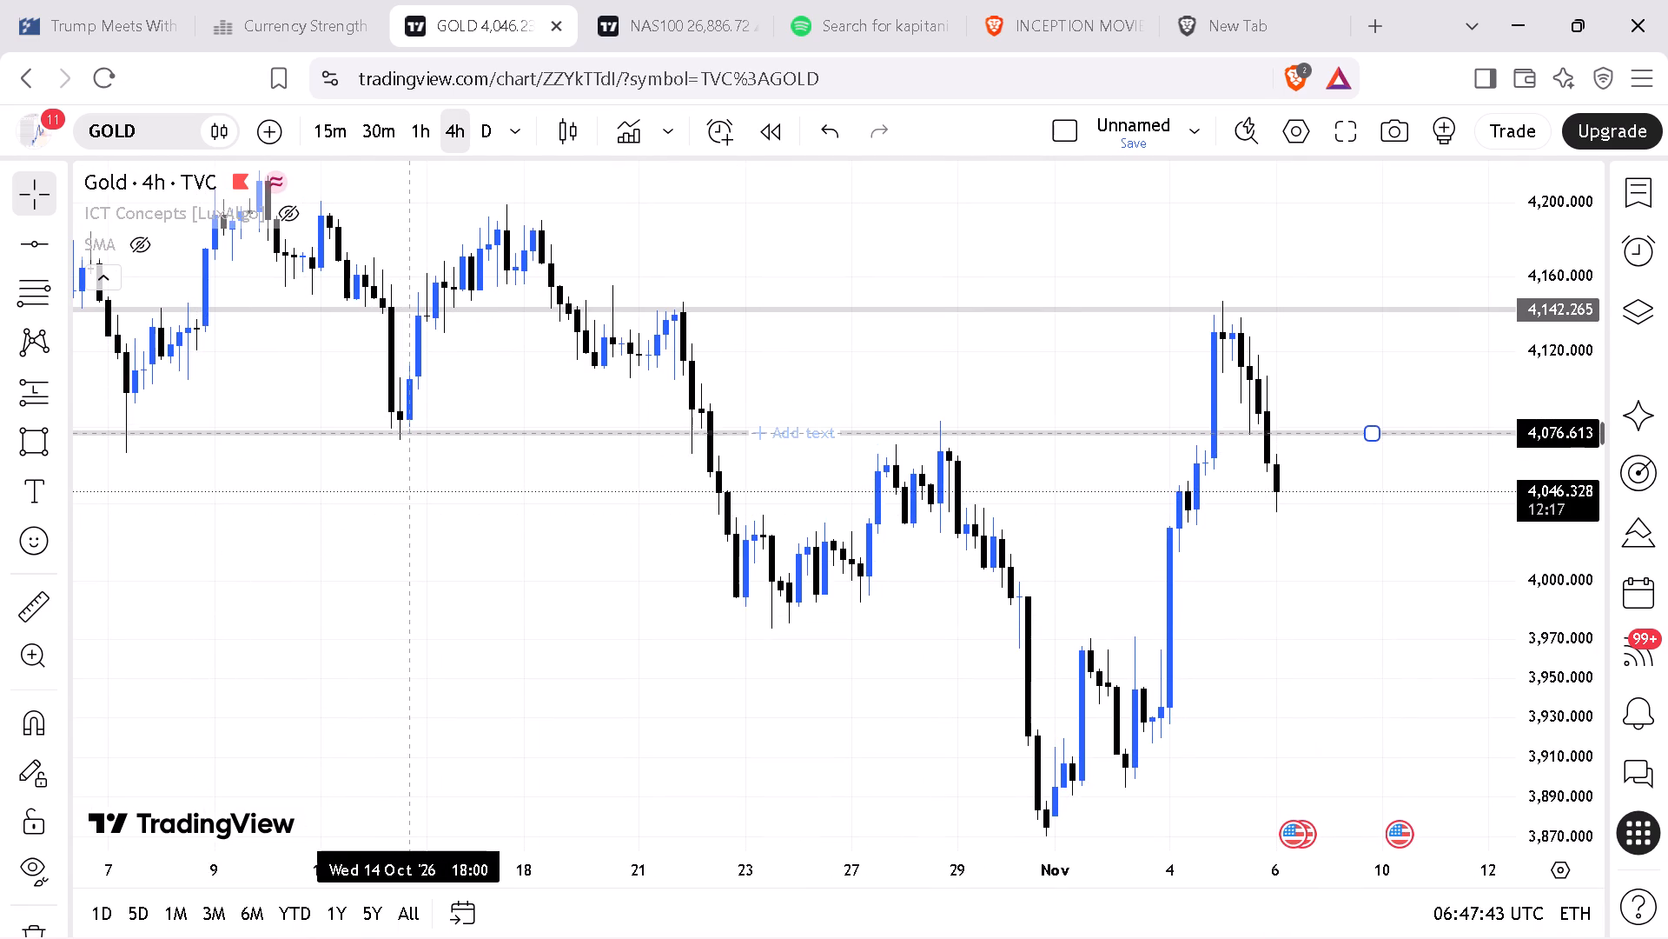
pyautogui.moveTo(408, 434); pyautogui.dragTo(387, 491)
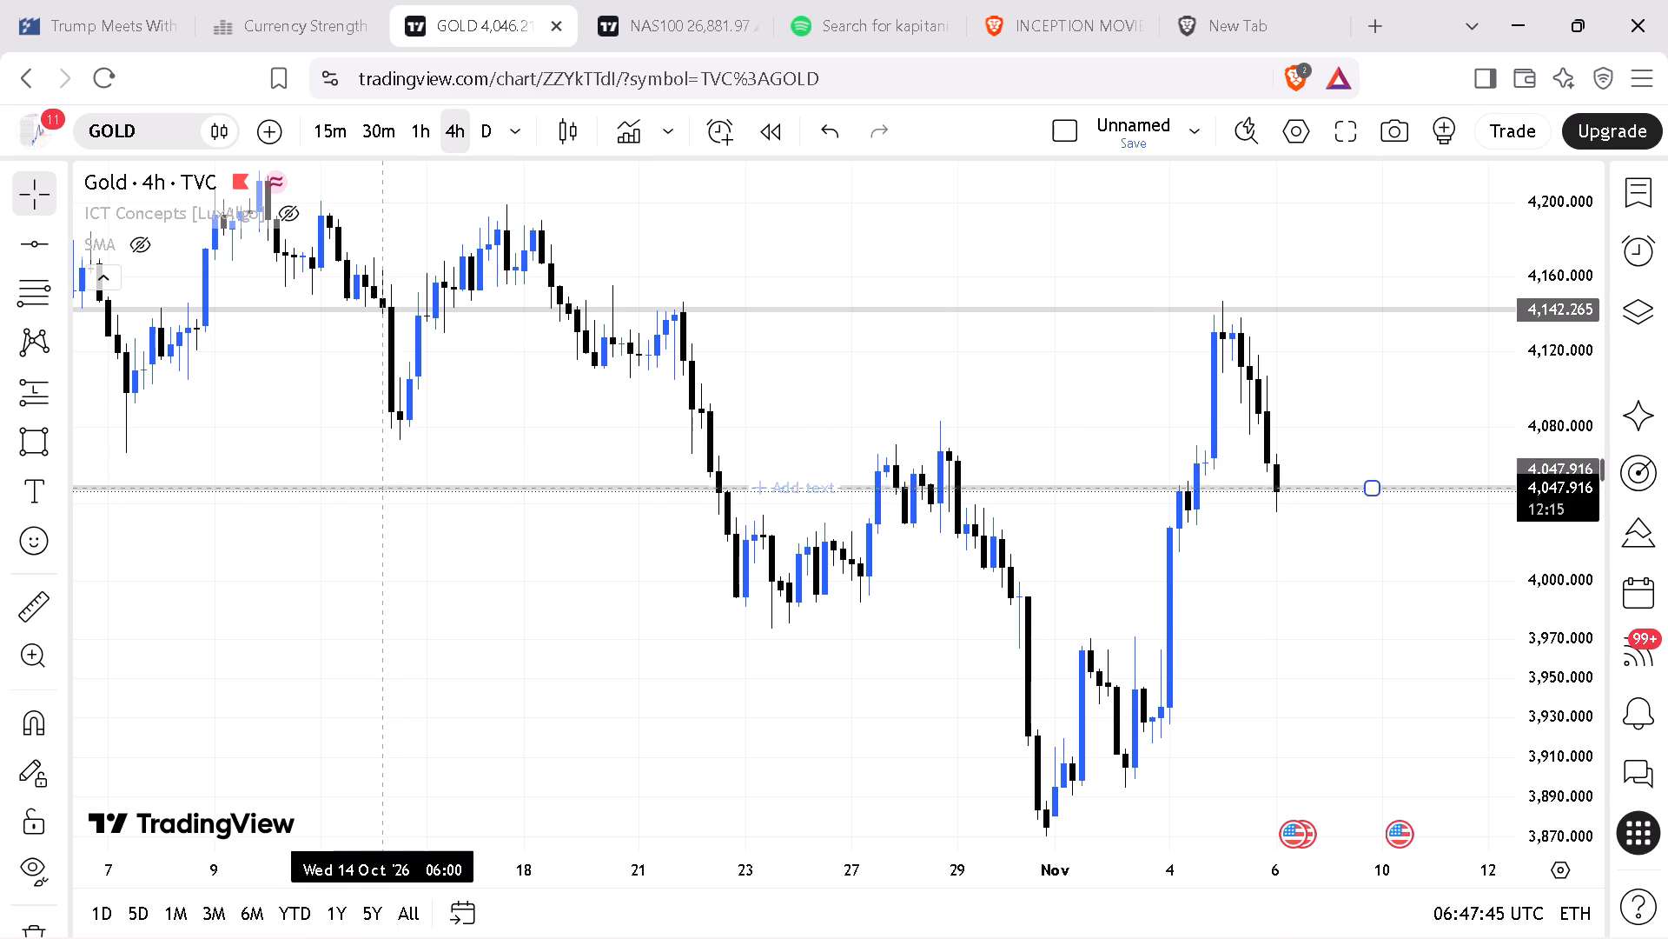
pyautogui.moveTo(387, 491); pyautogui.dragTo(394, 508)
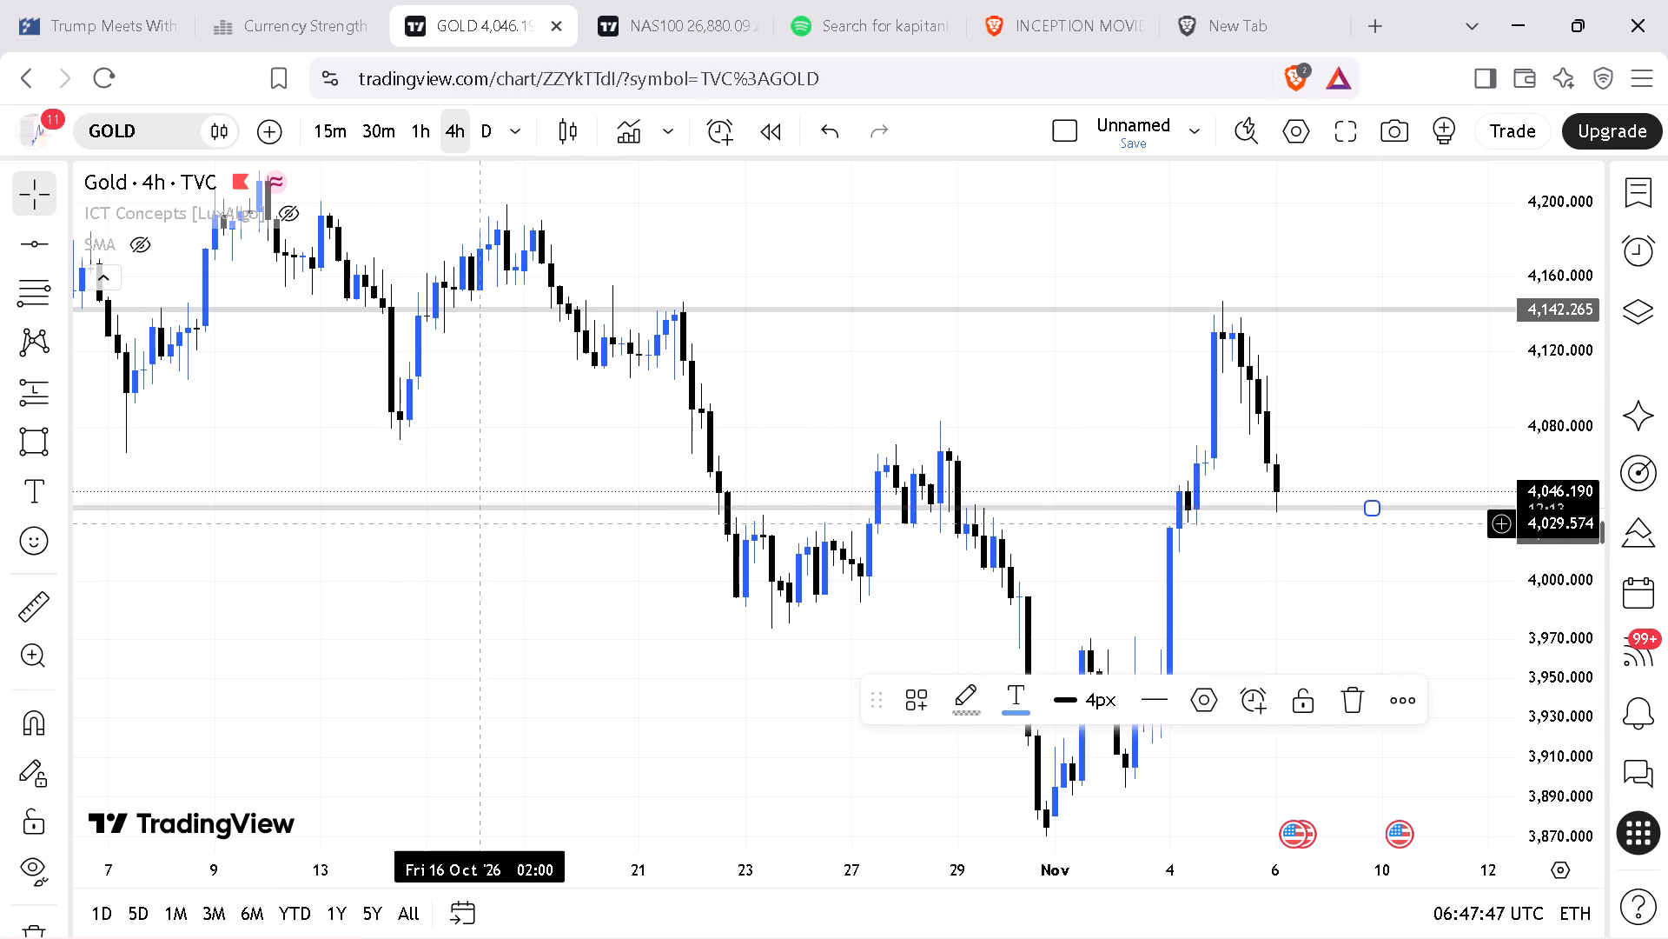
# Draw a third horizontal line at about 4,069, near the late-October swing highs.
pyautogui.moveTo(1247, 572); pyautogui.dragTo(912, 430)
pyautogui.moveTo(1564, 484); pyautogui.dragTo(1560, 505)
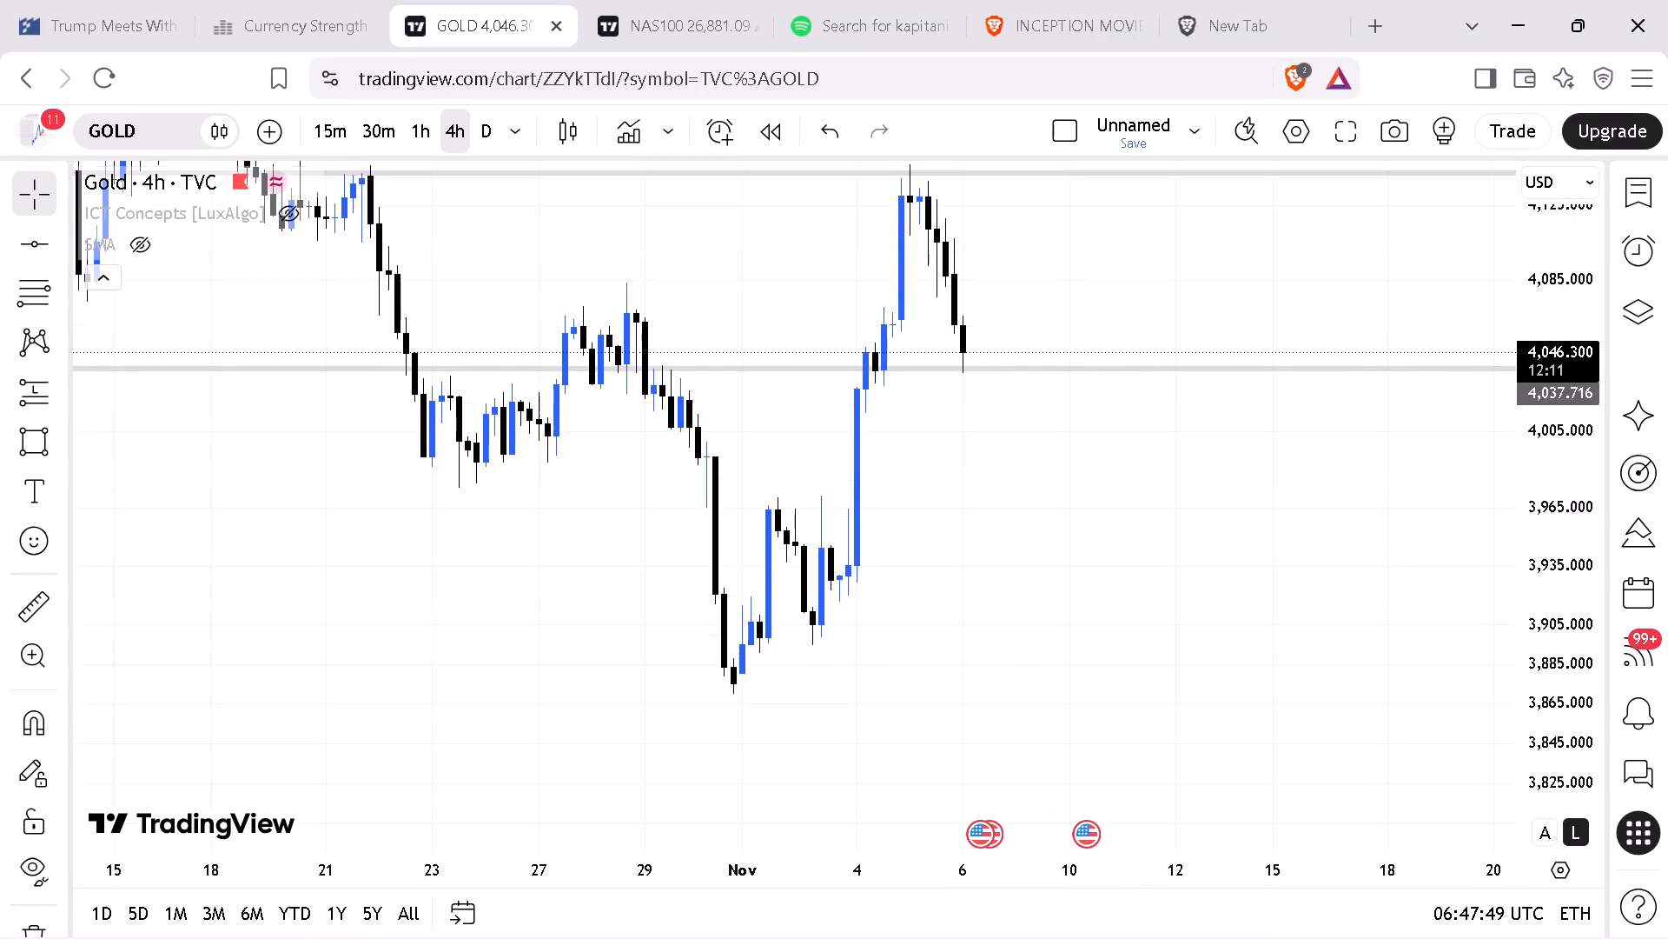
pyautogui.moveTo(1560, 505); pyautogui.dragTo(1535, 635)
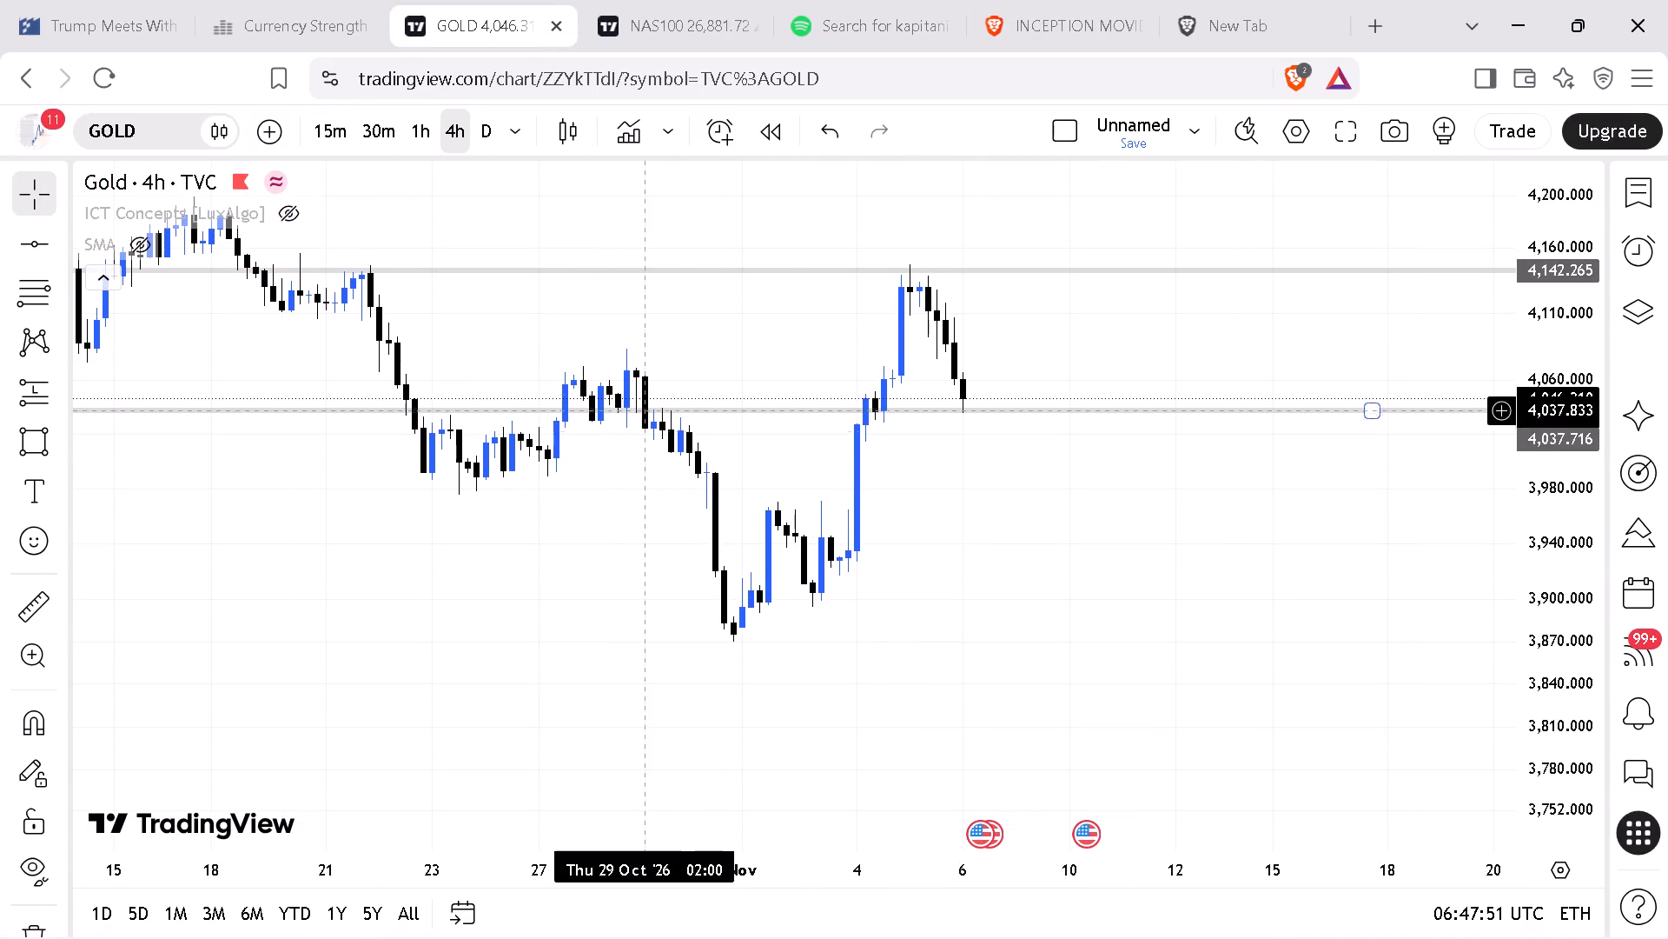
pyautogui.click(34, 243)
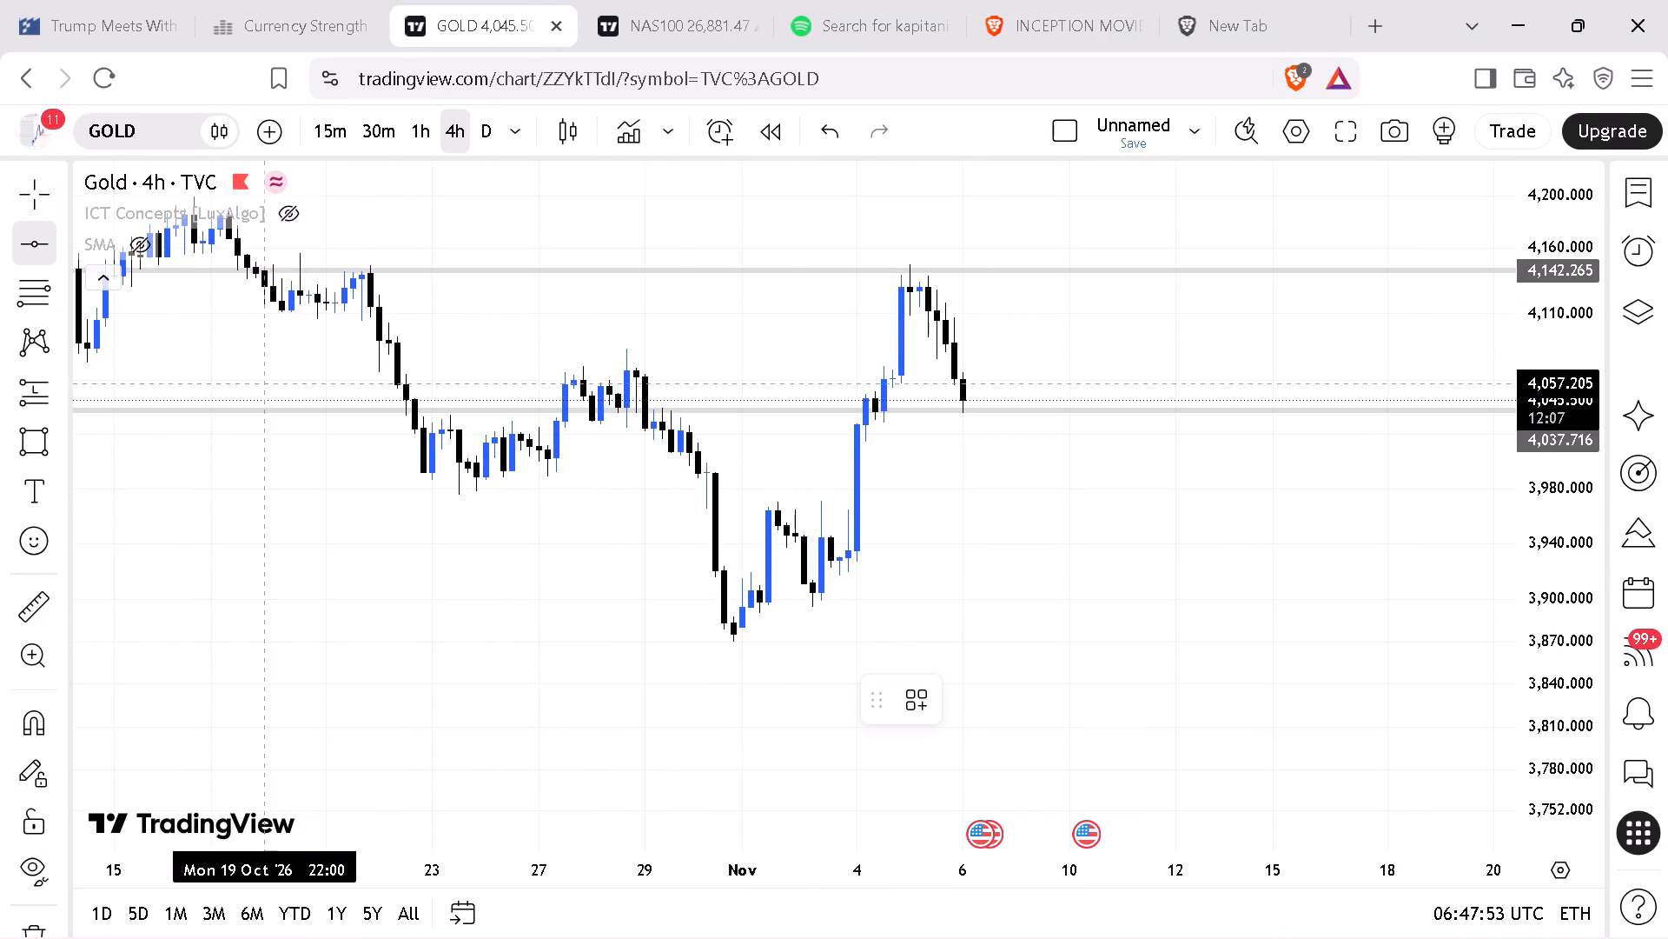
pyautogui.click(271, 369)
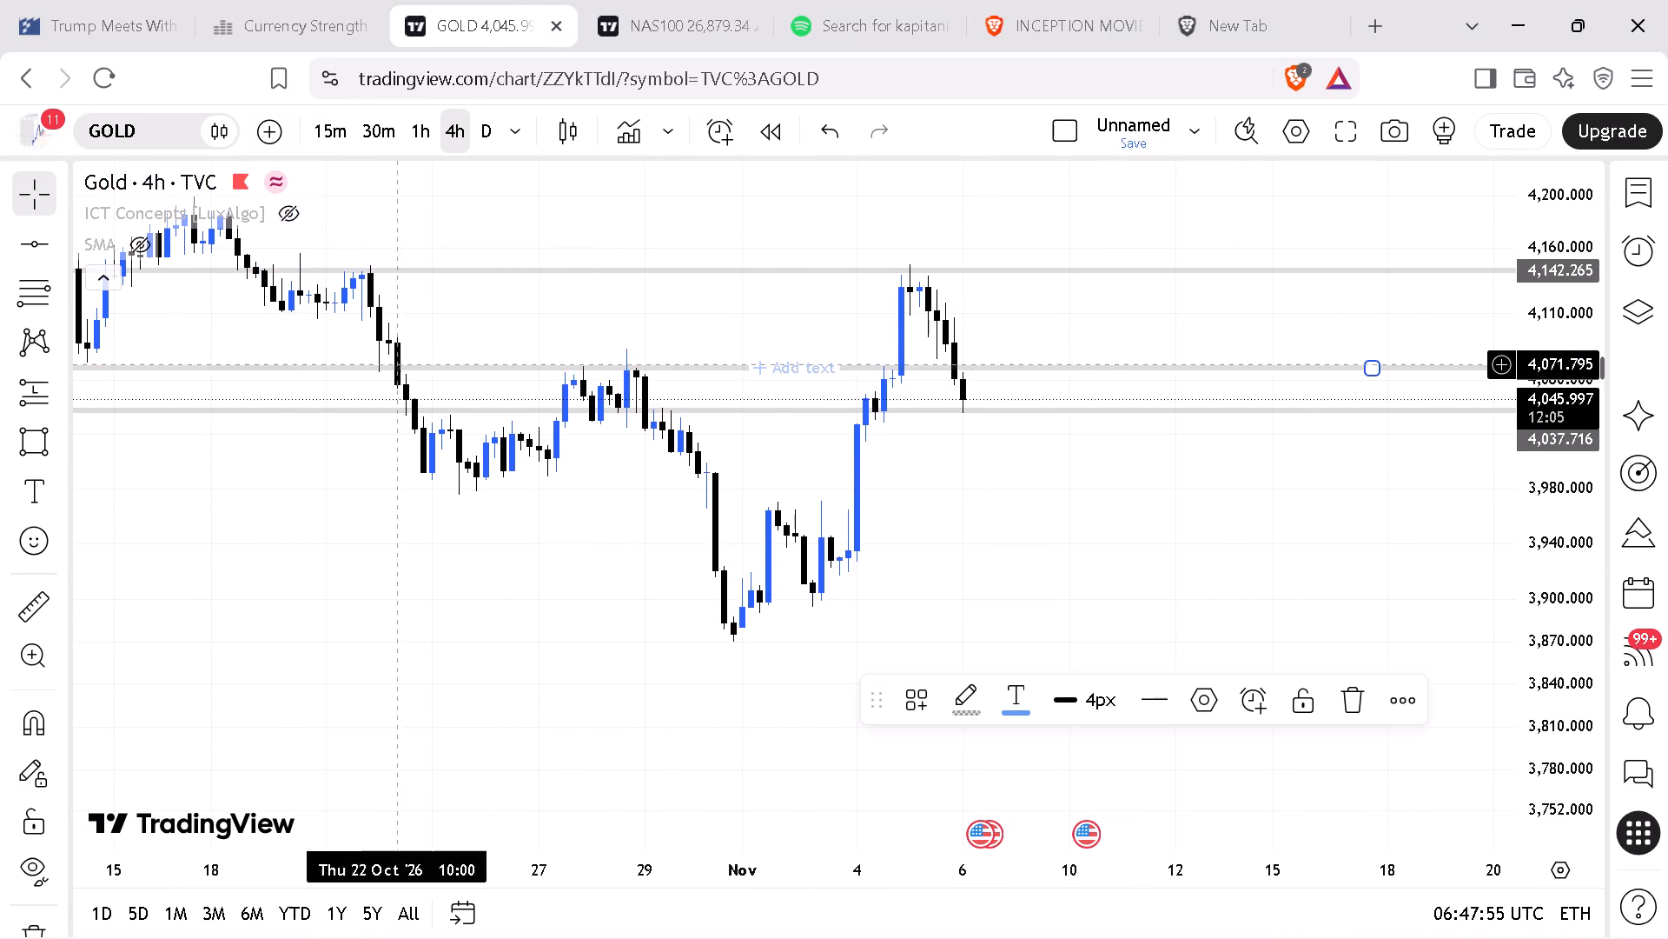
# Draw a fourth horizontal line at about 3,928, near the base of the early-November rally.
pyautogui.moveTo(346, 619); pyautogui.dragTo(1036, 612)
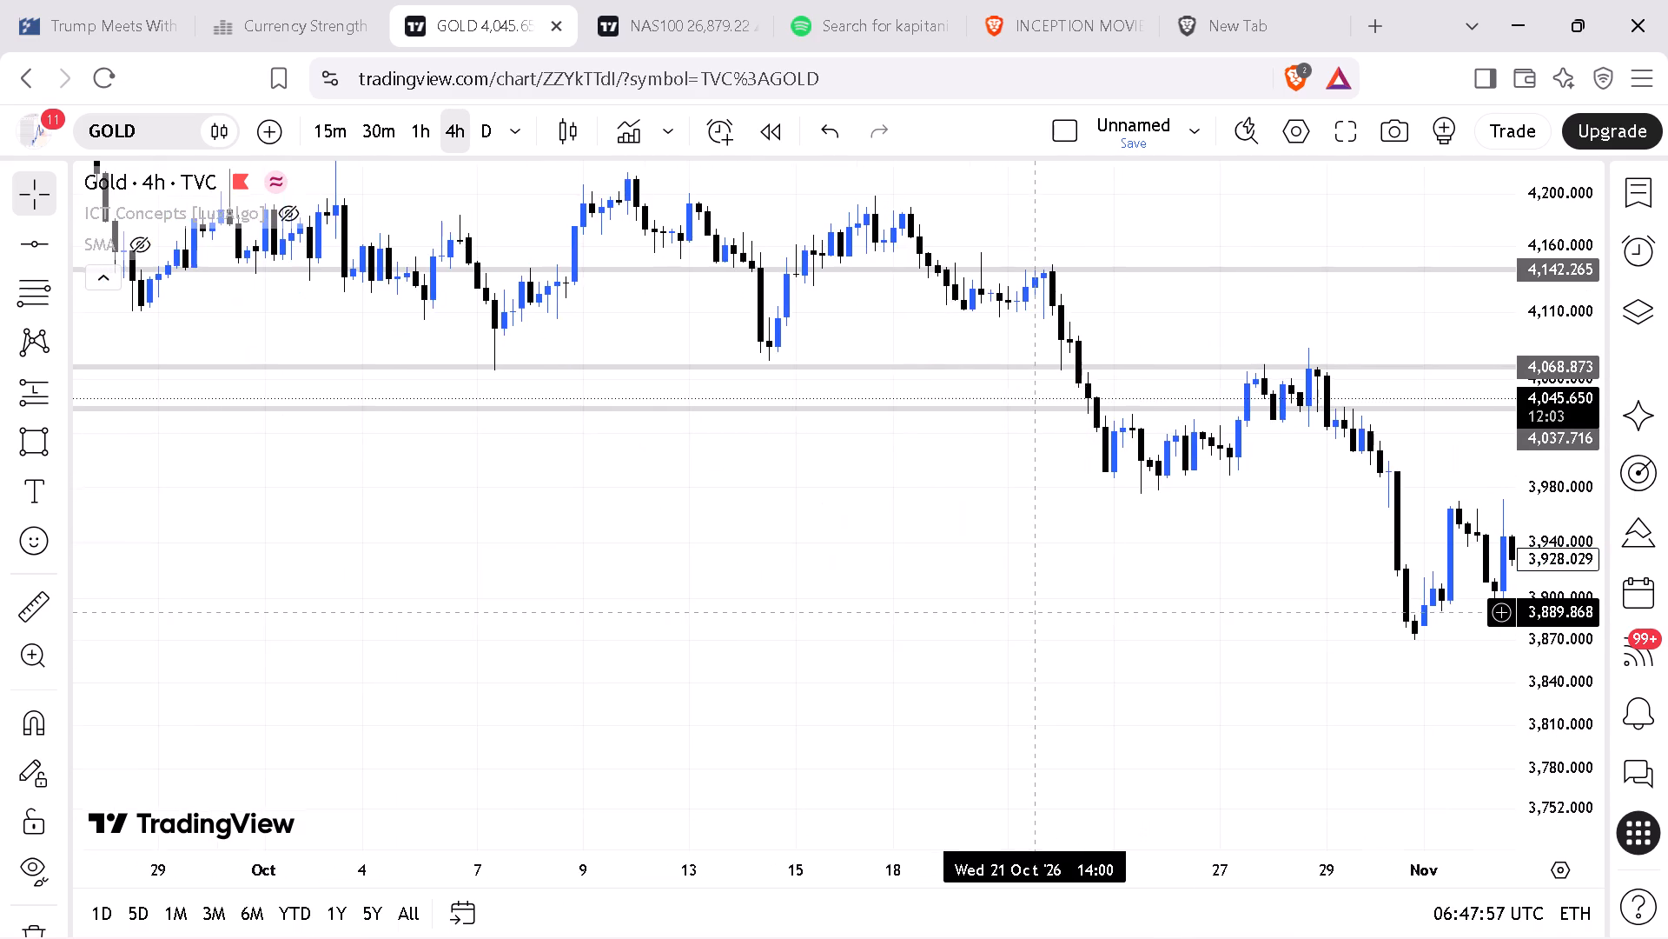
pyautogui.moveTo(1036, 612); pyautogui.dragTo(356, 589)
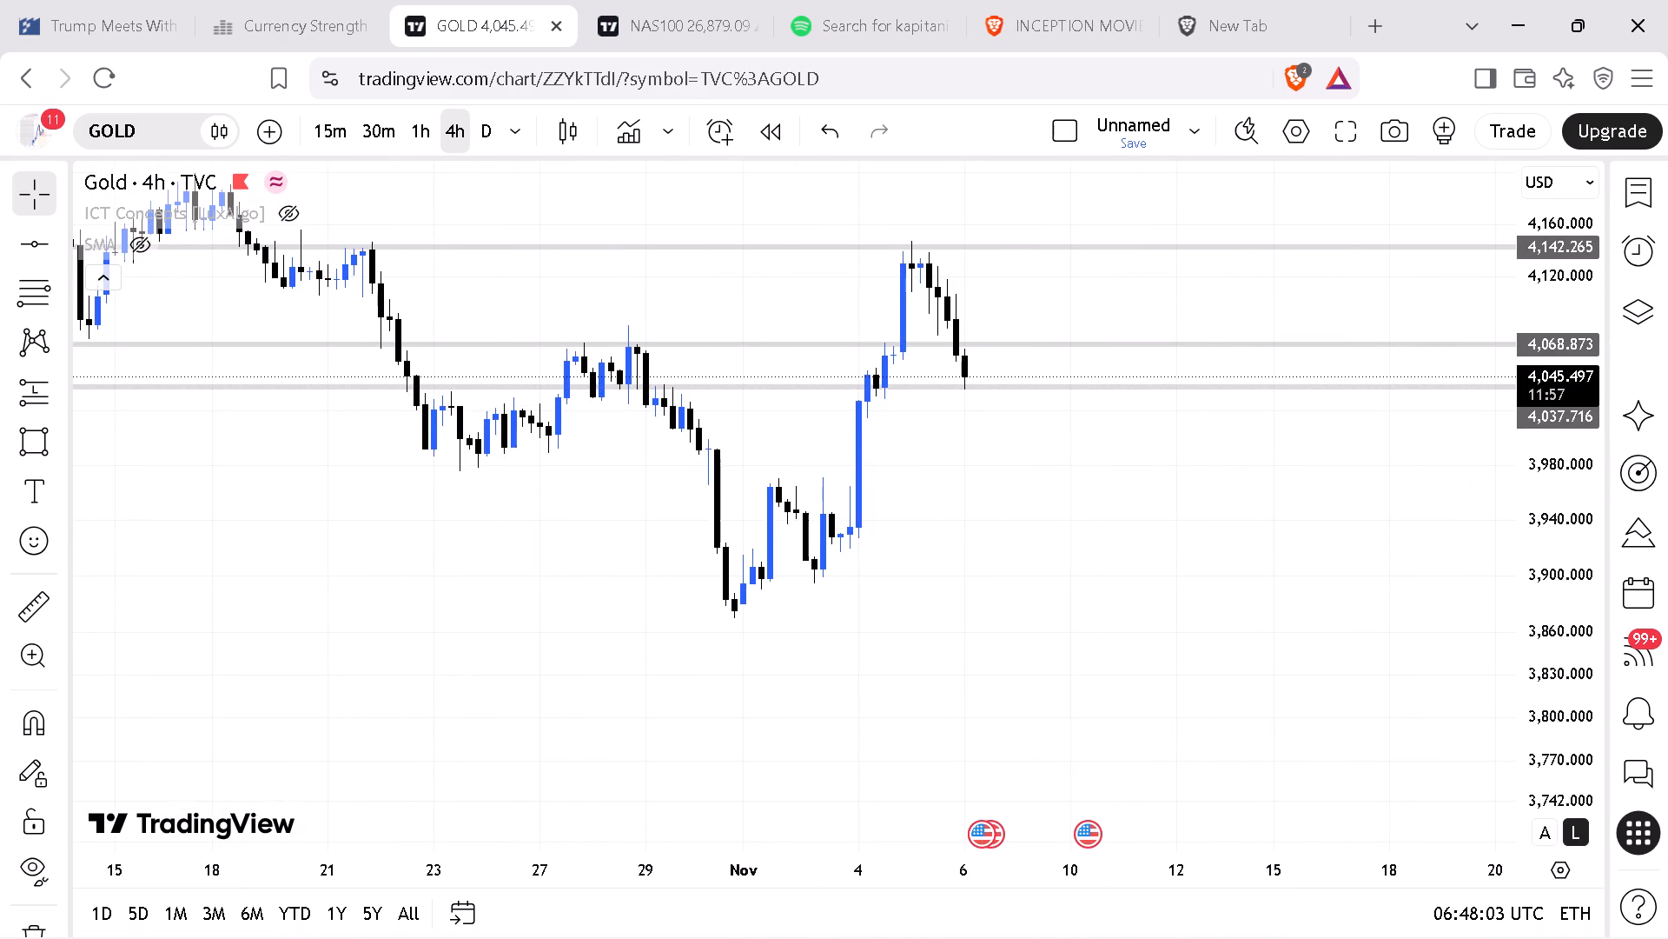
pyautogui.moveTo(1537, 487); pyautogui.dragTo(1534, 556)
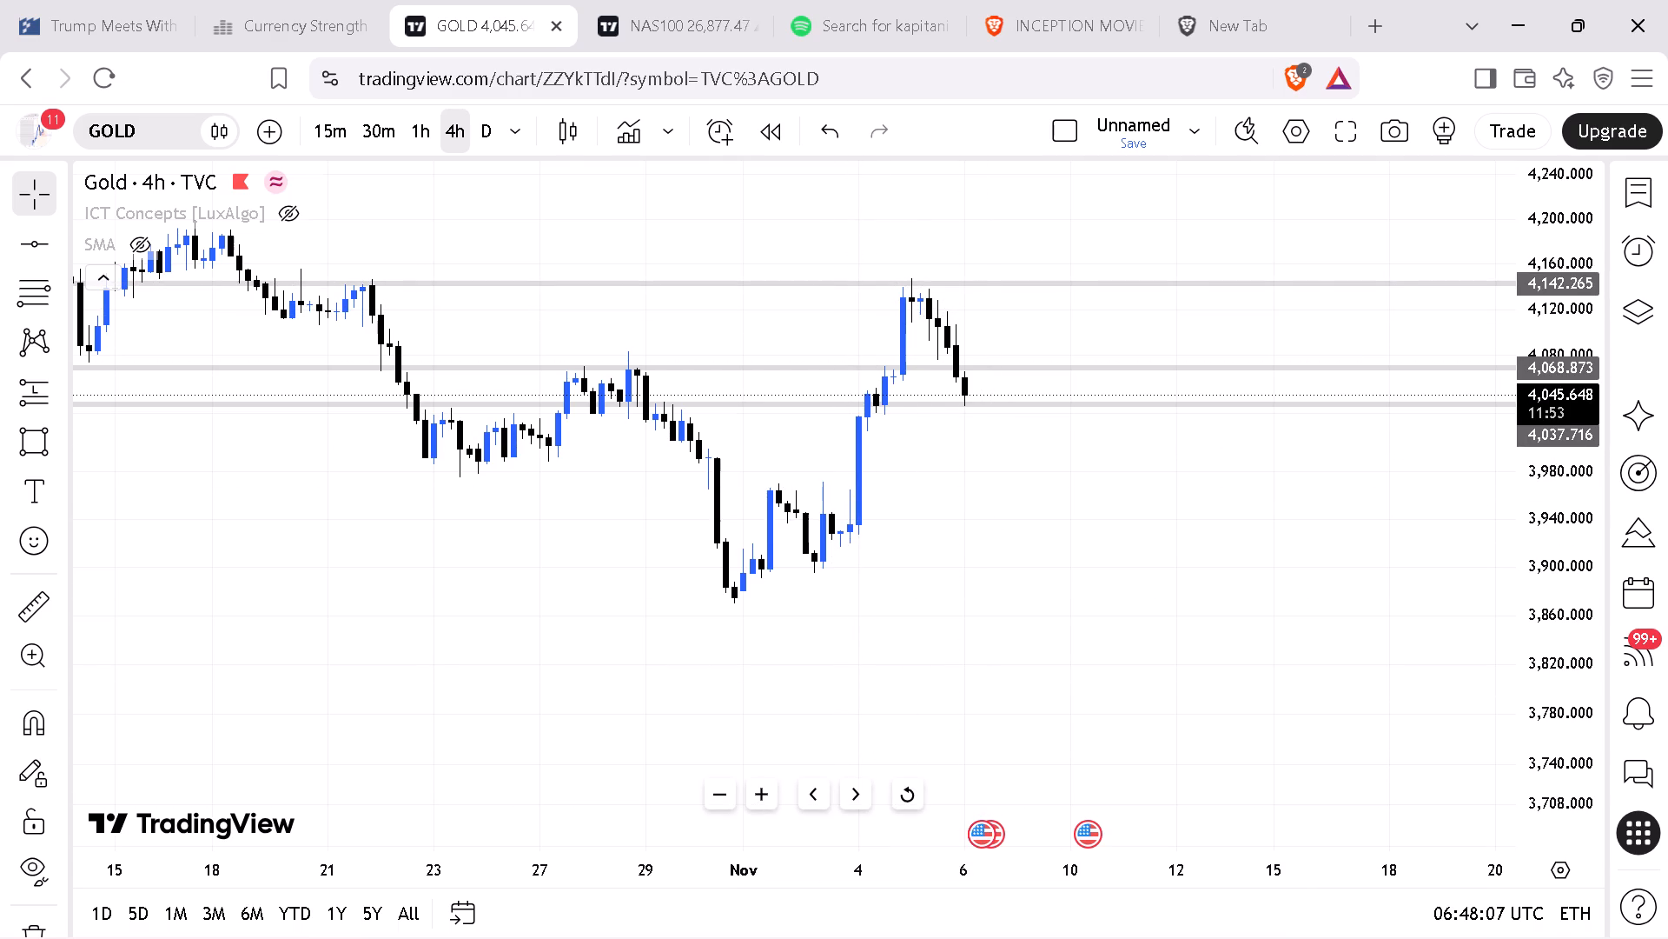
pyautogui.moveTo(1026, 878); pyautogui.dragTo(897, 863)
pyautogui.moveTo(853, 666); pyautogui.dragTo(1208, 719)
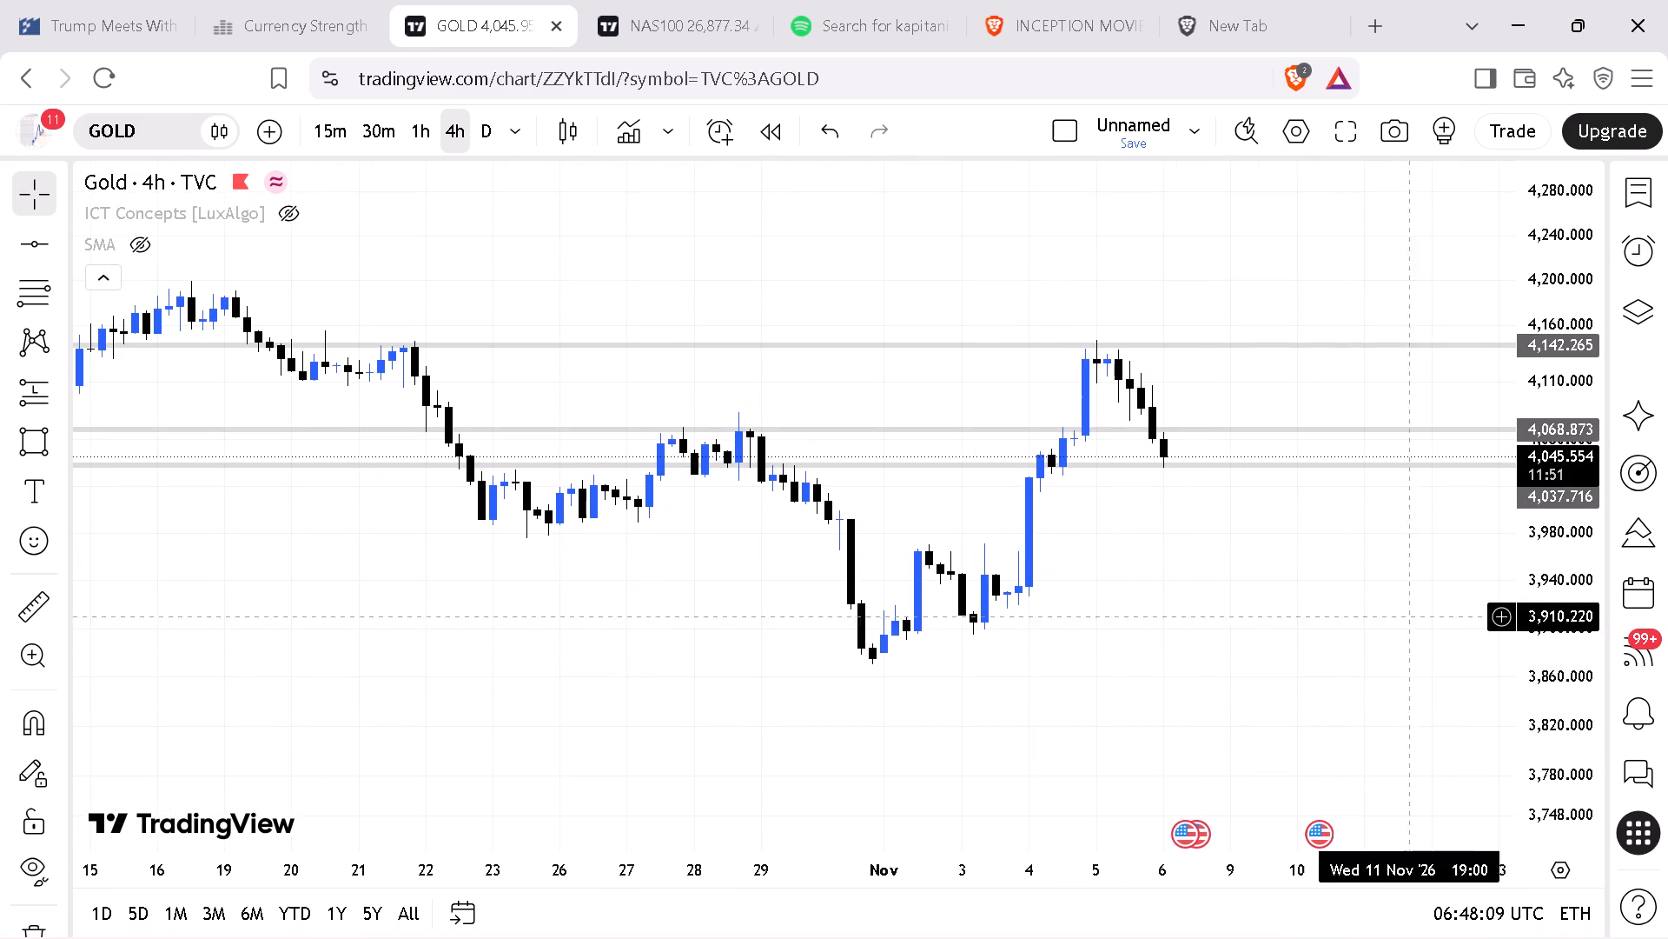
pyautogui.moveTo(1541, 706); pyautogui.dragTo(1533, 663)
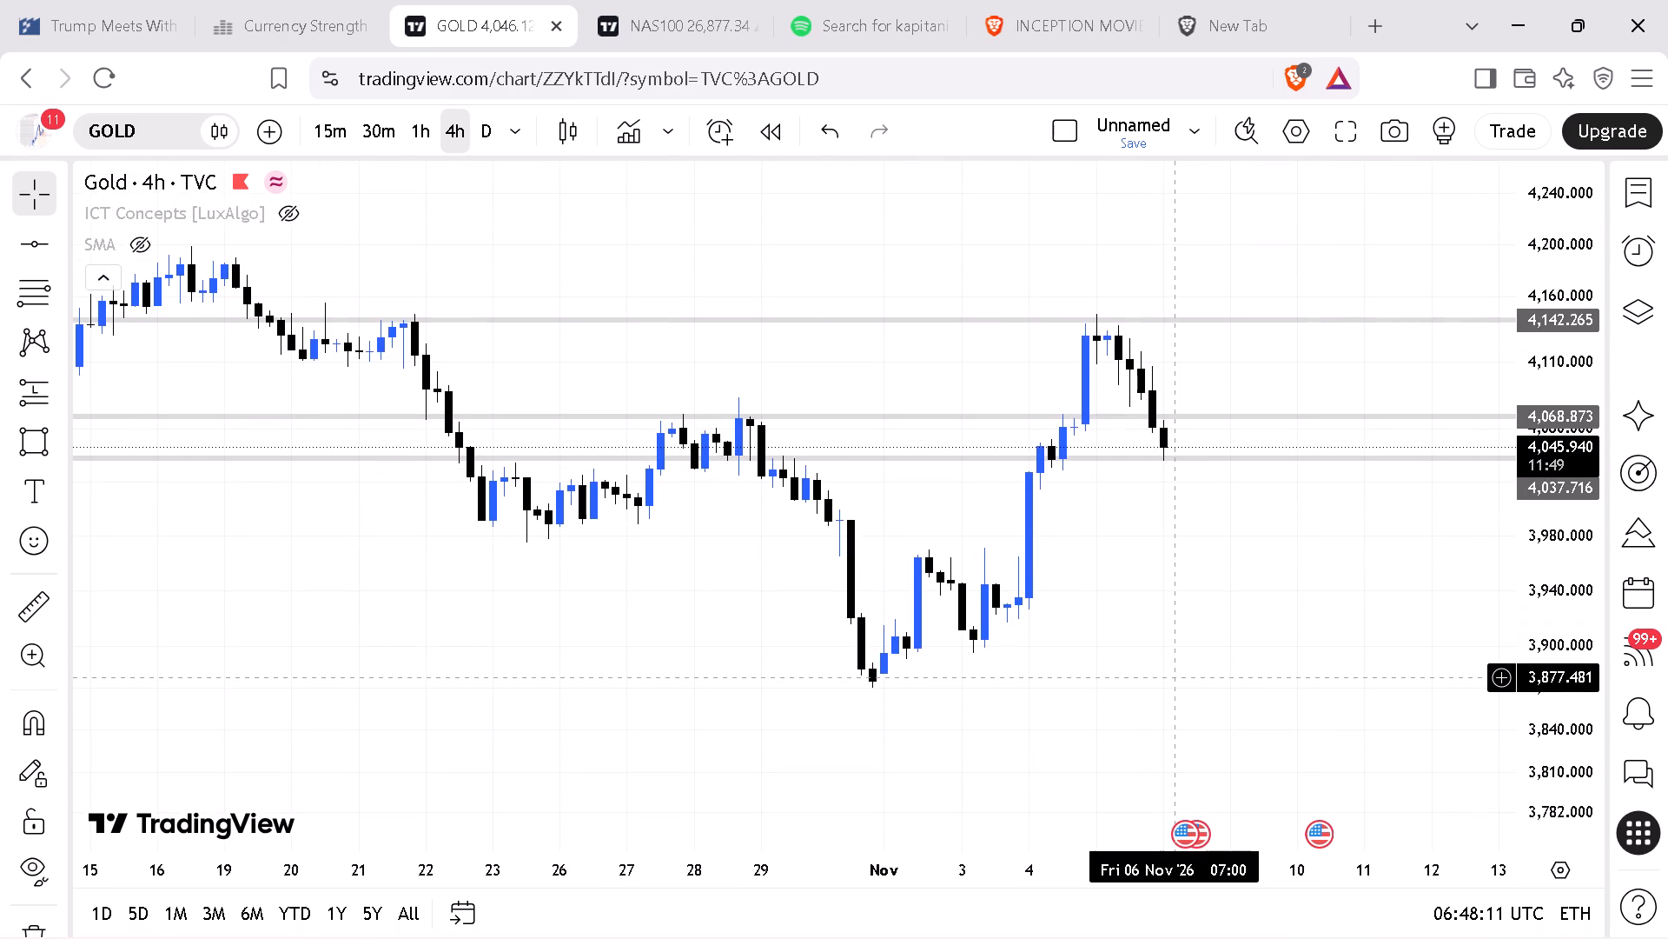
pyautogui.moveTo(1259, 579); pyautogui.dragTo(1236, 589)
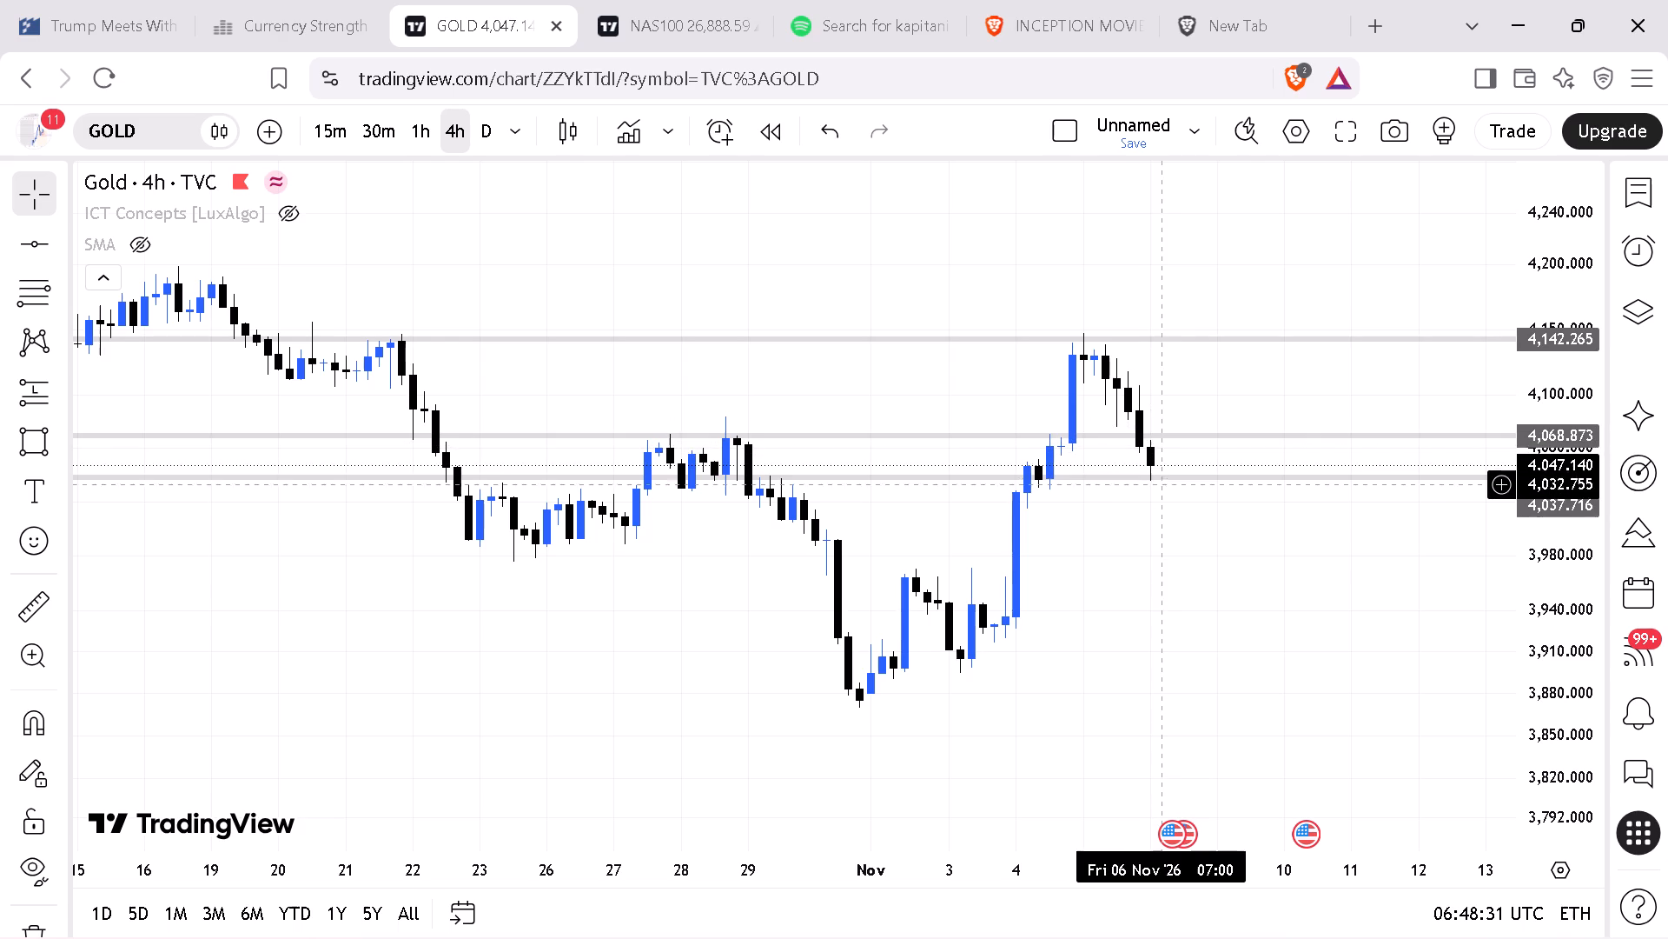
pyautogui.moveTo(1555, 593); pyautogui.dragTo(1559, 630)
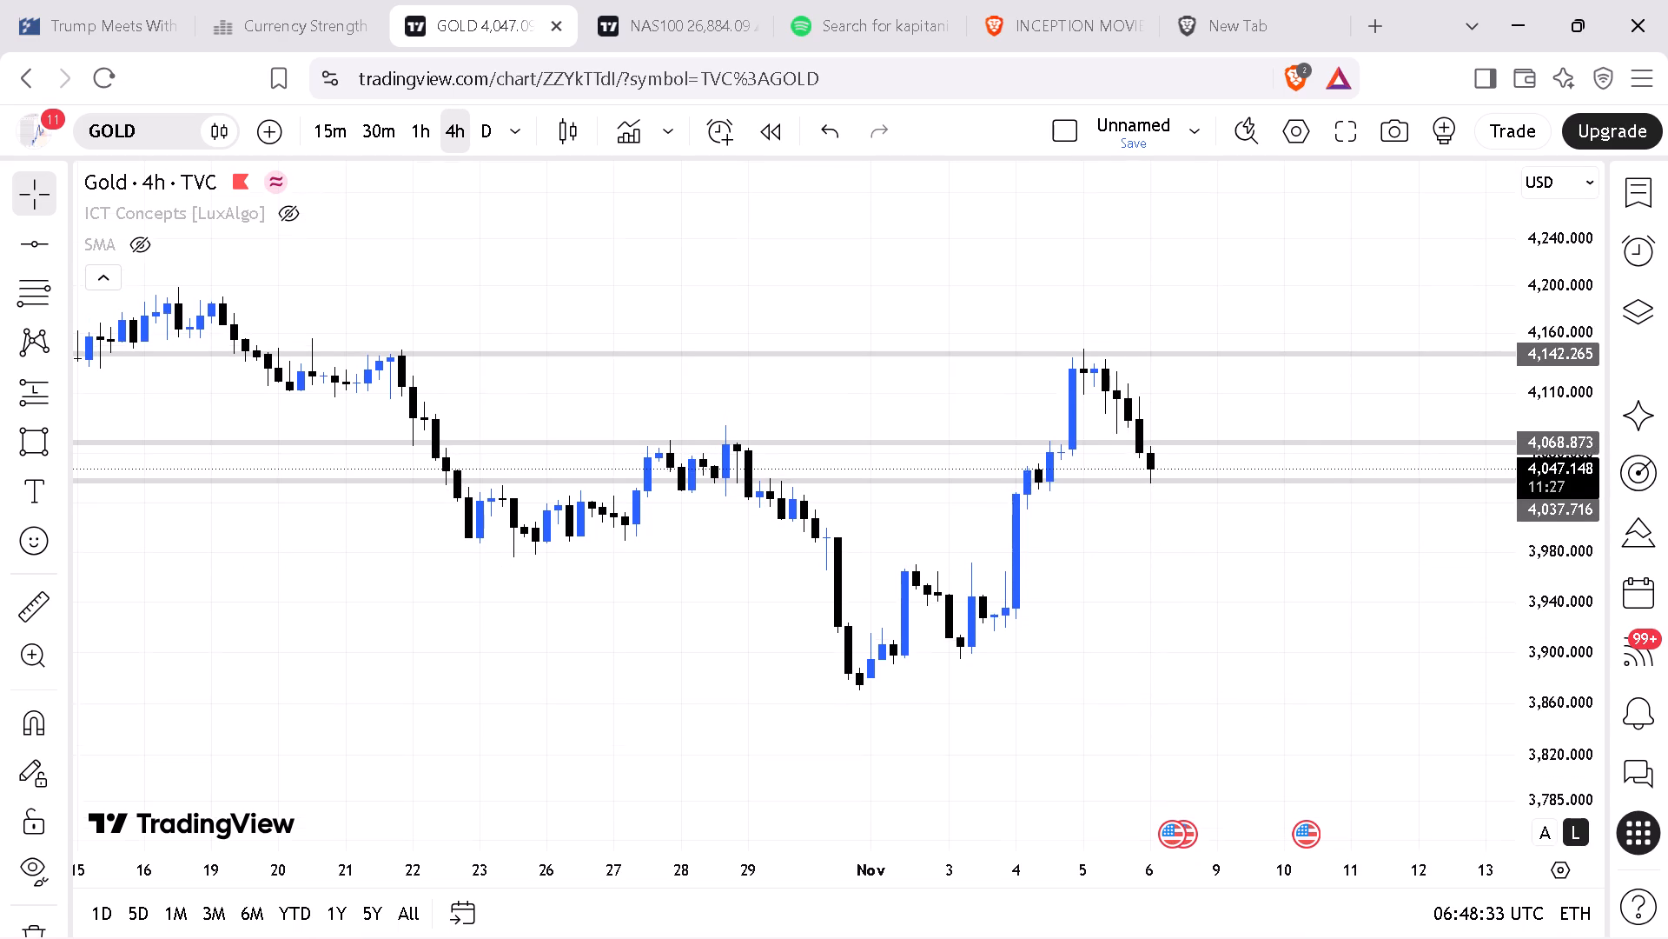
pyautogui.moveTo(1559, 630); pyautogui.dragTo(1559, 638)
pyautogui.moveTo(1186, 615); pyautogui.dragTo(1095, 503)
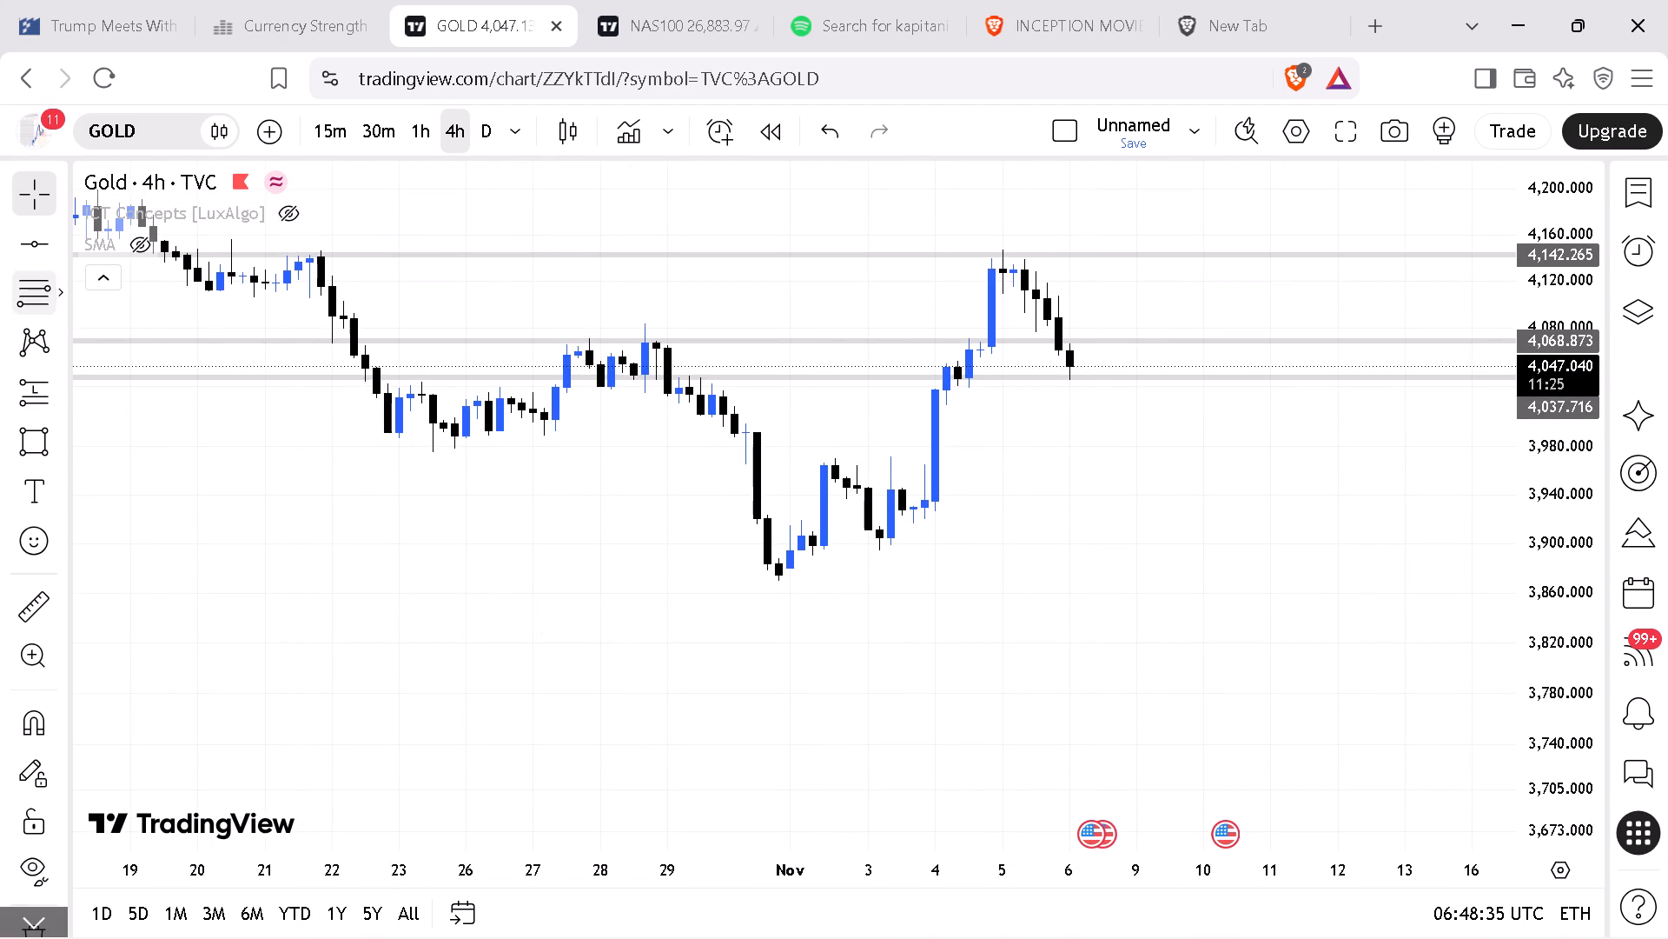
pyautogui.click(43, 243)
pyautogui.click(381, 509)
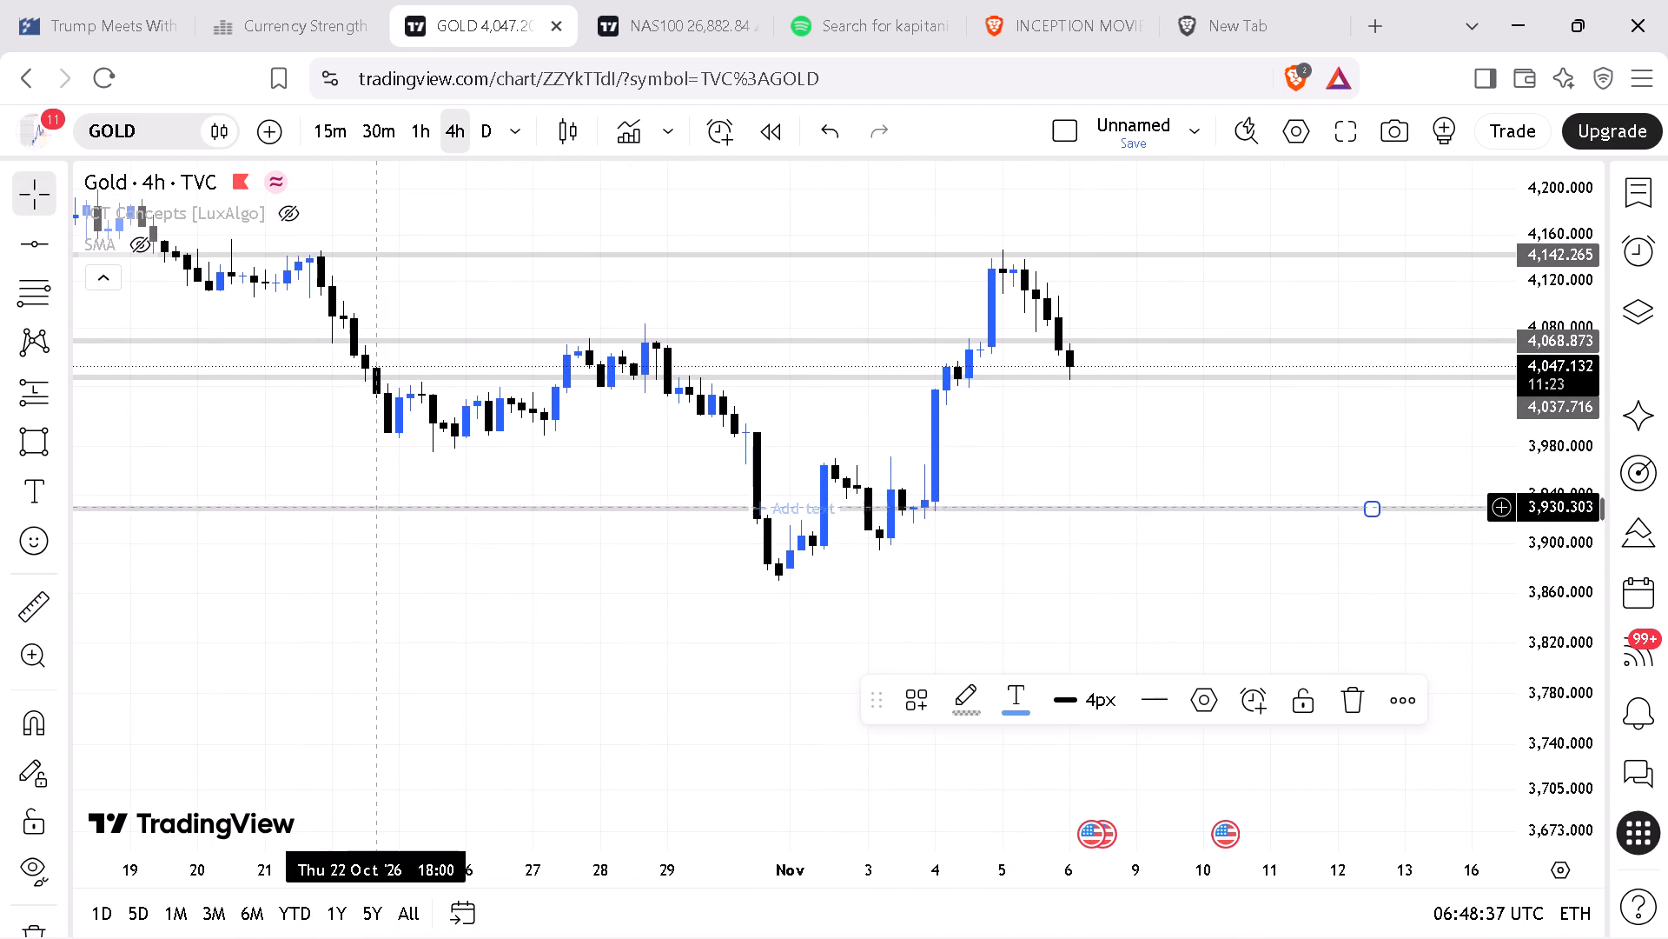
# Examine the 4-hour gold price action from mid-October to 6 November against the four horizontal levels.
pyautogui.moveTo(505, 653); pyautogui.dragTo(464, 560)
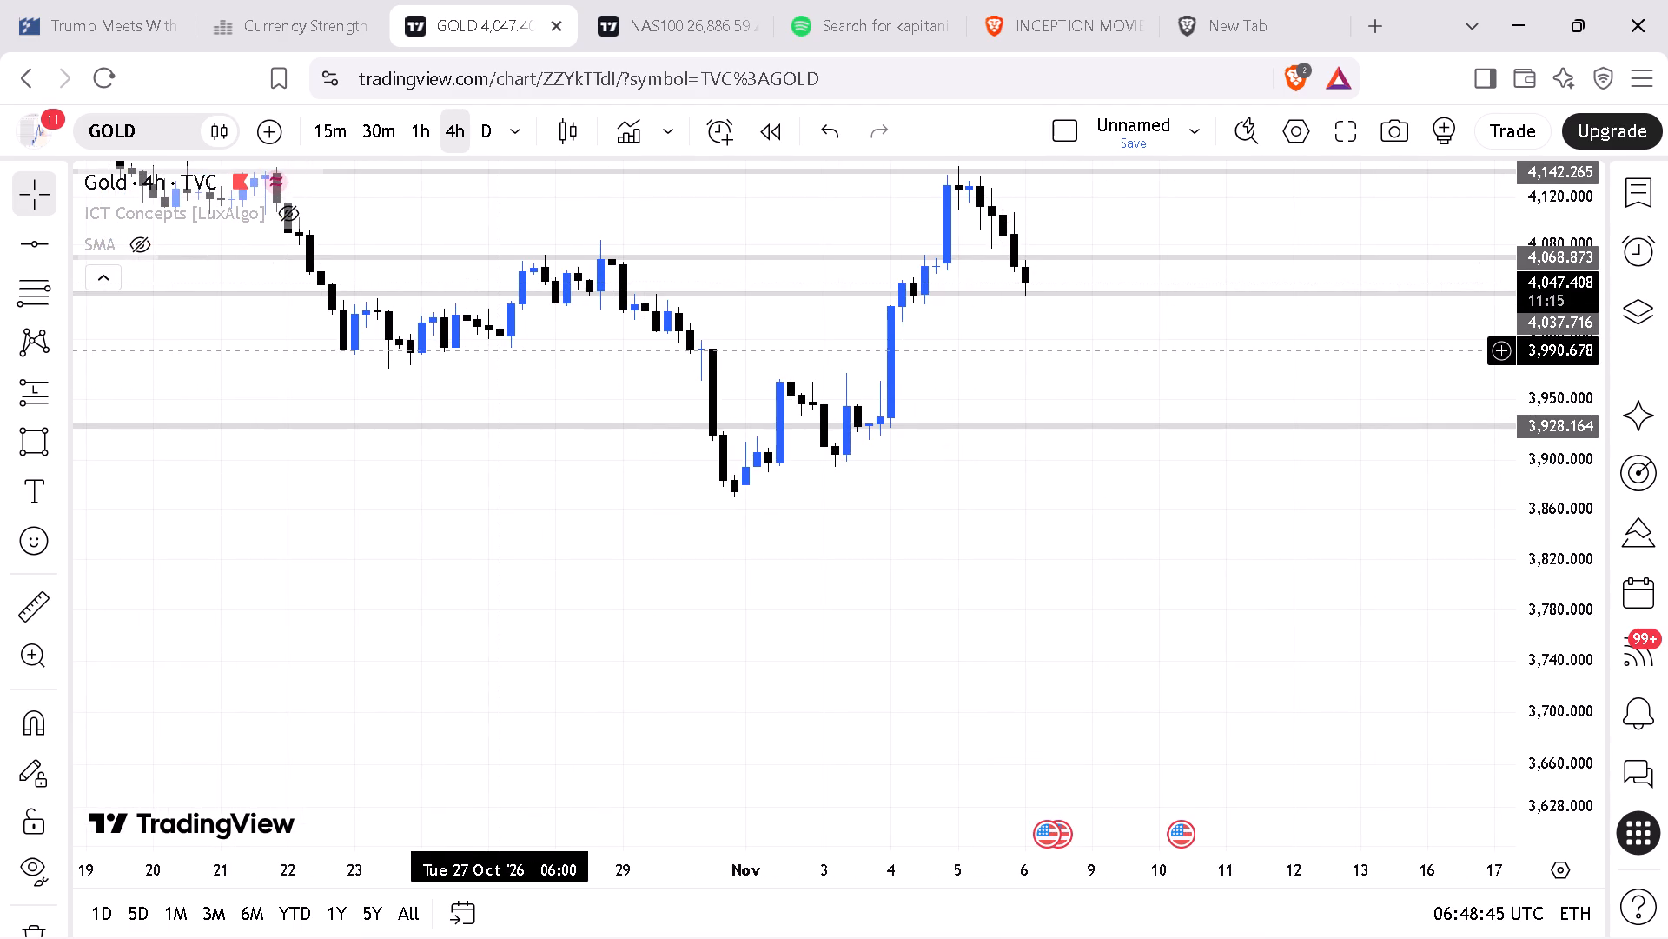
pyautogui.moveTo(288, 371); pyautogui.dragTo(289, 365)
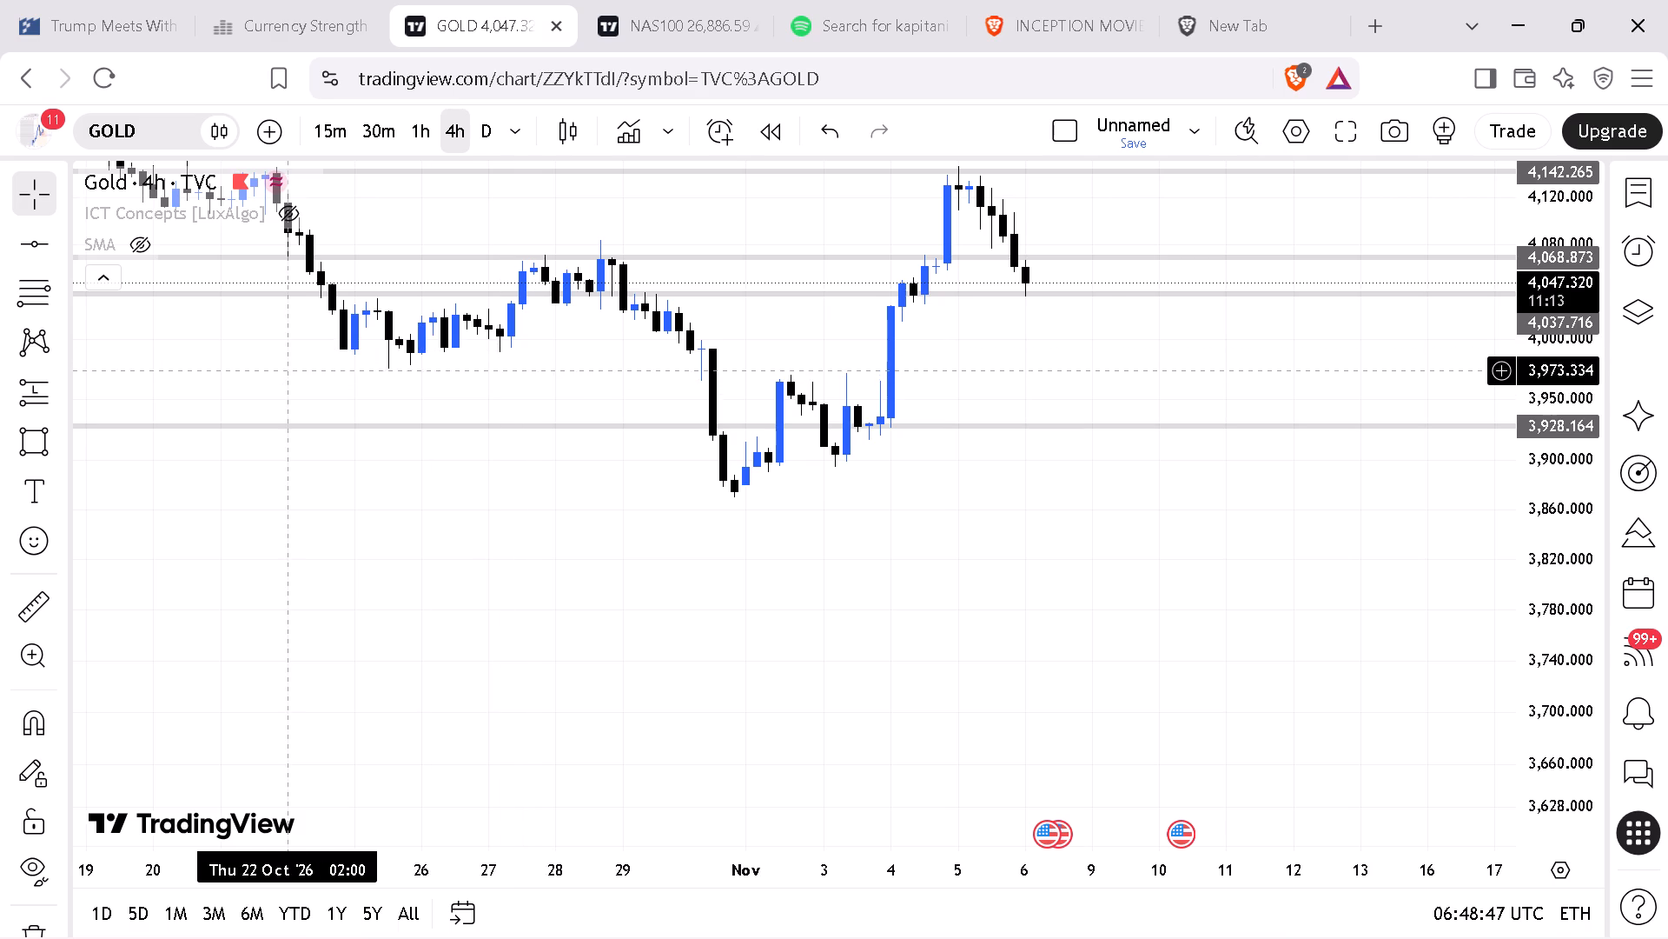
pyautogui.moveTo(289, 365); pyautogui.dragTo(497, 522)
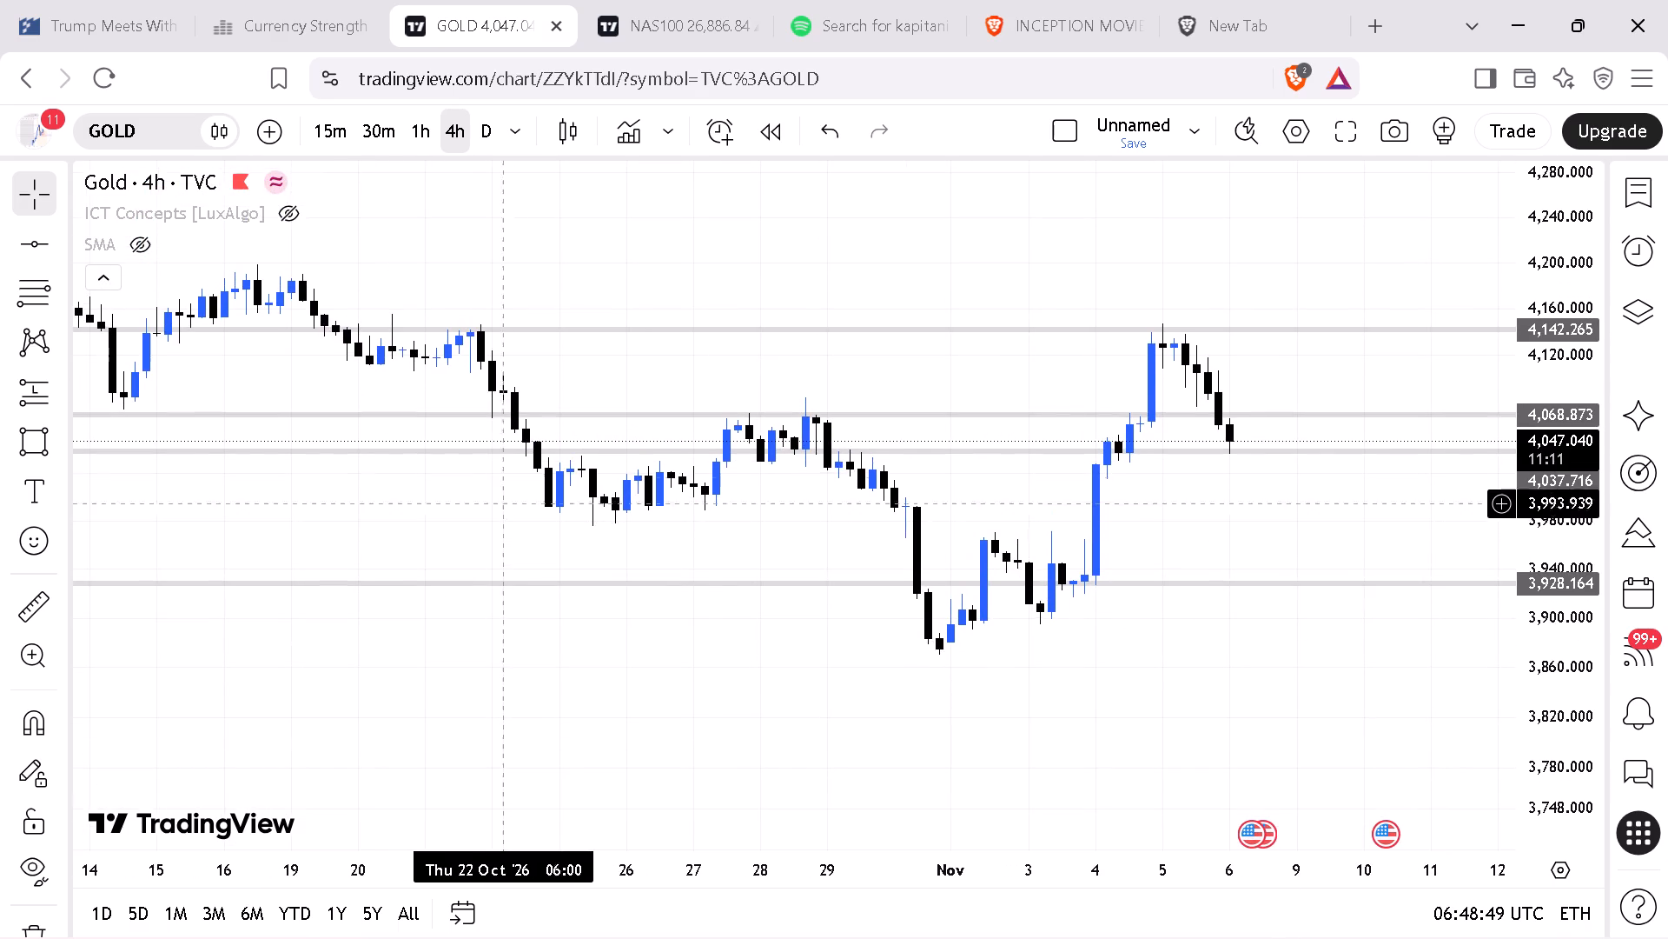
pyautogui.moveTo(1537, 729); pyautogui.dragTo(1558, 651)
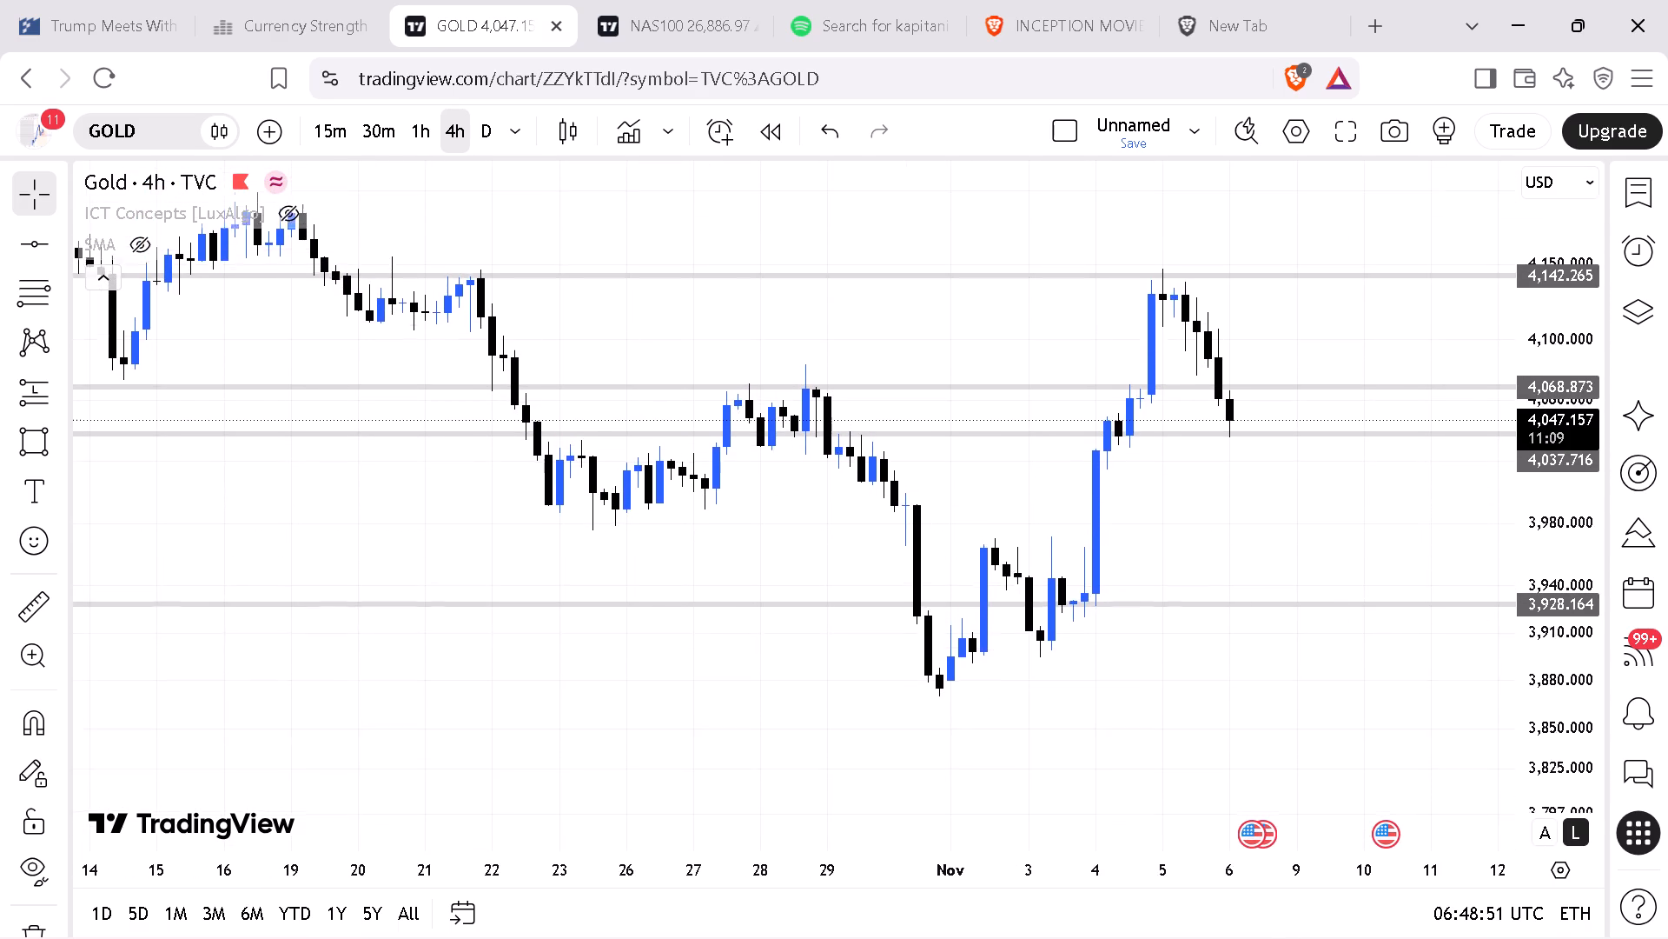
pyautogui.moveTo(1558, 651); pyautogui.dragTo(1561, 629)
pyautogui.moveTo(1269, 495); pyautogui.dragTo(1108, 562)
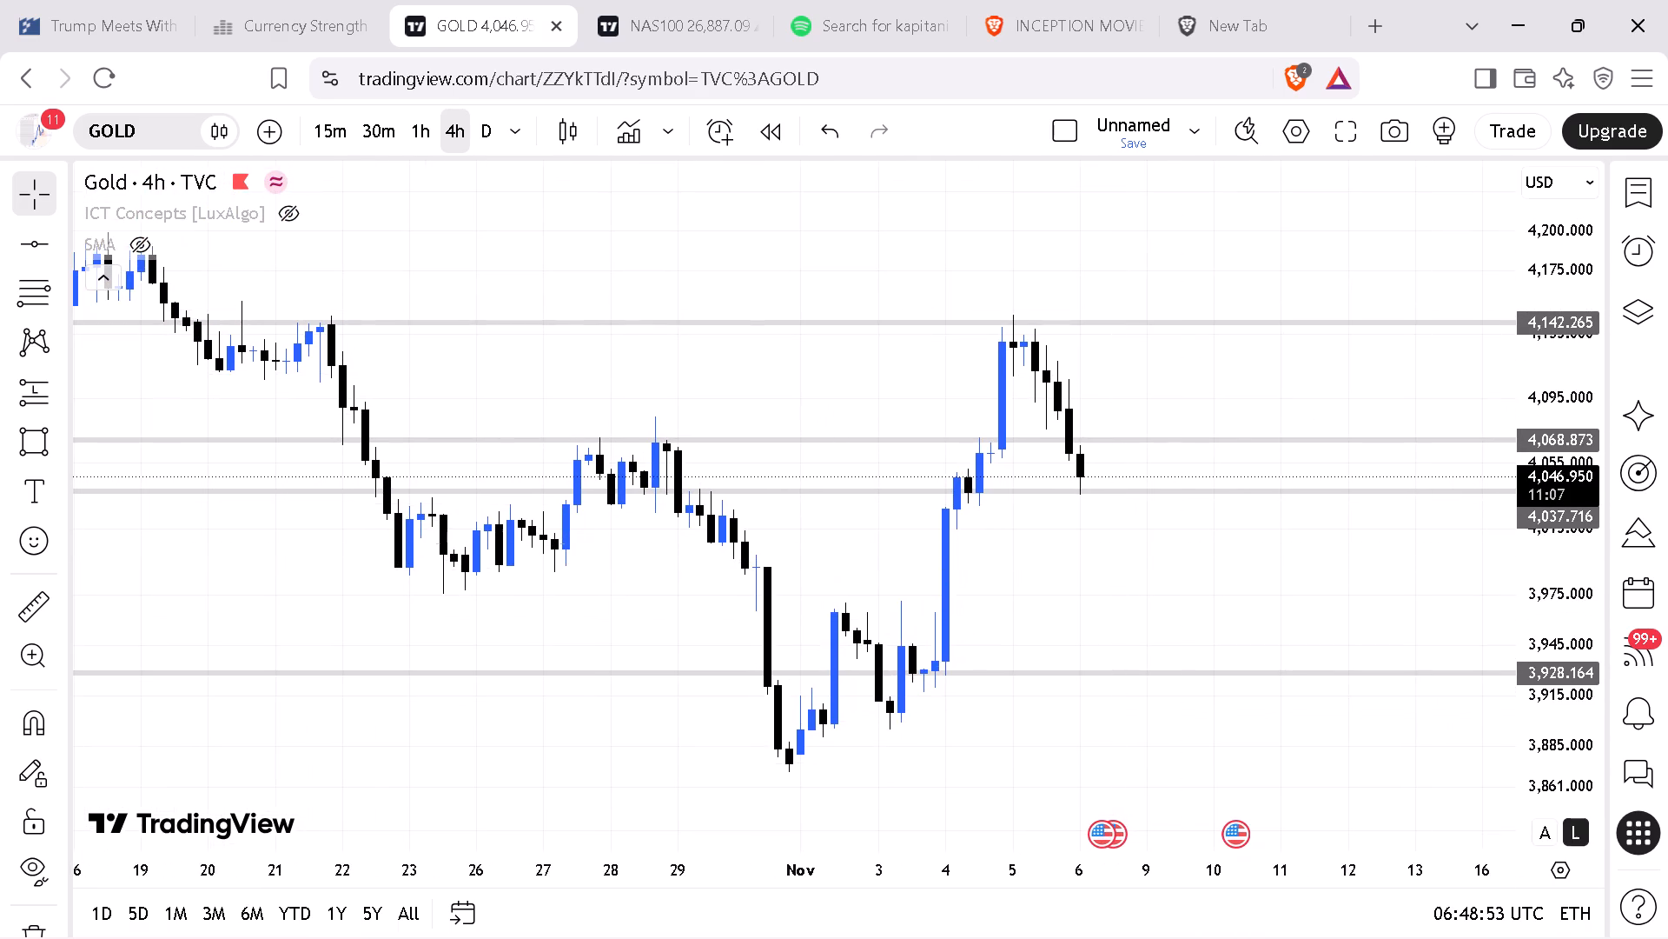
pyautogui.moveTo(1566, 572); pyautogui.dragTo(1565, 588)
pyautogui.moveTo(1259, 572); pyautogui.dragTo(1327, 613)
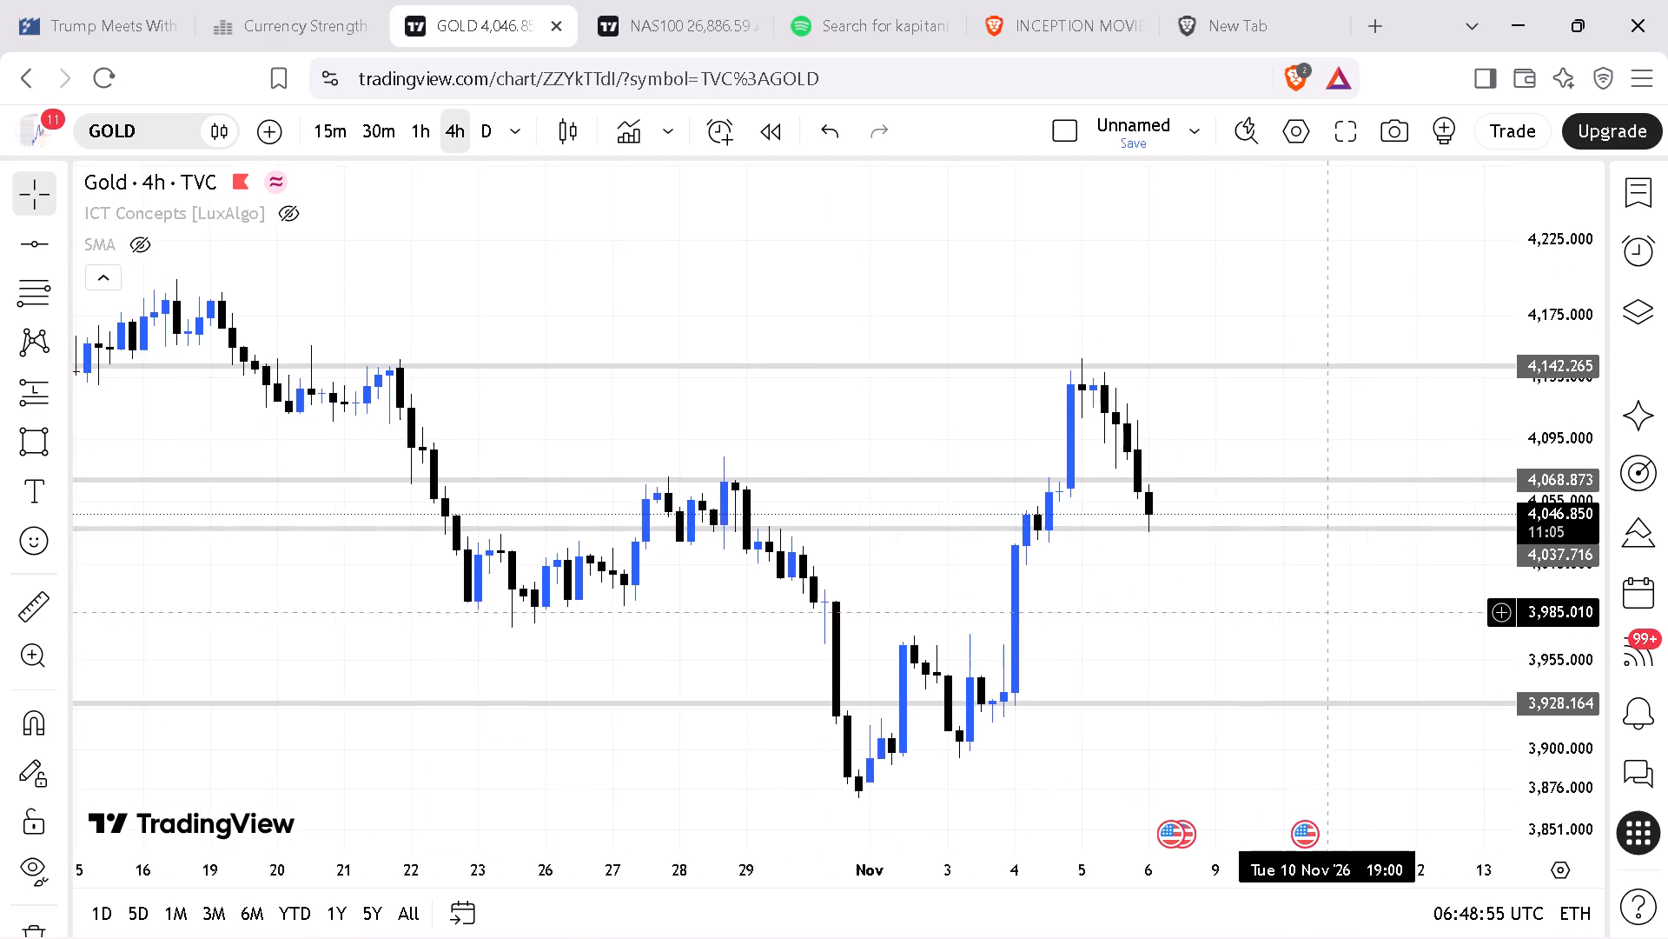
pyautogui.moveTo(1327, 613); pyautogui.dragTo(1213, 568)
pyautogui.moveTo(1552, 567); pyautogui.dragTo(1548, 625)
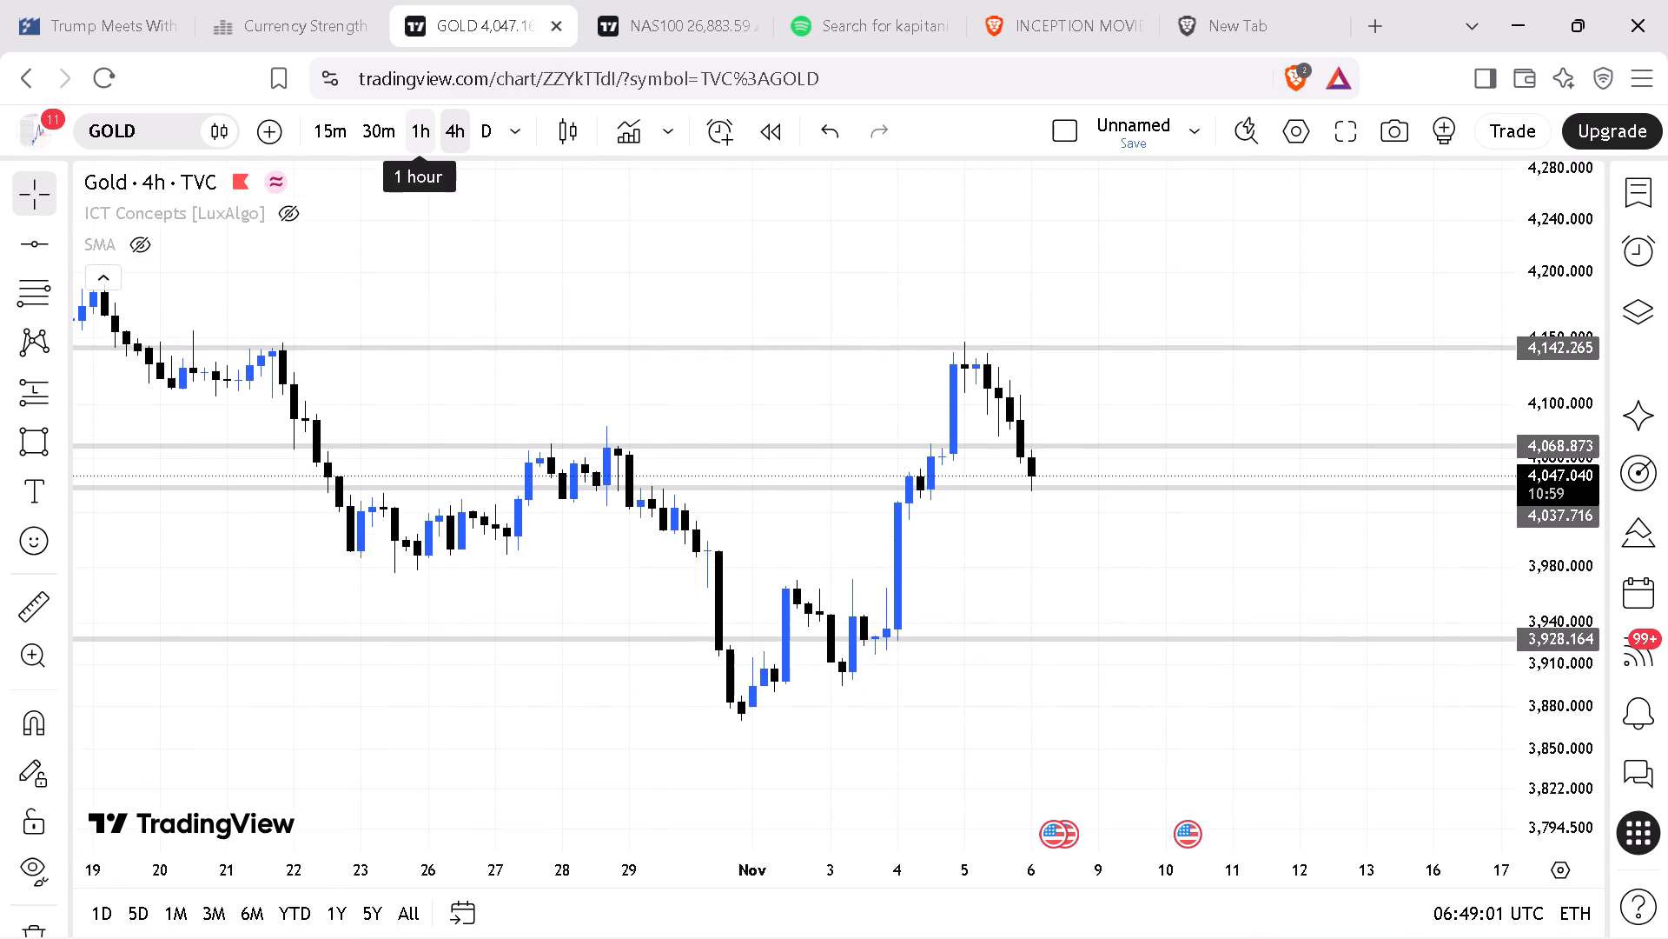
# Add a text note reading "Daily Bullish rejection with no BW" above the latest candles, at about 4,228.
pyautogui.moveTo(916, 205); pyautogui.dragTo(645, 285)
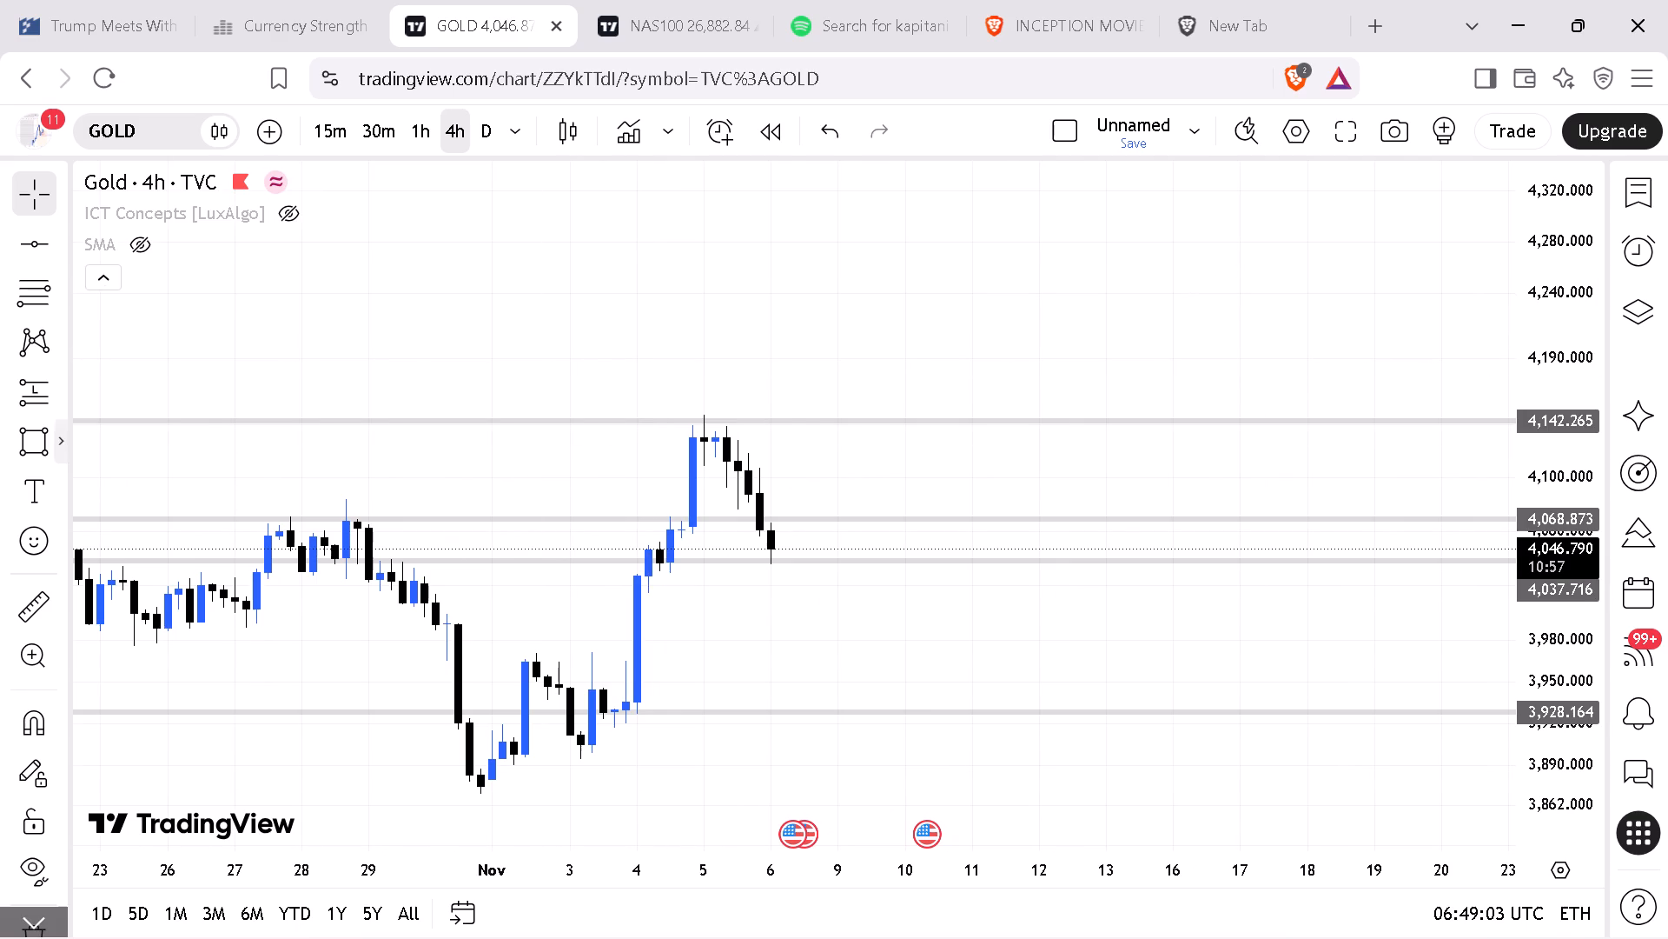
pyautogui.click(37, 472)
pyautogui.click(796, 309)
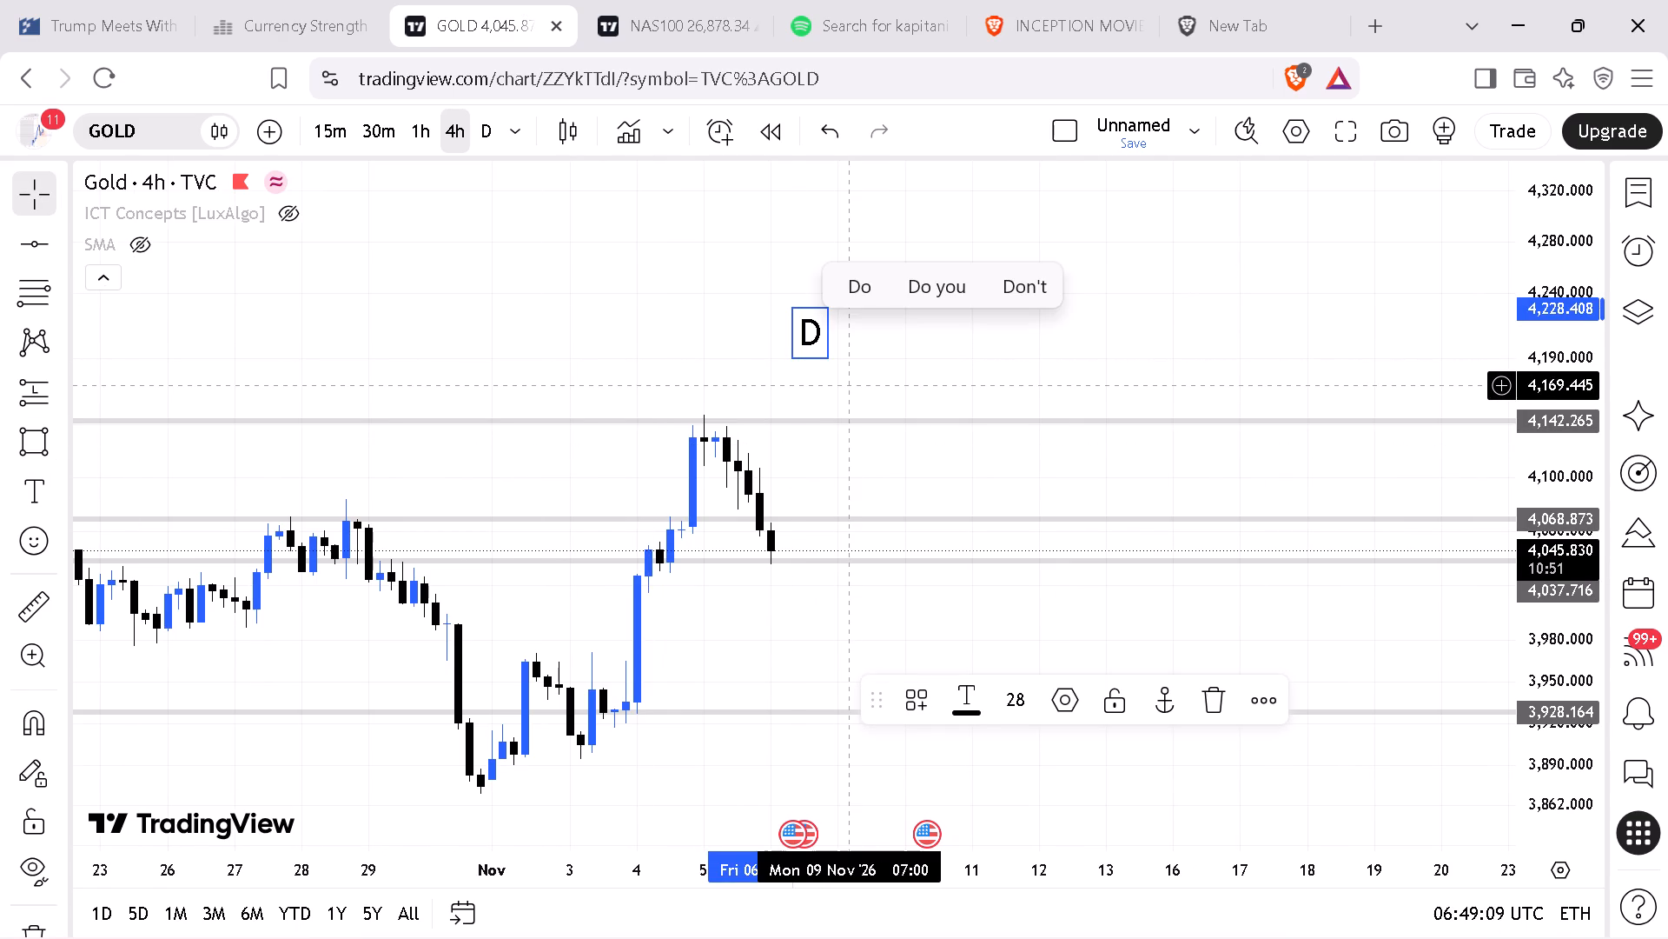
pyautogui.write('aily')
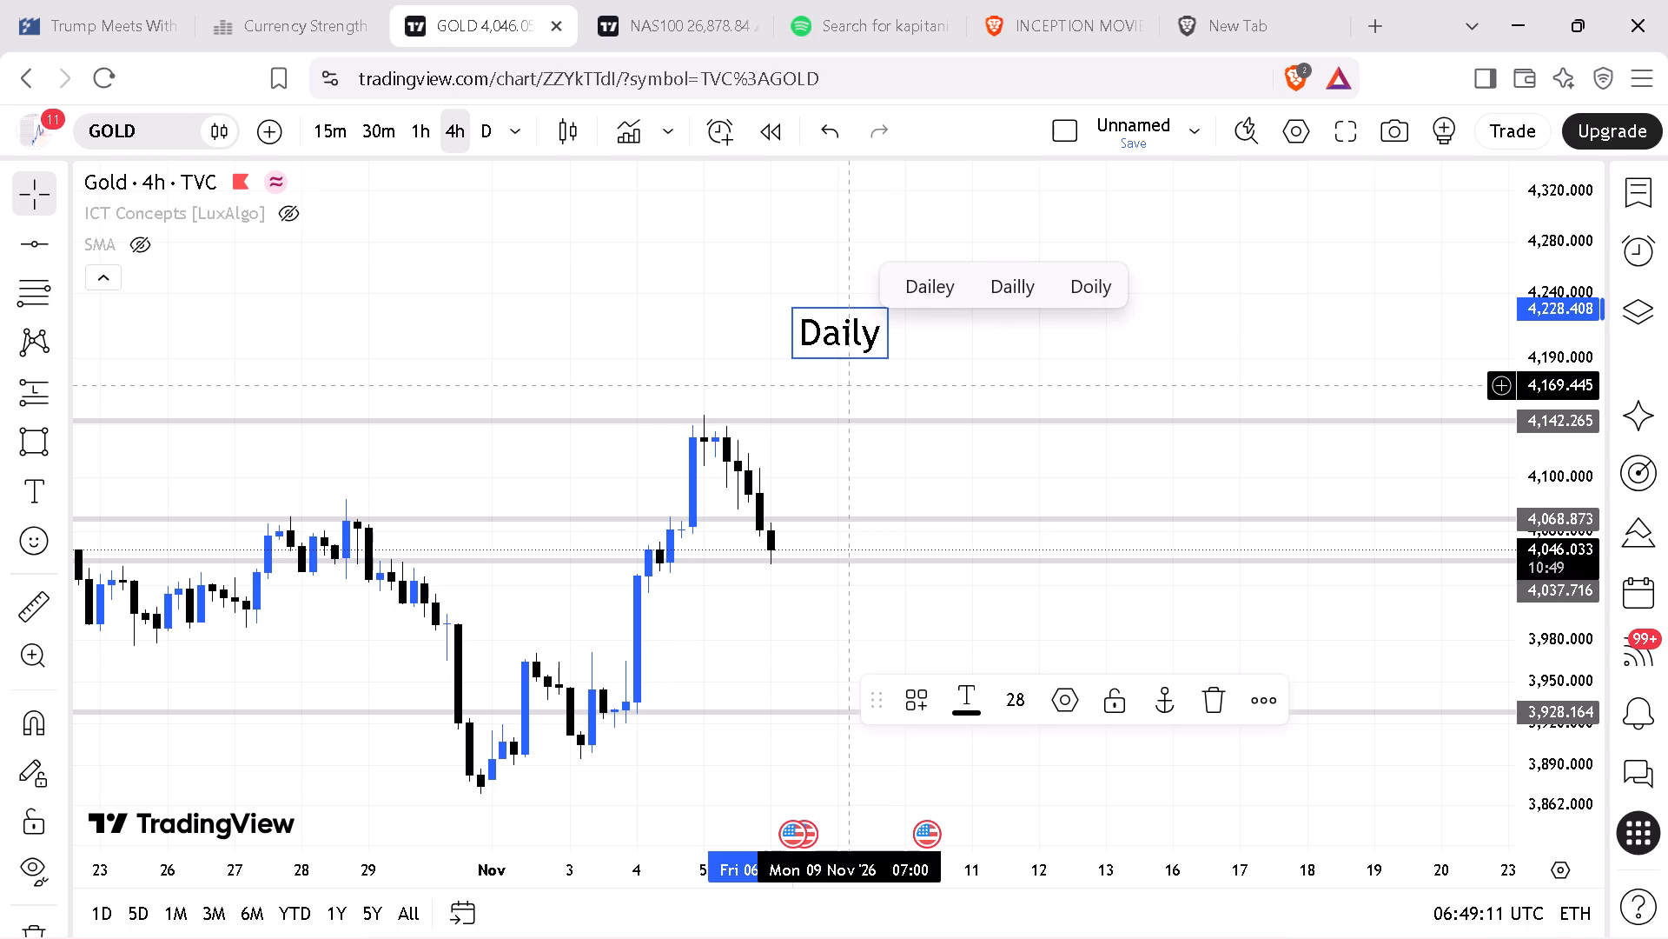
pyautogui.press('space')
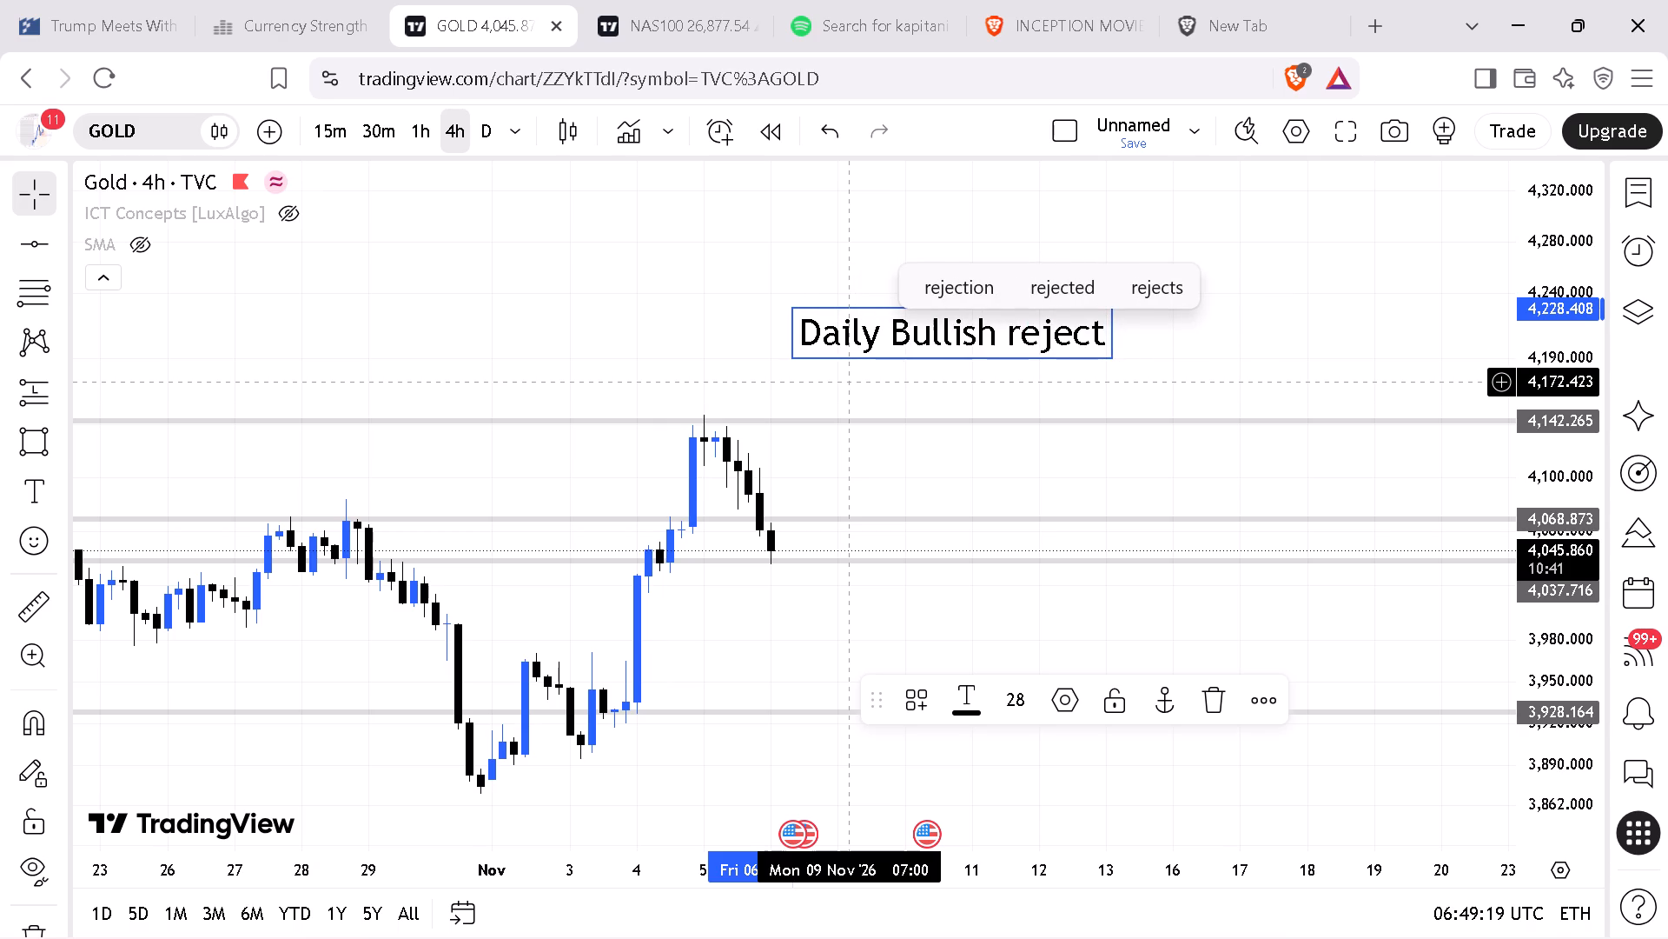
pyautogui.write('tion')
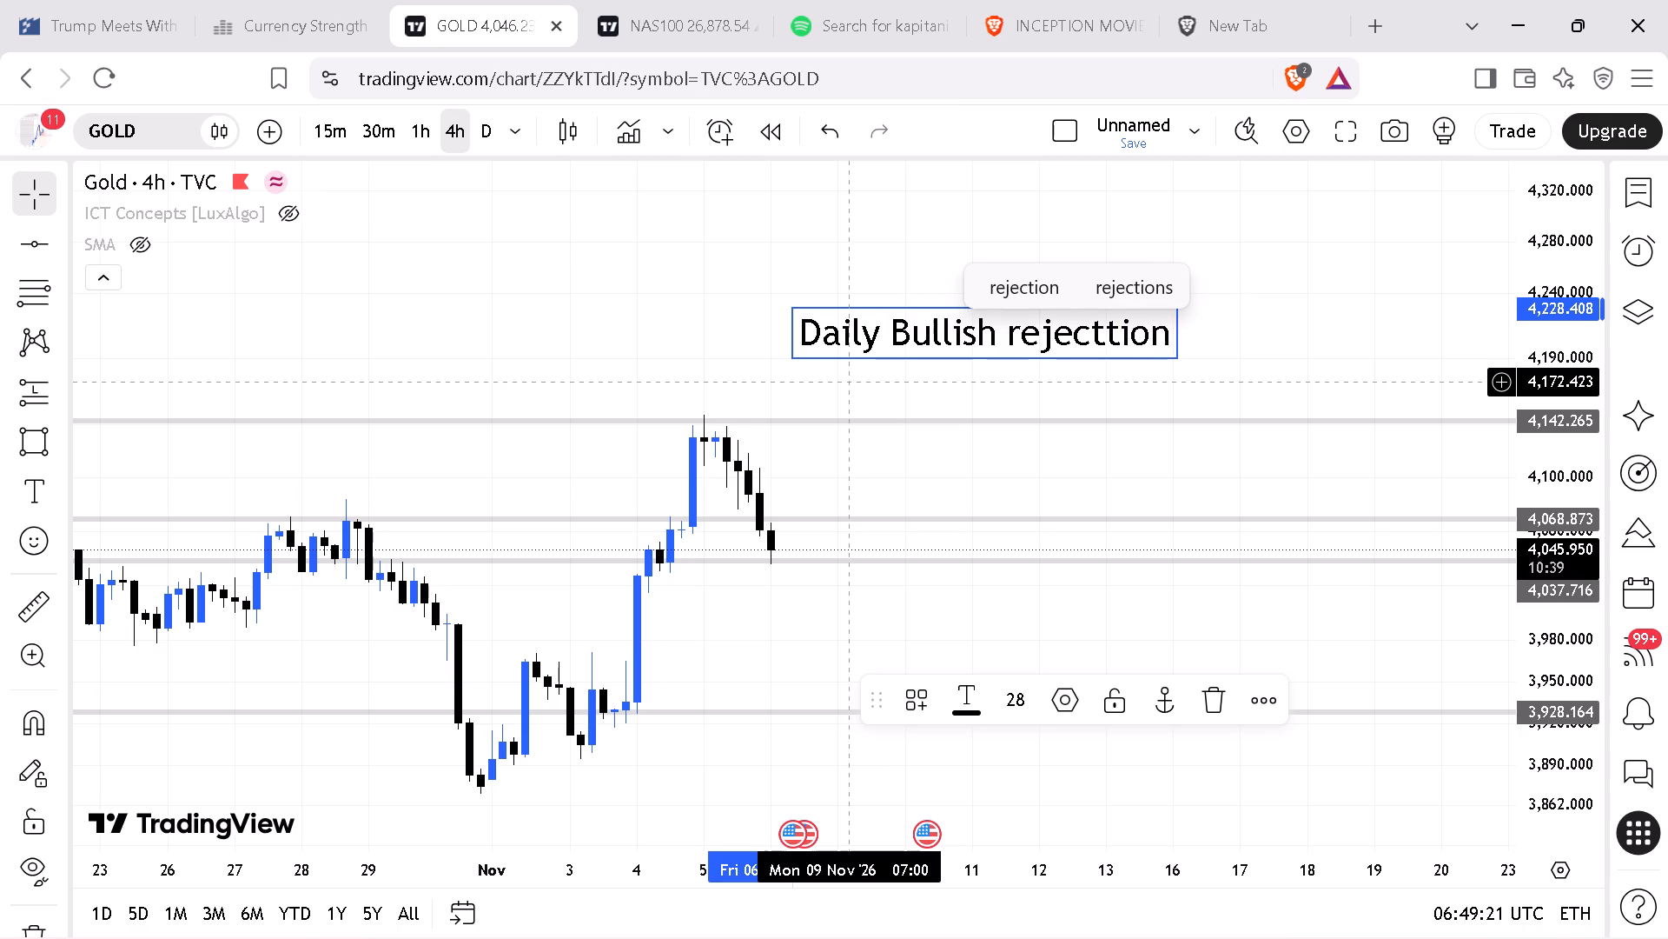
pyautogui.press('BackSpace')
pyautogui.press('BackSpace')
pyautogui.press('BackSpace')
pyautogui.press('BackSpace')
pyautogui.press('BackSpace')
pyautogui.press('BackSpace')
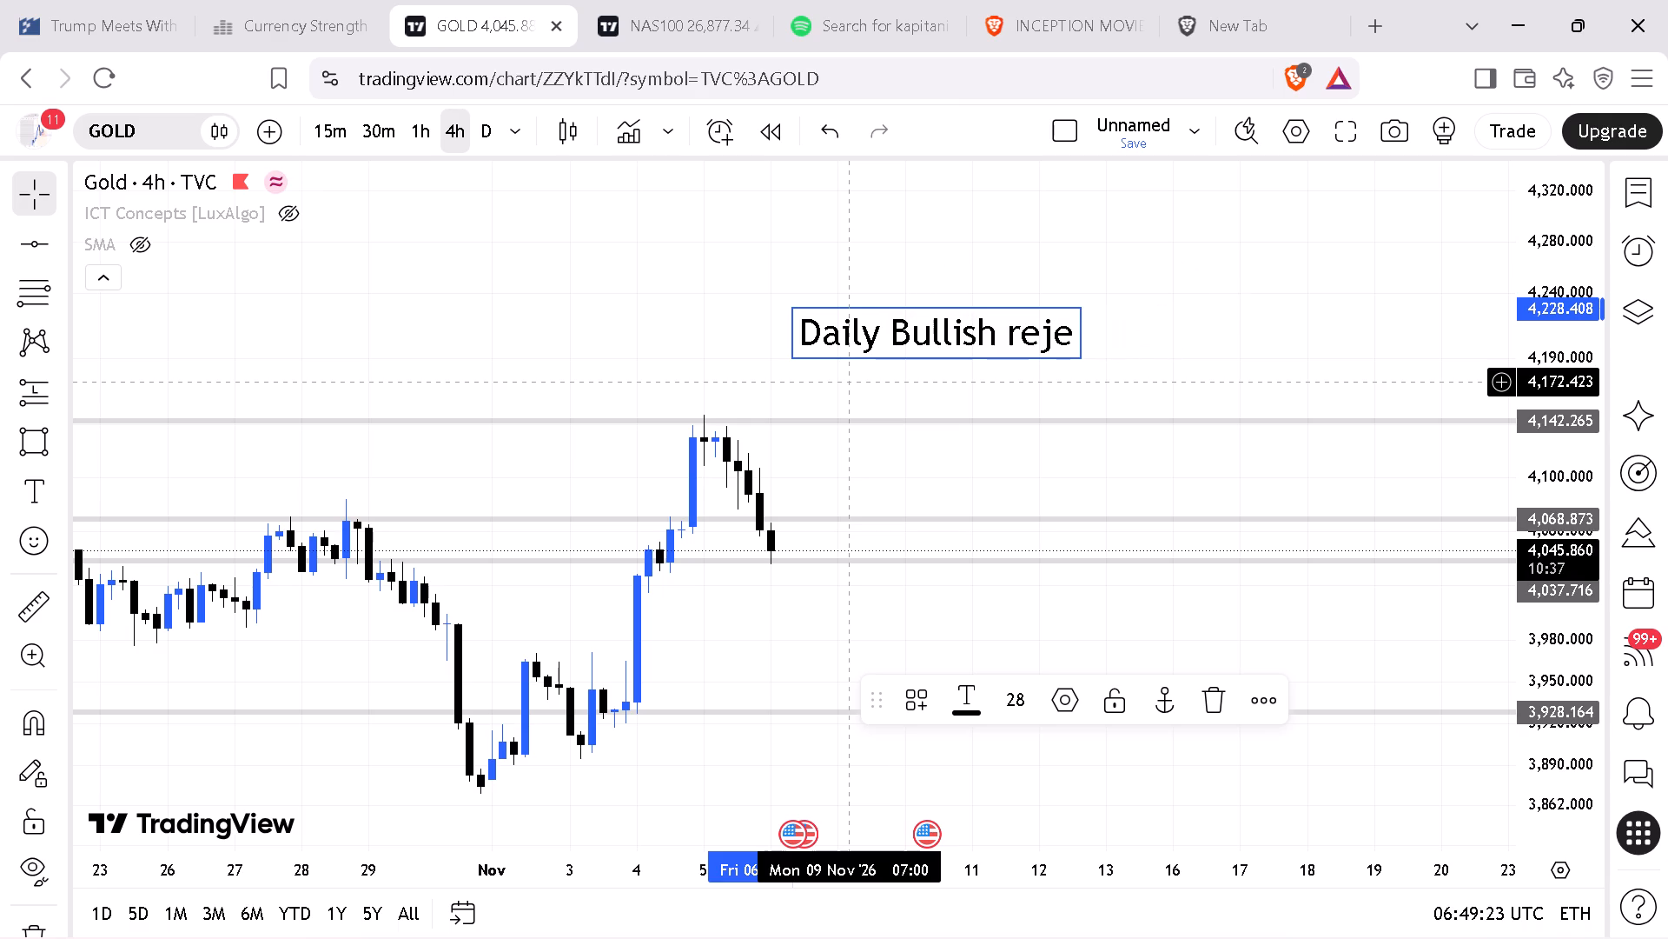
pyautogui.write('ction')
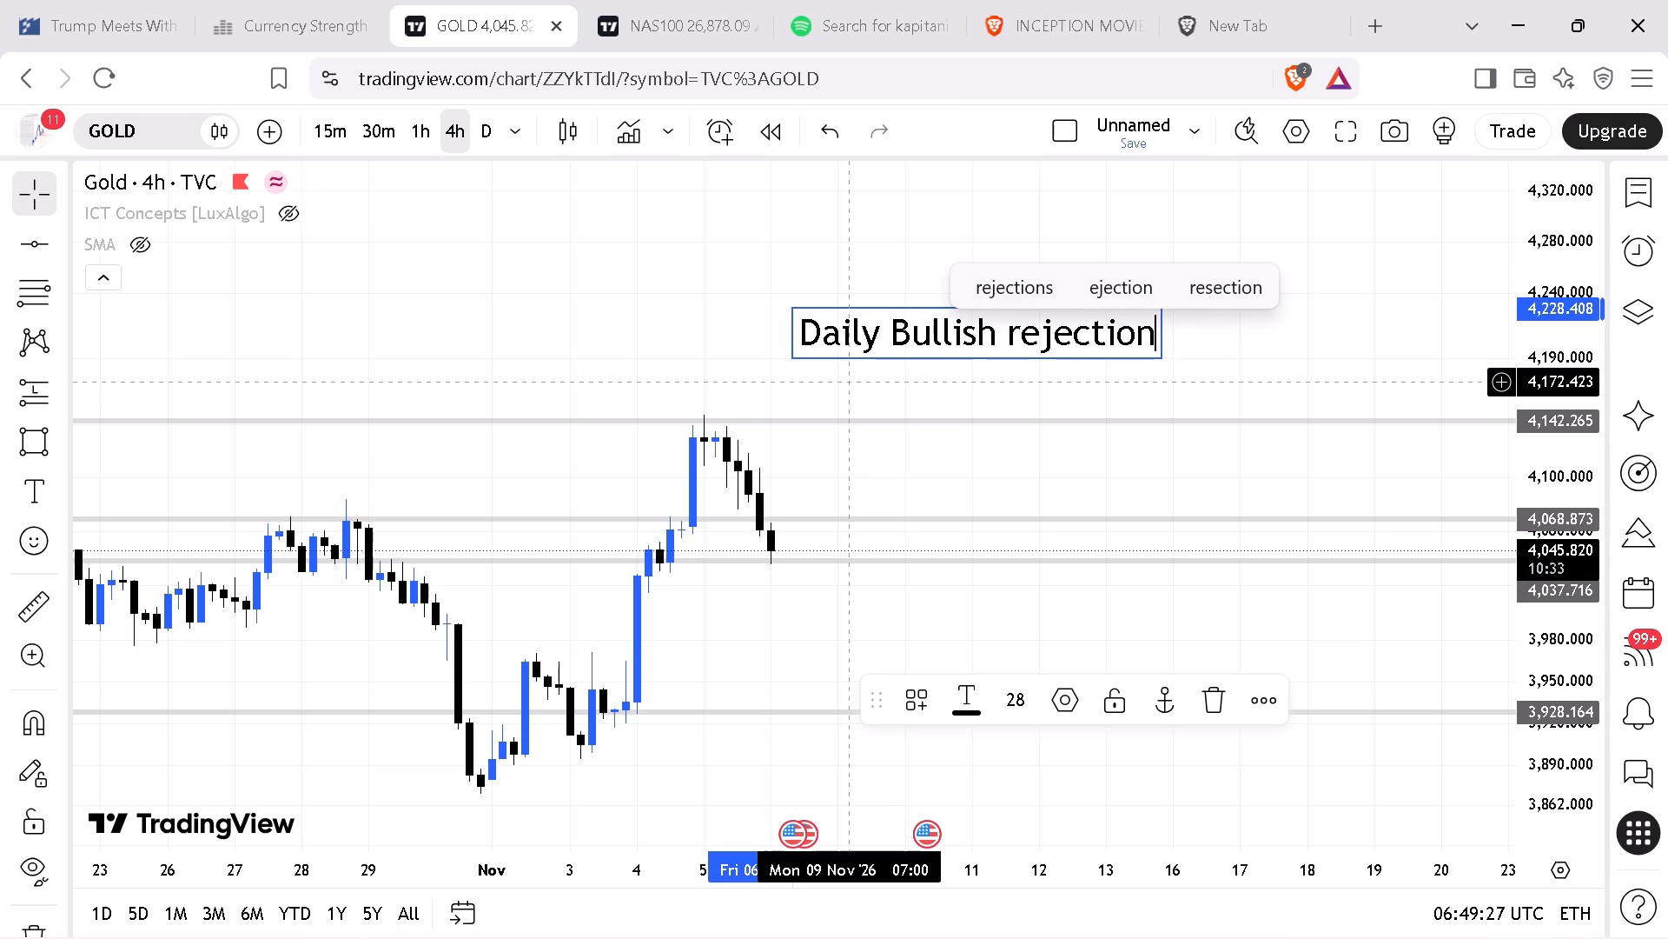
pyautogui.press('space')
pyautogui.write('with no b')
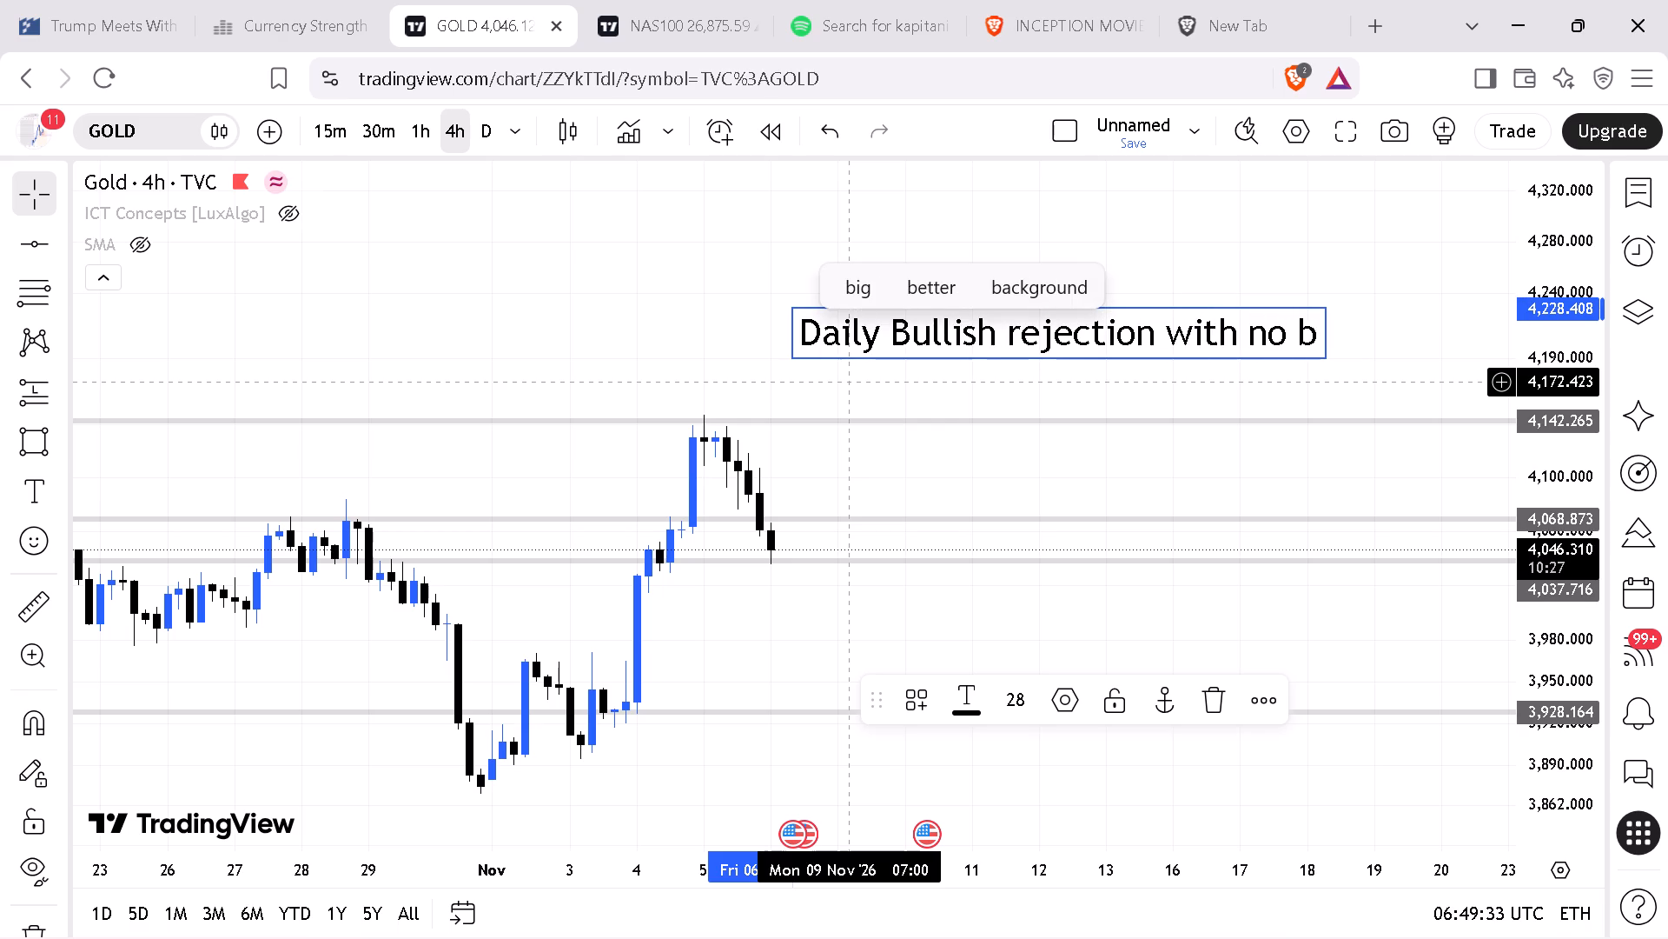
pyautogui.press('BackSpace')
pyautogui.write('BW')
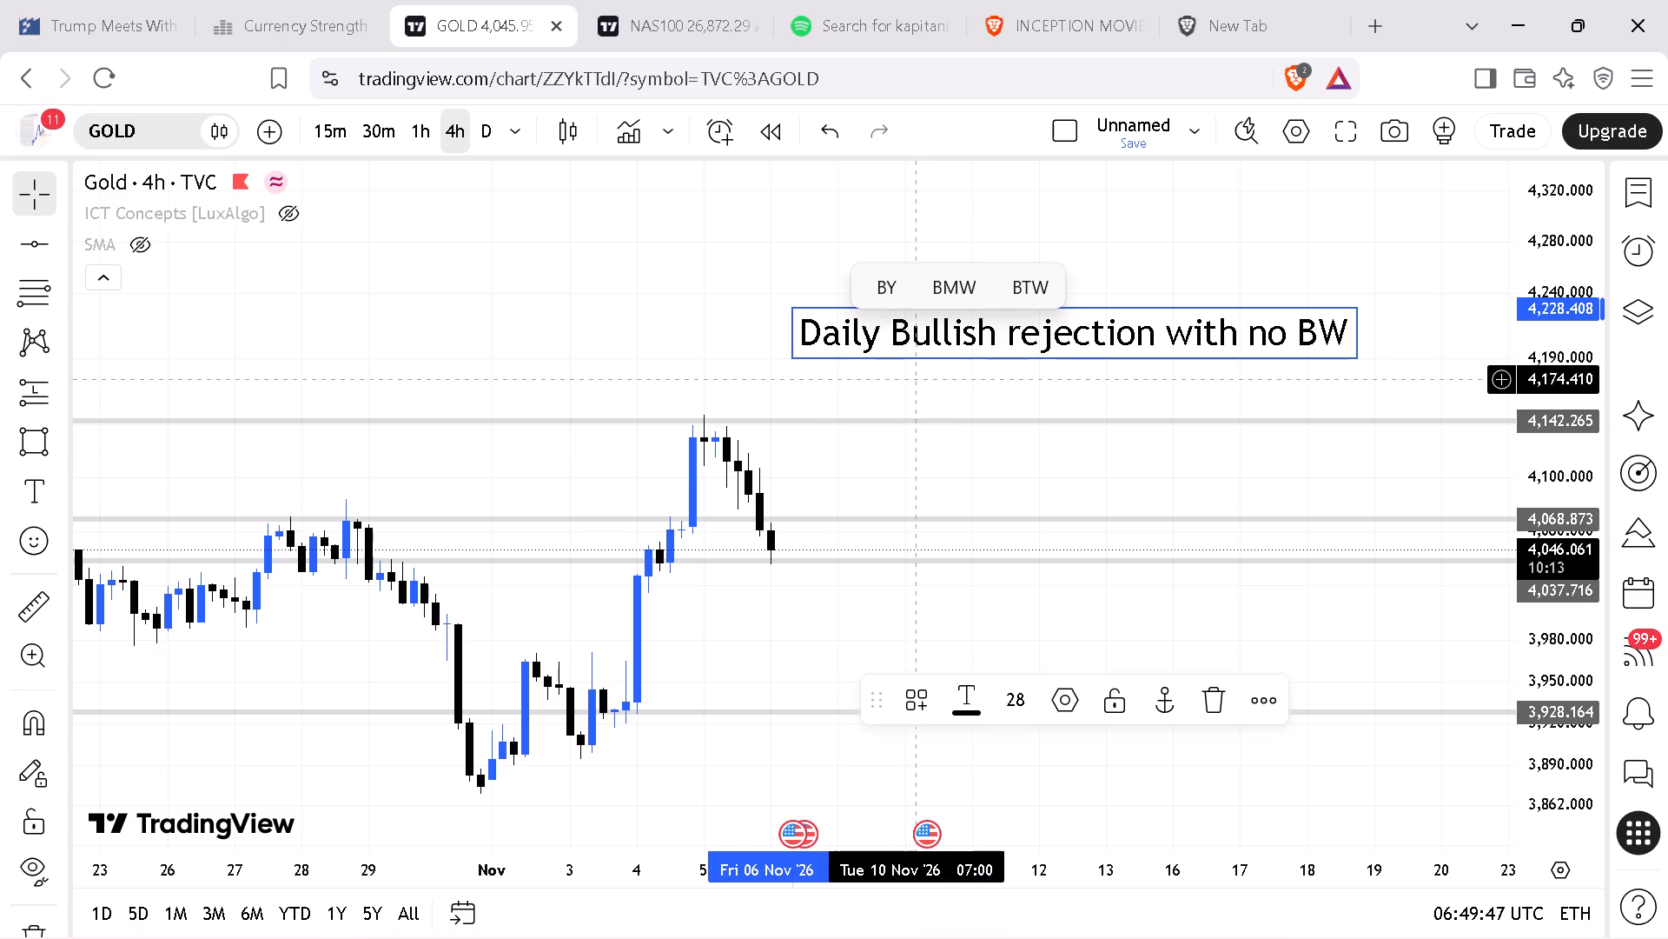
# Set the daily note's font size to 18.
pyautogui.click(1023, 710)
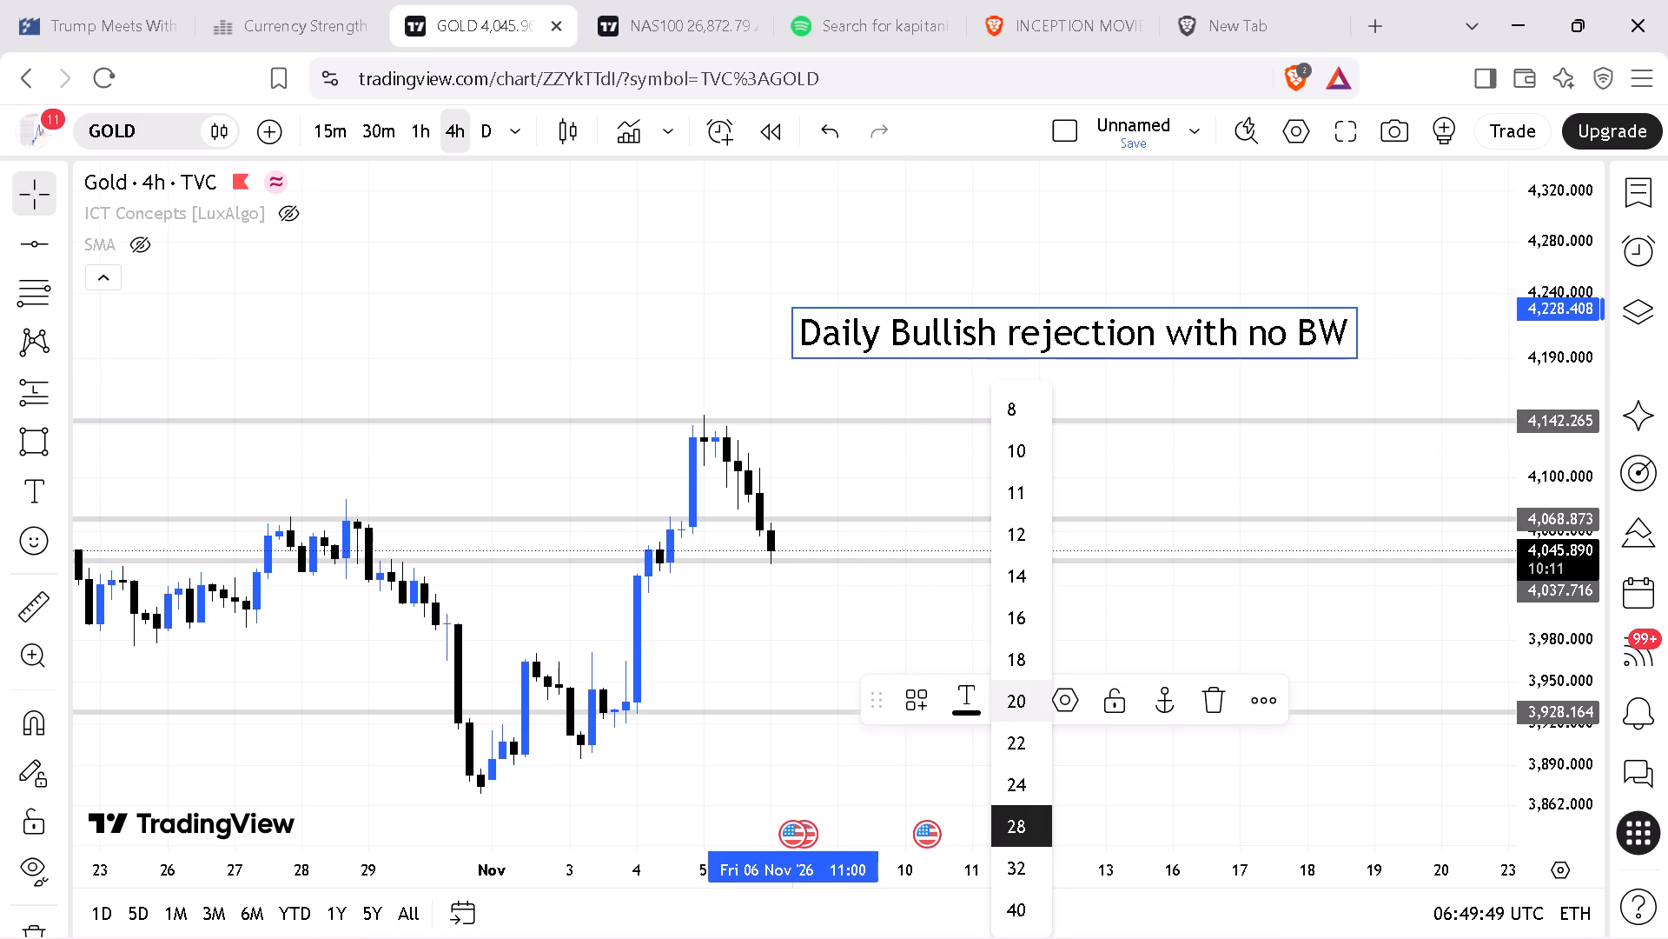
pyautogui.click(1013, 665)
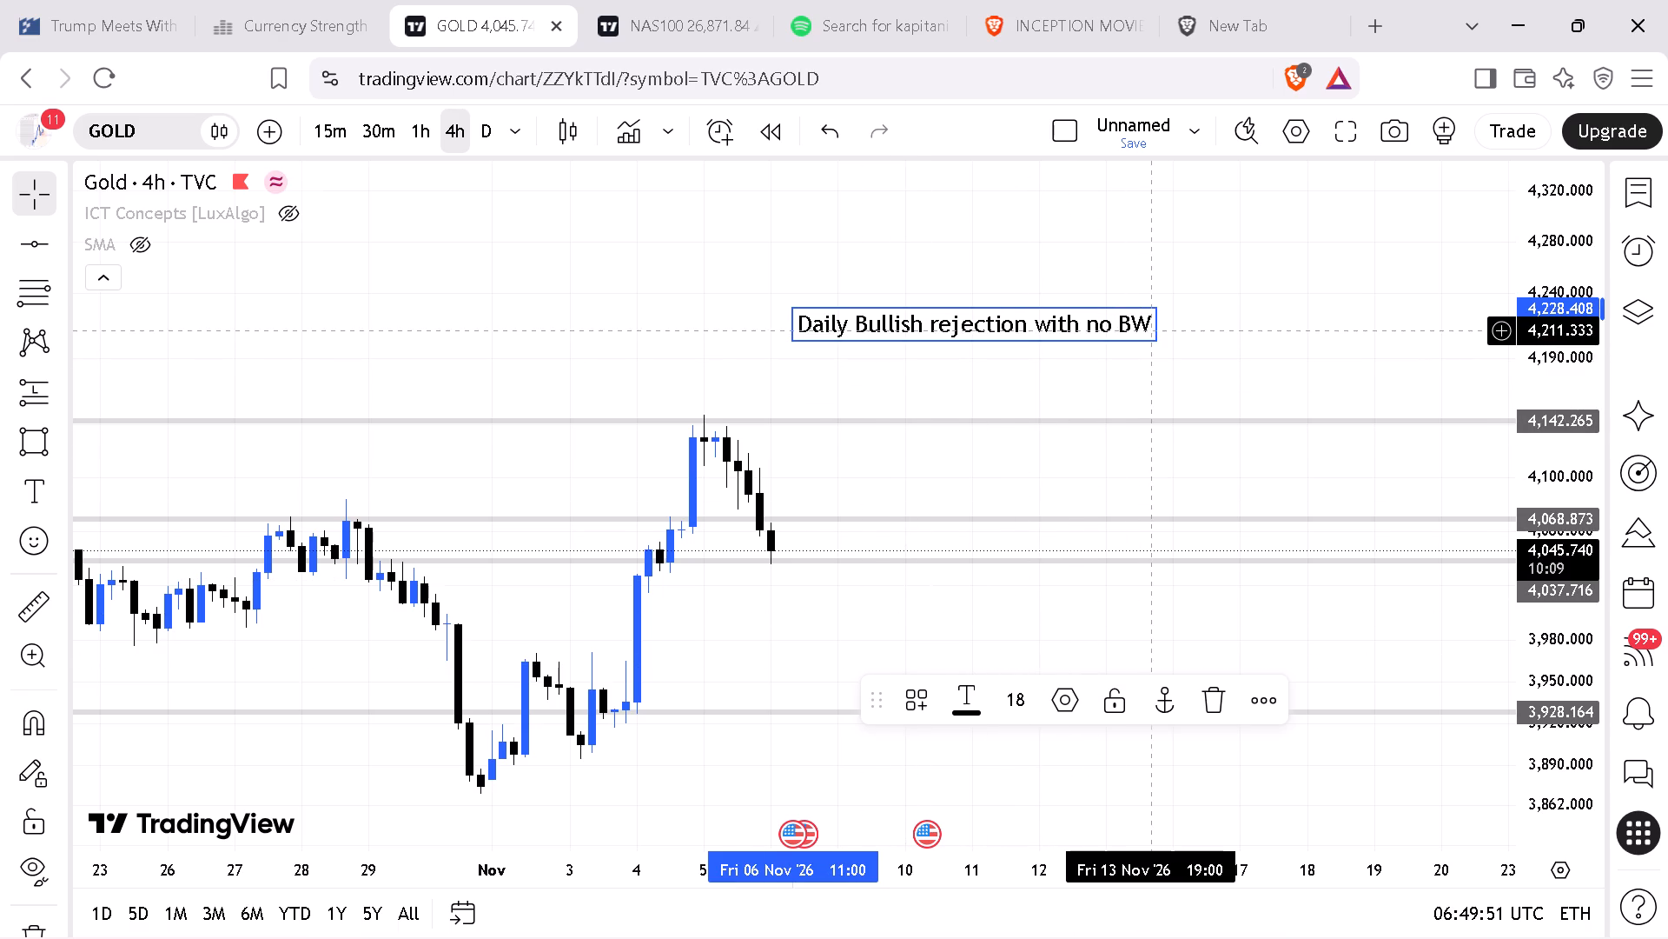
# Extend the daily note with "/Current Bearish Breaks Prov Low".
pyautogui.click(1148, 330)
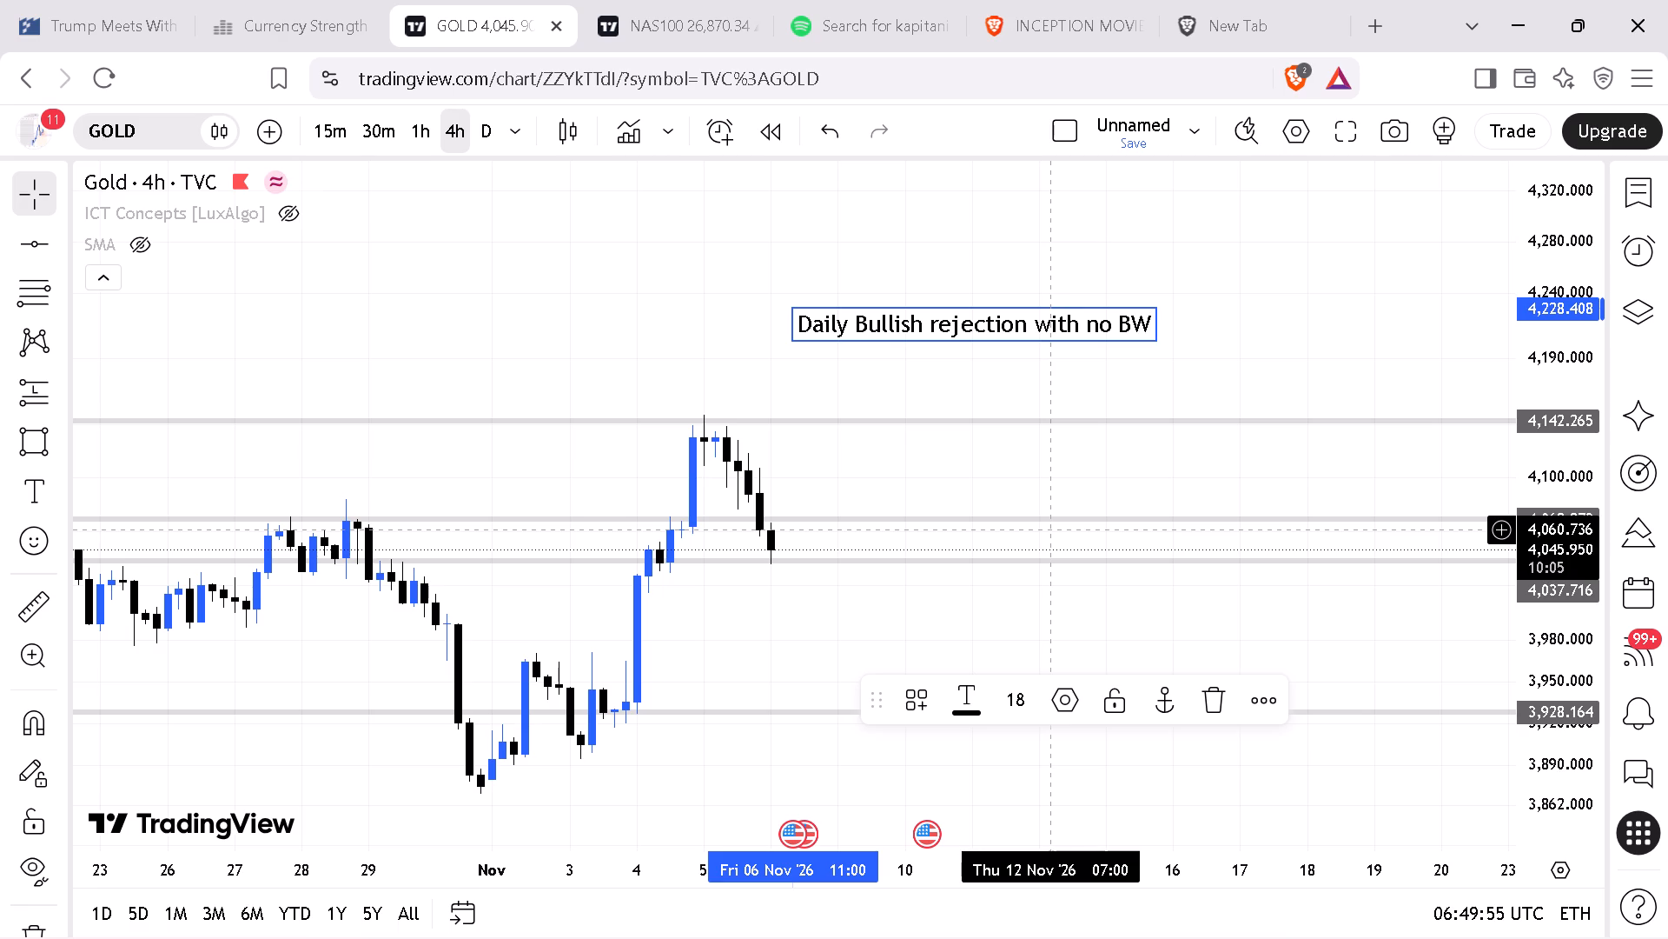
pyautogui.press('/')
pyautogui.press('c')
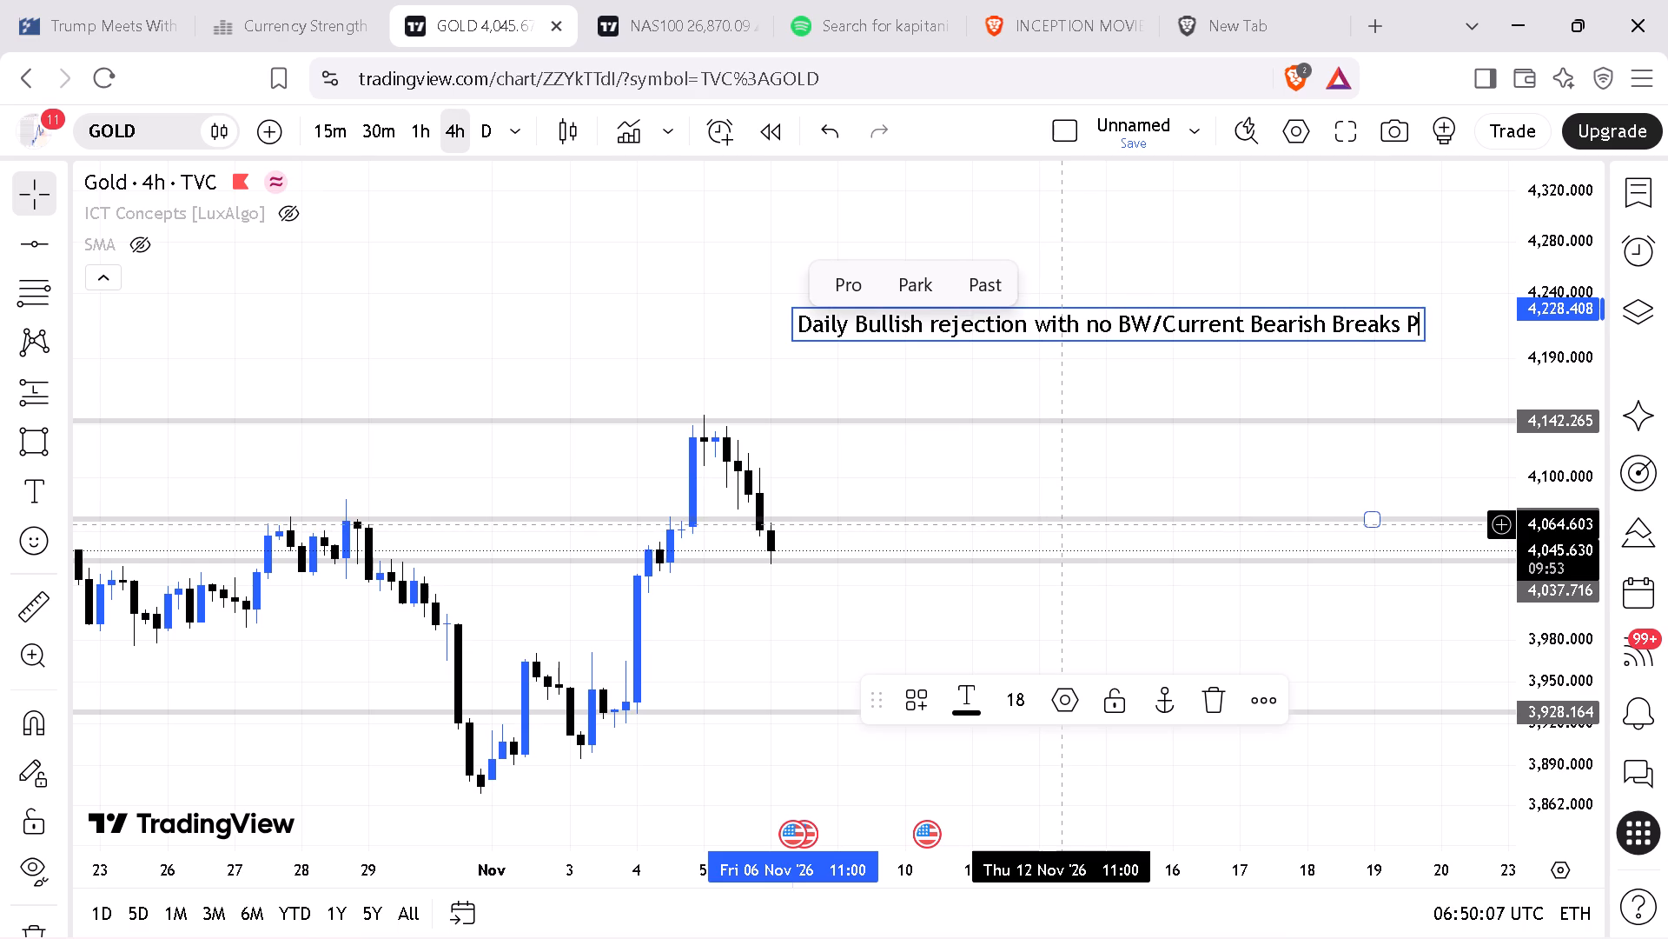
pyautogui.press('r')
pyautogui.press('o')
pyautogui.press('v')
pyautogui.press('l')
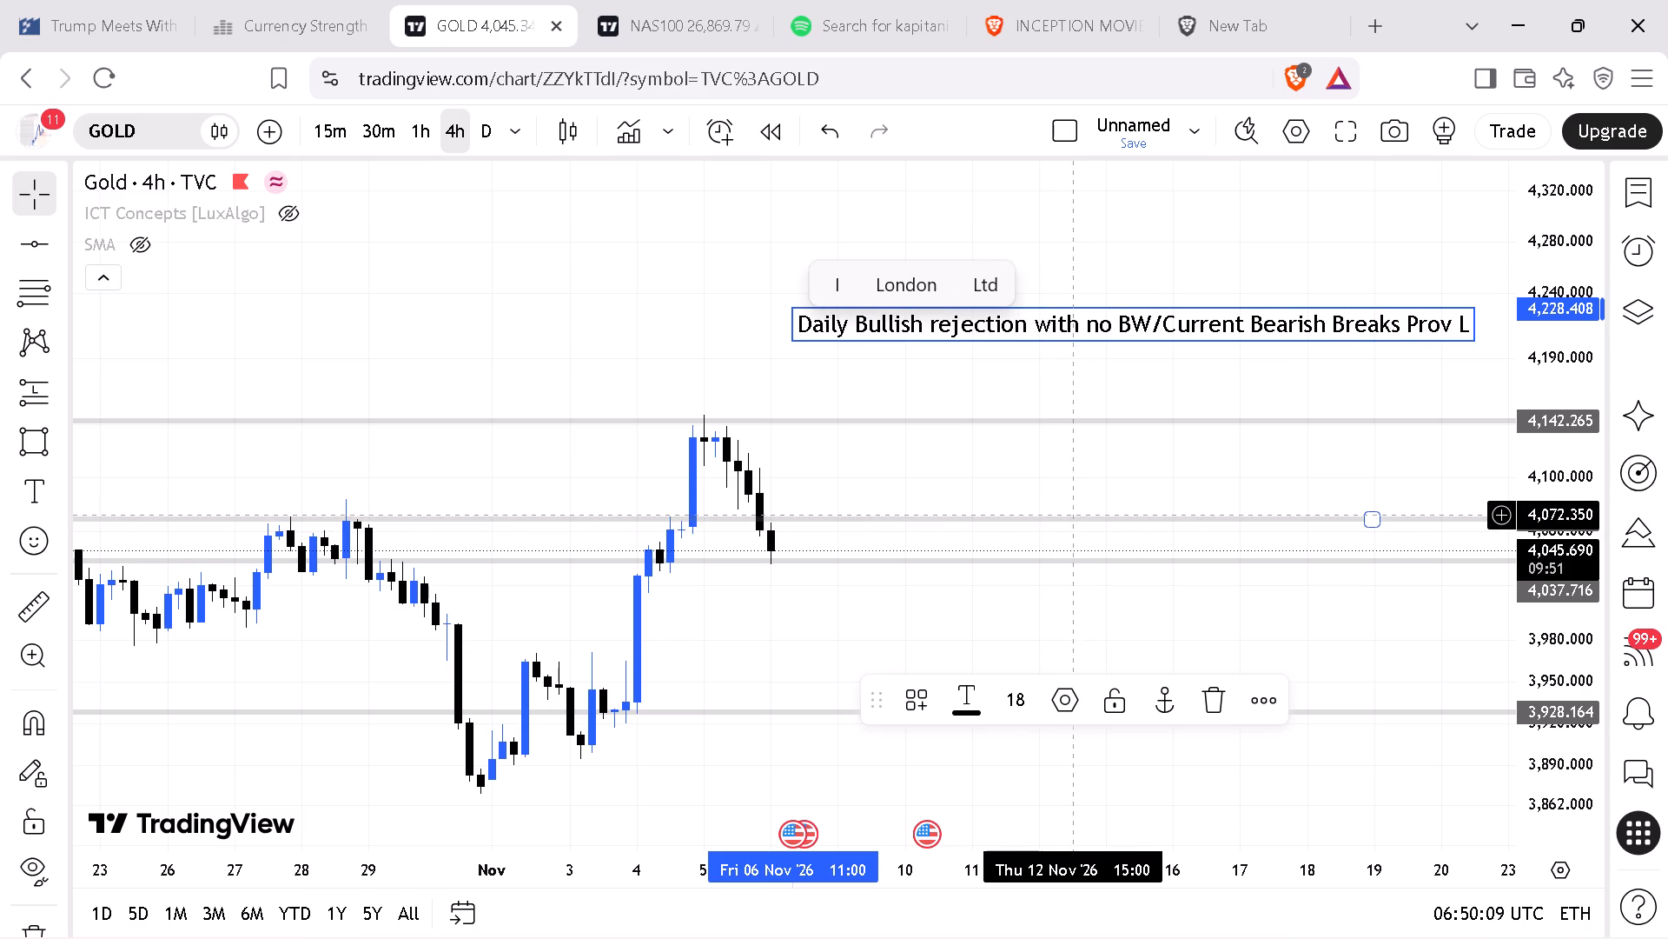
pyautogui.press('w')
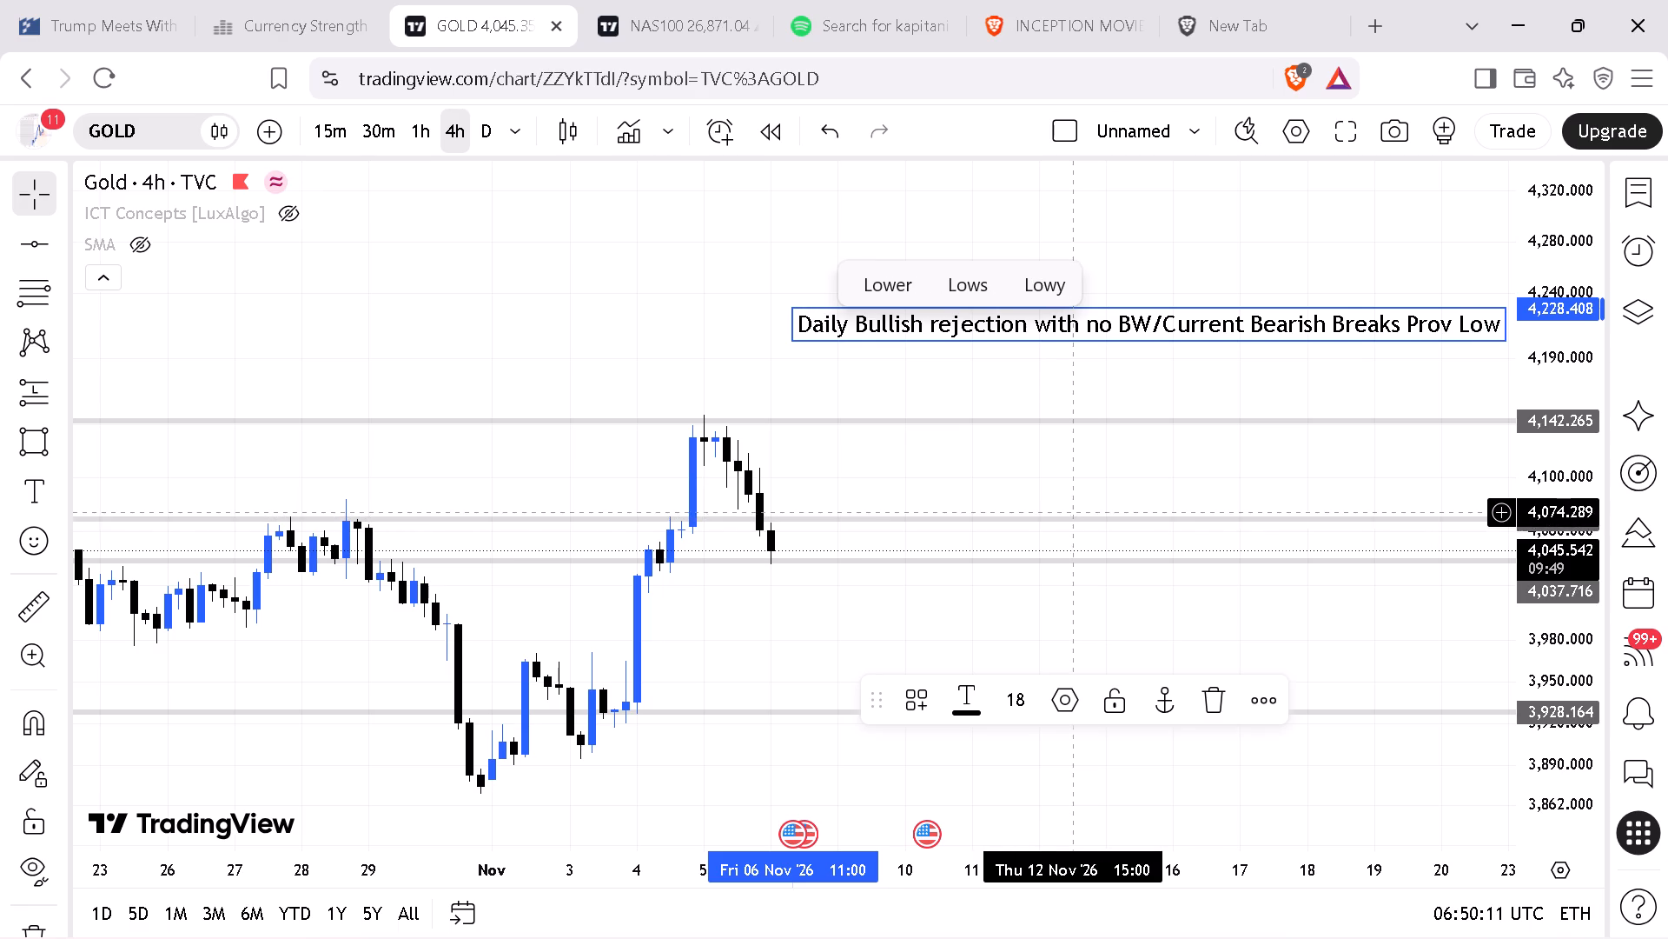
pyautogui.click(1085, 358)
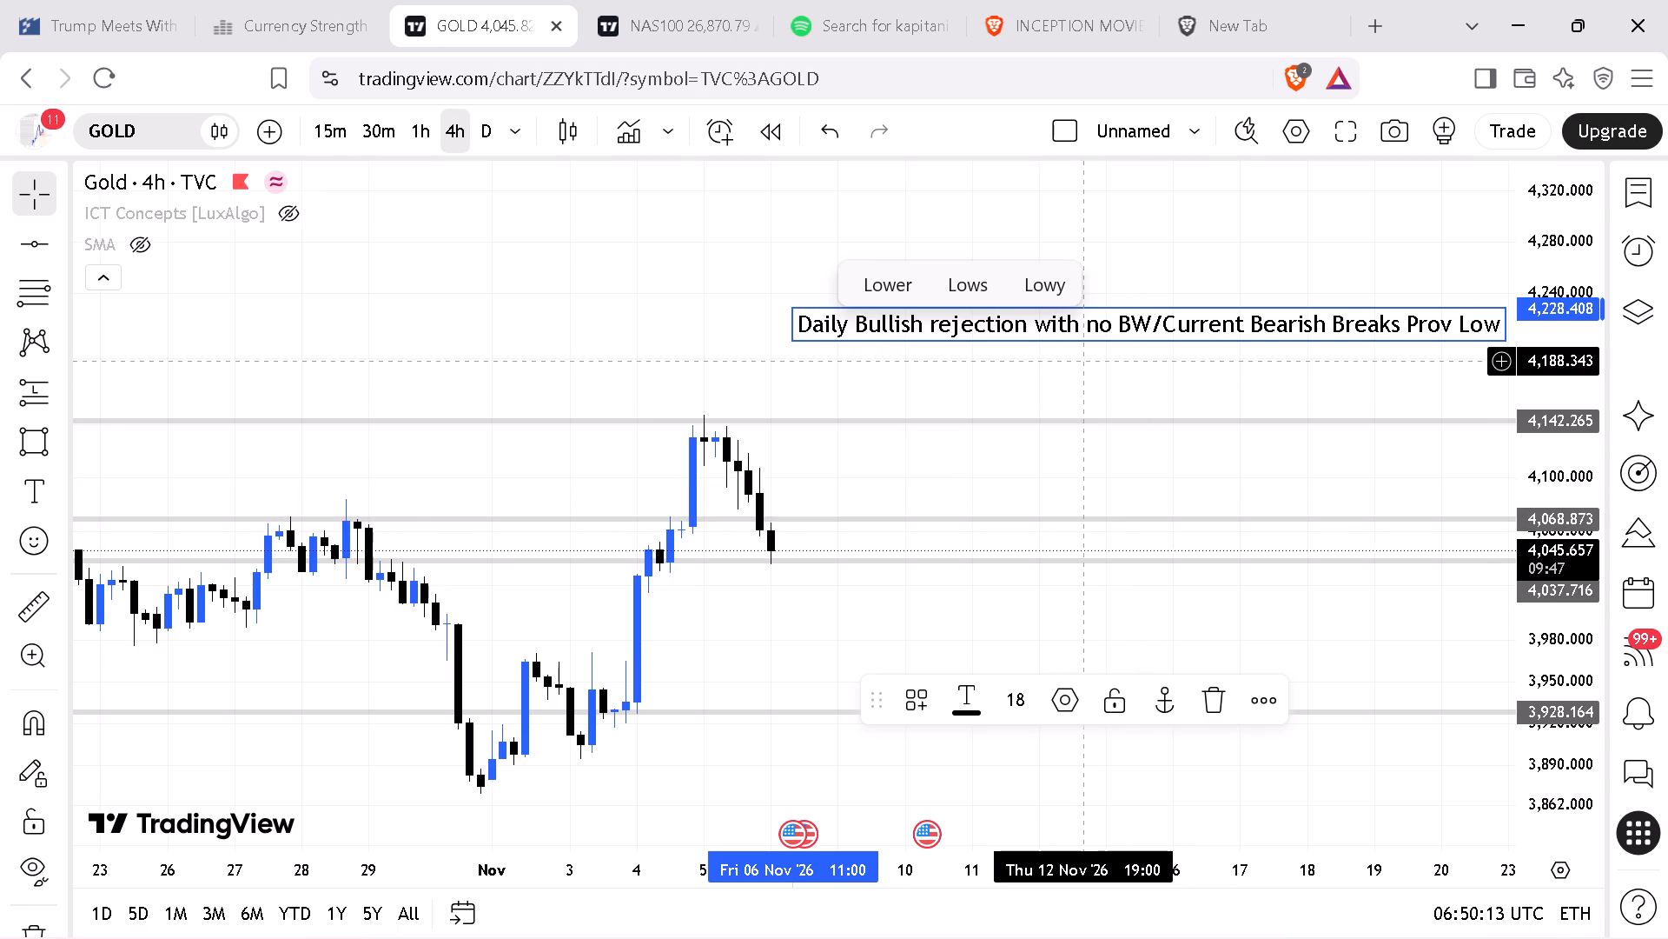
# Add a second text note reading "4H Bearish Tap Support Target" just beneath the daily note, at about 4,202.
pyautogui.click(40, 490)
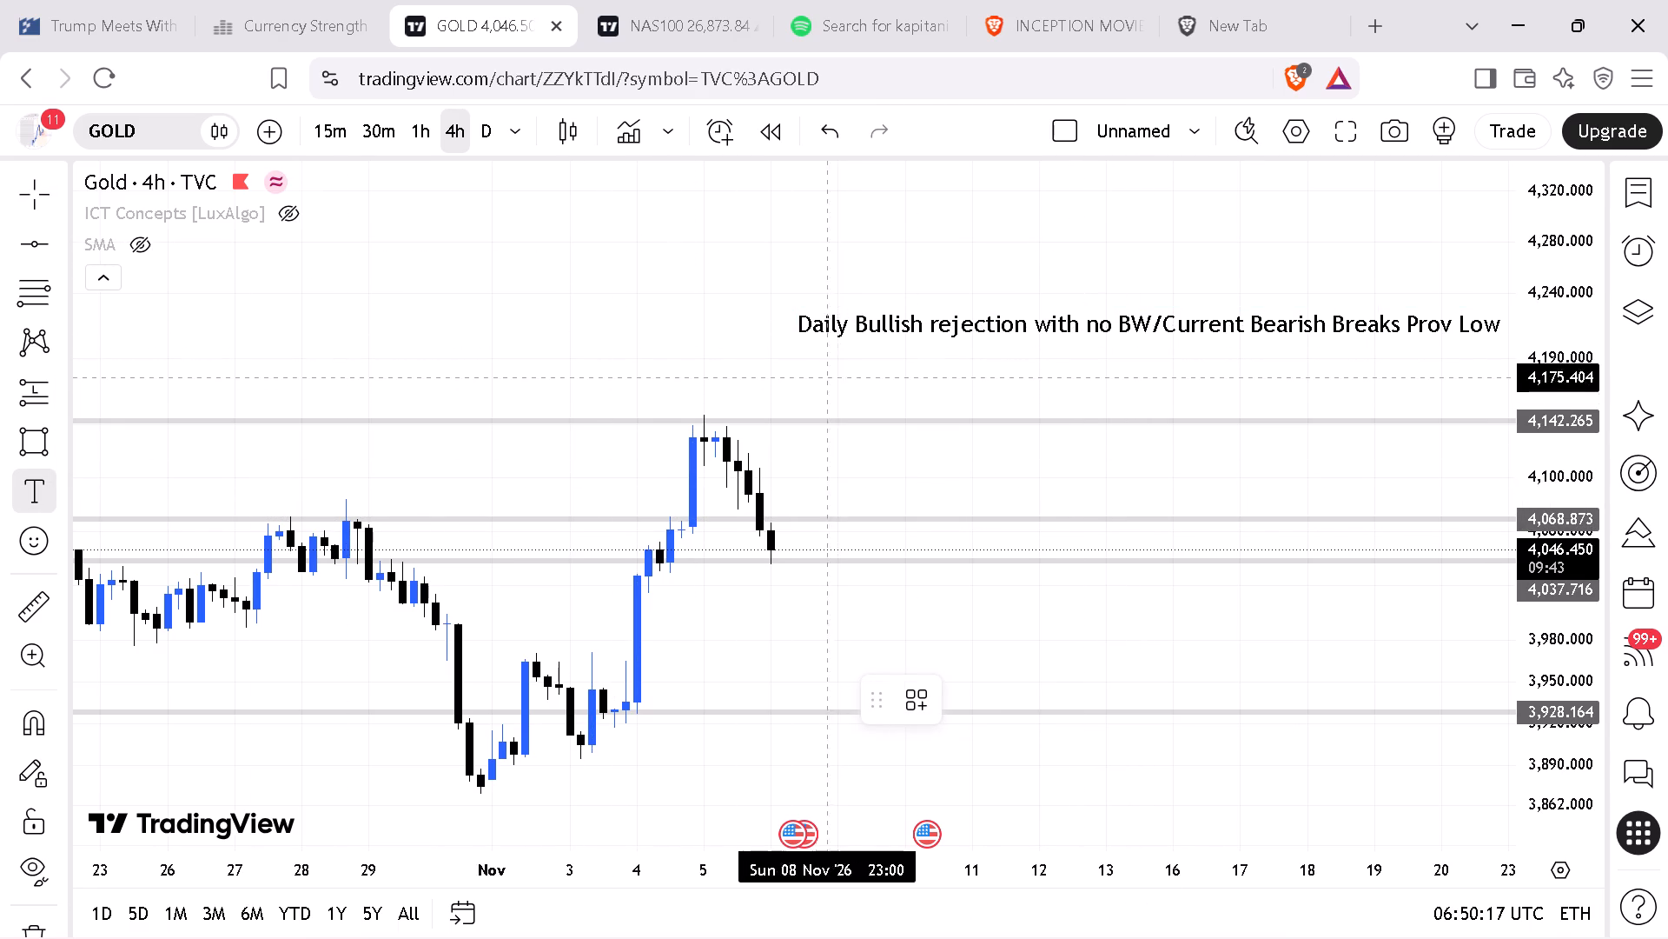
pyautogui.moveTo(794, 343); pyautogui.dragTo(764, 416)
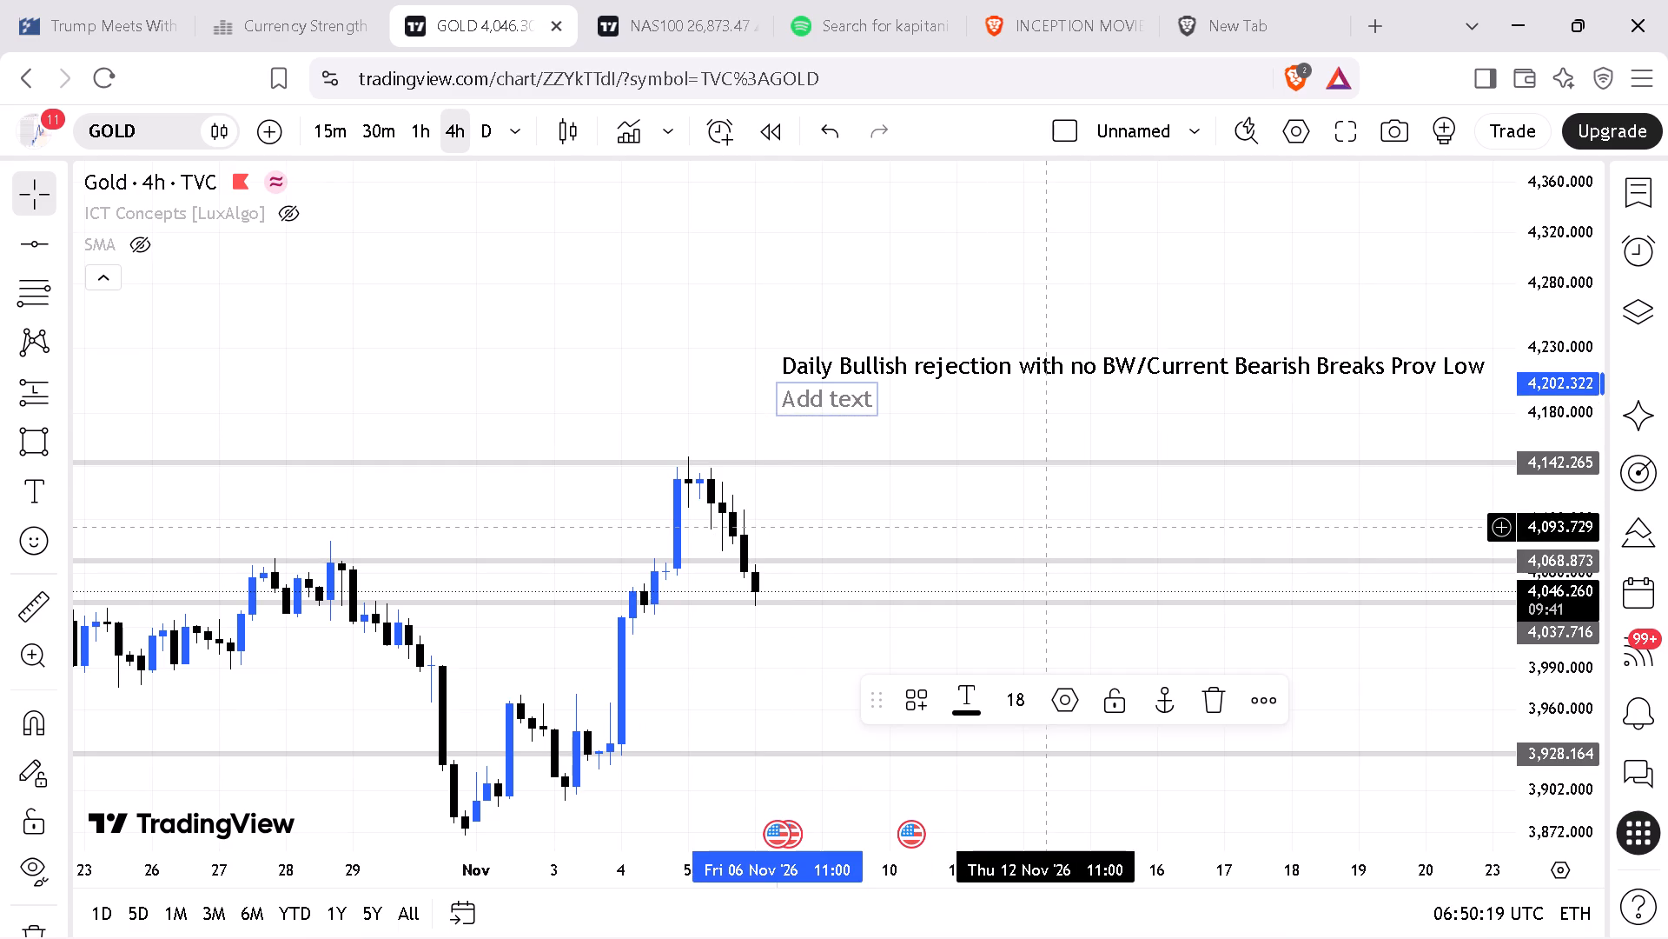
pyautogui.press('4')
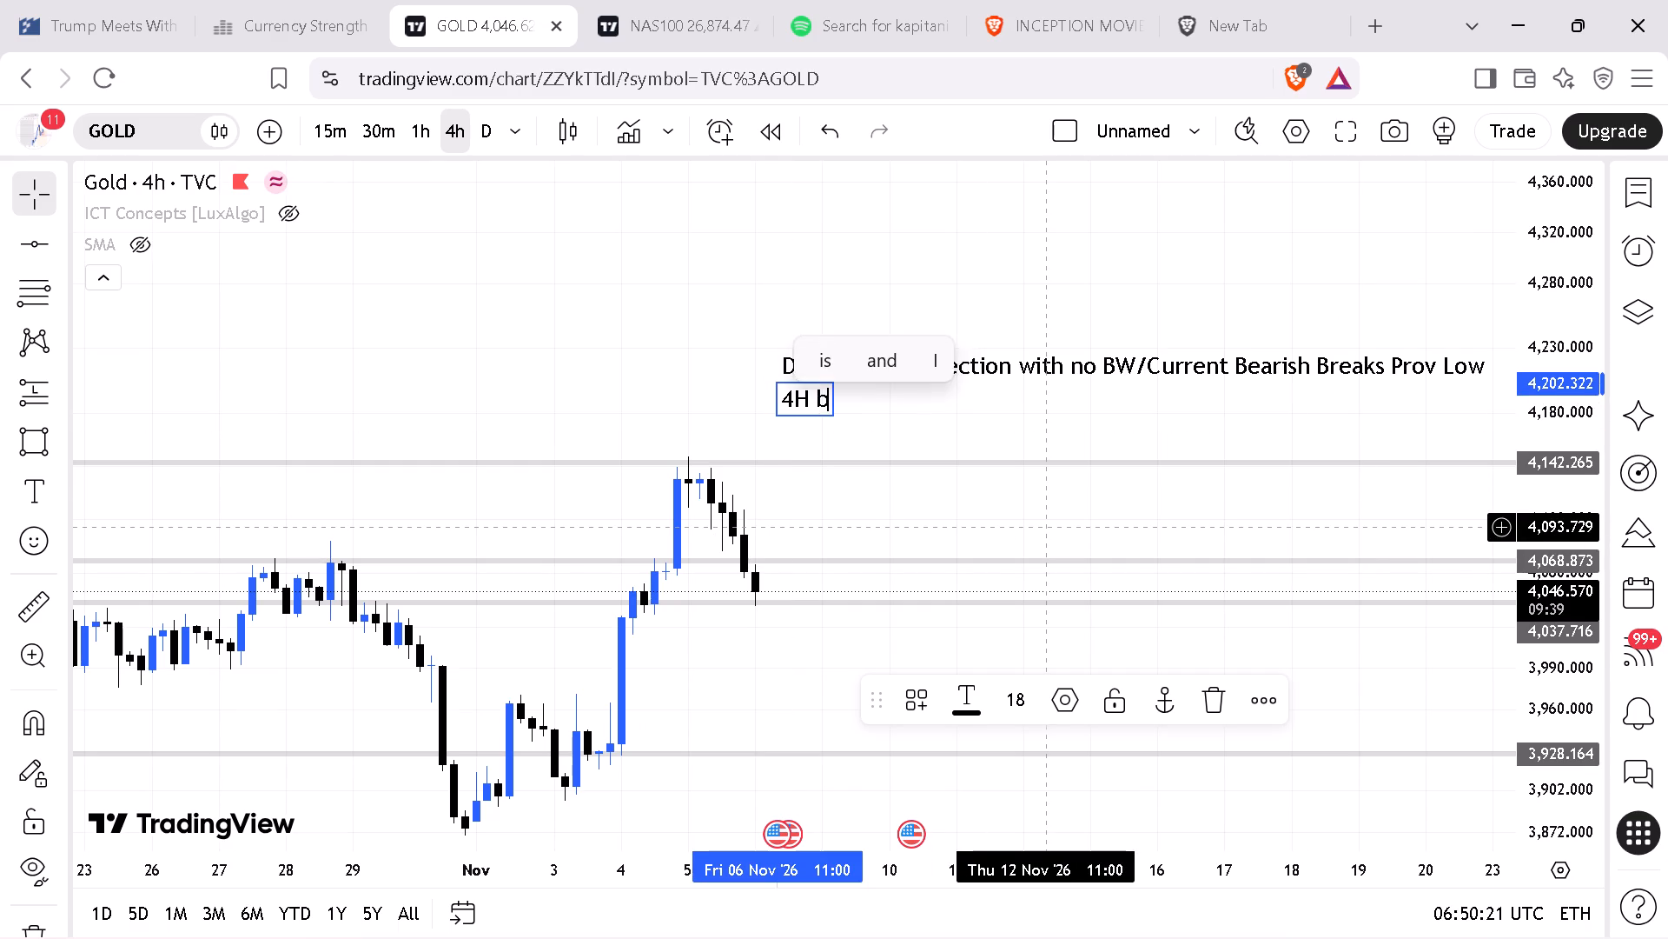
pyautogui.write('SH')
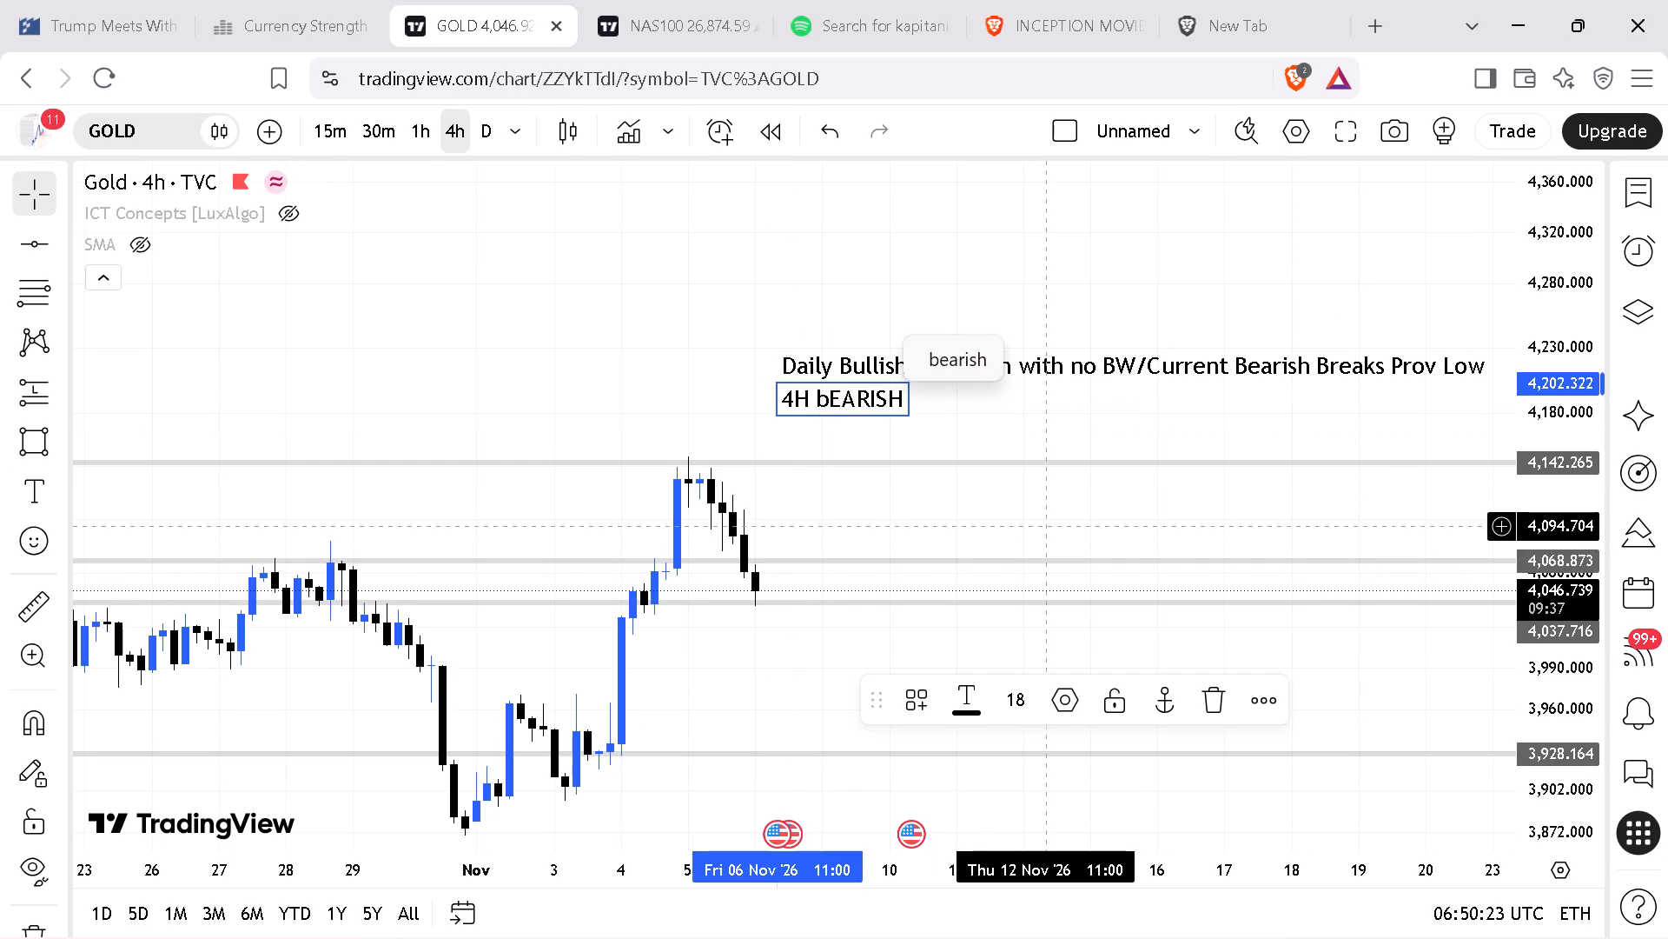
pyautogui.press('space')
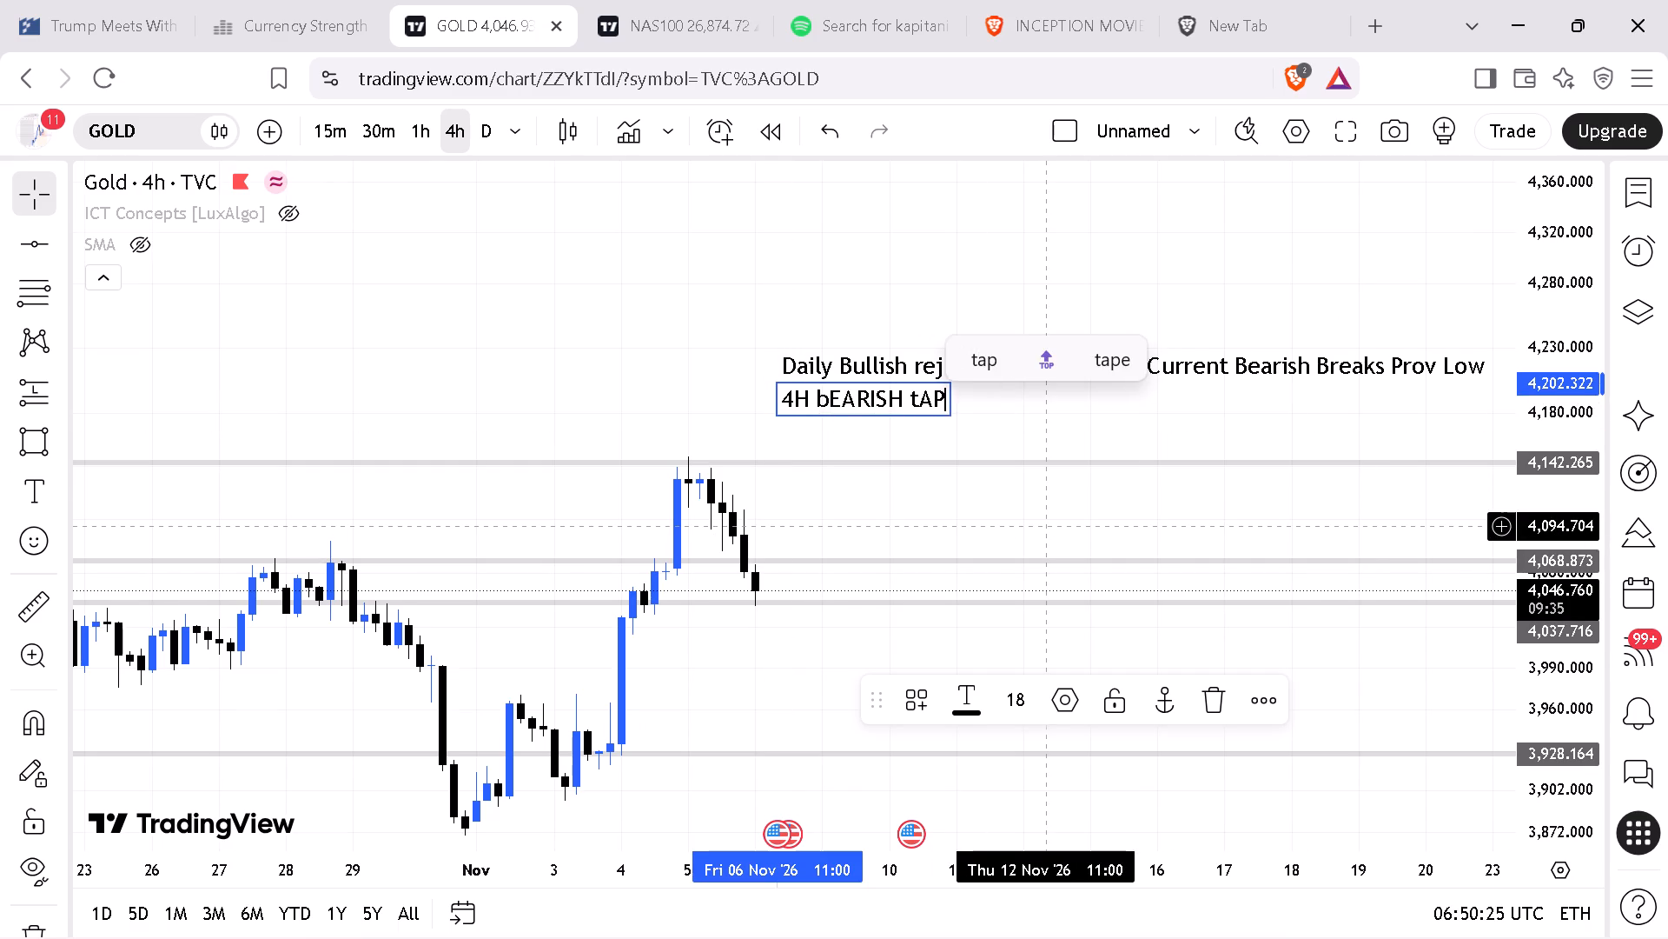
pyautogui.press('space')
pyautogui.press('BackSpace')
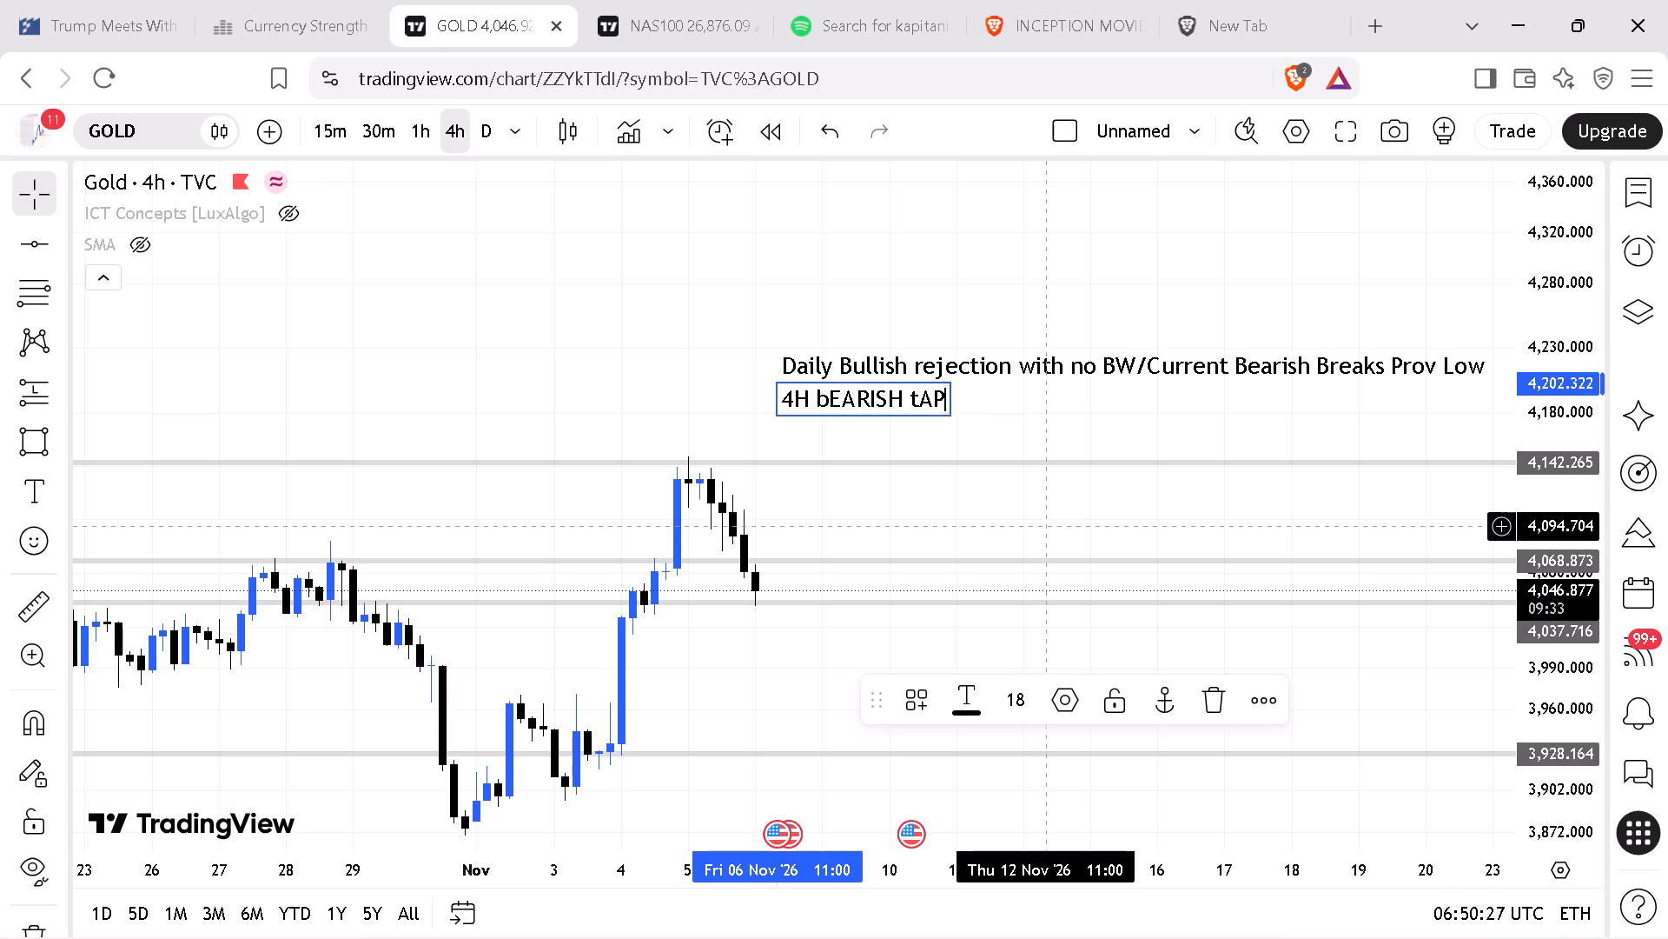
pyautogui.press('BackSpace')
pyautogui.press('BackSpace')
pyautogui.press('BackSpace')
pyautogui.press('BackSpace')
pyautogui.press('BackSpace')
pyautogui.press('BackSpace')
pyautogui.press('BackSpace')
pyautogui.press('BackSpace')
pyautogui.press('BackSpace')
pyautogui.press('BackSpace')
pyautogui.press('BackSpace')
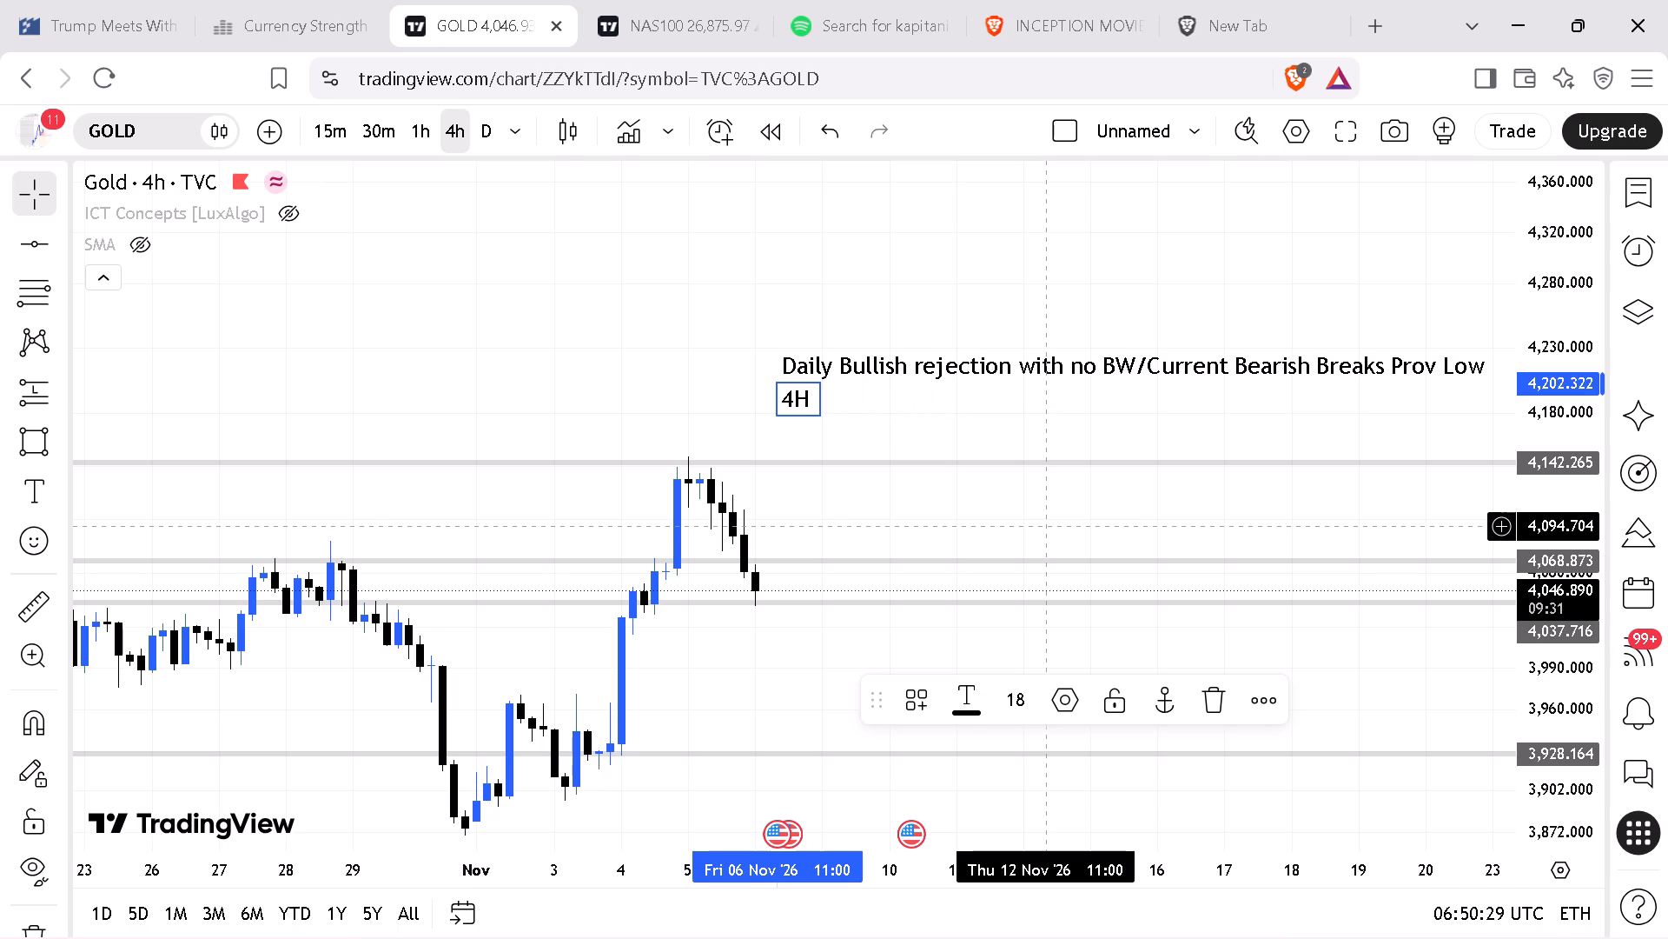
pyautogui.press('b')
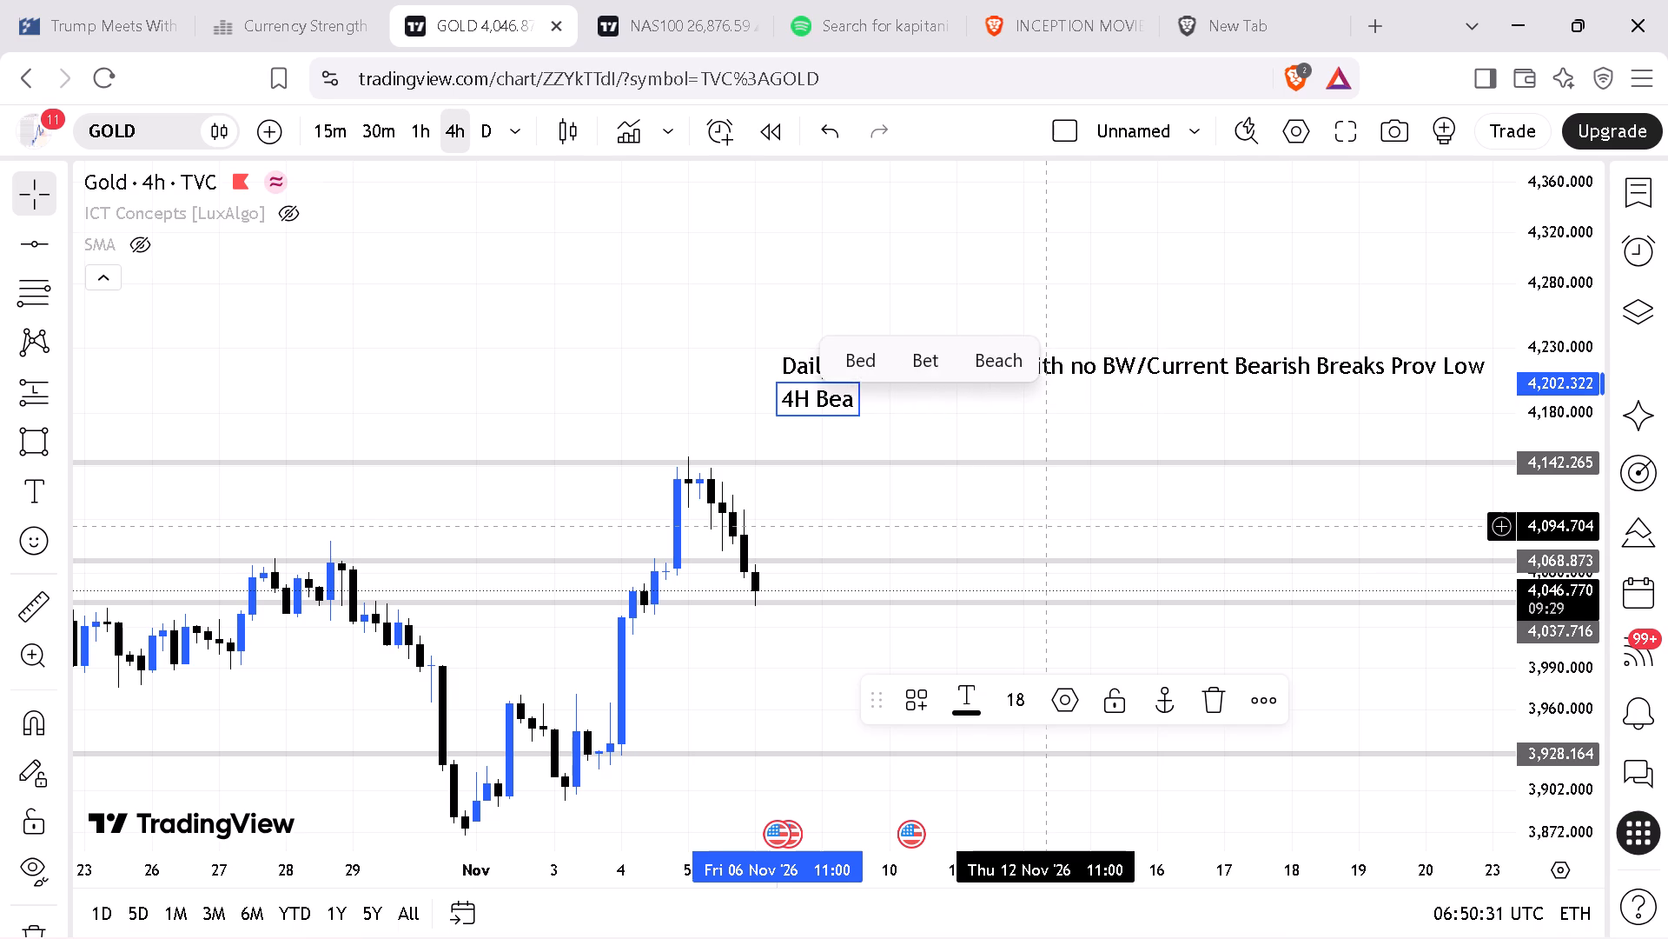
pyautogui.write('TA')
pyautogui.press('p')
pyautogui.press('BackSpace')
pyautogui.press('BackSpace')
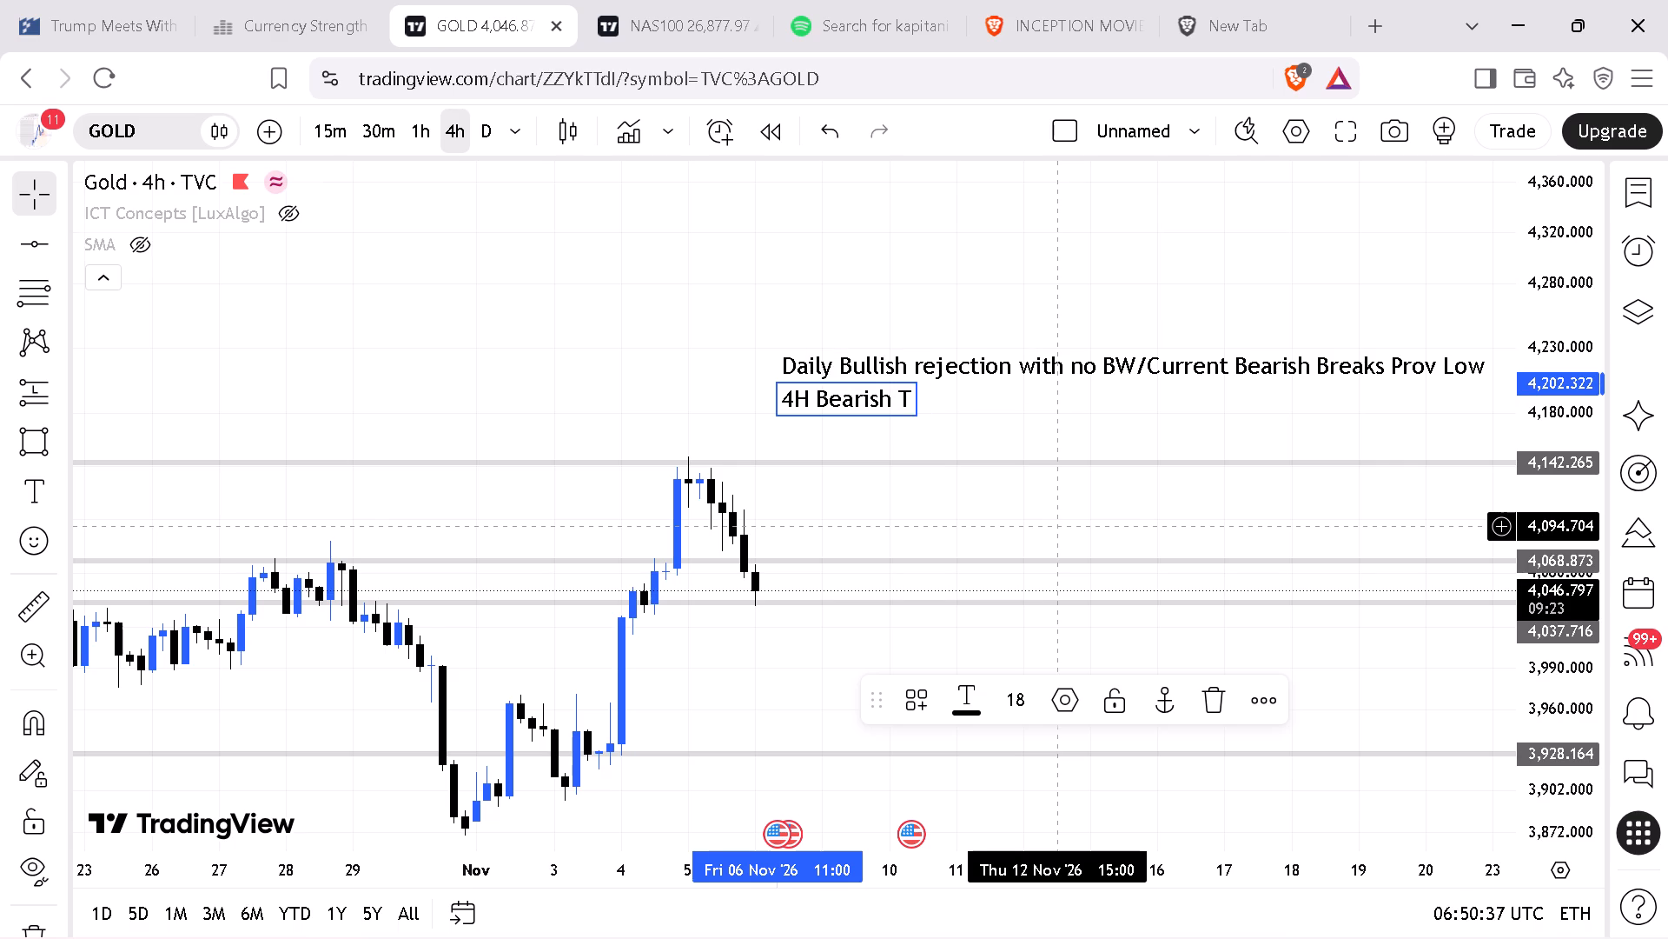
pyautogui.write('ap')
pyautogui.press('space')
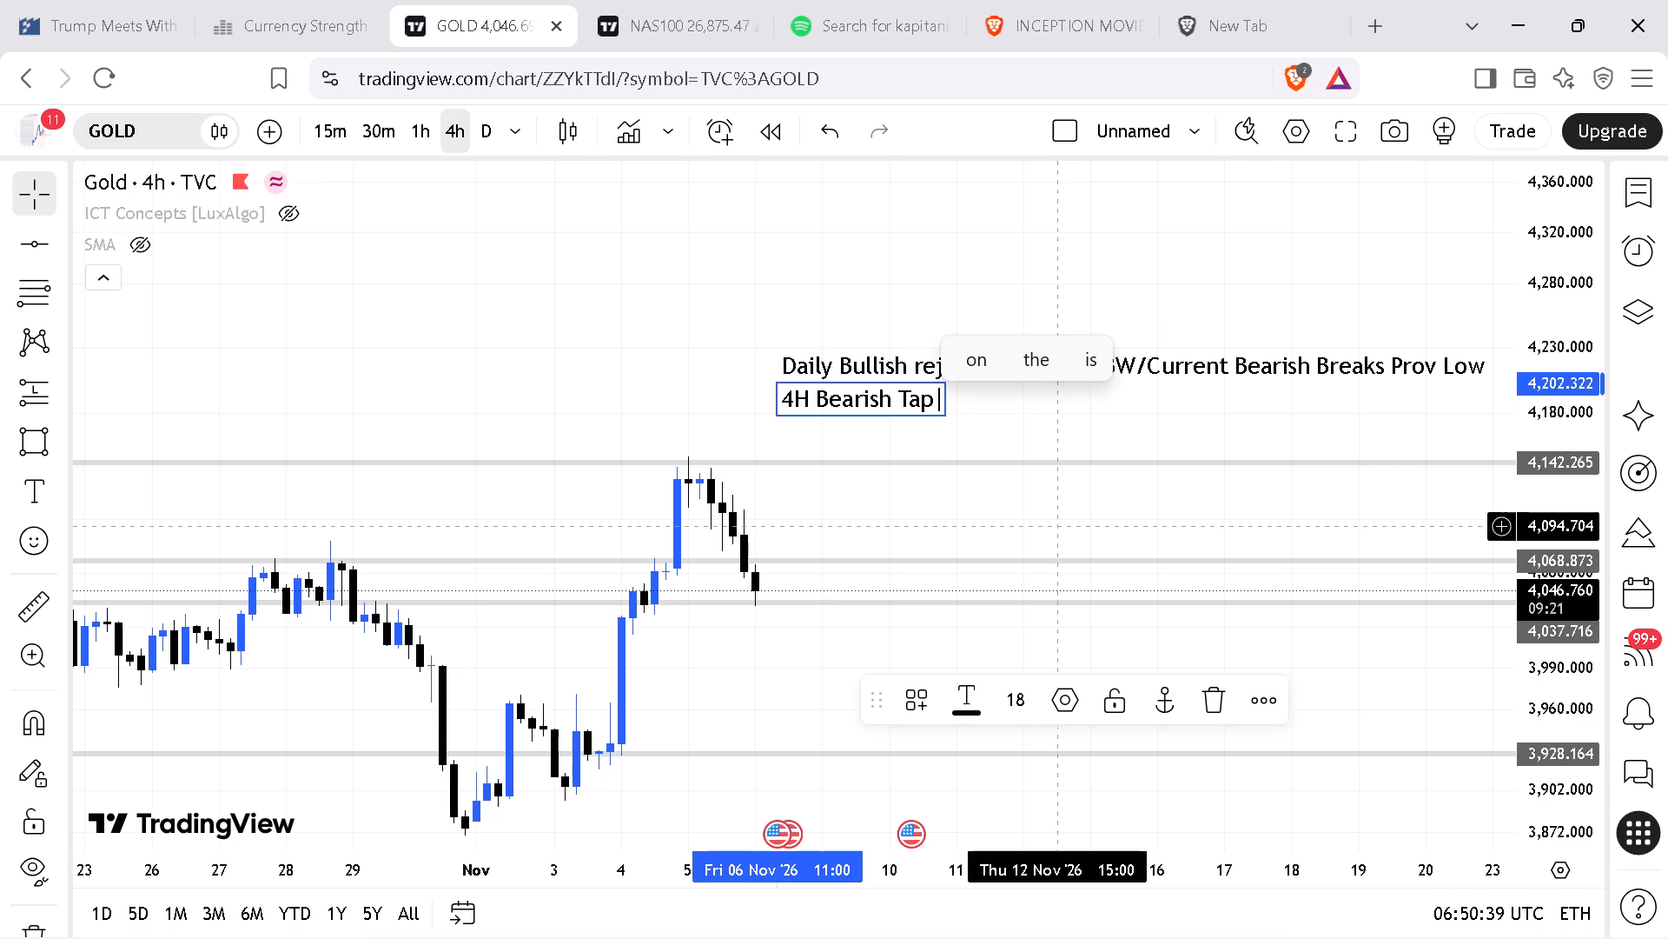
pyautogui.press('s')
pyautogui.write('upport')
pyautogui.press('space')
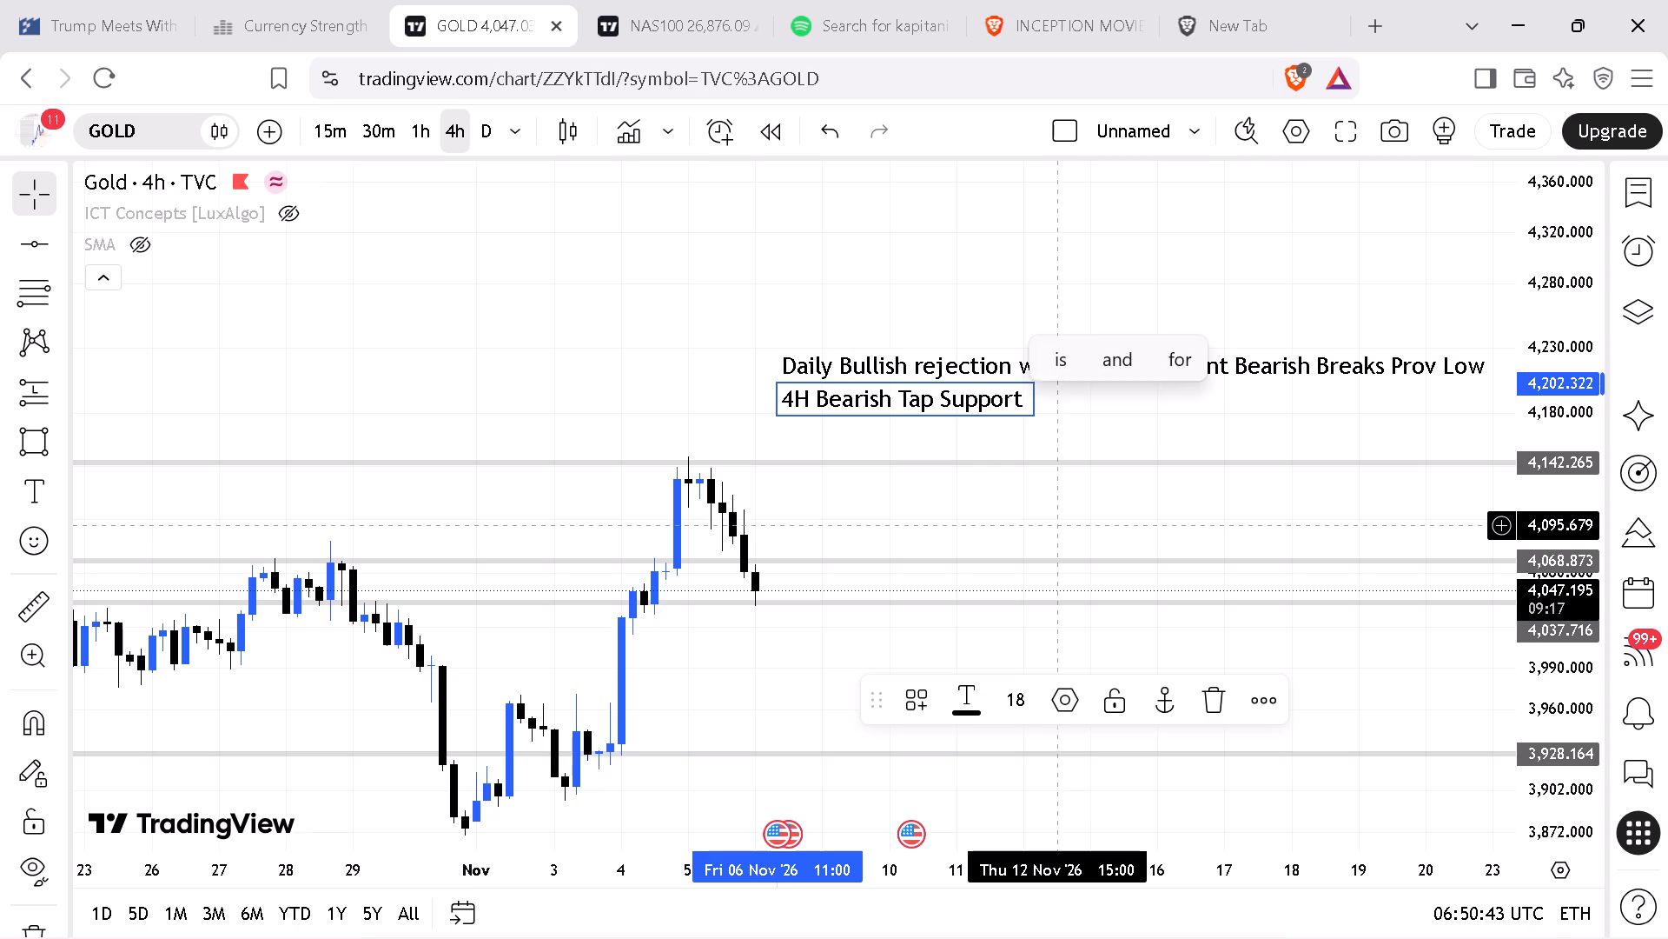
pyautogui.write('ARGET')
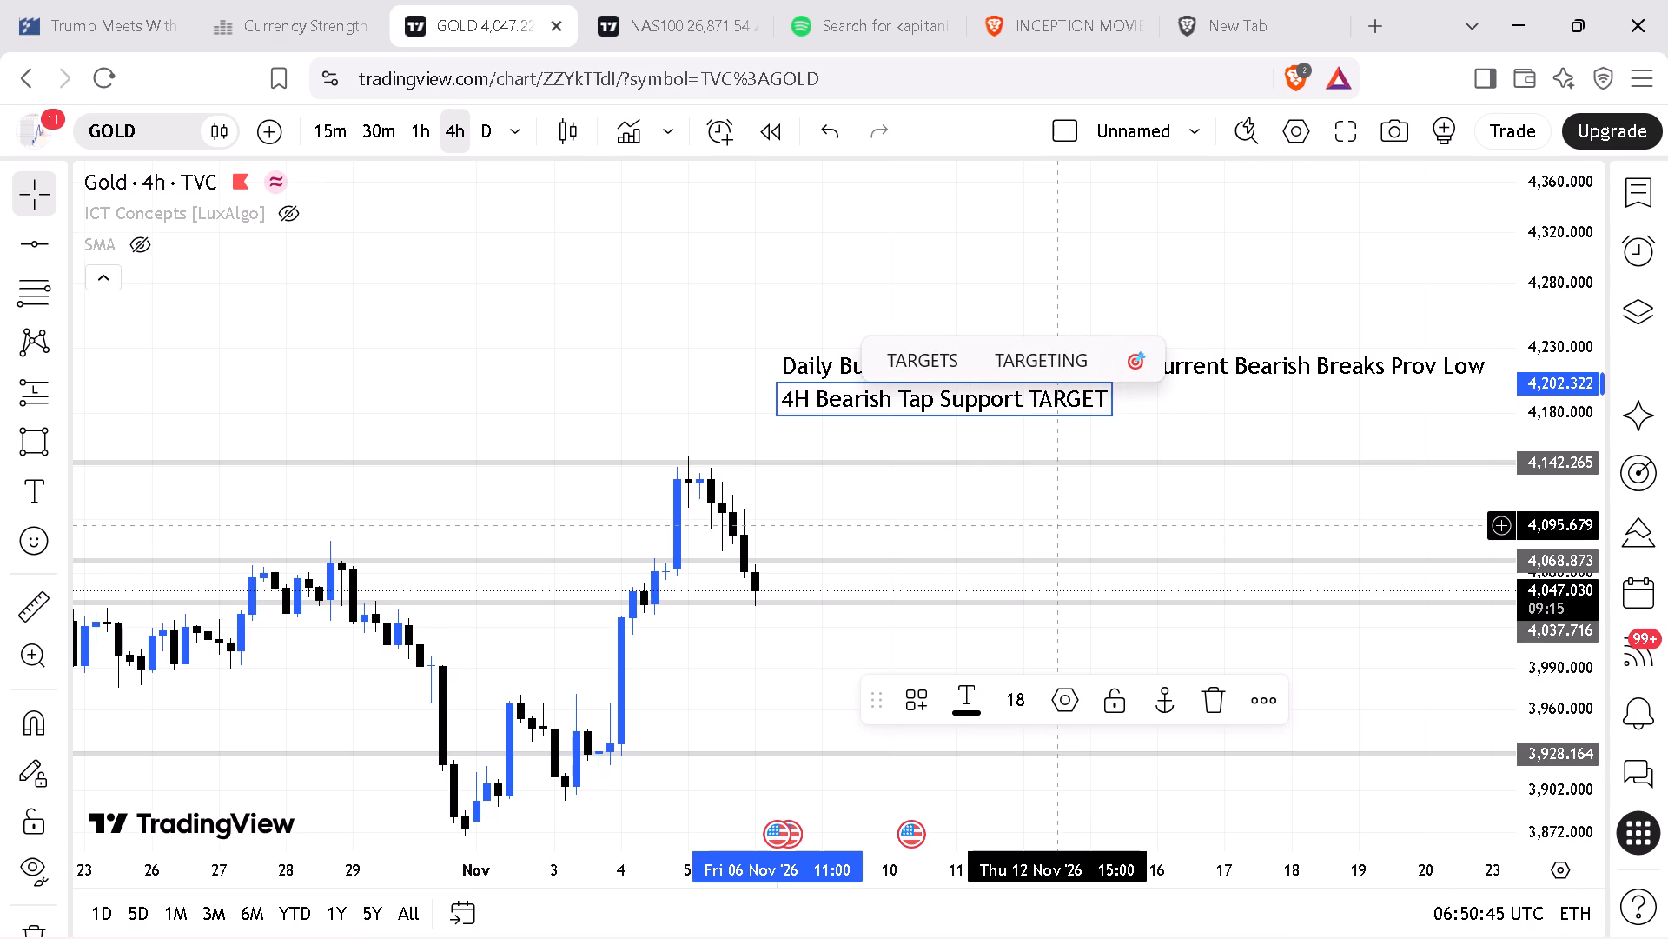
pyautogui.press('BackSpace')
pyautogui.press('BackSpace')
pyautogui.press('BackSpace')
pyautogui.press('BackSpace')
pyautogui.press('BackSpace')
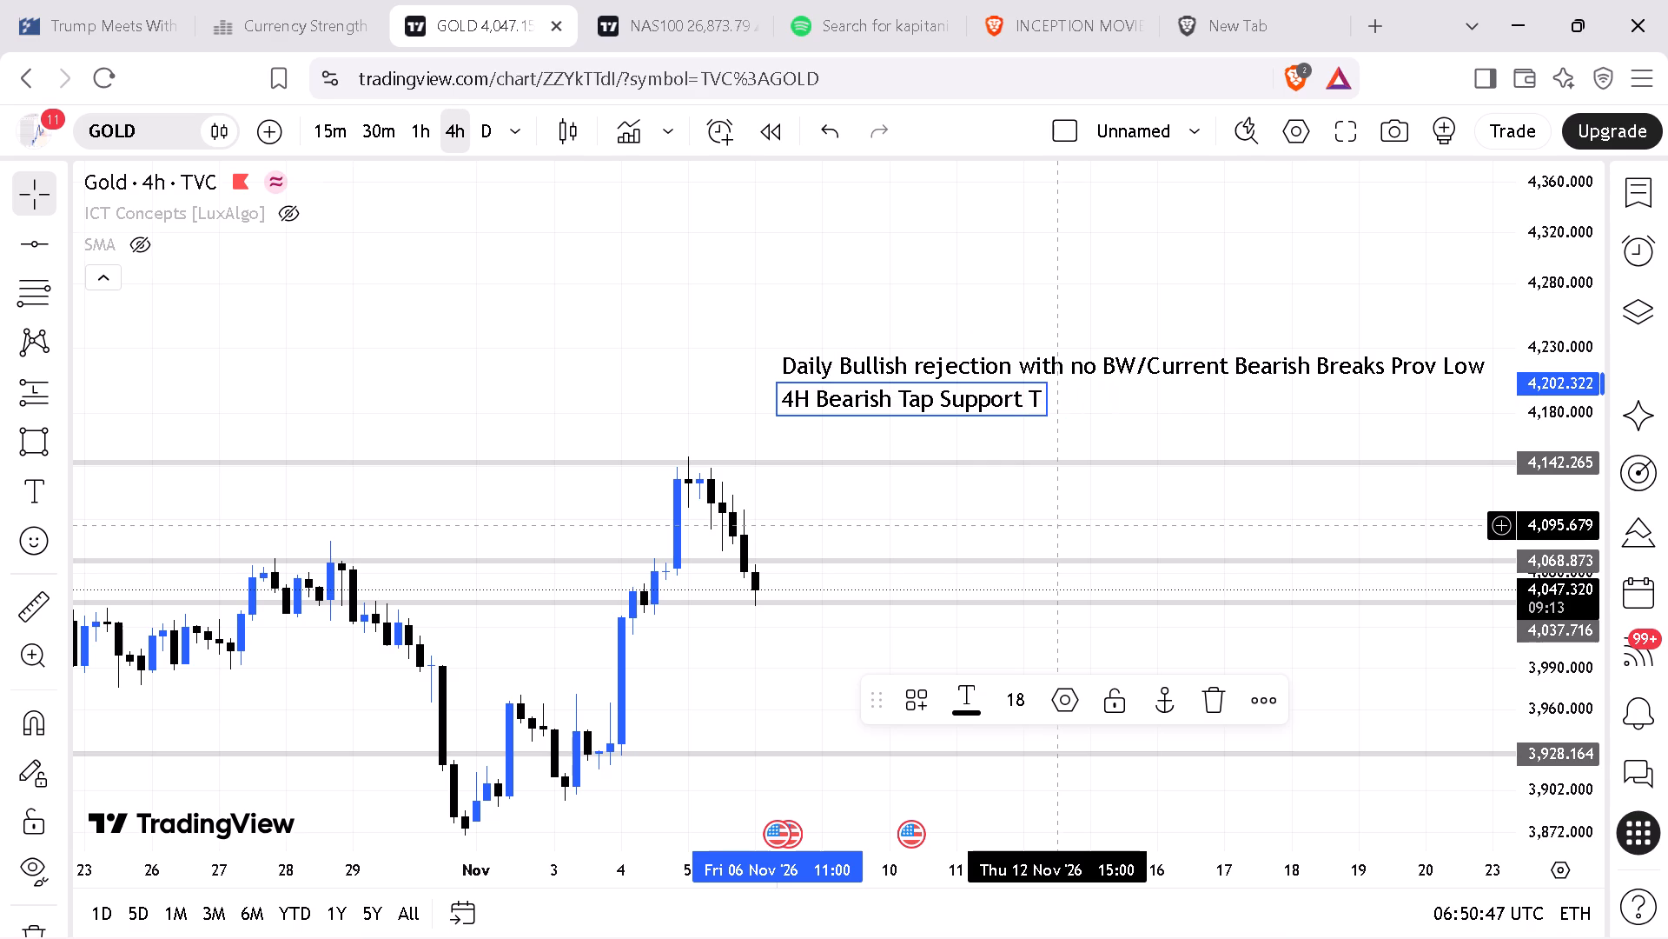
pyautogui.write('arget')
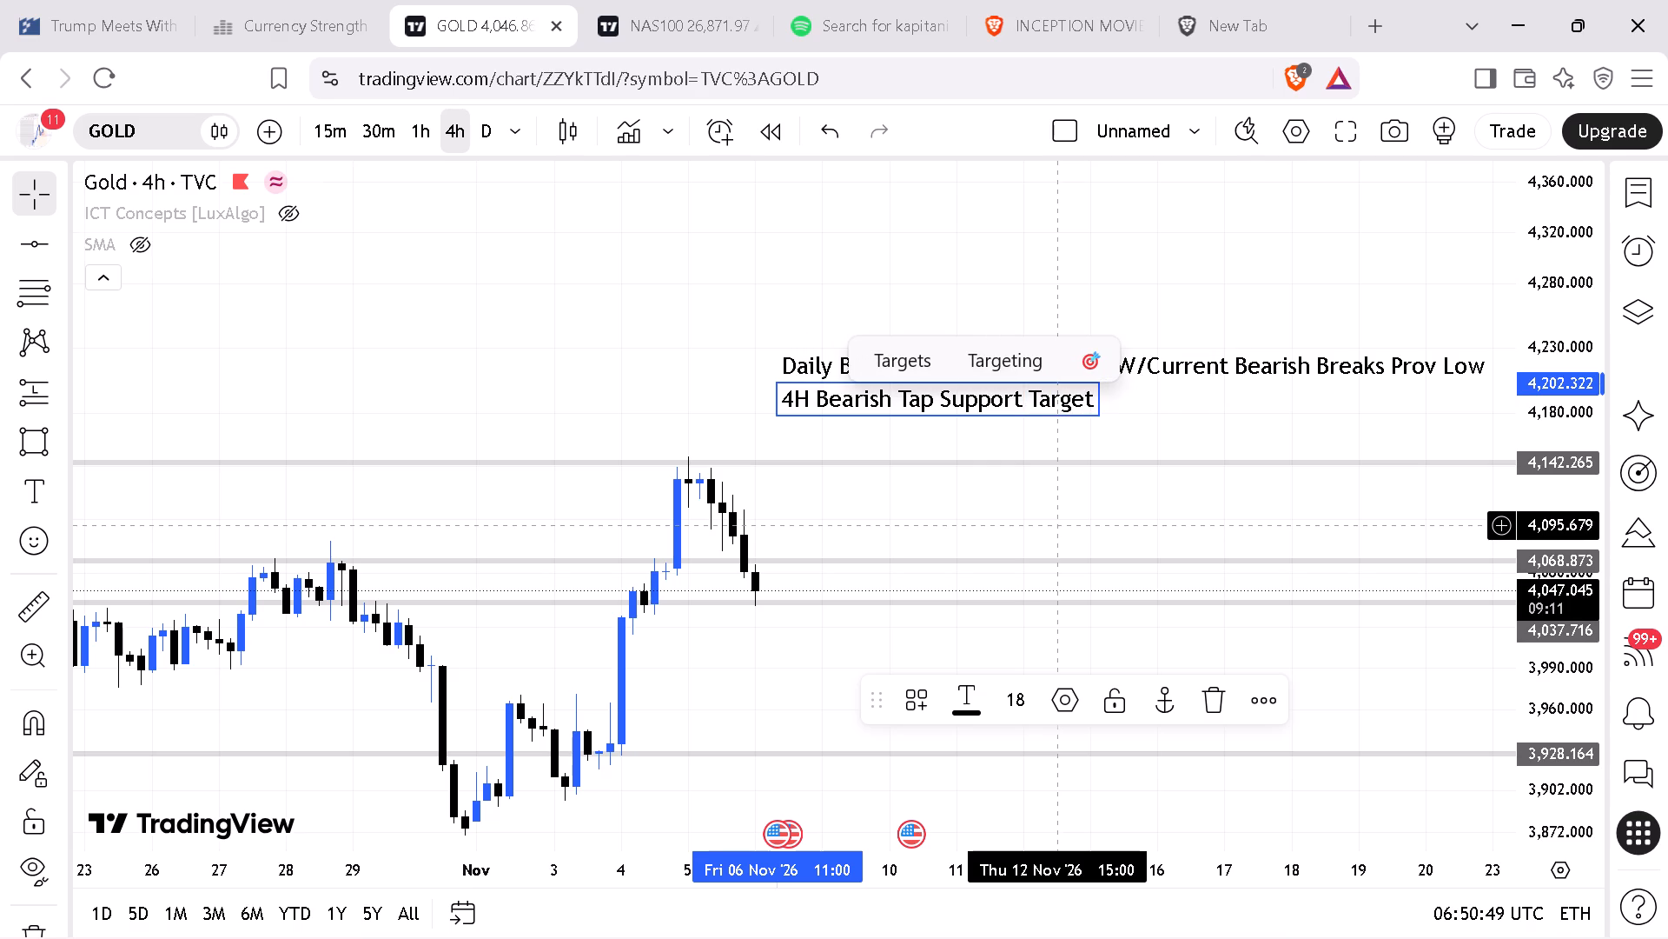
pyautogui.click(884, 275)
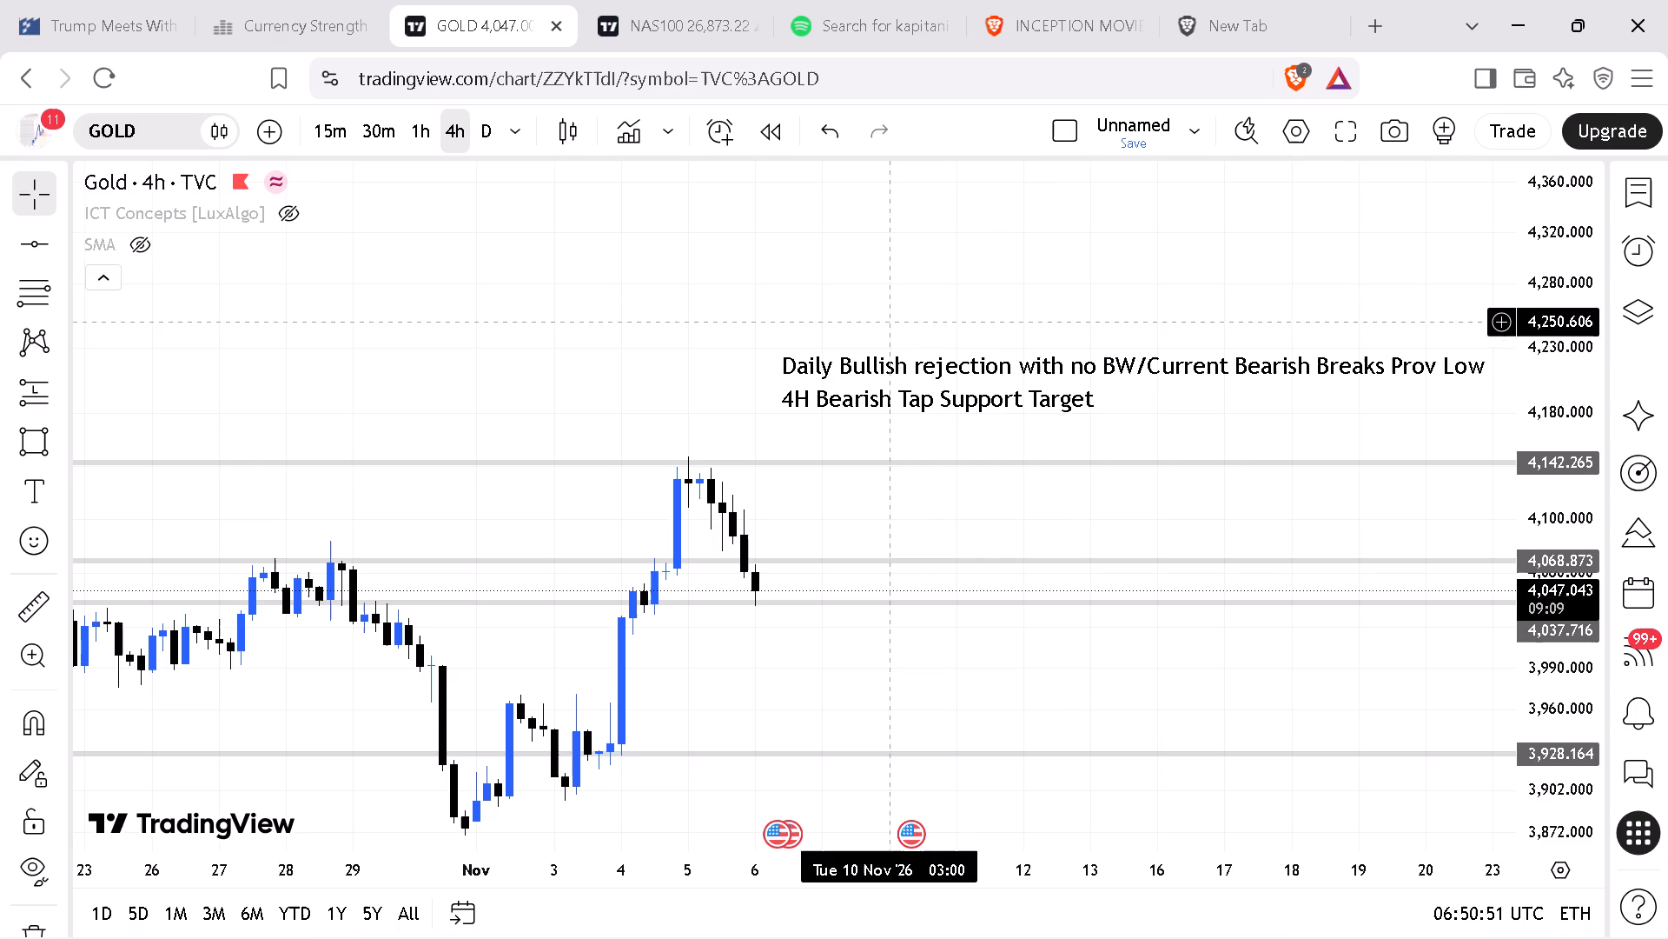
# Shift the 4H note slightly lower, to about 4,199.
pyautogui.click(885, 387)
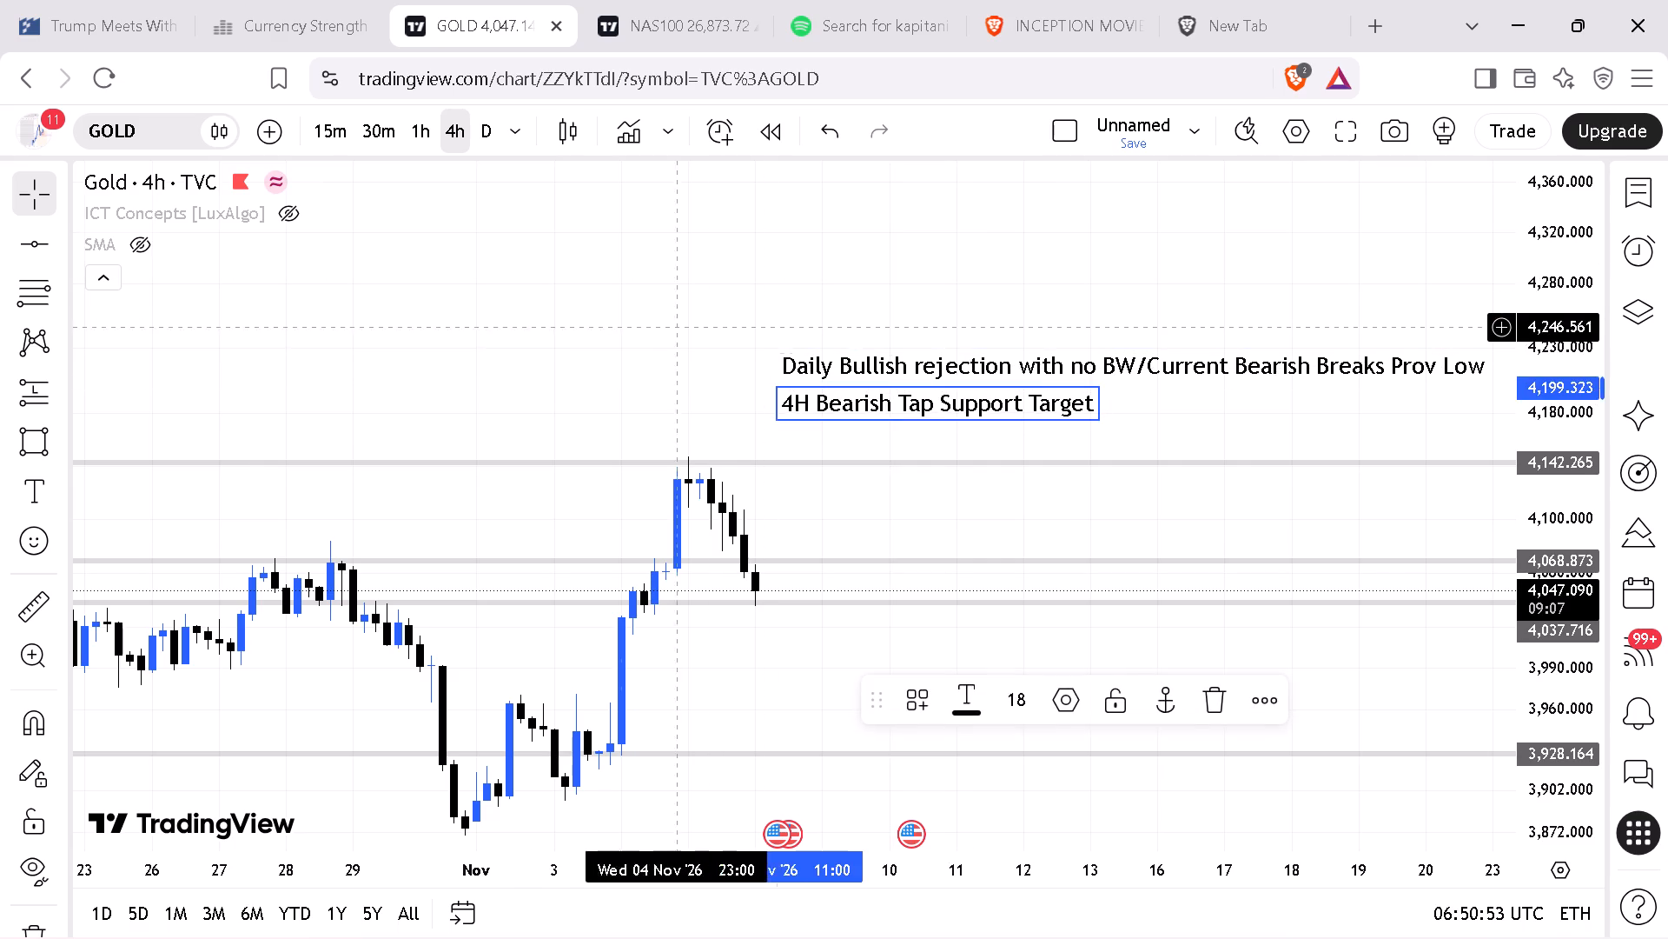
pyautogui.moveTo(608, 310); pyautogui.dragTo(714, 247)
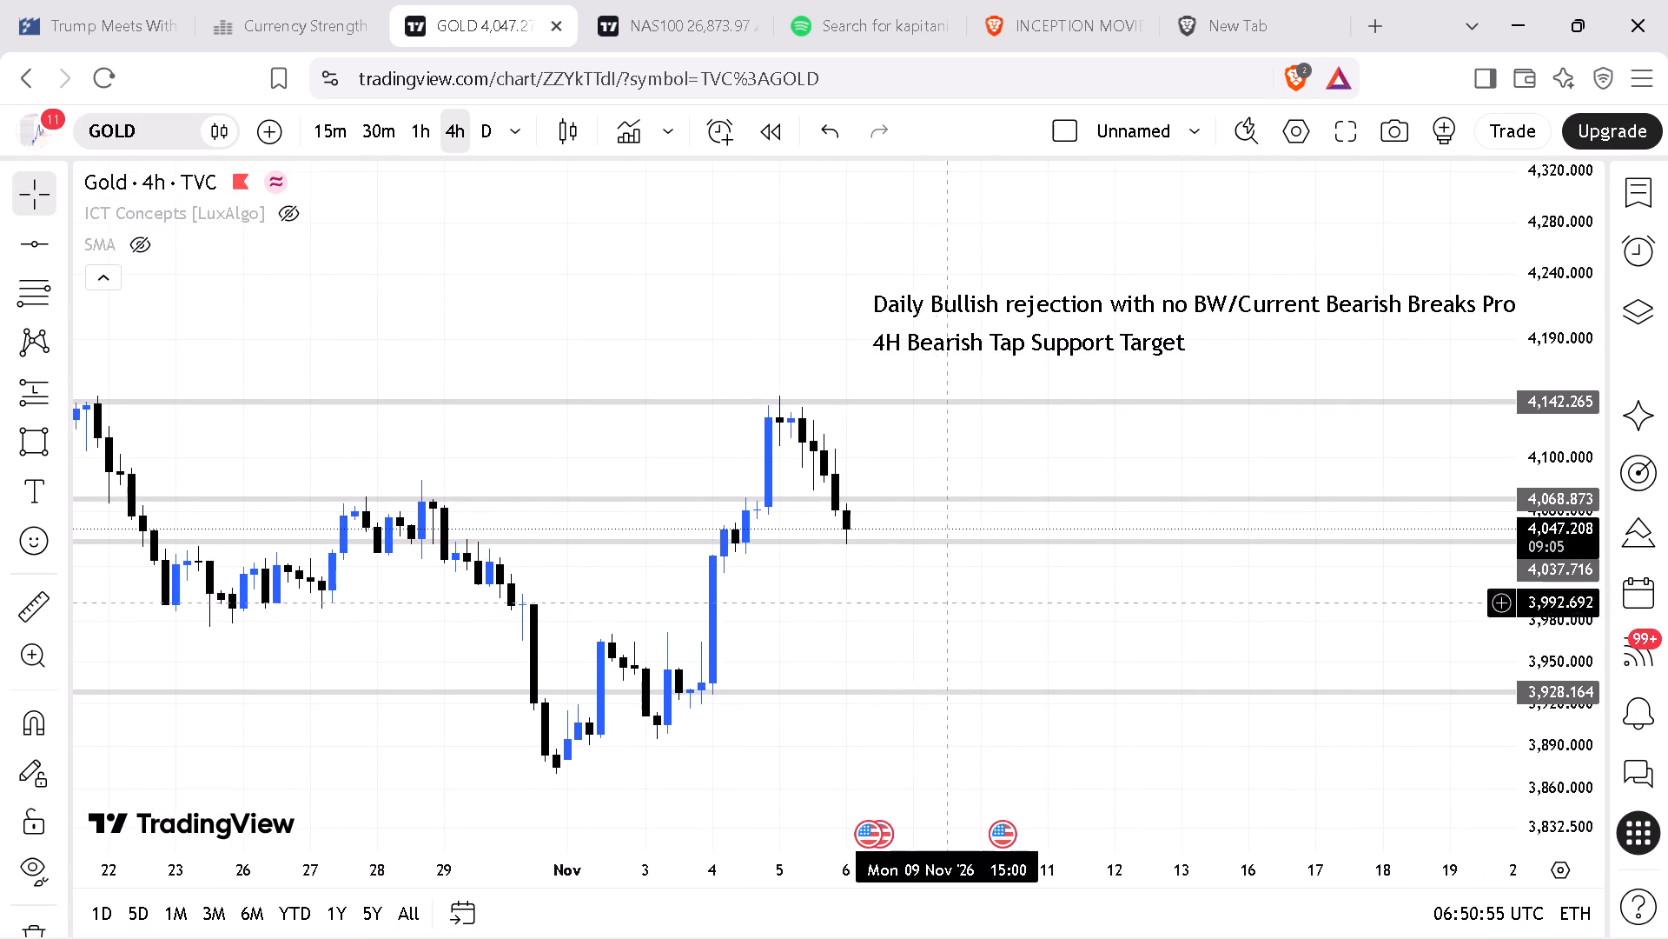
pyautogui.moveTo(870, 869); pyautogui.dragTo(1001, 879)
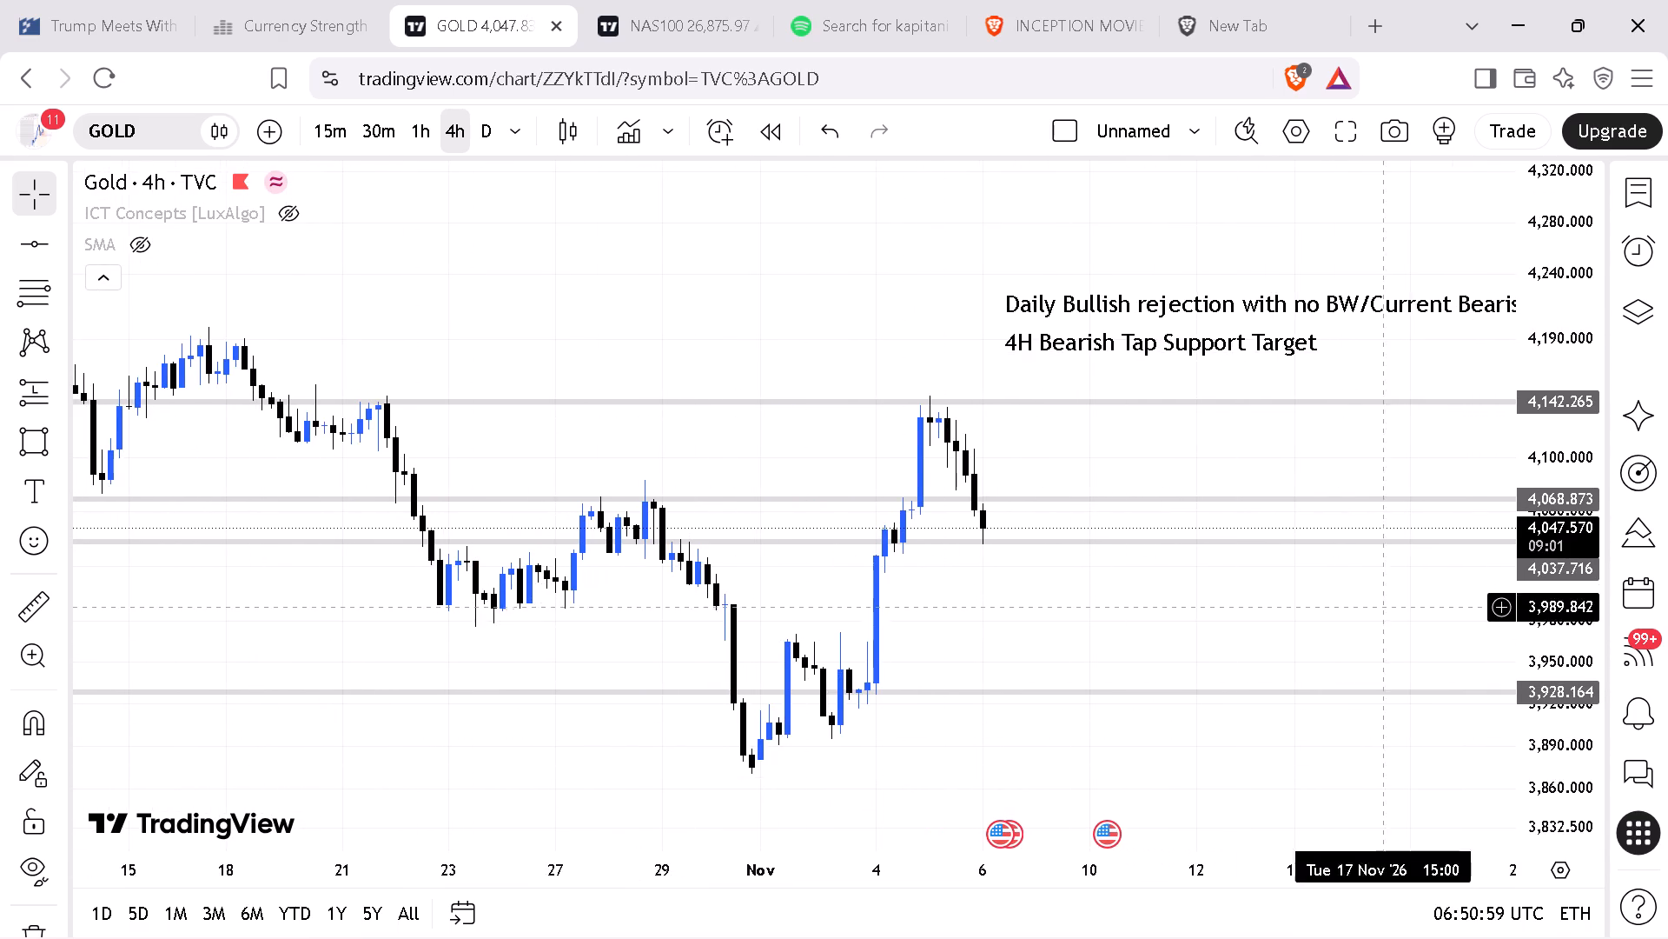
# Delete the horizontal line at 4,142.265.
pyautogui.moveTo(1526, 656); pyautogui.dragTo(1567, 598)
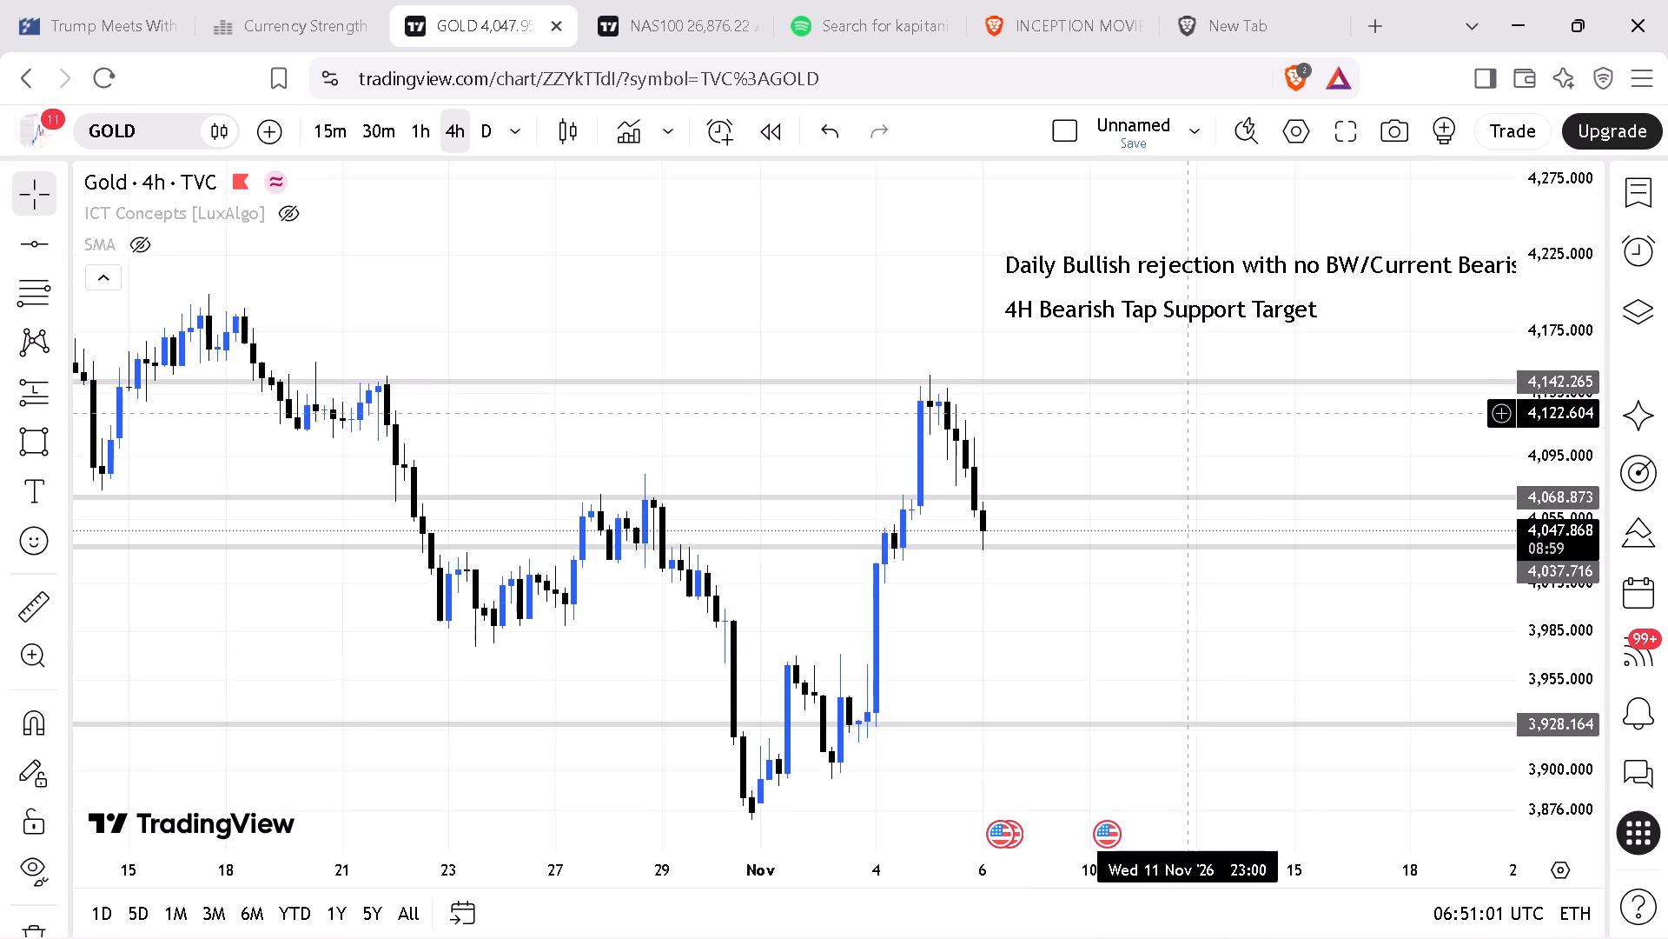
pyautogui.moveTo(1188, 410); pyautogui.dragTo(988, 428)
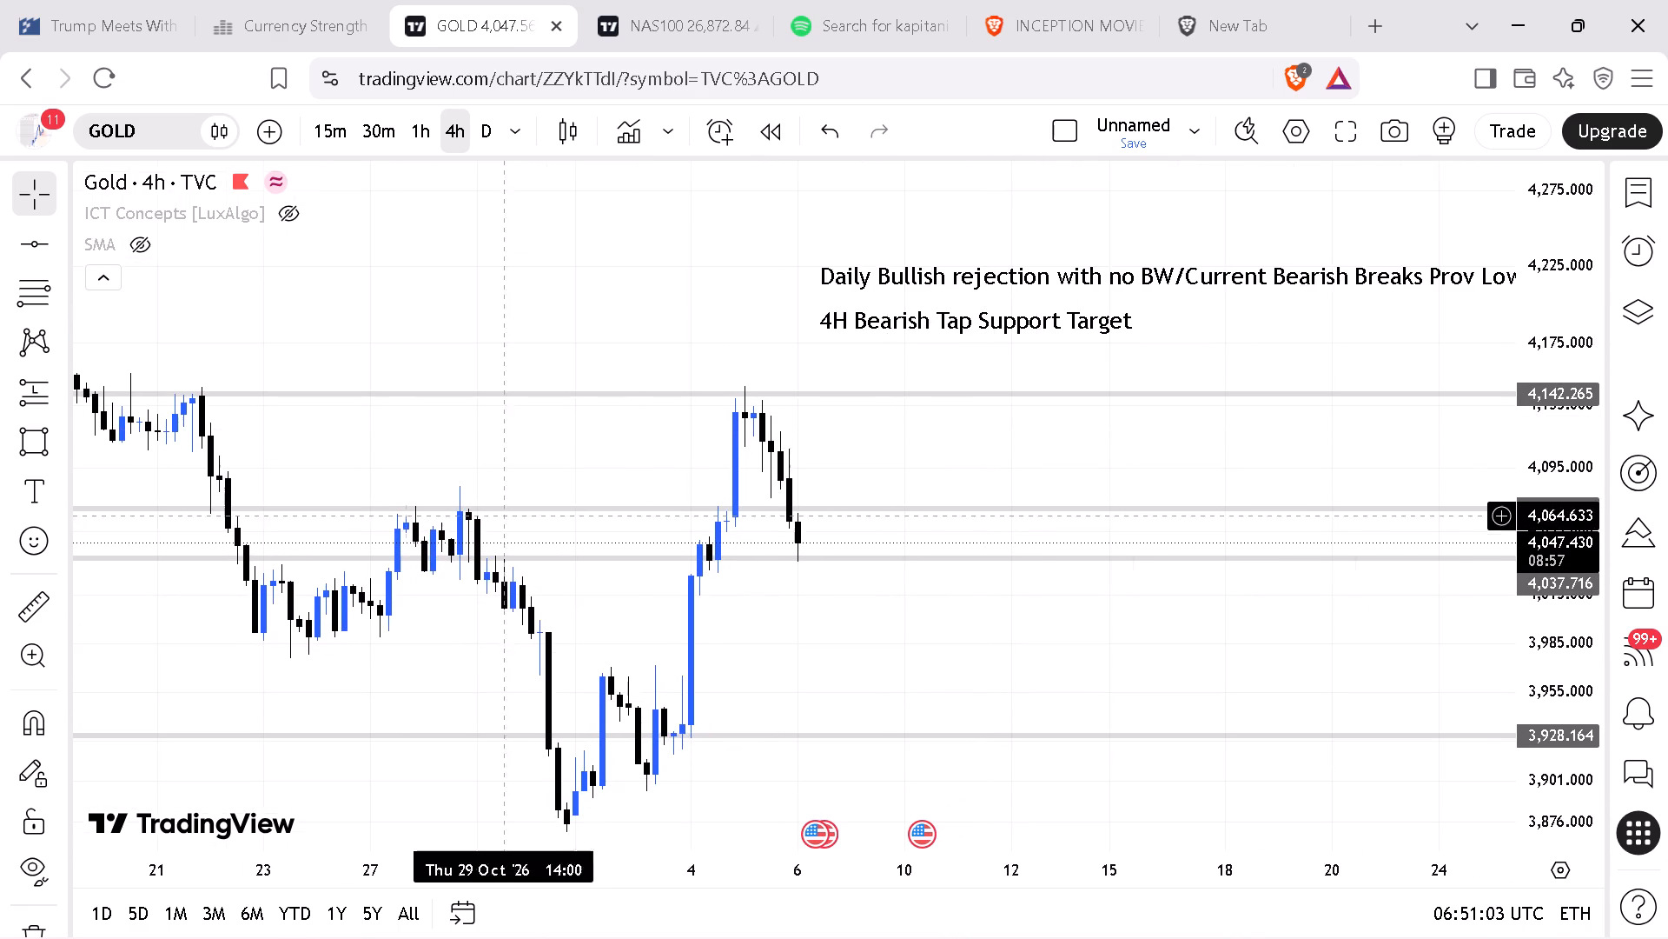
pyautogui.click(667, 392)
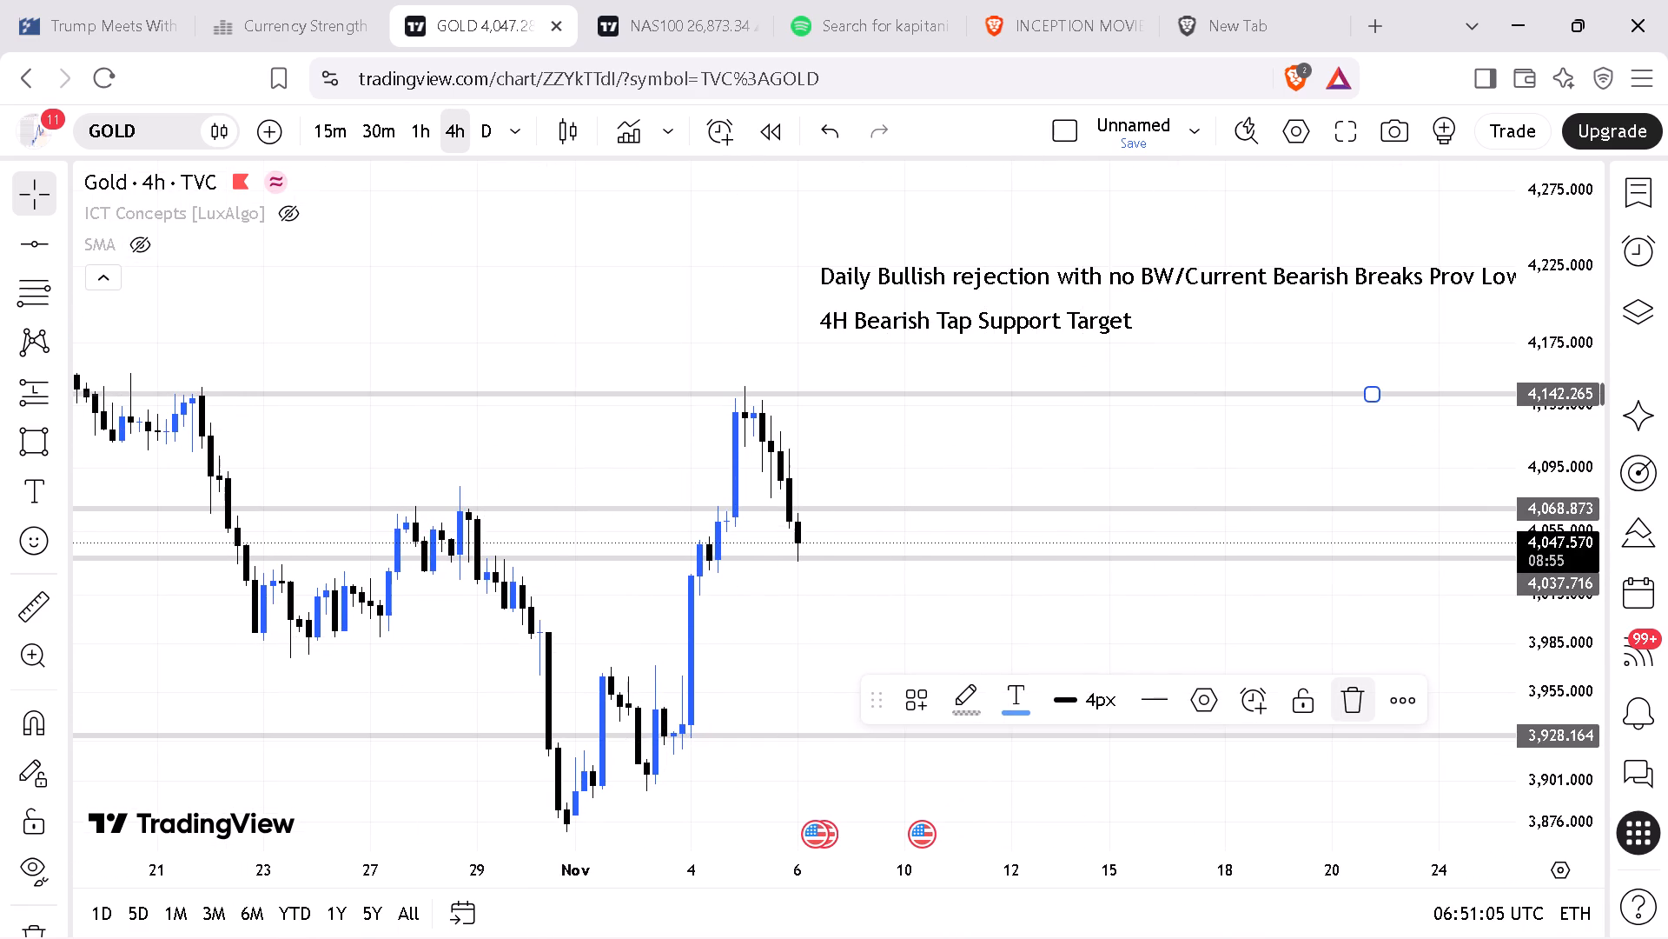
pyautogui.click(1358, 700)
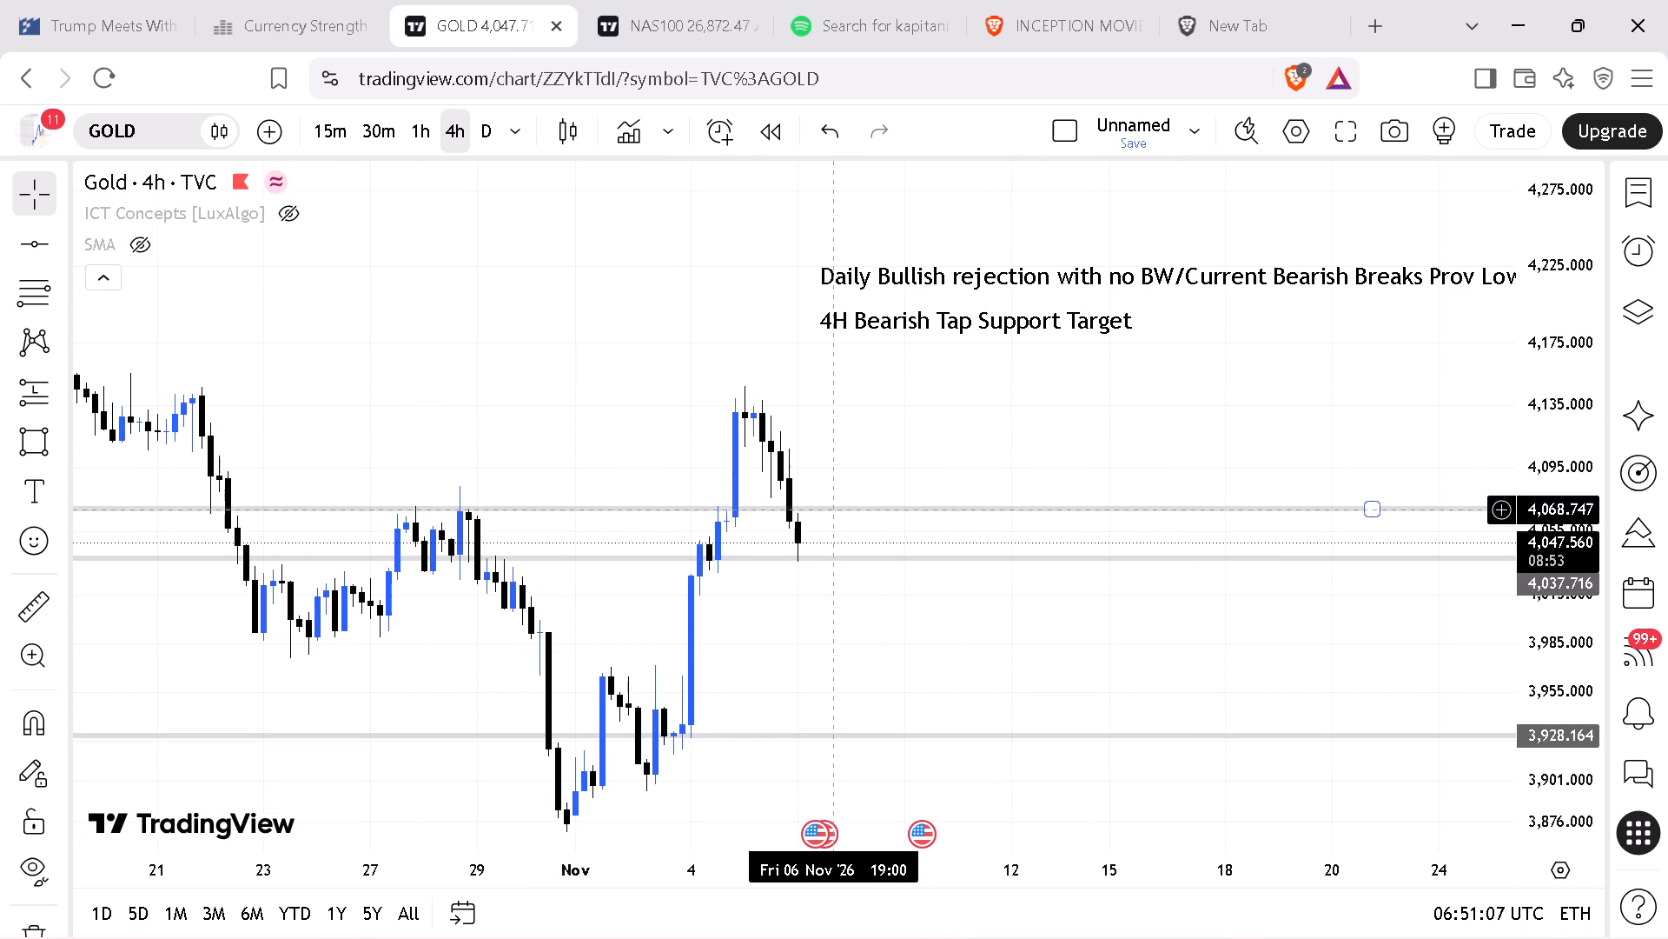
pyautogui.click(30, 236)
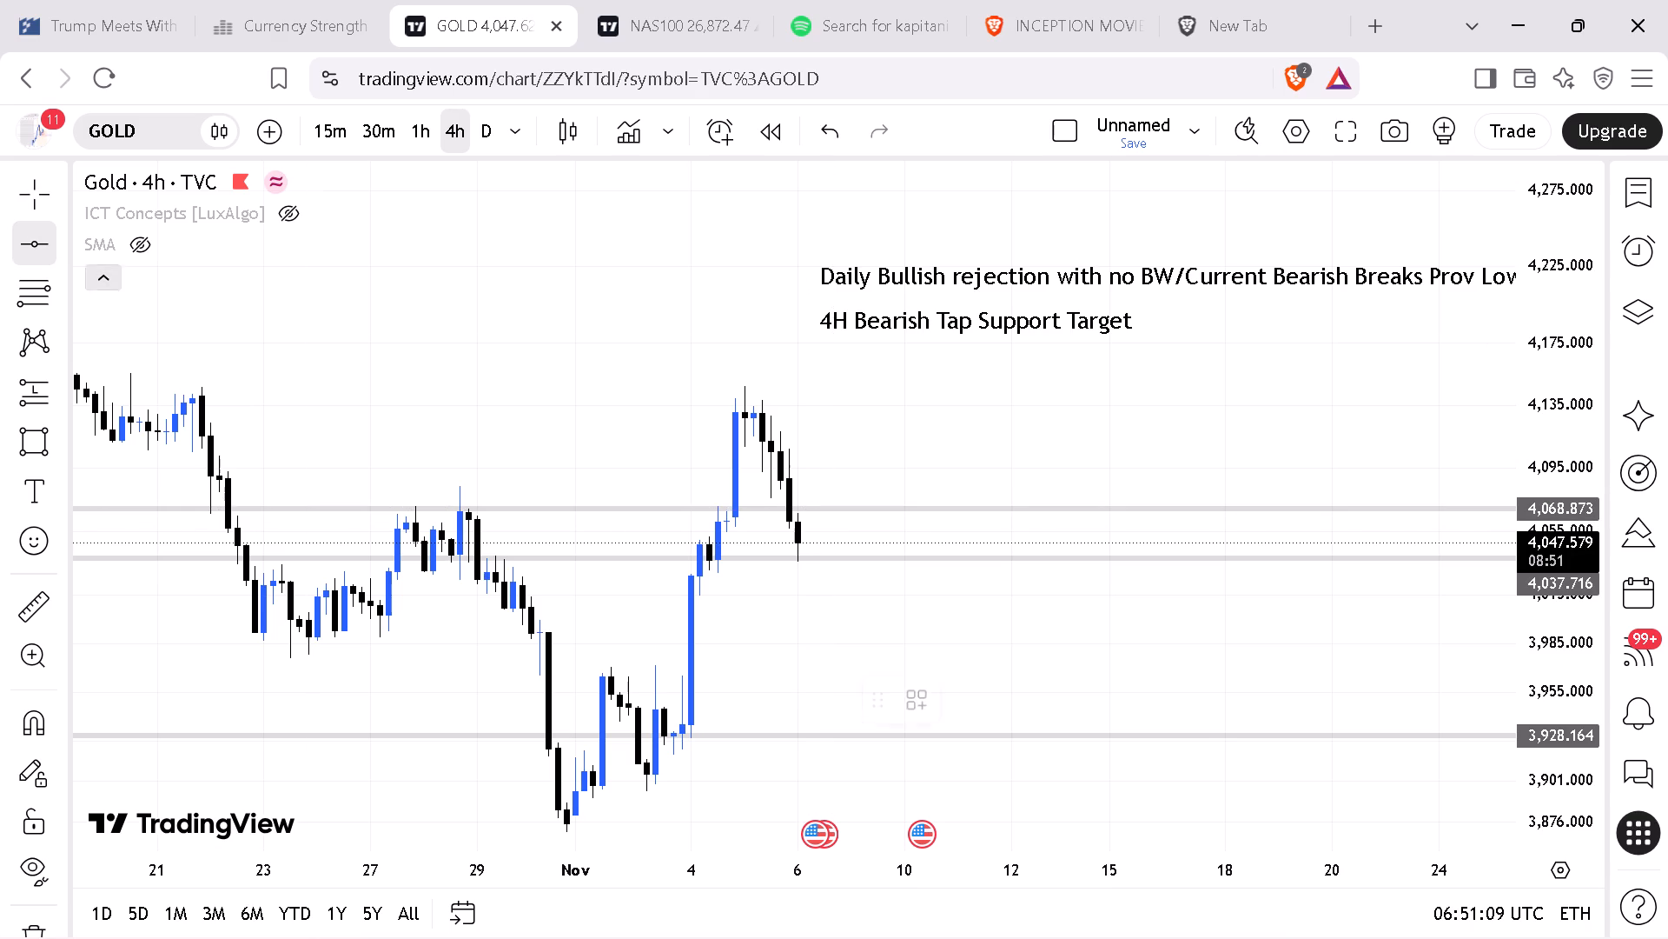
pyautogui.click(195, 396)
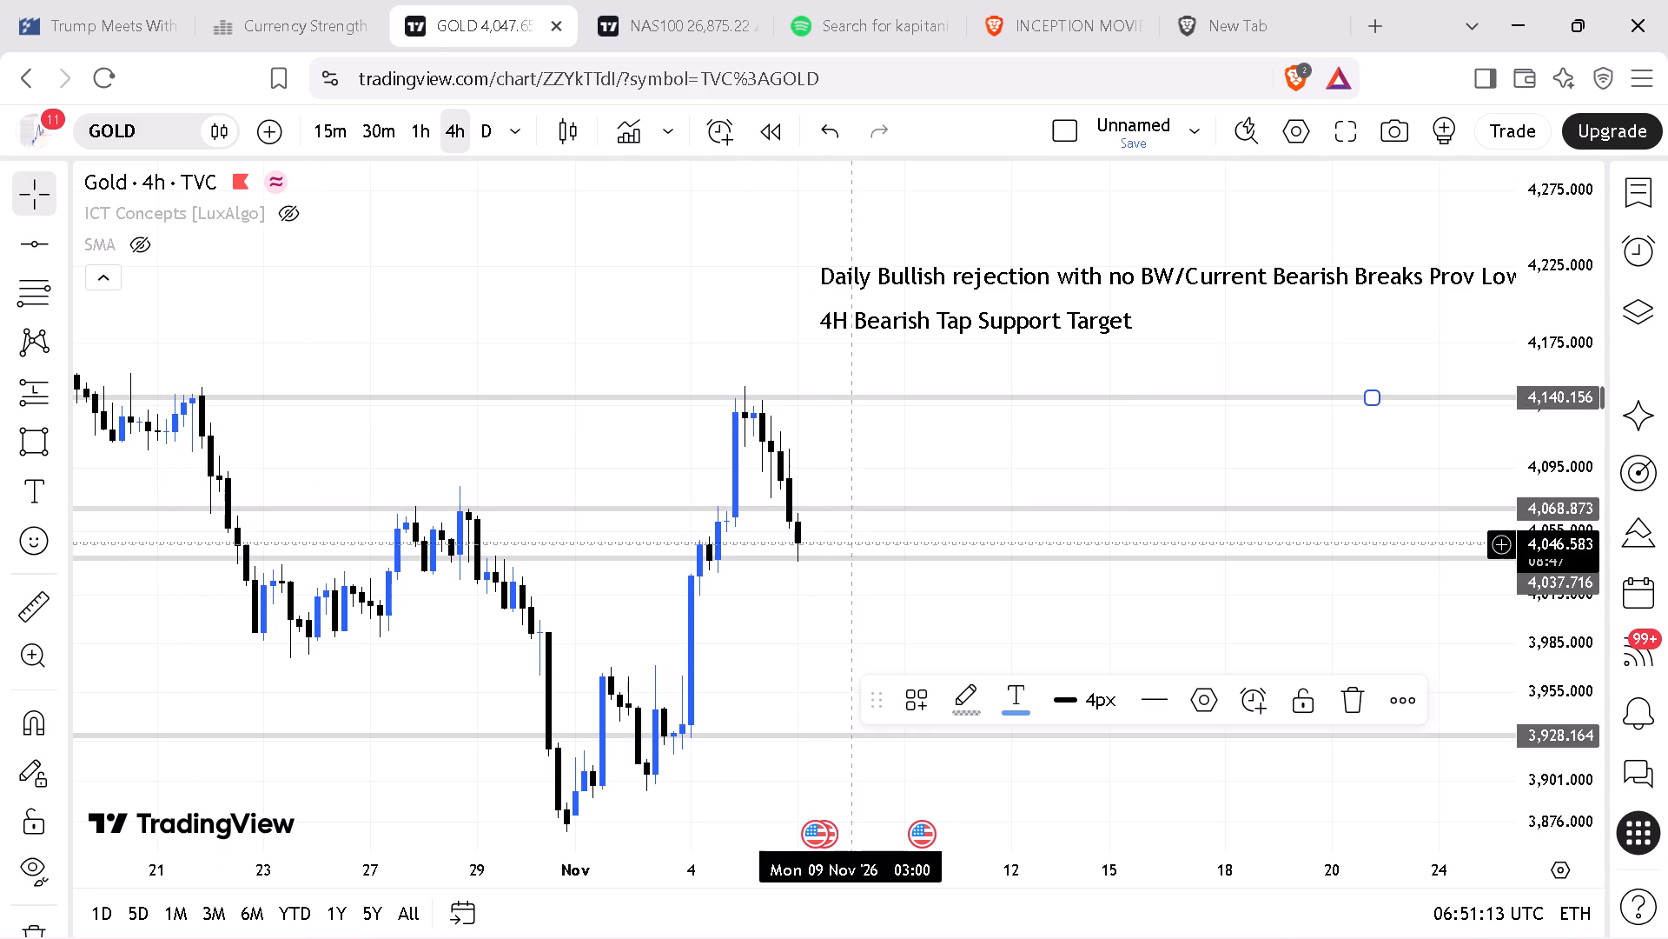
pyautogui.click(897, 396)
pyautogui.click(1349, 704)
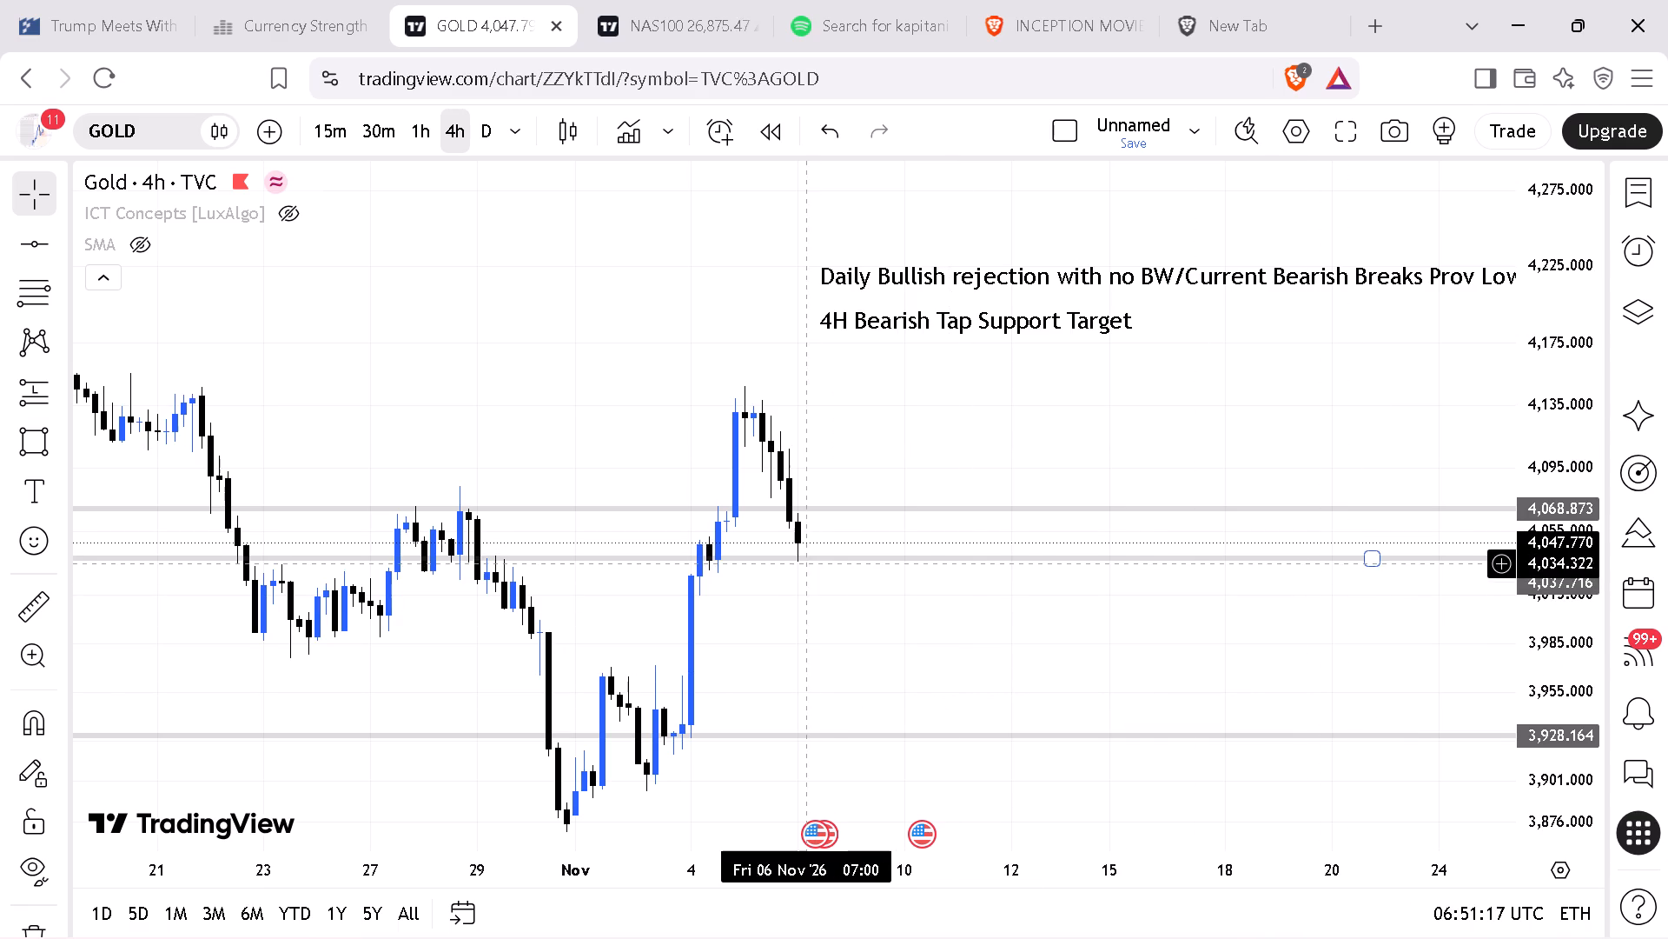
# Delete the remaining horizontal lines at 4,068.873, 3,928.164 and 4,037.716.
pyautogui.click(815, 561)
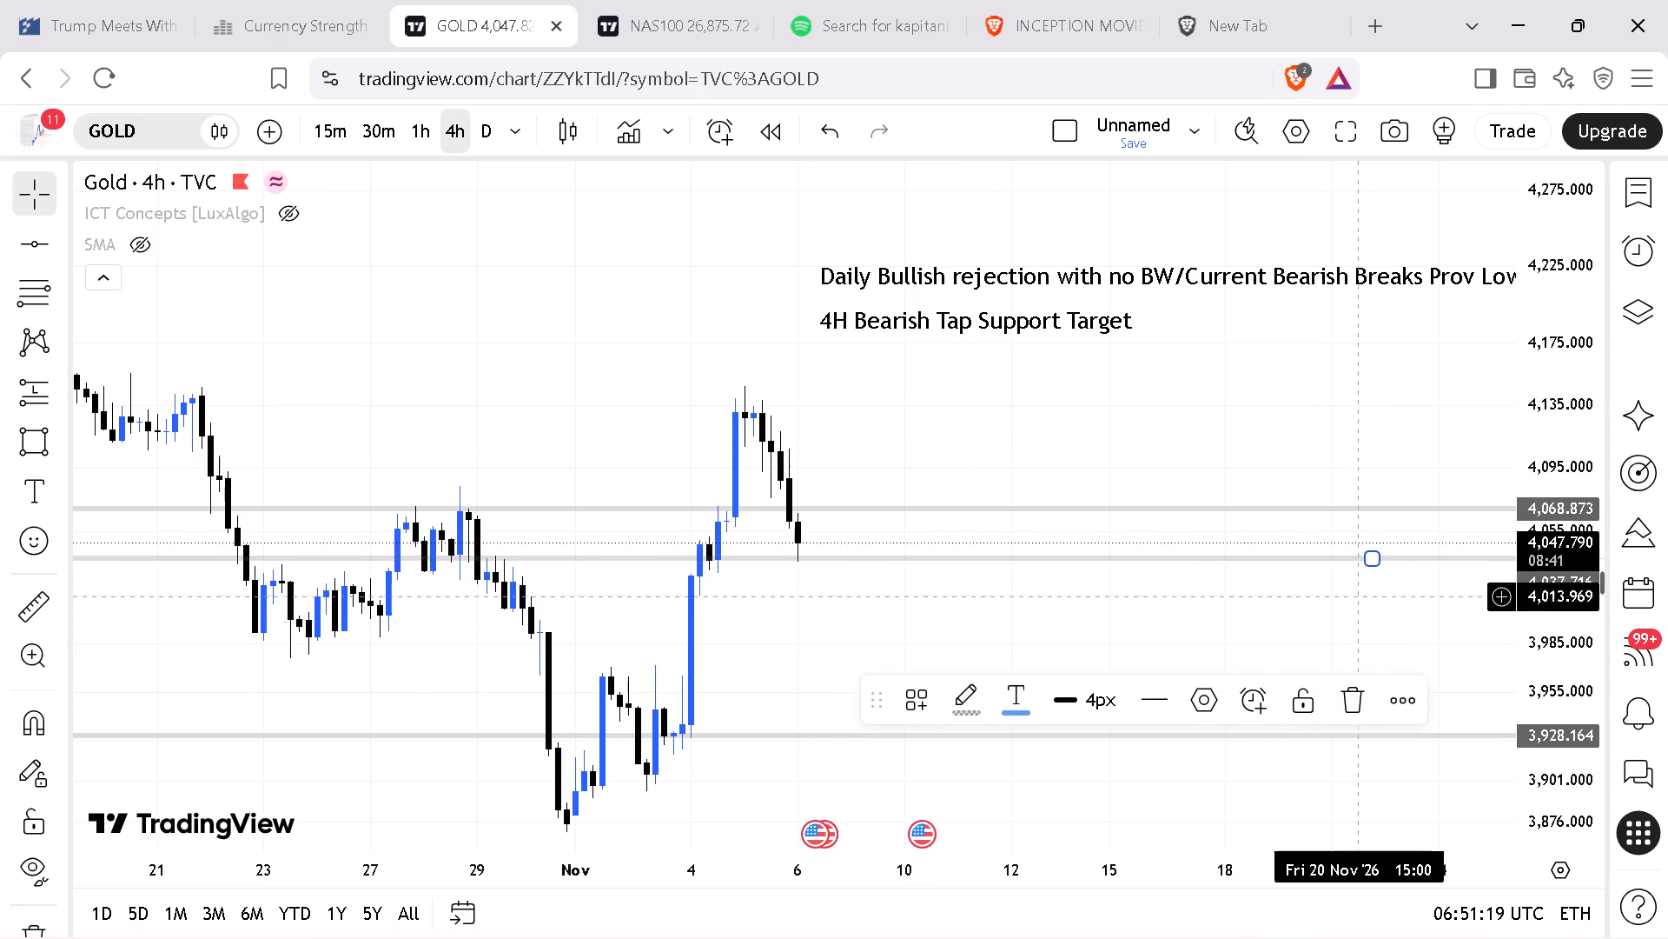
pyautogui.click(1348, 524)
pyautogui.click(1347, 514)
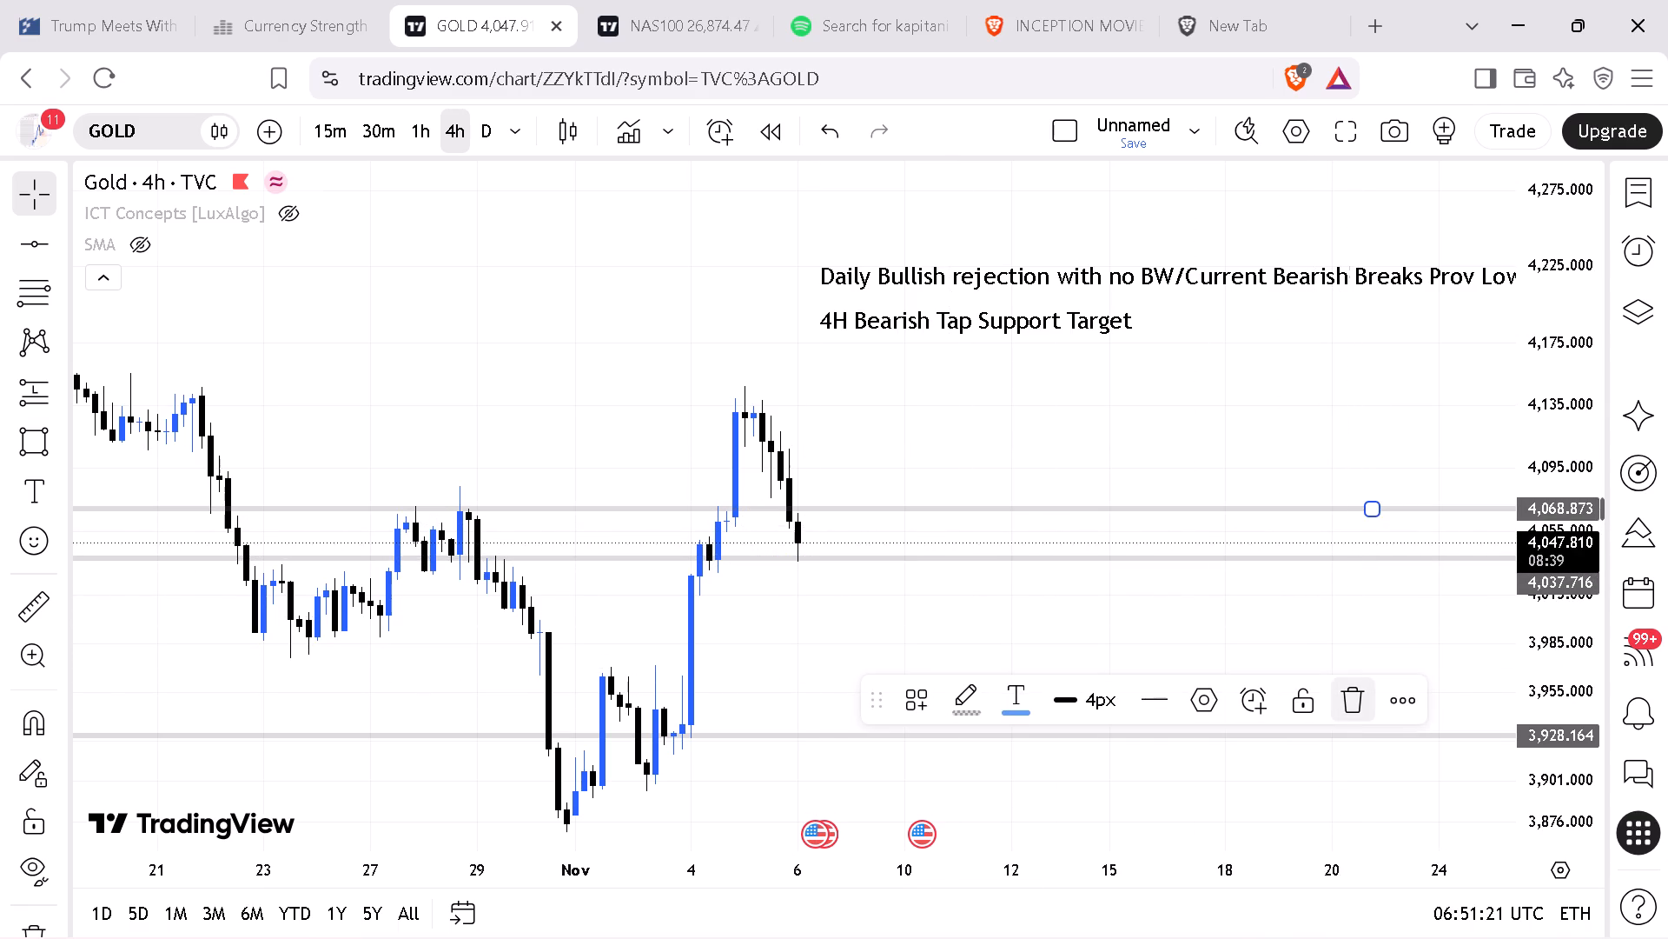
pyautogui.click(1354, 704)
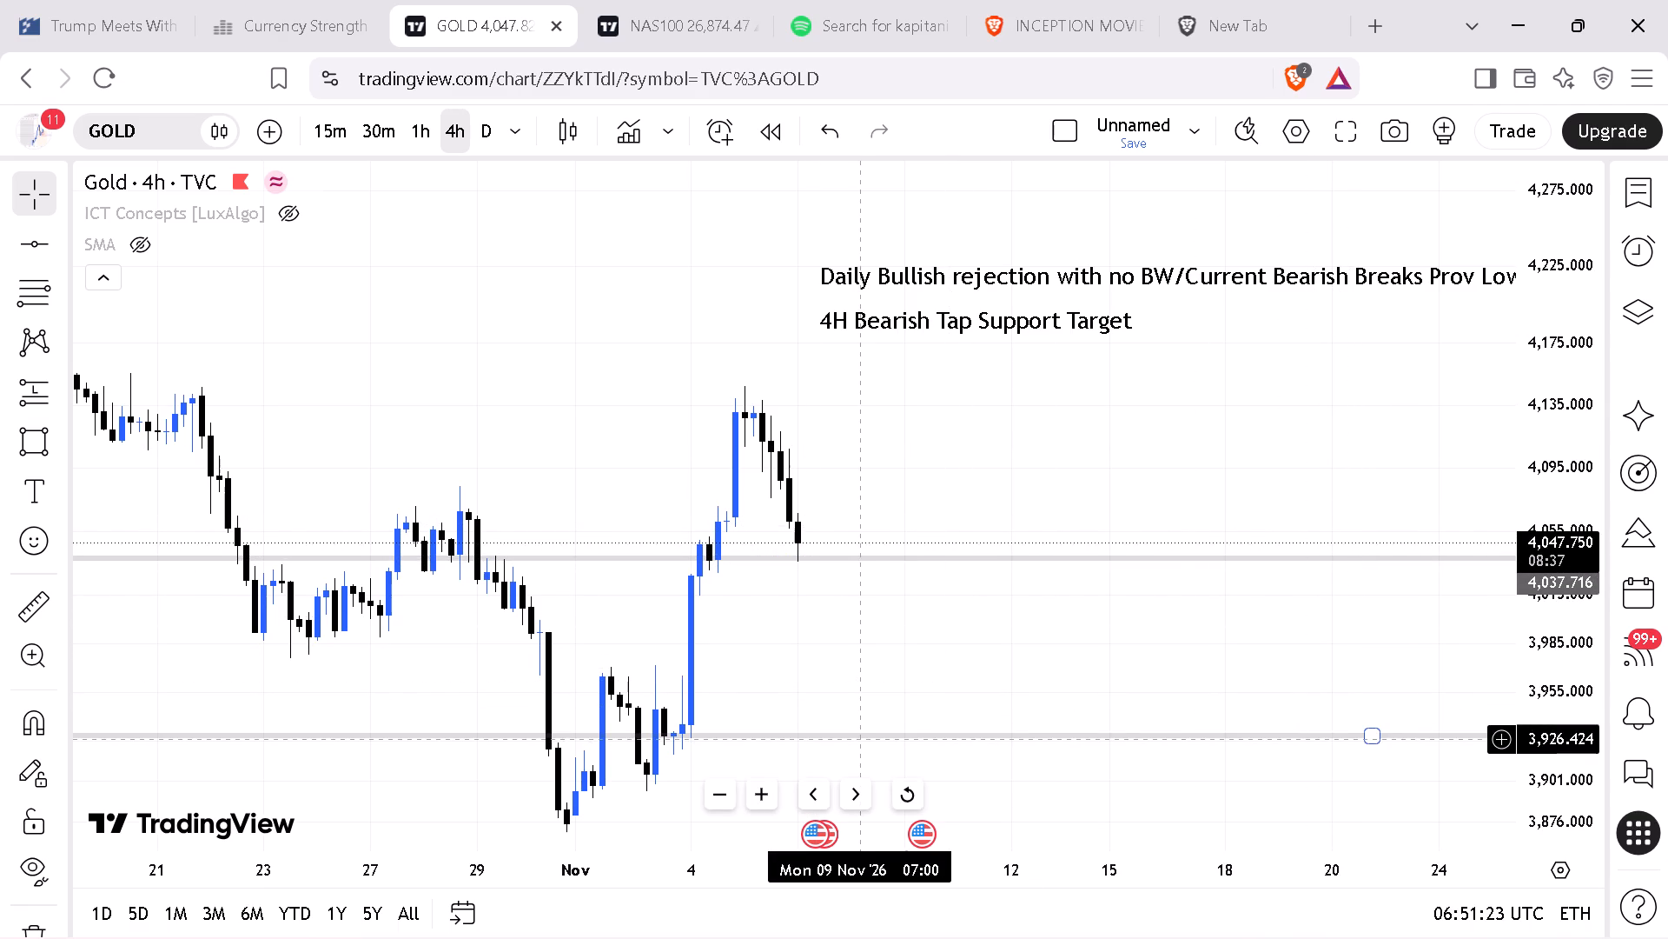
pyautogui.click(864, 739)
pyautogui.click(1362, 696)
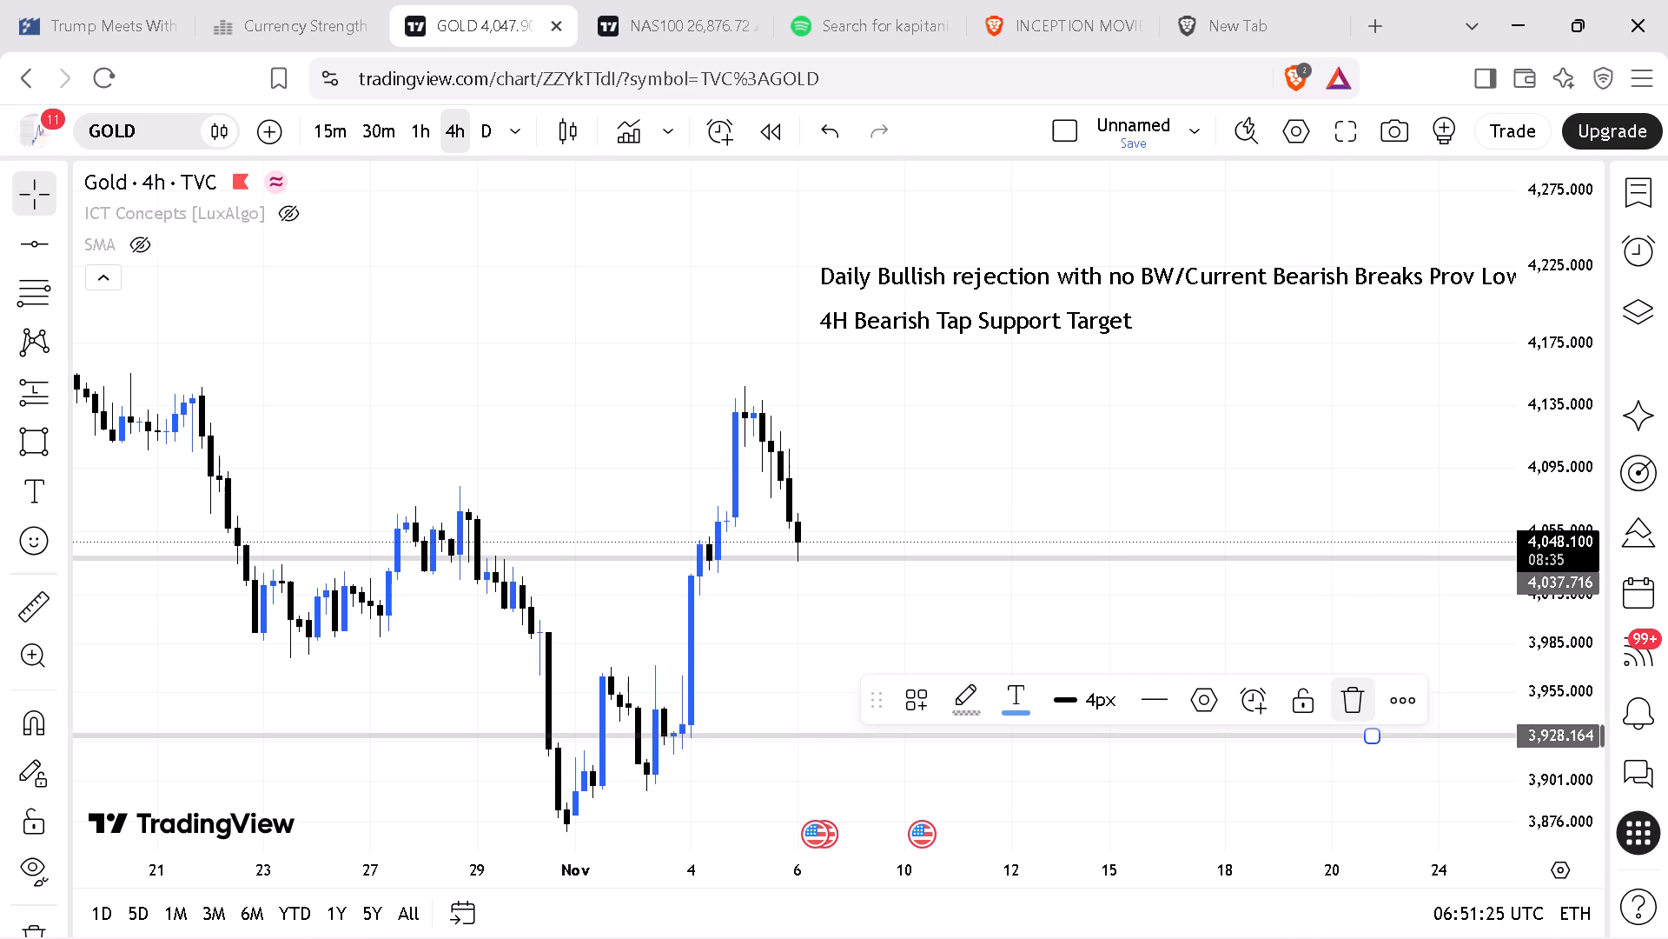
pyautogui.moveTo(1515, 665); pyautogui.dragTo(1539, 761)
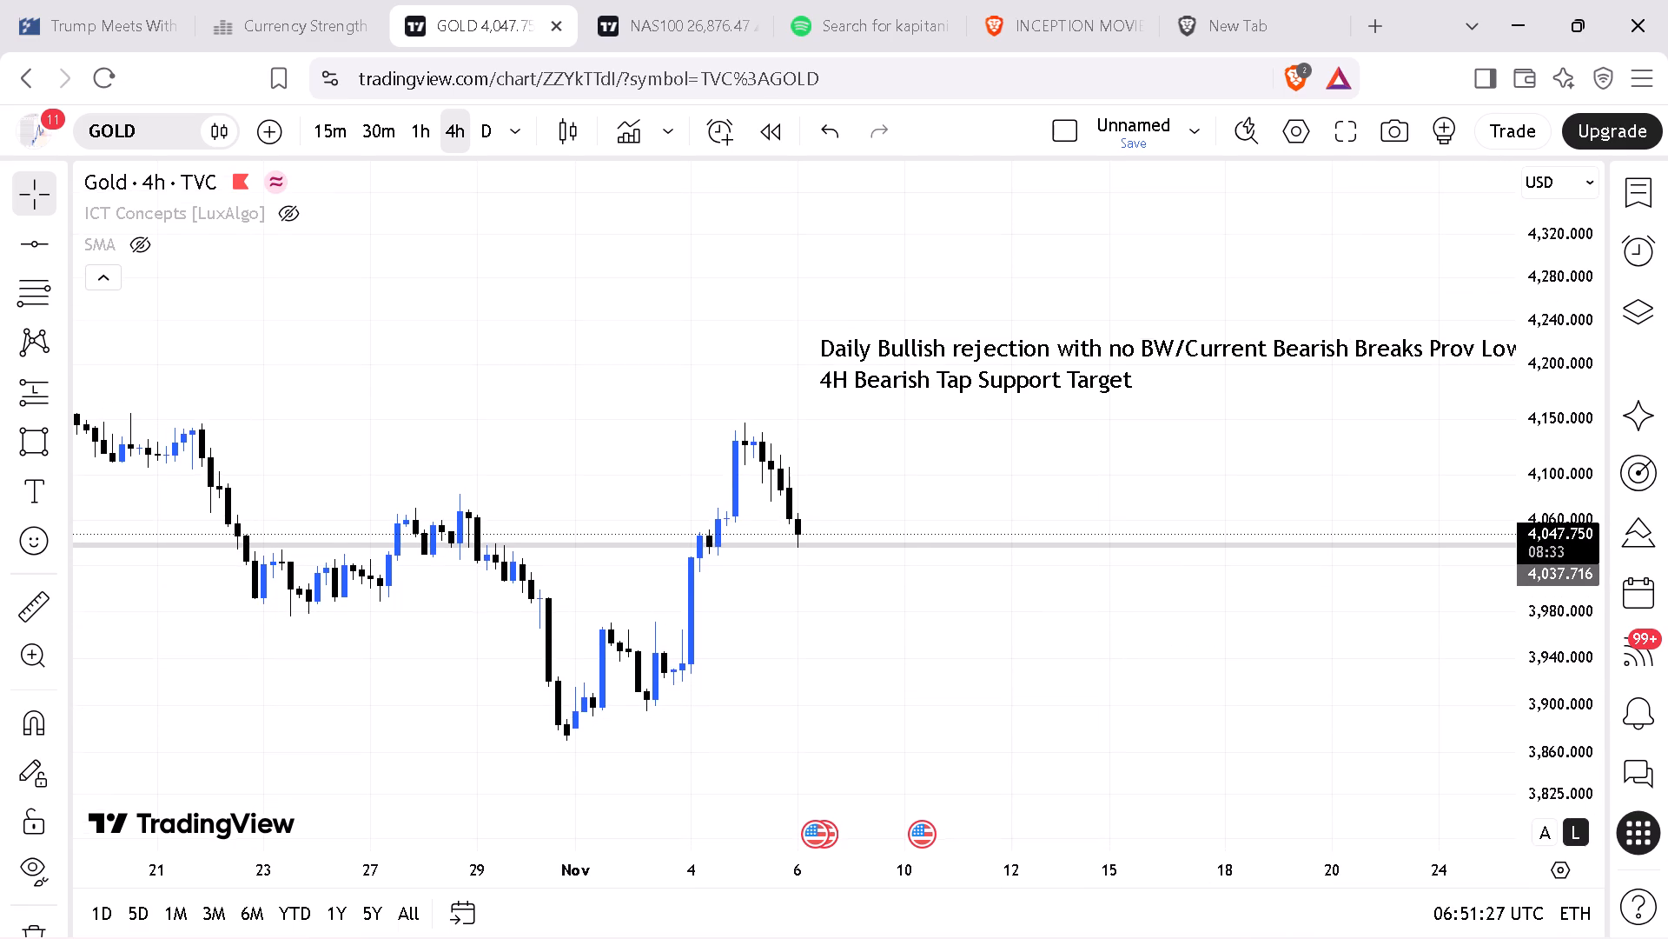
pyautogui.moveTo(1539, 761); pyautogui.dragTo(1539, 763)
pyautogui.moveTo(943, 688); pyautogui.dragTo(1142, 609)
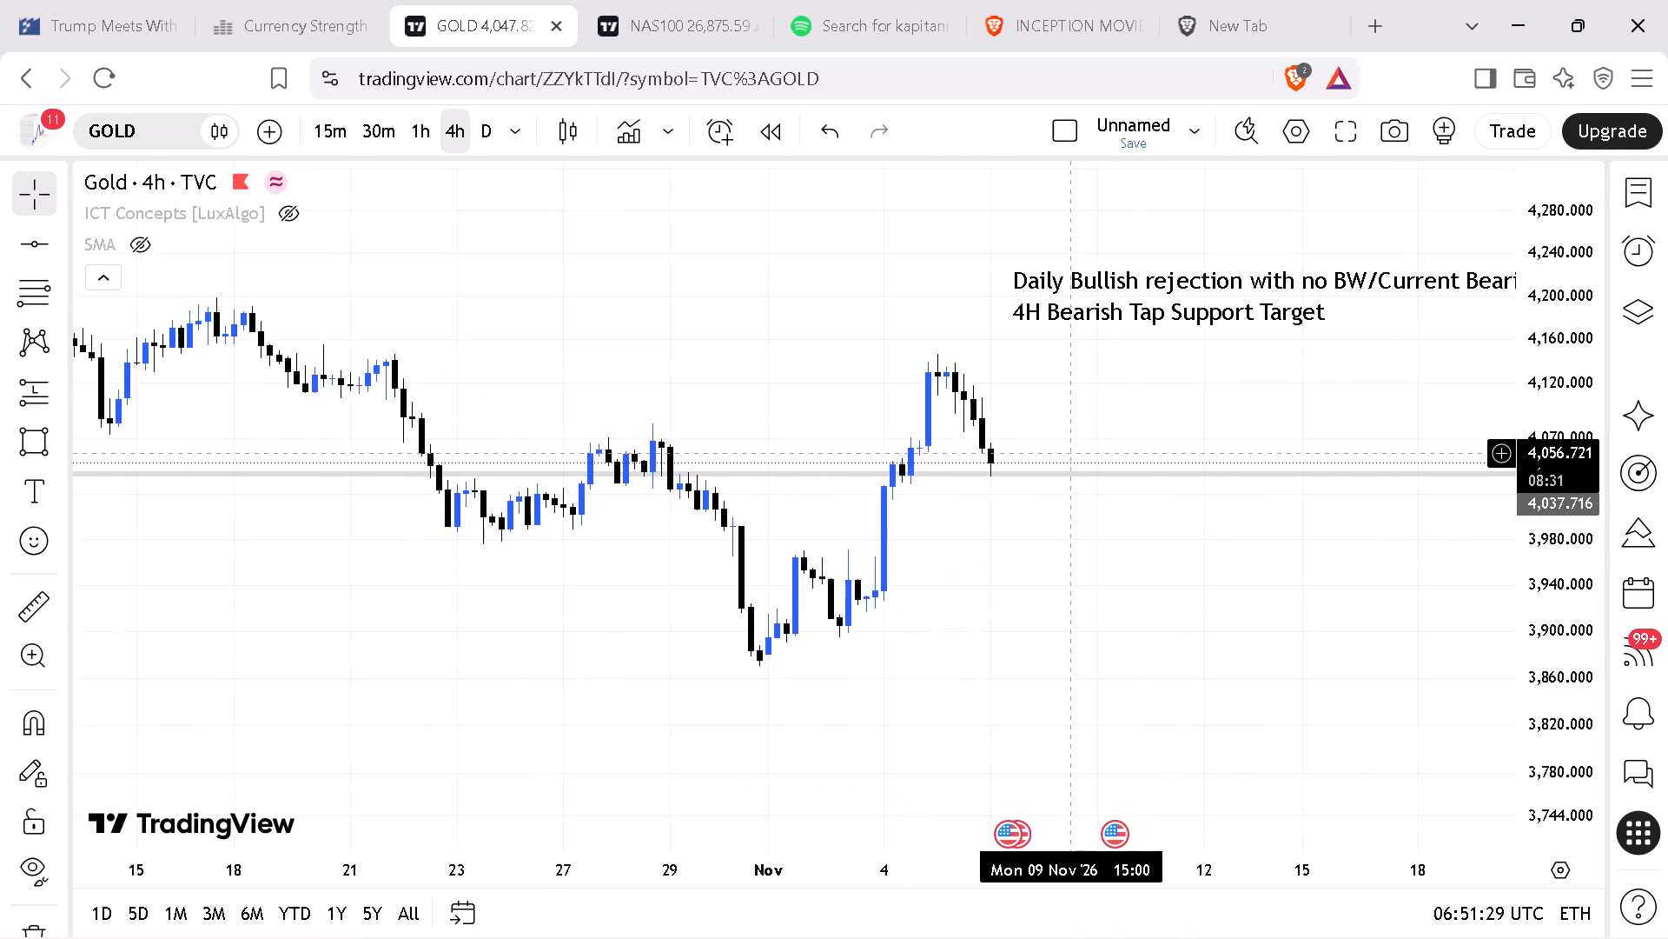
pyautogui.click(1060, 471)
pyautogui.click(1347, 693)
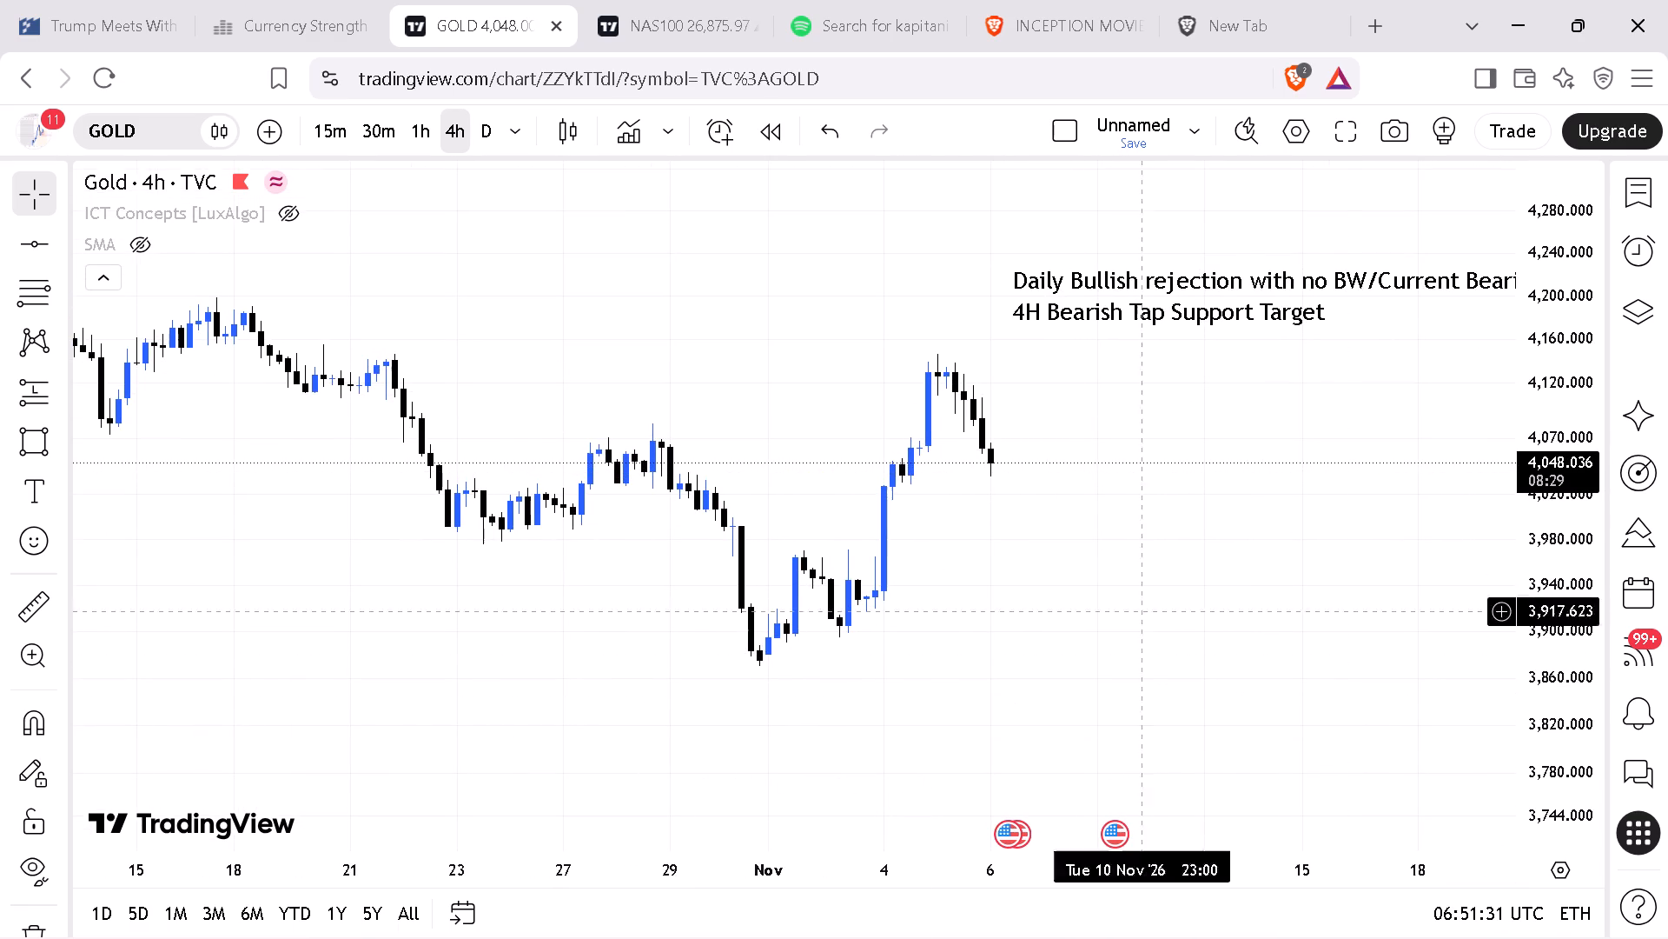
# On the 1-hour gold chart, draw a horizontal line just below the current price, at about 4,021.7.
pyautogui.click(424, 136)
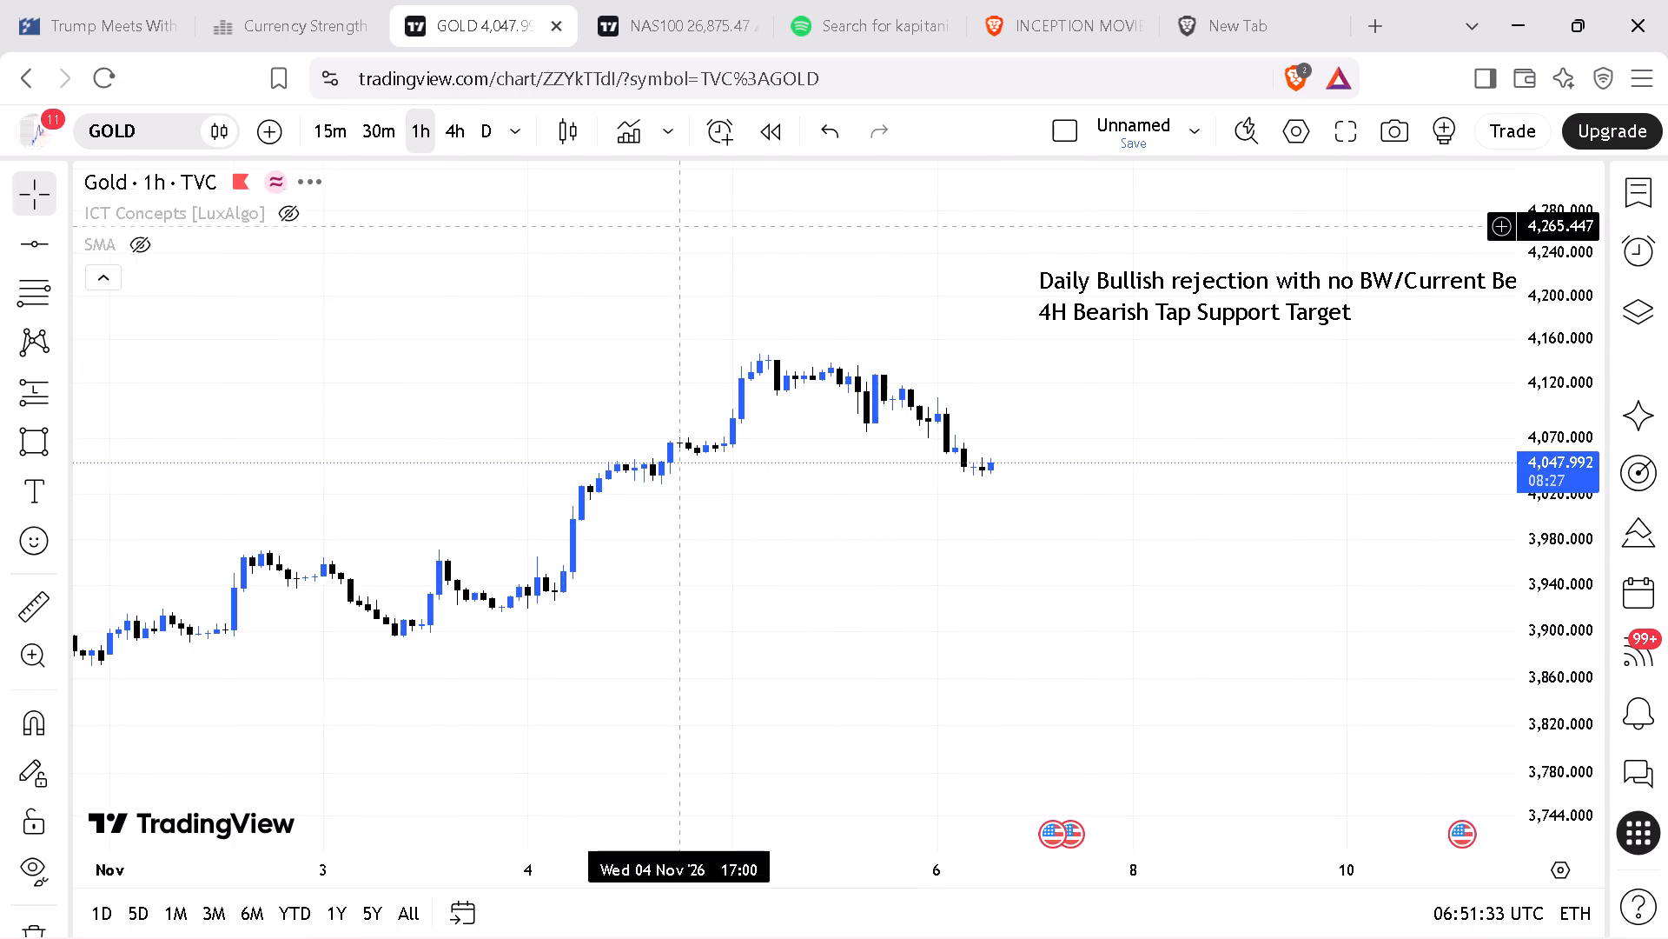
pyautogui.moveTo(1217, 525); pyautogui.dragTo(955, 573)
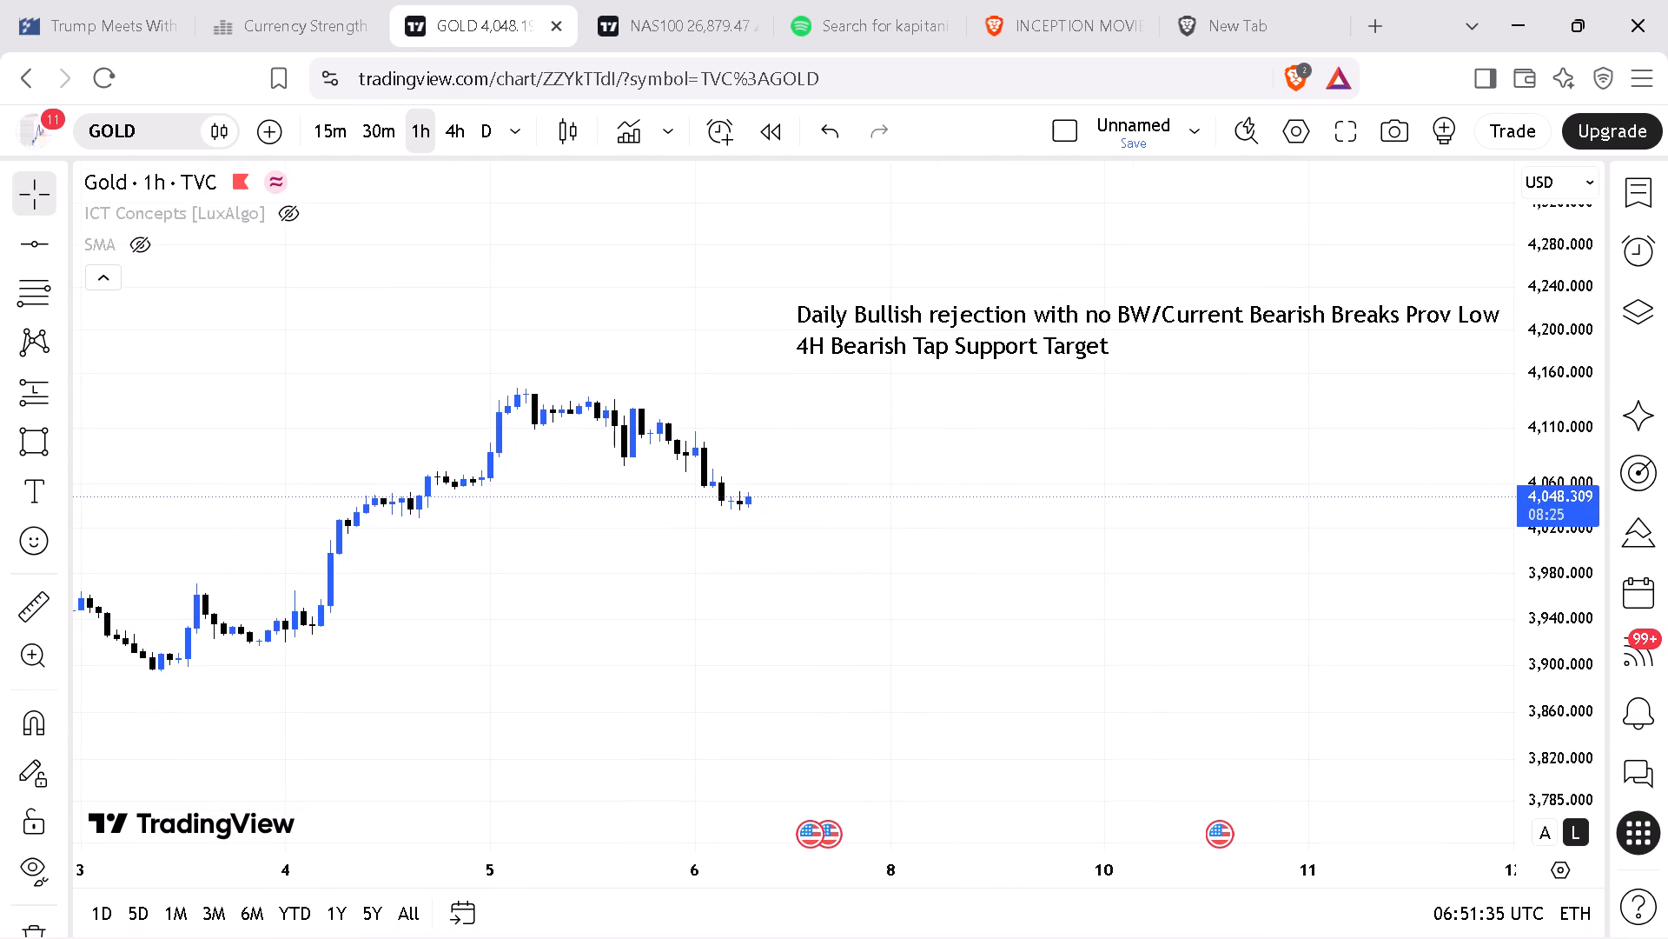
pyautogui.moveTo(1534, 656); pyautogui.dragTo(1575, 346)
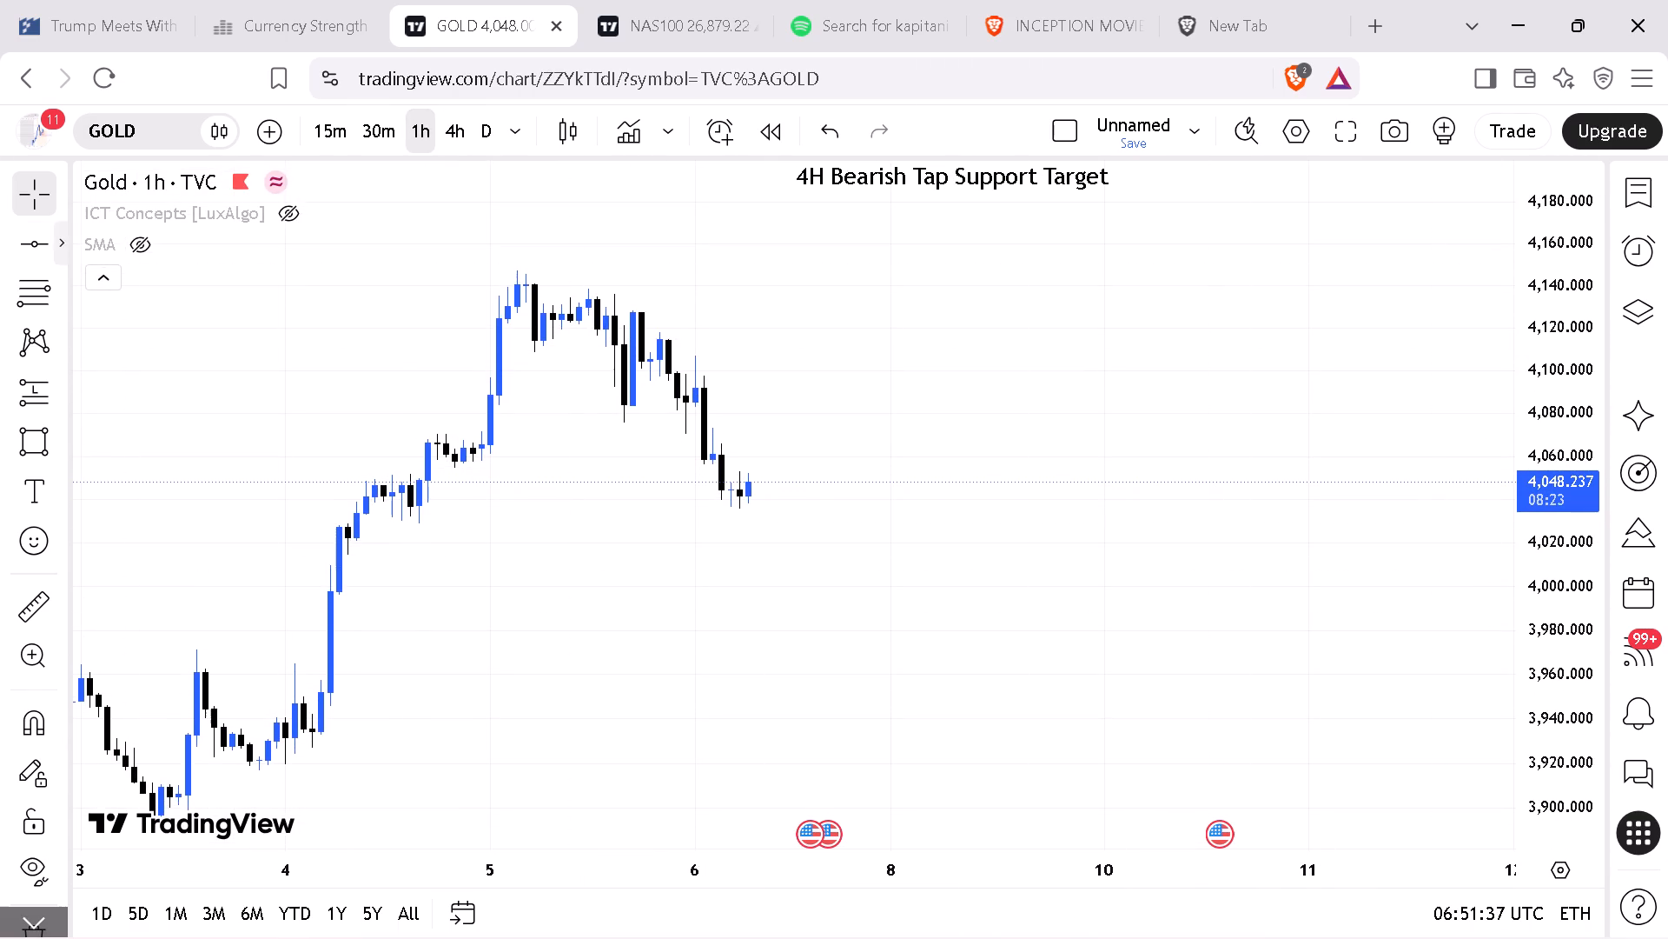
pyautogui.click(41, 234)
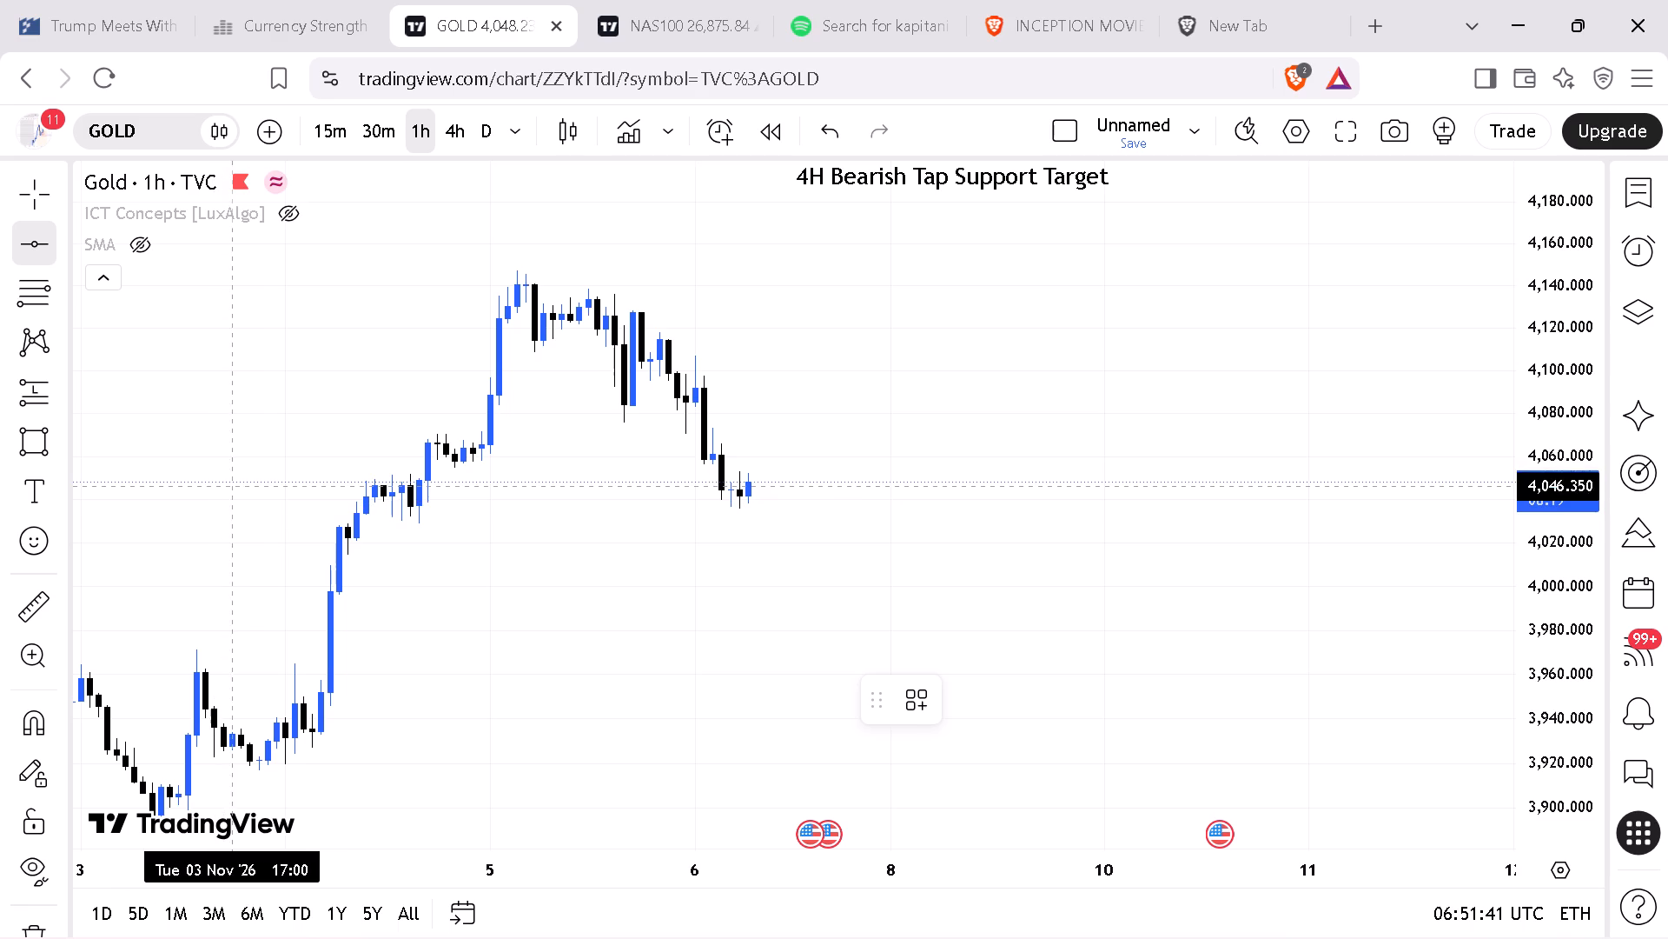
pyautogui.click(680, 539)
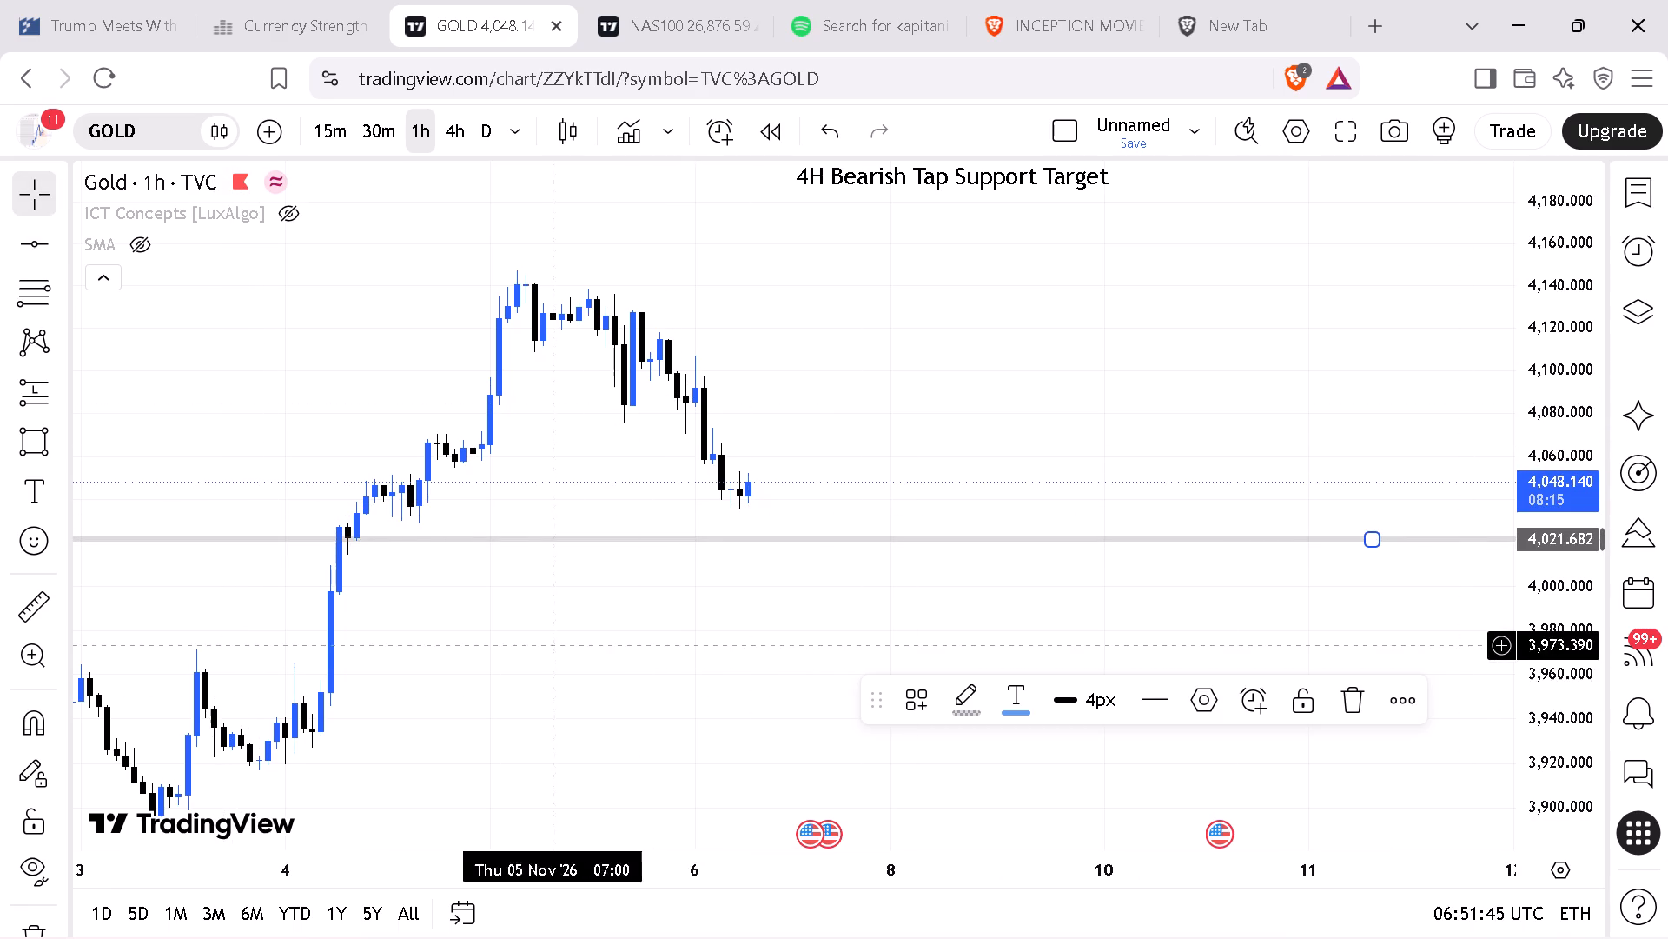
# Move the horizontal line up to about 4,036.9, at the lows of the latest 1-hour candles.
pyautogui.moveTo(520, 641); pyautogui.dragTo(980, 552)
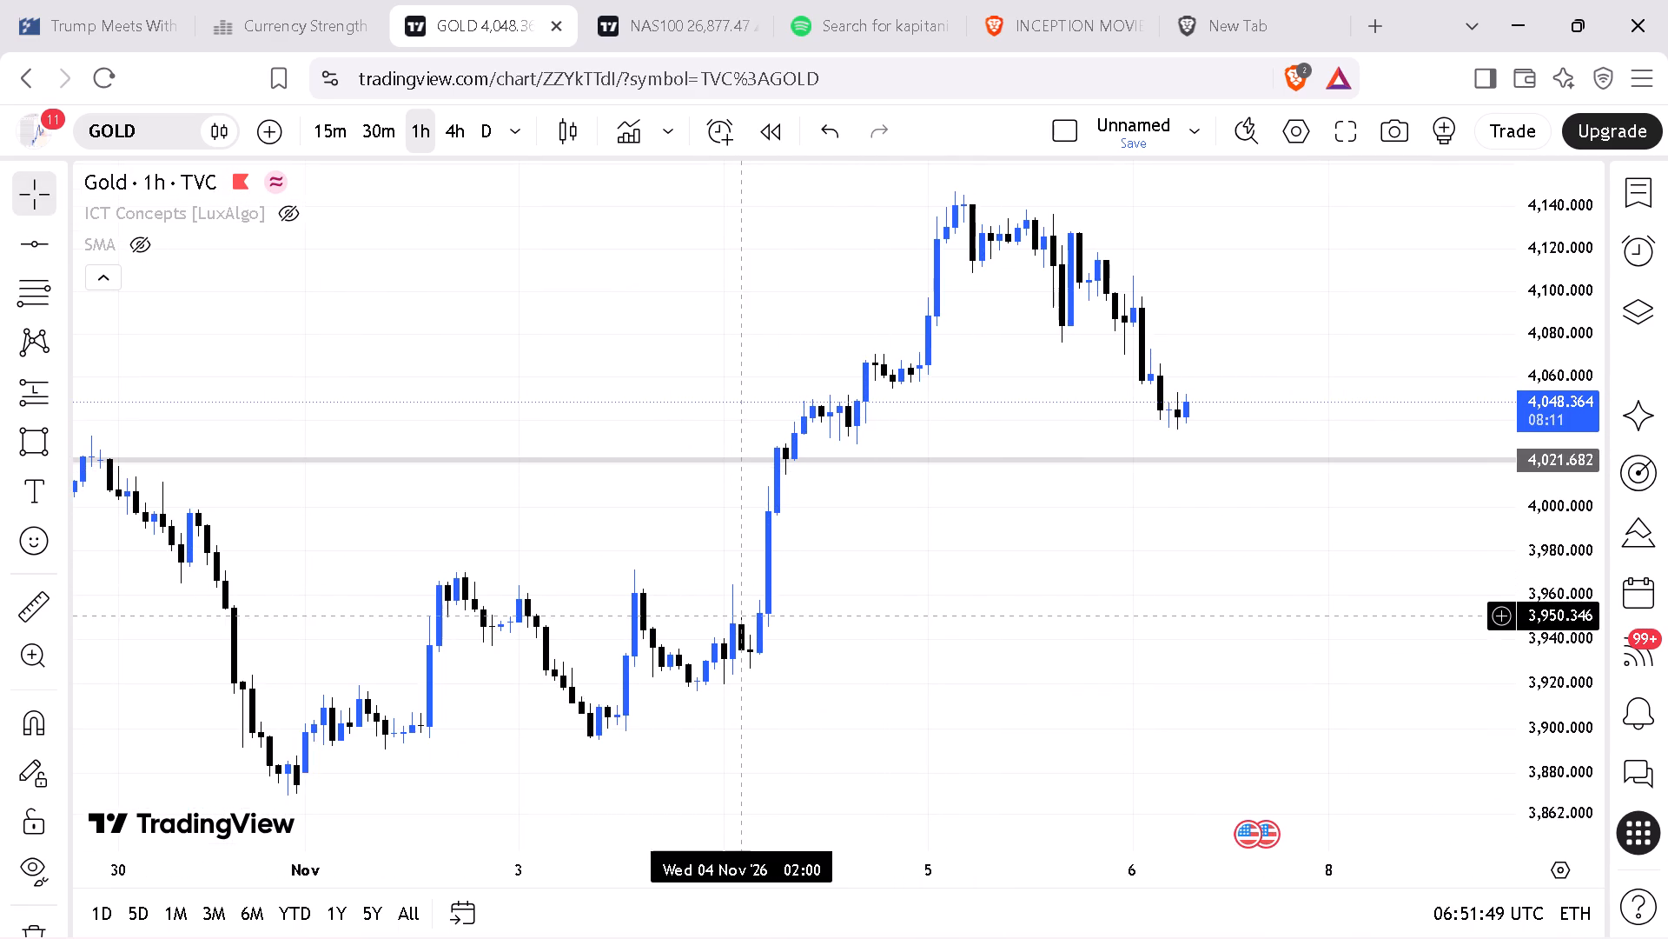
pyautogui.moveTo(983, 535); pyautogui.dragTo(838, 554)
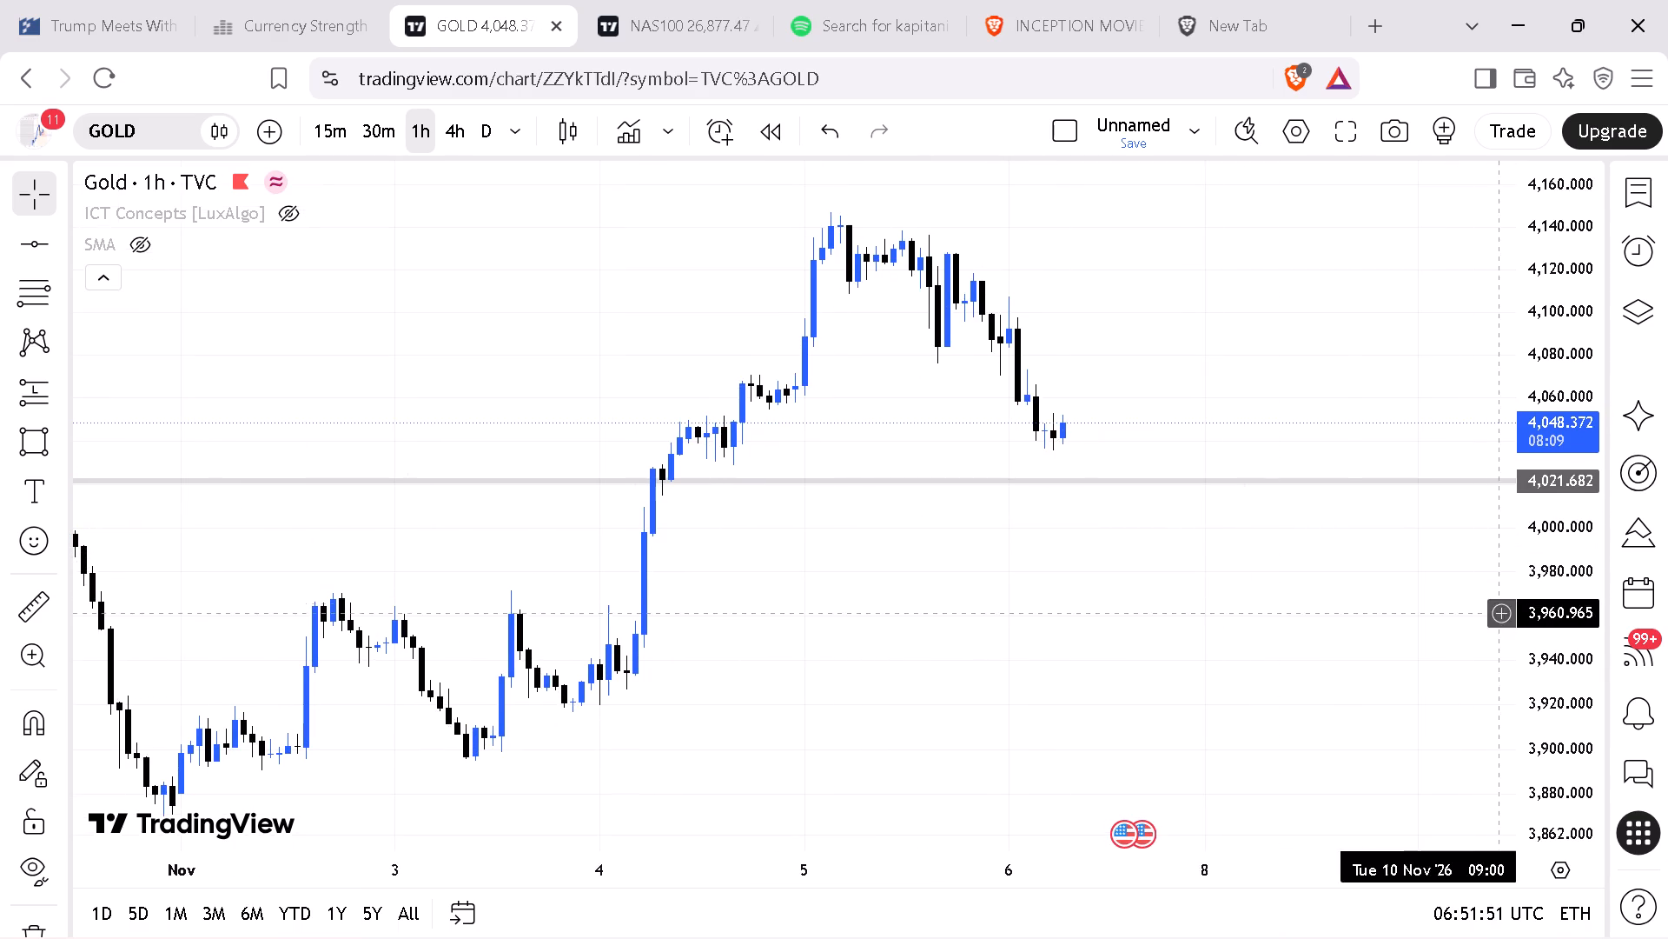
pyautogui.moveTo(1537, 604); pyautogui.dragTo(1536, 661)
pyautogui.moveTo(1057, 641); pyautogui.dragTo(917, 669)
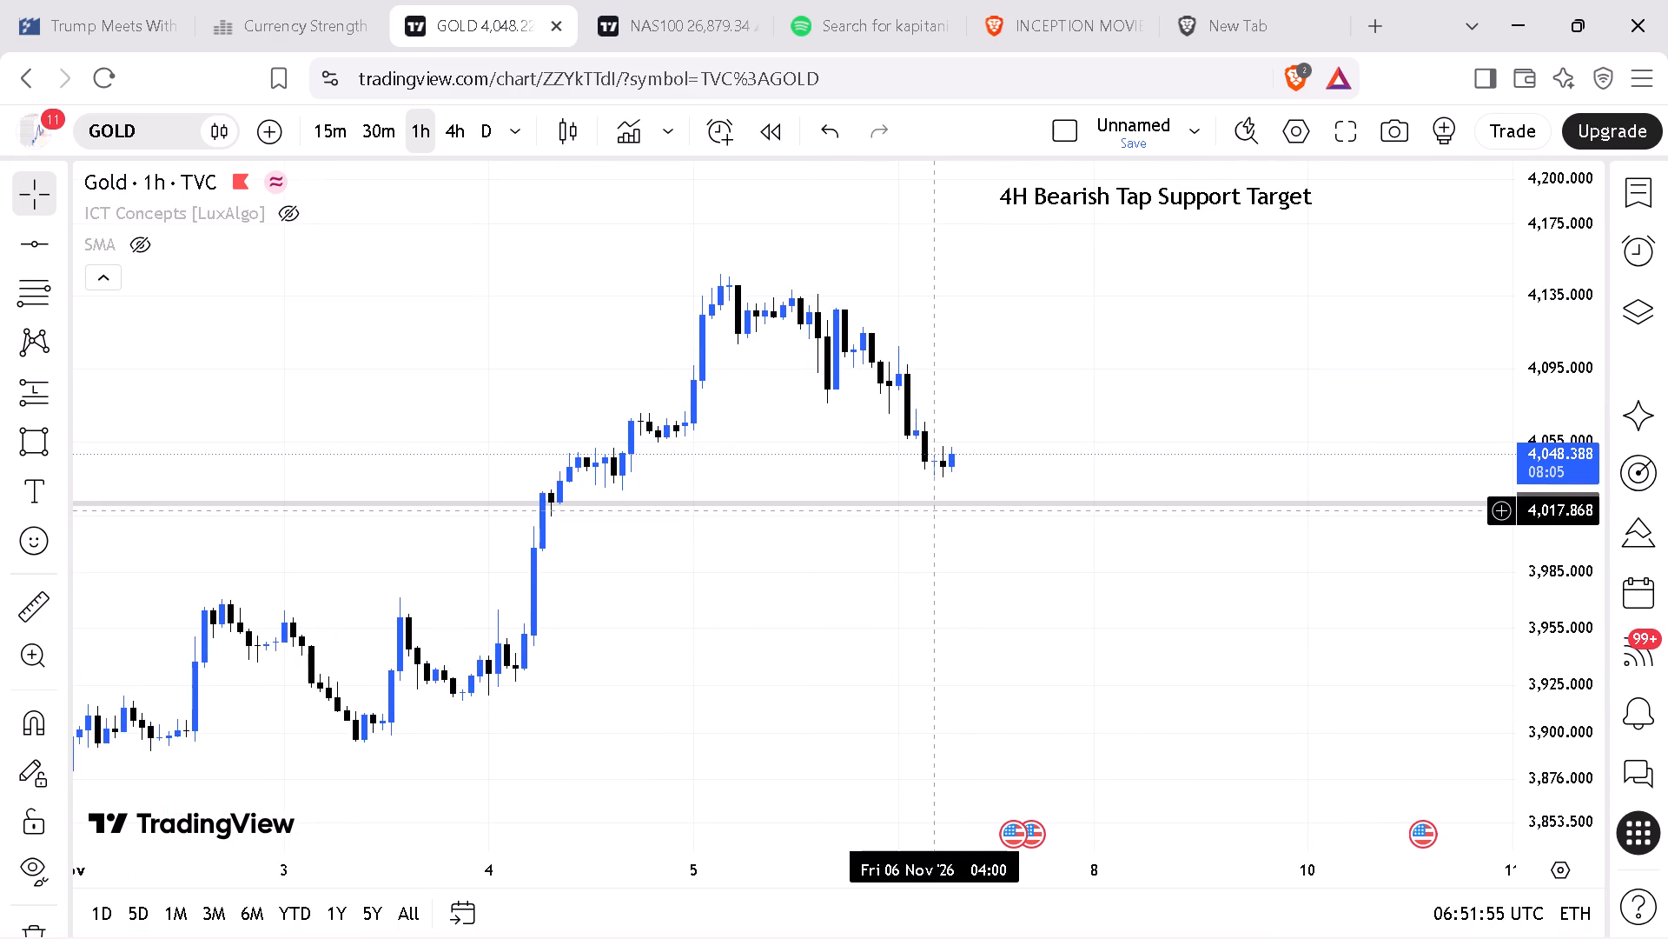
pyautogui.moveTo(937, 503); pyautogui.dragTo(1017, 476)
# Examine how the repositioned support line fits the recent candles on the 1-hour and 4-hour charts.
pyautogui.moveTo(1532, 643); pyautogui.dragTo(1540, 235)
pyautogui.moveTo(868, 516); pyautogui.dragTo(873, 578)
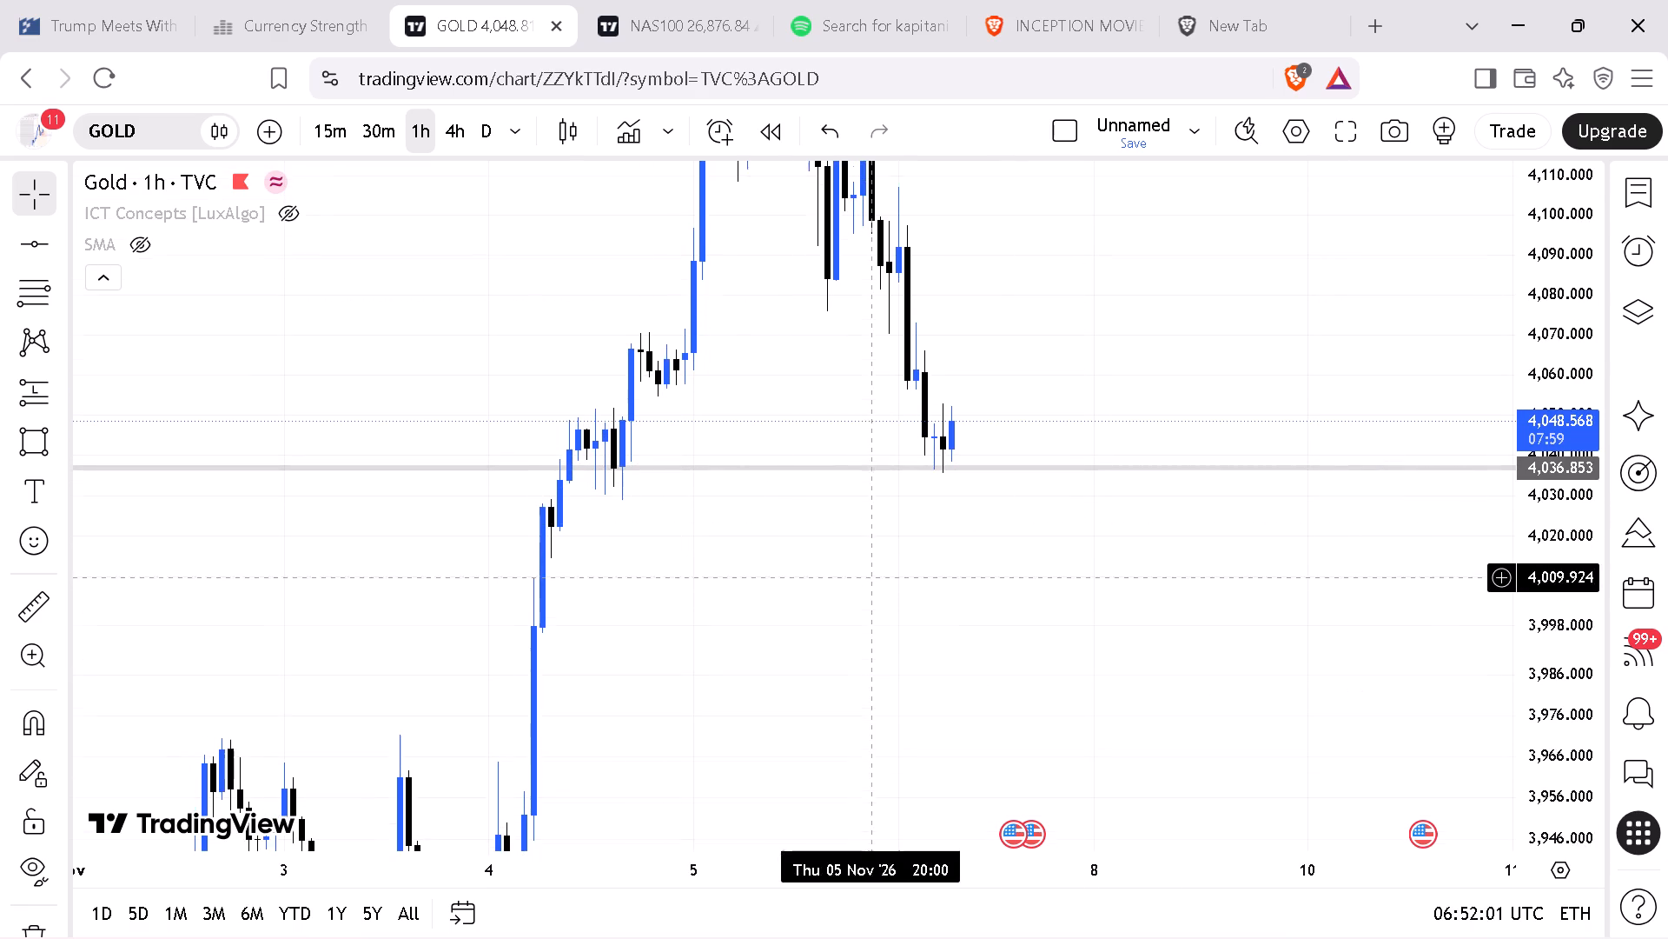
pyautogui.moveTo(873, 578); pyautogui.dragTo(873, 580)
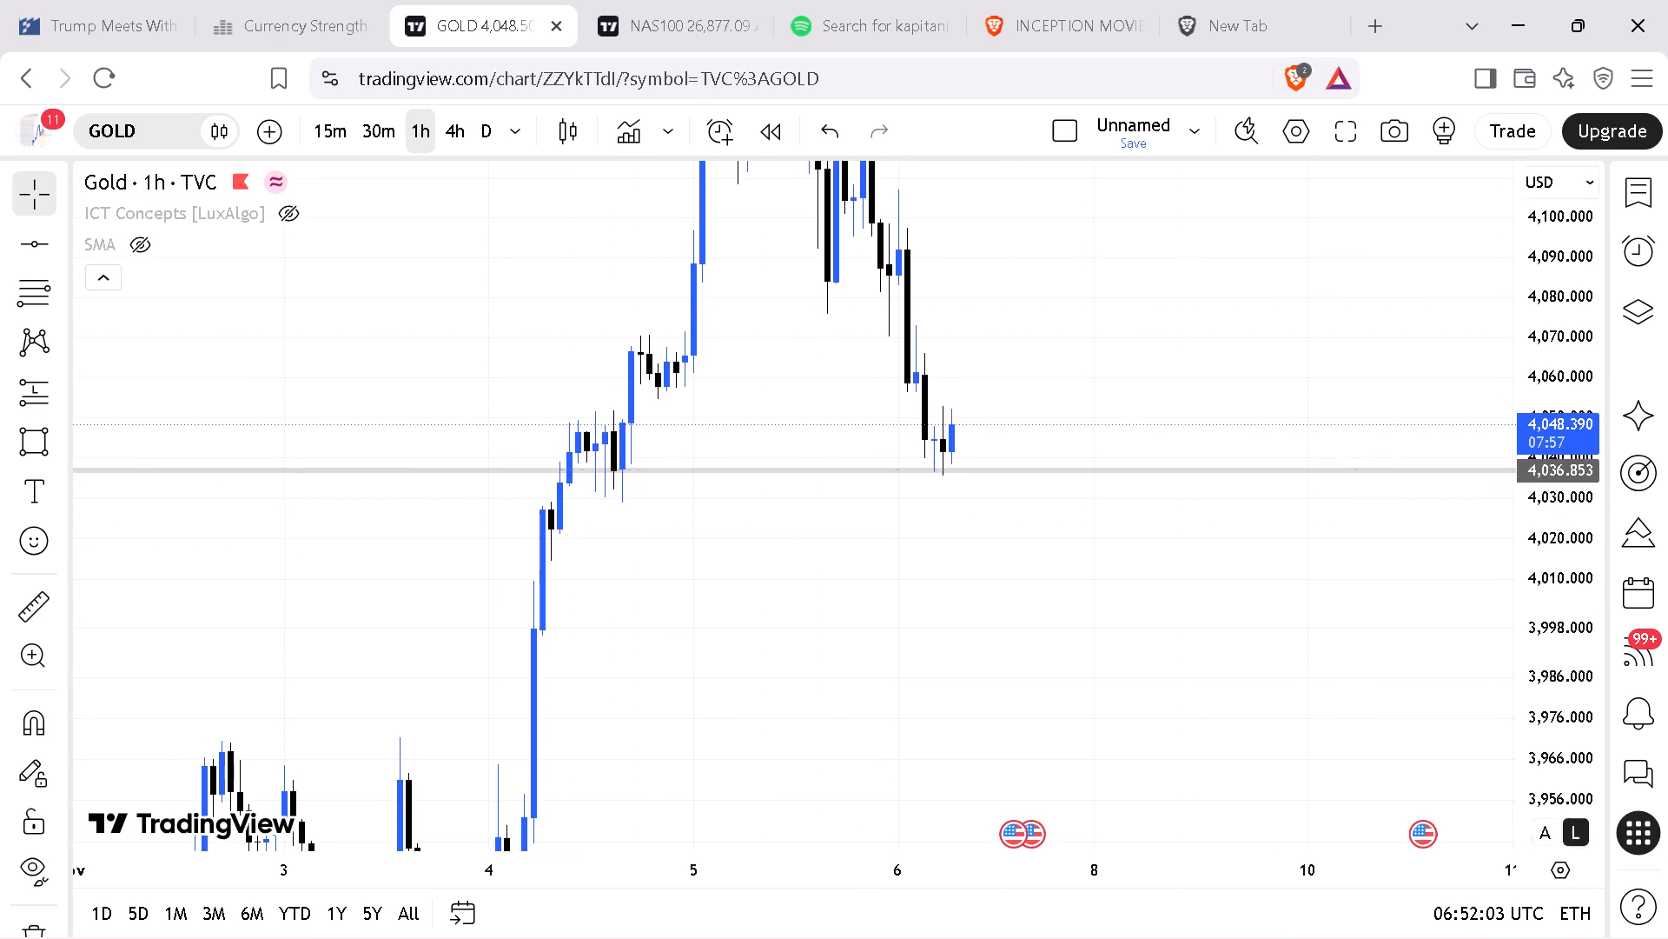
pyautogui.moveTo(1565, 663); pyautogui.dragTo(1566, 591)
pyautogui.moveTo(1195, 375); pyautogui.dragTo(1187, 415)
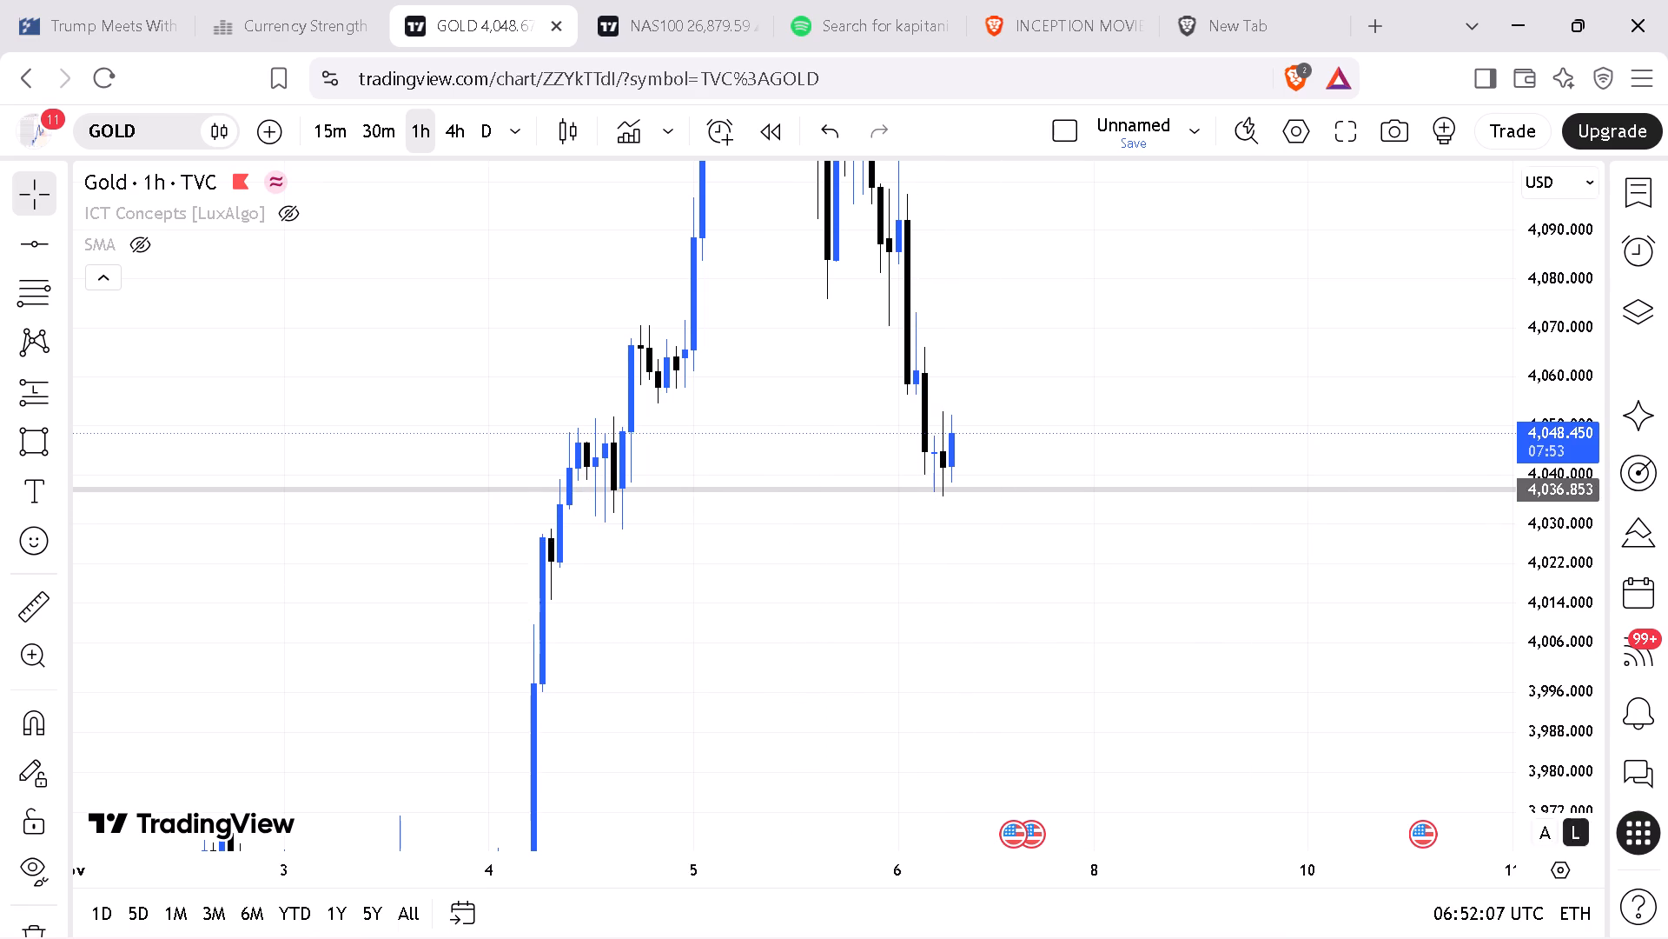
pyautogui.moveTo(1571, 603); pyautogui.dragTo(1573, 703)
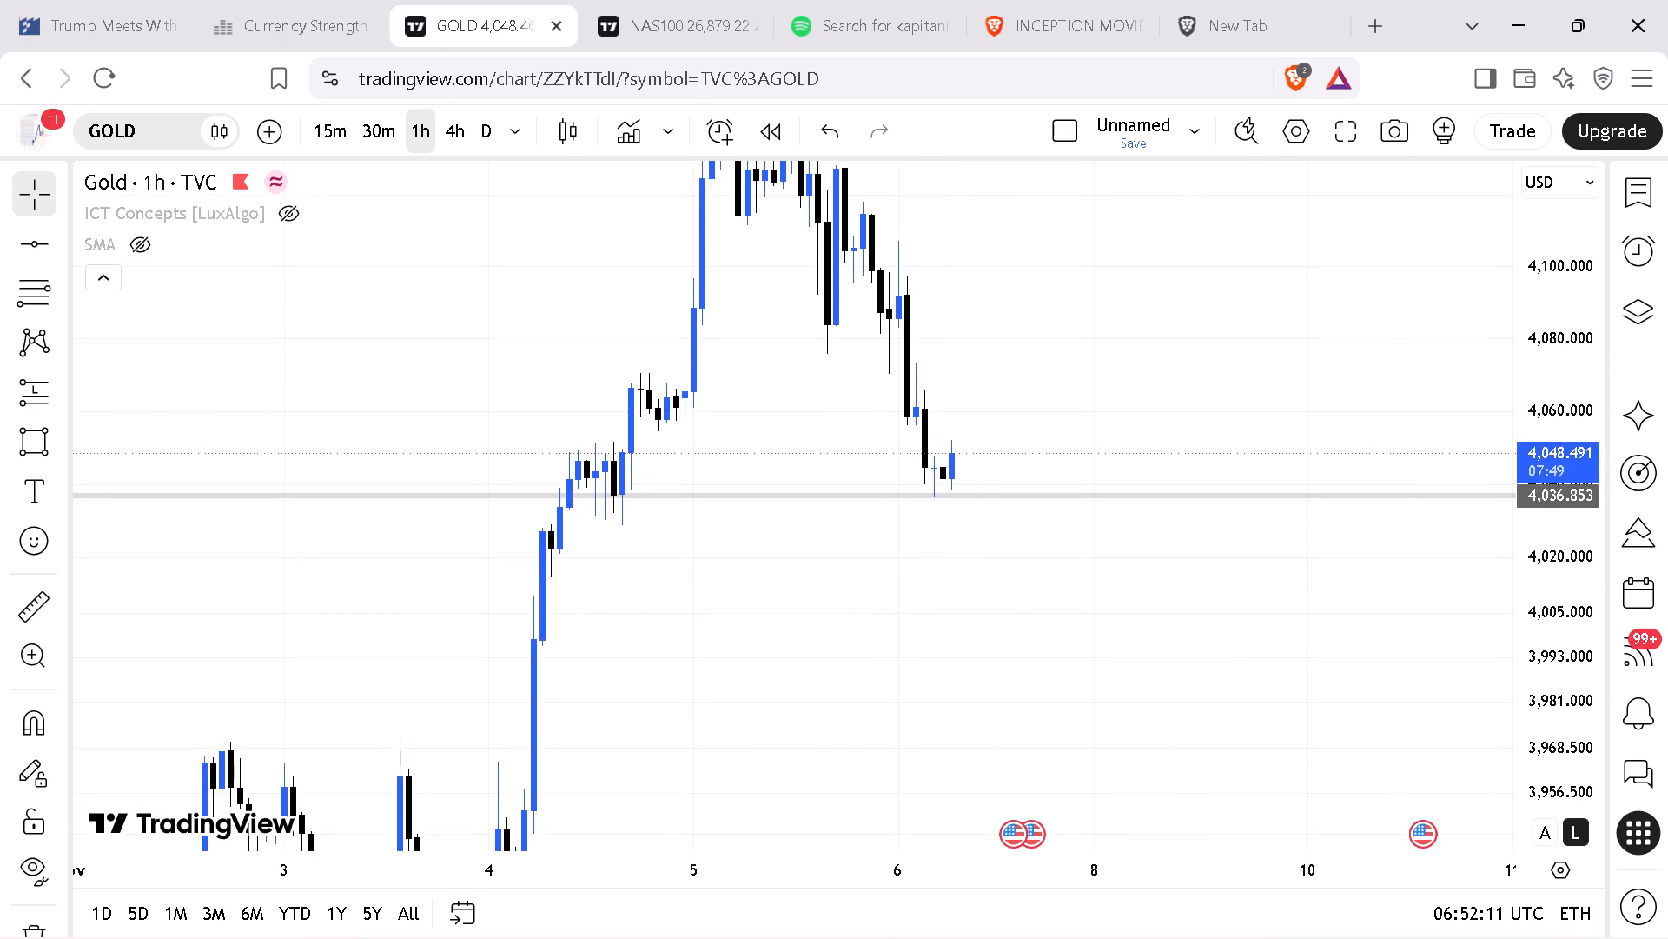
pyautogui.moveTo(1567, 307); pyautogui.dragTo(1546, 493)
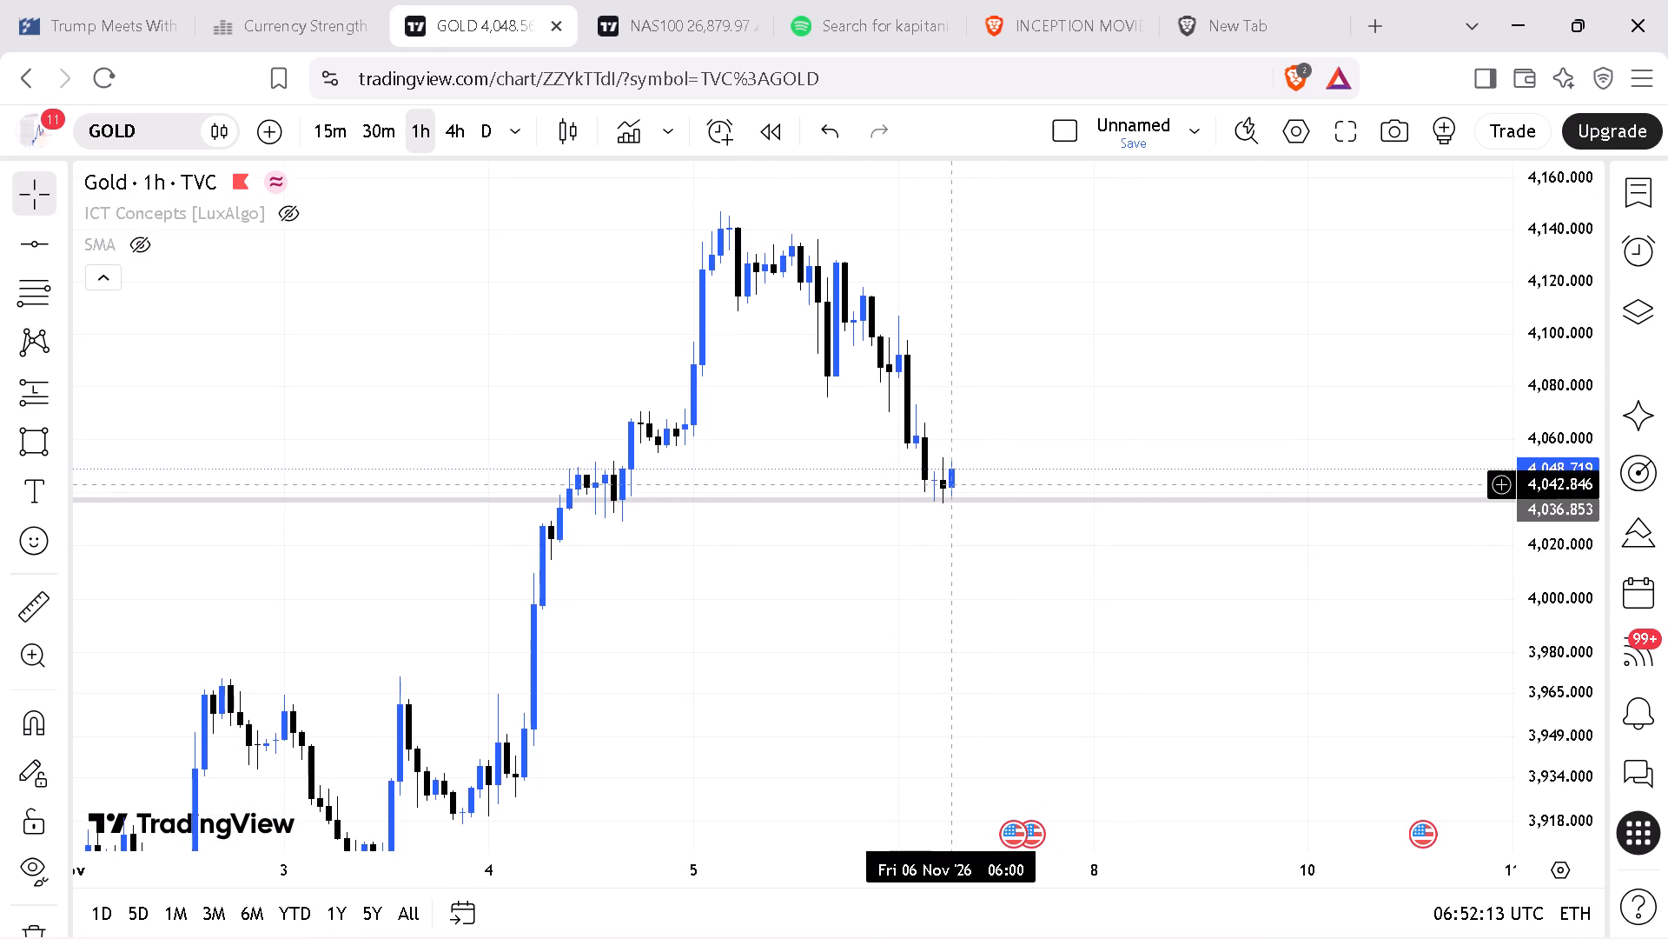
pyautogui.click(458, 131)
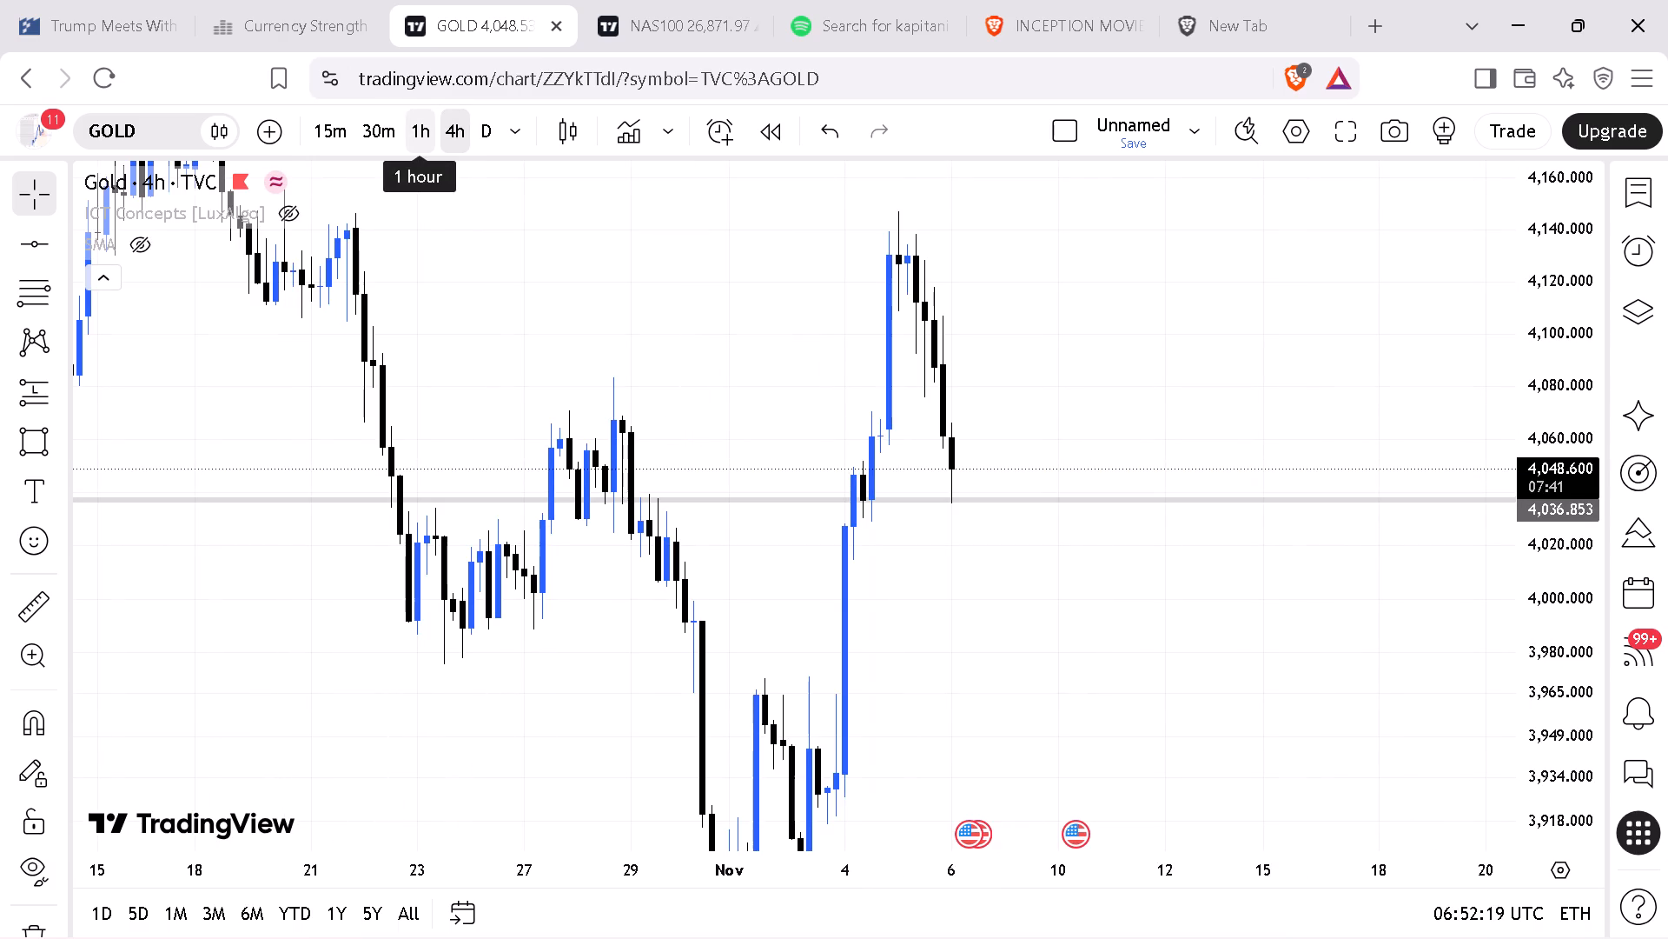
pyautogui.click(435, 132)
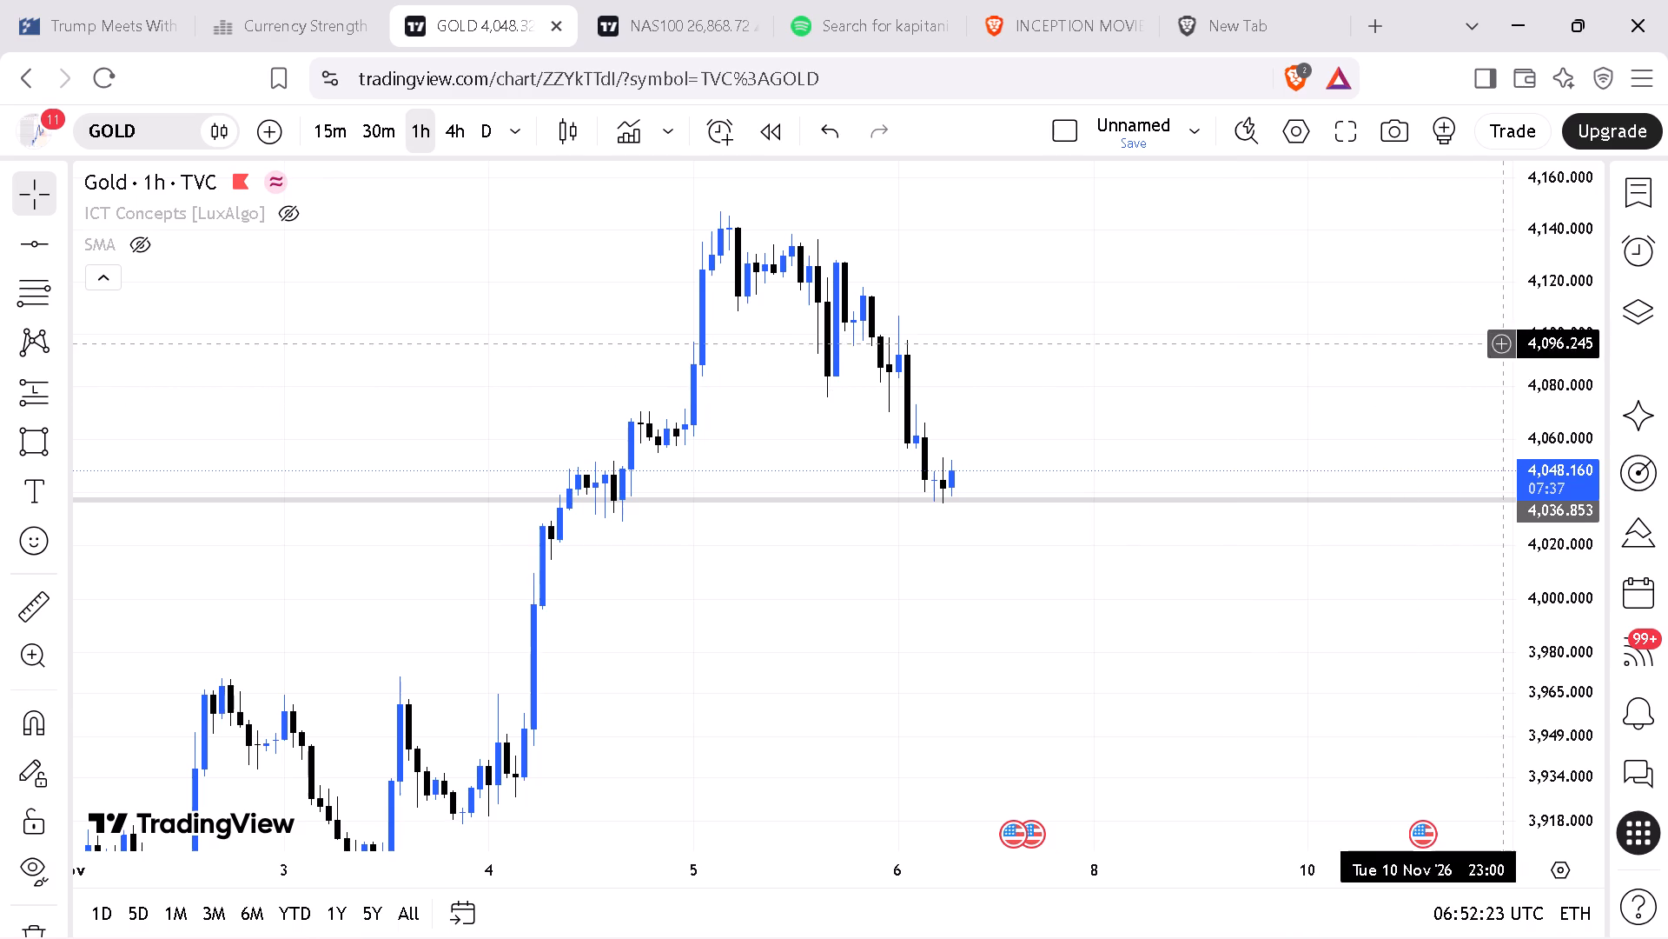
# Add a second horizontal line on the 1-hour chart above the support line, at about 4,046.0.
pyautogui.moveTo(1531, 344); pyautogui.dragTo(1551, 400)
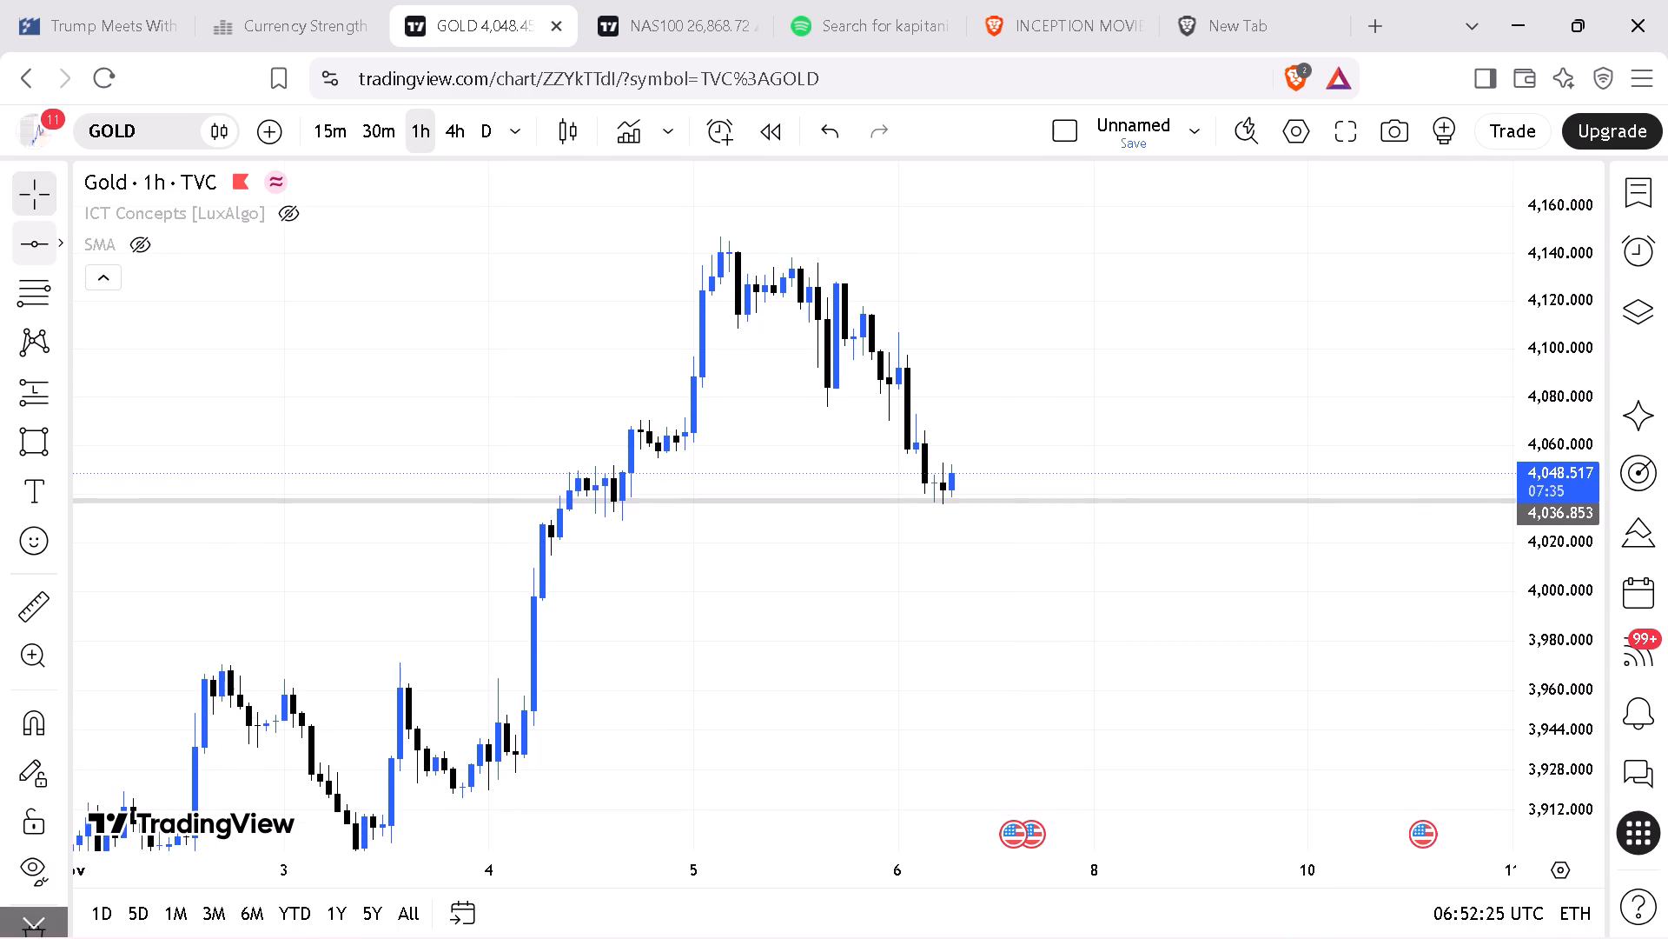
pyautogui.click(34, 236)
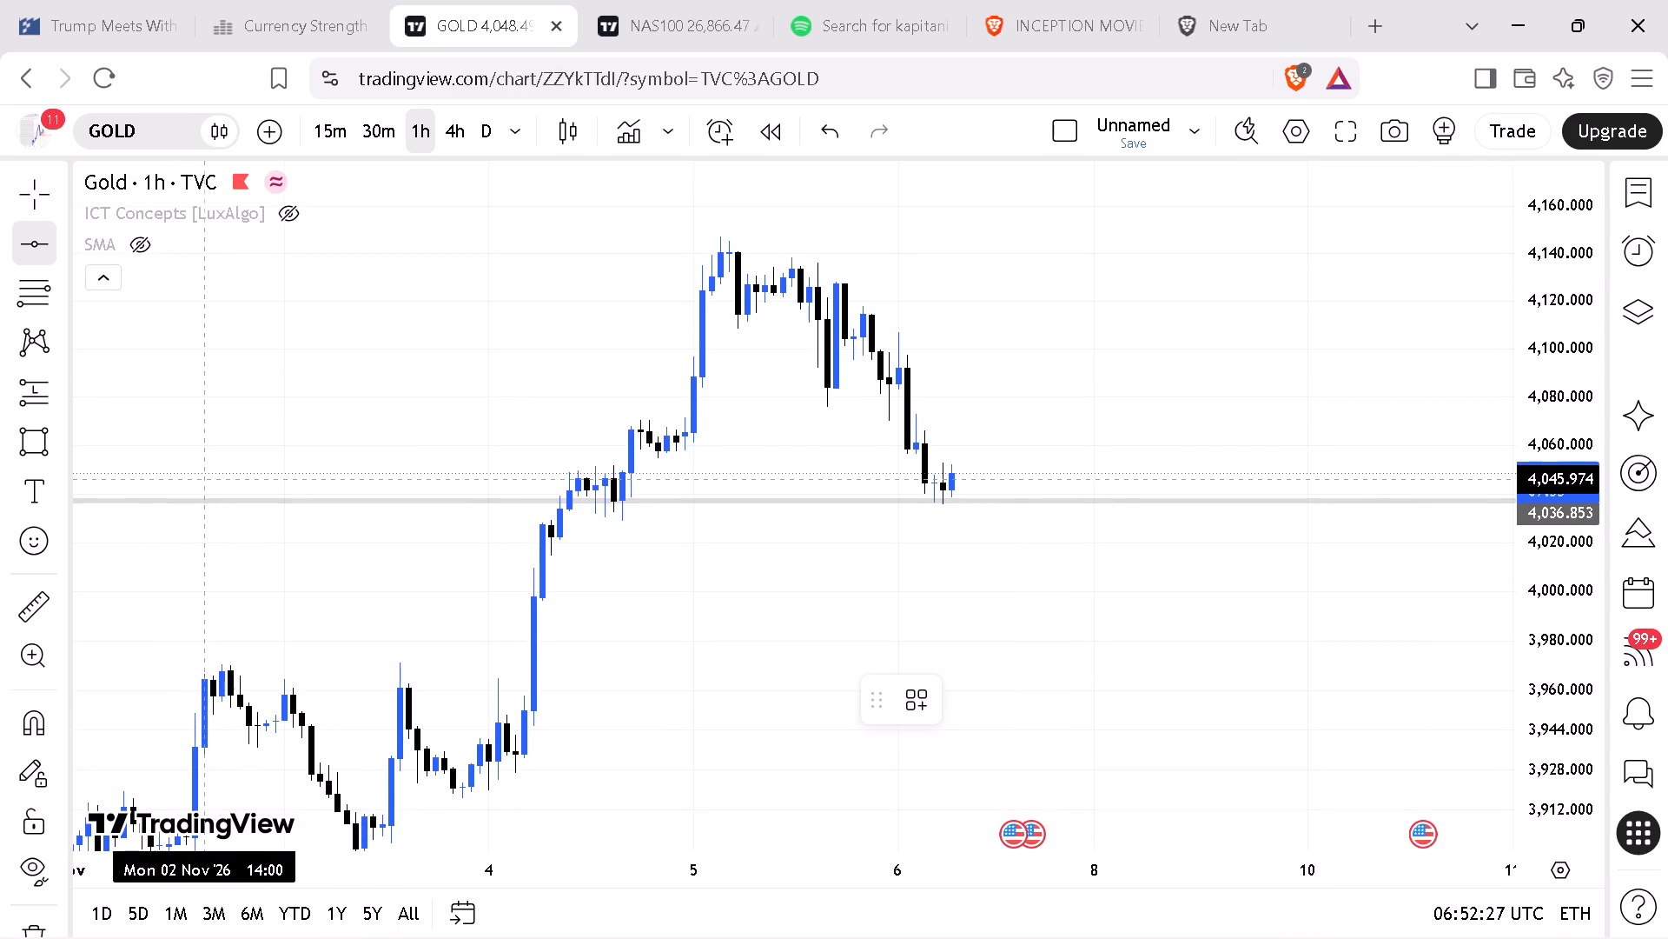
pyautogui.click(208, 479)
# Fine-tune the upper horizontal line to about 4,046.9, near the current price.
pyautogui.moveTo(1565, 629); pyautogui.dragTo(1616, 107)
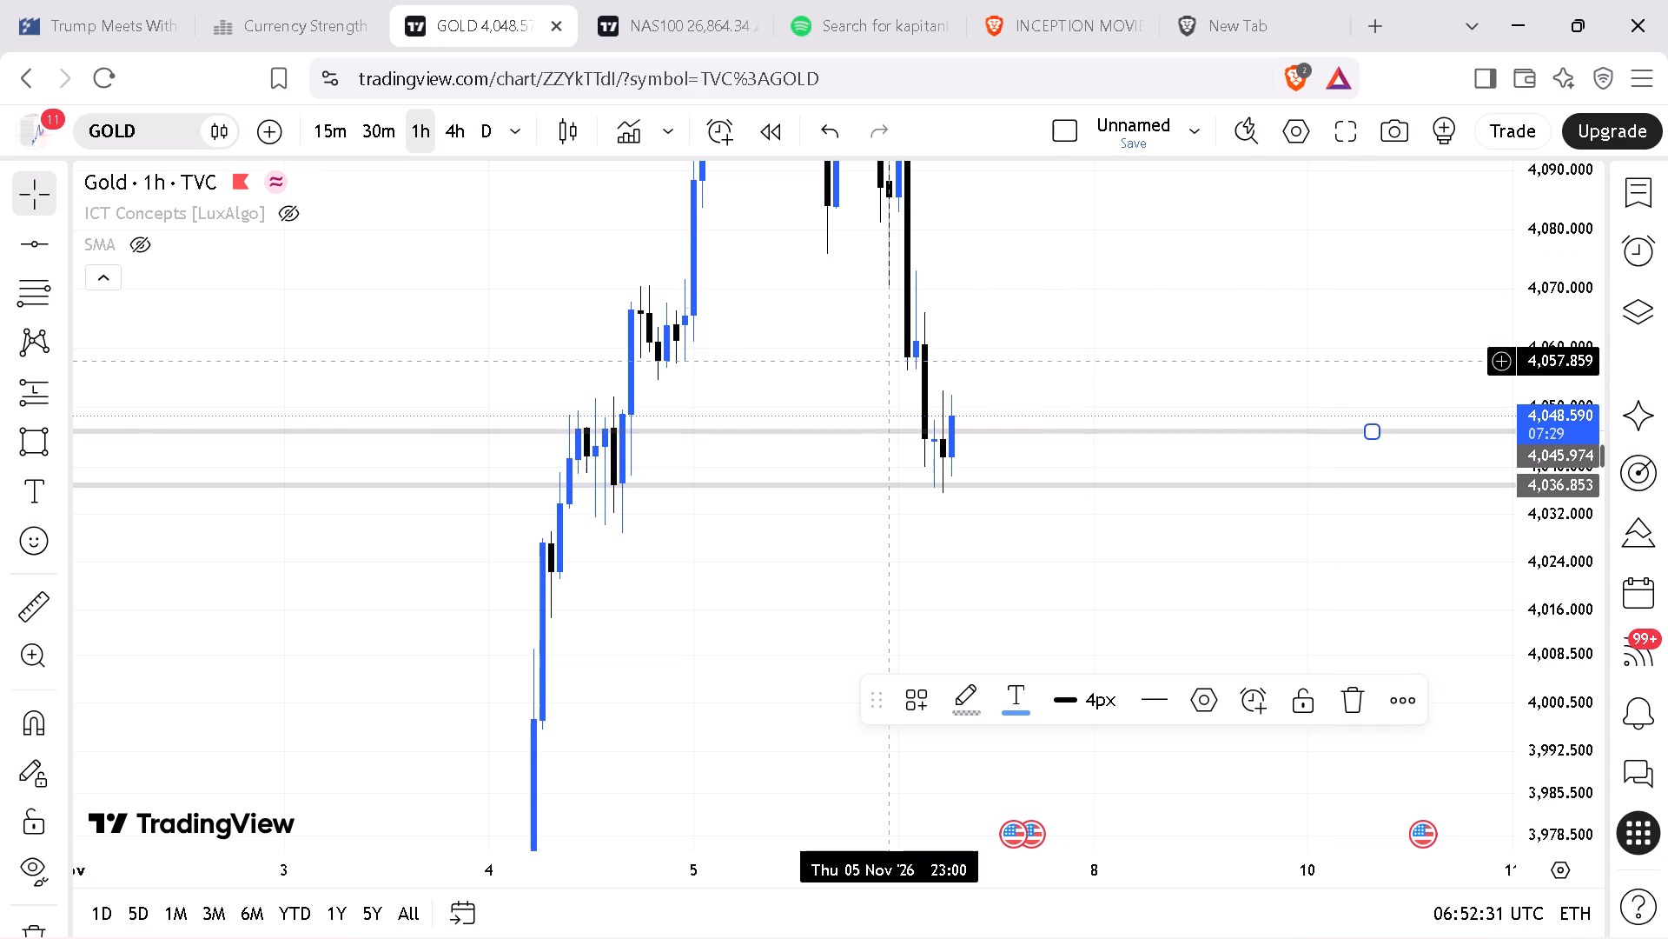
pyautogui.moveTo(890, 430); pyautogui.dragTo(902, 421)
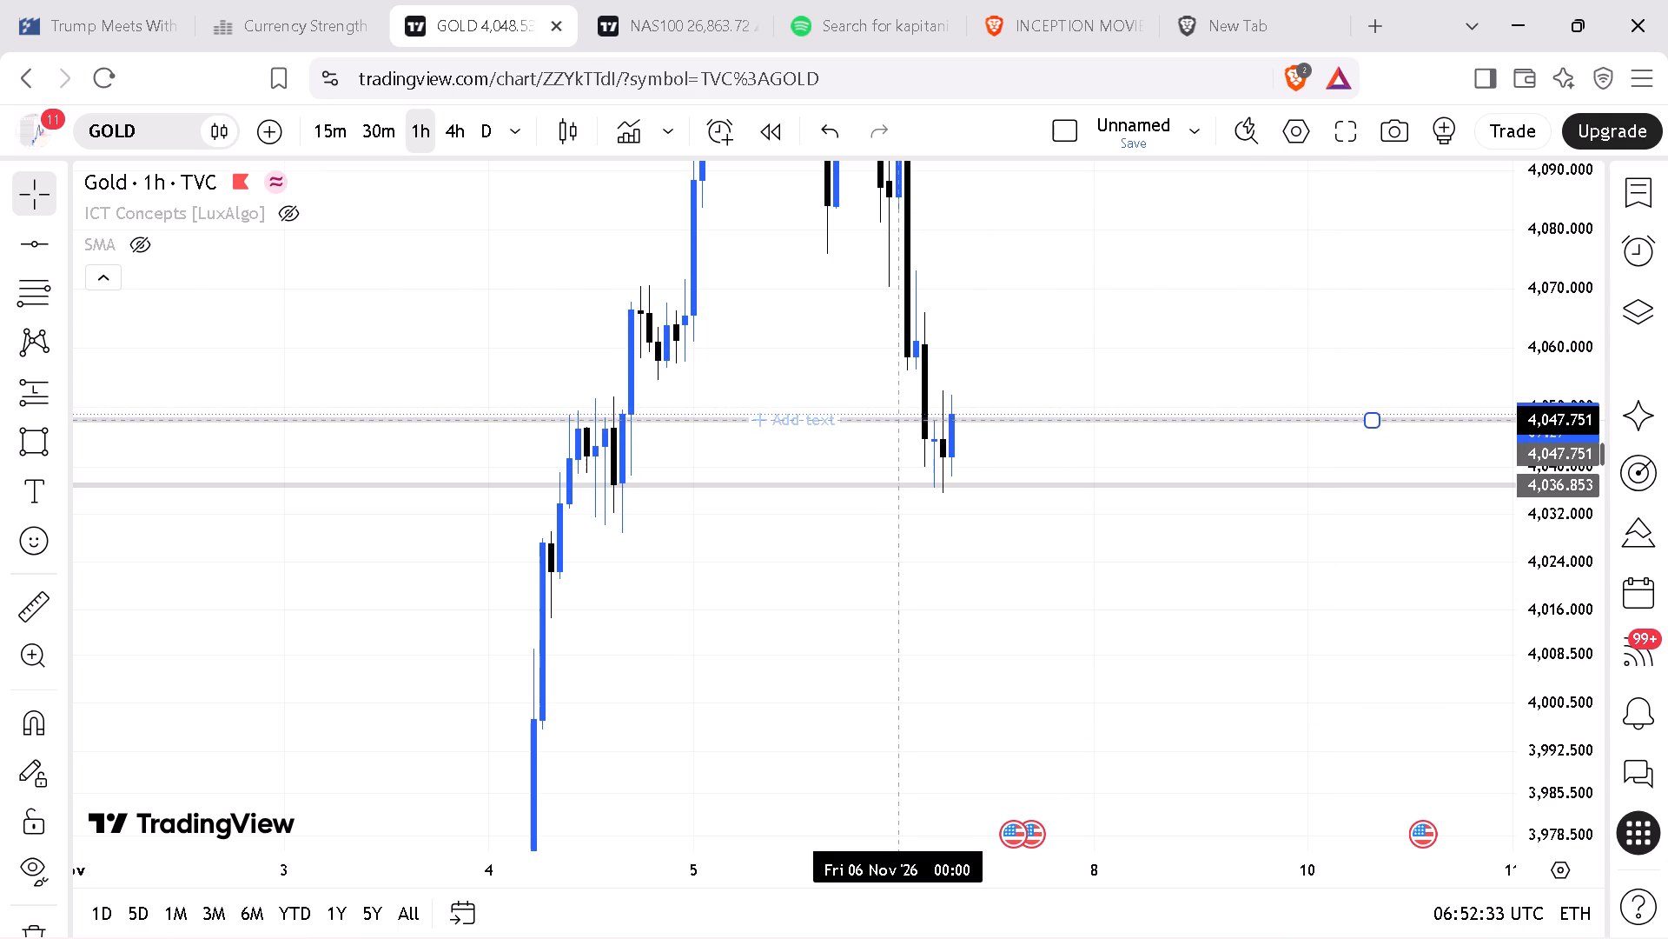
pyautogui.moveTo(902, 421); pyautogui.dragTo(917, 425)
pyautogui.click(800, 549)
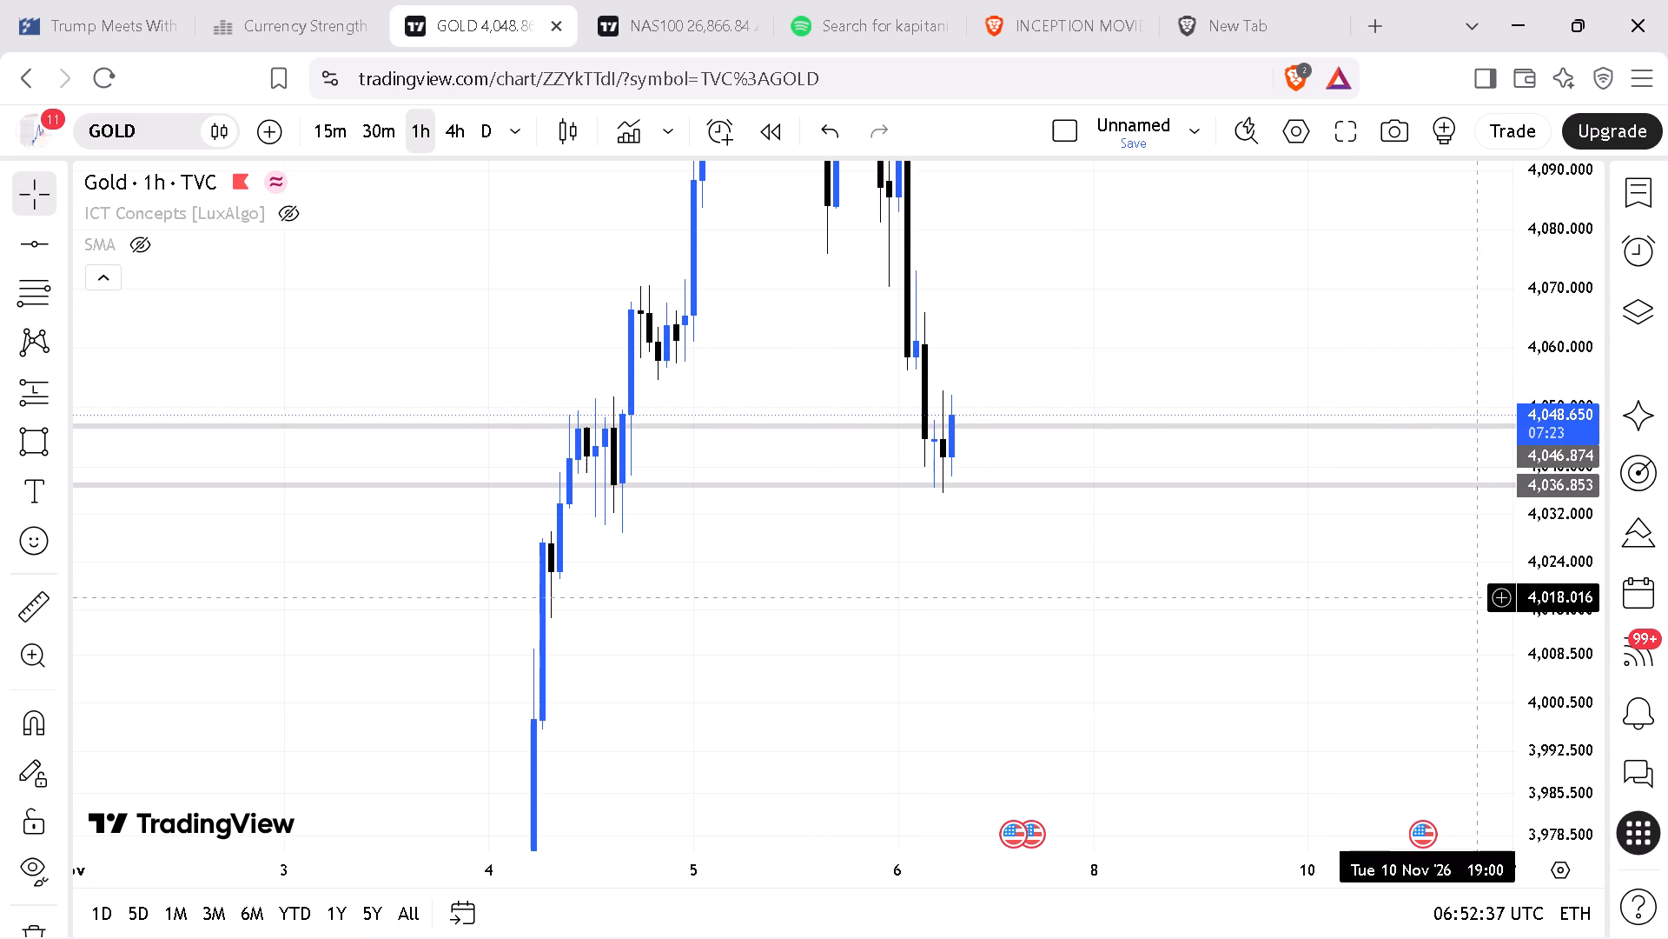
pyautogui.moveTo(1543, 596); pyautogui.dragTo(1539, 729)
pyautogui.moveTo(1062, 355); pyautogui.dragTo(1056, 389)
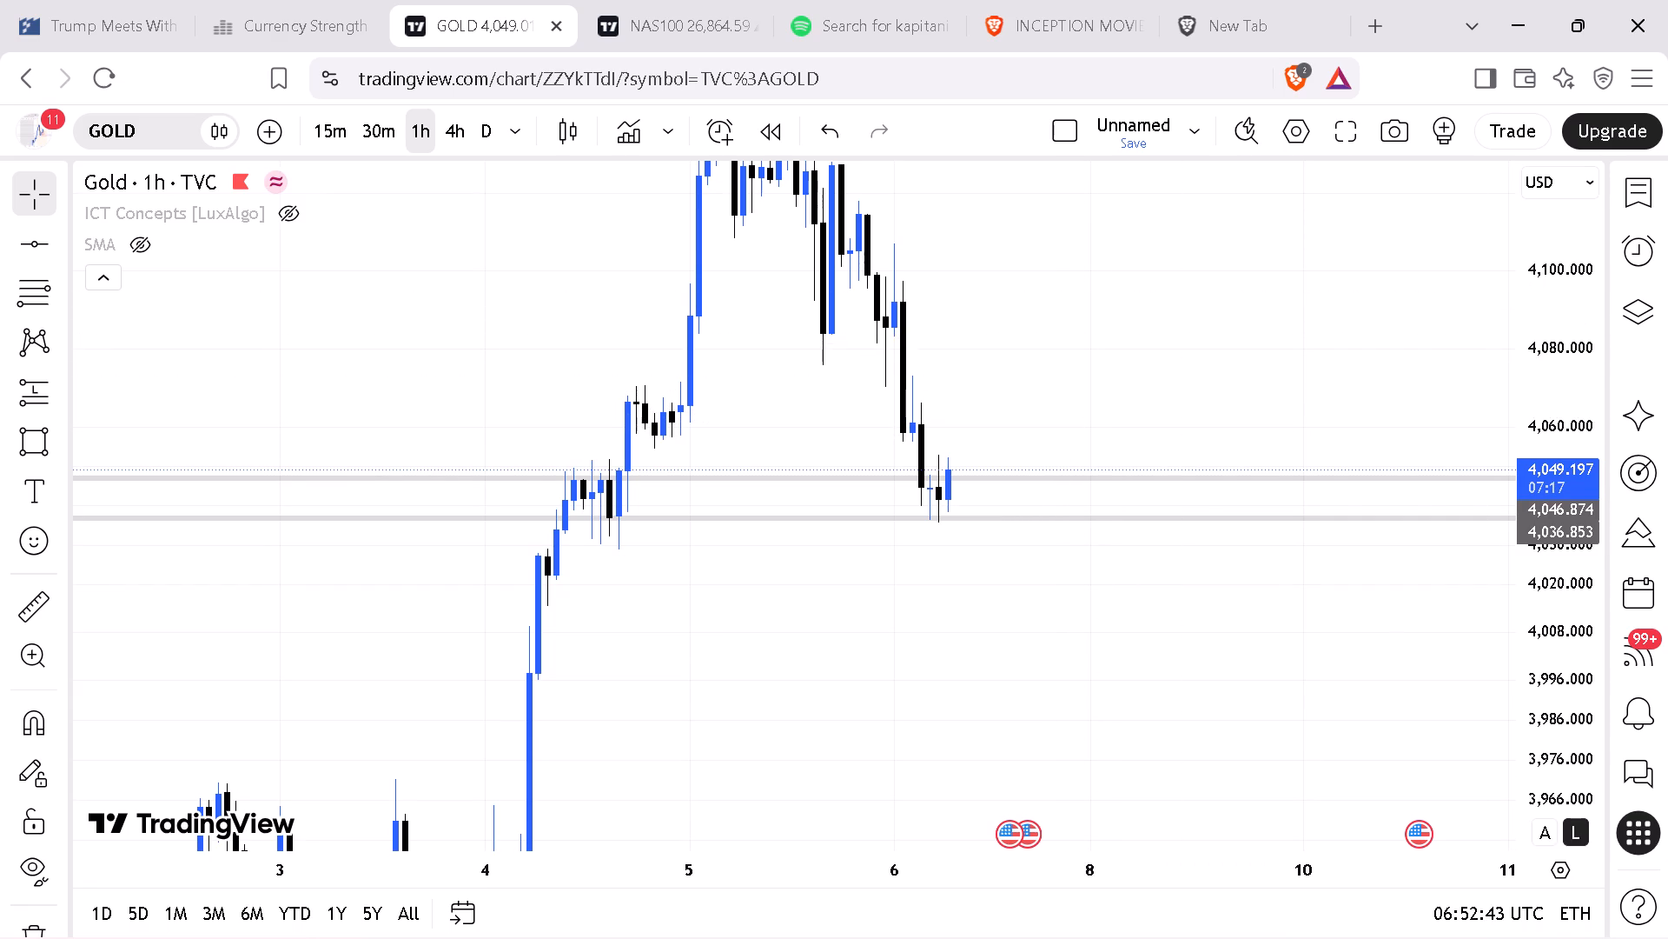
# Examine how recent gold price action sits around the two horizontal lines on the 1-hour chart, briefly checking the 30-minute timeframe.
pyautogui.moveTo(1559, 310); pyautogui.dragTo(1588, 608)
pyautogui.moveTo(1028, 686); pyautogui.dragTo(1321, 663)
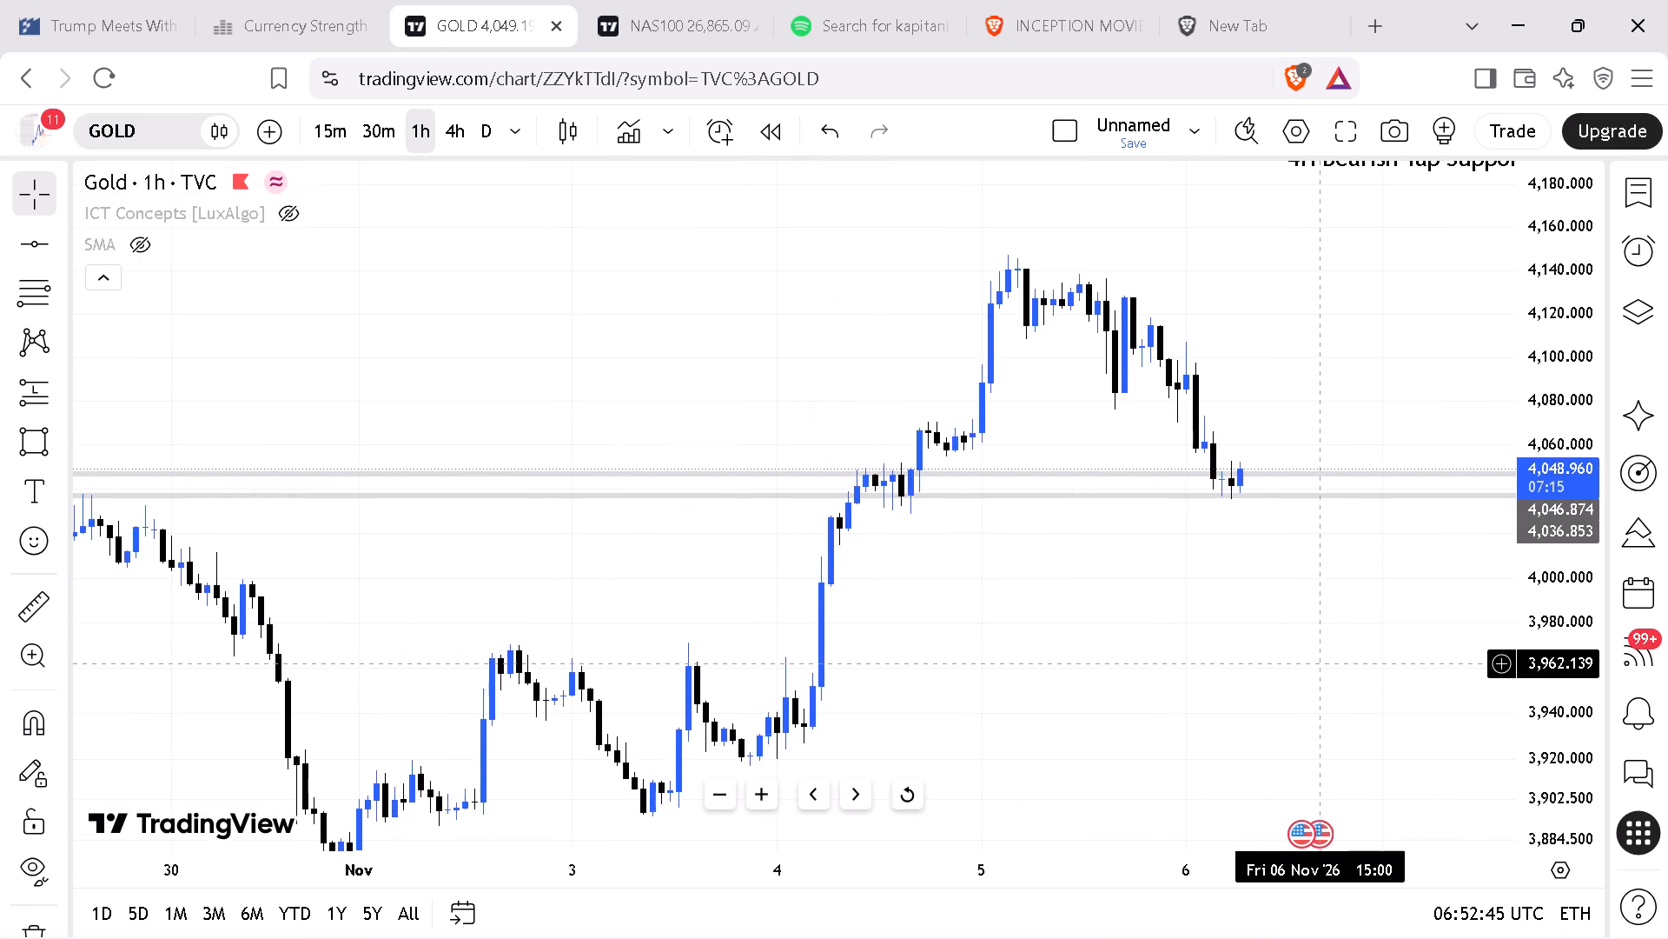
pyautogui.moveTo(1321, 663); pyautogui.dragTo(1016, 620)
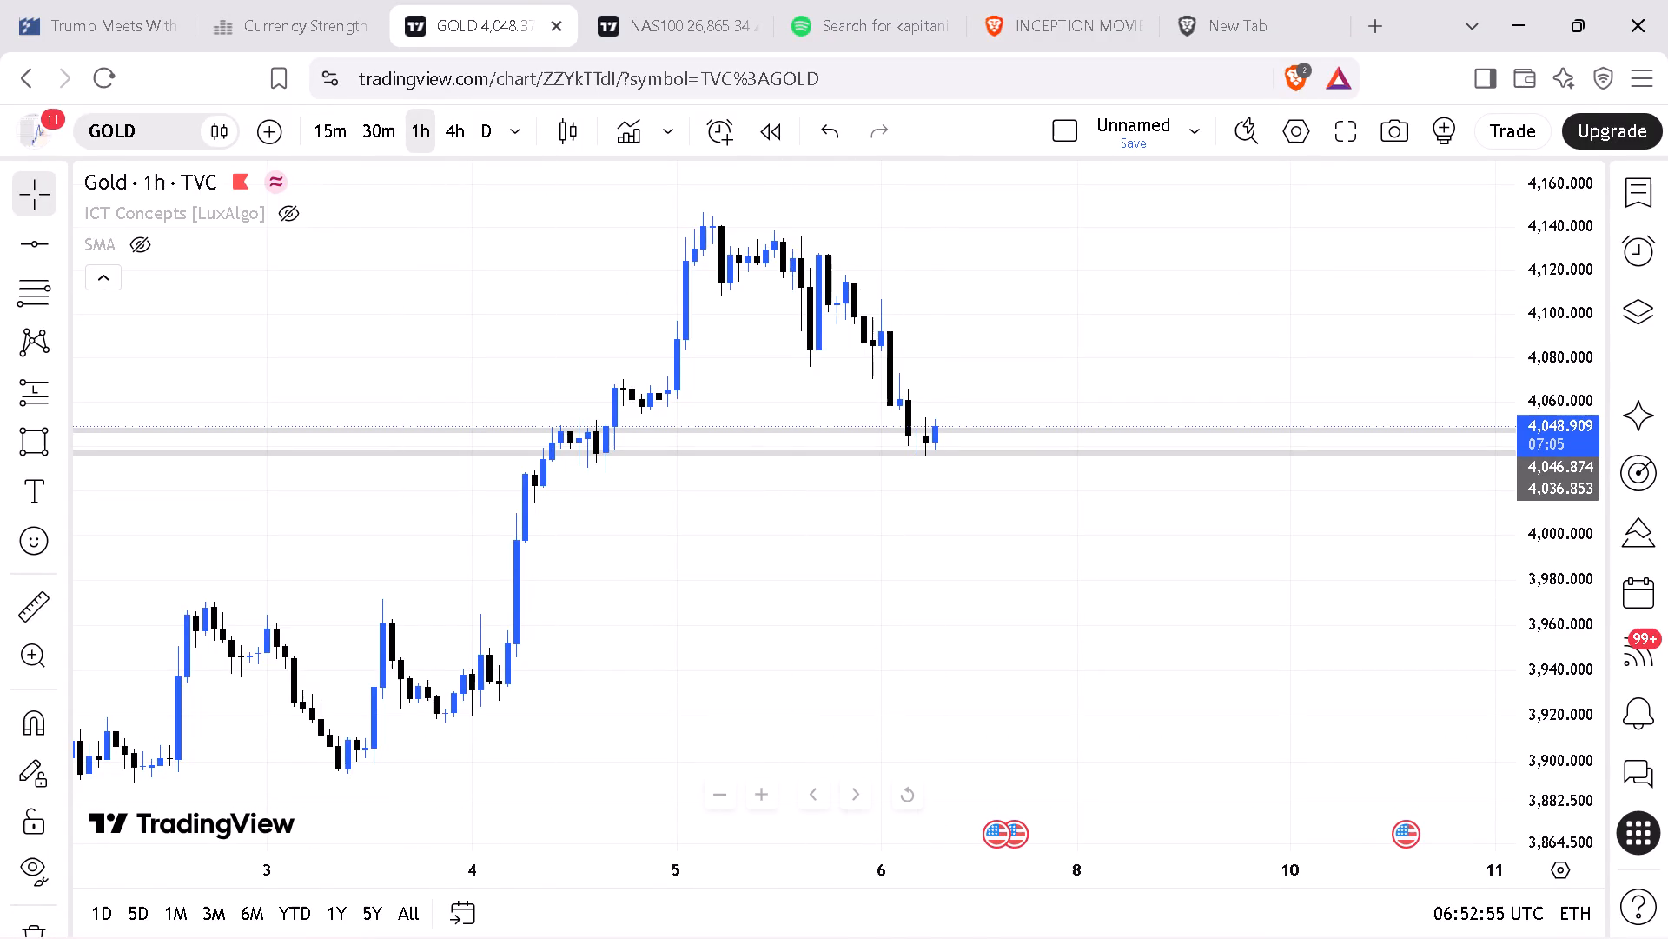
pyautogui.moveTo(975, 880); pyautogui.dragTo(877, 848)
pyautogui.moveTo(929, 636); pyautogui.dragTo(968, 743)
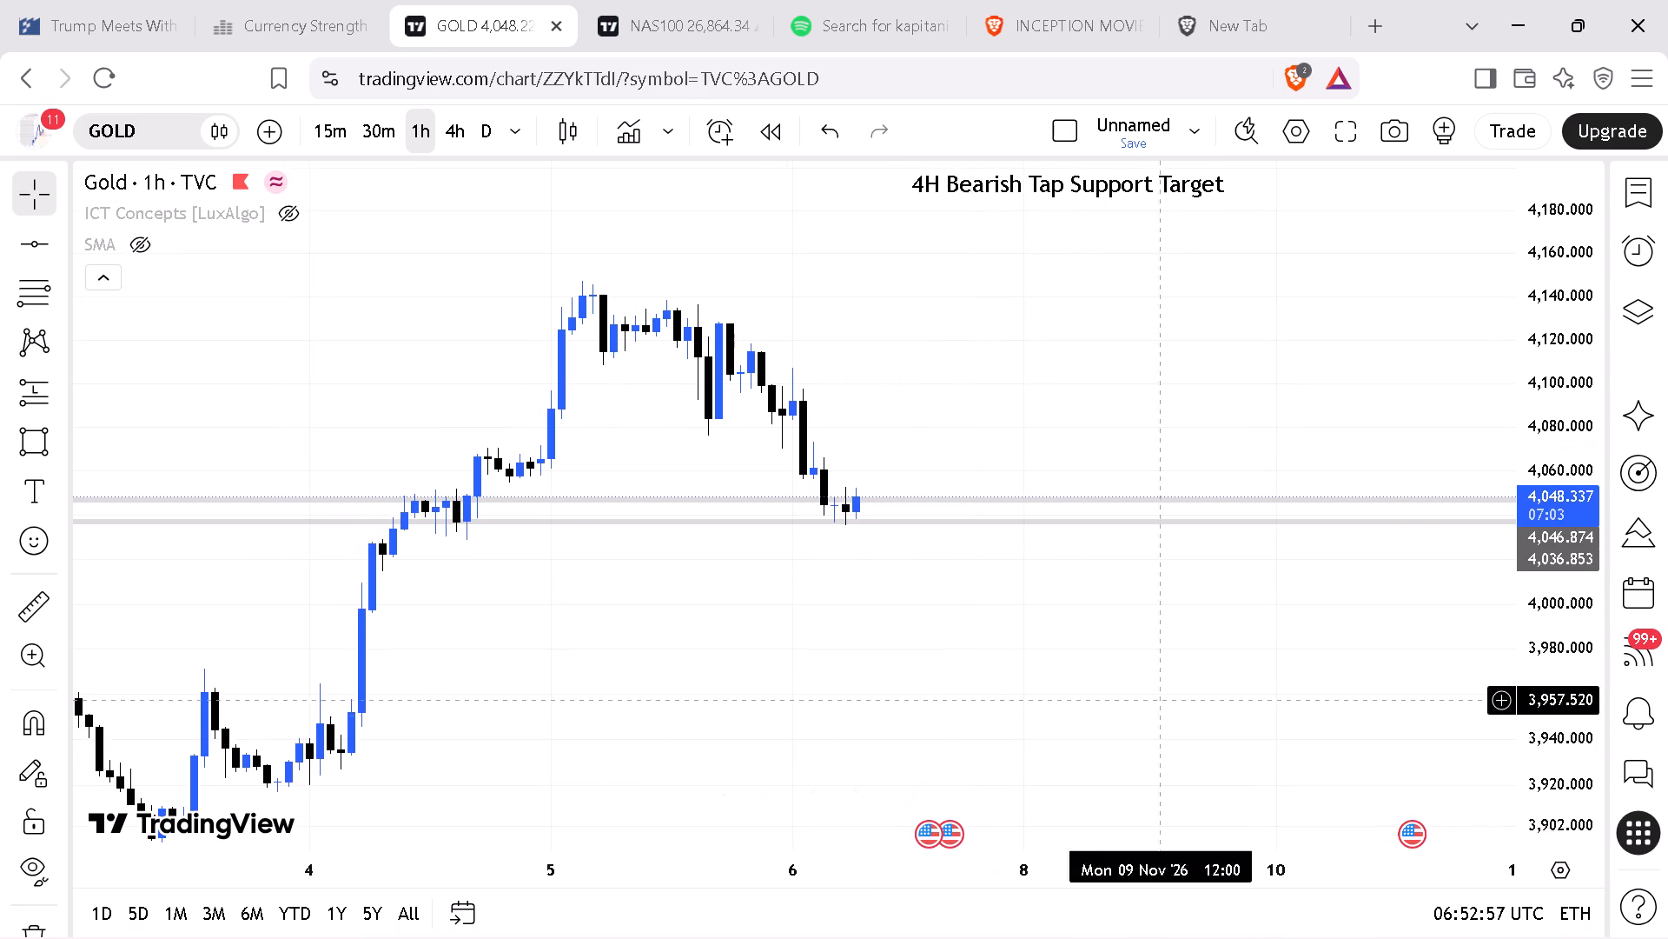
pyautogui.moveTo(1561, 725); pyautogui.dragTo(1598, 618)
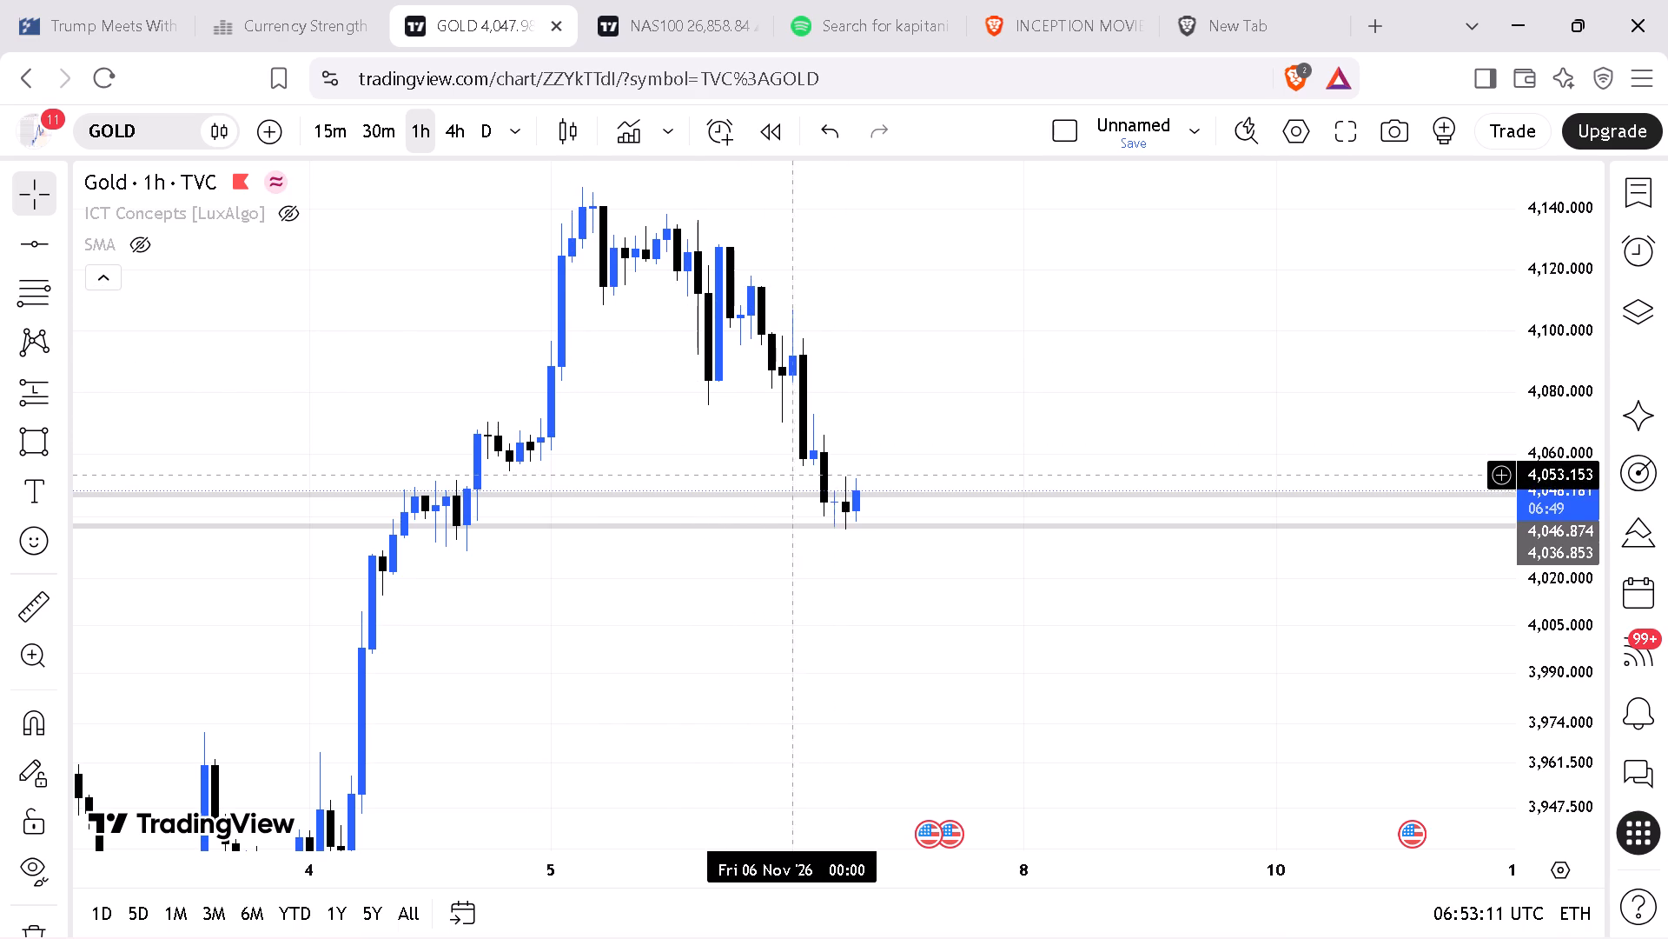
pyautogui.moveTo(987, 863); pyautogui.dragTo(937, 849)
pyautogui.moveTo(1006, 736); pyautogui.dragTo(1167, 692)
pyautogui.click(1548, 669)
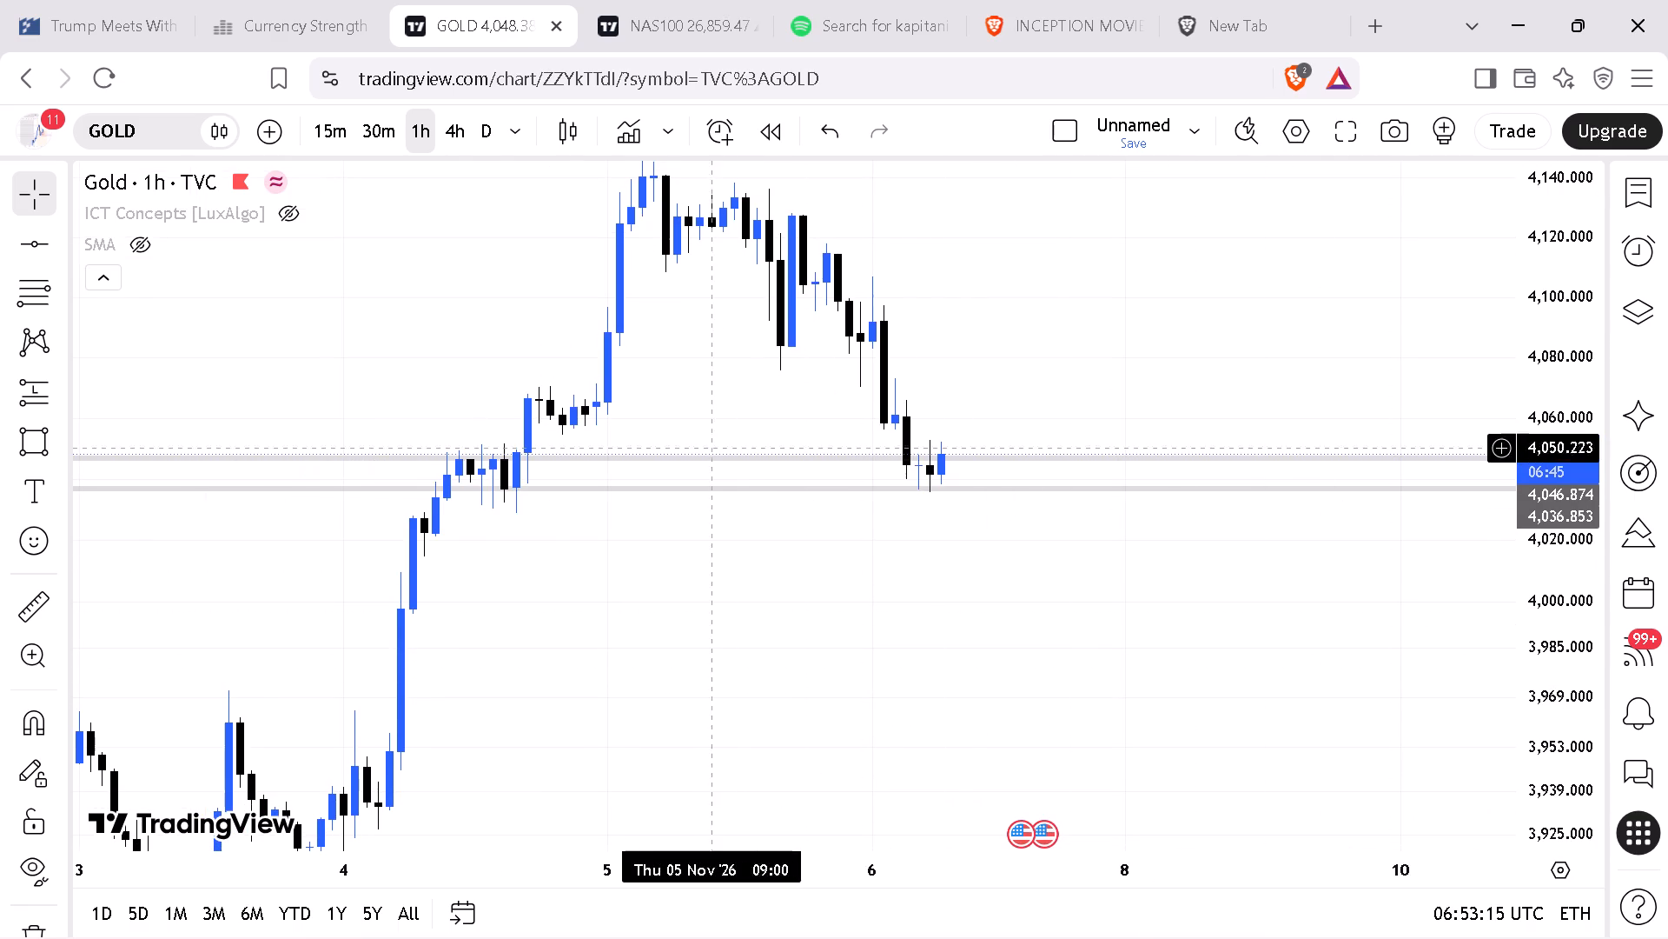
pyautogui.click(380, 130)
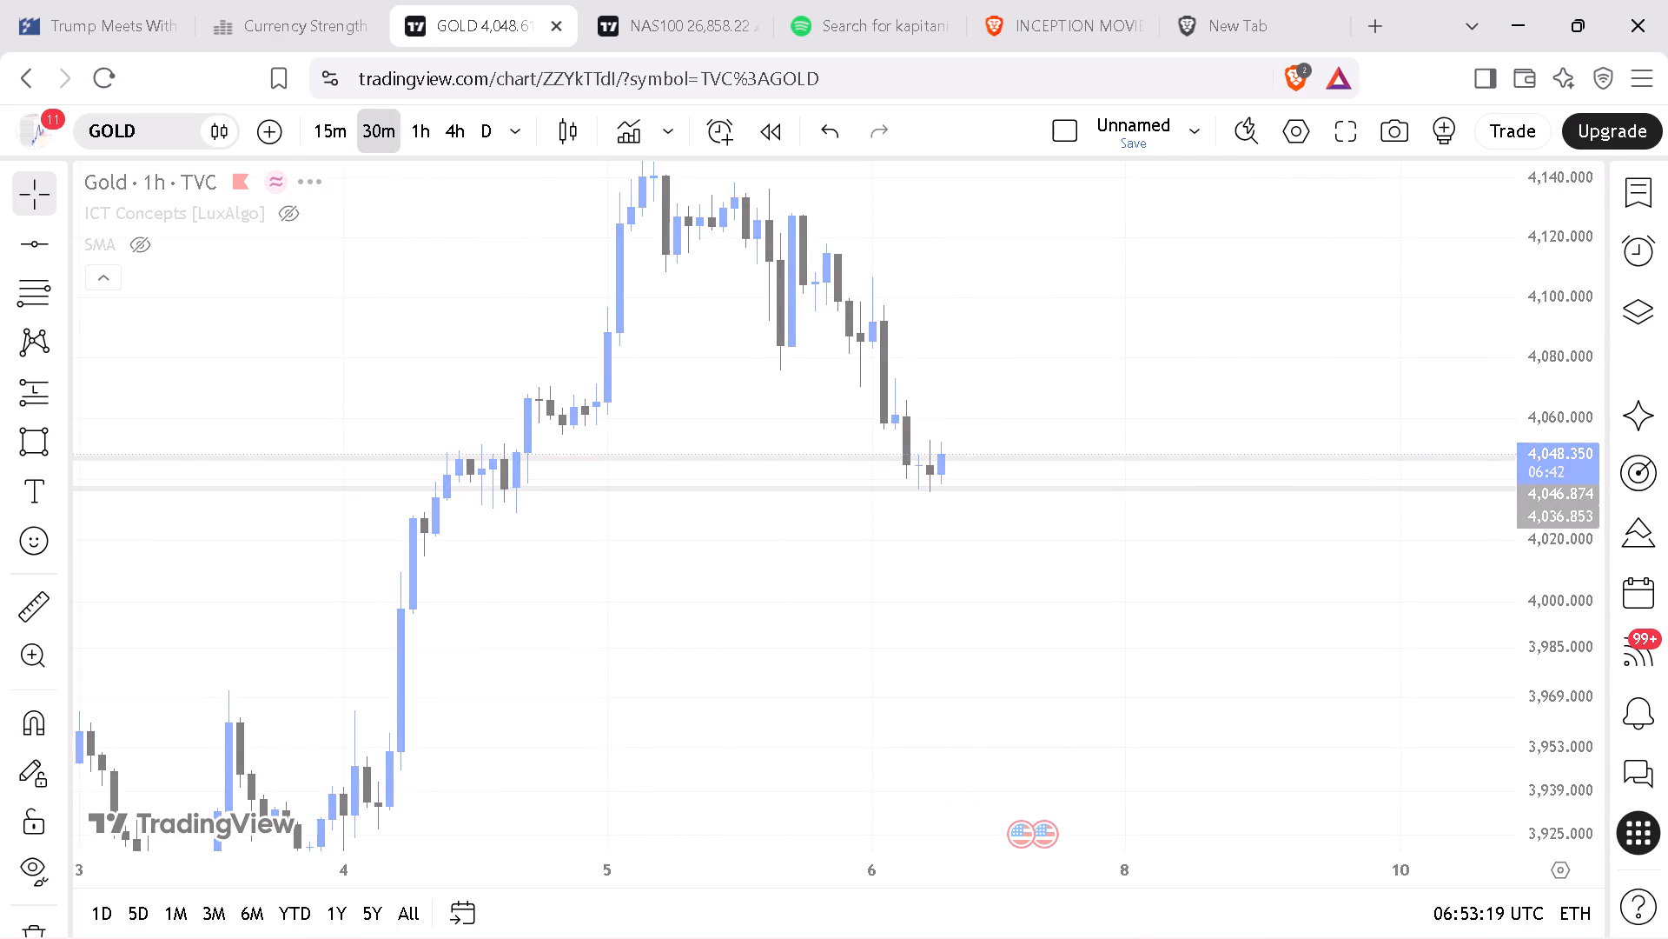
pyautogui.click(427, 130)
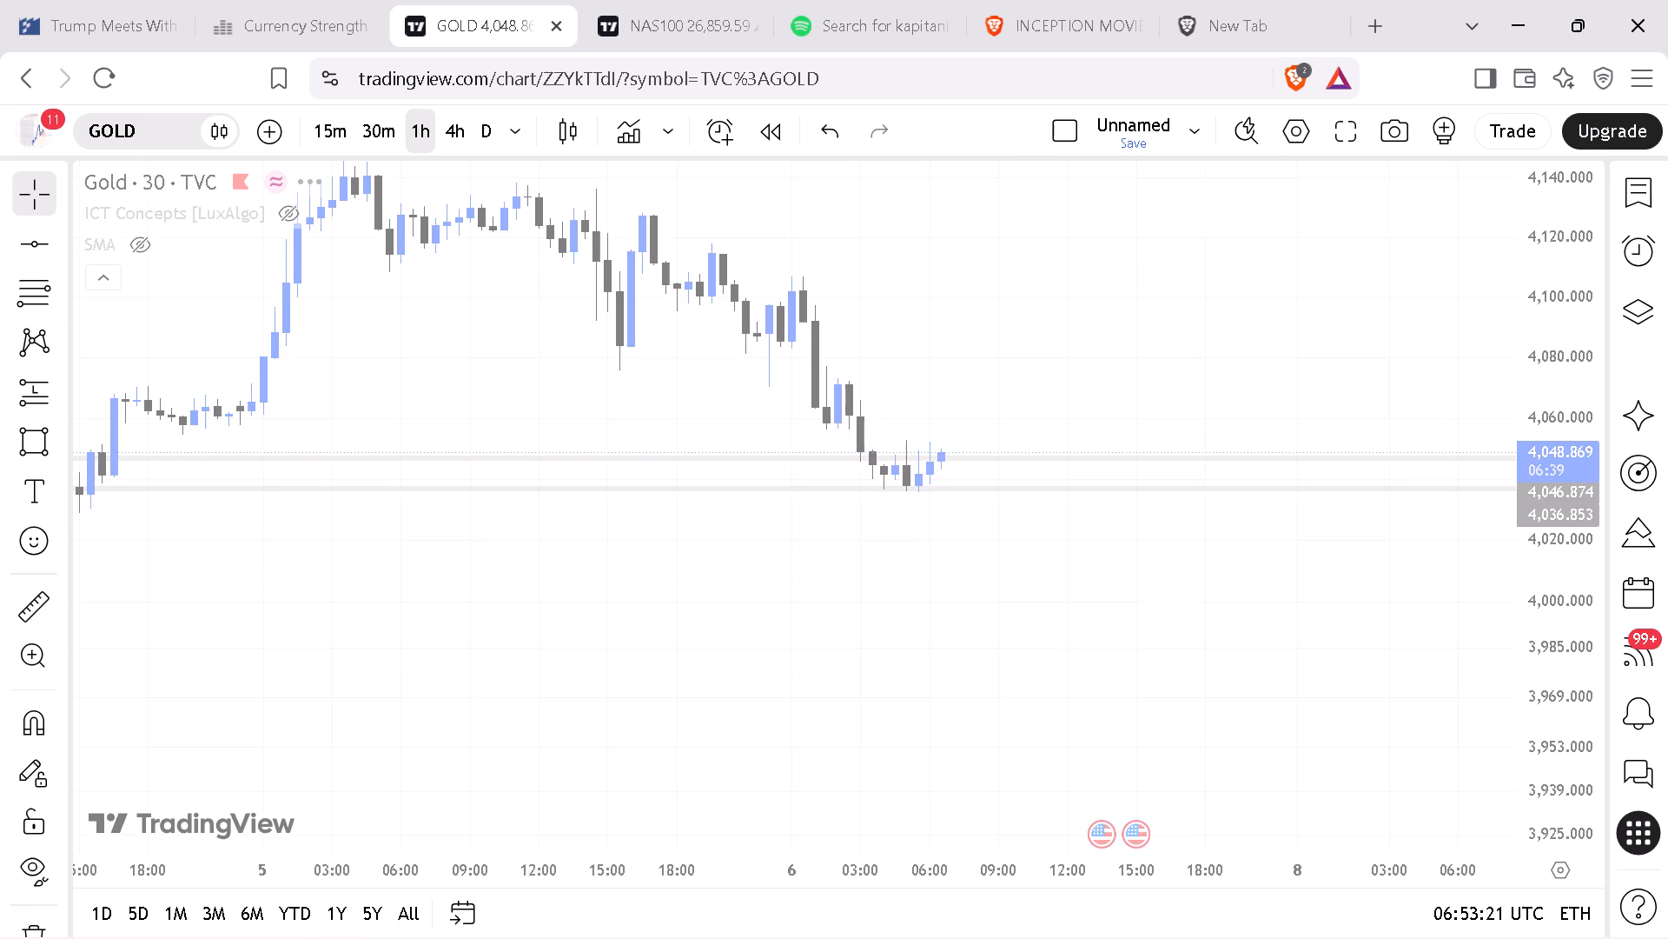
# Add the text note "1H Wick Bearish at Support" on the 1-hour chart beneath the 4H bias note.
pyautogui.moveTo(1321, 310); pyautogui.dragTo(1071, 420)
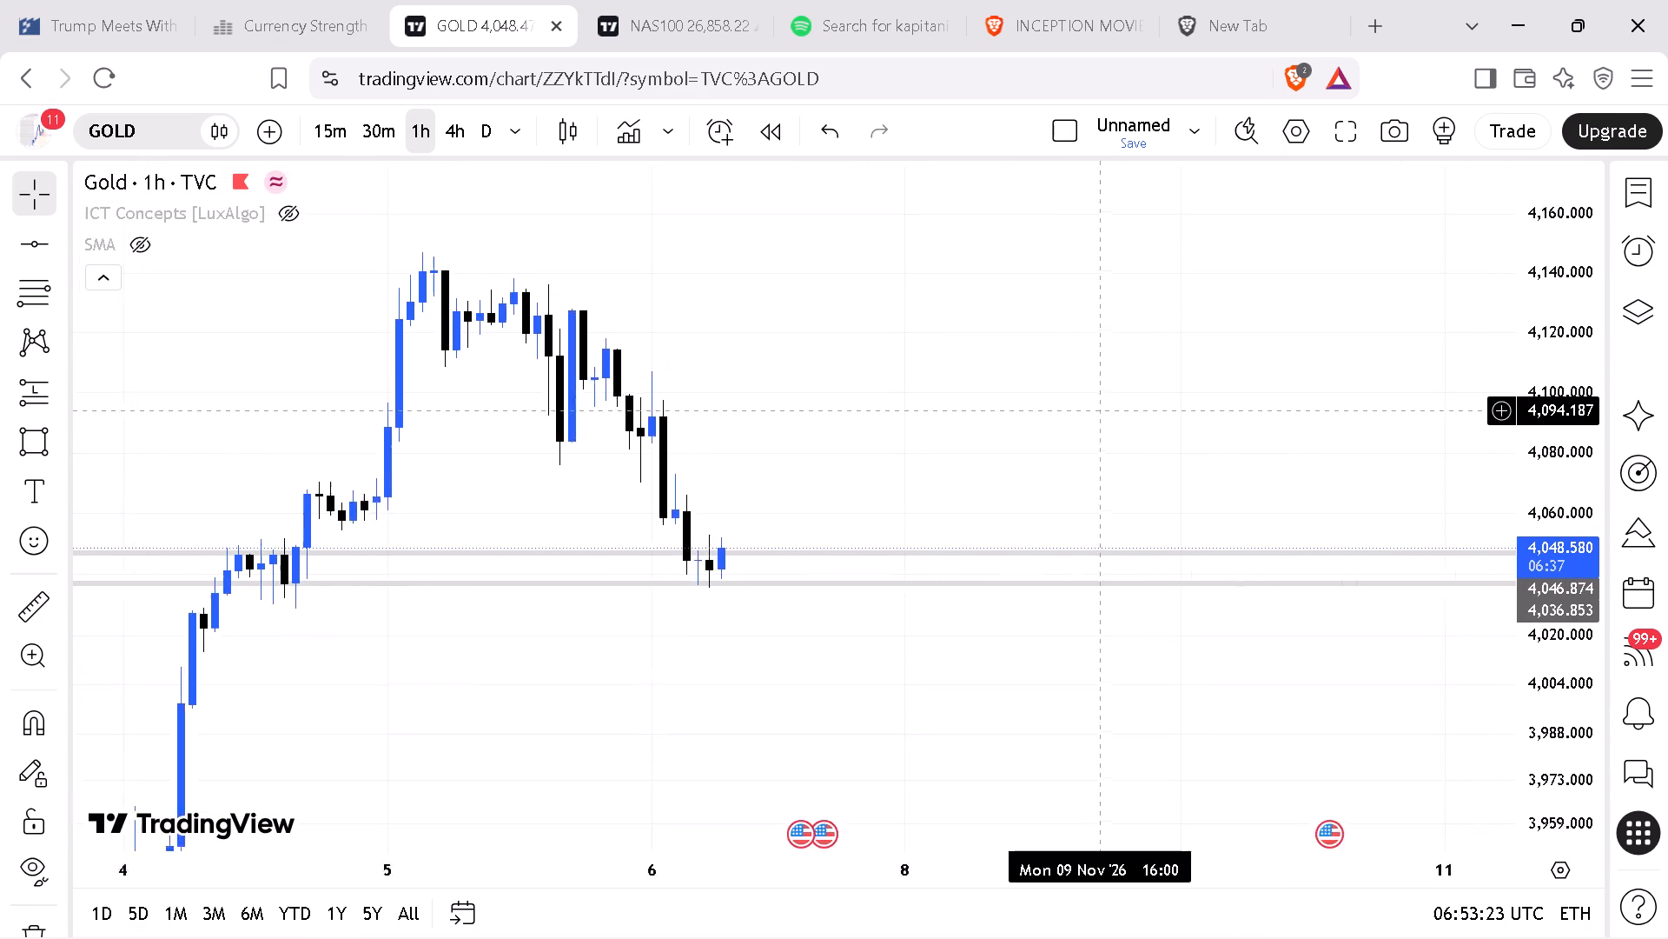
pyautogui.moveTo(1071, 420); pyautogui.dragTo(1048, 431)
pyautogui.moveTo(1559, 332); pyautogui.dragTo(1557, 351)
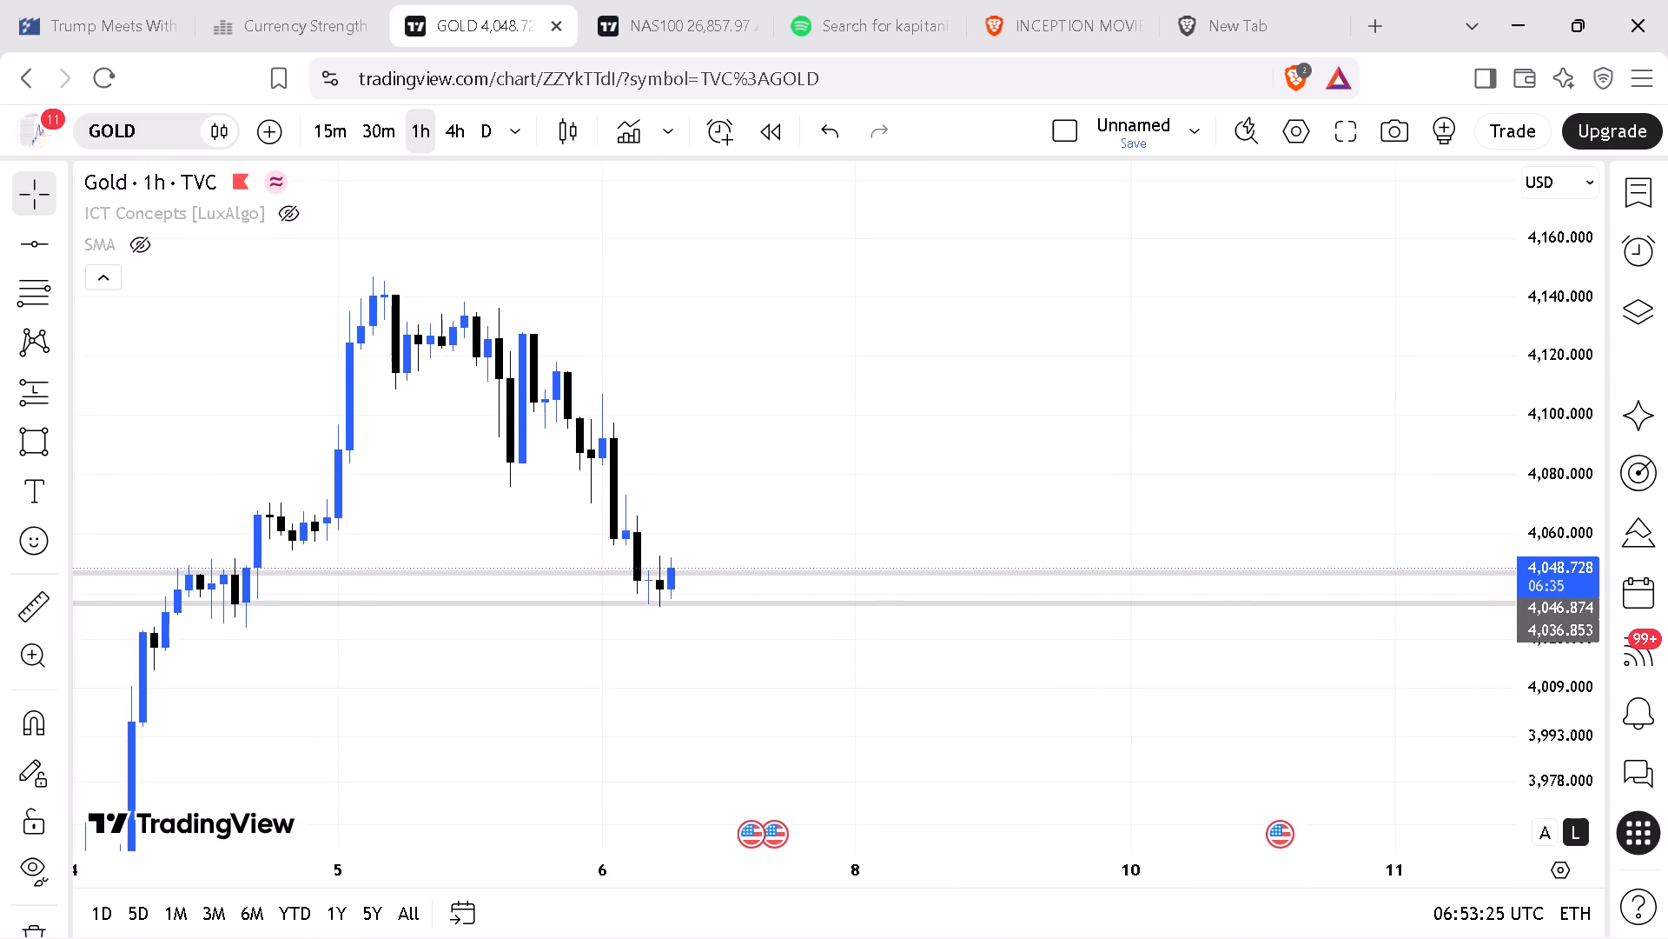
pyautogui.moveTo(1557, 351); pyautogui.dragTo(1559, 429)
pyautogui.moveTo(1007, 309); pyautogui.dragTo(1071, 395)
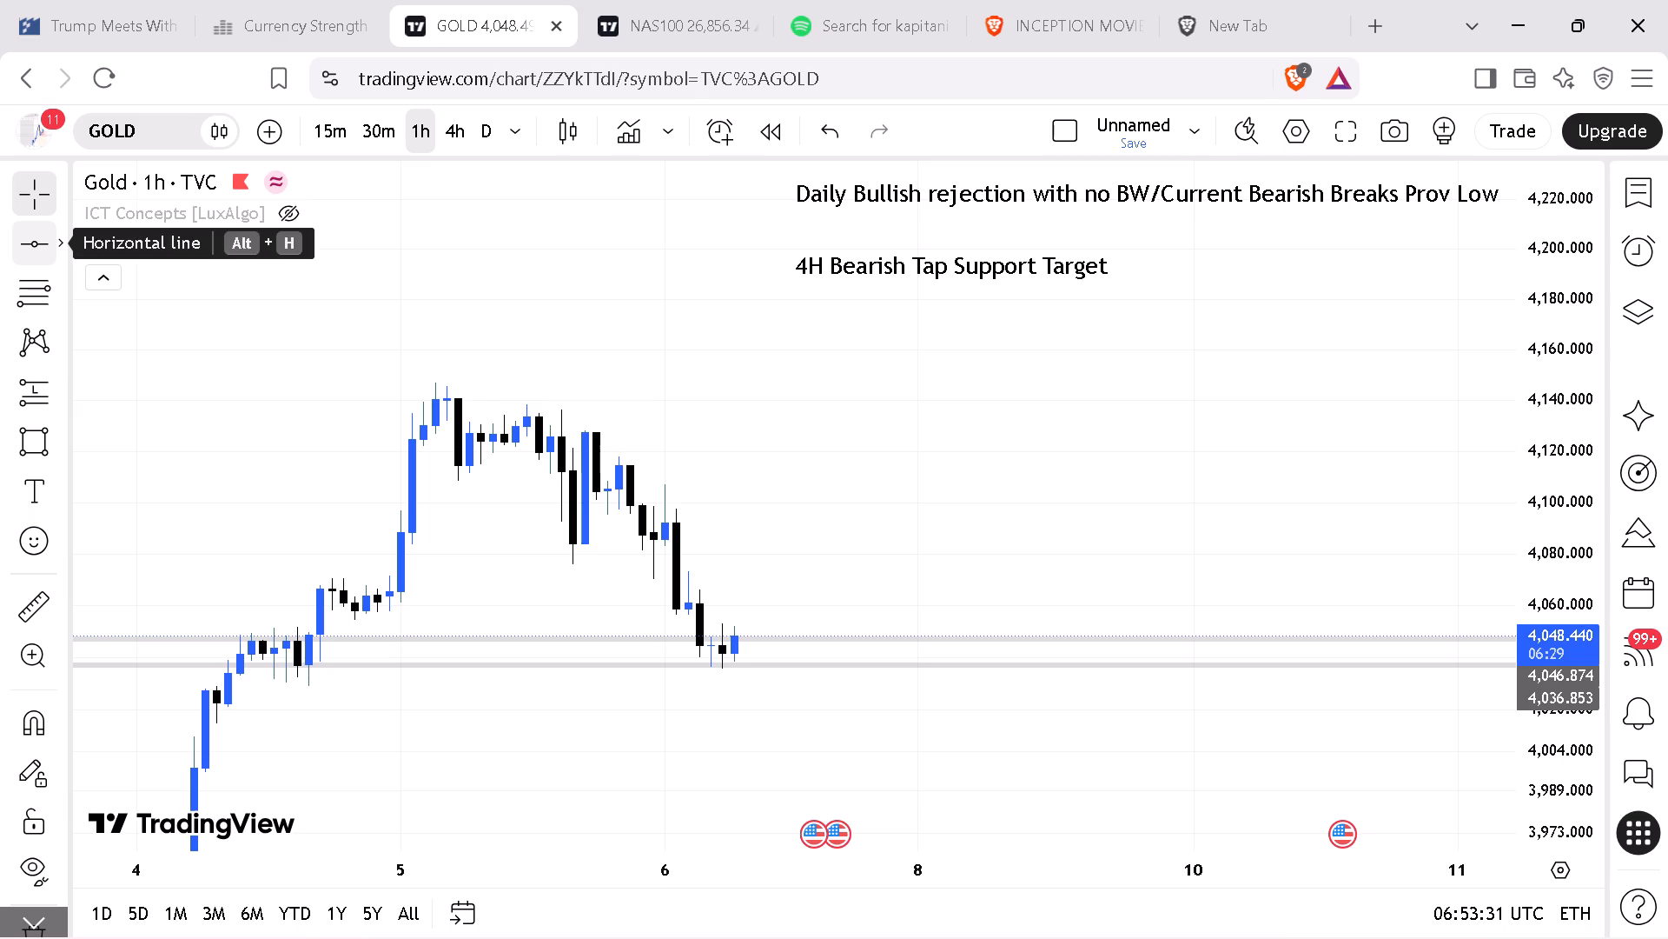
pyautogui.click(29, 478)
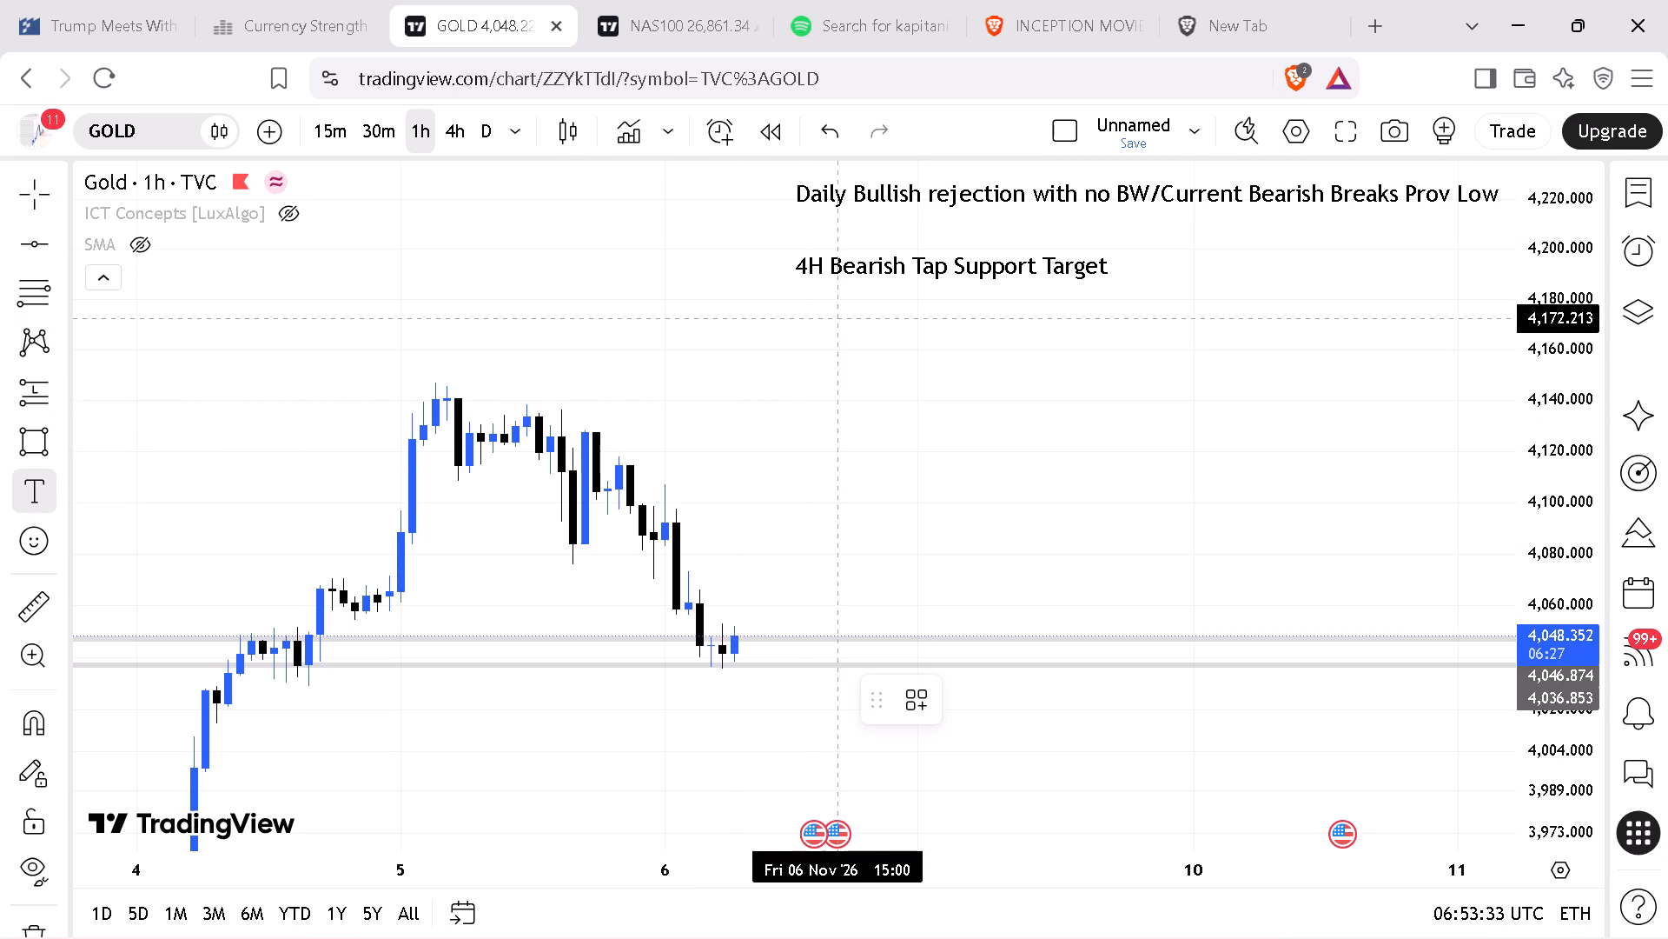
pyautogui.click(810, 308)
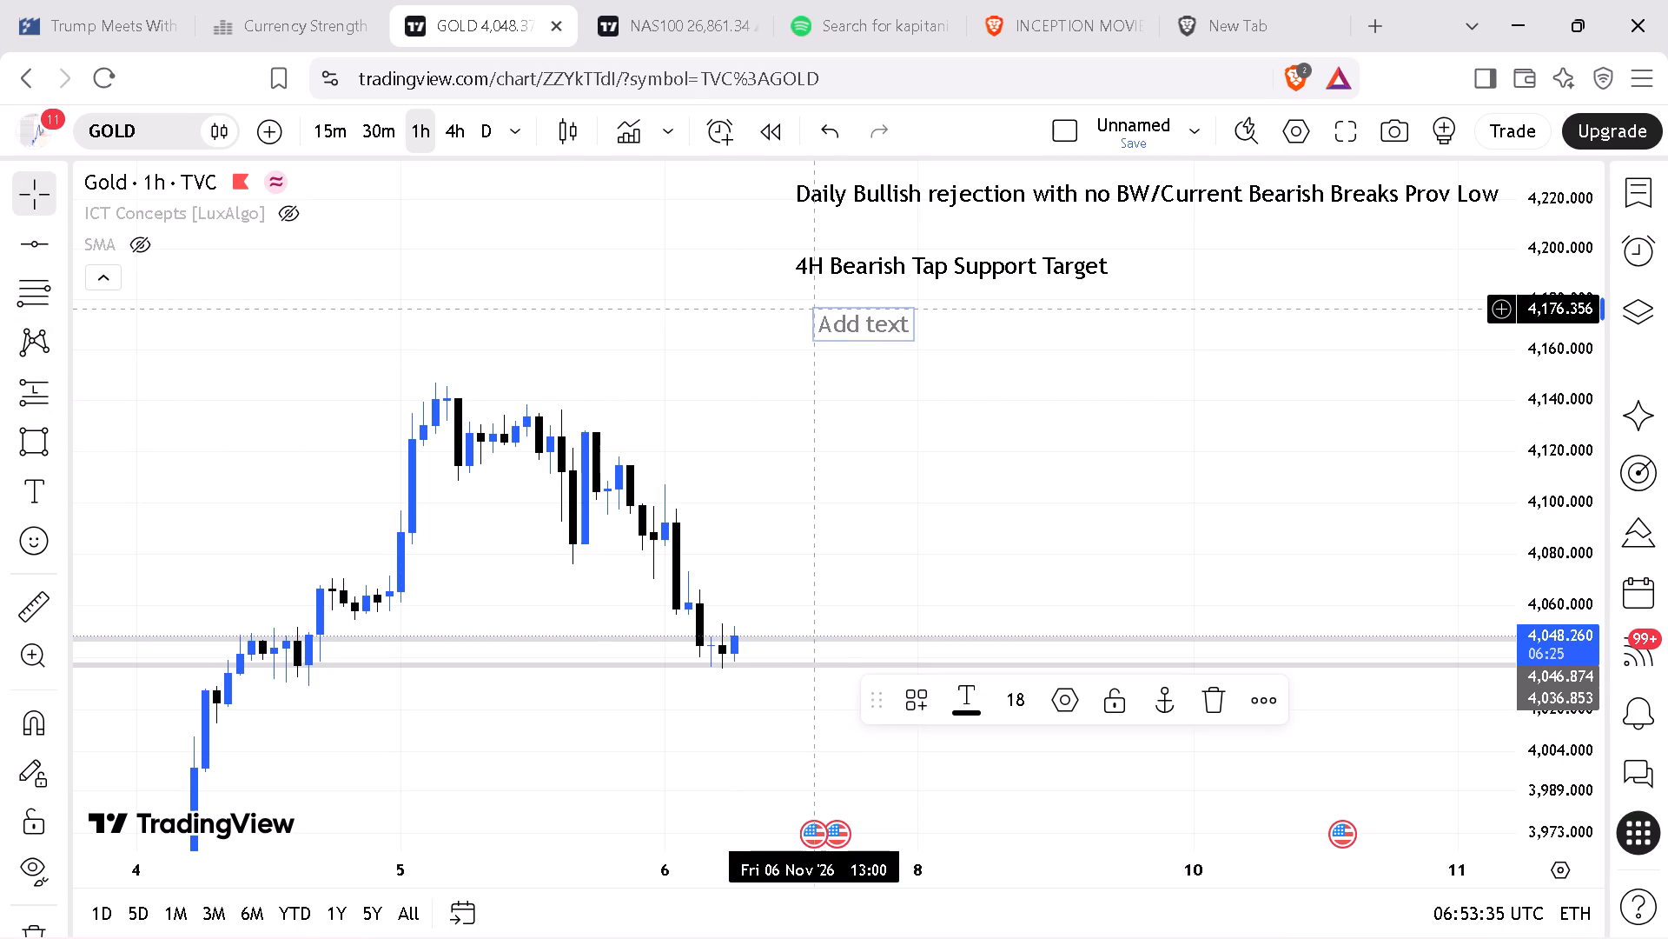
pyautogui.press('1')
pyautogui.press('h')
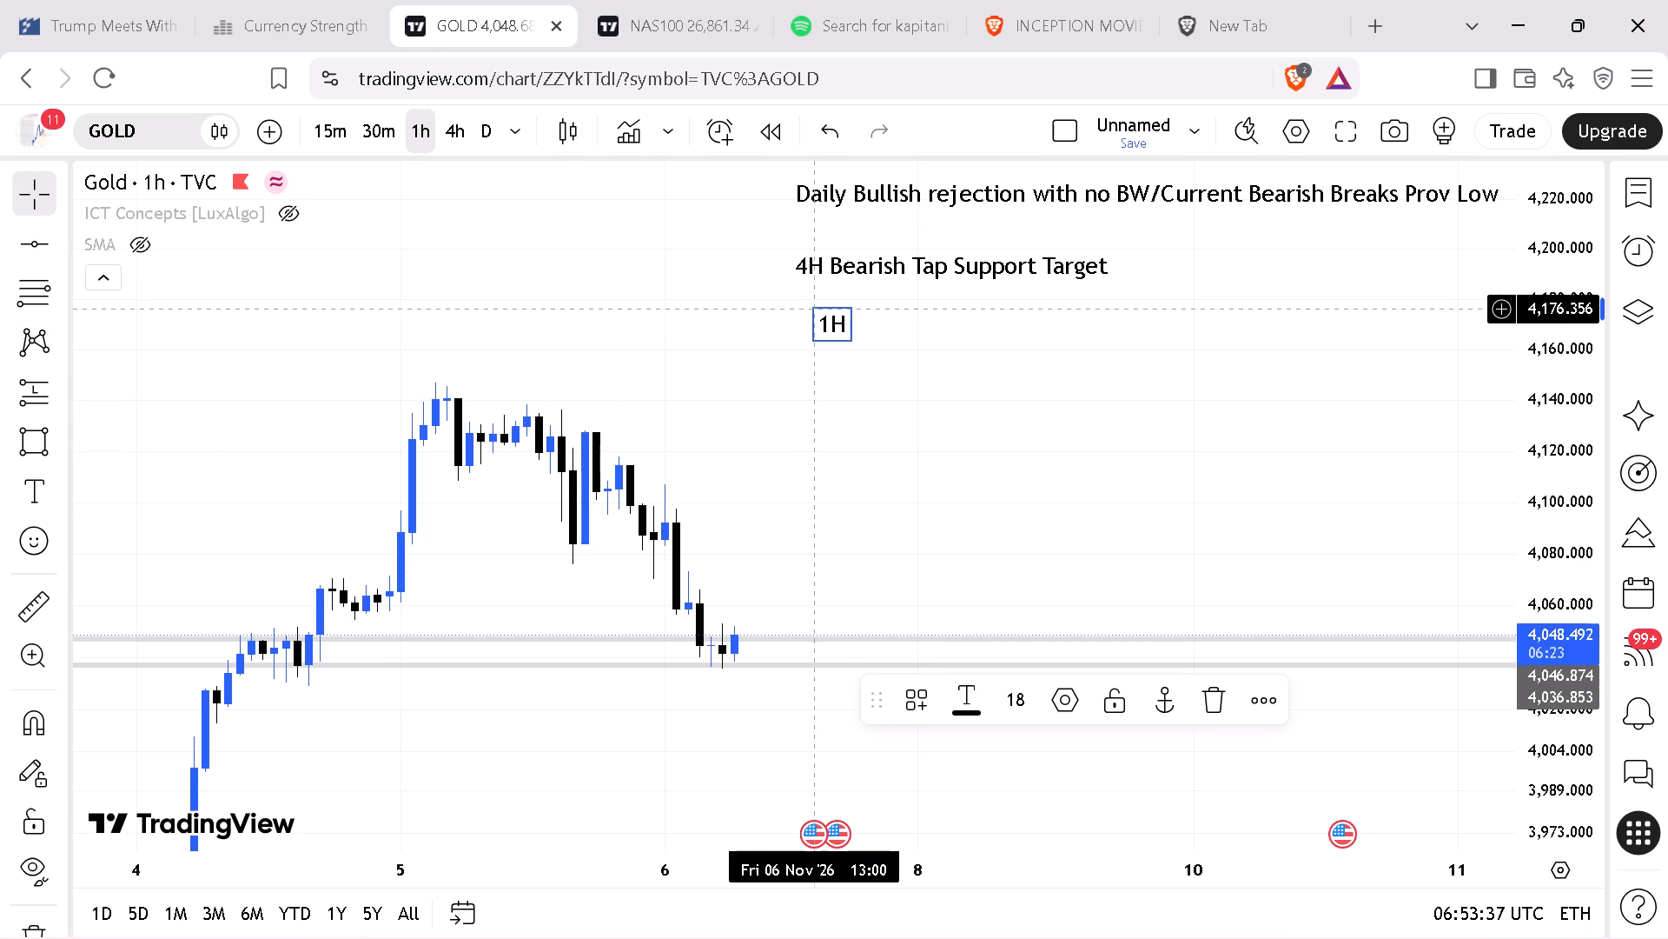
pyautogui.press('space')
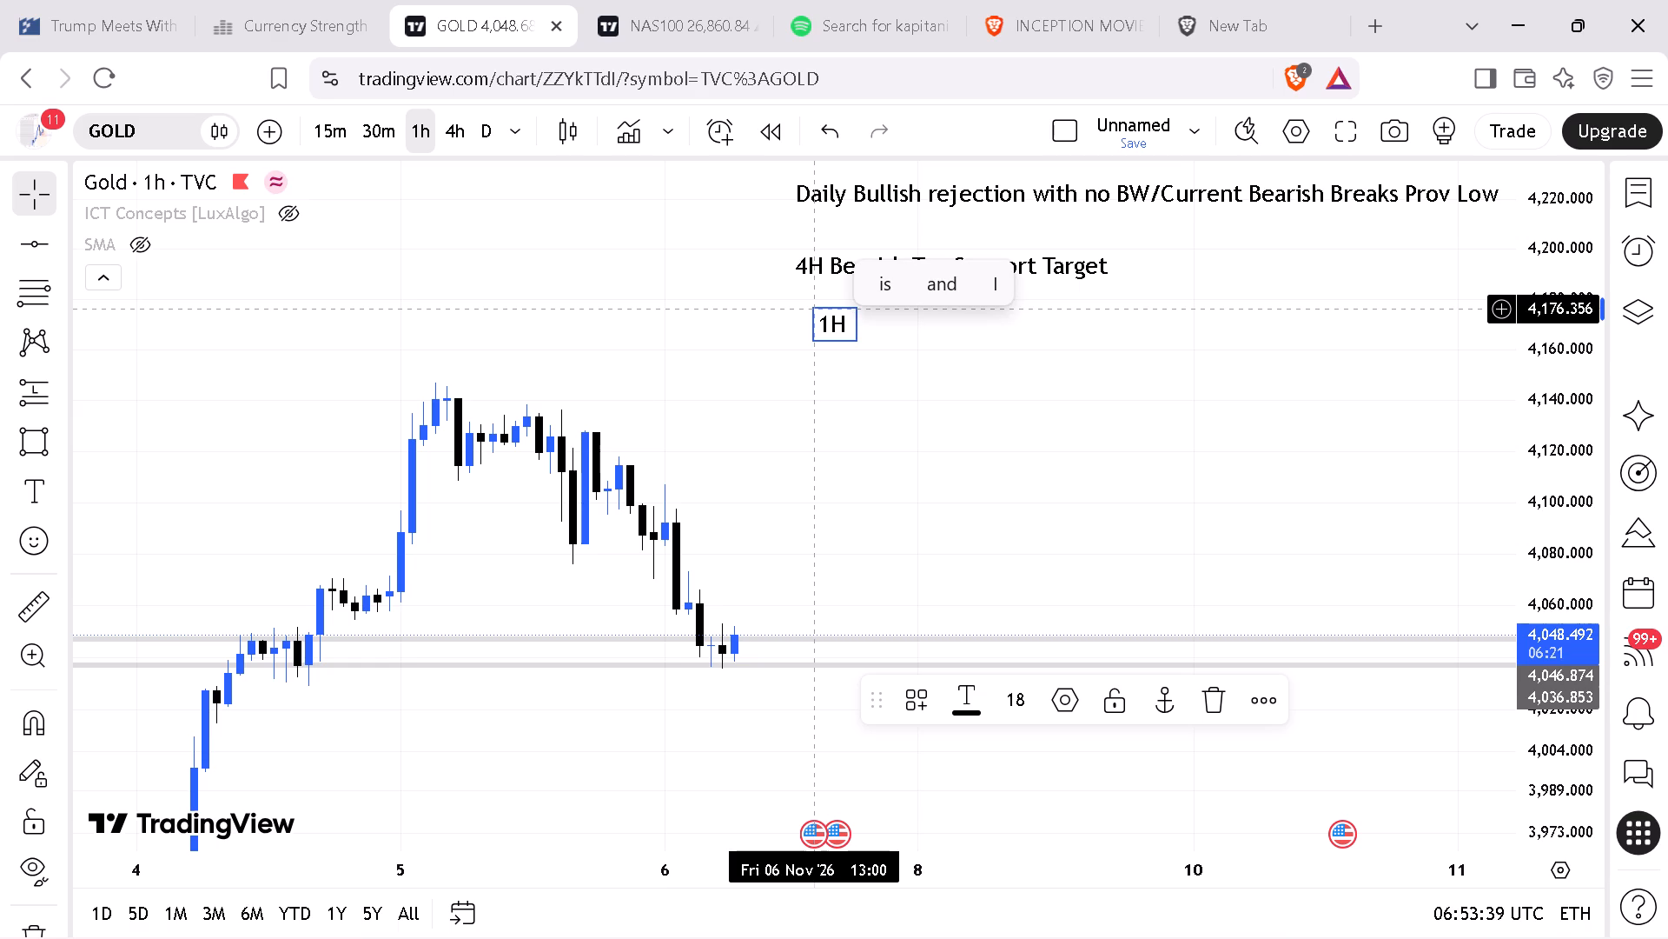
pyautogui.press('BackSpace')
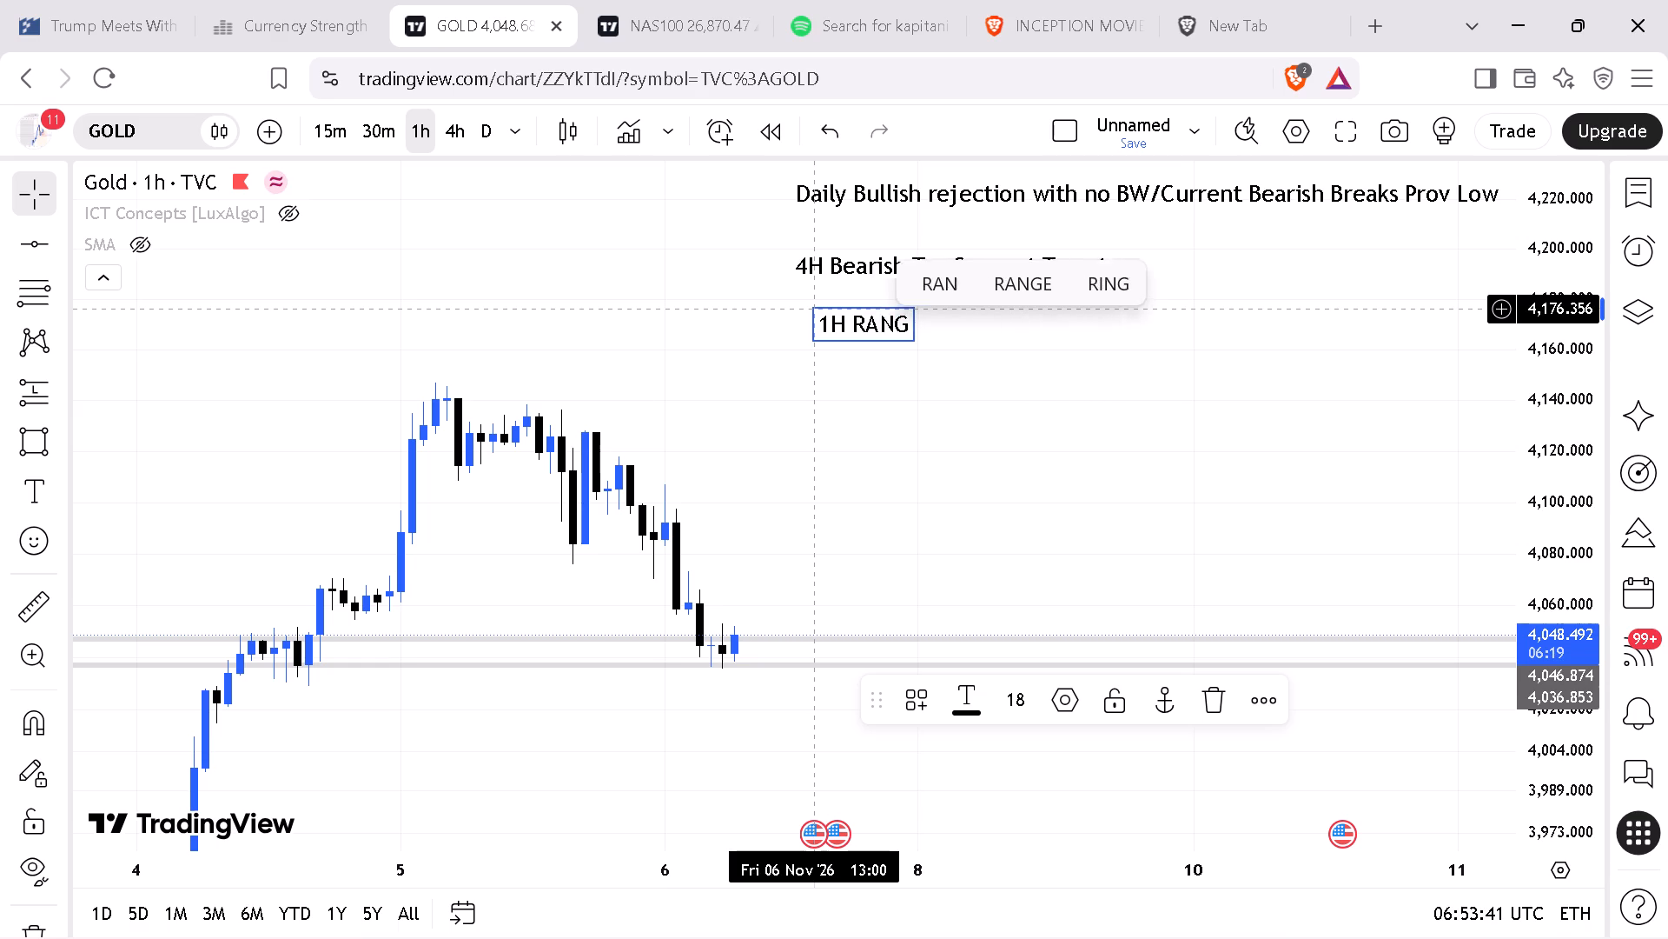
pyautogui.press('BackSpace')
pyautogui.press('BackSpace')
pyautogui.press('BackSpace')
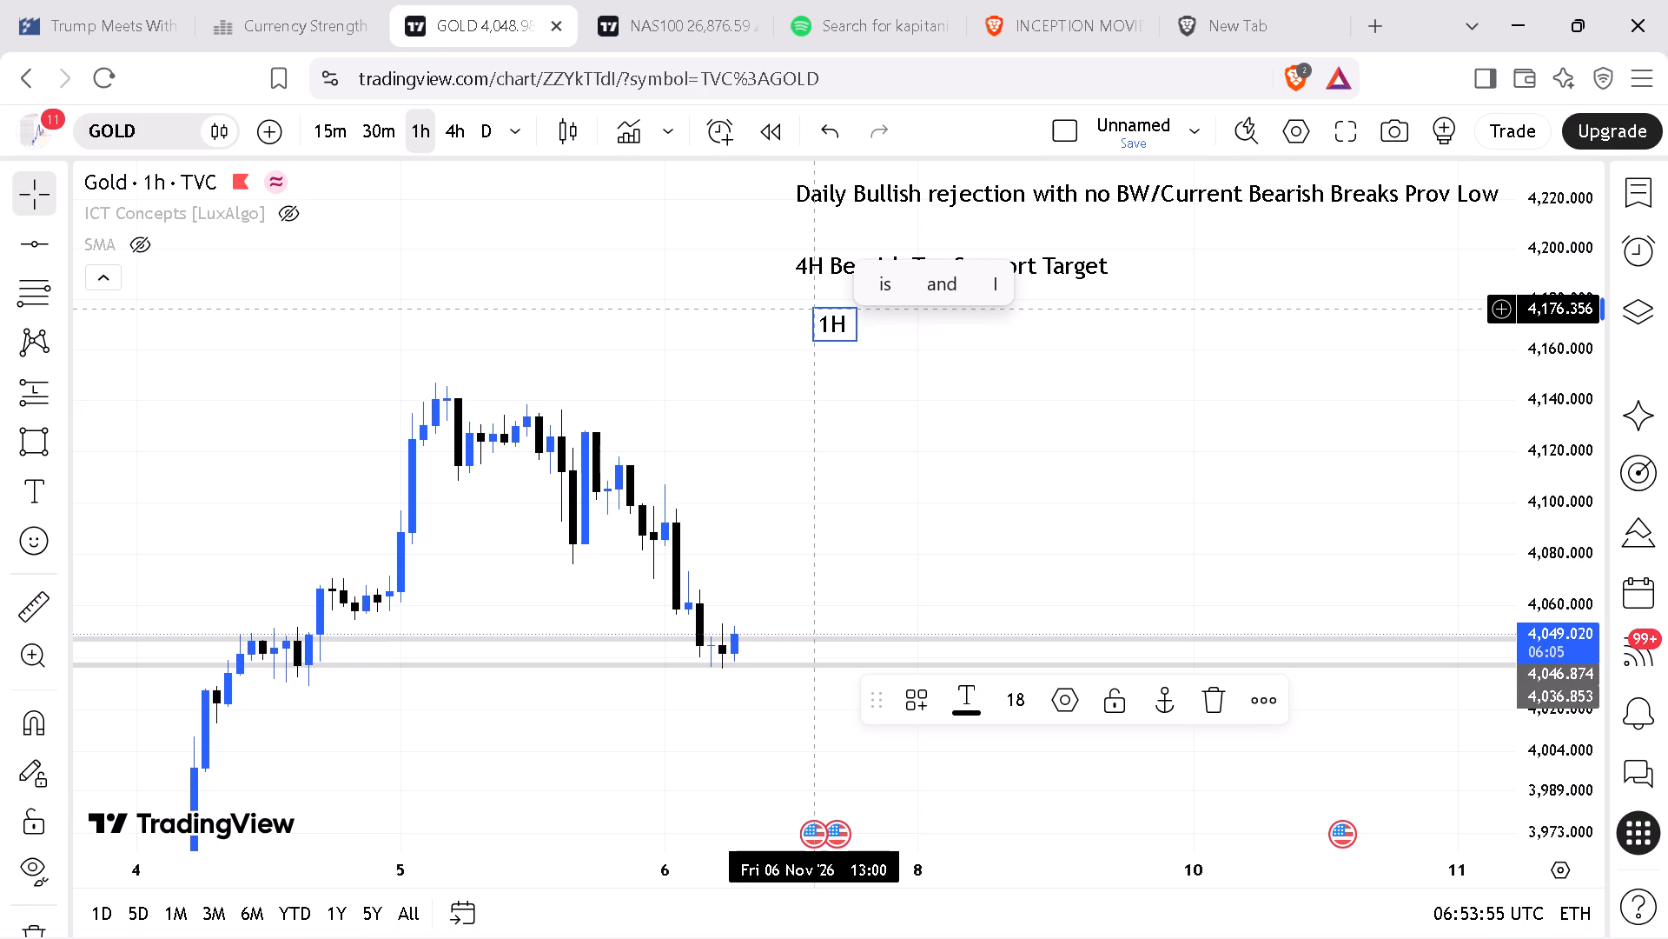
pyautogui.press('w')
pyautogui.write('ick')
pyautogui.press('space')
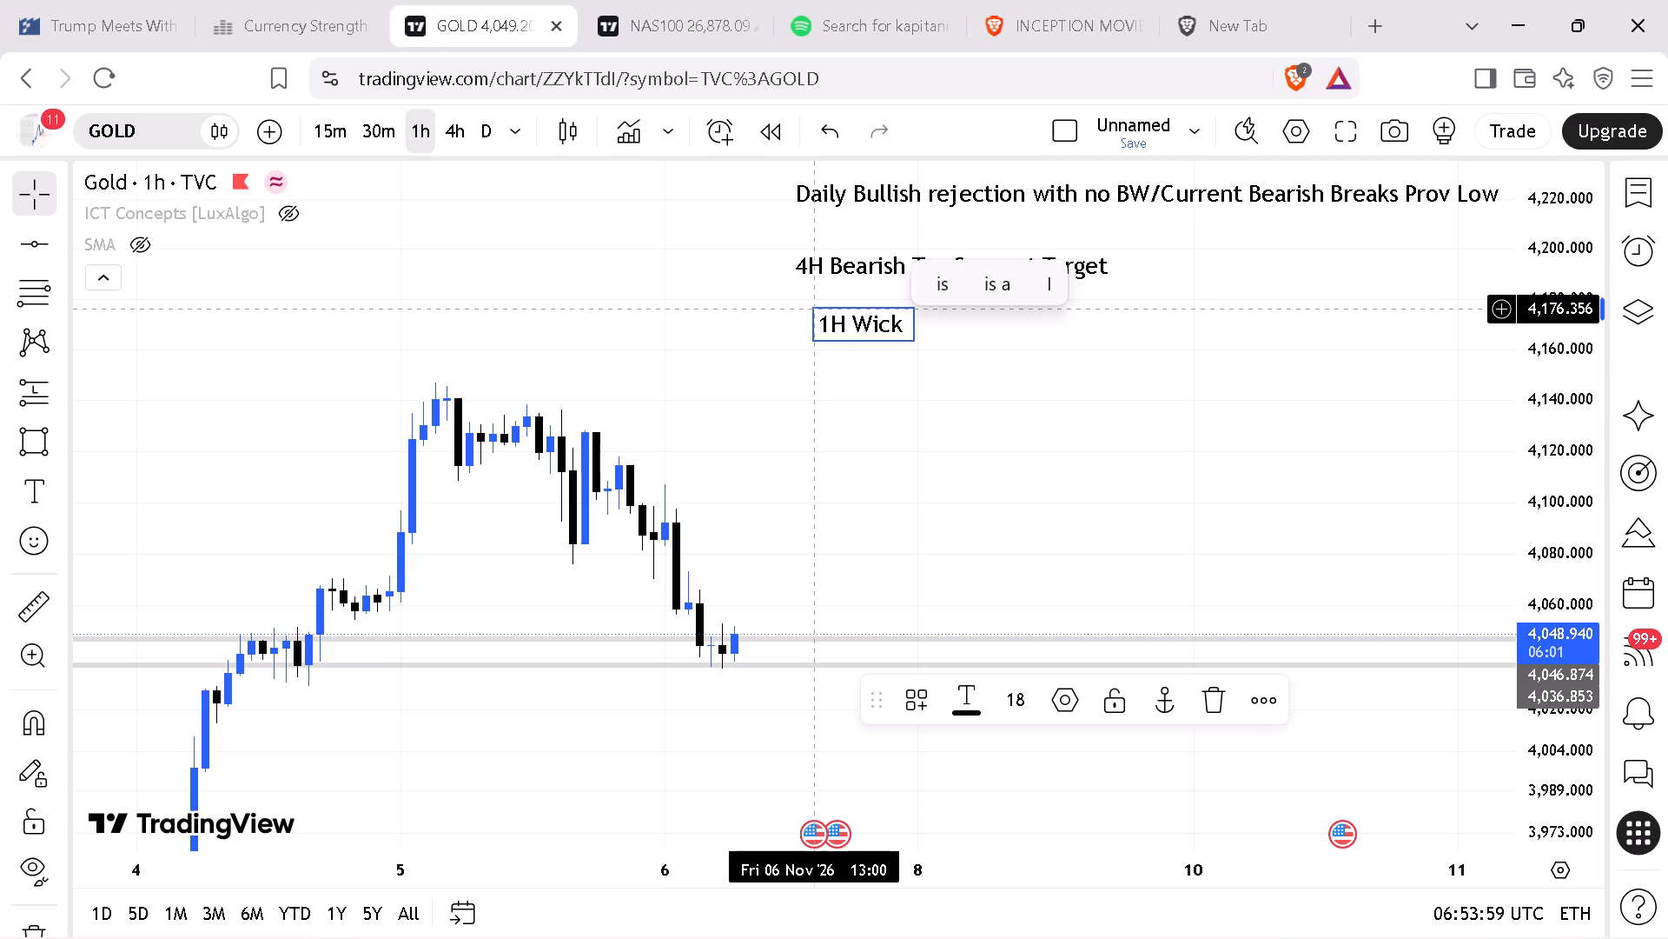
pyautogui.write('earis')
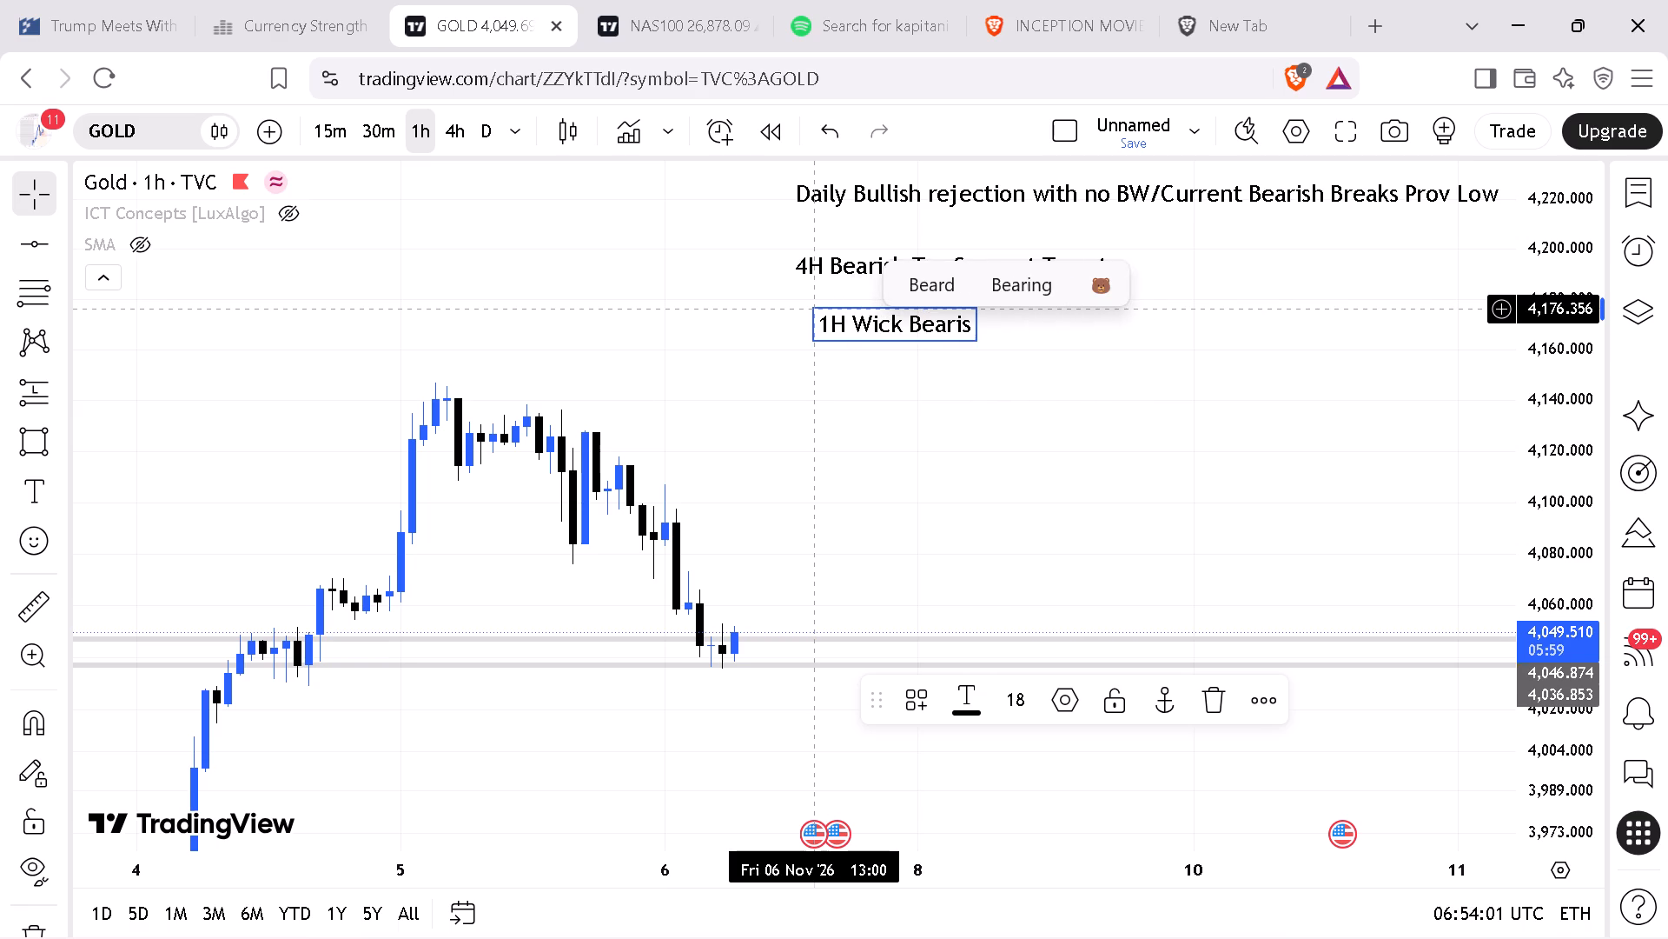
pyautogui.write('h')
pyautogui.press('space')
pyautogui.write('AT')
pyautogui.press('BackSpace')
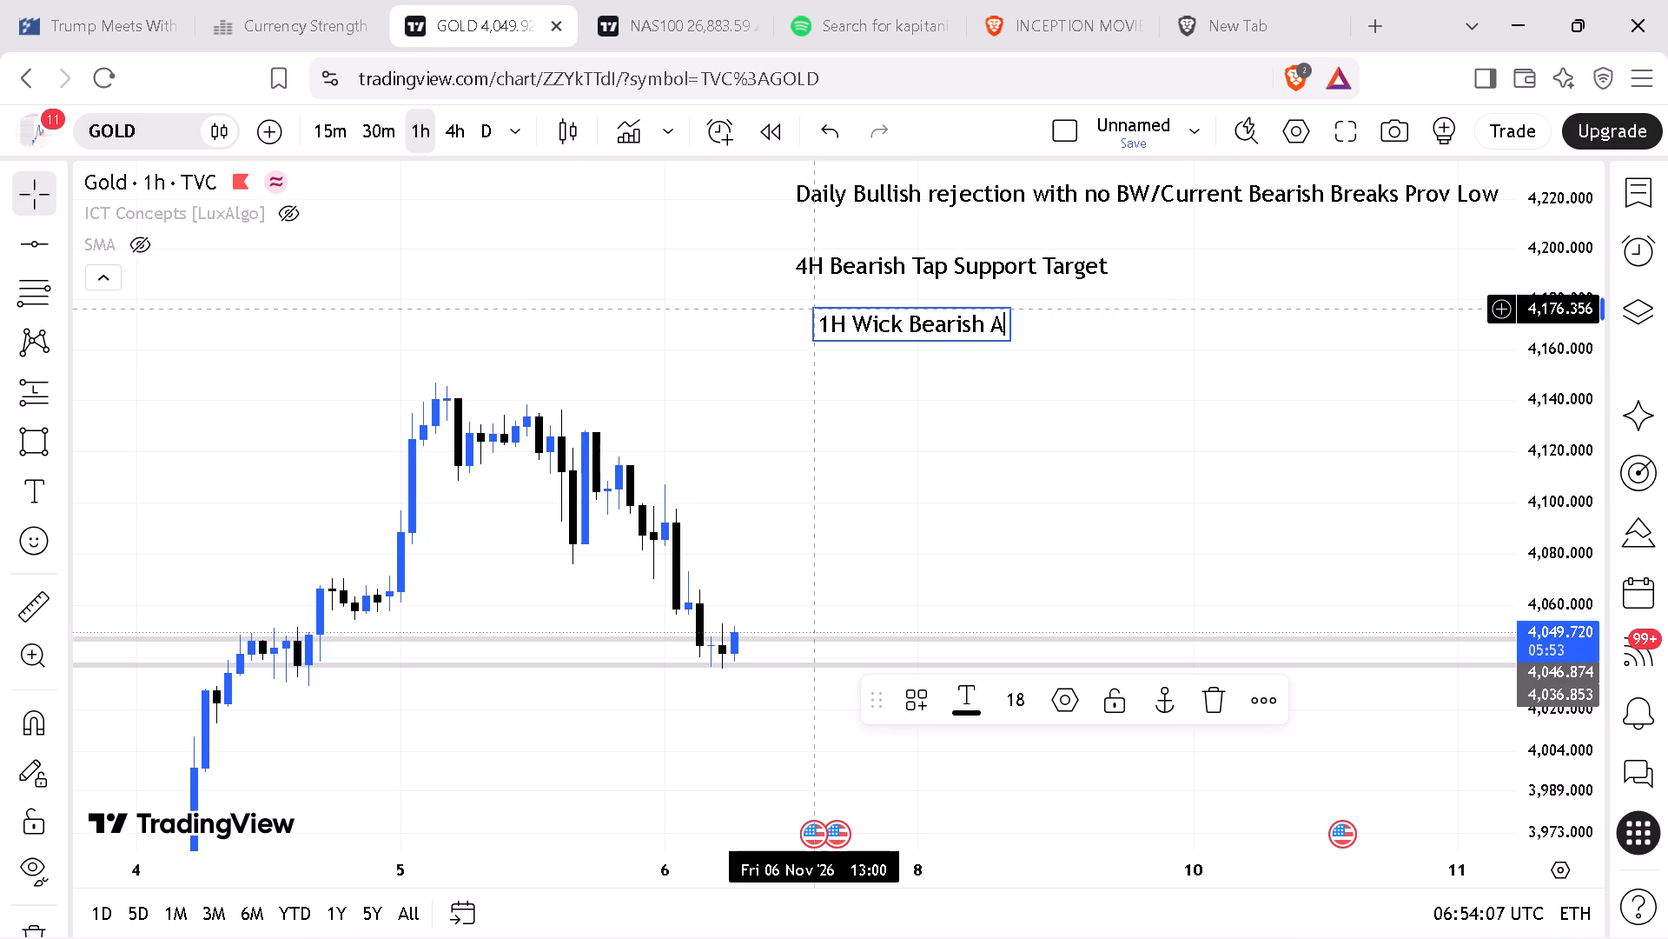
pyautogui.press('BackSpace')
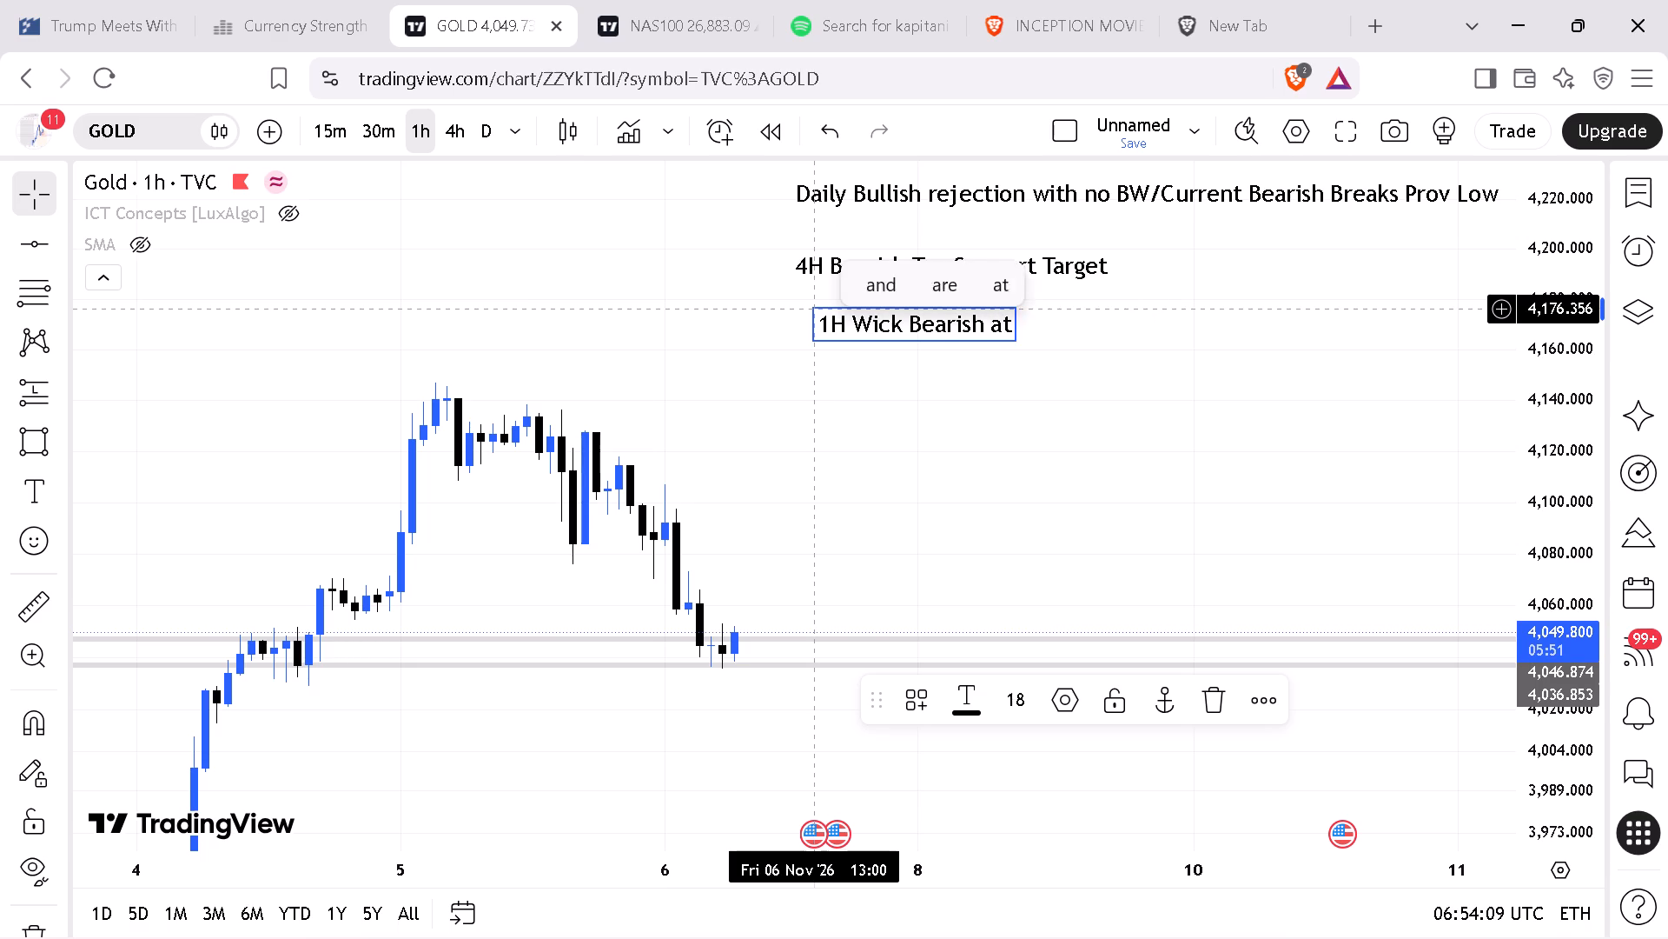
pyautogui.press('s')
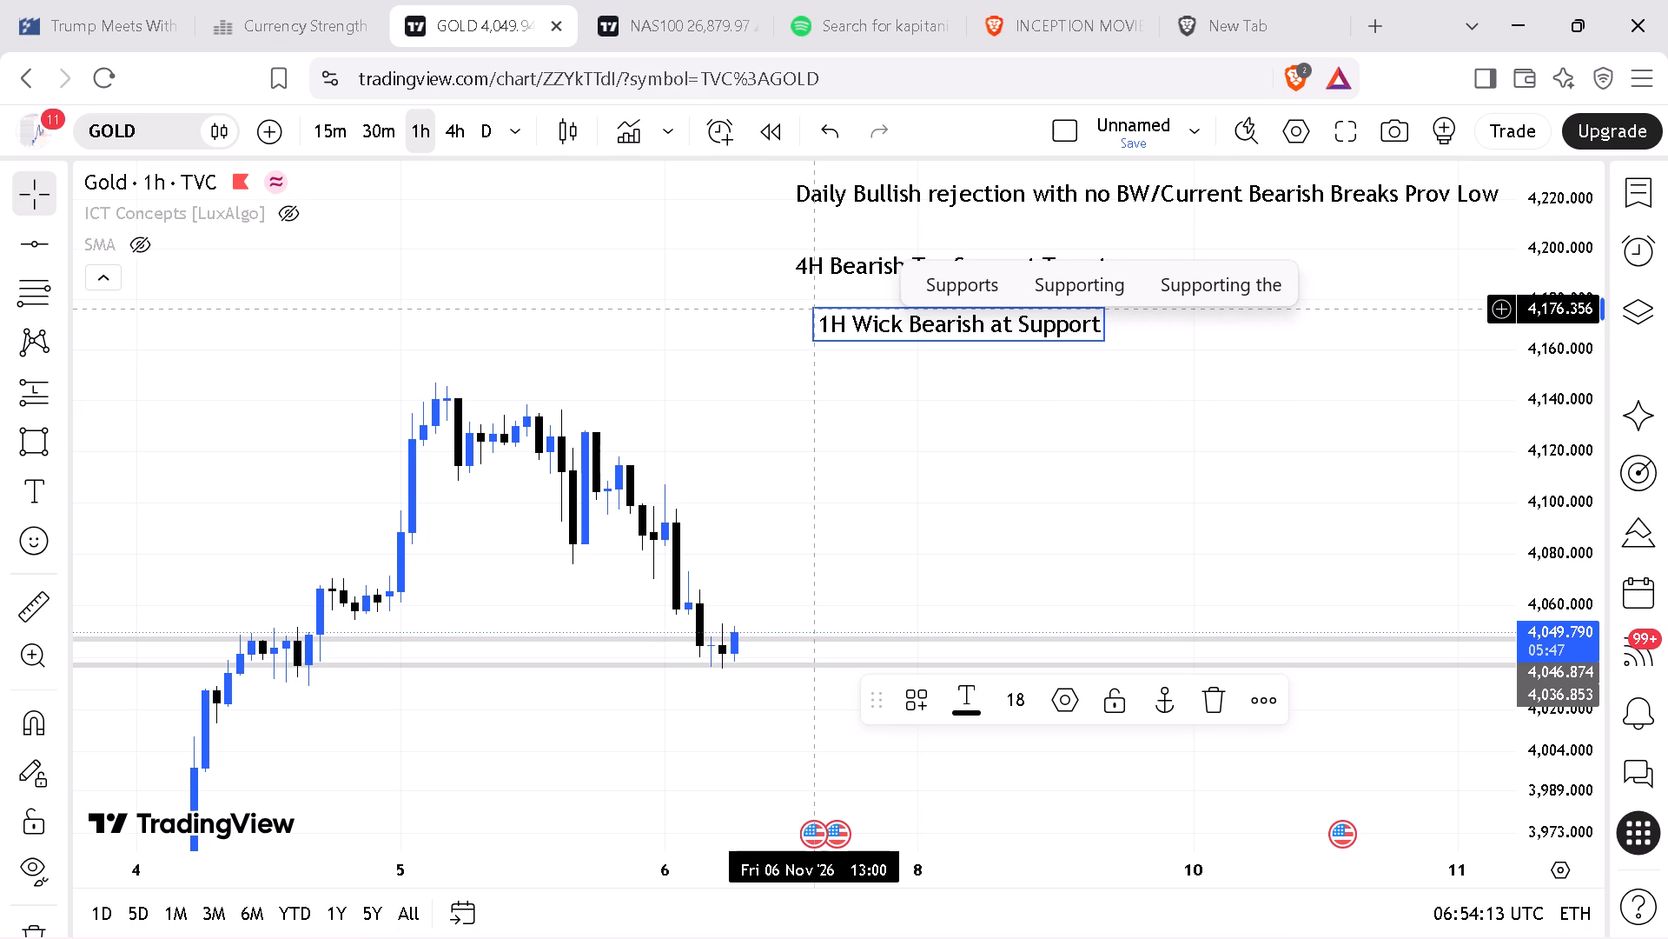
pyautogui.click(925, 406)
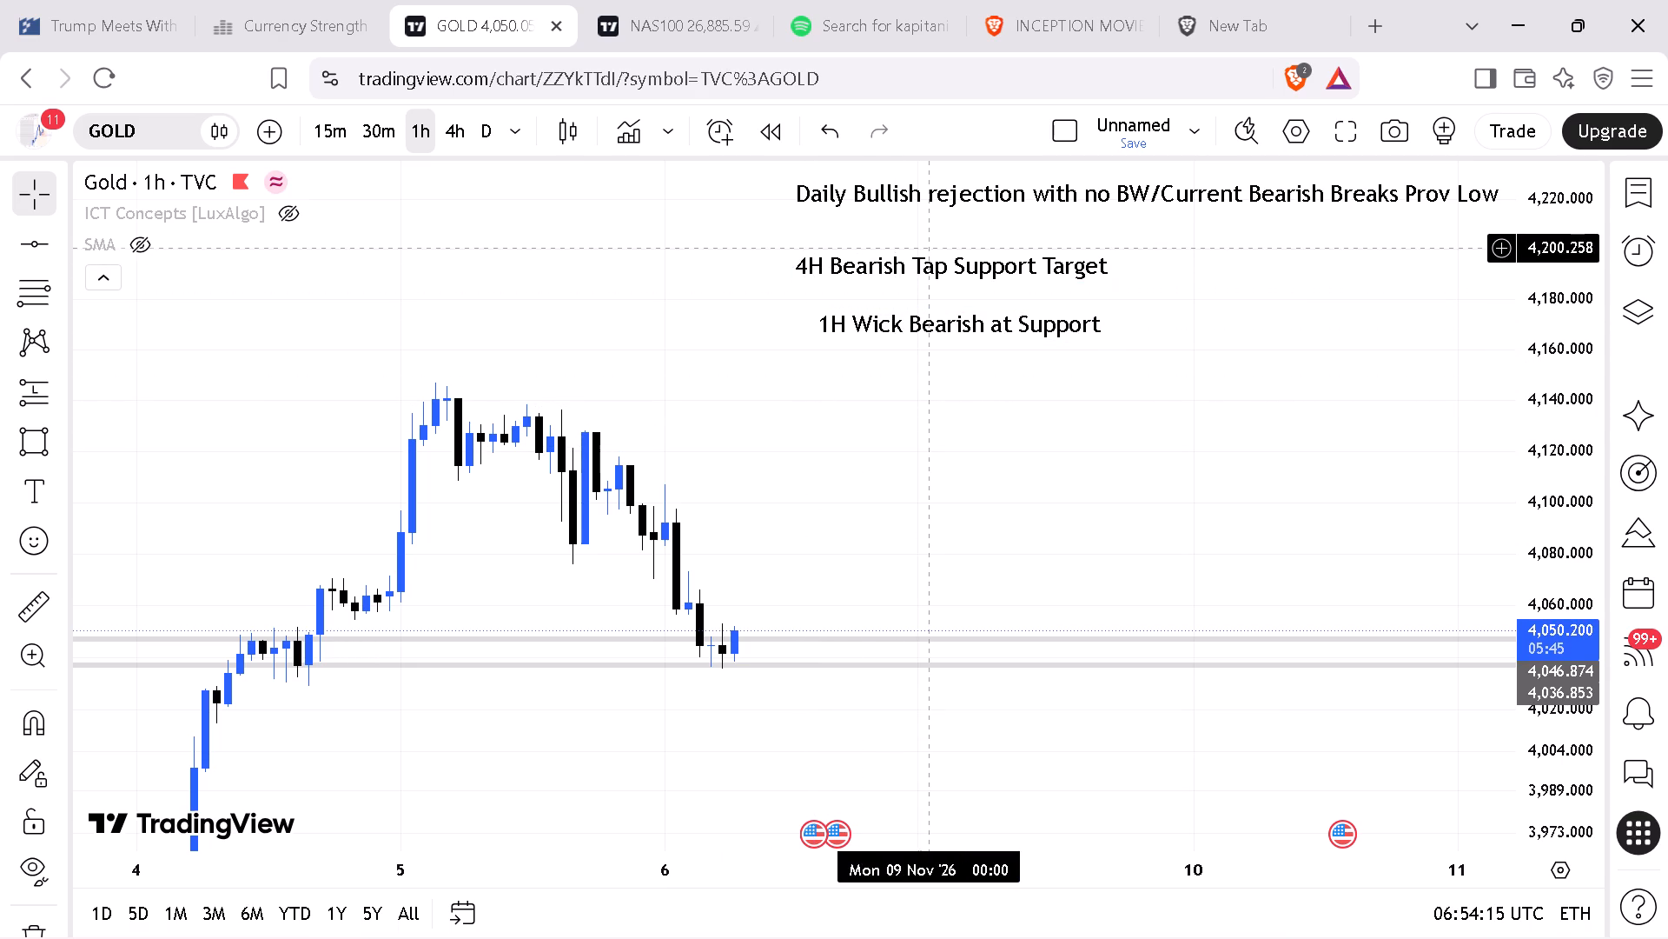
# Align the start of the 1H note with the daily and 4H notes above it.
pyautogui.moveTo(923, 329); pyautogui.dragTo(903, 335)
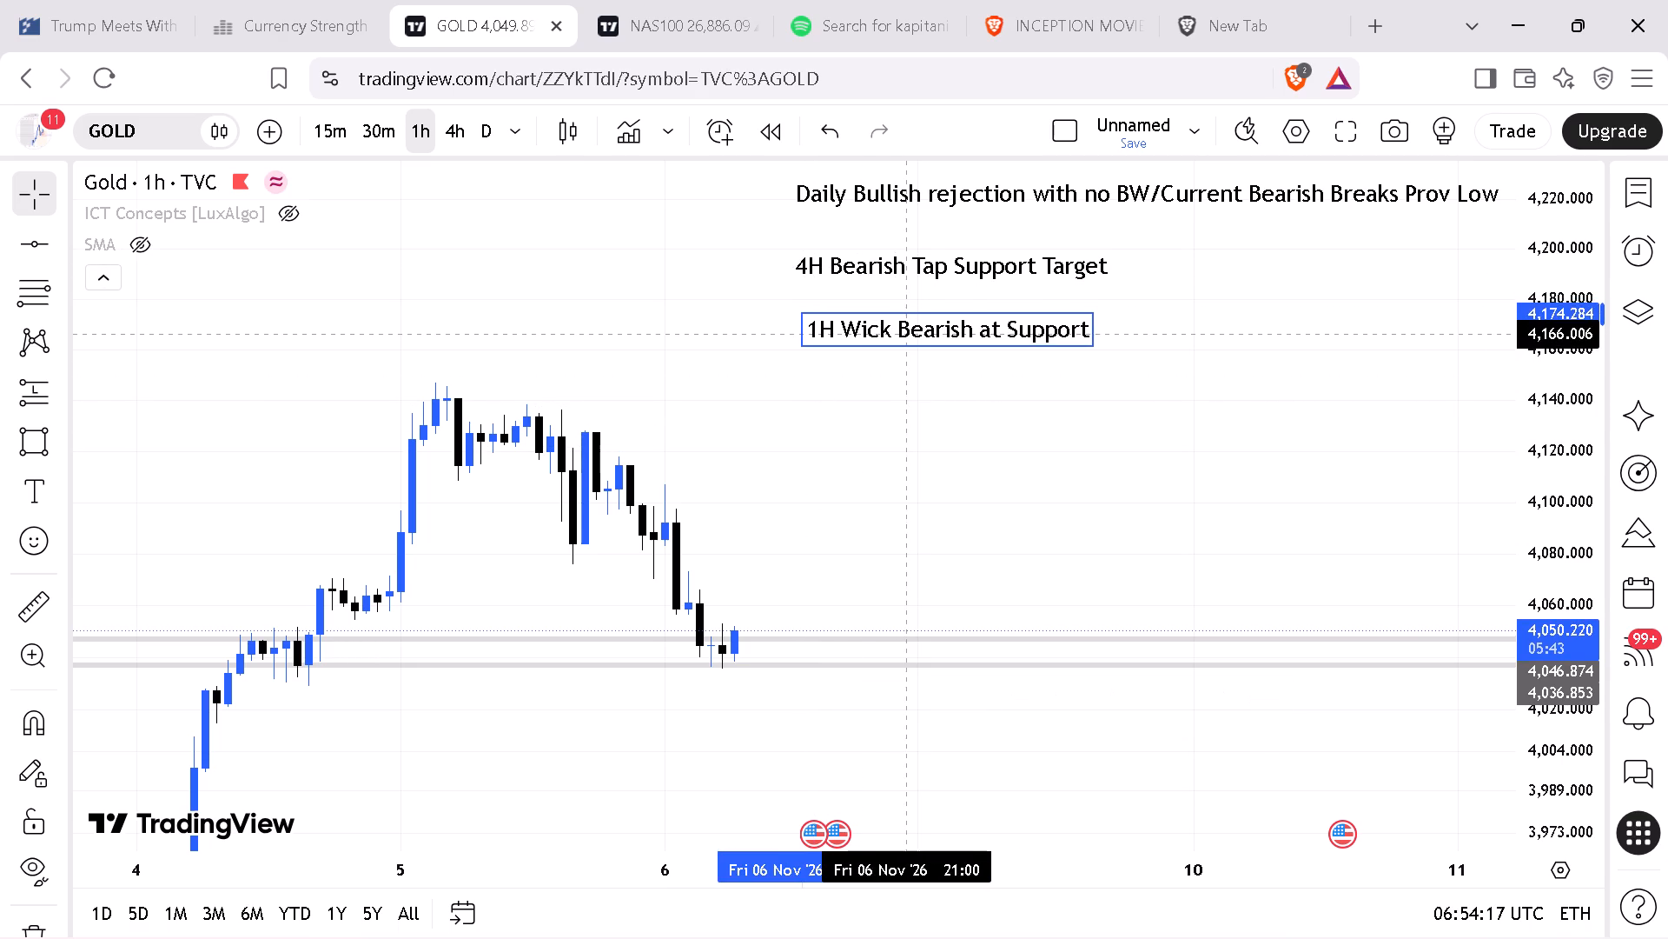
pyautogui.moveTo(903, 335); pyautogui.dragTo(898, 331)
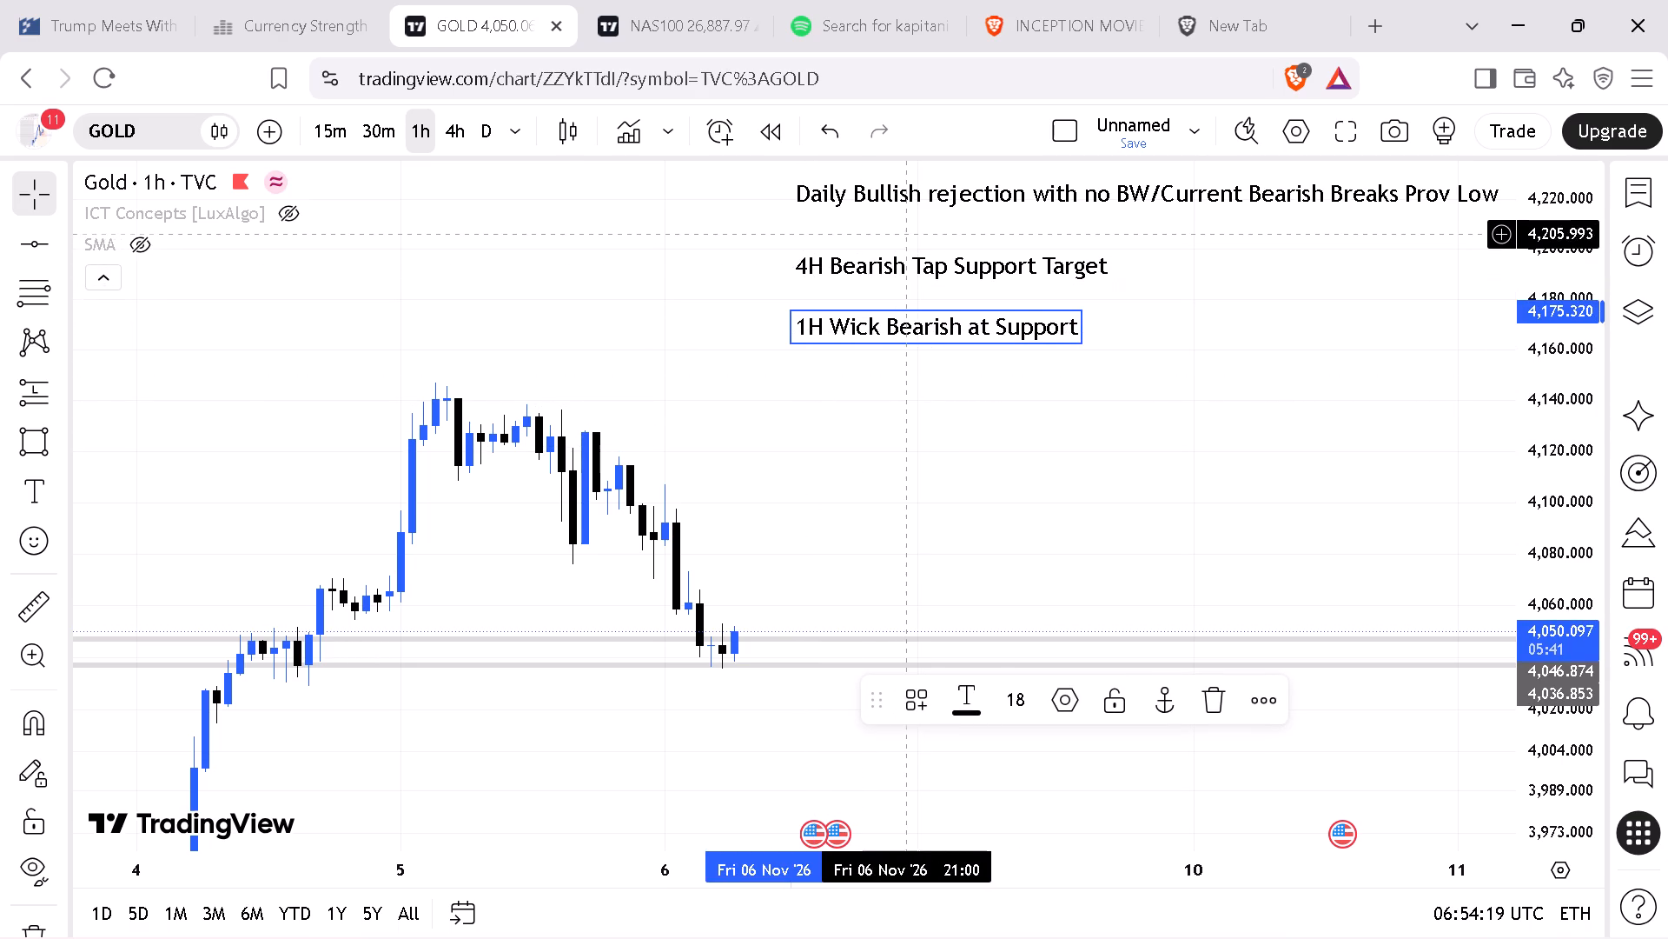
pyautogui.click(910, 209)
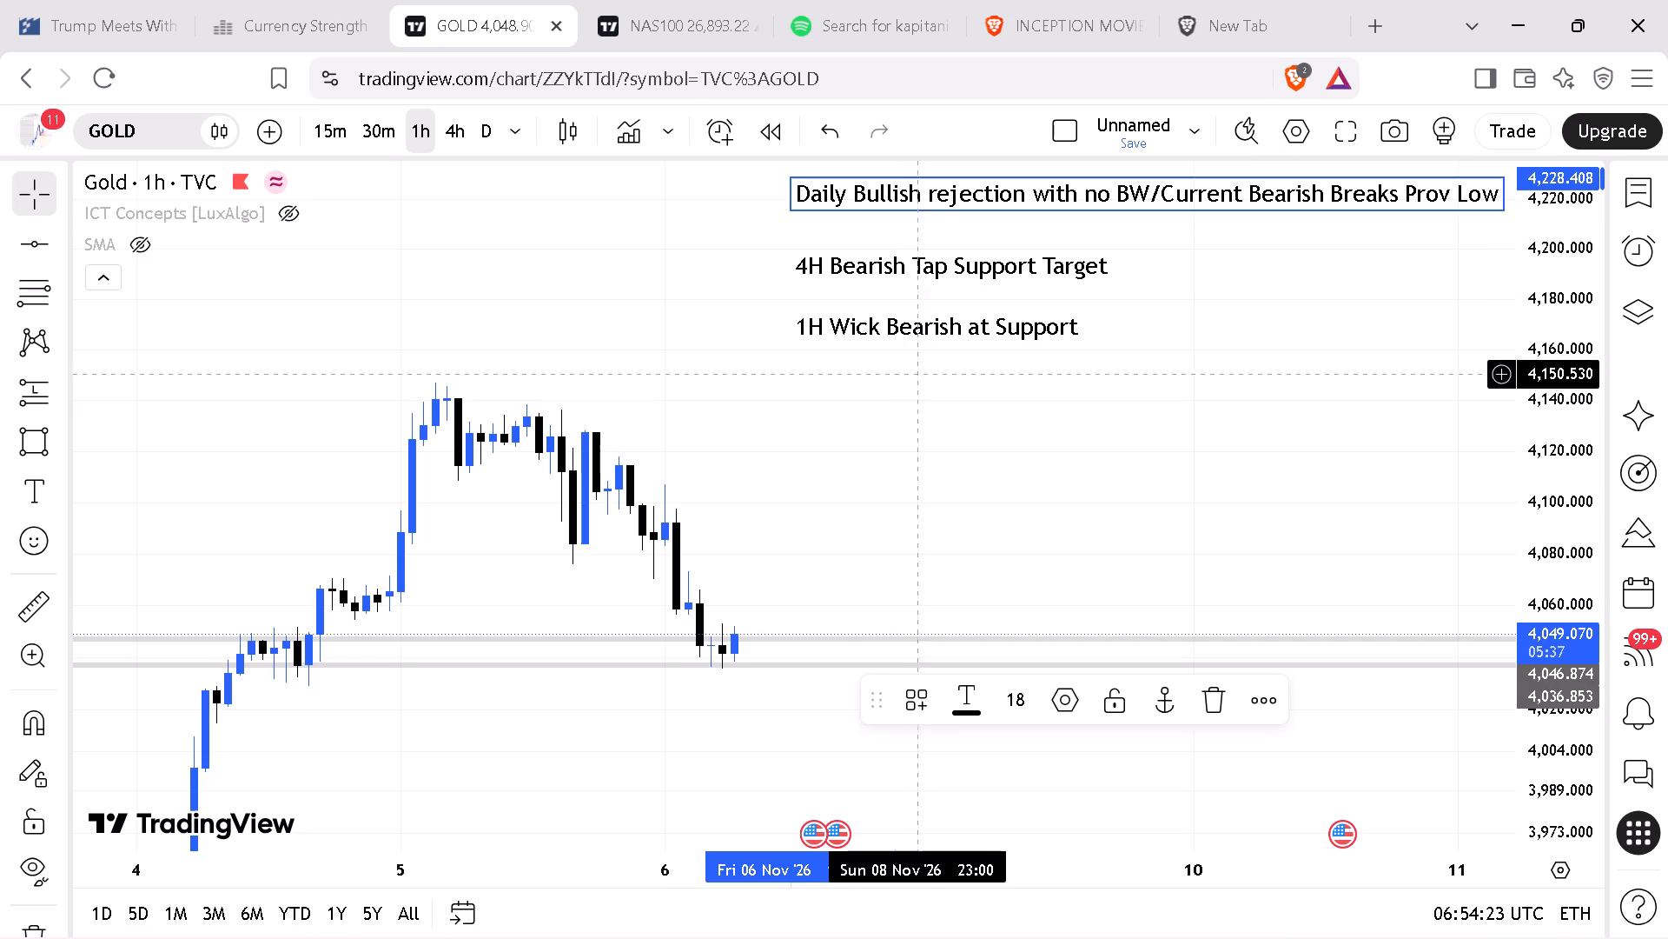
# Switch the chart to the 30-minute timeframe and raise the upper horizontal line to about 4,048.5.
pyautogui.moveTo(964, 440); pyautogui.dragTo(966, 545)
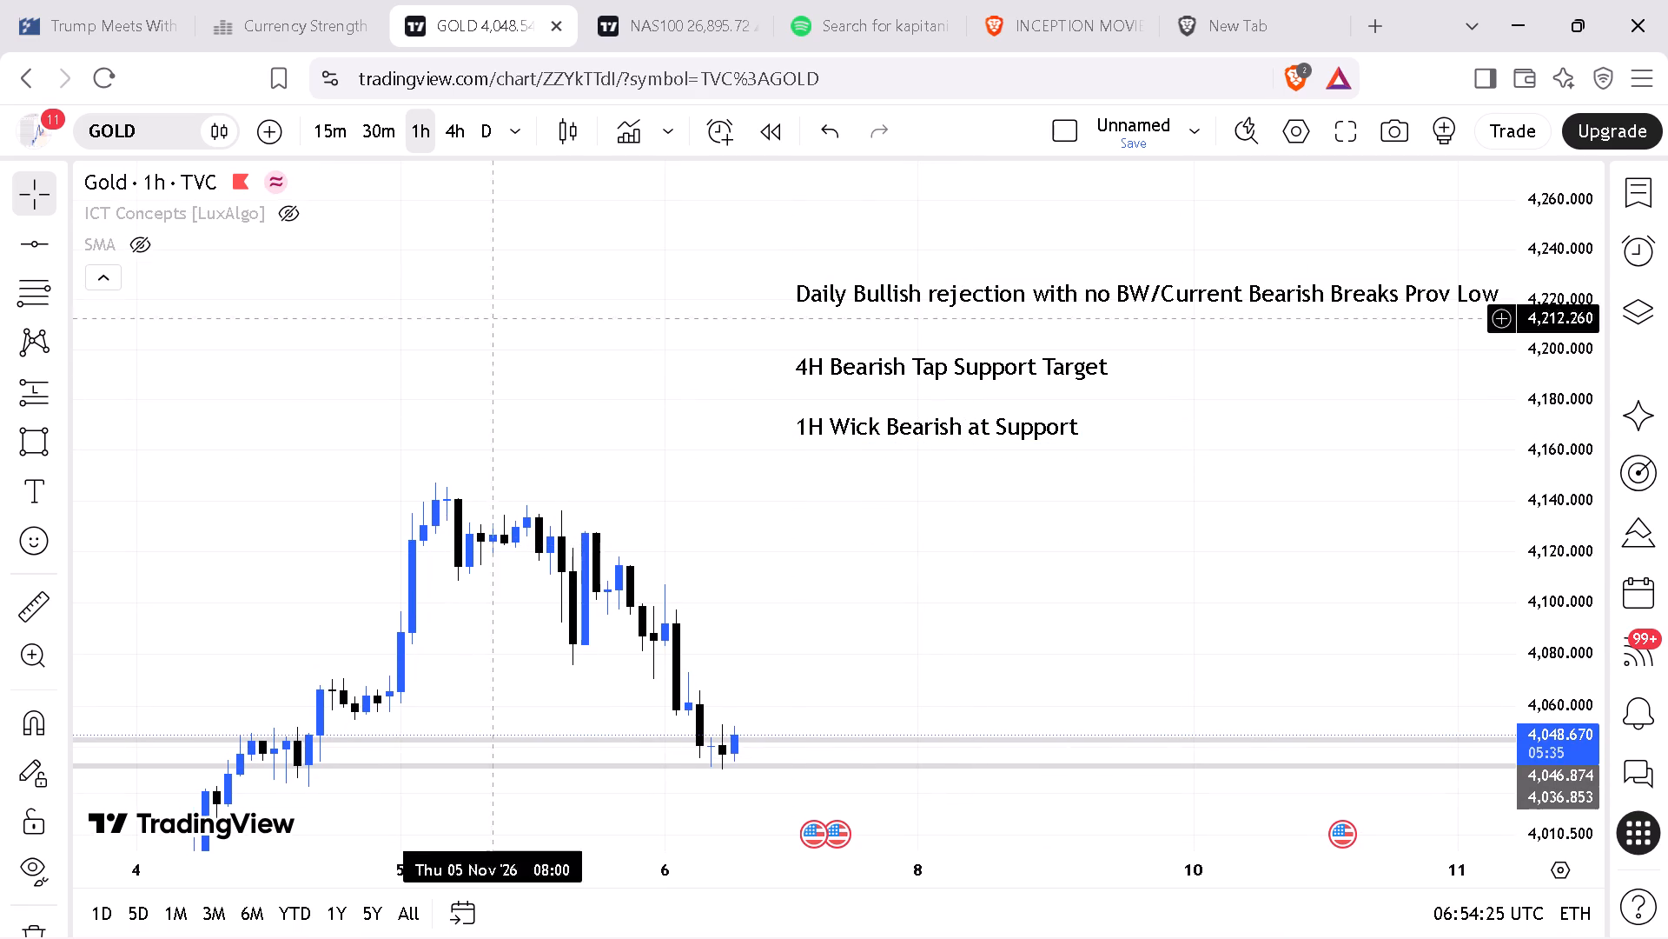
pyautogui.click(371, 130)
pyautogui.moveTo(870, 646); pyautogui.dragTo(970, 574)
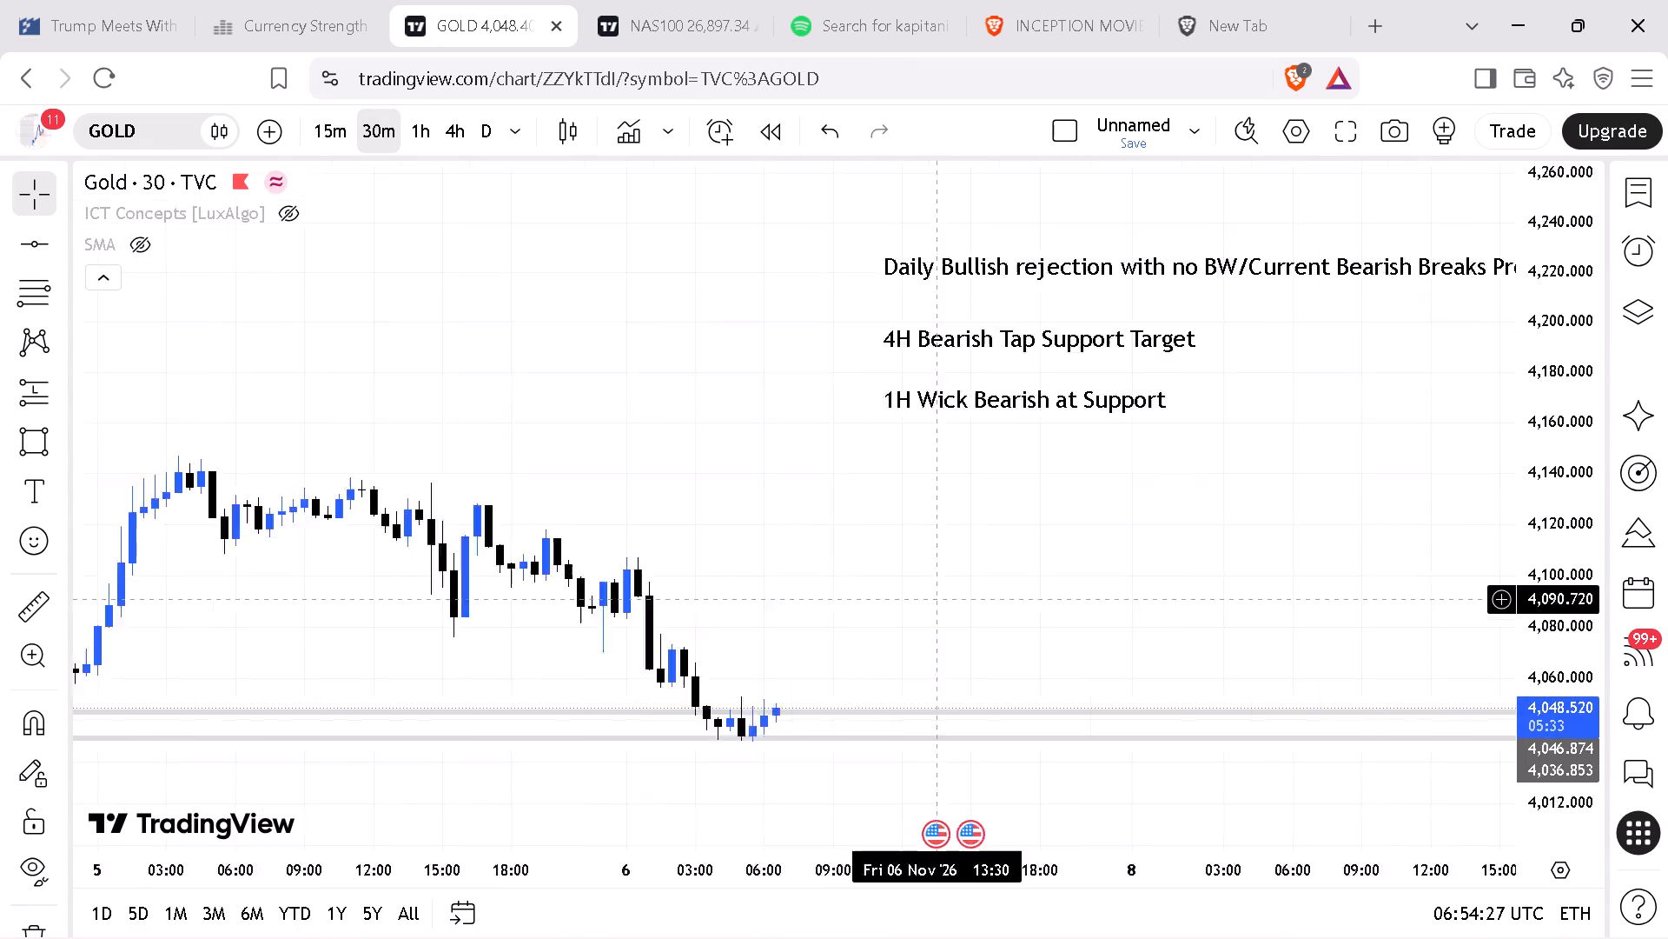
pyautogui.moveTo(970, 574); pyautogui.dragTo(1129, 479)
pyautogui.moveTo(1539, 761); pyautogui.dragTo(1553, 547)
pyautogui.moveTo(903, 534); pyautogui.dragTo(1193, 448)
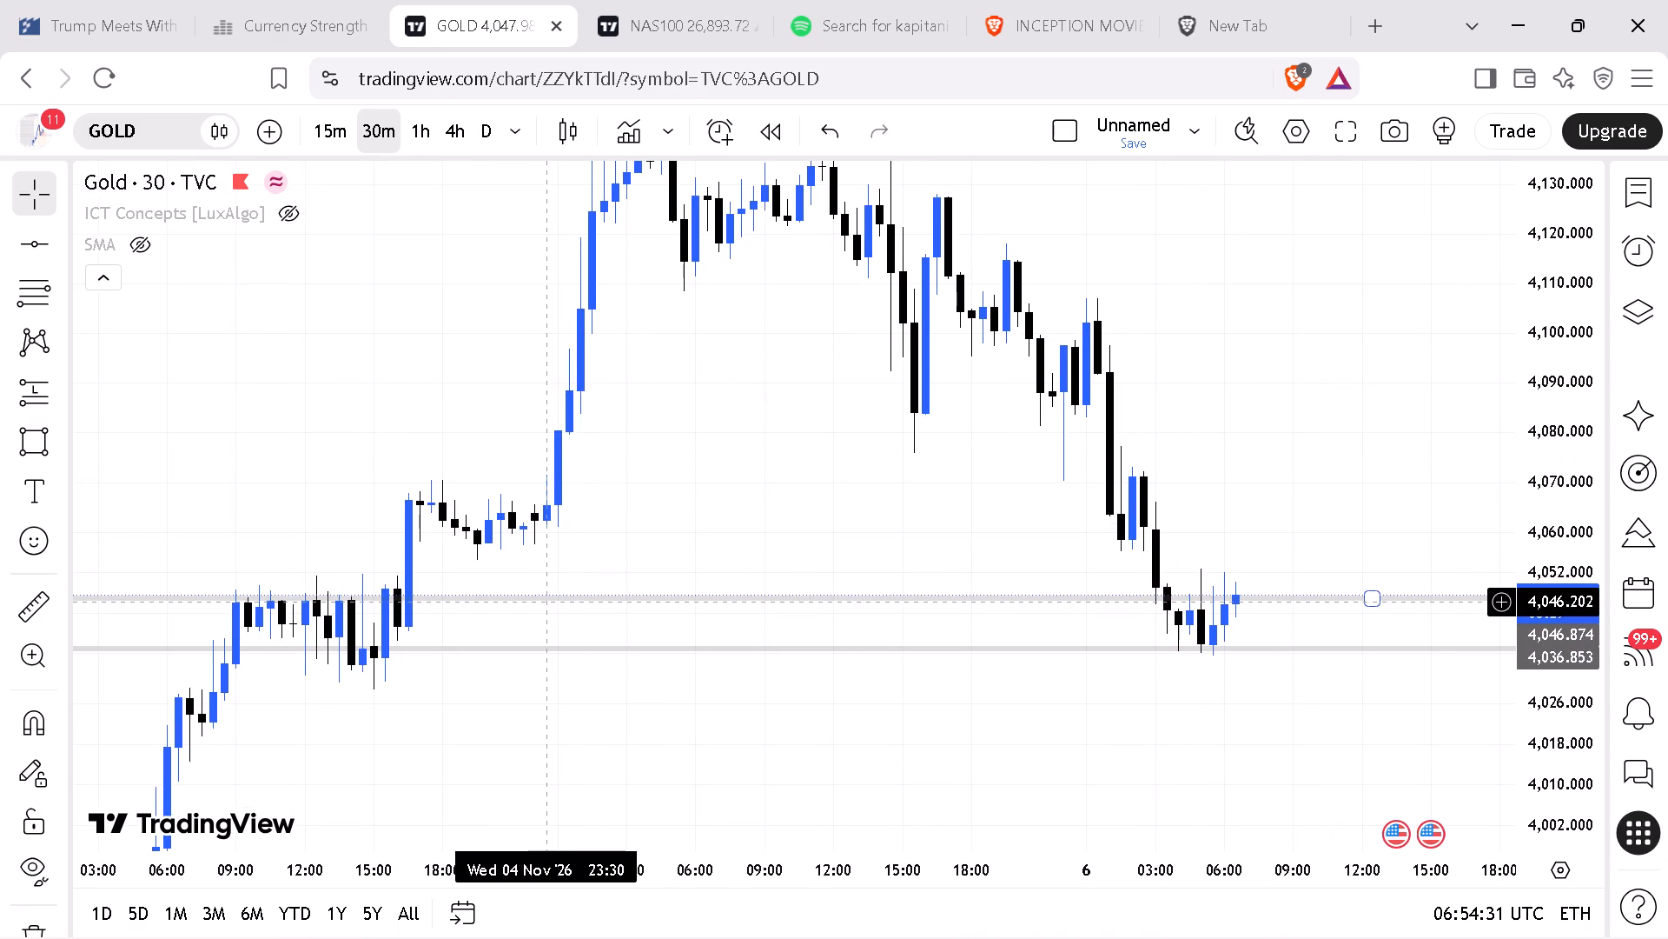
pyautogui.moveTo(541, 602); pyautogui.dragTo(550, 589)
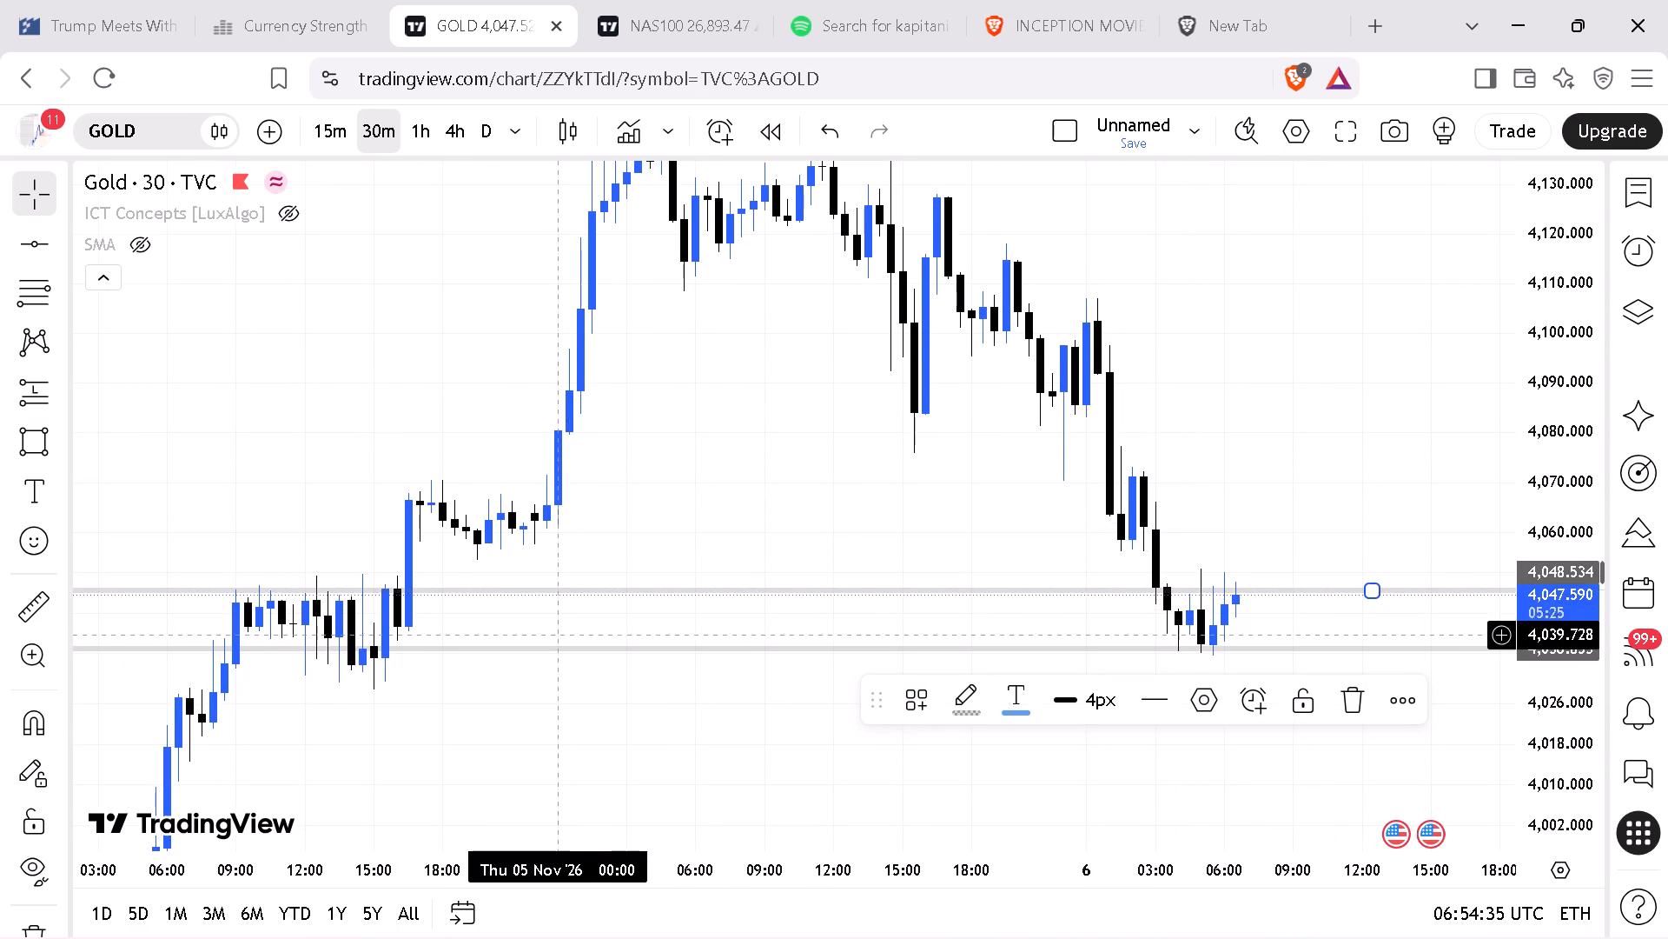
# Fine-tune the lower horizontal line to about 4,037.1, near the lows of the latest 30-minute candles.
pyautogui.moveTo(546, 649); pyautogui.dragTo(559, 667)
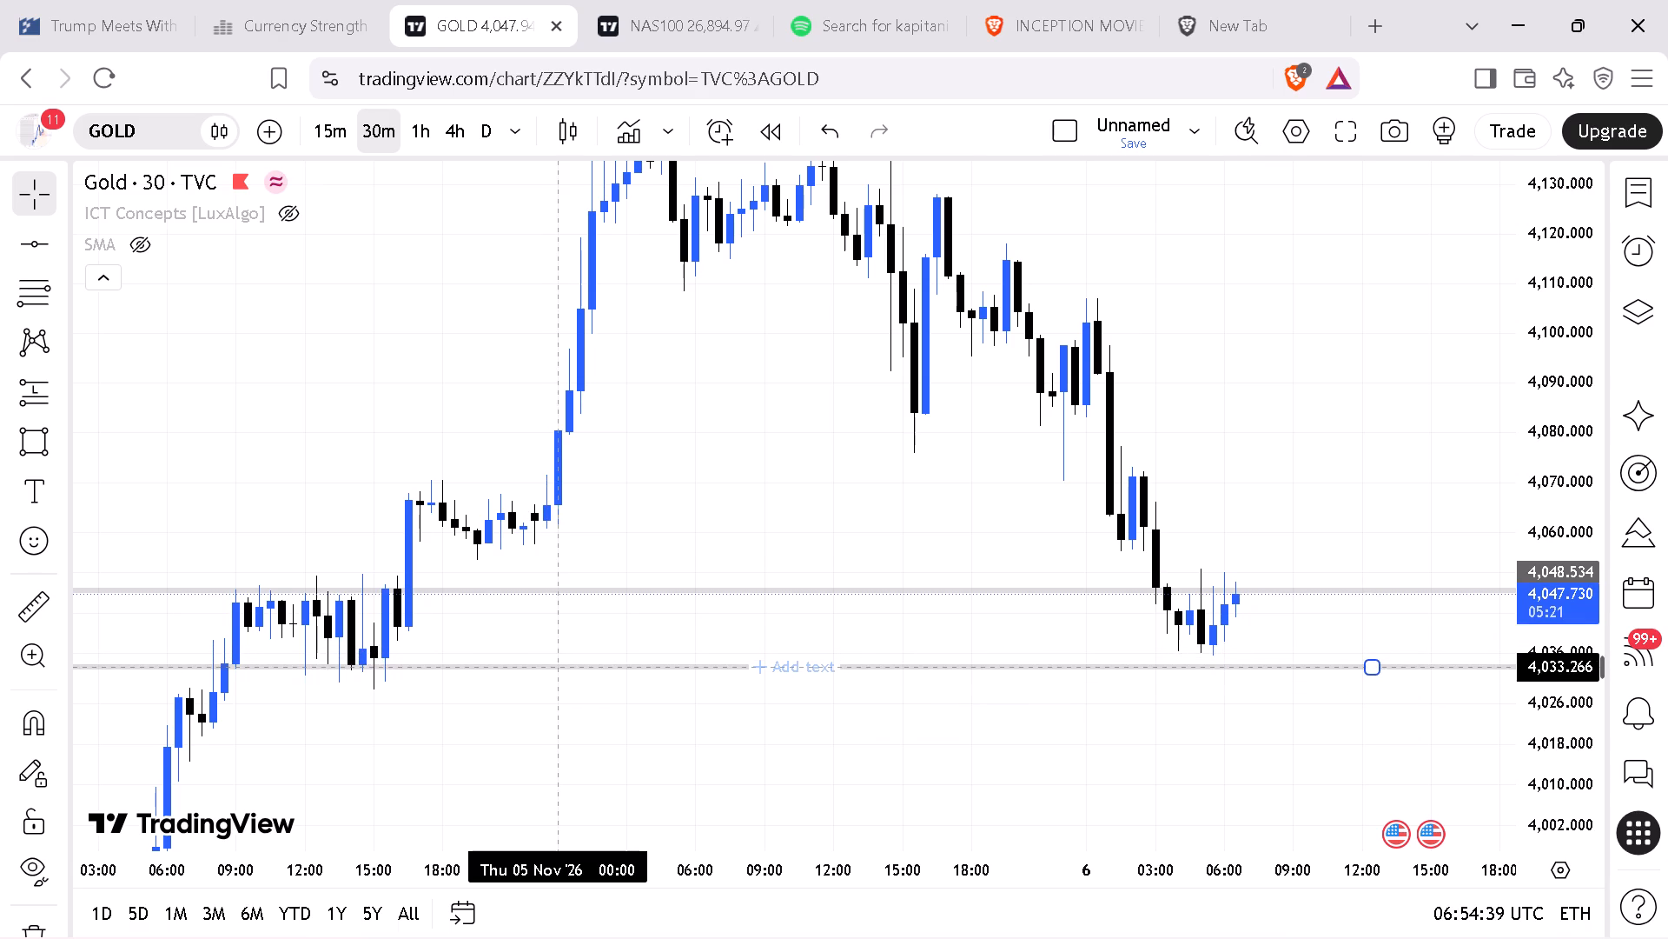
pyautogui.moveTo(559, 667); pyautogui.dragTo(573, 633)
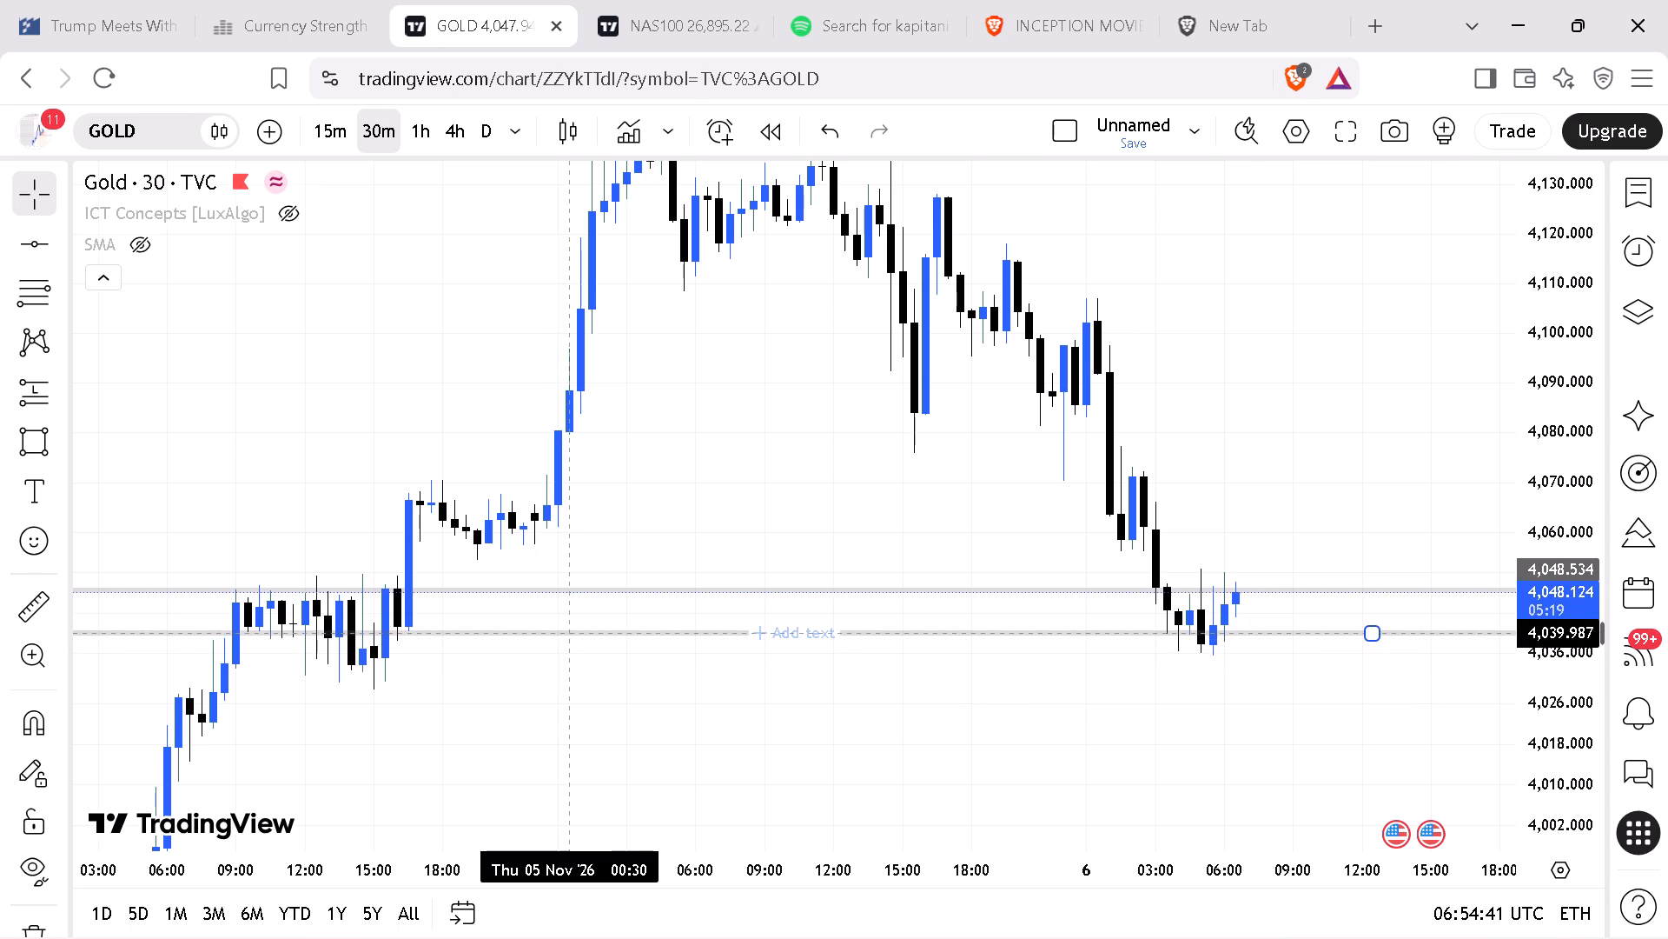
pyautogui.moveTo(573, 633); pyautogui.dragTo(586, 646)
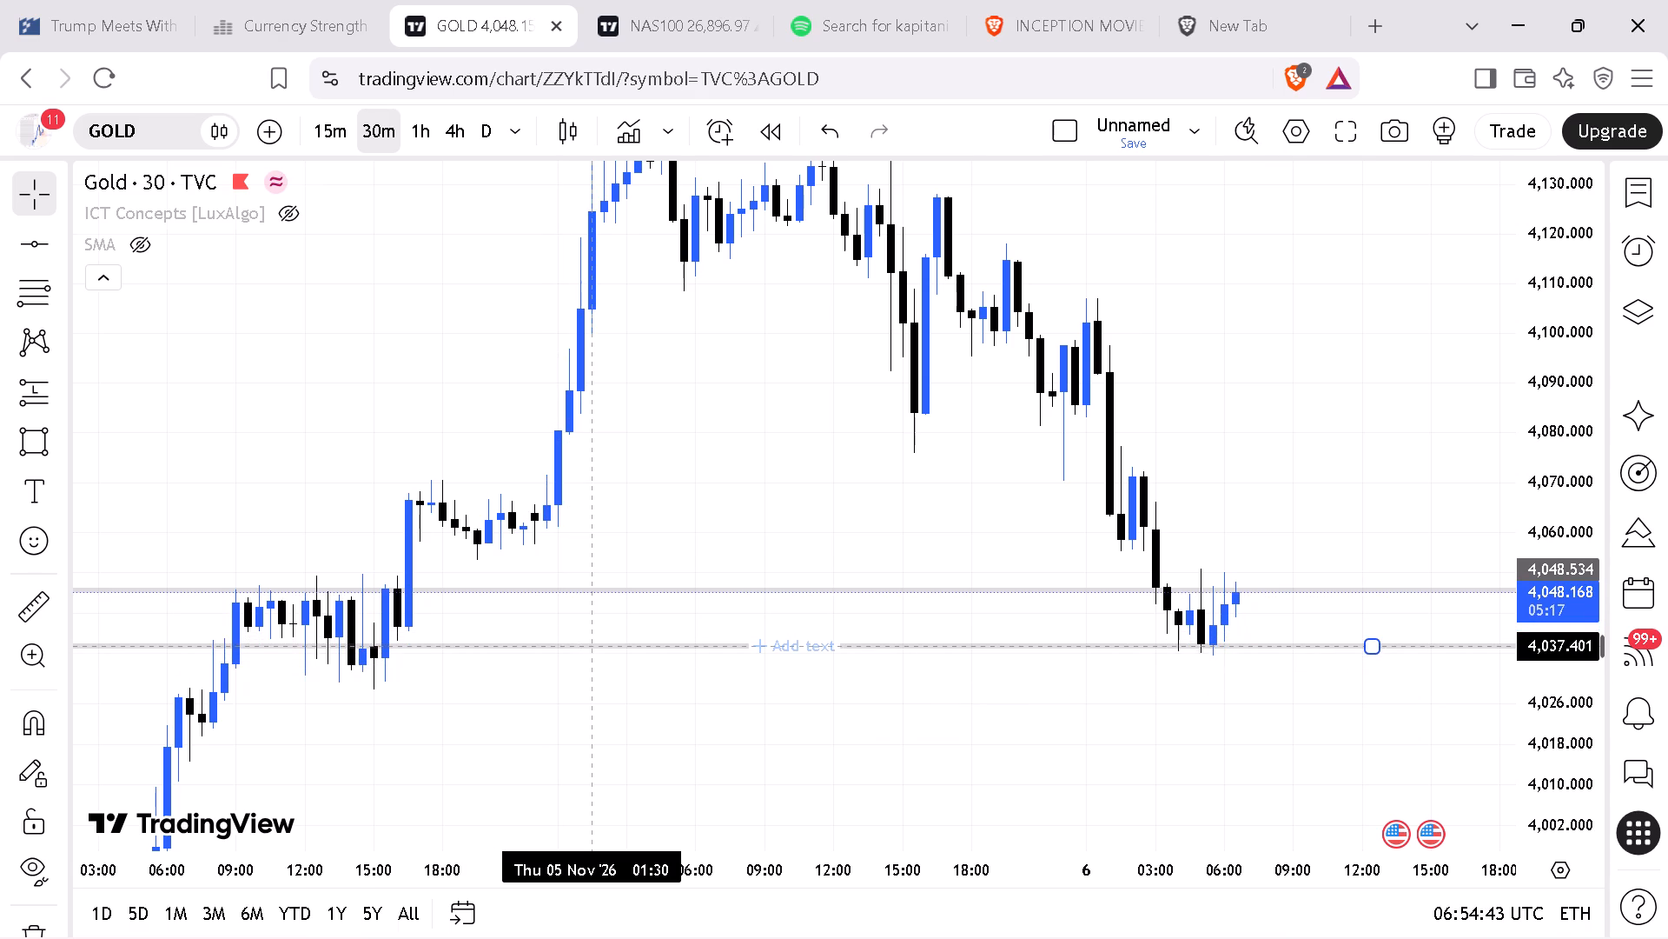
pyautogui.moveTo(586, 646); pyautogui.dragTo(586, 647)
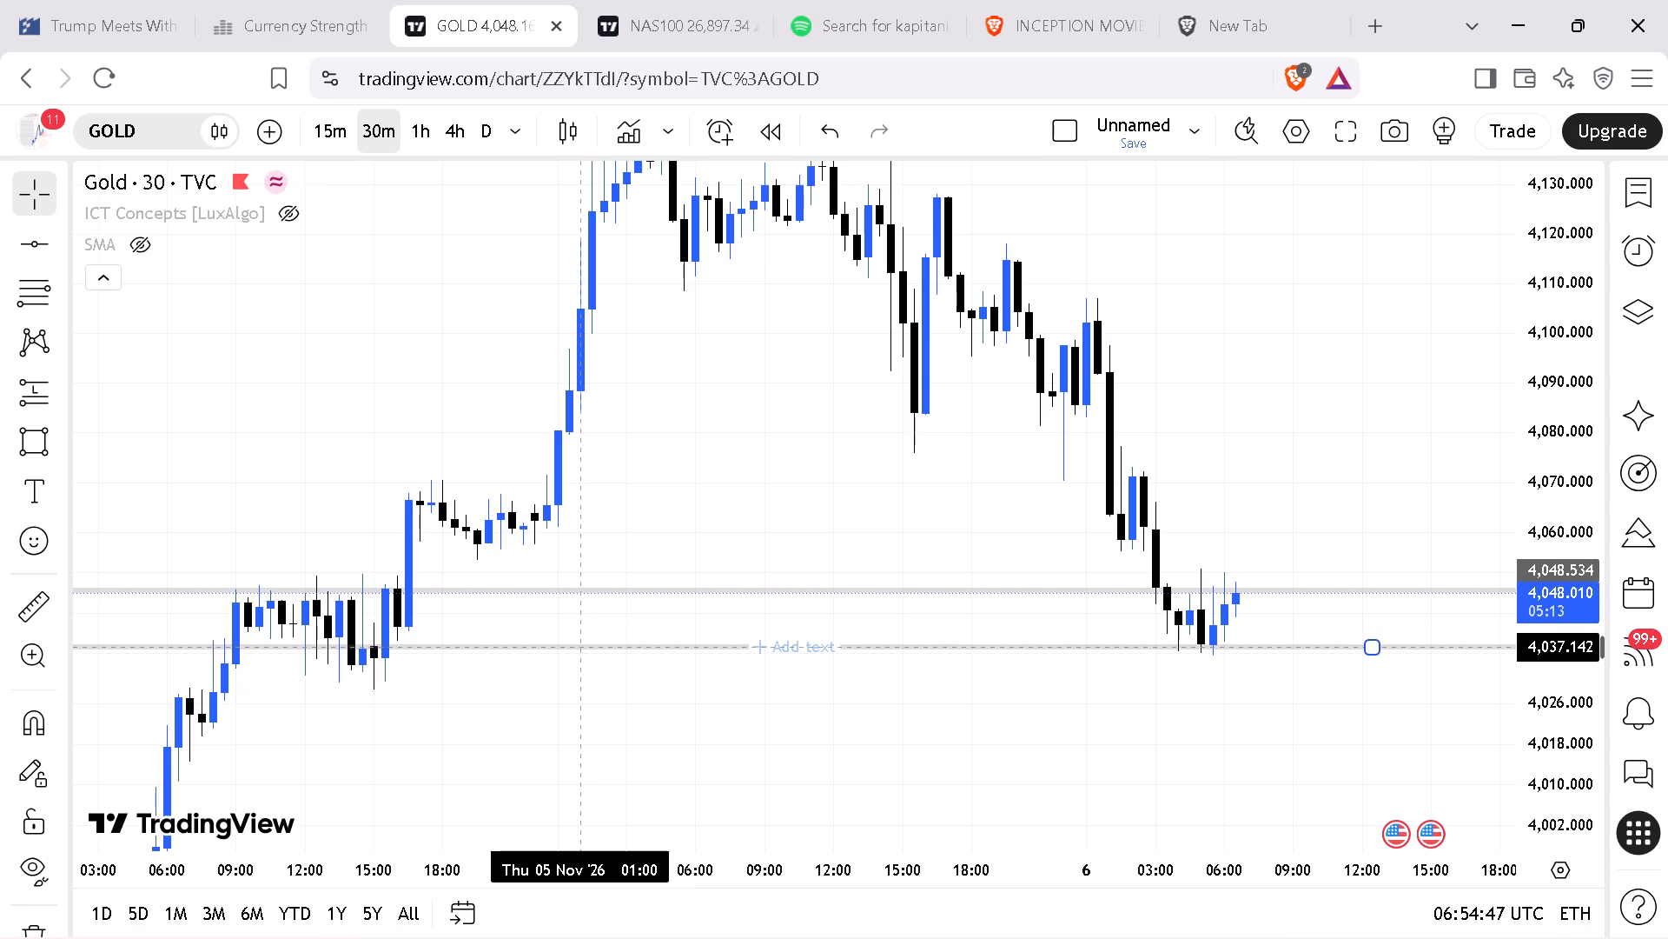
pyautogui.moveTo(586, 647); pyautogui.dragTo(586, 647)
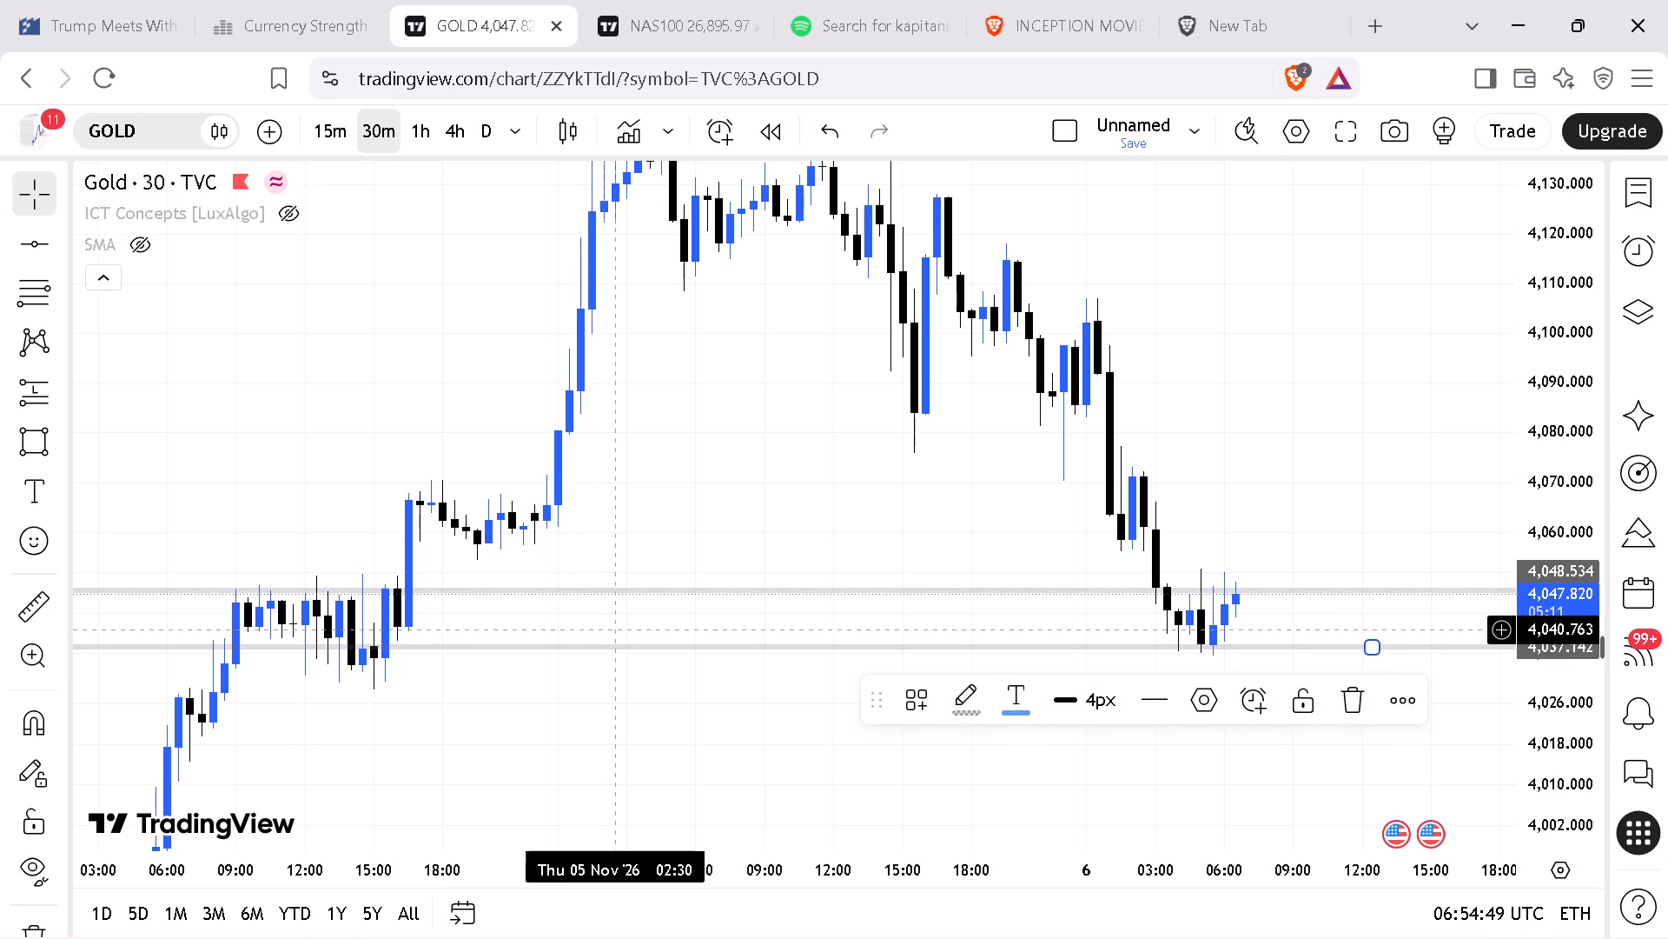
pyautogui.click(595, 593)
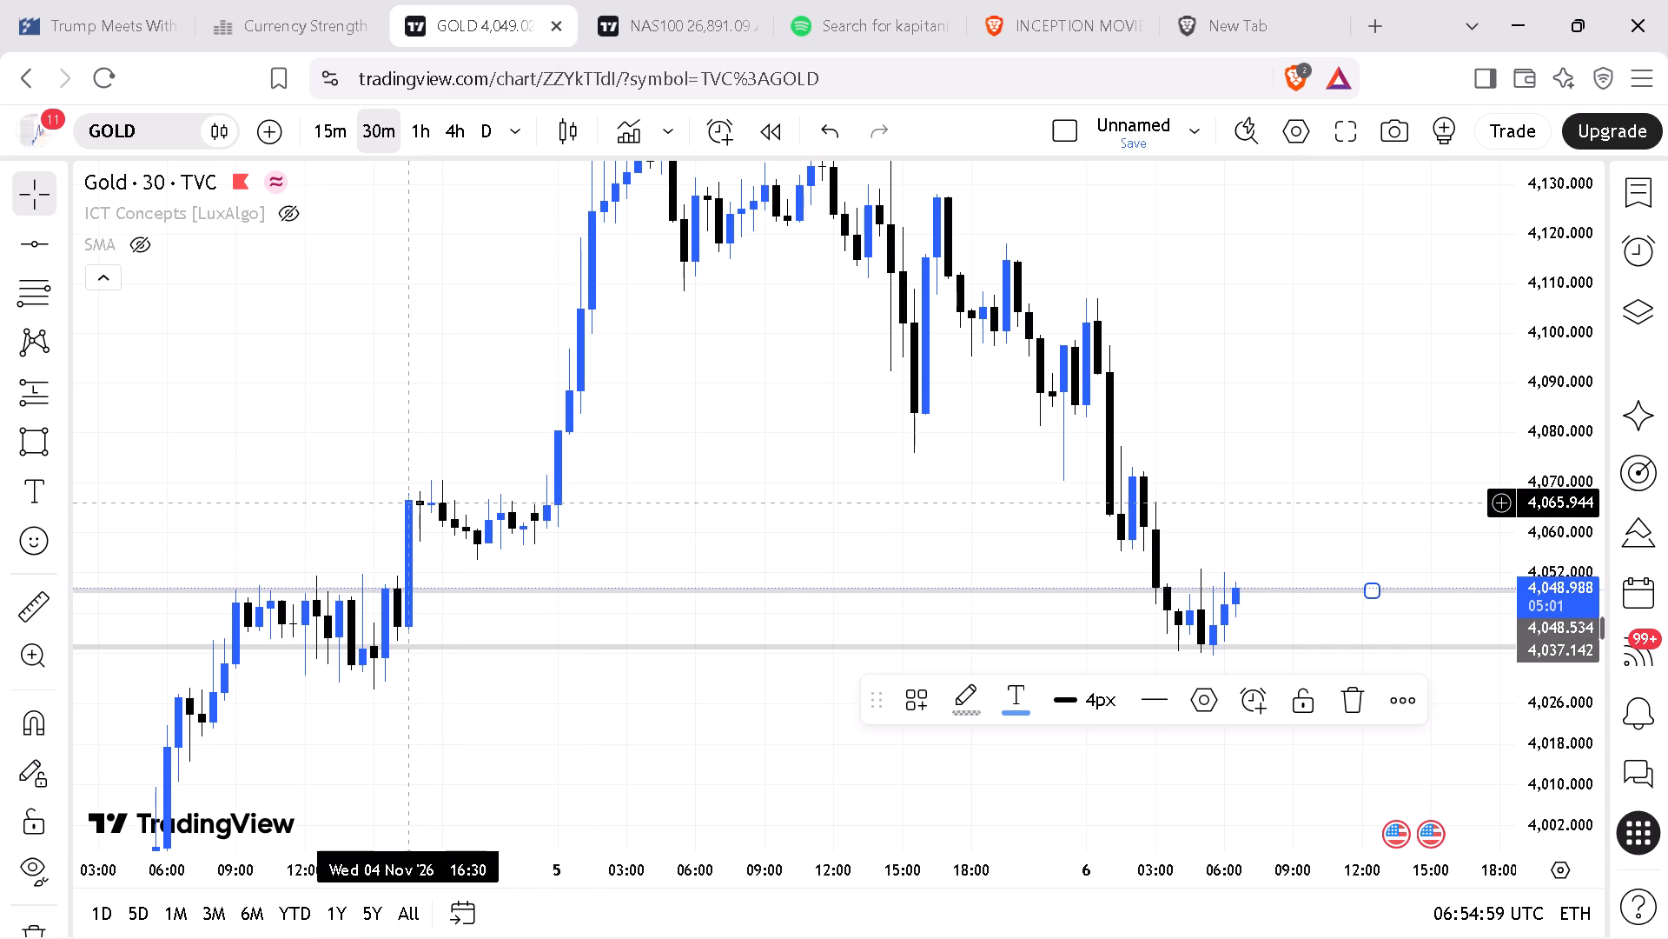
# Show the hidden ICT Concepts [LuxAlgo] indicator on the 30-minute gold chart.
pyautogui.moveTo(1308, 535); pyautogui.dragTo(1231, 395)
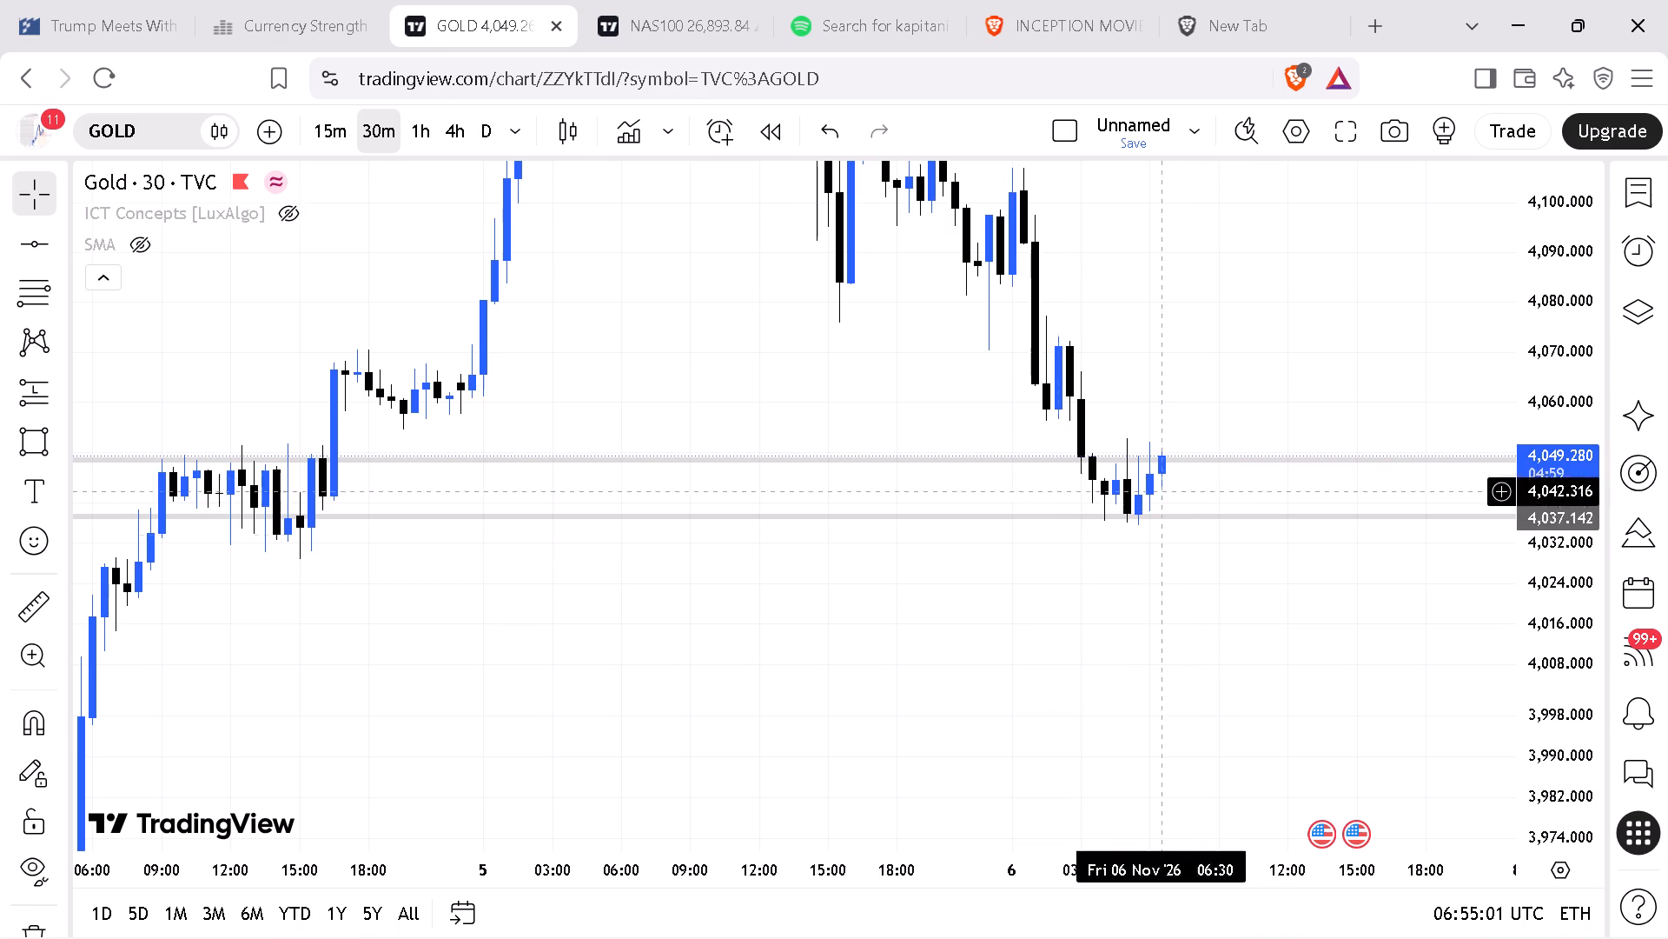
pyautogui.moveTo(659, 743); pyautogui.dragTo(858, 709)
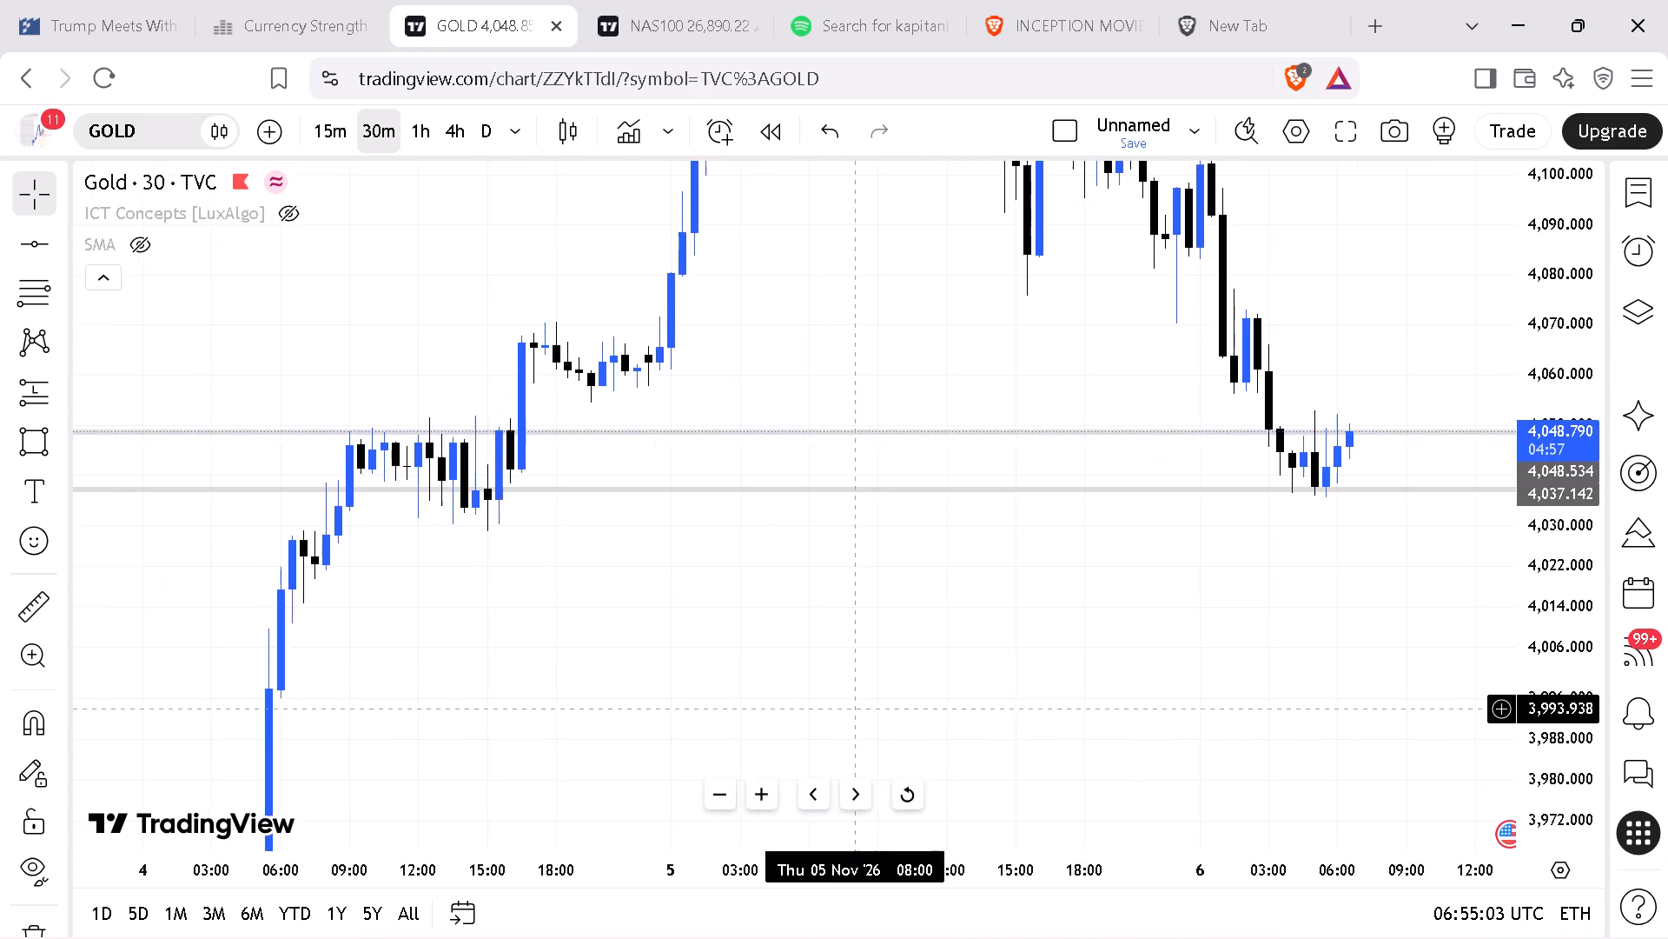
pyautogui.moveTo(858, 709); pyautogui.dragTo(804, 690)
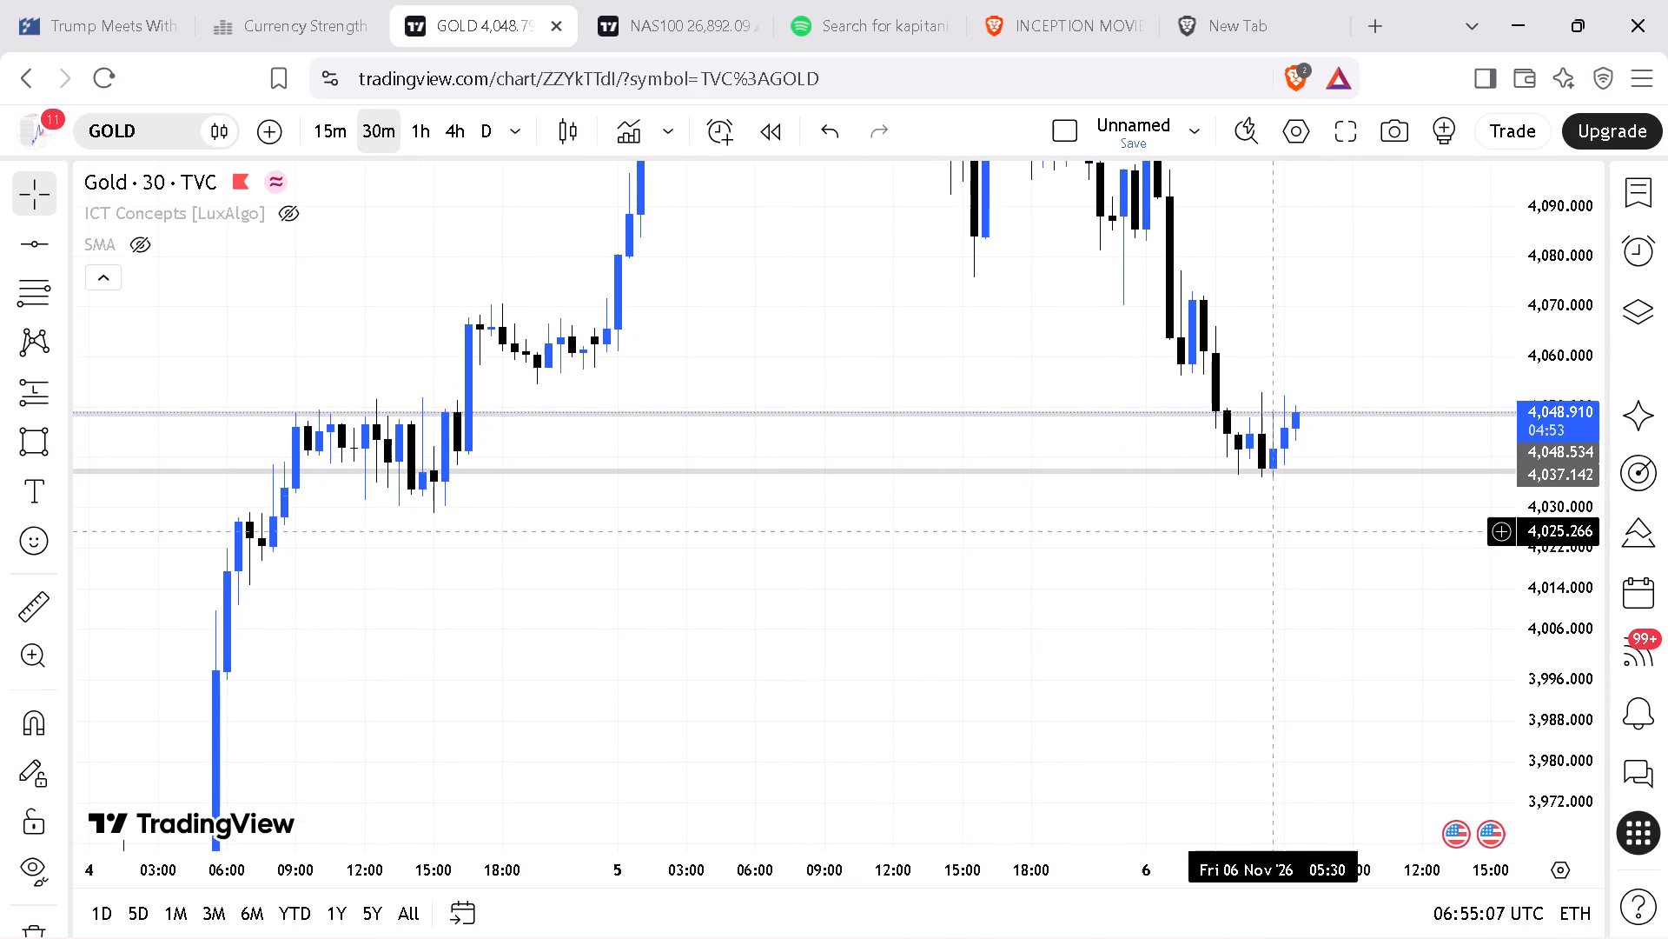
pyautogui.moveTo(1506, 574); pyautogui.dragTo(1472, 640)
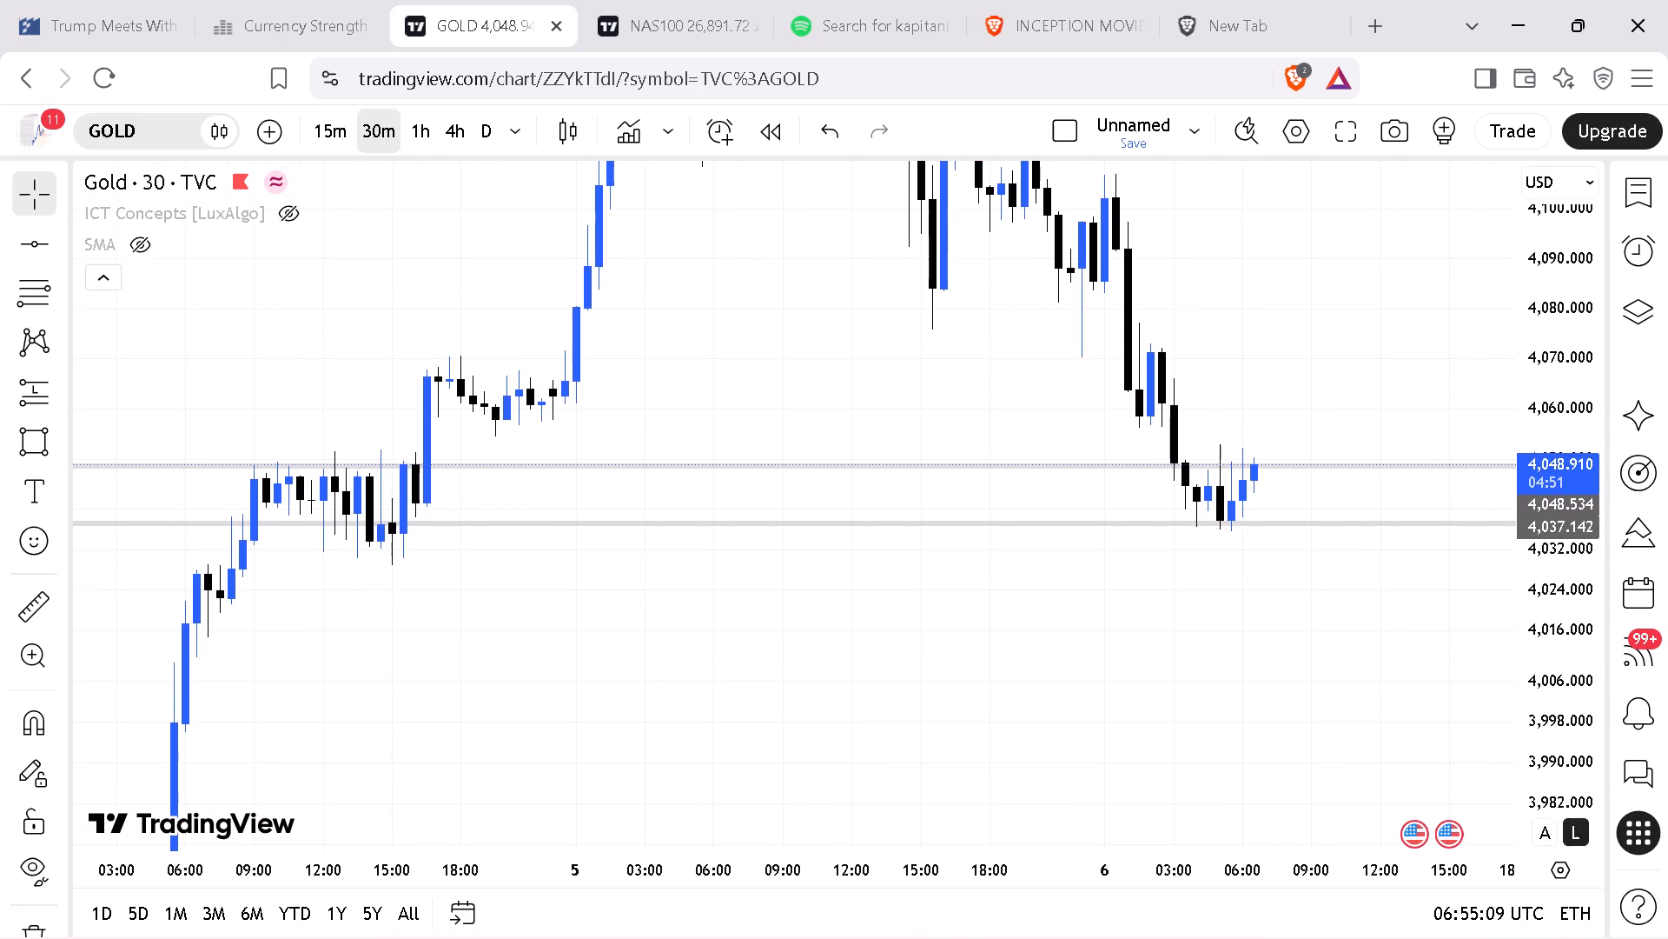
pyautogui.moveTo(1552, 650); pyautogui.dragTo(1549, 698)
pyautogui.moveTo(1089, 652); pyautogui.dragTo(1082, 789)
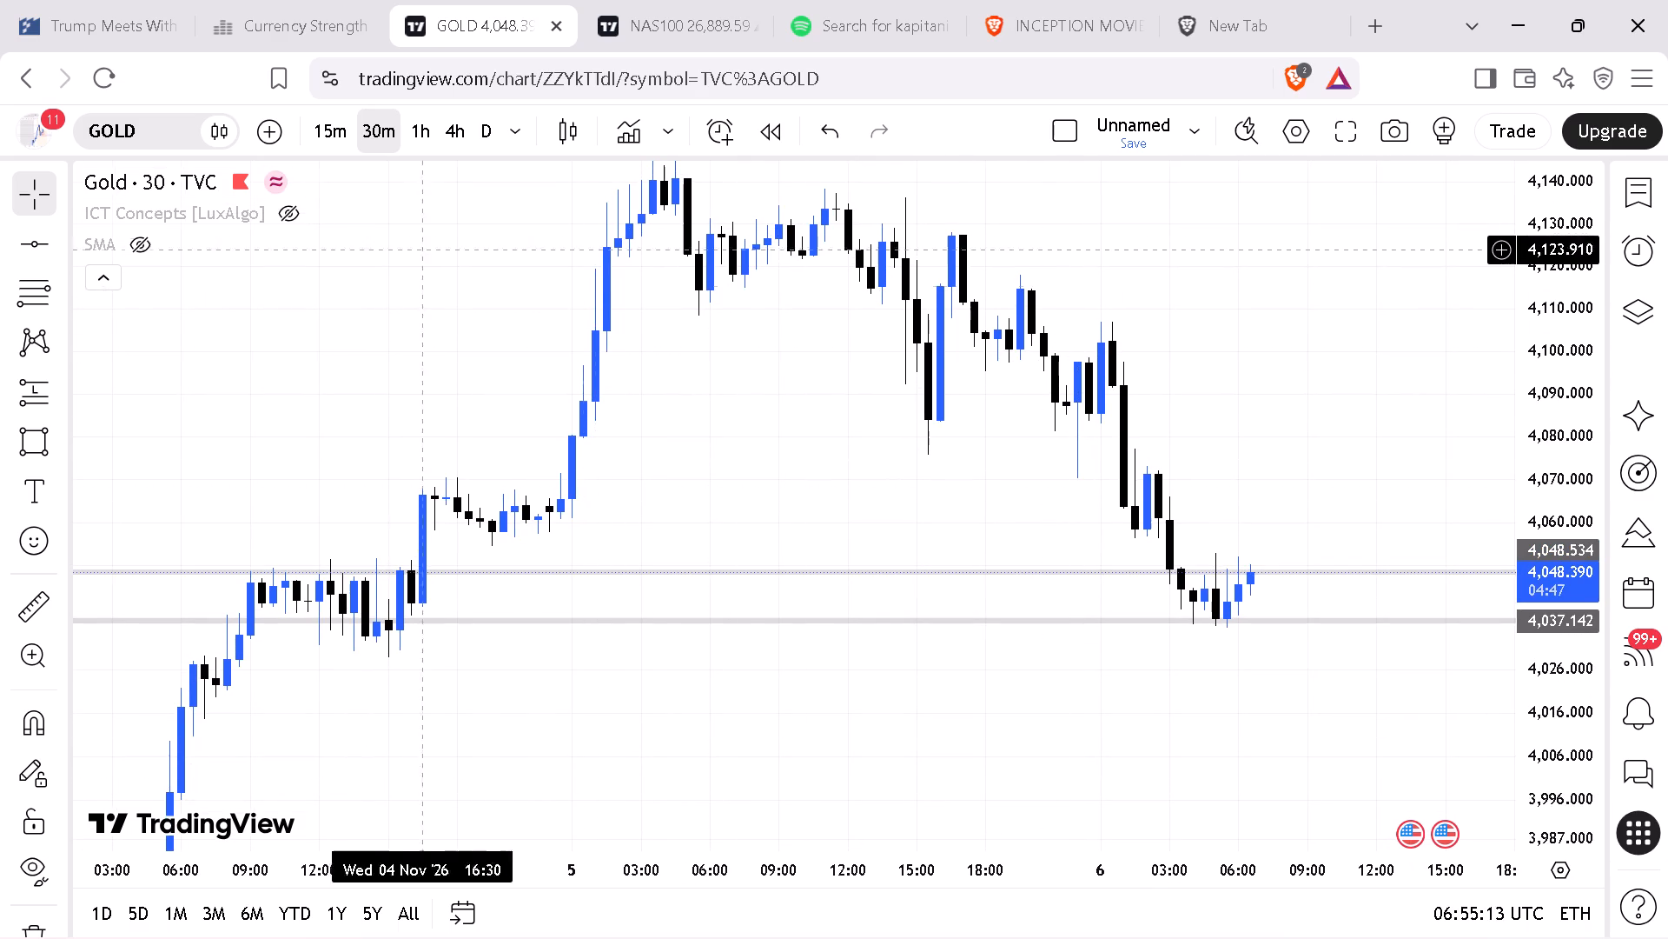
pyautogui.moveTo(282, 209); pyautogui.dragTo(275, 223)
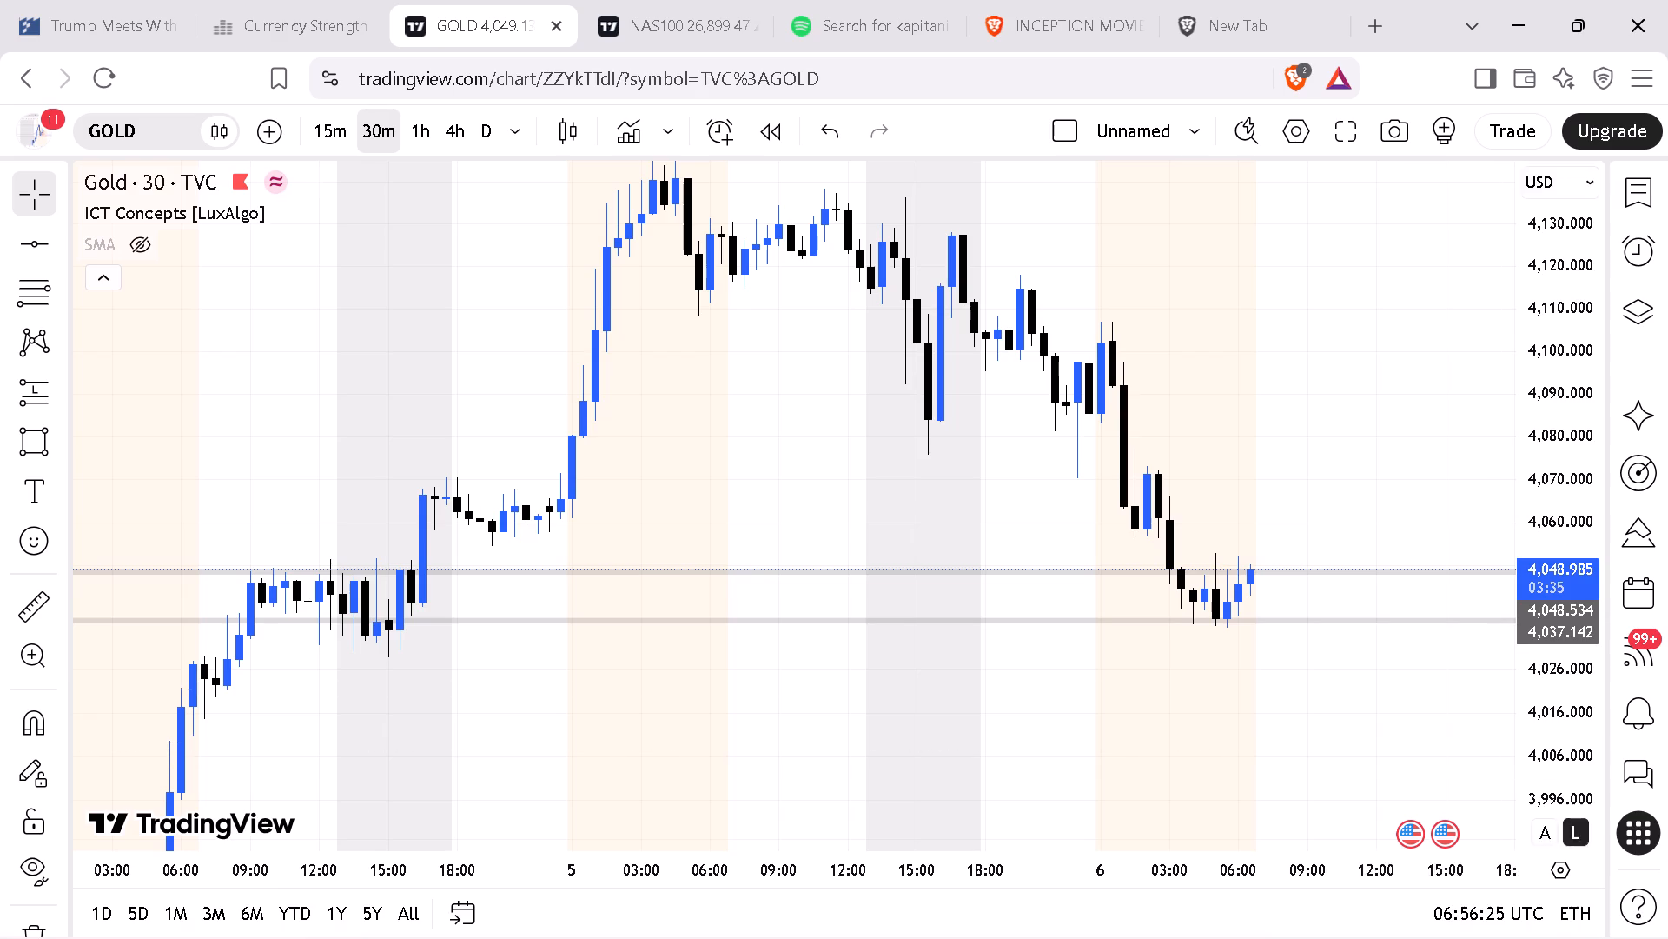
# Fine-tune the lower horizontal support line to about 4,037.4 on the 30-minute chart.
pyautogui.moveTo(1449, 450); pyautogui.dragTo(1344, 509)
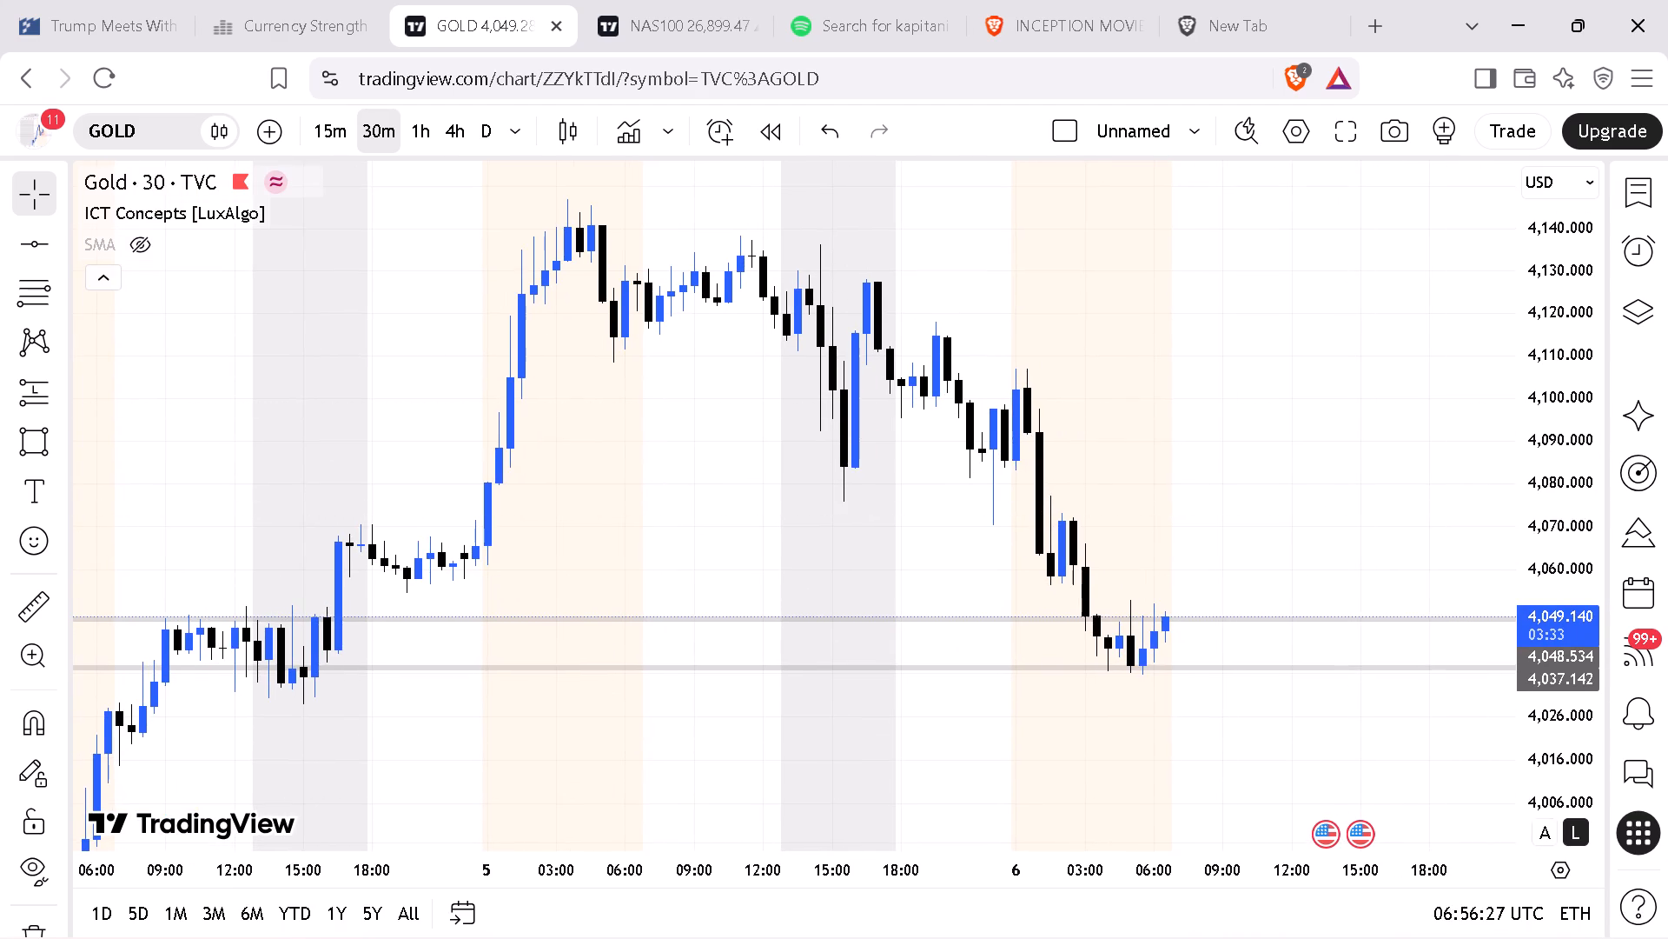
pyautogui.moveTo(1563, 297); pyautogui.dragTo(1552, 411)
pyautogui.moveTo(1420, 432); pyautogui.dragTo(1243, 456)
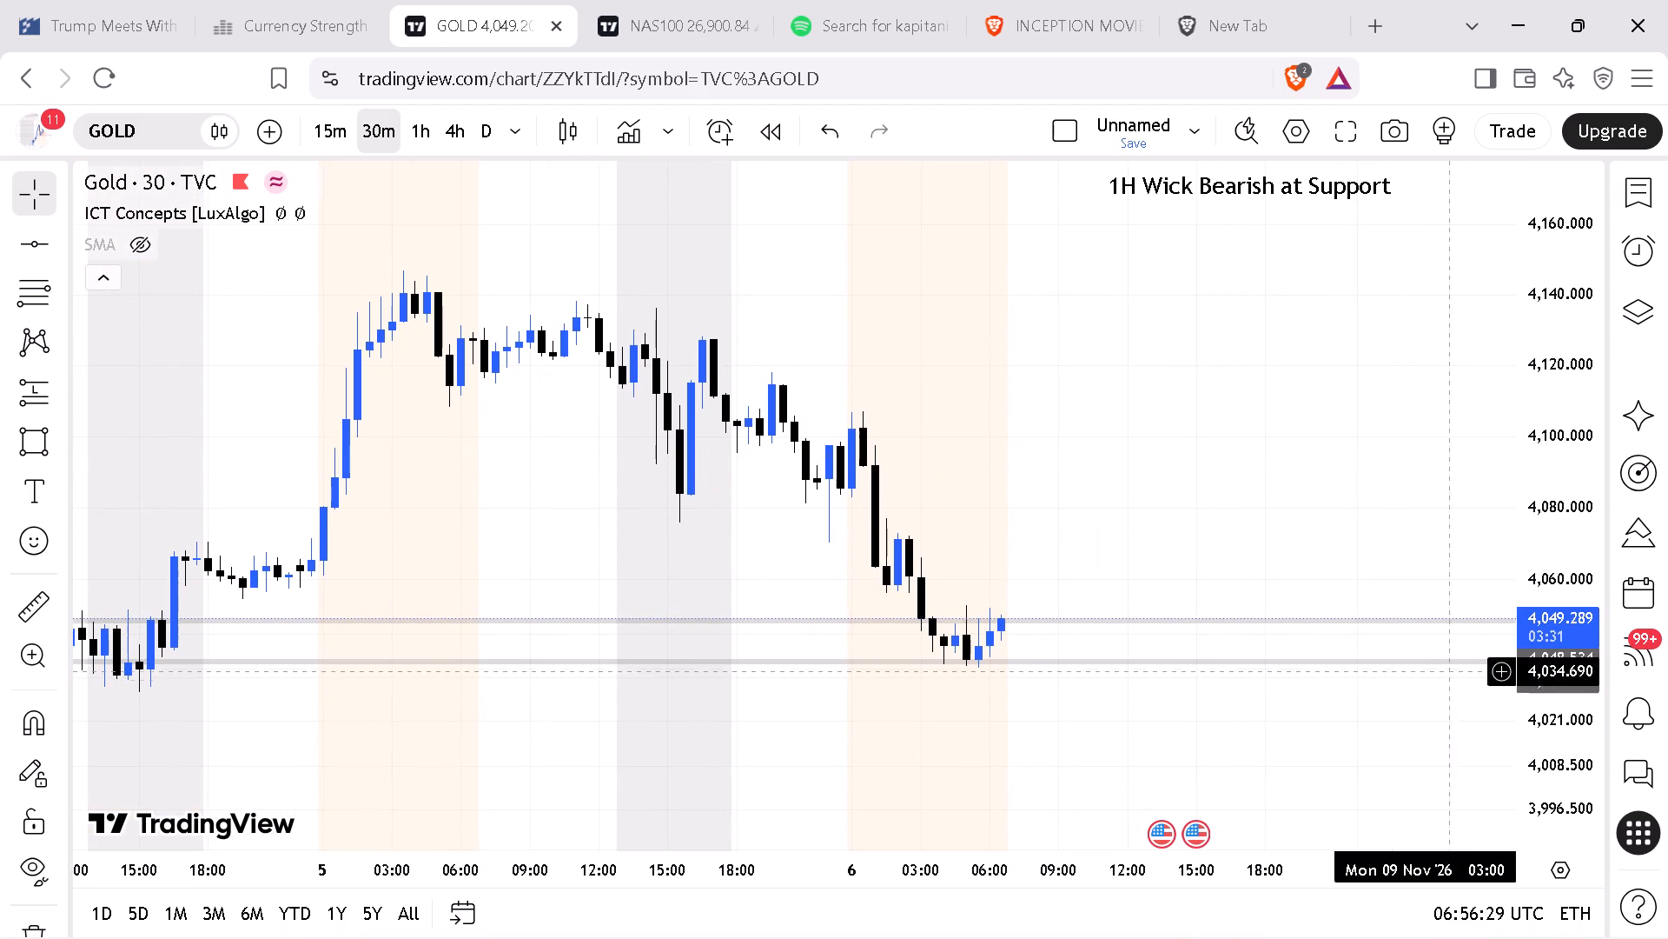
pyautogui.moveTo(1544, 758); pyautogui.dragTo(1544, 668)
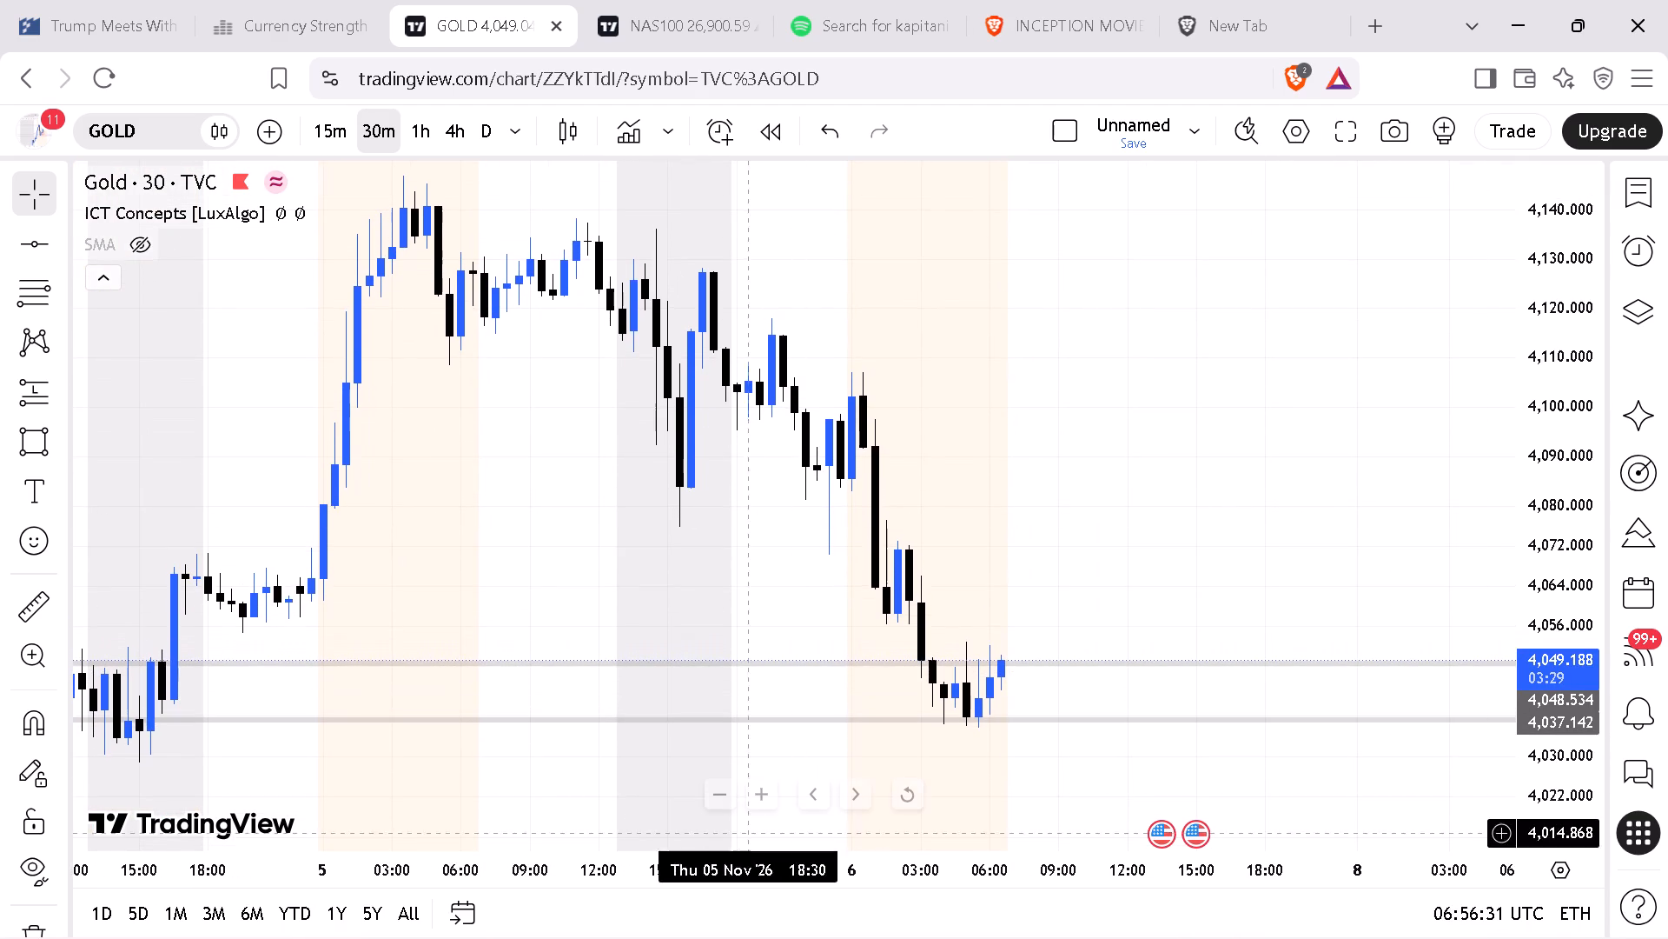
pyautogui.moveTo(749, 873); pyautogui.dragTo(869, 859)
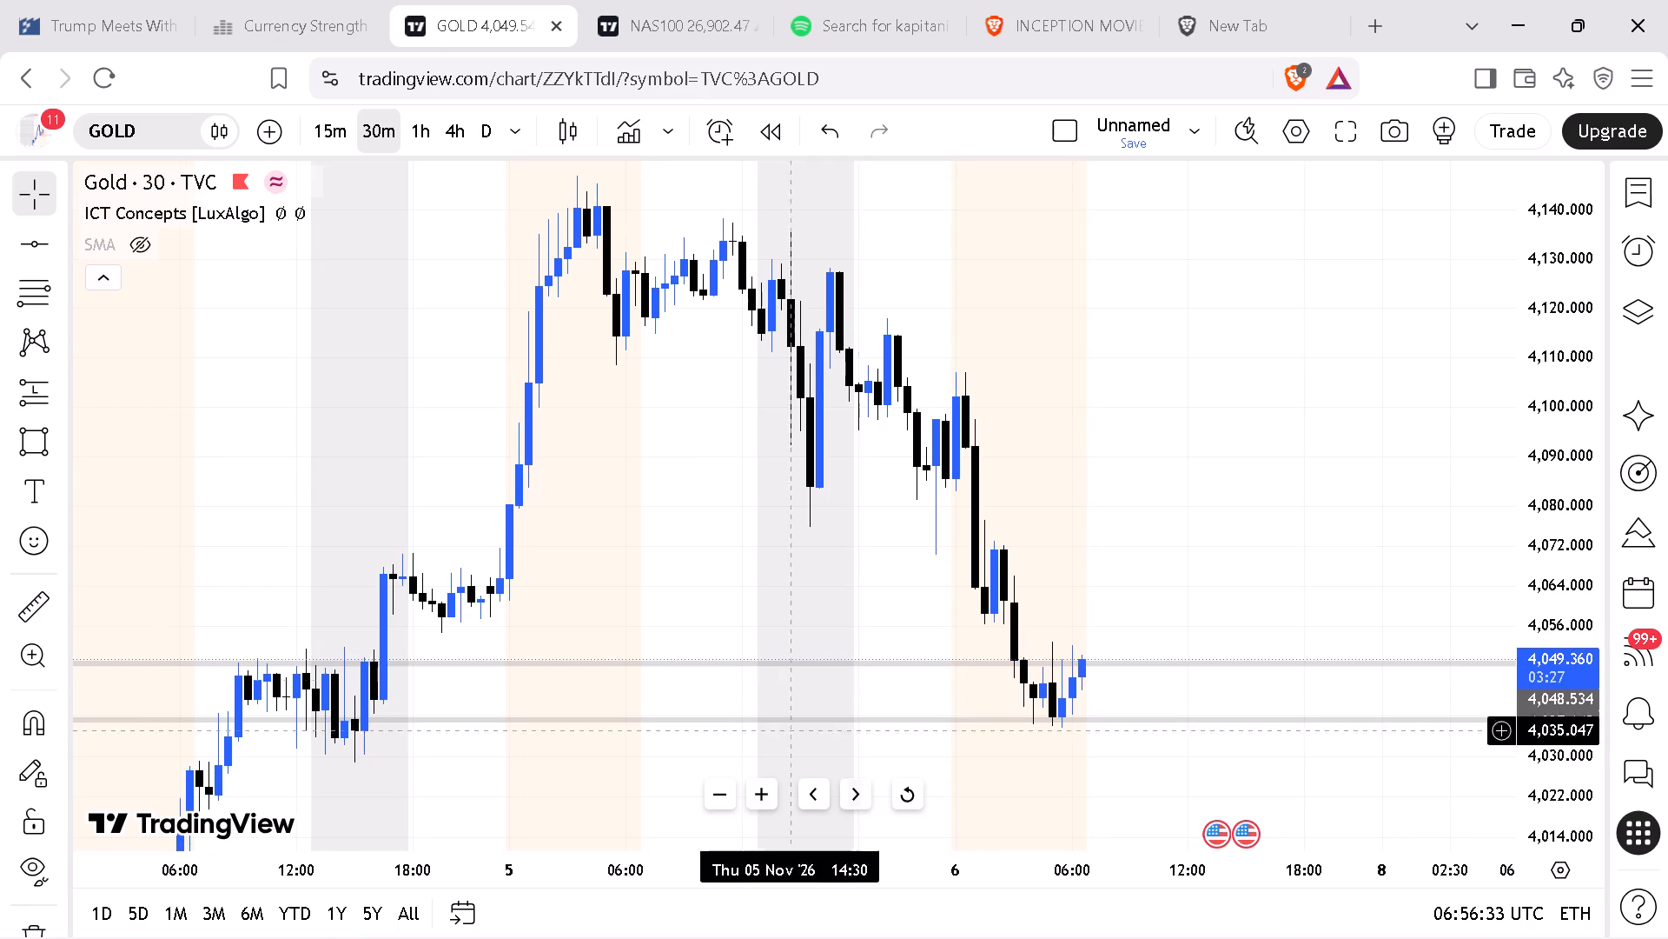
pyautogui.moveTo(701, 566); pyautogui.dragTo(727, 415)
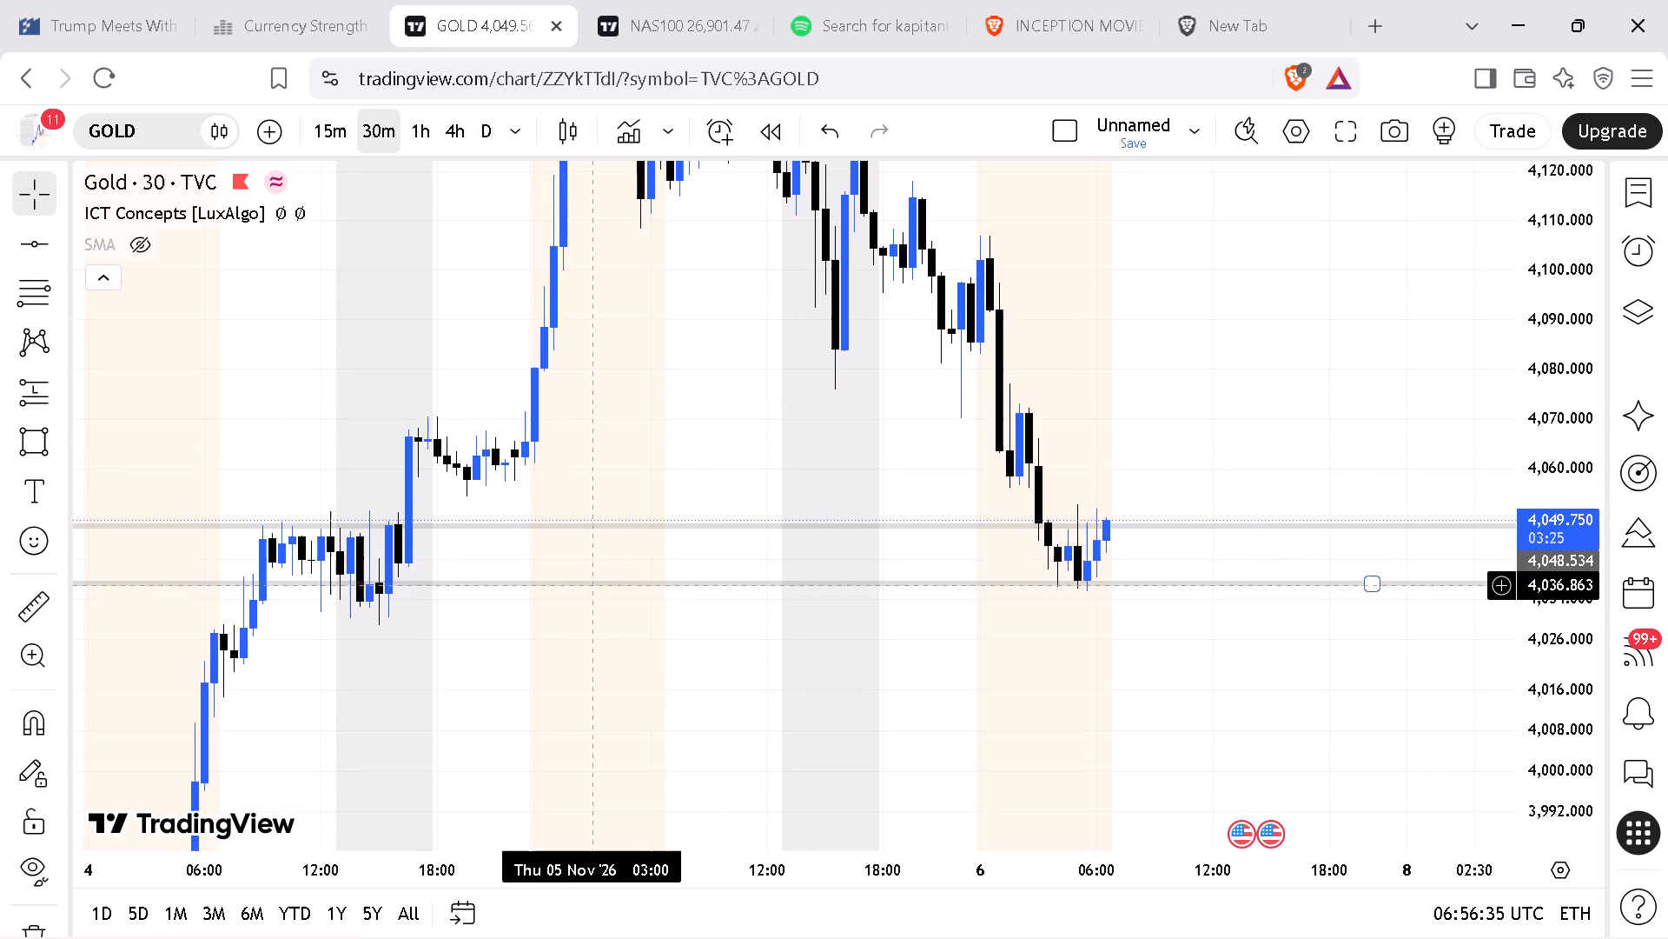
pyautogui.moveTo(592, 582); pyautogui.dragTo(595, 587)
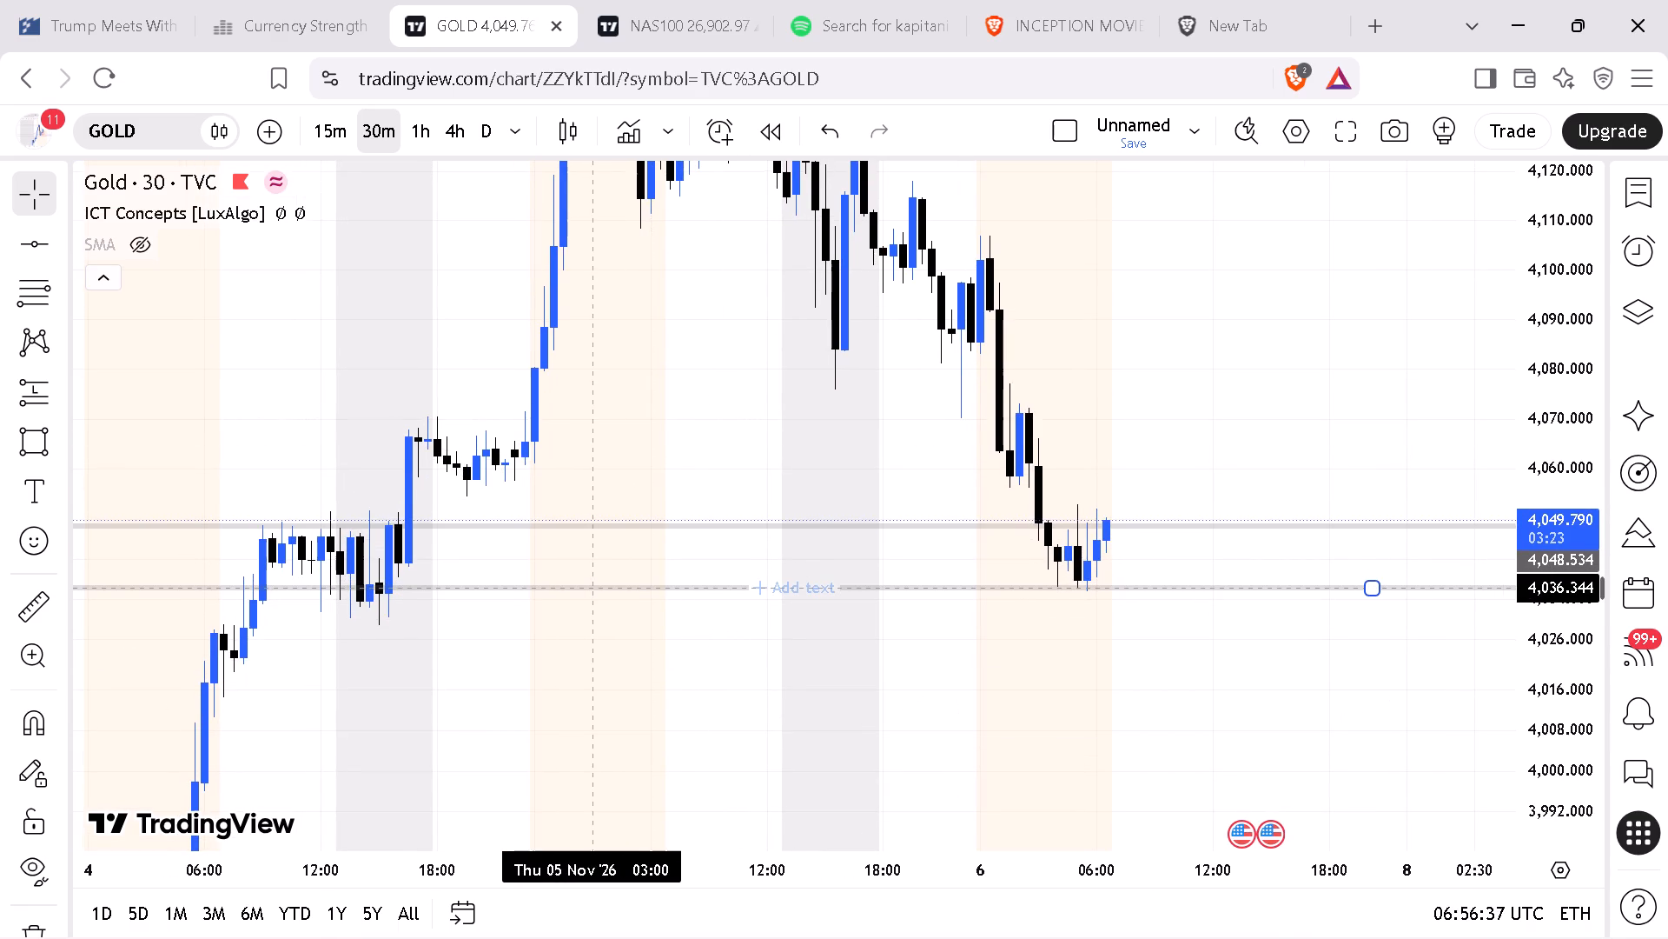
pyautogui.moveTo(595, 587); pyautogui.dragTo(606, 582)
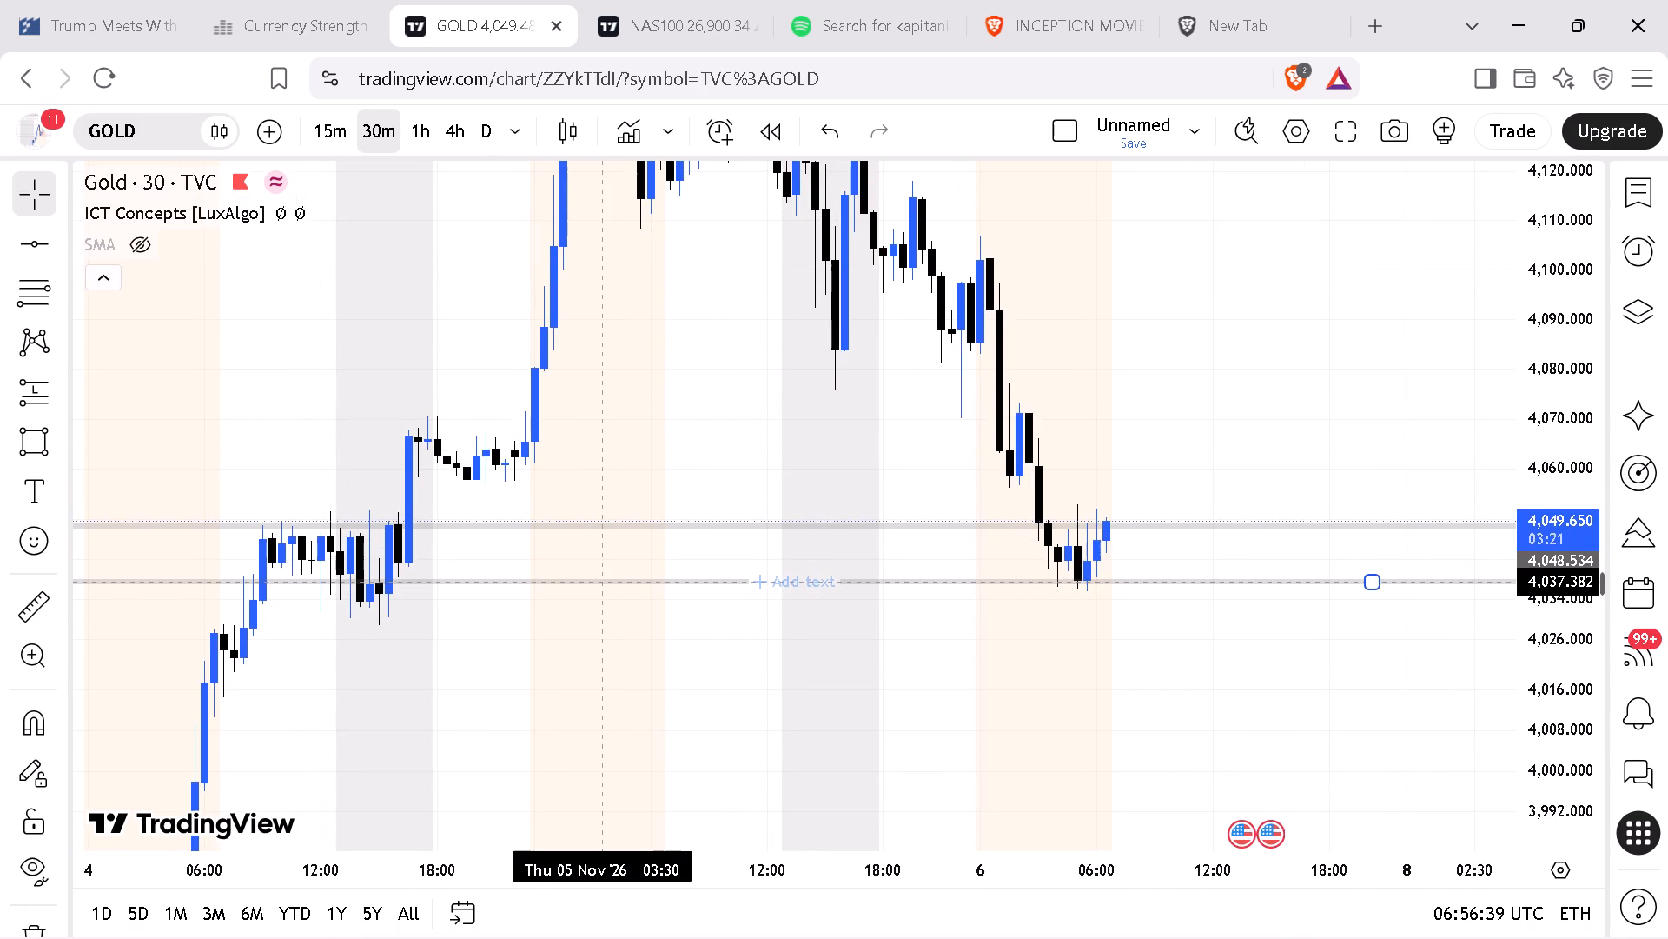
pyautogui.moveTo(606, 582); pyautogui.dragTo(608, 582)
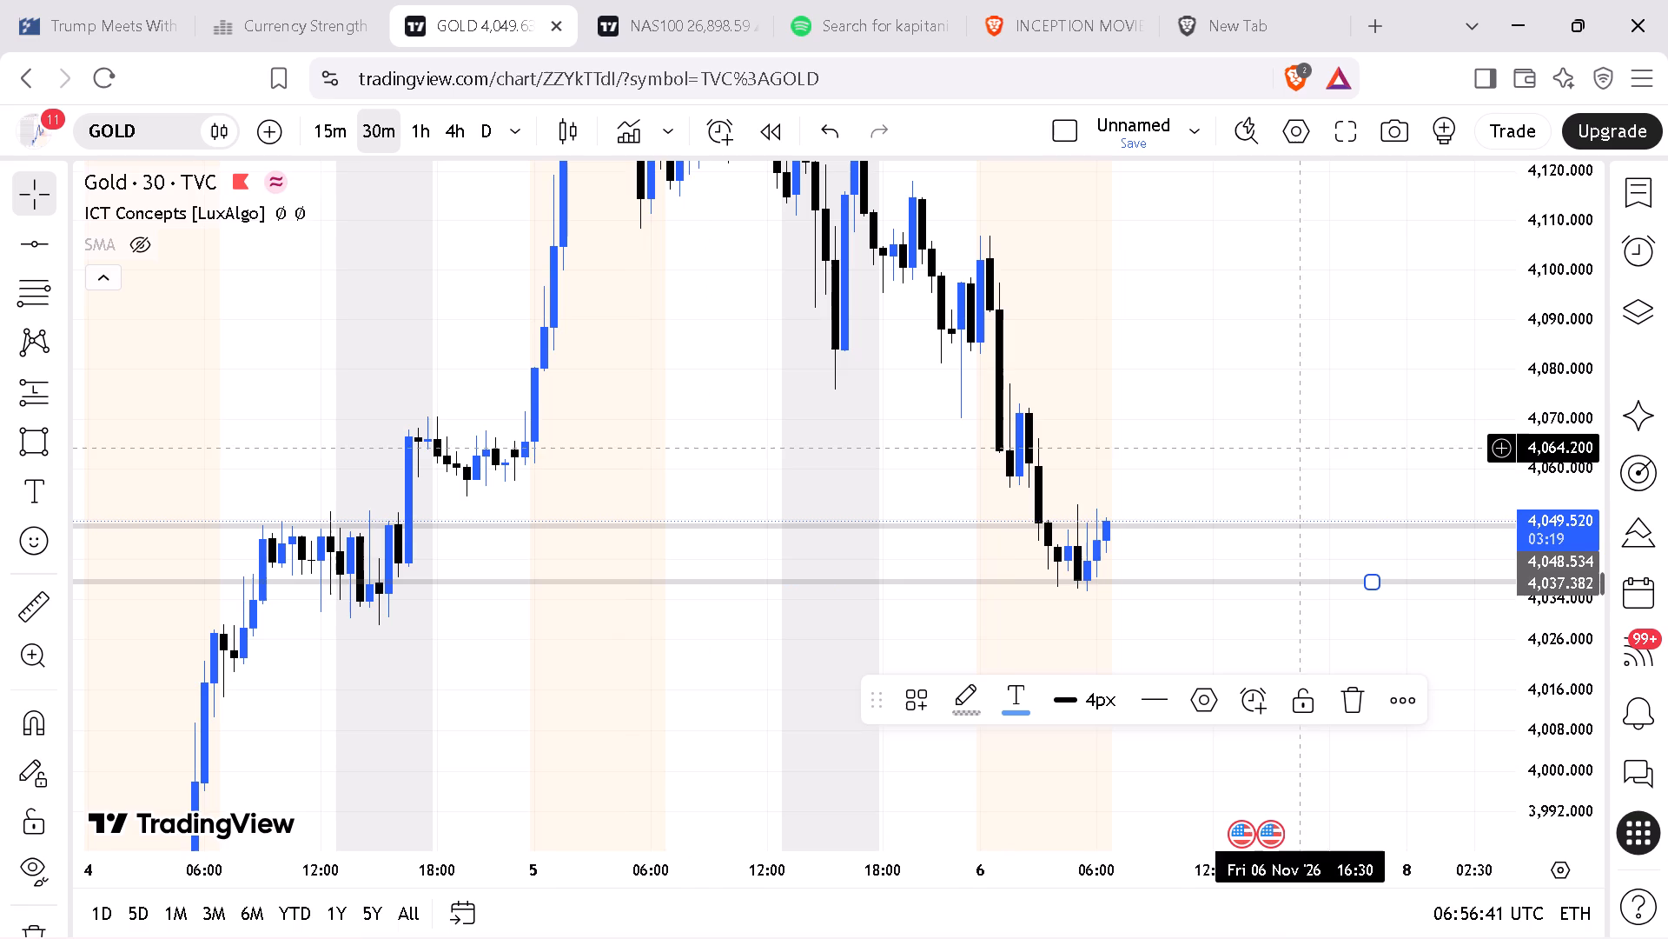
# Examine price around the two support lines on the 1-hour, 4-hour and daily charts, ending back on the 30-minute timeframe.
pyautogui.moveTo(1578, 315); pyautogui.dragTo(1573, 429)
pyautogui.moveTo(1202, 435); pyautogui.dragTo(1099, 363)
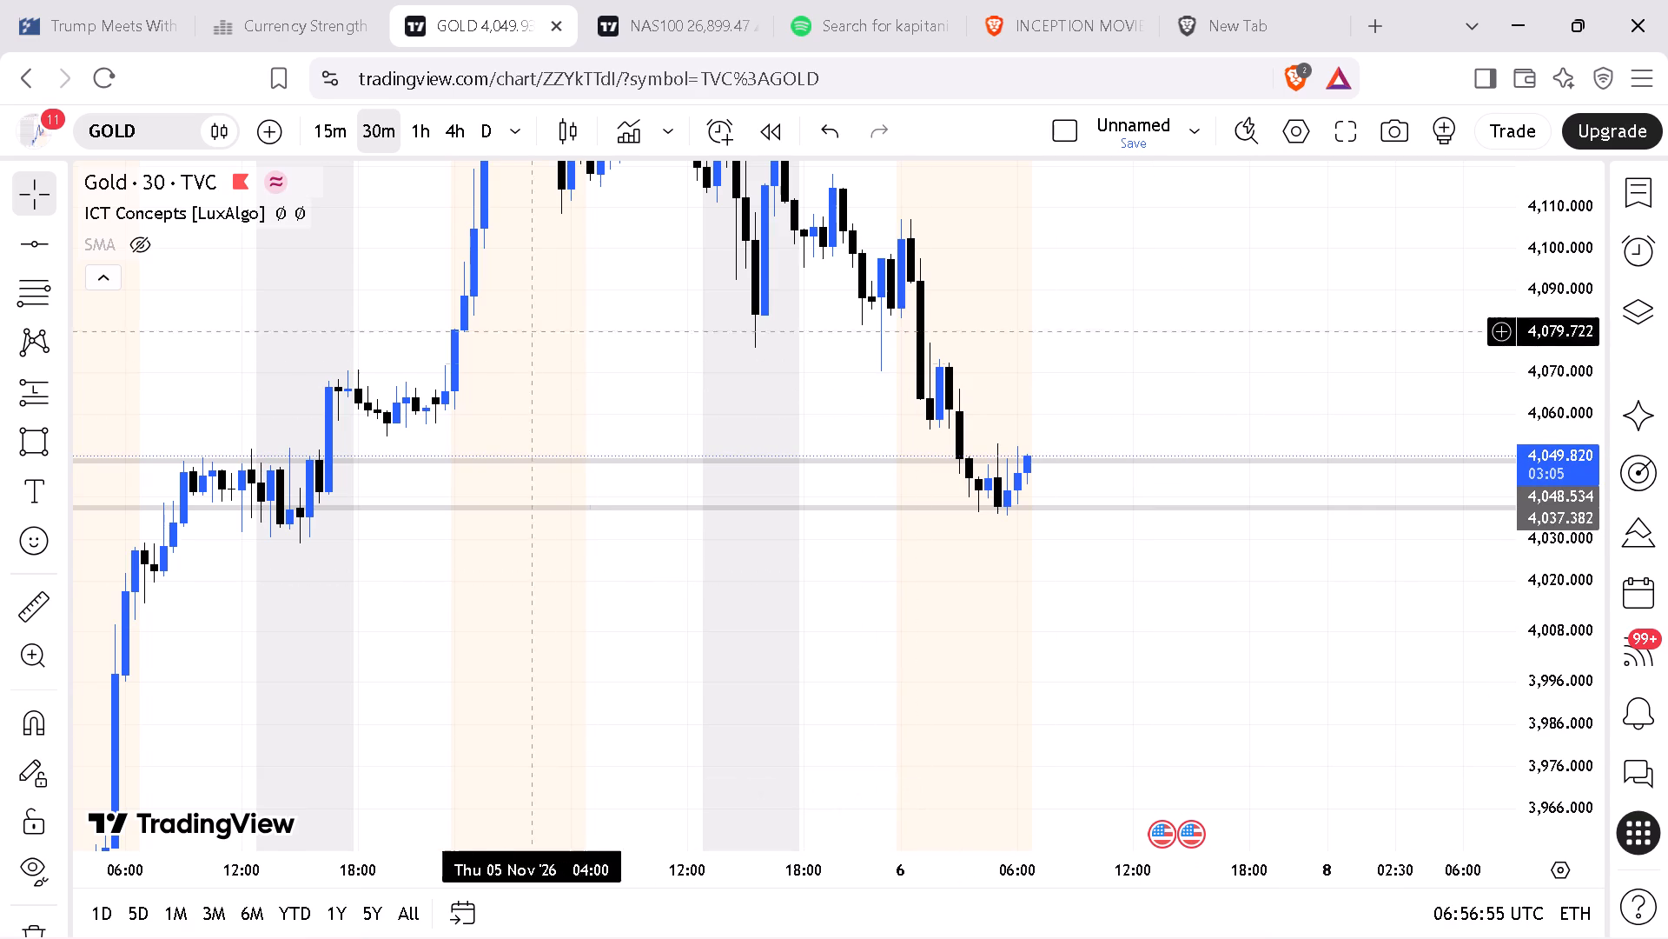
pyautogui.click(414, 129)
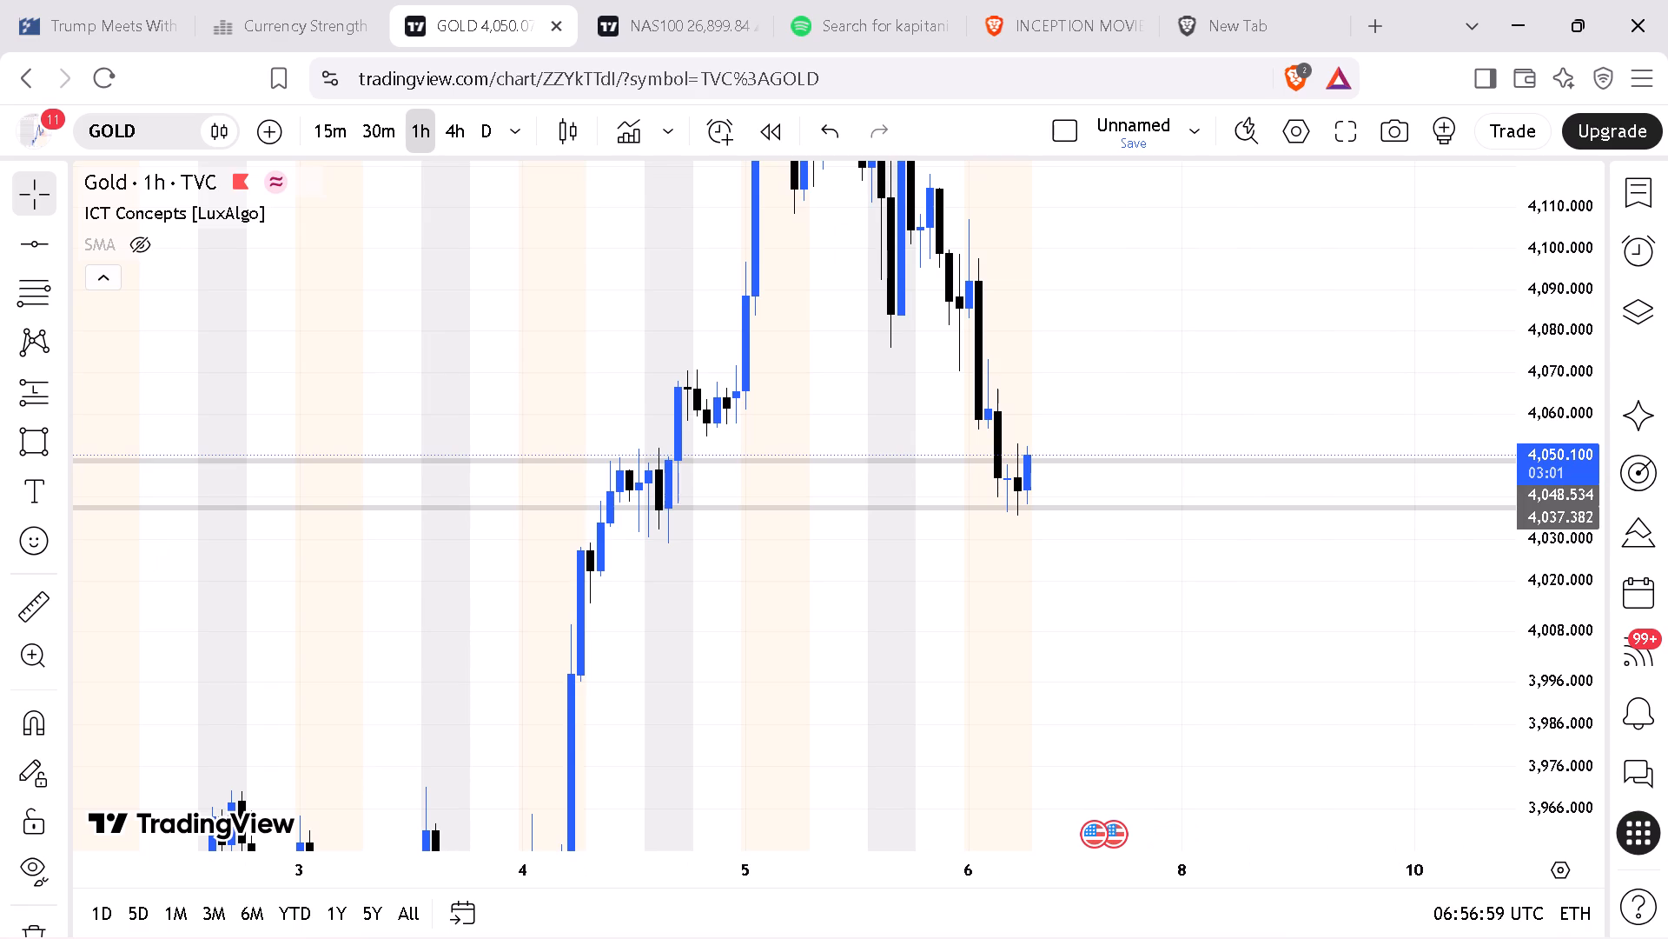
pyautogui.click(447, 131)
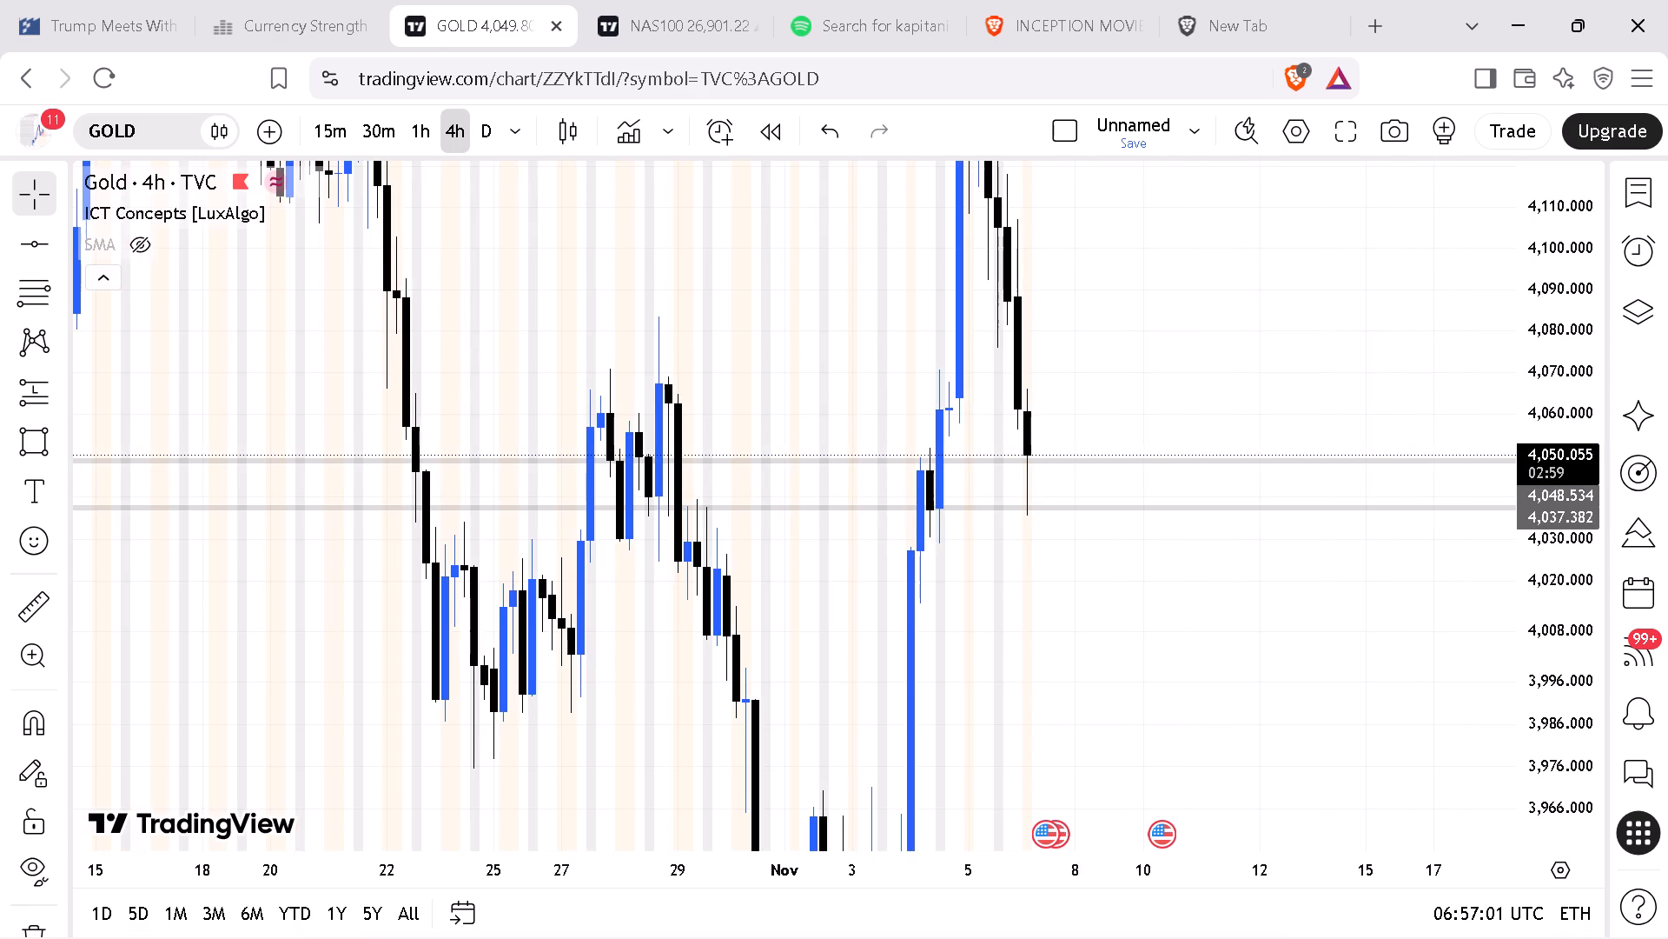
pyautogui.click(491, 133)
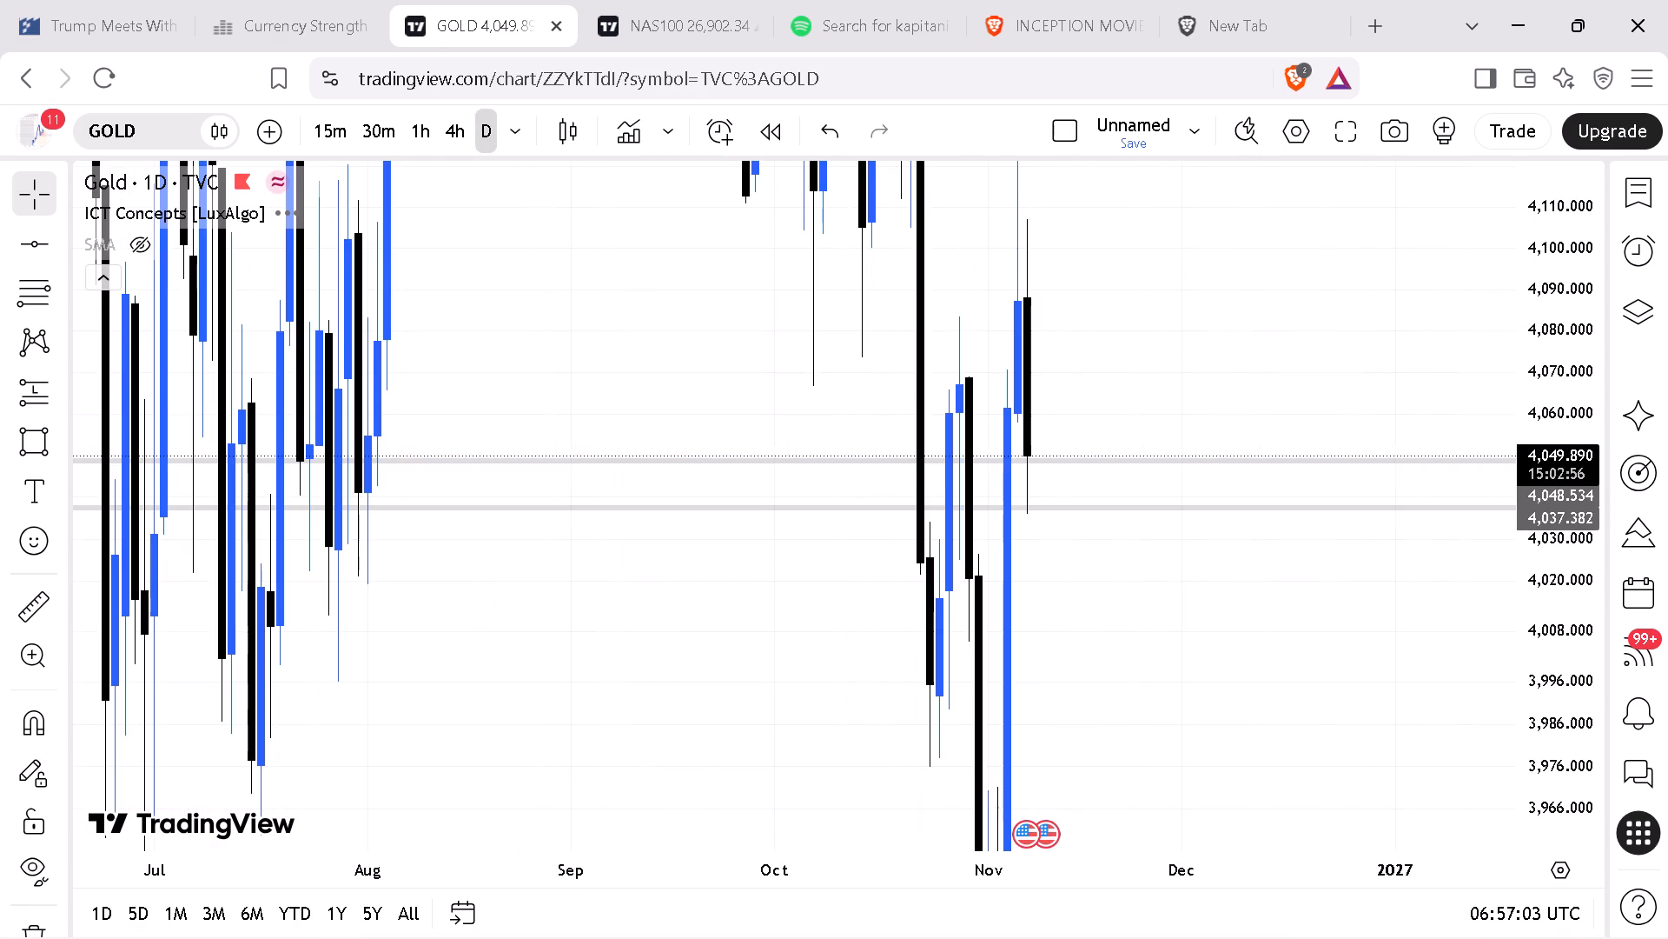
pyautogui.click(460, 130)
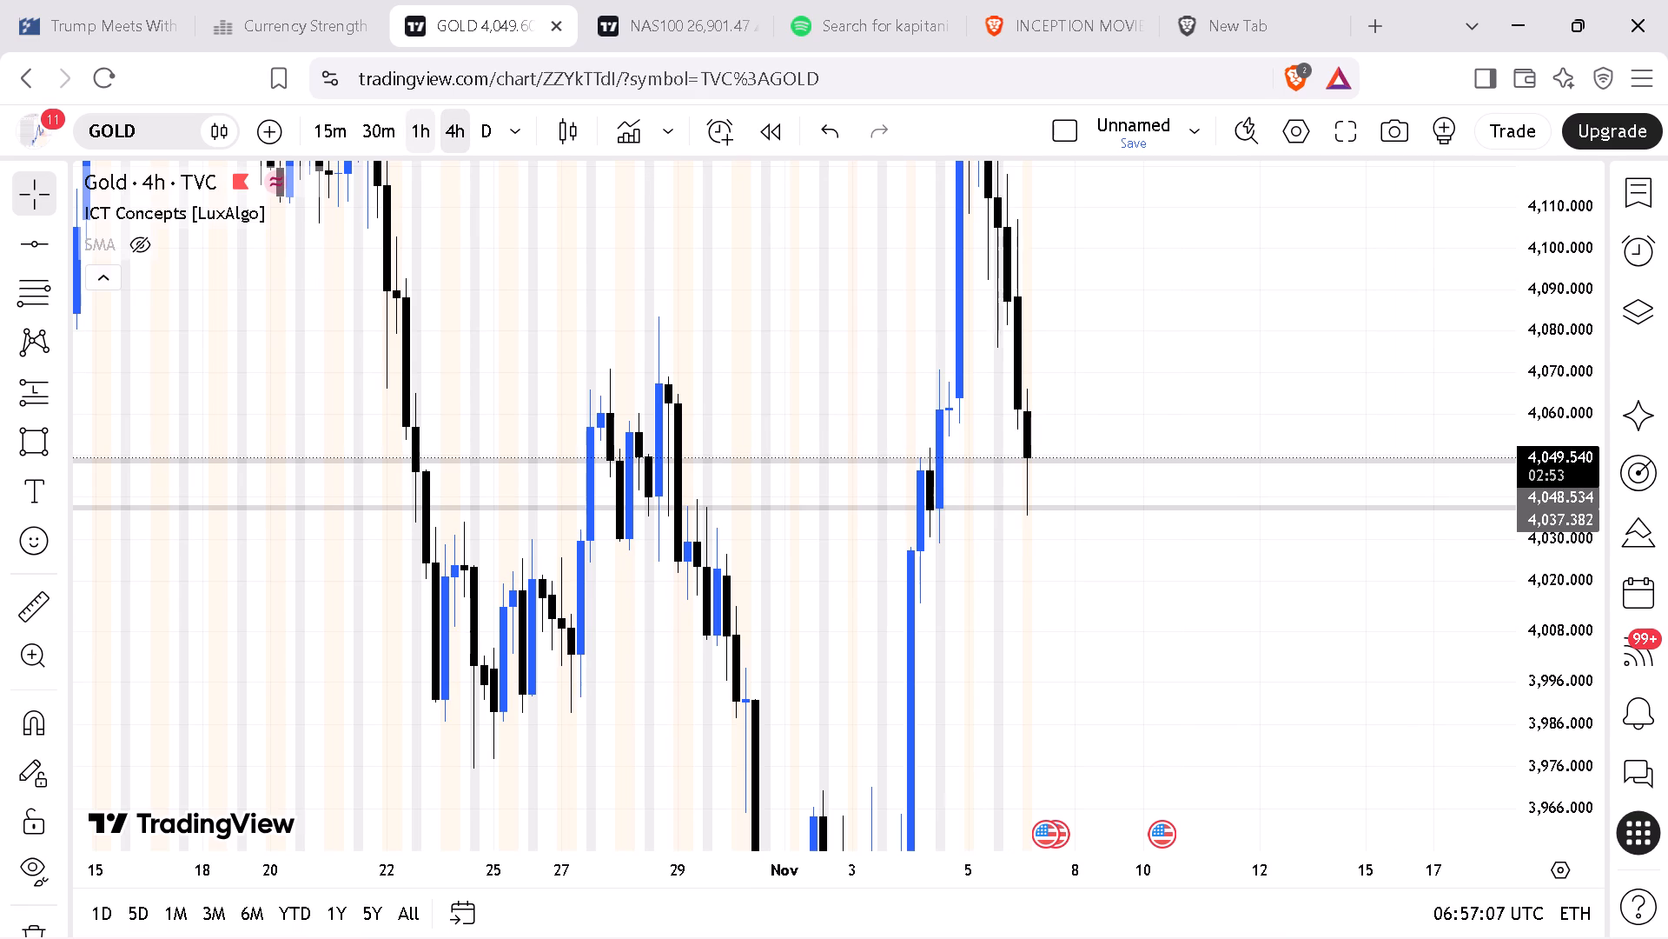
pyautogui.click(415, 156)
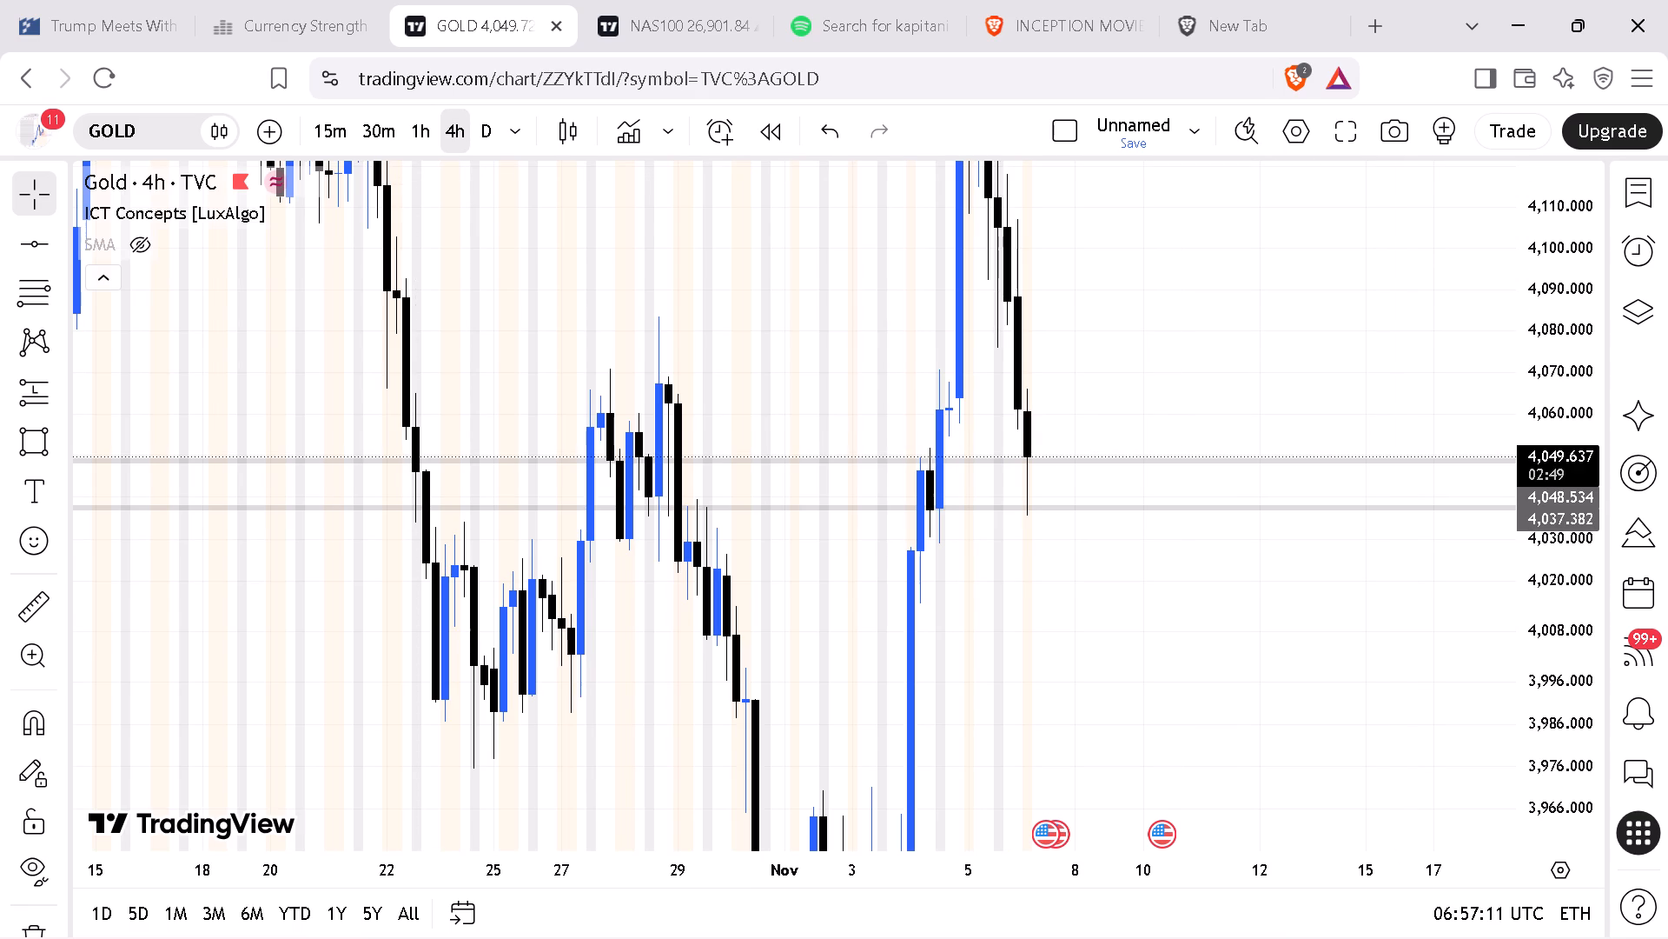
pyautogui.click(417, 138)
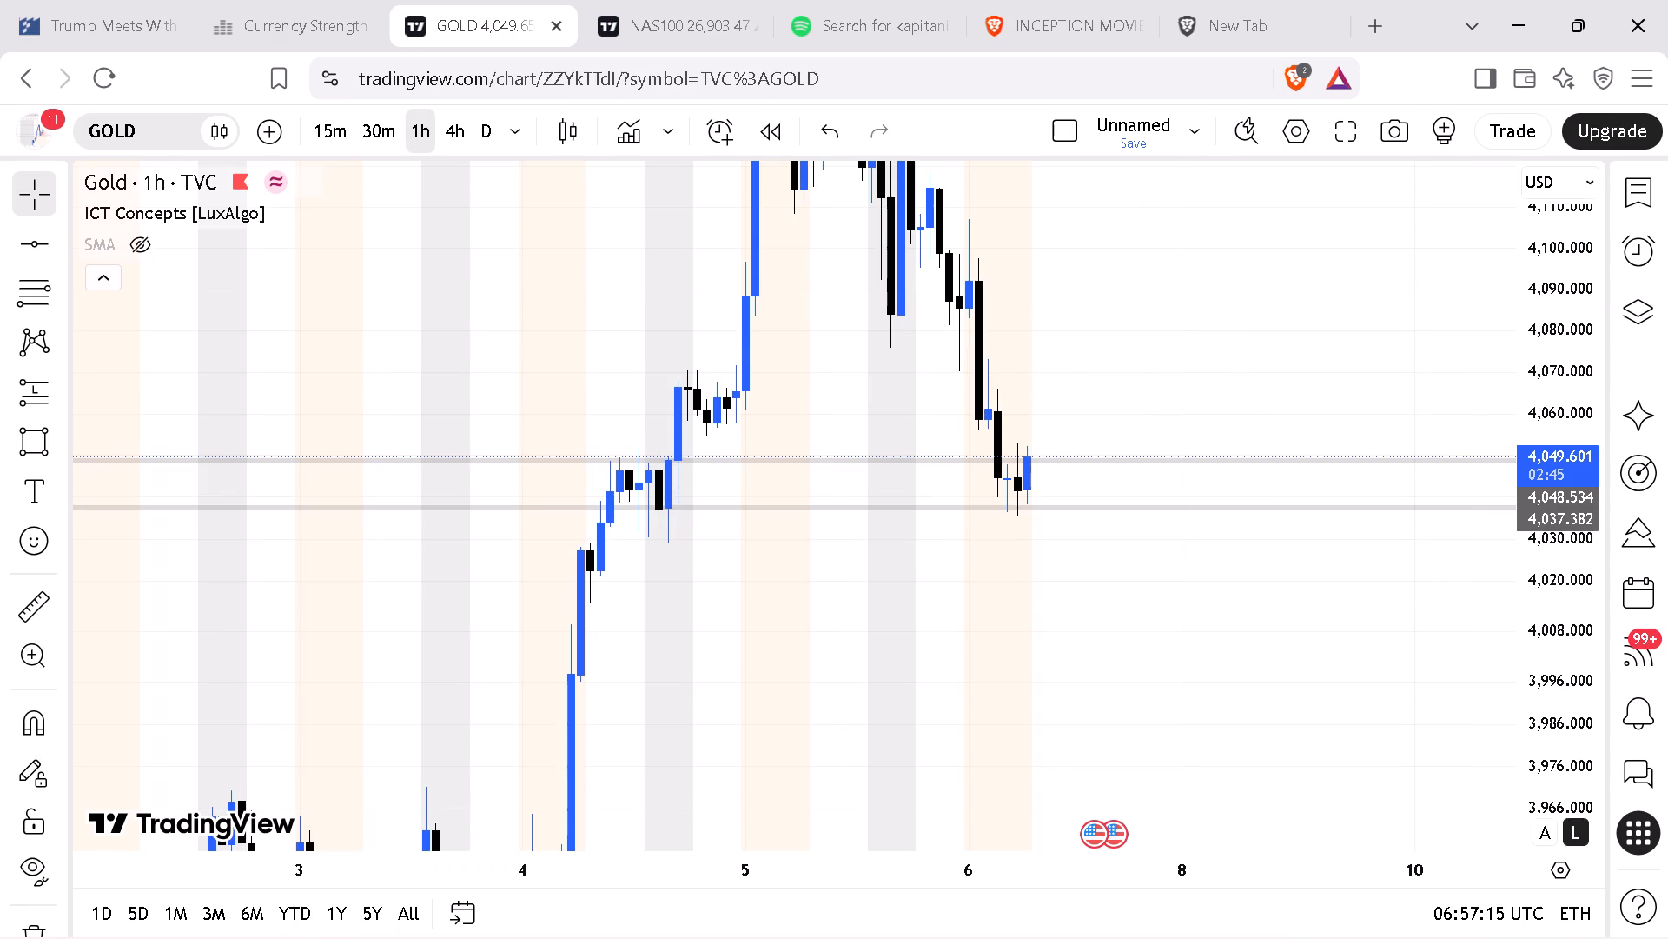
pyautogui.moveTo(1558, 312); pyautogui.dragTo(1506, 451)
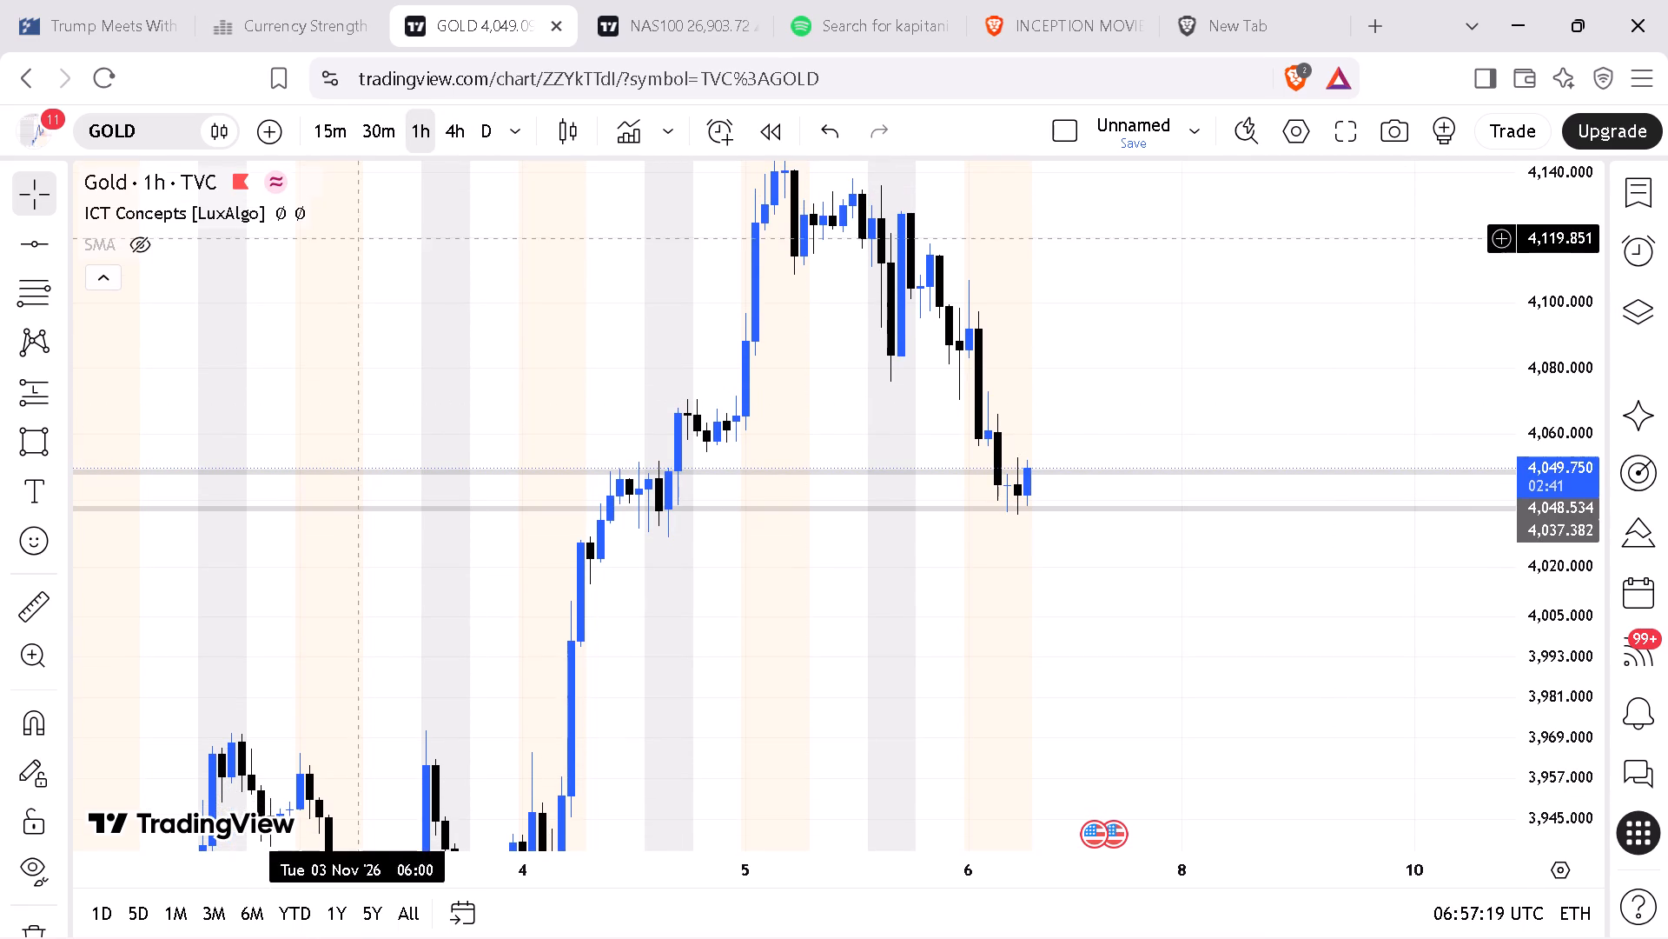
pyautogui.click(386, 123)
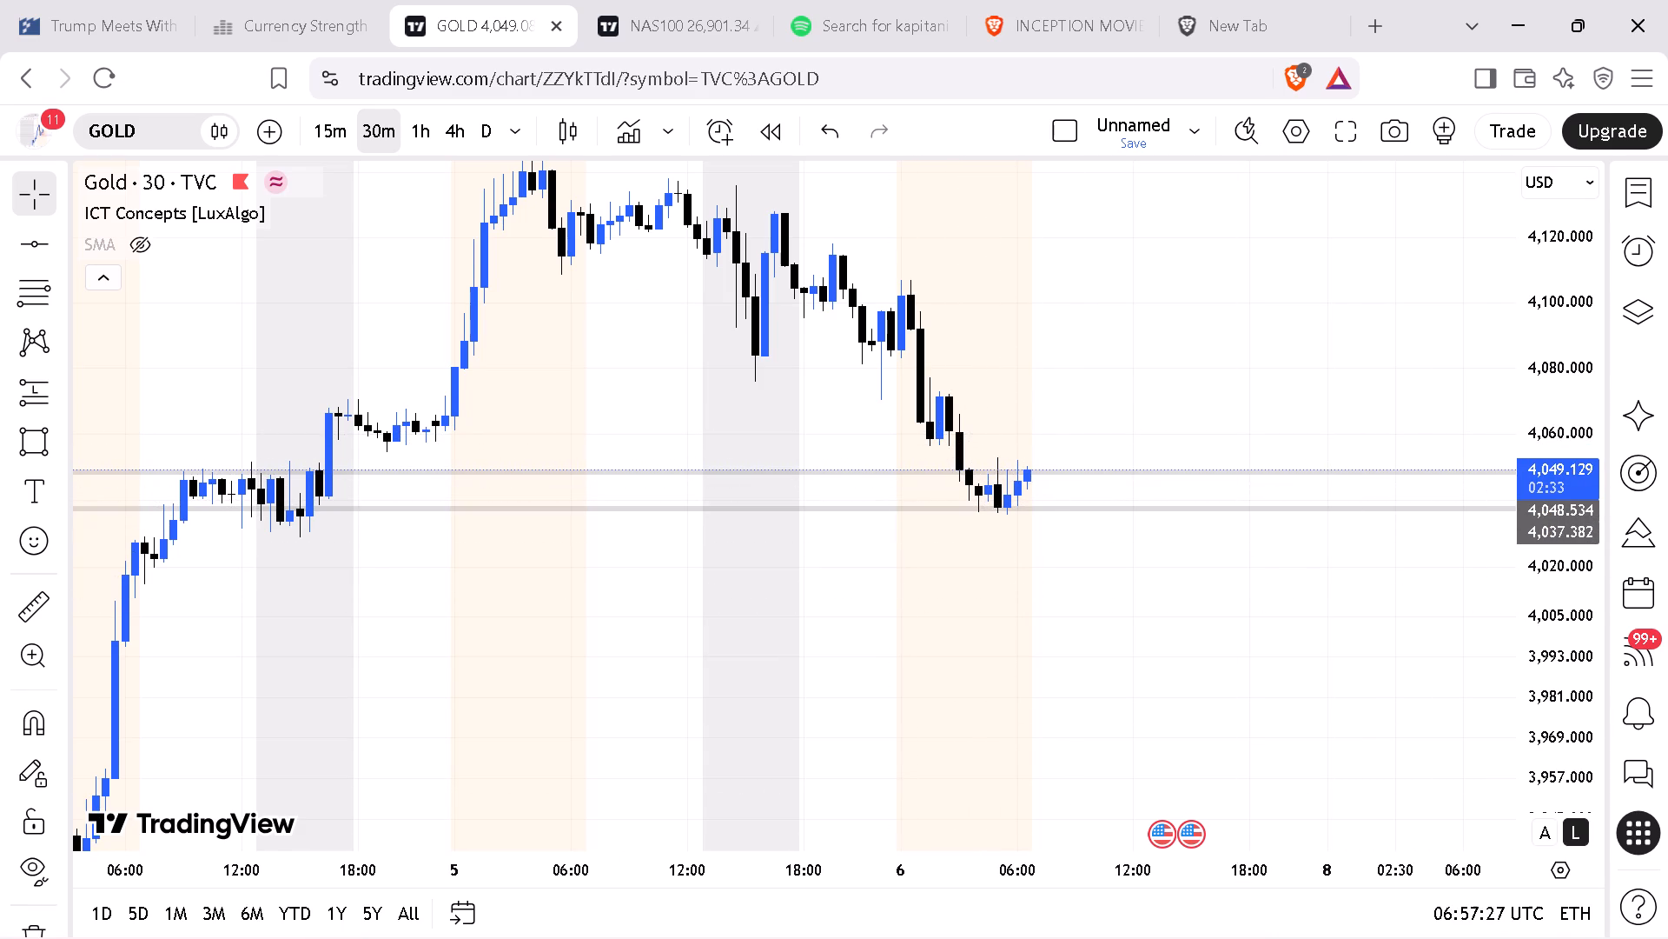
pyautogui.moveTo(1553, 707); pyautogui.dragTo(1559, 494)
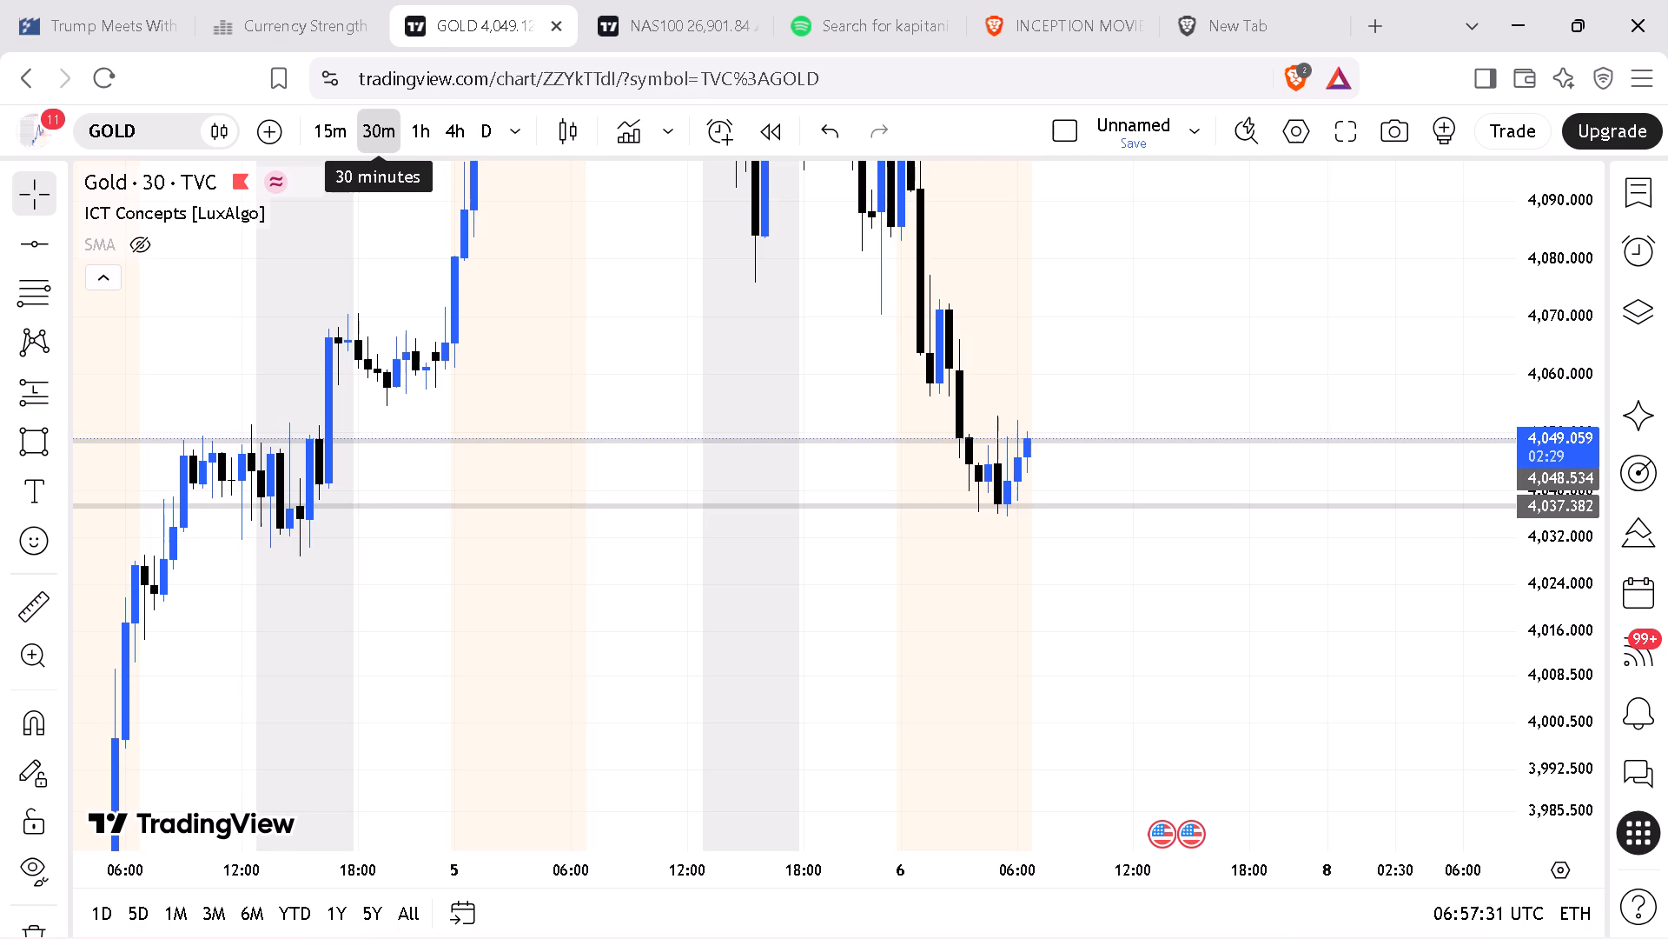
# Switch to the 15-minute timeframe and examine the recent candles and sessions against the two support lines.
pyautogui.click(333, 125)
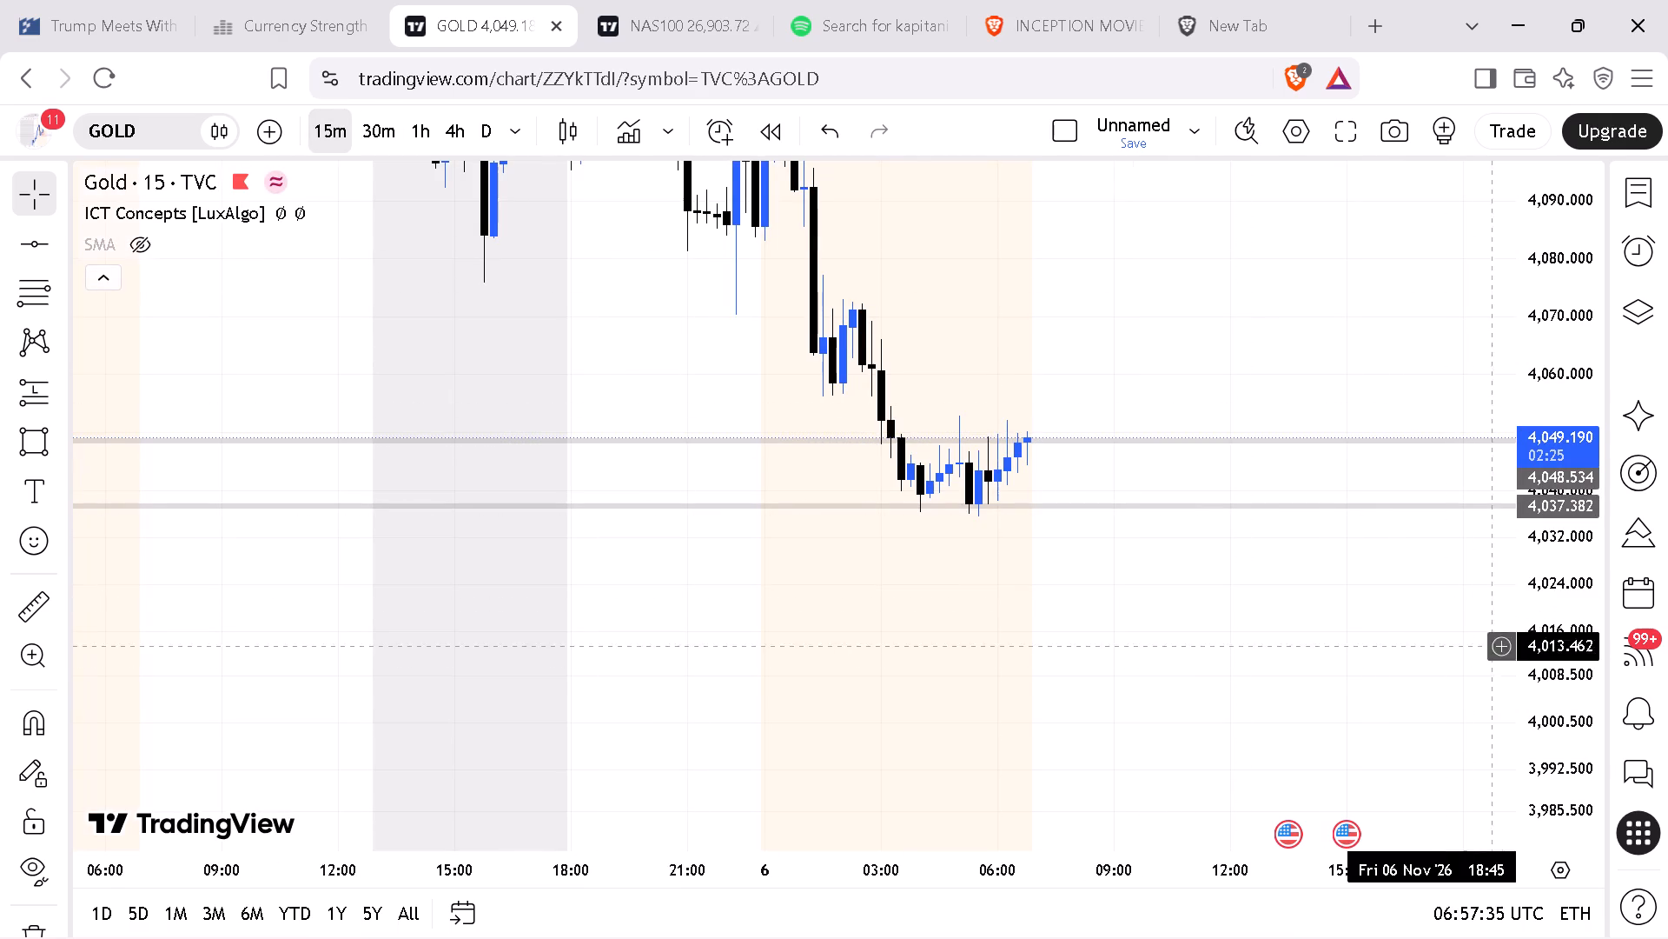
pyautogui.moveTo(1549, 736); pyautogui.dragTo(1546, 534)
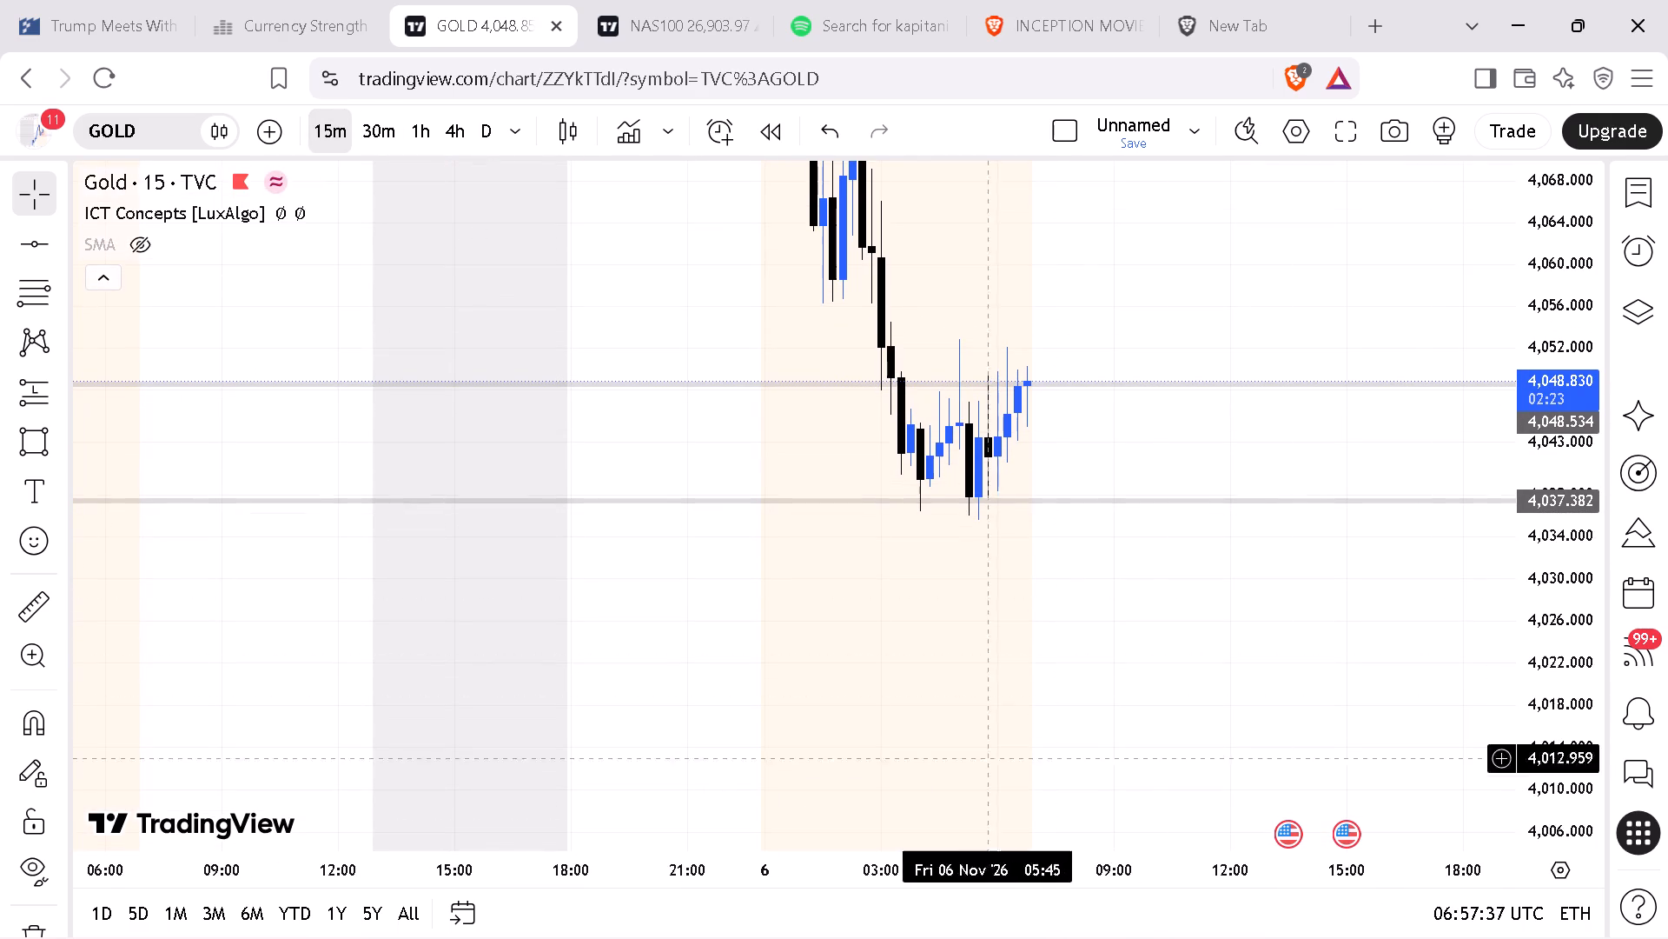
pyautogui.moveTo(803, 873); pyautogui.dragTo(1082, 829)
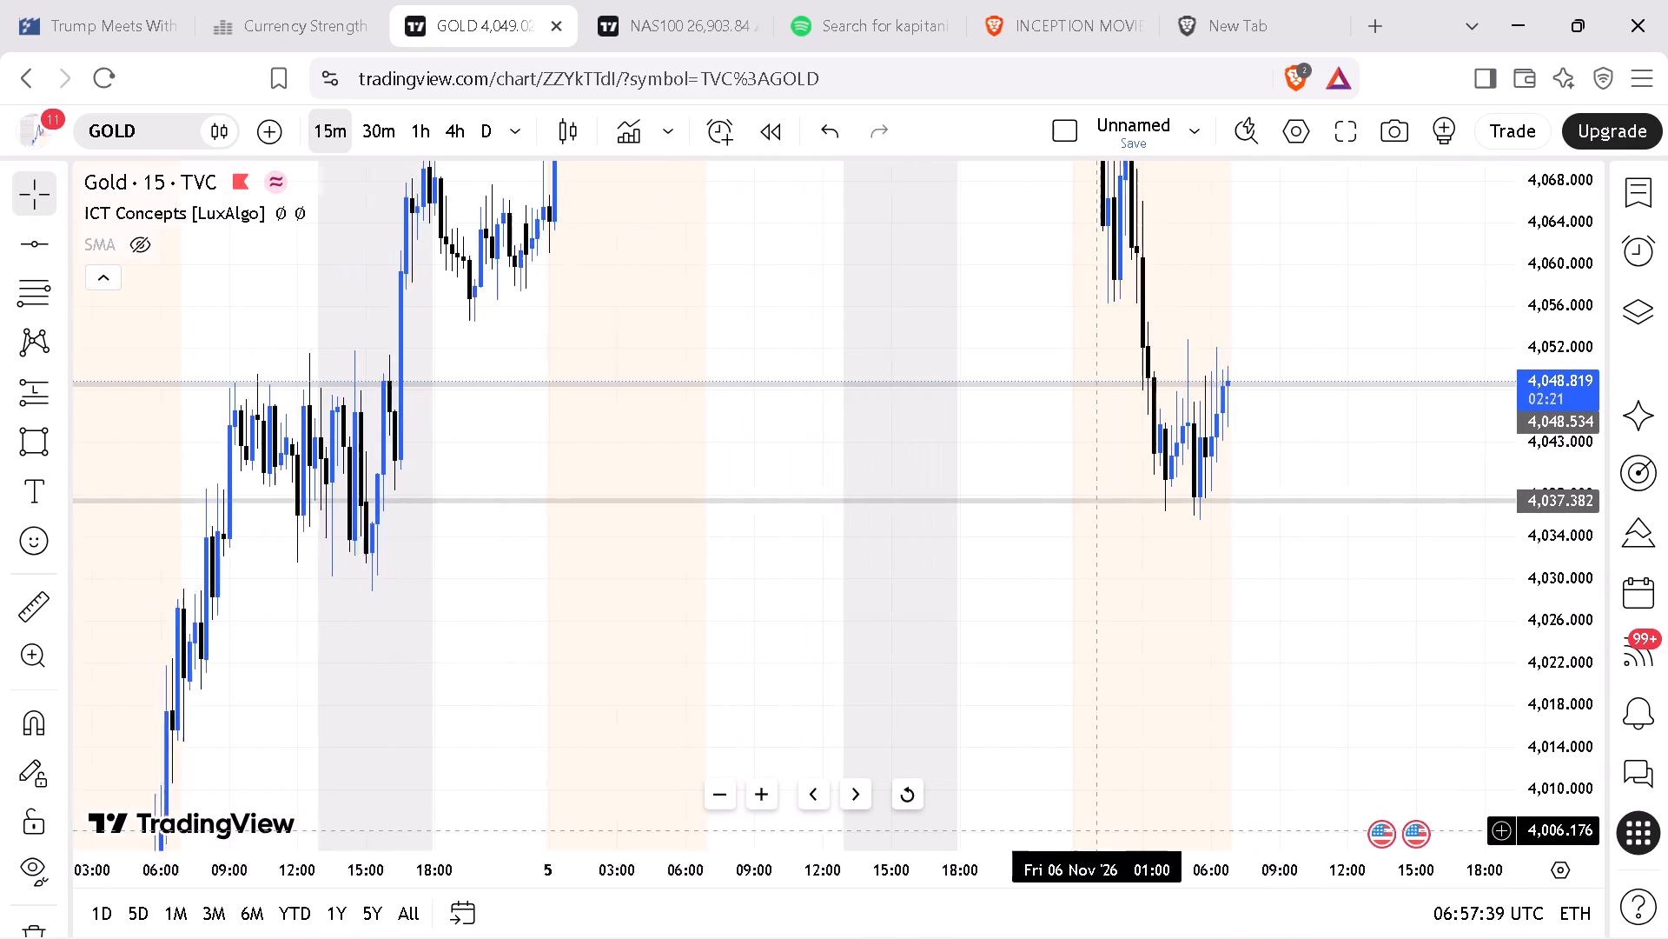
pyautogui.moveTo(1082, 829); pyautogui.dragTo(1062, 828)
pyautogui.moveTo(1546, 593); pyautogui.dragTo(1551, 698)
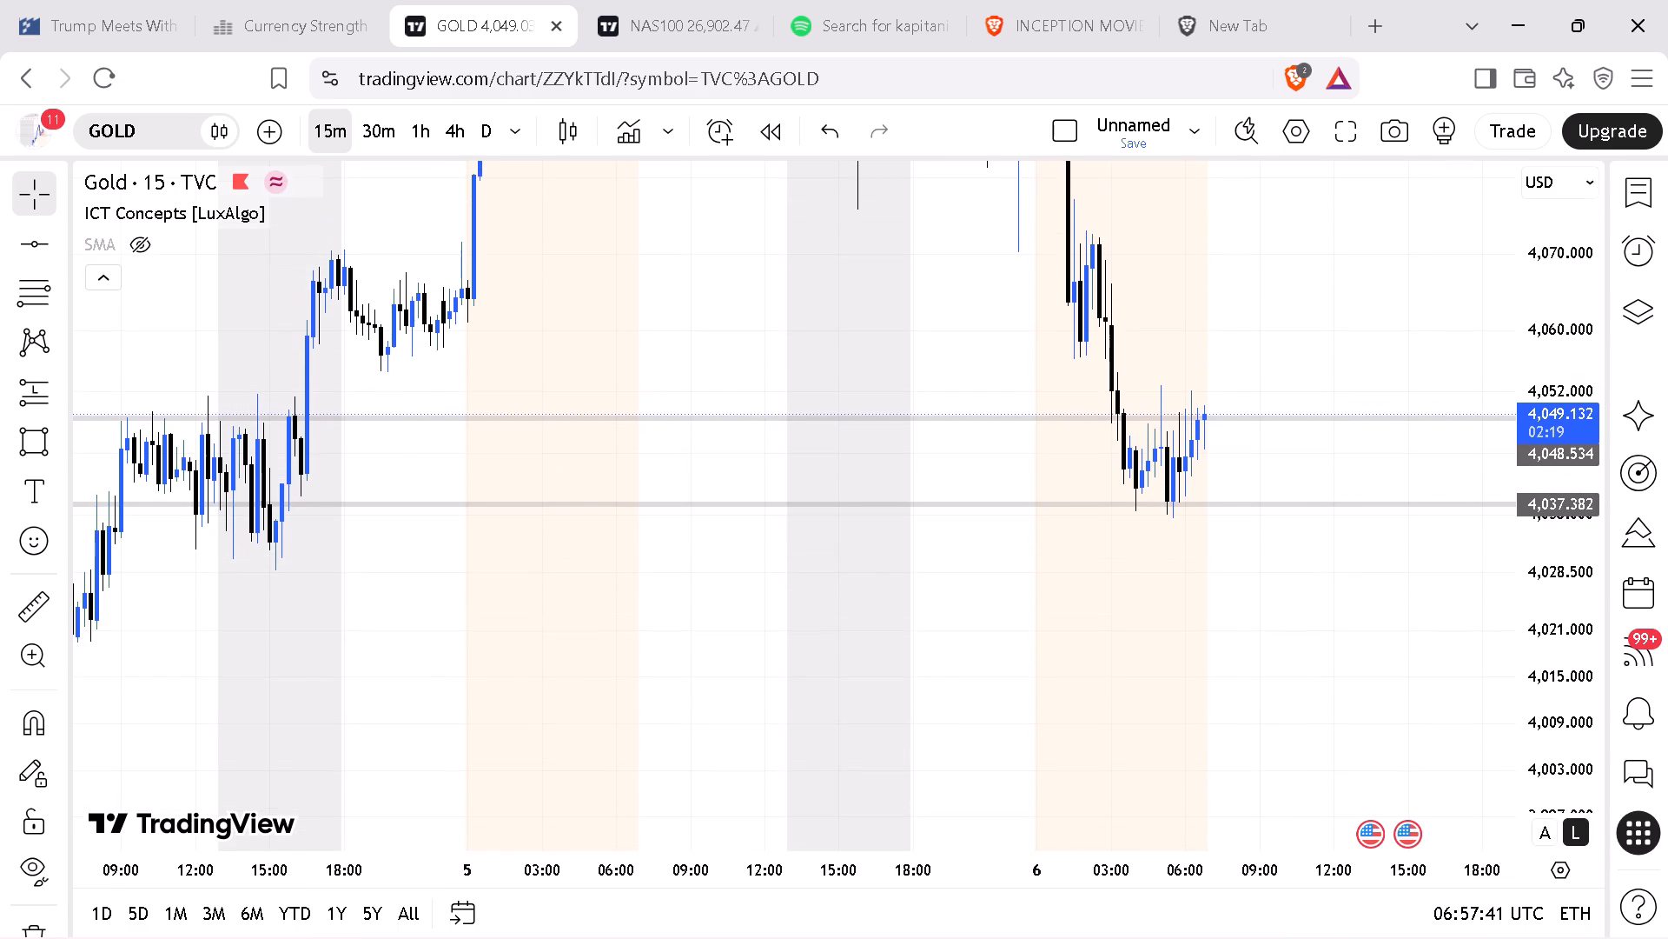
pyautogui.click(372, 500)
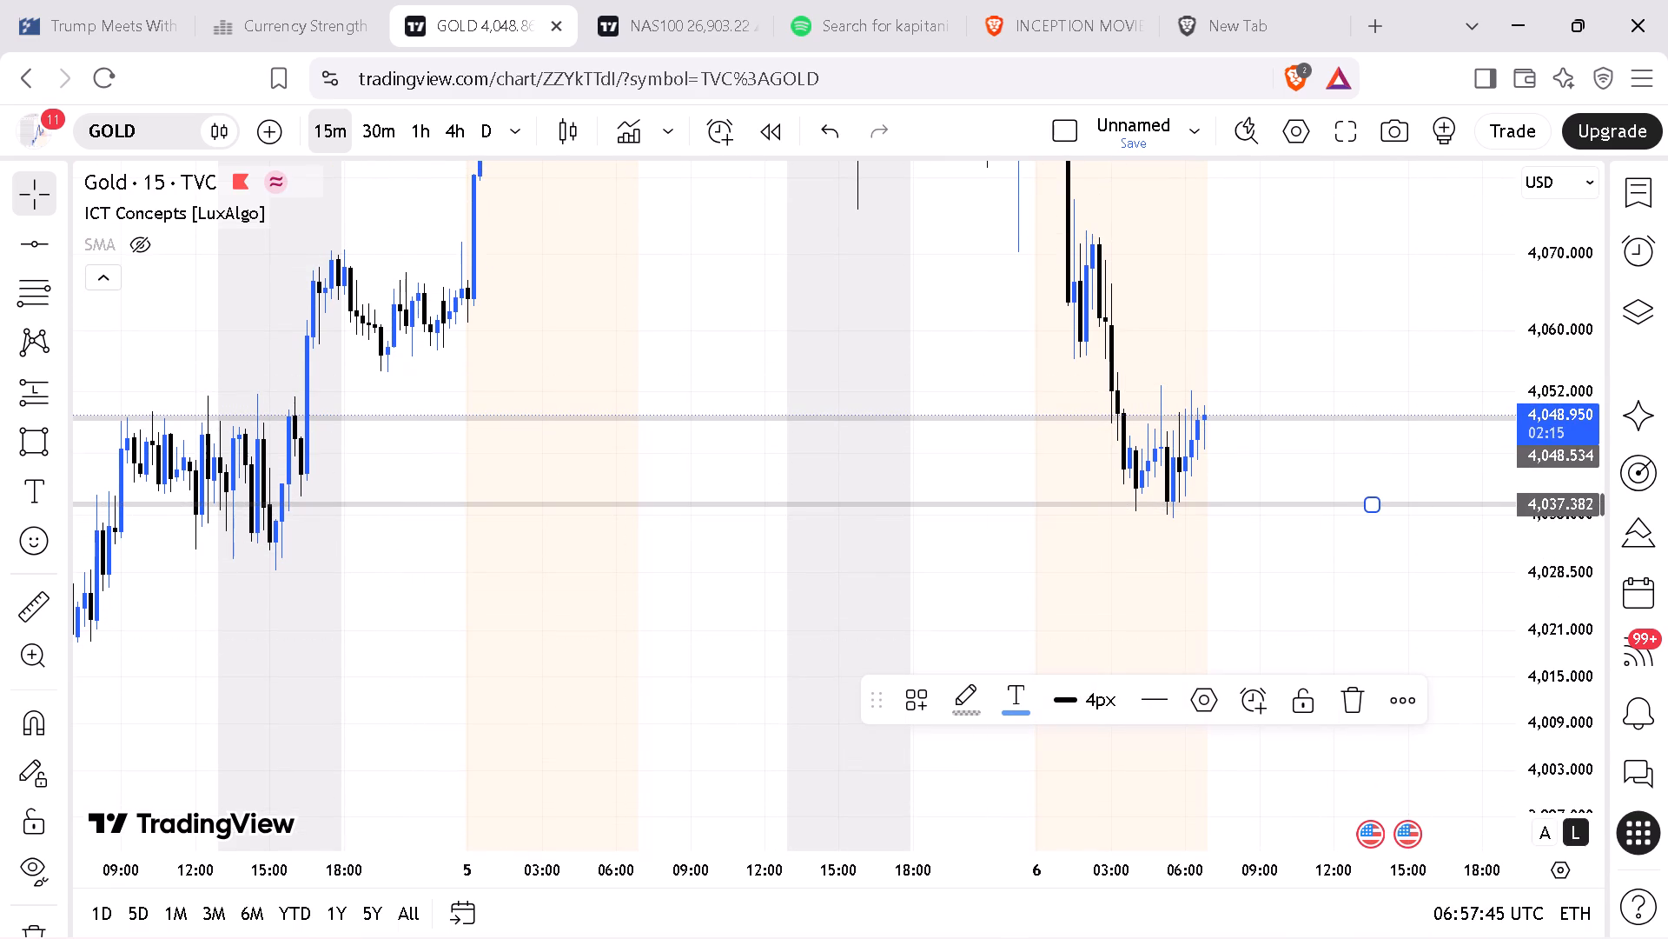
pyautogui.moveTo(1559, 316); pyautogui.dragTo(1513, 558)
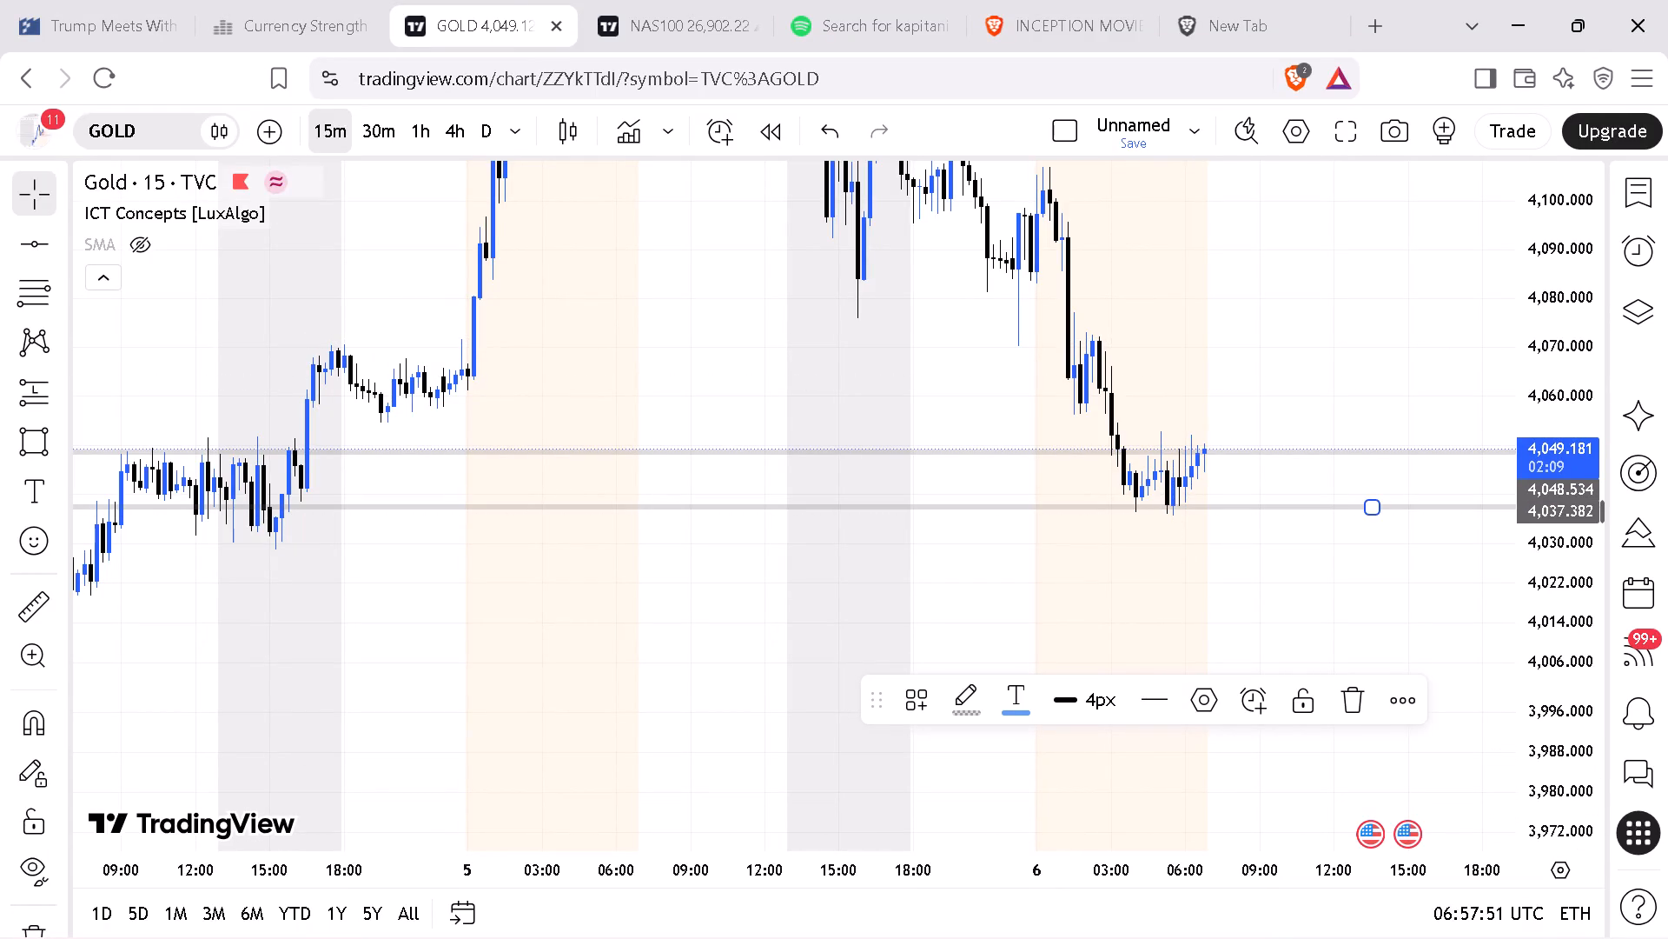
pyautogui.moveTo(1206, 866); pyautogui.dragTo(1155, 858)
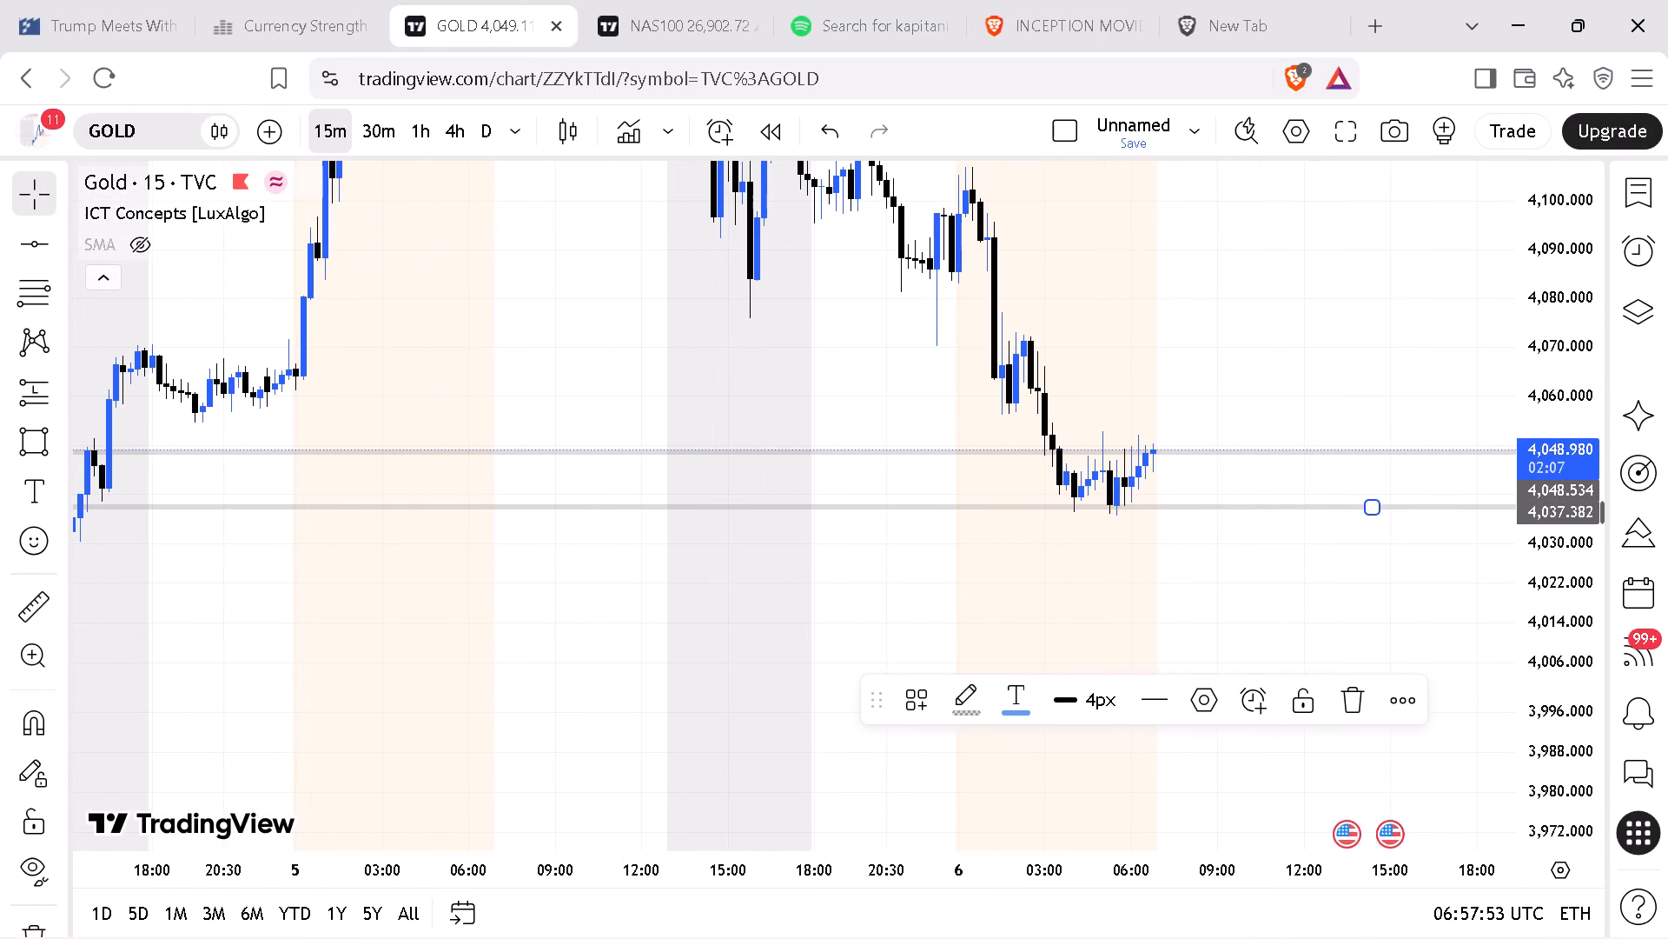
pyautogui.moveTo(1544, 669); pyautogui.dragTo(1546, 576)
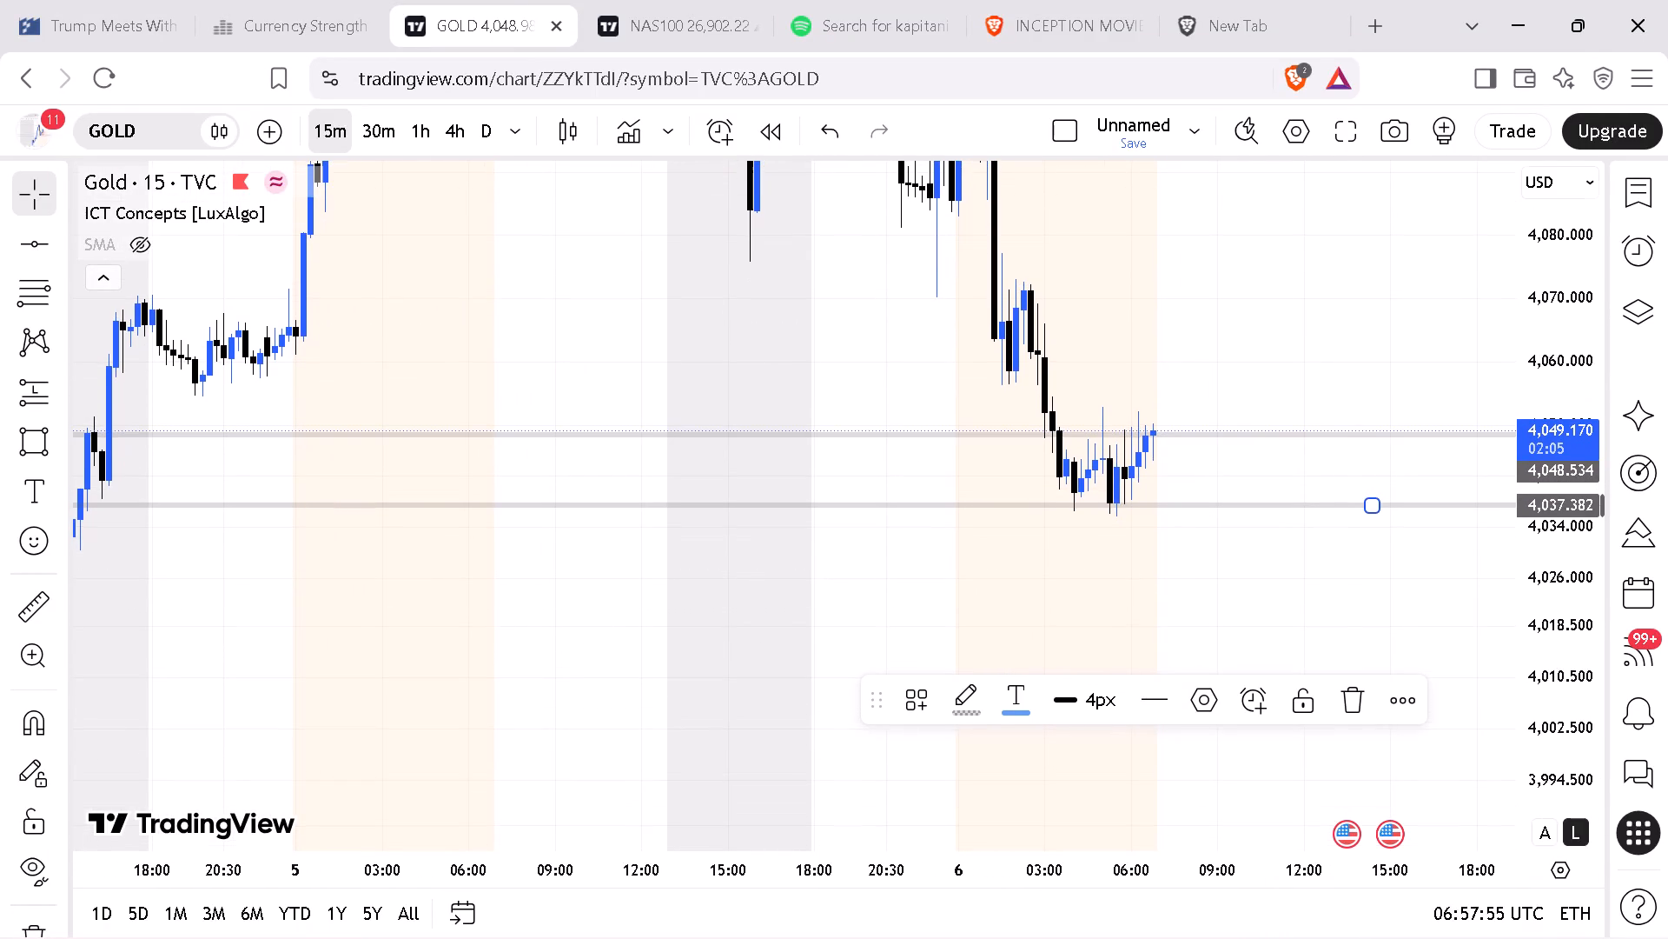
pyautogui.moveTo(1341, 554); pyautogui.dragTo(1228, 643)
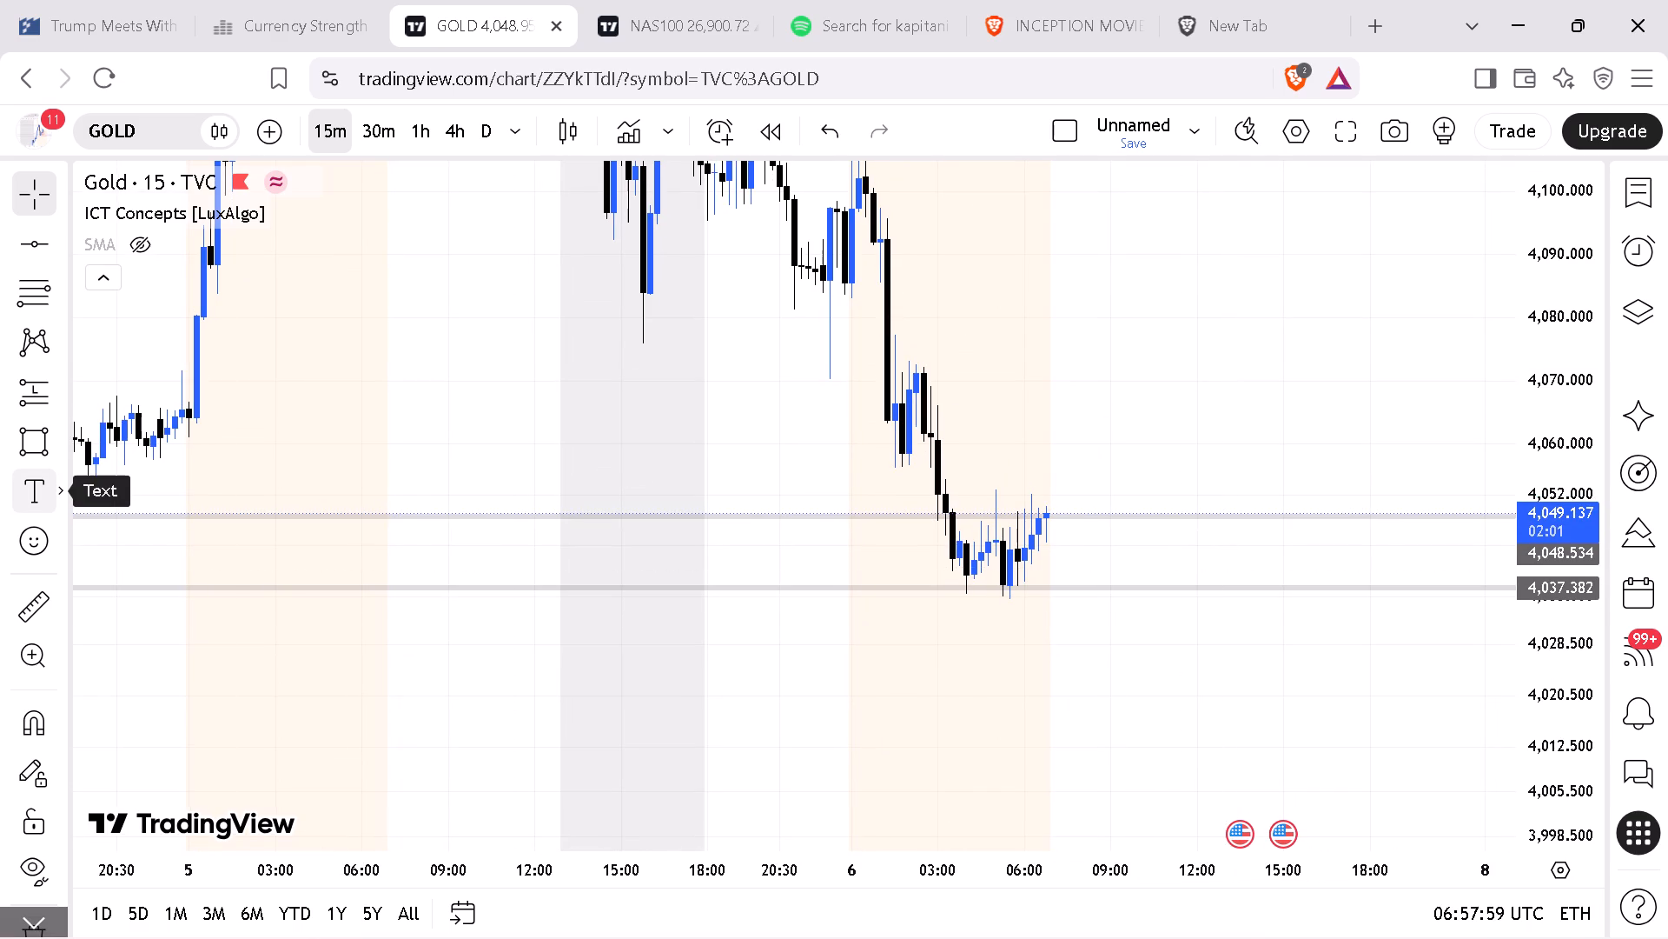
# Raise the lower horizontal support line to about 4,041.0 on the 30-minute gold chart.
pyautogui.click(462, 131)
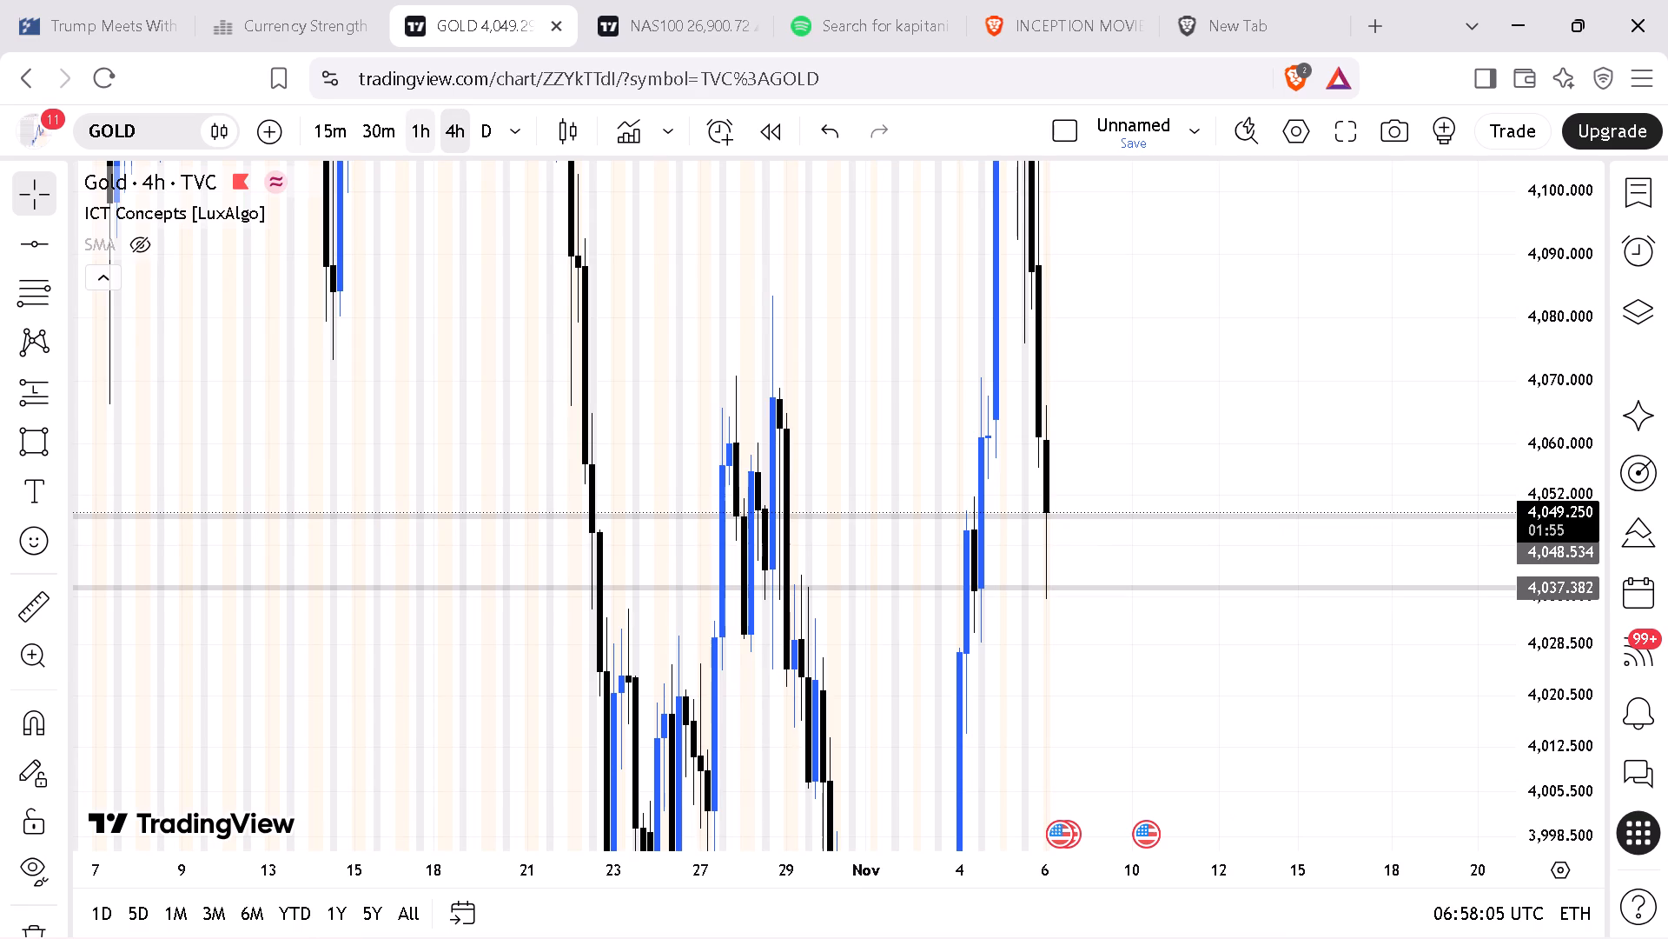
pyautogui.moveTo(431, 124); pyautogui.dragTo(428, 115)
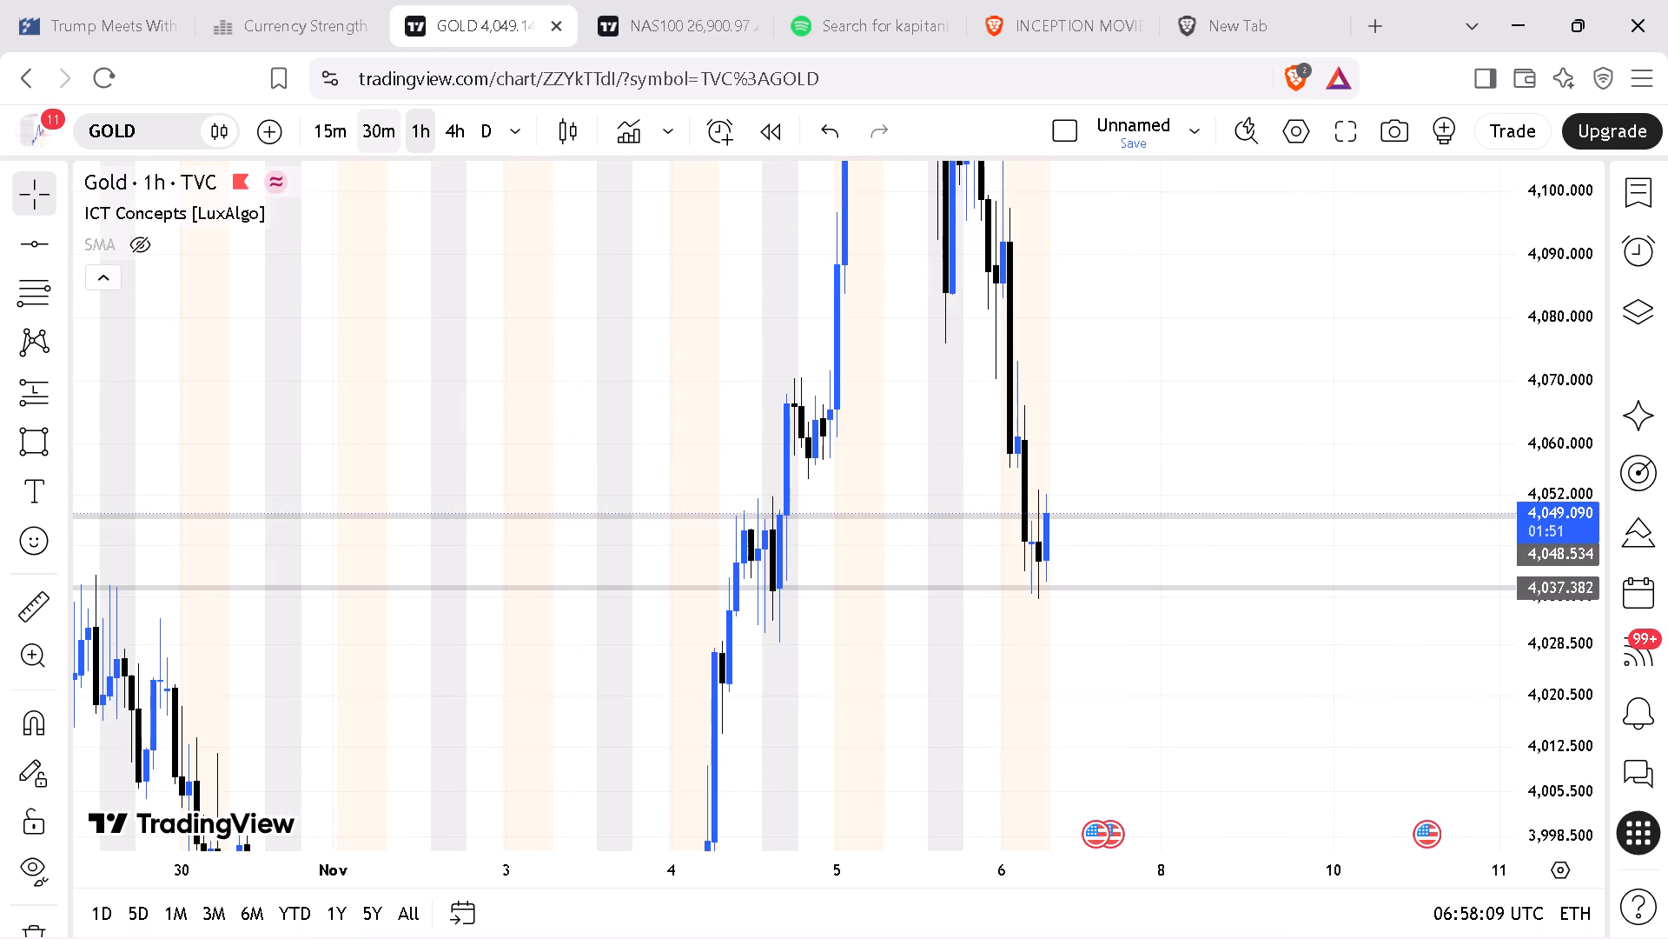
pyautogui.click(370, 200)
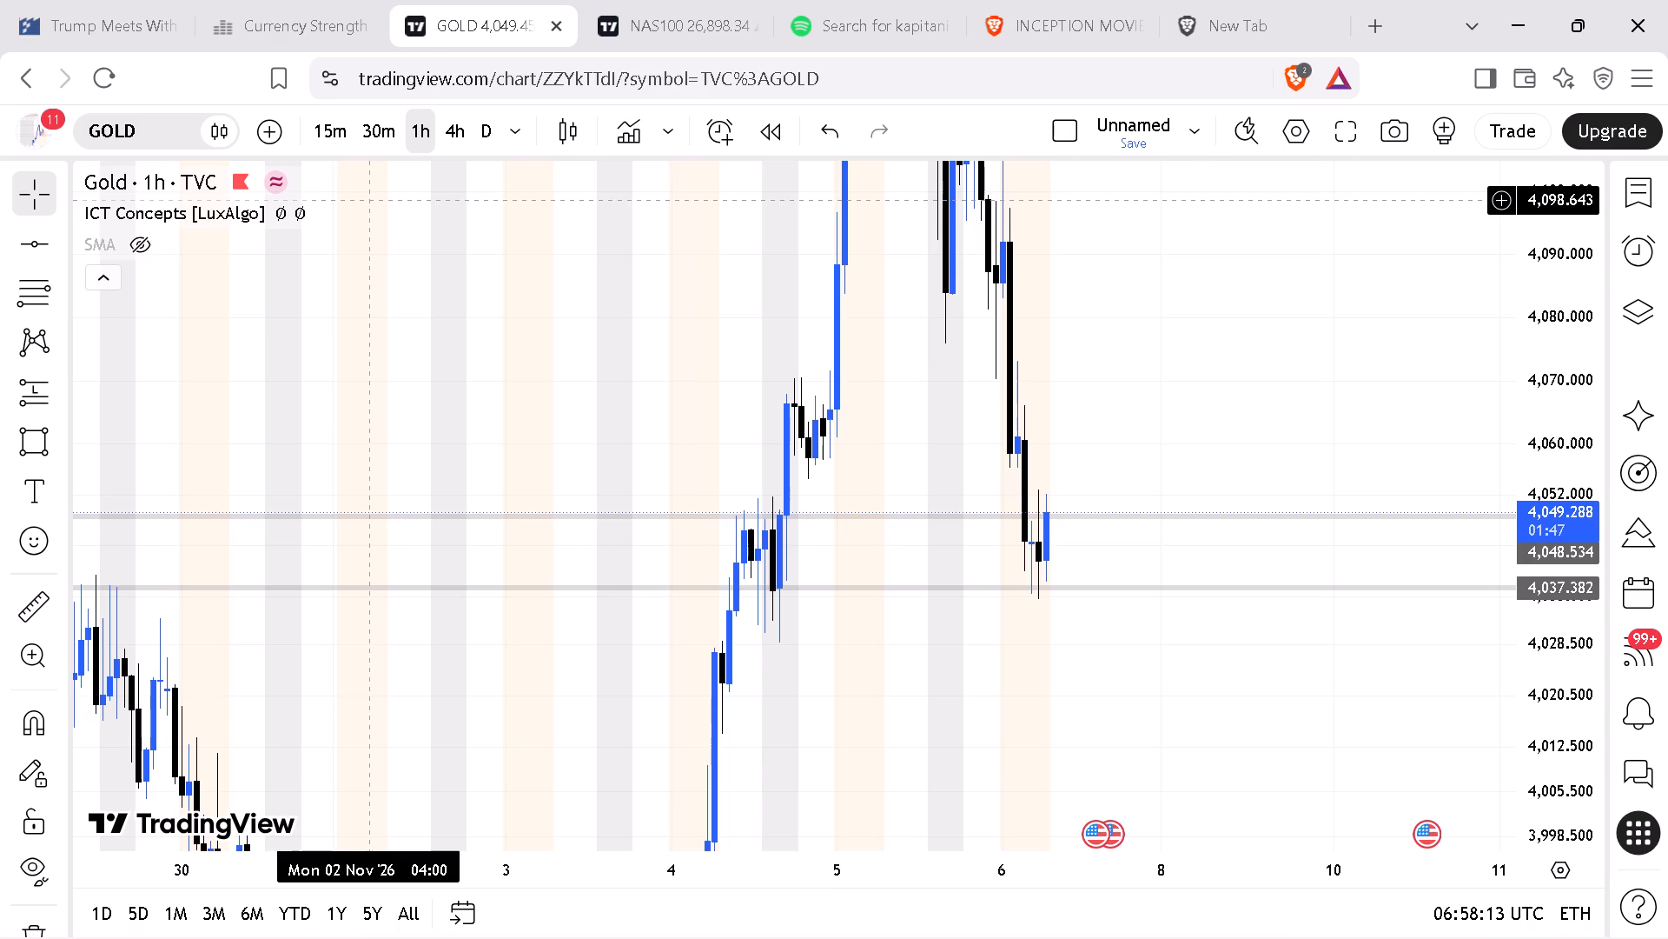
pyautogui.moveTo(374, 136); pyautogui.dragTo(358, 151)
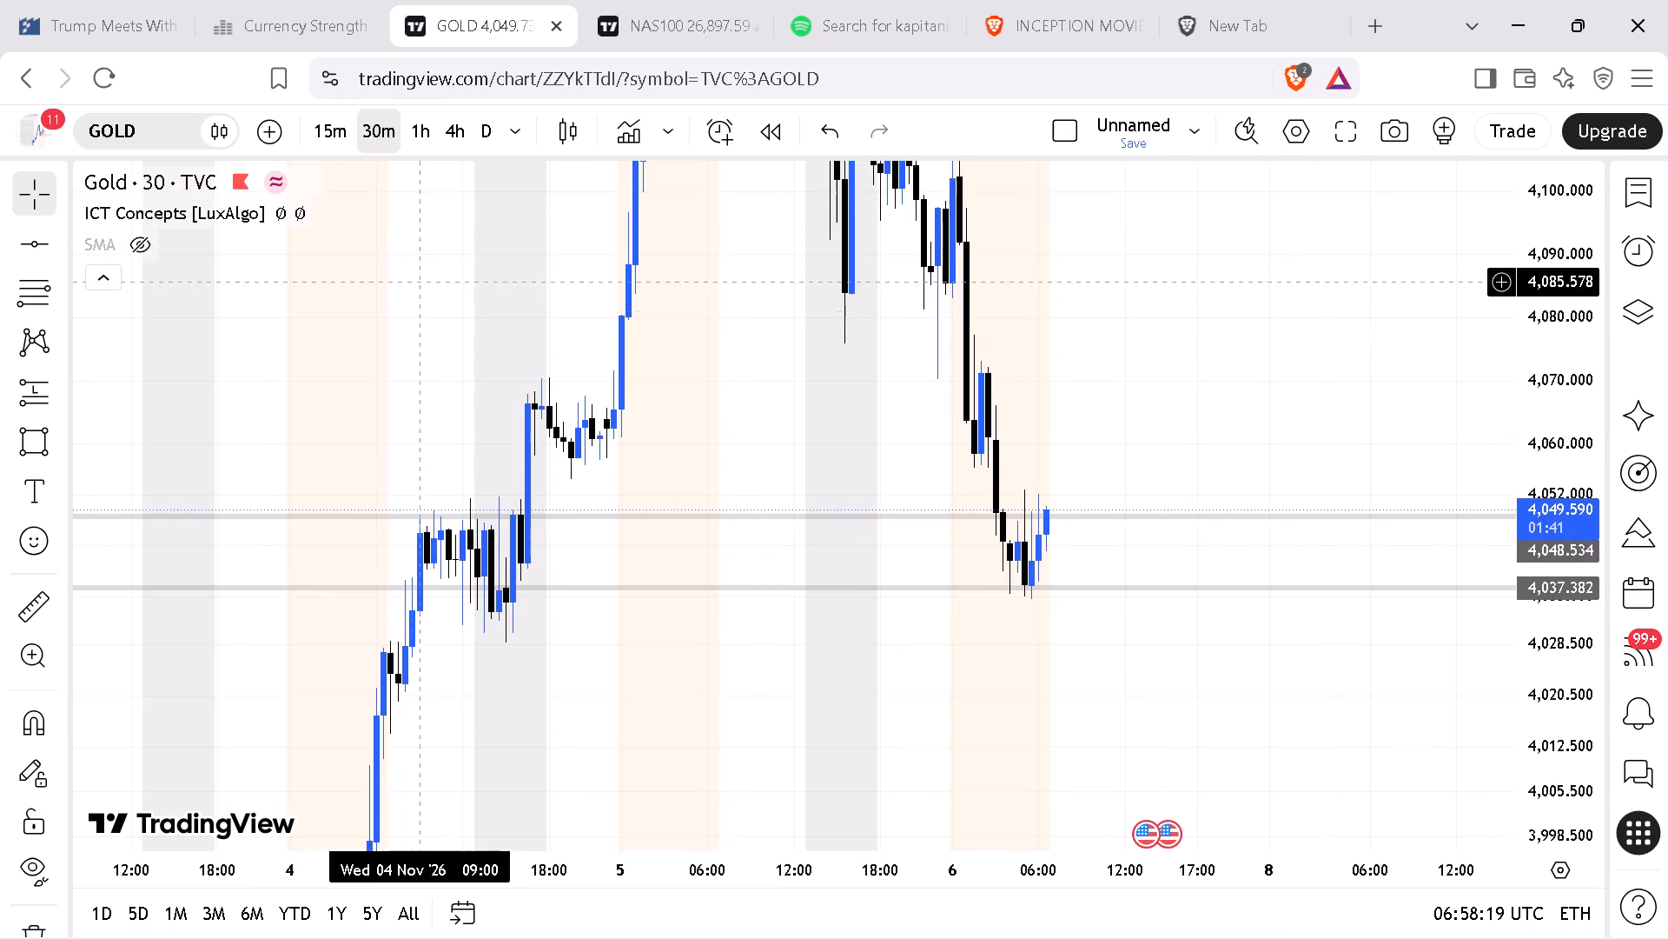
pyautogui.moveTo(1585, 363); pyautogui.dragTo(1578, 413)
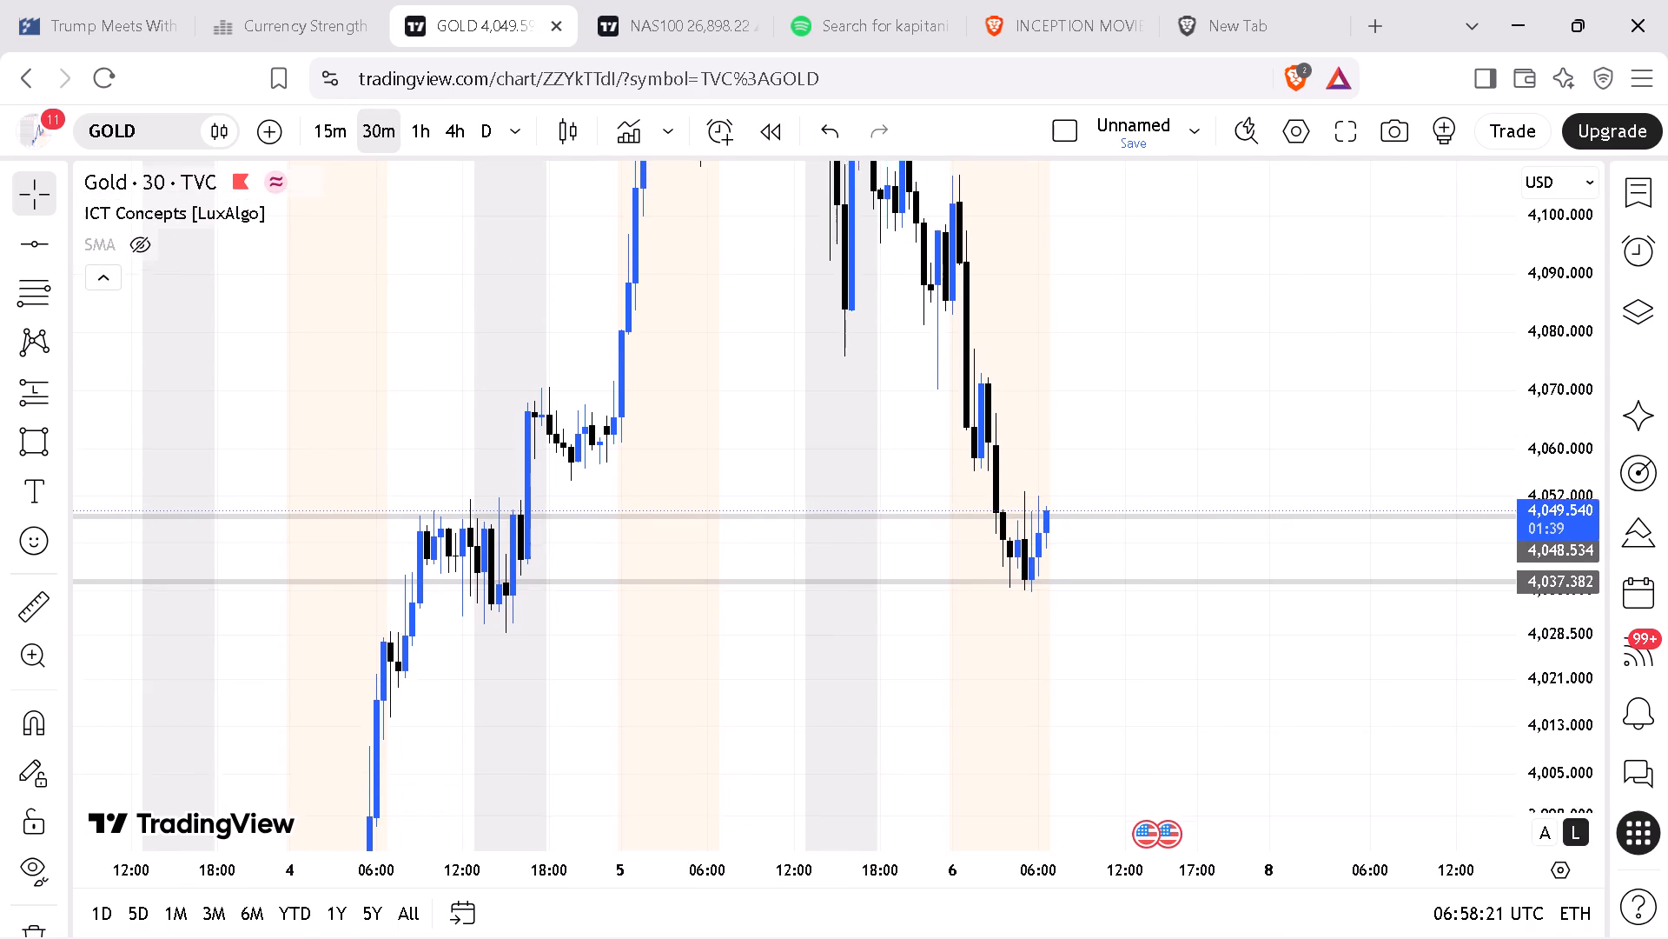
pyautogui.moveTo(1578, 413); pyautogui.dragTo(1568, 556)
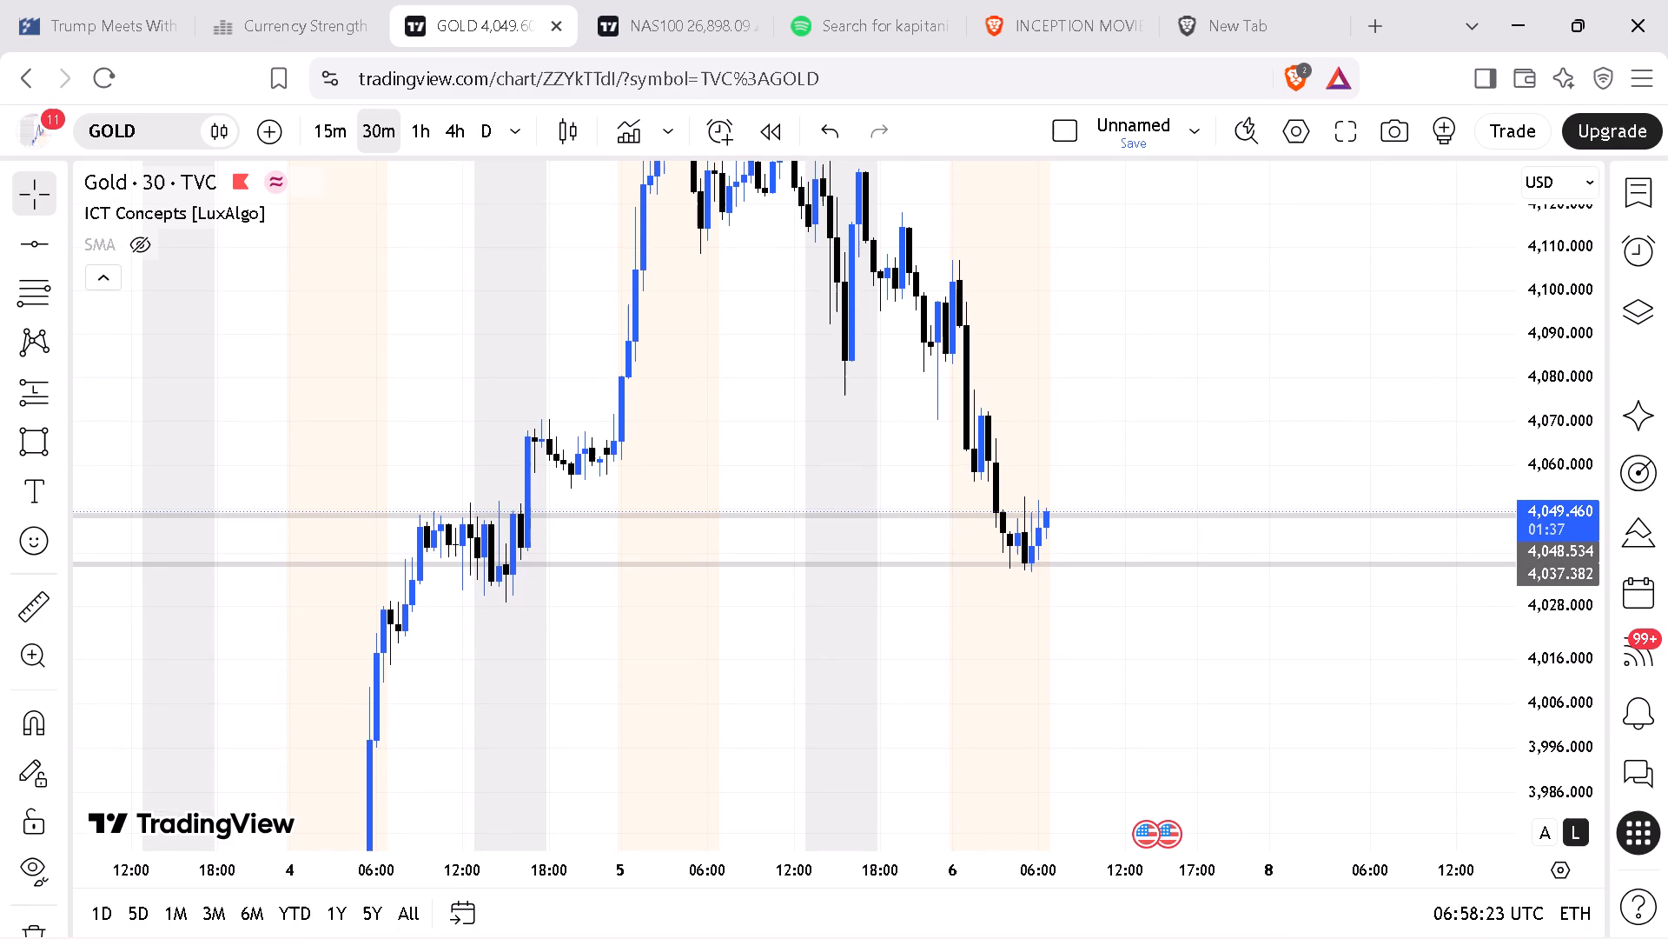
pyautogui.moveTo(738, 576); pyautogui.dragTo(745, 565)
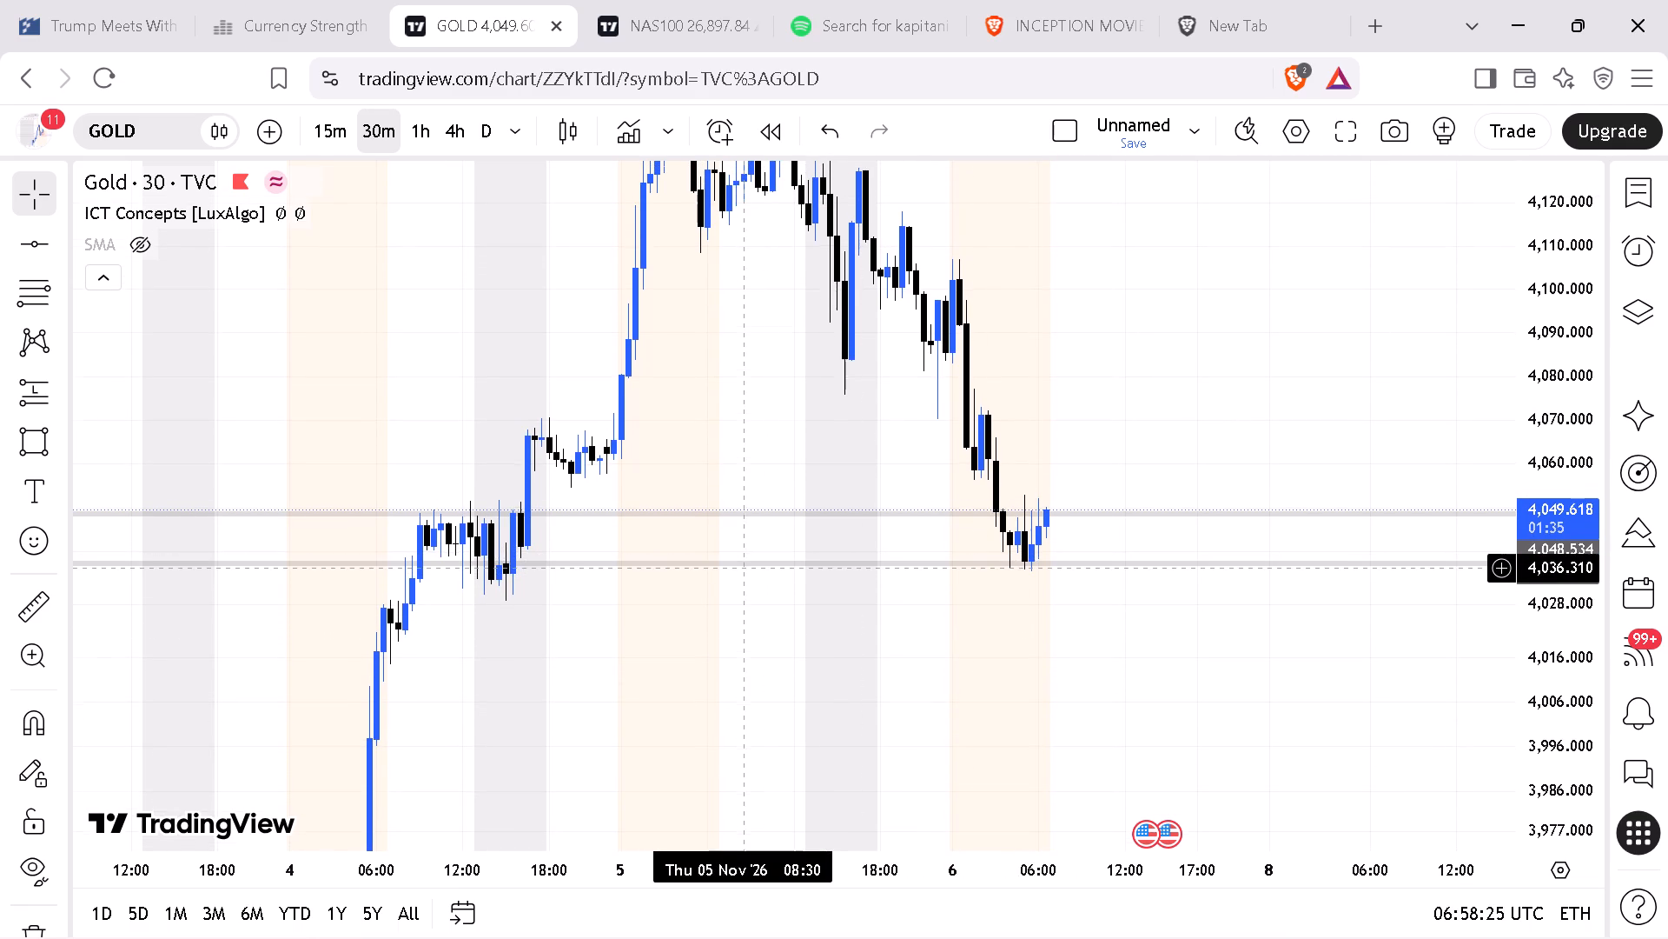
pyautogui.moveTo(745, 565); pyautogui.dragTo(745, 561)
pyautogui.moveTo(745, 557); pyautogui.dragTo(749, 541)
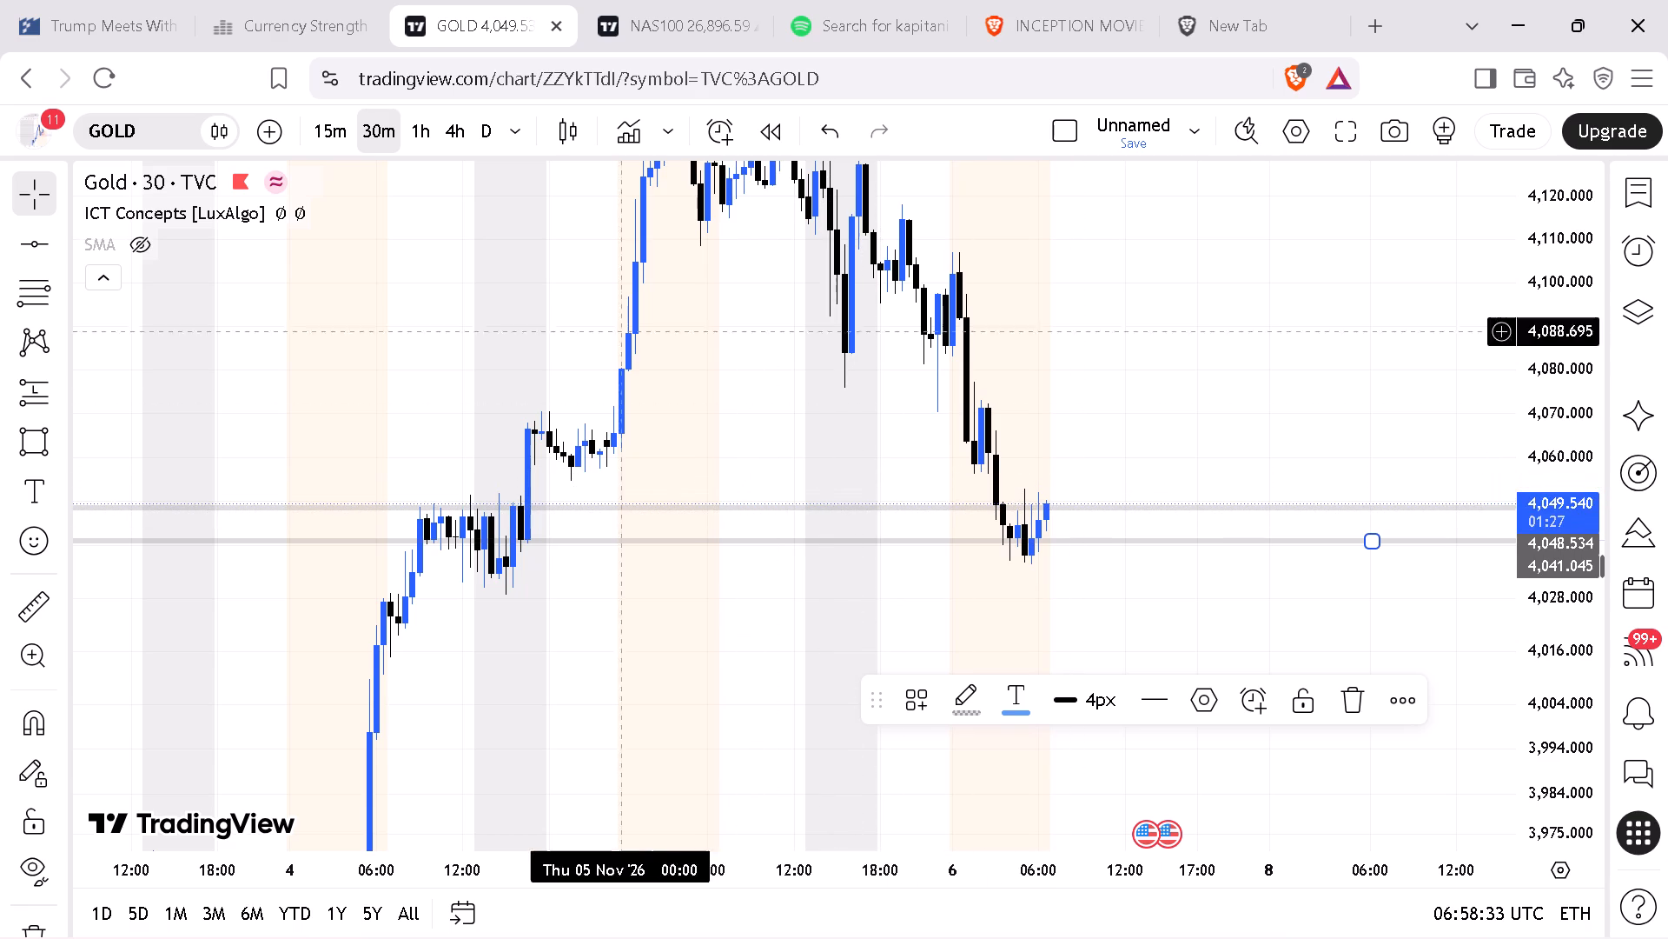
# Switch to the 15-minute timeframe and examine the 4 to 6 November price action and sessions against the two support lines.
pyautogui.click(321, 128)
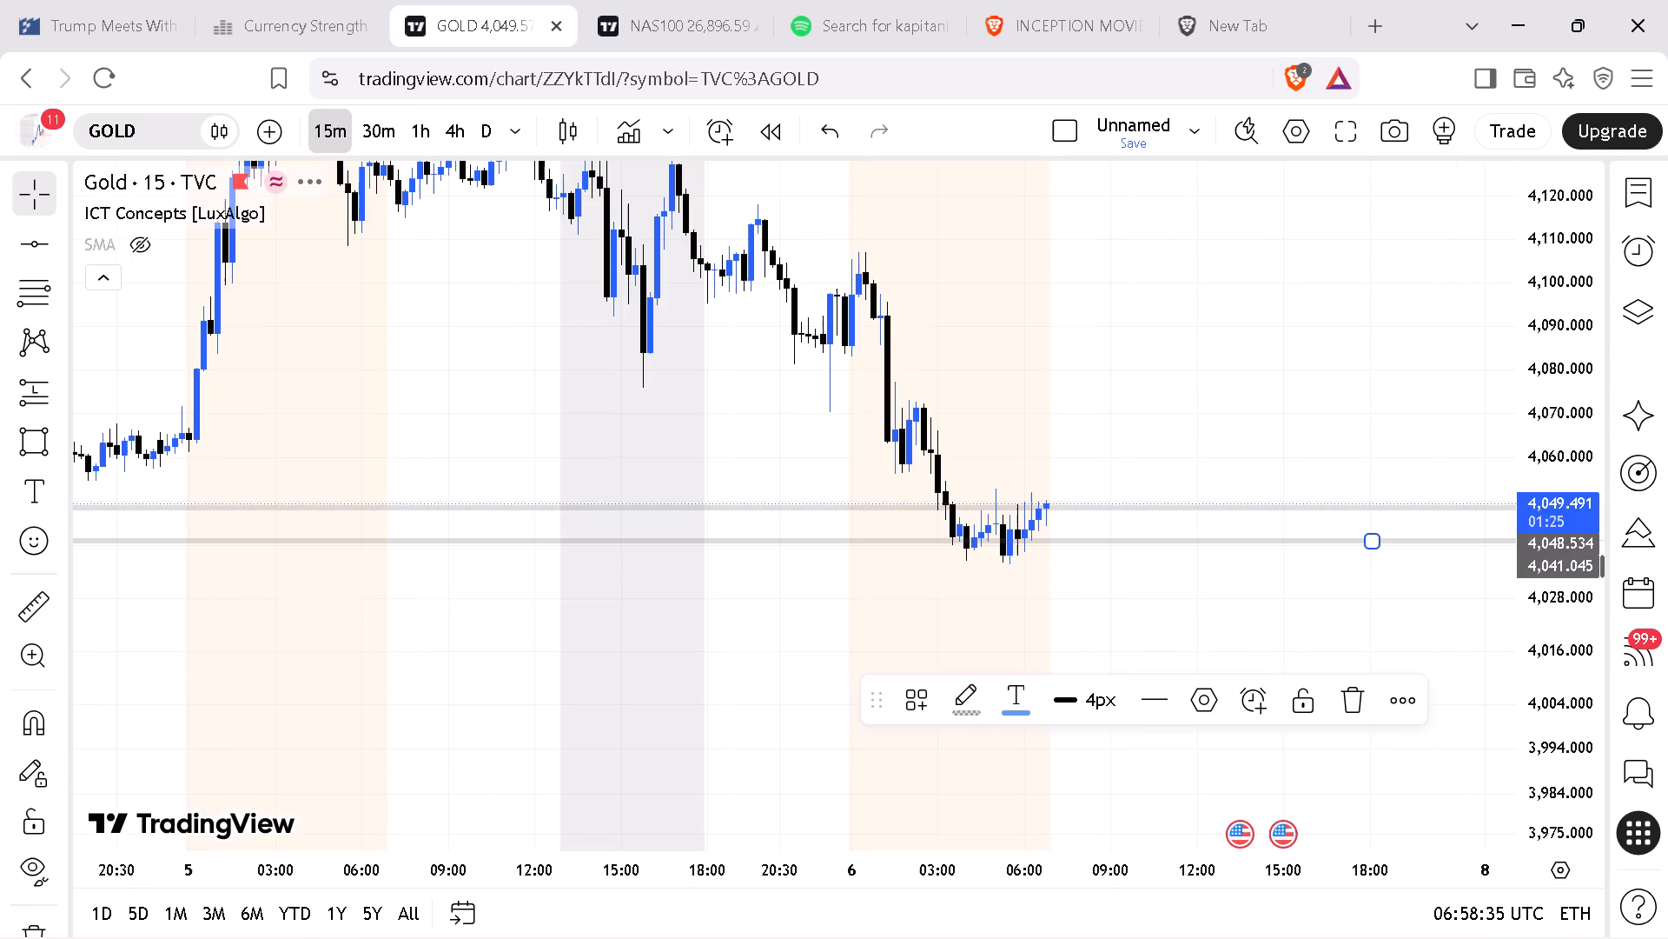
pyautogui.moveTo(582, 678); pyautogui.dragTo(1267, 695)
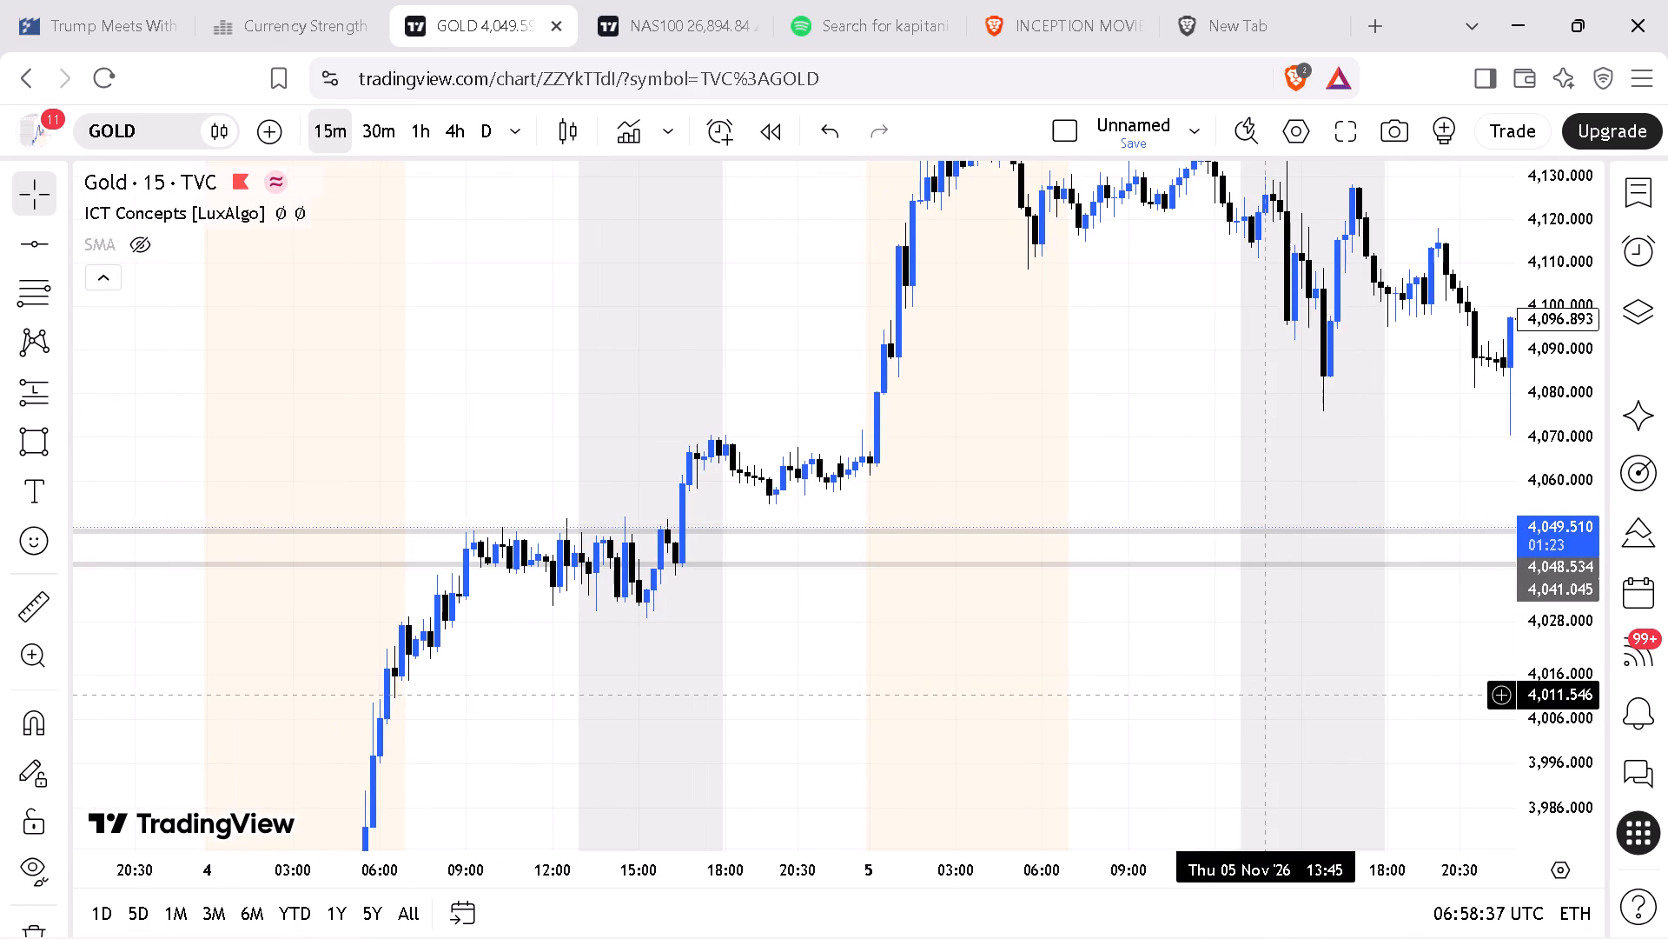
pyautogui.moveTo(1267, 695); pyautogui.dragTo(604, 681)
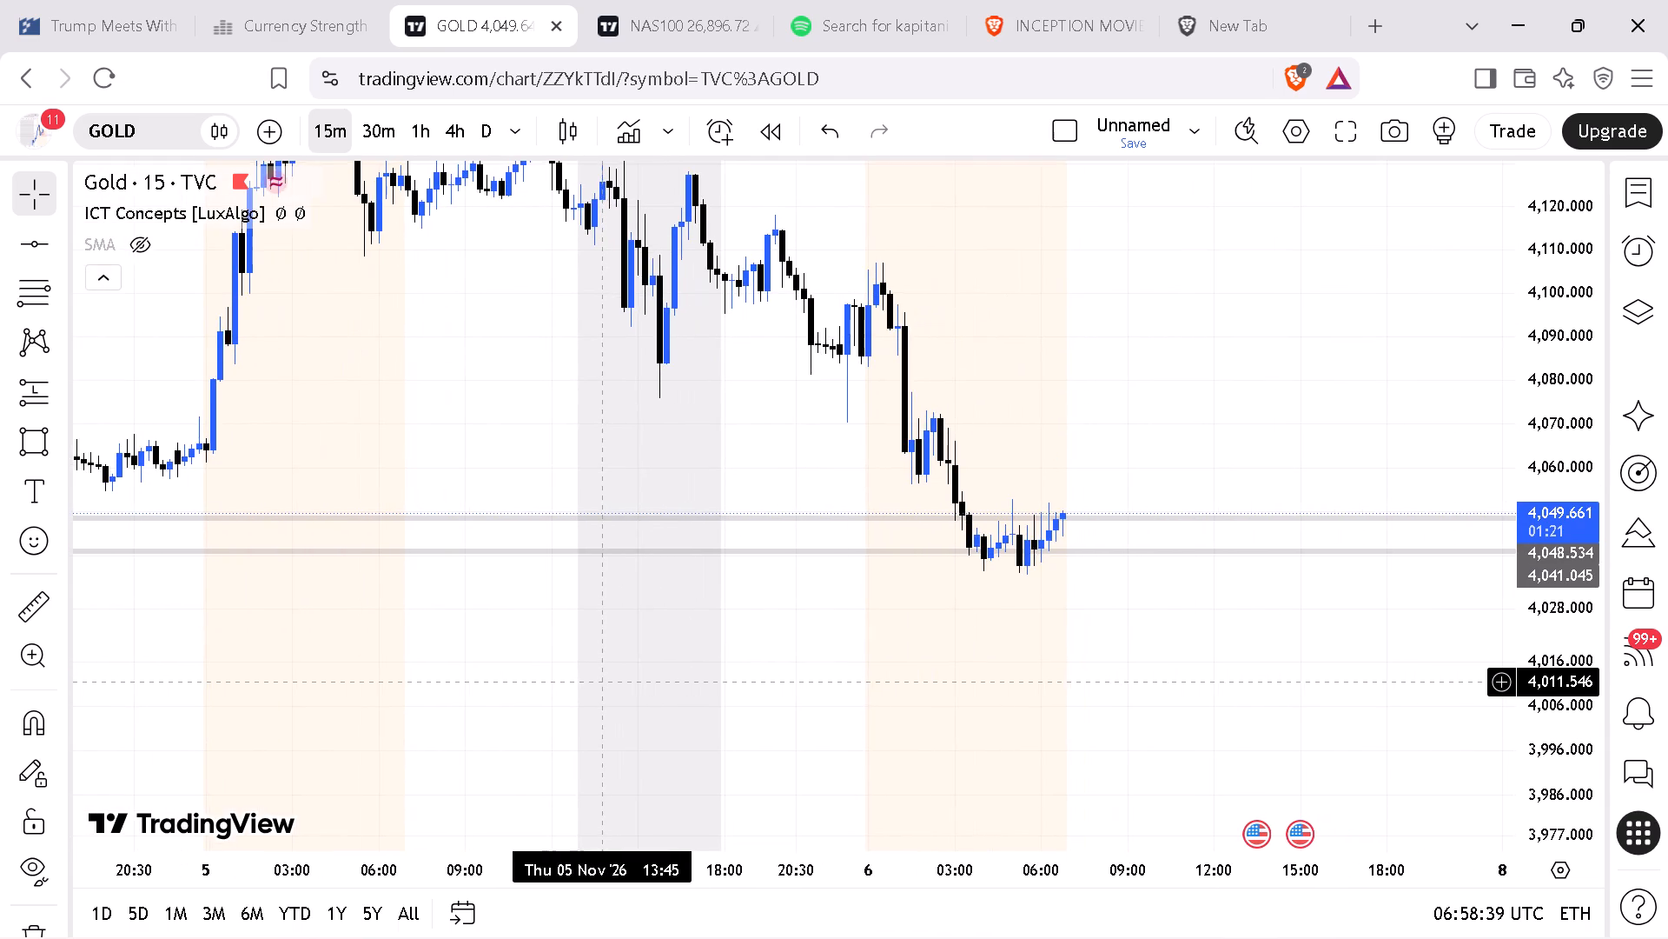
pyautogui.moveTo(604, 681); pyautogui.dragTo(851, 692)
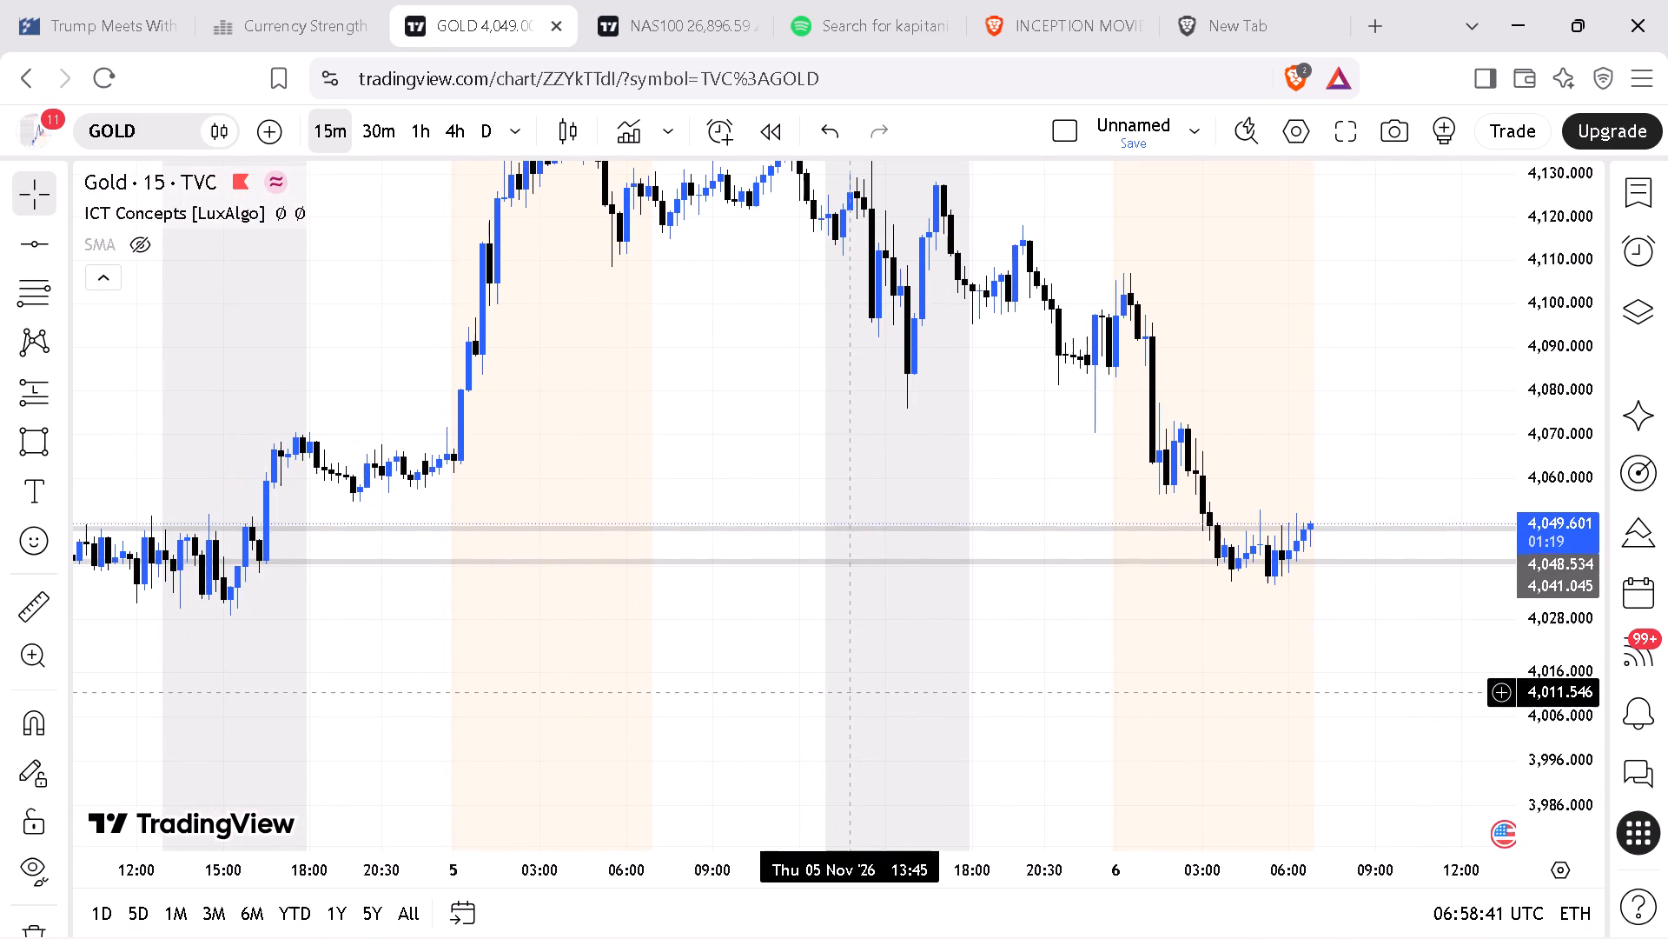
pyautogui.moveTo(186, 410); pyautogui.dragTo(372, 426)
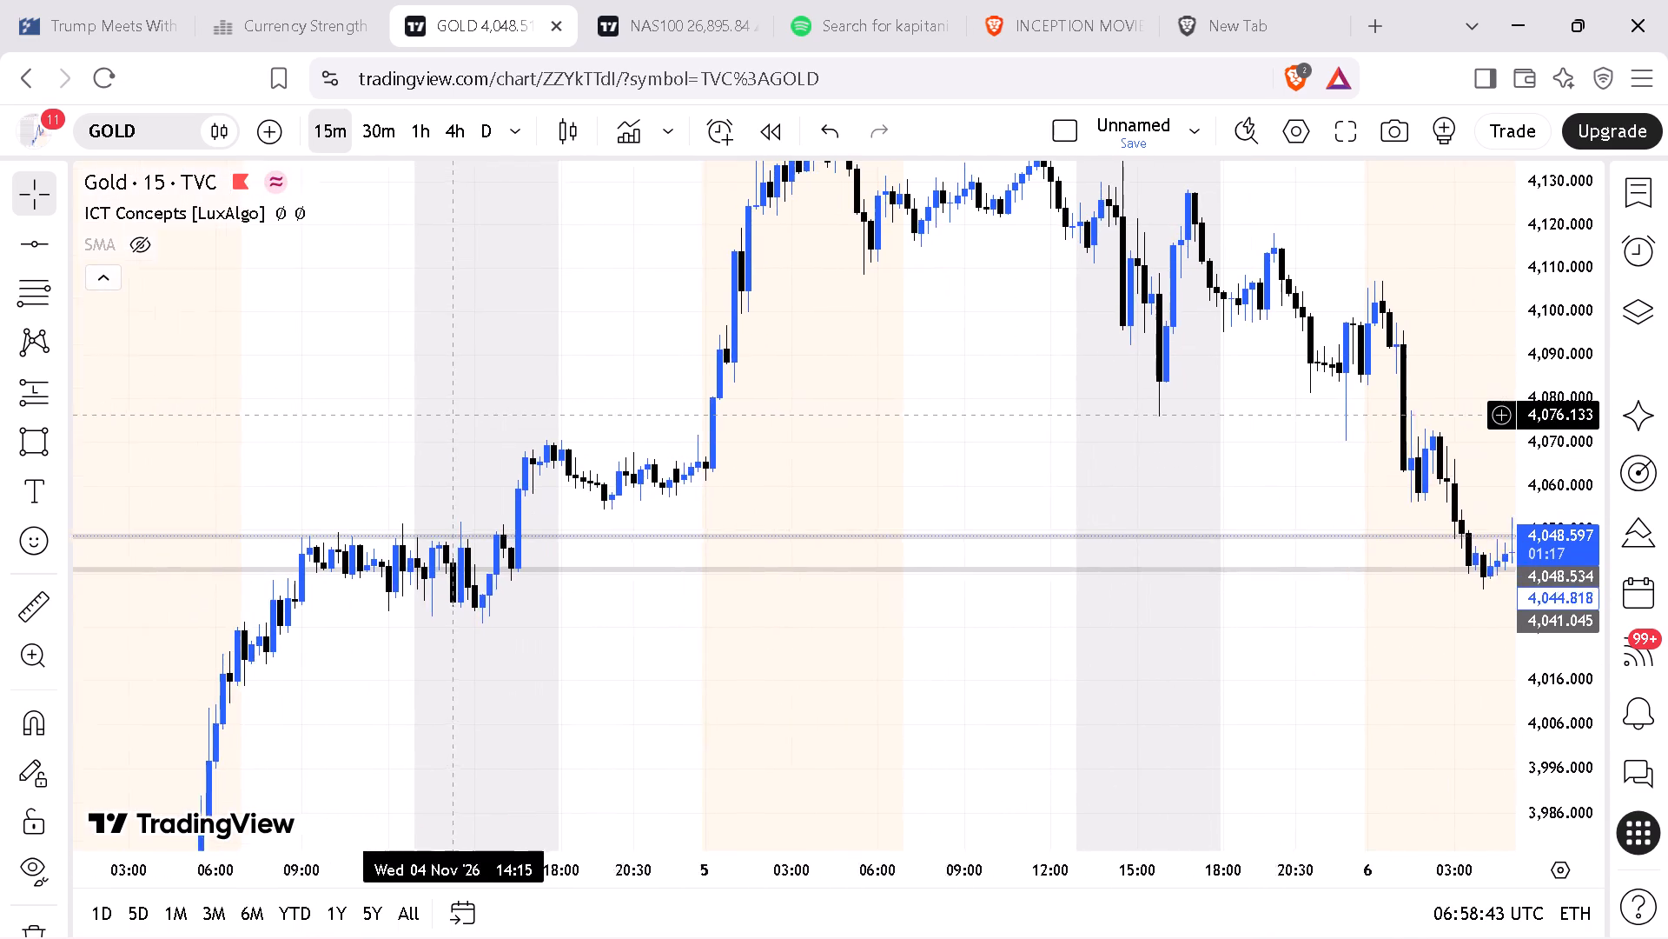
pyautogui.moveTo(372, 426); pyautogui.dragTo(276, 436)
pyautogui.moveTo(783, 470); pyautogui.dragTo(686, 454)
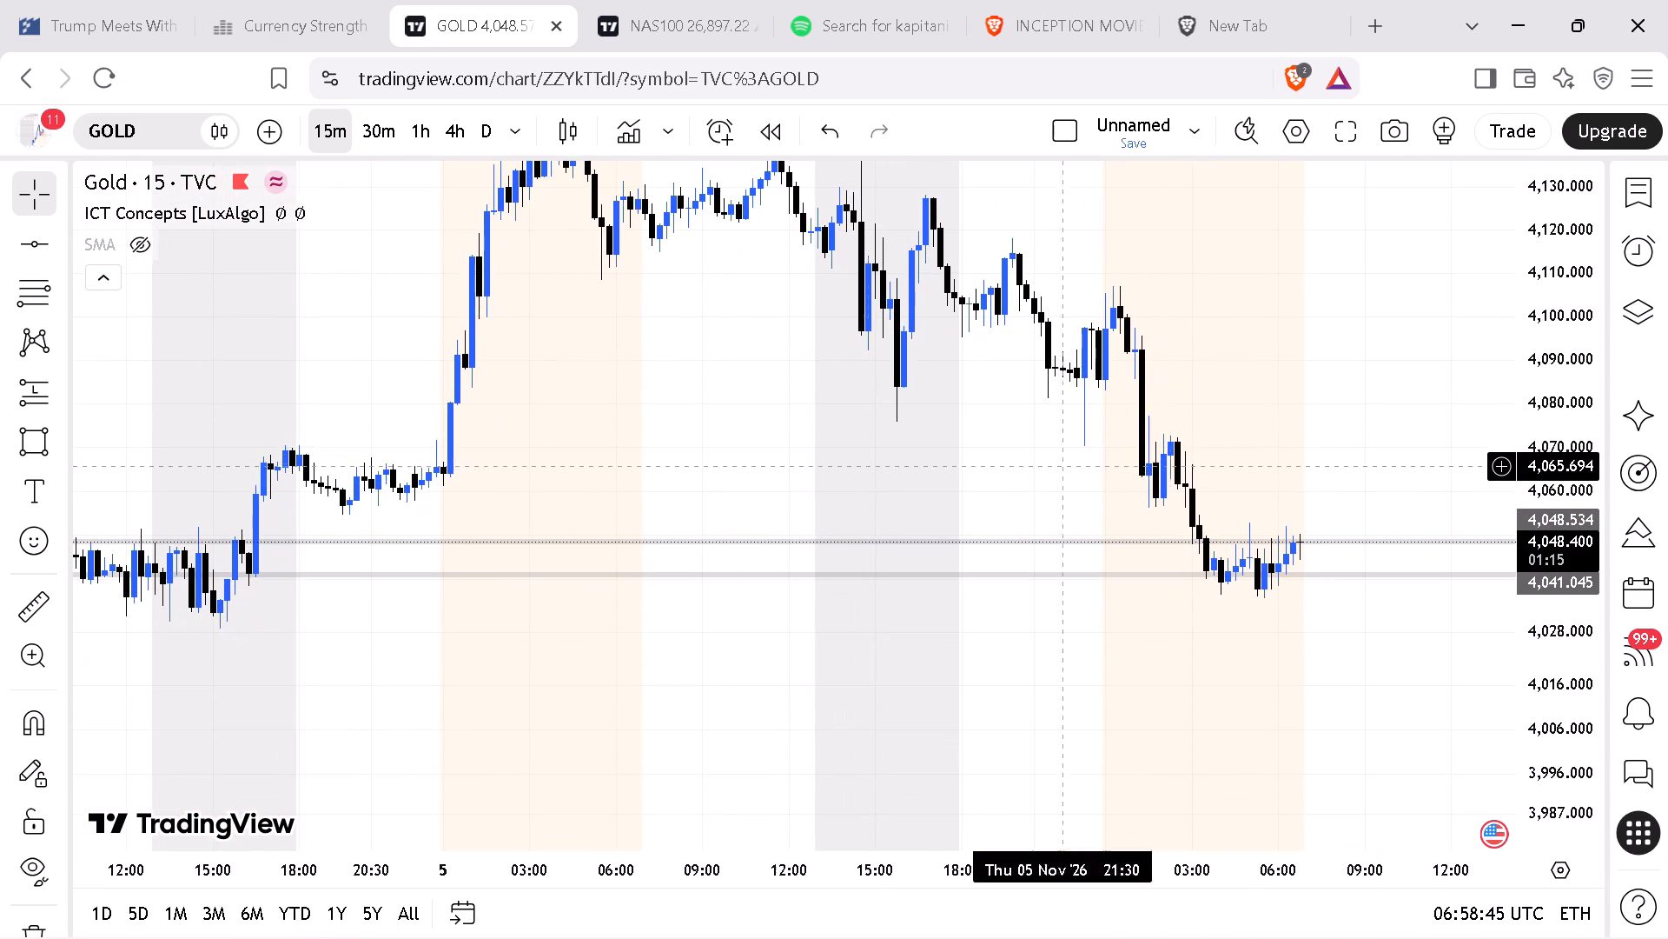
pyautogui.moveTo(1531, 708); pyautogui.dragTo(1523, 599)
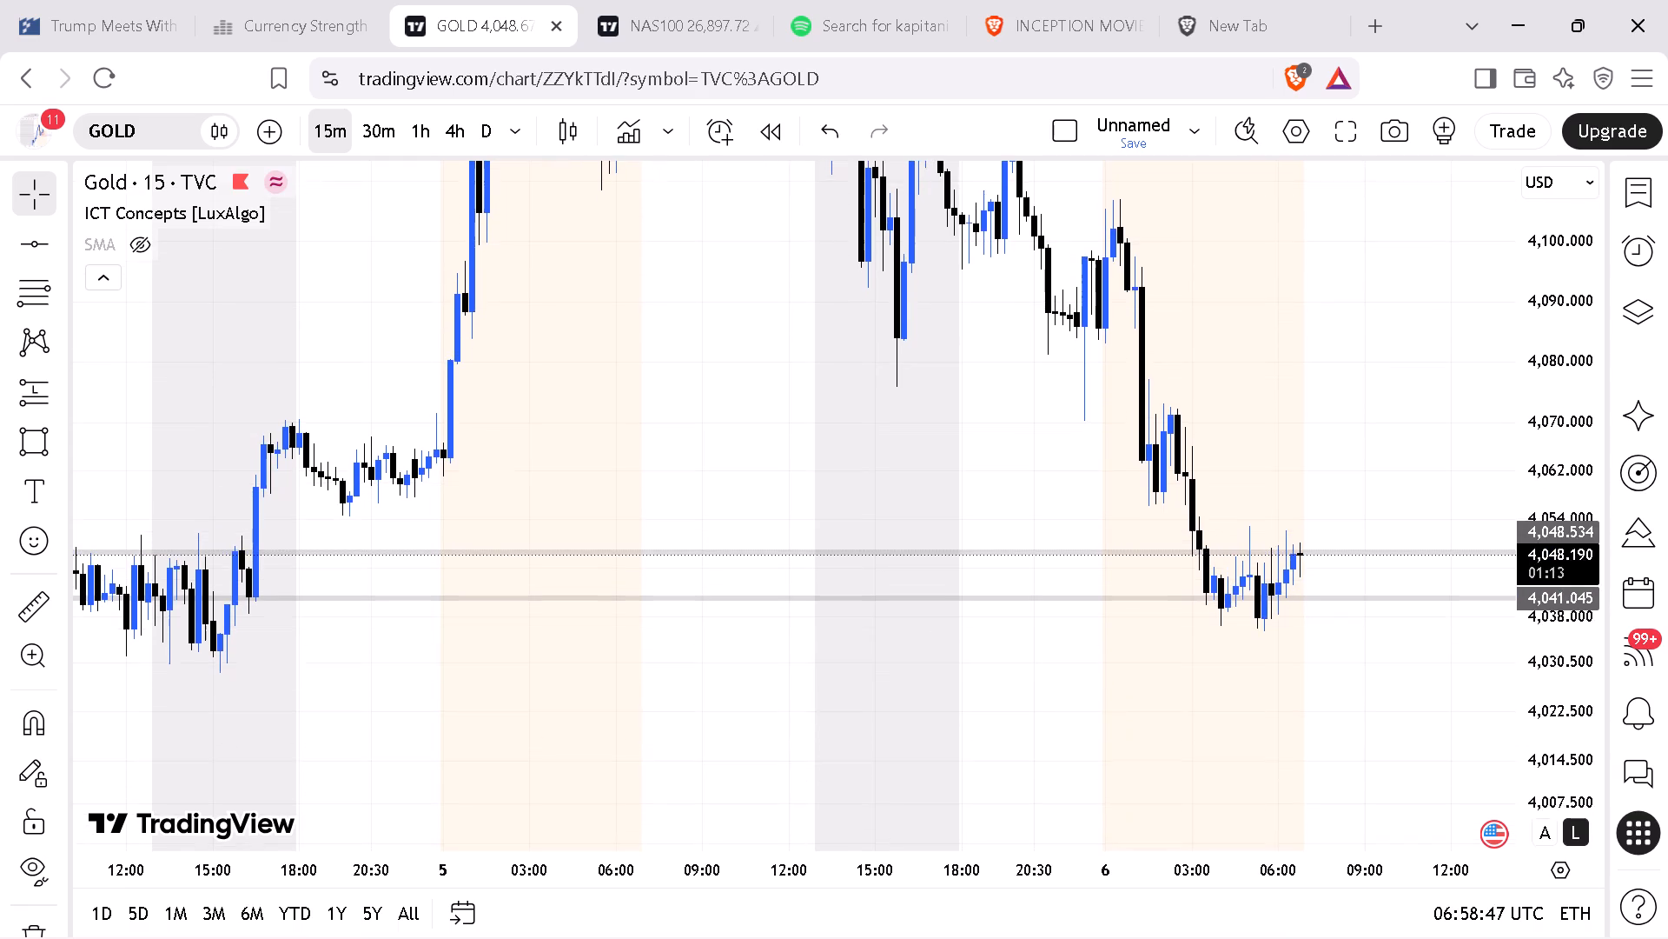
pyautogui.moveTo(1523, 599); pyautogui.dragTo(1521, 540)
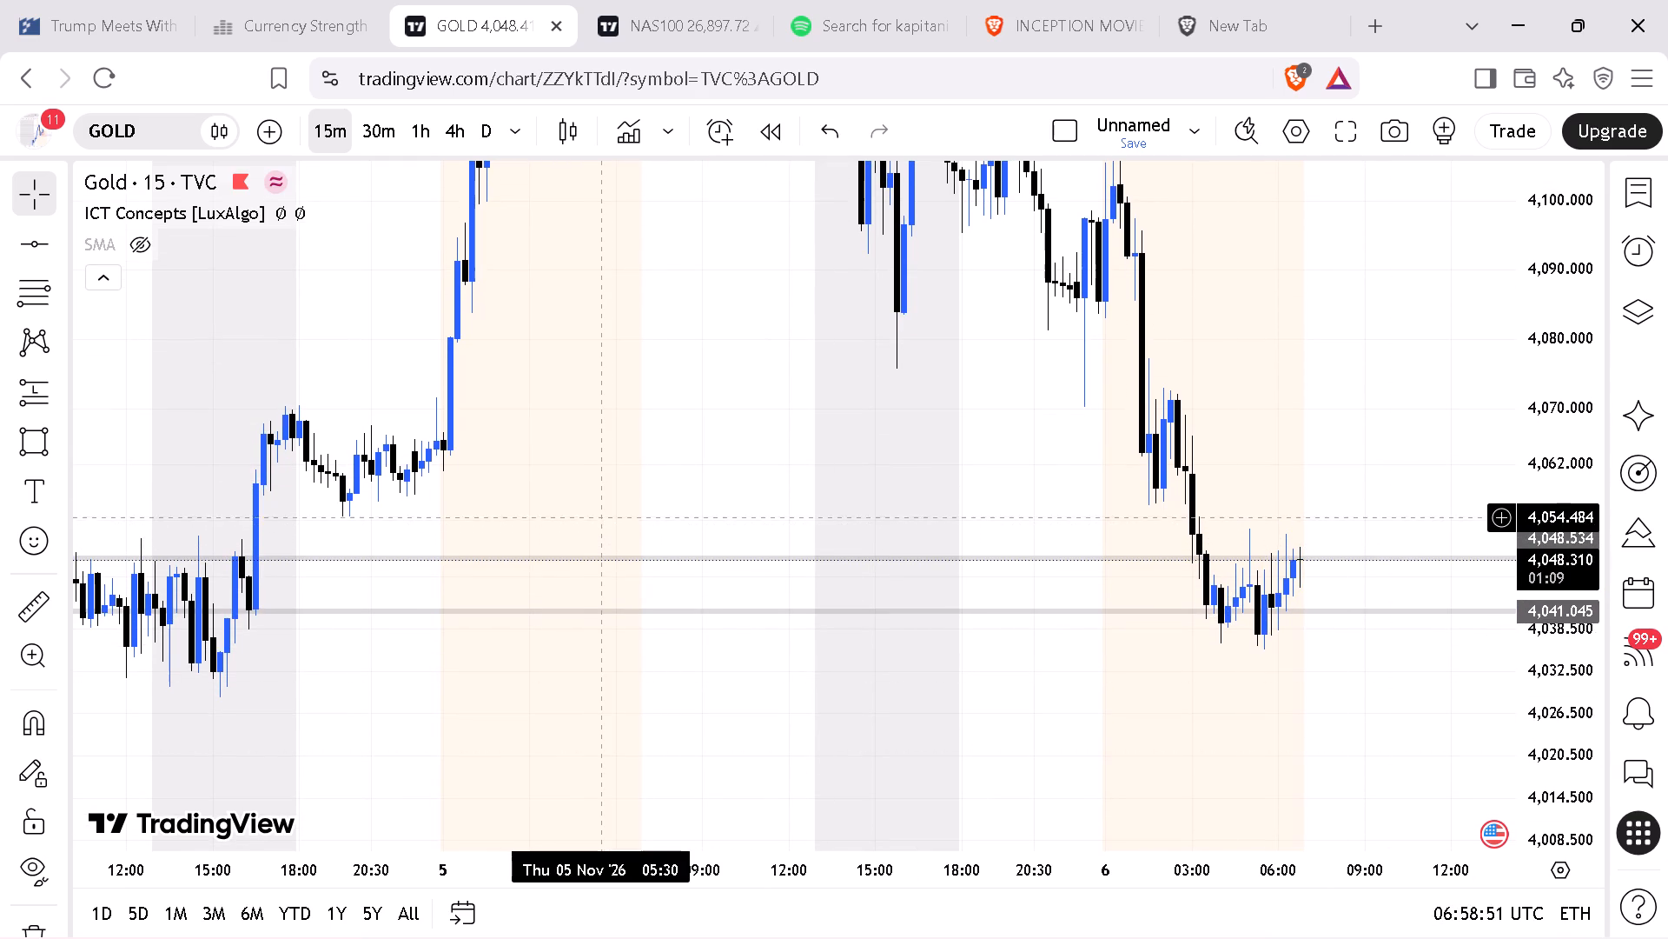
pyautogui.moveTo(182, 403); pyautogui.dragTo(1195, 342)
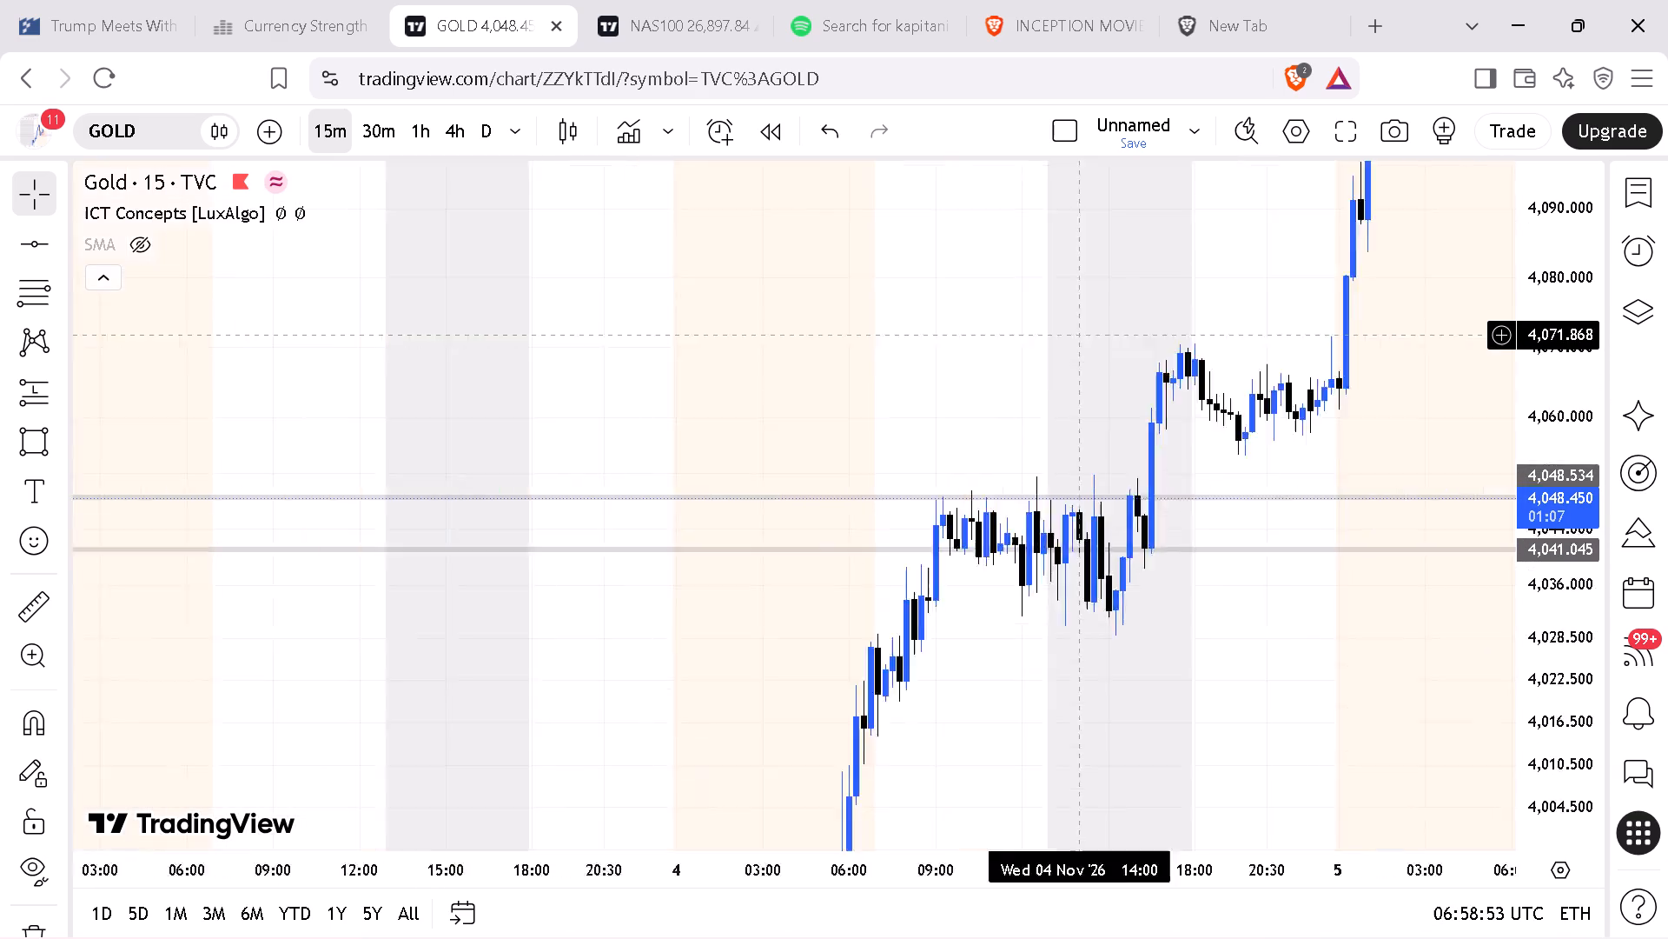
pyautogui.moveTo(1195, 342); pyautogui.dragTo(328, 405)
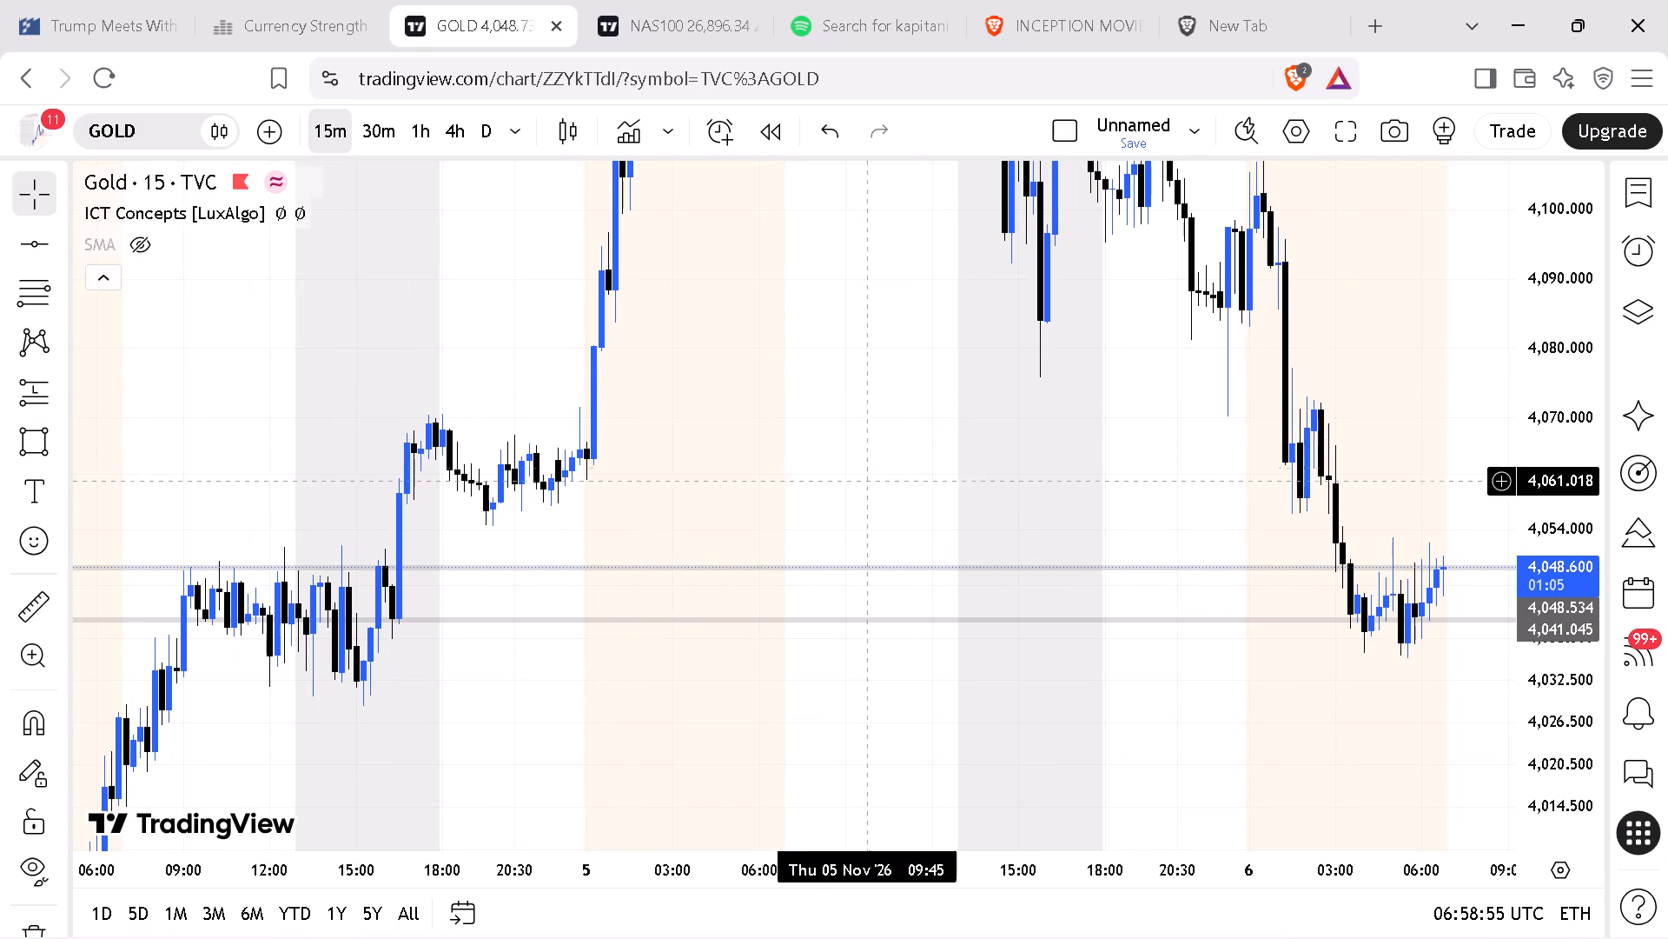
pyautogui.moveTo(1044, 442); pyautogui.dragTo(894, 440)
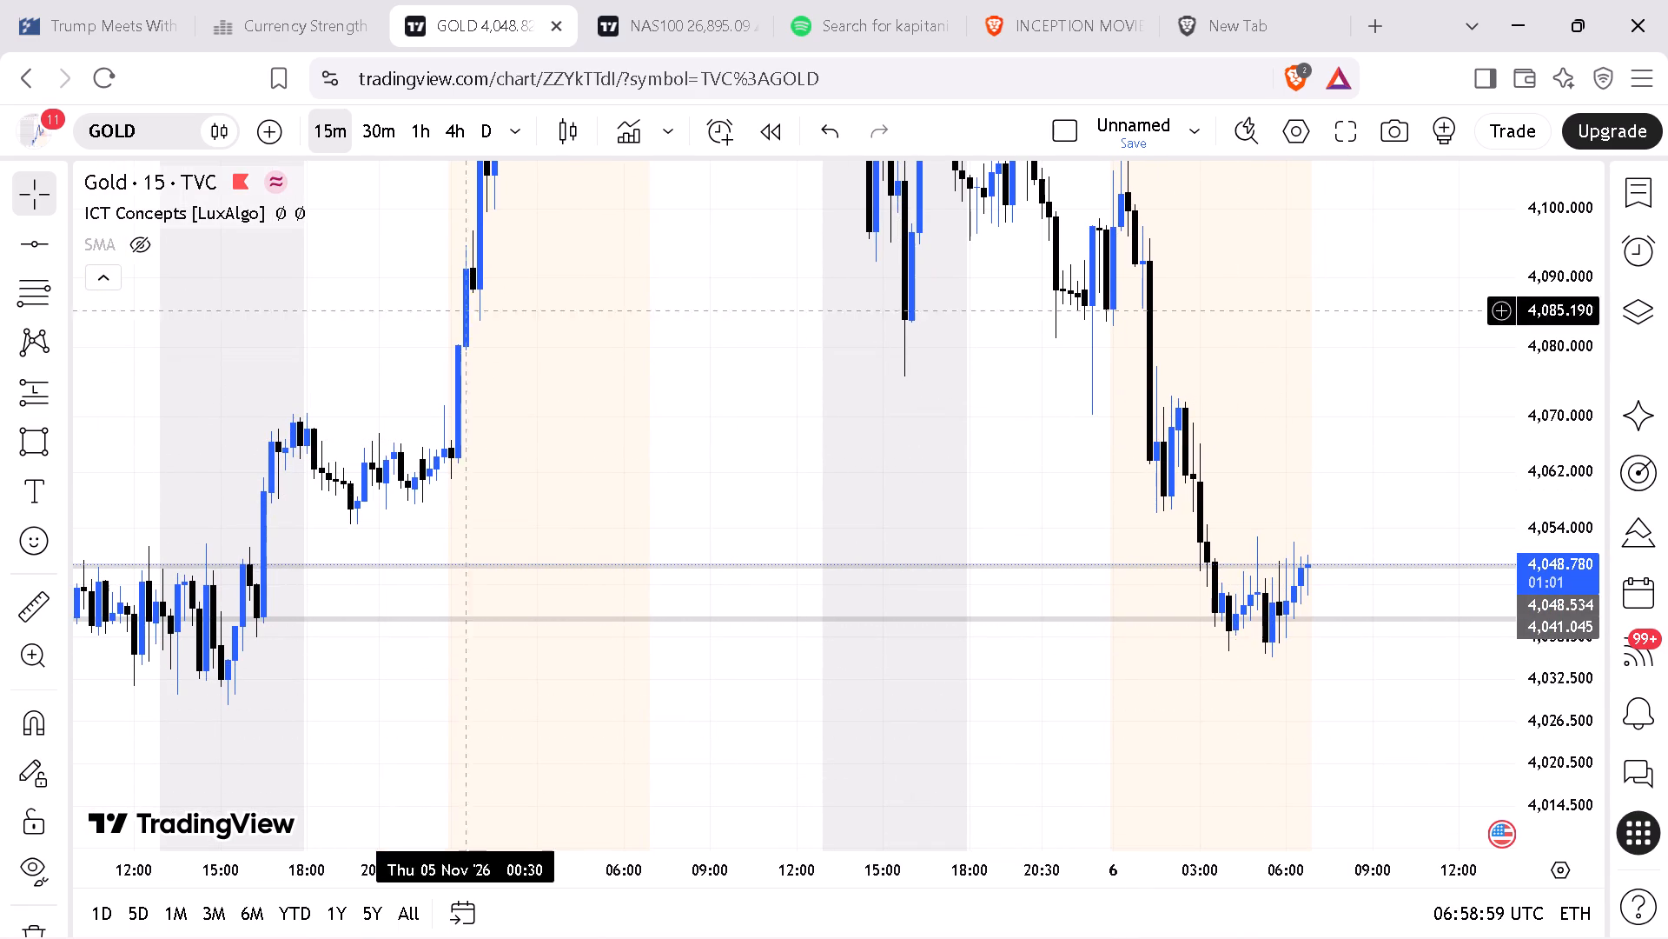
# Switch to the 4-hour timeframe and examine the October–November swings and the latest candle against the two support lines.
pyautogui.click(449, 117)
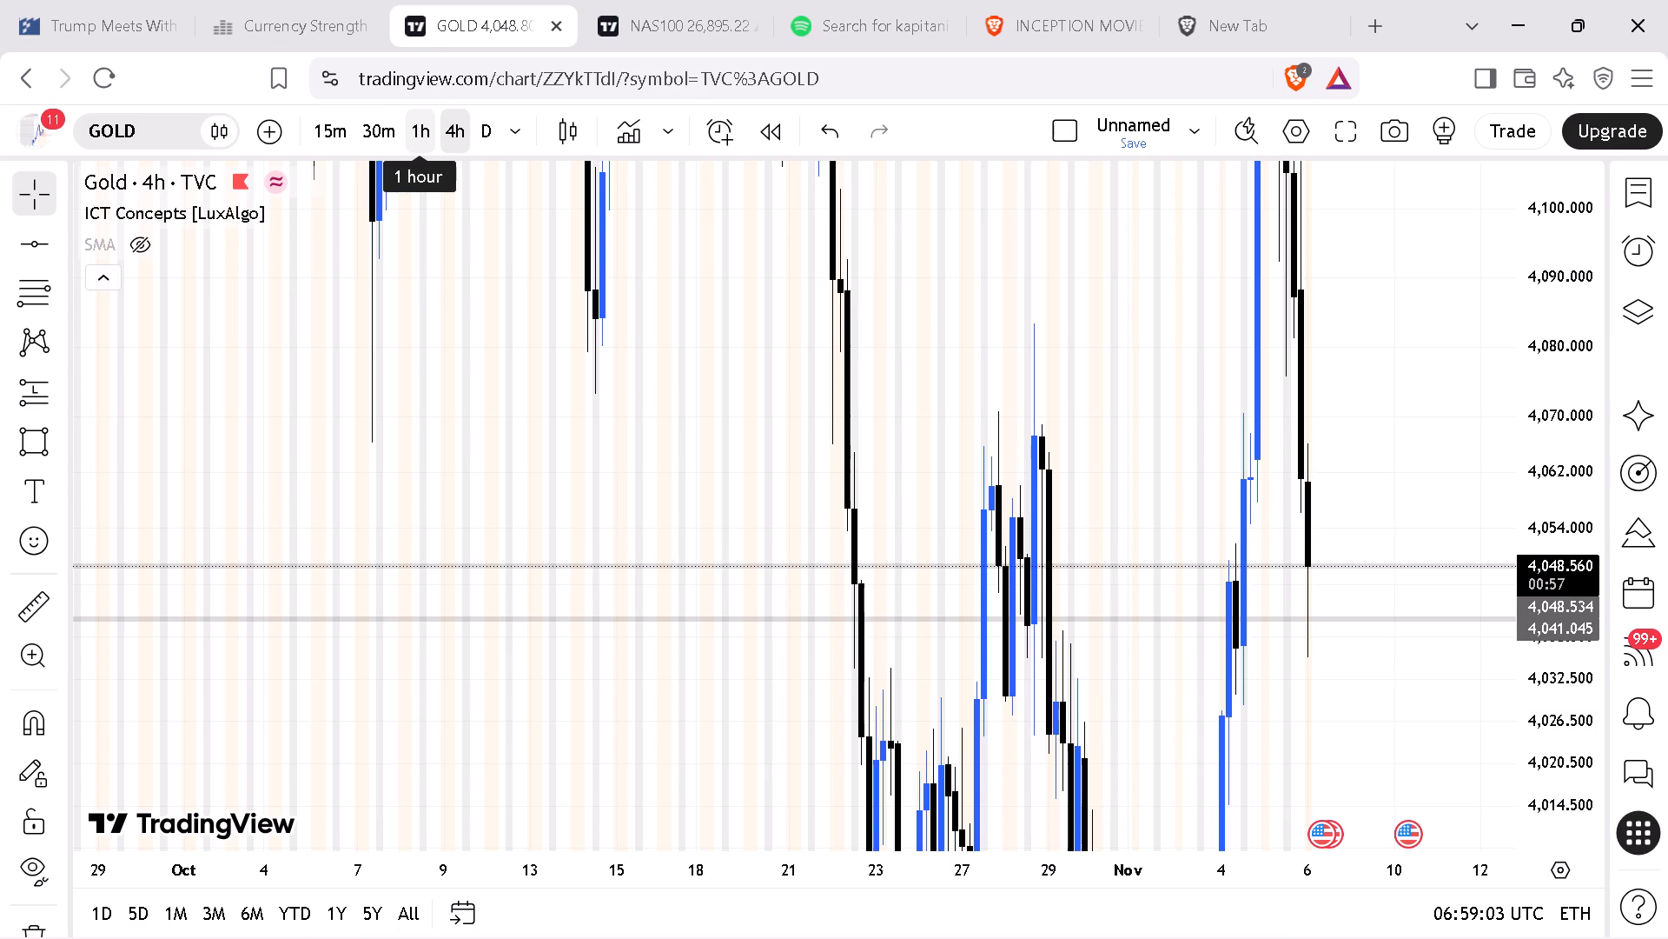
pyautogui.moveTo(1555, 287); pyautogui.dragTo(1553, 742)
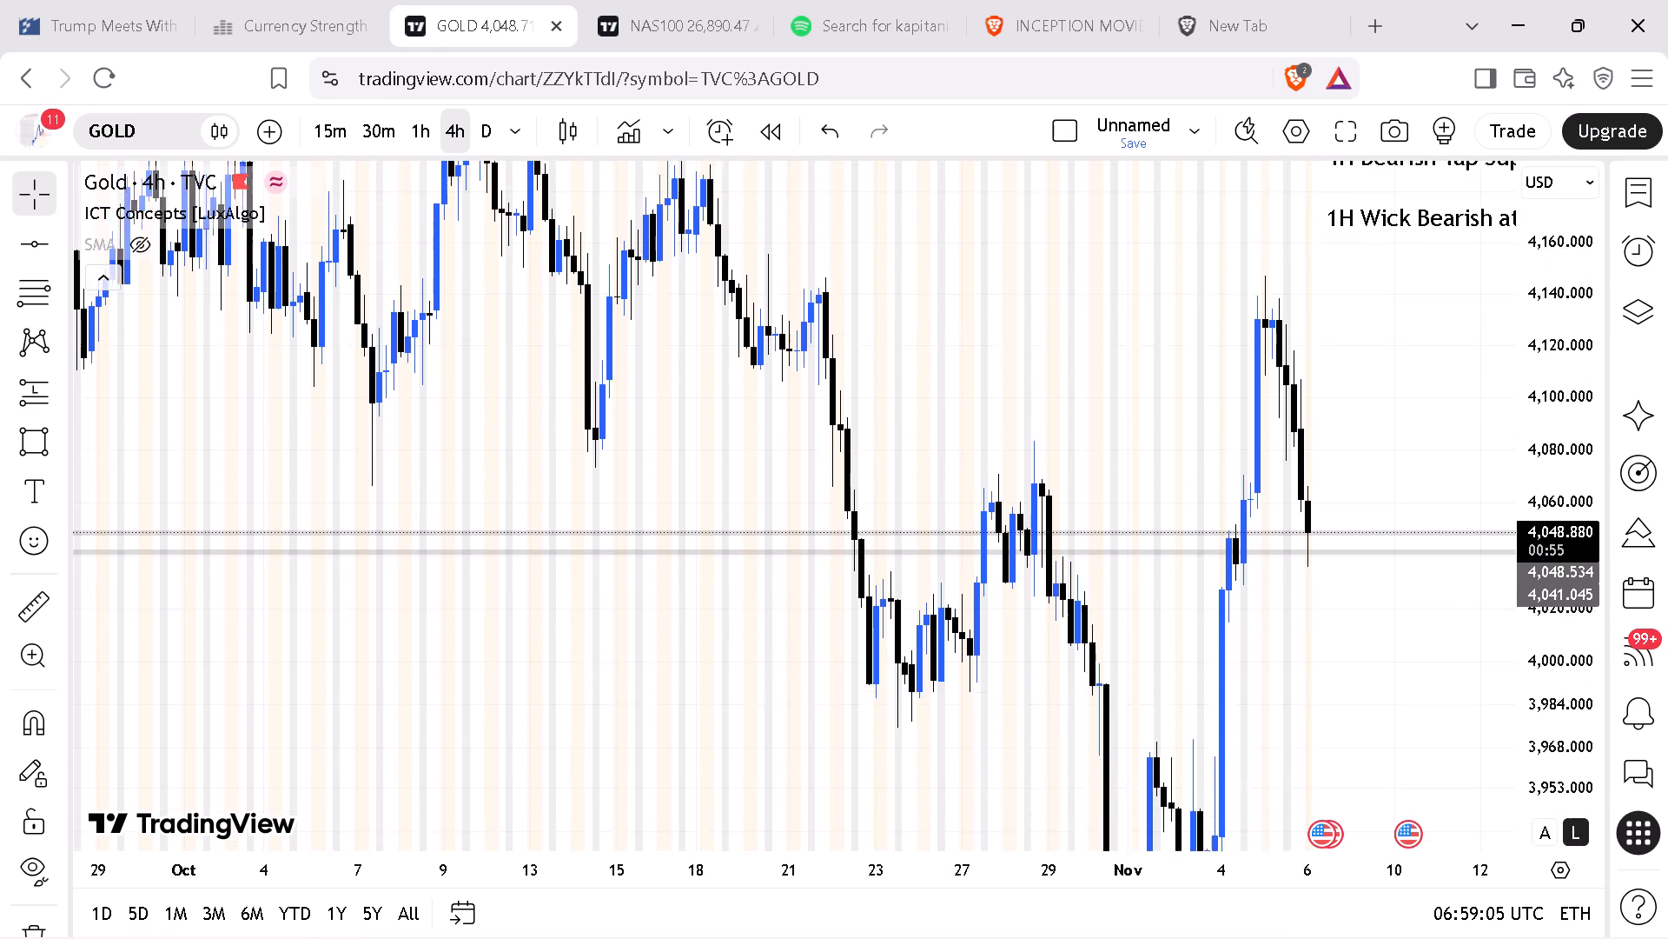
pyautogui.moveTo(1553, 742); pyautogui.dragTo(1552, 740)
pyautogui.moveTo(1395, 863); pyautogui.dragTo(1348, 867)
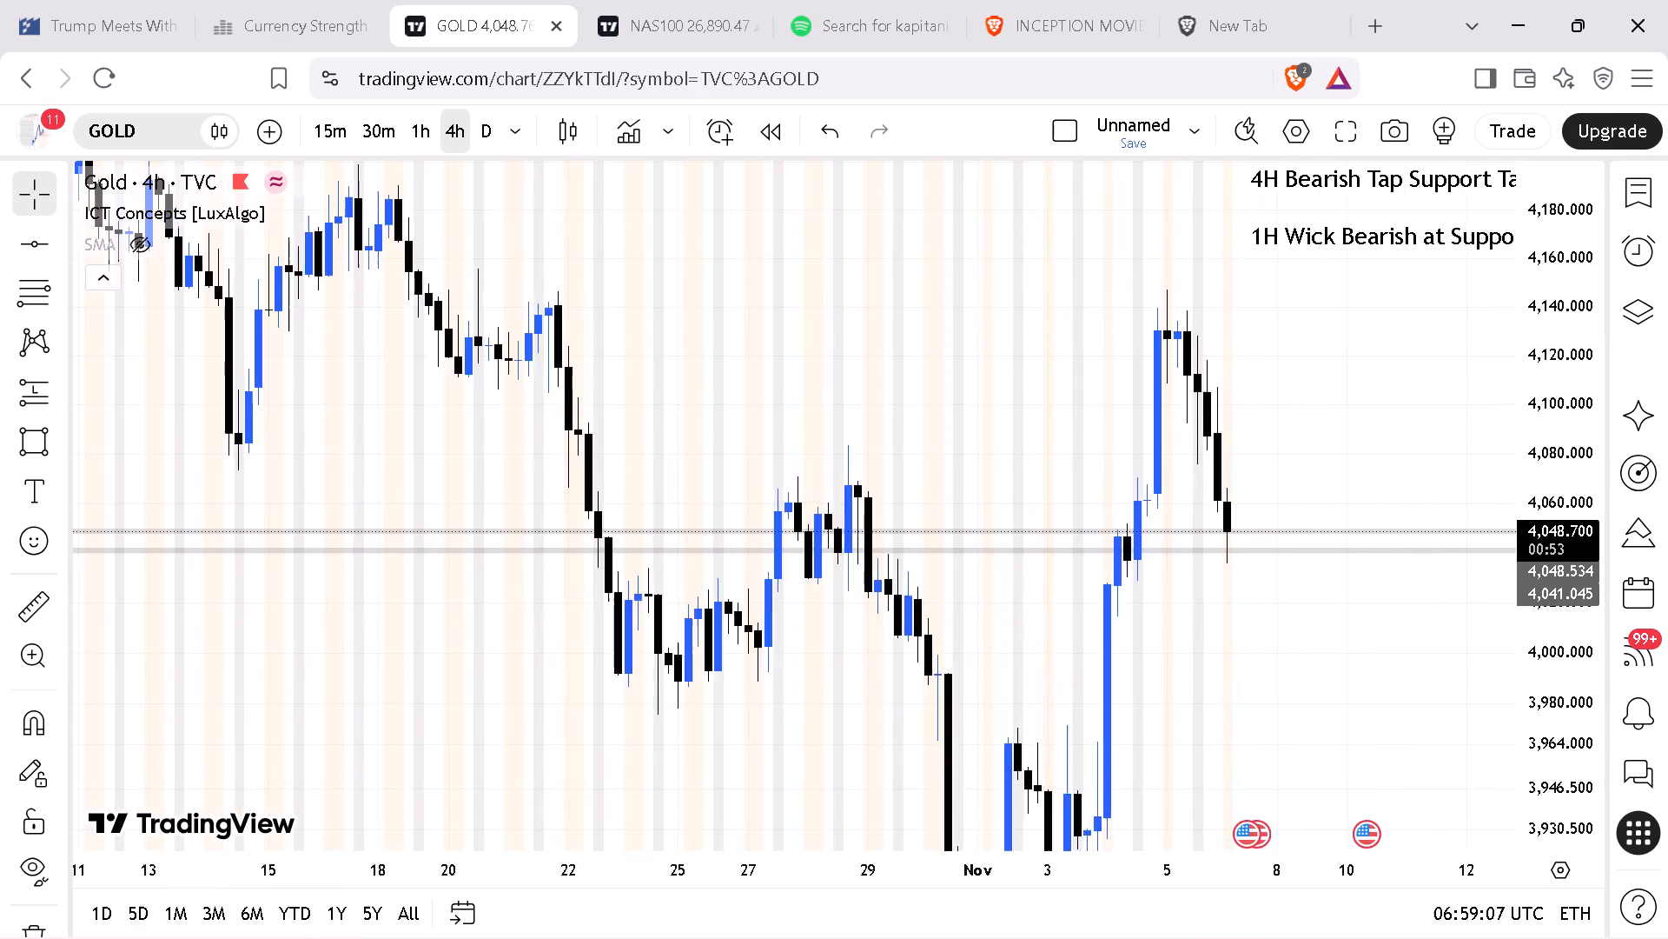
pyautogui.moveTo(1348, 867); pyautogui.dragTo(1339, 857)
pyautogui.moveTo(1561, 649); pyautogui.dragTo(1562, 669)
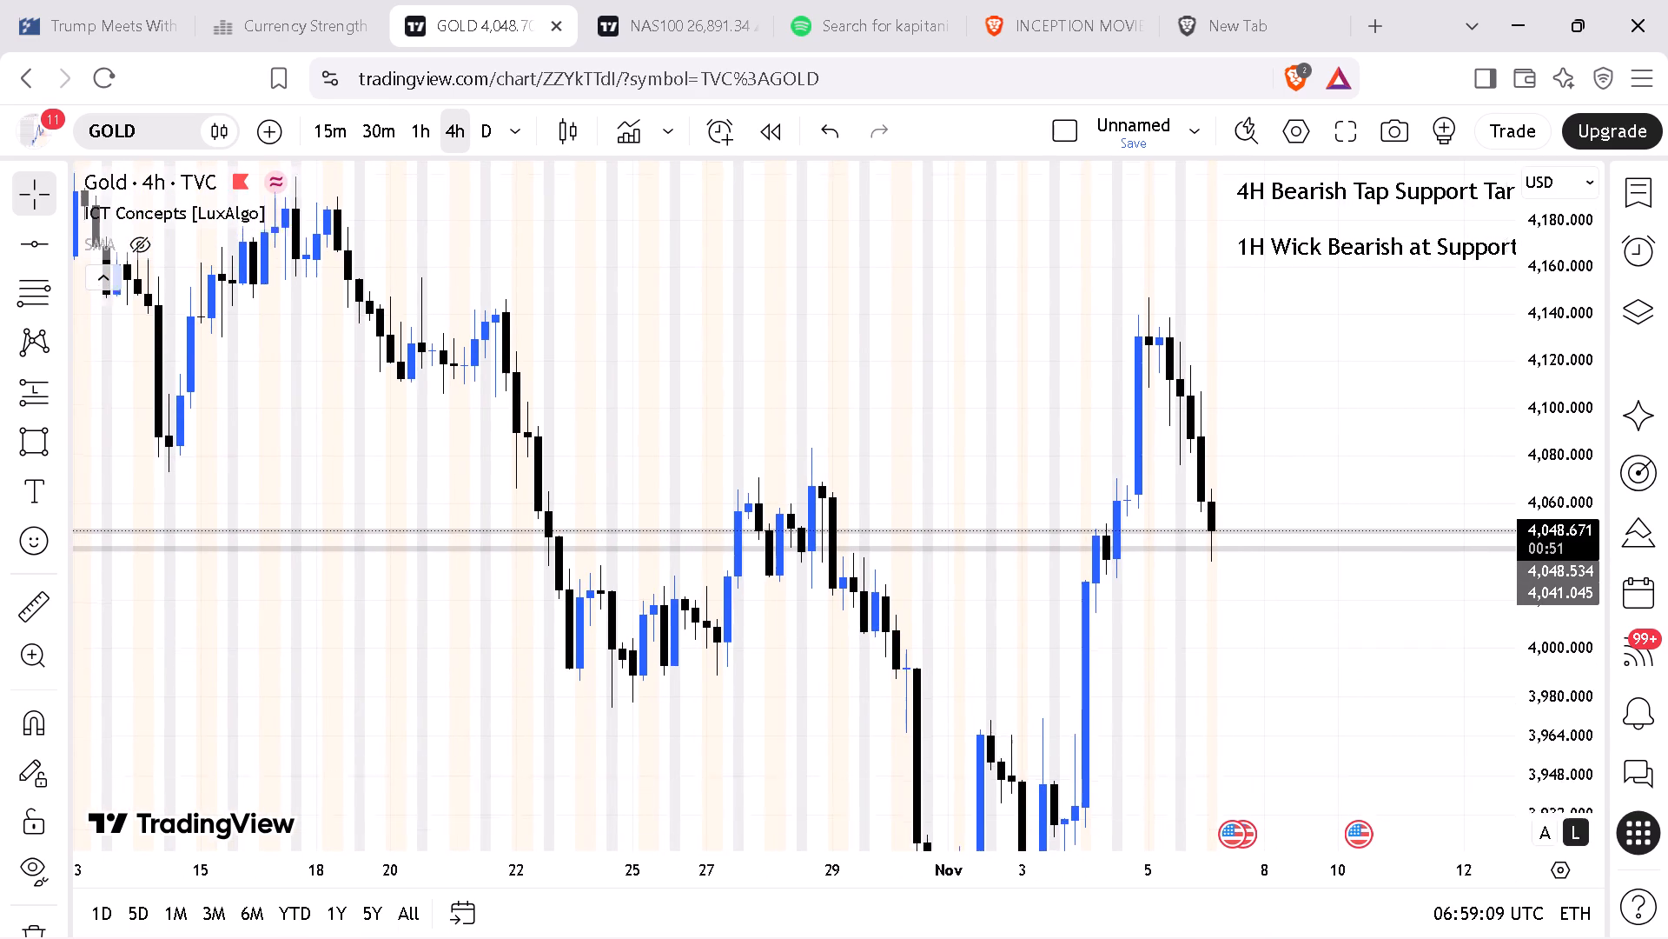
pyautogui.moveTo(1562, 669); pyautogui.dragTo(1565, 785)
pyautogui.moveTo(1203, 683); pyautogui.dragTo(1327, 574)
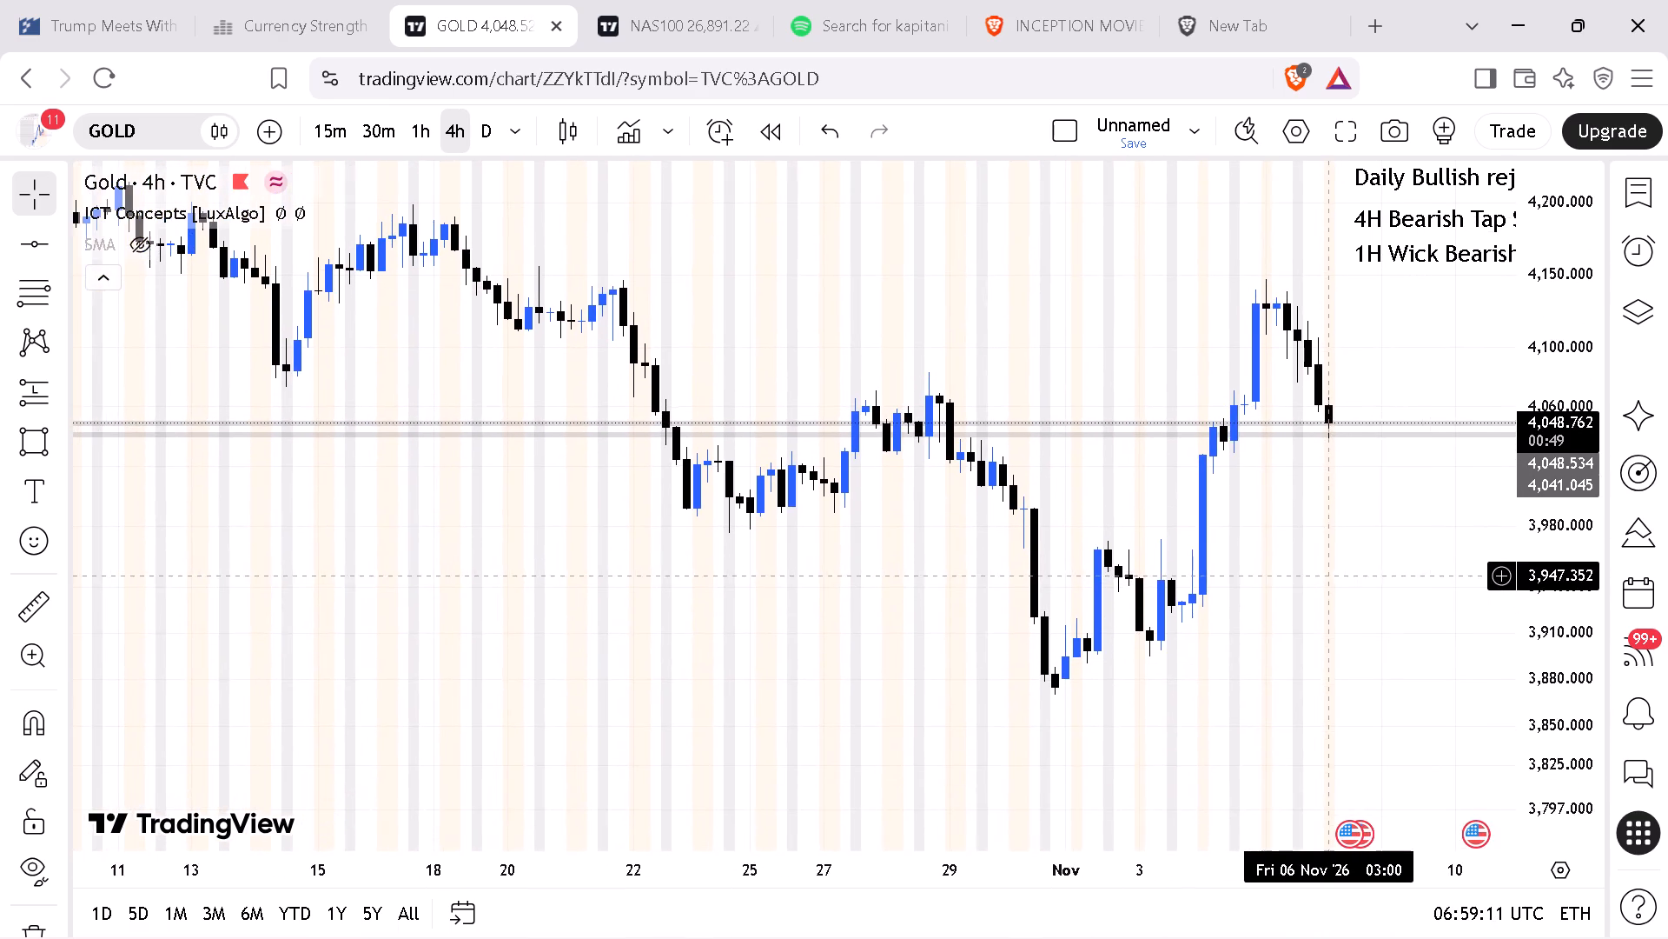
pyautogui.moveTo(1327, 574); pyautogui.dragTo(1328, 575)
pyautogui.moveTo(1309, 863); pyautogui.dragTo(1268, 857)
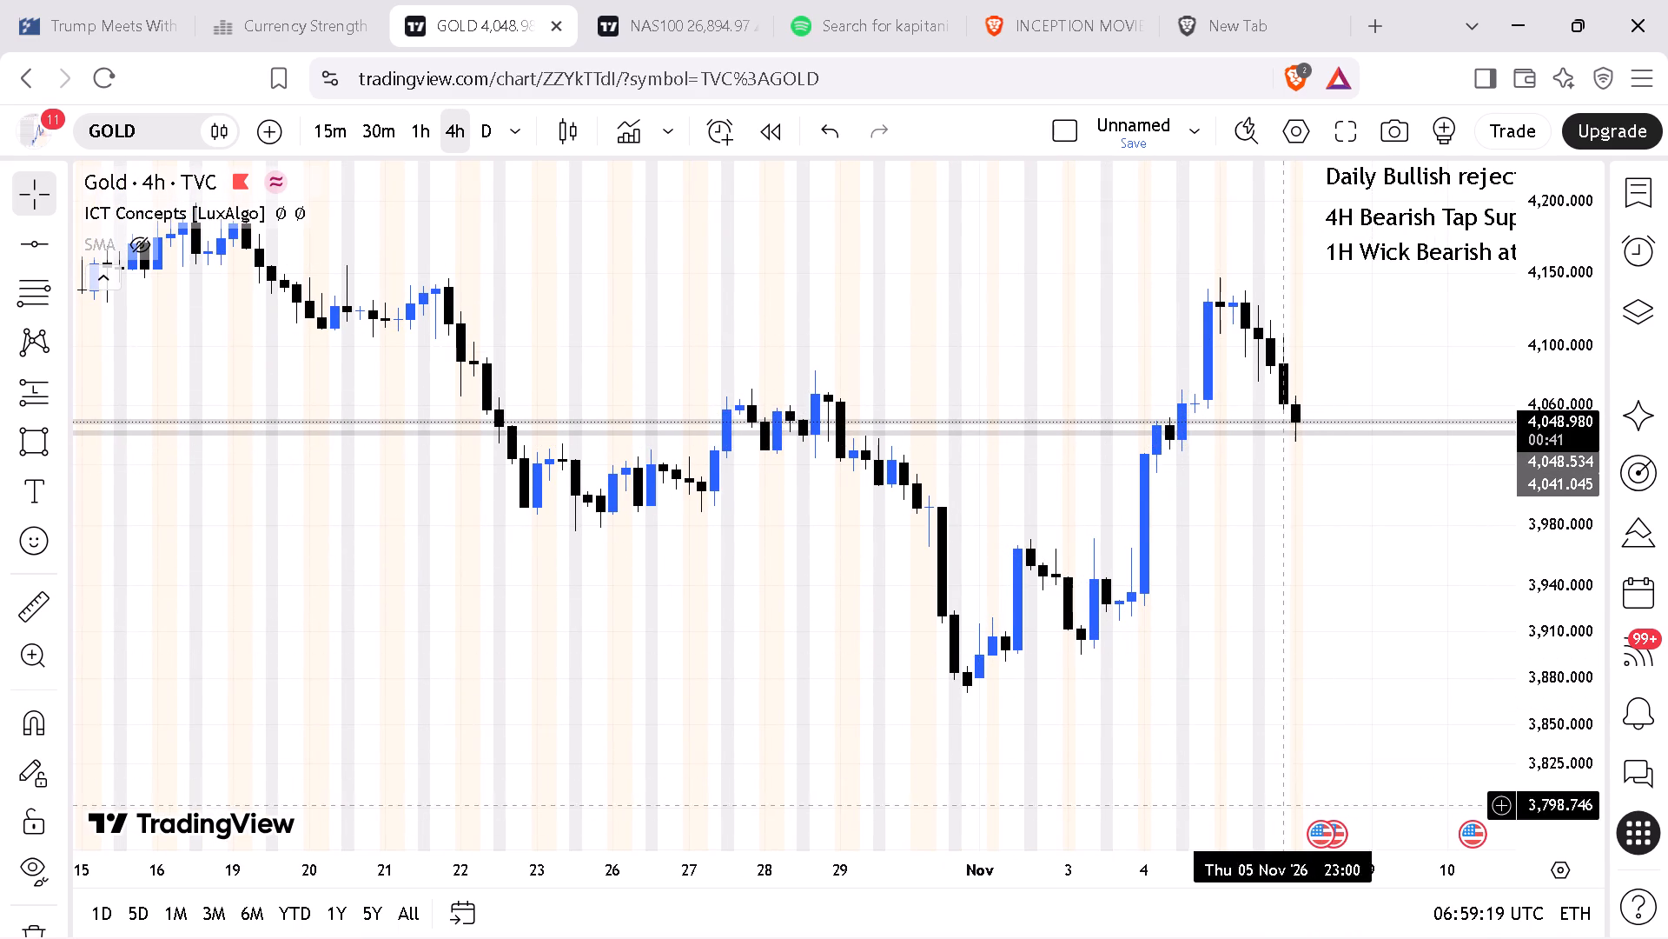
pyautogui.moveTo(1199, 869); pyautogui.dragTo(1323, 845)
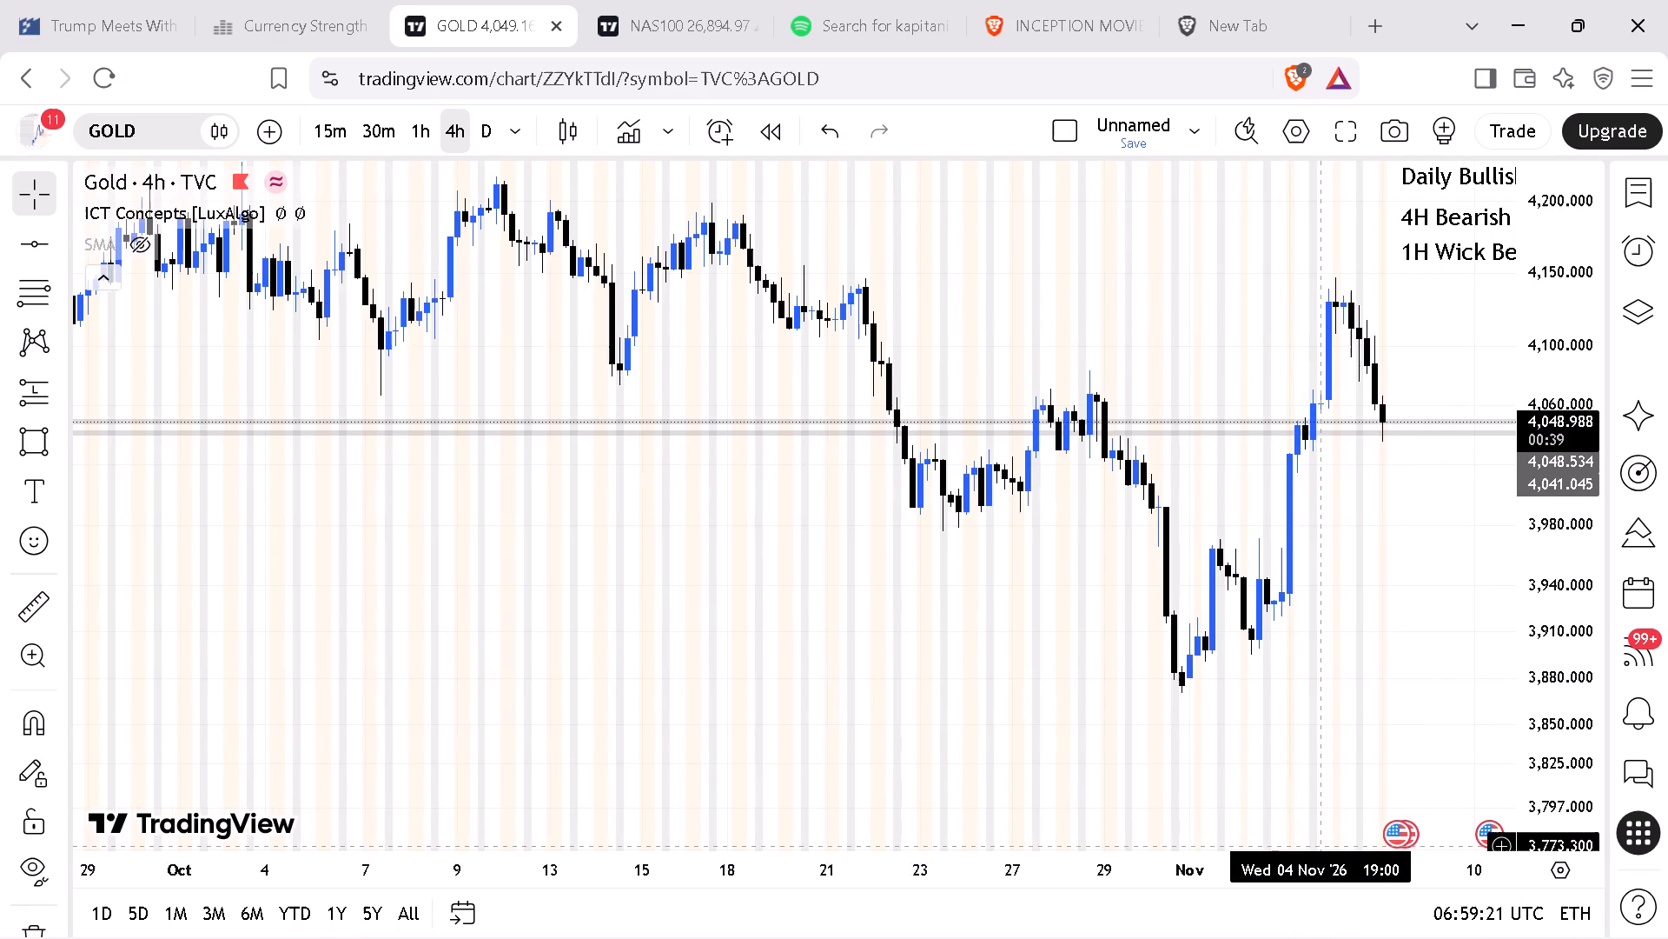
pyautogui.moveTo(1323, 845); pyautogui.dragTo(1219, 840)
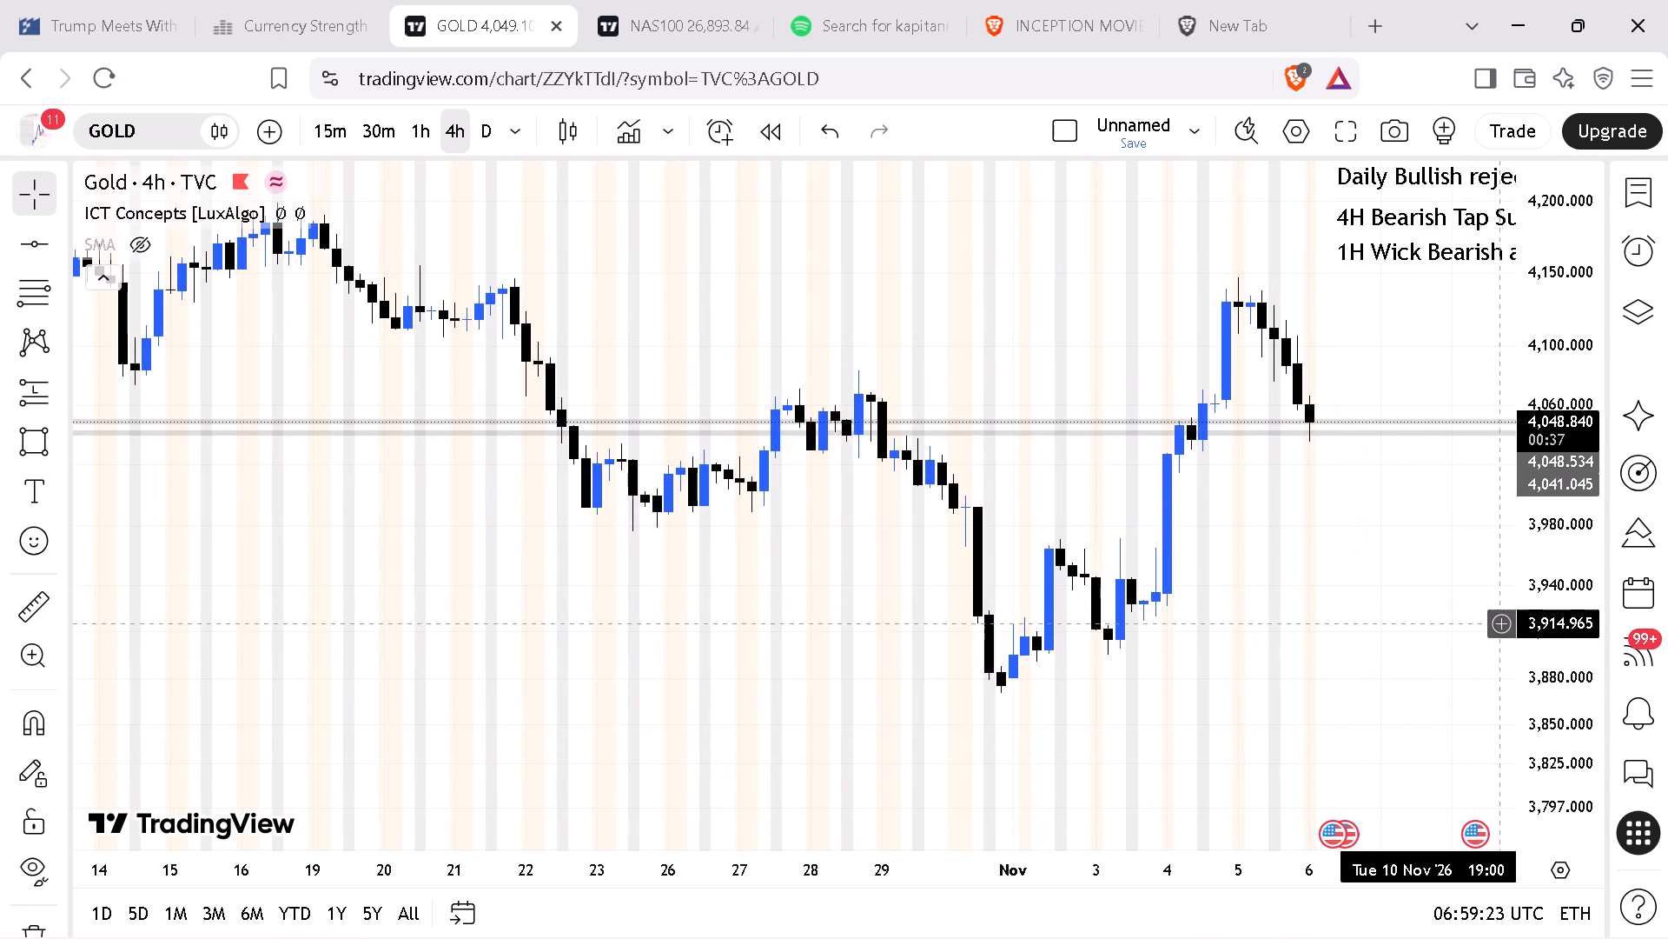
pyautogui.moveTo(1538, 611); pyautogui.dragTo(1547, 635)
pyautogui.moveTo(1468, 868); pyautogui.dragTo(1431, 874)
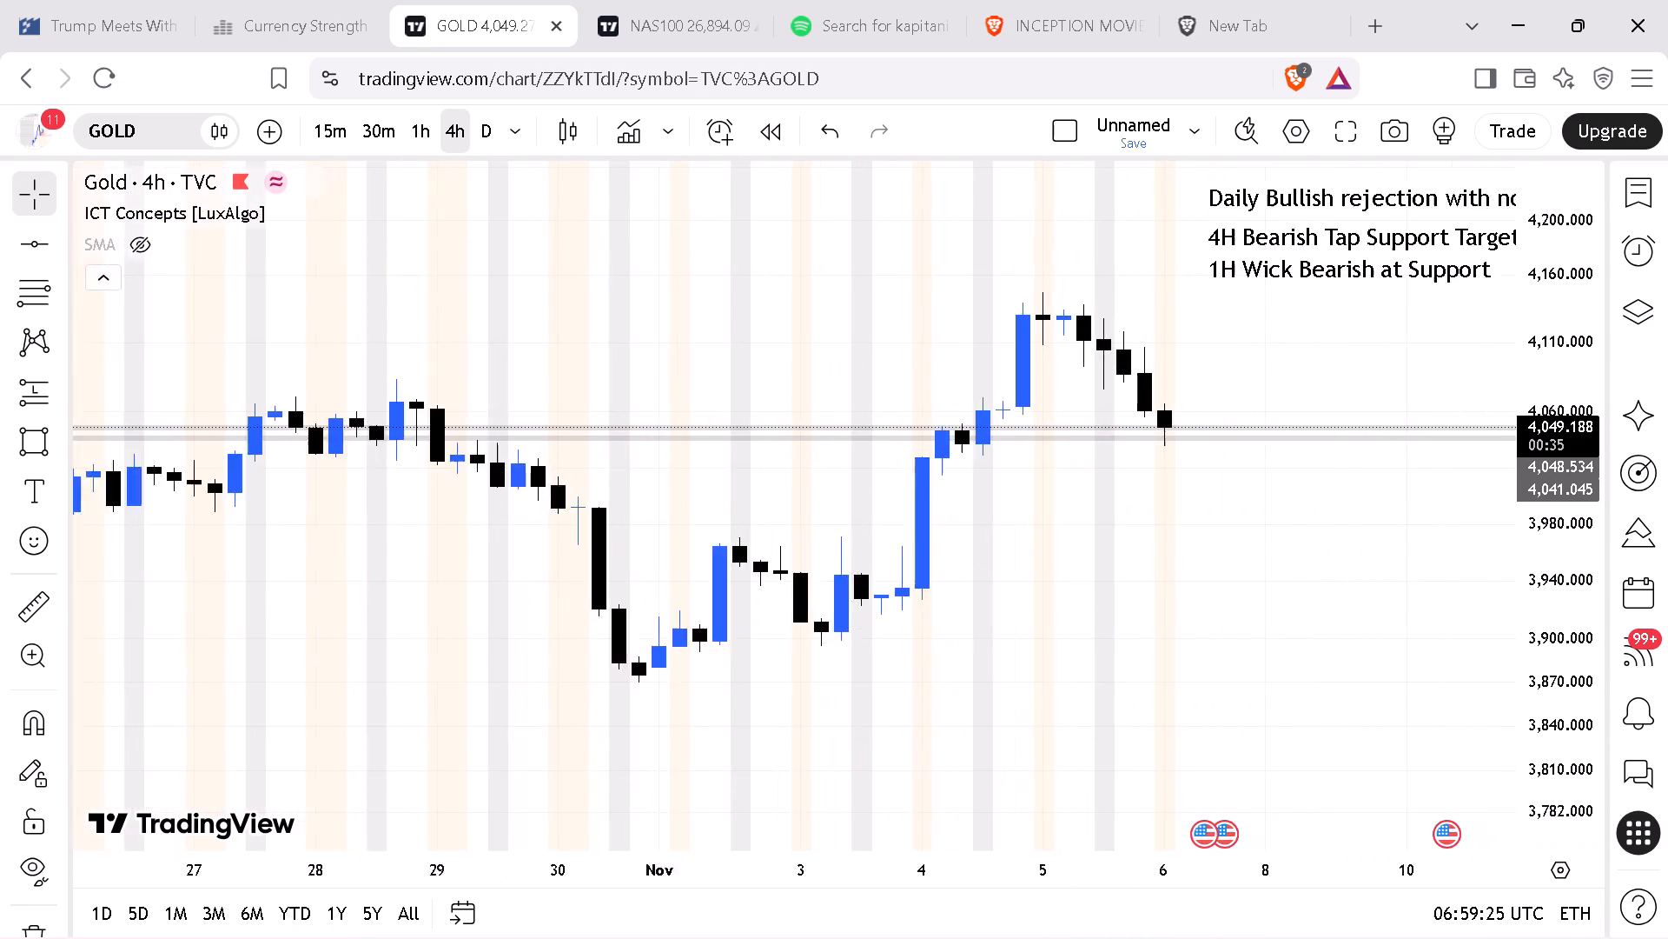
pyautogui.moveTo(1431, 874); pyautogui.dragTo(1407, 875)
pyautogui.moveTo(1570, 729); pyautogui.dragTo(1557, 676)
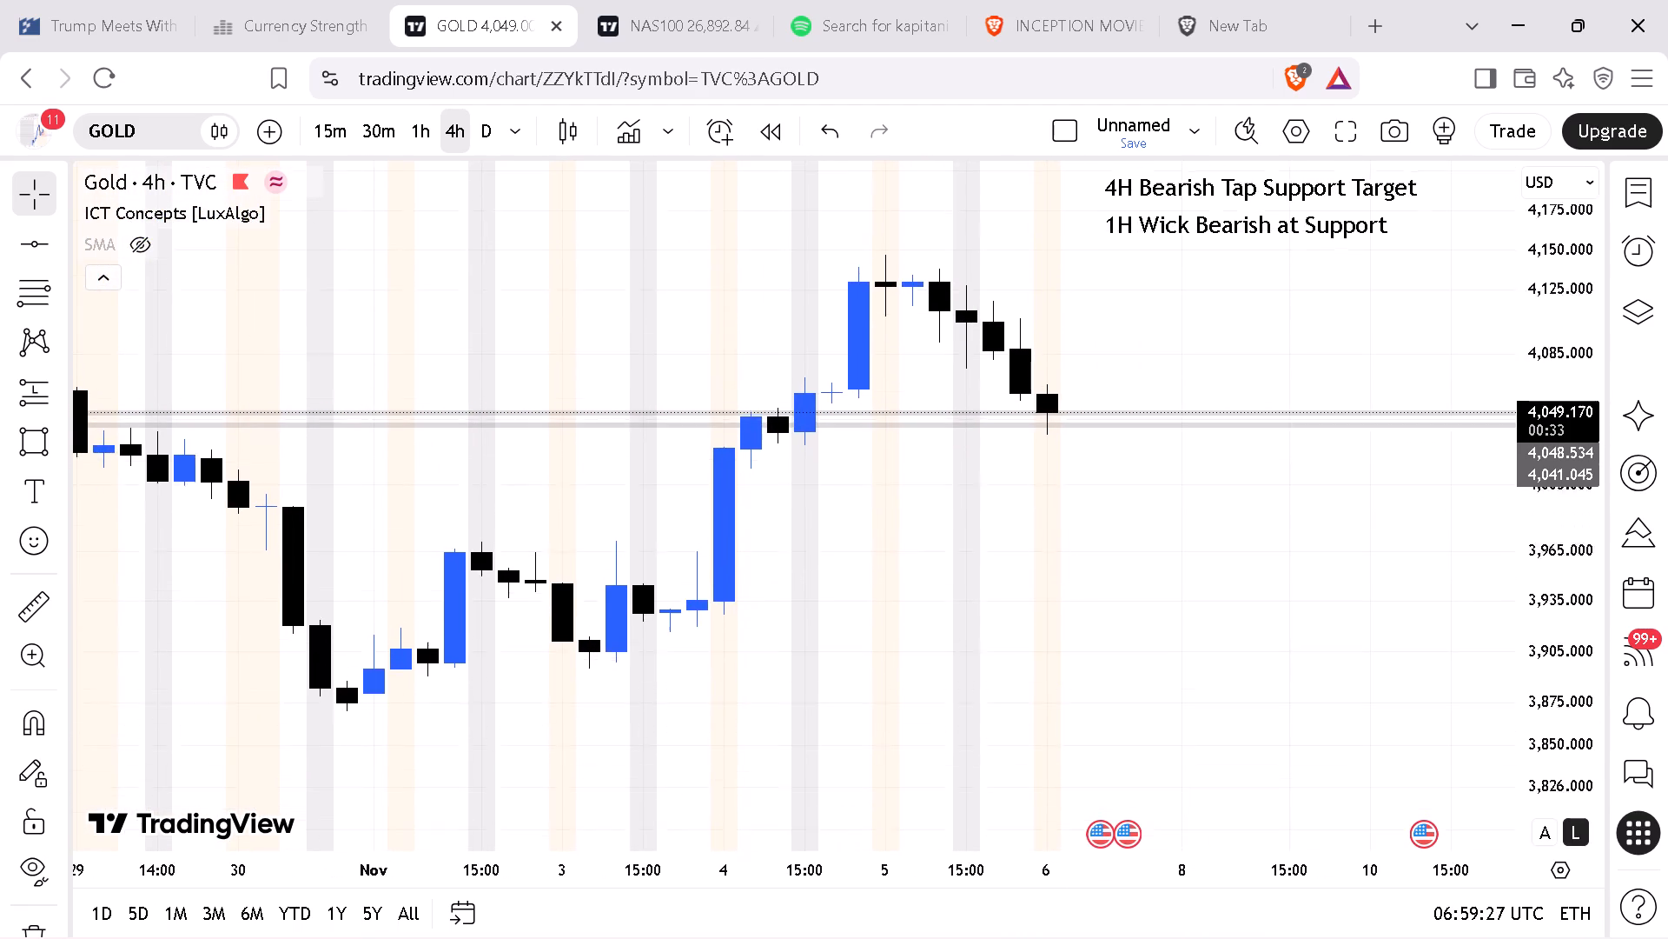
pyautogui.moveTo(1557, 676); pyautogui.dragTo(1569, 412)
pyautogui.moveTo(1354, 490); pyautogui.dragTo(1329, 665)
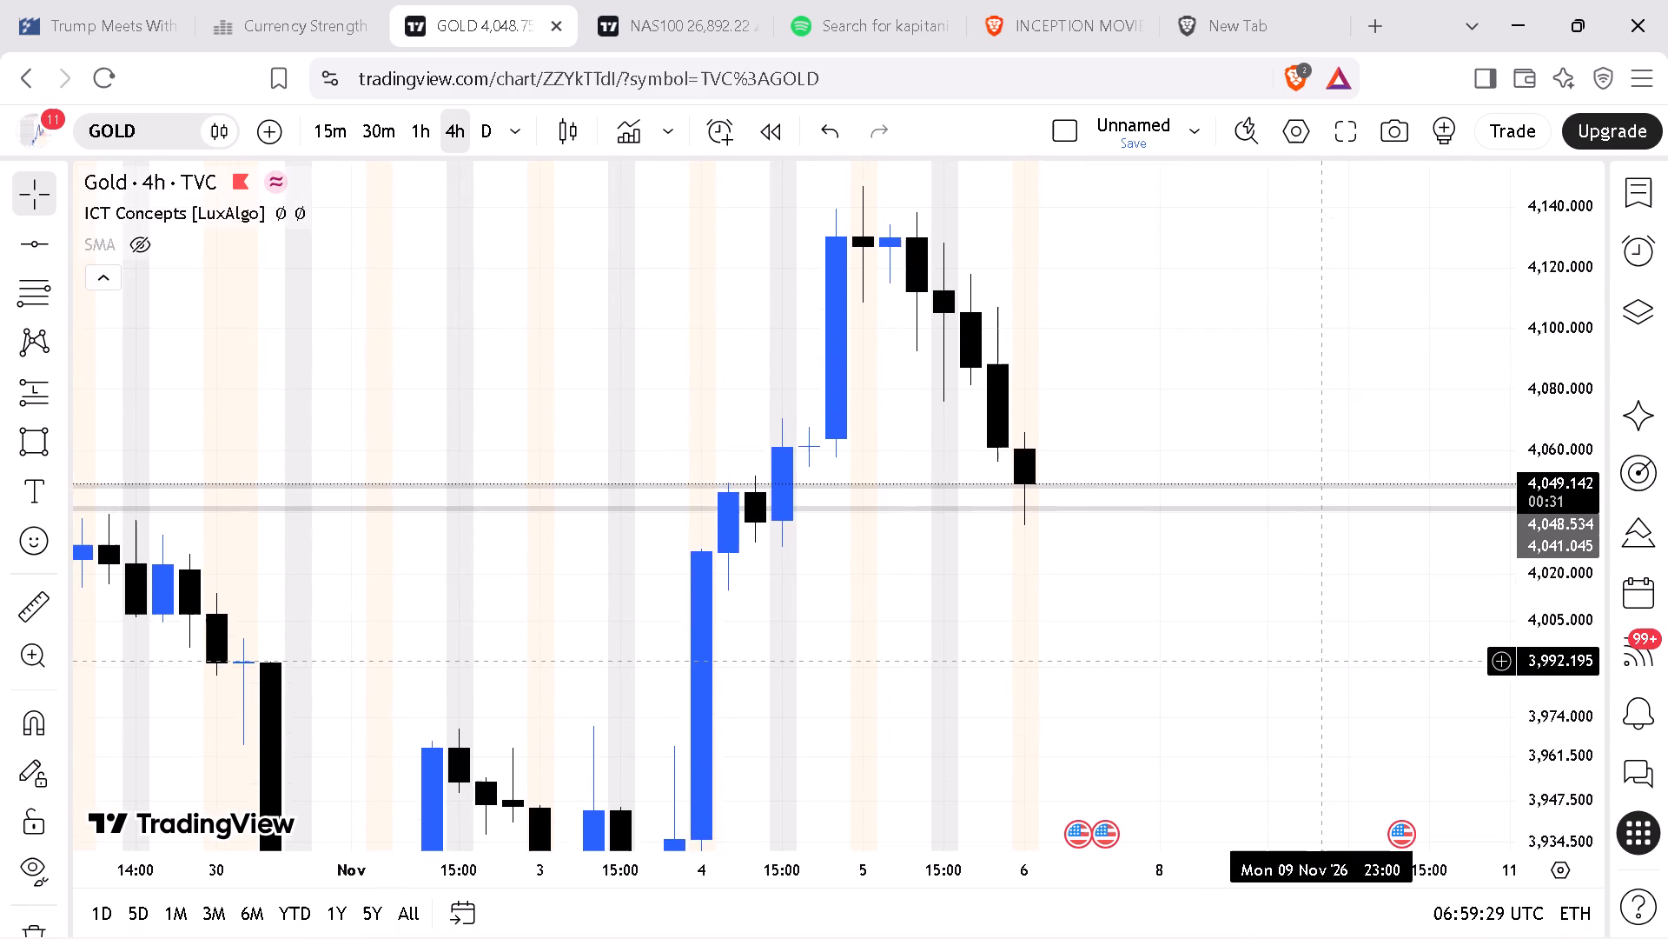
pyautogui.moveTo(1329, 665); pyautogui.dragTo(1329, 669)
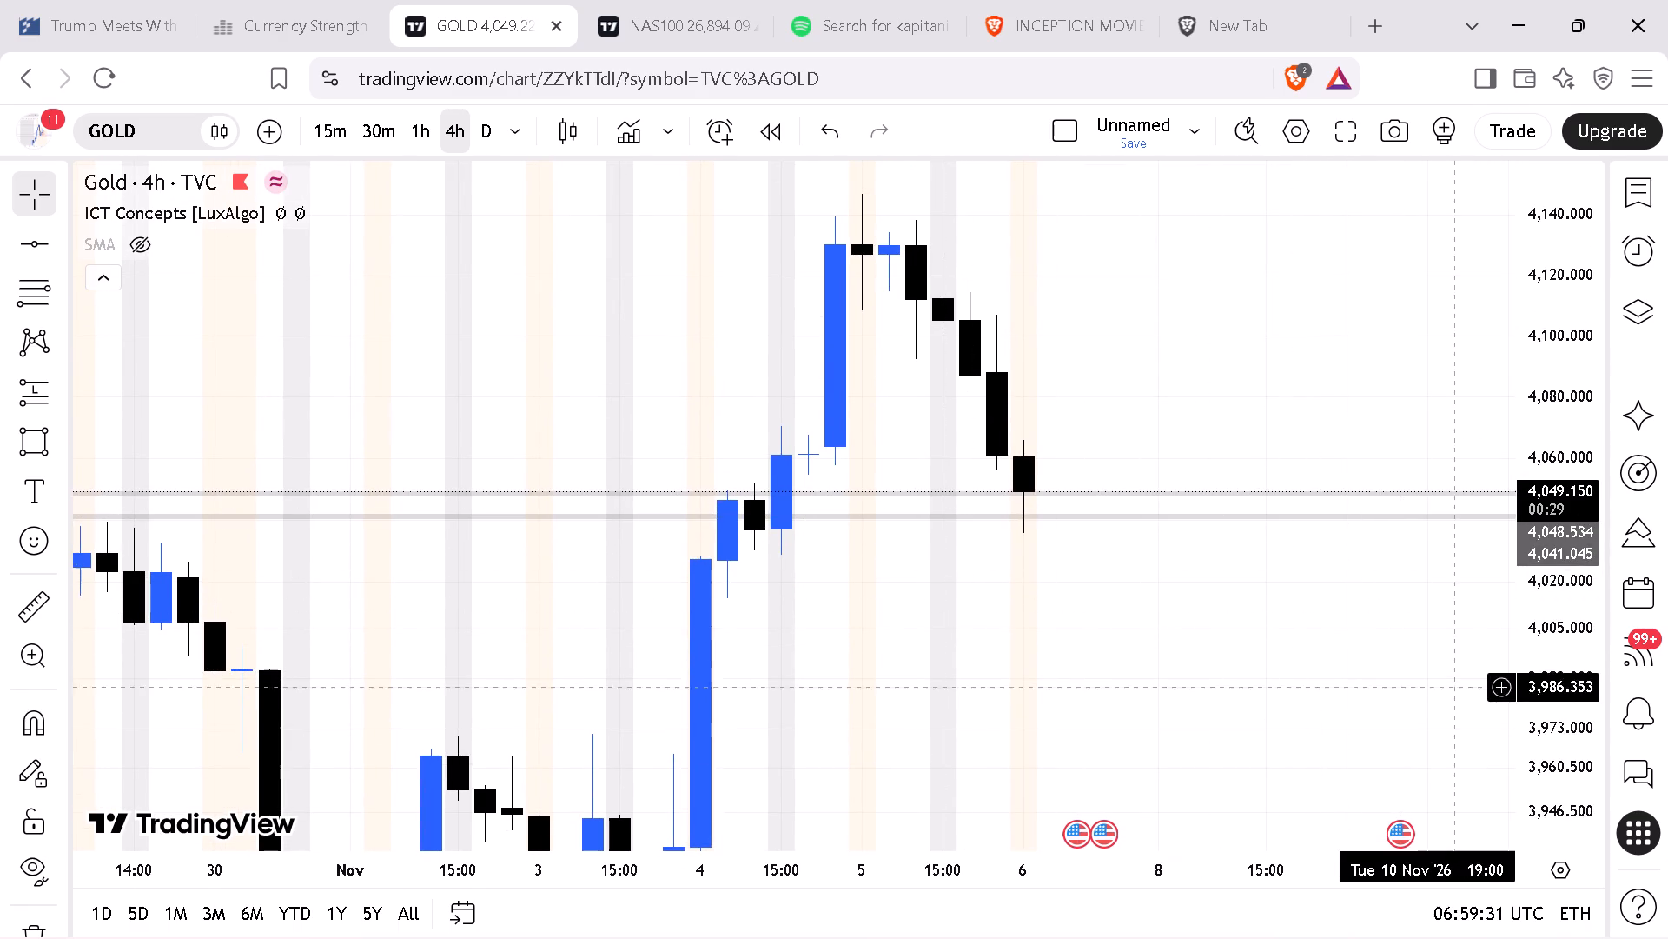
pyautogui.moveTo(1545, 741); pyautogui.dragTo(1589, 341)
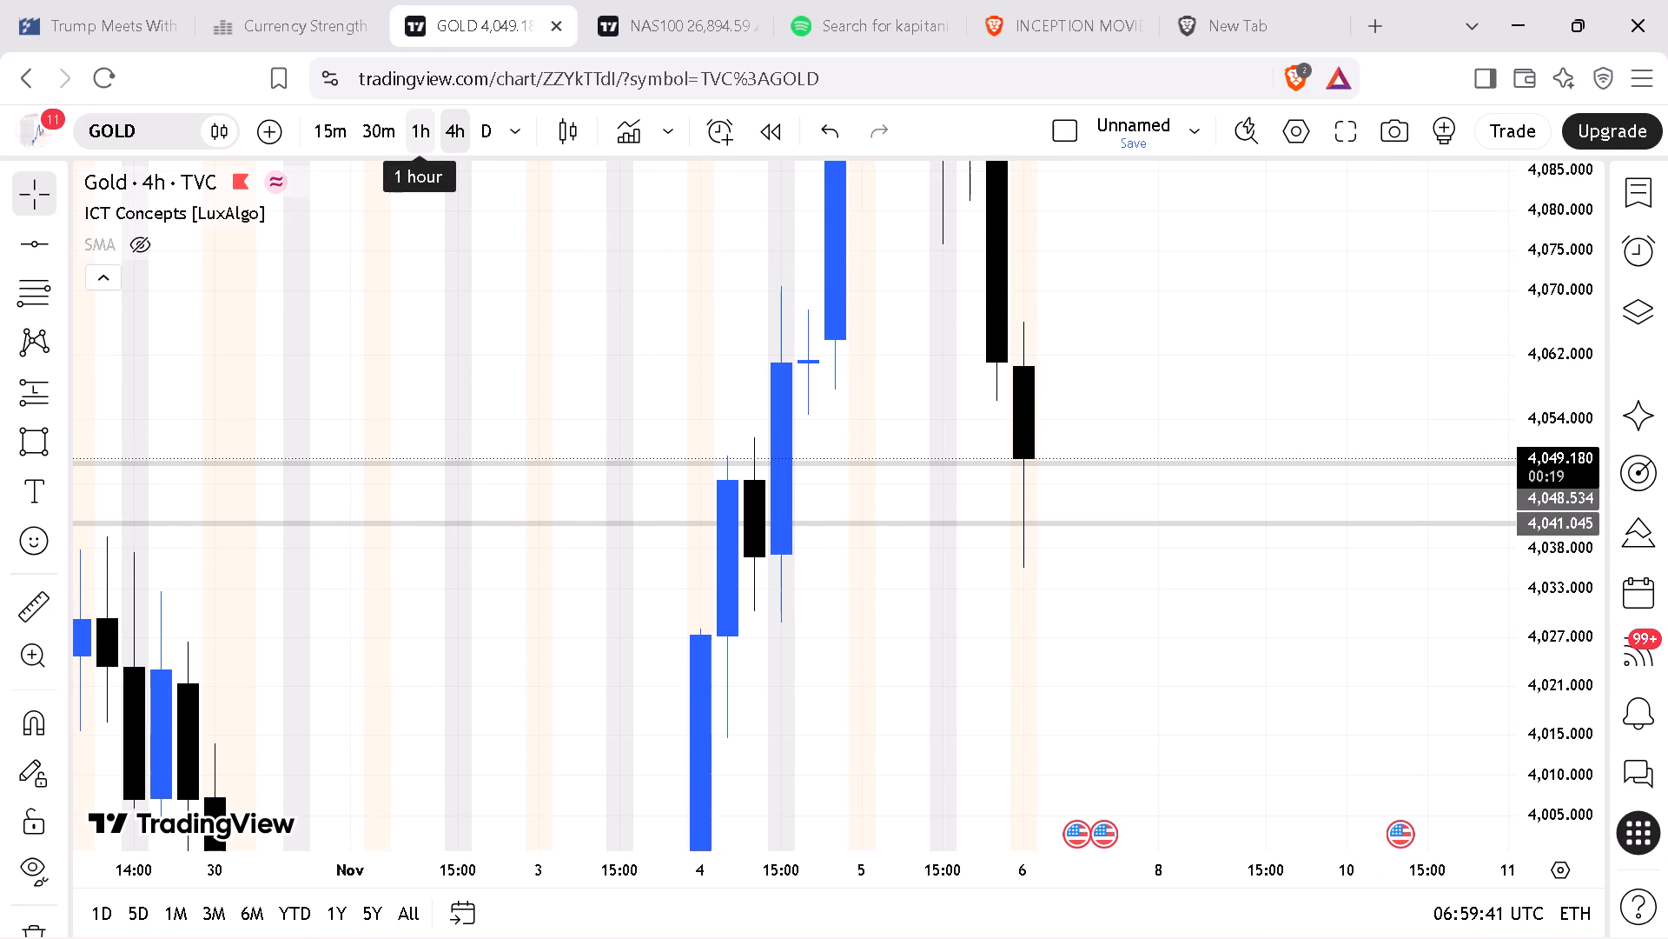
# Switch to the 15-minute timeframe and examine the 6 November session's candles through the 07:00 close against the two support lines.
pyautogui.click(328, 123)
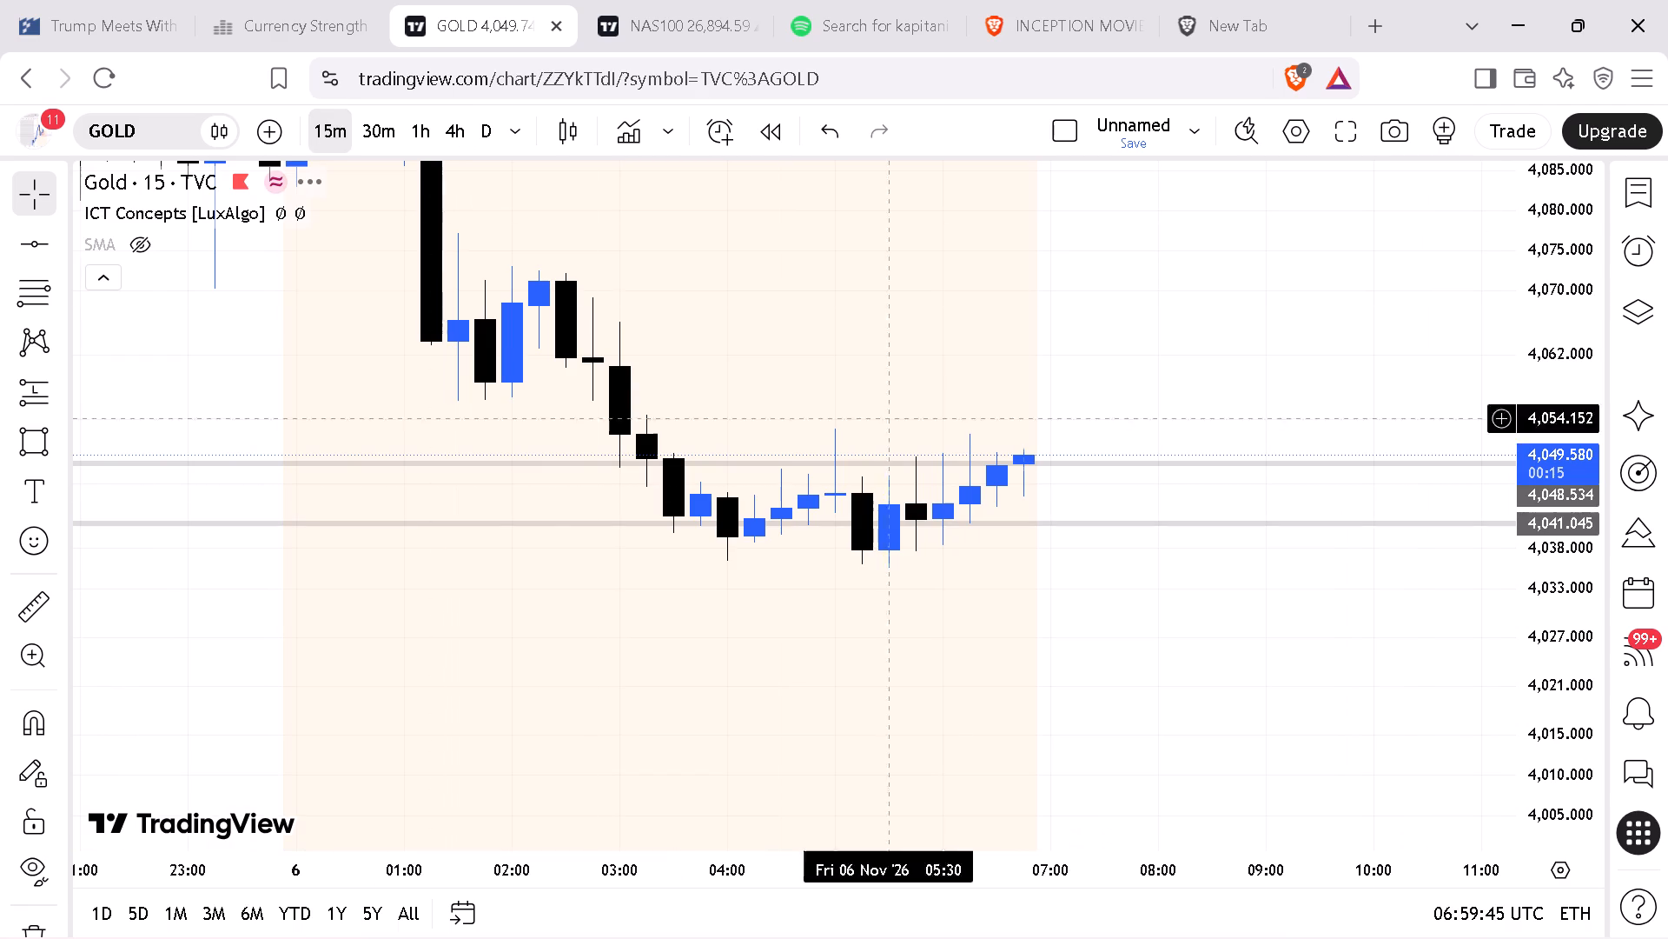
pyautogui.moveTo(1572, 706); pyautogui.dragTo(1580, 672)
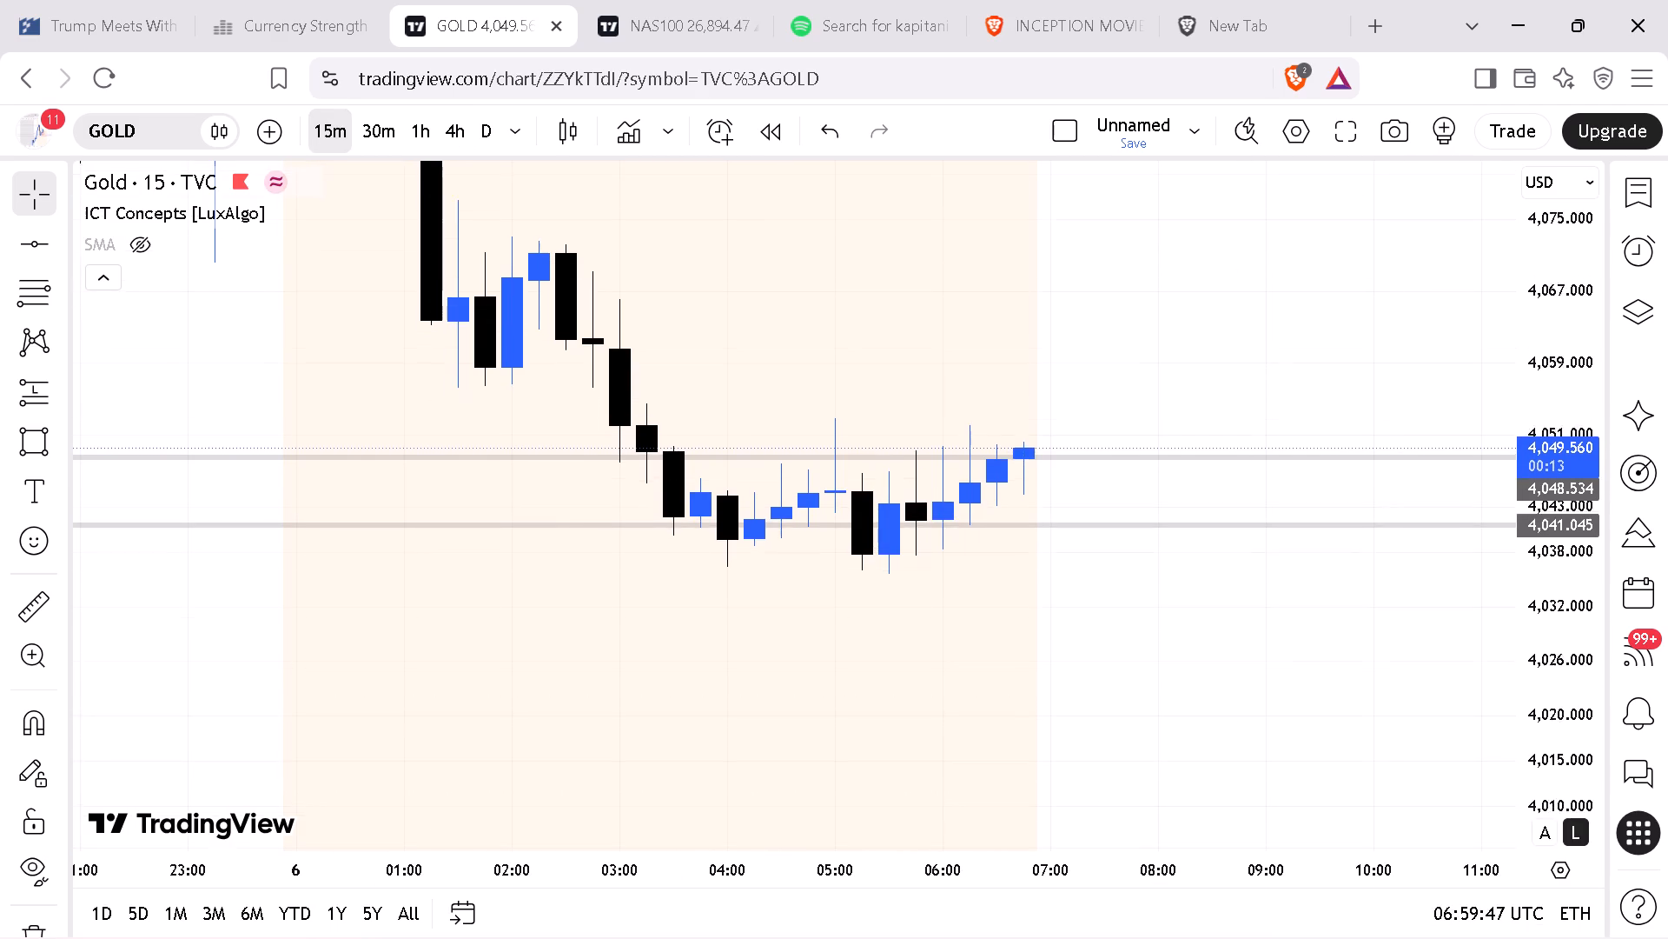
pyautogui.moveTo(1580, 672); pyautogui.dragTo(1592, 352)
pyautogui.moveTo(971, 876); pyautogui.dragTo(970, 880)
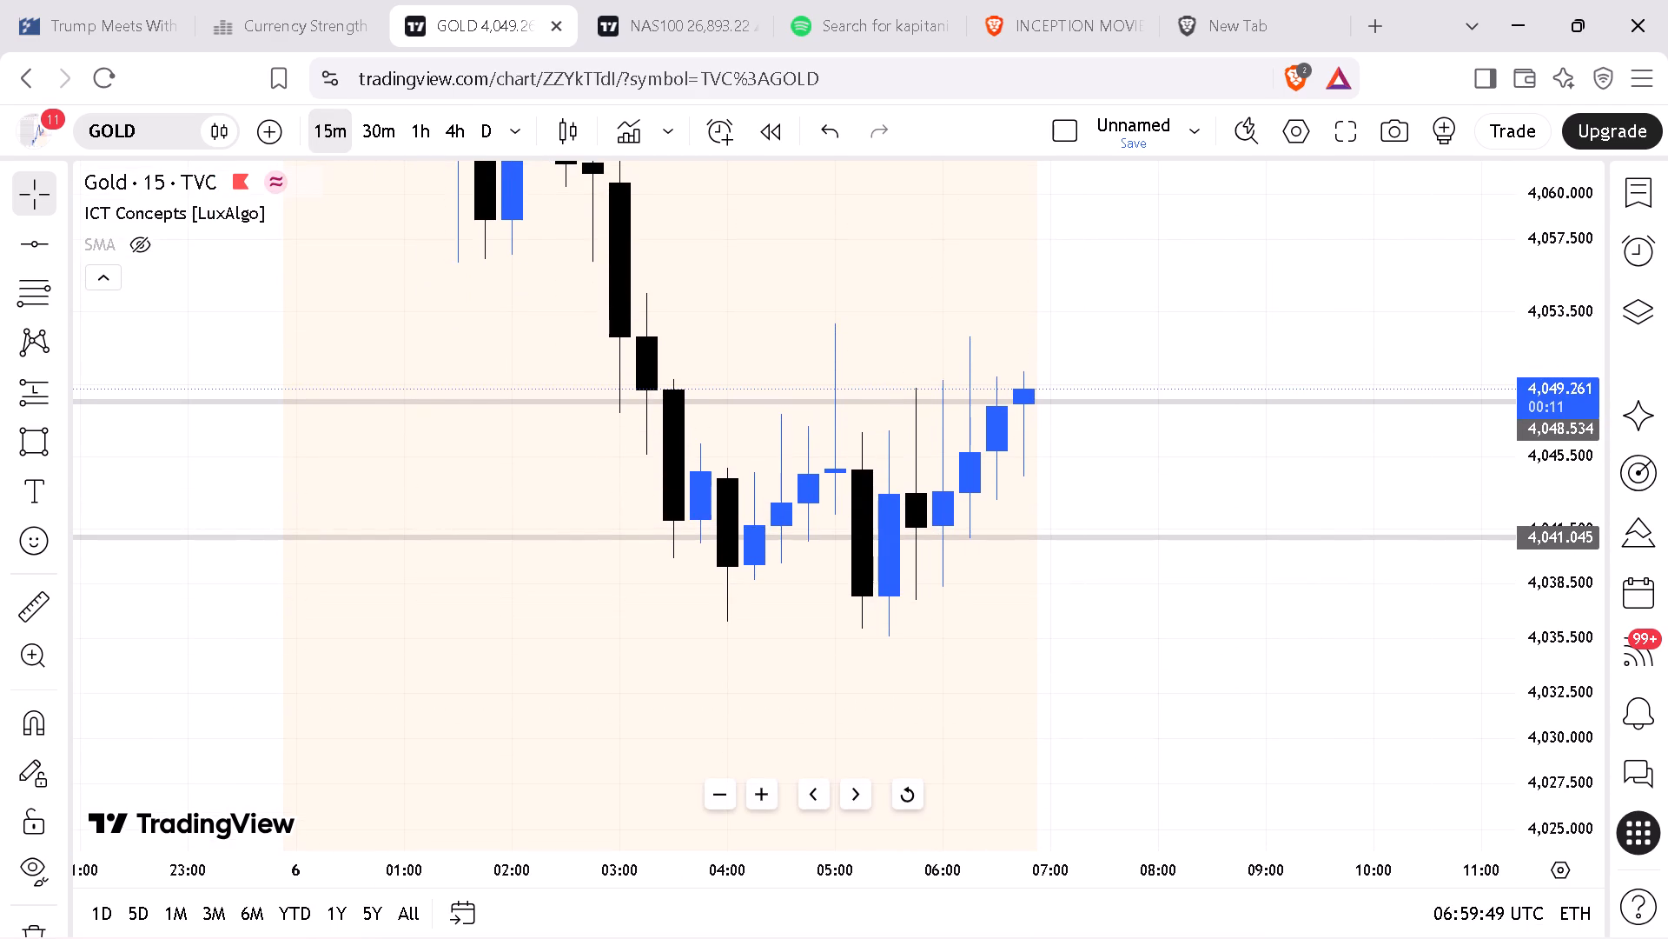
pyautogui.moveTo(970, 880); pyautogui.dragTo(1265, 880)
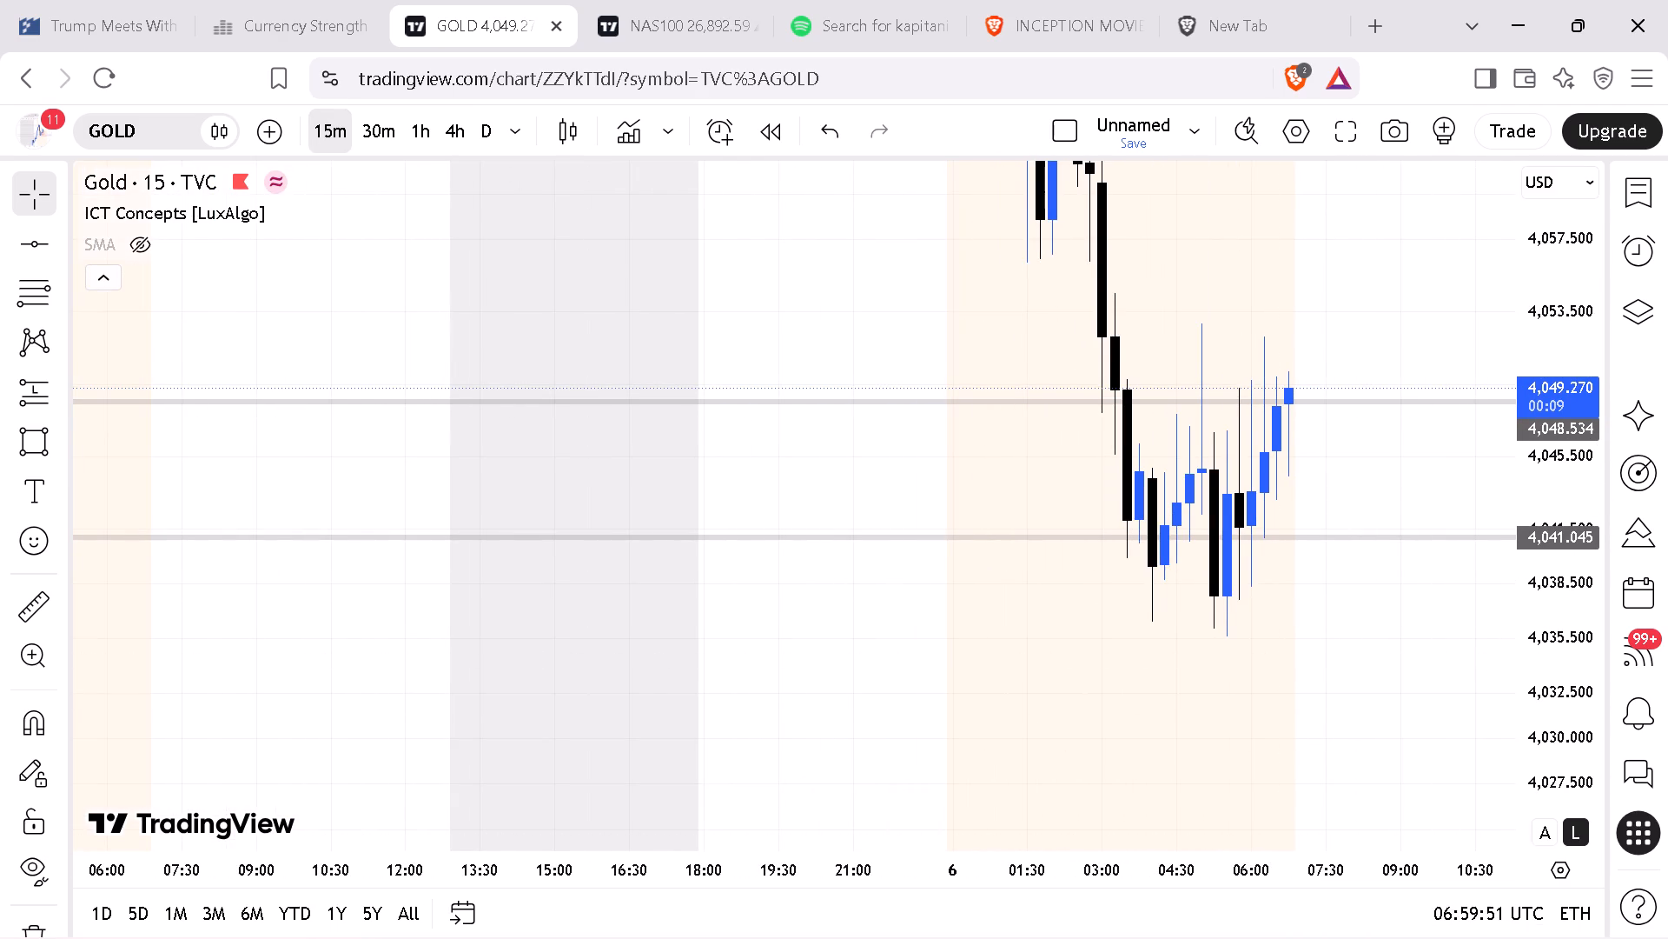
pyautogui.moveTo(1558, 602); pyautogui.dragTo(1564, 721)
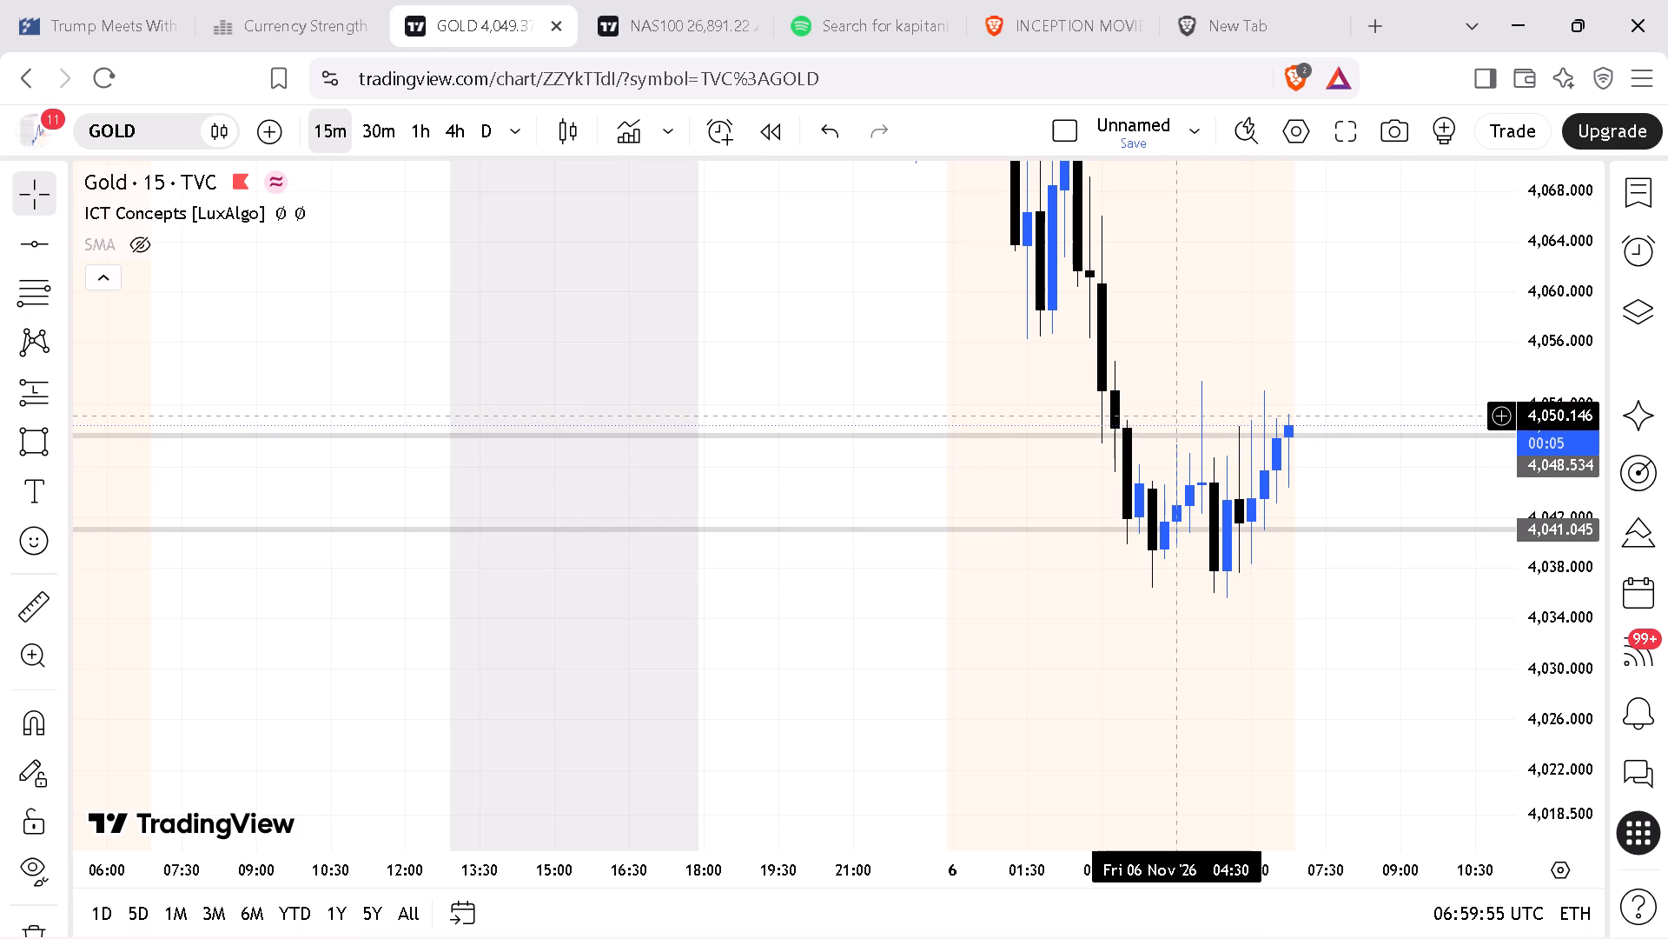
pyautogui.moveTo(1298, 208); pyautogui.dragTo(1269, 404)
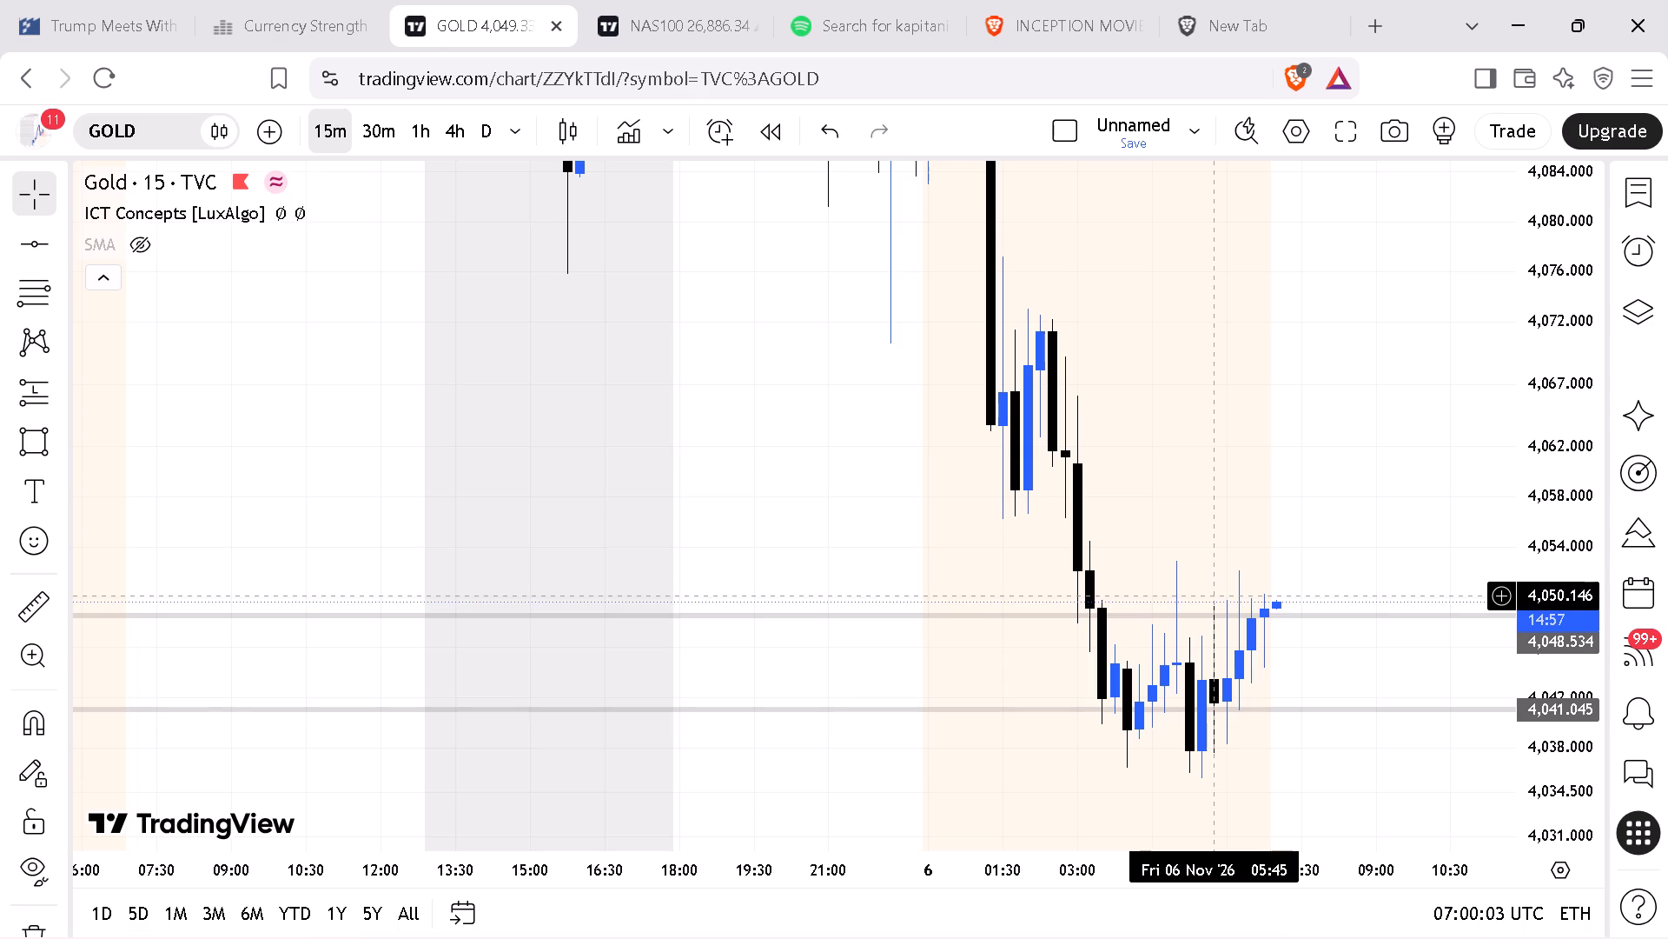
pyautogui.moveTo(1558, 339); pyautogui.dragTo(1552, 402)
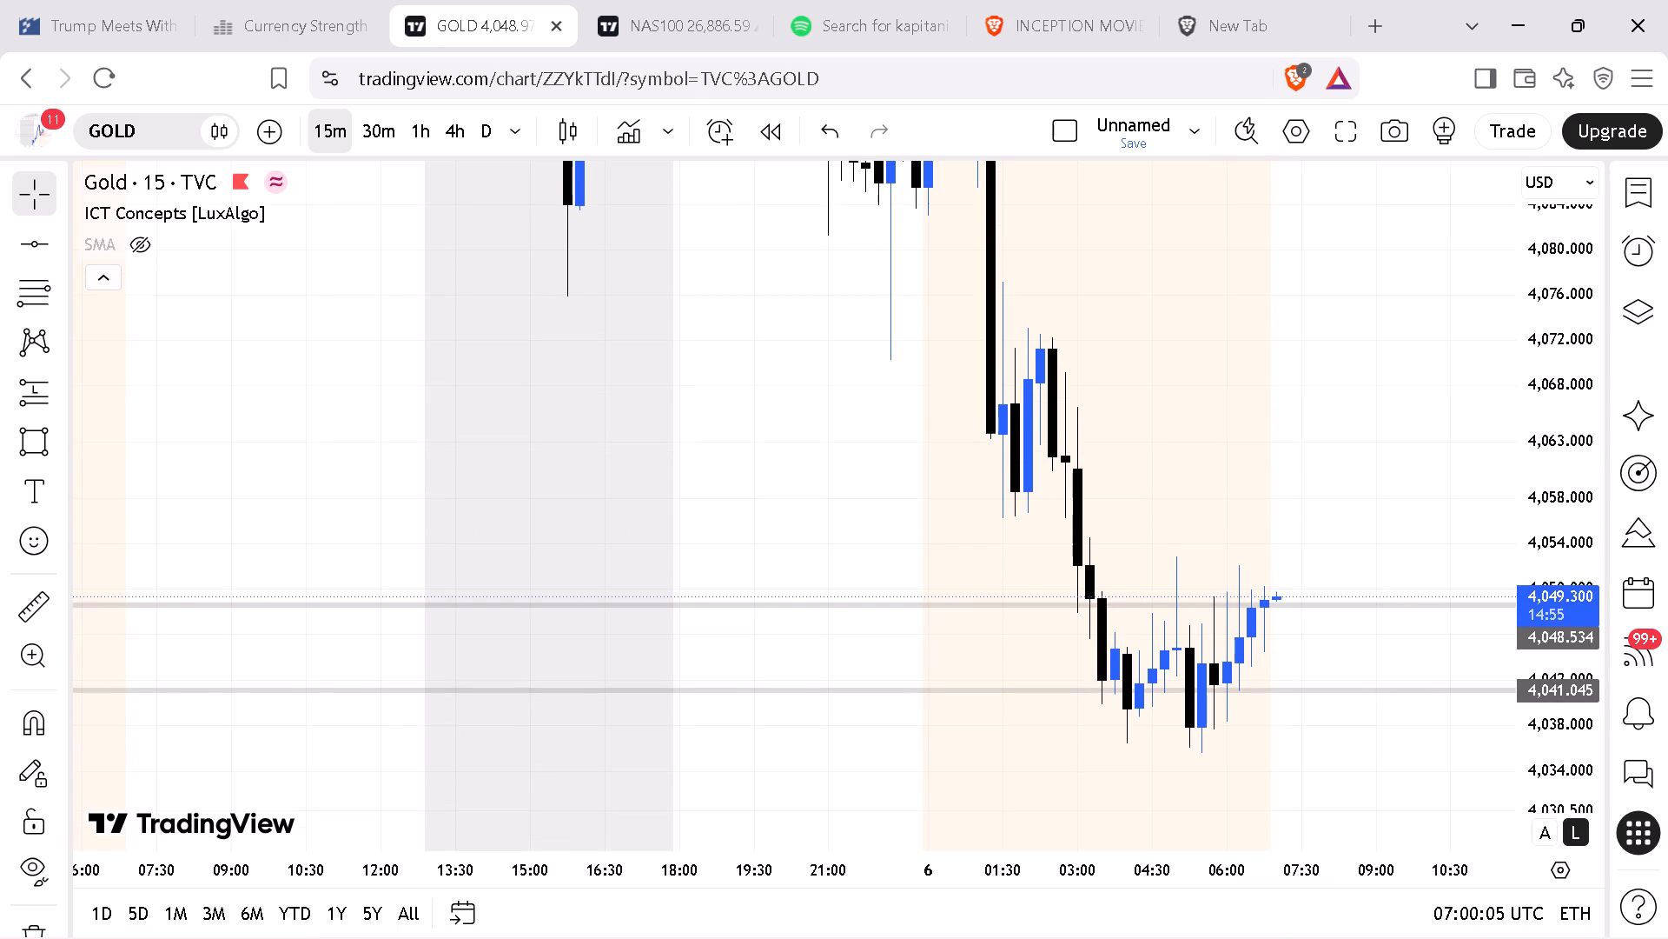
pyautogui.moveTo(1552, 402); pyautogui.dragTo(1552, 404)
pyautogui.moveTo(1452, 443); pyautogui.dragTo(1420, 303)
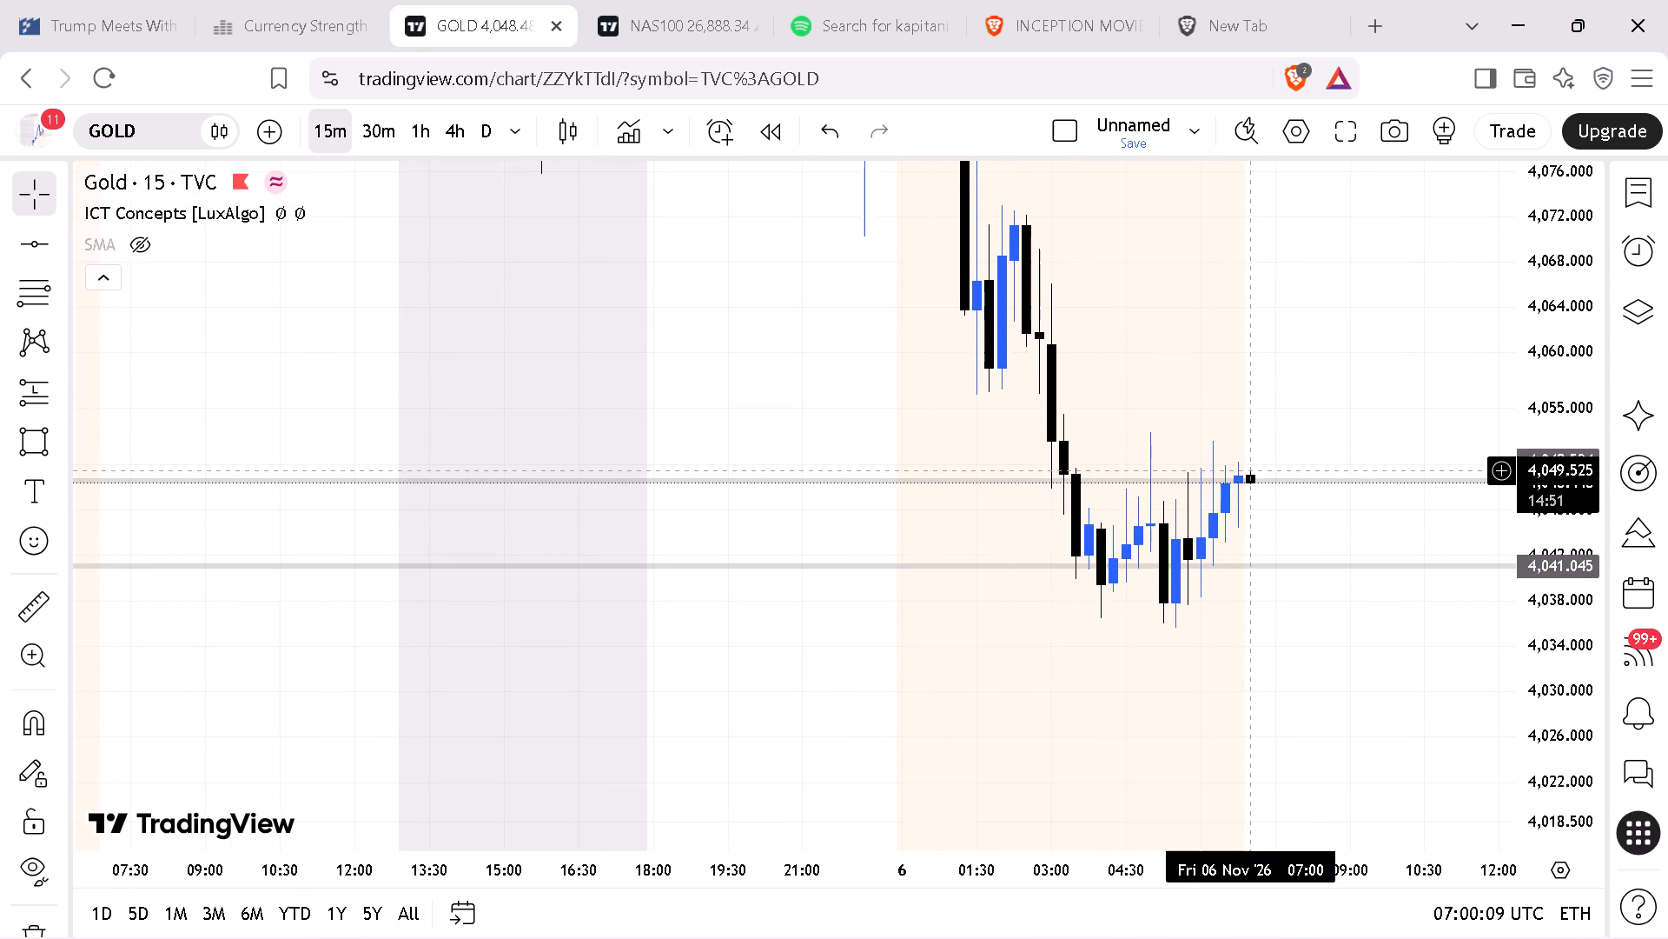
# Compare the latest candle closes against the two support lines on the 30-minute, 1-hour and 4-hour timeframes.
pyautogui.click(369, 130)
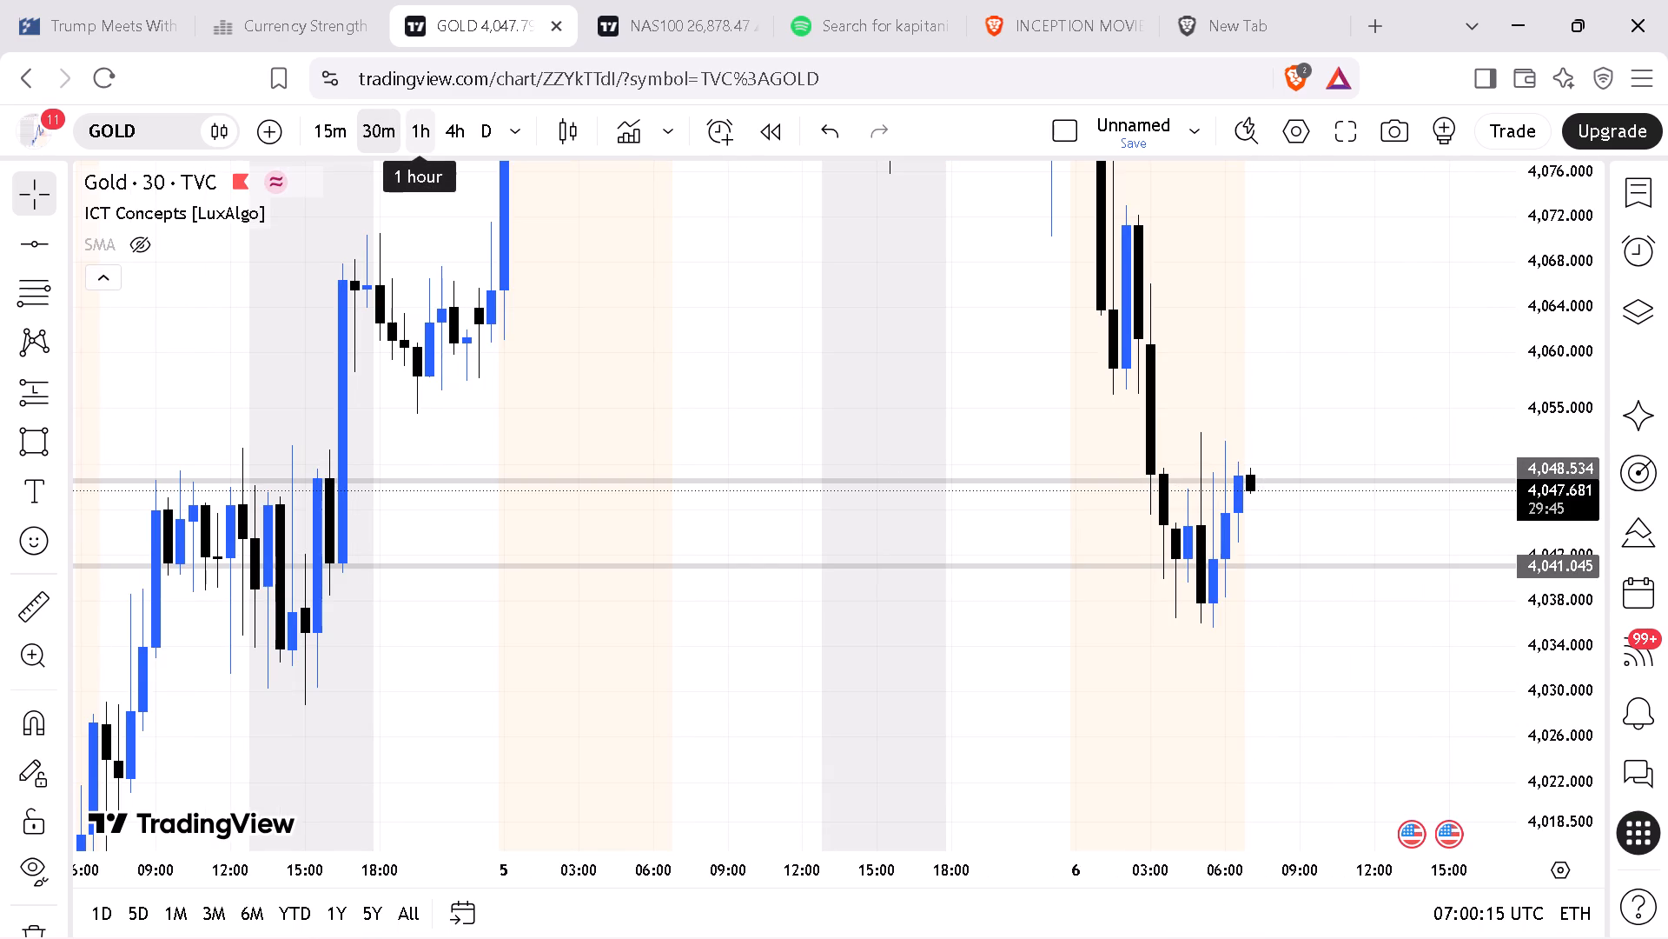
pyautogui.click(418, 132)
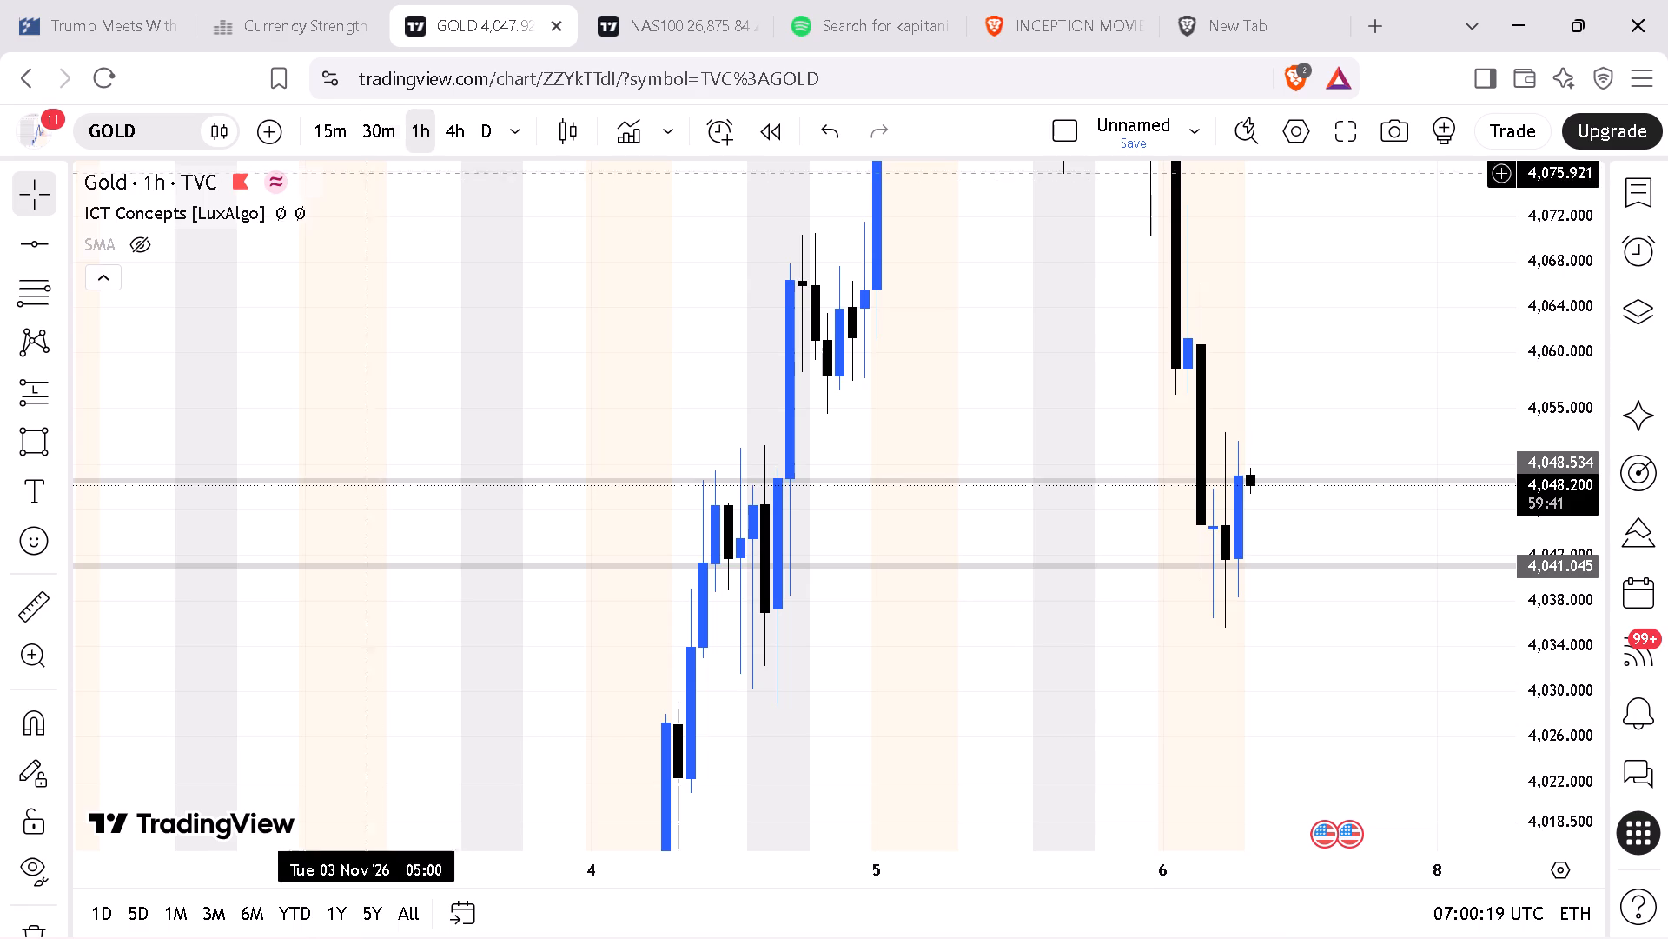
pyautogui.click(381, 120)
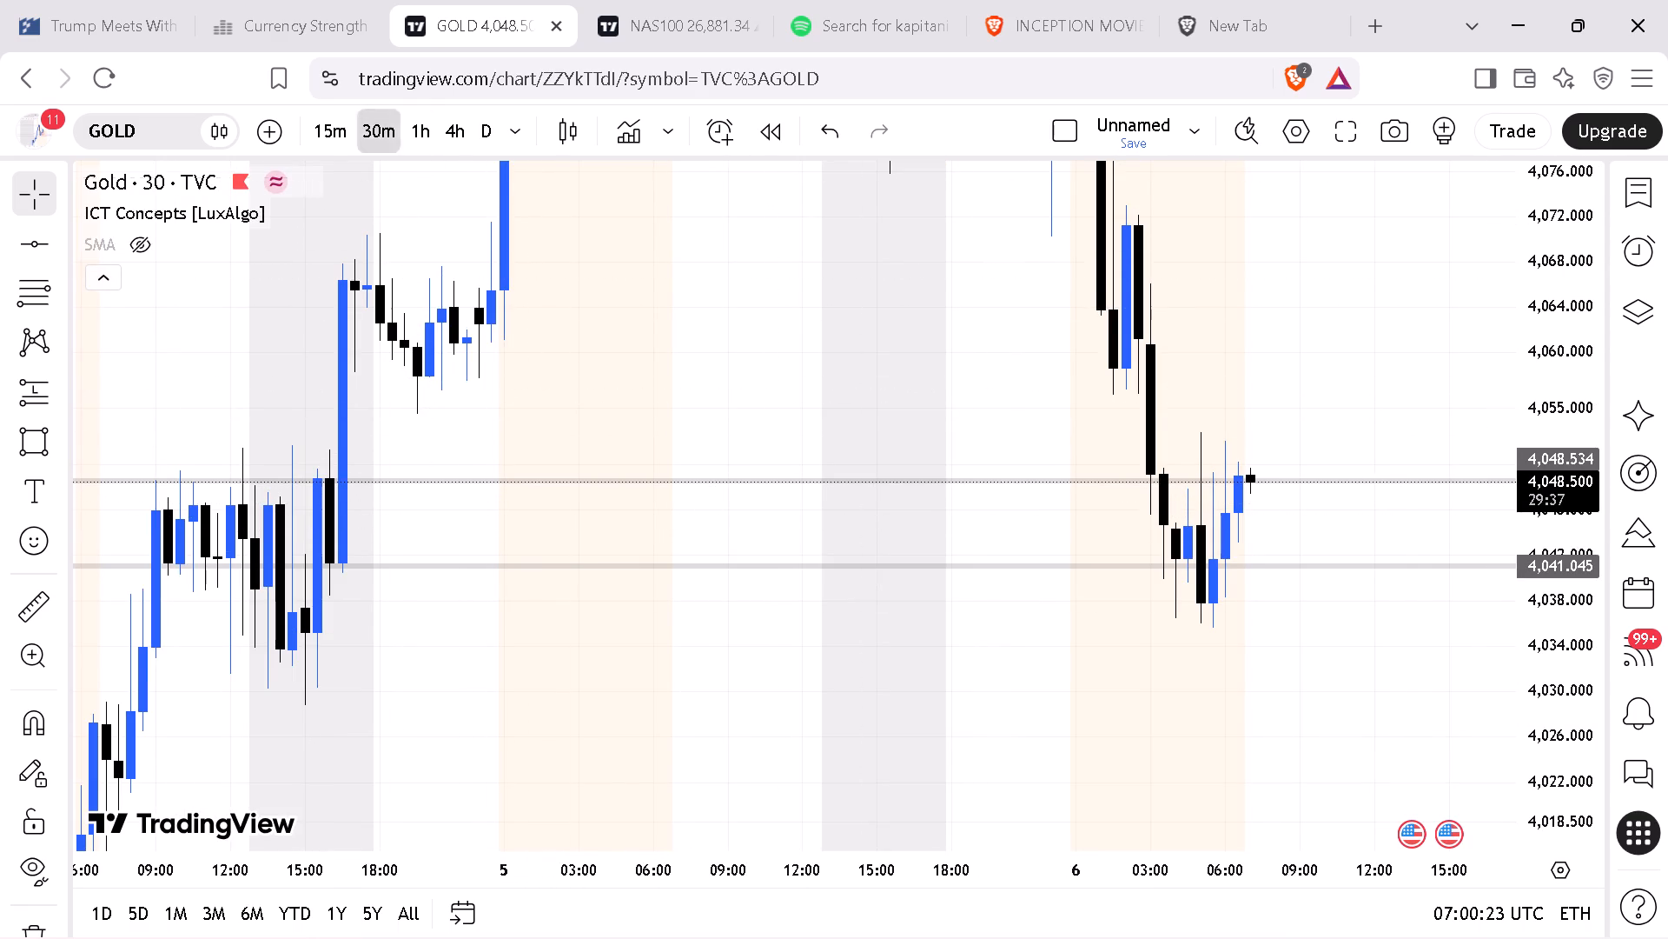
pyautogui.click(418, 123)
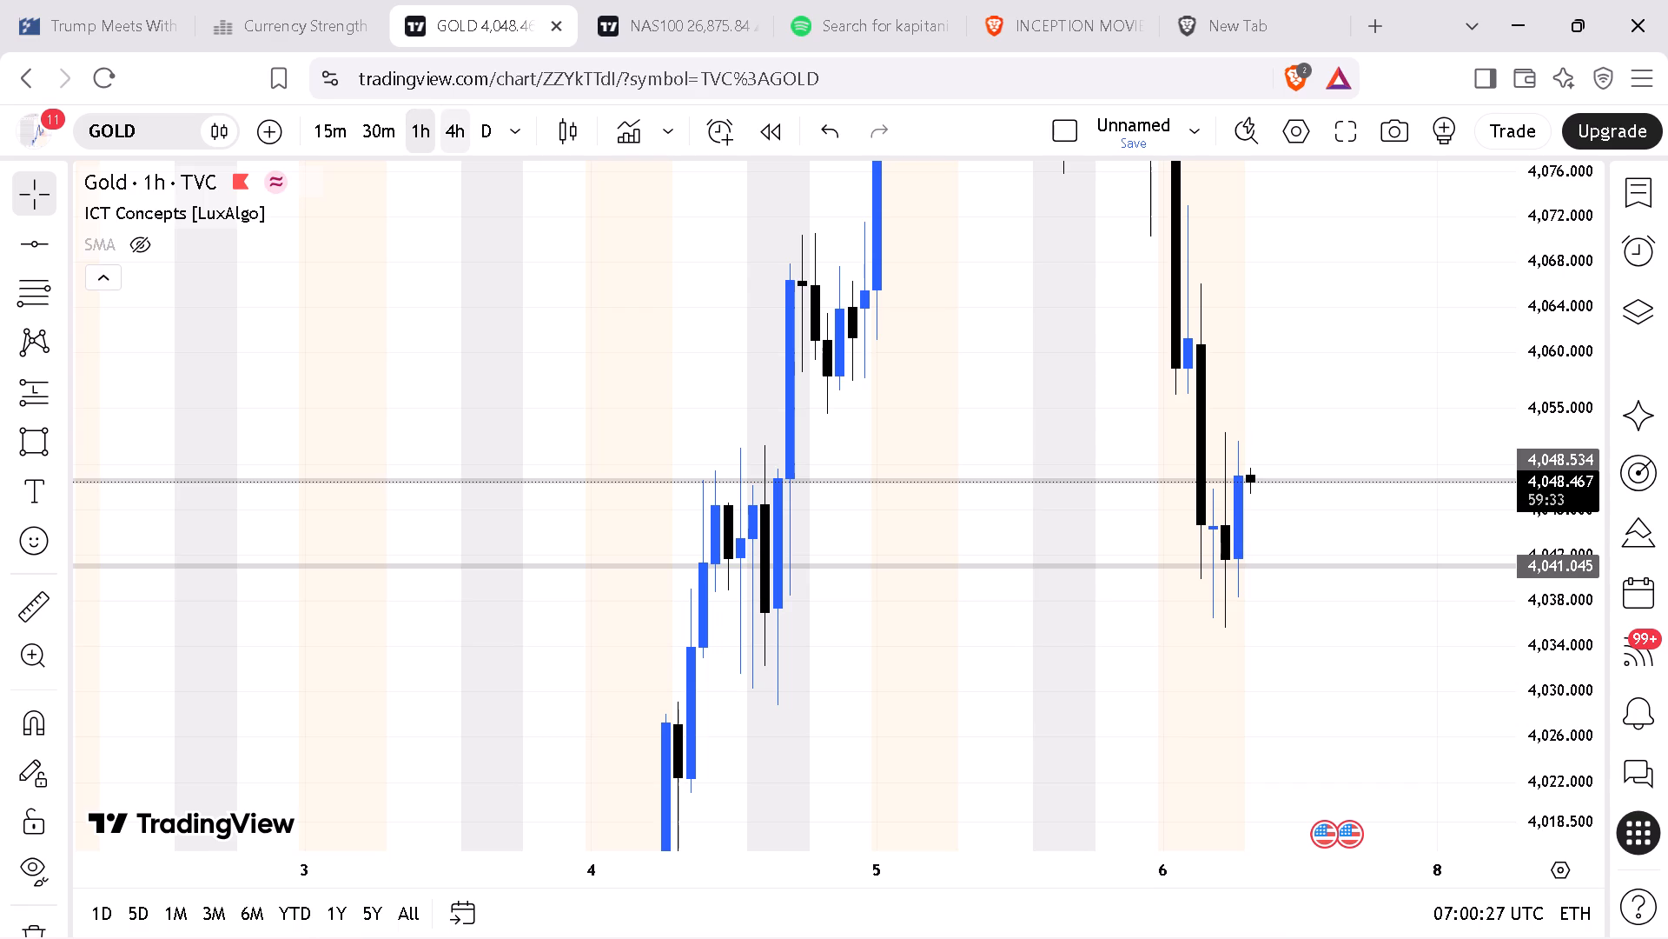
pyautogui.click(449, 117)
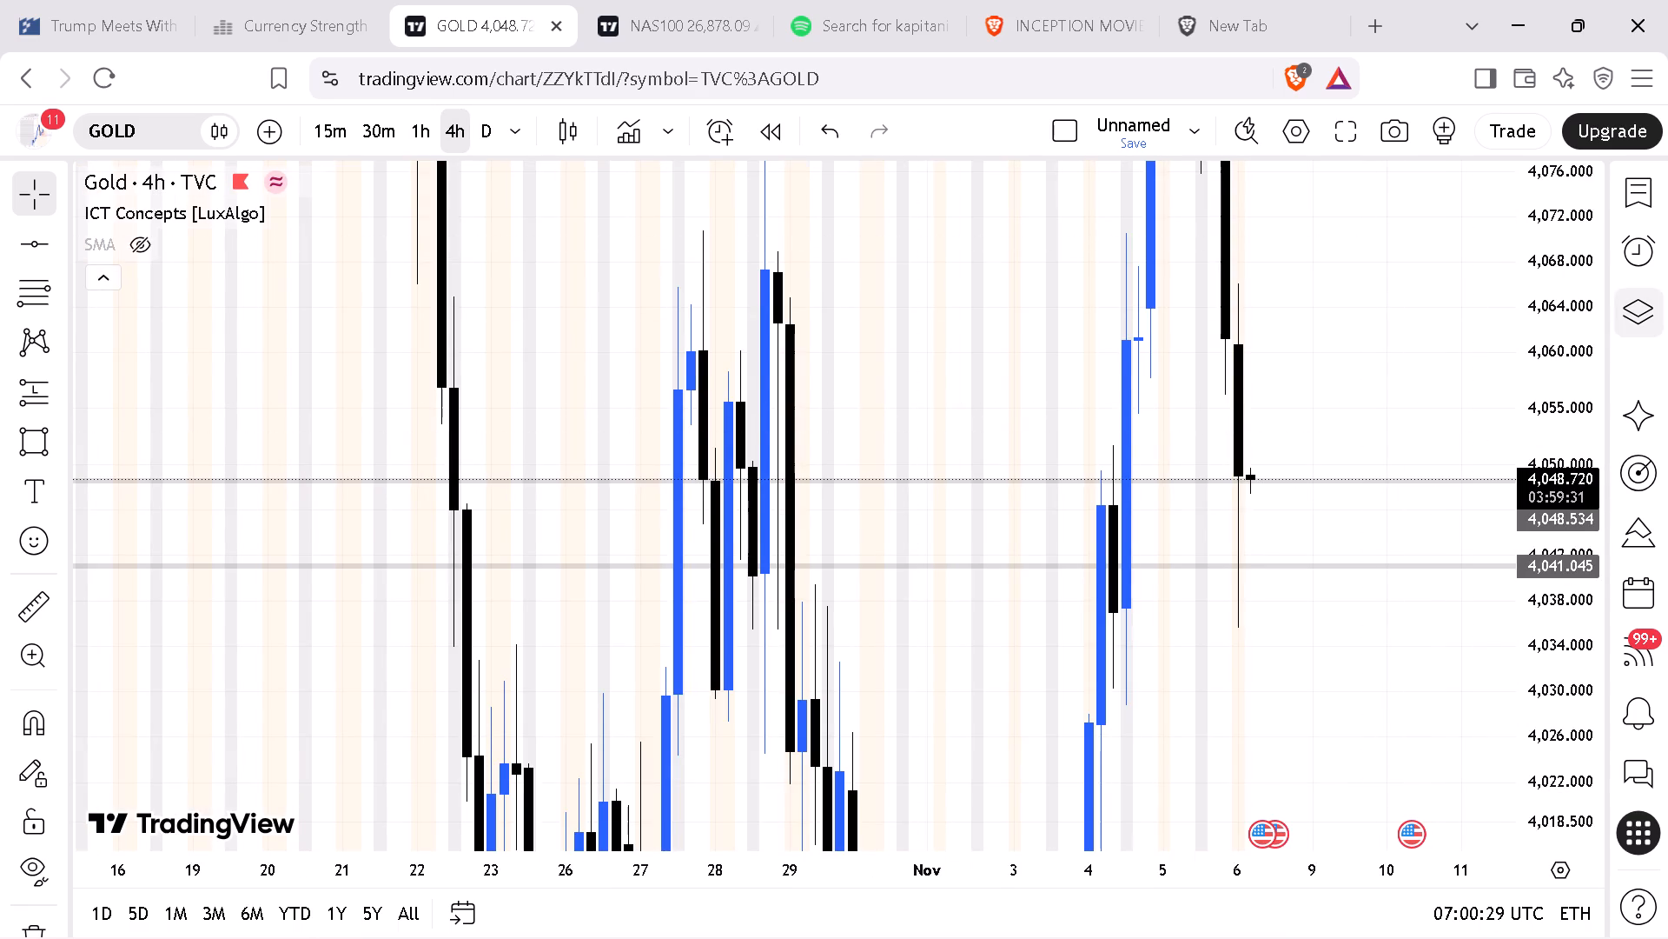
pyautogui.moveTo(1544, 291); pyautogui.dragTo(1421, 808)
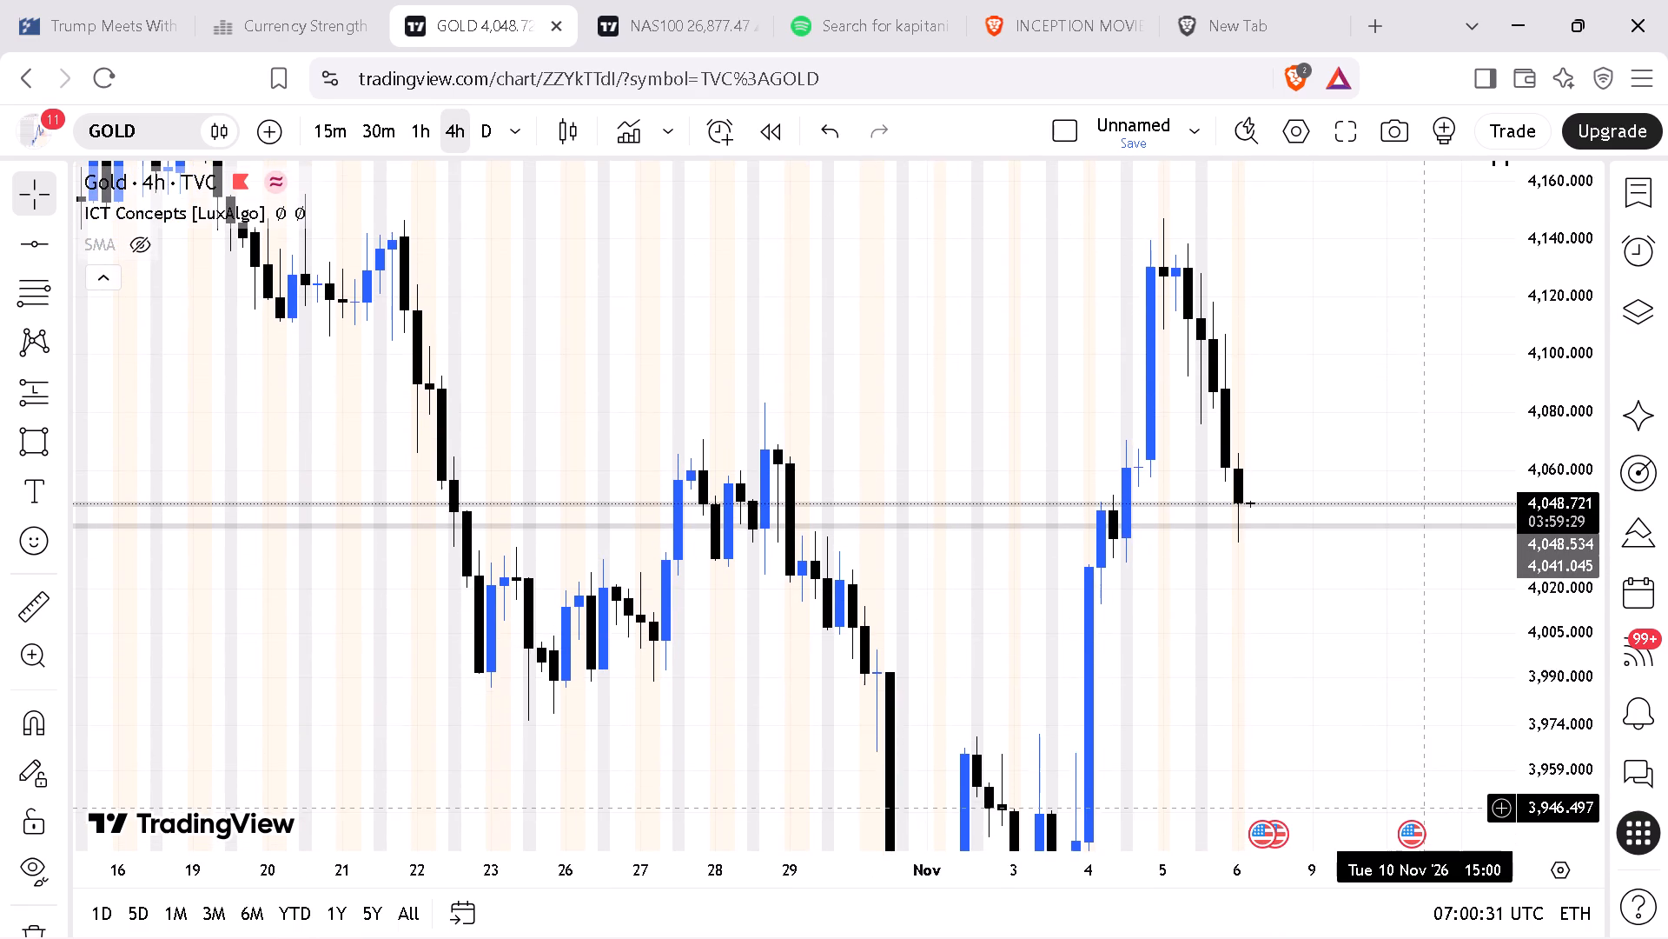
pyautogui.moveTo(1421, 808); pyautogui.dragTo(1423, 807)
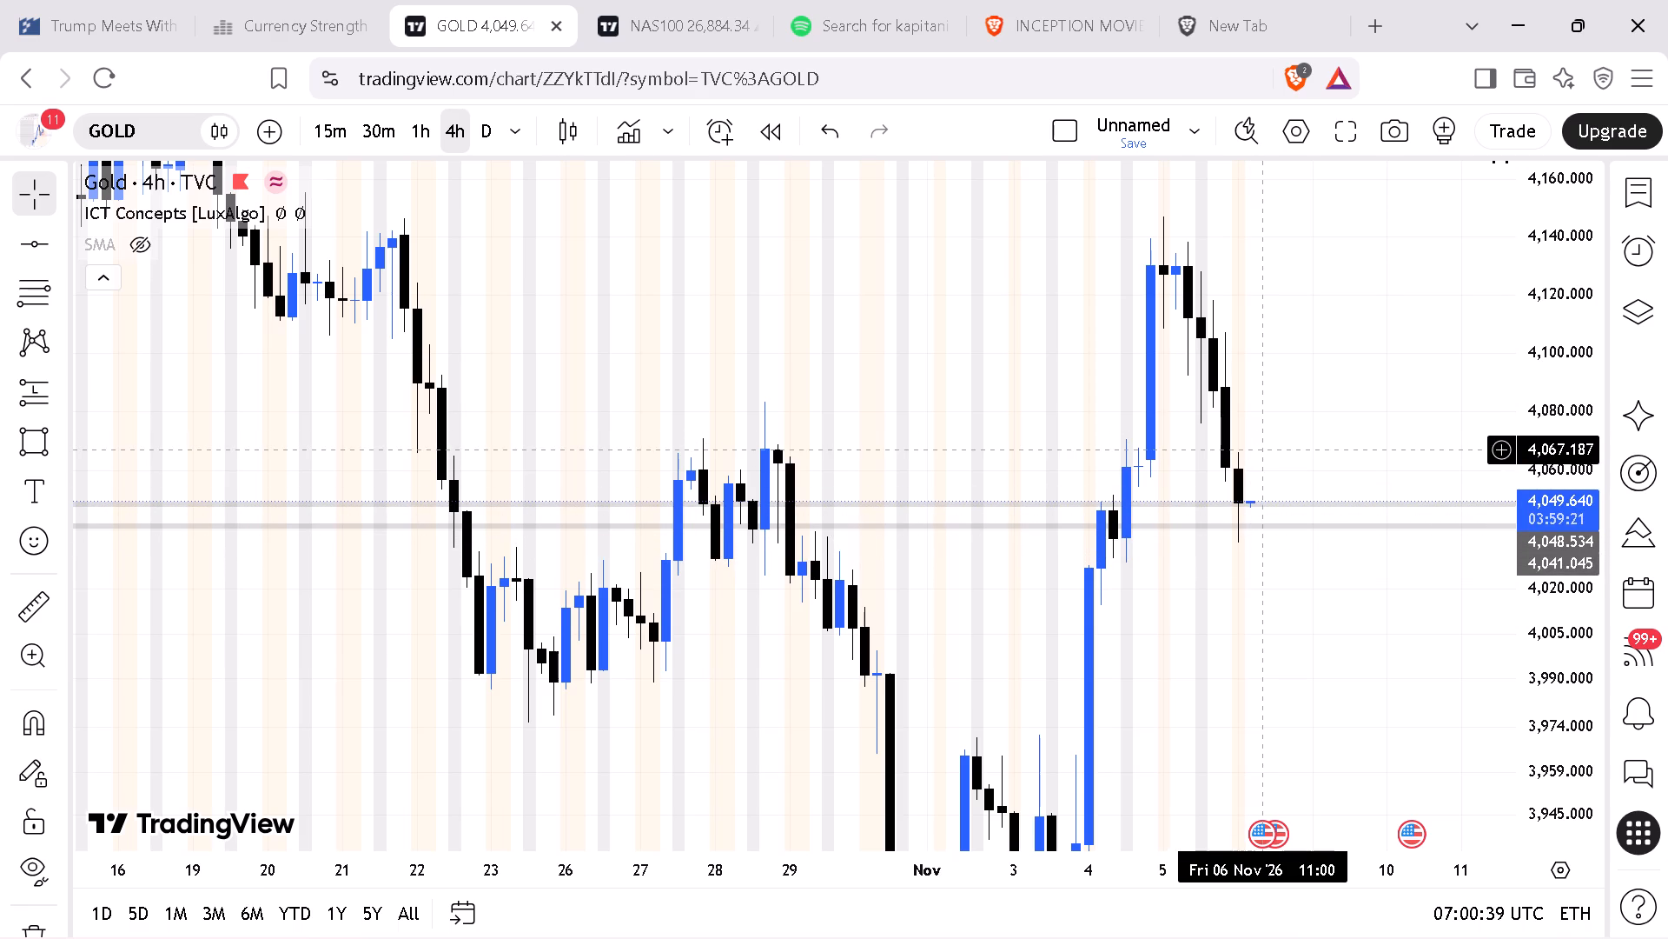
pyautogui.moveTo(1558, 268); pyautogui.dragTo(1565, 386)
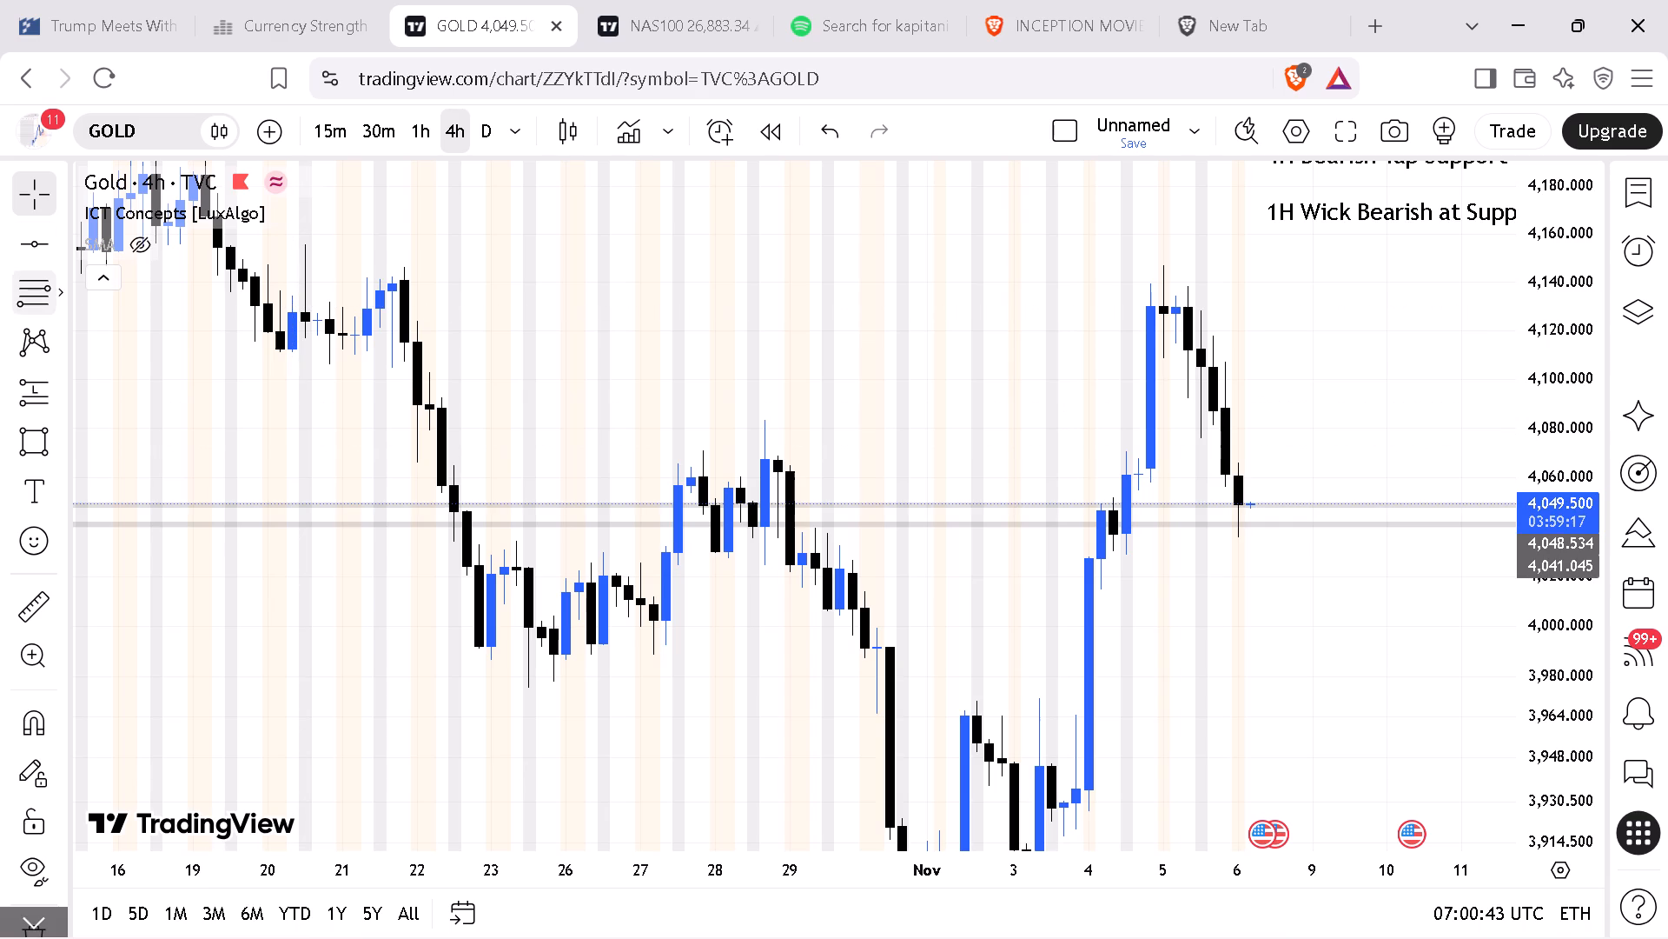
# Place a horizontal line at about 4,068.2 on the 4-hour gold chart, above the two support lines.
pyautogui.click(25, 244)
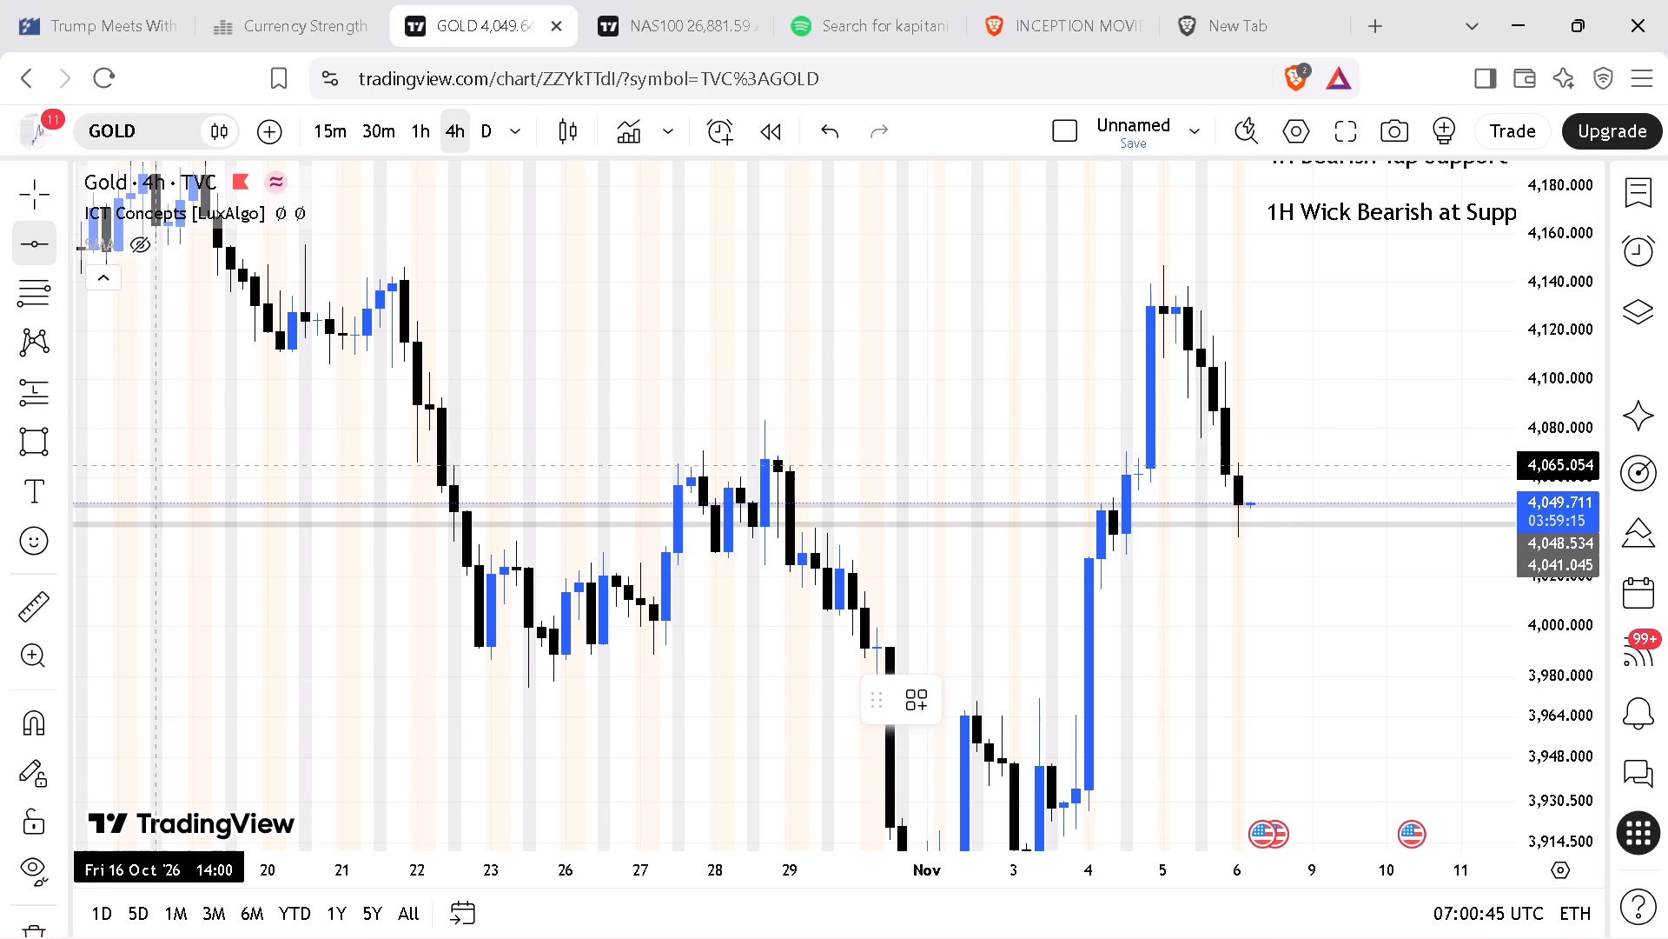
pyautogui.click(152, 455)
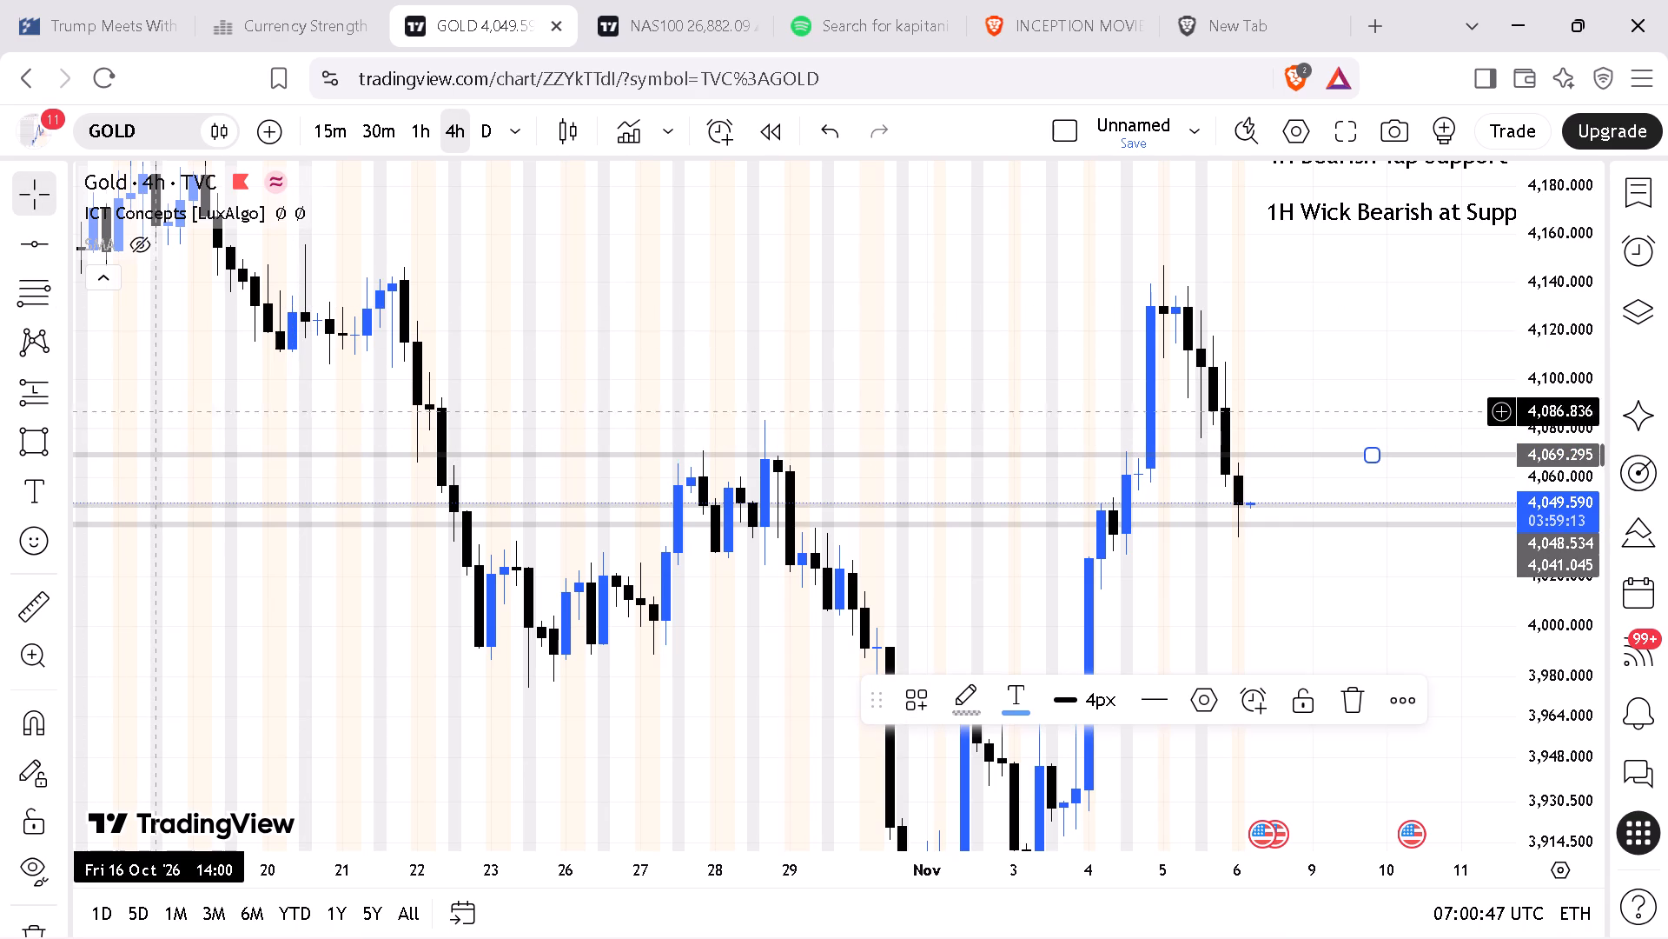
pyautogui.click(858, 457)
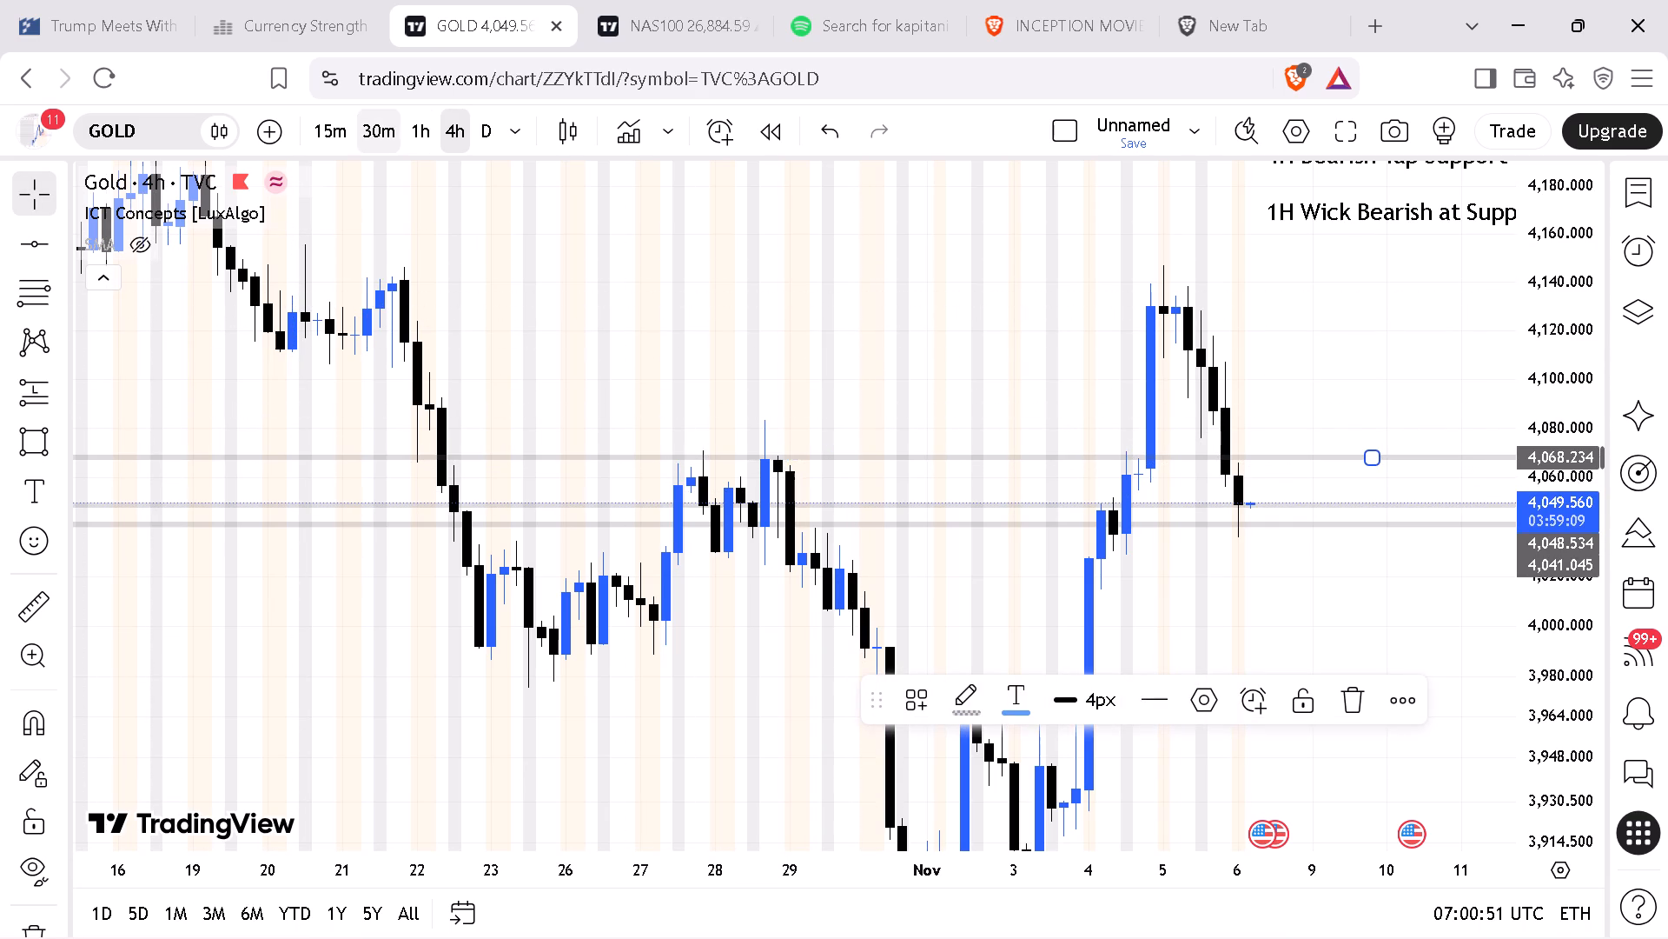
# On the 1-hour gold chart, change the 1H bias note to read "1H Bullish form New Support".
pyautogui.click(427, 117)
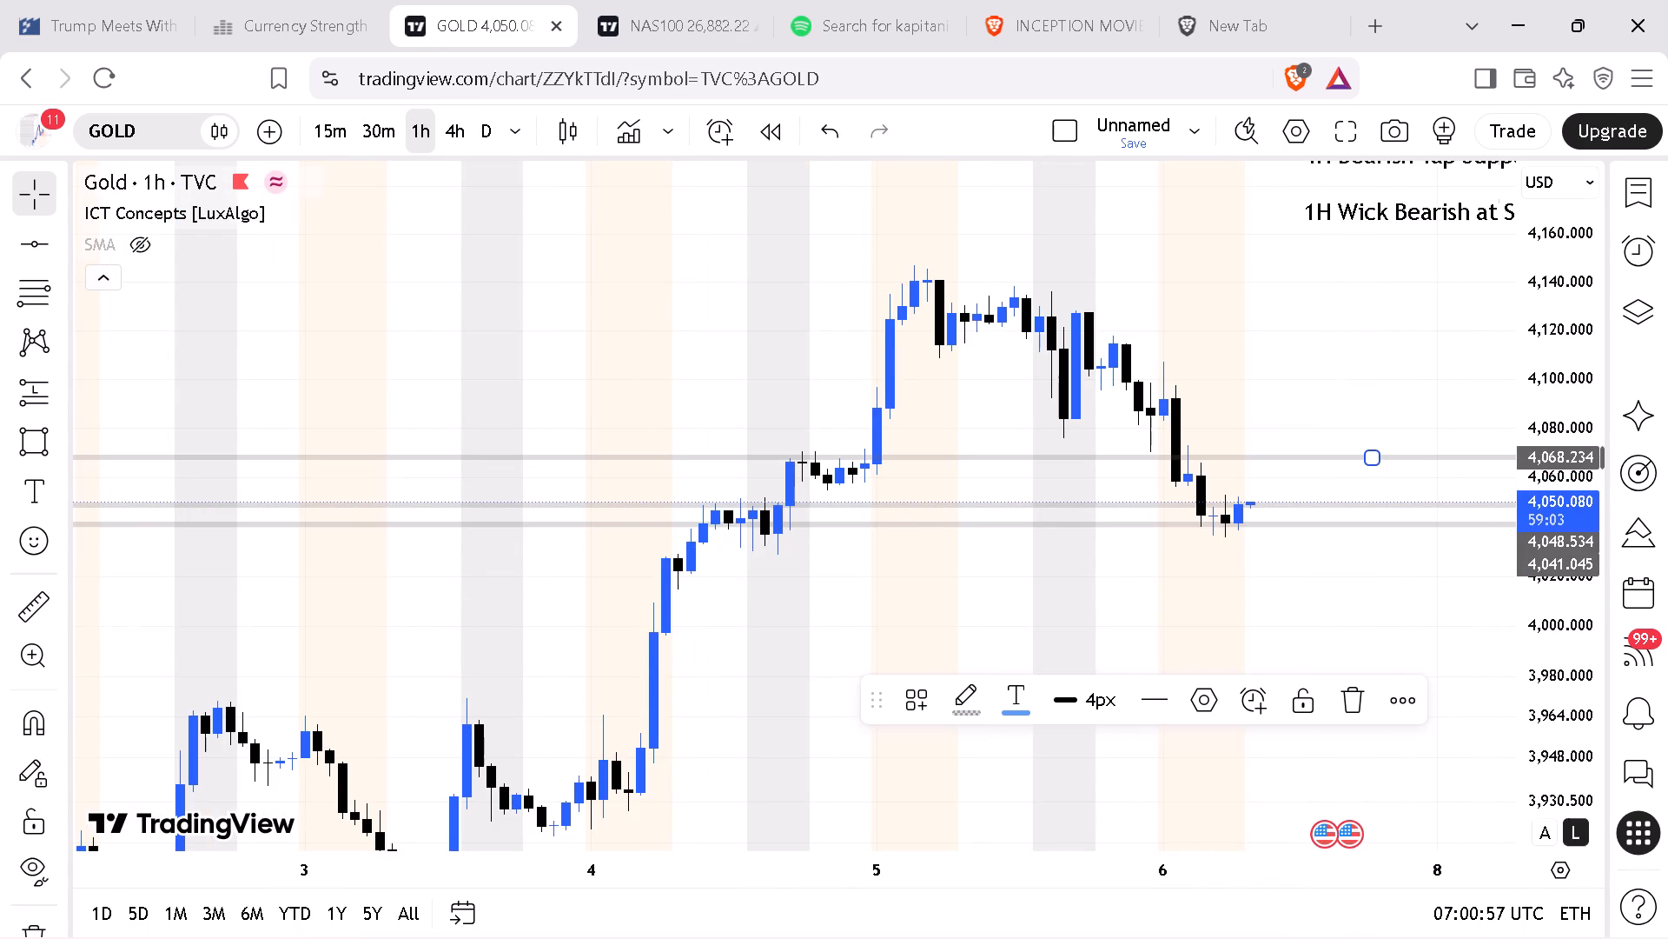
pyautogui.moveTo(1550, 653); pyautogui.dragTo(1572, 354)
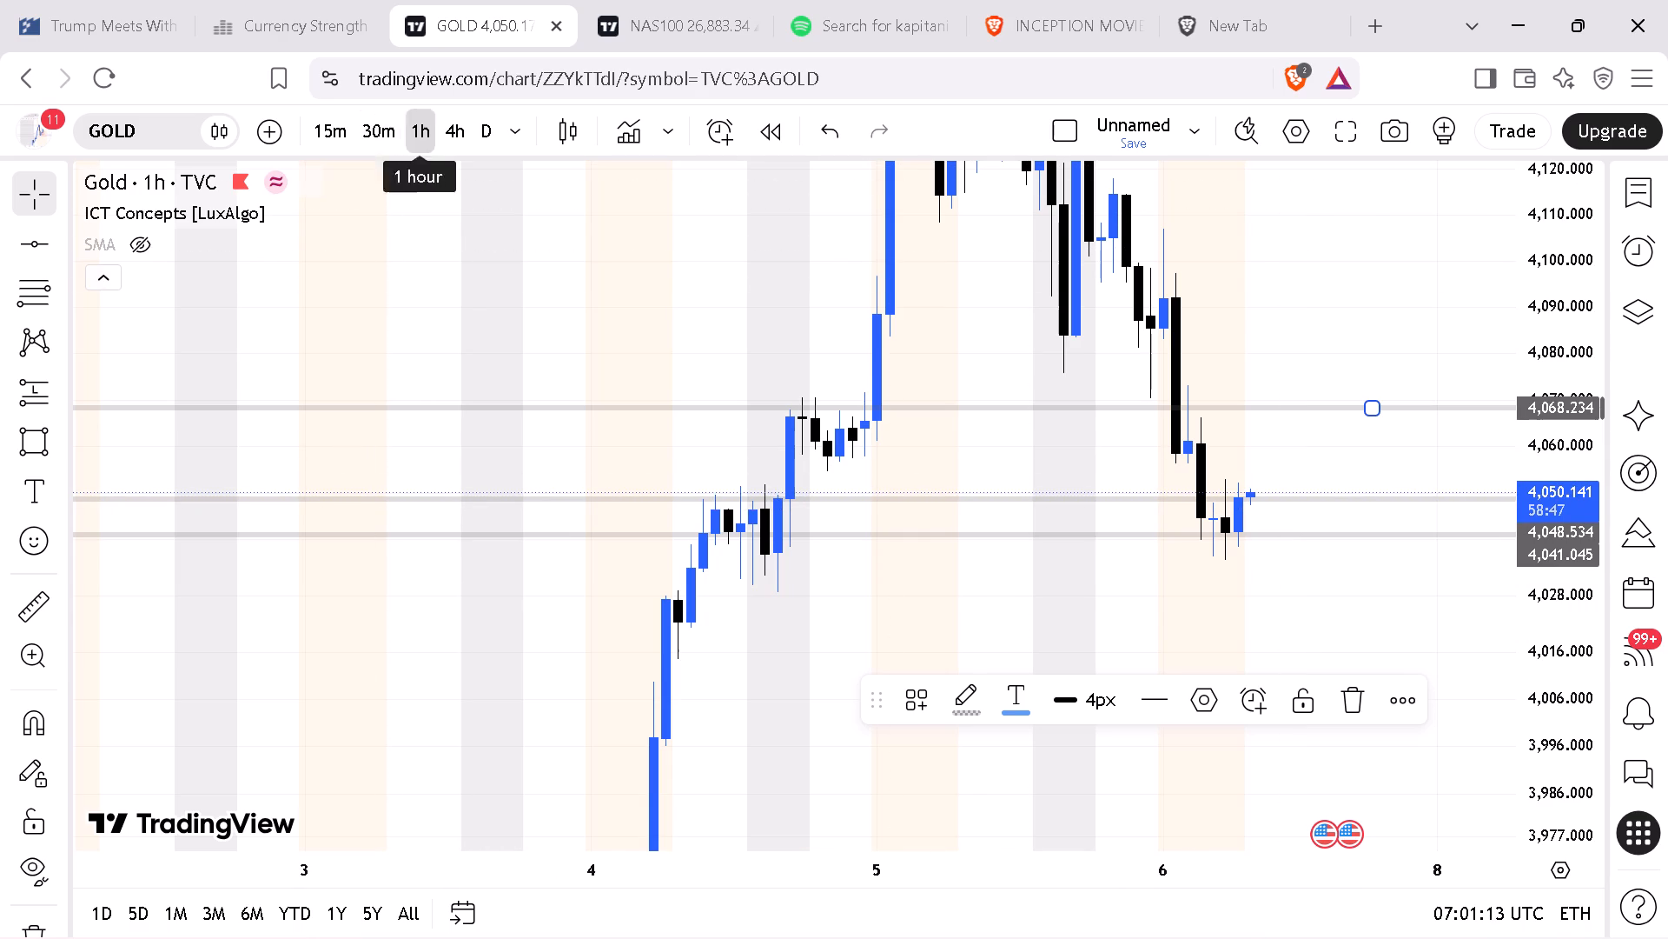
pyautogui.moveTo(1332, 236); pyautogui.dragTo(931, 502)
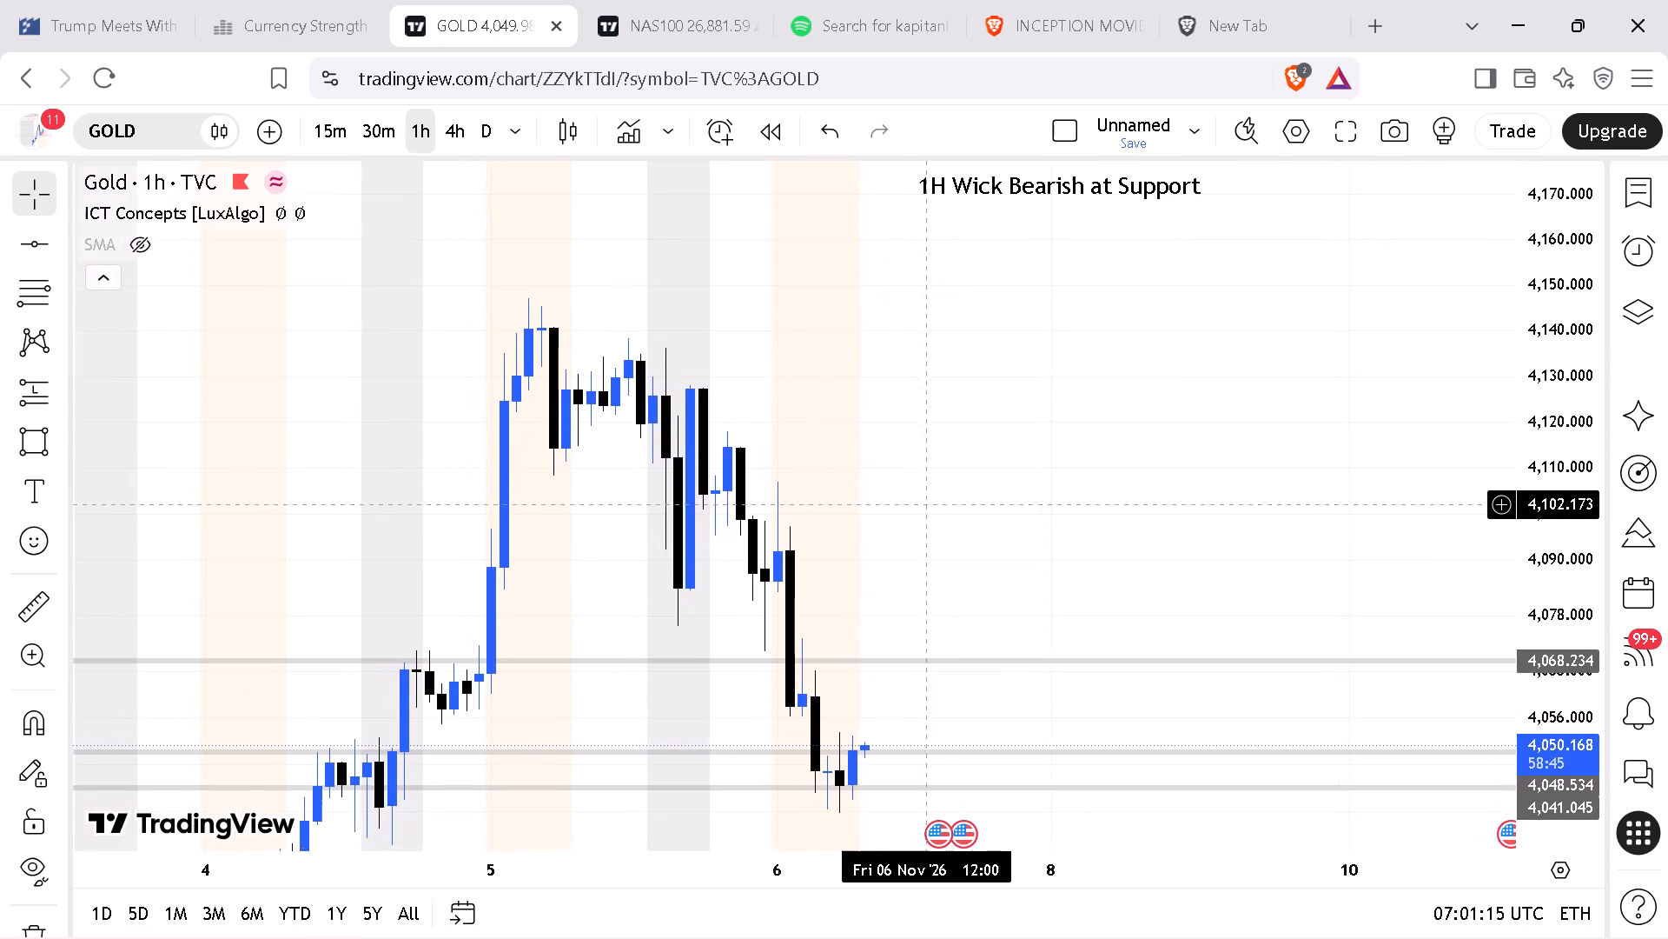
pyautogui.moveTo(931, 502); pyautogui.dragTo(943, 499)
pyautogui.moveTo(981, 393); pyautogui.dragTo(962, 465)
pyautogui.click(1183, 217)
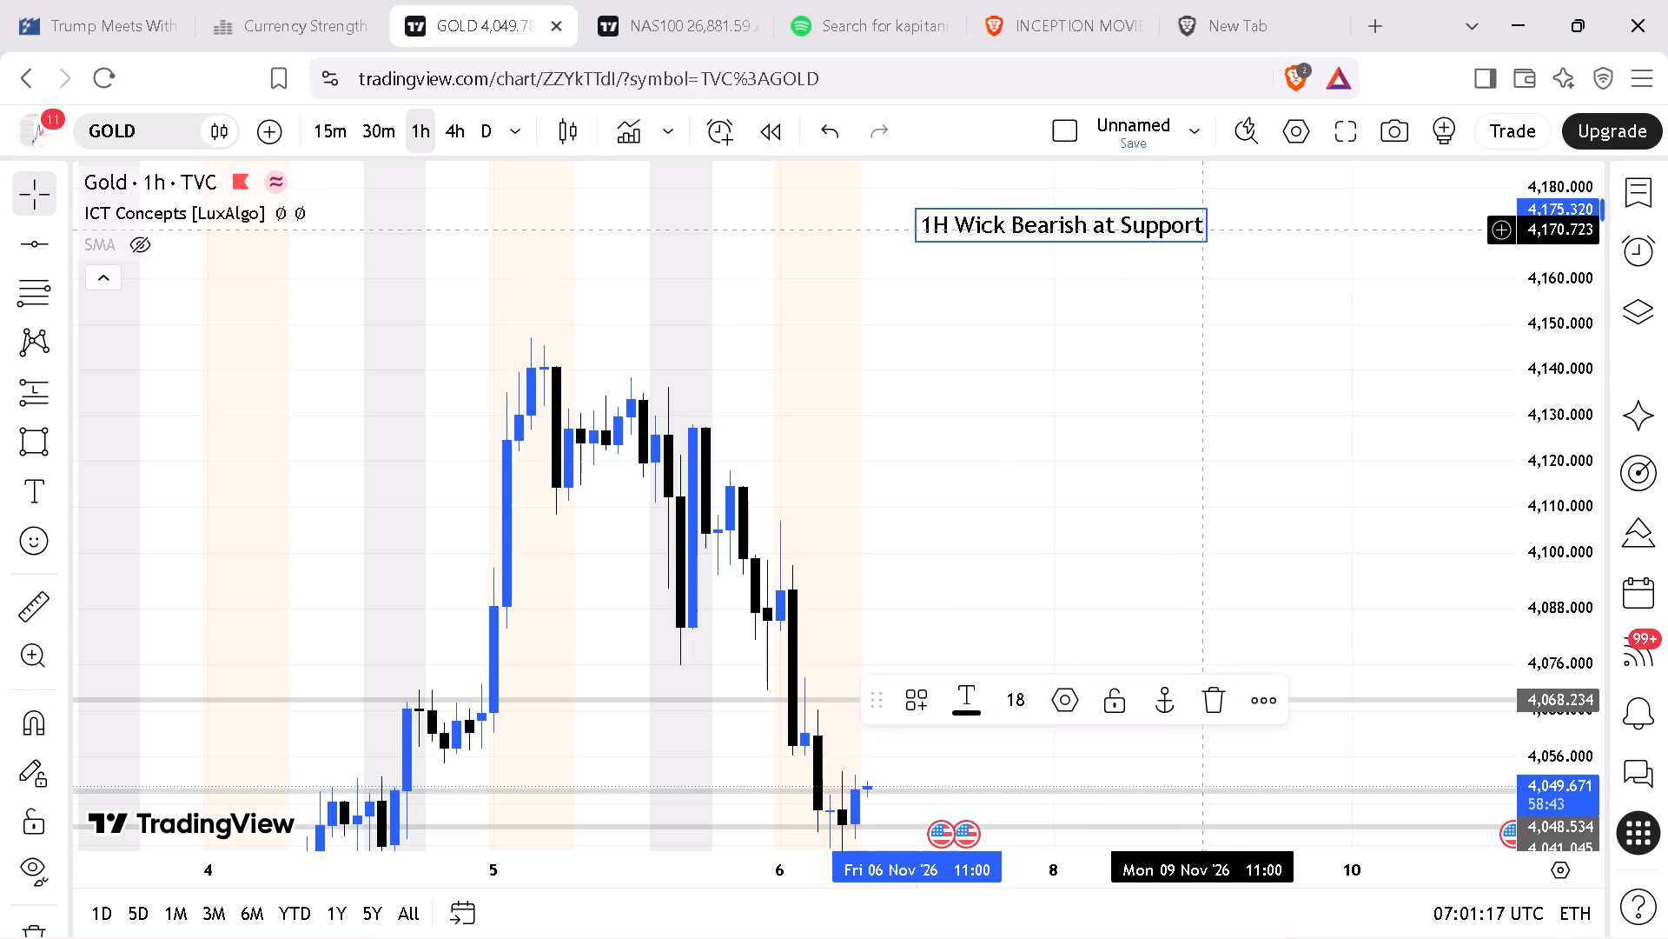
pyautogui.click(1204, 230)
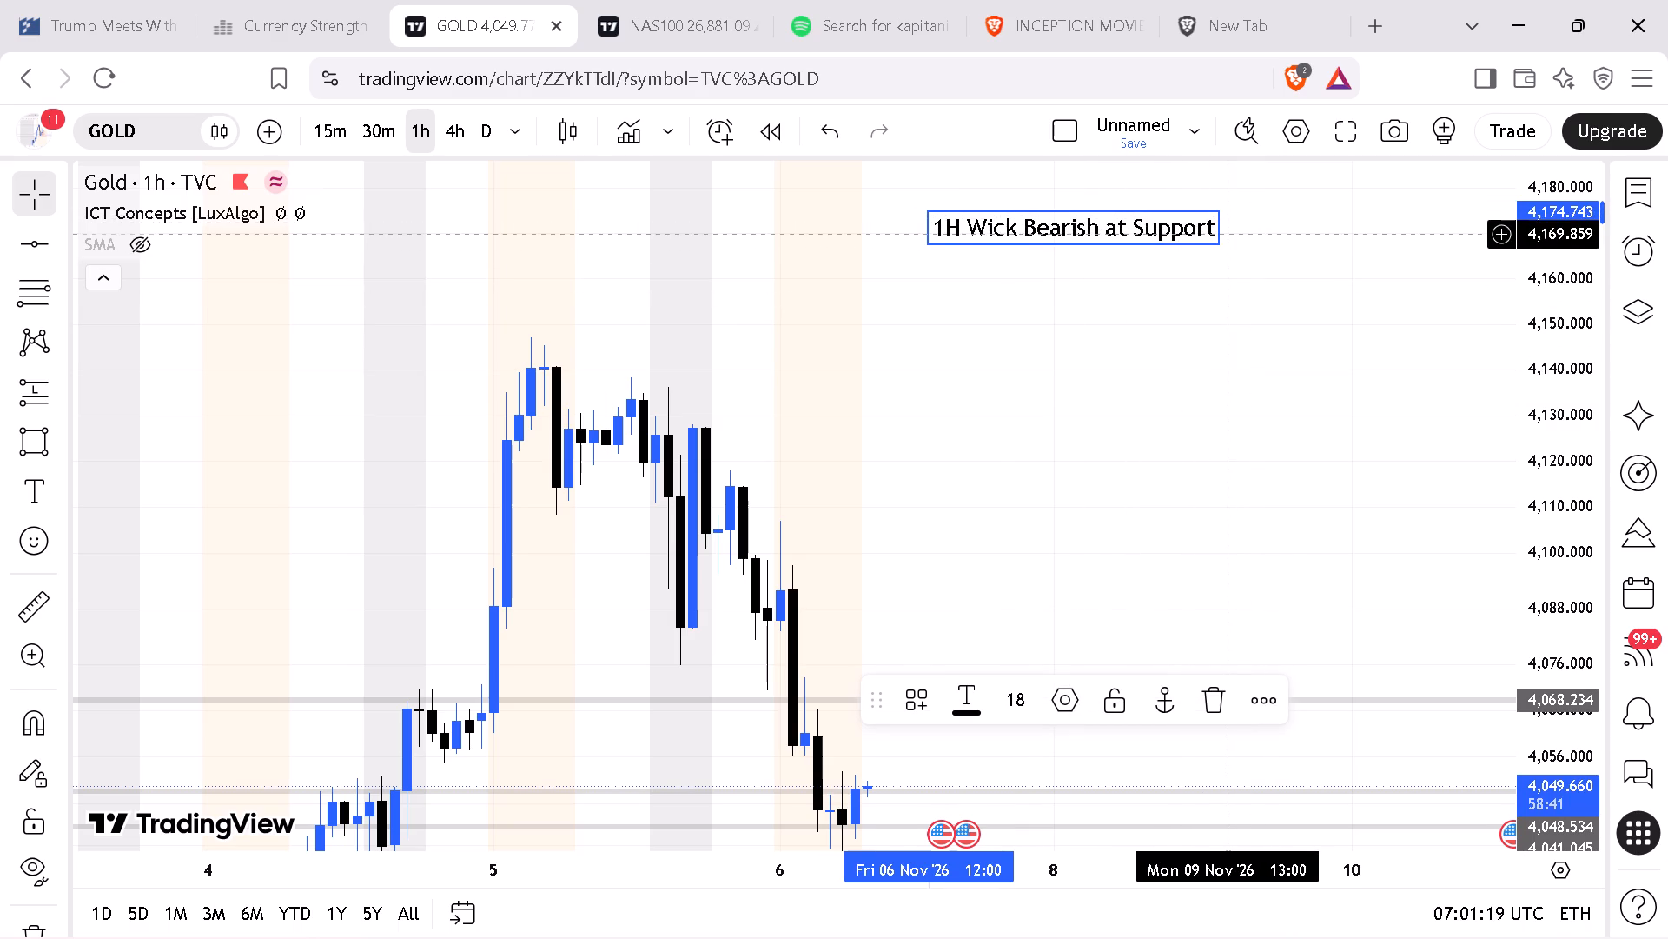
pyautogui.click(1216, 219)
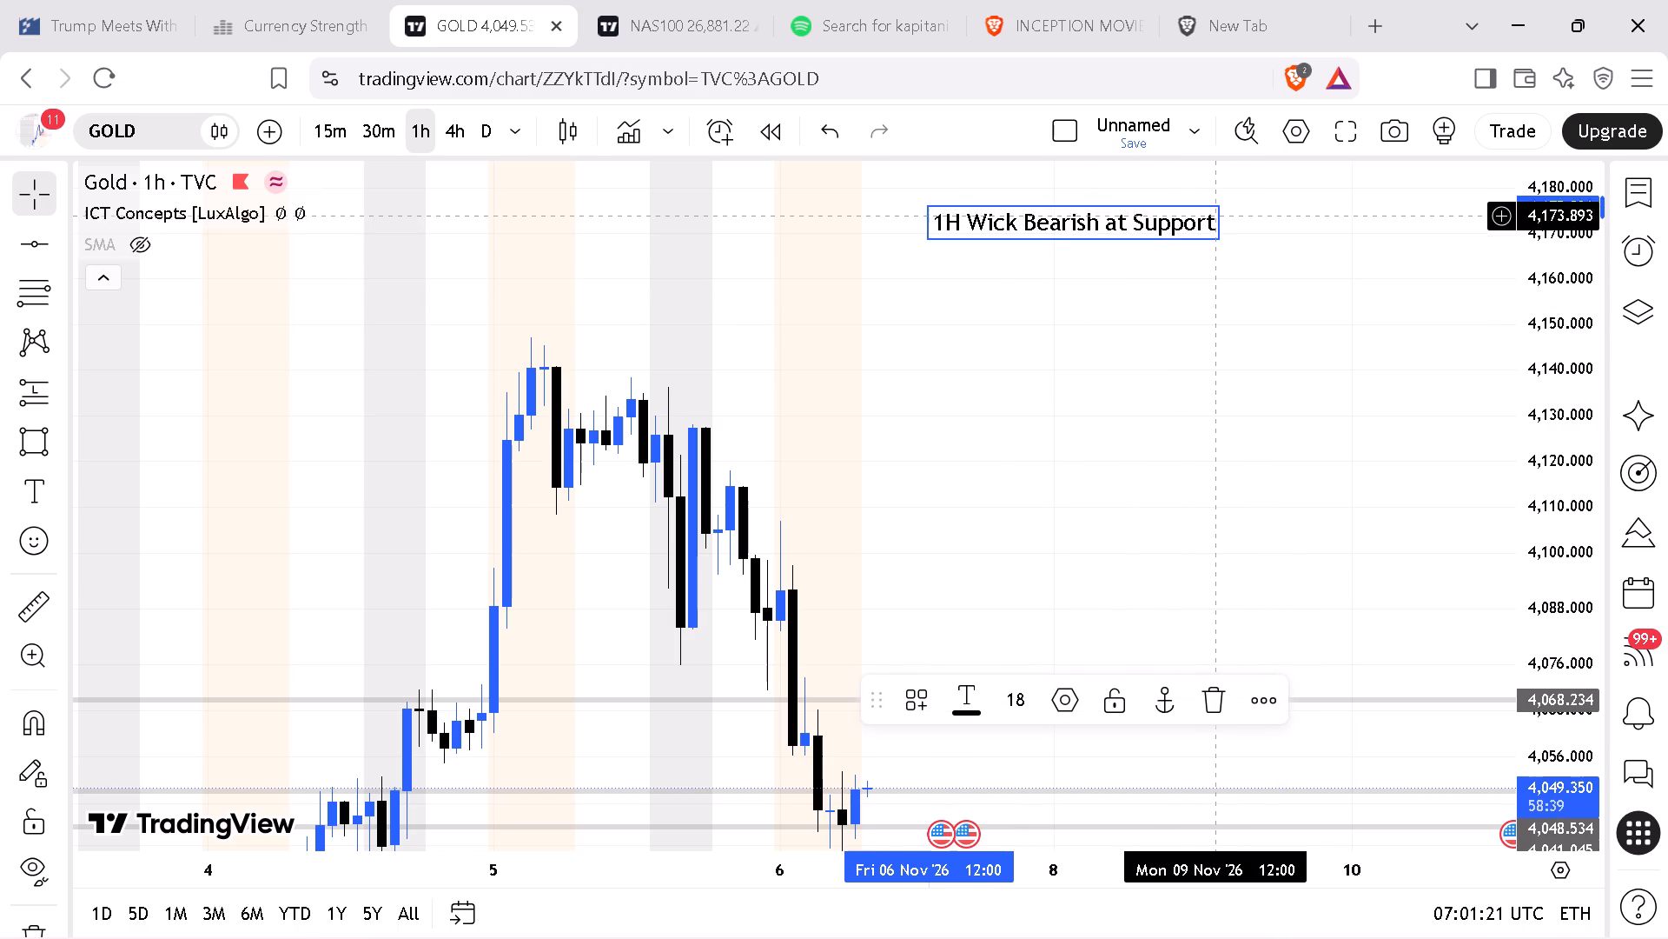
pyautogui.click(1209, 216)
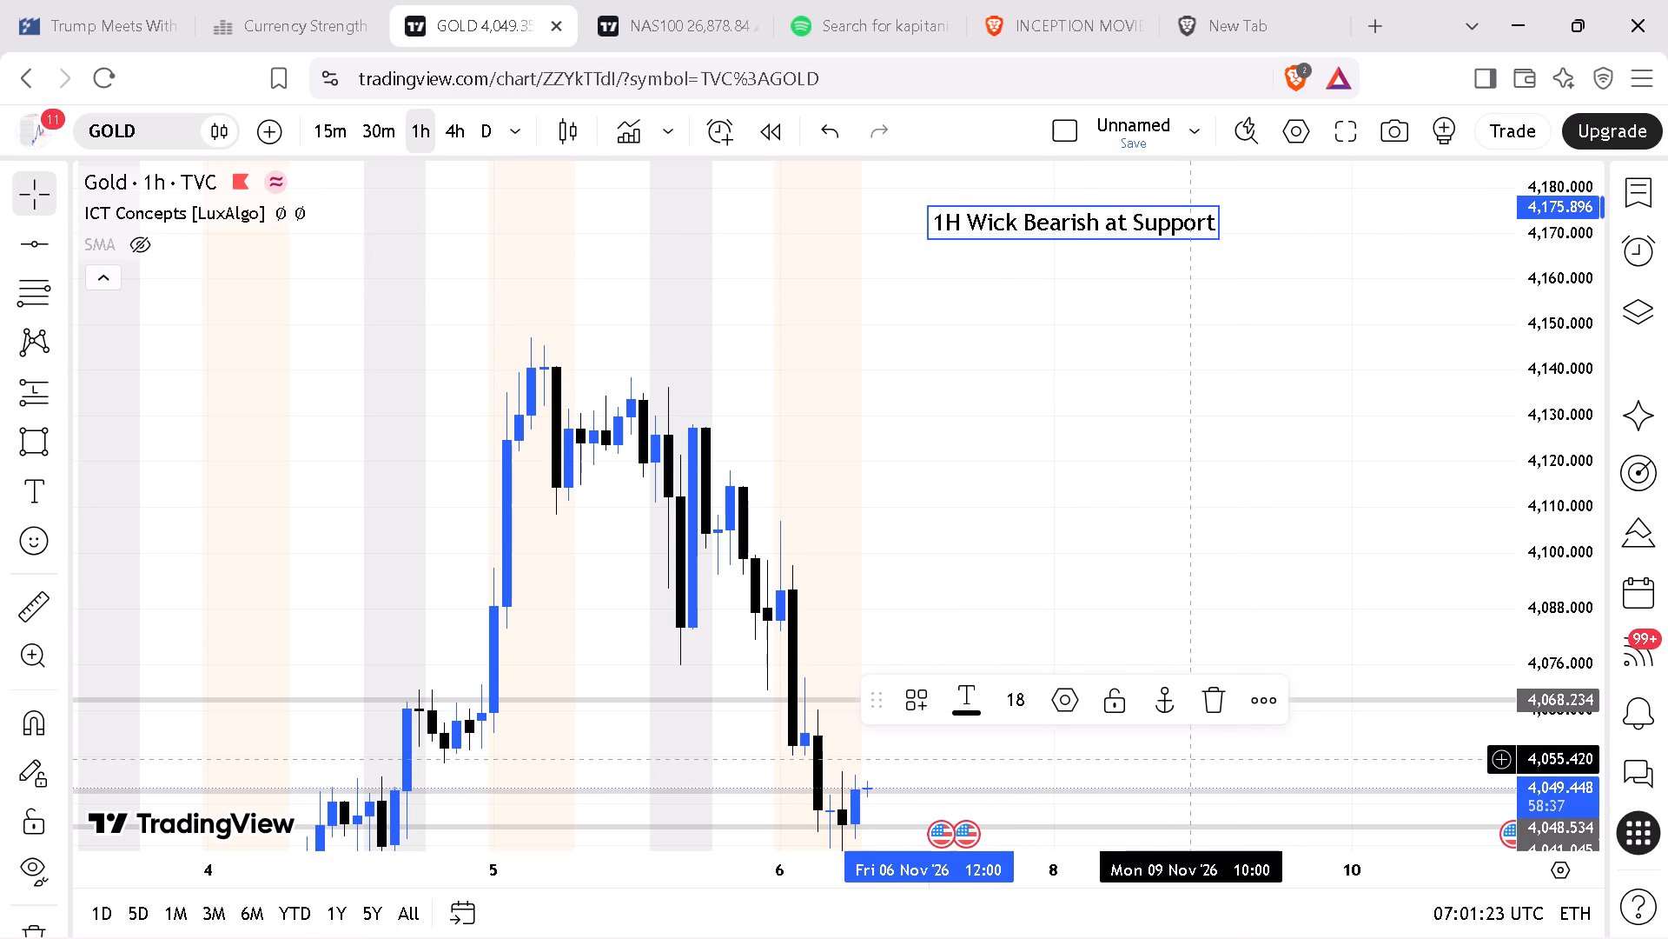
pyautogui.press('BackSpace')
pyautogui.press('BackSpace')
pyautogui.press('BackSpace')
pyautogui.press('BackSpace')
pyautogui.press('BackSpace')
pyautogui.press('BackSpace')
pyautogui.press('BackSpace')
pyautogui.press('BackSpace')
pyautogui.press('BackSpace')
pyautogui.press('BackSpace')
pyautogui.press('BackSpace')
pyautogui.press('BackSpace')
pyautogui.press('BackSpace')
pyautogui.press('BackSpace')
pyautogui.press('BackSpace')
pyautogui.press('BackSpace')
pyautogui.press('BackSpace')
pyautogui.press('BackSpace')
pyautogui.press('BackSpace')
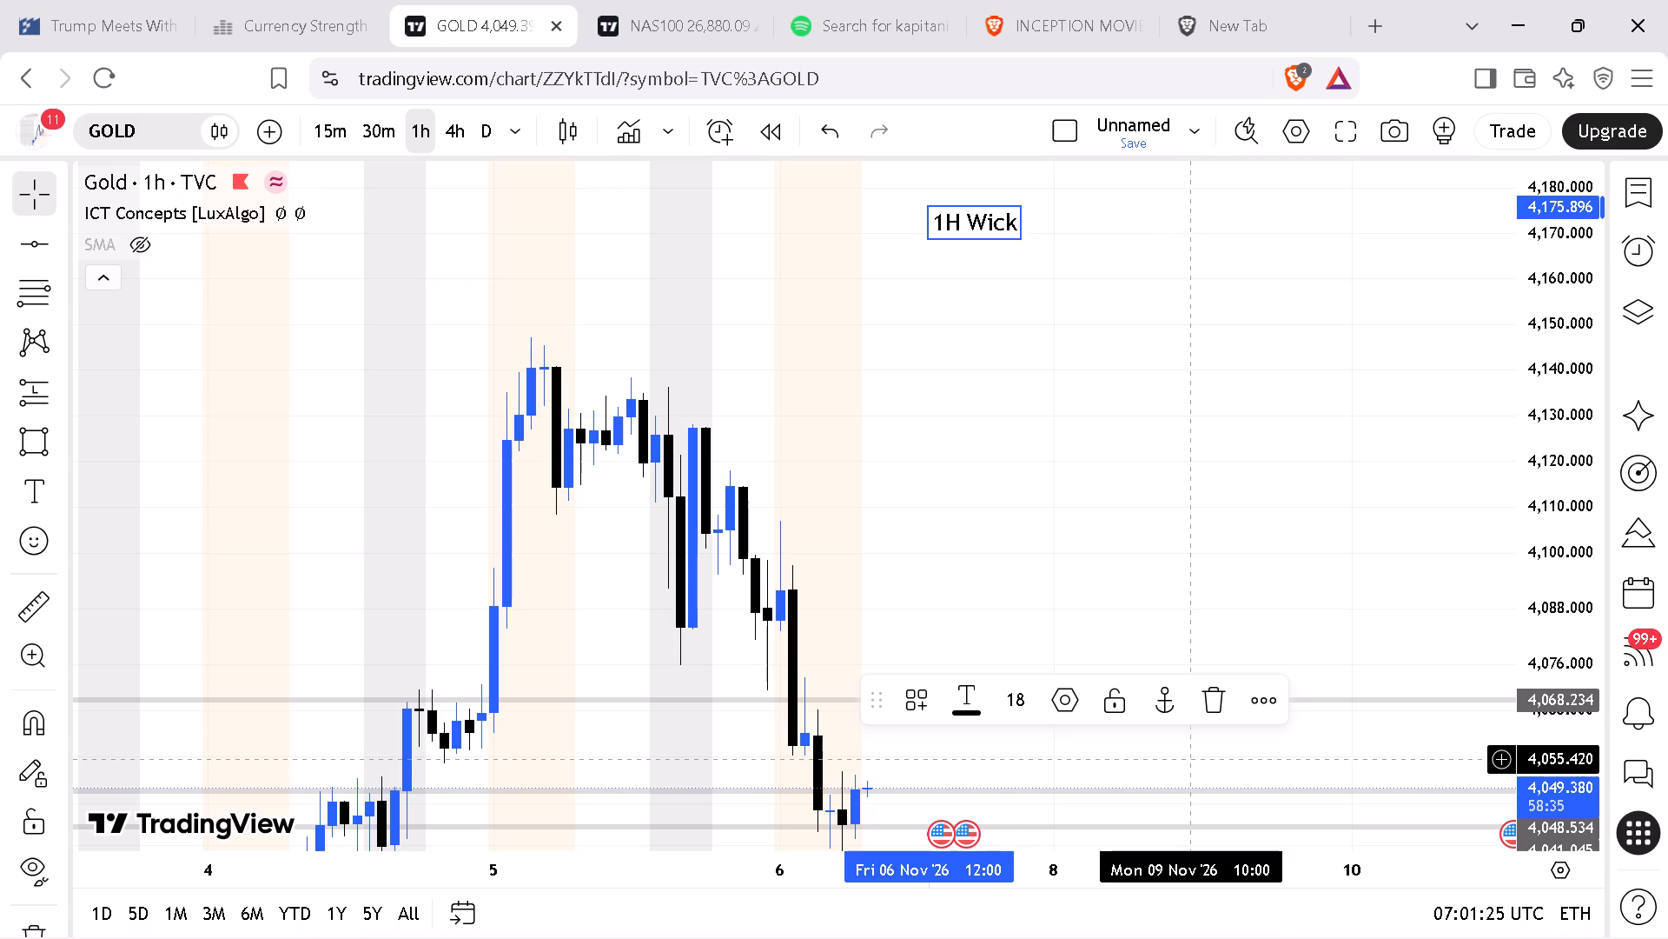
pyautogui.press('BackSpace')
pyautogui.press('BackSpace')
pyautogui.press('BackSpace')
pyautogui.press('BackSpace')
pyautogui.press('b')
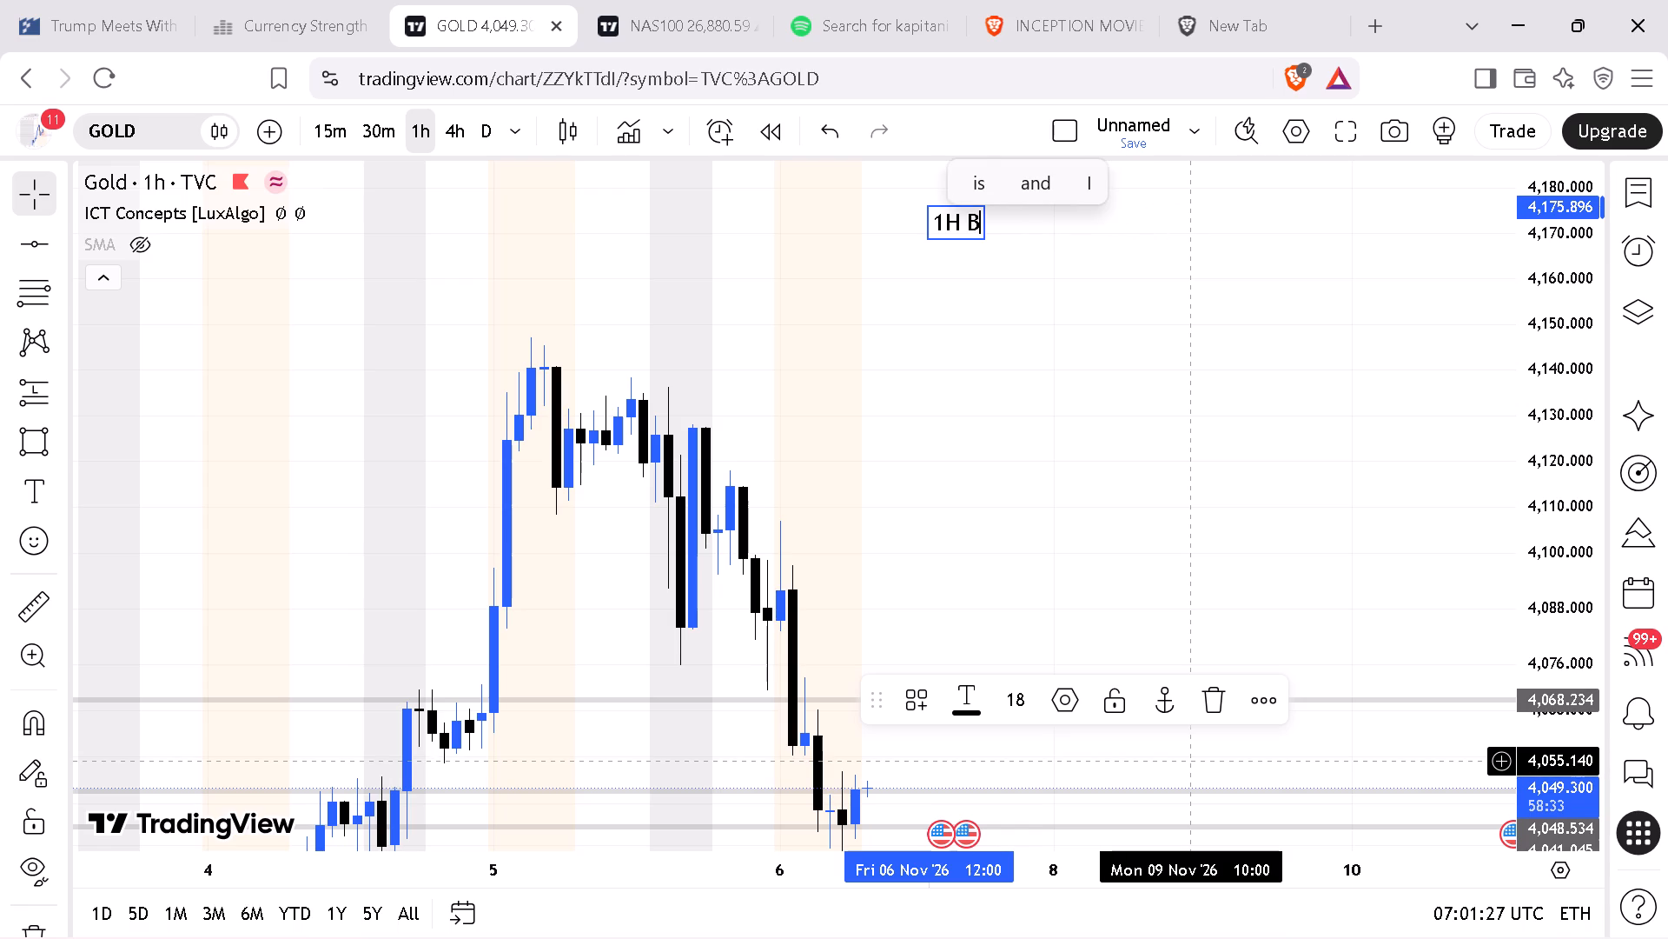
pyautogui.write('ul')
pyautogui.press('l')
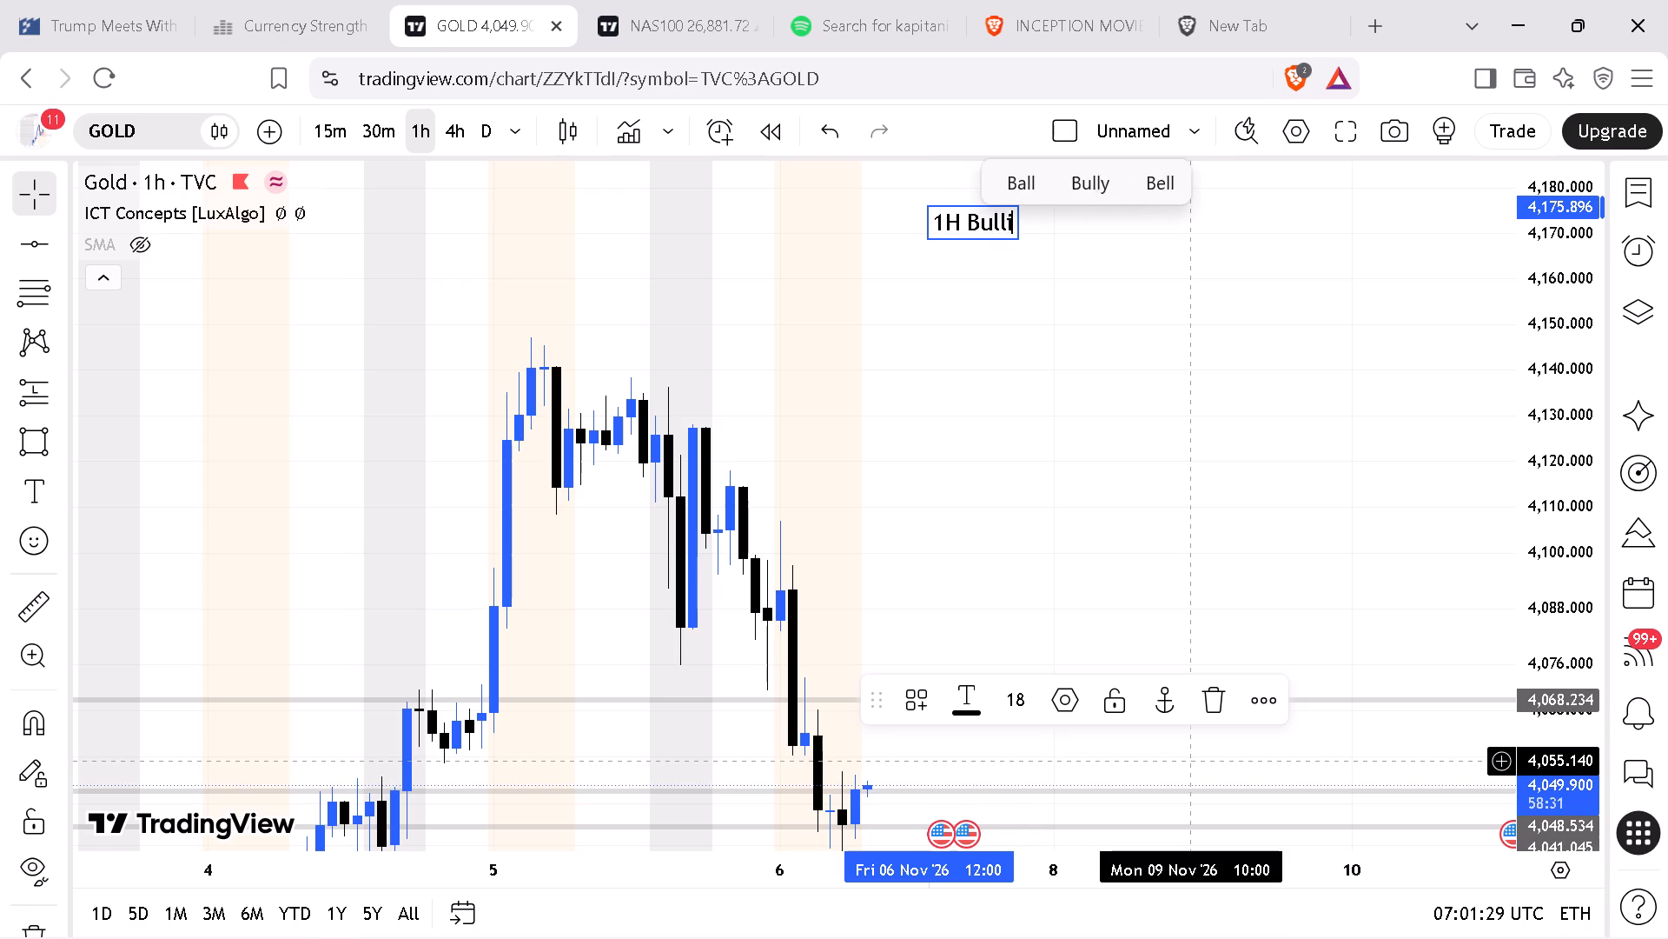
pyautogui.write('ORM')
pyautogui.press('BackSpace')
pyautogui.press('BackSpace')
pyautogui.press('BackSpace')
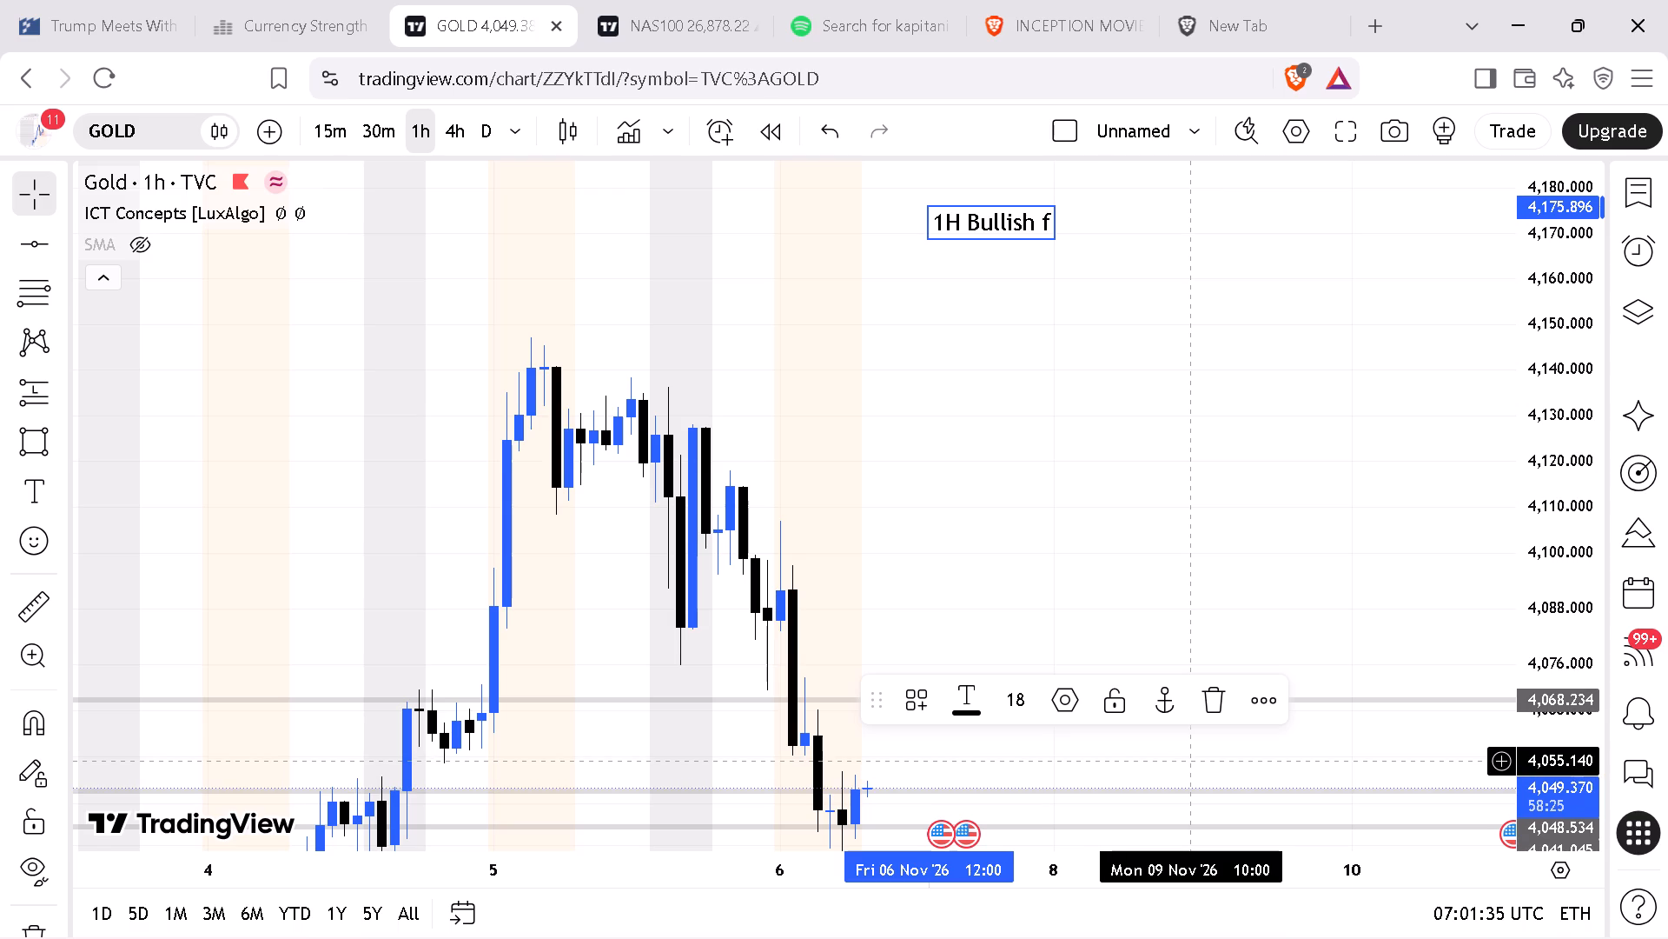
pyautogui.write('orm')
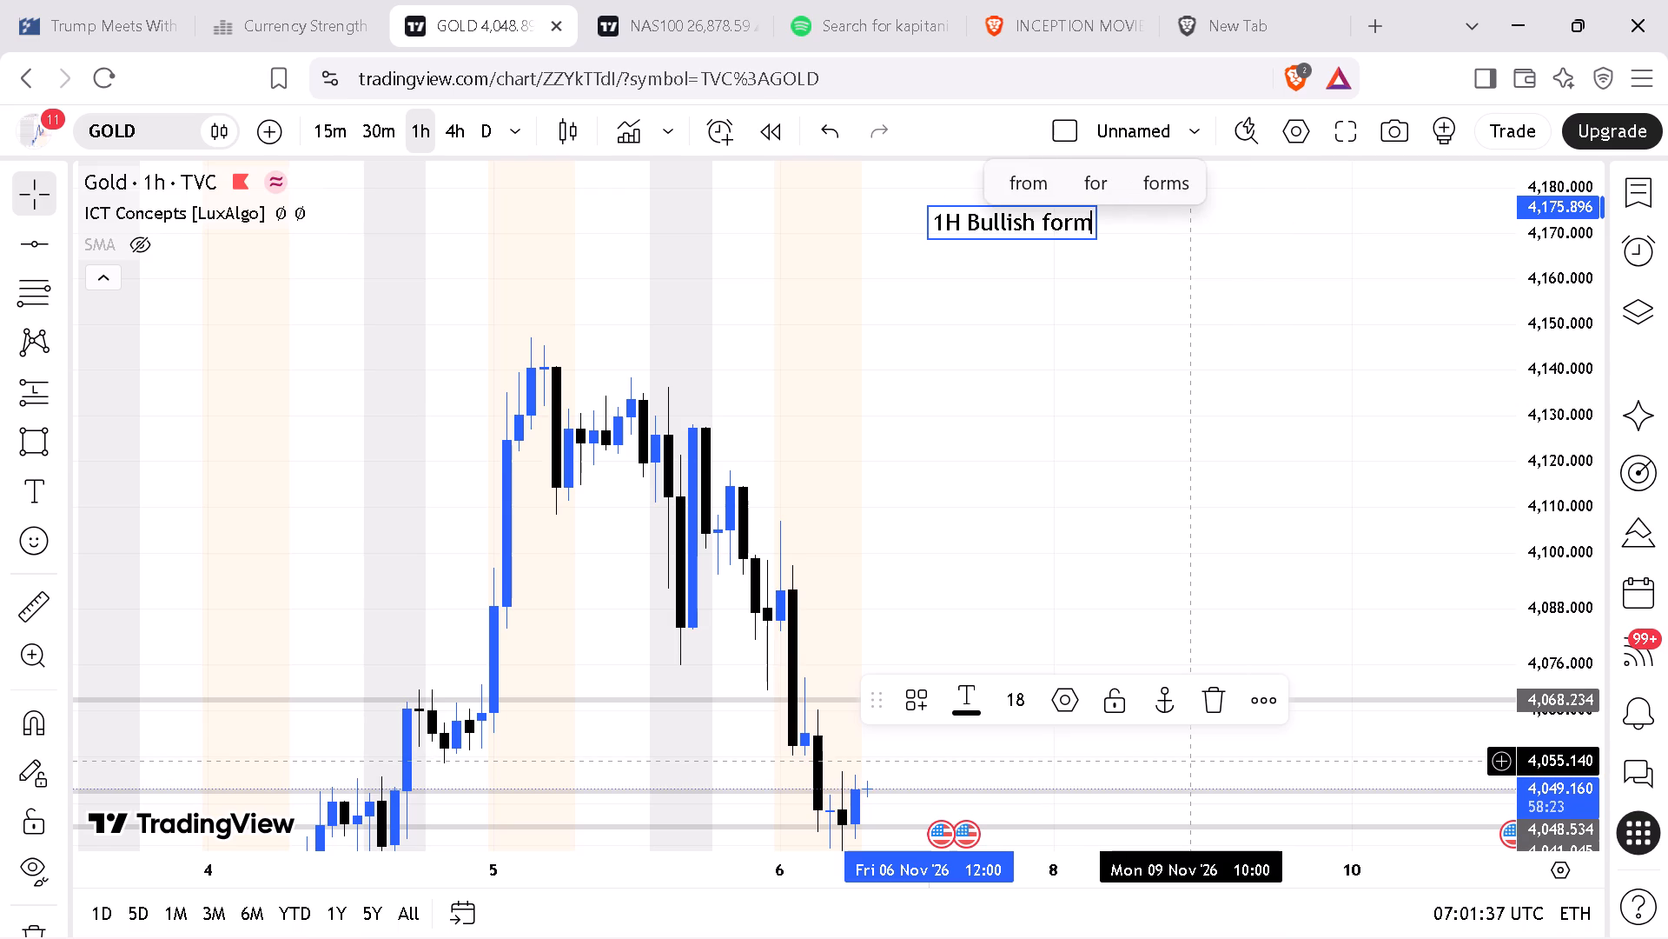
pyautogui.press('space')
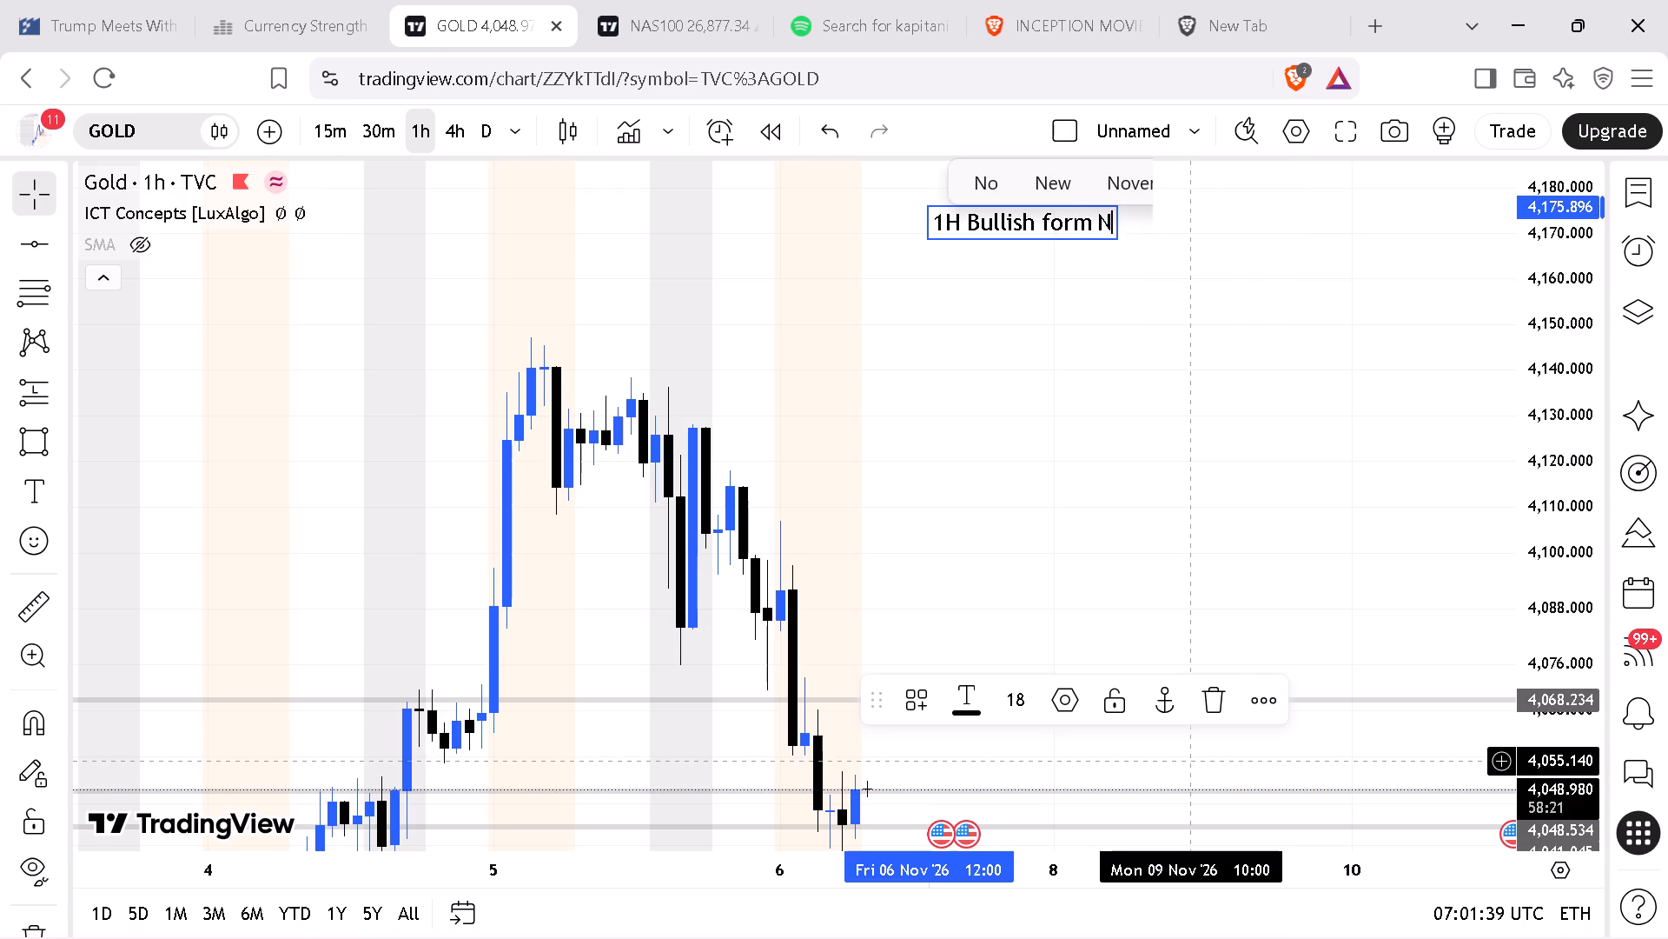
pyautogui.press('s')
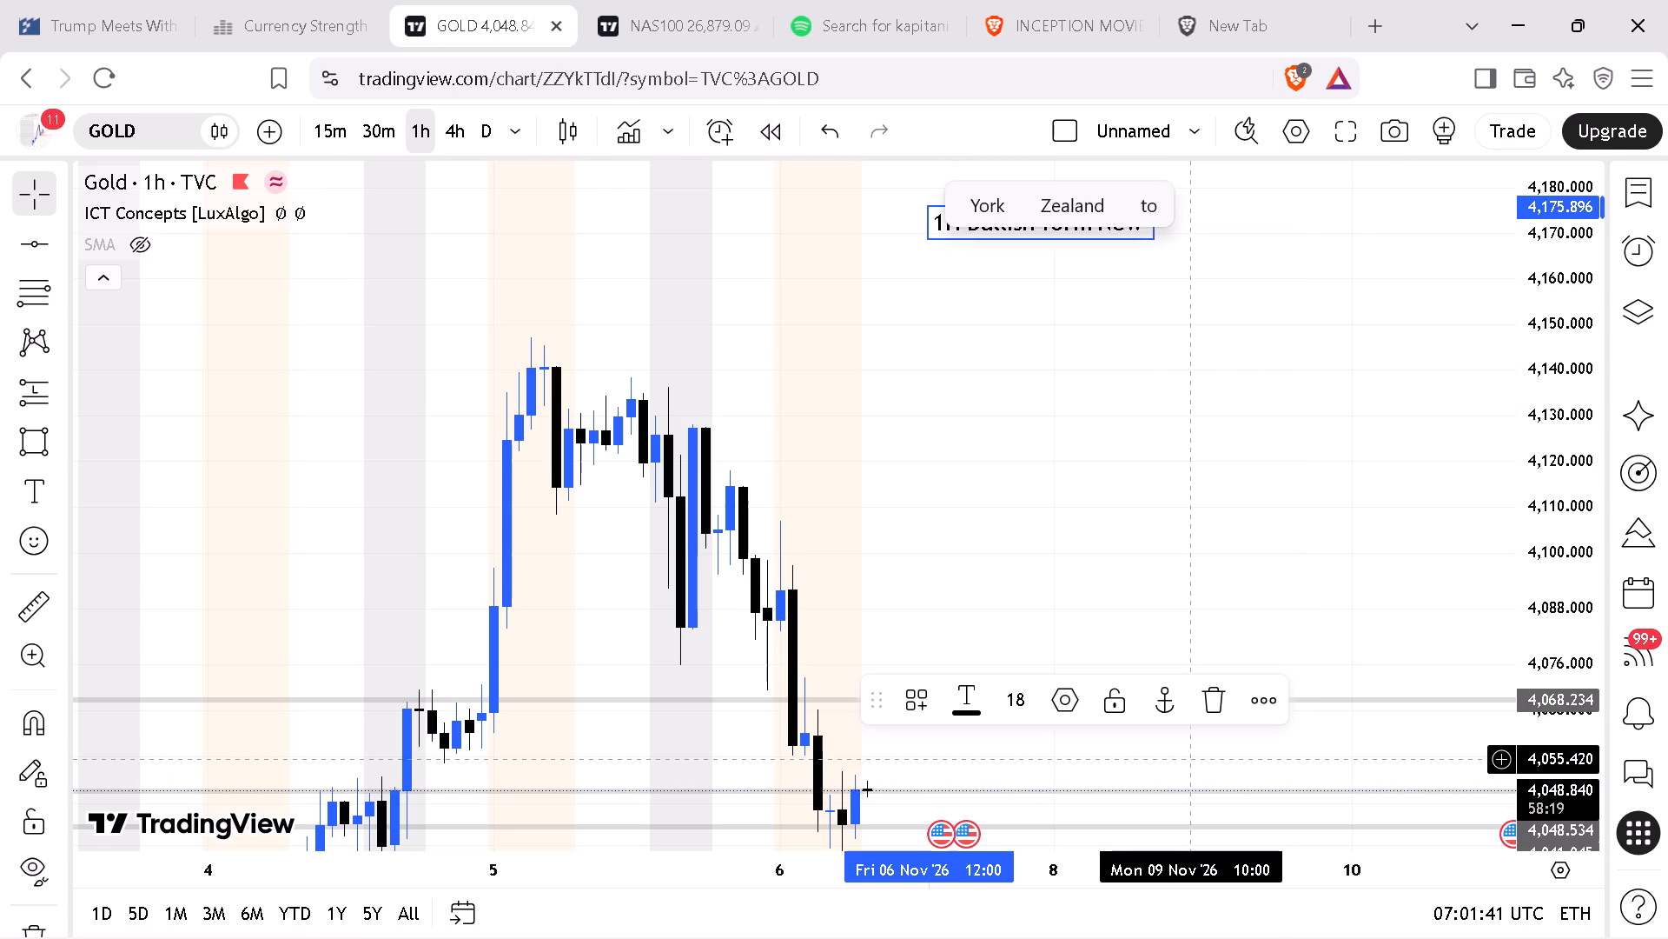
pyautogui.press('u')
pyautogui.write('PPO')
pyautogui.write('RT')
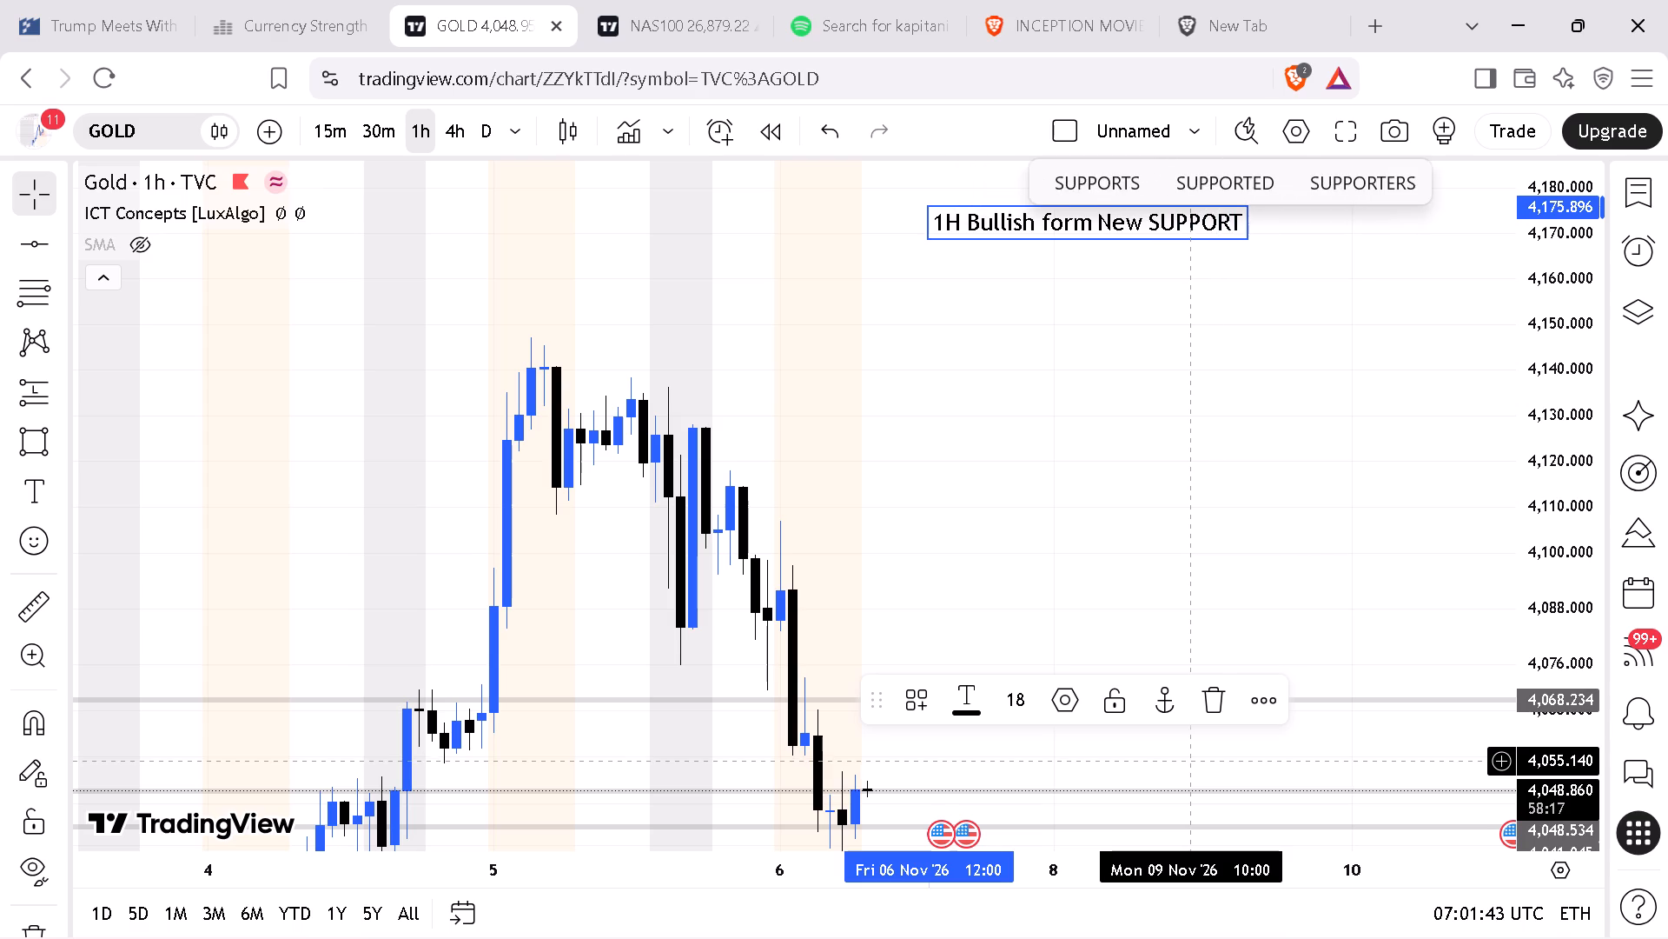
pyautogui.press('BackSpace')
pyautogui.press('BackSpace')
pyautogui.press('BackSpace')
pyautogui.press('BackSpace')
pyautogui.press('BackSpace')
pyautogui.press('BackSpace')
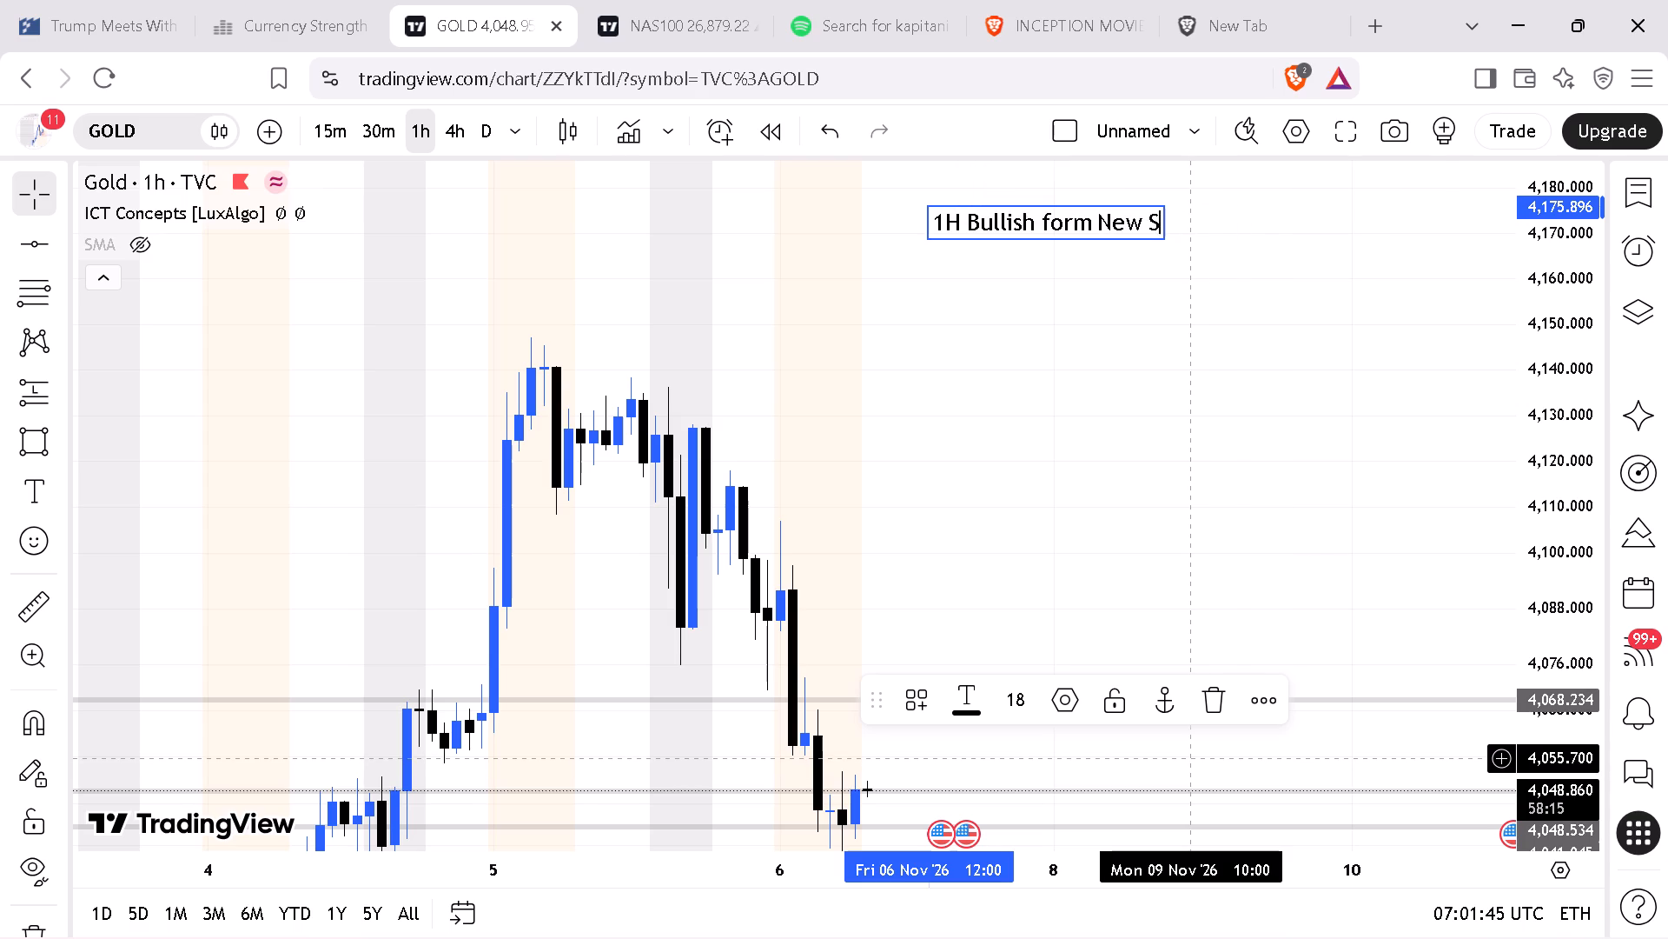
pyautogui.press('u')
pyautogui.write('ppo')
pyautogui.write('rt')
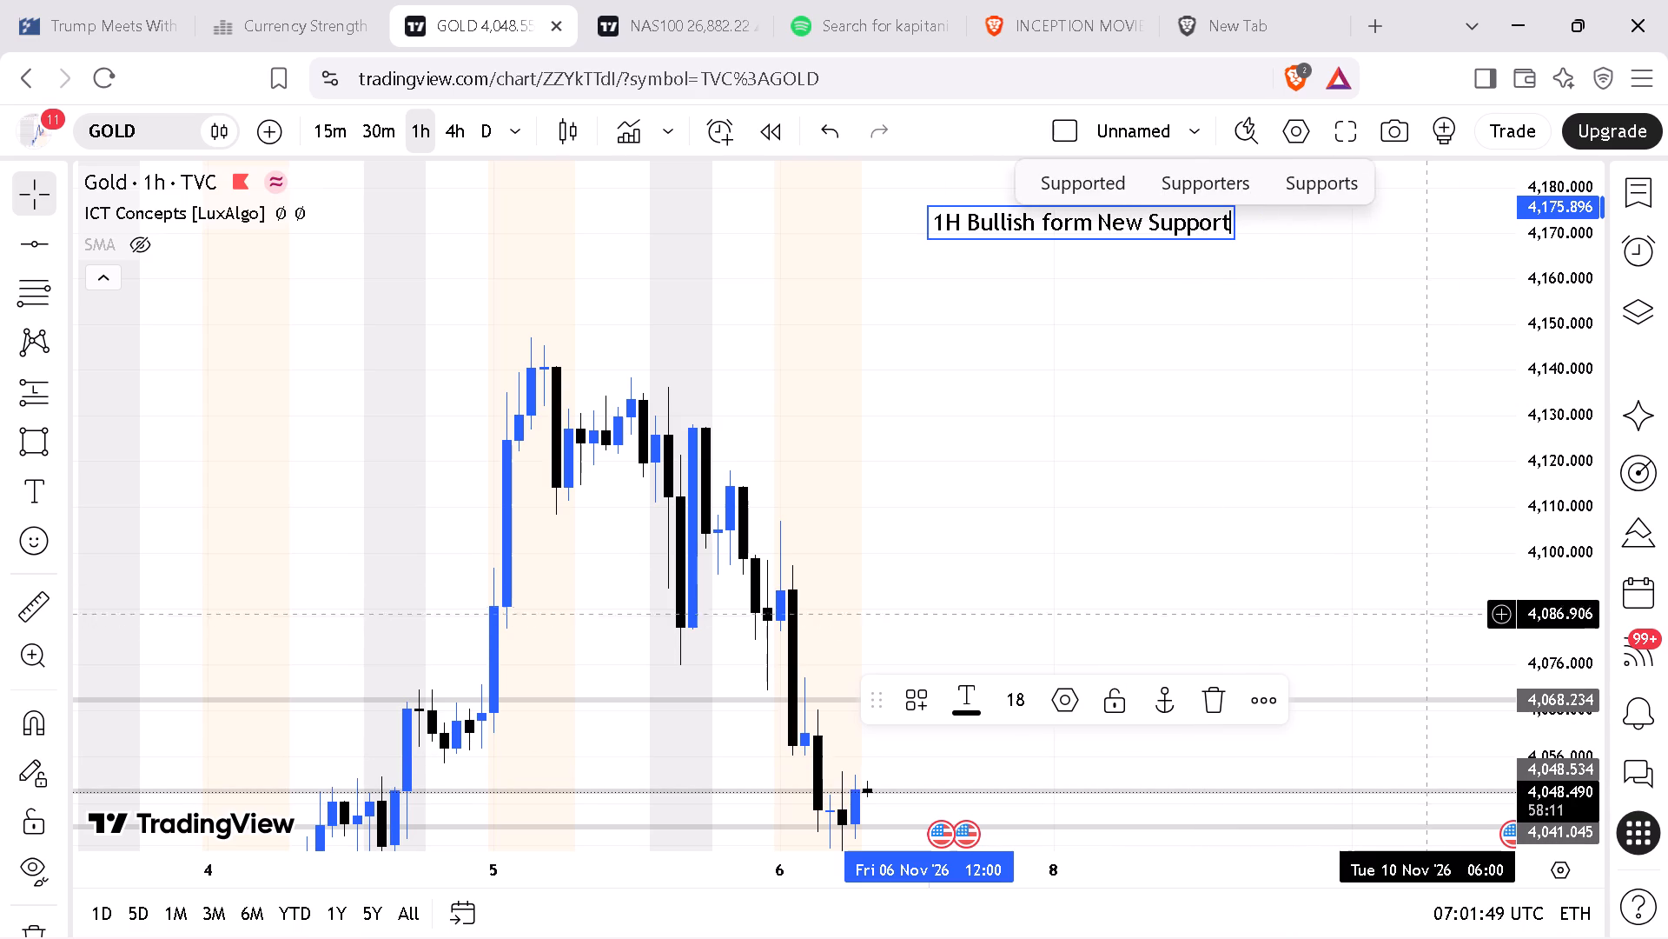
# Examine the 1-hour candles around the three horizontal lines together with the daily, 4H and 1H bias notes.
pyautogui.moveTo(1547, 342); pyautogui.dragTo(1546, 431)
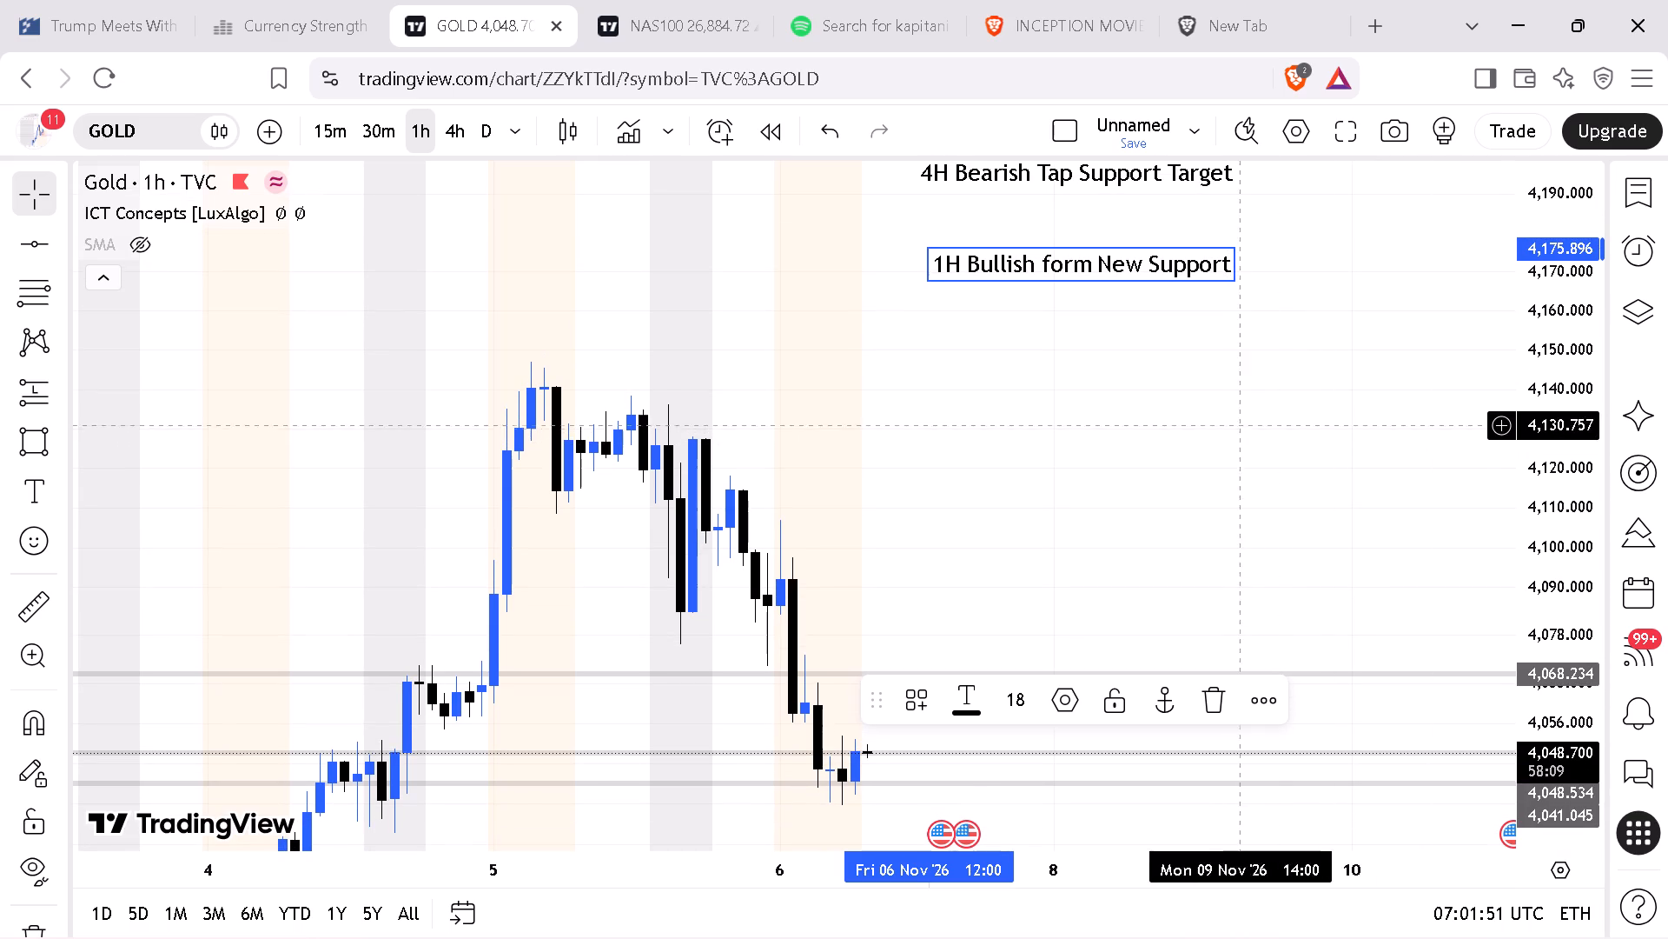
pyautogui.moveTo(1571, 591); pyautogui.dragTo(1609, 363)
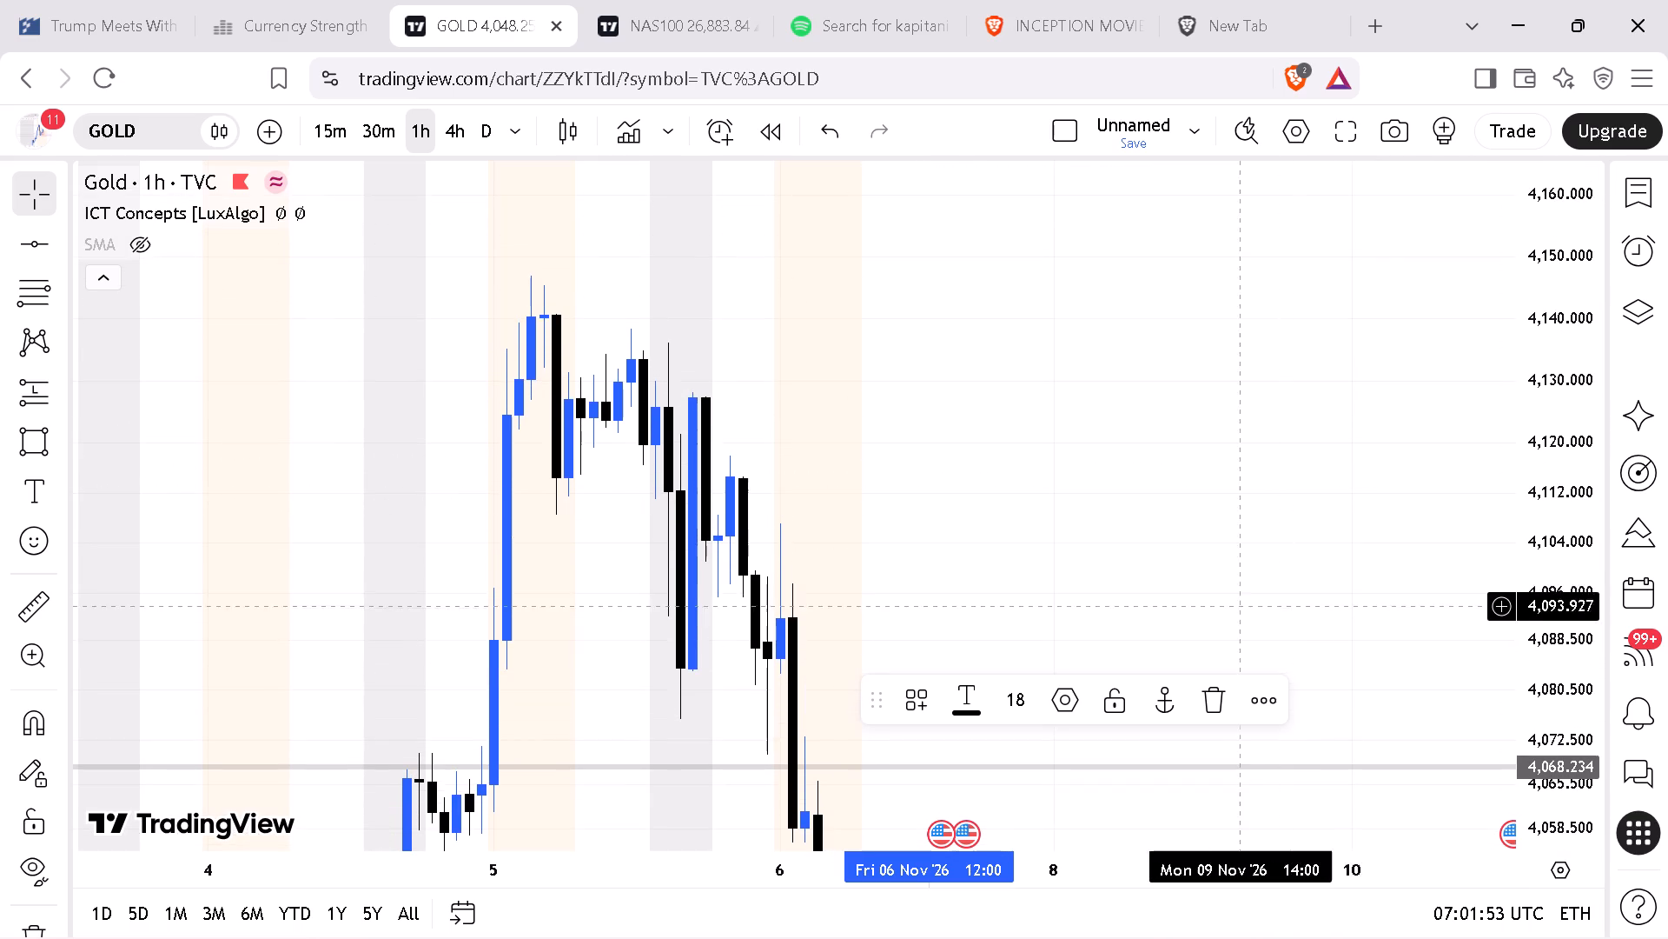
pyautogui.moveTo(1249, 578); pyautogui.dragTo(1319, 303)
pyautogui.moveTo(1567, 293); pyautogui.dragTo(1564, 436)
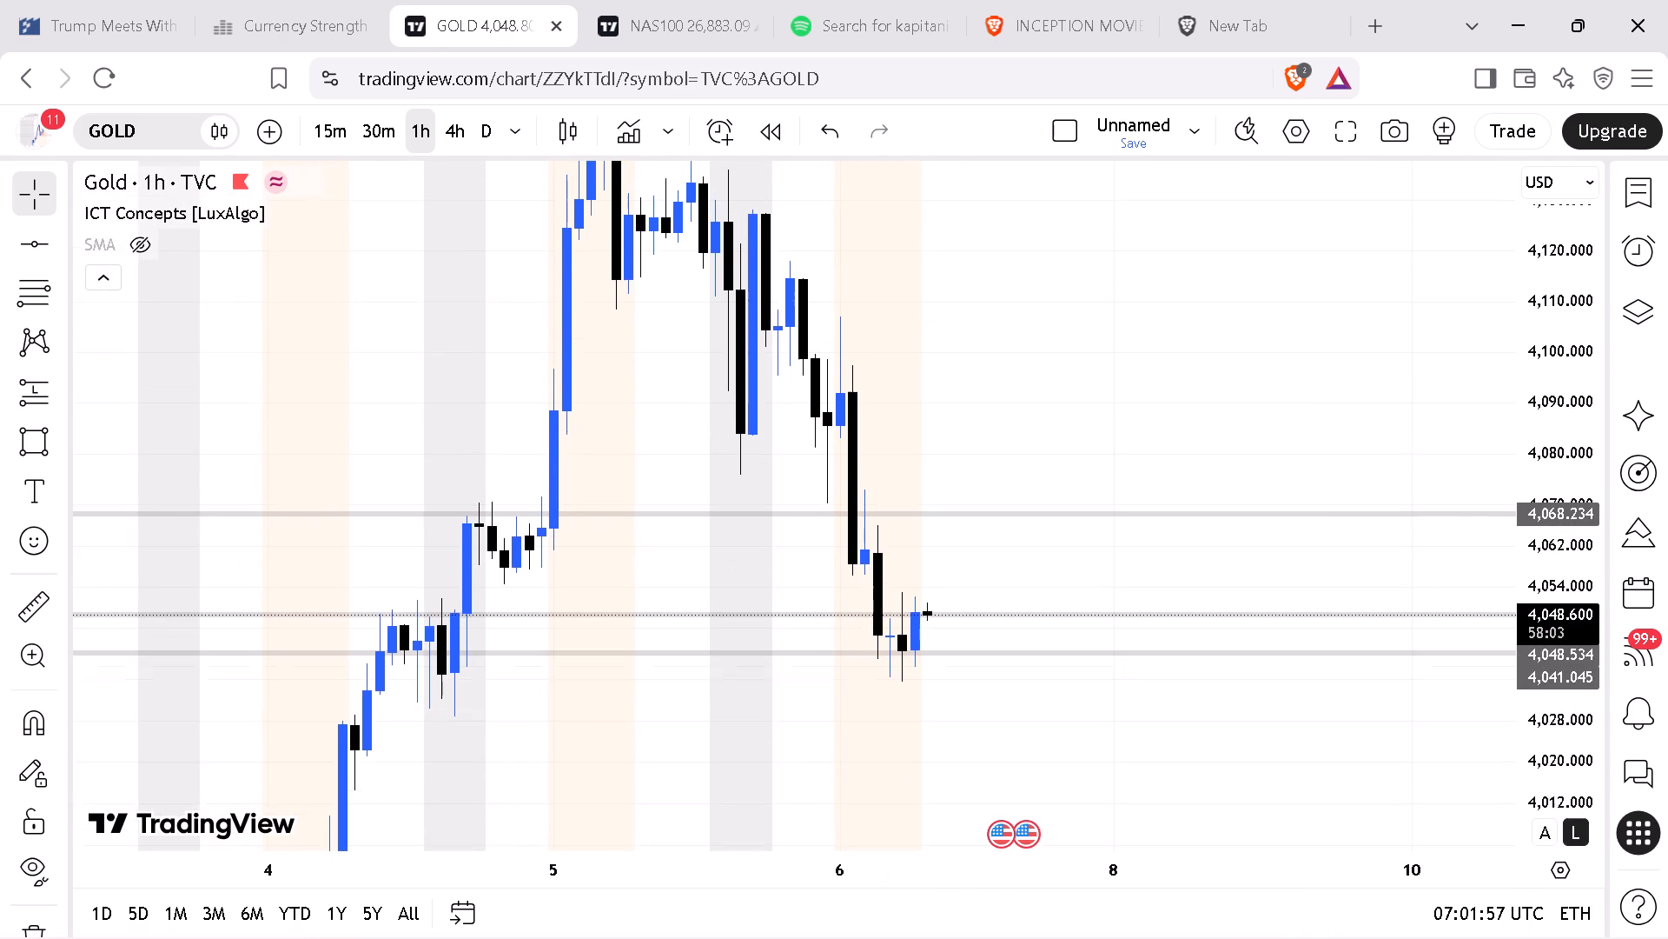
pyautogui.moveTo(1564, 436); pyautogui.dragTo(1561, 439)
pyautogui.moveTo(1328, 268); pyautogui.dragTo(1272, 385)
pyautogui.moveTo(1544, 339); pyautogui.dragTo(1553, 374)
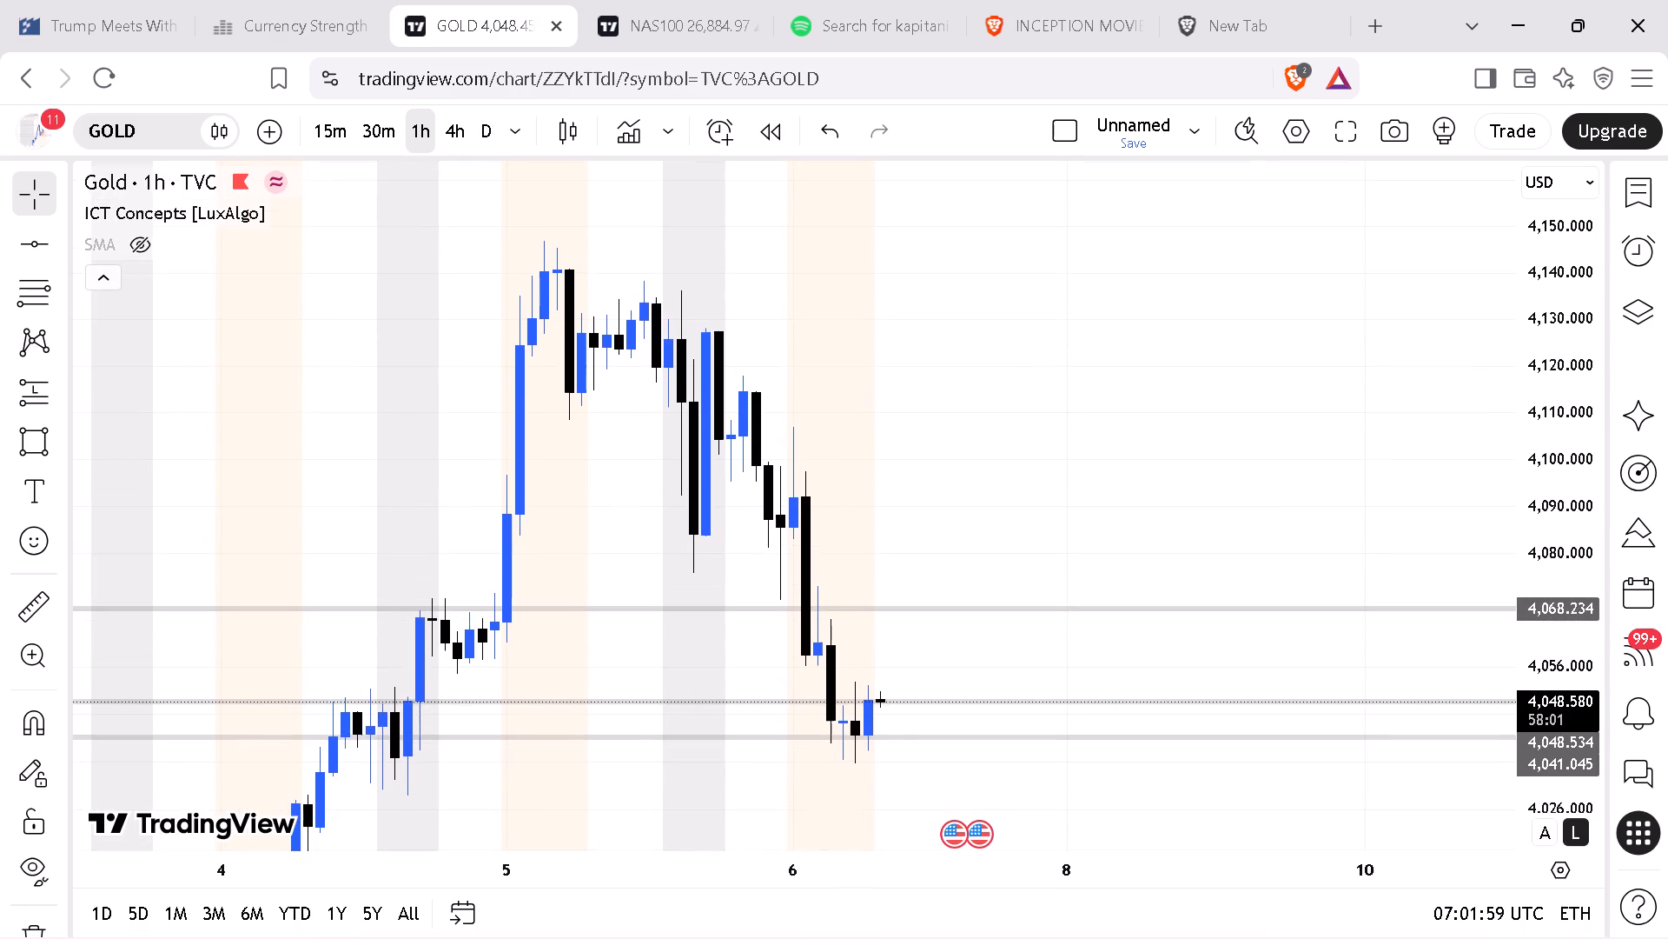
pyautogui.moveTo(1553, 374); pyautogui.dragTo(1548, 403)
pyautogui.moveTo(1190, 325); pyautogui.dragTo(1186, 521)
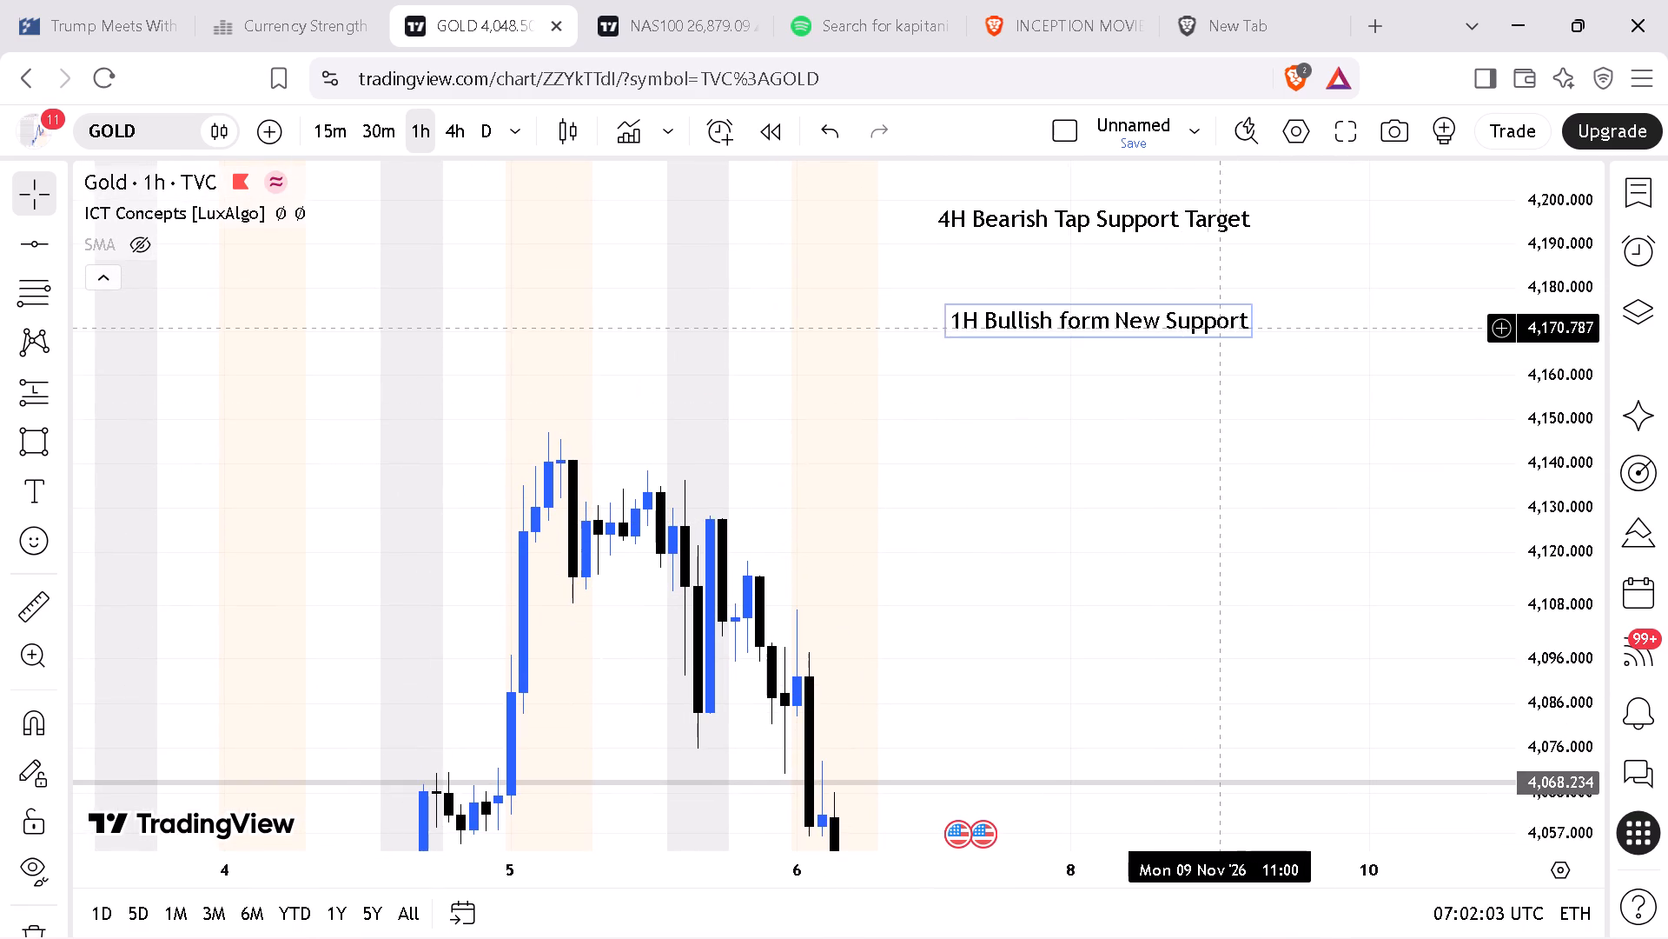
pyautogui.moveTo(1244, 303); pyautogui.dragTo(1274, 287)
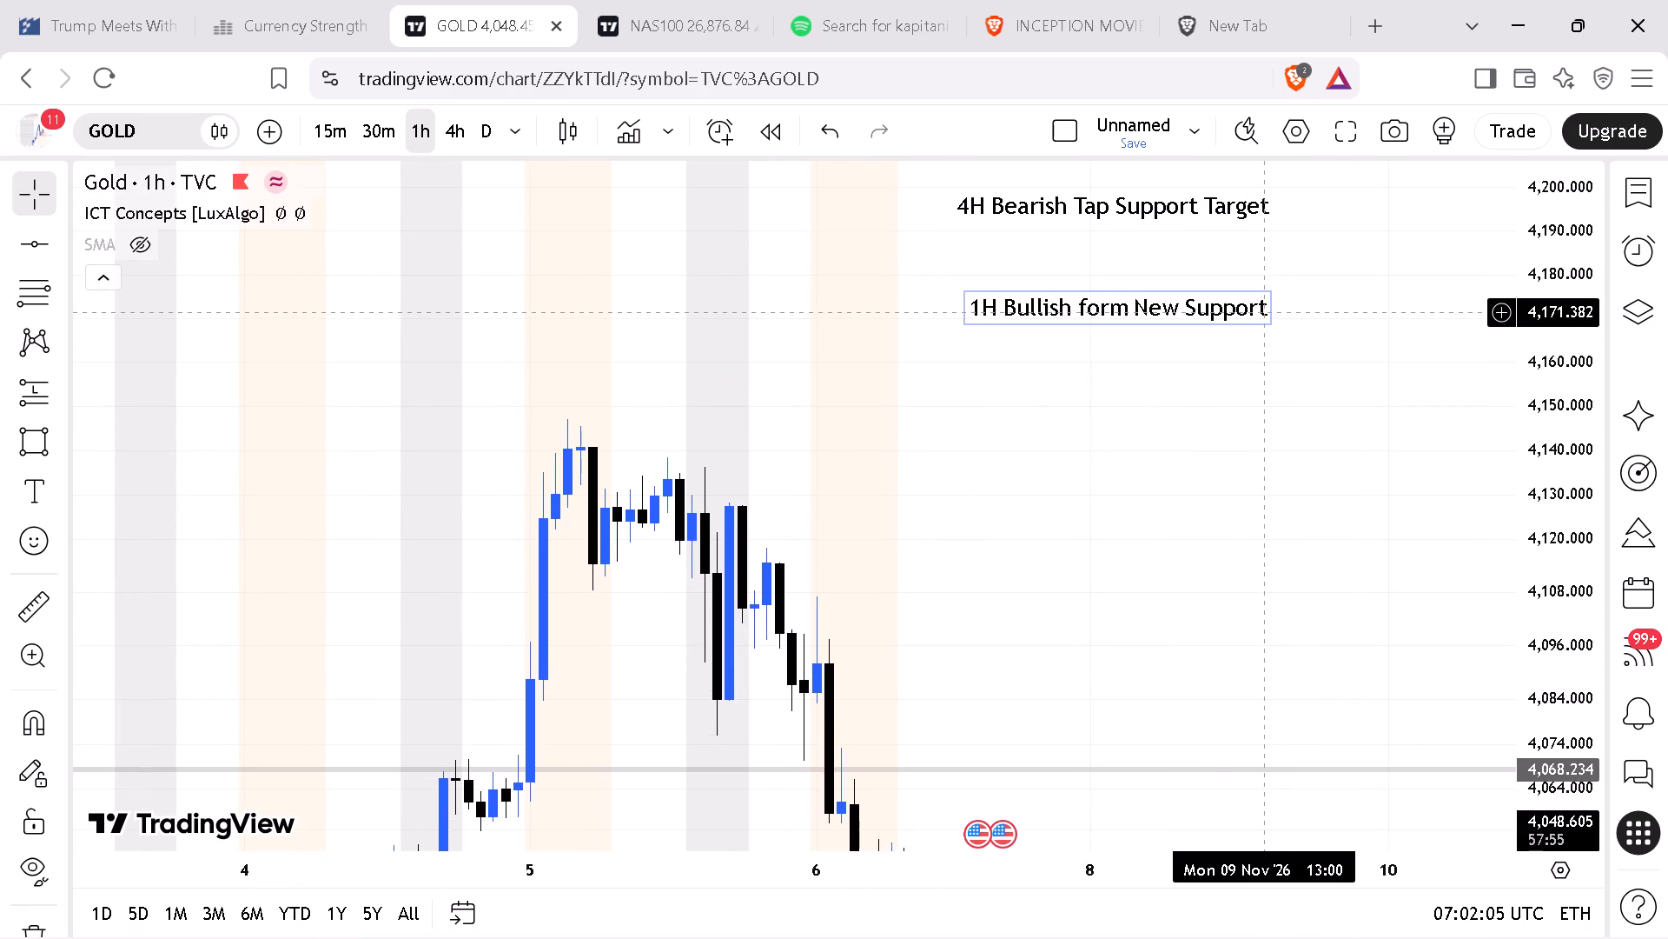
pyautogui.click(1262, 312)
pyautogui.moveTo(1539, 336); pyautogui.dragTo(1542, 476)
pyautogui.moveTo(1220, 459); pyautogui.dragTo(1248, 452)
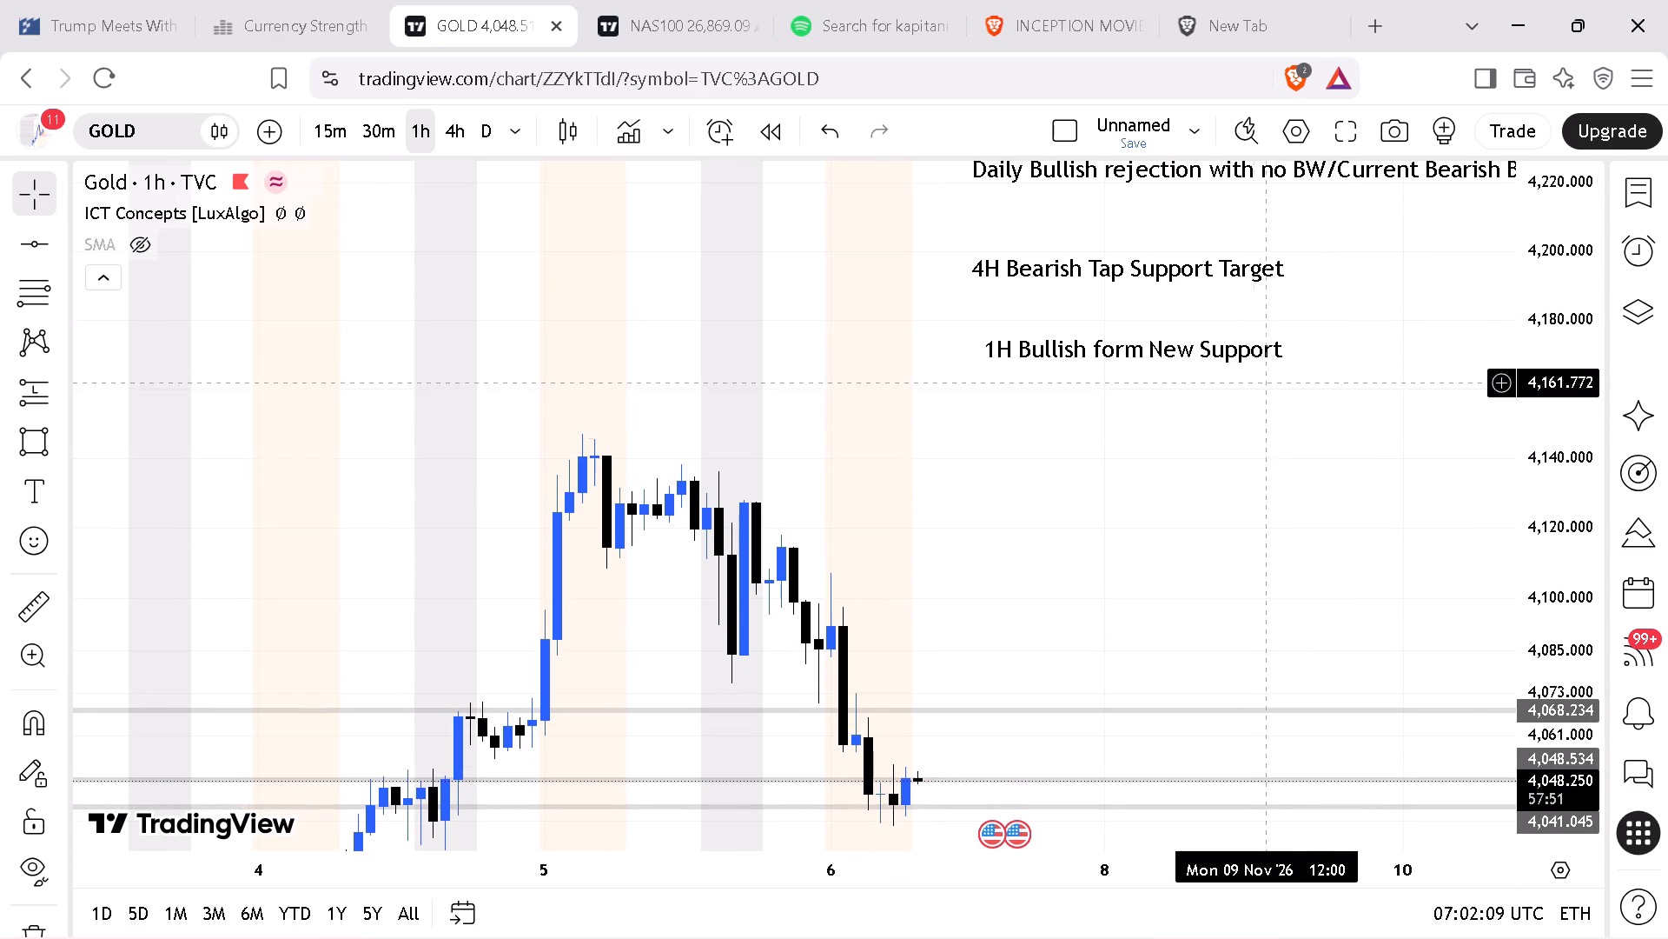
pyautogui.moveTo(1533, 451); pyautogui.dragTo(1528, 490)
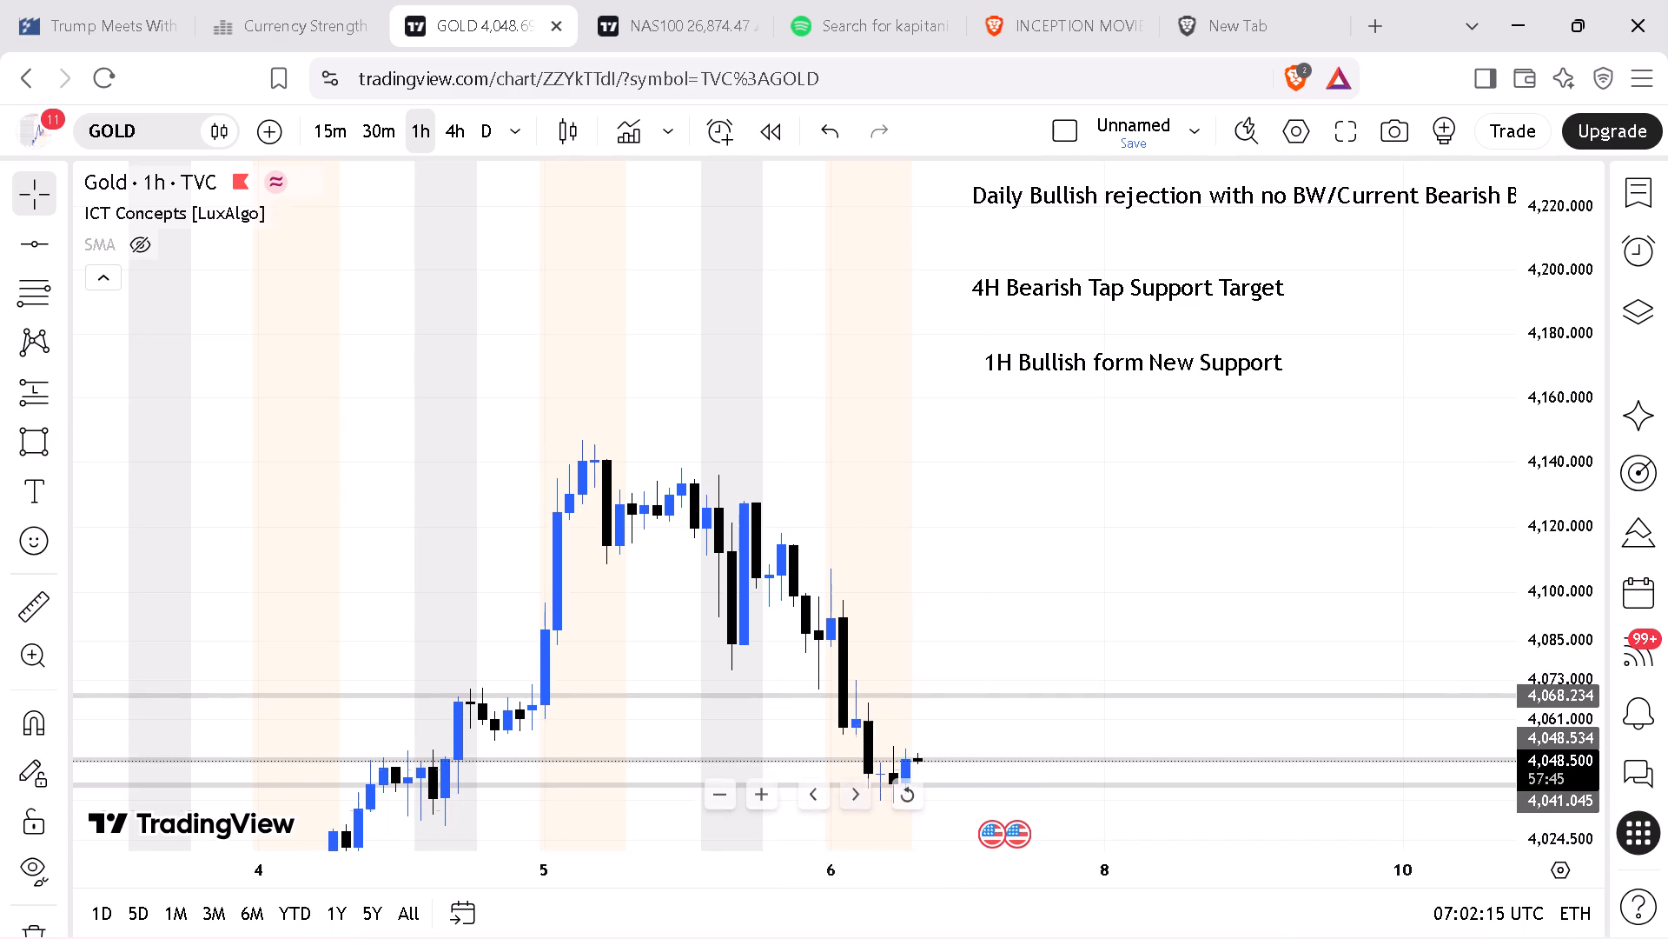
# On the 30-minute chart, move the uppermost horizontal line up to about 4,071.5, near the 6 November rebound high.
pyautogui.click(367, 142)
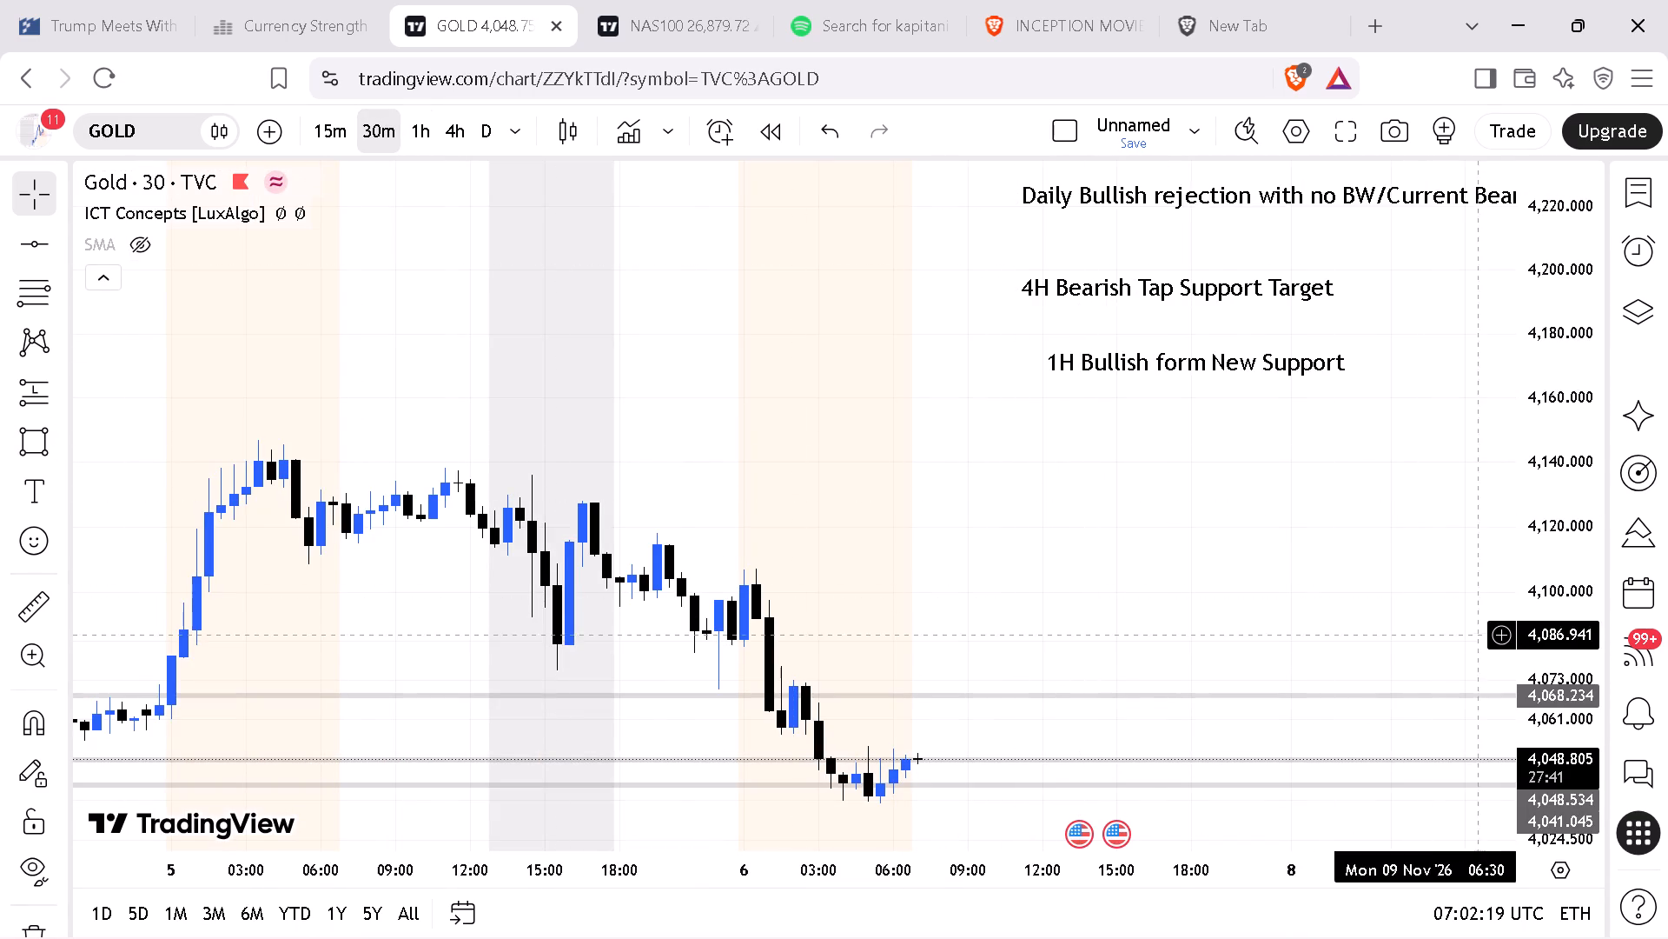
pyautogui.moveTo(1559, 648); pyautogui.dragTo(1513, 546)
pyautogui.moveTo(1078, 631); pyautogui.dragTo(1332, 330)
pyautogui.moveTo(1084, 463); pyautogui.dragTo(1092, 461)
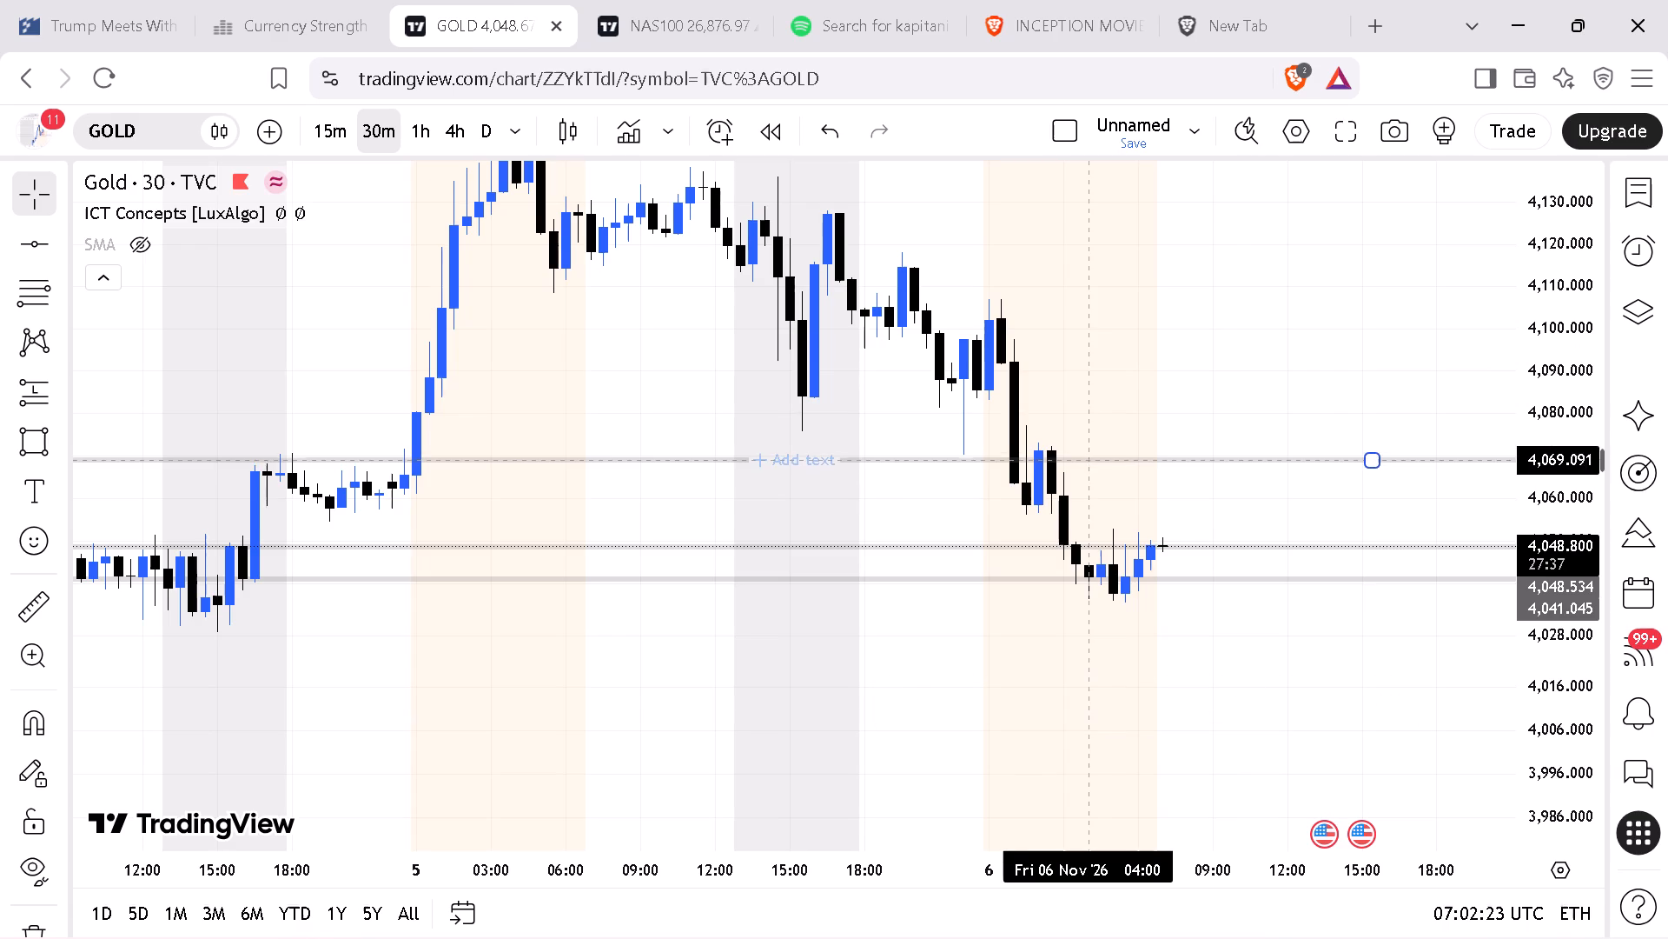
pyautogui.moveTo(1092, 461); pyautogui.dragTo(1101, 470)
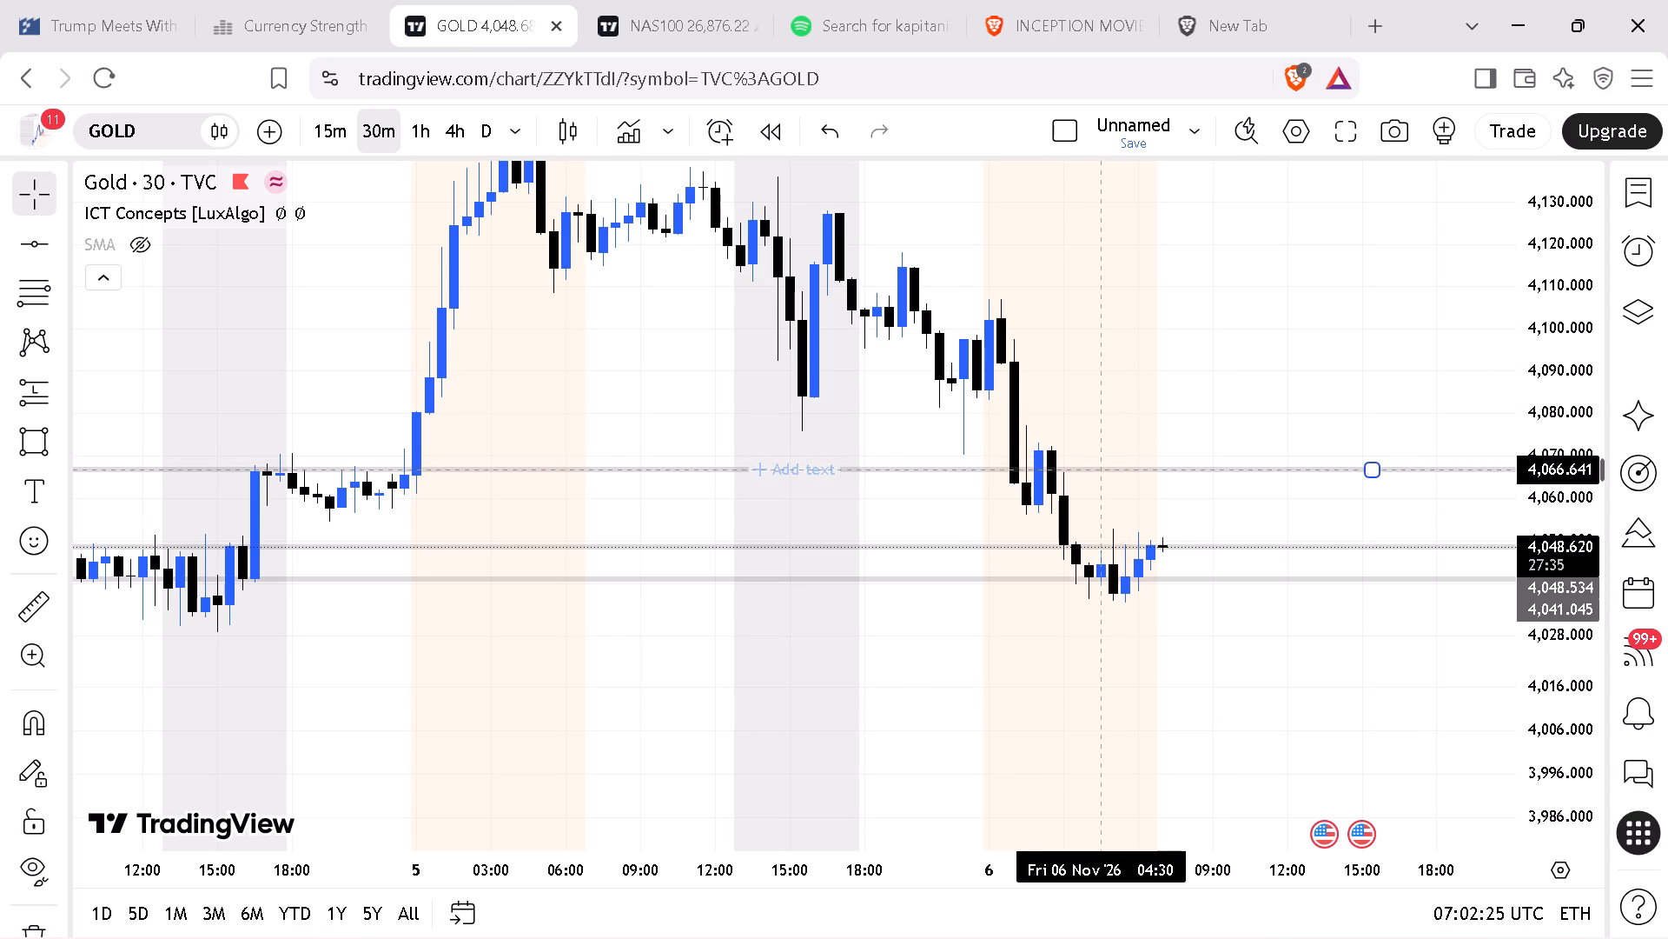
pyautogui.moveTo(1101, 470); pyautogui.dragTo(1128, 450)
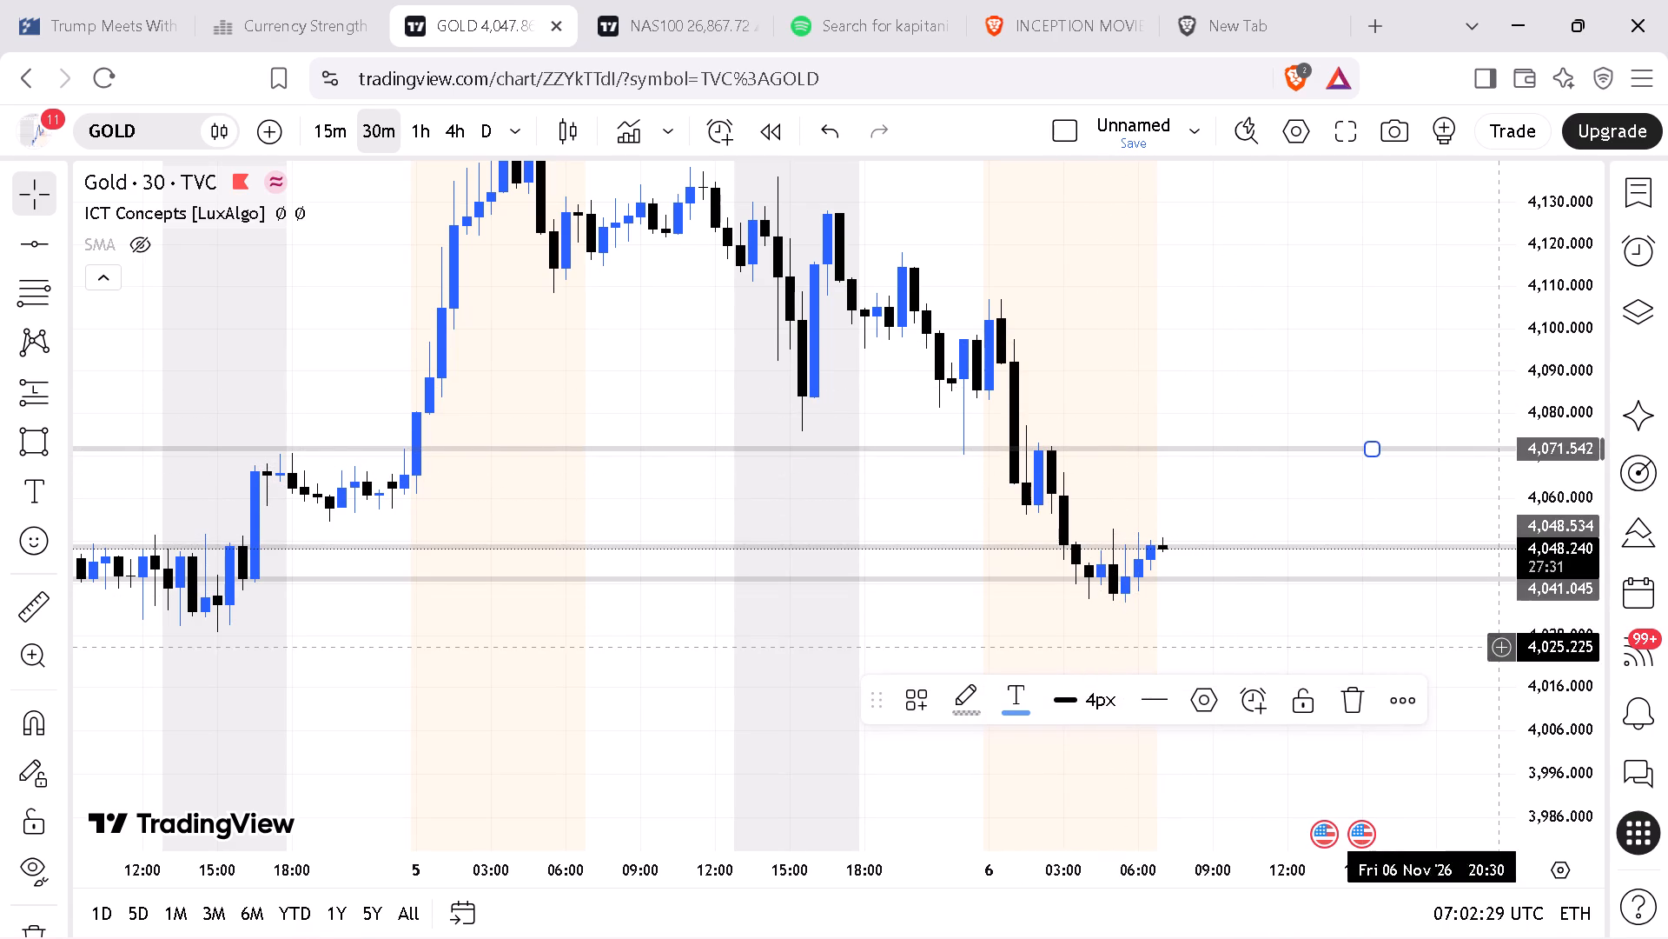
# Examine the 30-minute candles from 4 to 6 November against the three horizontal lines.
pyautogui.moveTo(1549, 713); pyautogui.dragTo(1546, 664)
pyautogui.moveTo(1180, 493); pyautogui.dragTo(1232, 452)
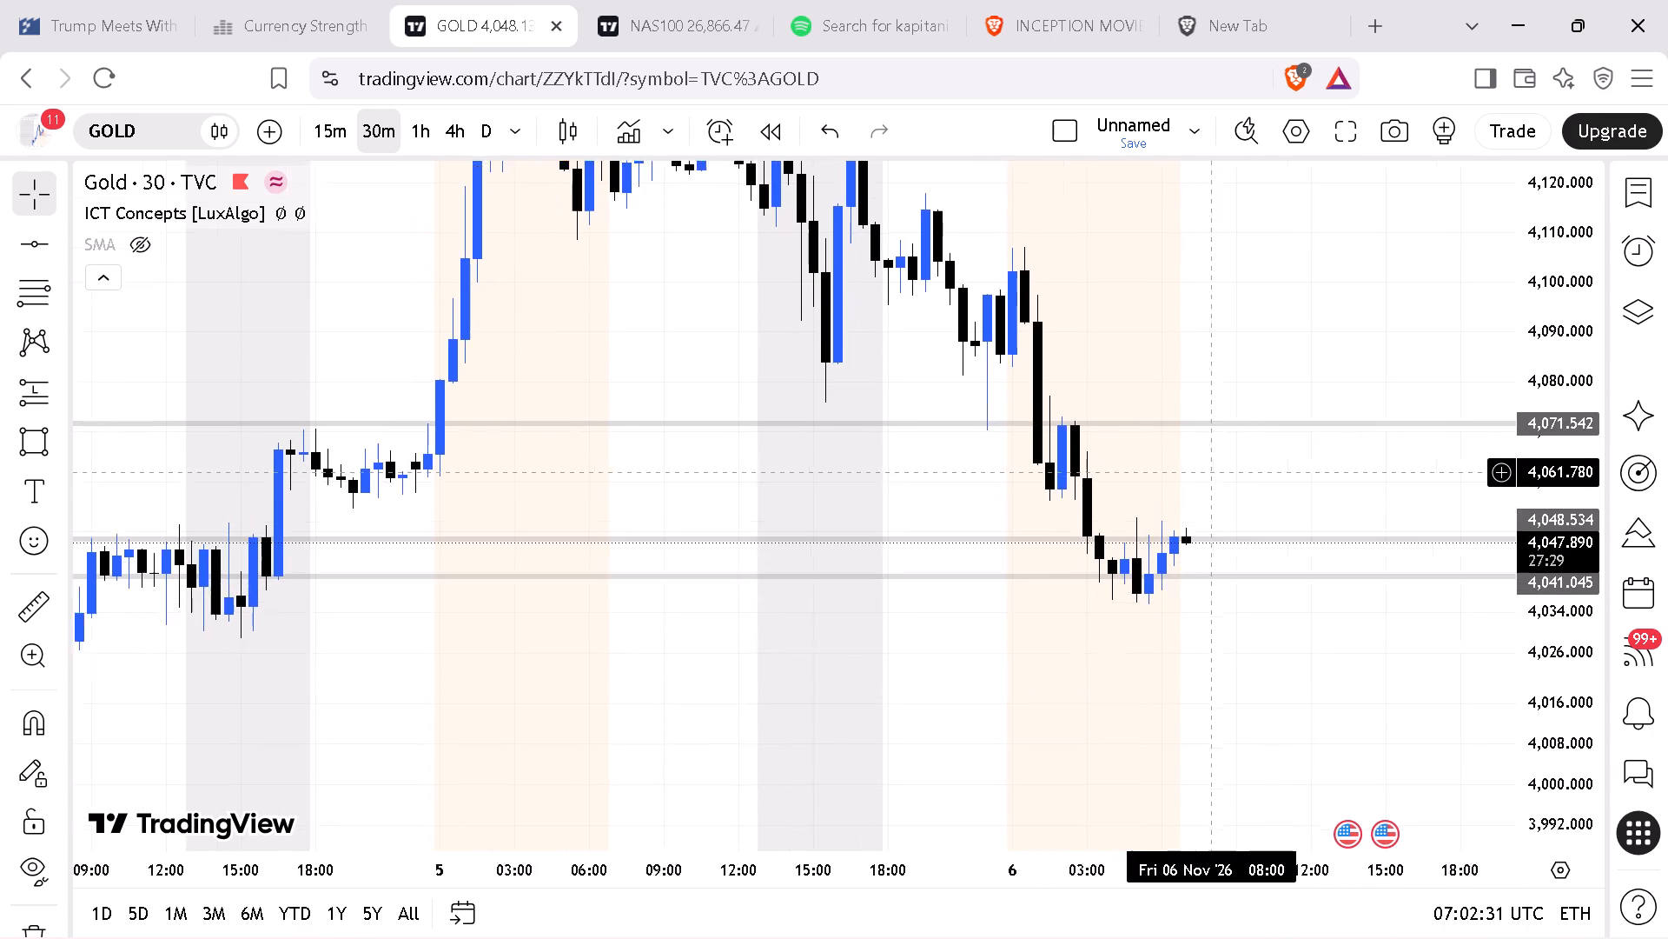
pyautogui.moveTo(1232, 452); pyautogui.dragTo(1275, 420)
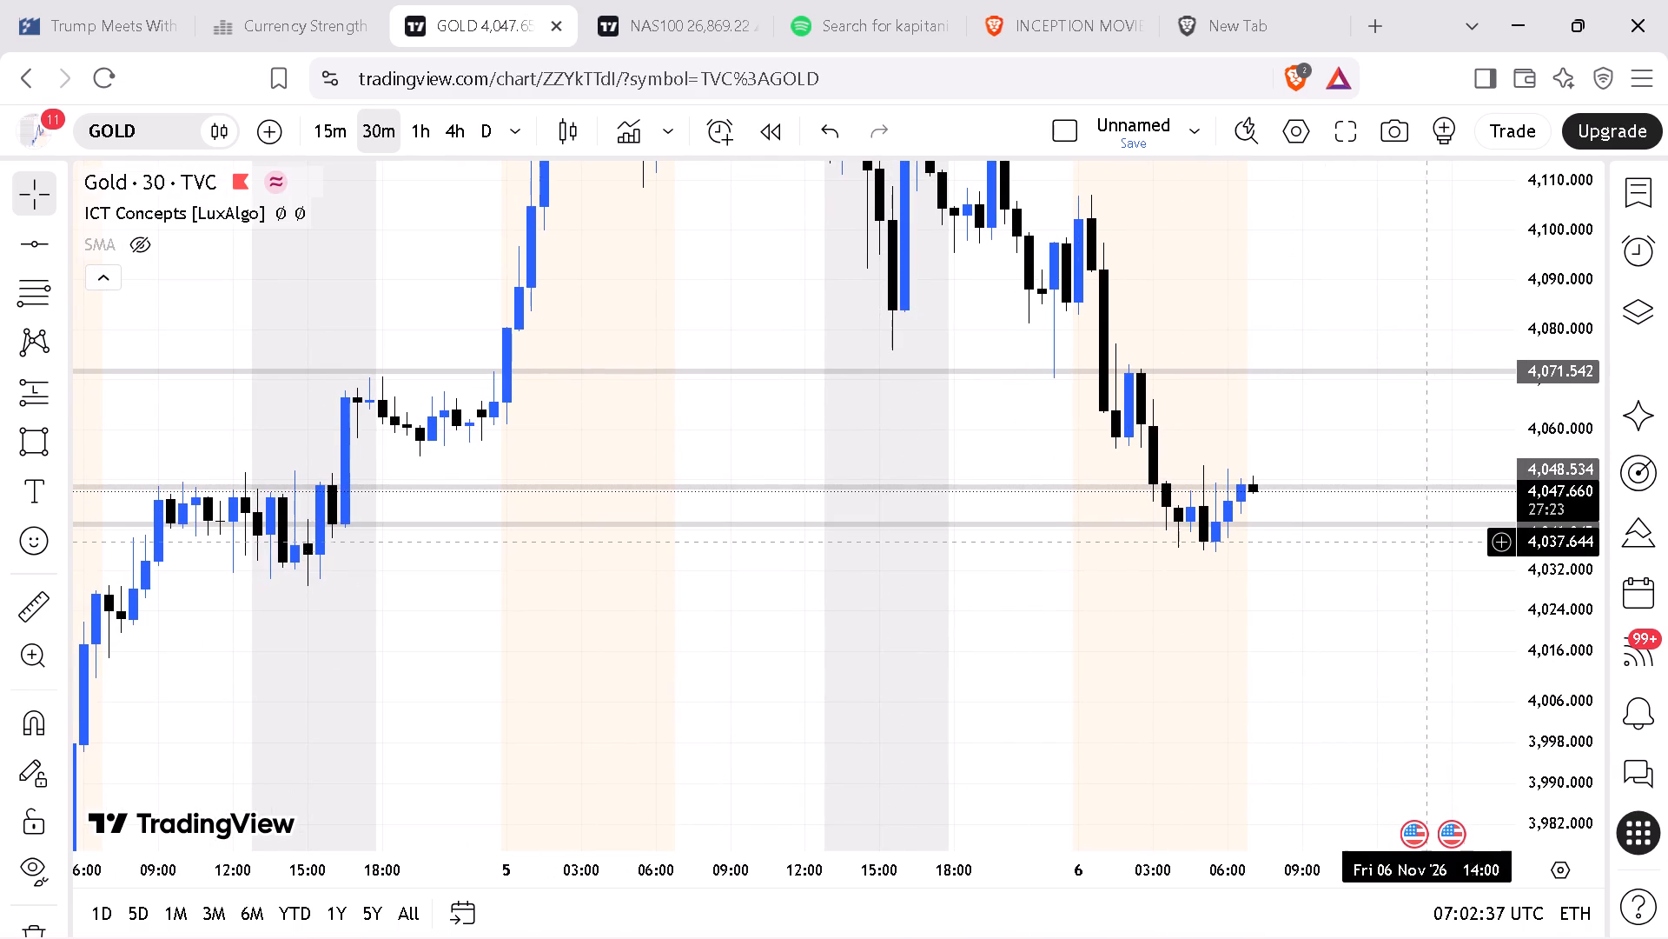
pyautogui.moveTo(1552, 658); pyautogui.dragTo(1546, 548)
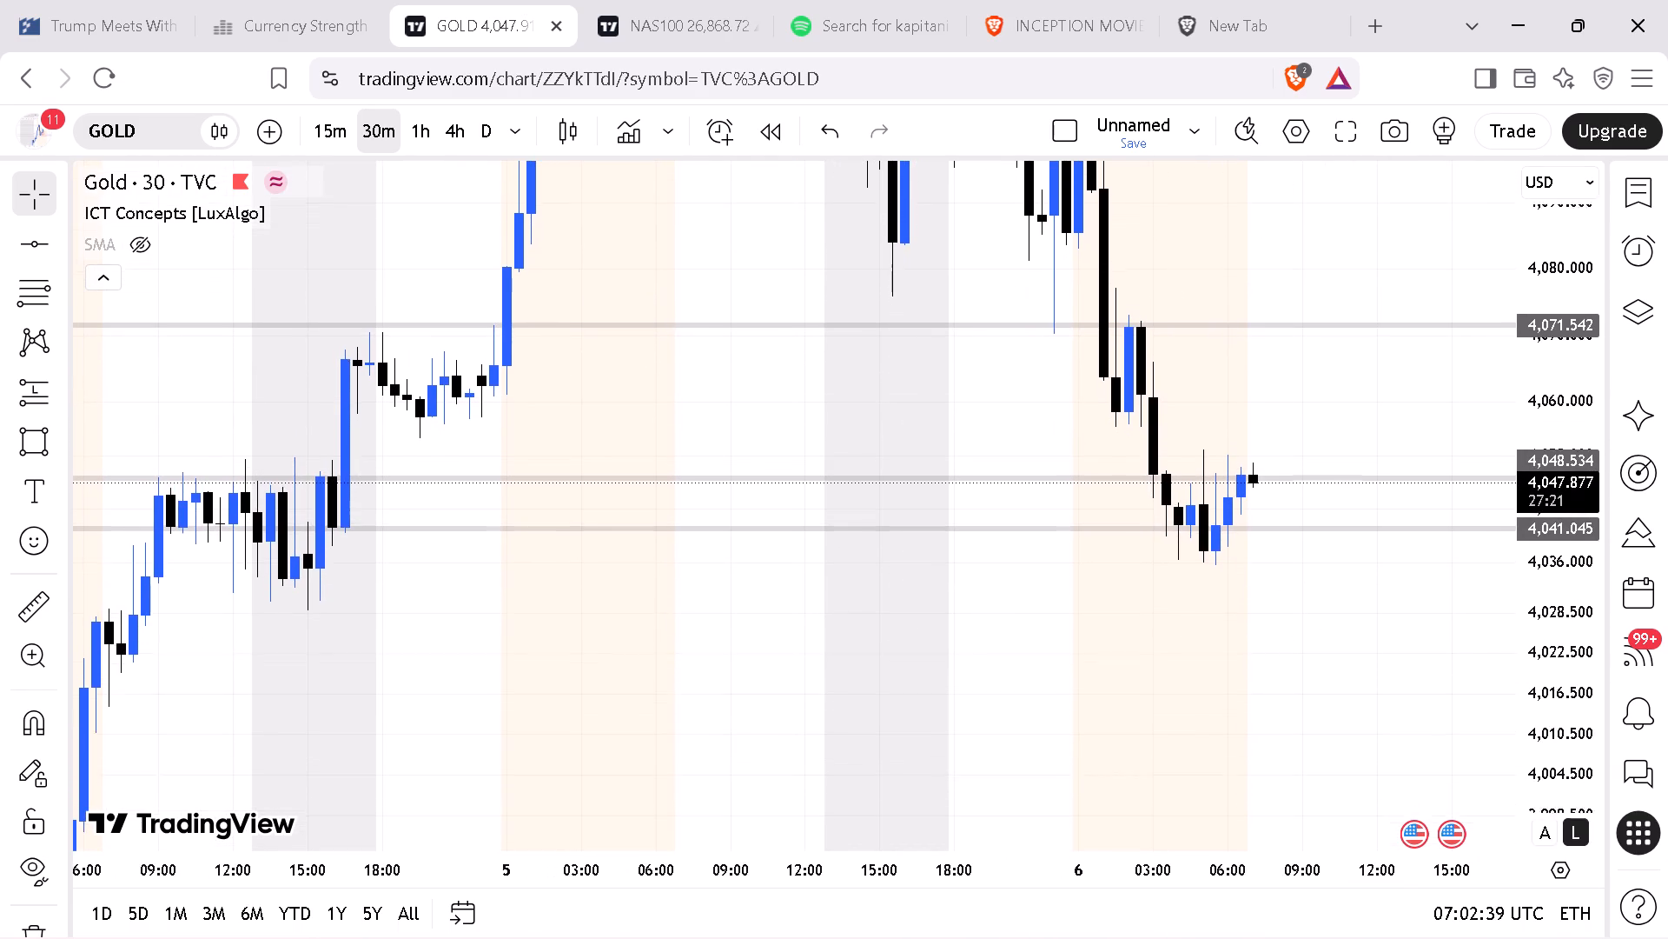
pyautogui.moveTo(1546, 548); pyautogui.dragTo(1547, 448)
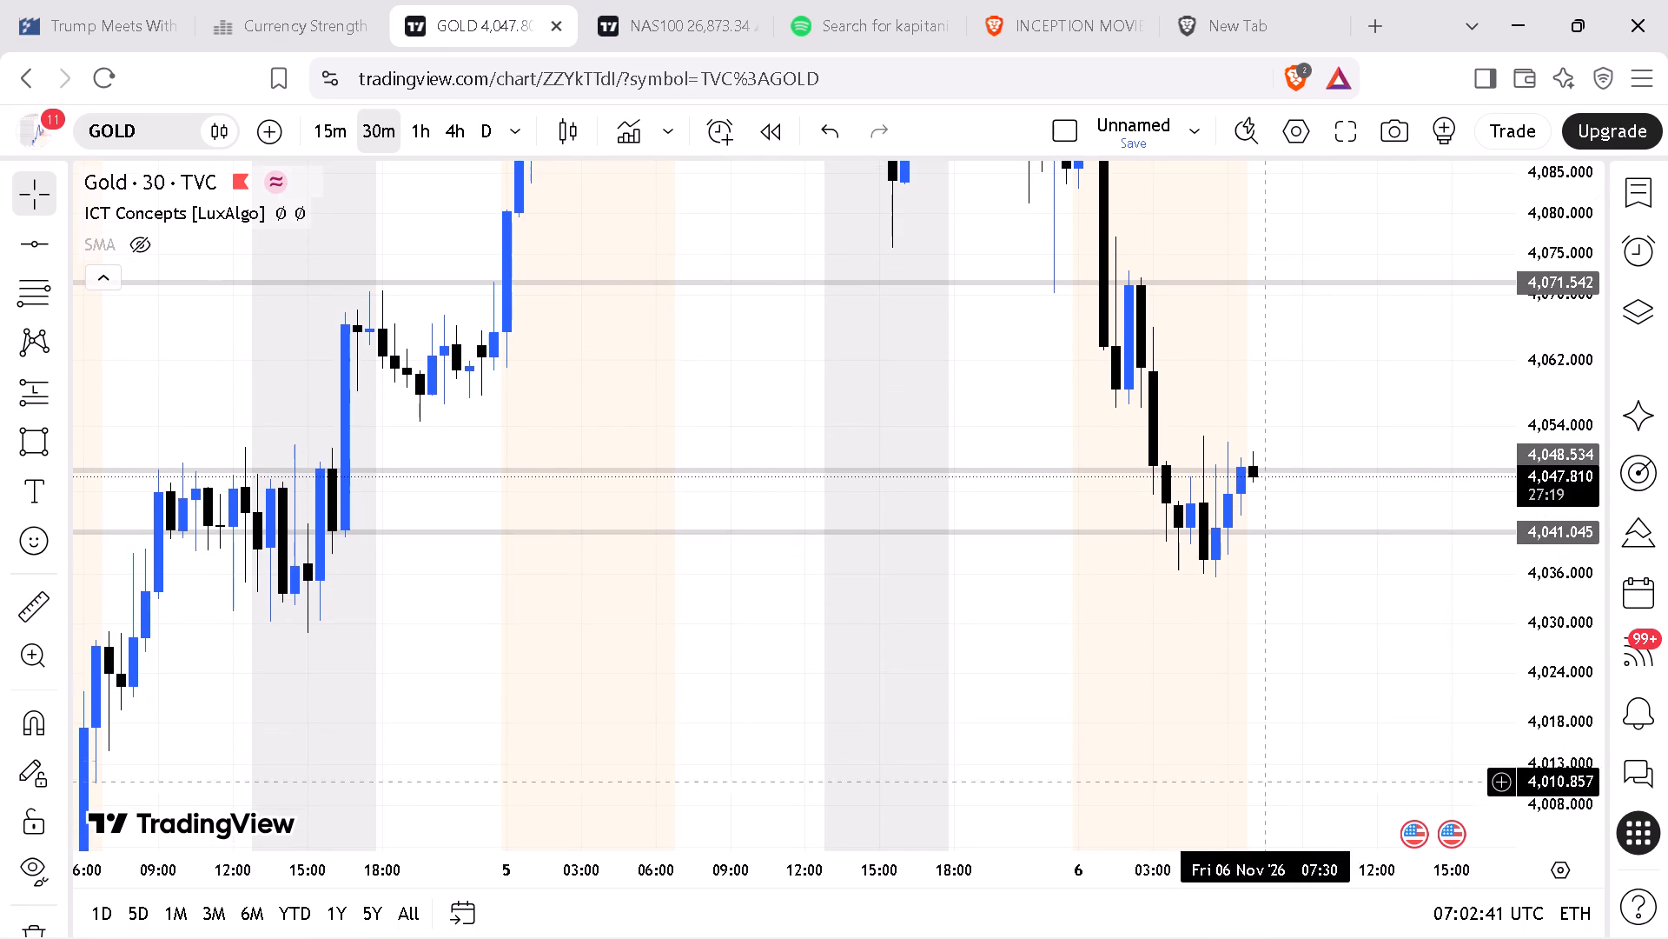
pyautogui.moveTo(1241, 866); pyautogui.dragTo(1332, 853)
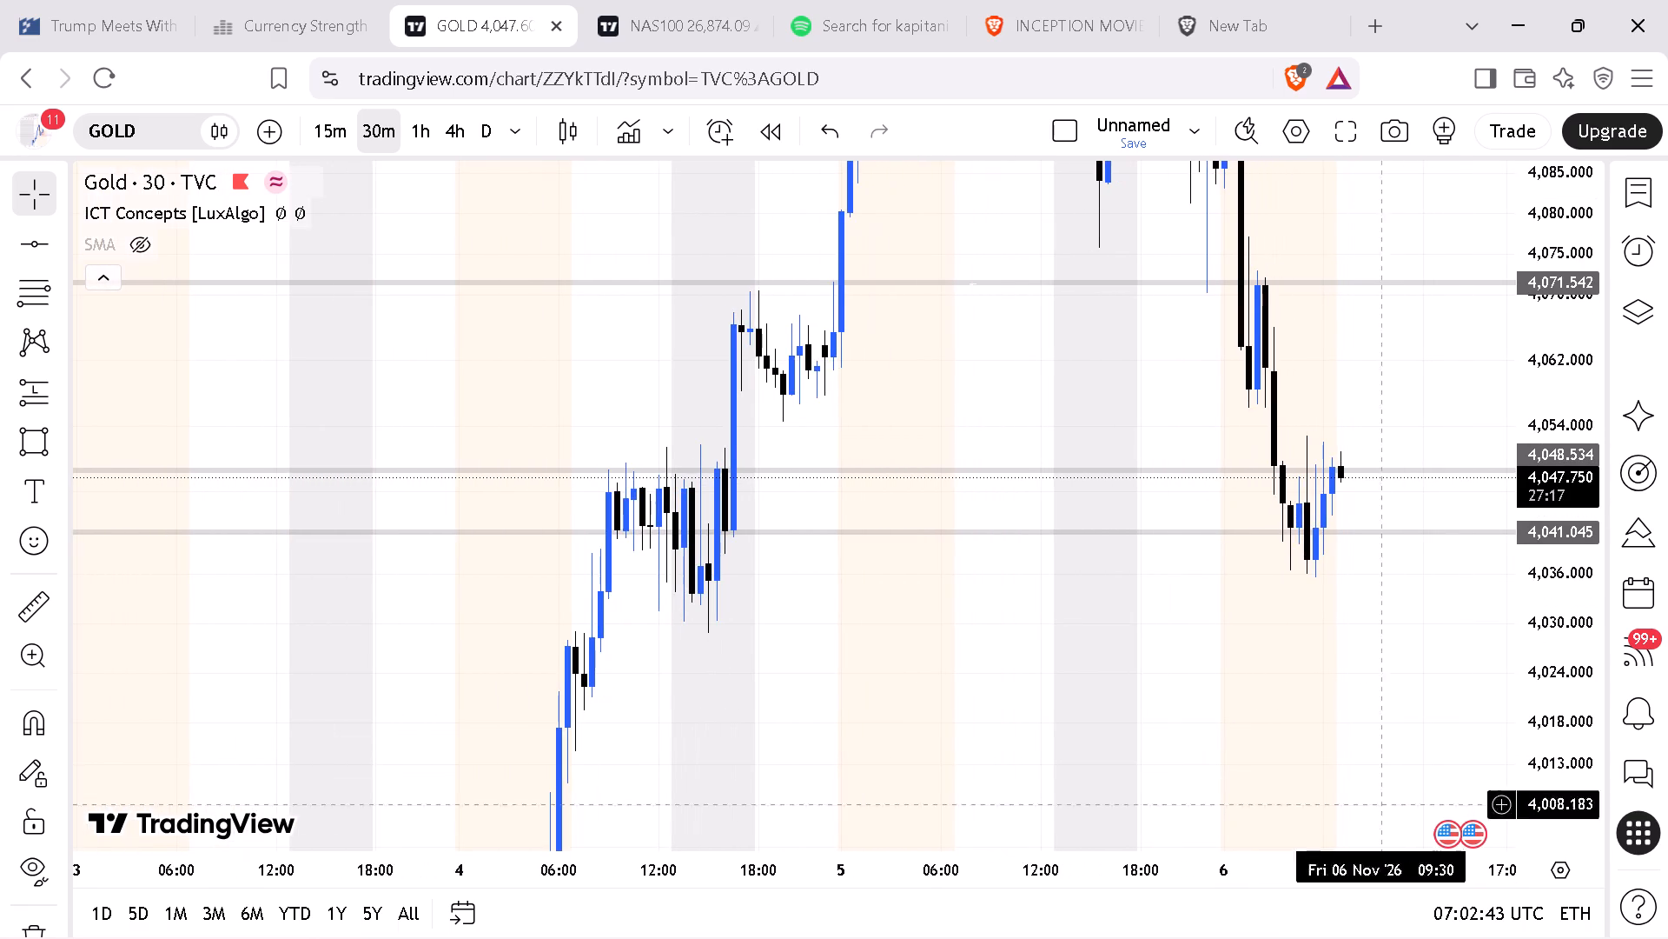
pyautogui.moveTo(1573, 625); pyautogui.dragTo(1564, 738)
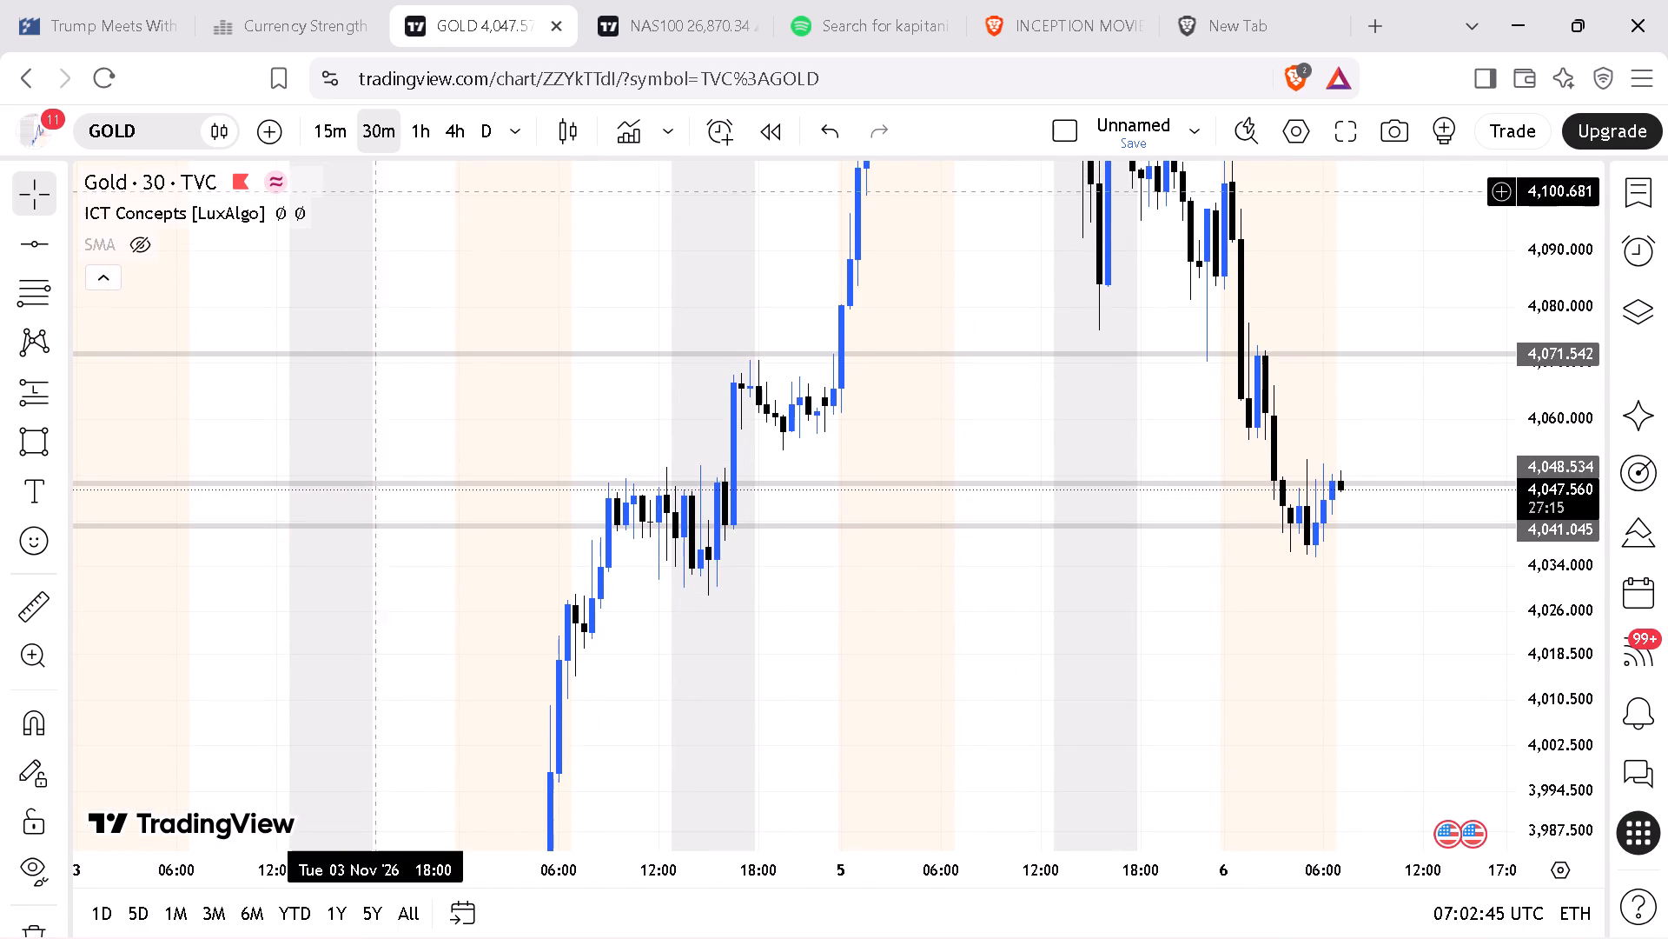
# Compare the gold candles around the three horizontal lines on the 15-minute, 4-hour and daily charts.
pyautogui.click(341, 135)
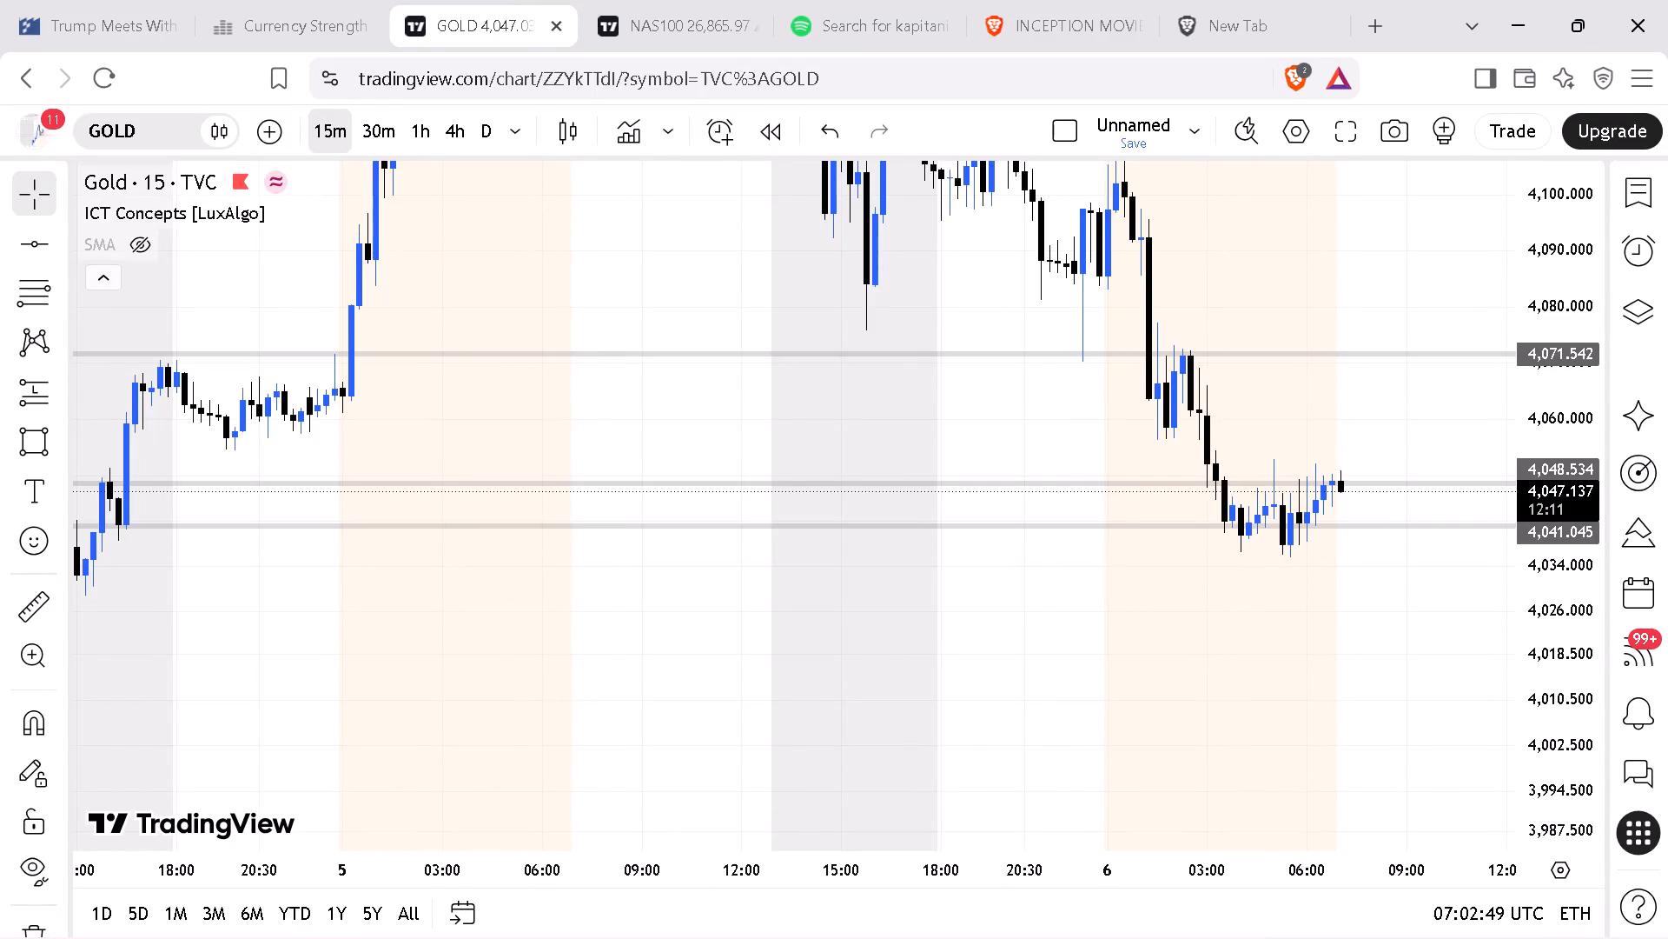
pyautogui.moveTo(1115, 871); pyautogui.dragTo(1290, 837)
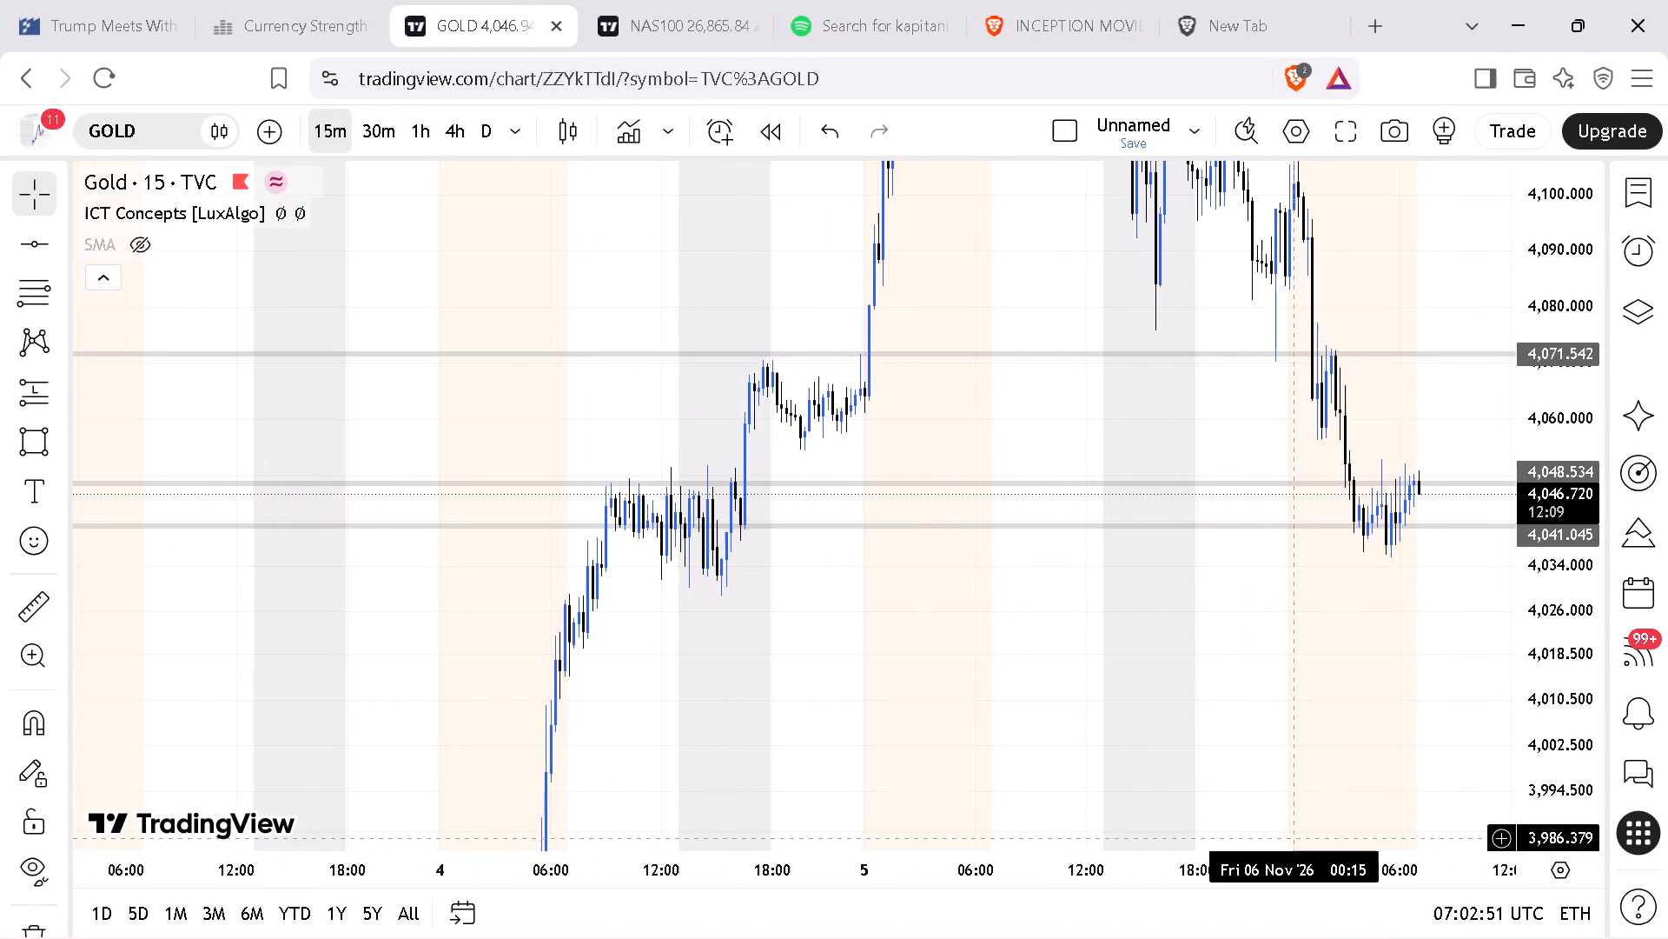
pyautogui.moveTo(1290, 837); pyautogui.dragTo(1230, 836)
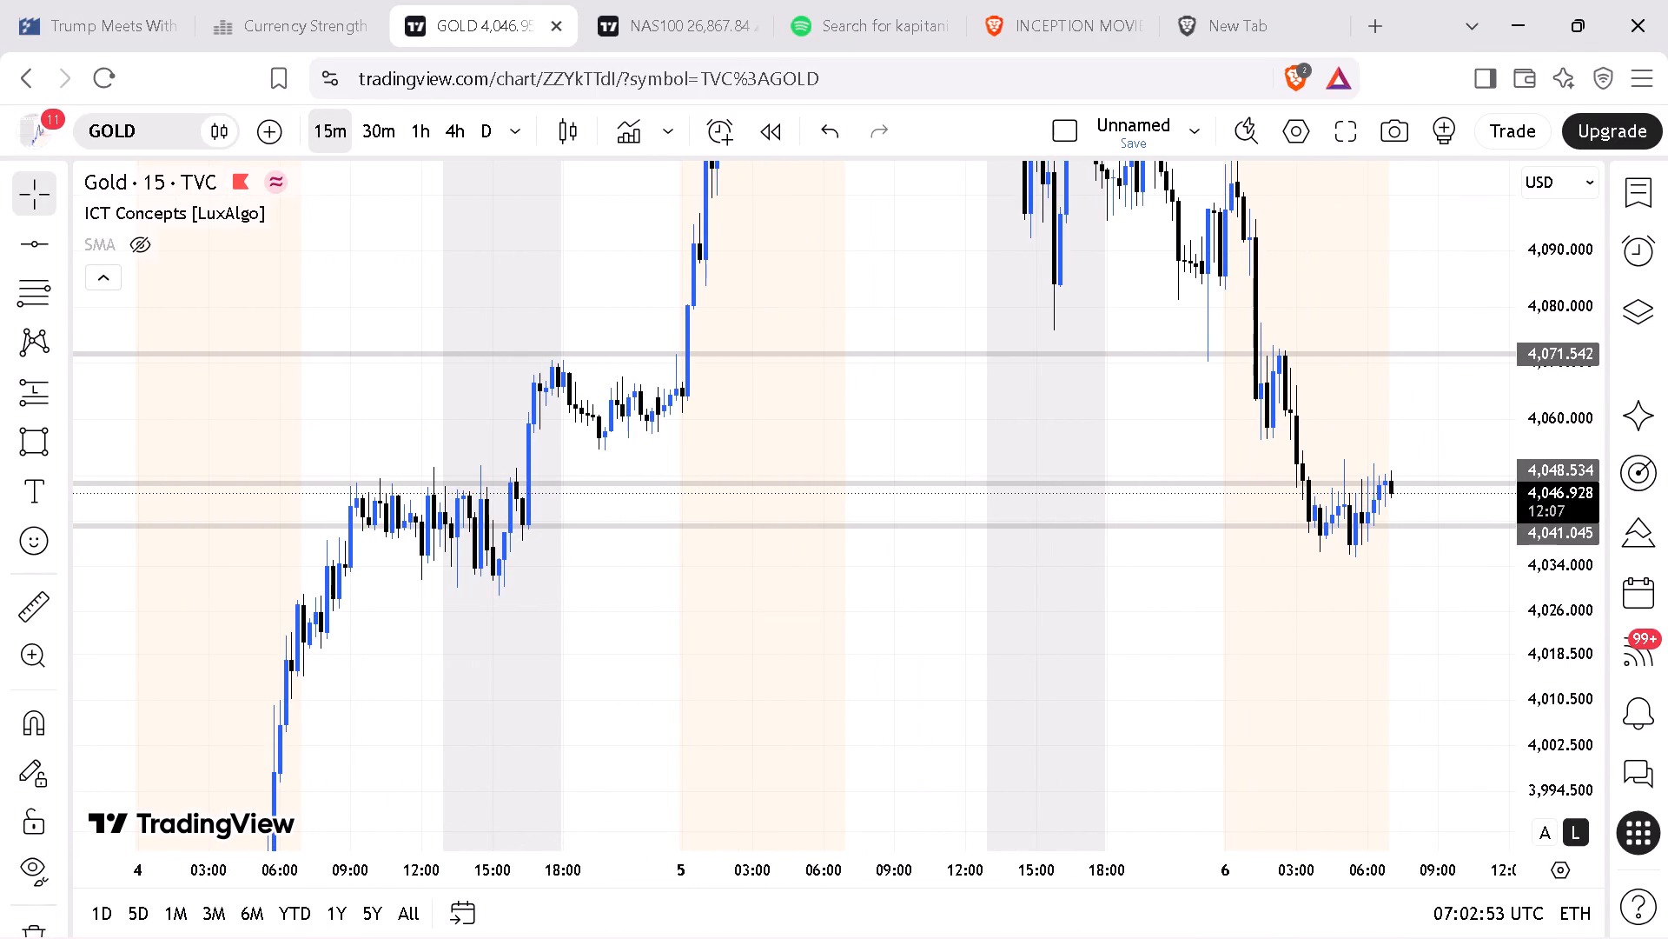
pyautogui.moveTo(1566, 695); pyautogui.dragTo(1581, 543)
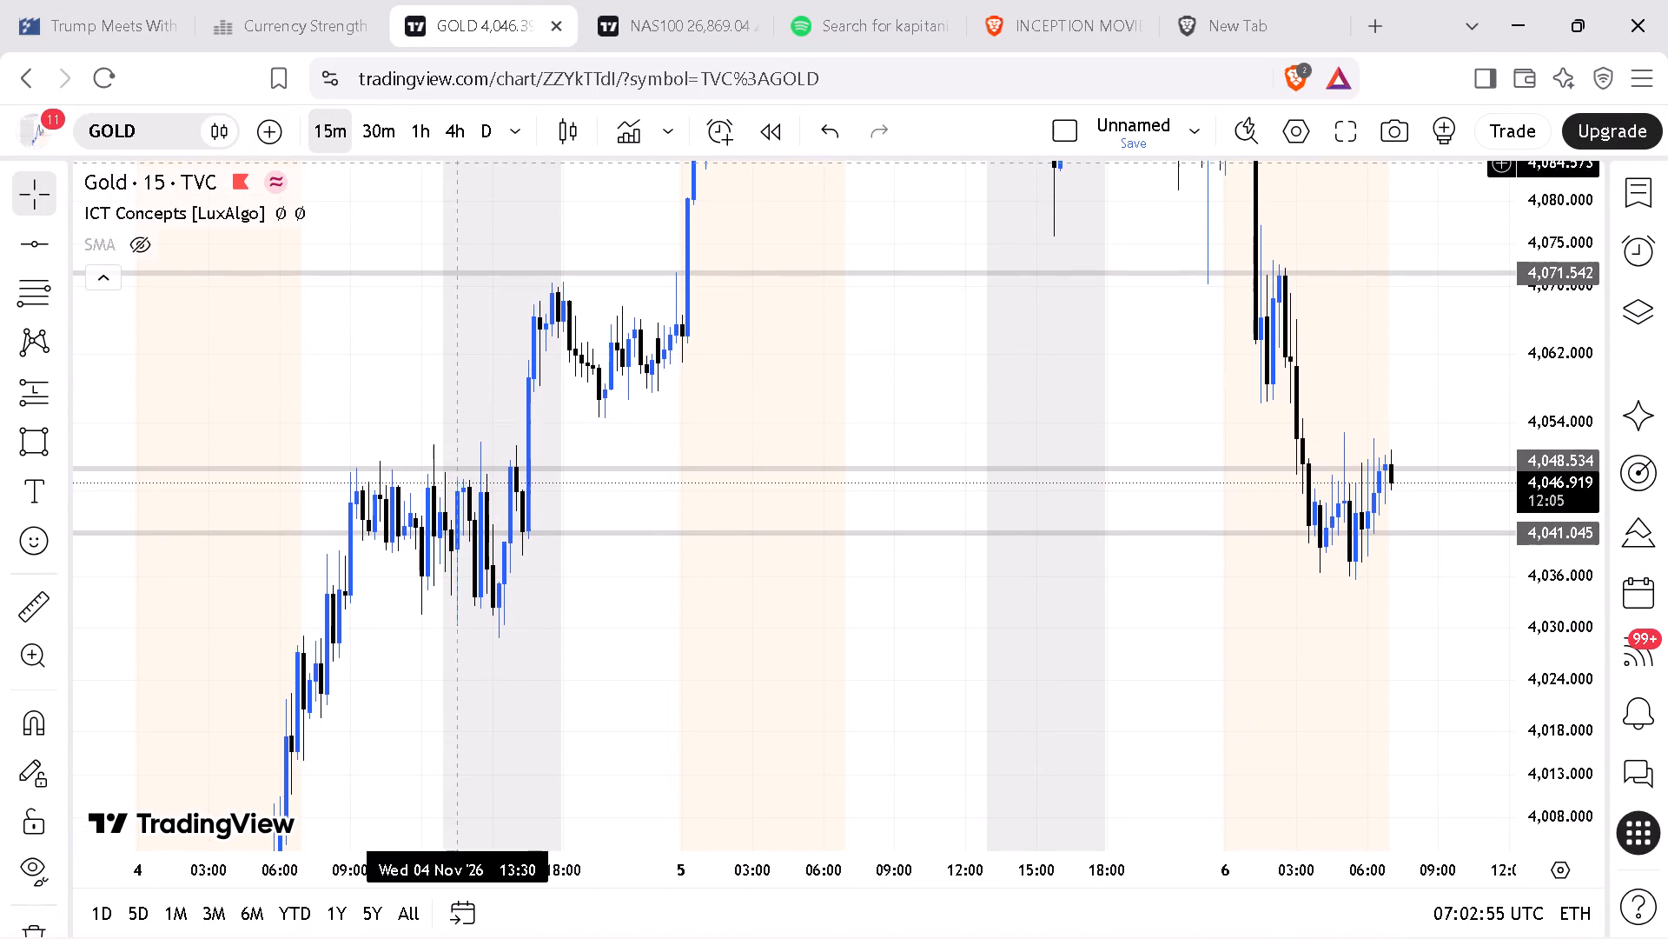
pyautogui.click(461, 142)
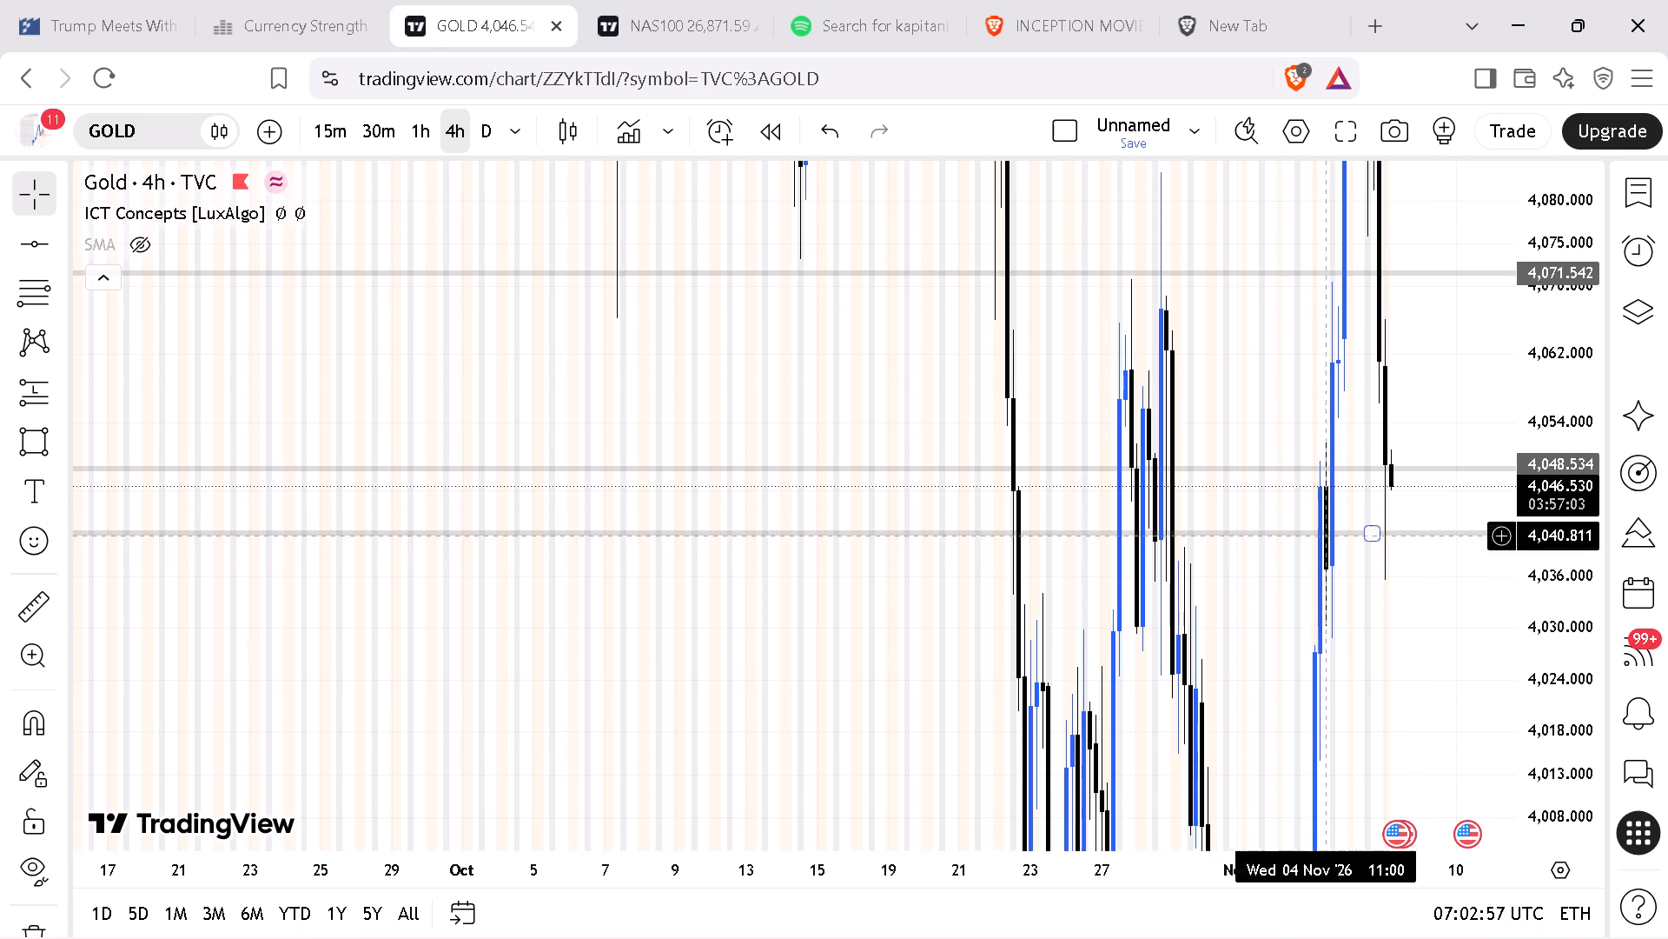
pyautogui.moveTo(1585, 647); pyautogui.dragTo(1579, 915)
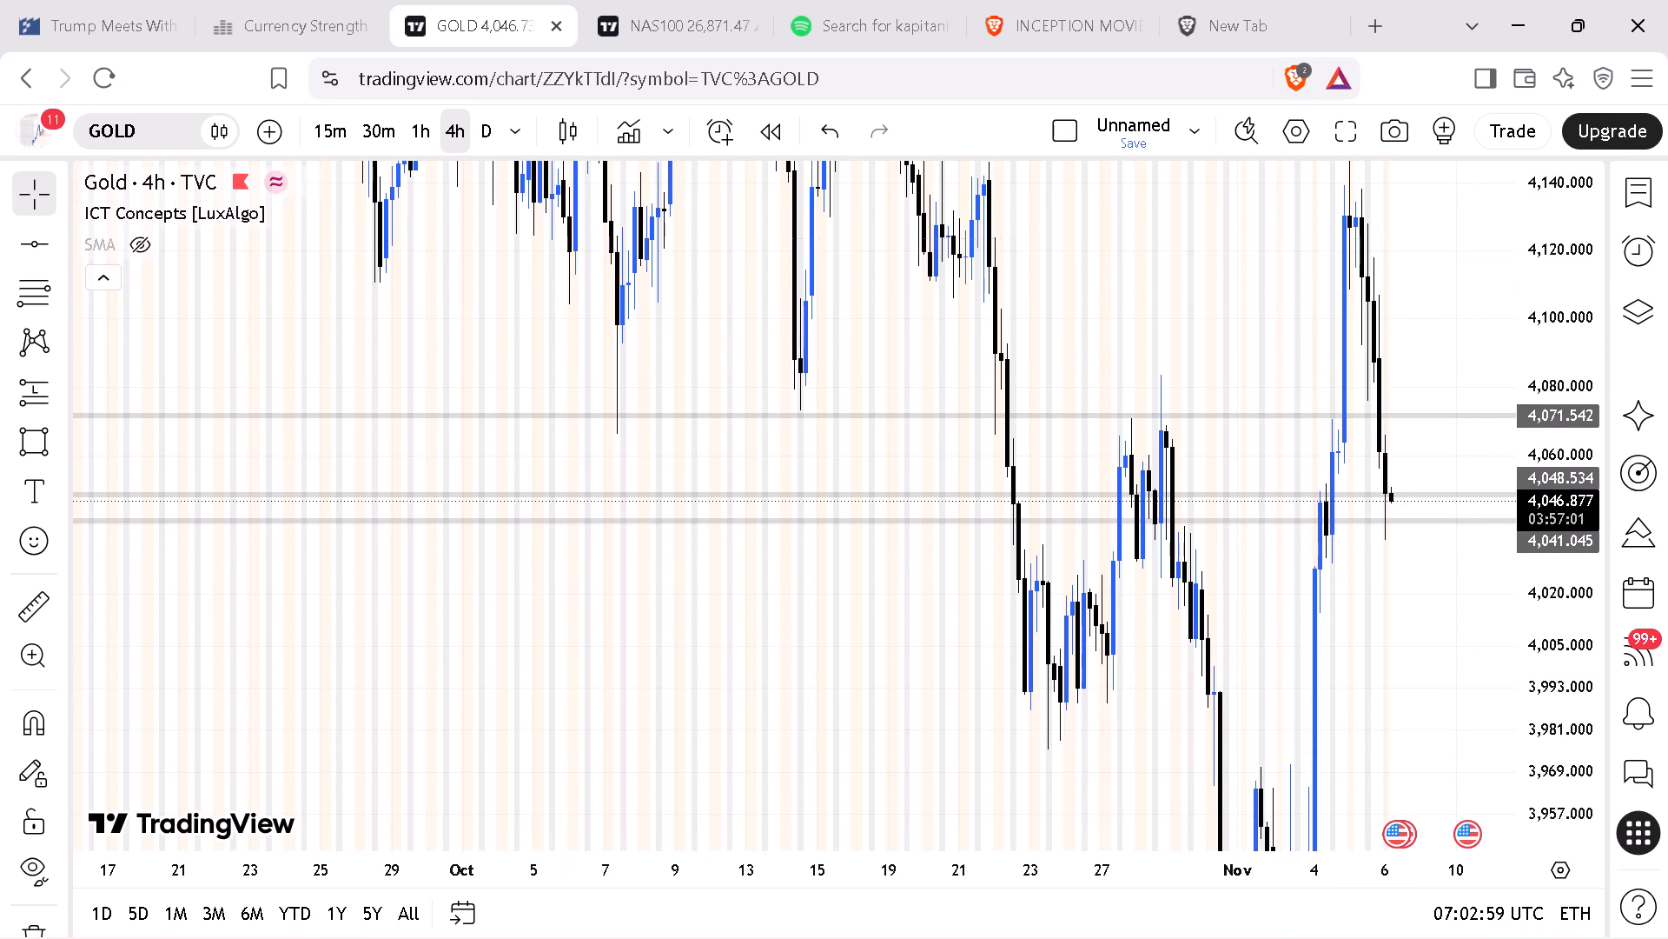
pyautogui.click(492, 129)
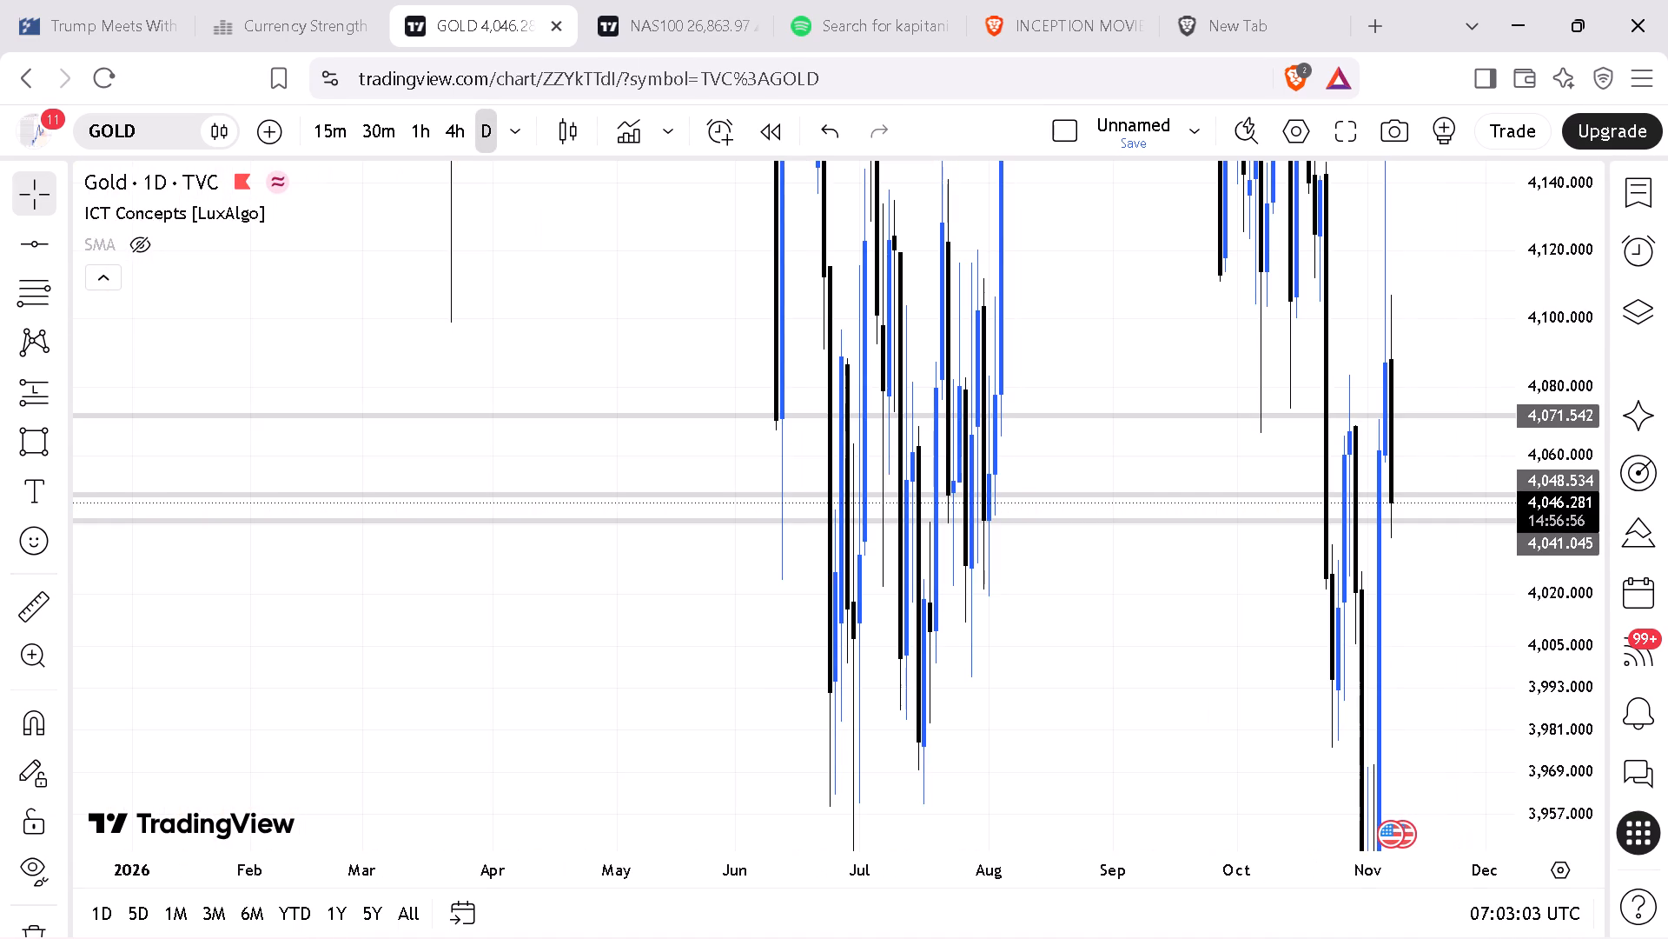
pyautogui.moveTo(1251, 874); pyautogui.dragTo(923, 817)
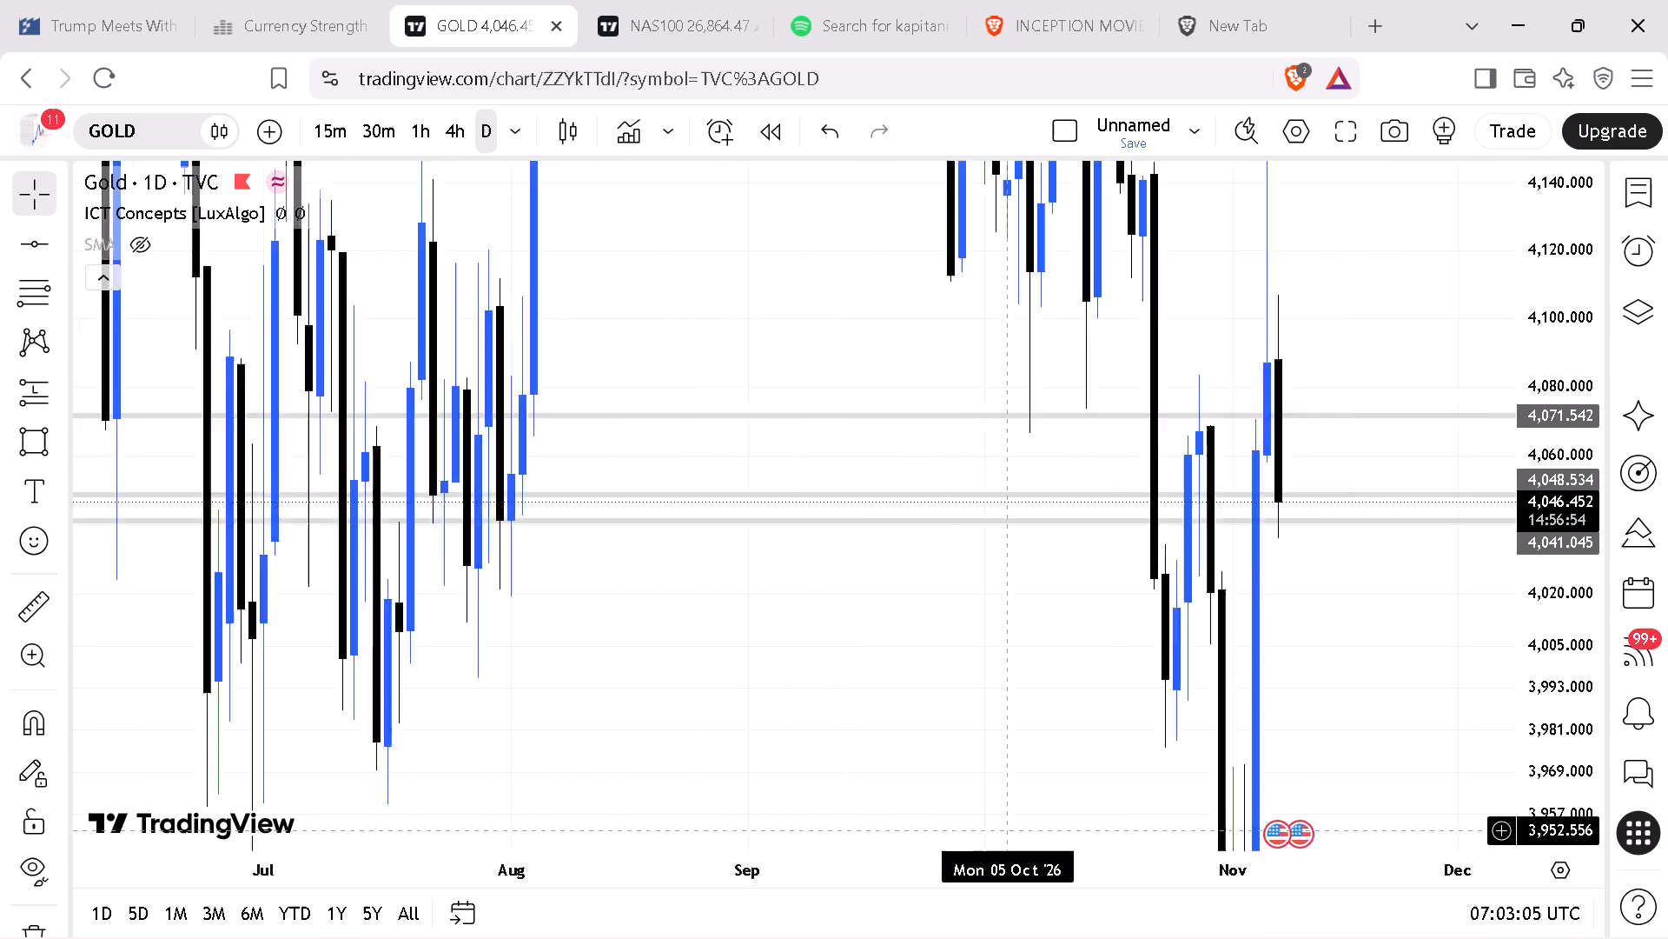
pyautogui.moveTo(923, 817); pyautogui.dragTo(900, 787)
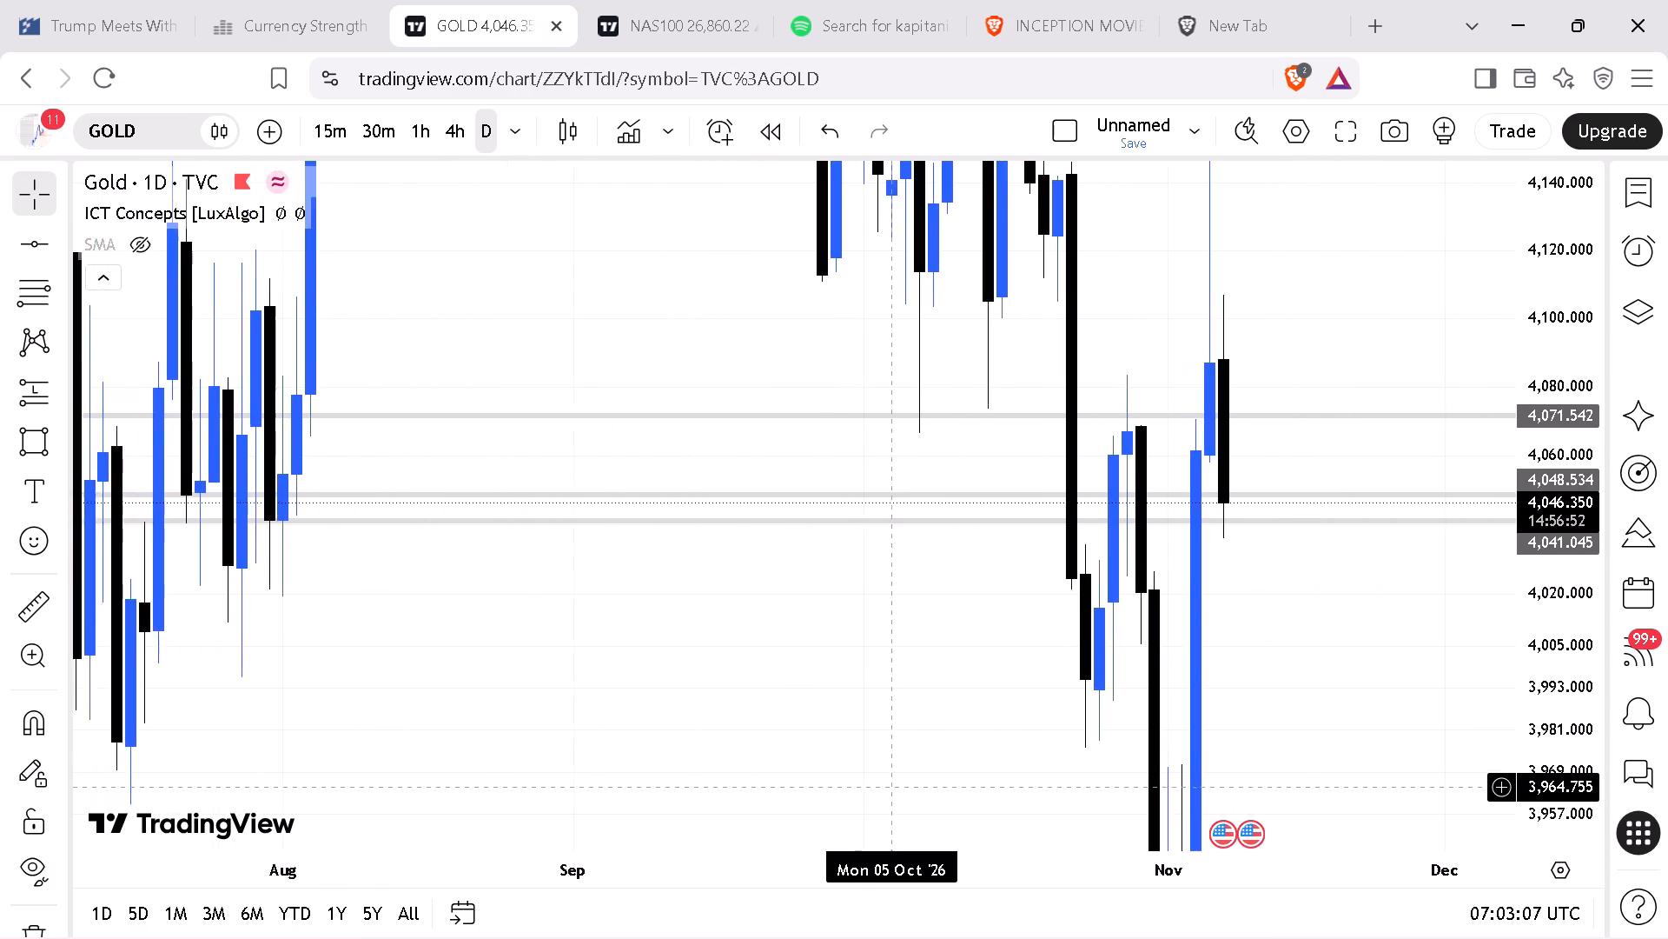
pyautogui.moveTo(900, 787); pyautogui.dragTo(1082, 797)
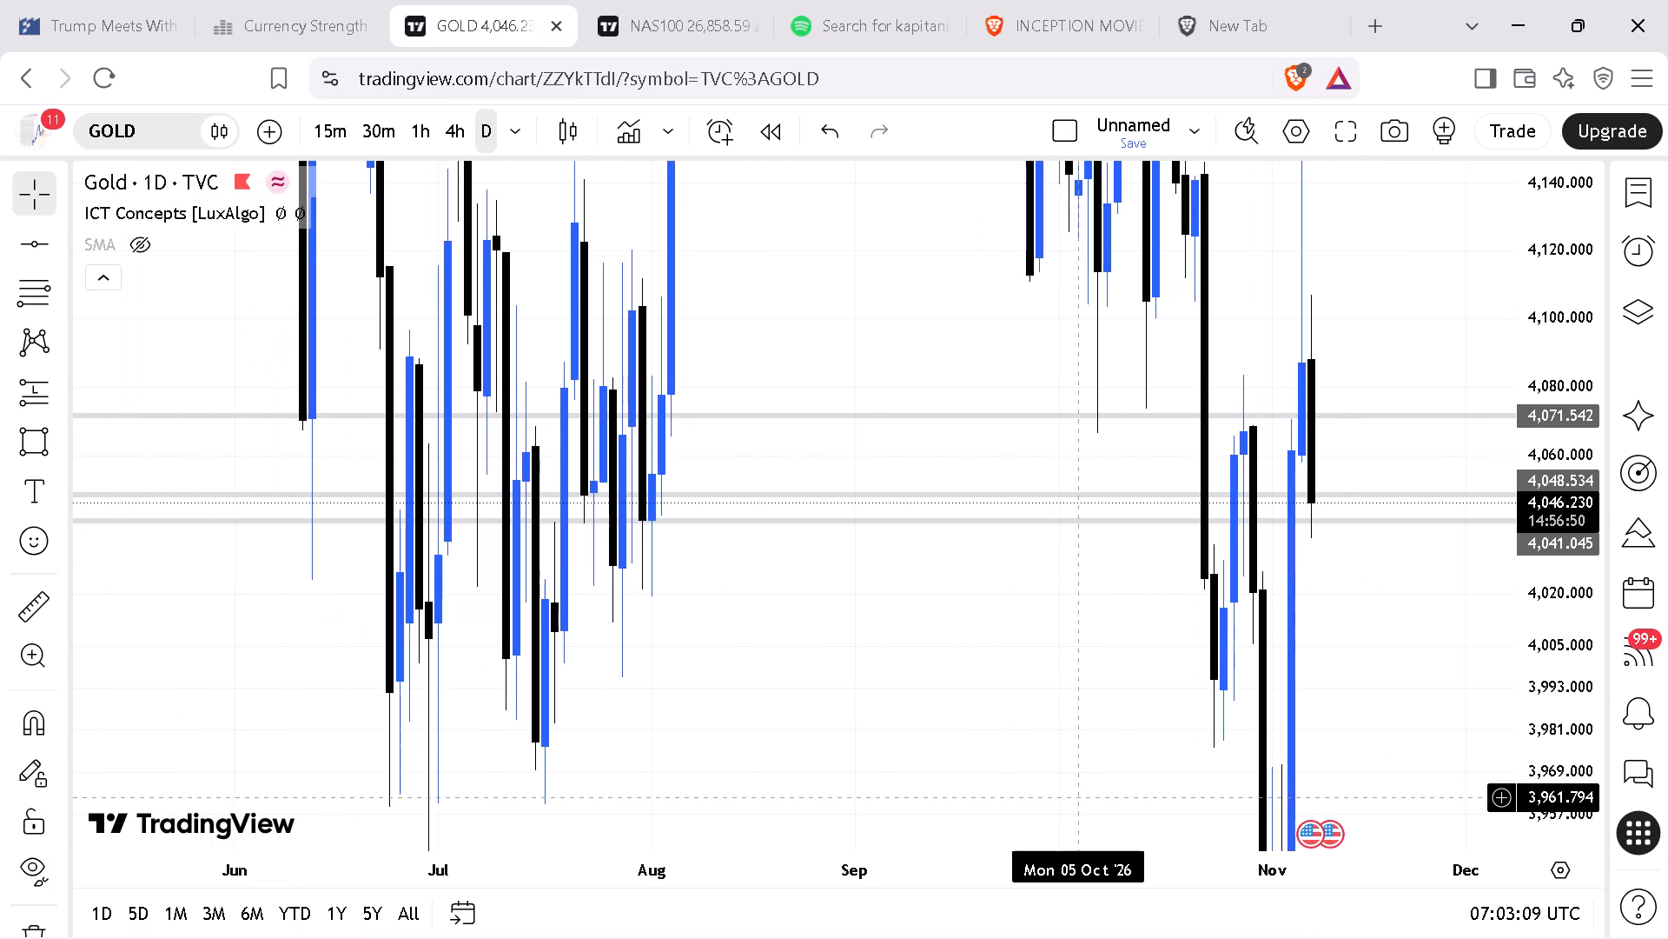
pyautogui.moveTo(1082, 797); pyautogui.dragTo(1008, 801)
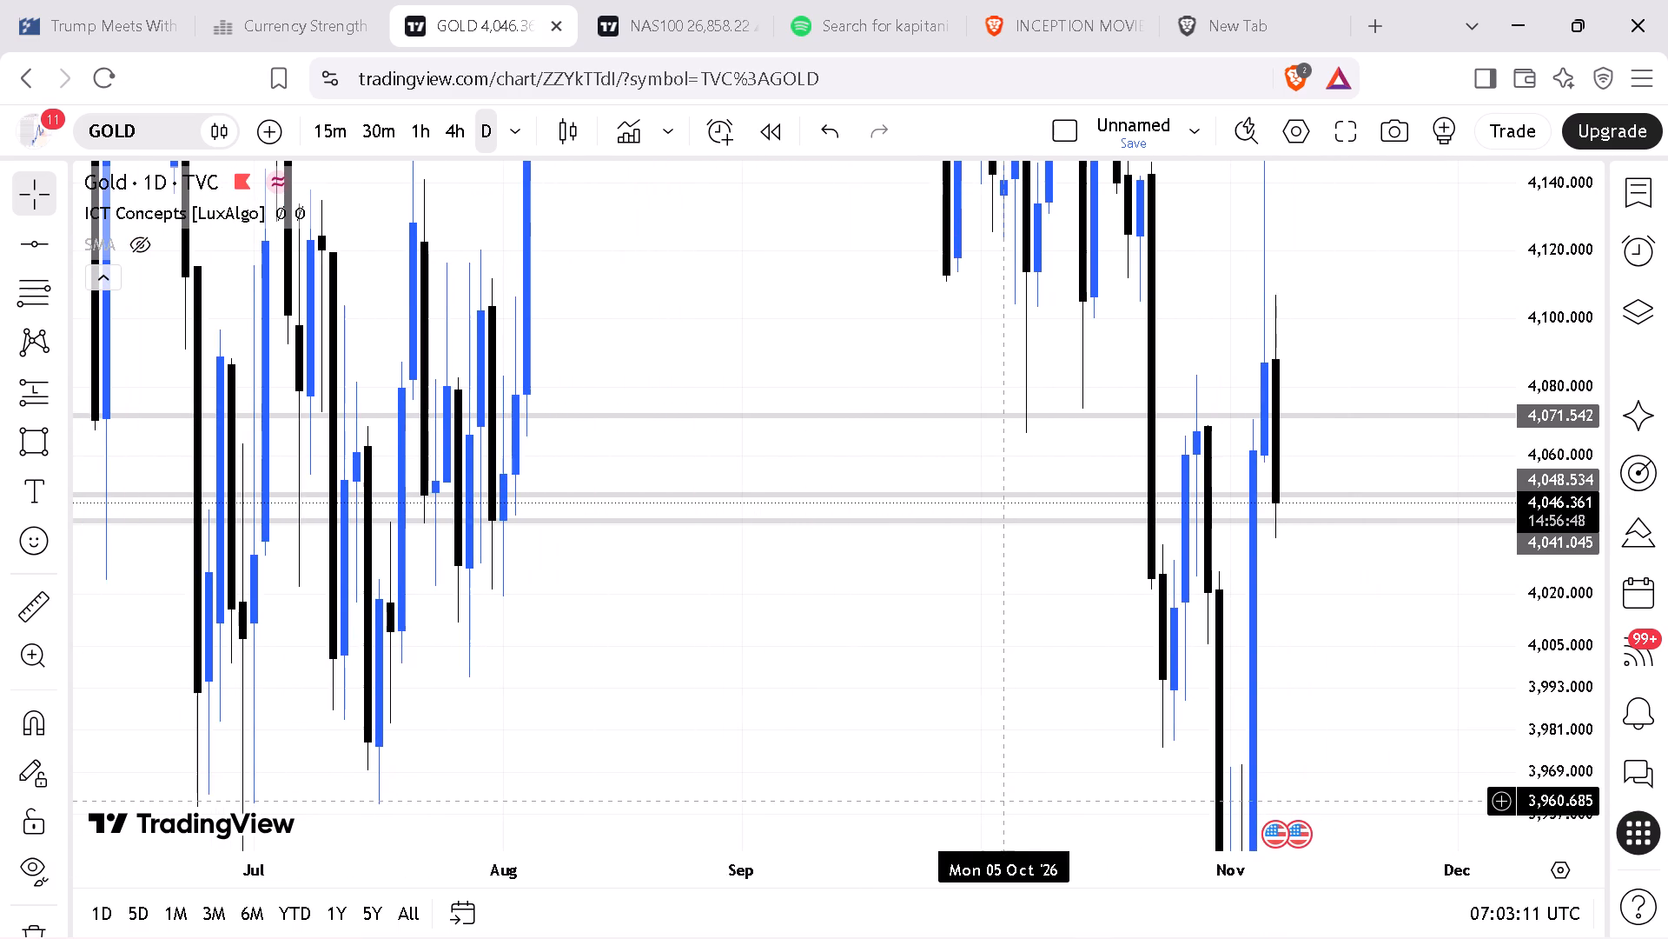
pyautogui.moveTo(1008, 801); pyautogui.dragTo(990, 800)
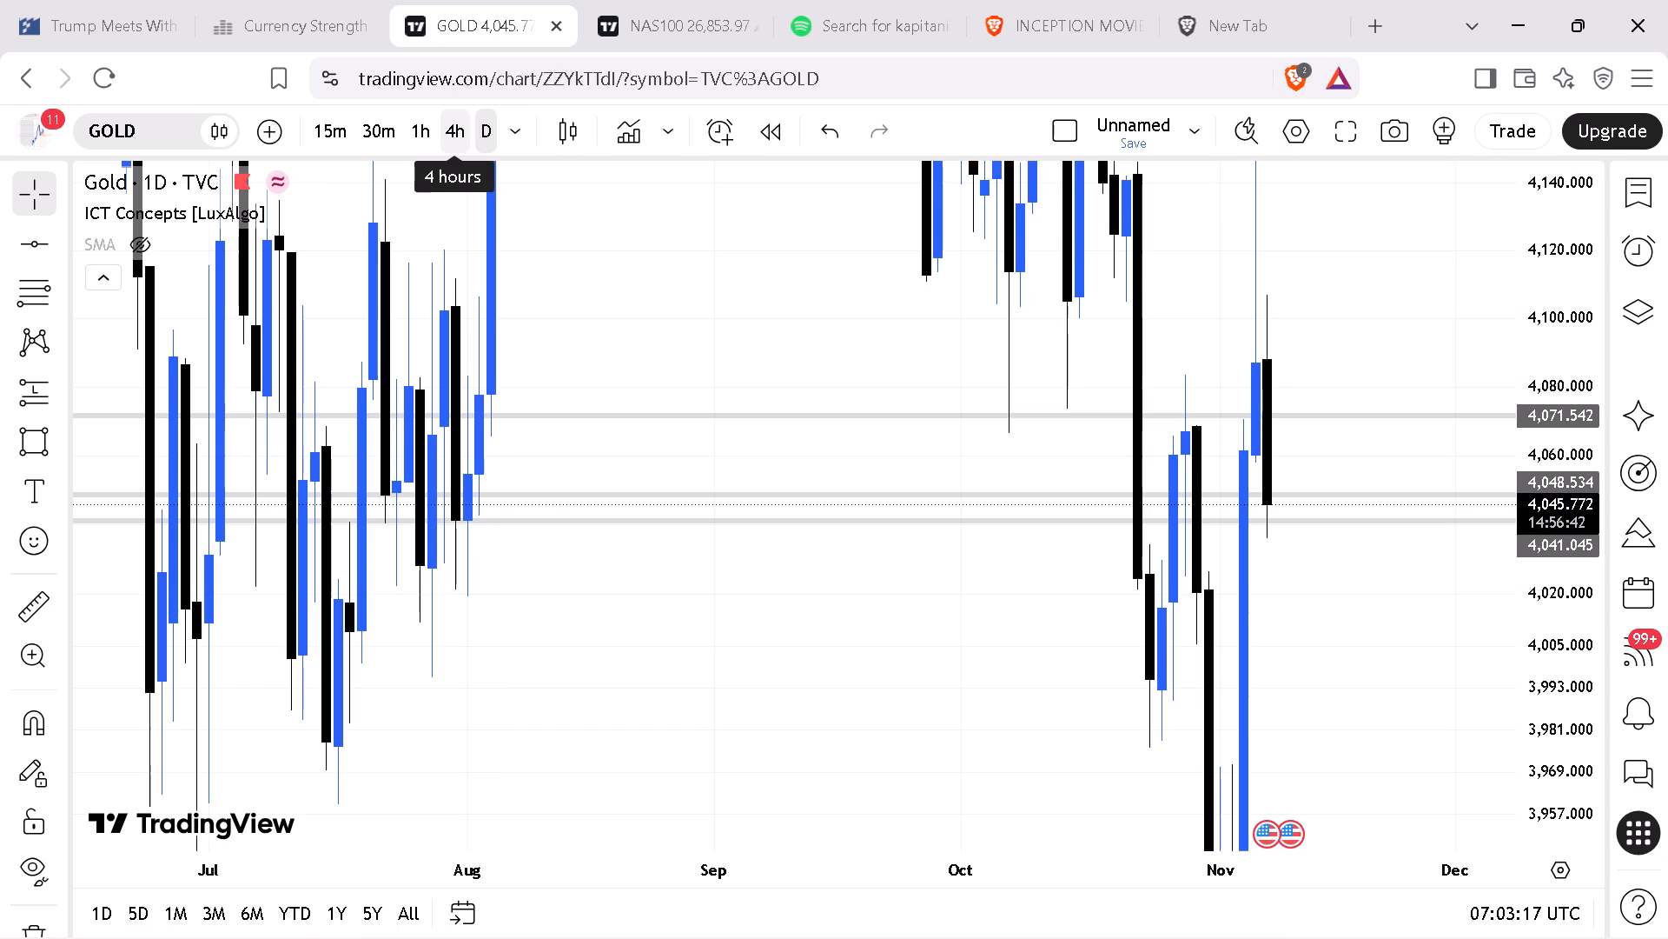
pyautogui.click(450, 133)
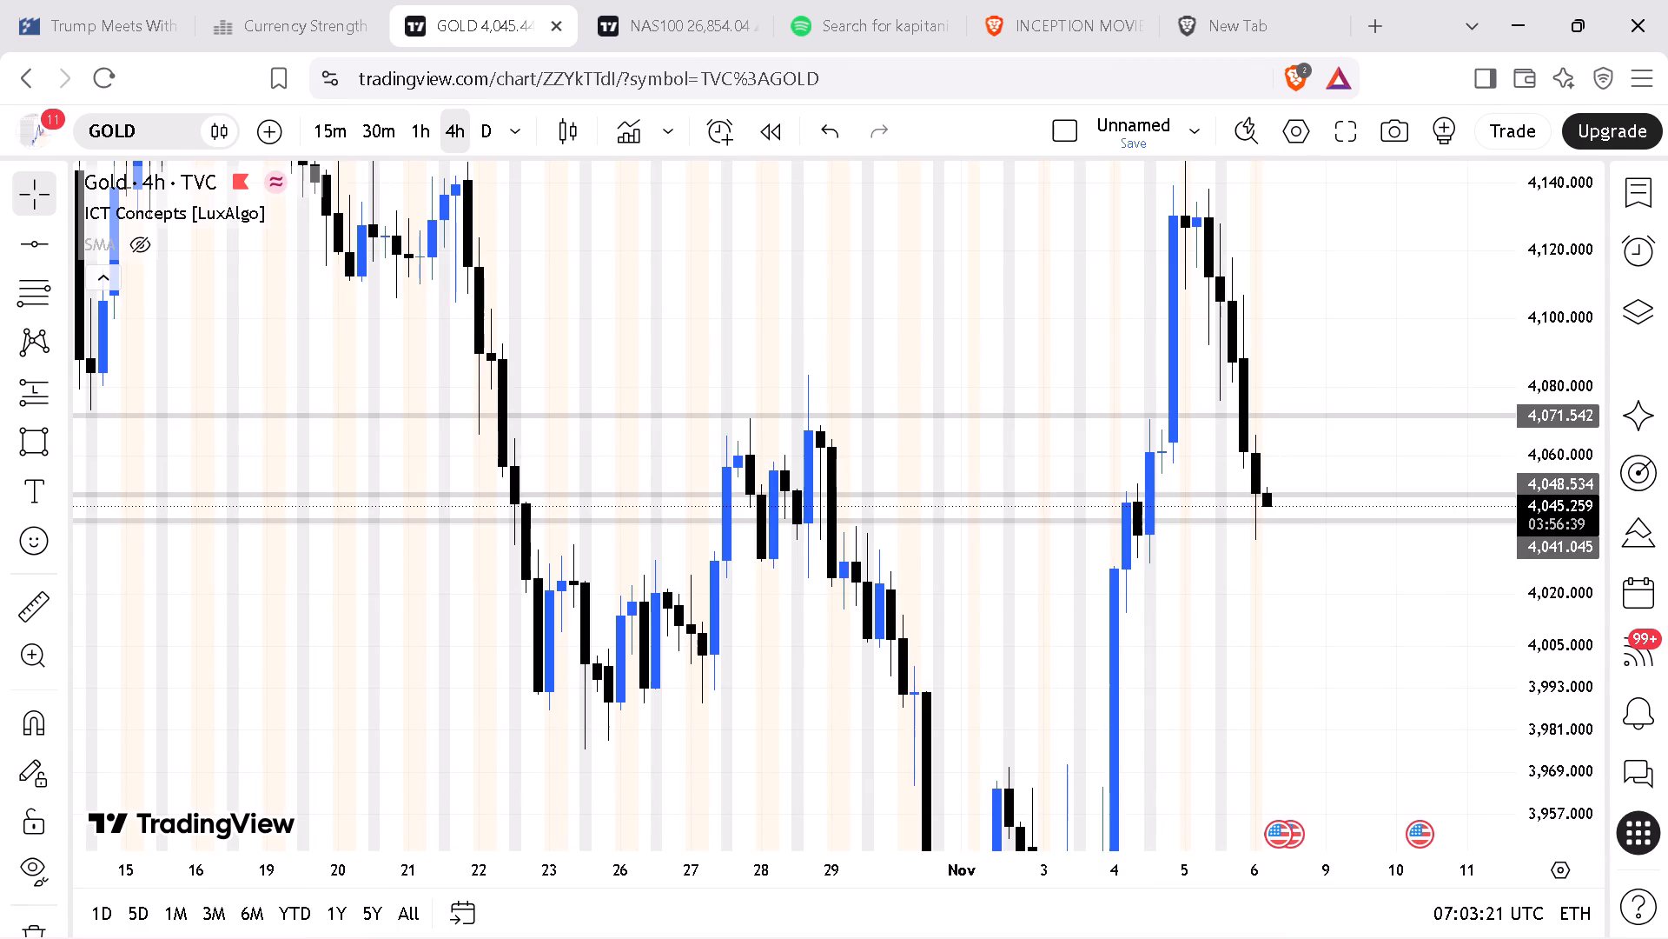
pyautogui.moveTo(1244, 870); pyautogui.dragTo(1198, 876)
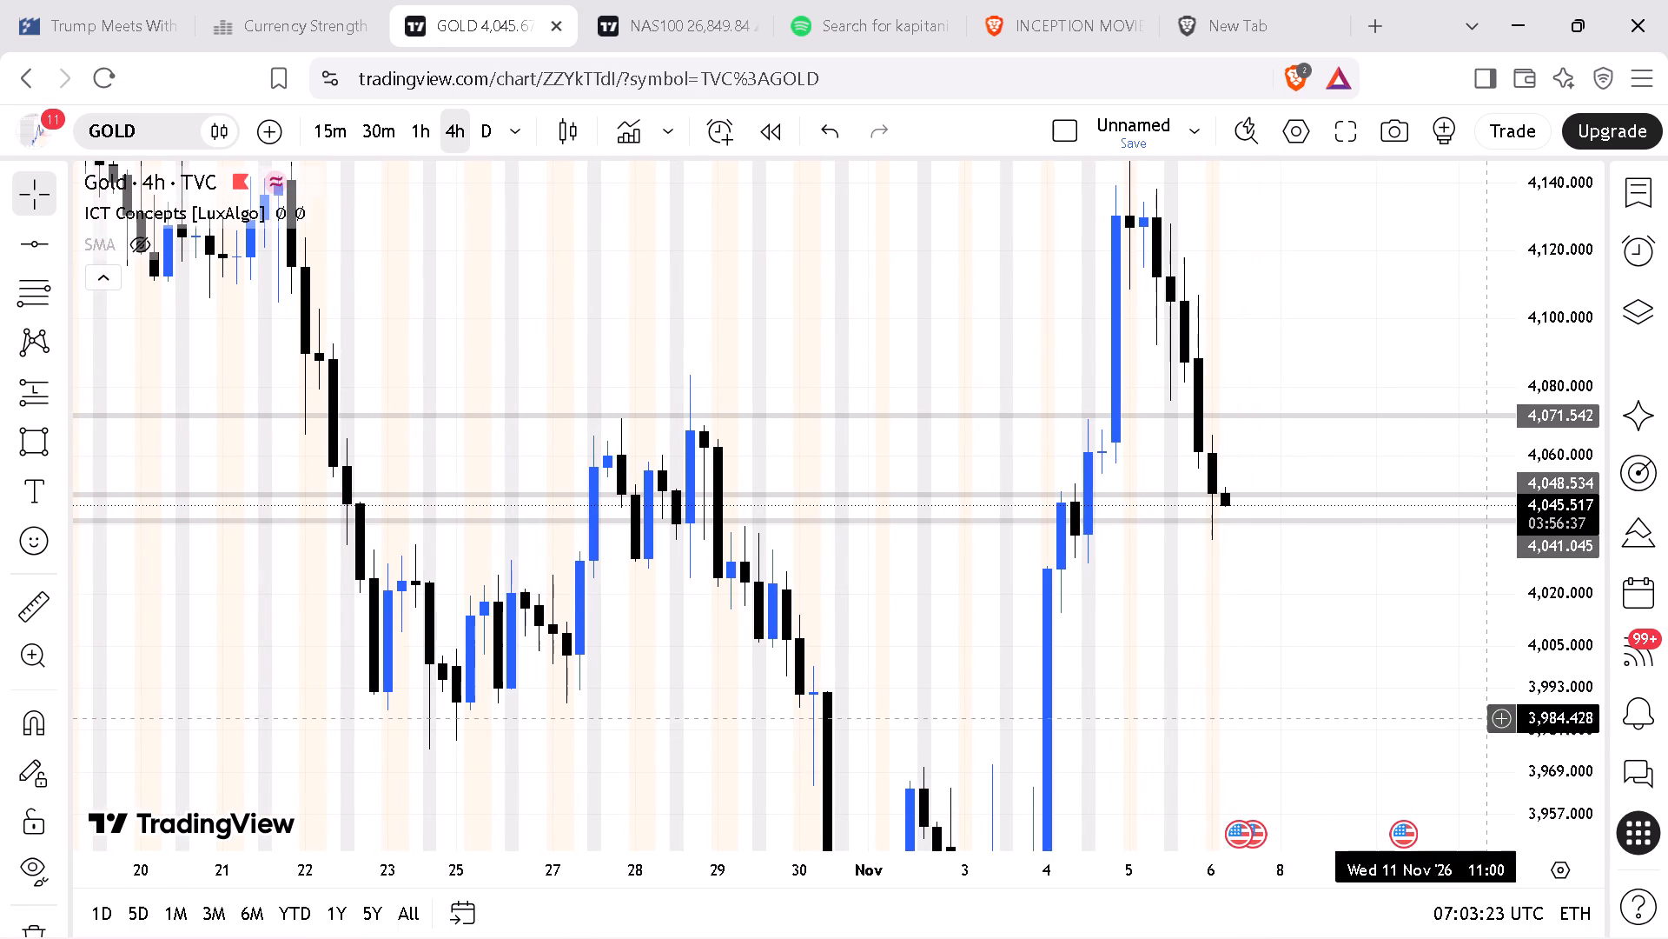
pyautogui.moveTo(1559, 764); pyautogui.dragTo(1575, 720)
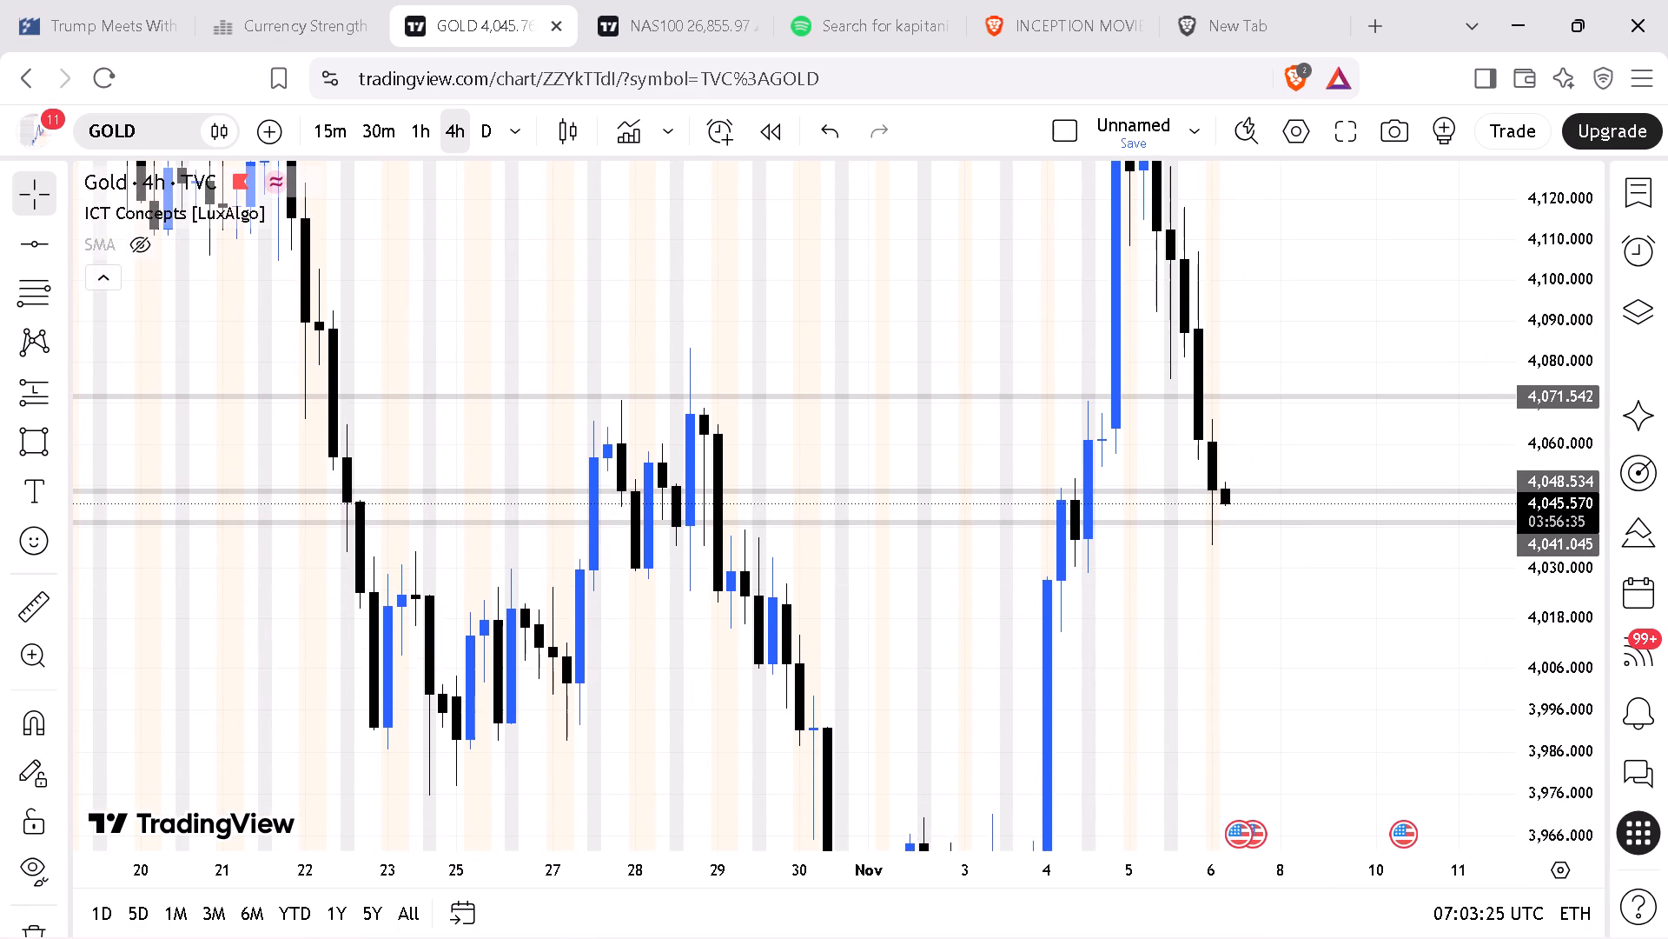
pyautogui.moveTo(1396, 876); pyautogui.dragTo(1369, 878)
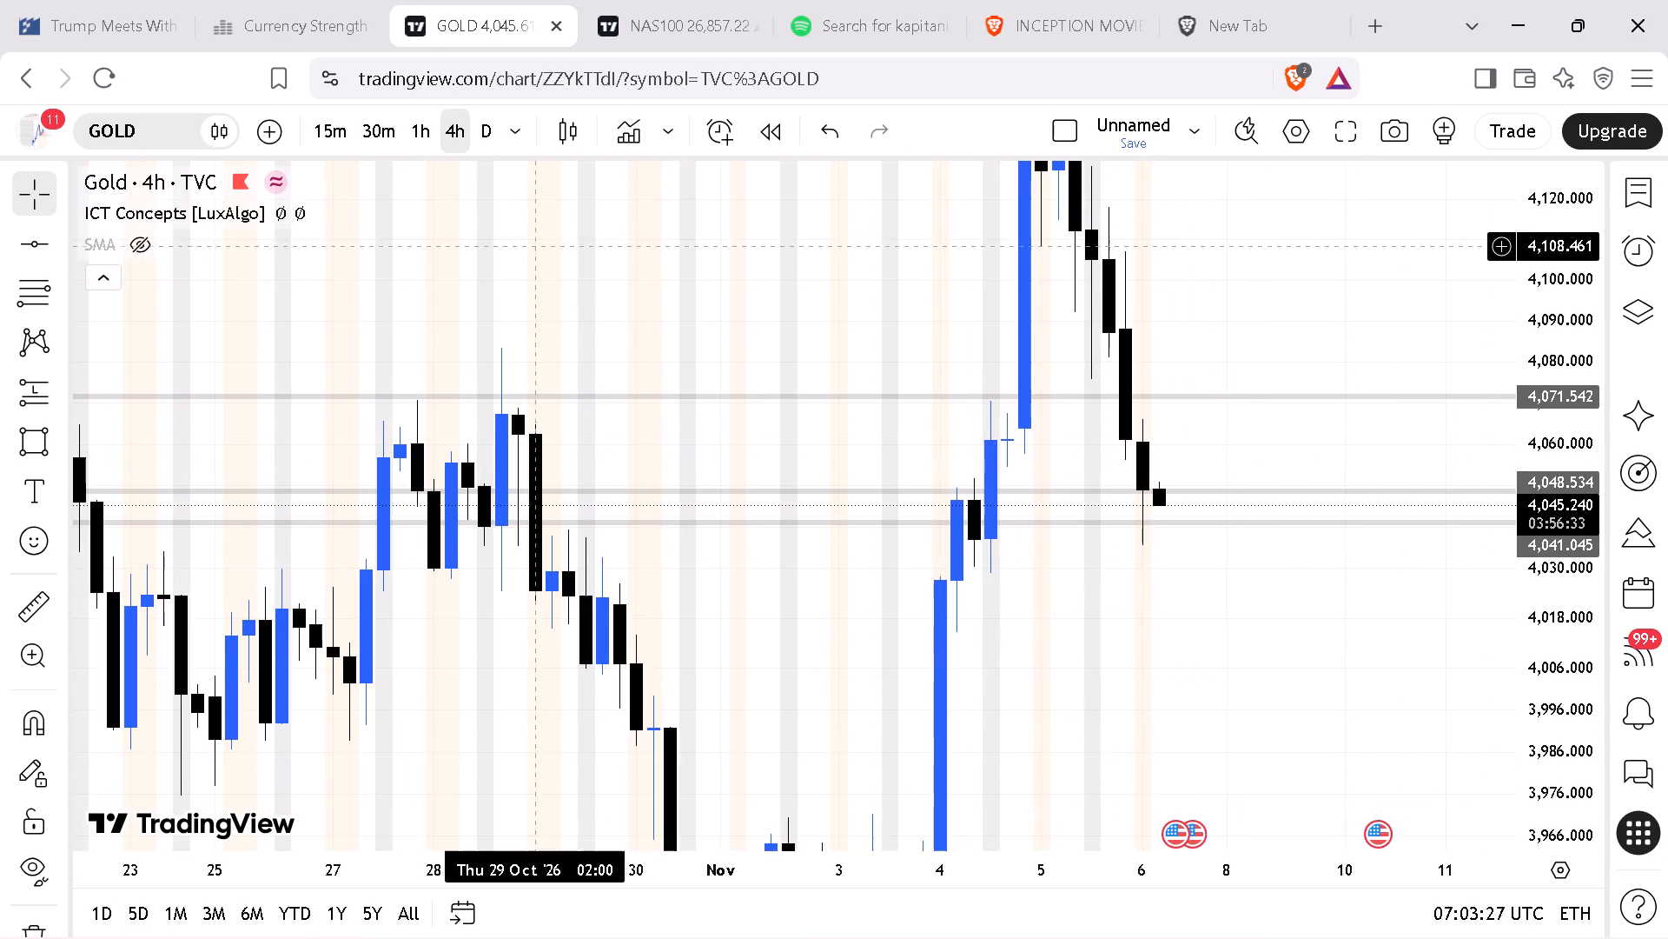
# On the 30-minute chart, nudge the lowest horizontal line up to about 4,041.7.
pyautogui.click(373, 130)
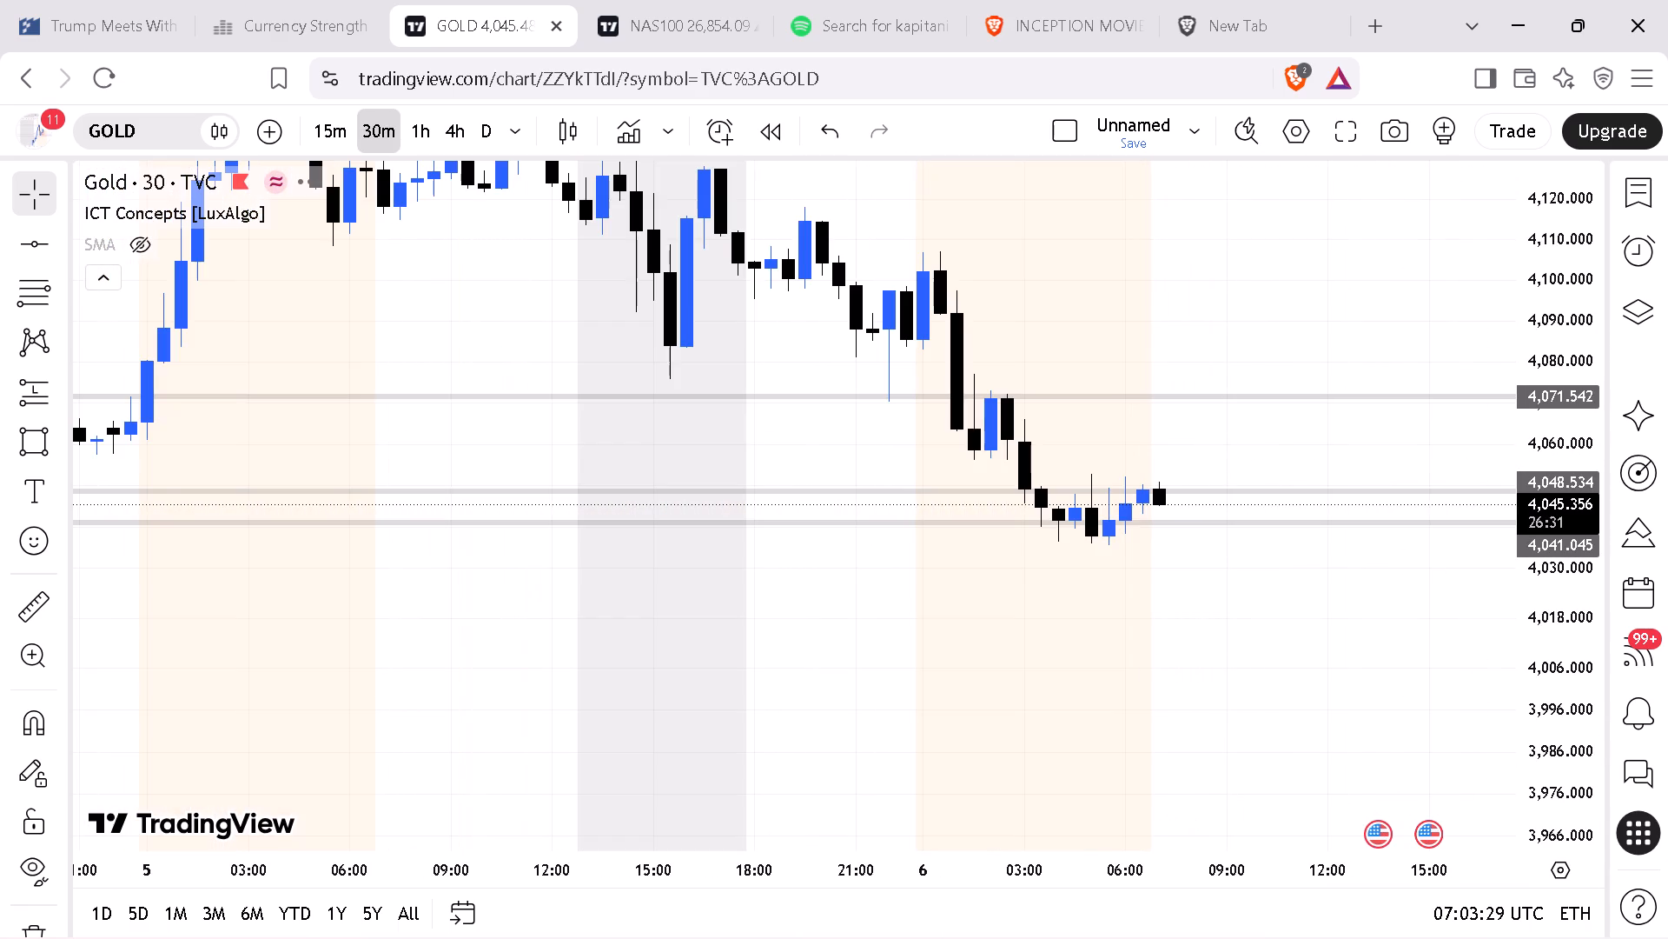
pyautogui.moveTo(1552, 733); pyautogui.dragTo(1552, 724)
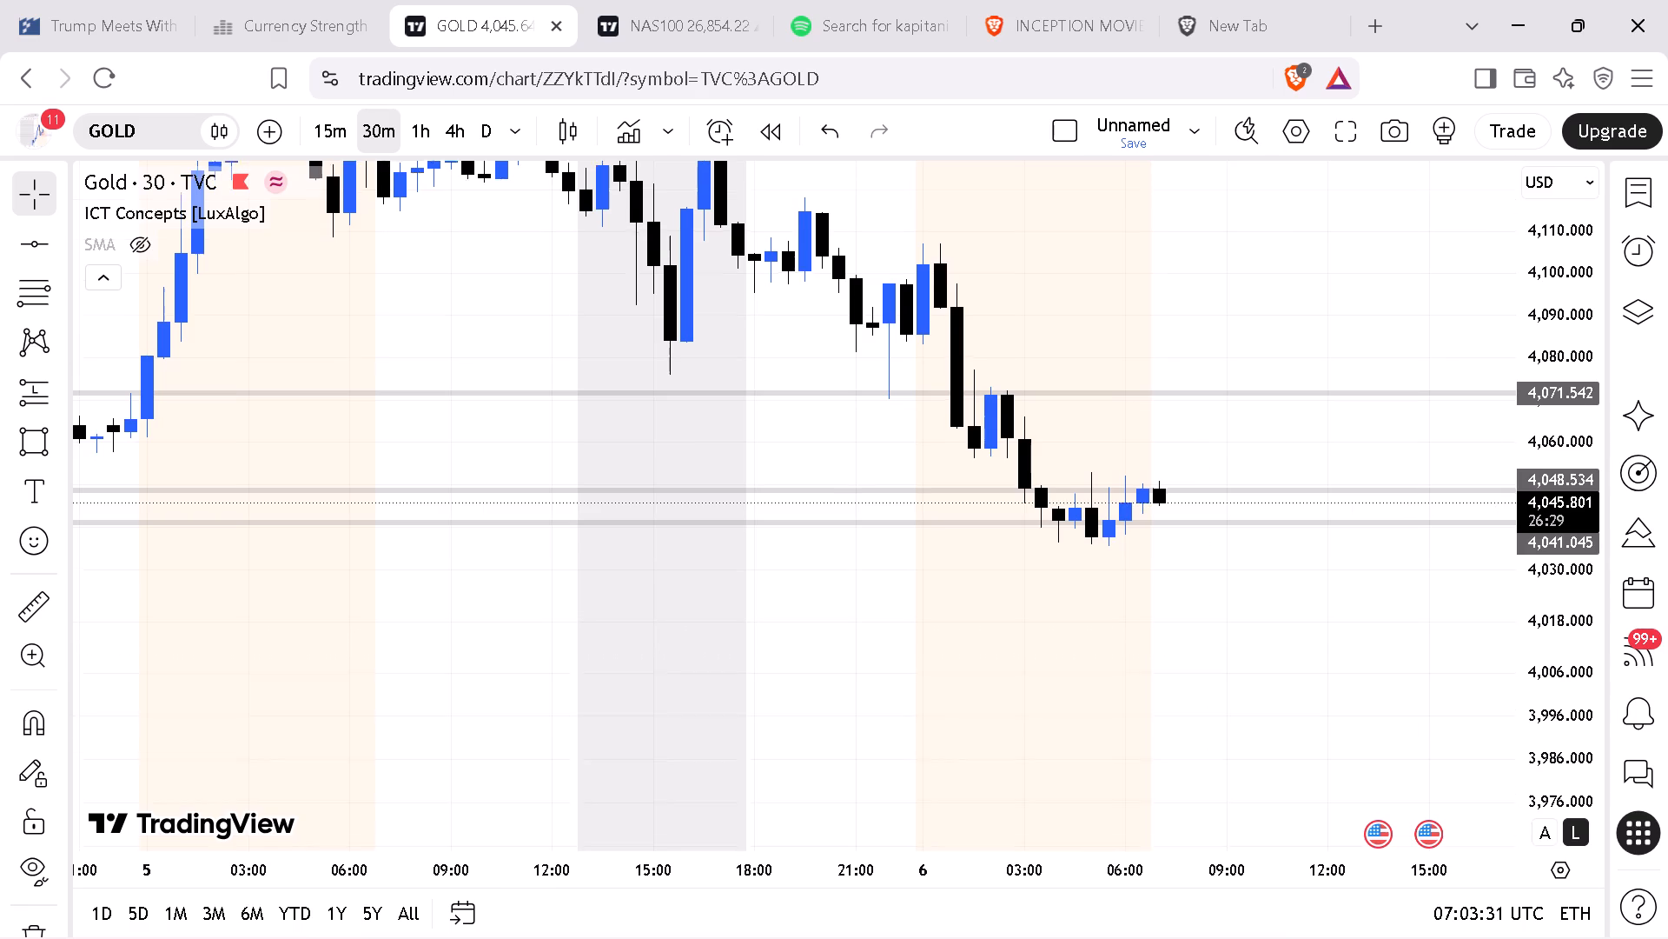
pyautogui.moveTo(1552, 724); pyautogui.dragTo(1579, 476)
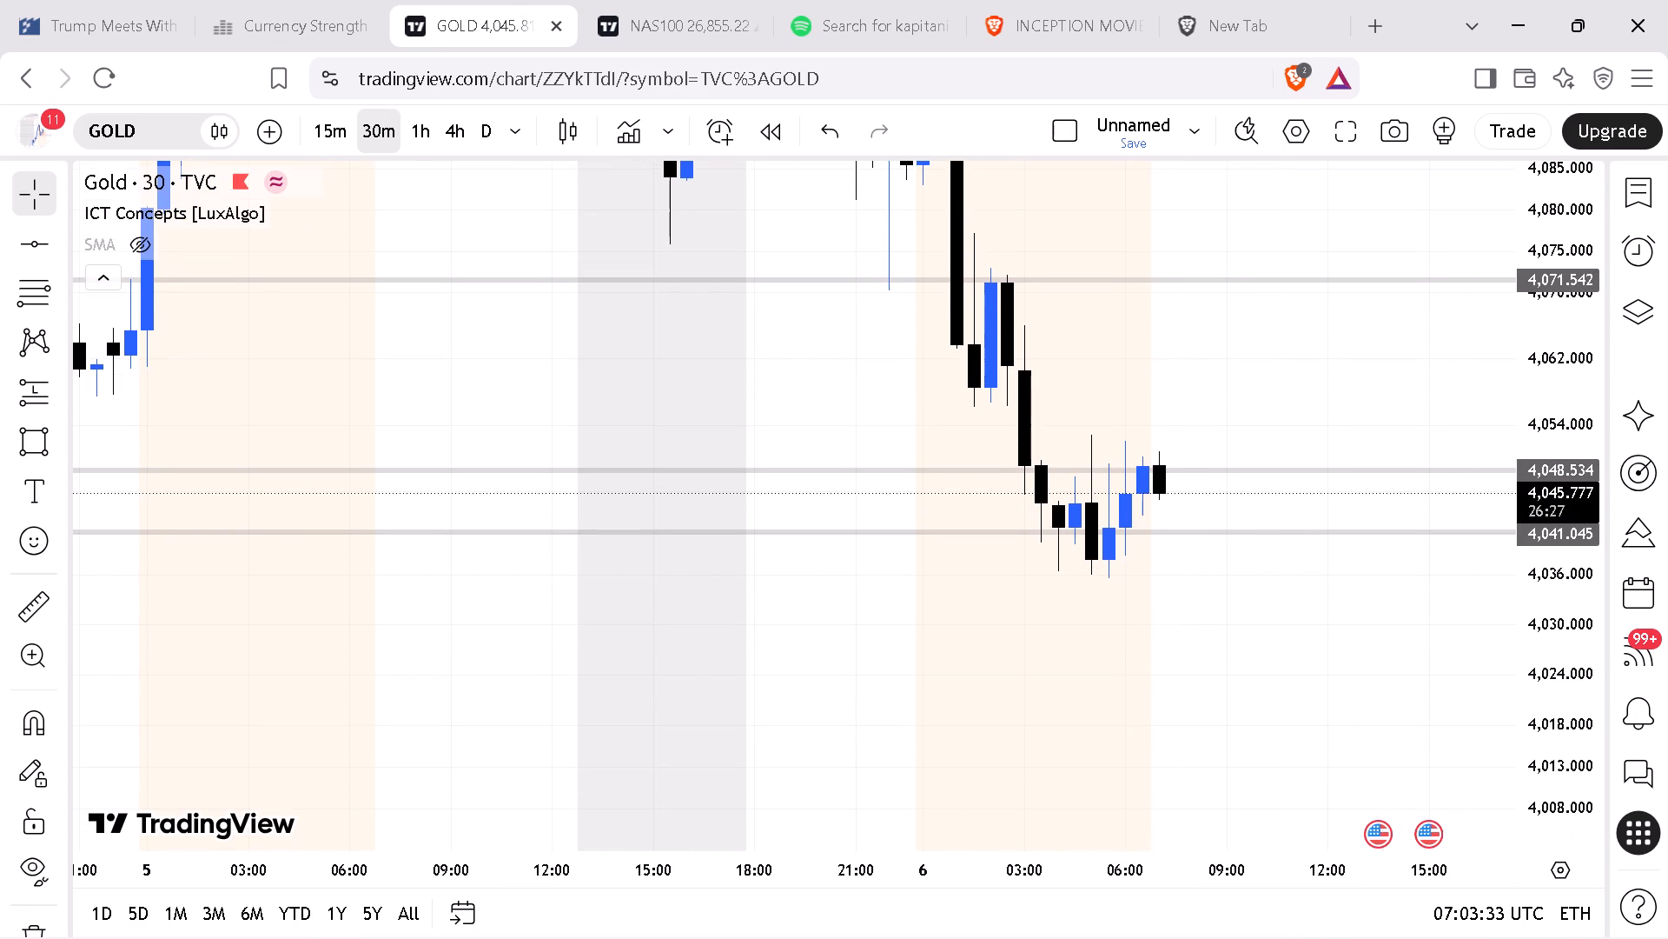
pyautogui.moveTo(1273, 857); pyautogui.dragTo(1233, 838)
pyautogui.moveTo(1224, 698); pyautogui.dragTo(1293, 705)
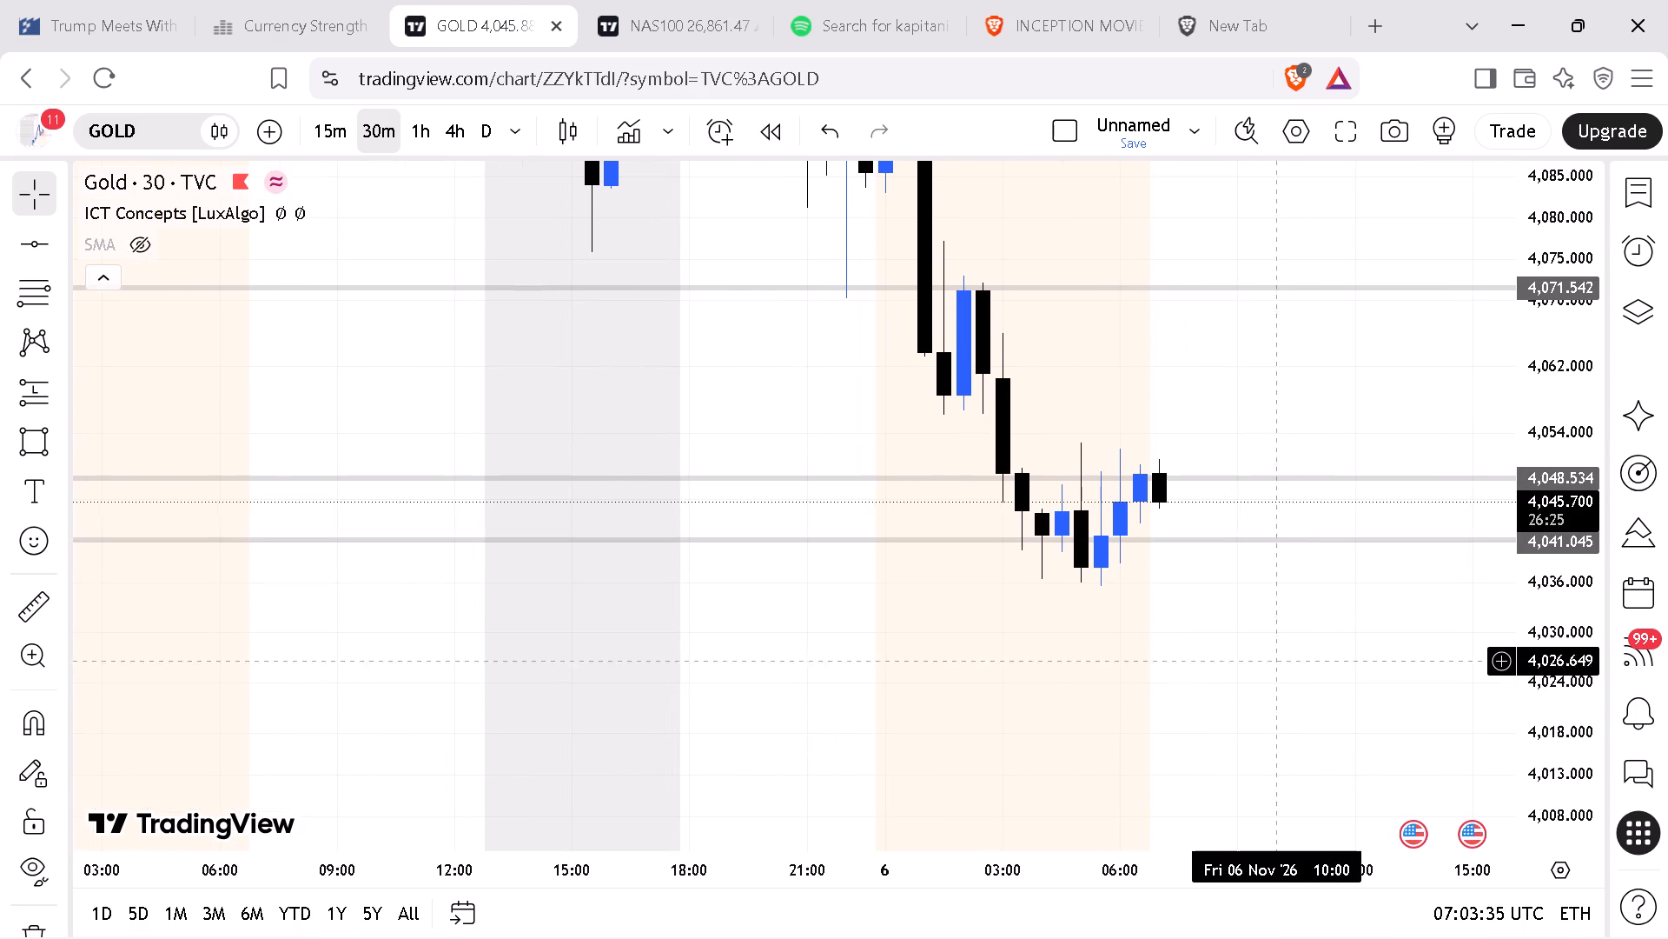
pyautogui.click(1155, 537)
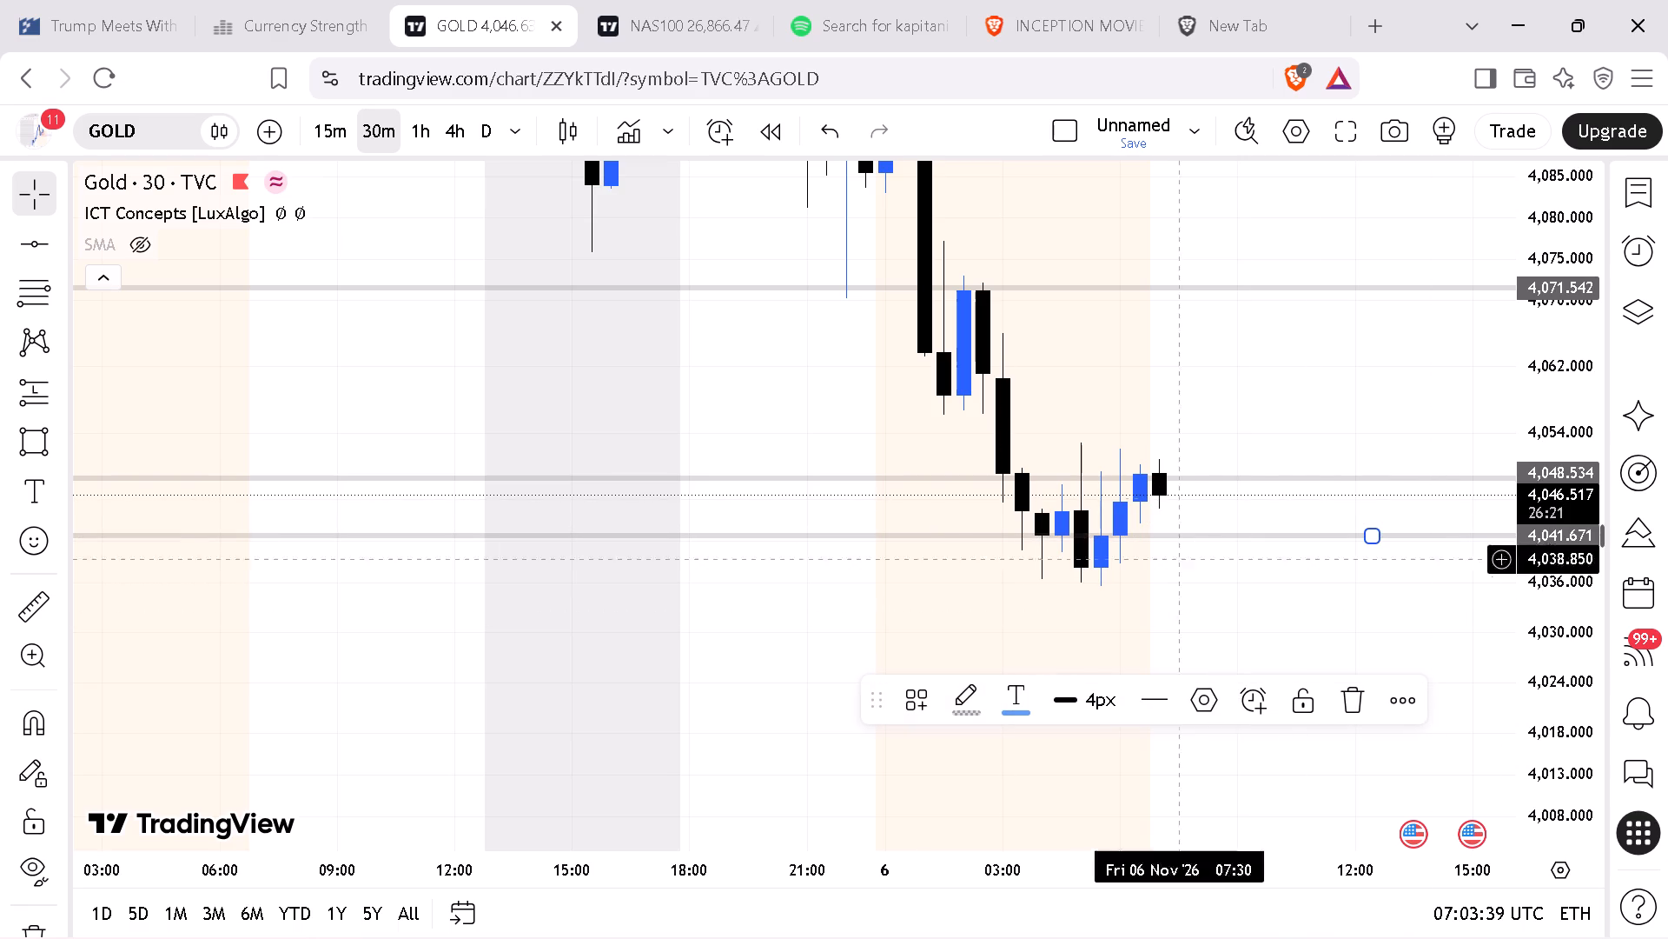
# On the 15-minute chart, move the middle horizontal line down to about 4,044.9, near the latest candle's low.
pyautogui.click(344, 128)
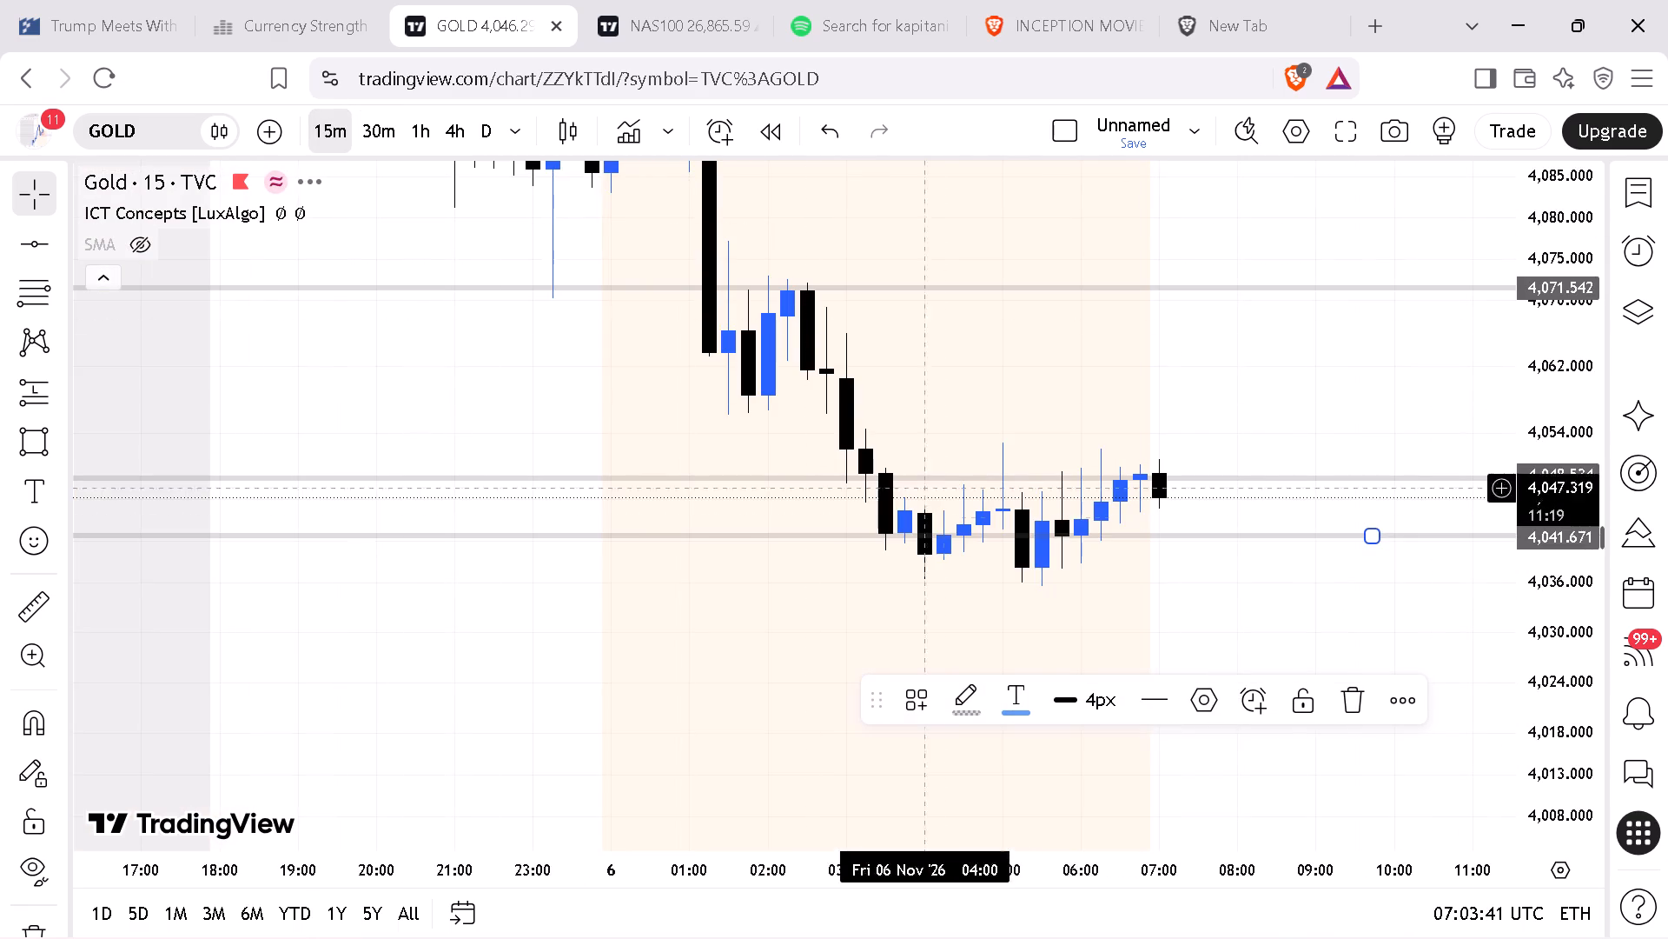
pyautogui.moveTo(1047, 858); pyautogui.dragTo(1285, 847)
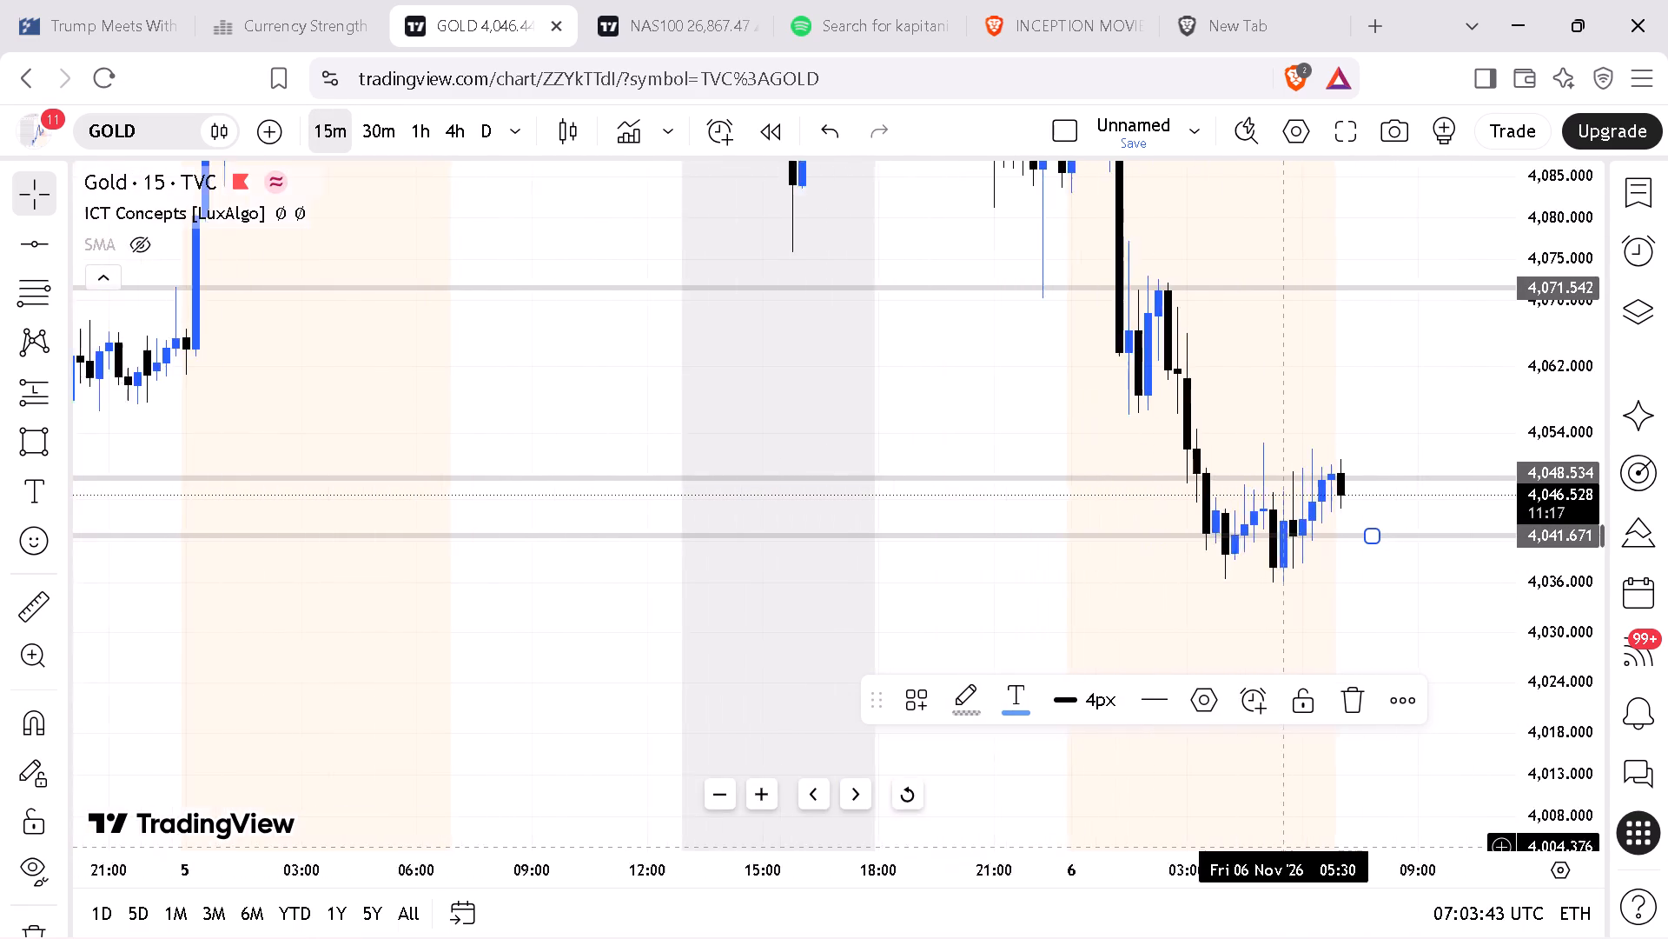
pyautogui.moveTo(1285, 847); pyautogui.dragTo(1289, 845)
pyautogui.moveTo(1495, 604); pyautogui.dragTo(1003, 601)
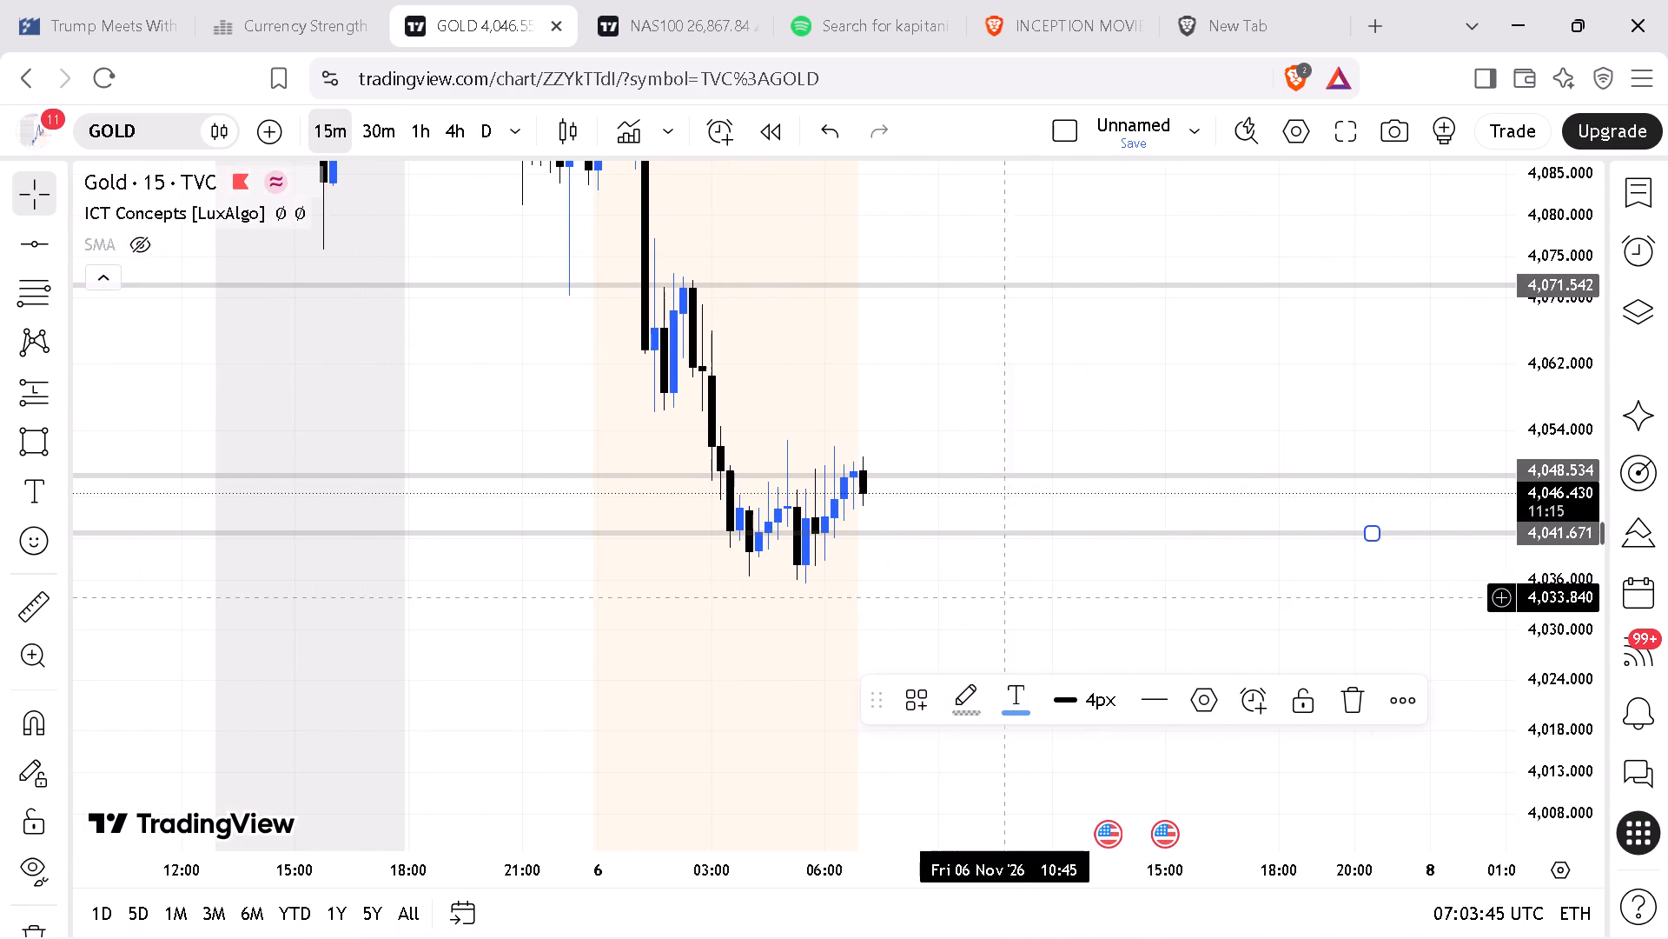
pyautogui.moveTo(1541, 613); pyautogui.dragTo(1528, 746)
pyautogui.moveTo(923, 407); pyautogui.dragTo(884, 442)
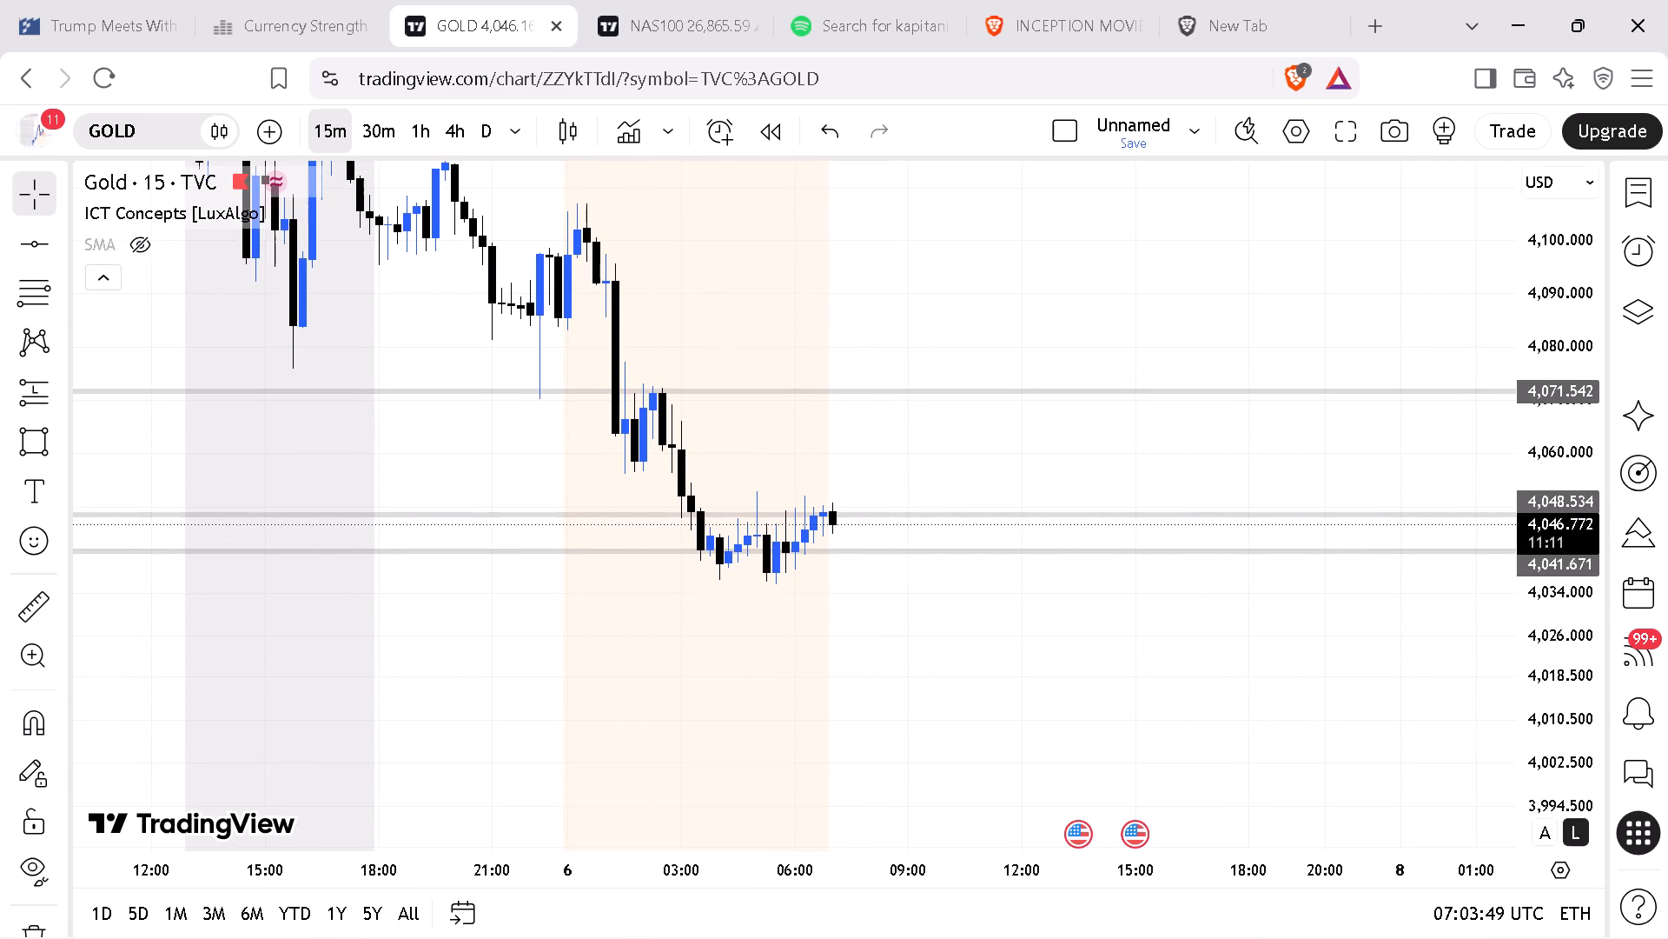
pyautogui.moveTo(1569, 723); pyautogui.dragTo(1630, 430)
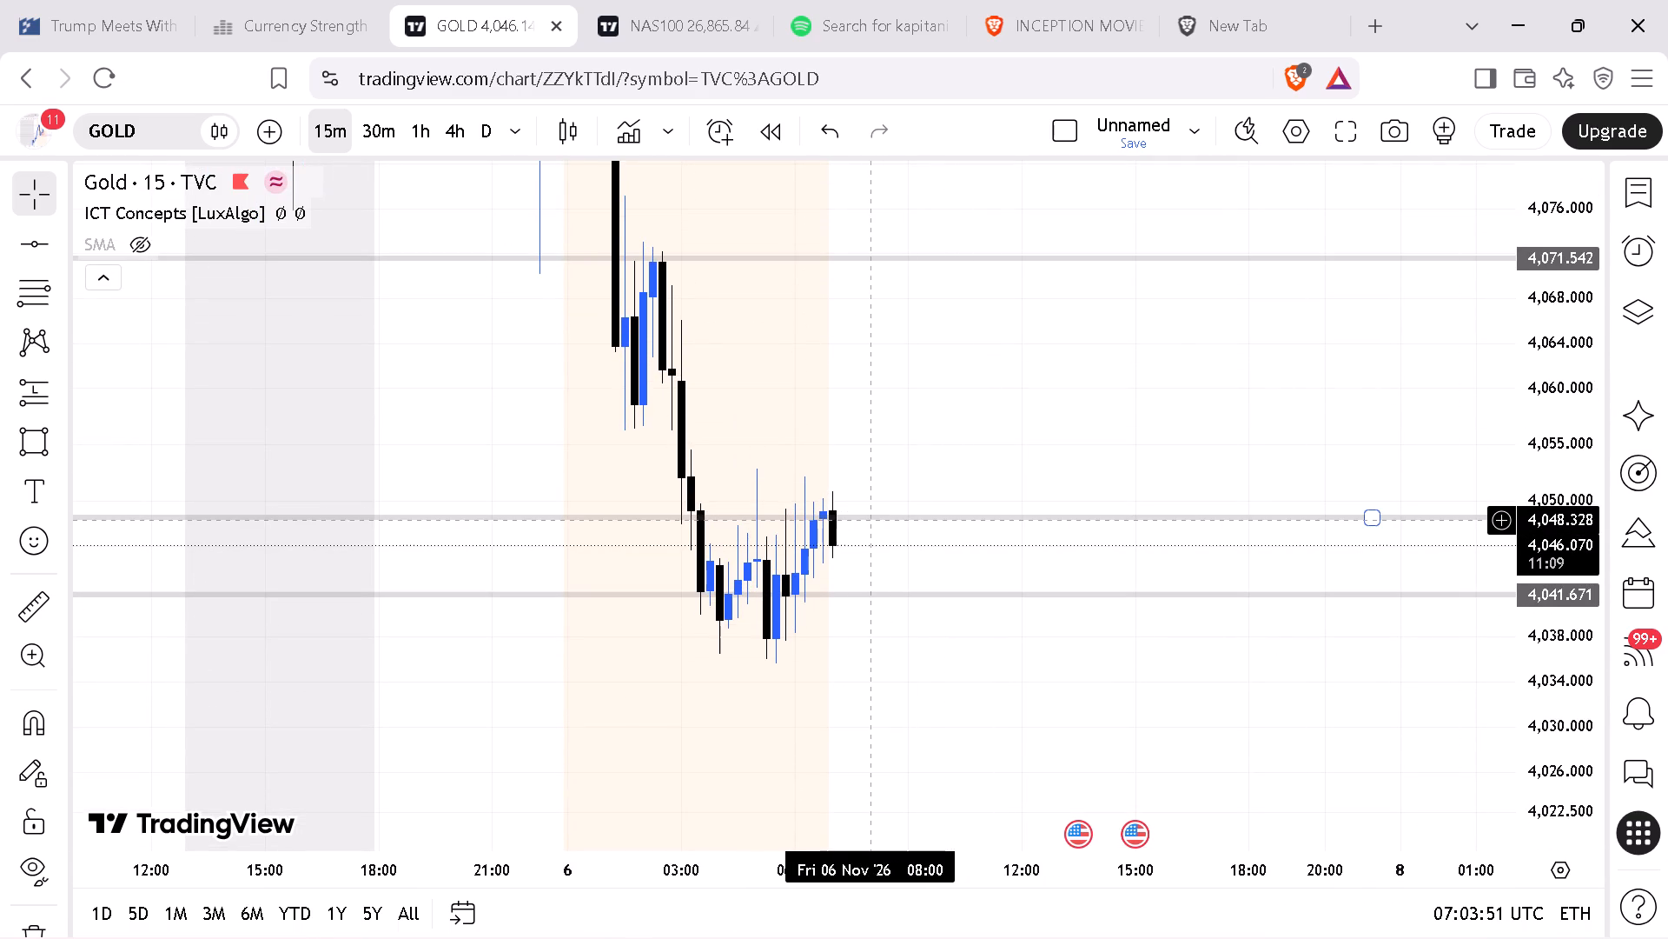
pyautogui.moveTo(875, 517); pyautogui.dragTo(884, 558)
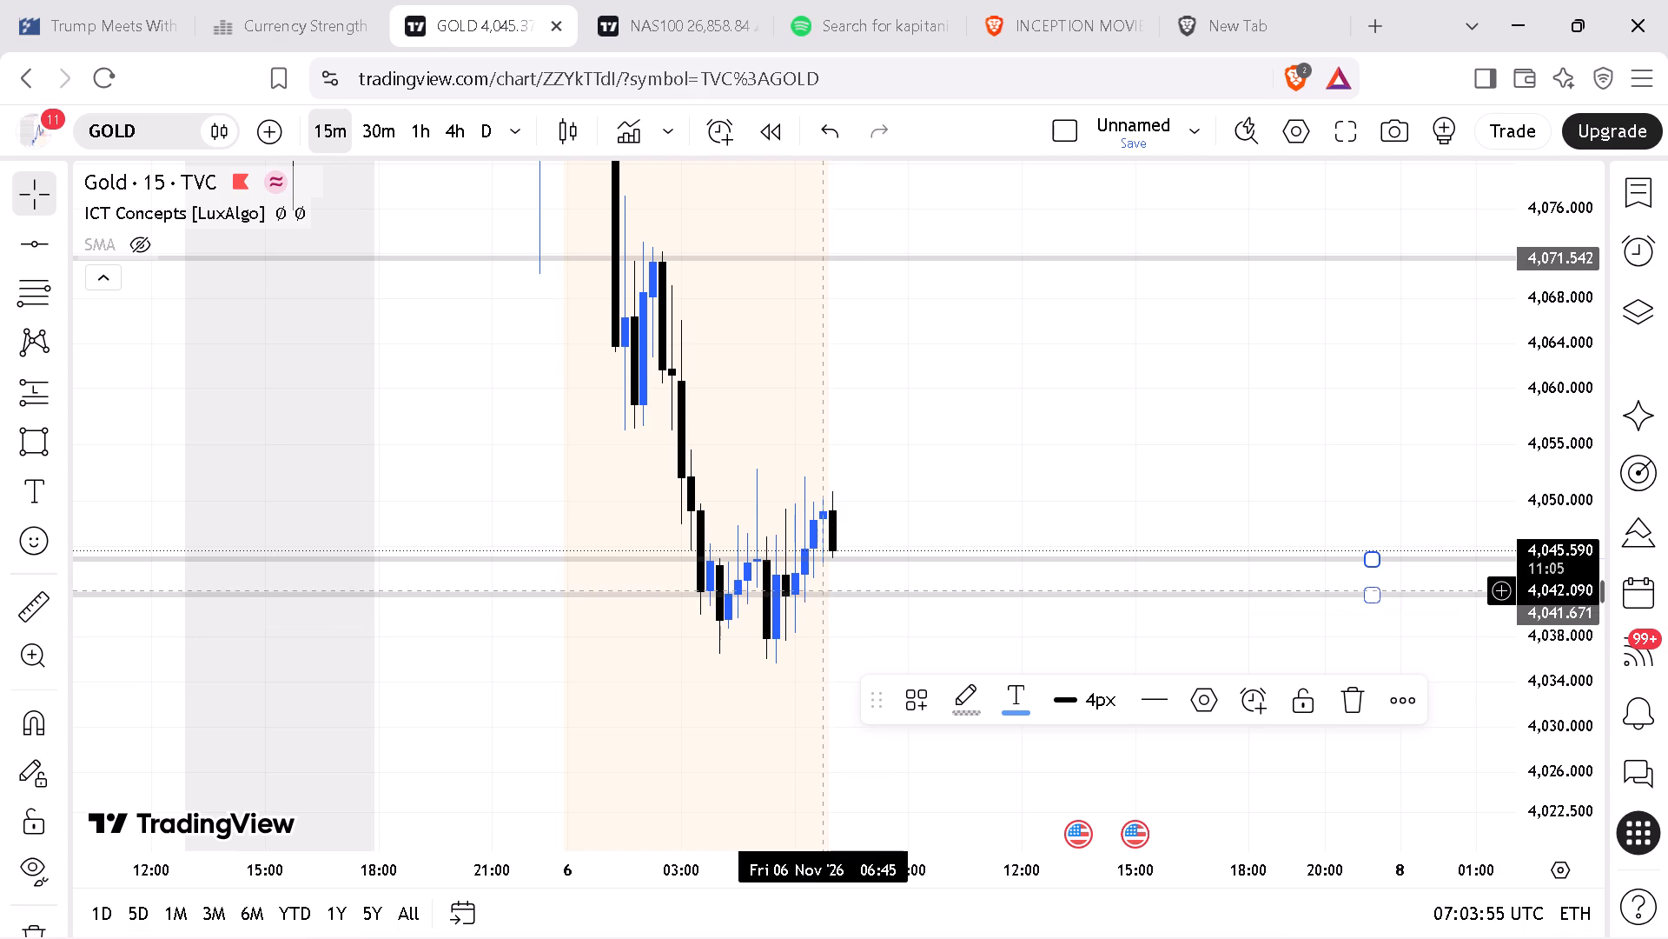
# Move the lowest horizontal line down to about 4,039.3, near the lower candle bodies of 6 November.
pyautogui.moveTo(827, 587); pyautogui.dragTo(830, 591)
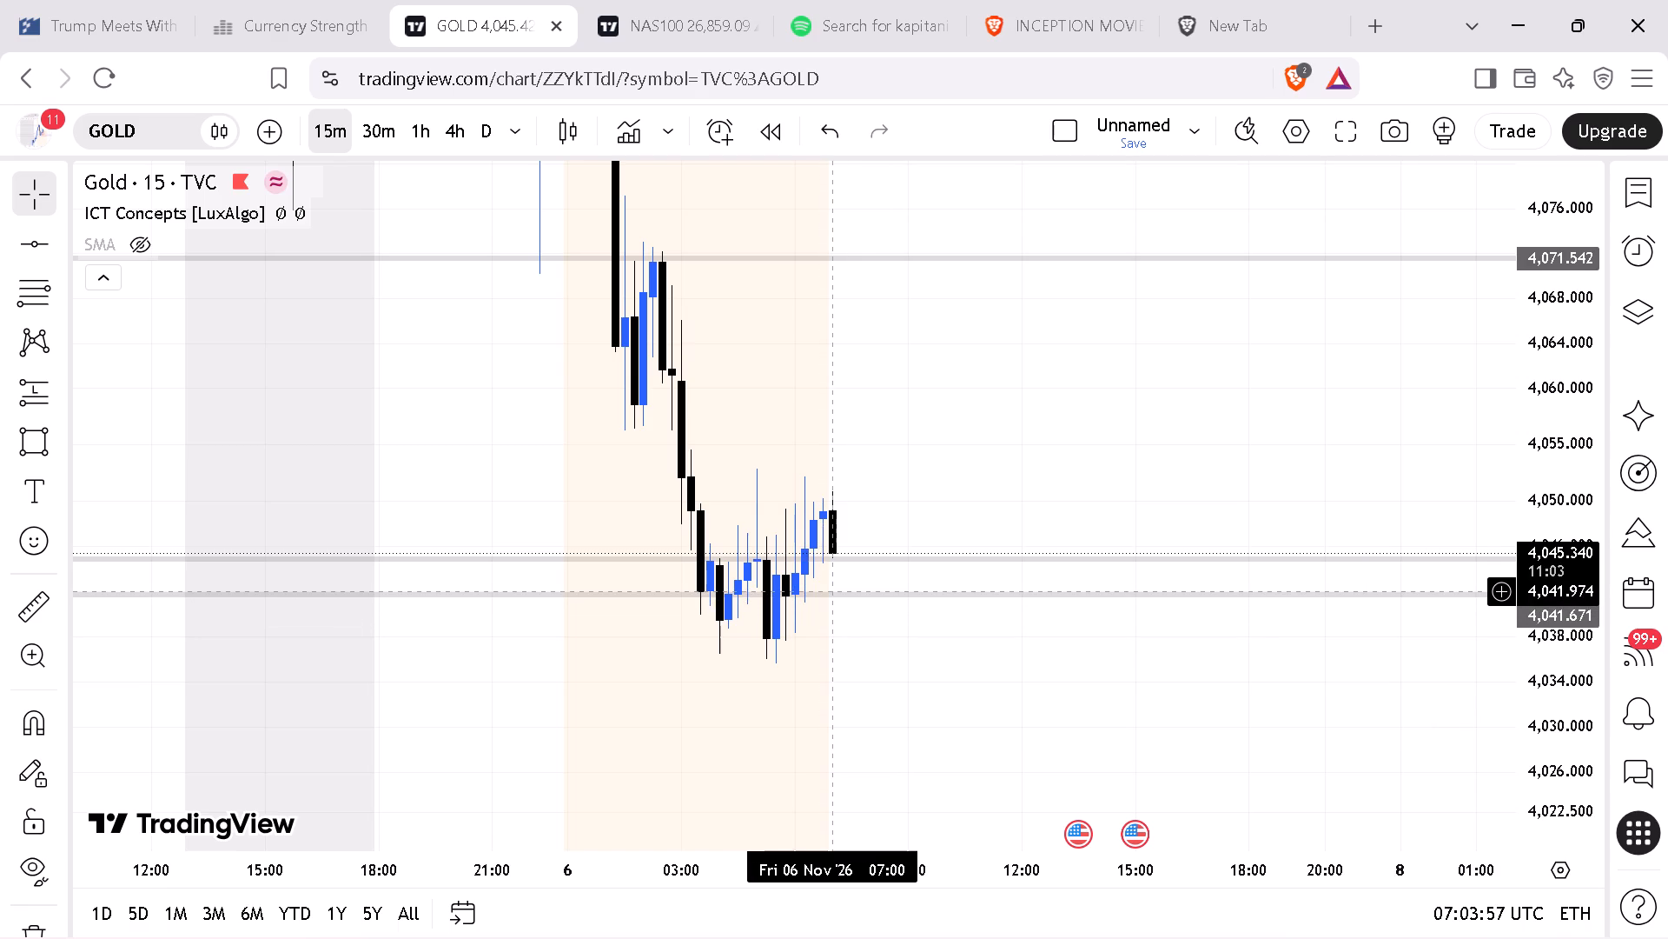
pyautogui.moveTo(830, 591); pyautogui.dragTo(979, 486)
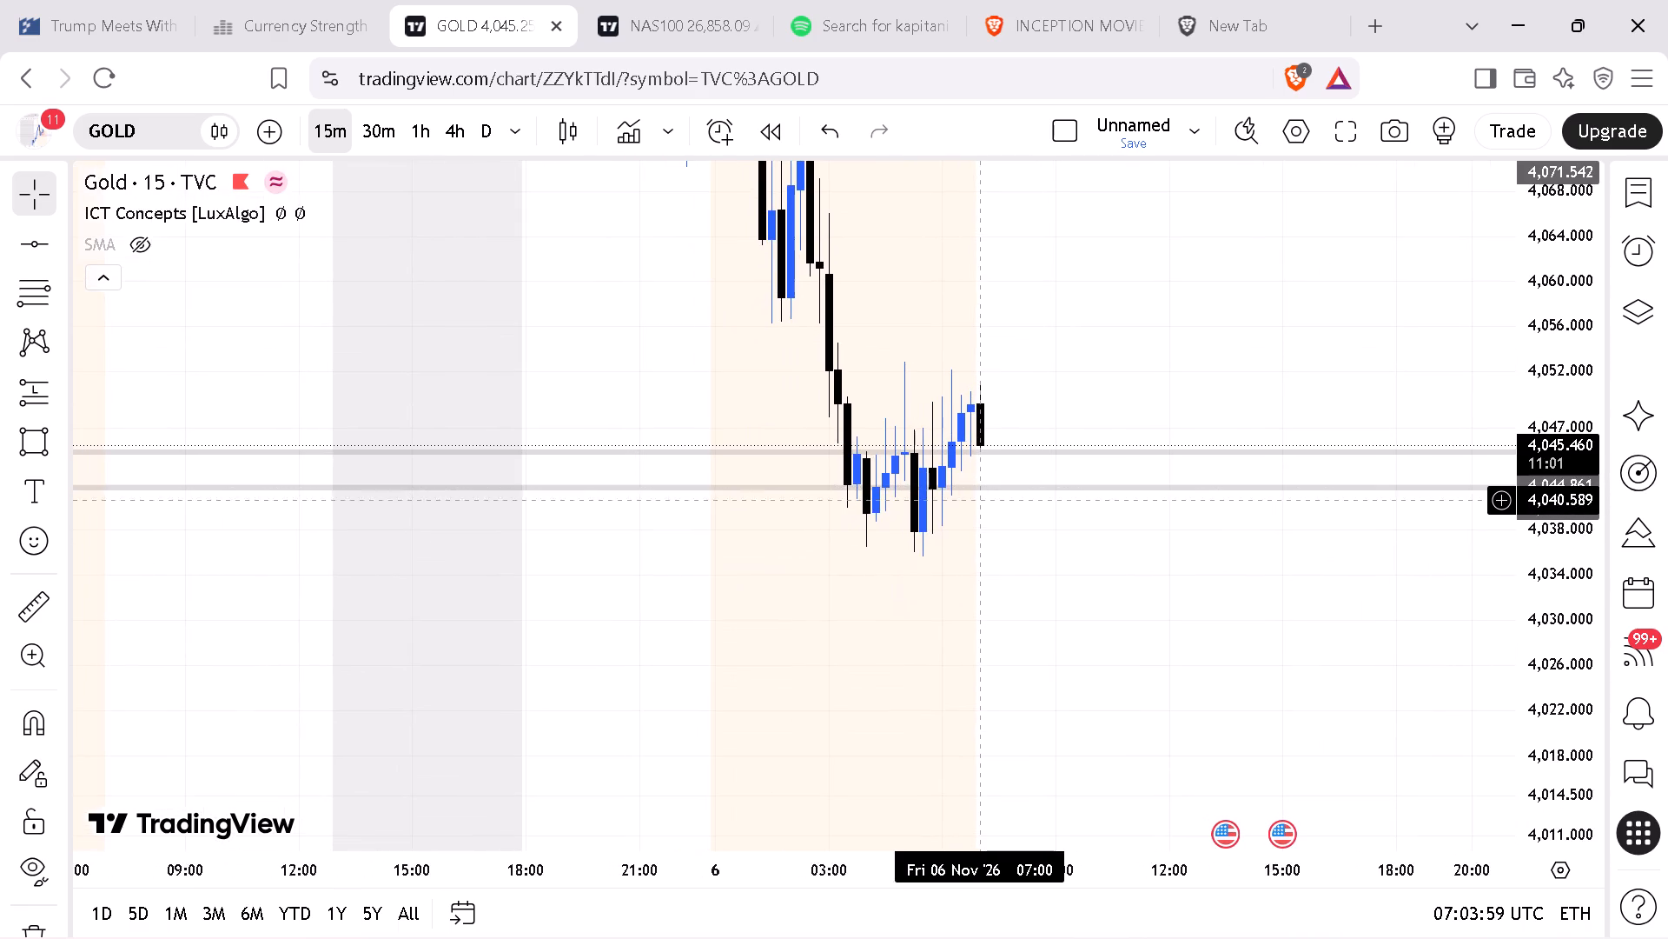
pyautogui.moveTo(1523, 598); pyautogui.dragTo(1529, 630)
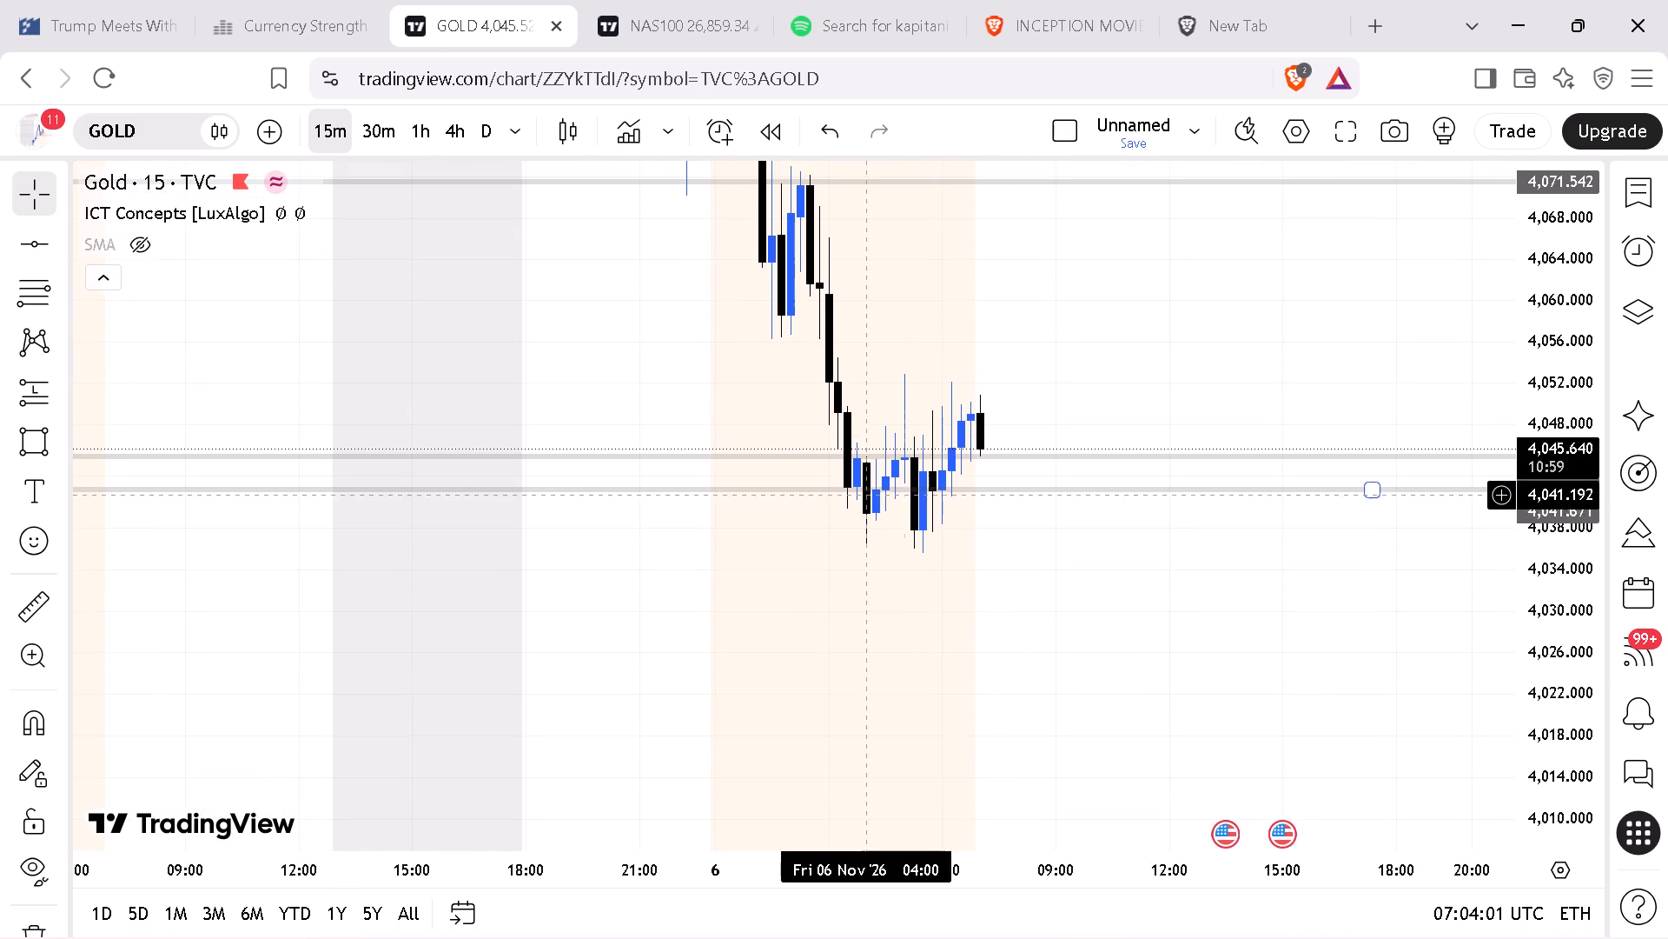
pyautogui.moveTo(974, 488); pyautogui.dragTo(981, 510)
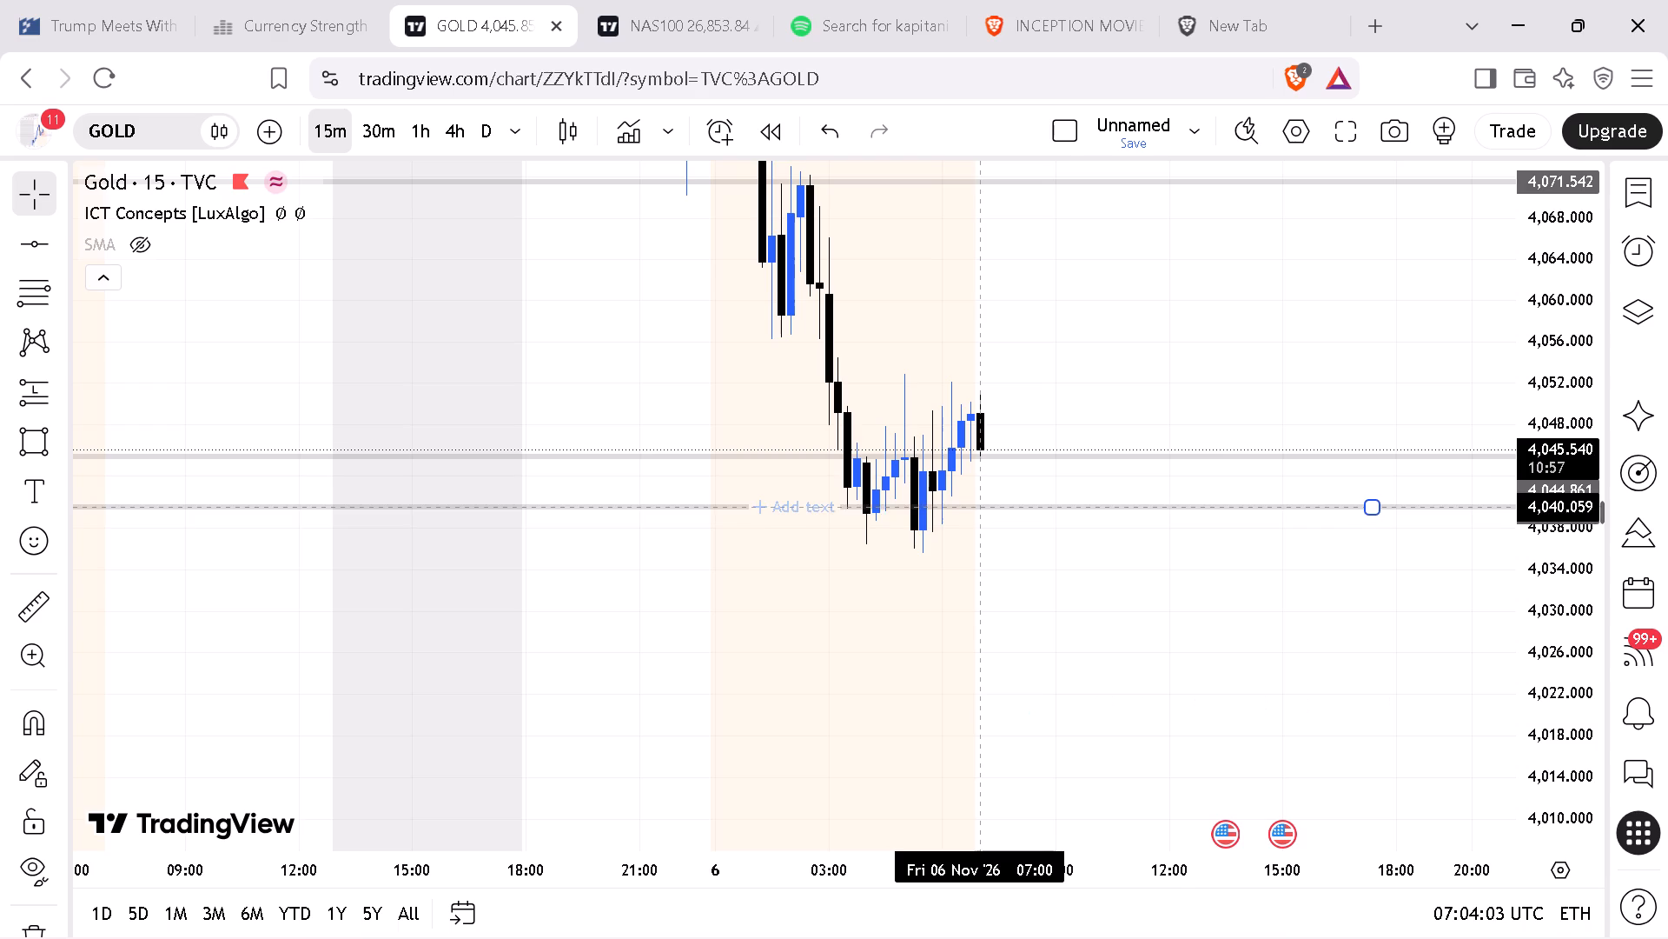
pyautogui.moveTo(981, 510); pyautogui.dragTo(987, 516)
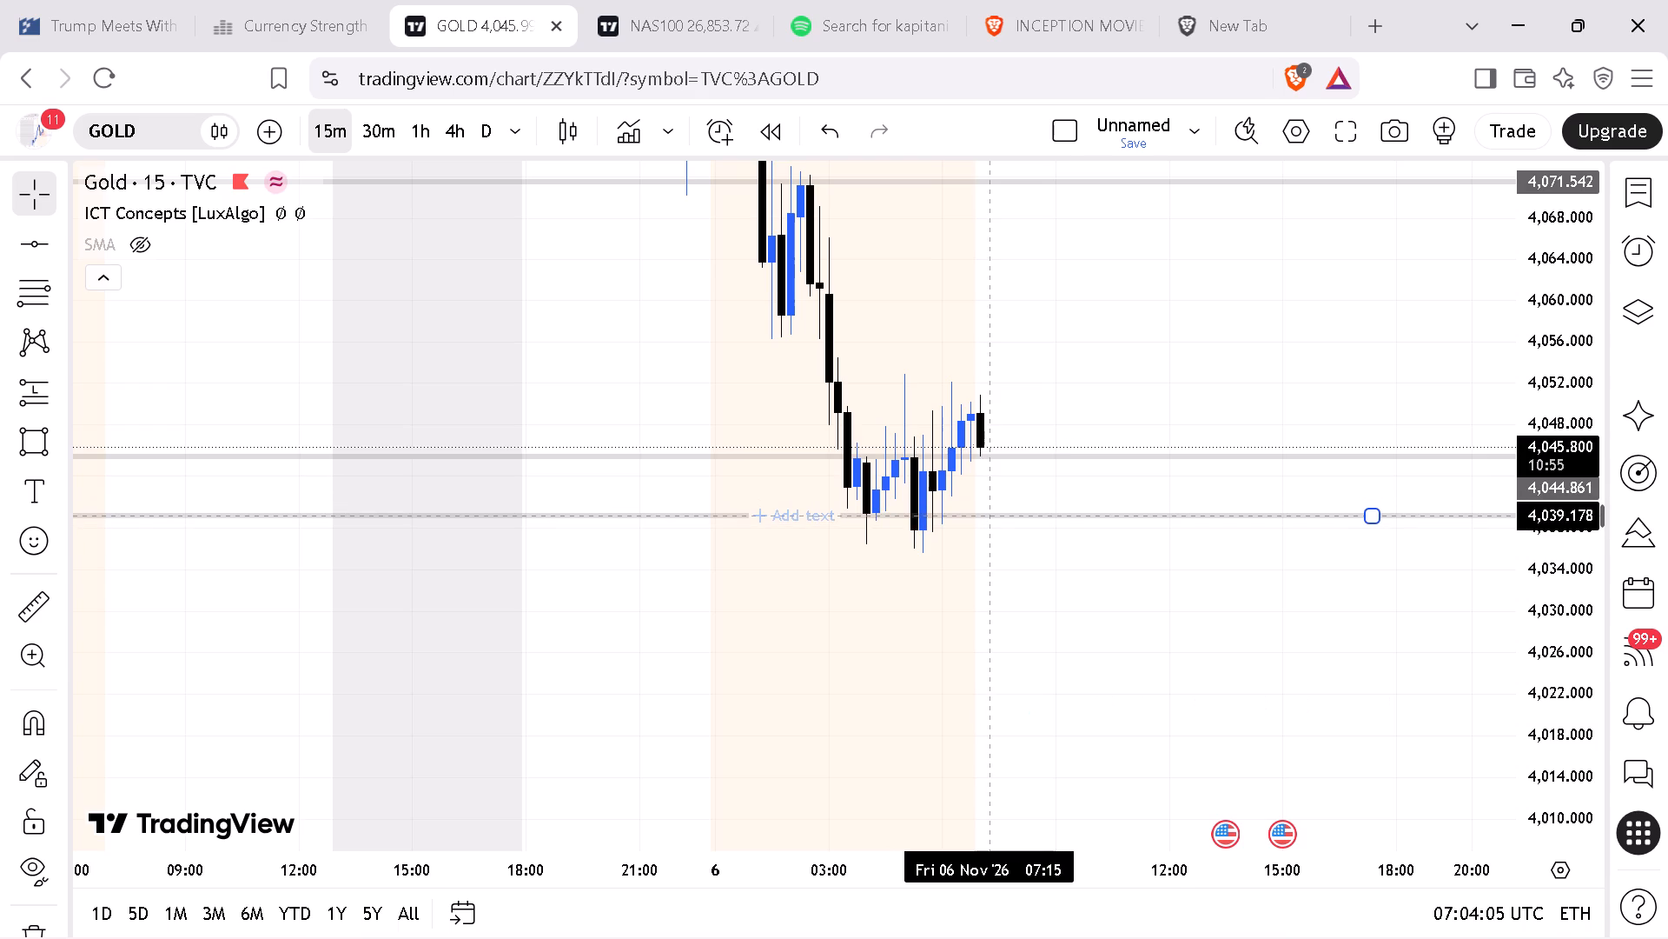
pyautogui.moveTo(987, 516); pyautogui.dragTo(989, 514)
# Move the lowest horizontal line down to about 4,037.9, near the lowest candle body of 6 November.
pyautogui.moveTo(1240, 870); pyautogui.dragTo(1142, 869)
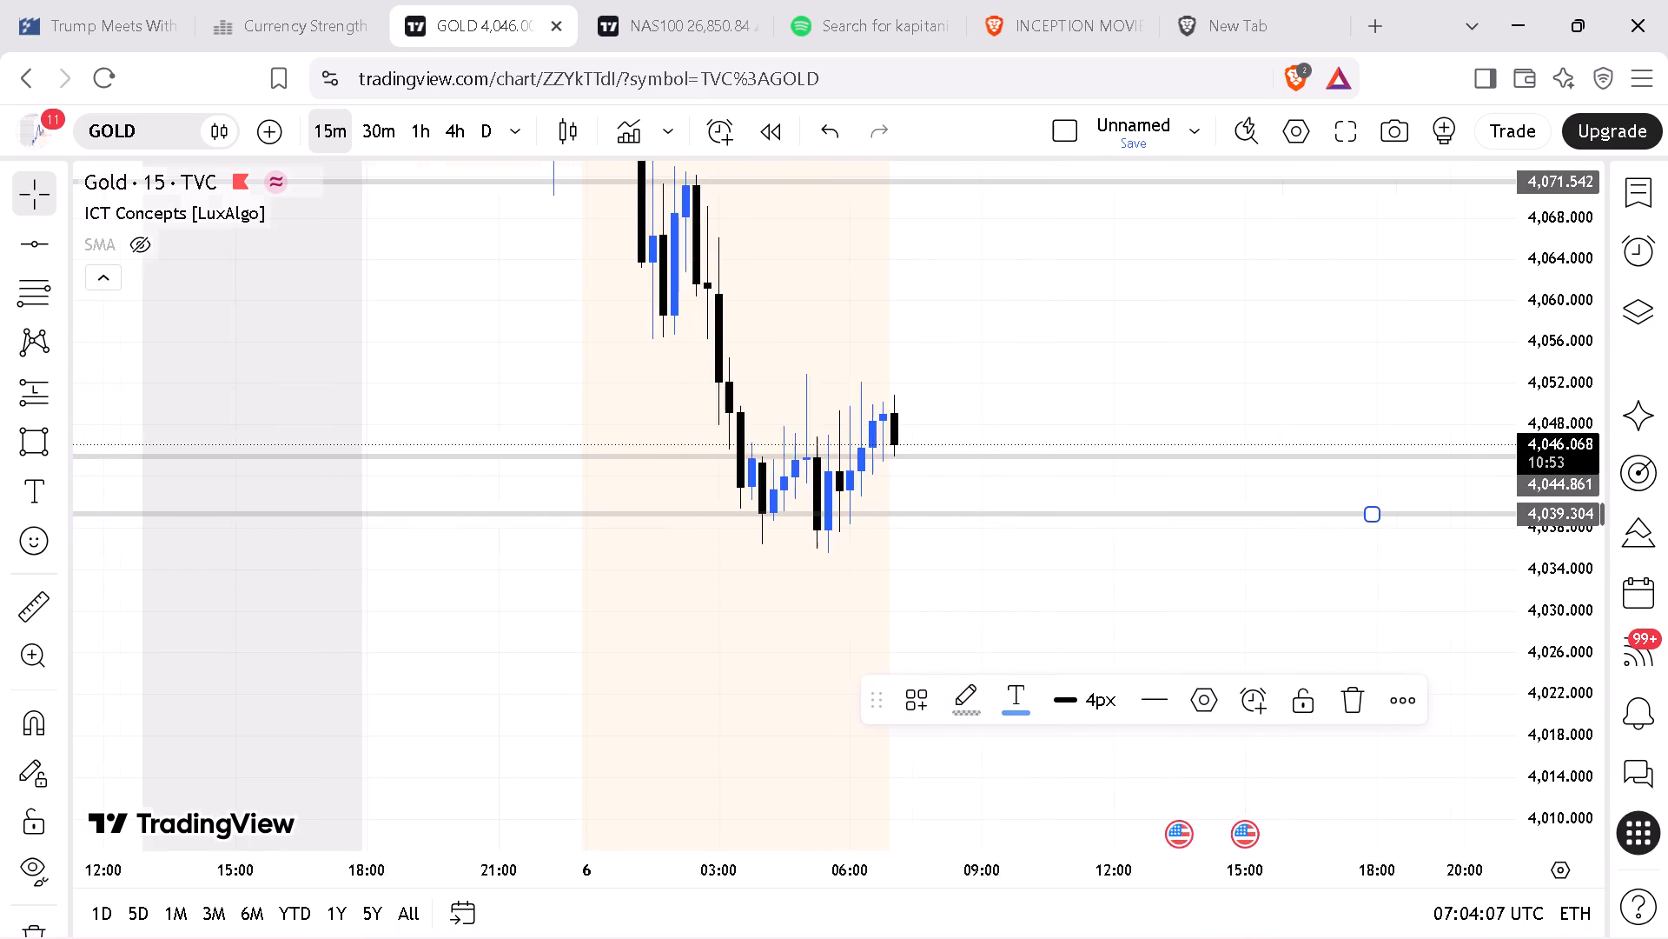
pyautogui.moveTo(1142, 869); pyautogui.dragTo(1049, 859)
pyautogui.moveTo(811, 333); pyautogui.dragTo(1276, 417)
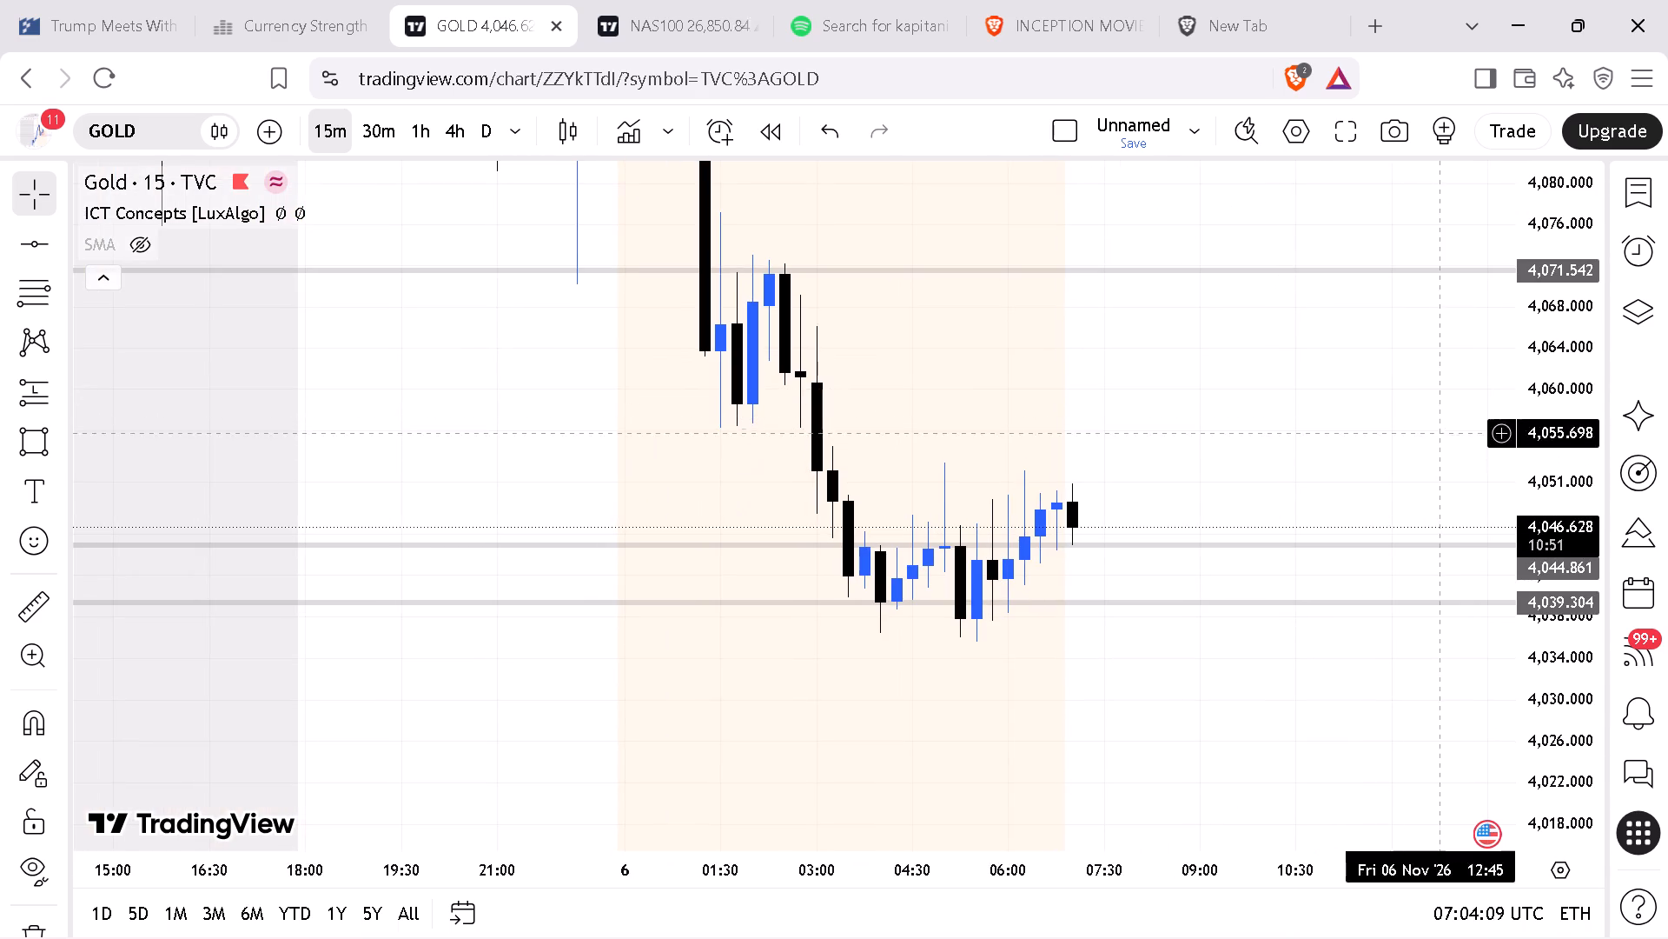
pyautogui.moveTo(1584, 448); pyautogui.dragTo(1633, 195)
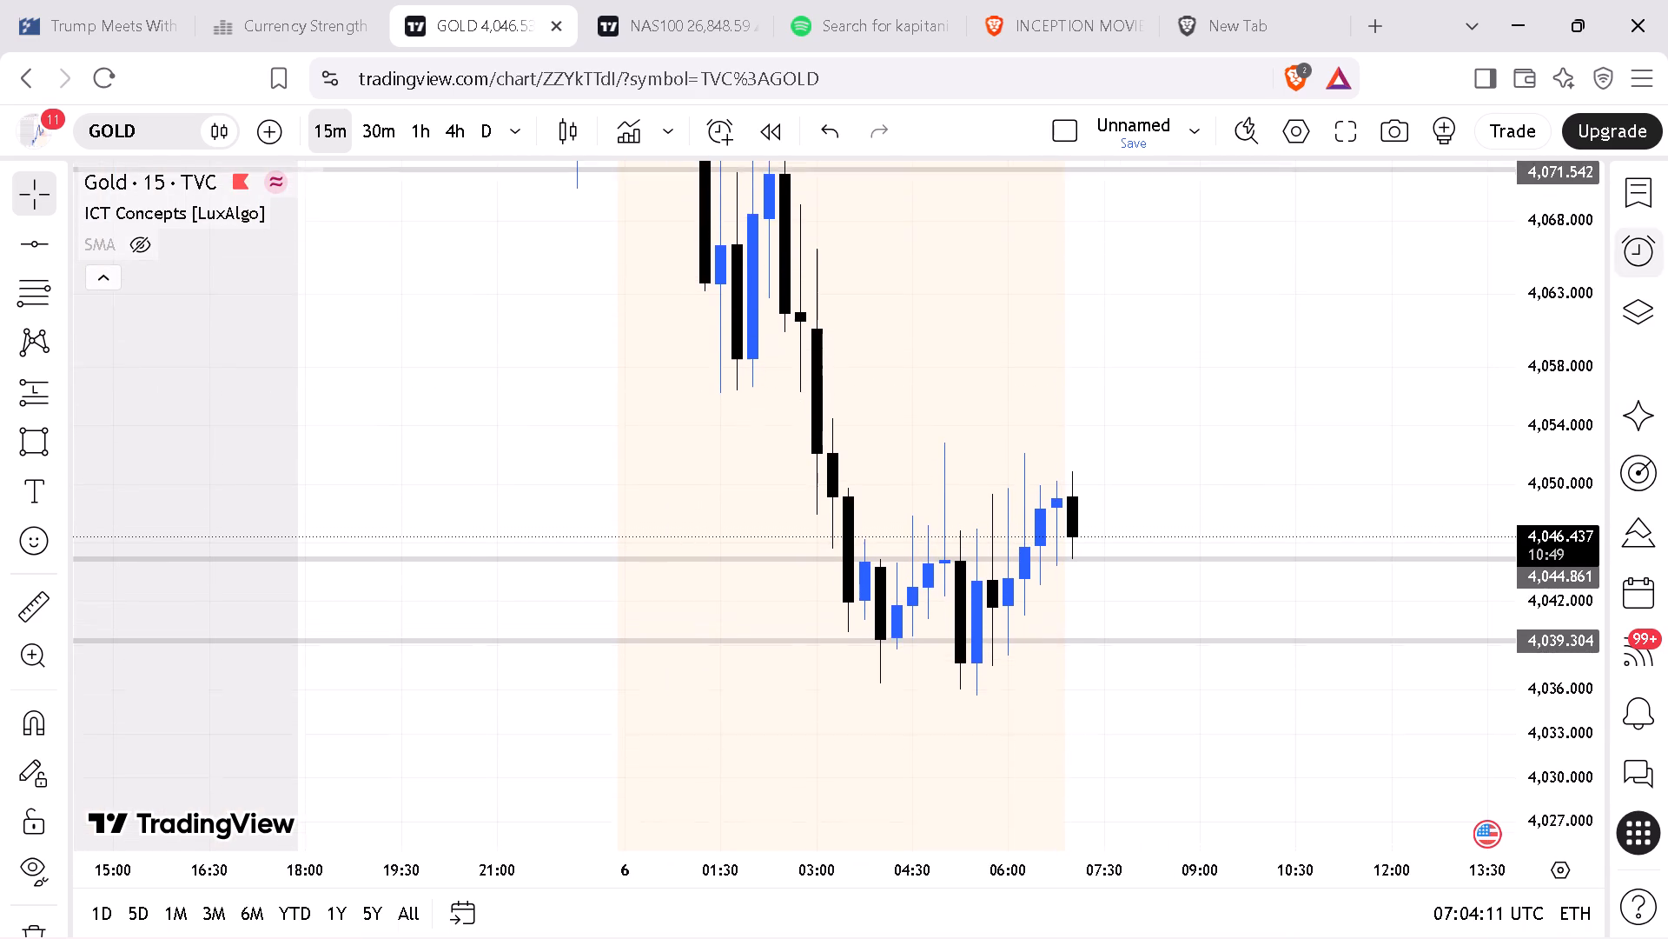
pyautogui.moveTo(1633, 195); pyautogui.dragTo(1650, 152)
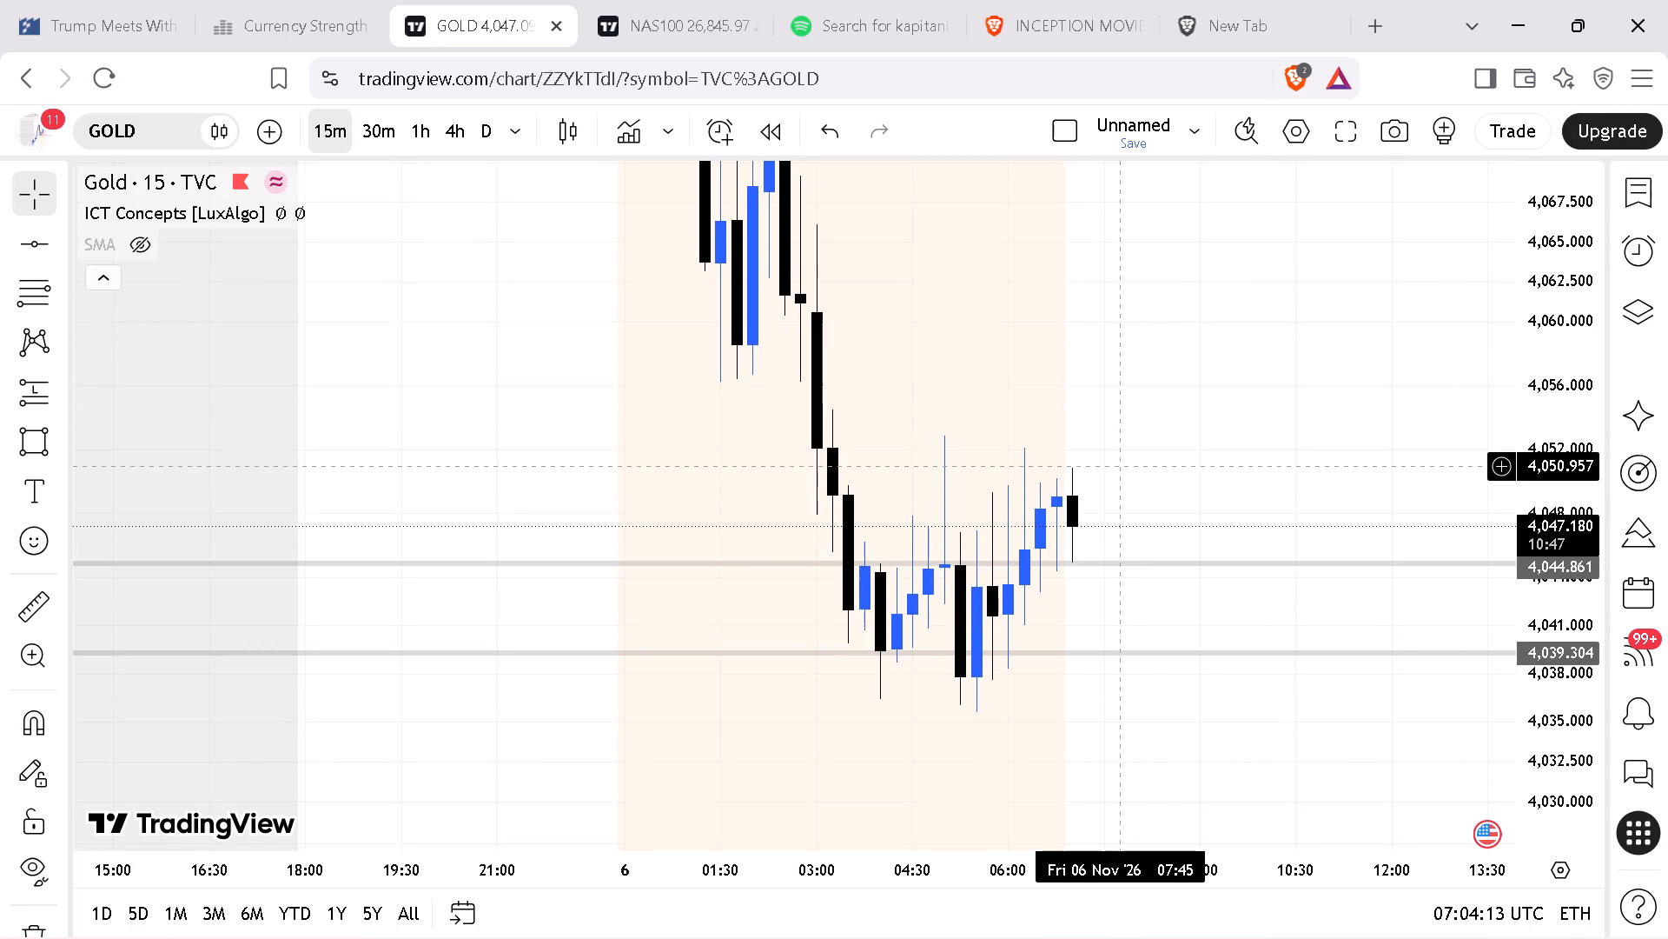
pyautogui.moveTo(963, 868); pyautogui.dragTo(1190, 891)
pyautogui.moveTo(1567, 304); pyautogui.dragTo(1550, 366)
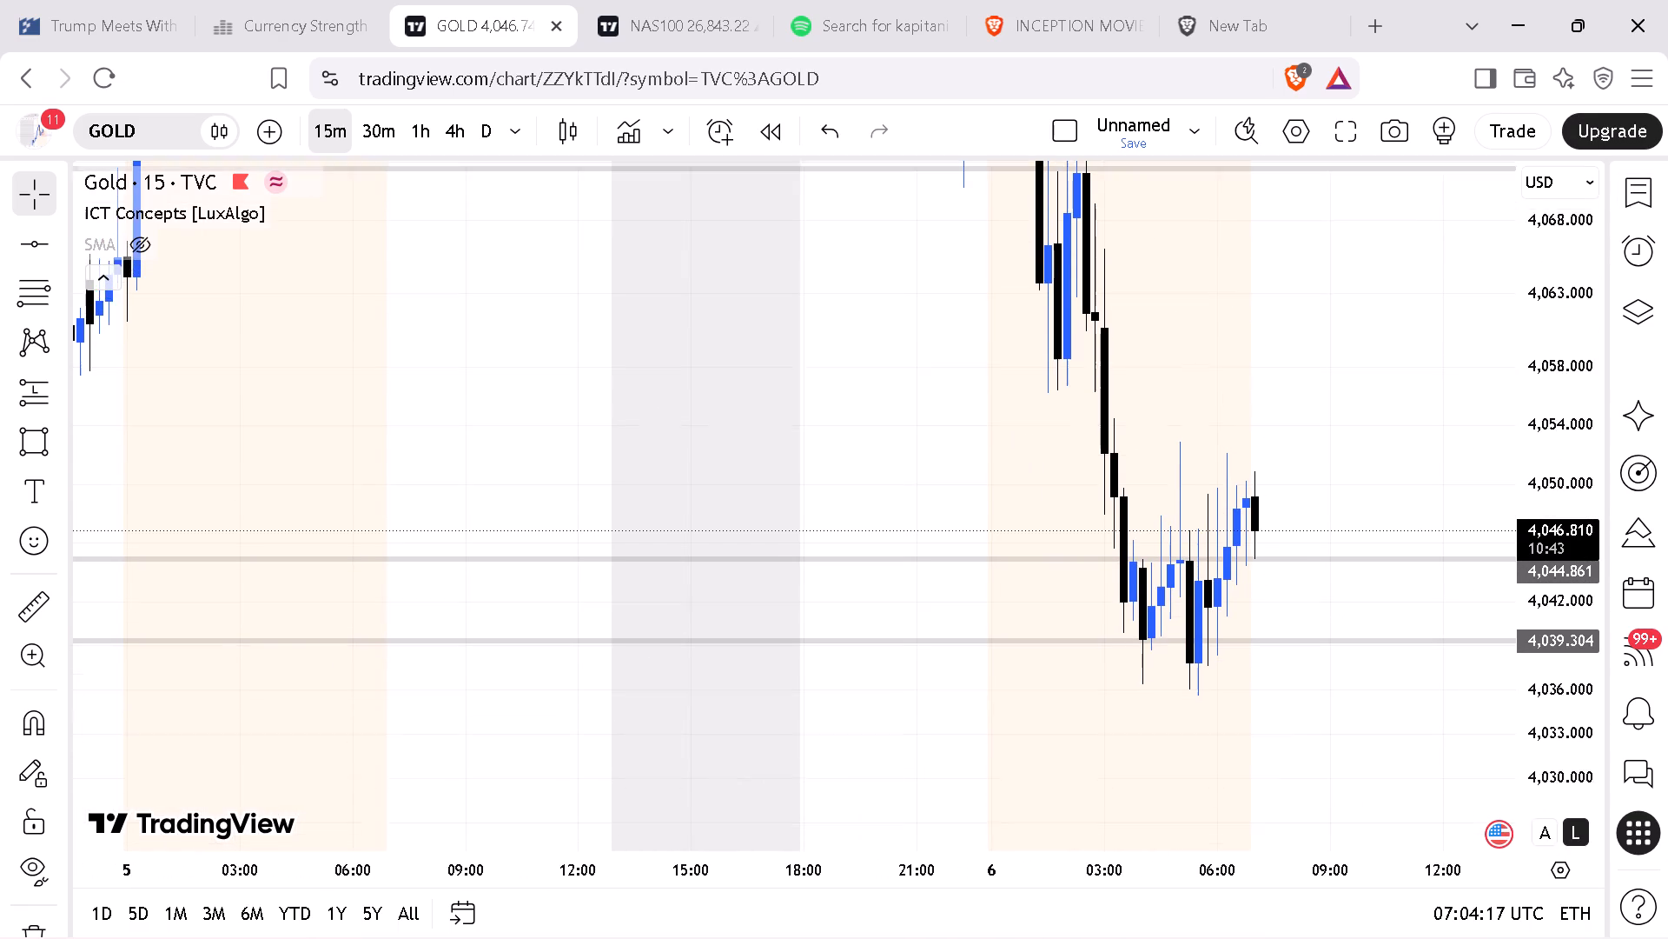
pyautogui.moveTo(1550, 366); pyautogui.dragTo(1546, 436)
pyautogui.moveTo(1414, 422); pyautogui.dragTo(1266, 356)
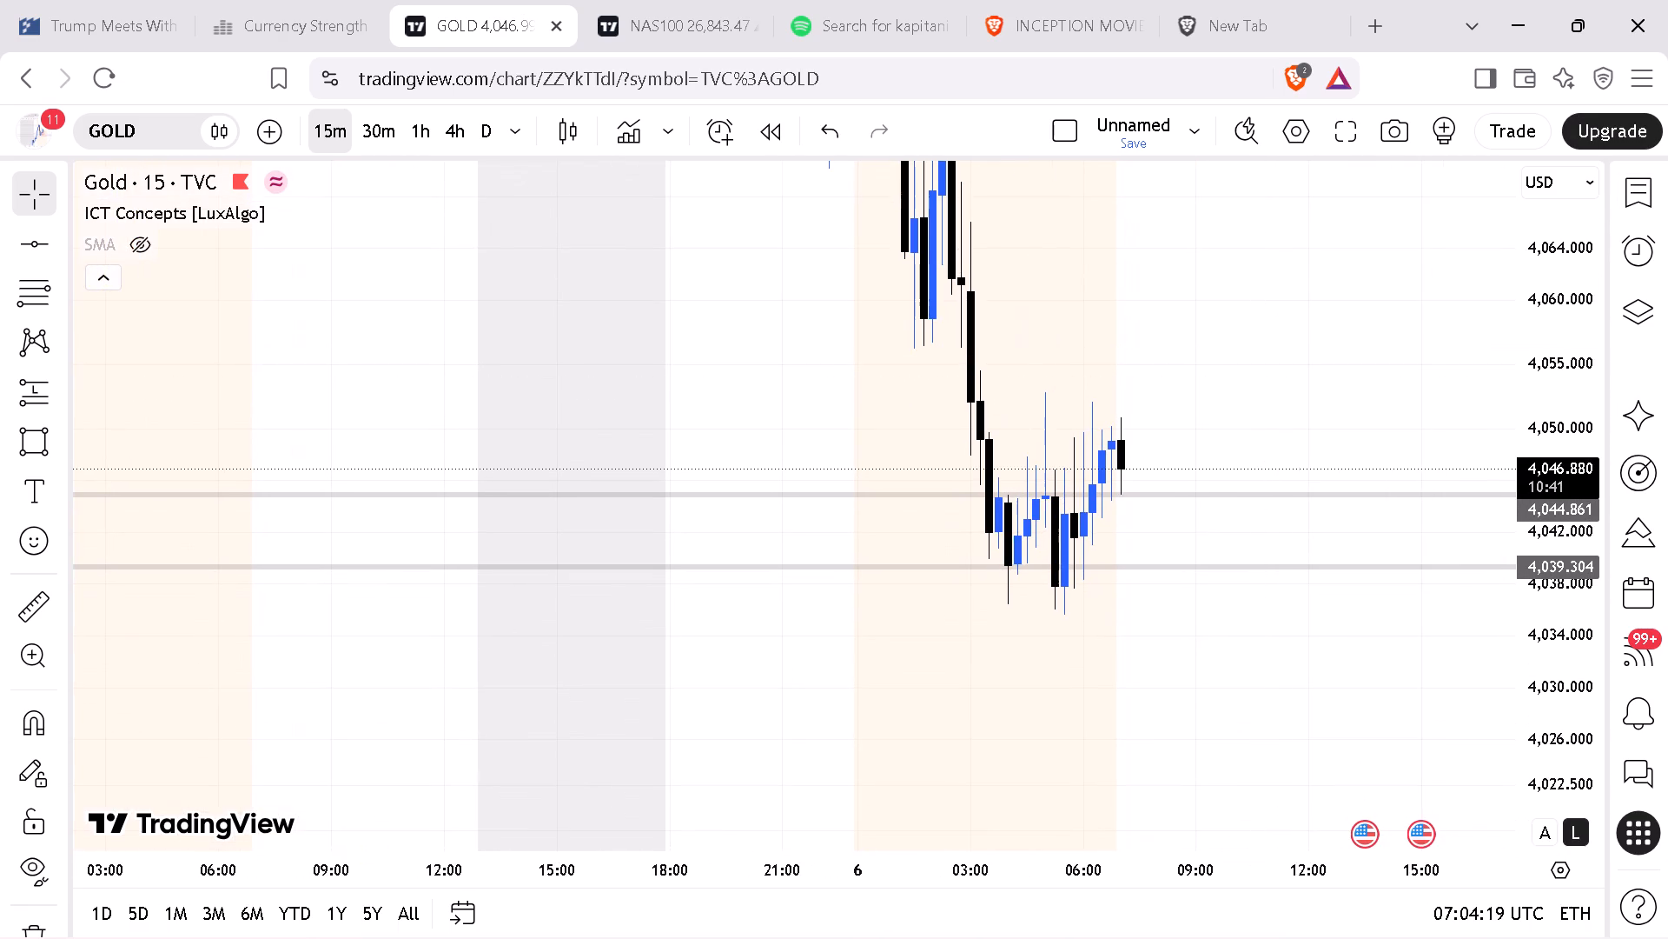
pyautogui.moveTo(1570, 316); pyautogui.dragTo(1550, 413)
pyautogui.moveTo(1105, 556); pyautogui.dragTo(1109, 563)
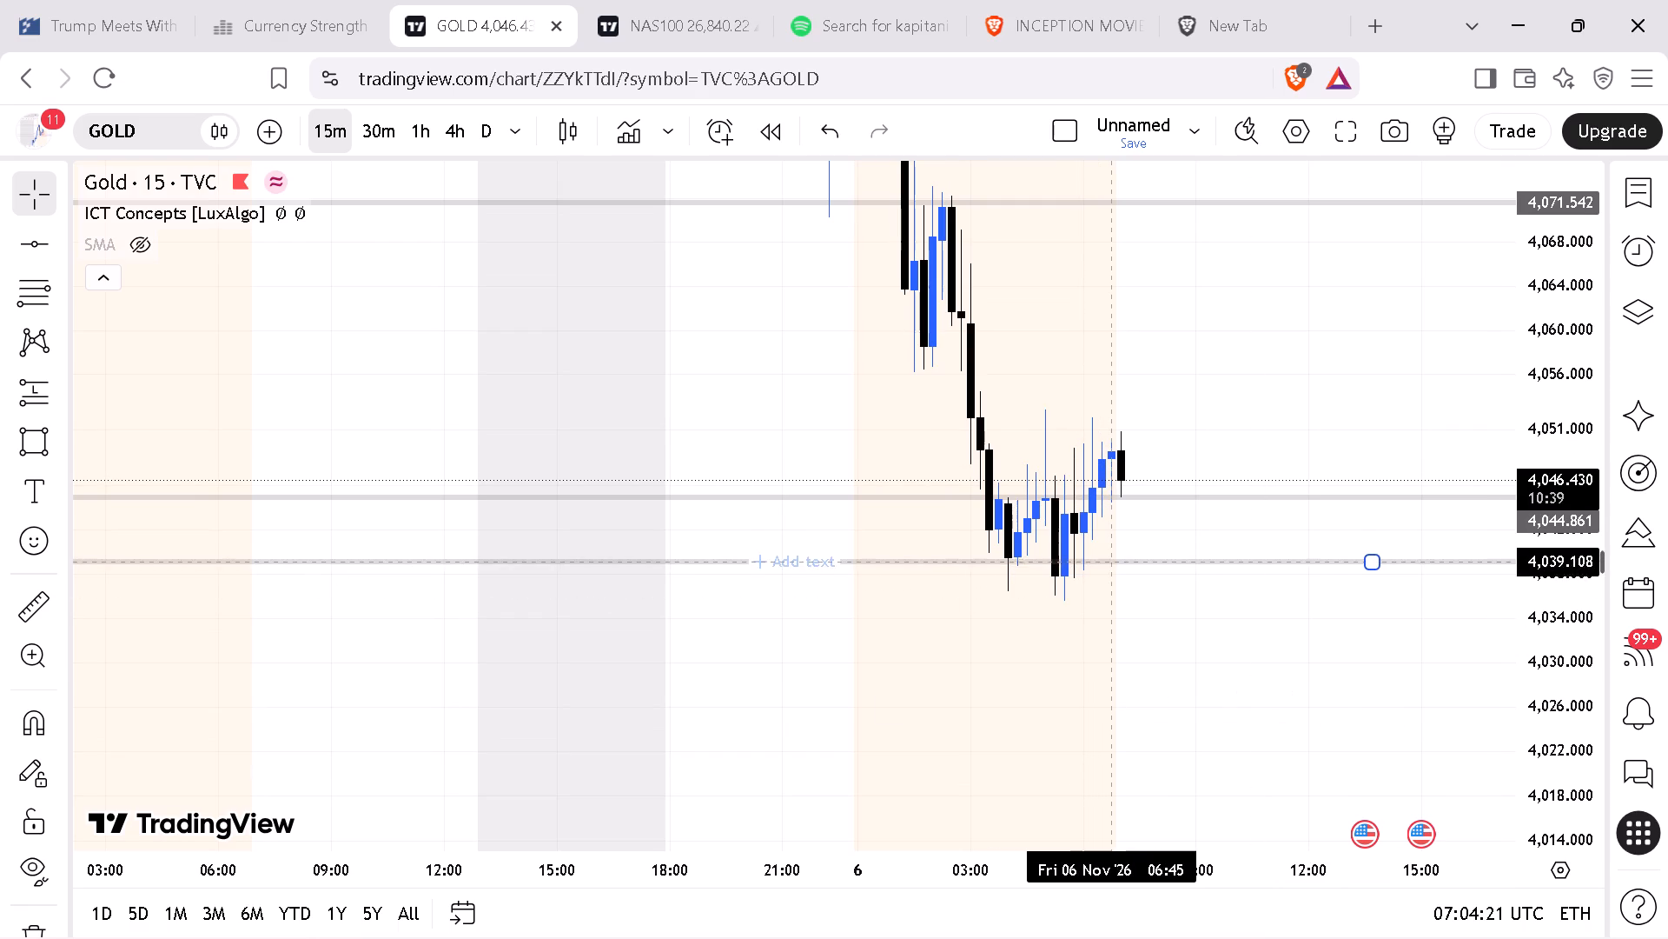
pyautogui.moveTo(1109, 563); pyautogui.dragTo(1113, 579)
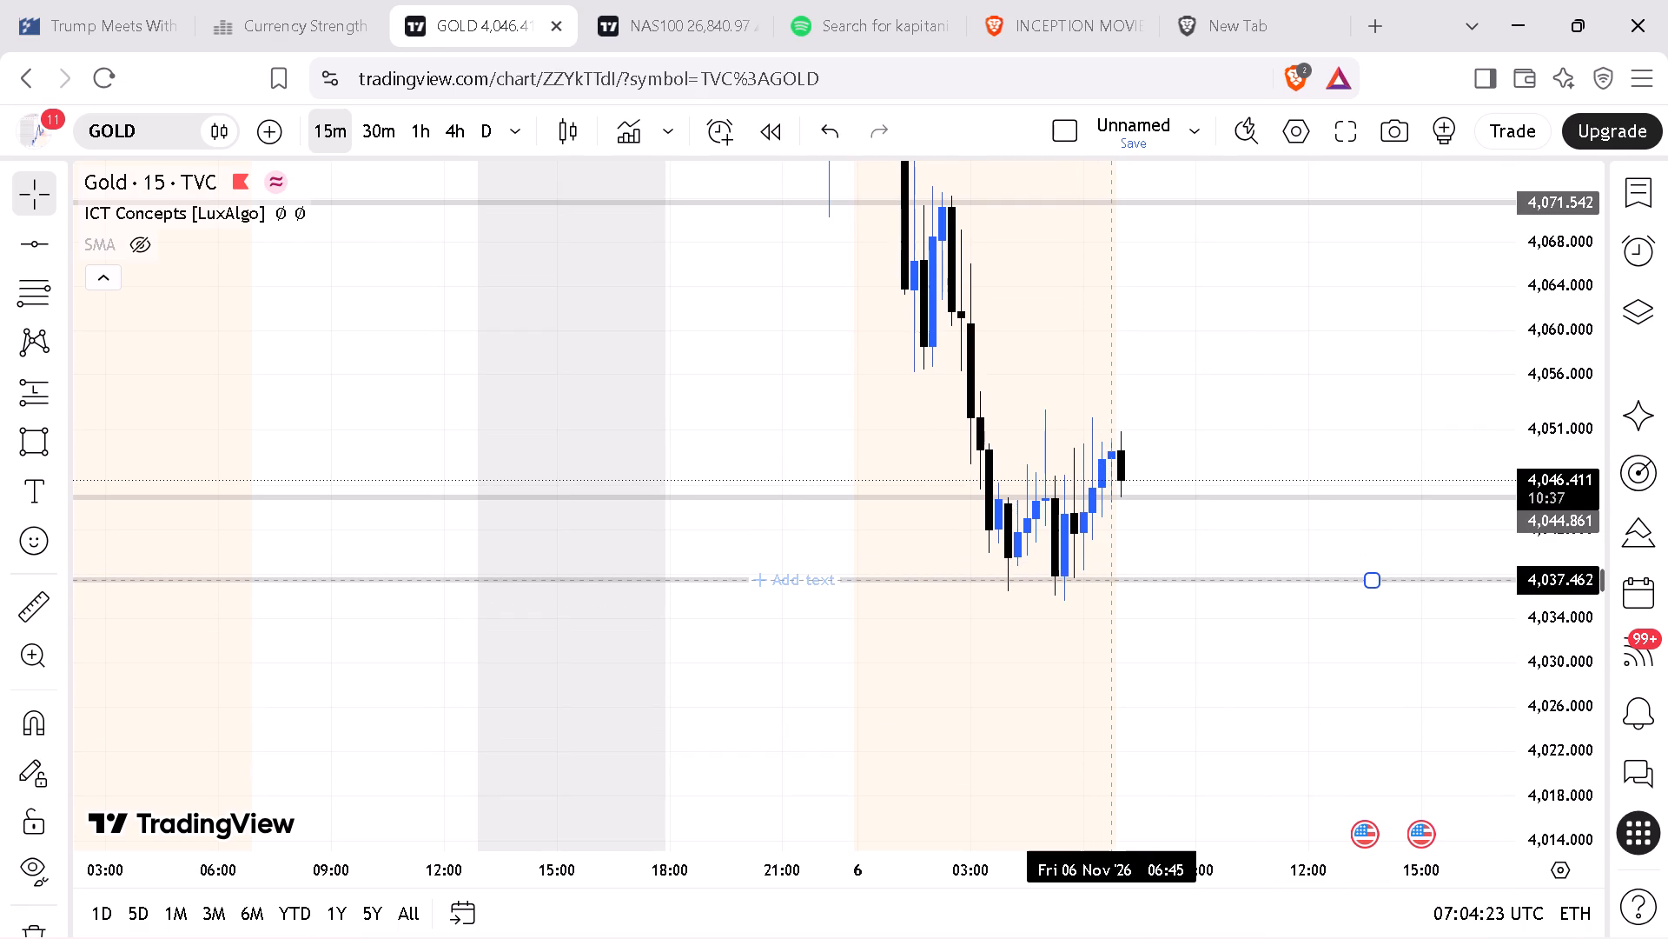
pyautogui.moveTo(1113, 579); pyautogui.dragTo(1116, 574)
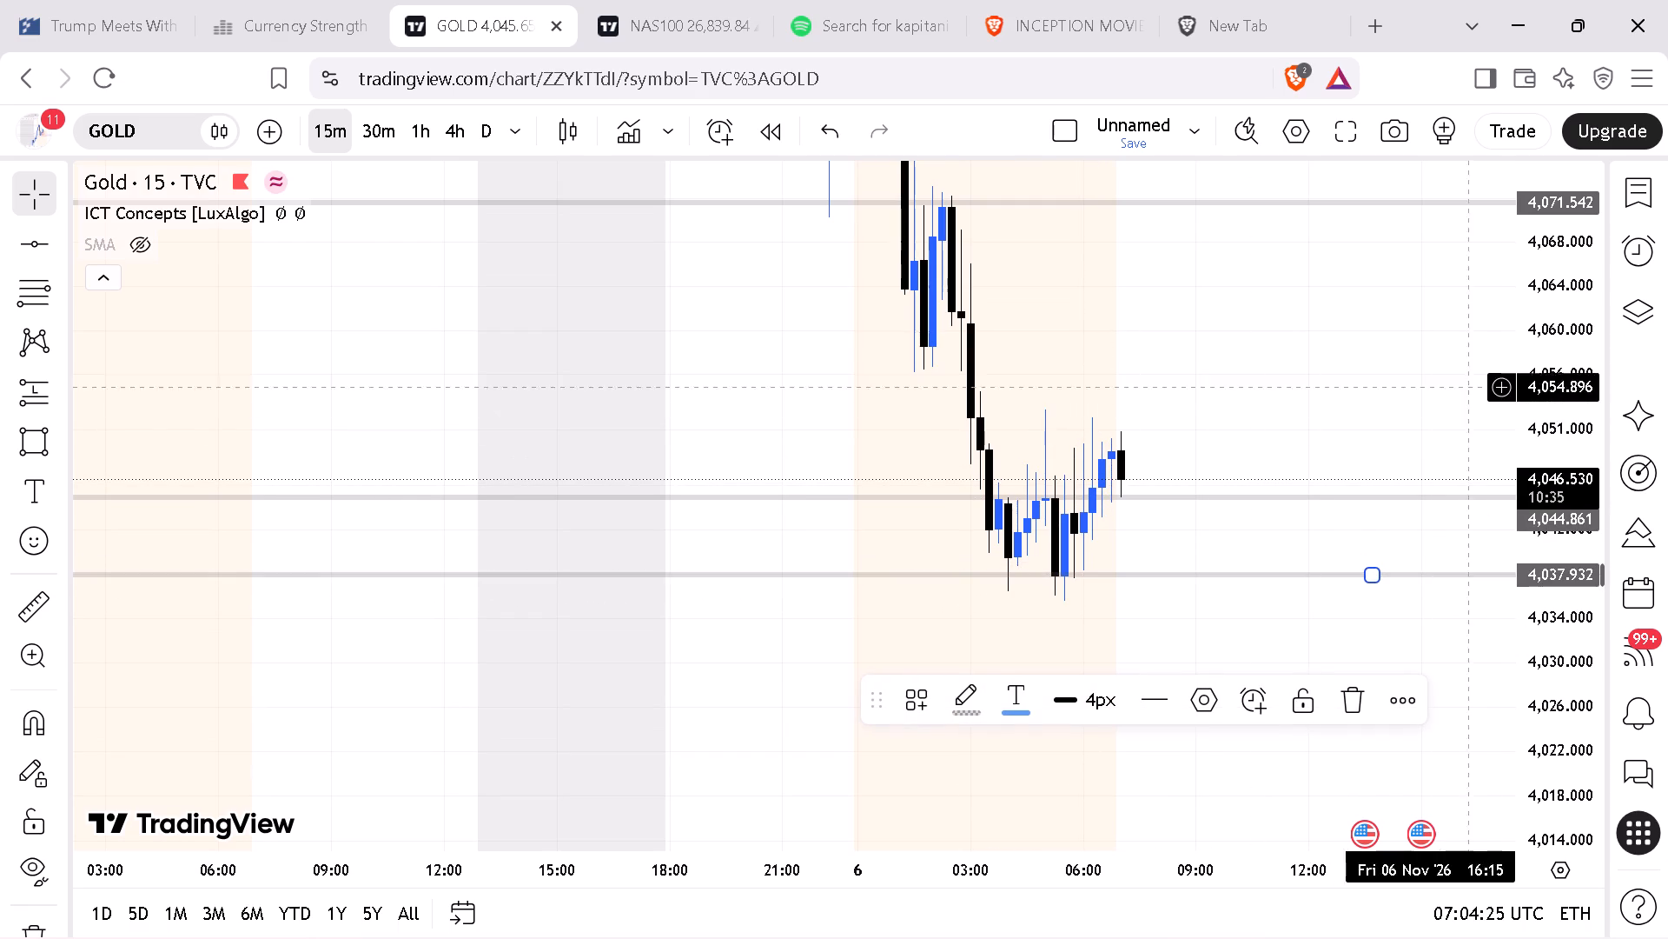
# Check the lowest horizontal line against the 4 November candles and move it up to about 4,039.5.
pyautogui.moveTo(1515, 321); pyautogui.dragTo(1524, 515)
pyautogui.moveTo(568, 382); pyautogui.dragTo(1150, 379)
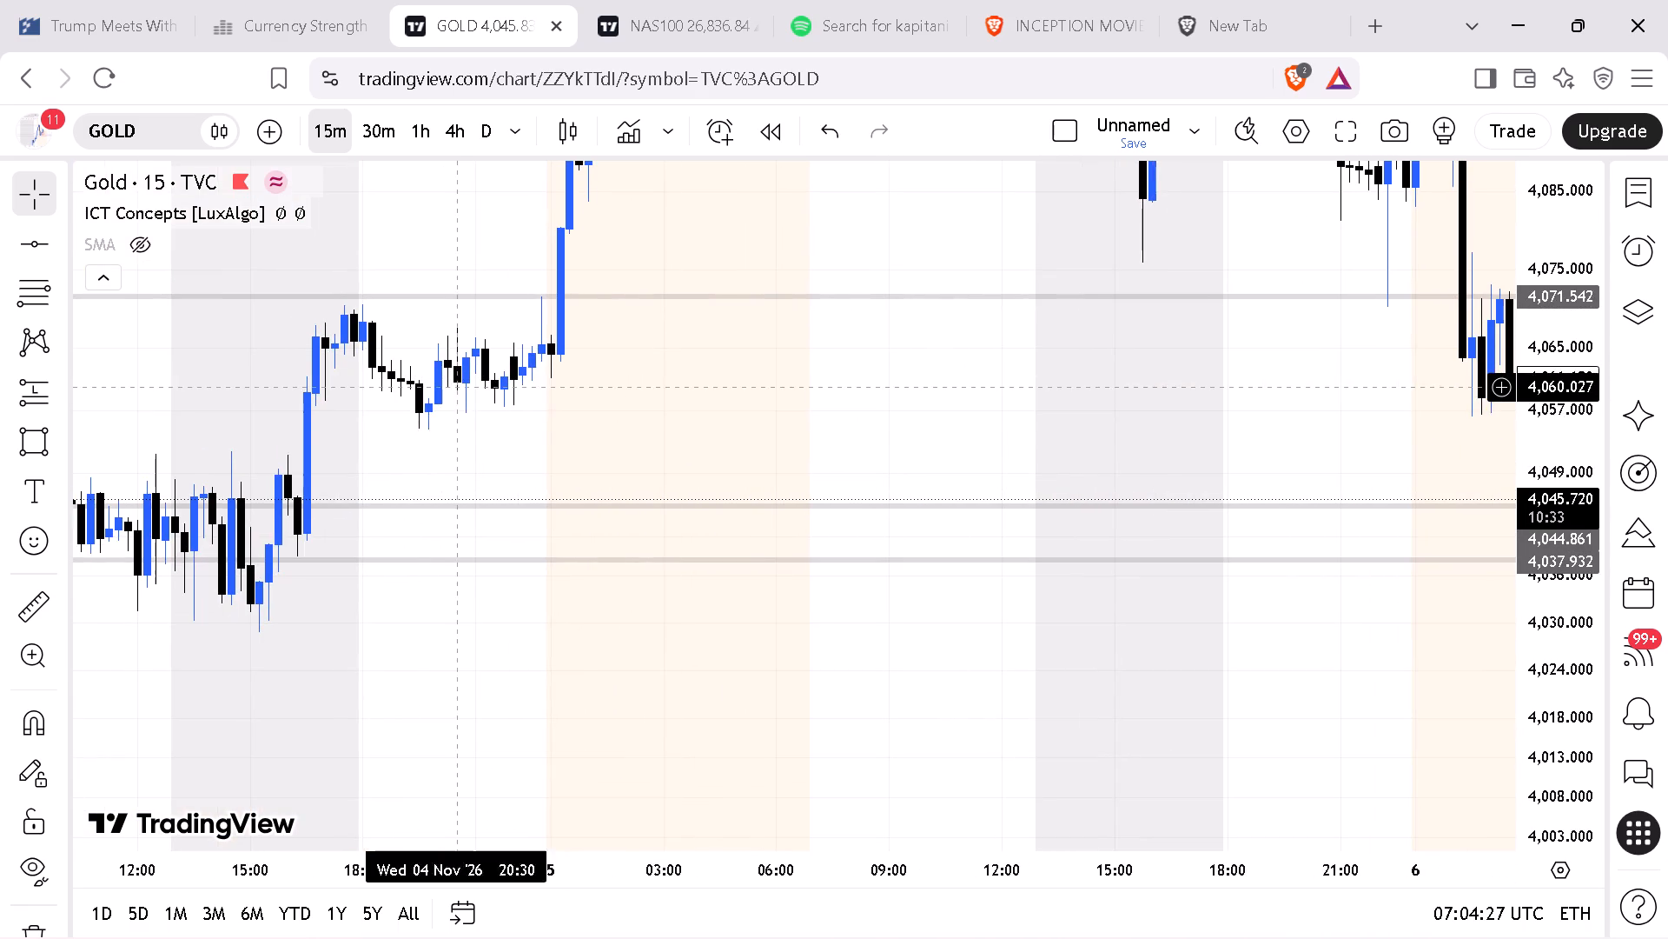
pyautogui.moveTo(456, 430); pyautogui.dragTo(594, 424)
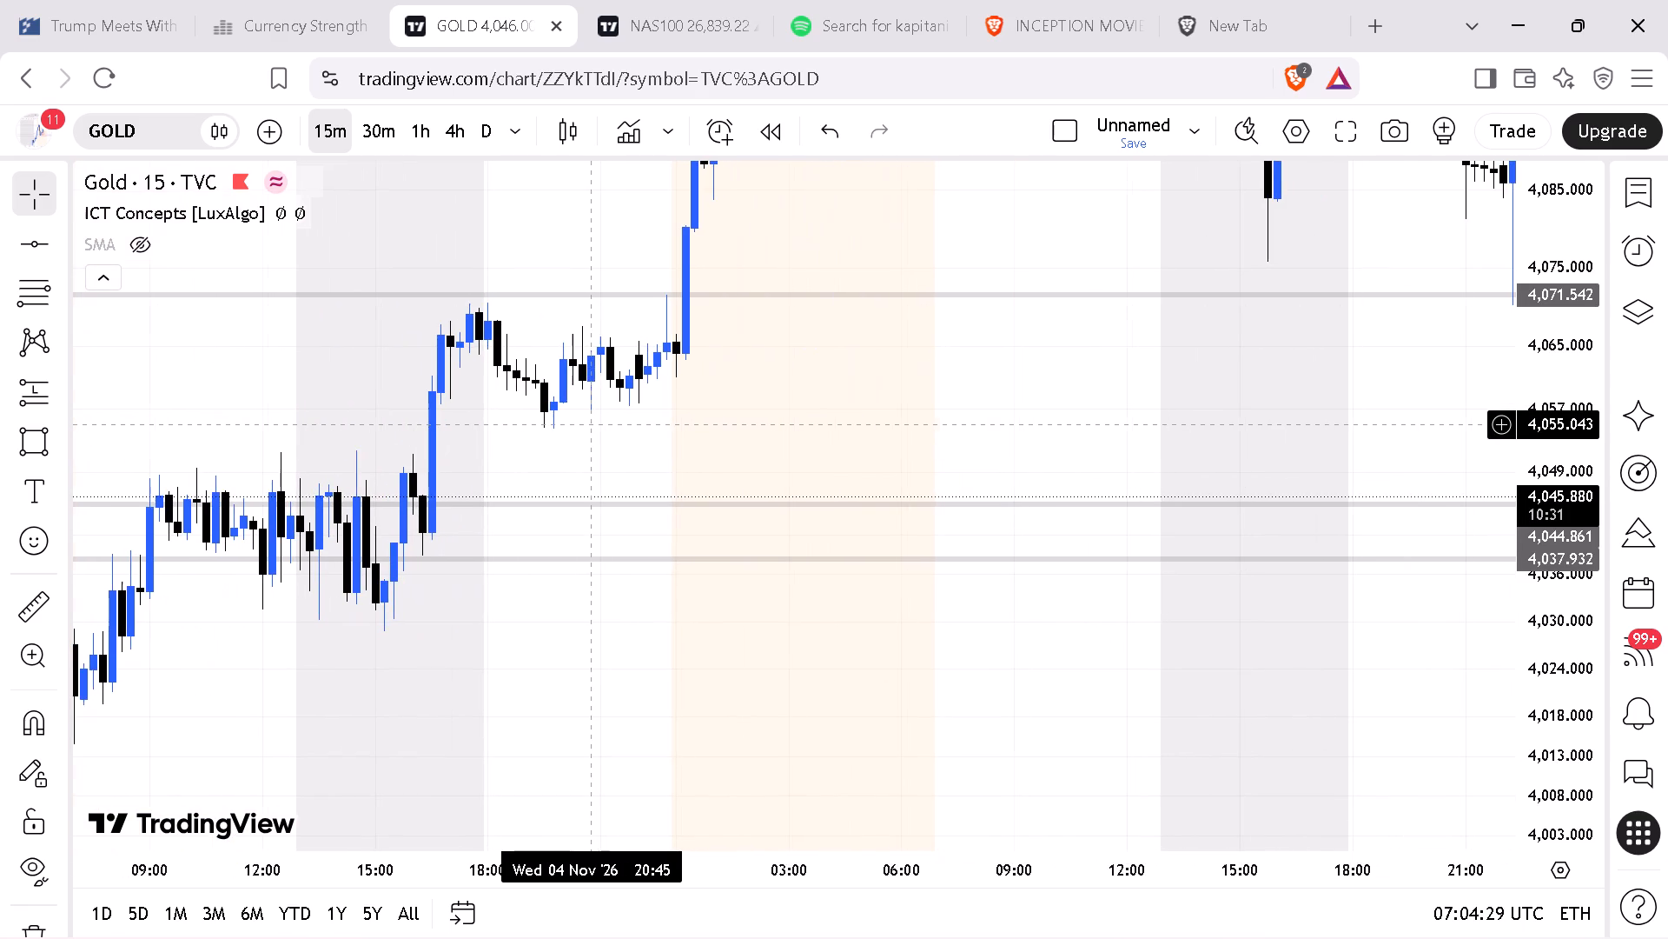
pyautogui.moveTo(594, 424); pyautogui.dragTo(592, 426)
pyautogui.moveTo(969, 453); pyautogui.dragTo(611, 427)
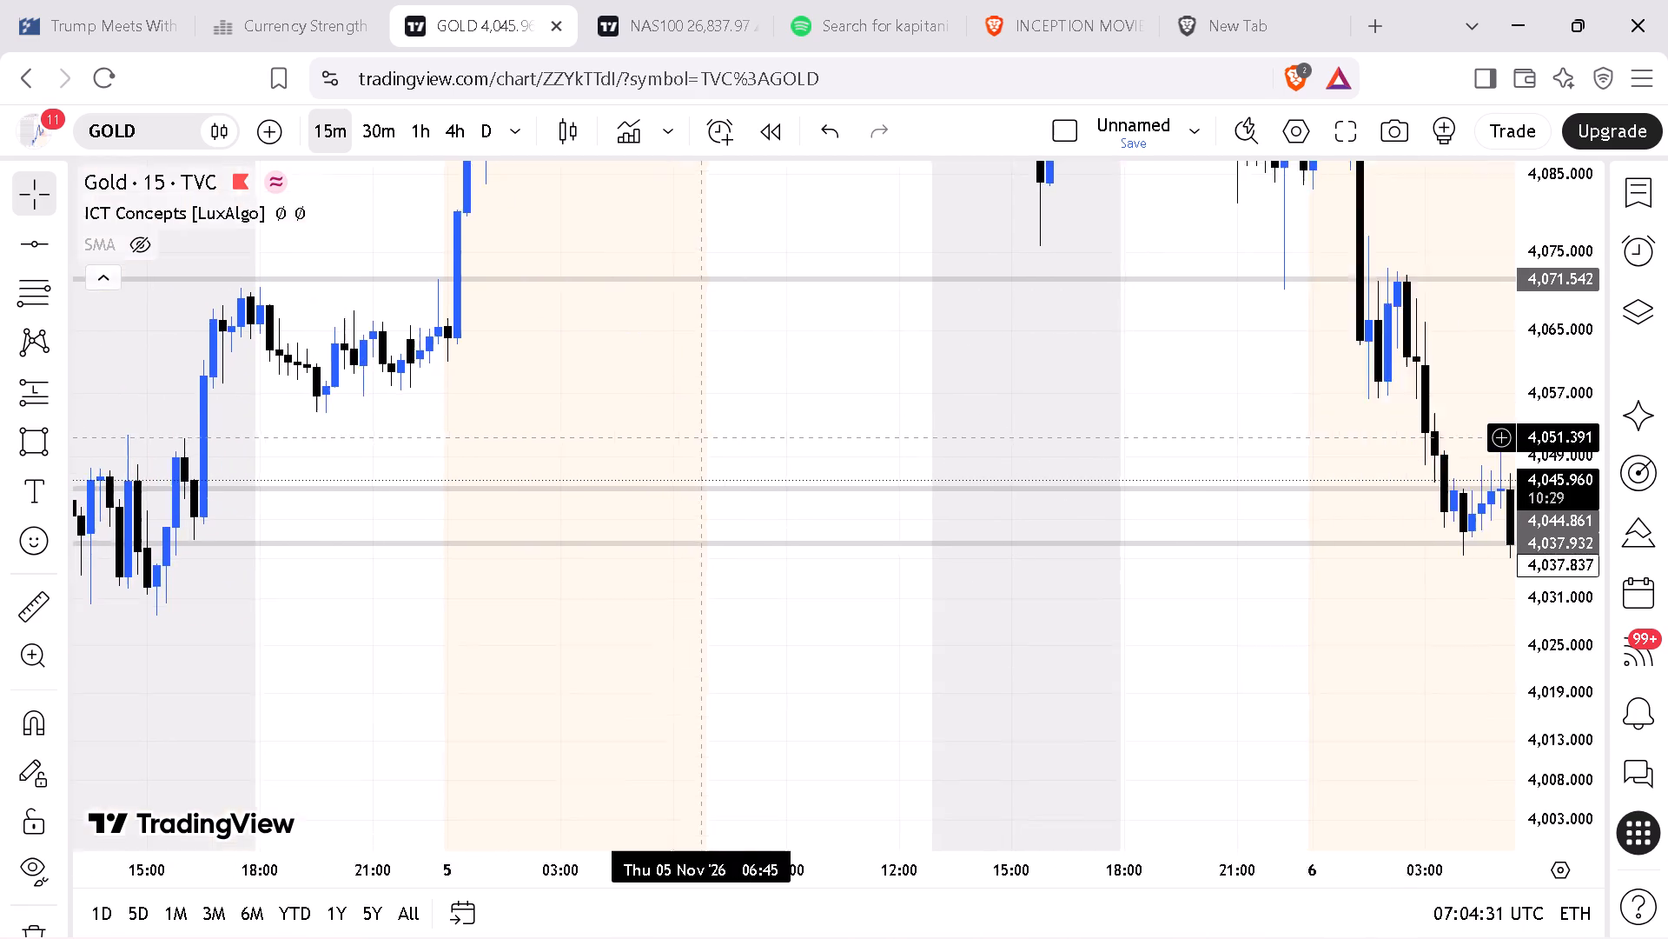
pyautogui.moveTo(611, 427); pyautogui.dragTo(885, 471)
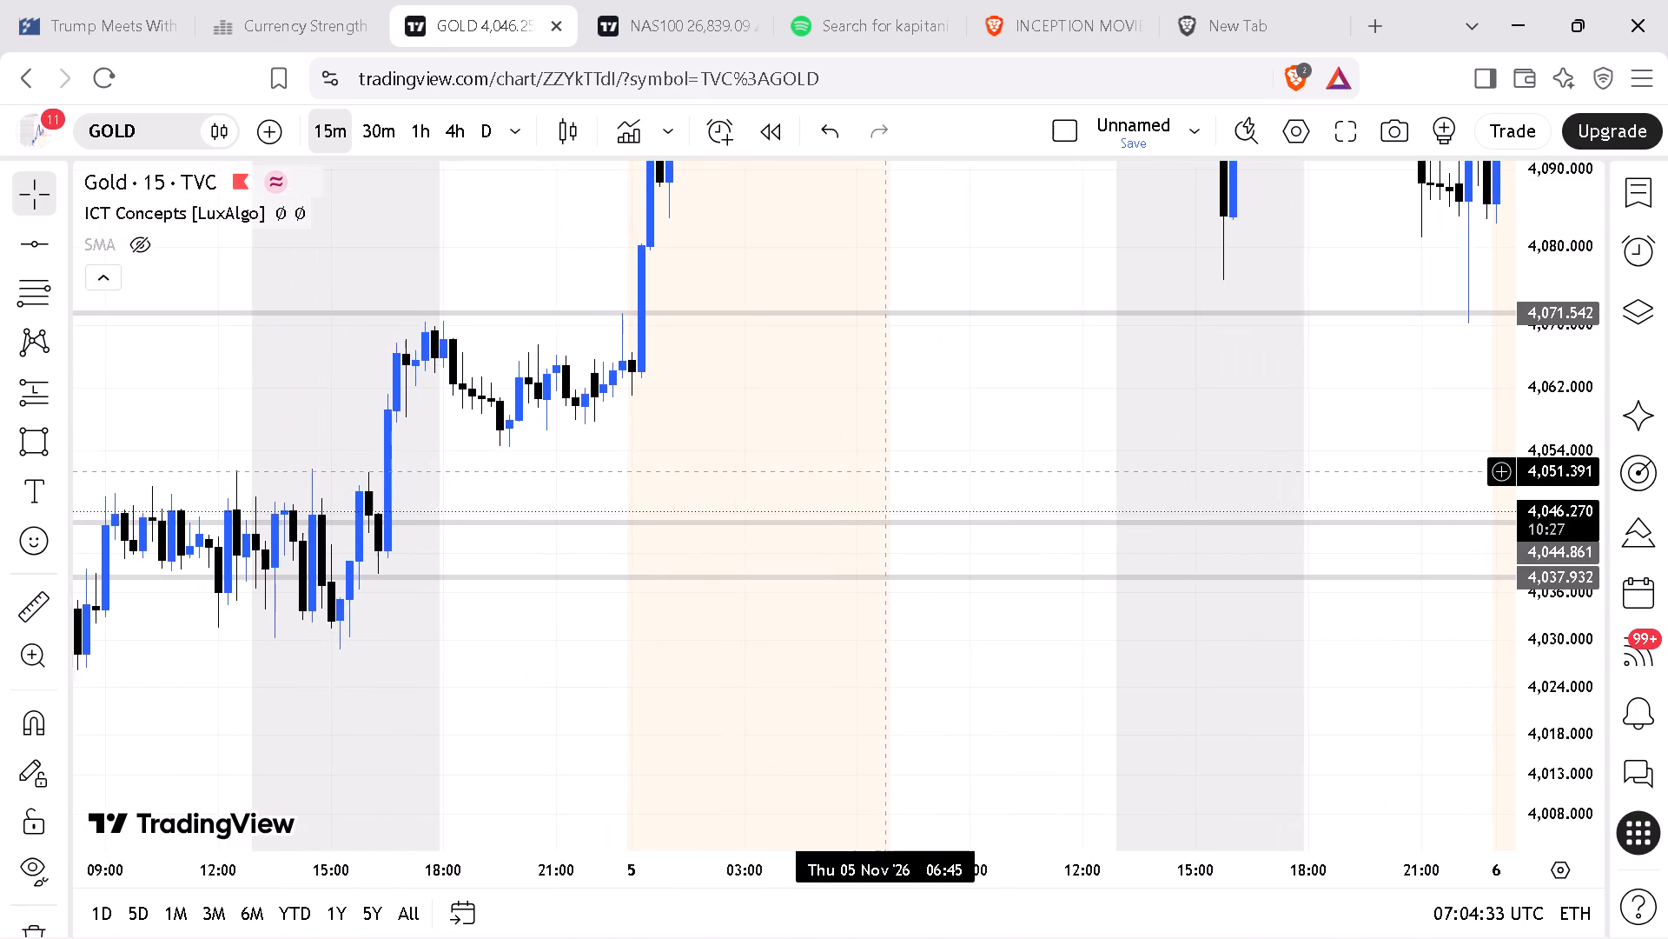
pyautogui.moveTo(885, 471); pyautogui.dragTo(913, 461)
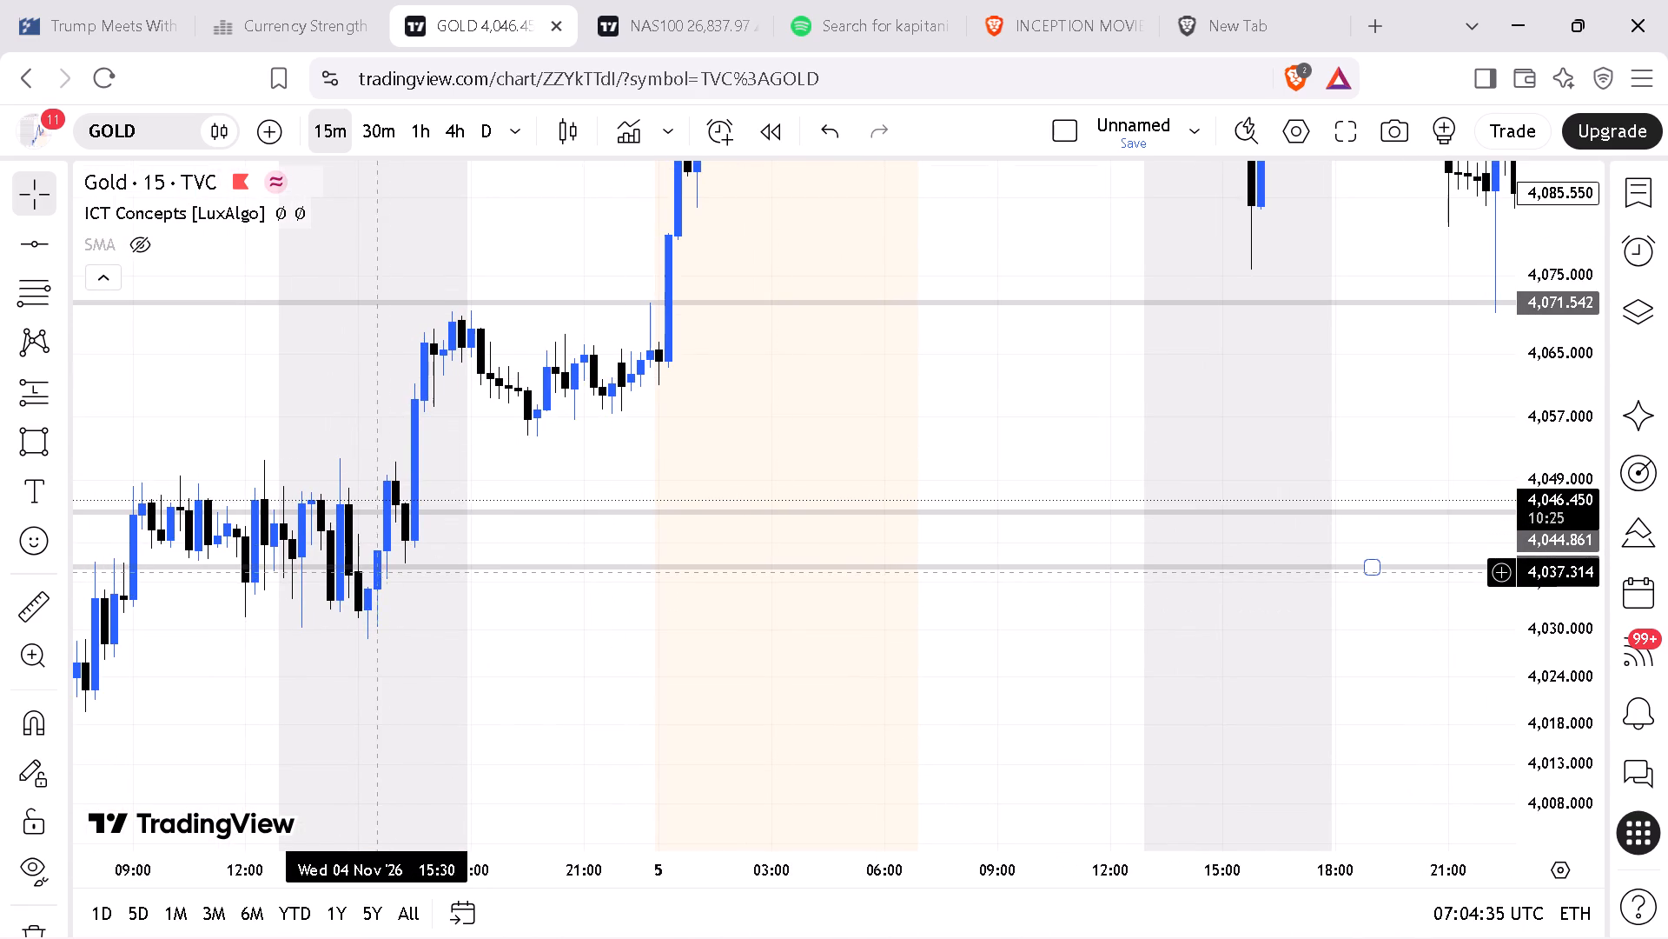
pyautogui.moveTo(404, 567); pyautogui.dragTo(416, 555)
# Examine the 6 November gold candles around the three horizontal lines on the 15-minute chart.
pyautogui.moveTo(892, 396); pyautogui.dragTo(462, 434)
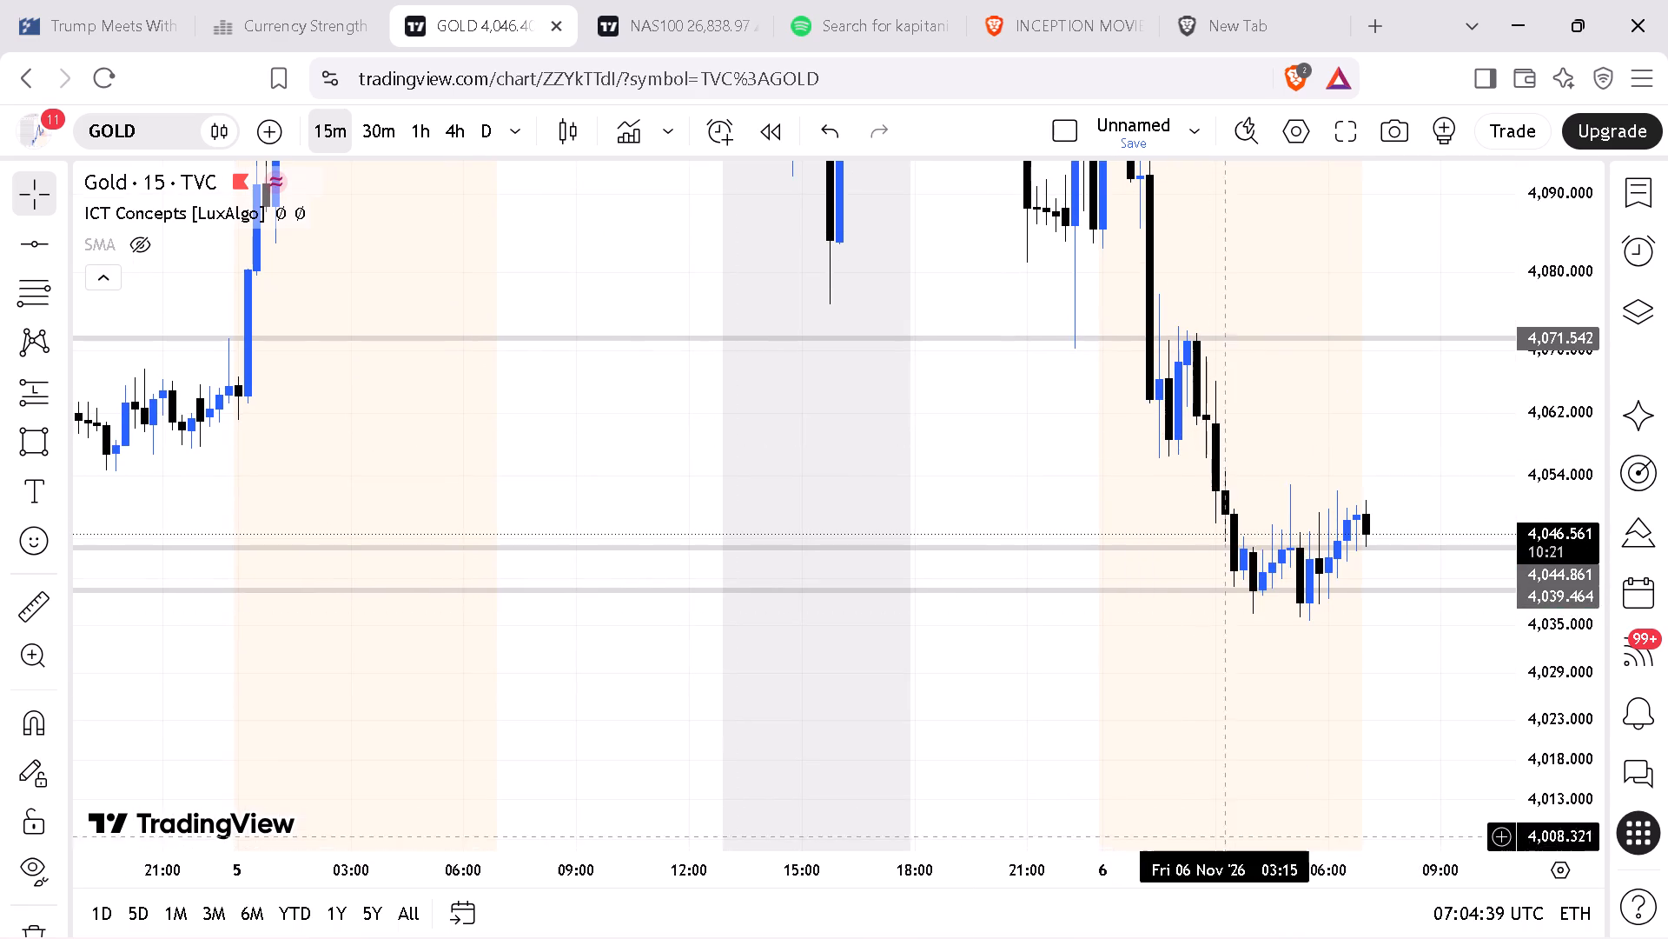
pyautogui.moveTo(1402, 706); pyautogui.dragTo(994, 681)
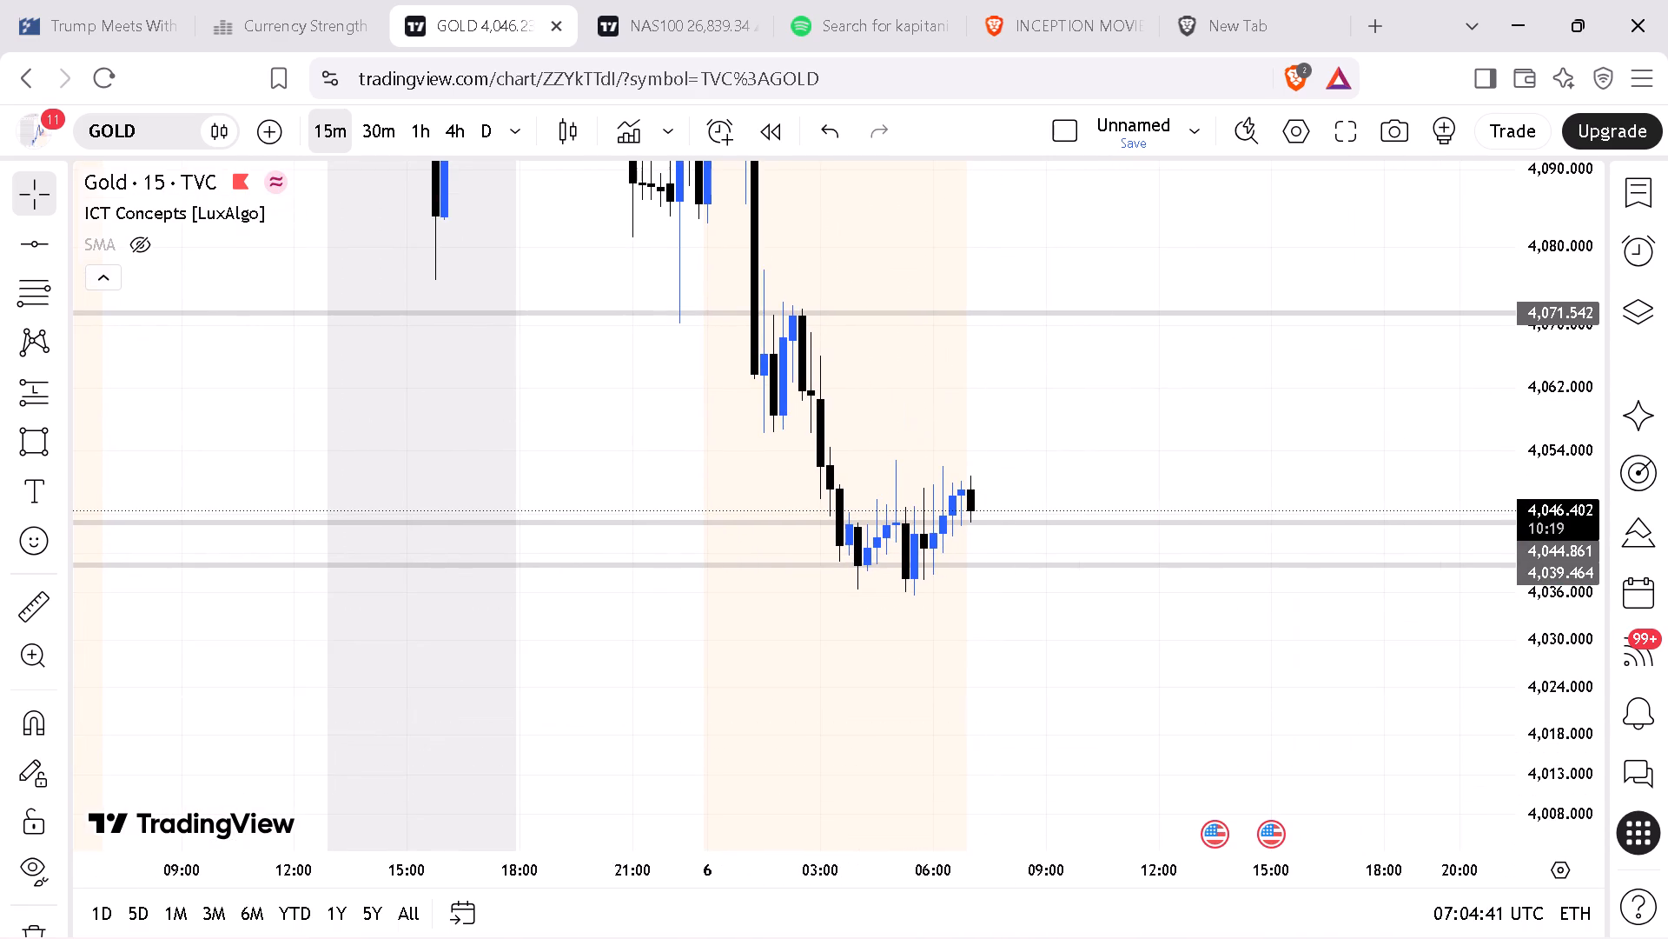
pyautogui.moveTo(1113, 869); pyautogui.dragTo(1107, 894)
pyautogui.moveTo(1551, 792); pyautogui.dragTo(1562, 736)
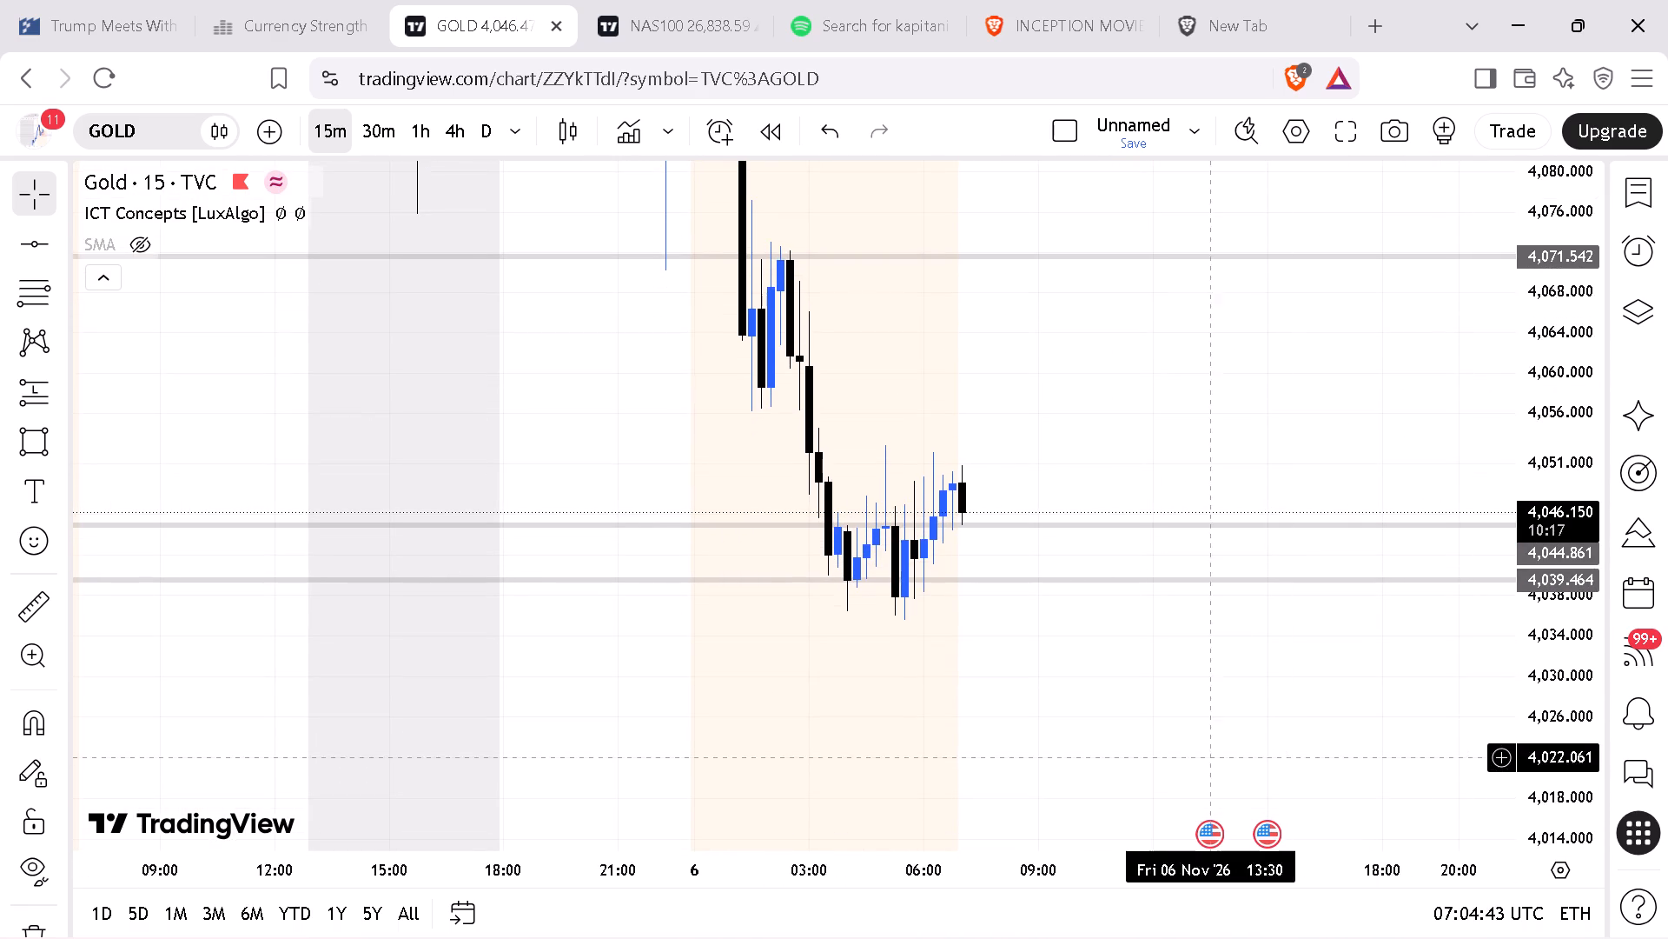
pyautogui.moveTo(1174, 673); pyautogui.dragTo(1158, 769)
pyautogui.moveTo(1556, 765); pyautogui.dragTo(1553, 751)
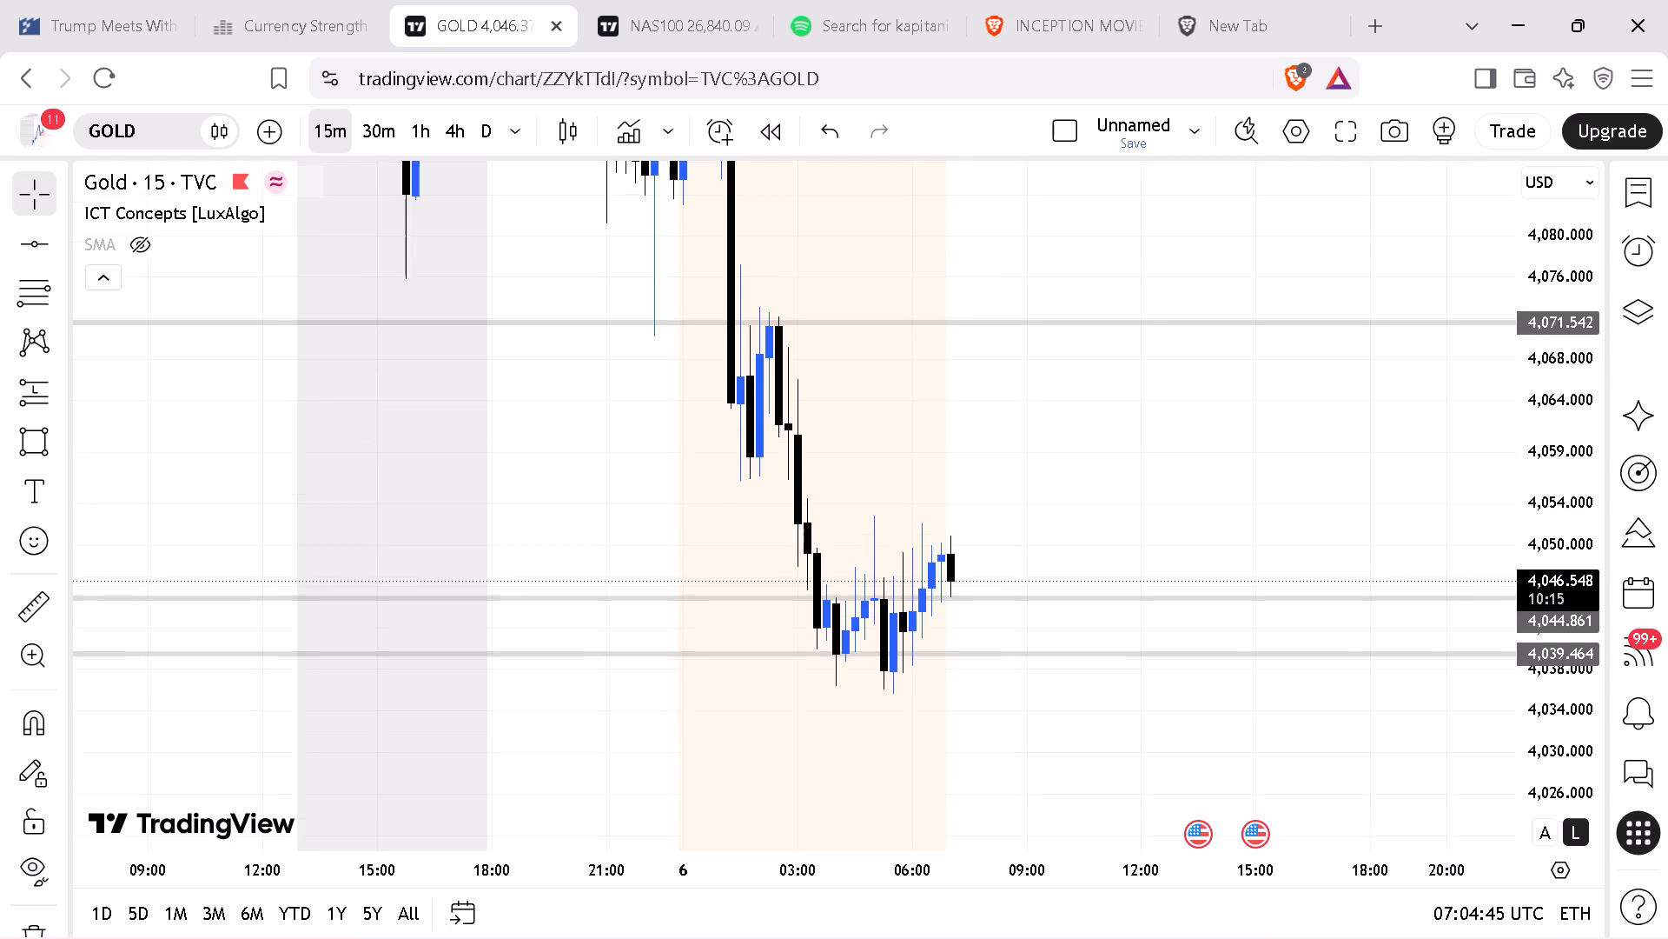
pyautogui.moveTo(1553, 751); pyautogui.dragTo(1530, 699)
pyautogui.moveTo(1078, 483); pyautogui.dragTo(1148, 454)
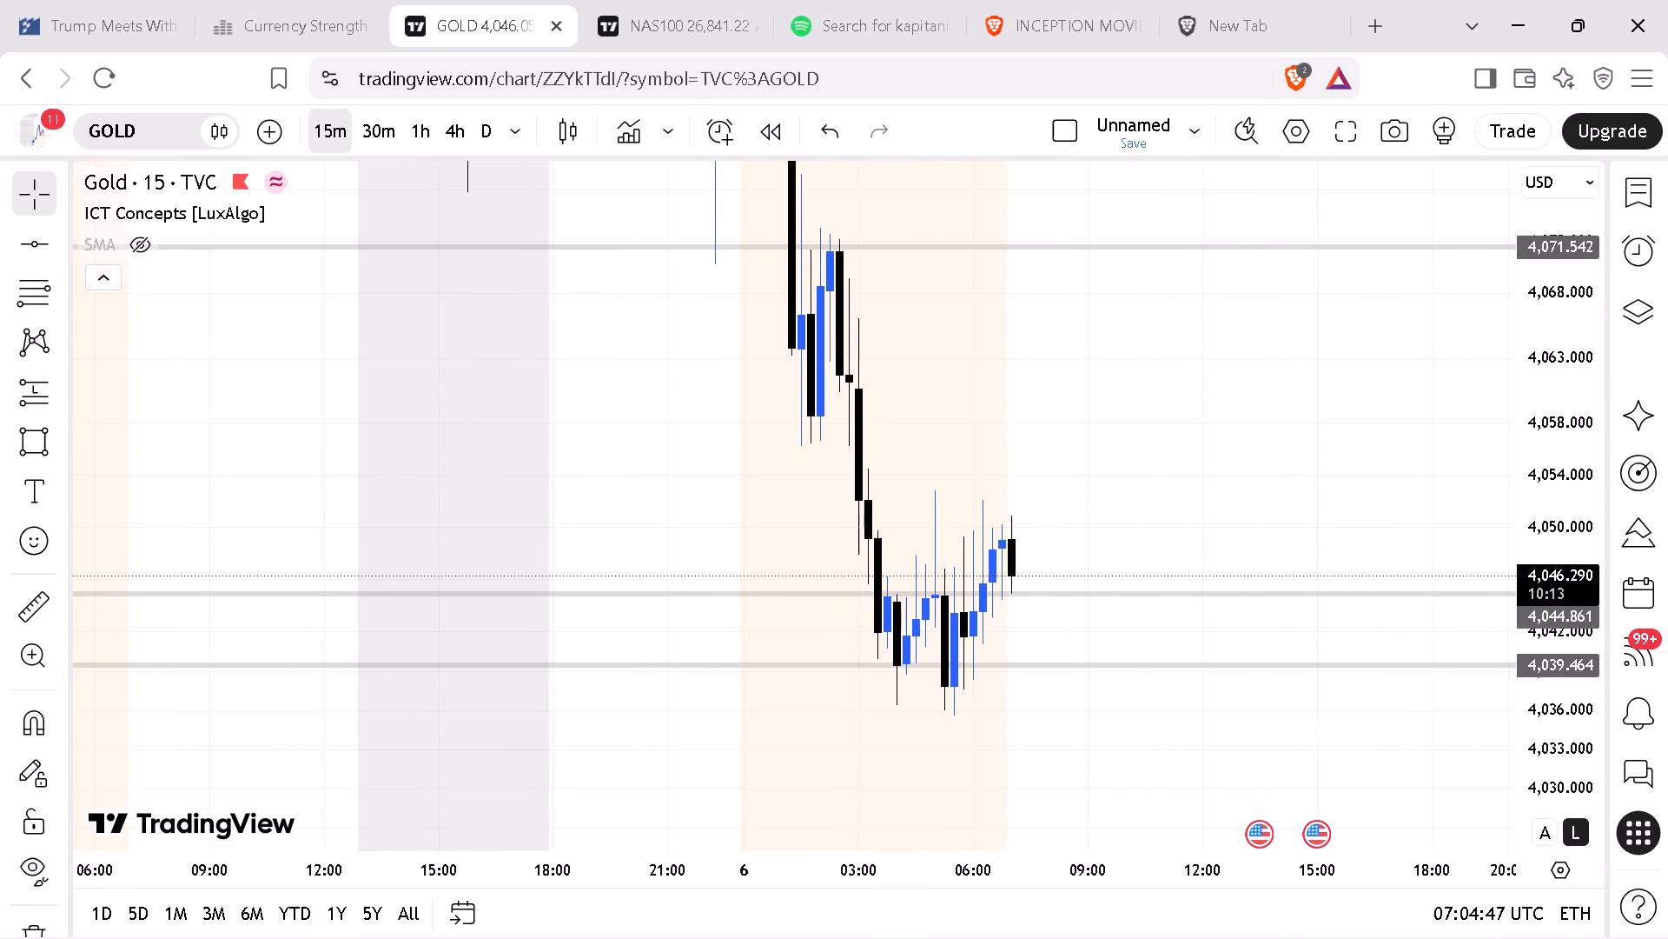
pyautogui.moveTo(1546, 410); pyautogui.dragTo(1537, 528)
pyautogui.moveTo(1185, 379); pyautogui.dragTo(1134, 676)
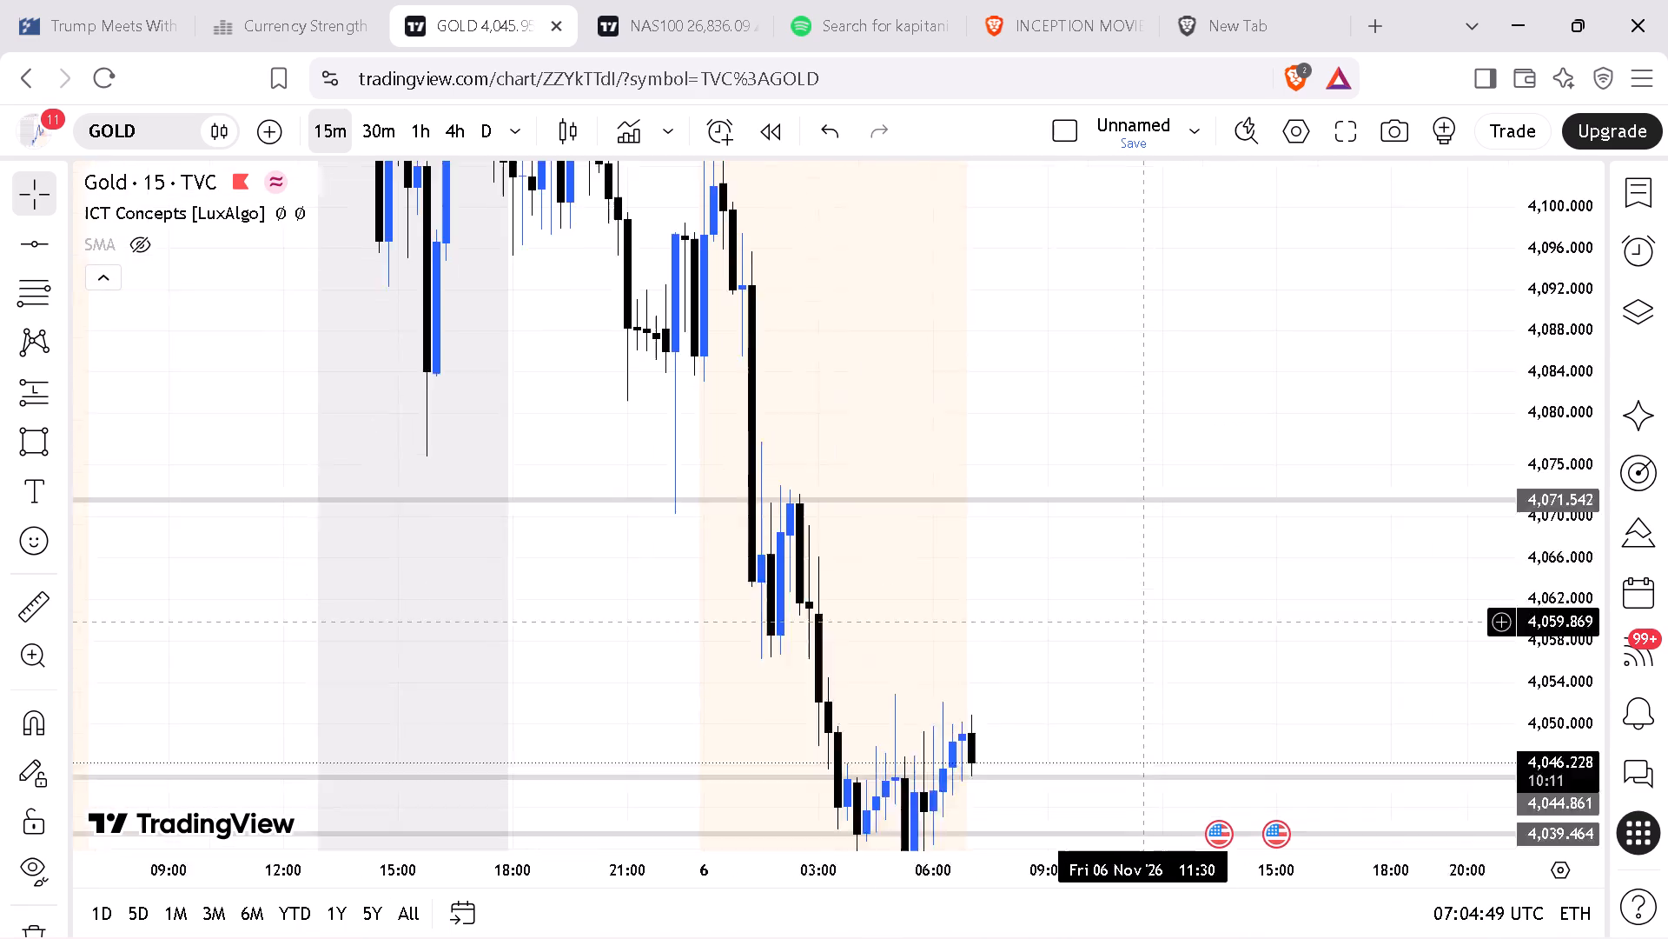
pyautogui.moveTo(1134, 676); pyautogui.dragTo(1180, 609)
pyautogui.moveTo(1577, 606); pyautogui.dragTo(1559, 669)
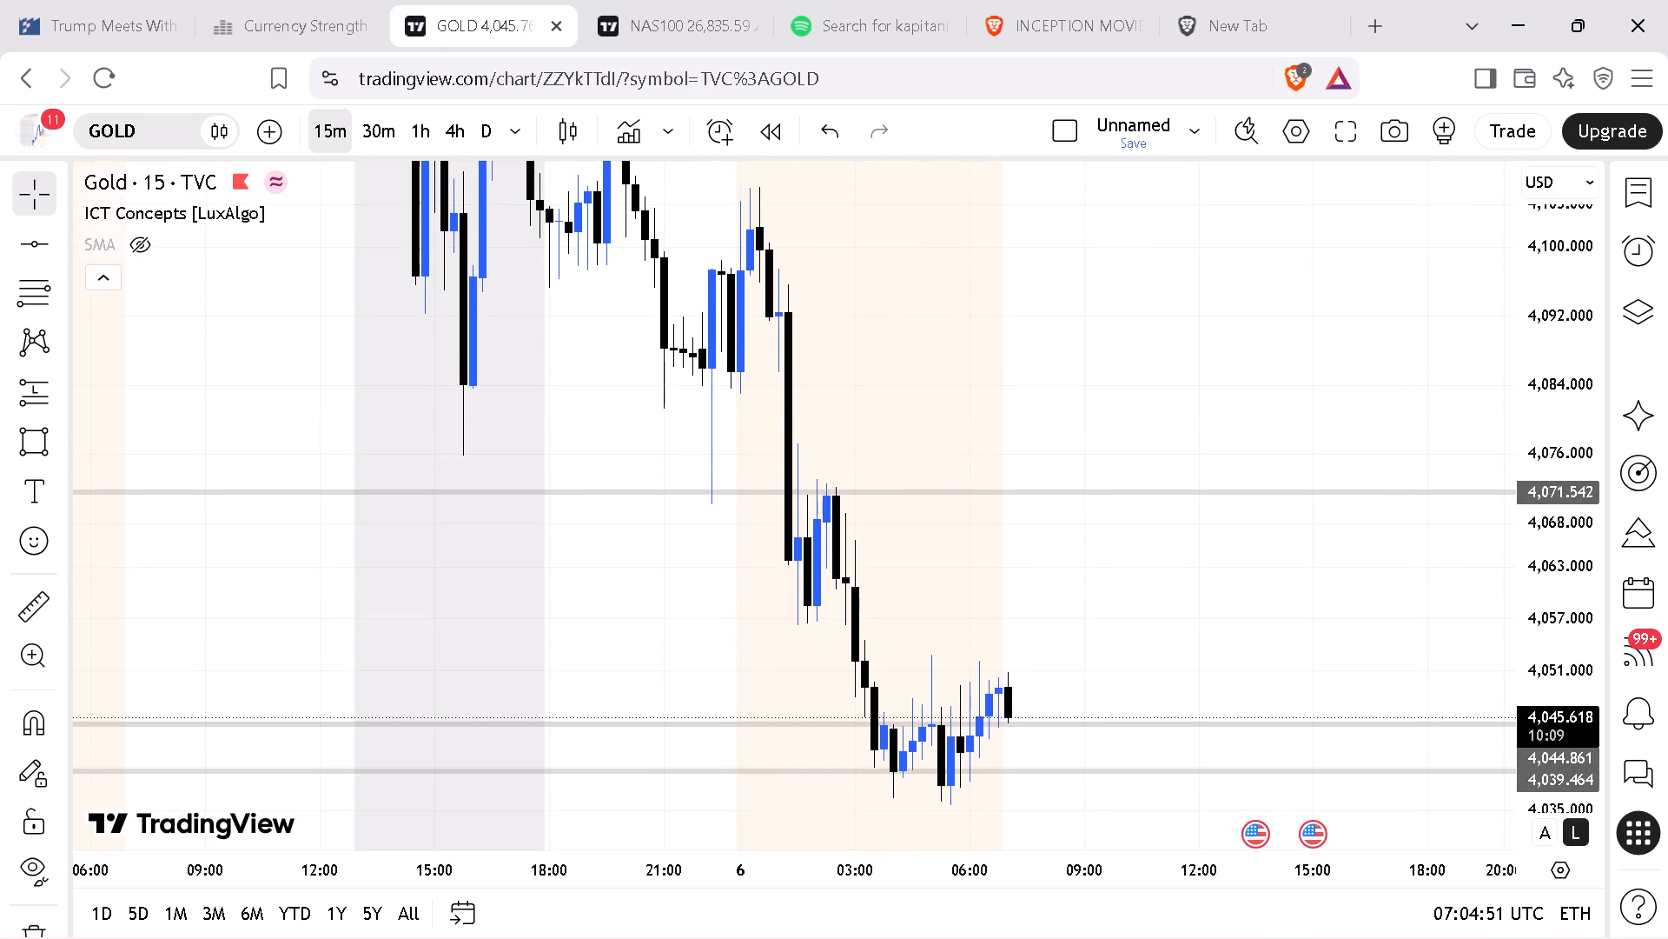
pyautogui.moveTo(1247, 608); pyautogui.dragTo(1266, 527)
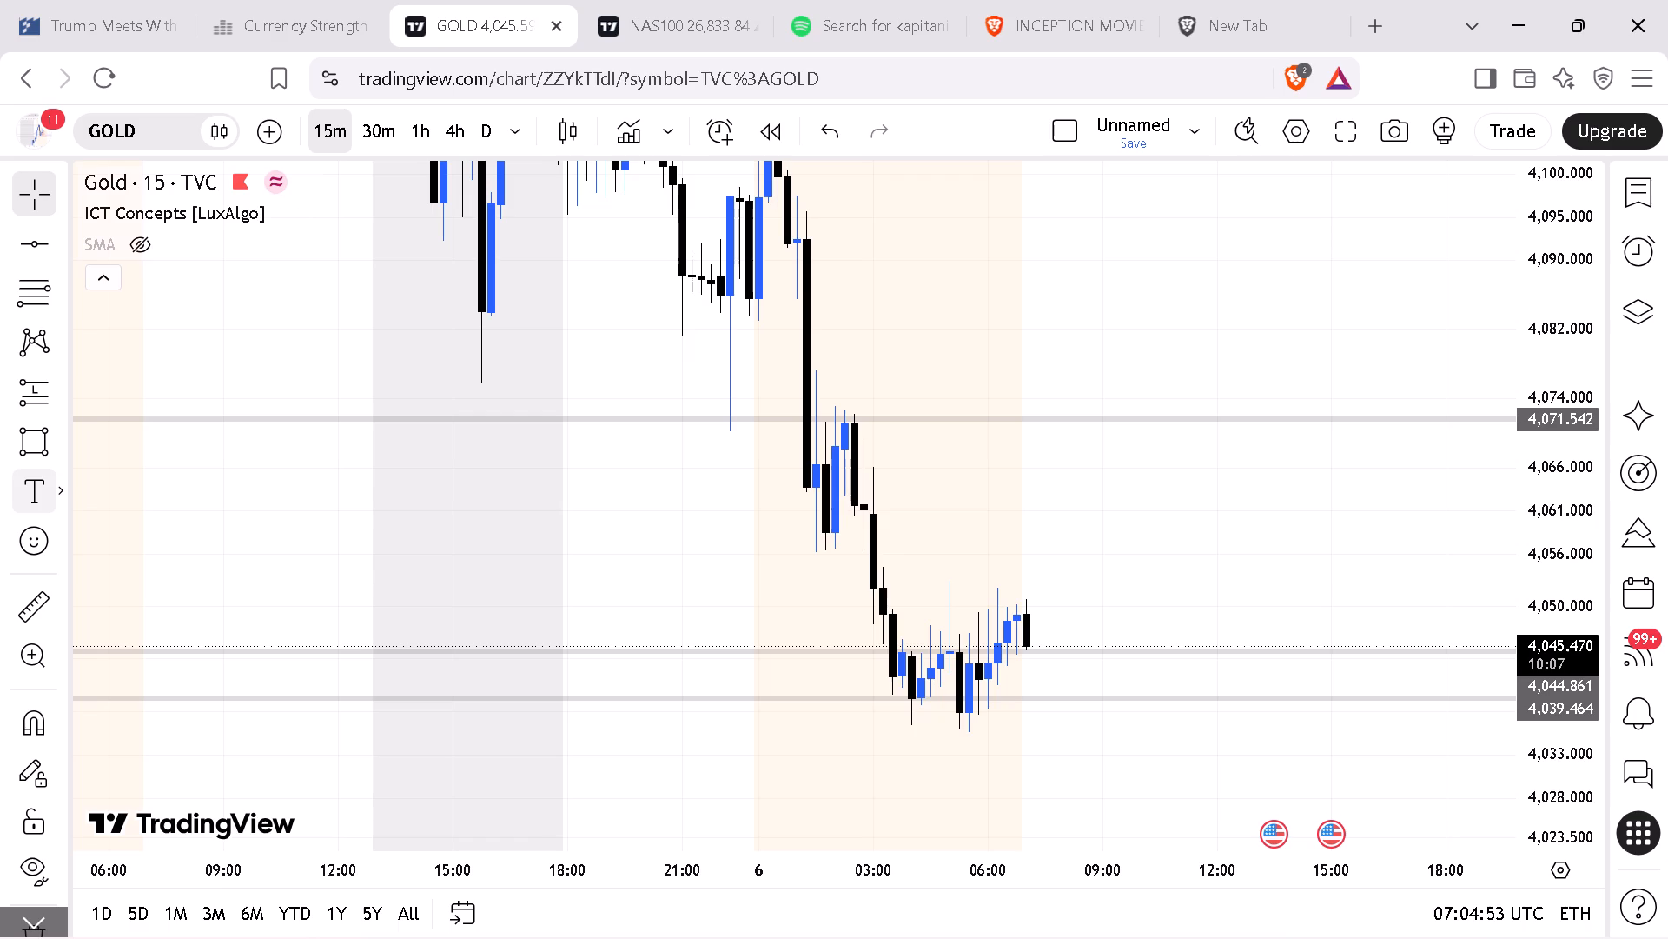
# Add the text note "range 2 buy" just after the latest candle, at about 4,050.5.
pyautogui.click(32, 484)
pyautogui.click(1085, 572)
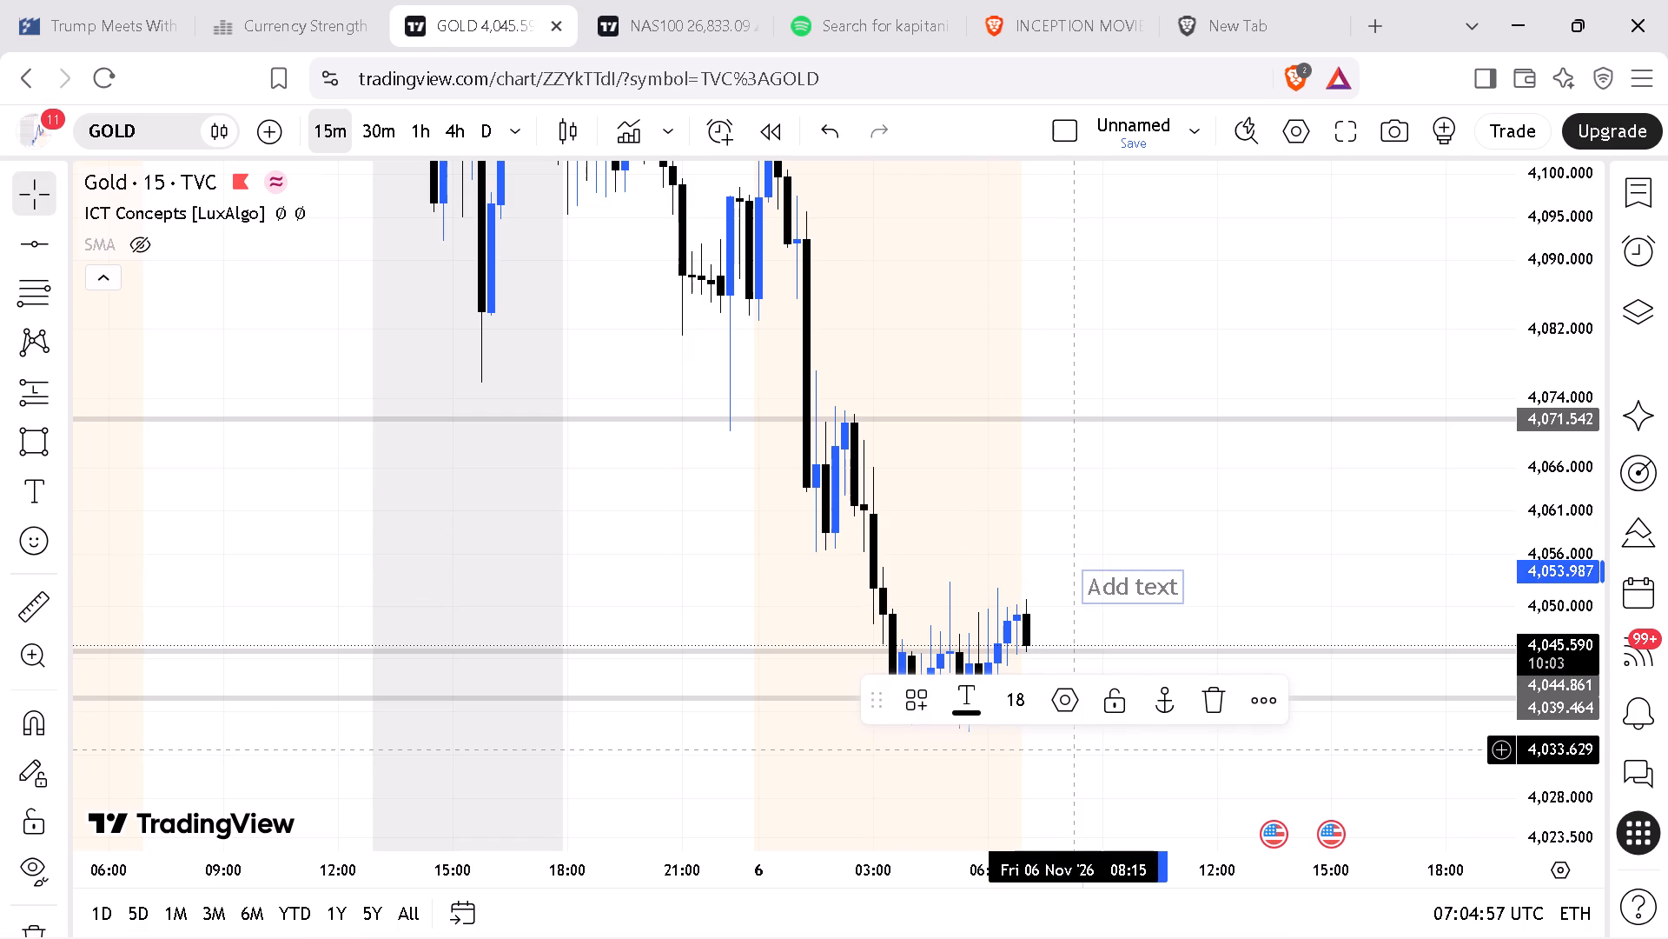
pyautogui.press('r')
pyautogui.press('a')
pyautogui.press('n')
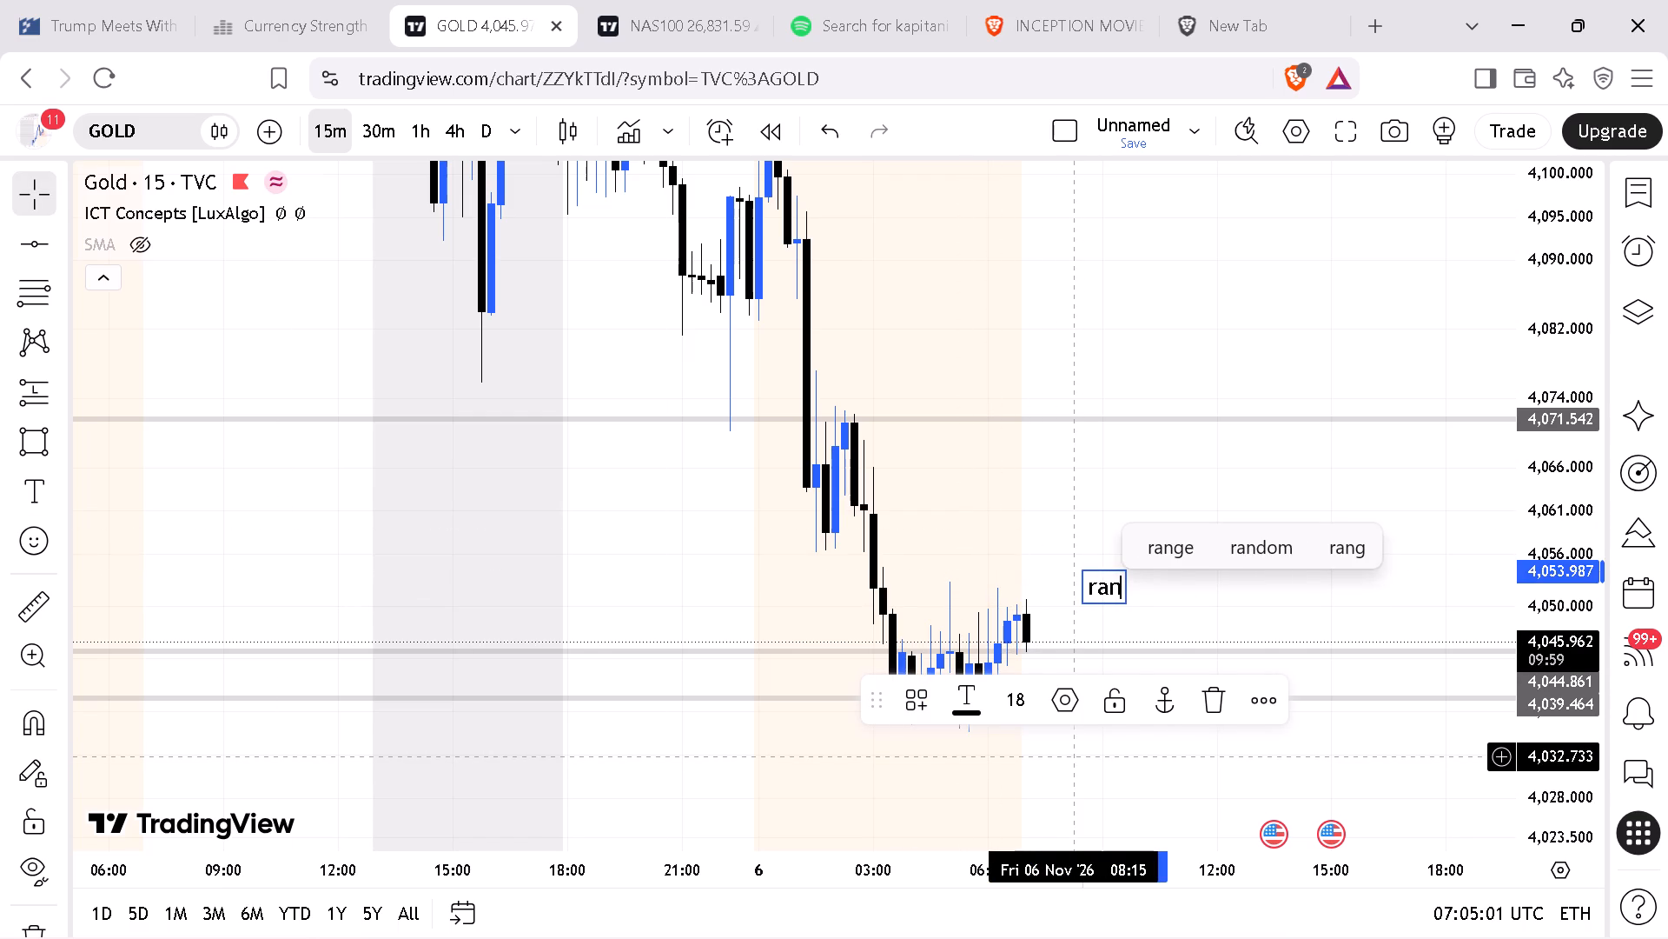
pyautogui.press('e')
pyautogui.press('BackSpace')
pyautogui.write('ge 2 buy')
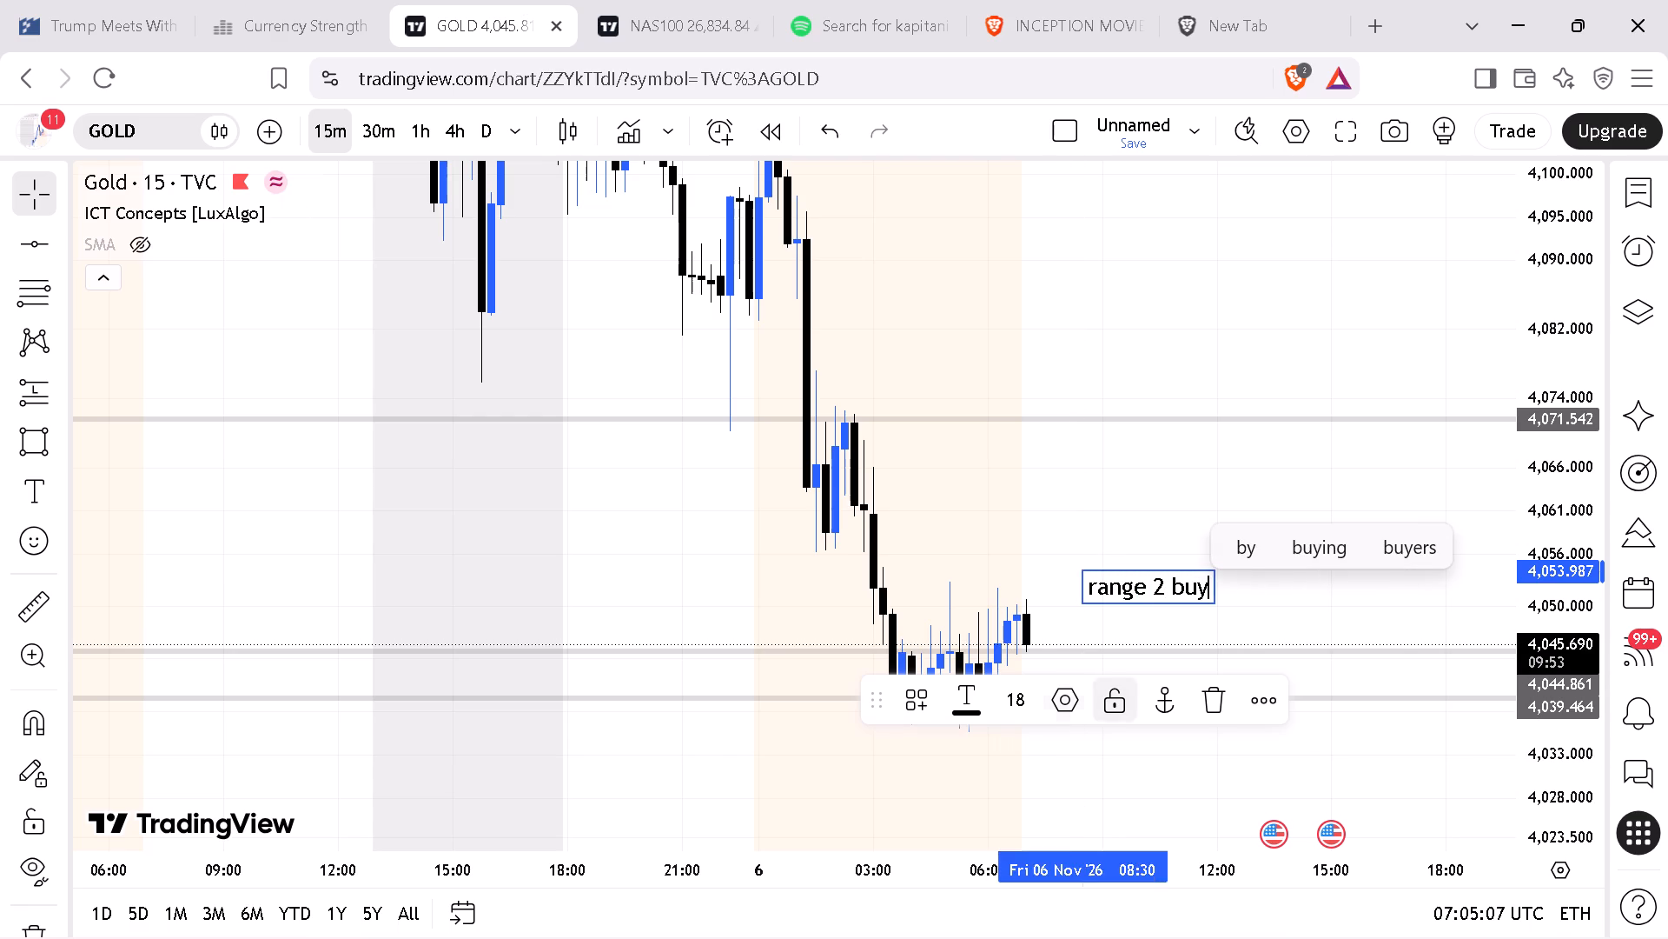
pyautogui.click(1122, 509)
pyautogui.moveTo(1129, 594); pyautogui.dragTo(1108, 614)
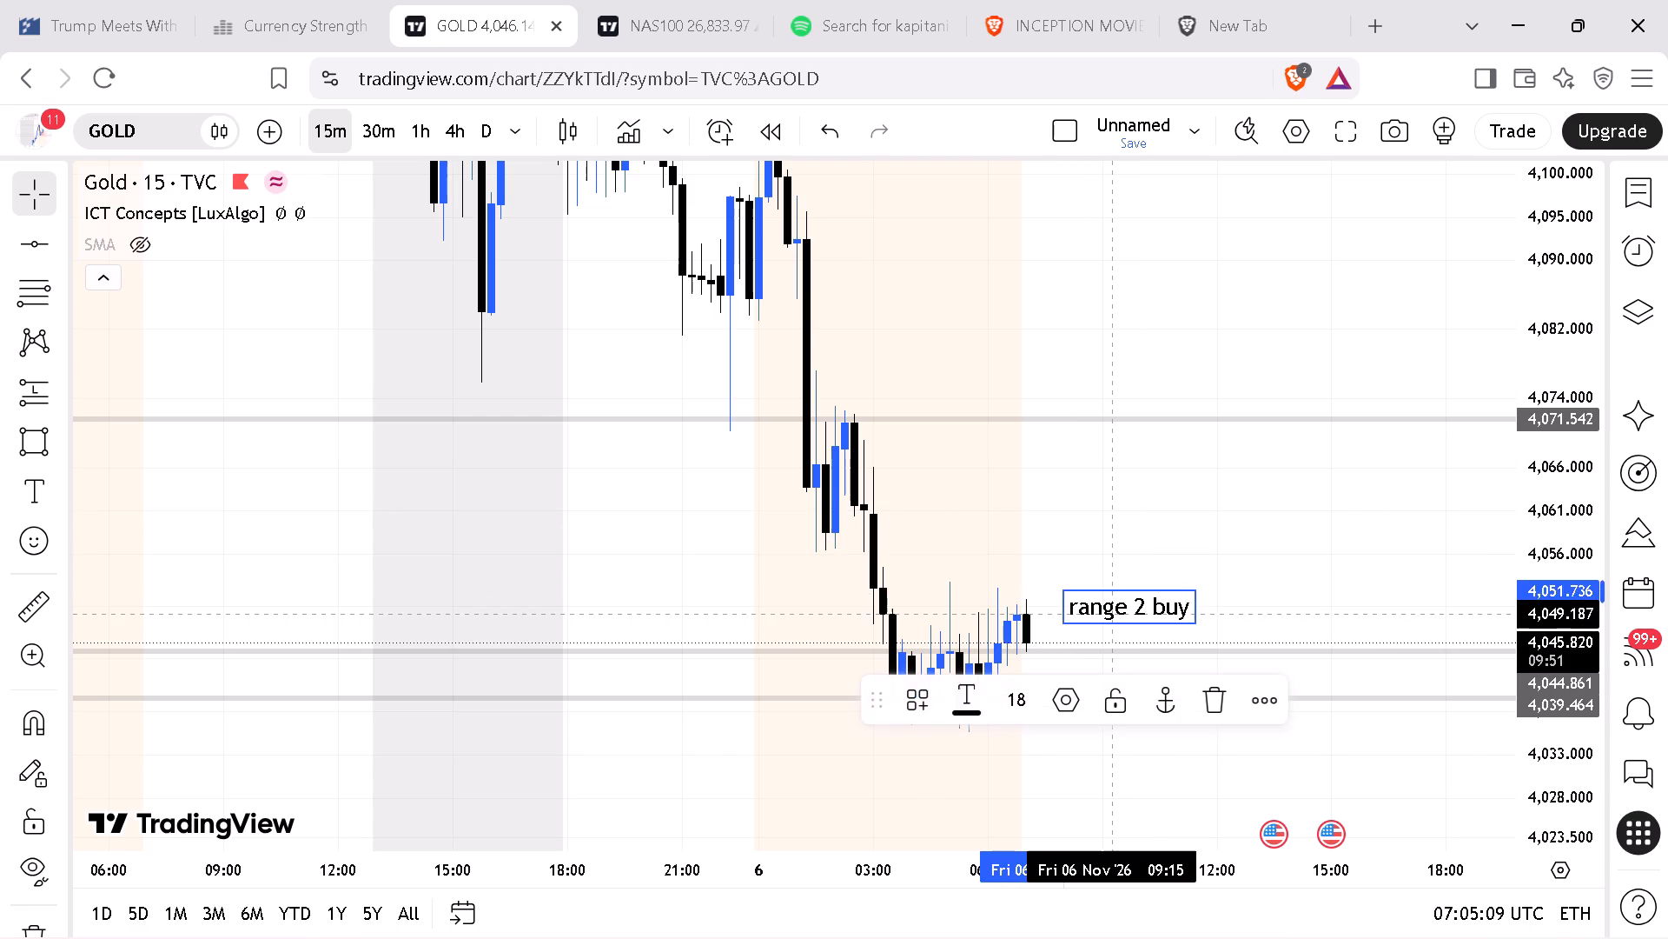
pyautogui.moveTo(1108, 614); pyautogui.dragTo(1124, 623)
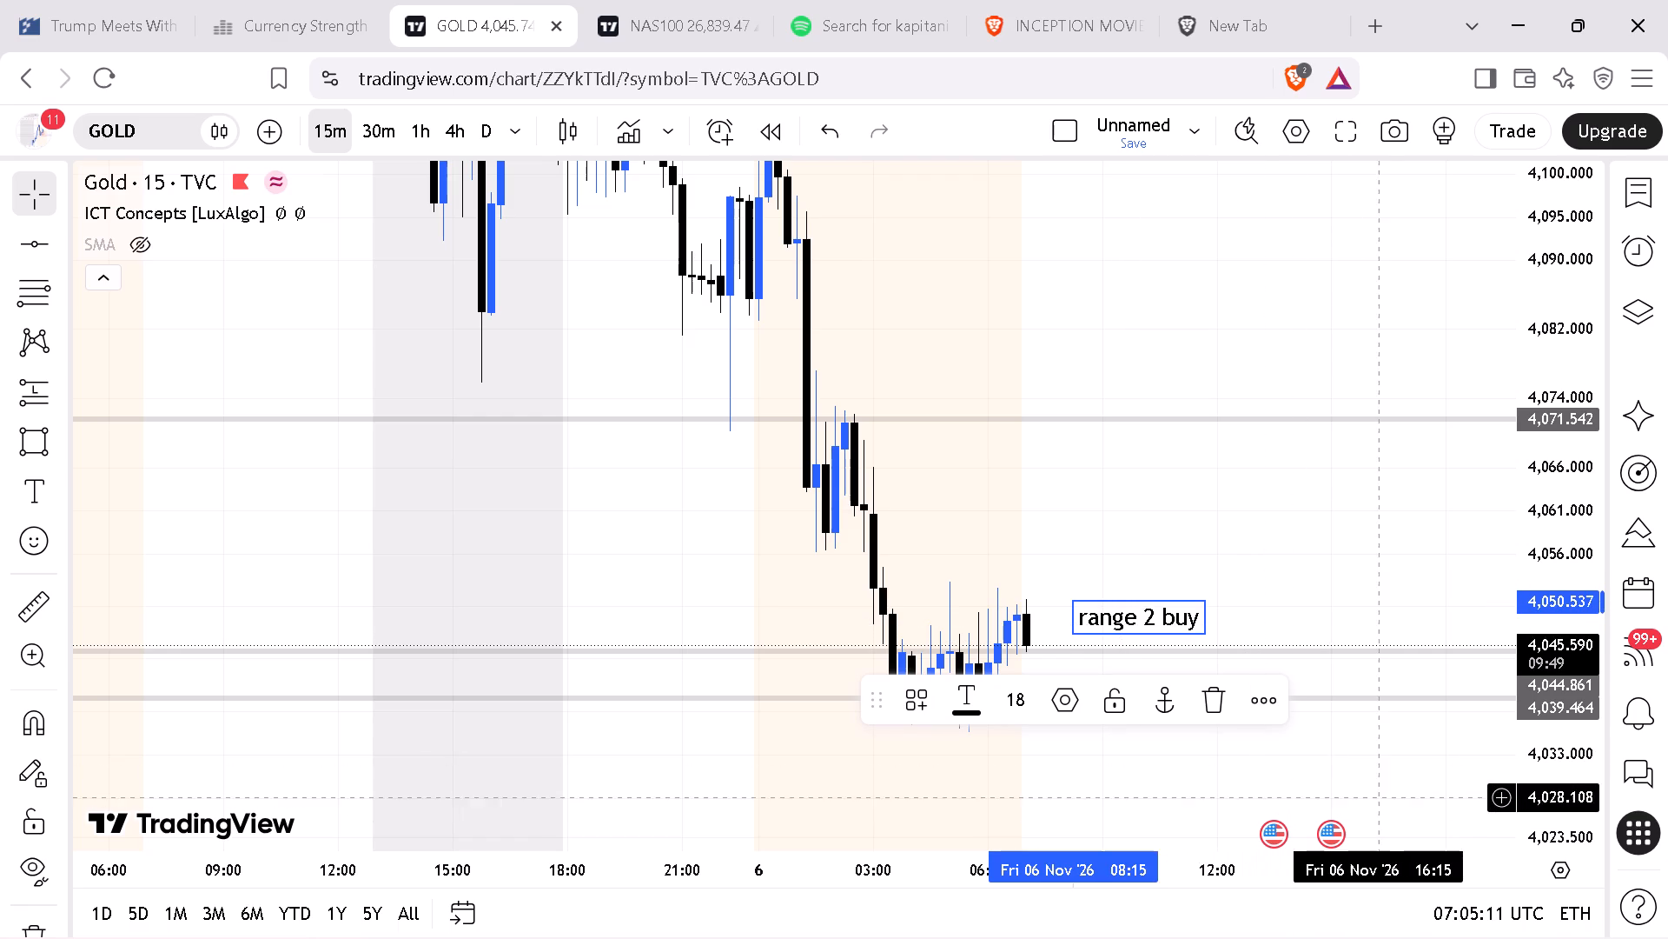
# Examine the 4 and 6 November gold candles around the horizontal lines on the 15-minute chart.
pyautogui.moveTo(1379, 795); pyautogui.dragTo(1395, 603)
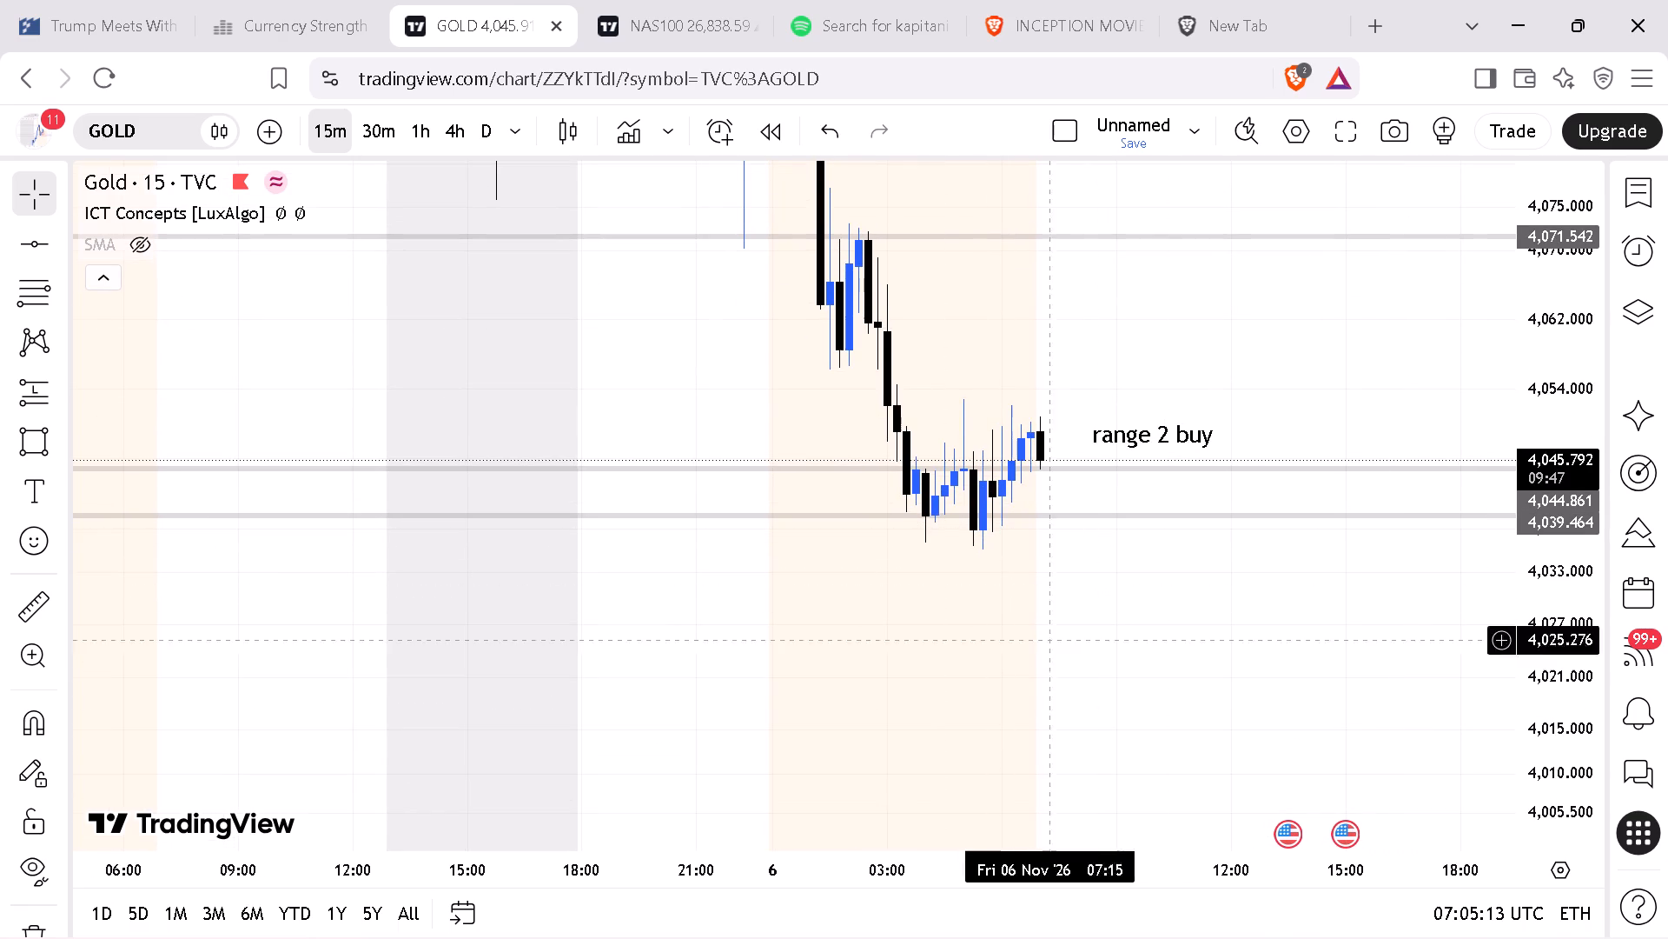
pyautogui.moveTo(718, 871); pyautogui.dragTo(742, 863)
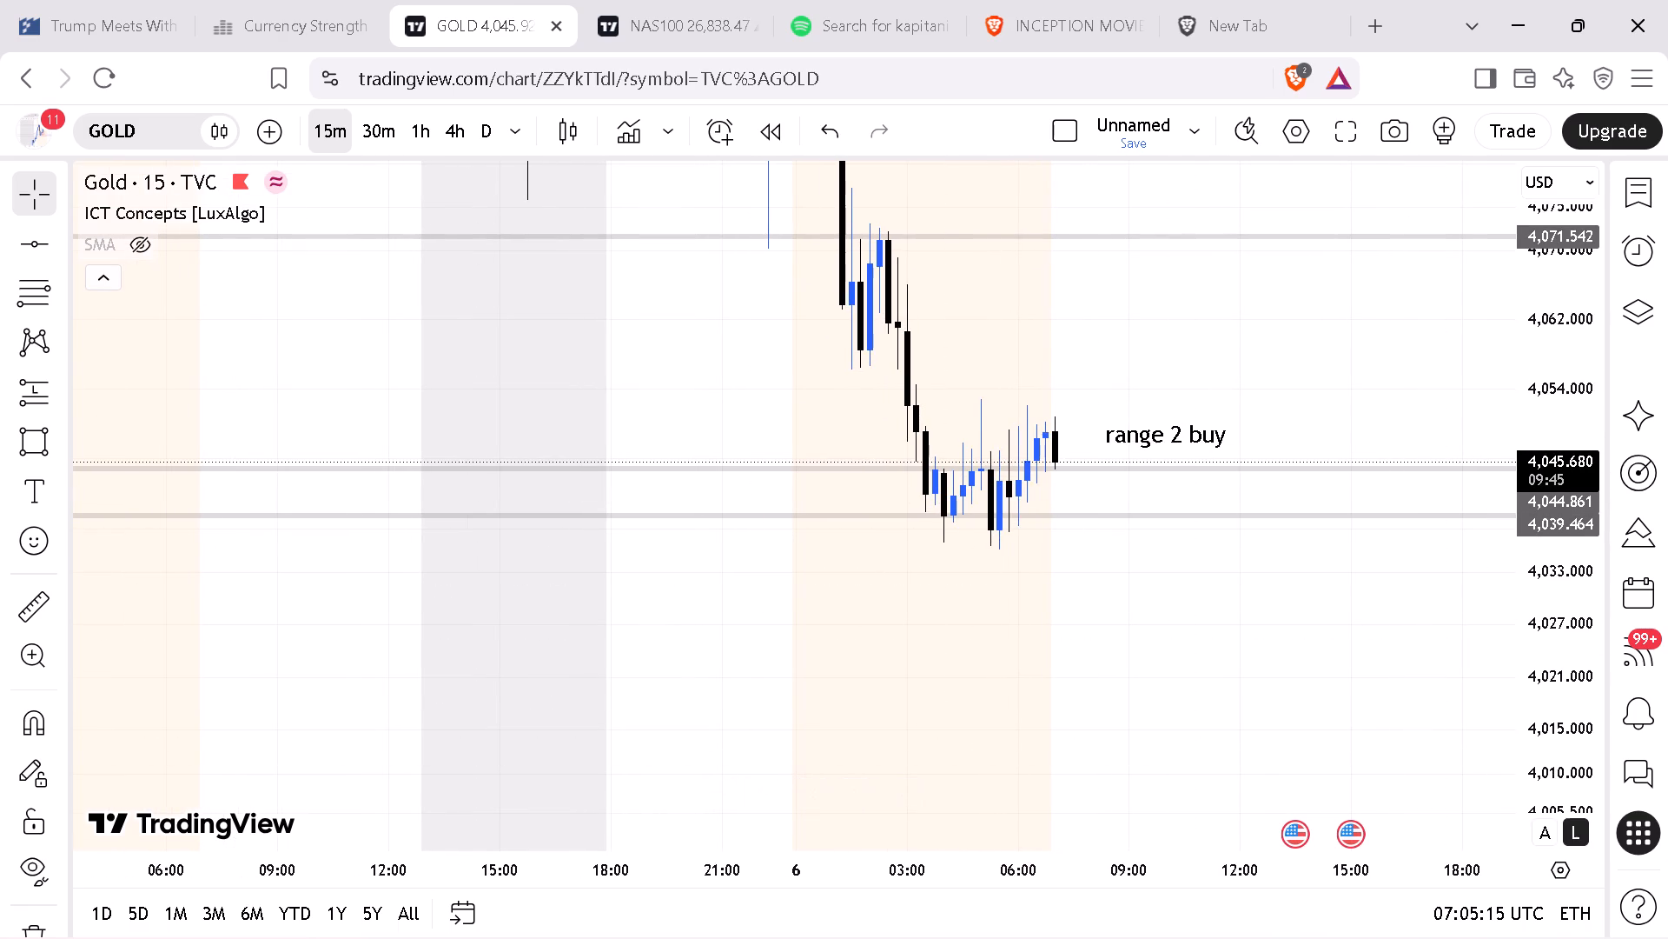
pyautogui.moveTo(1554, 673); pyautogui.dragTo(1556, 700)
pyautogui.moveTo(1321, 676); pyautogui.dragTo(1220, 761)
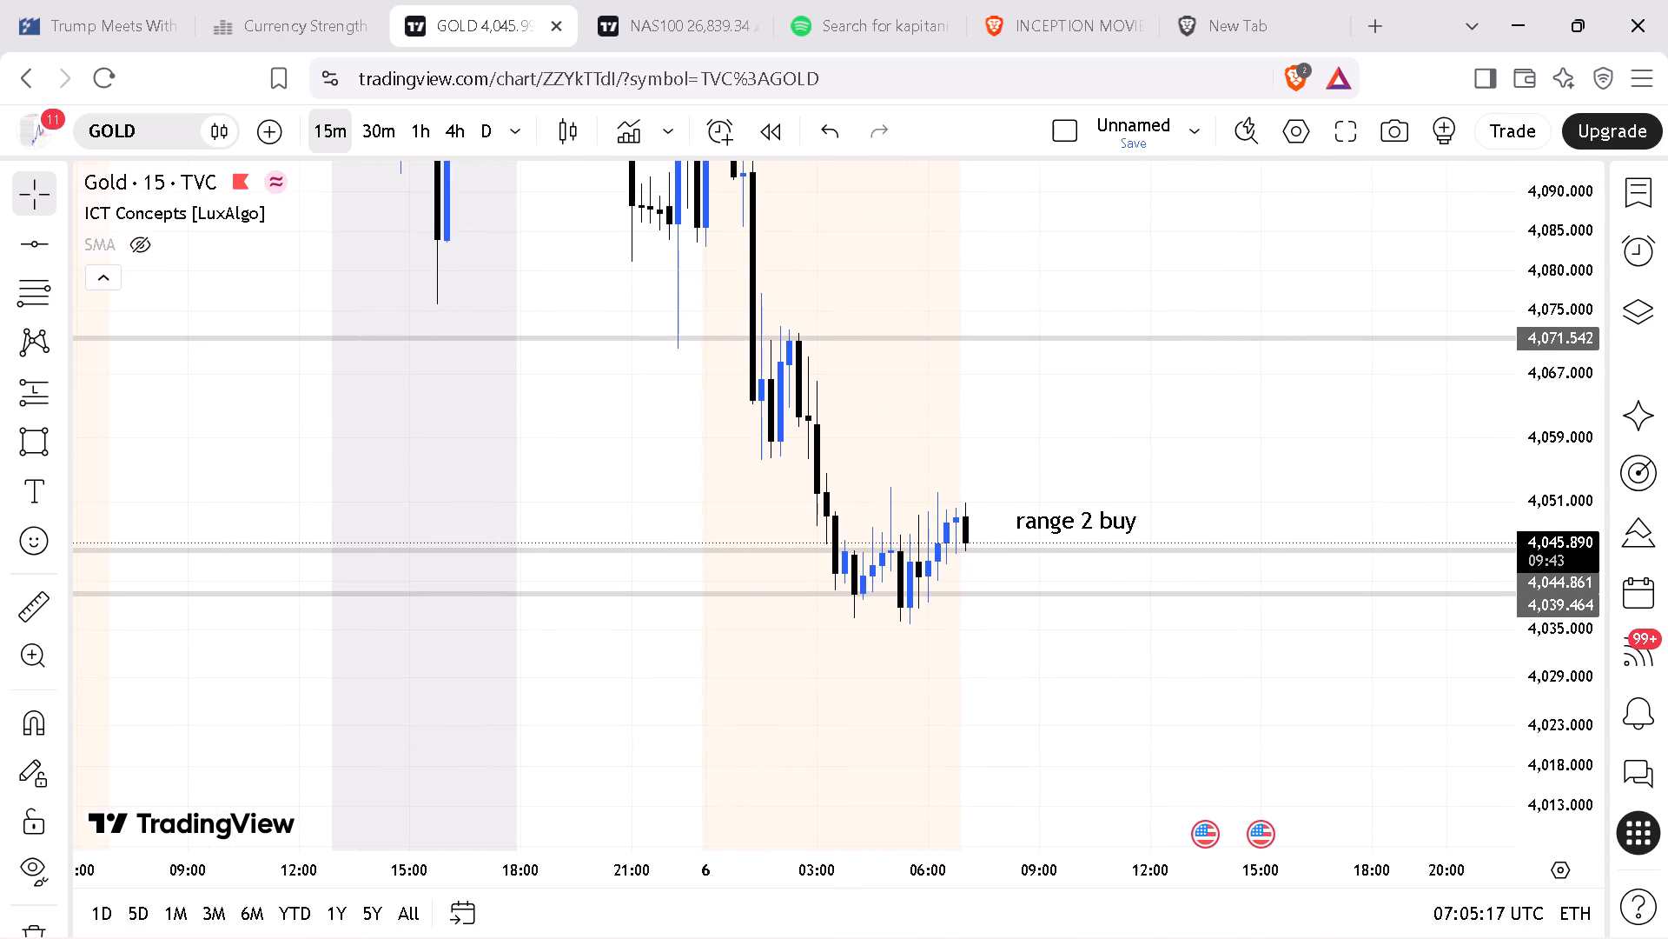
pyautogui.moveTo(1097, 862); pyautogui.dragTo(1043, 862)
pyautogui.moveTo(1009, 792); pyautogui.dragTo(1300, 765)
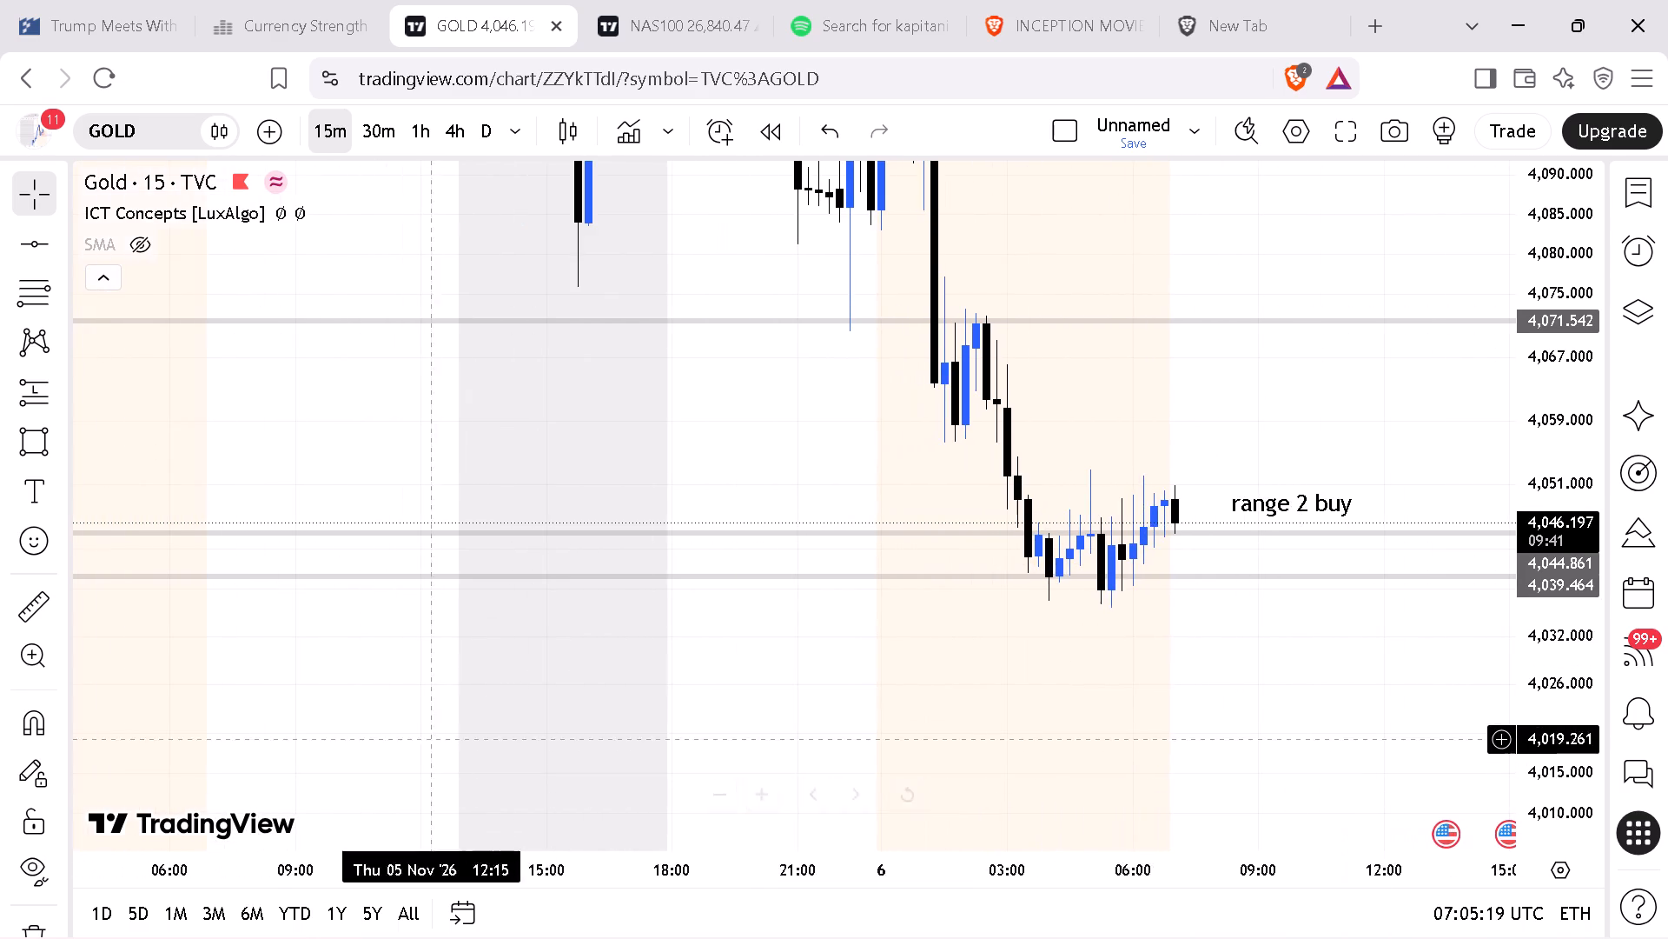
pyautogui.moveTo(426, 736); pyautogui.dragTo(1073, 722)
pyautogui.moveTo(396, 701); pyautogui.dragTo(887, 650)
pyautogui.moveTo(881, 662); pyautogui.dragTo(888, 591)
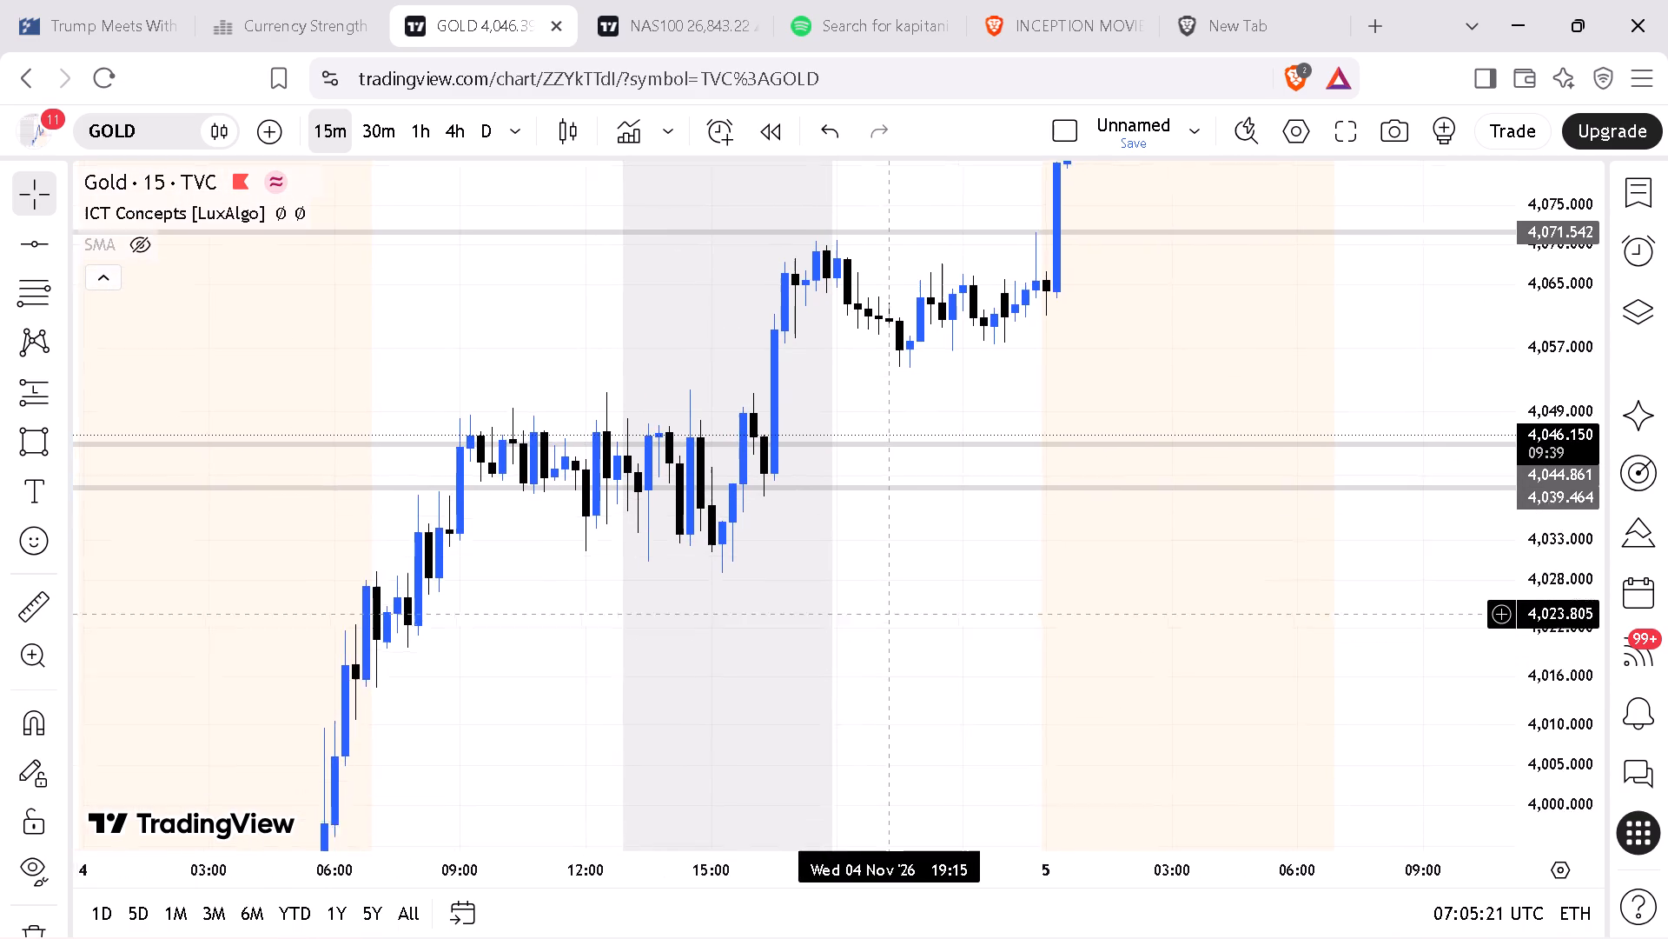
pyautogui.moveTo(888, 591); pyautogui.dragTo(910, 554)
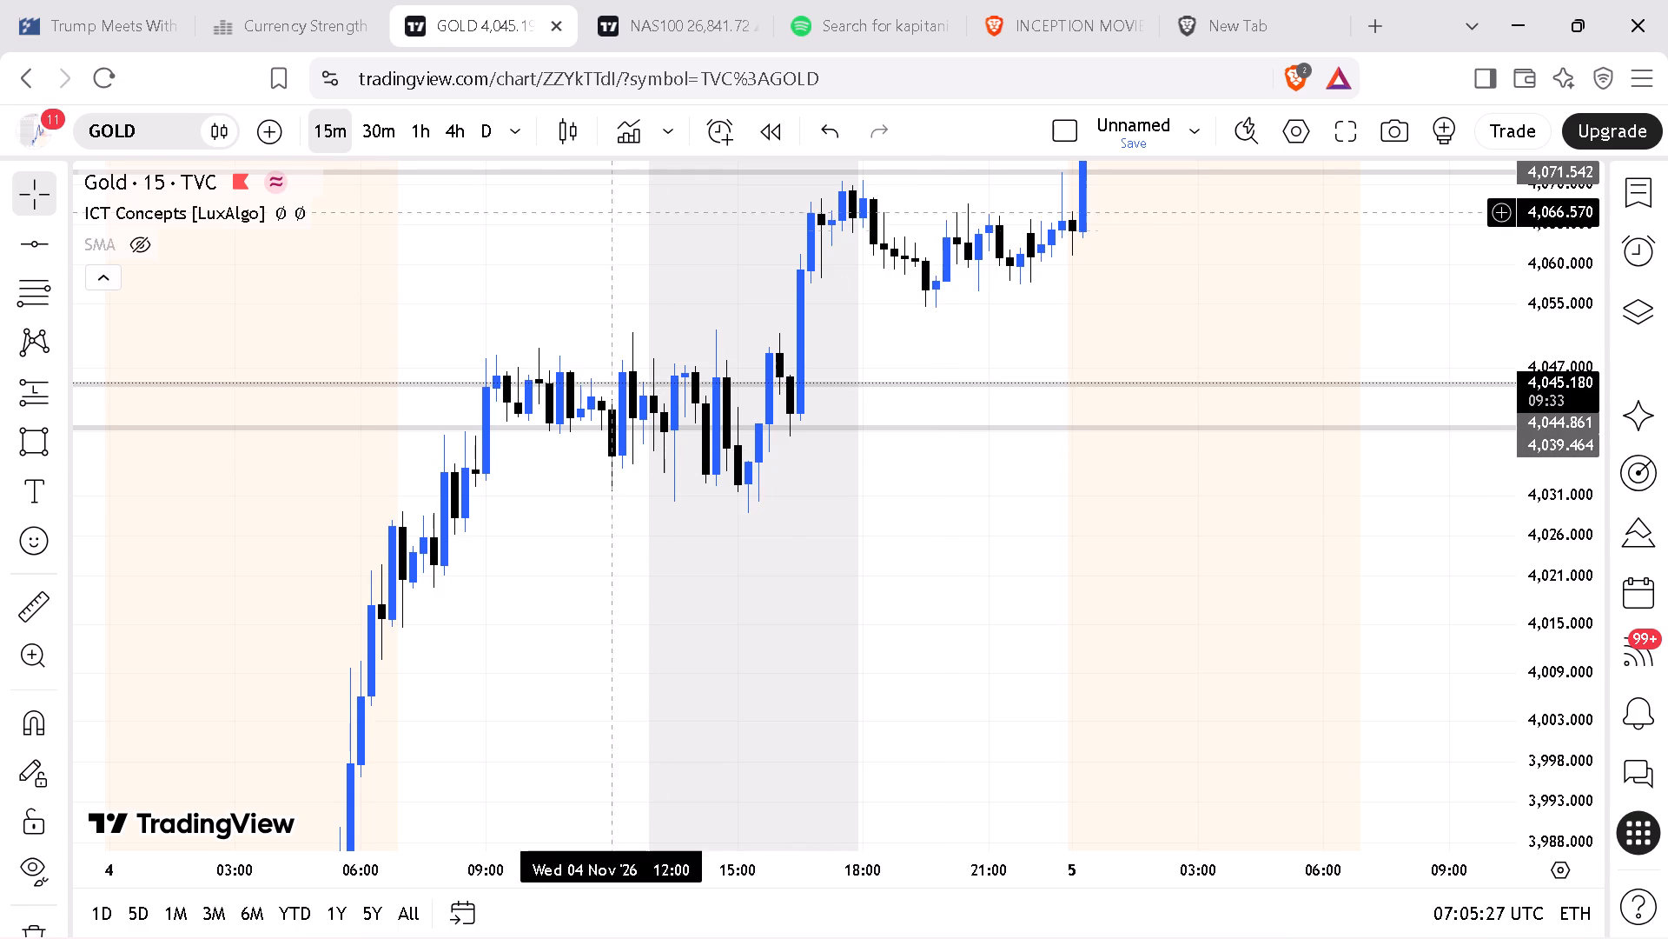
# Compare price around the two lower horizontal lines on the 30-minute, 15-minute and 4-hour charts, ending on 15 minutes.
pyautogui.click(385, 115)
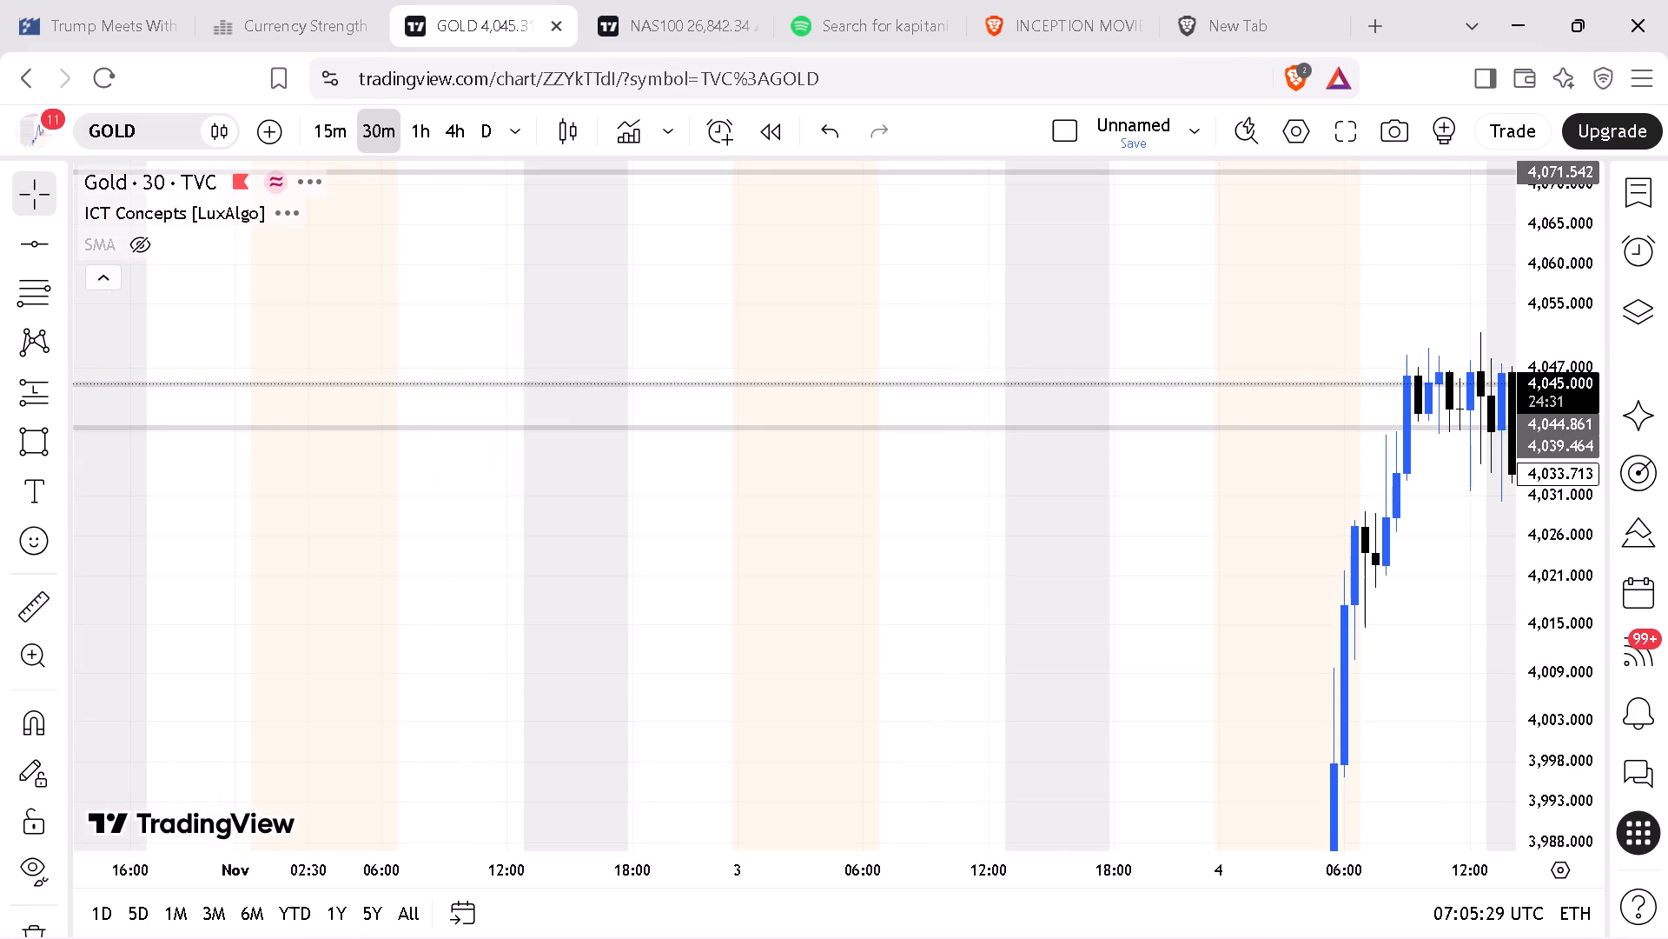
pyautogui.moveTo(976, 623); pyautogui.dragTo(311, 521)
pyautogui.moveTo(1208, 544); pyautogui.dragTo(713, 525)
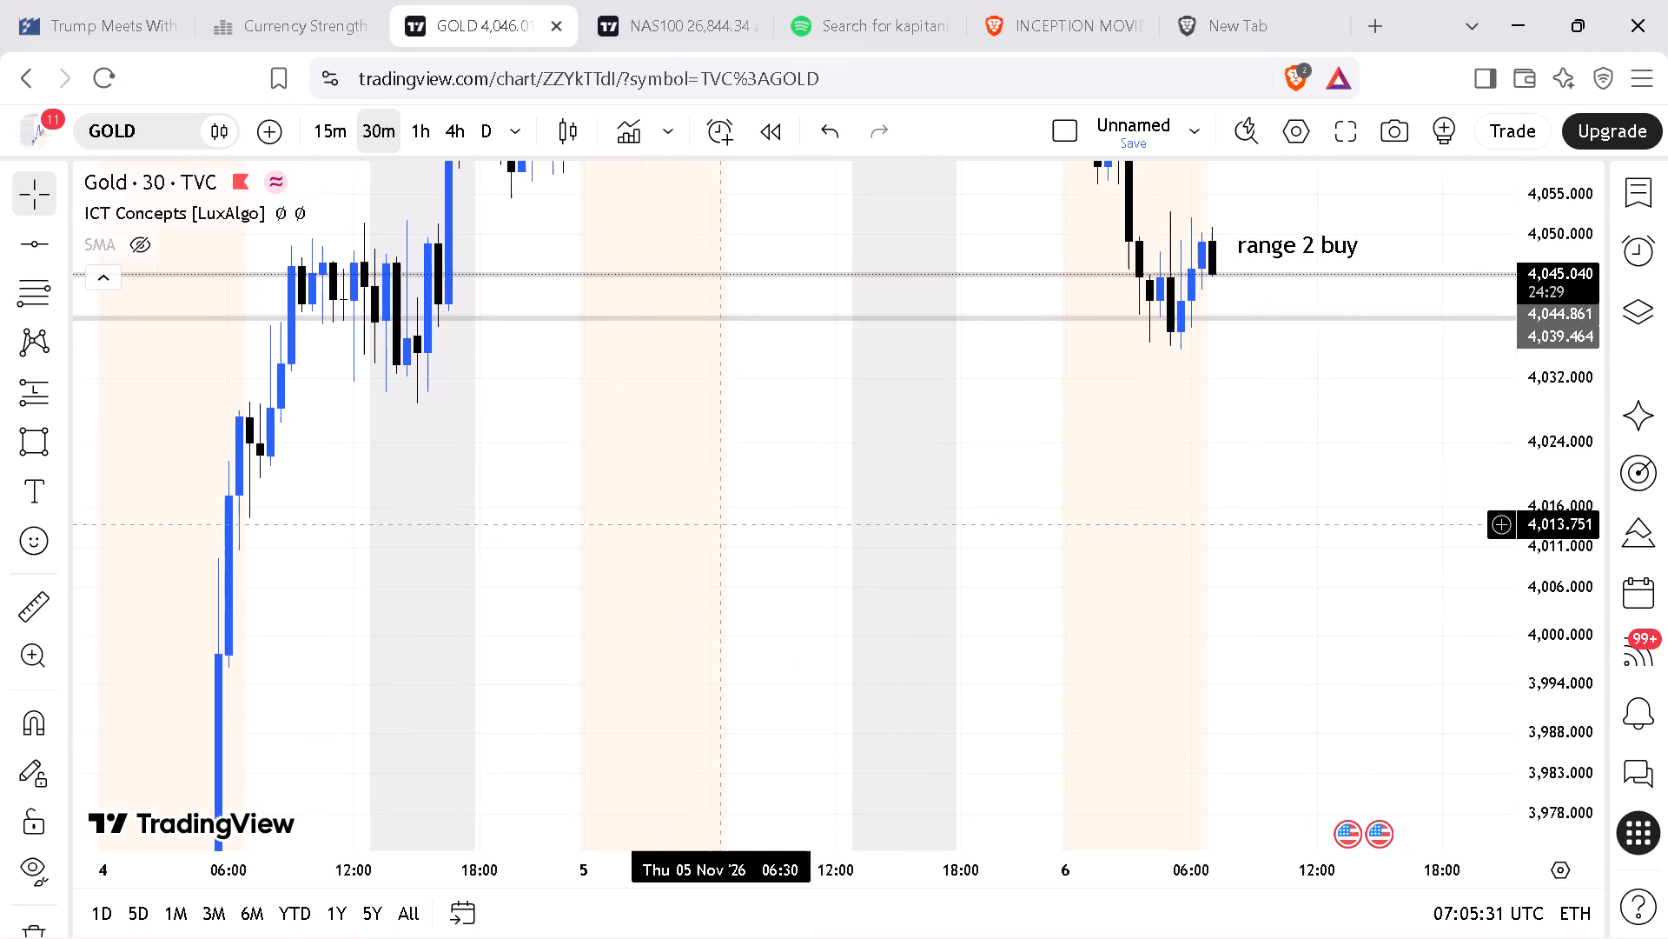
pyautogui.moveTo(713, 525); pyautogui.dragTo(710, 526)
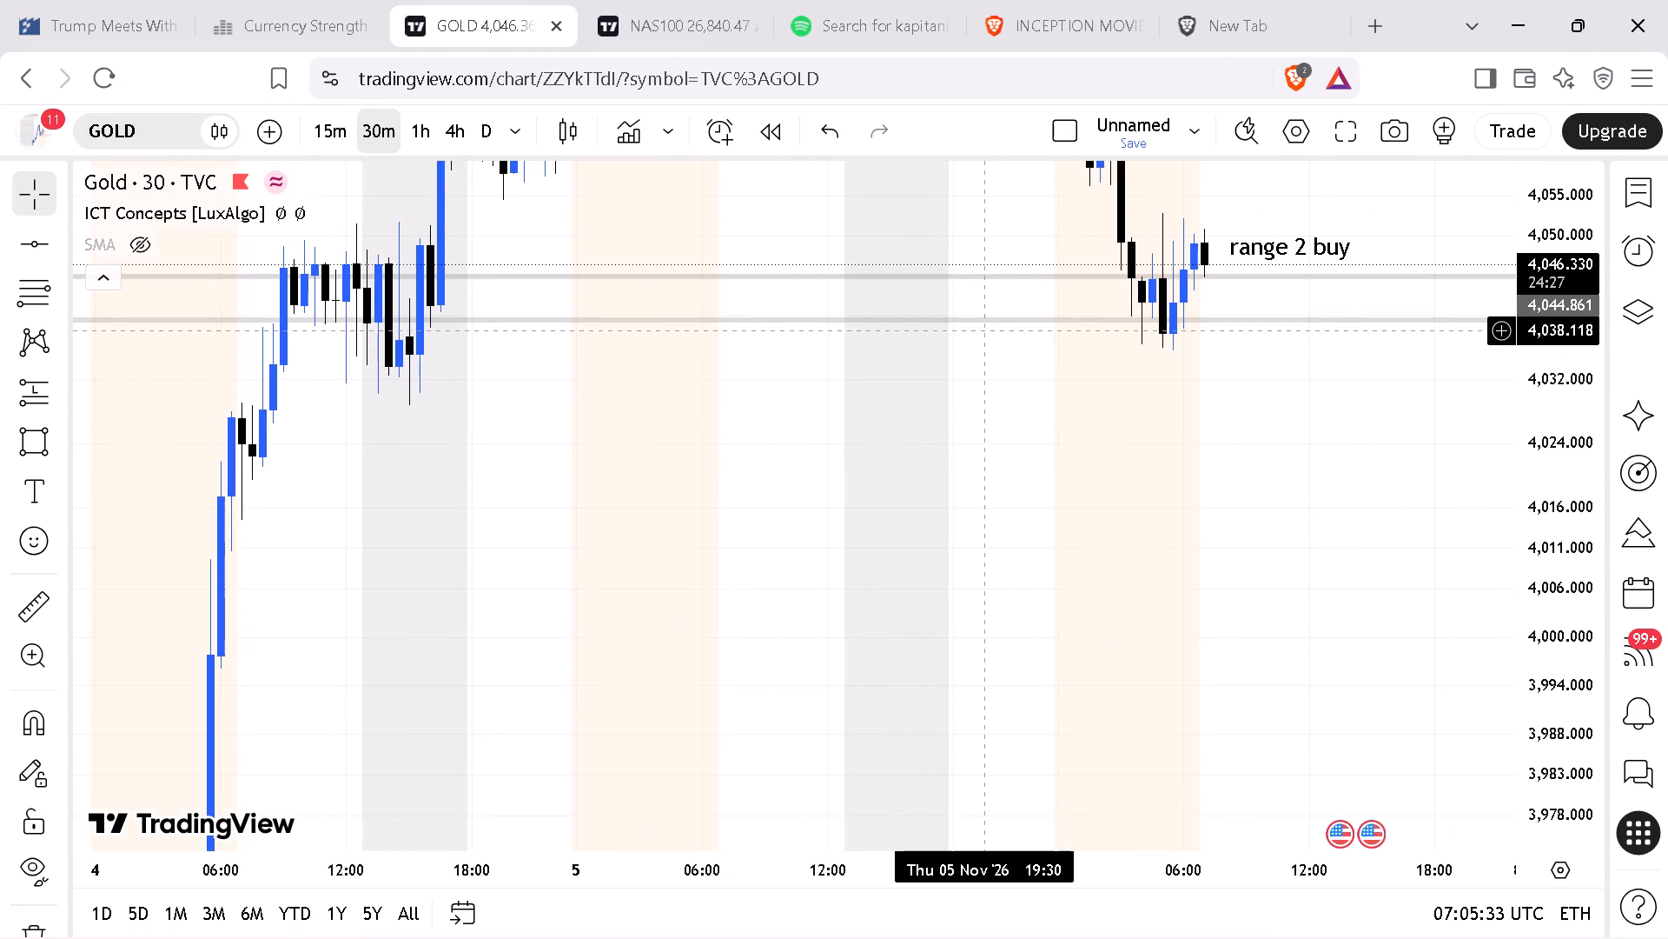
pyautogui.moveTo(1583, 517); pyautogui.dragTo(1584, 525)
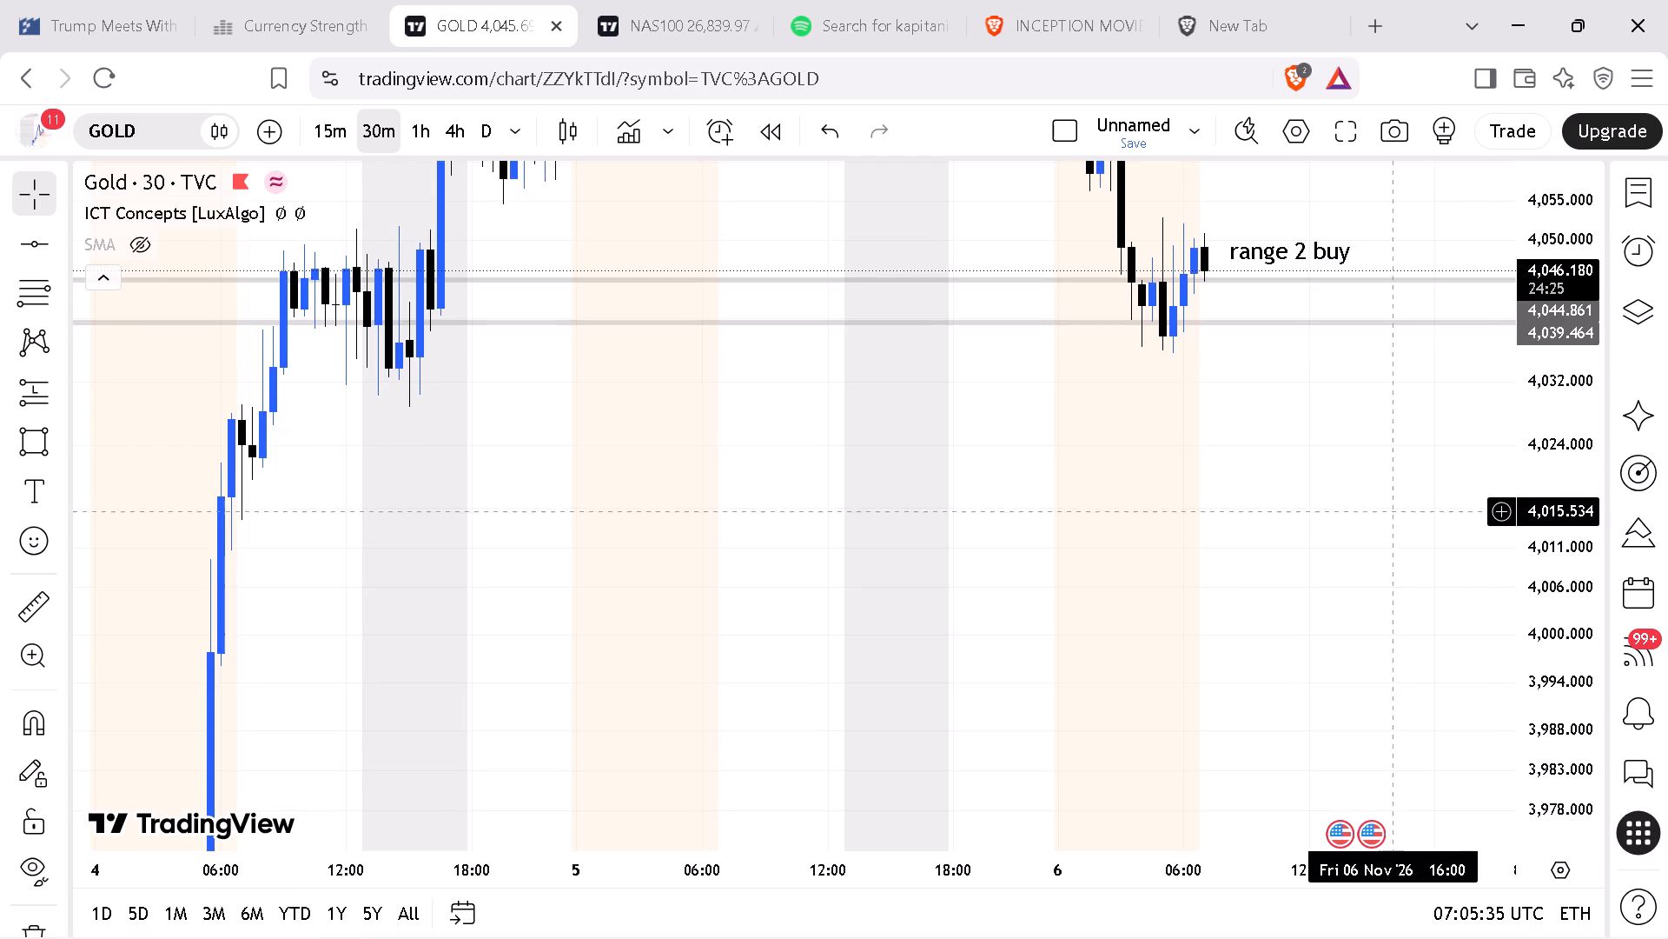
pyautogui.moveTo(1394, 510); pyautogui.dragTo(1276, 731)
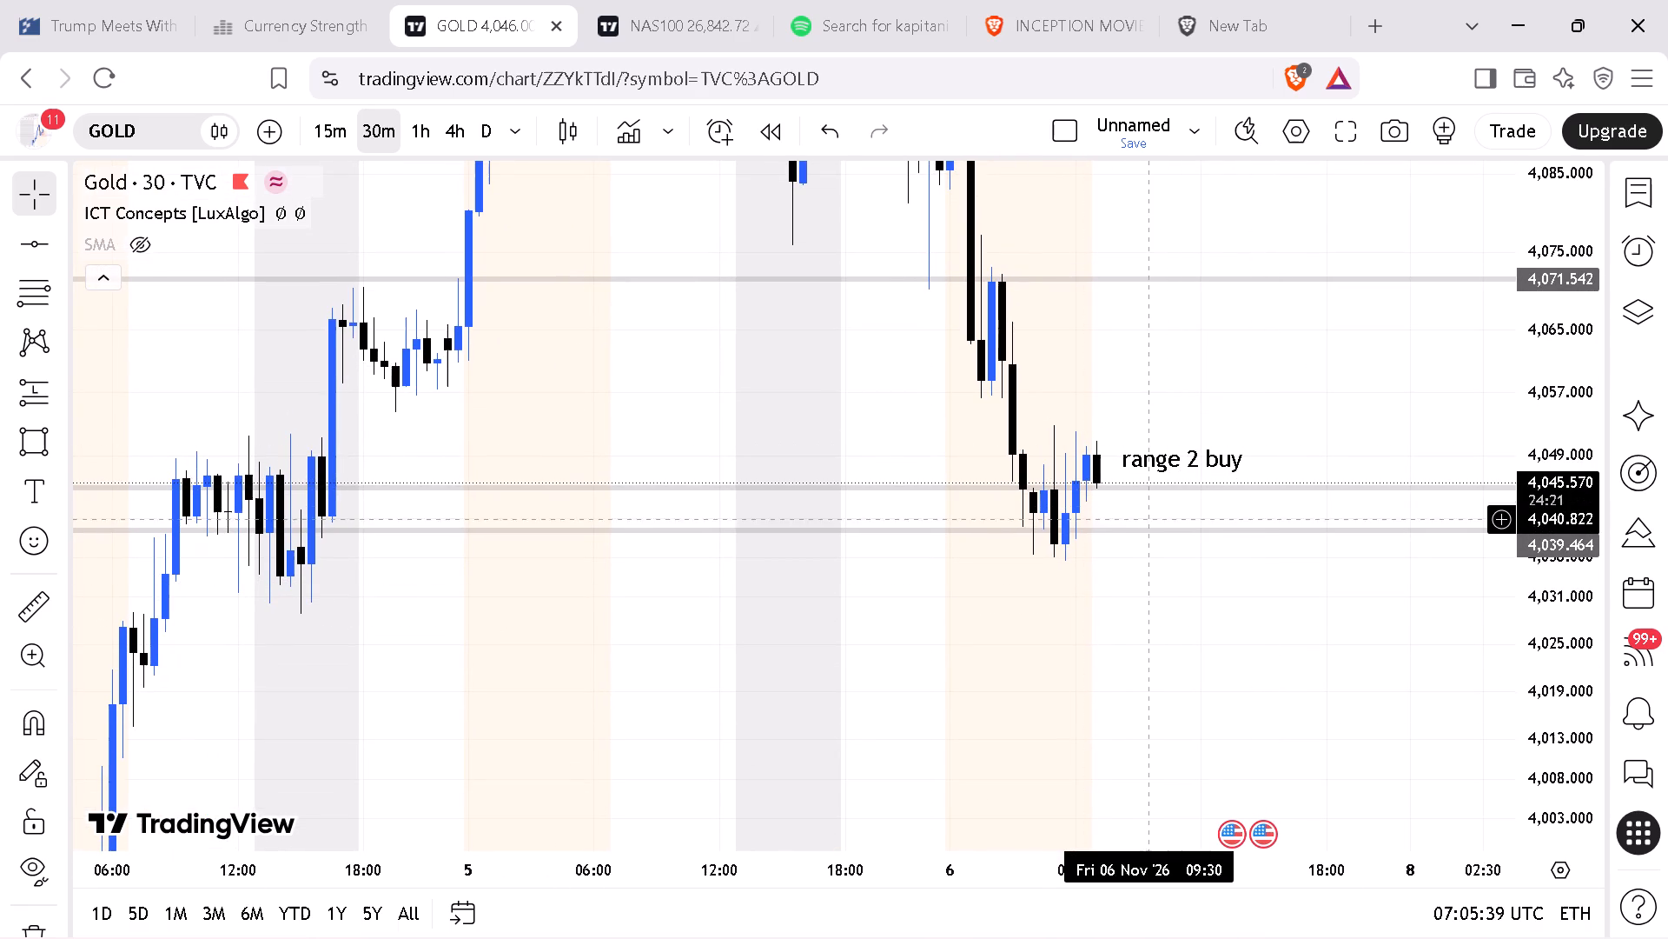
pyautogui.click(326, 128)
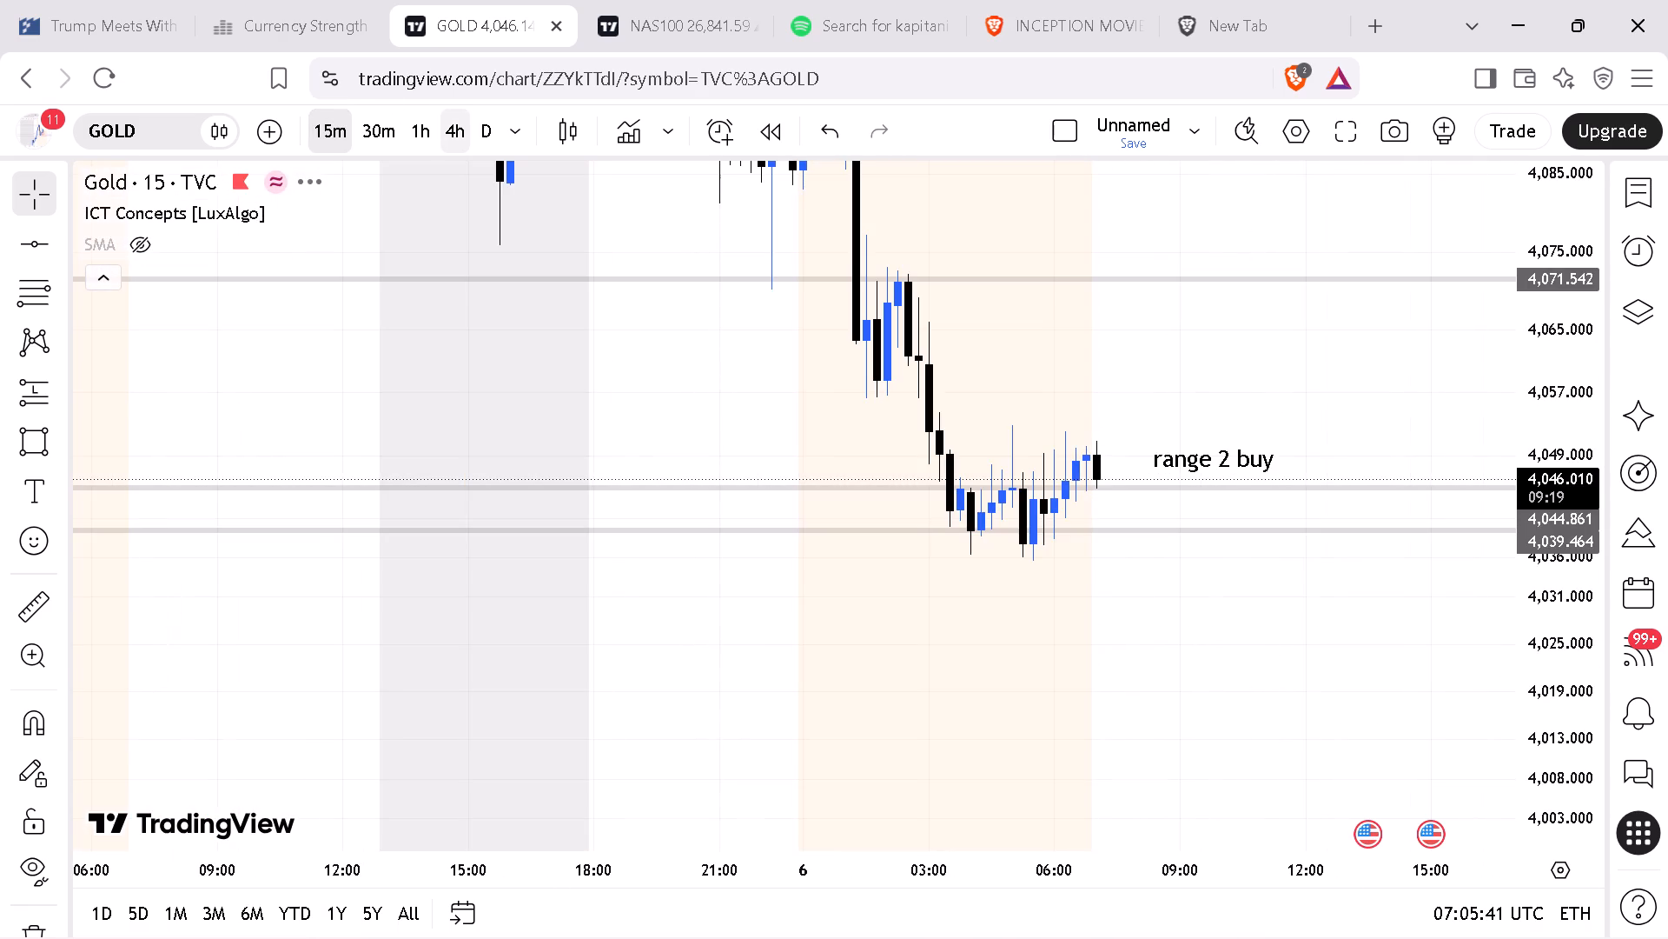
pyautogui.click(456, 136)
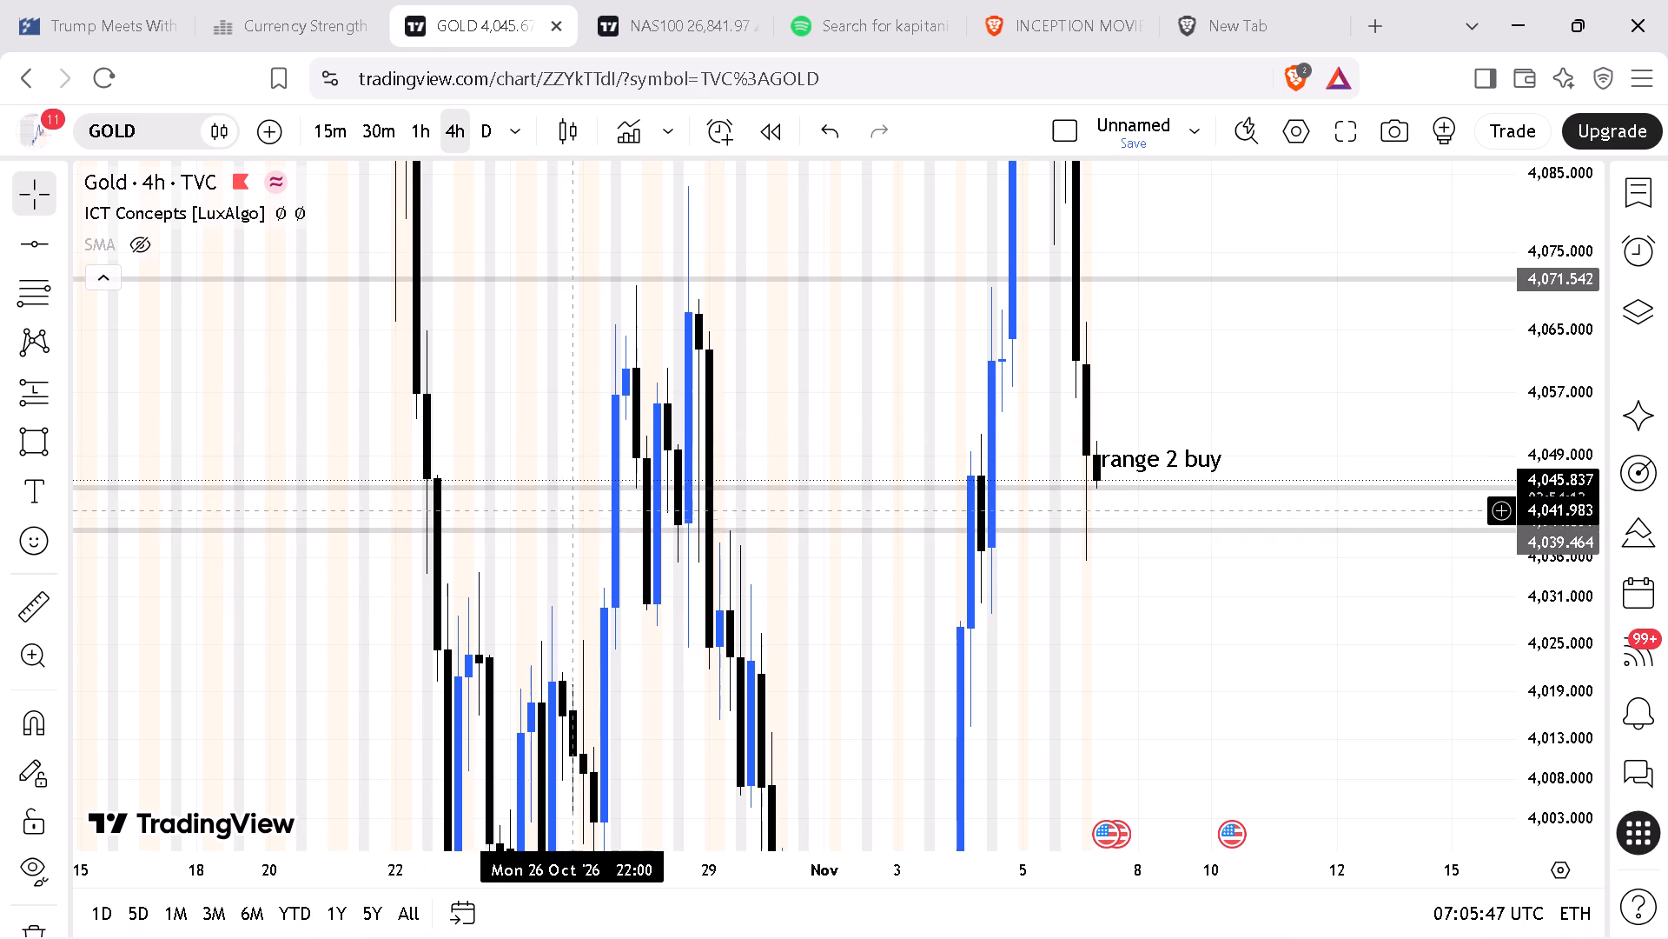
pyautogui.click(348, 132)
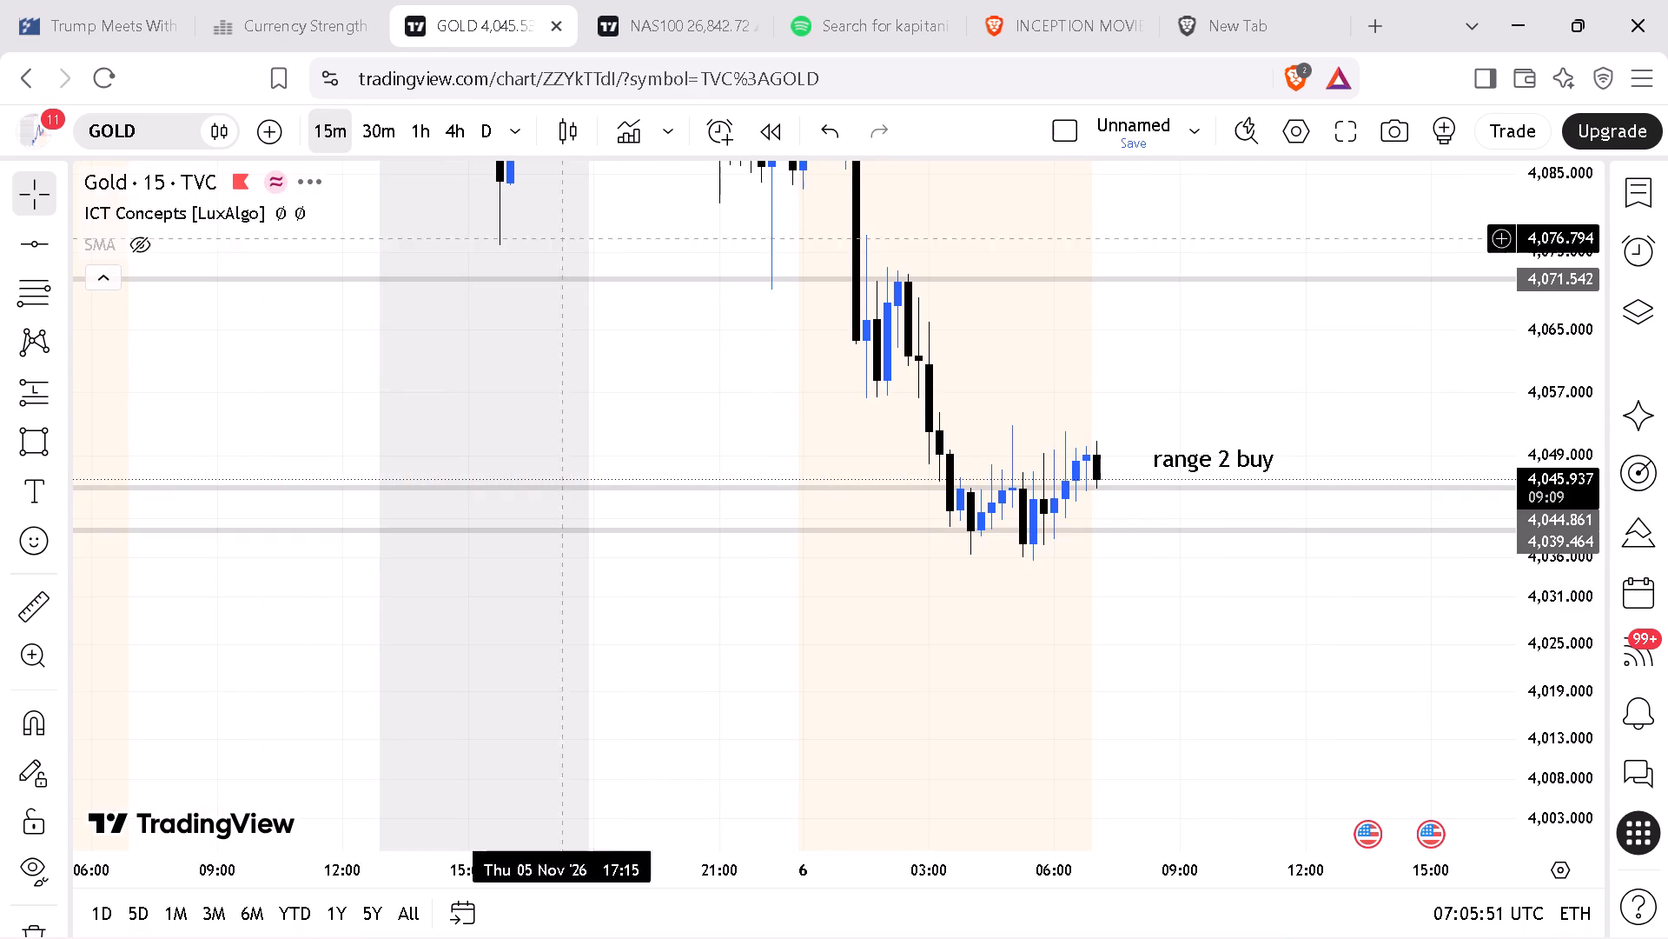
# Draw a rectangle between the two lower horizontal lines, about 4,039.5 to 4,045.0, from 02:30 to 10:15 on 6 November.
pyautogui.moveTo(1504, 717); pyautogui.dragTo(1585, 544)
pyautogui.moveTo(1191, 597); pyautogui.dragTo(969, 669)
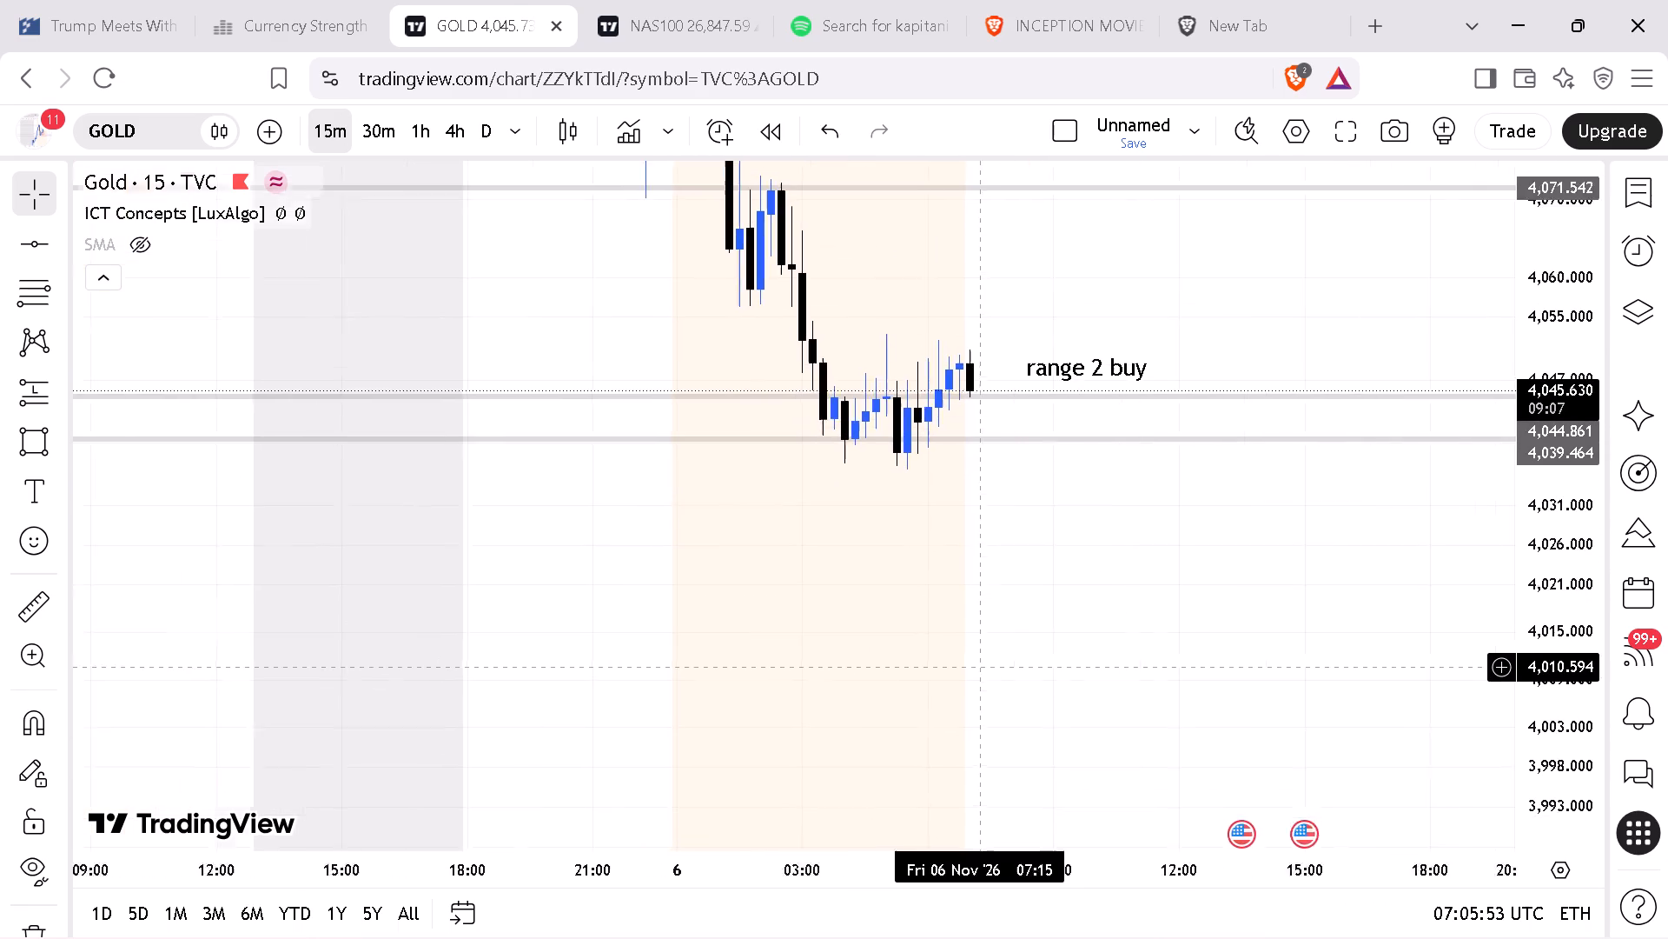
pyautogui.moveTo(969, 669); pyautogui.dragTo(933, 678)
pyautogui.moveTo(1547, 720); pyautogui.dragTo(1580, 568)
pyautogui.moveTo(1234, 560); pyautogui.dragTo(1188, 708)
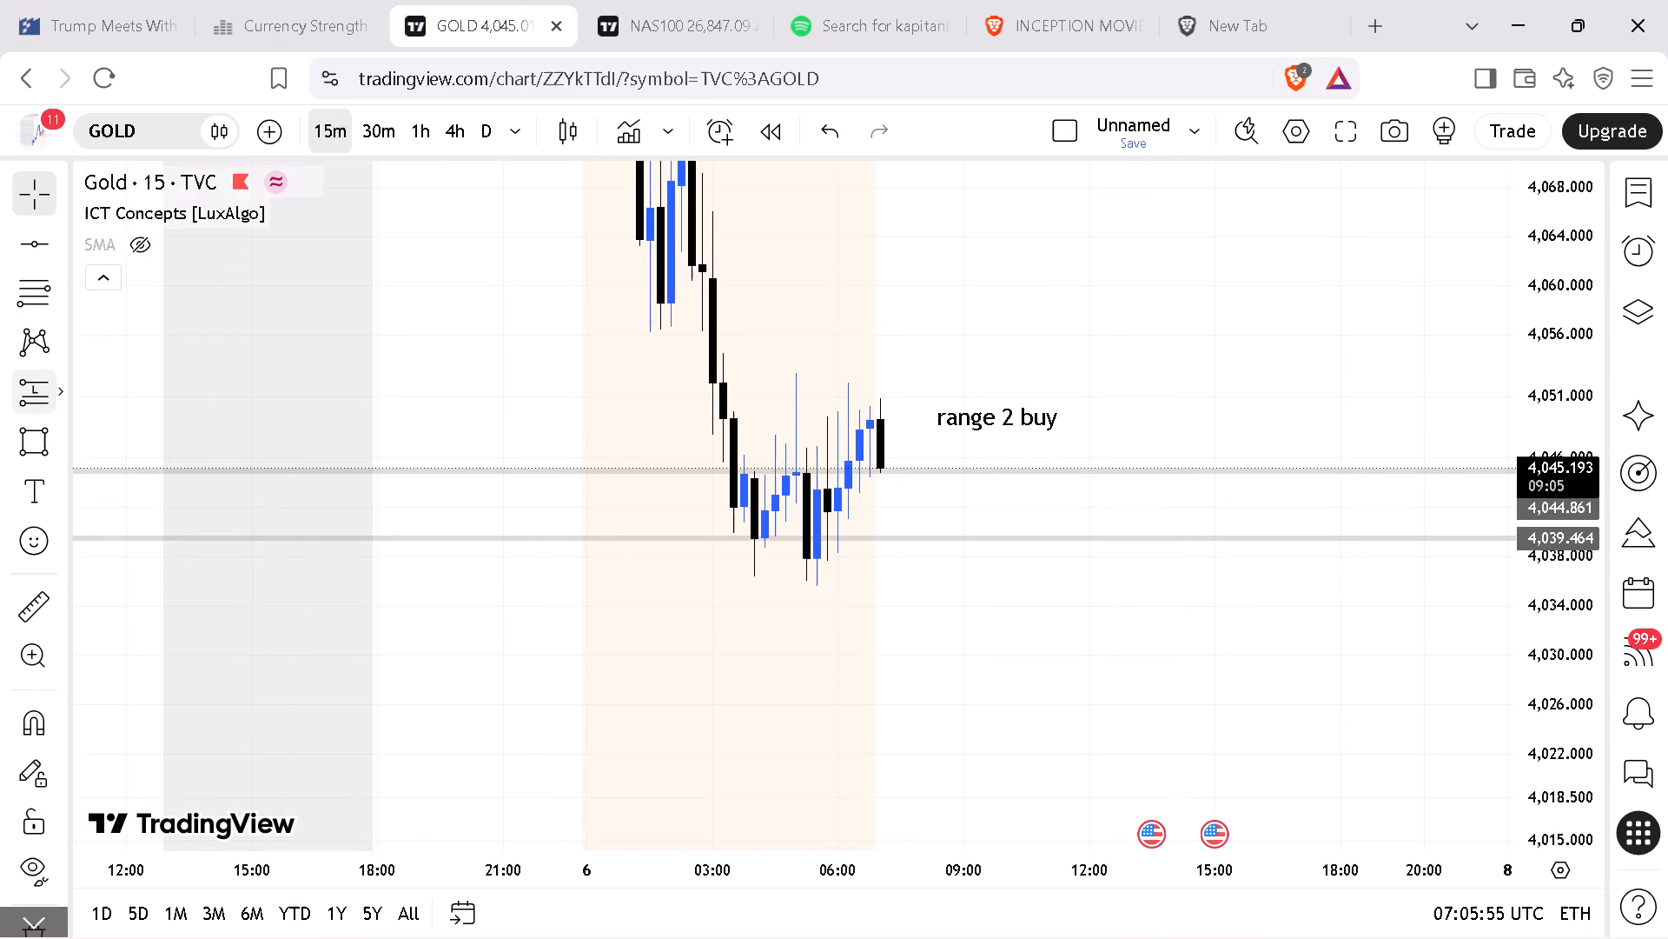
pyautogui.click(40, 449)
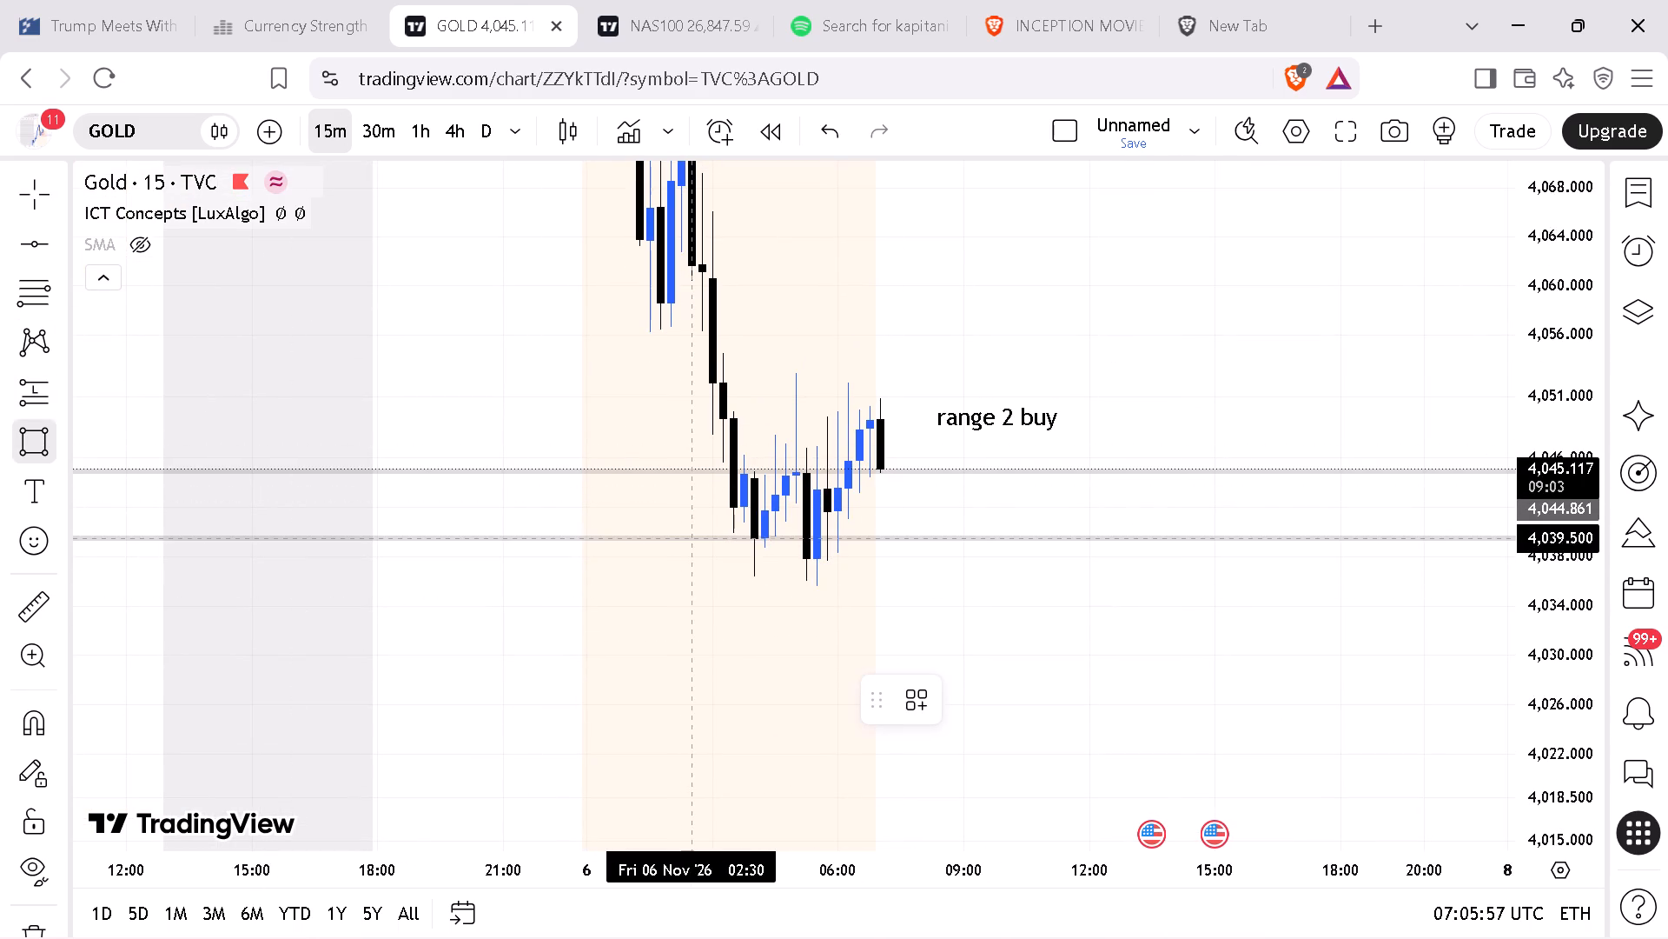
pyautogui.moveTo(692, 536); pyautogui.dragTo(1021, 469)
pyautogui.click(1021, 469)
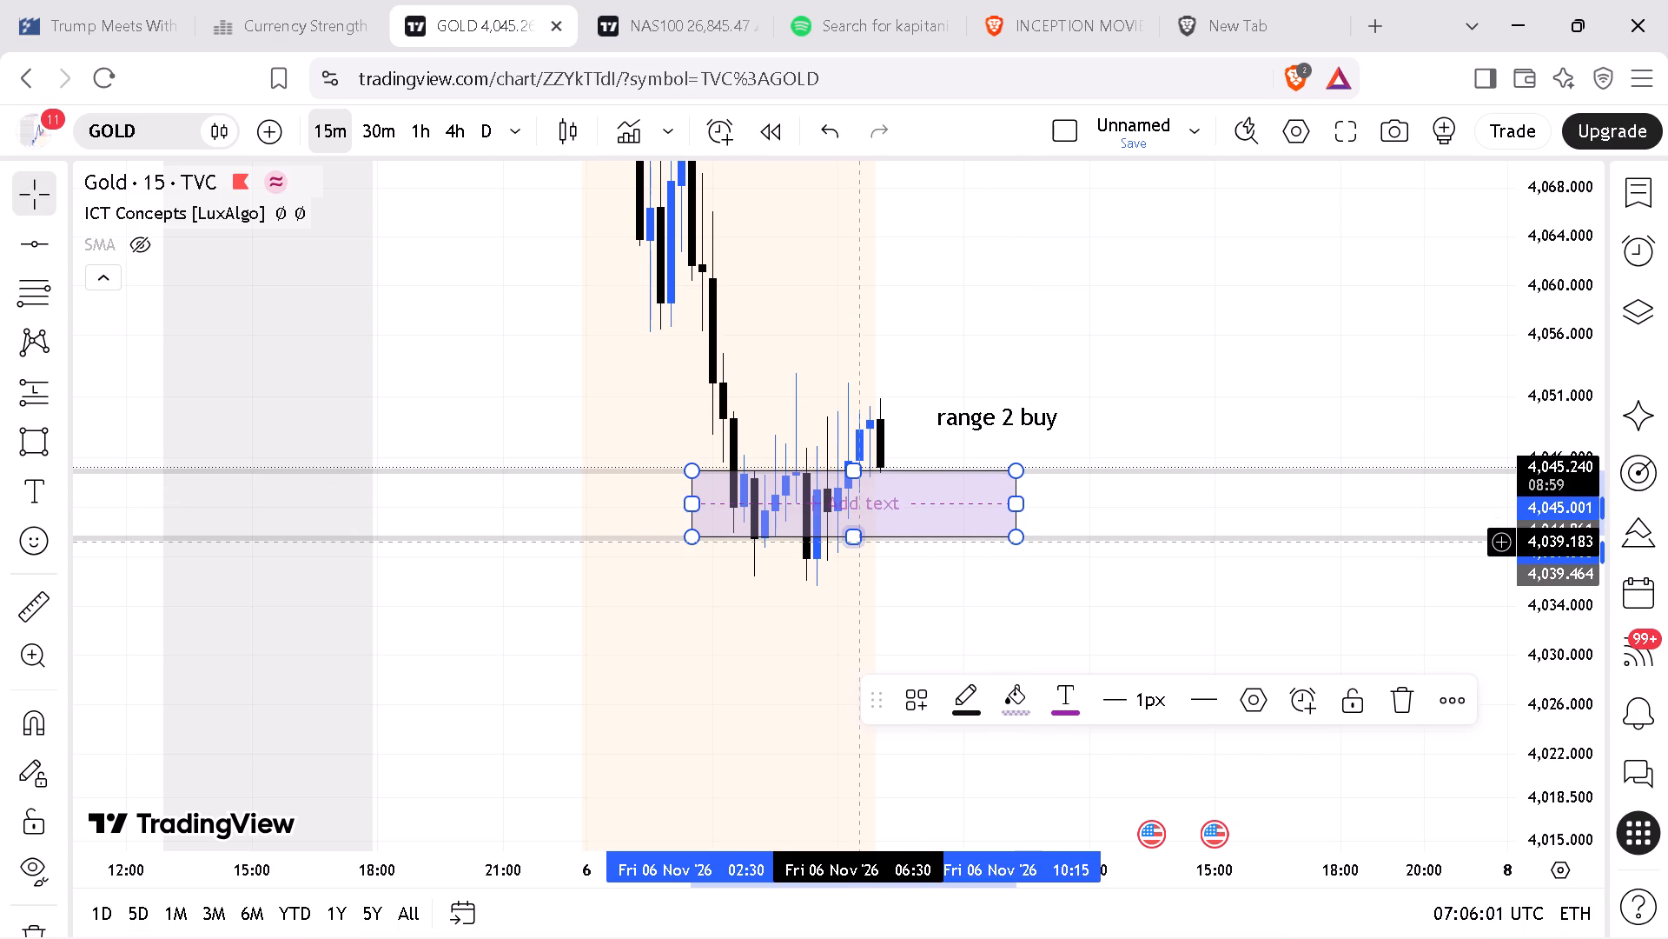
pyautogui.click(1259, 316)
# Examine the rectangle zone against the 6 November candles on the 15-minute and 30-minute charts.
pyautogui.moveTo(1579, 336); pyautogui.dragTo(1555, 418)
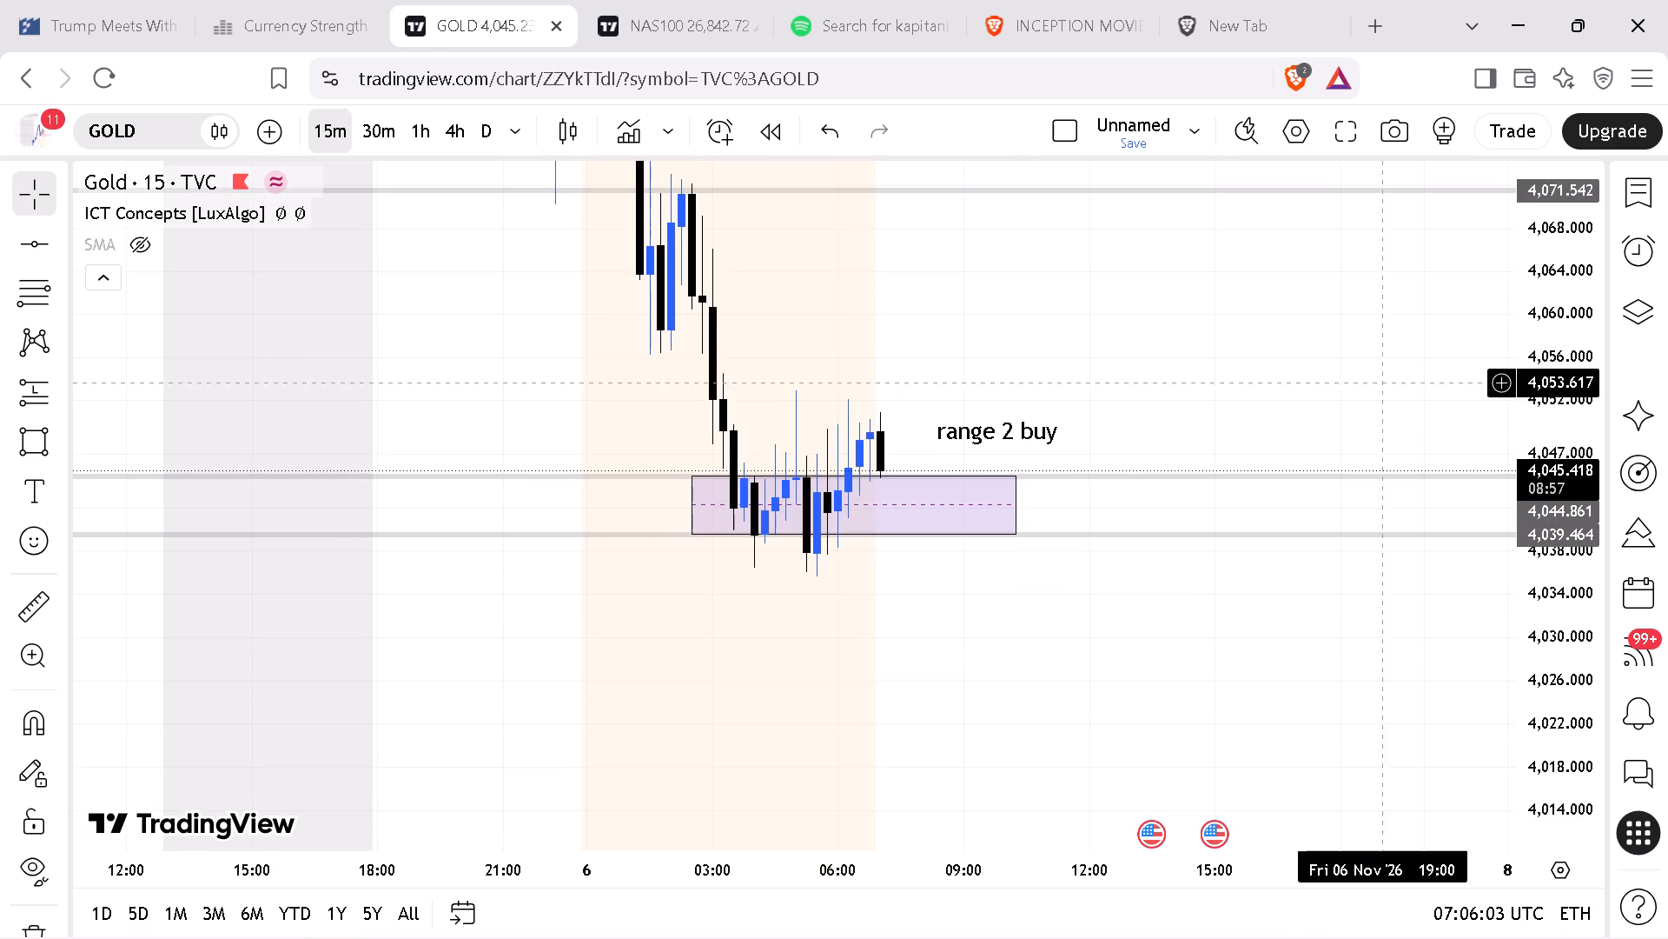
pyautogui.moveTo(1206, 273); pyautogui.dragTo(1148, 535)
pyautogui.moveTo(925, 681); pyautogui.dragTo(928, 695)
pyautogui.moveTo(937, 581); pyautogui.dragTo(1124, 516)
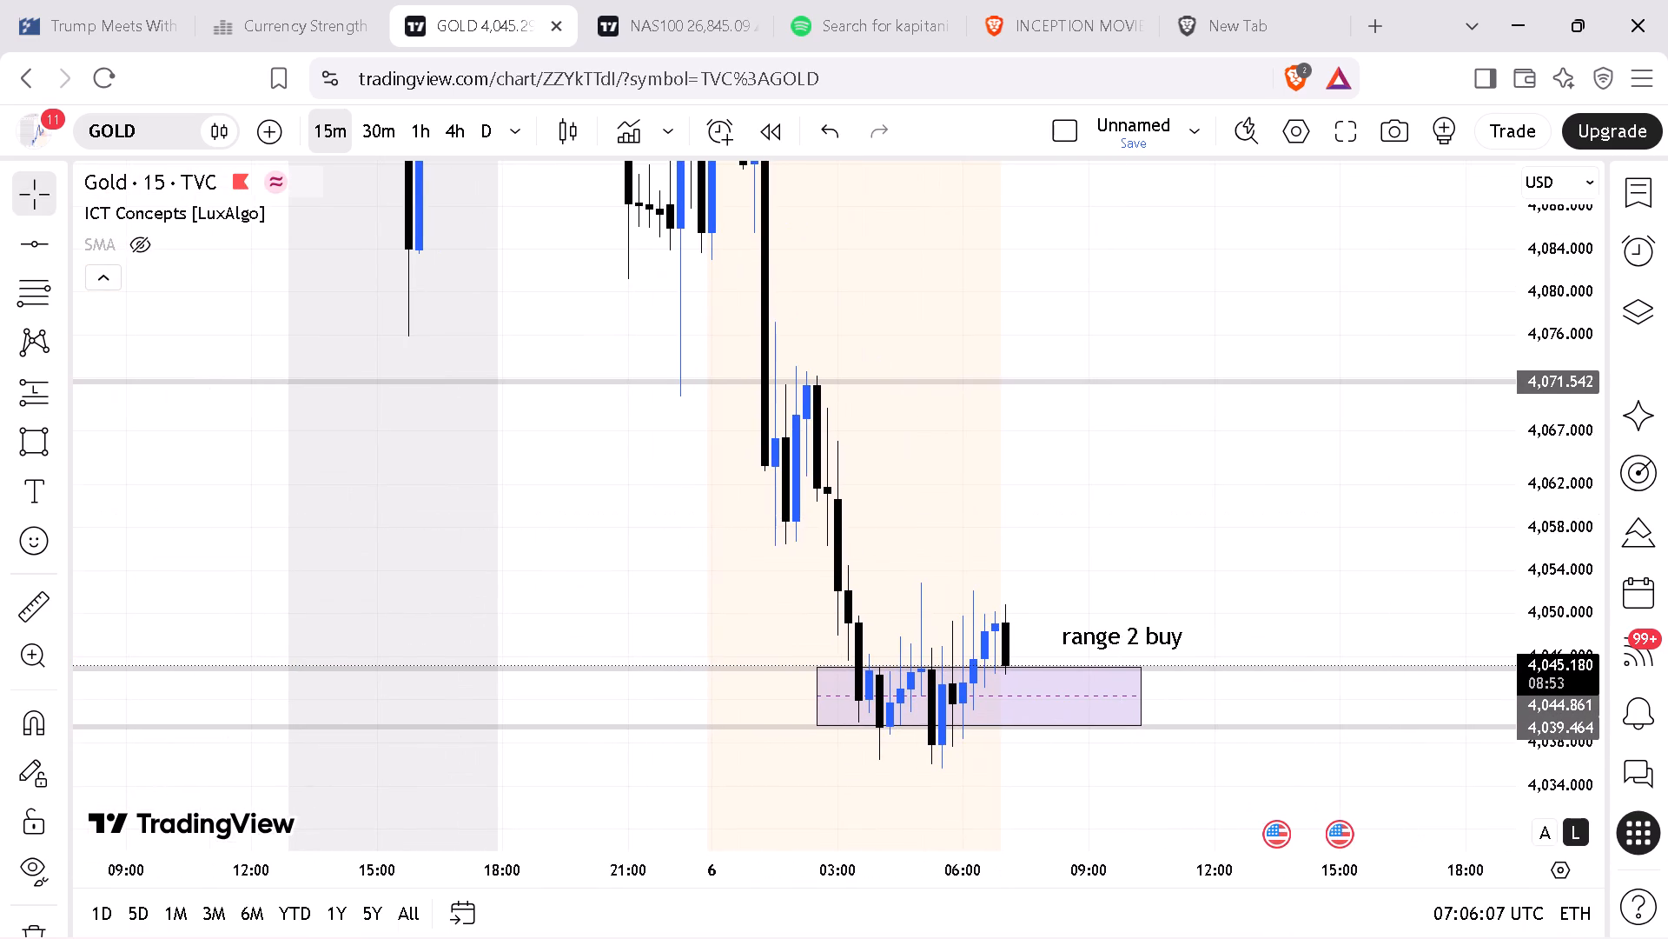
pyautogui.moveTo(1555, 484); pyautogui.dragTo(1535, 555)
pyautogui.moveTo(1221, 546); pyautogui.dragTo(1118, 544)
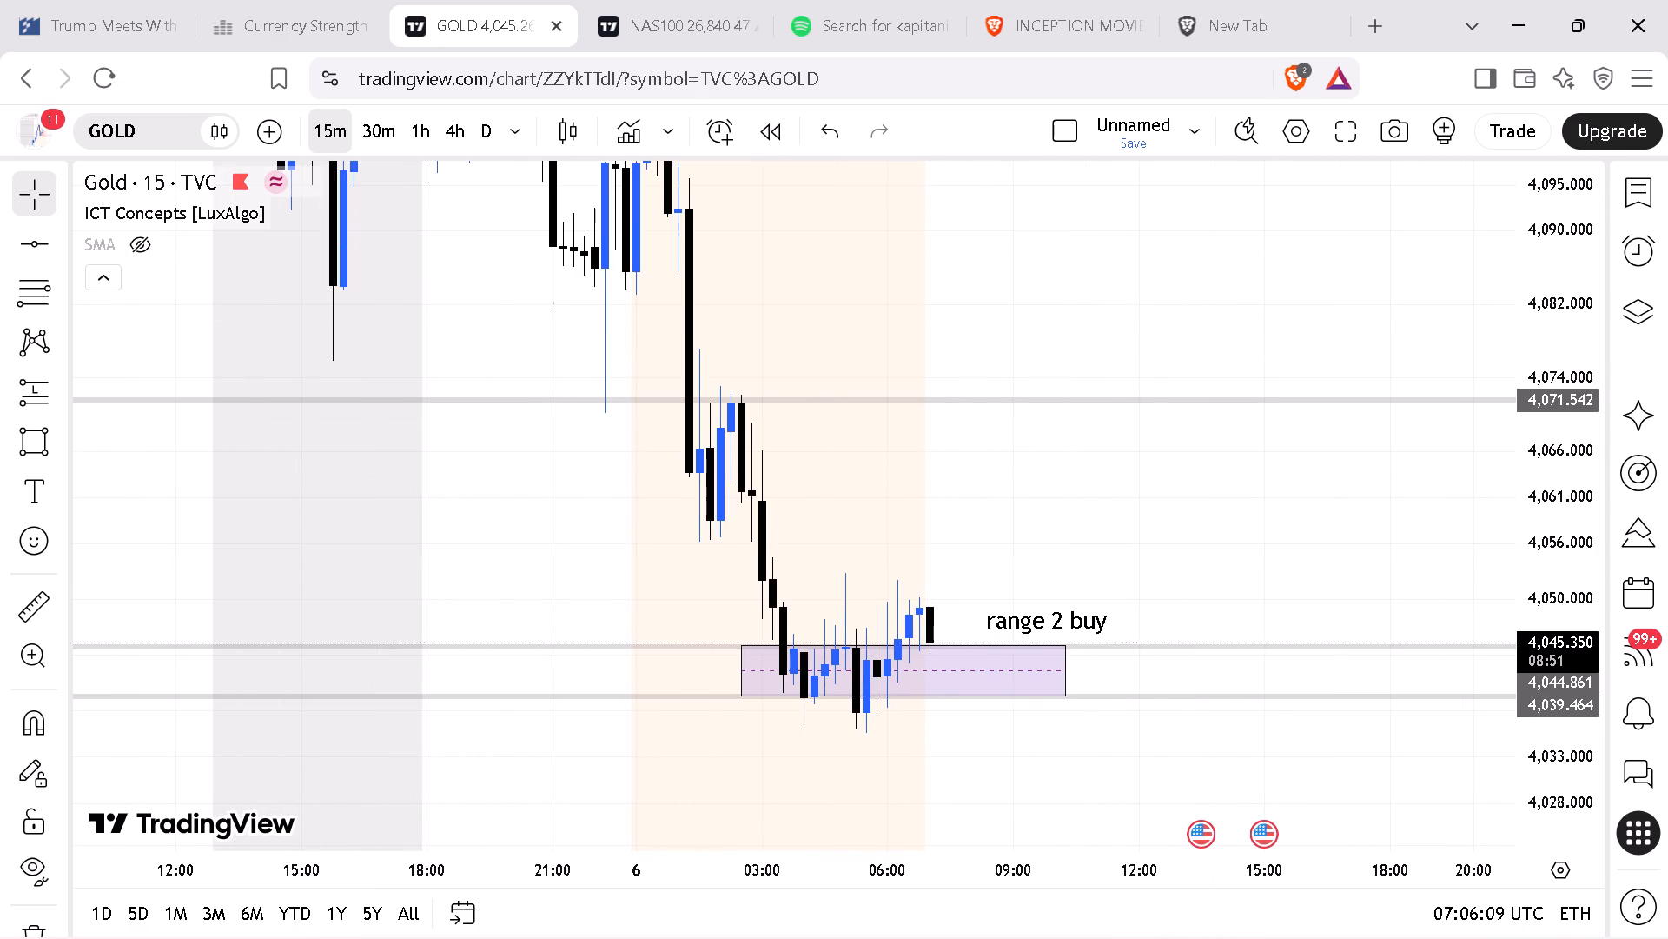
pyautogui.click(368, 124)
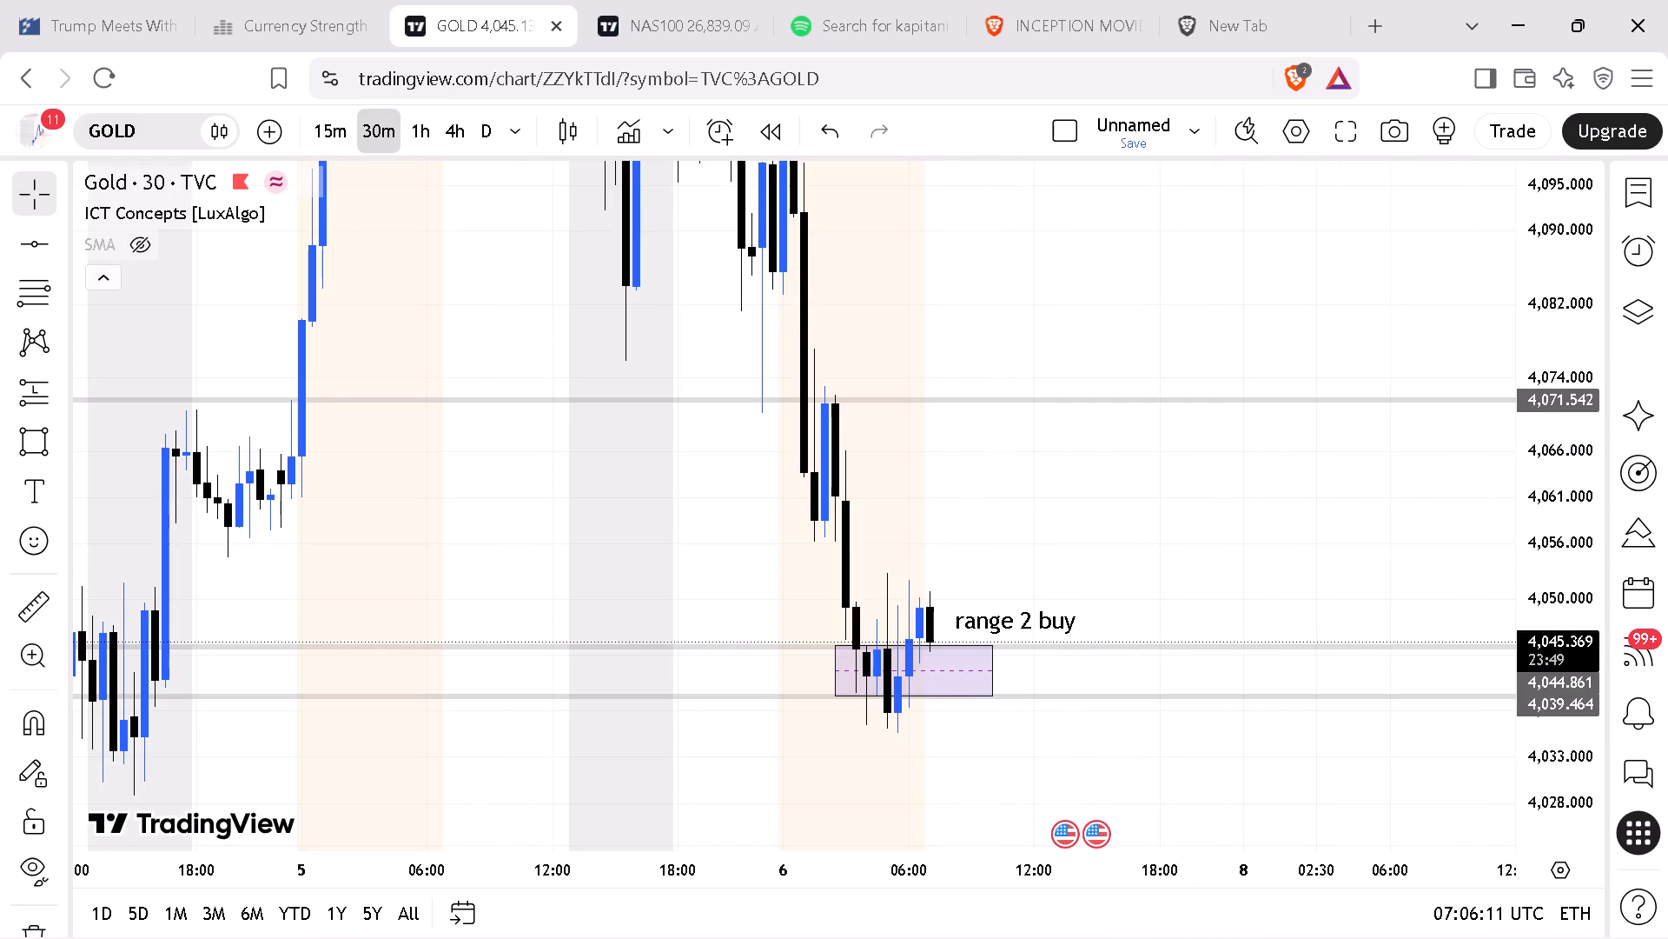
pyautogui.click(325, 131)
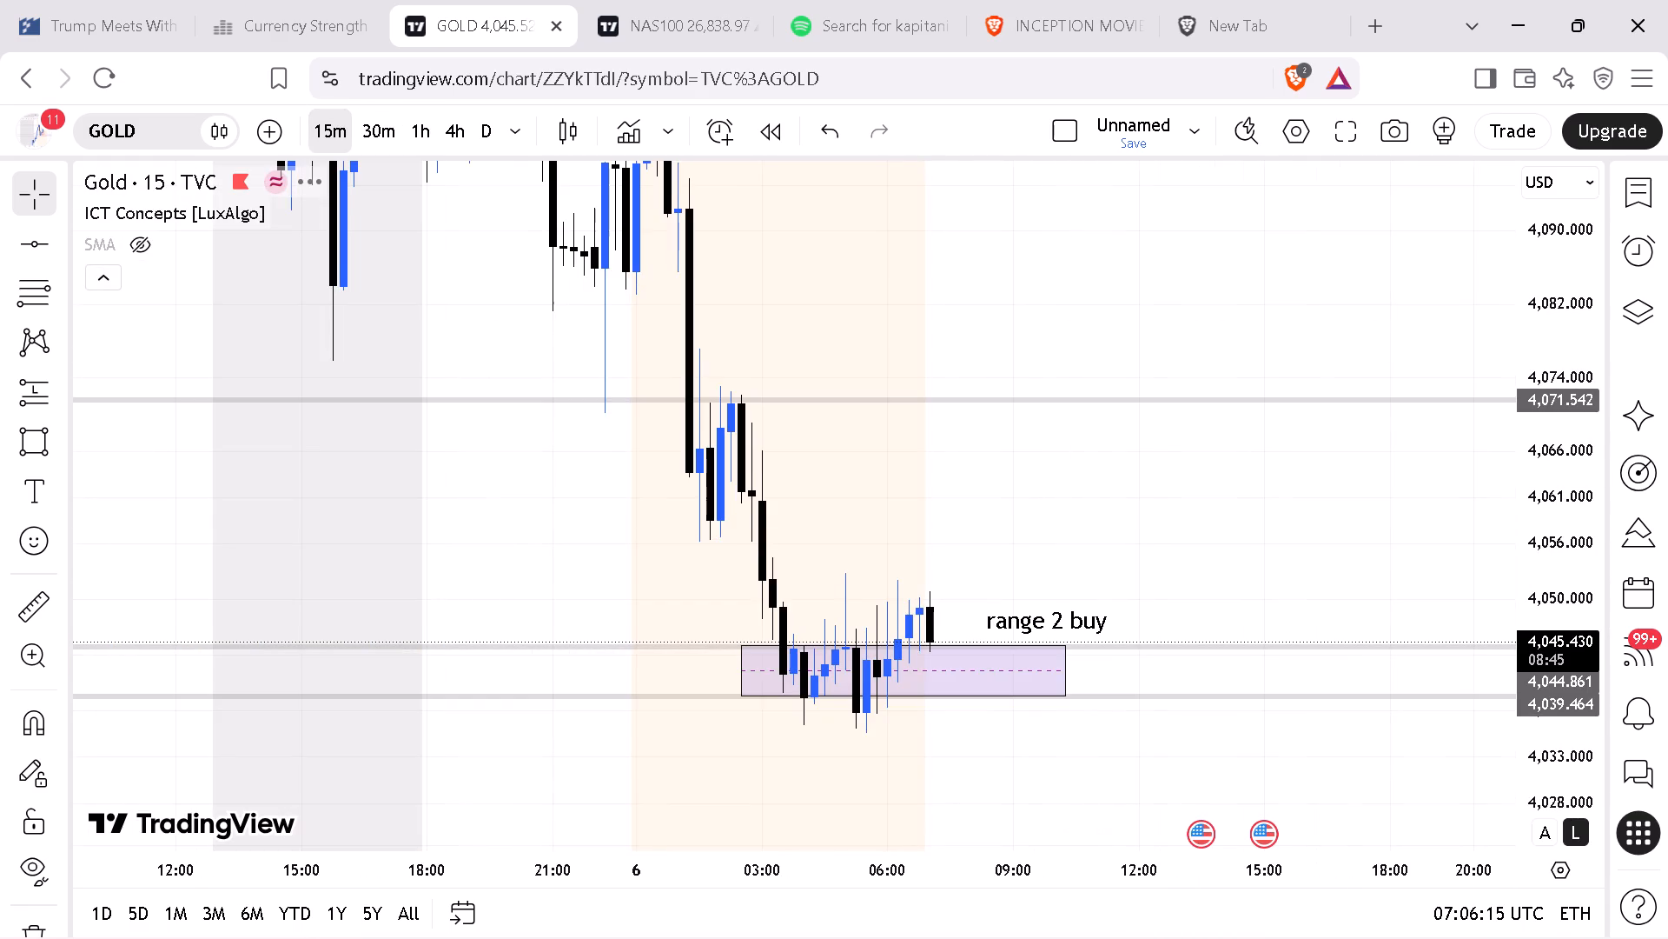
# Move the "range 2 buy" note slightly later in time, to about 09:30 on 6 November at about 4,049.0.
pyautogui.moveTo(1543, 492); pyautogui.dragTo(1534, 564)
pyautogui.moveTo(1043, 601); pyautogui.dragTo(1100, 603)
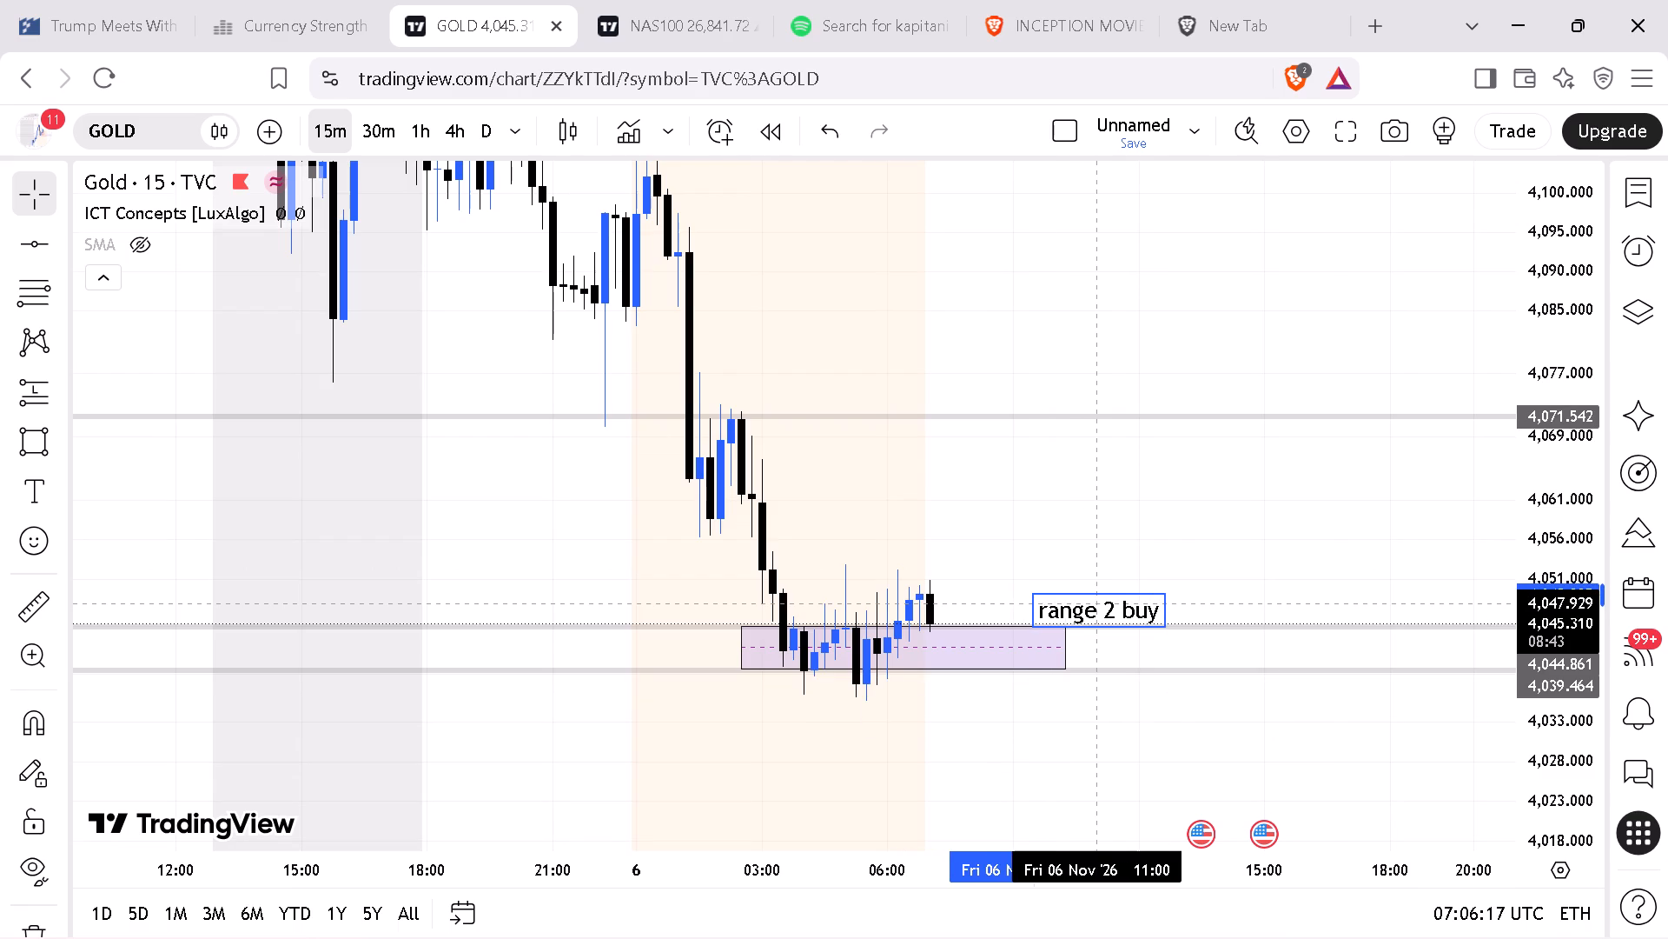
pyautogui.moveTo(1100, 603); pyautogui.dragTo(1102, 603)
pyautogui.moveTo(1525, 556); pyautogui.dragTo(1529, 543)
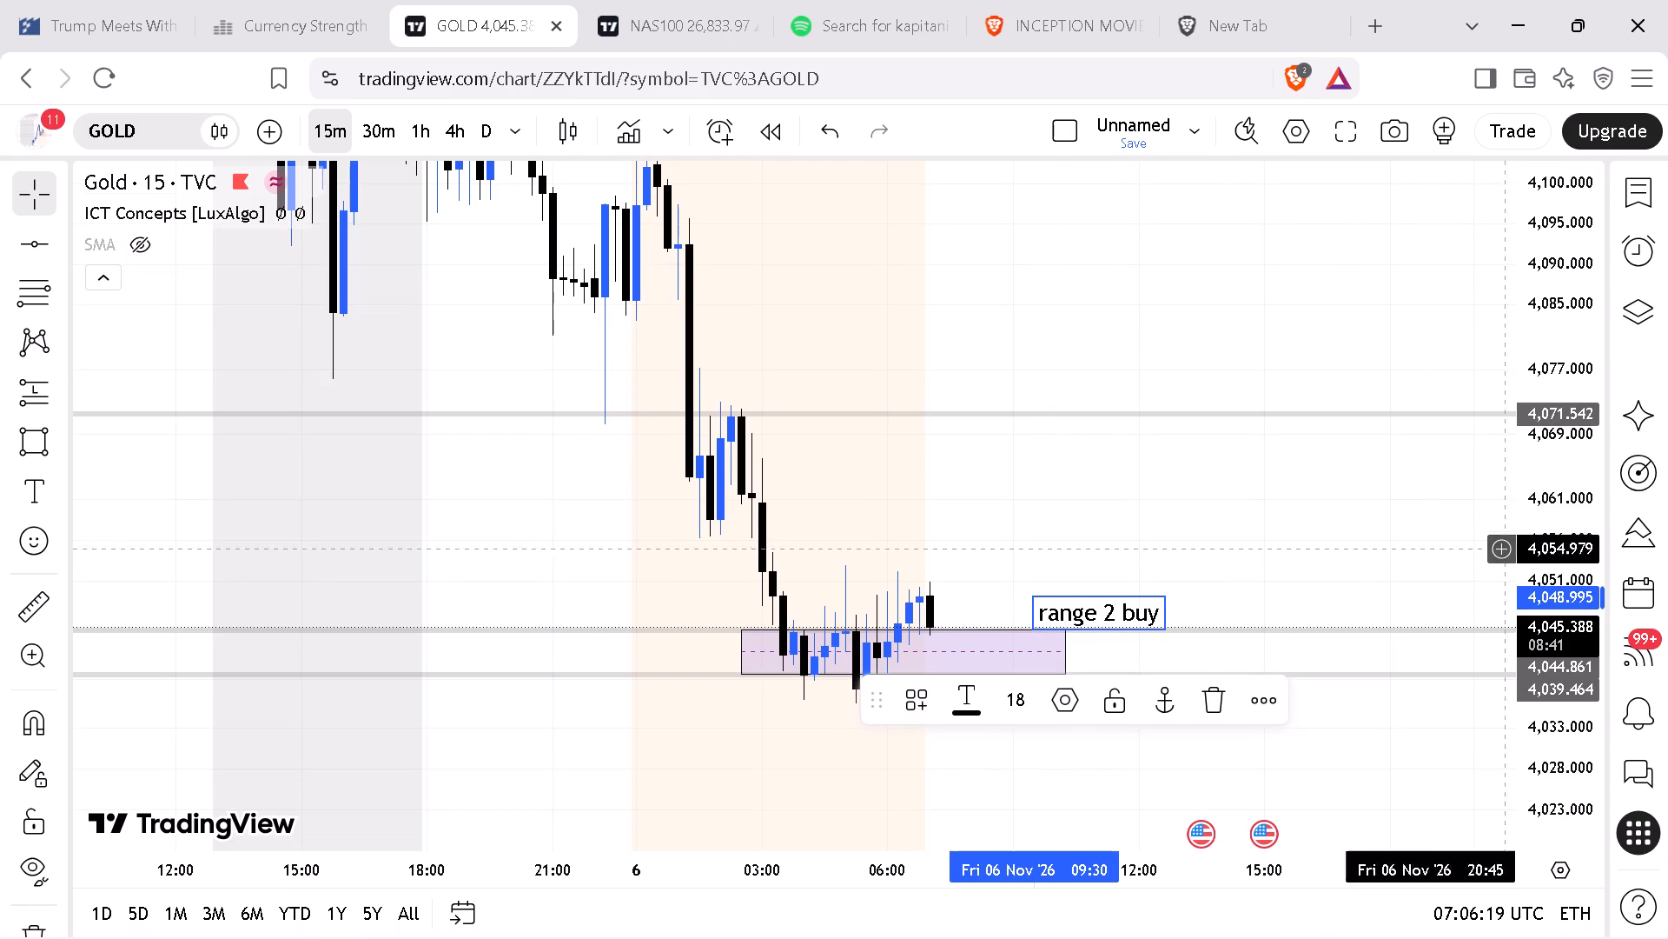
pyautogui.moveTo(1208, 522); pyautogui.dragTo(1163, 581)
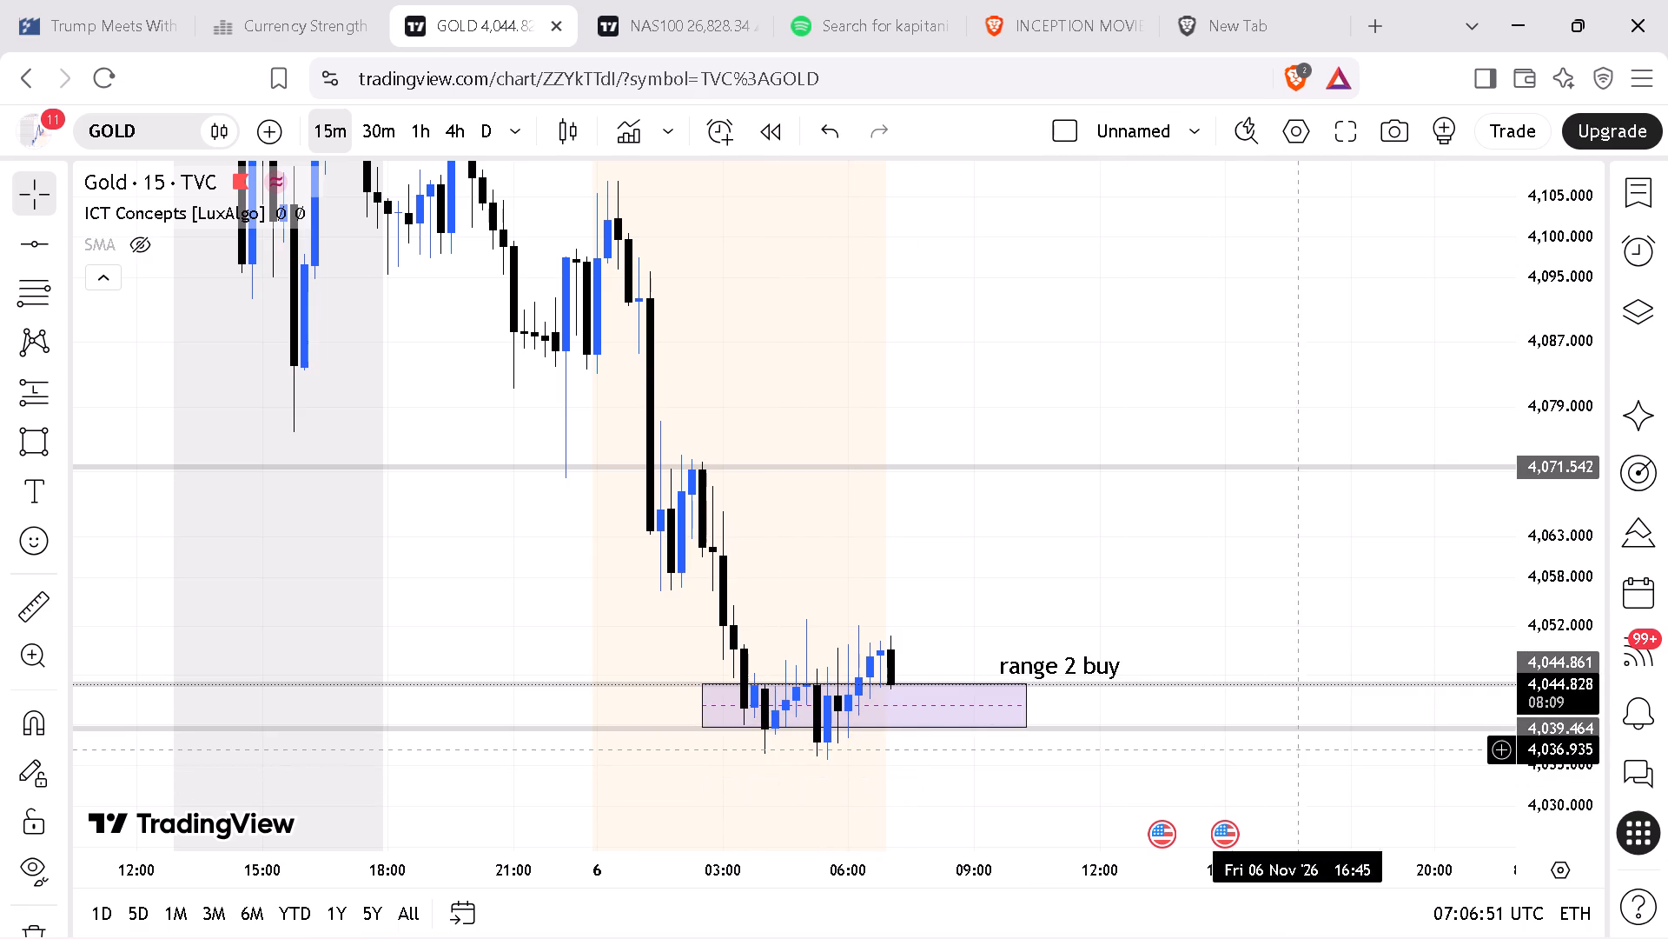
# Move the "1H Bullish form New Support" note down to about 4,119.4, closer to the 6 November candles.
pyautogui.moveTo(1565, 803); pyautogui.dragTo(1569, 788)
pyautogui.moveTo(1316, 613); pyautogui.dragTo(1310, 443)
pyautogui.moveTo(1042, 897); pyautogui.dragTo(1010, 915)
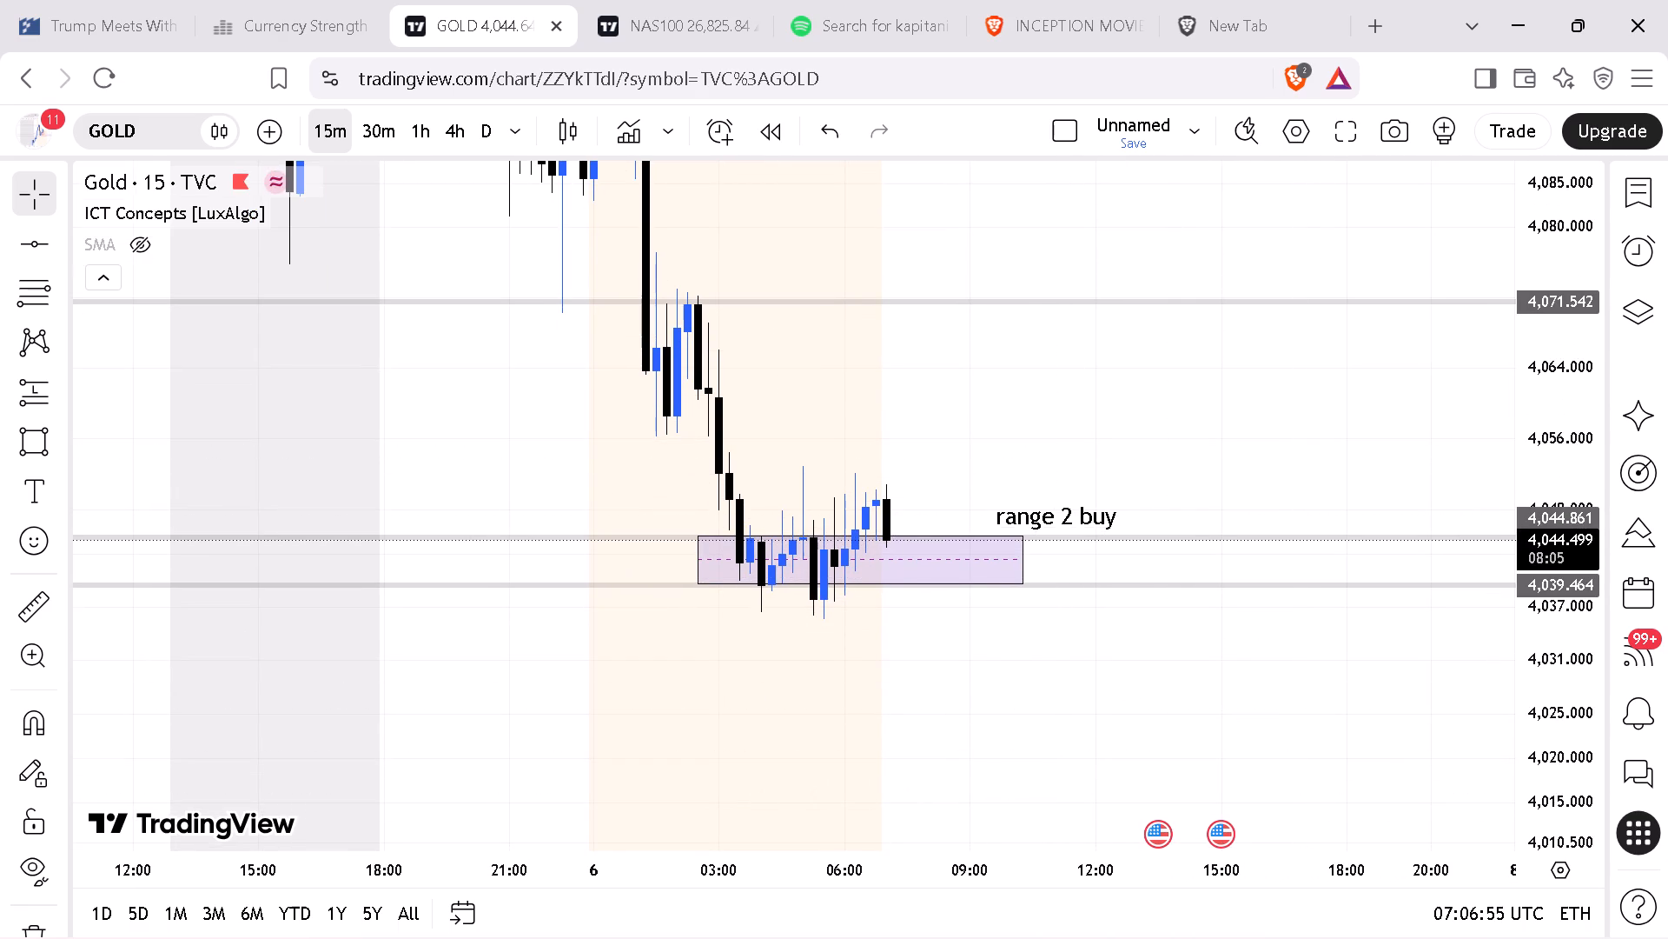
pyautogui.moveTo(1010, 915); pyautogui.dragTo(998, 905)
pyautogui.moveTo(1182, 715); pyautogui.dragTo(1026, 782)
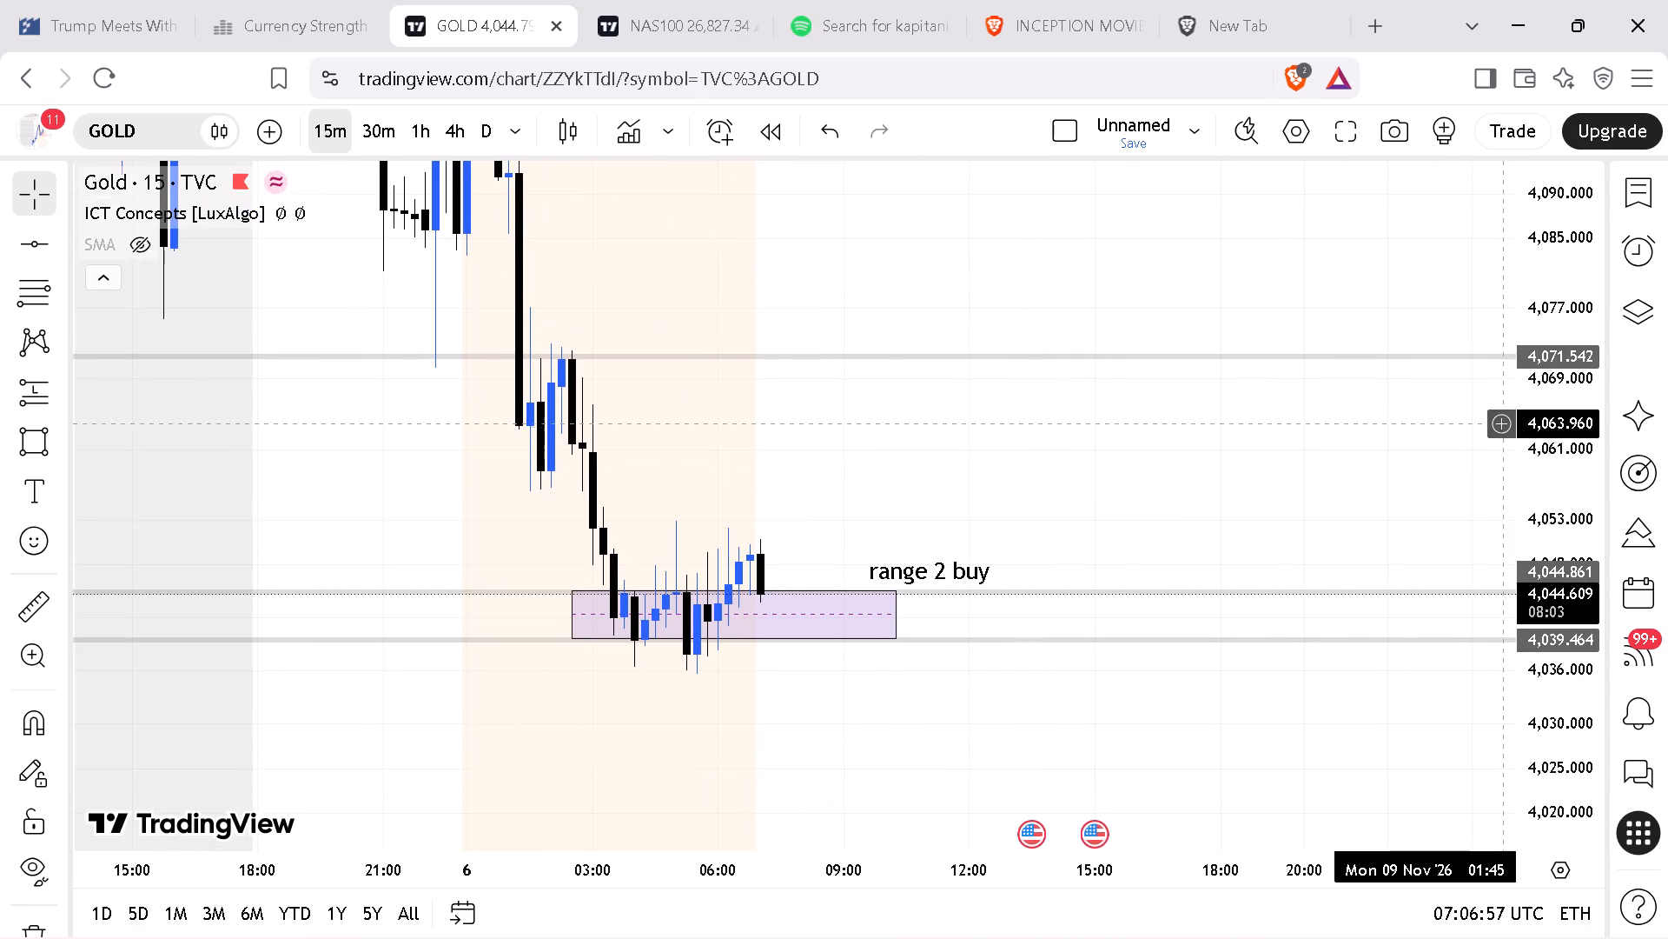
pyautogui.moveTo(1518, 416); pyautogui.dragTo(1532, 614)
pyautogui.moveTo(970, 288); pyautogui.dragTo(618, 465)
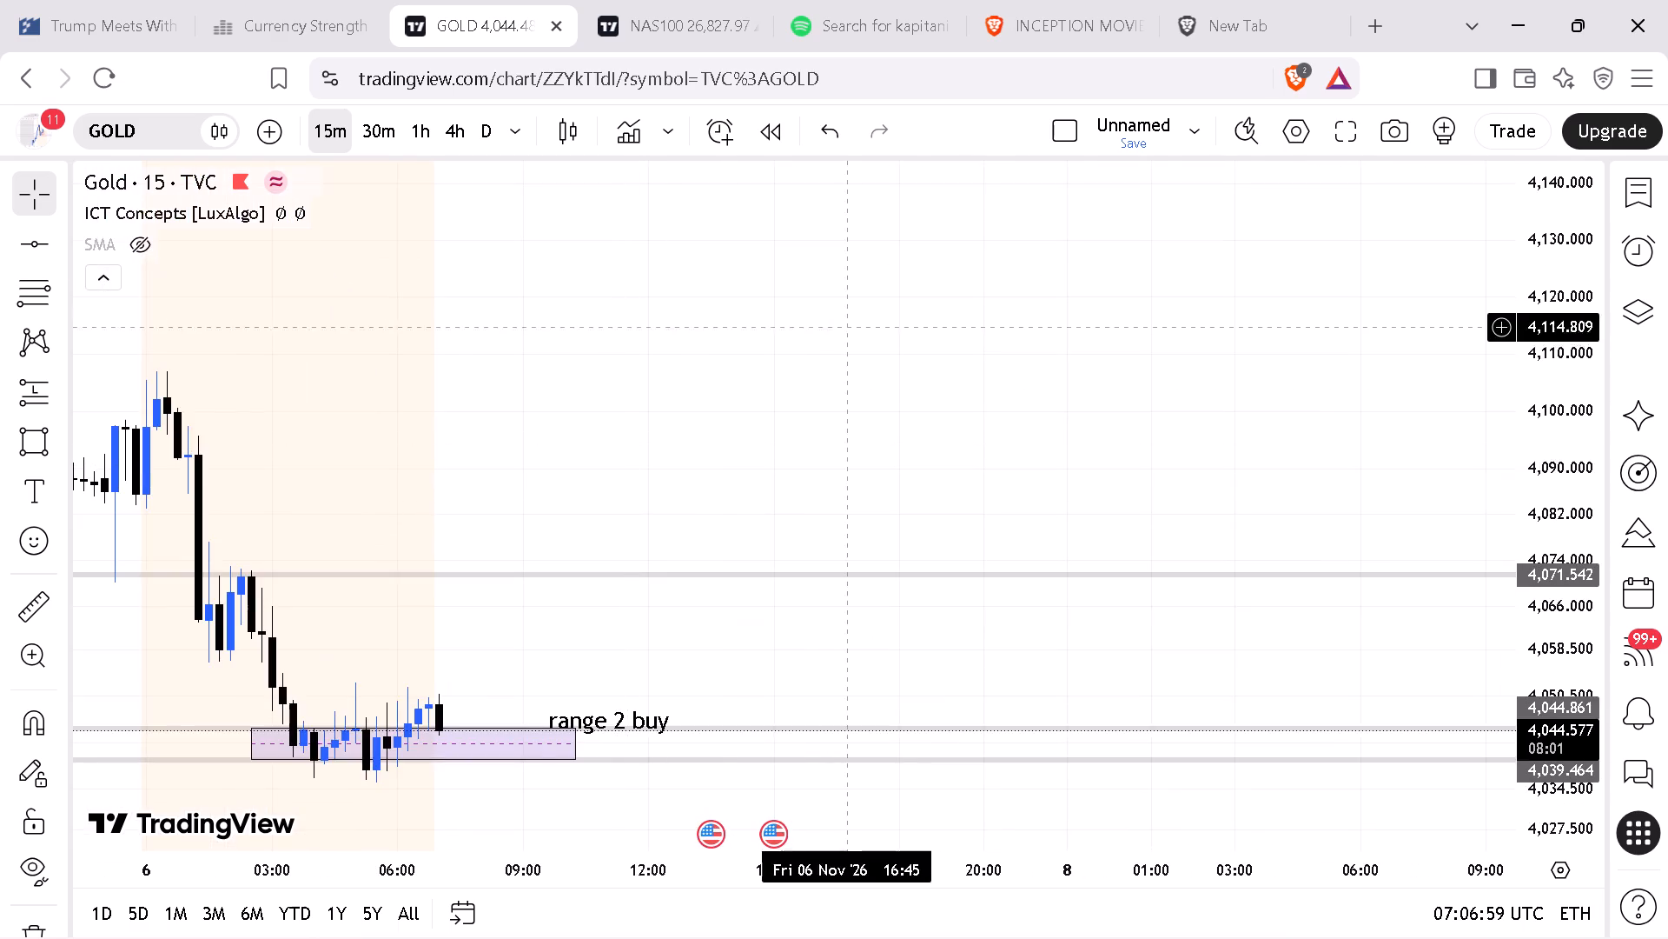
pyautogui.moveTo(849, 322); pyautogui.dragTo(753, 512)
pyautogui.moveTo(903, 390); pyautogui.dragTo(791, 561)
pyautogui.moveTo(587, 301); pyautogui.dragTo(581, 620)
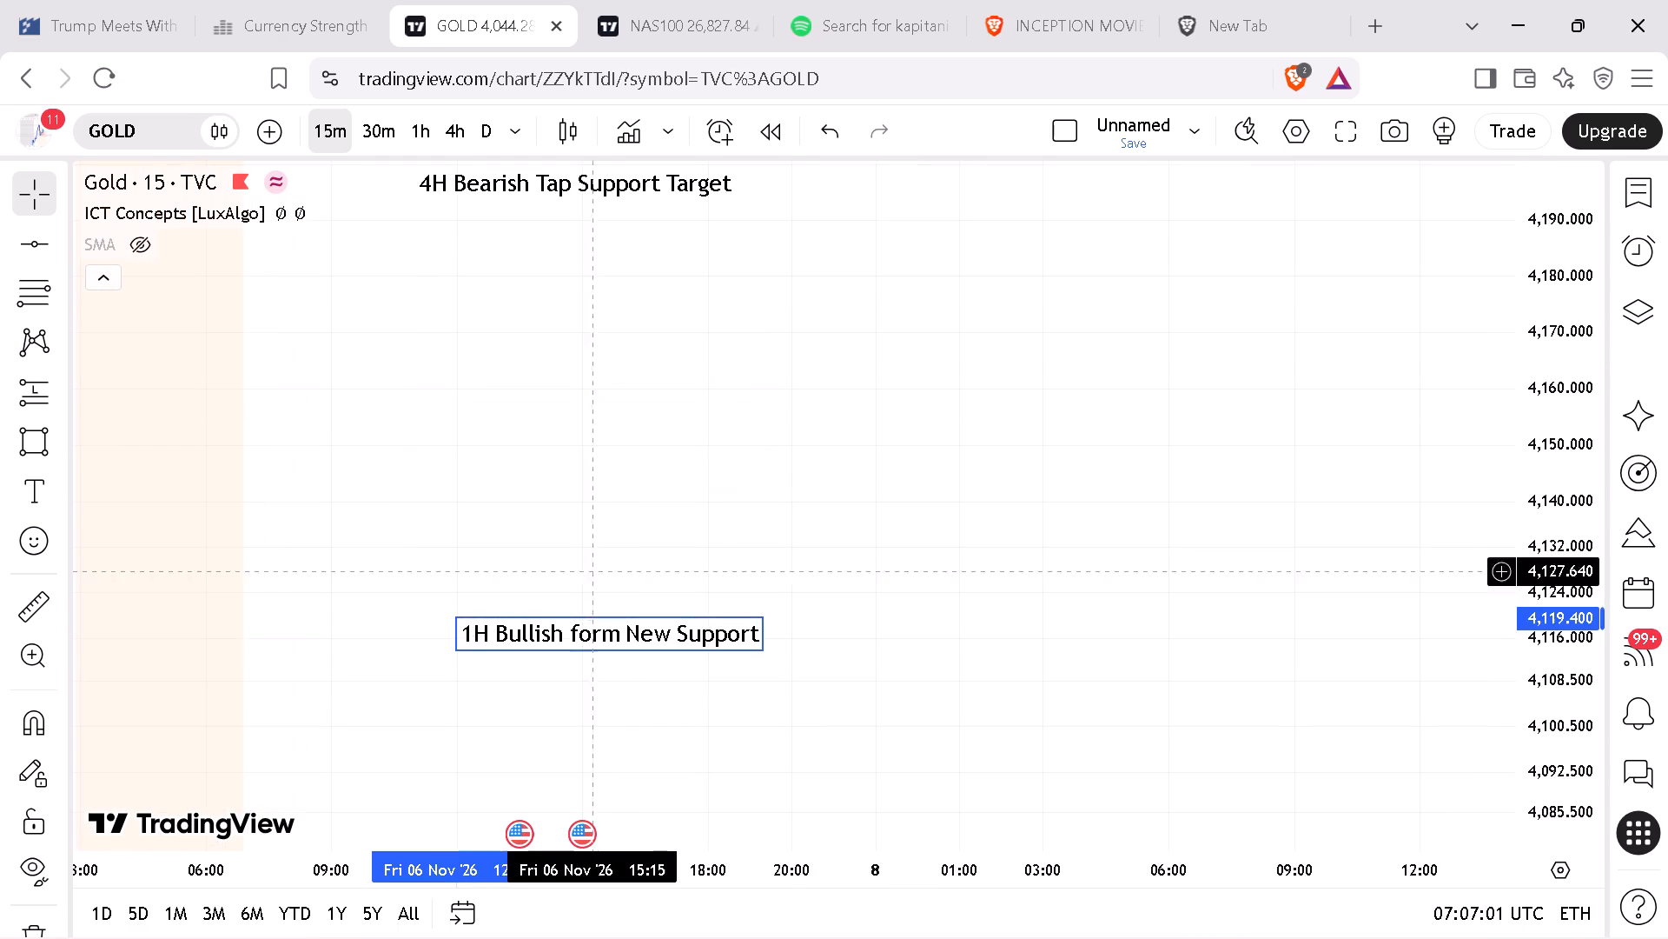
# Move the "4H Bearish Tap Support Target" note down to about 4,131.7, just above the 1H note and aligned with its start.
pyautogui.moveTo(564, 201); pyautogui.dragTo(708, 453)
pyautogui.moveTo(711, 416); pyautogui.dragTo(745, 743)
pyautogui.moveTo(504, 636); pyautogui.dragTo(601, 524)
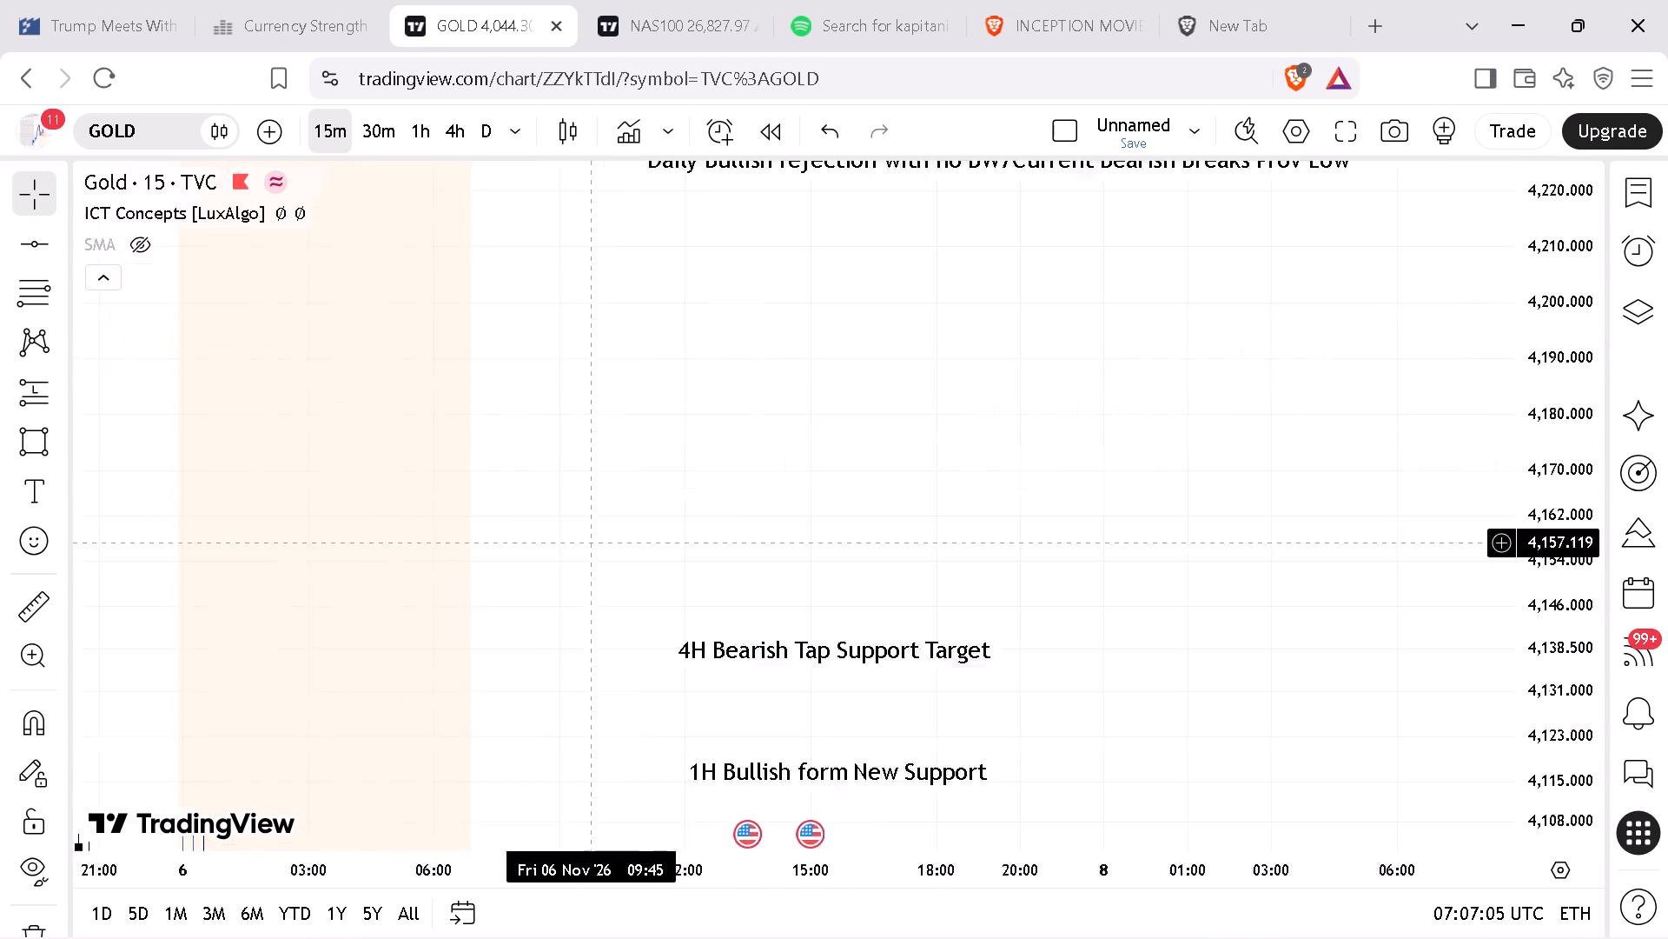
pyautogui.moveTo(601, 524); pyautogui.dragTo(706, 360)
pyautogui.moveTo(922, 474); pyautogui.dragTo(932, 526)
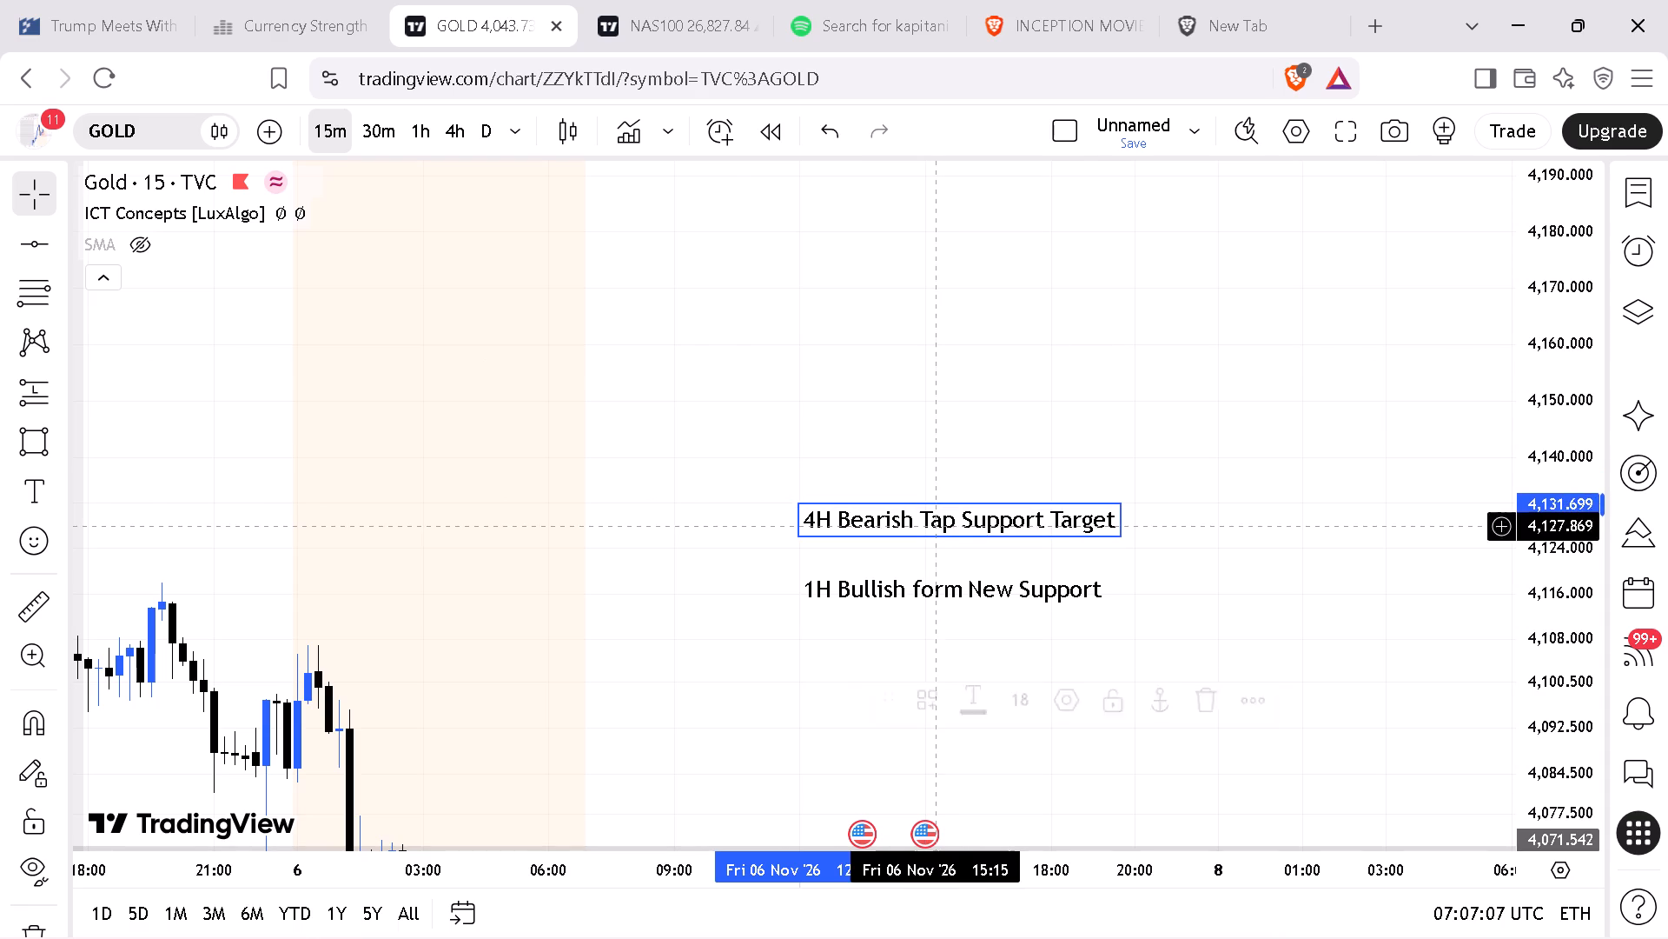
# Move the "Daily Bullish rejection with no BW/Current Bearish Breaks Prov Low" note down to about 4,140, just above the 4H note.
pyautogui.moveTo(878, 346); pyautogui.dragTo(813, 582)
pyautogui.moveTo(857, 194); pyautogui.dragTo(823, 457)
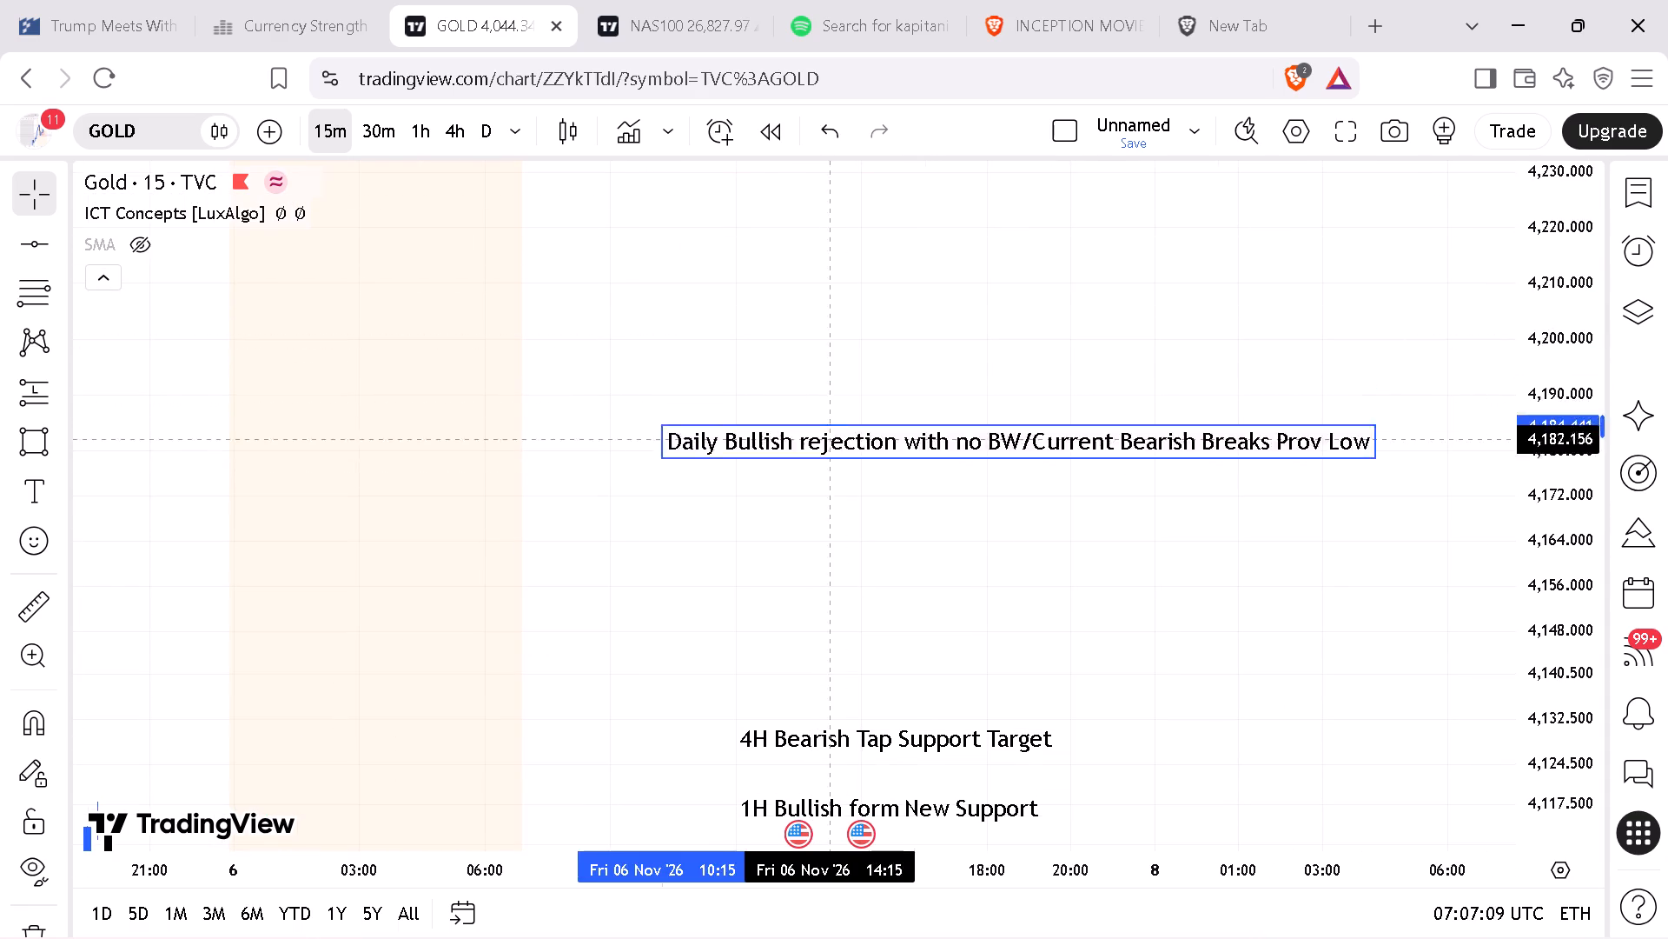
pyautogui.moveTo(823, 457); pyautogui.dragTo(781, 679)
pyautogui.moveTo(791, 516); pyautogui.dragTo(841, 285)
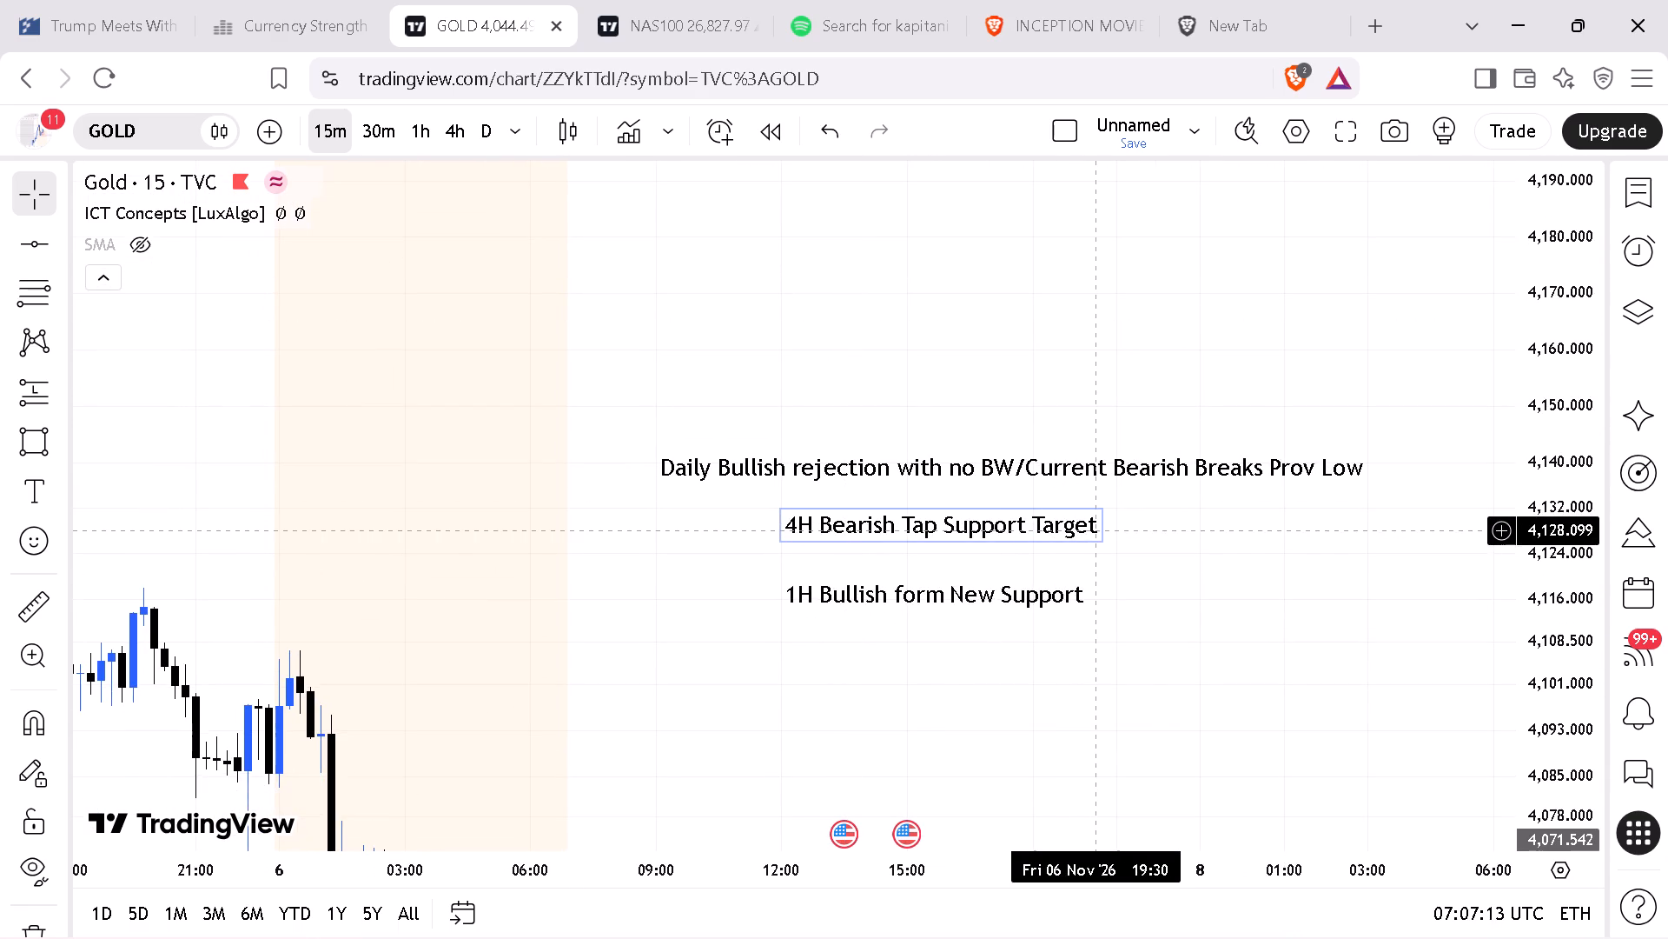
# Extend the 4H note's text to read "4H Bearish Tap Support Target/New 4H must make BW".
pyautogui.click(1096, 529)
pyautogui.click(1098, 527)
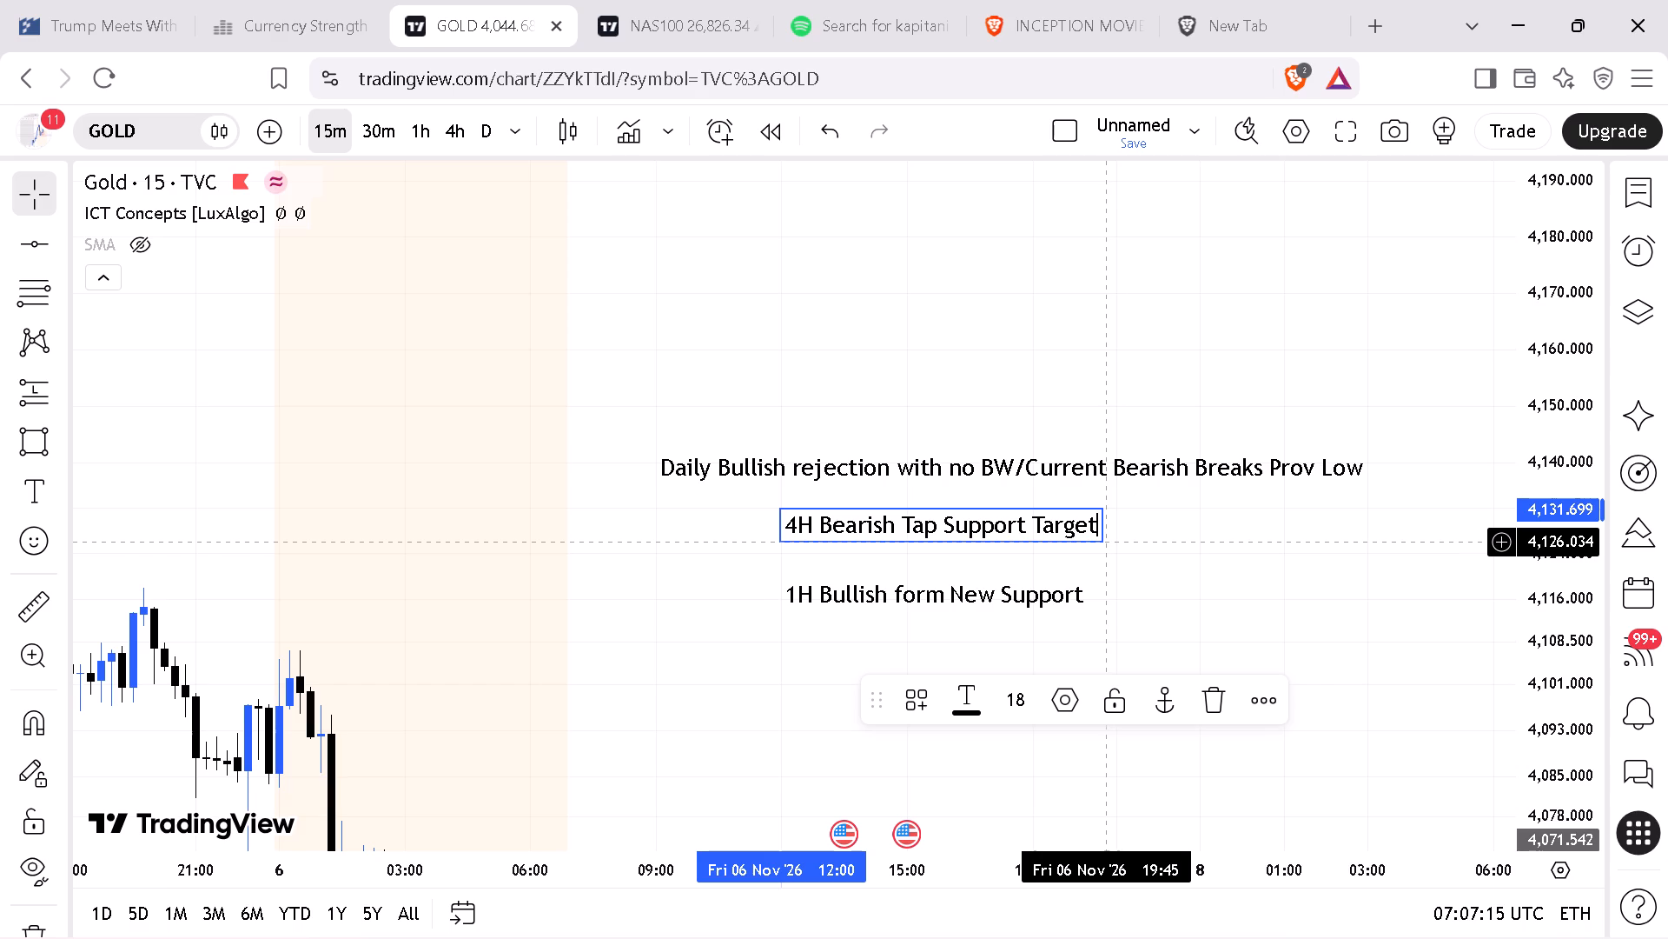
pyautogui.press('/')
pyautogui.press('c')
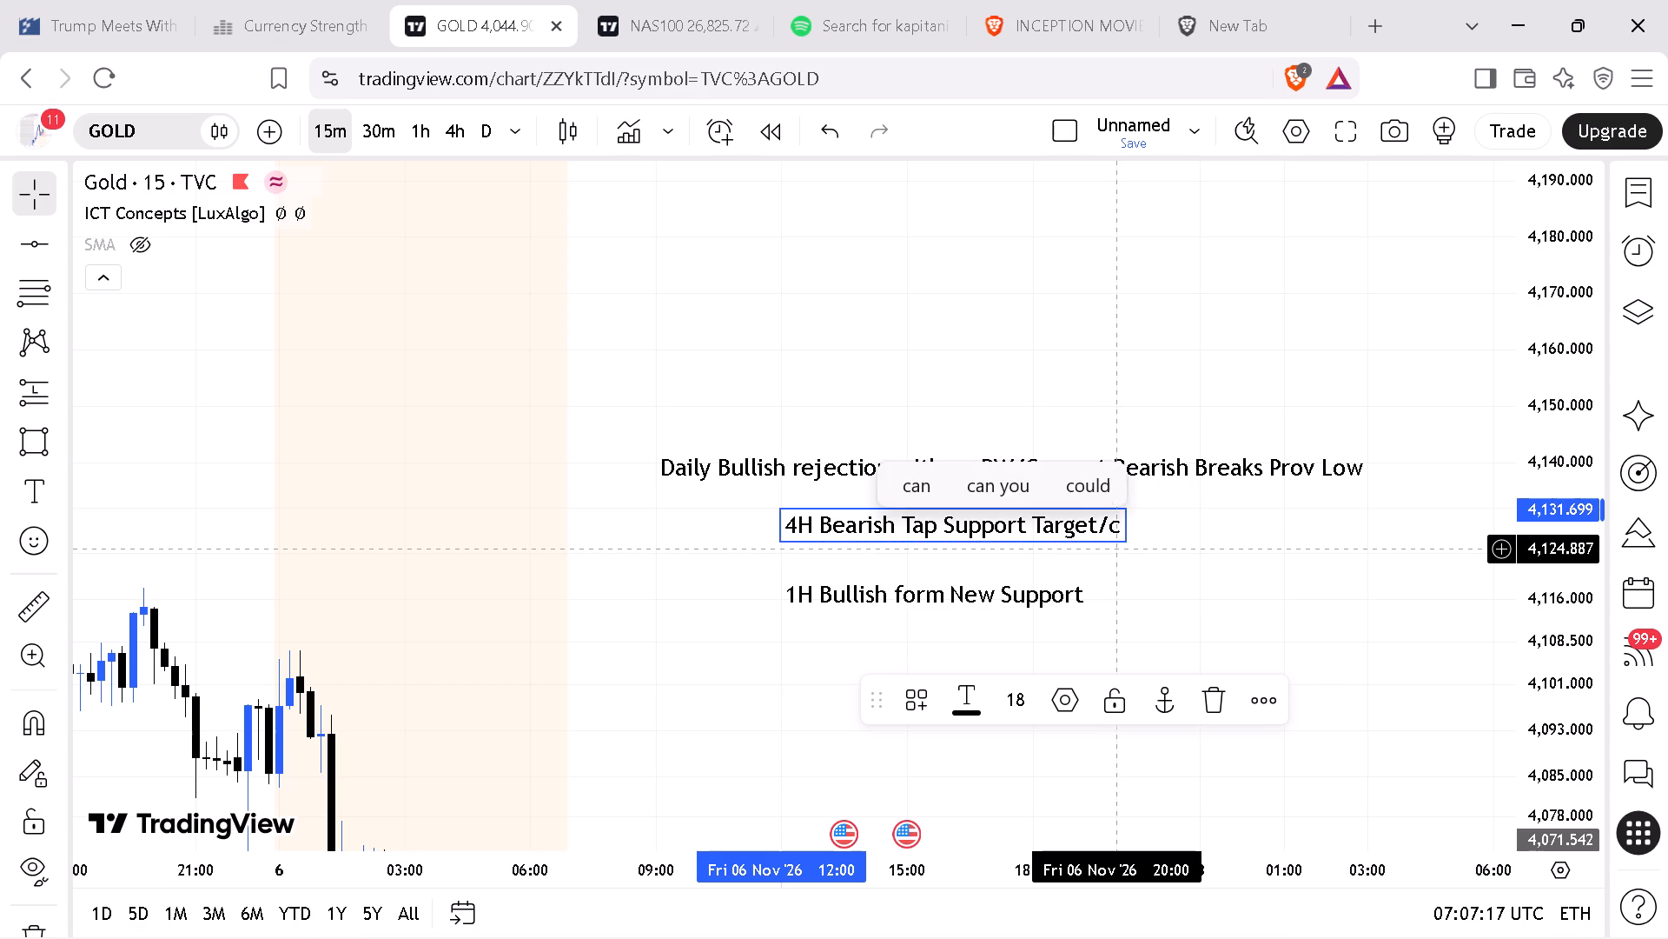
pyautogui.write('urr')
pyautogui.press('BackSpace')
pyautogui.press('BackSpace')
pyautogui.press('BackSpace')
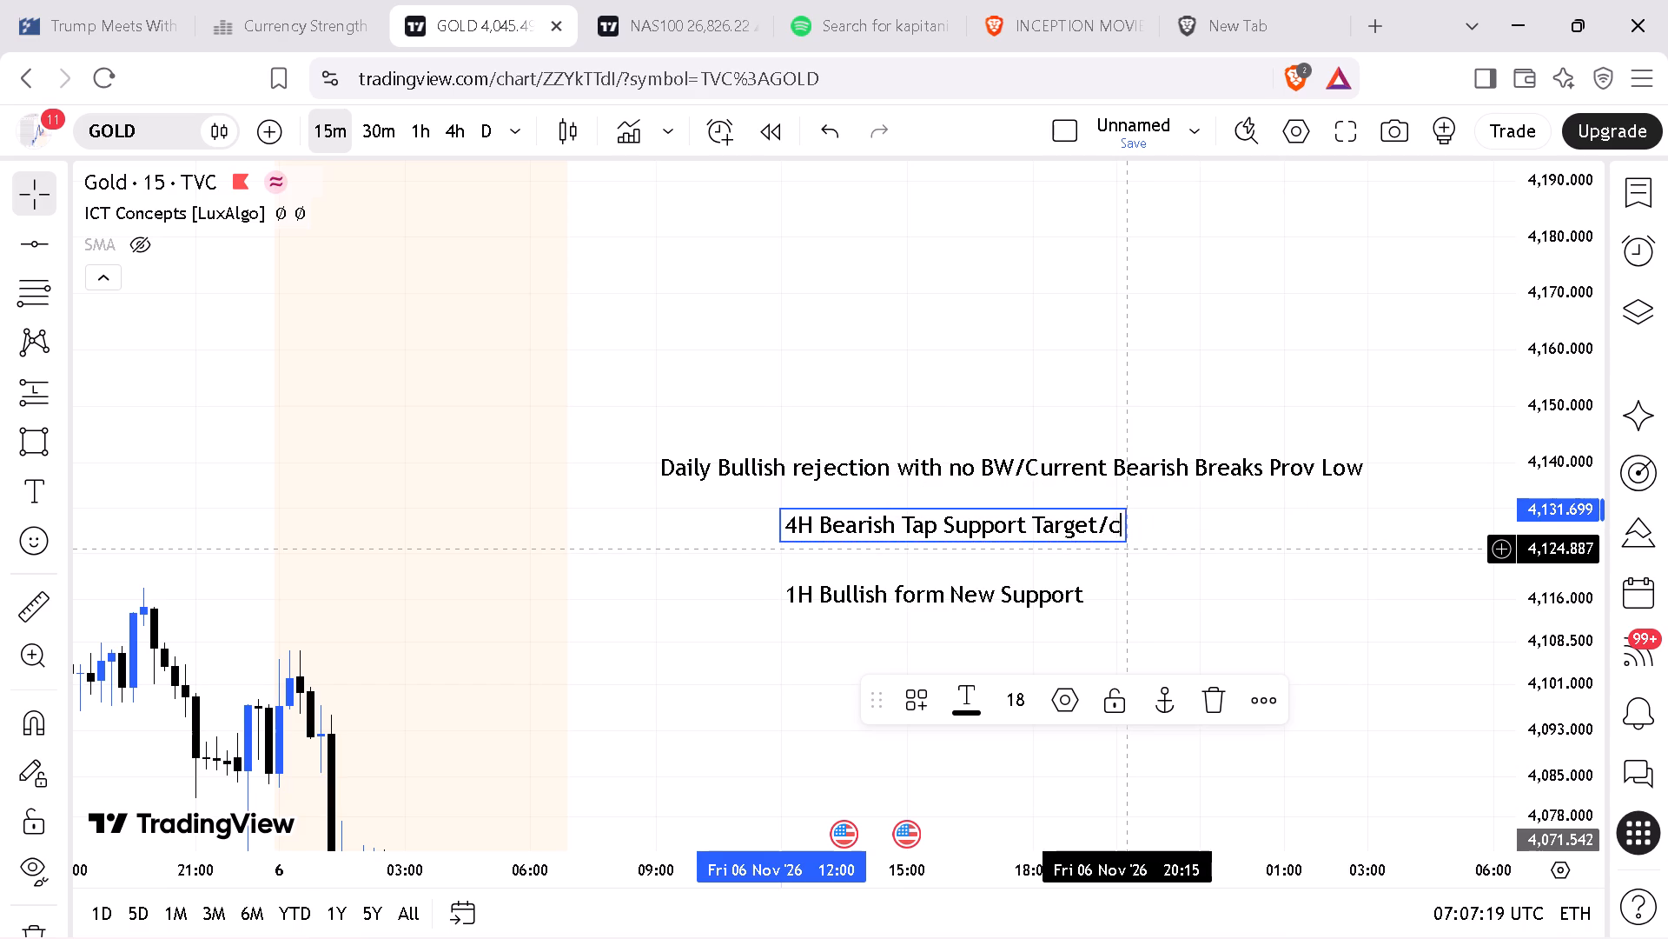
pyautogui.press('BackSpace')
pyautogui.write('cur')
pyautogui.write('re')
pyautogui.press('BackSpace')
pyautogui.press('BackSpace')
pyautogui.press('BackSpace')
pyautogui.press('BackSpace')
pyautogui.press('BackSpace')
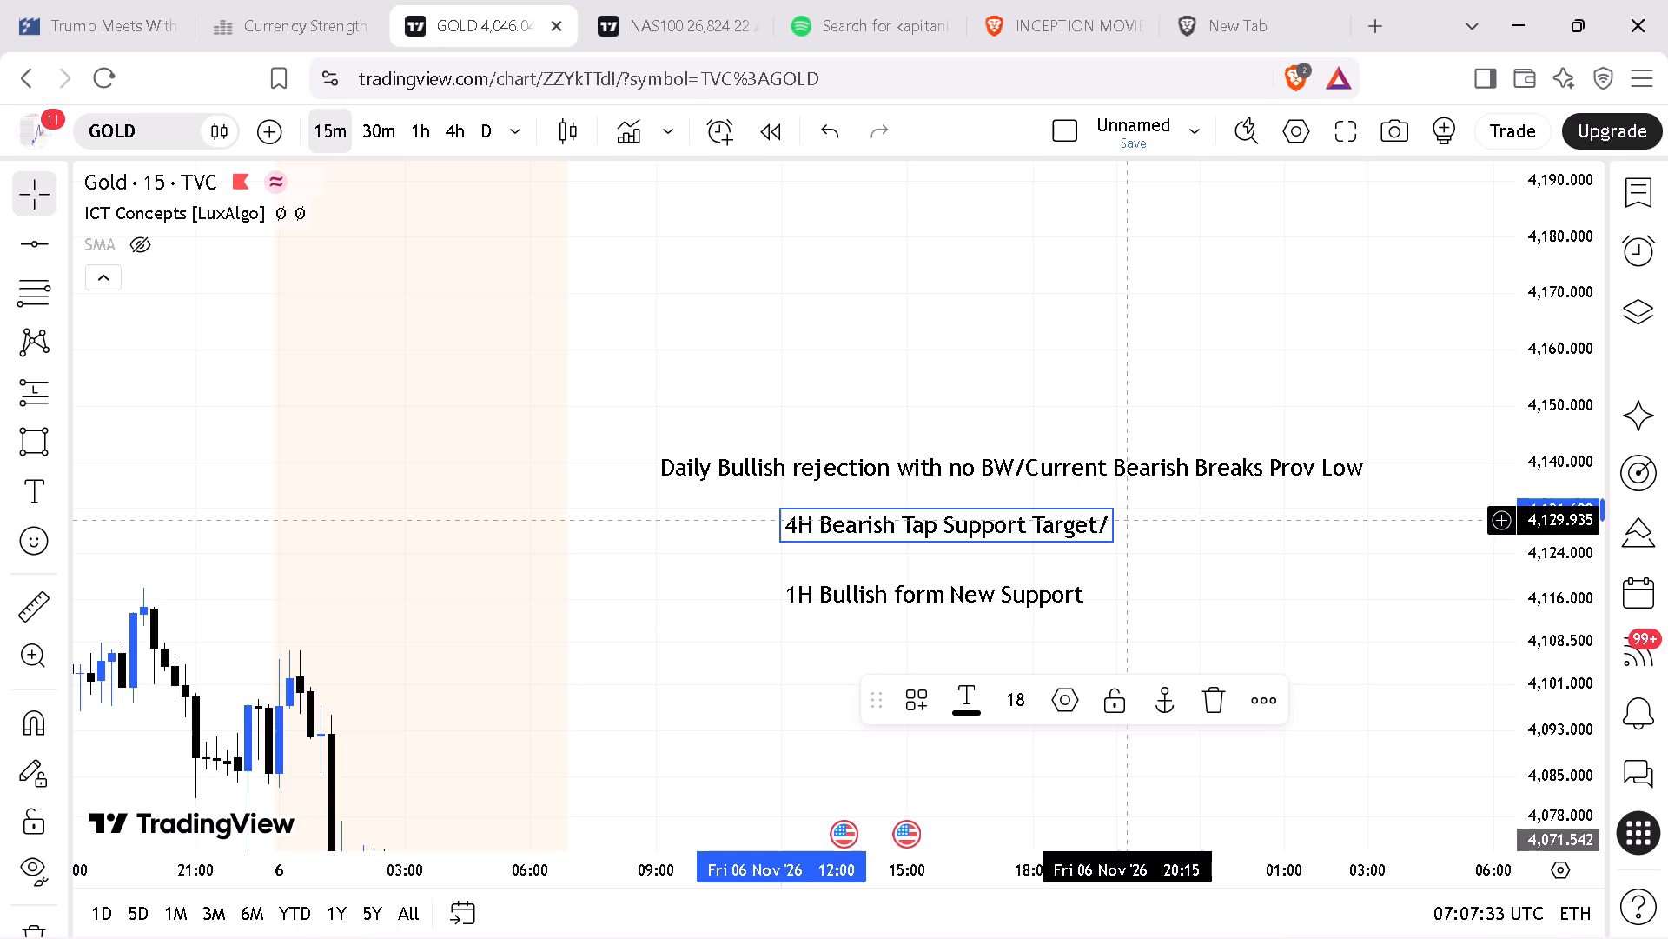
pyautogui.press('n')
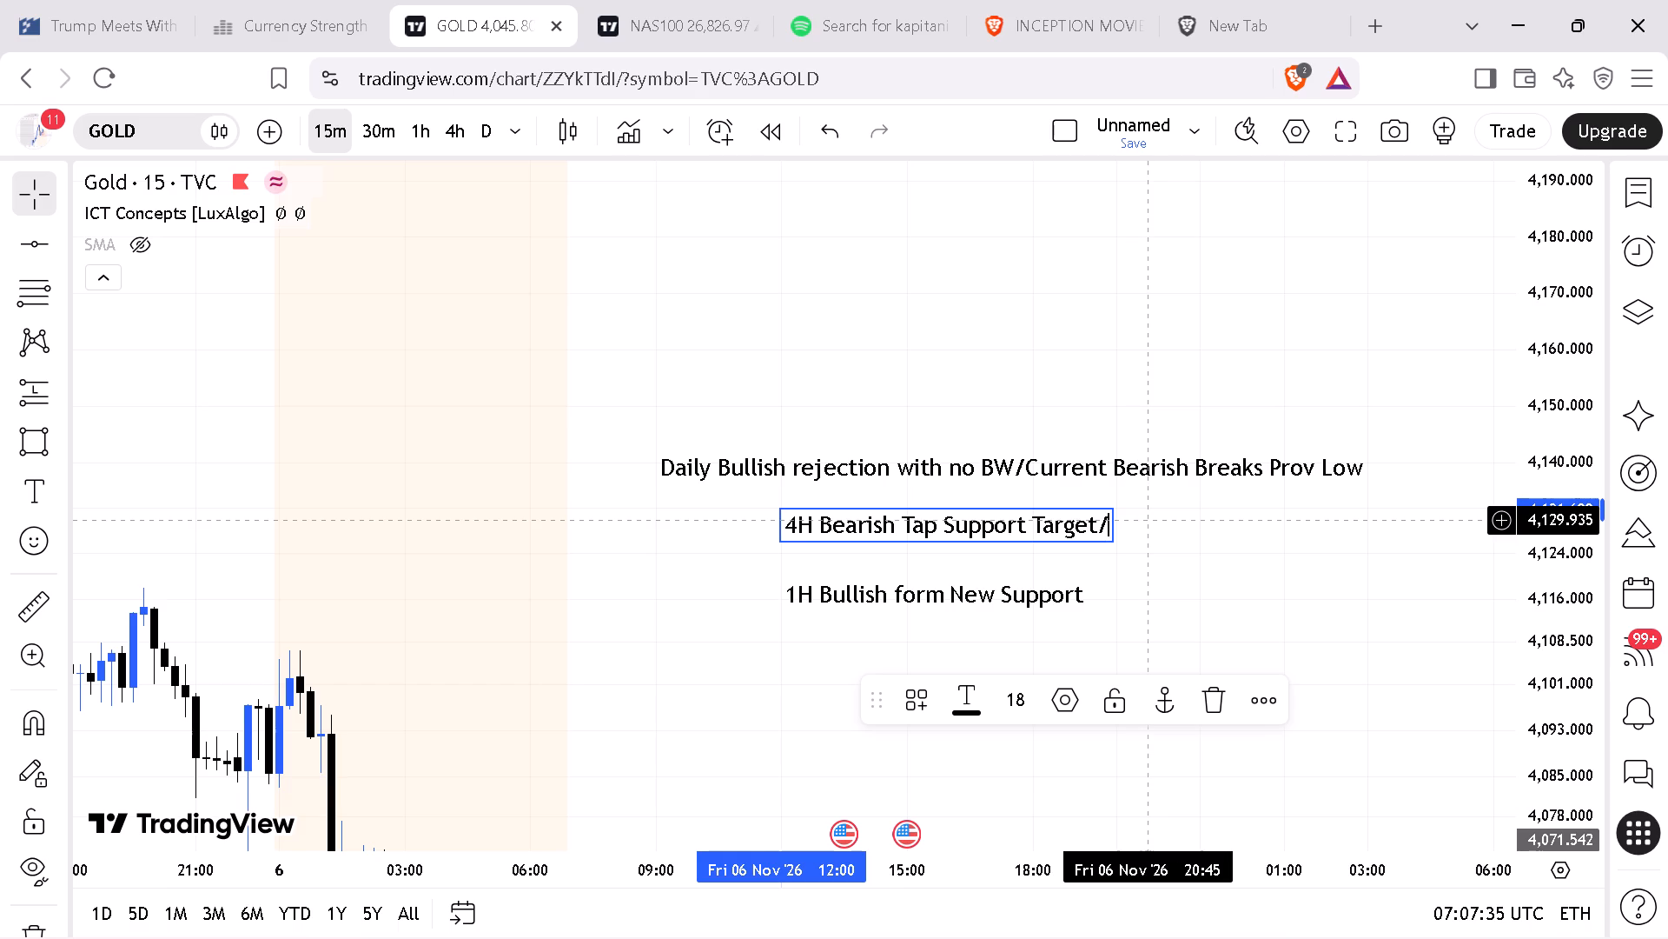
pyautogui.press('e')
pyautogui.press('w')
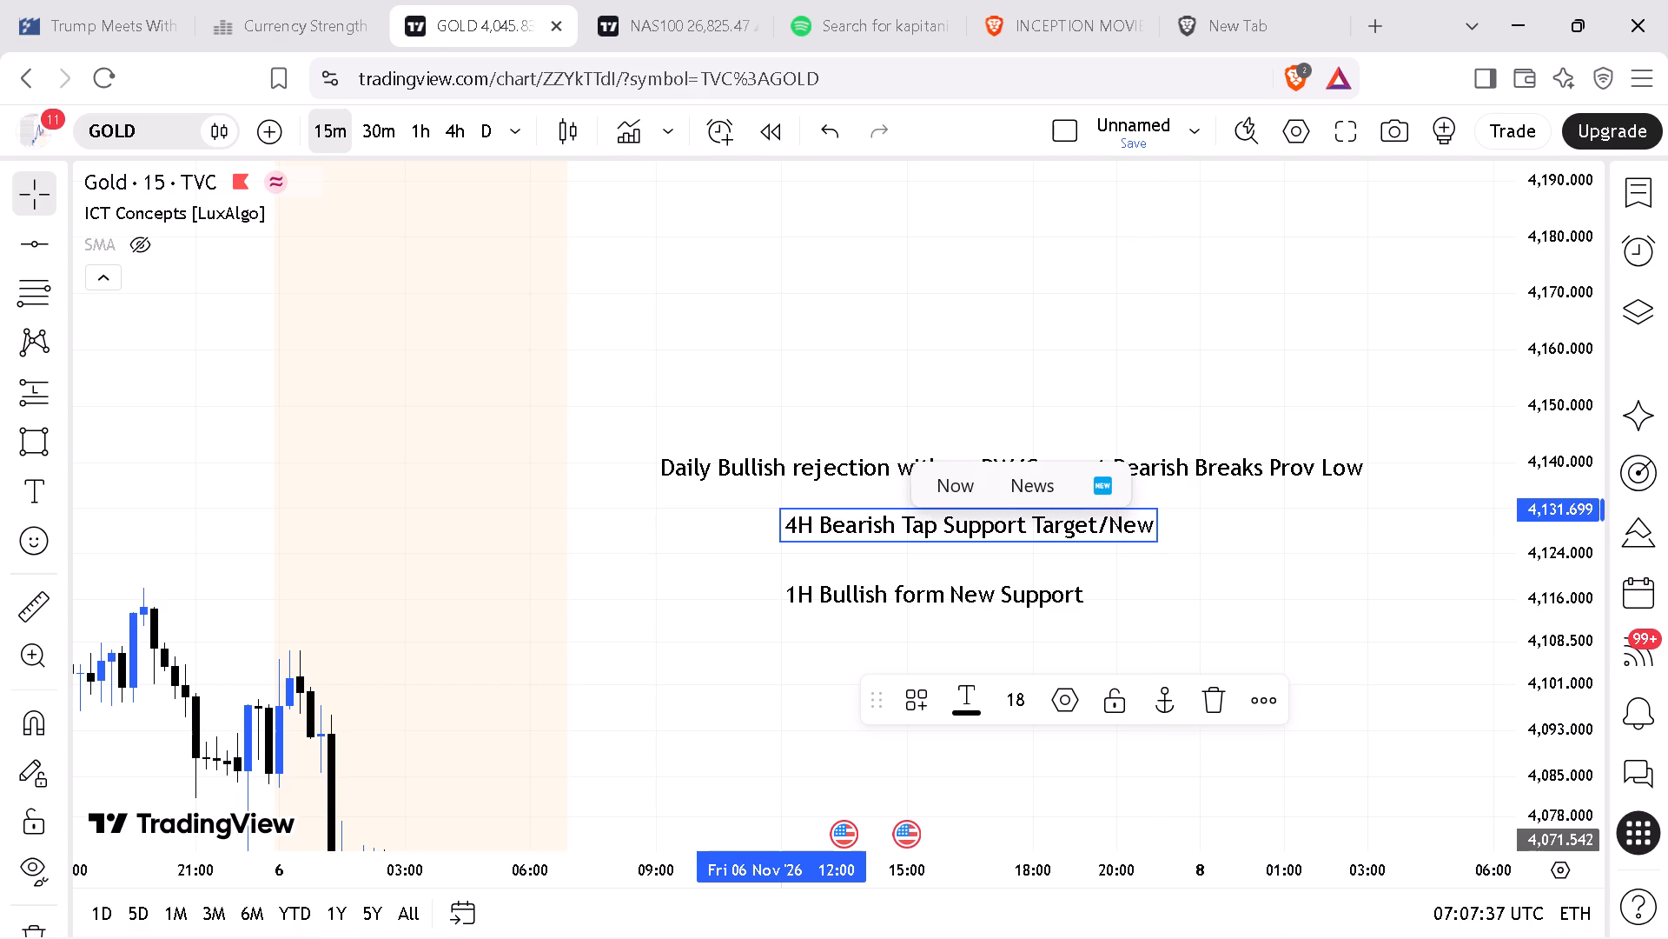
pyautogui.press('space')
pyautogui.press('4')
pyautogui.press('h')
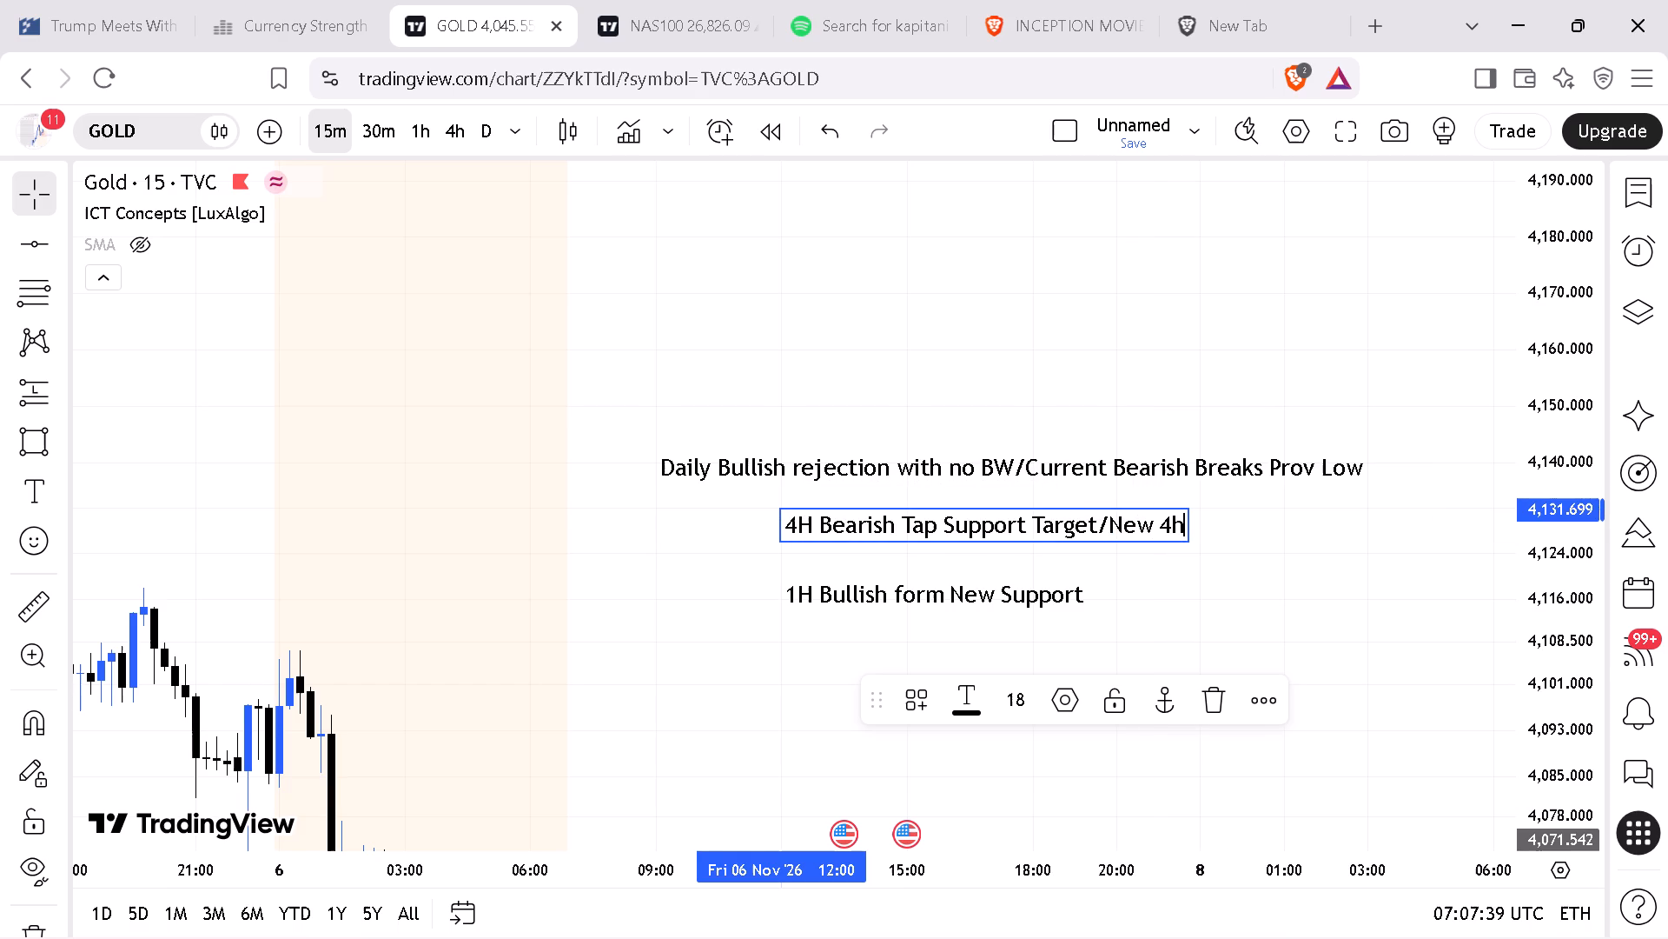
pyautogui.press('BackSpace')
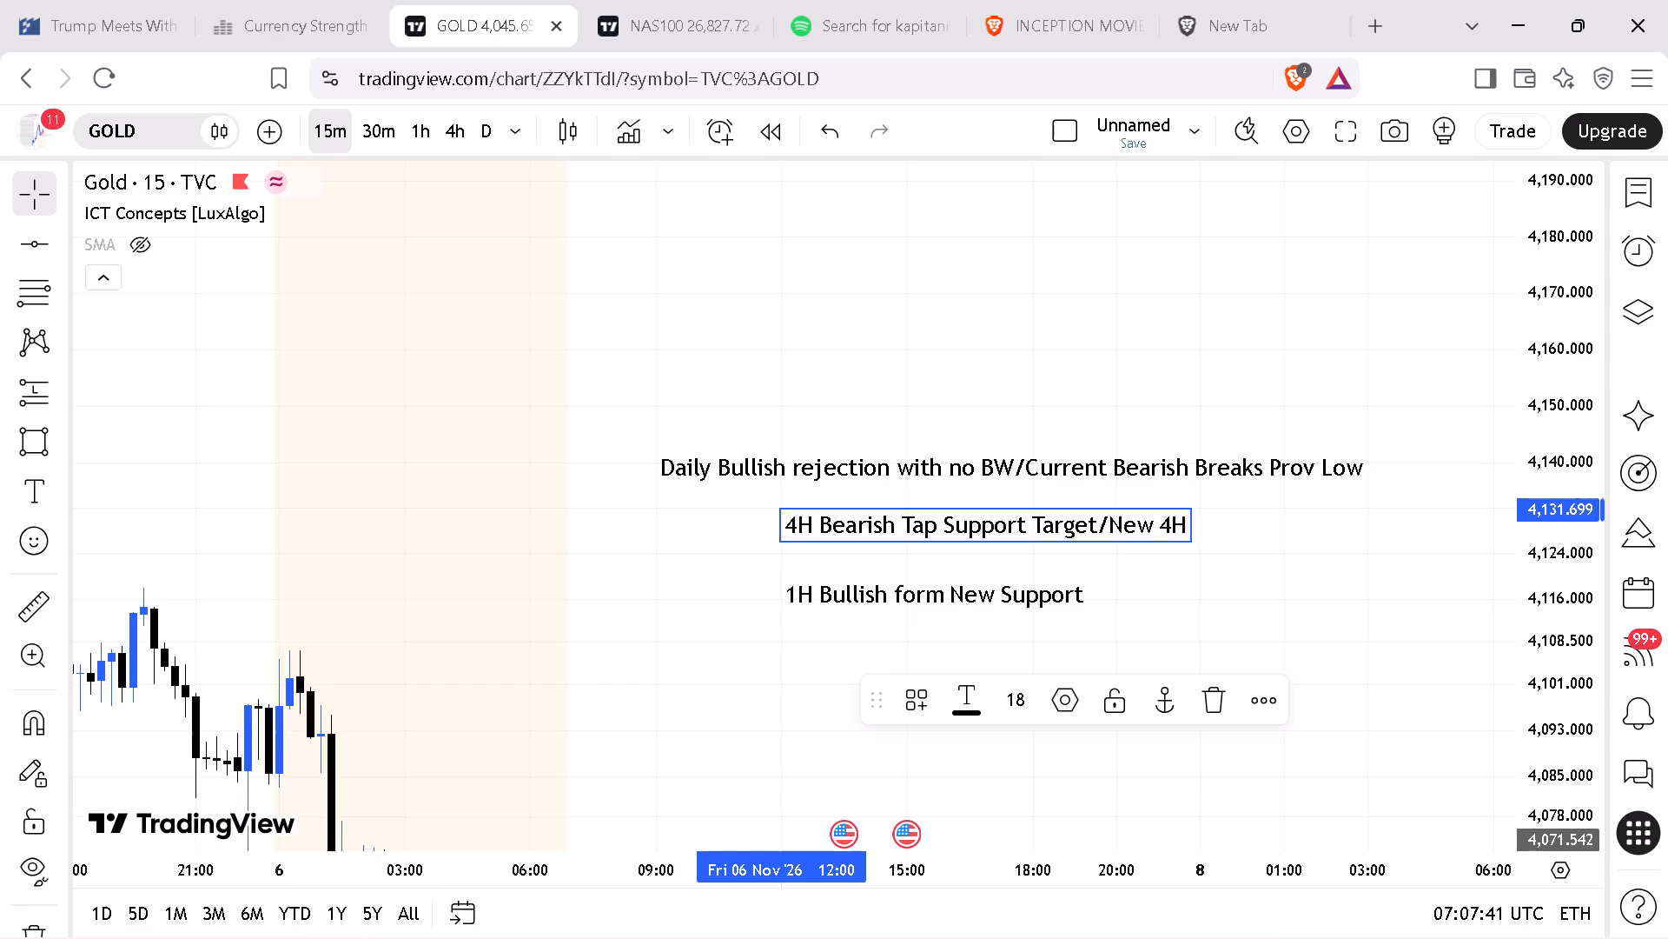
pyautogui.press('space')
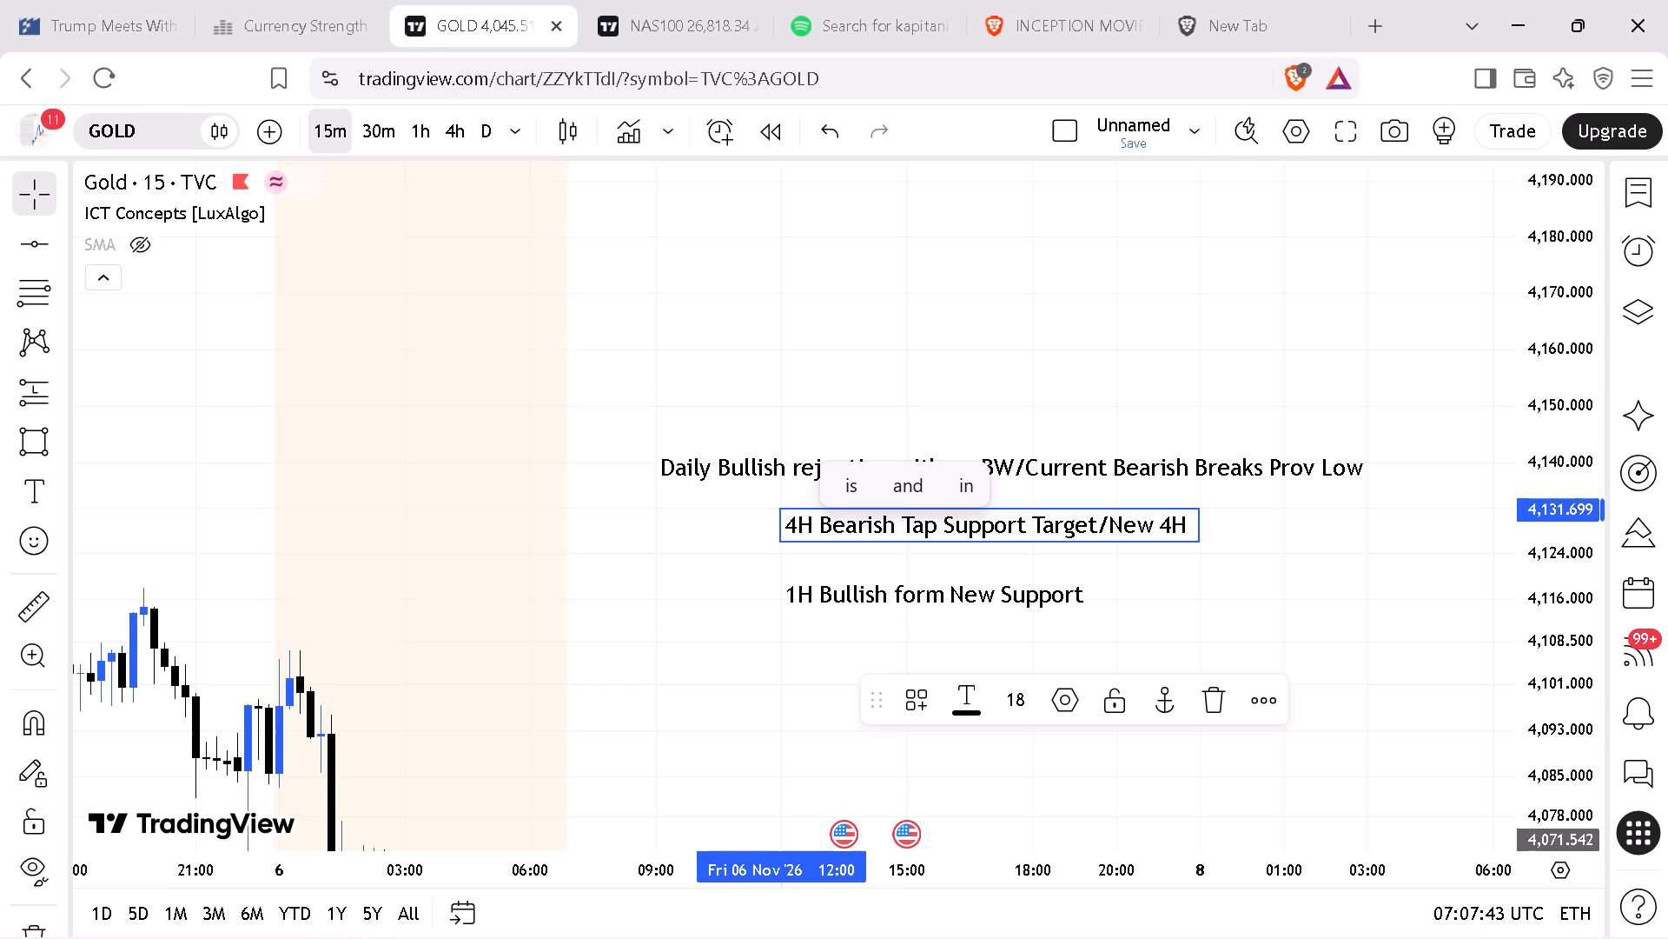
pyautogui.write('must make')
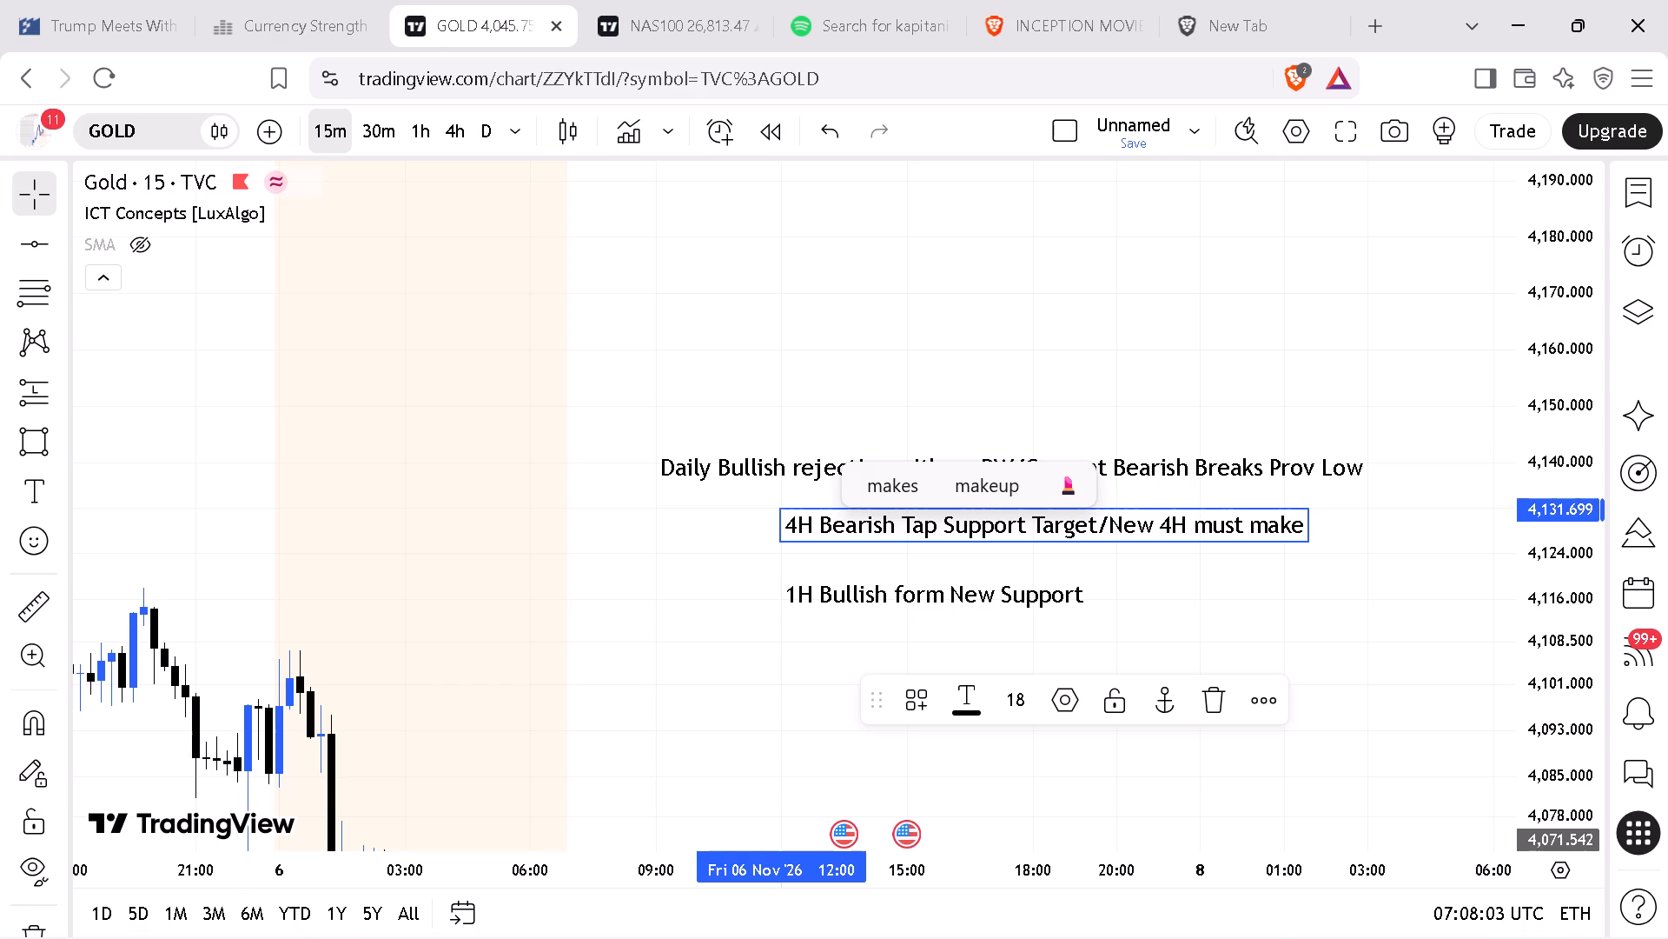
pyautogui.press('space')
pyautogui.write('b')
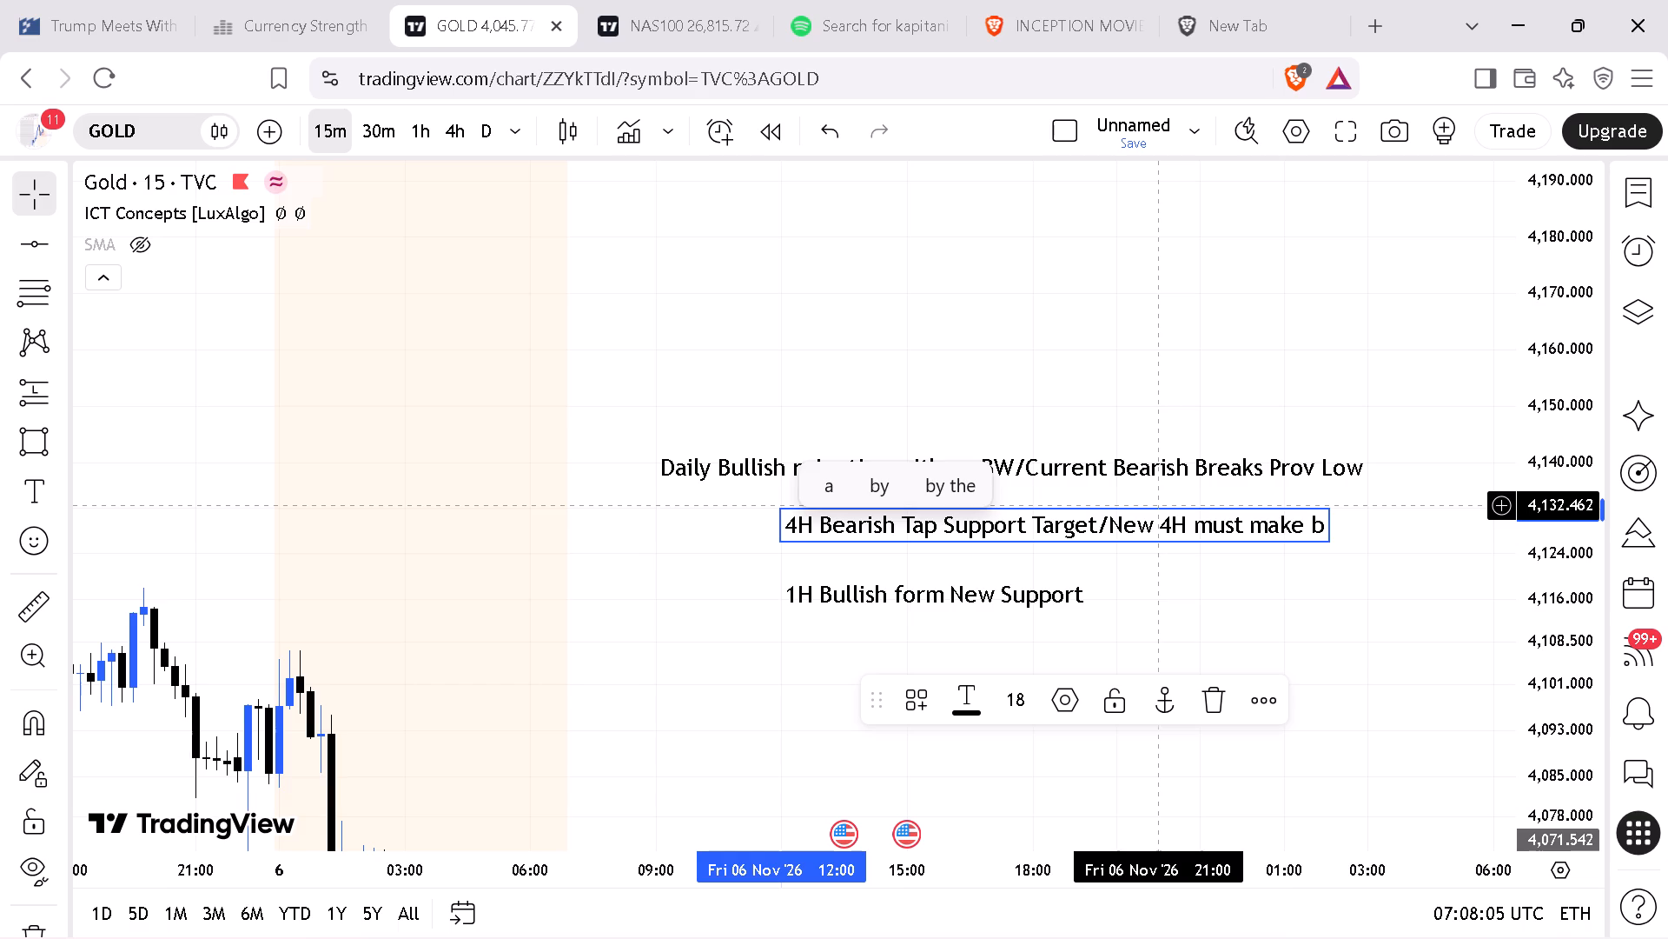
pyautogui.press('BackSpace')
pyautogui.press('b')
pyautogui.press('w')
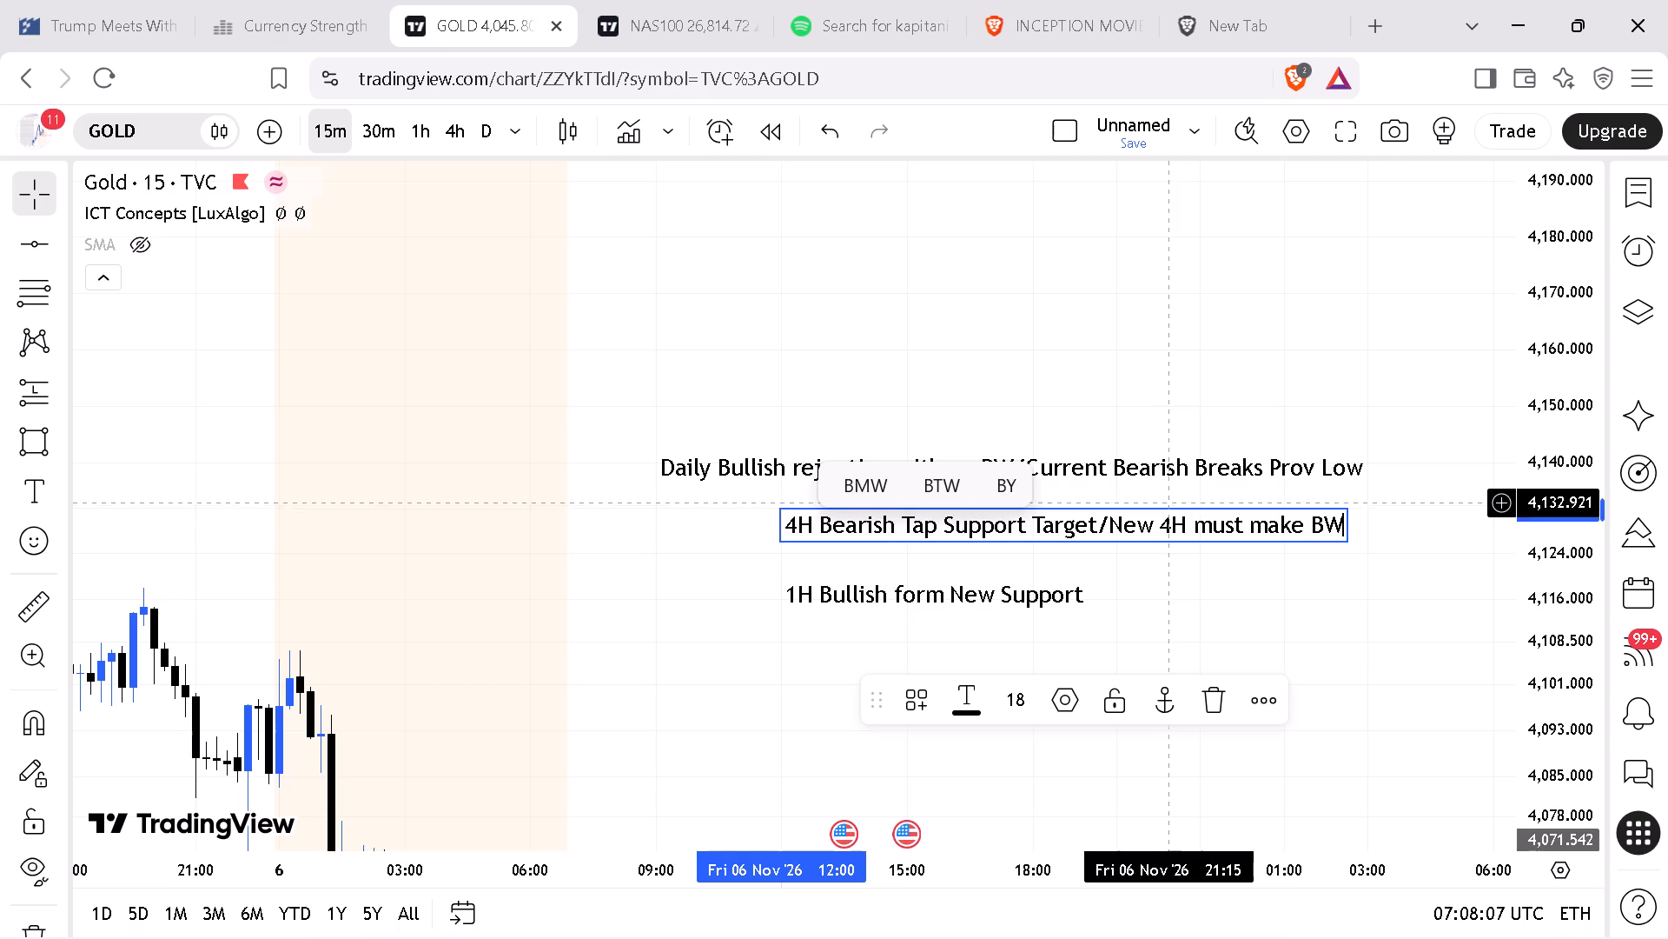
pyautogui.click(1250, 615)
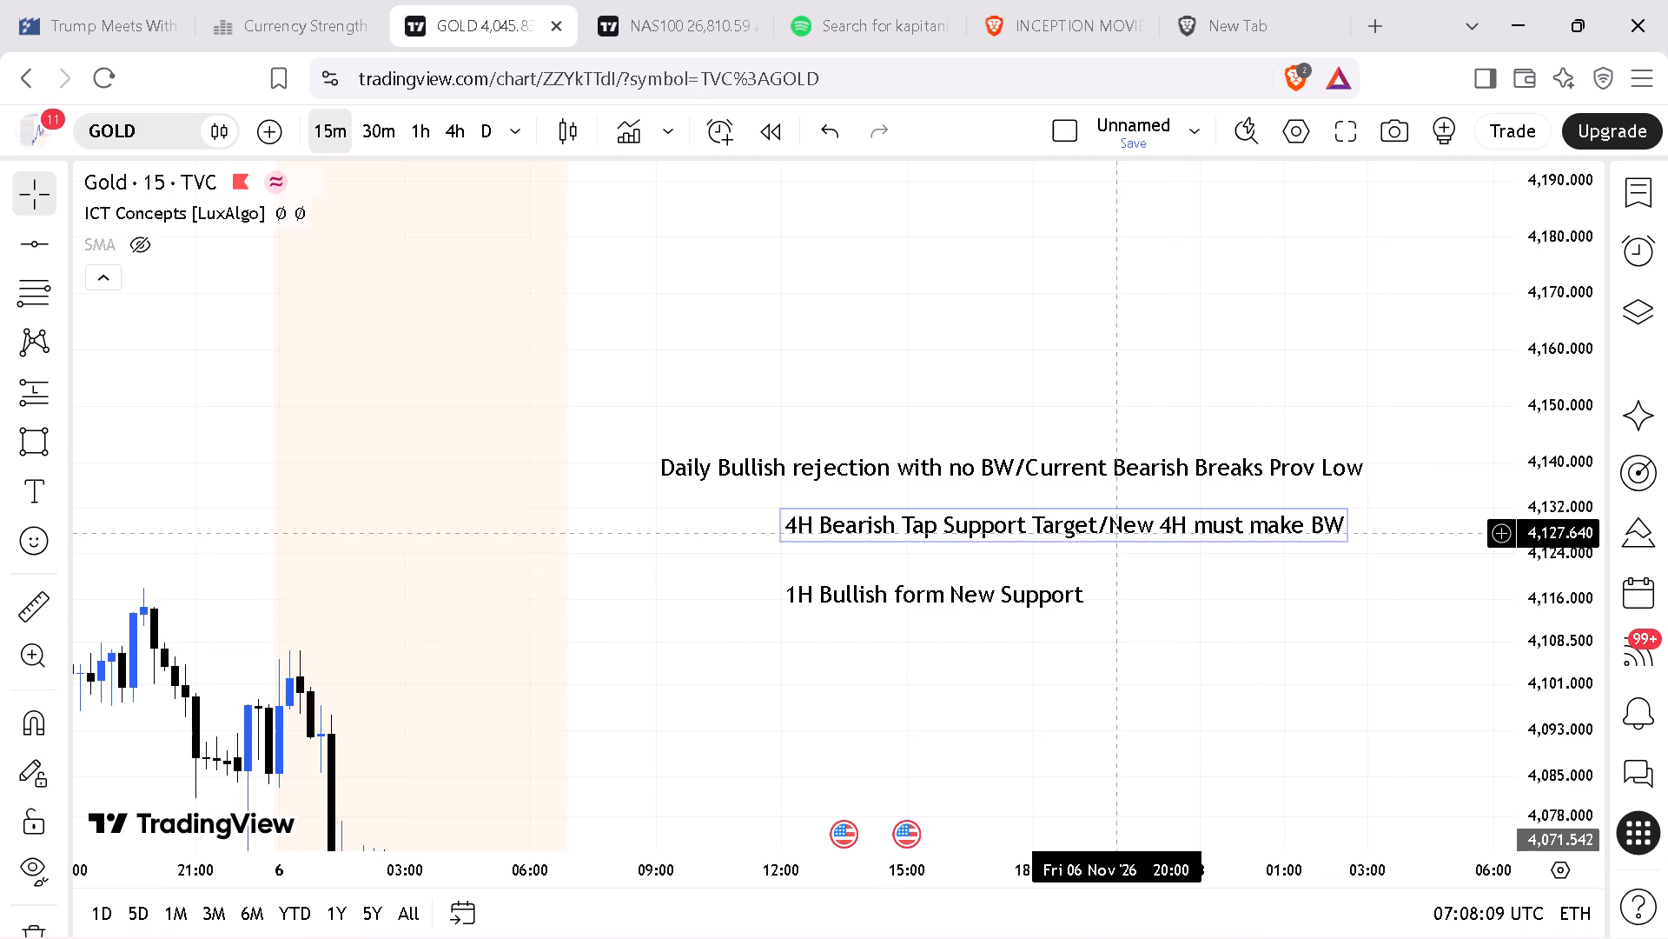
# Move the 4H note earlier in time, to about 10:00 on 6 November, centring it under the Daily note.
pyautogui.moveTo(1115, 525); pyautogui.dragTo(1040, 527)
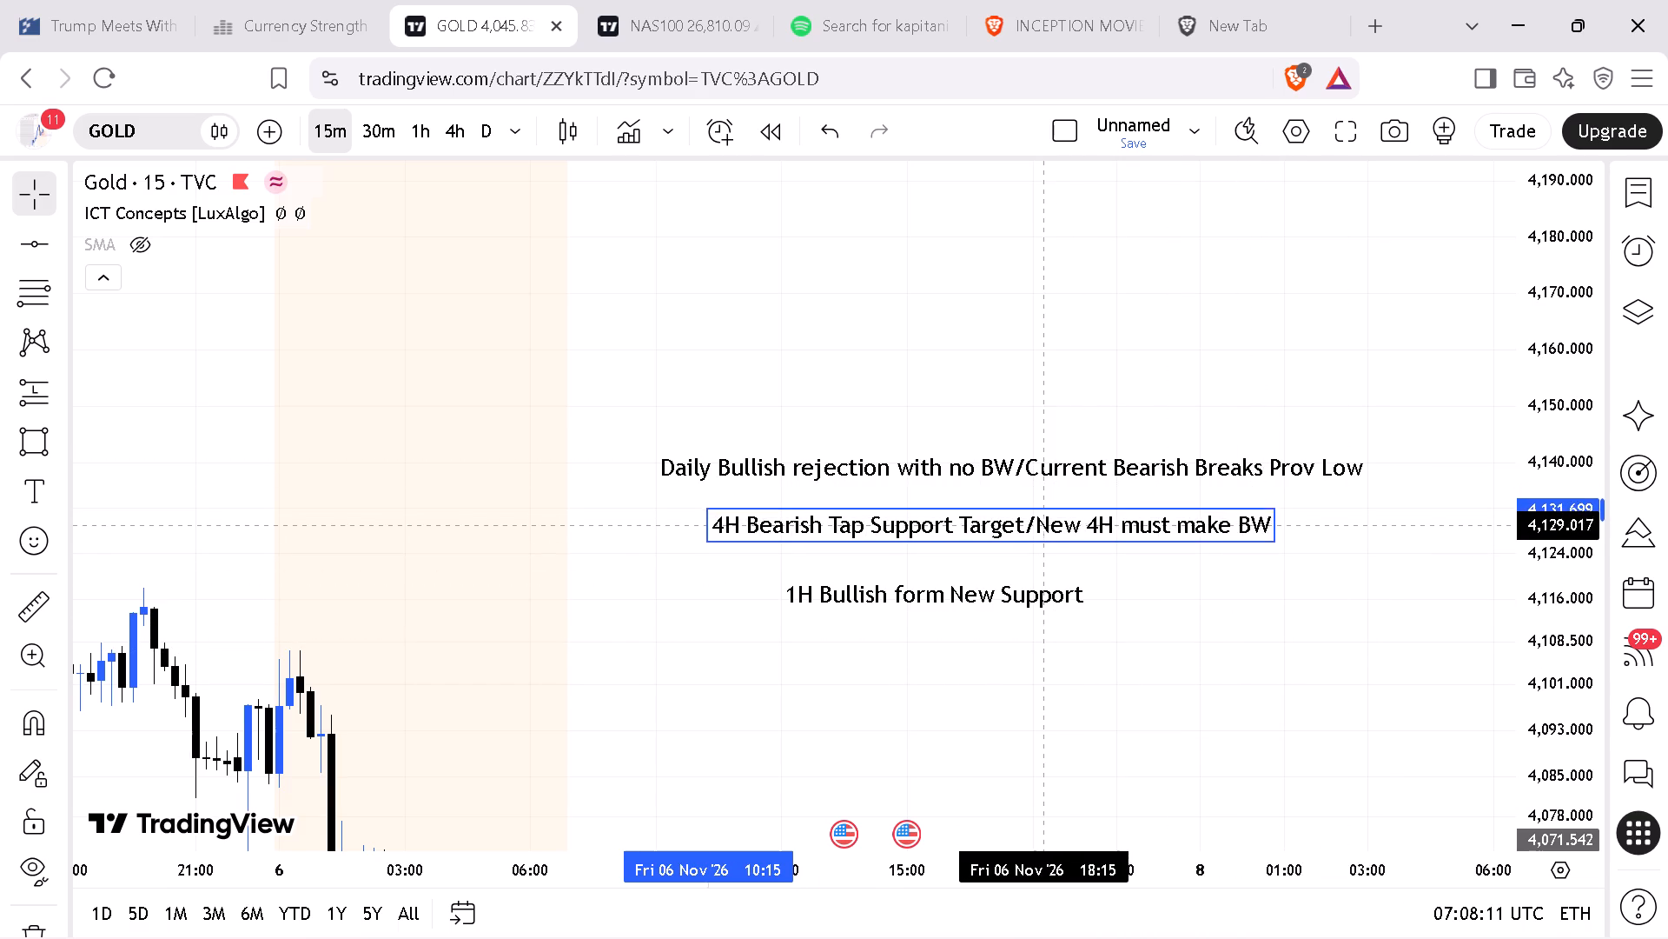
pyautogui.moveTo(1040, 527); pyautogui.dragTo(1034, 526)
# Move the "1H Bullish form New Support" note to about 12:30 on 6 November at about 4,120.3, centred under the 4H note.
pyautogui.moveTo(1006, 605); pyautogui.dragTo(1027, 601)
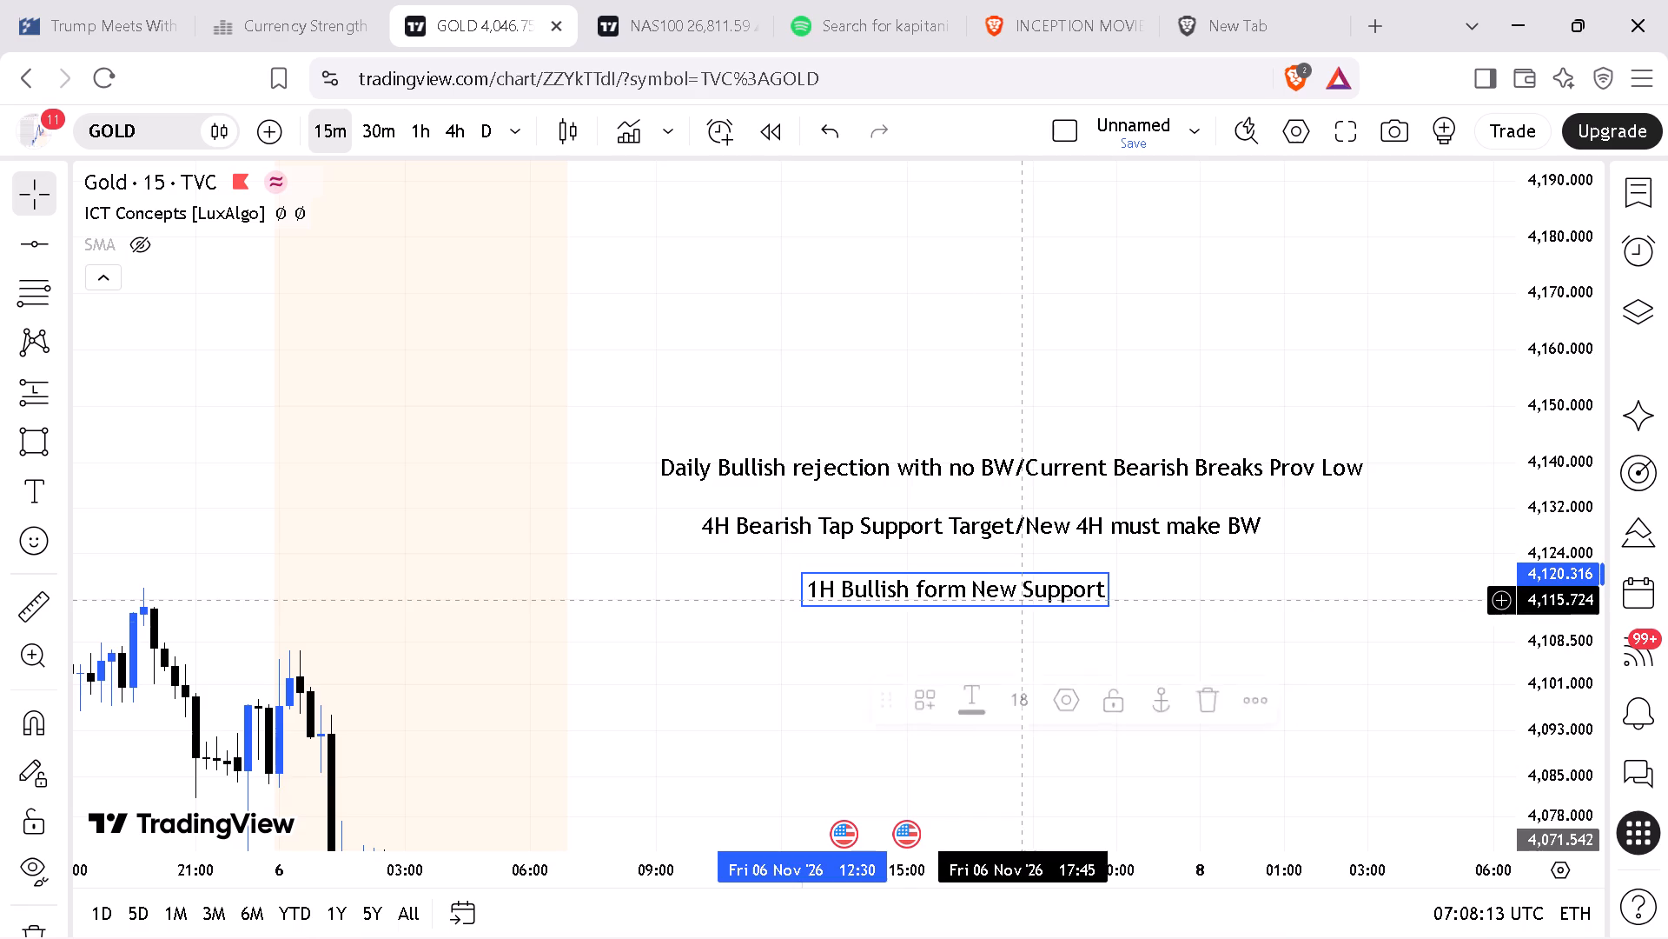
# Examine gold's 4-hour price action around the marked levels and range zone, back to the late-October candles.
pyautogui.moveTo(636, 656); pyautogui.dragTo(818, 358)
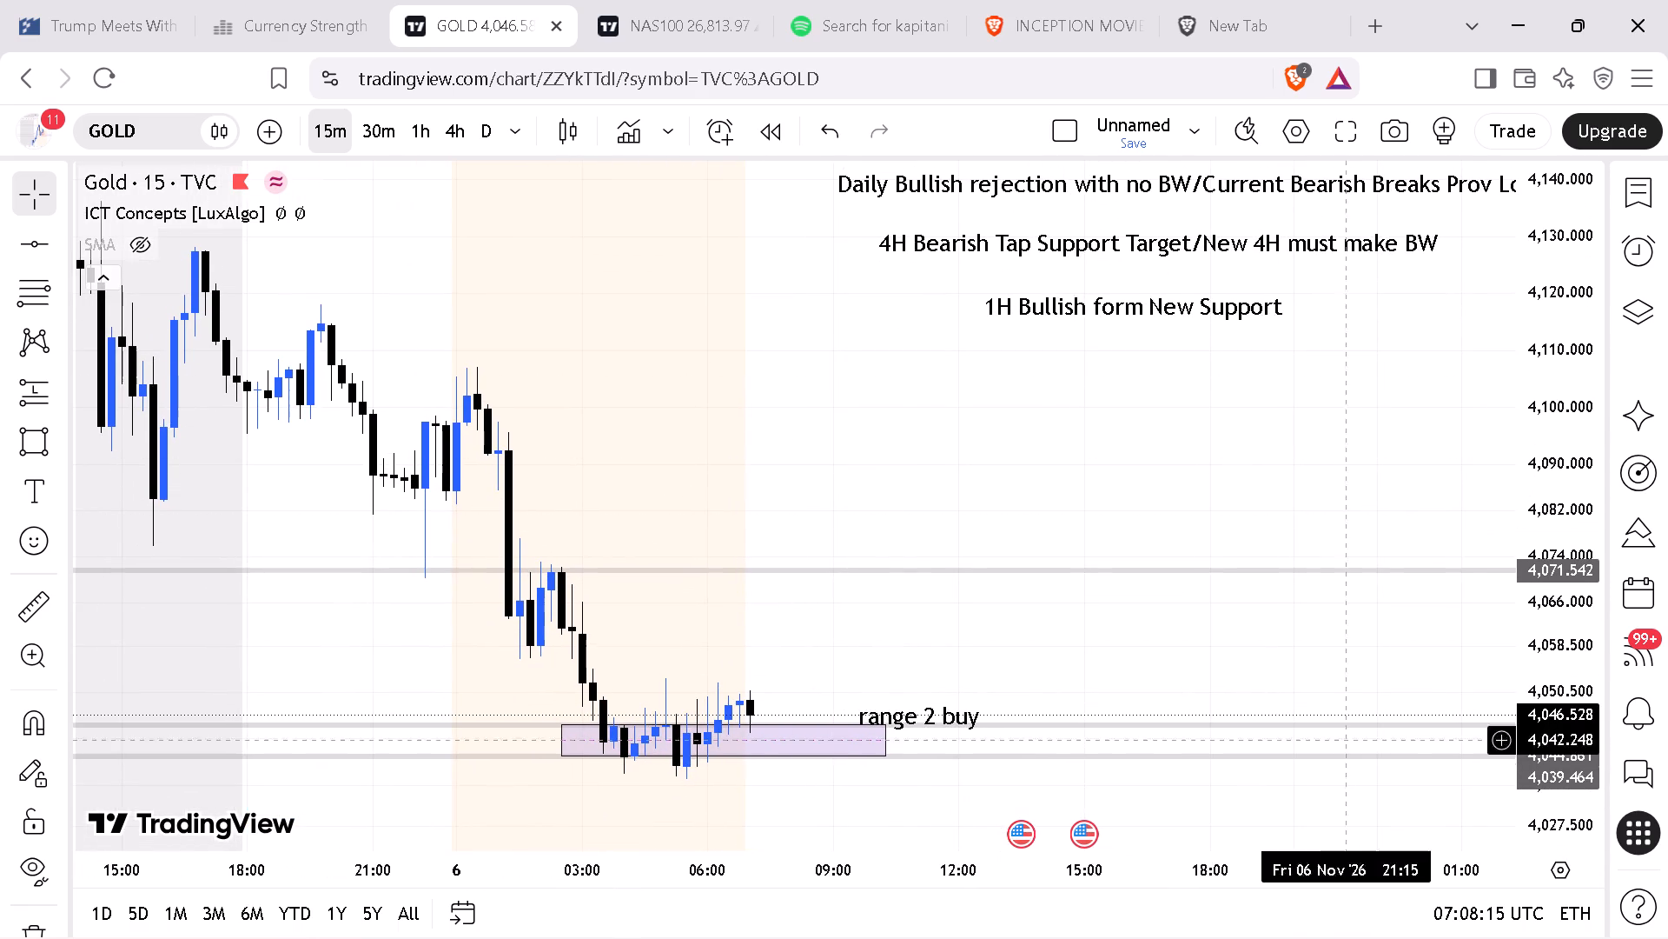
pyautogui.moveTo(1544, 675); pyautogui.dragTo(1538, 595)
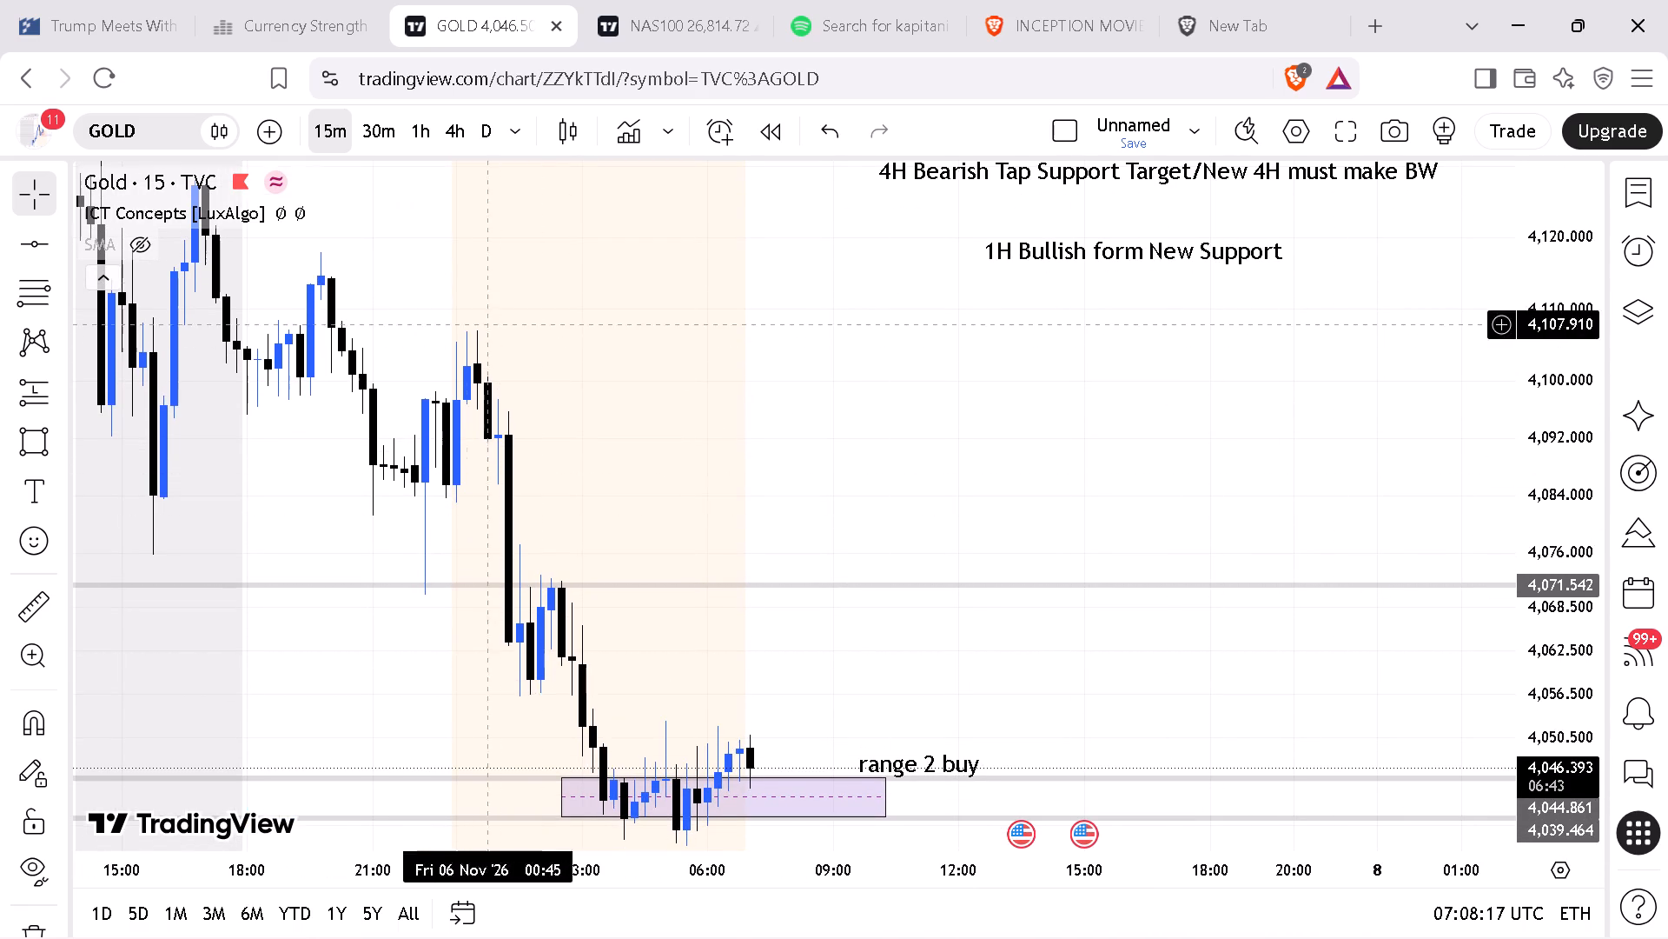
pyautogui.click(460, 128)
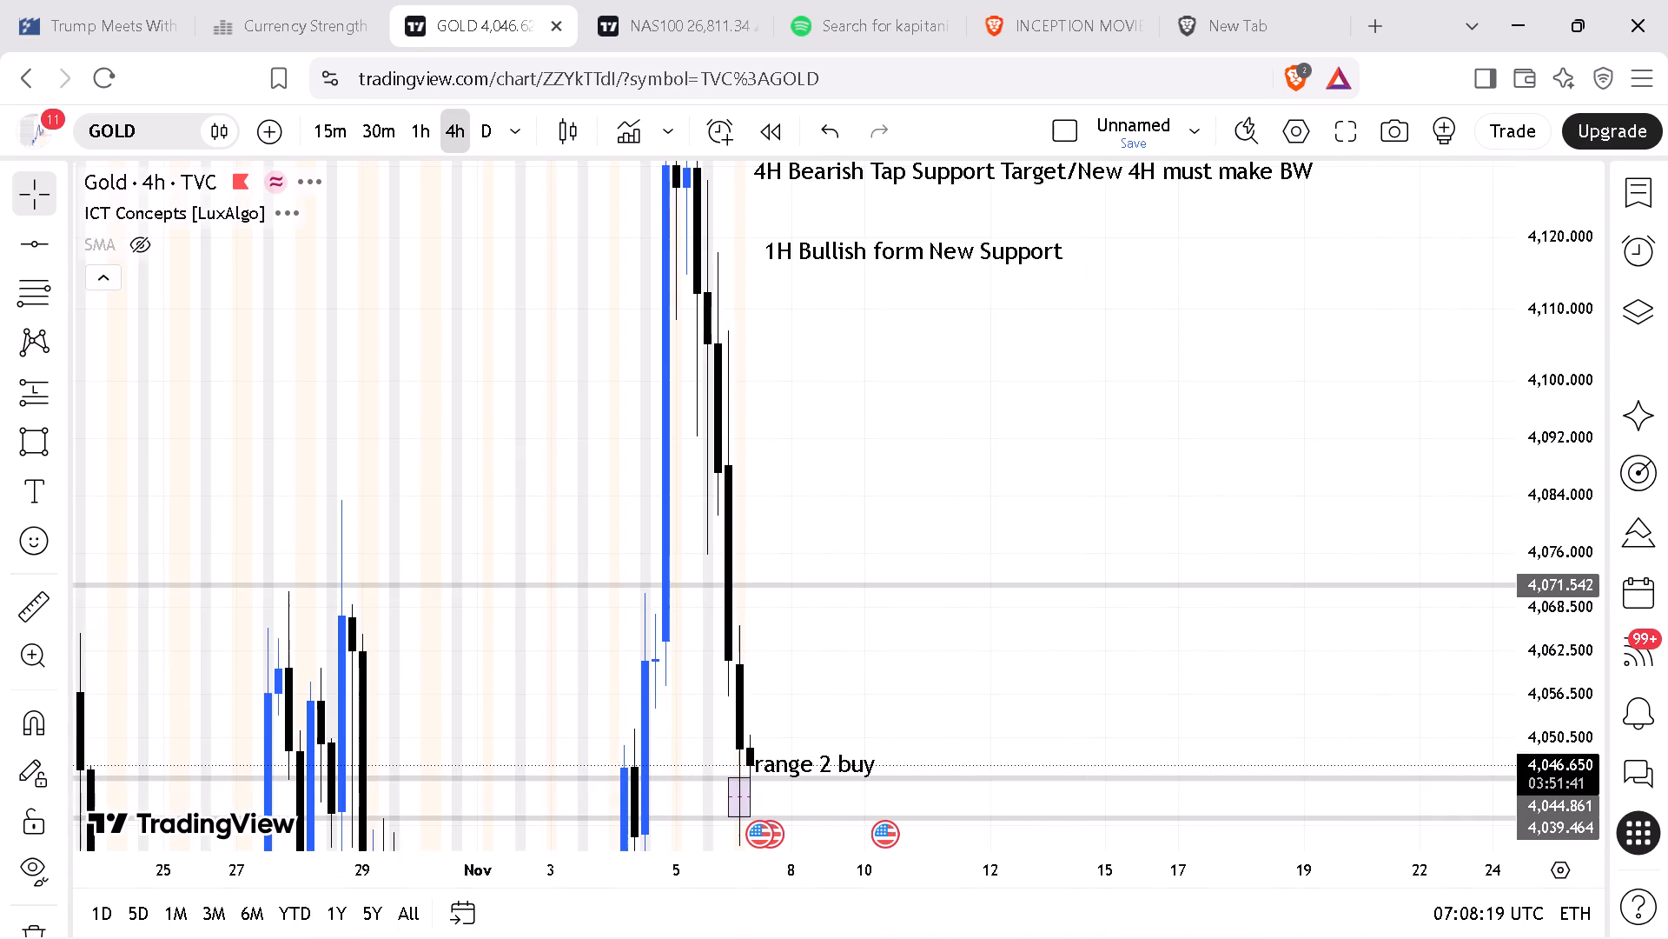
pyautogui.moveTo(1536, 367); pyautogui.dragTo(1548, 396)
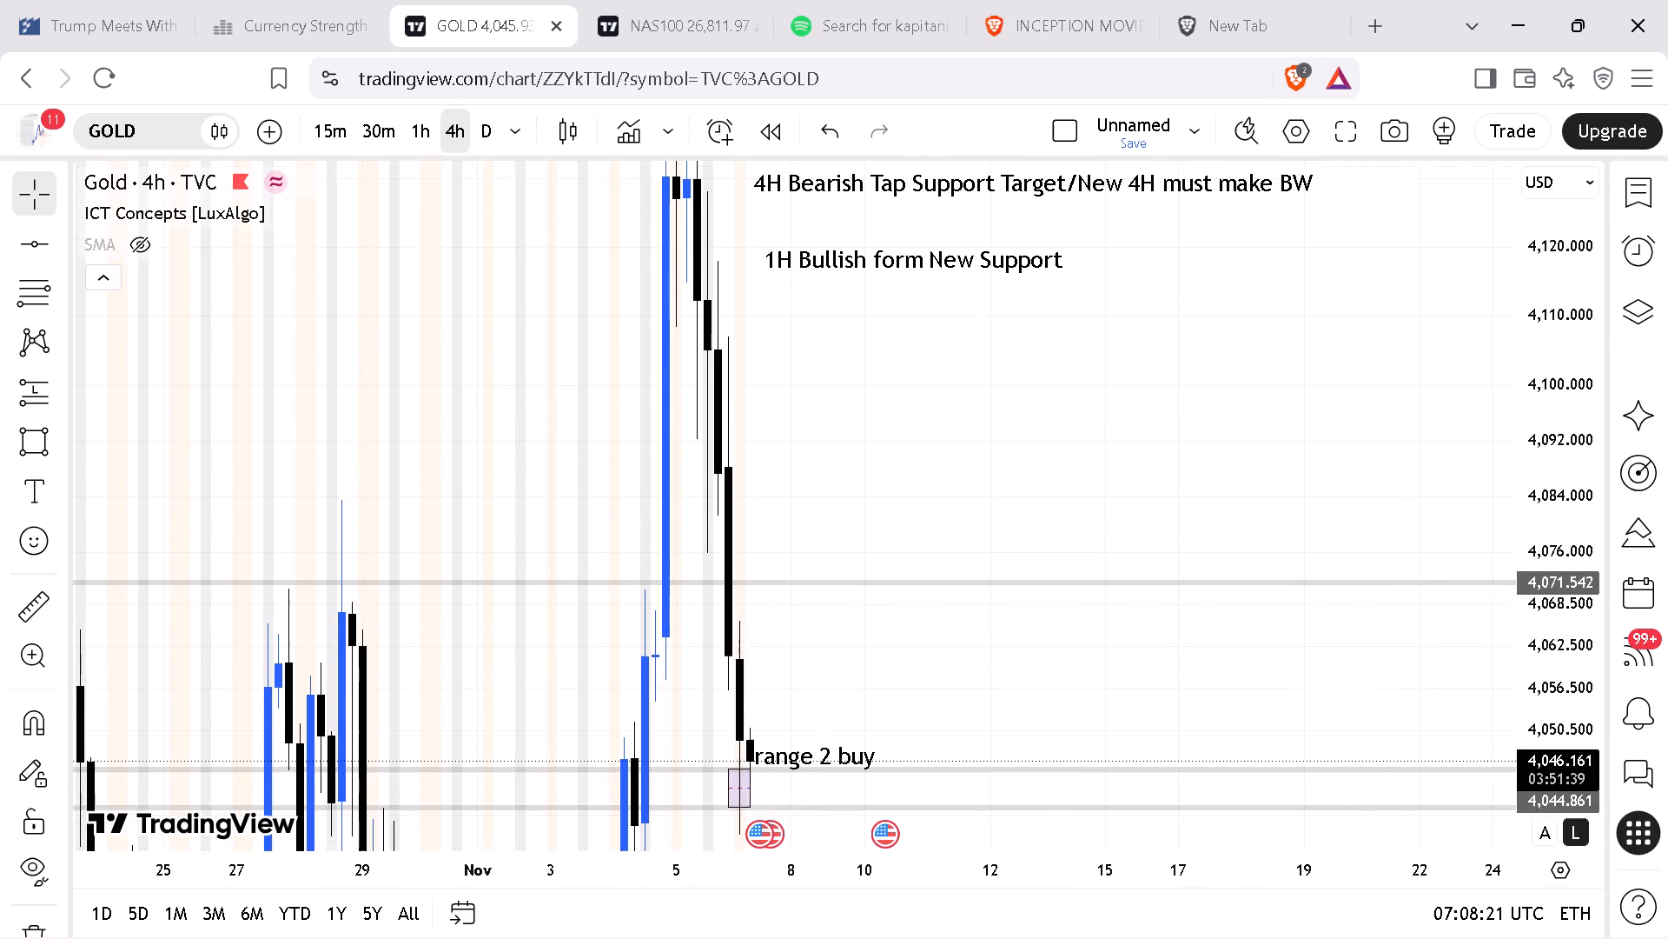
pyautogui.moveTo(1548, 396); pyautogui.dragTo(1563, 619)
pyautogui.moveTo(975, 876); pyautogui.dragTo(807, 838)
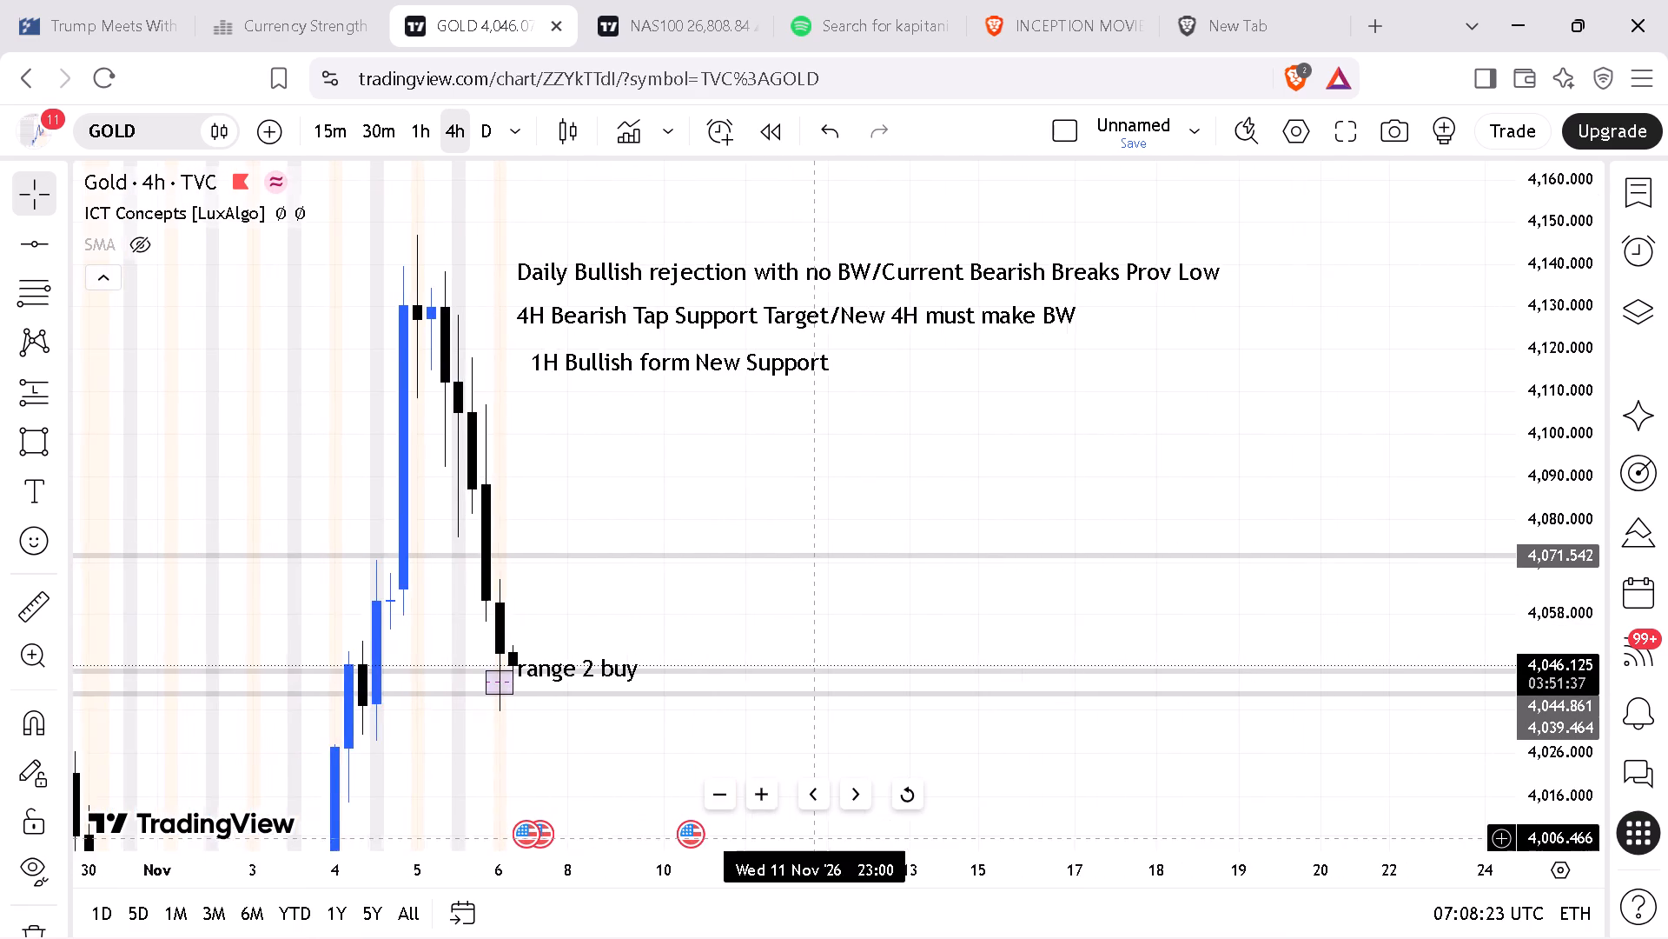
pyautogui.moveTo(807, 838); pyautogui.dragTo(804, 836)
pyautogui.moveTo(703, 627); pyautogui.dragTo(1166, 513)
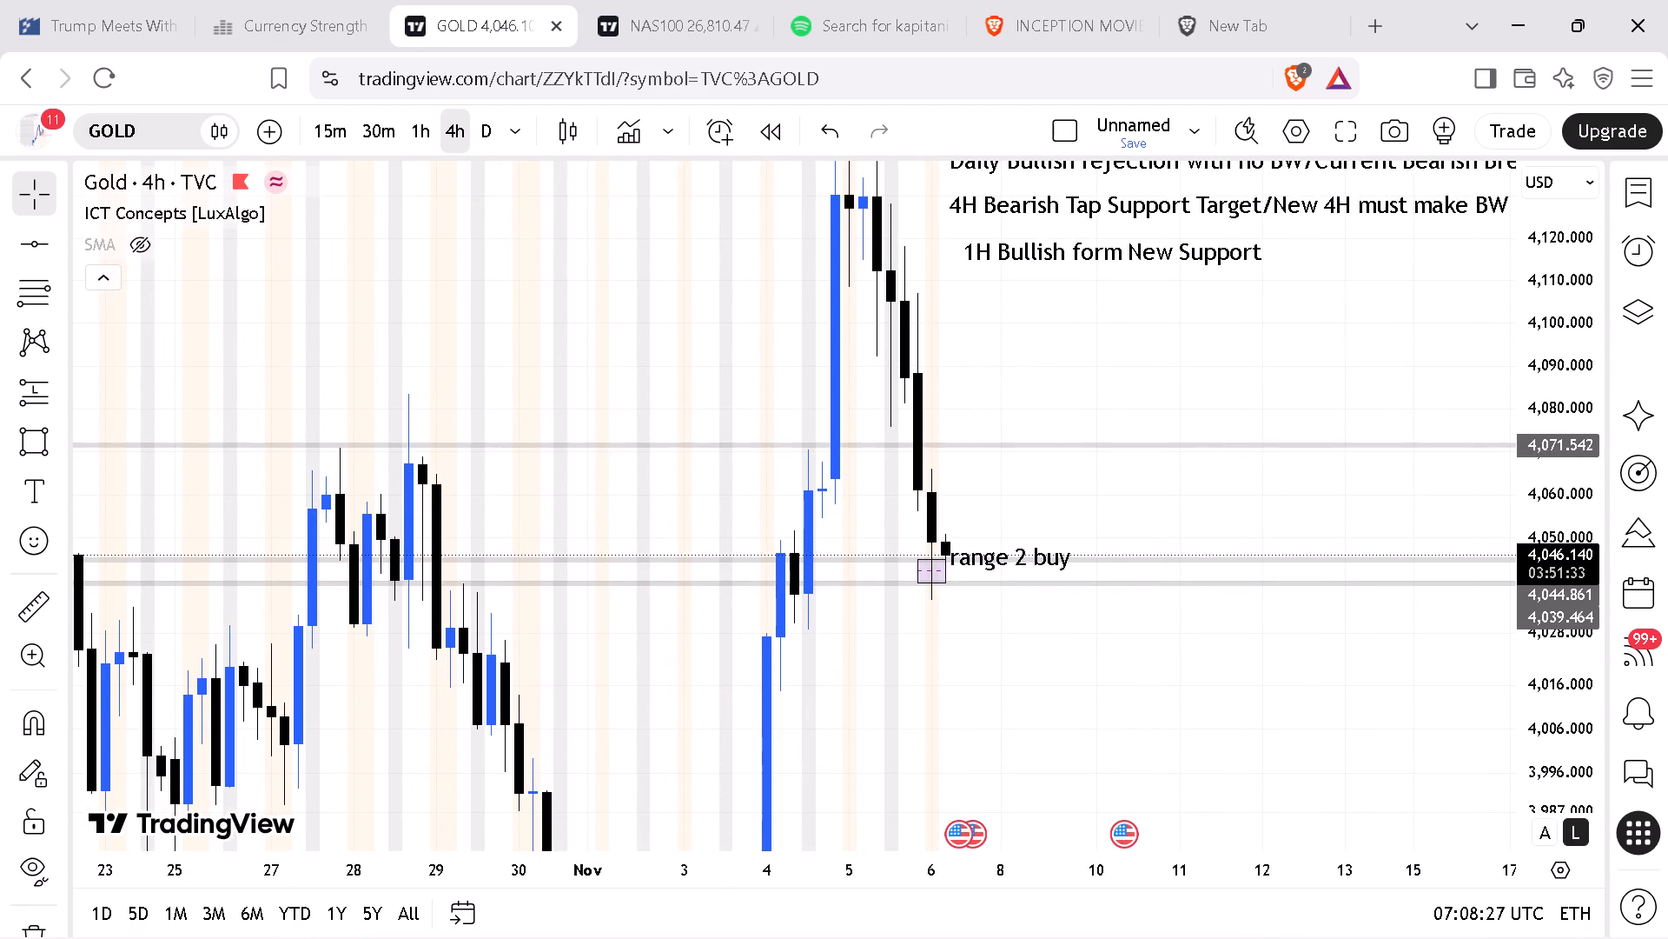
pyautogui.moveTo(1570, 329); pyautogui.dragTo(1560, 570)
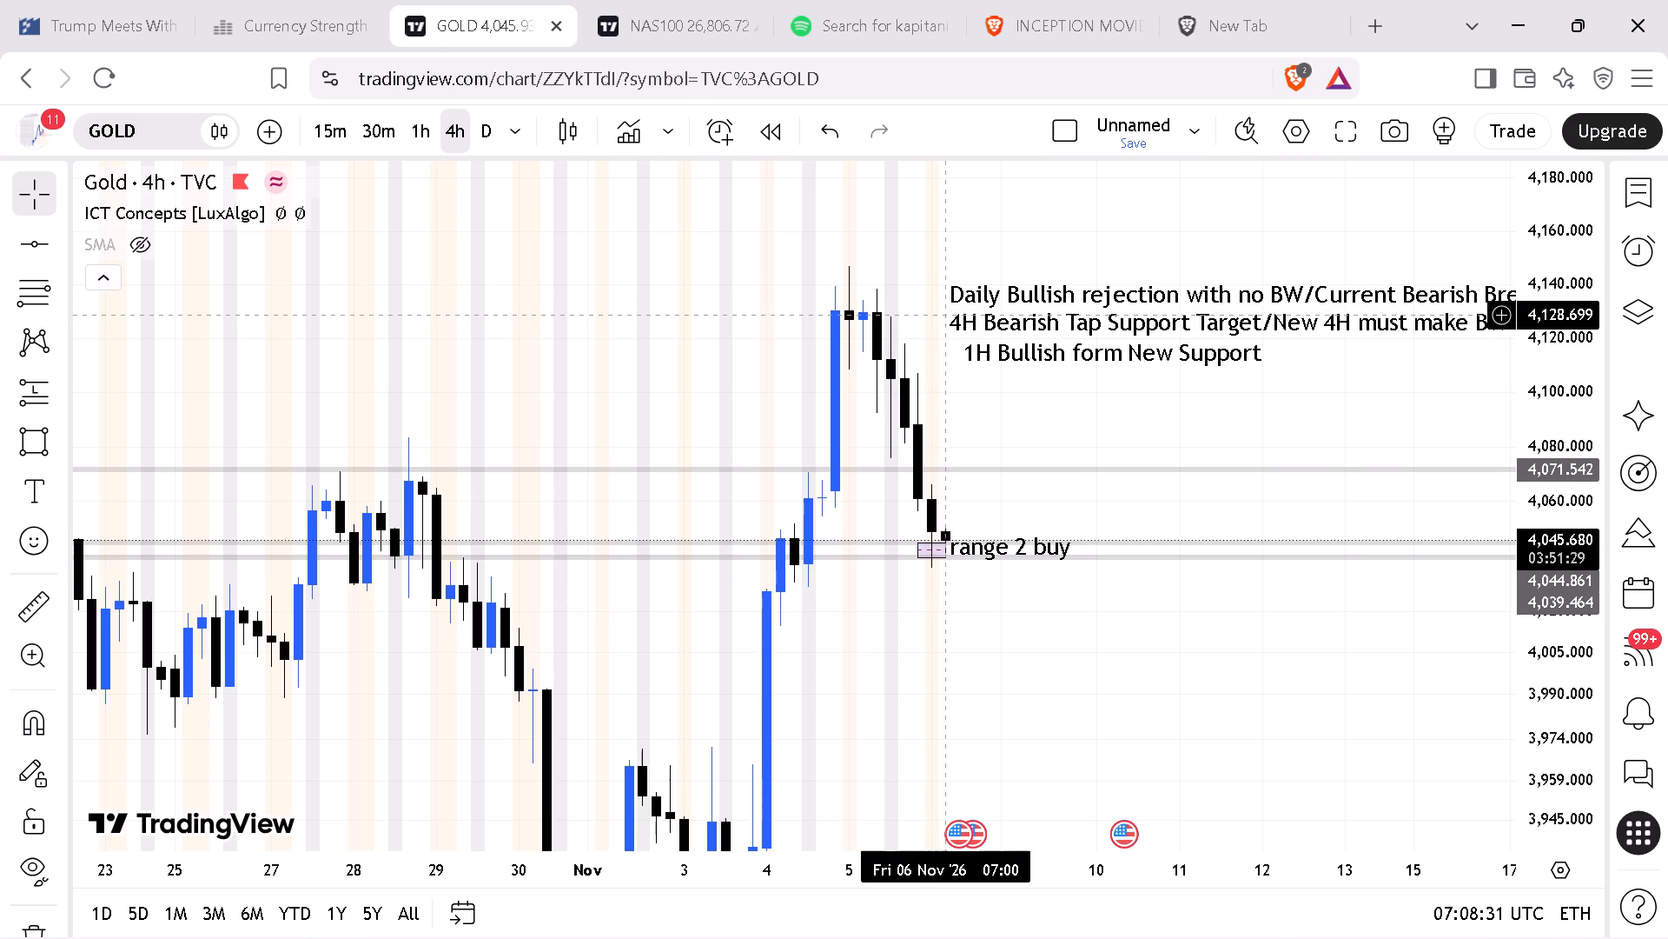
pyautogui.moveTo(1144, 712); pyautogui.dragTo(1176, 595)
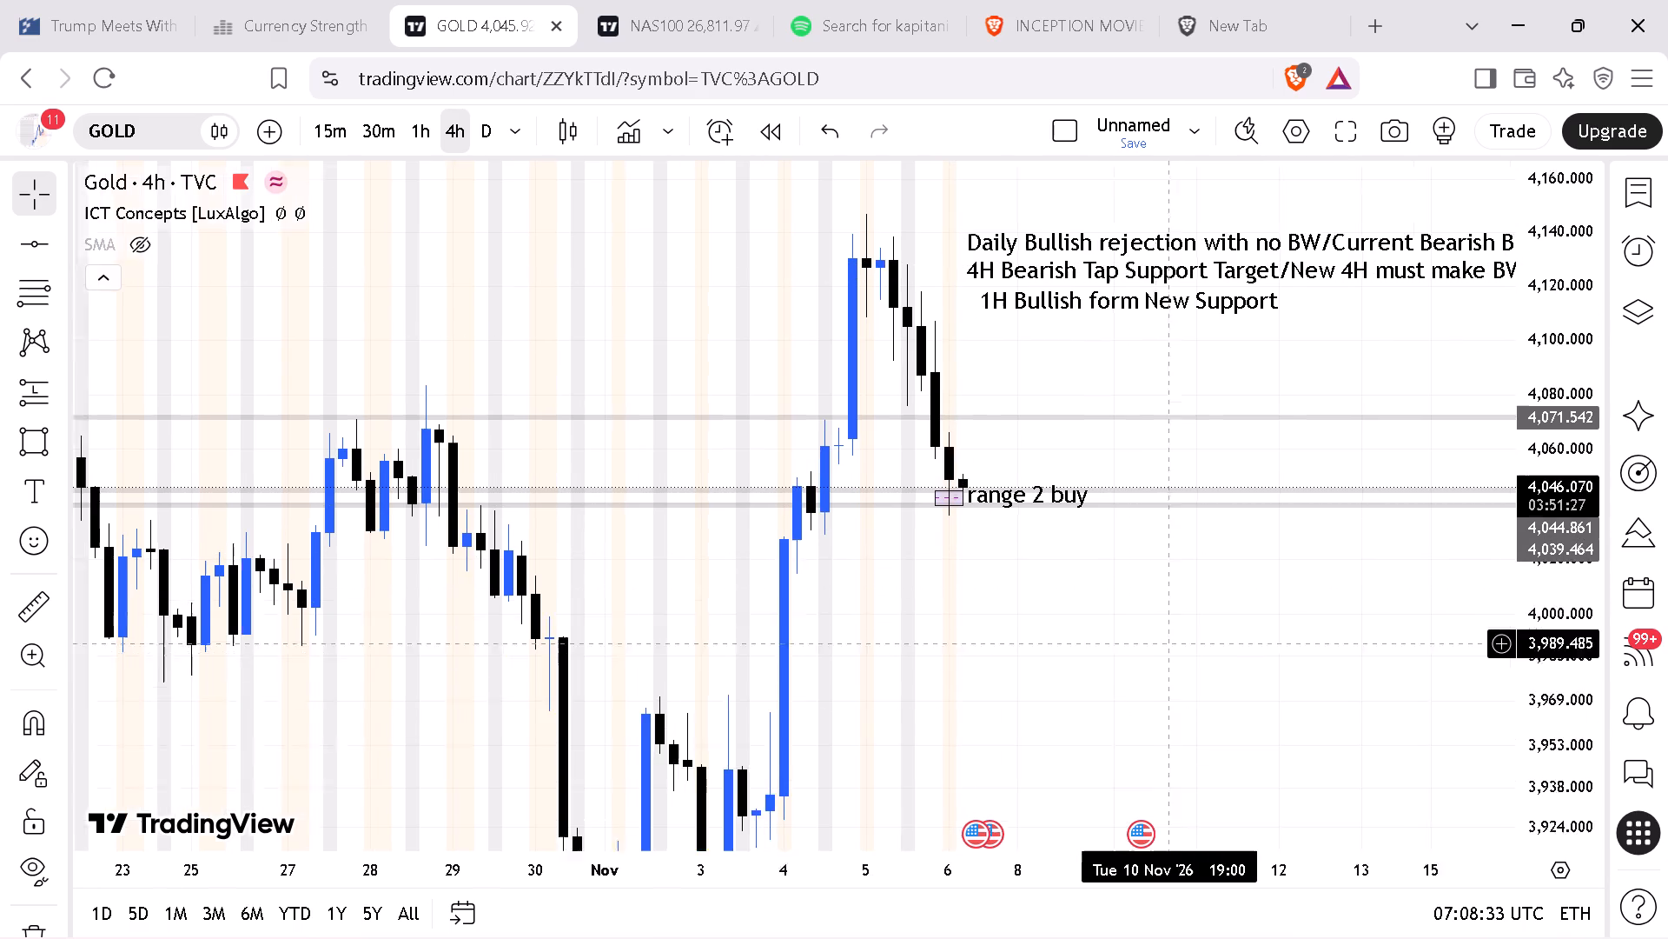
pyautogui.moveTo(1176, 595); pyautogui.dragTo(1213, 466)
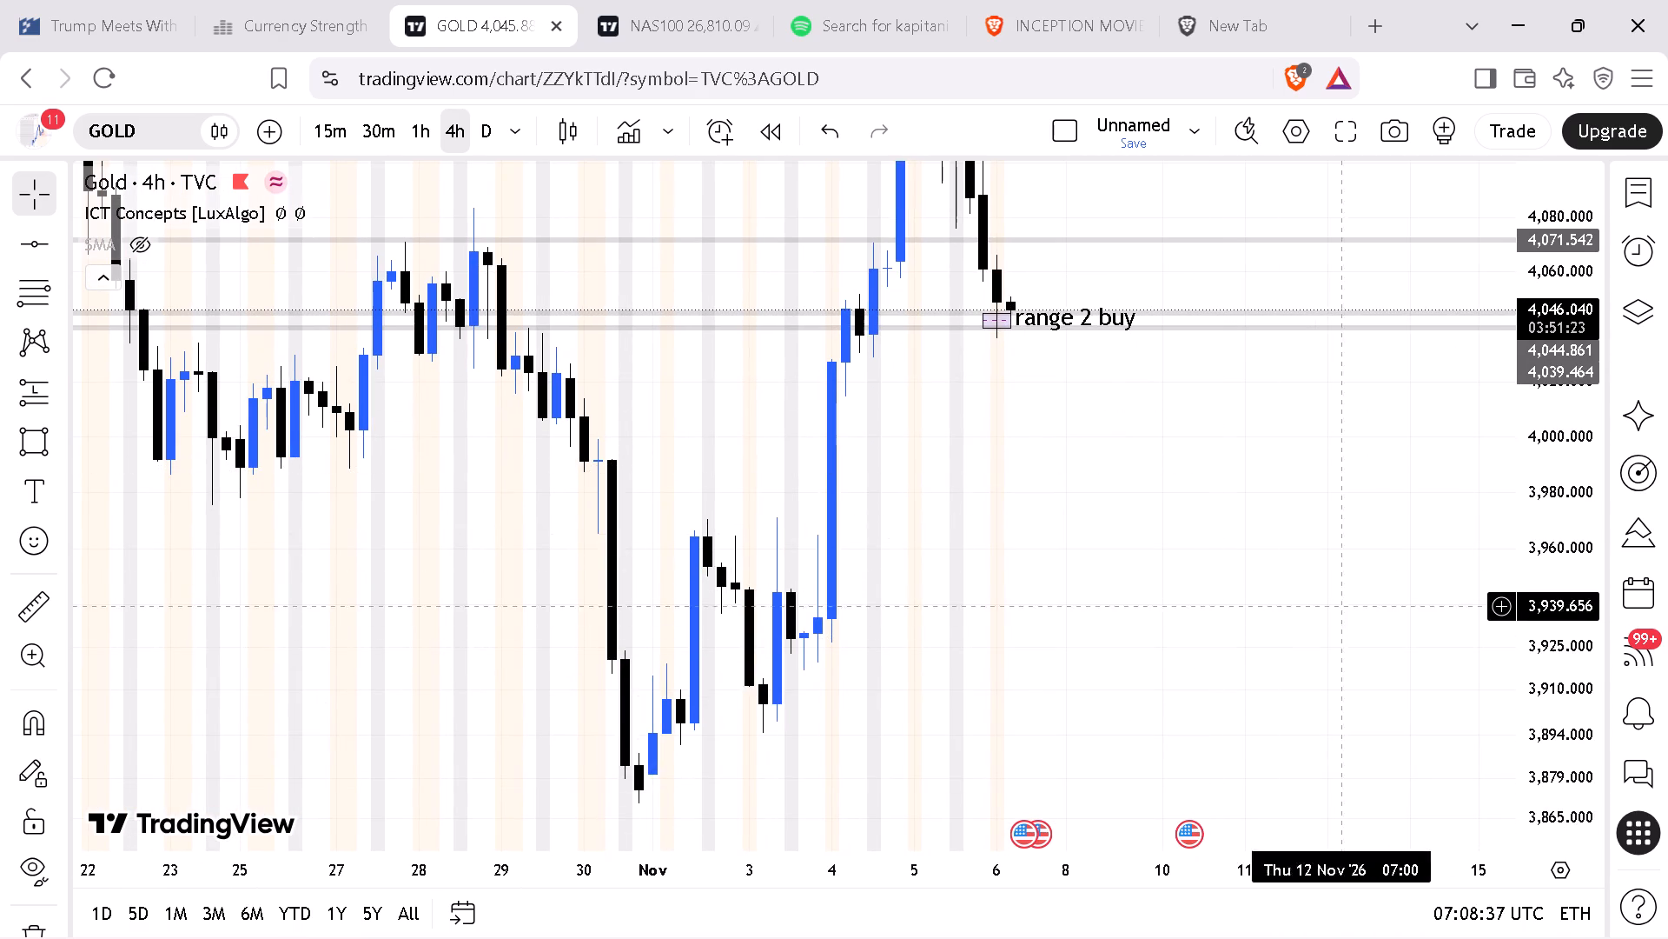
pyautogui.moveTo(1513, 452); pyautogui.dragTo(1511, 563)
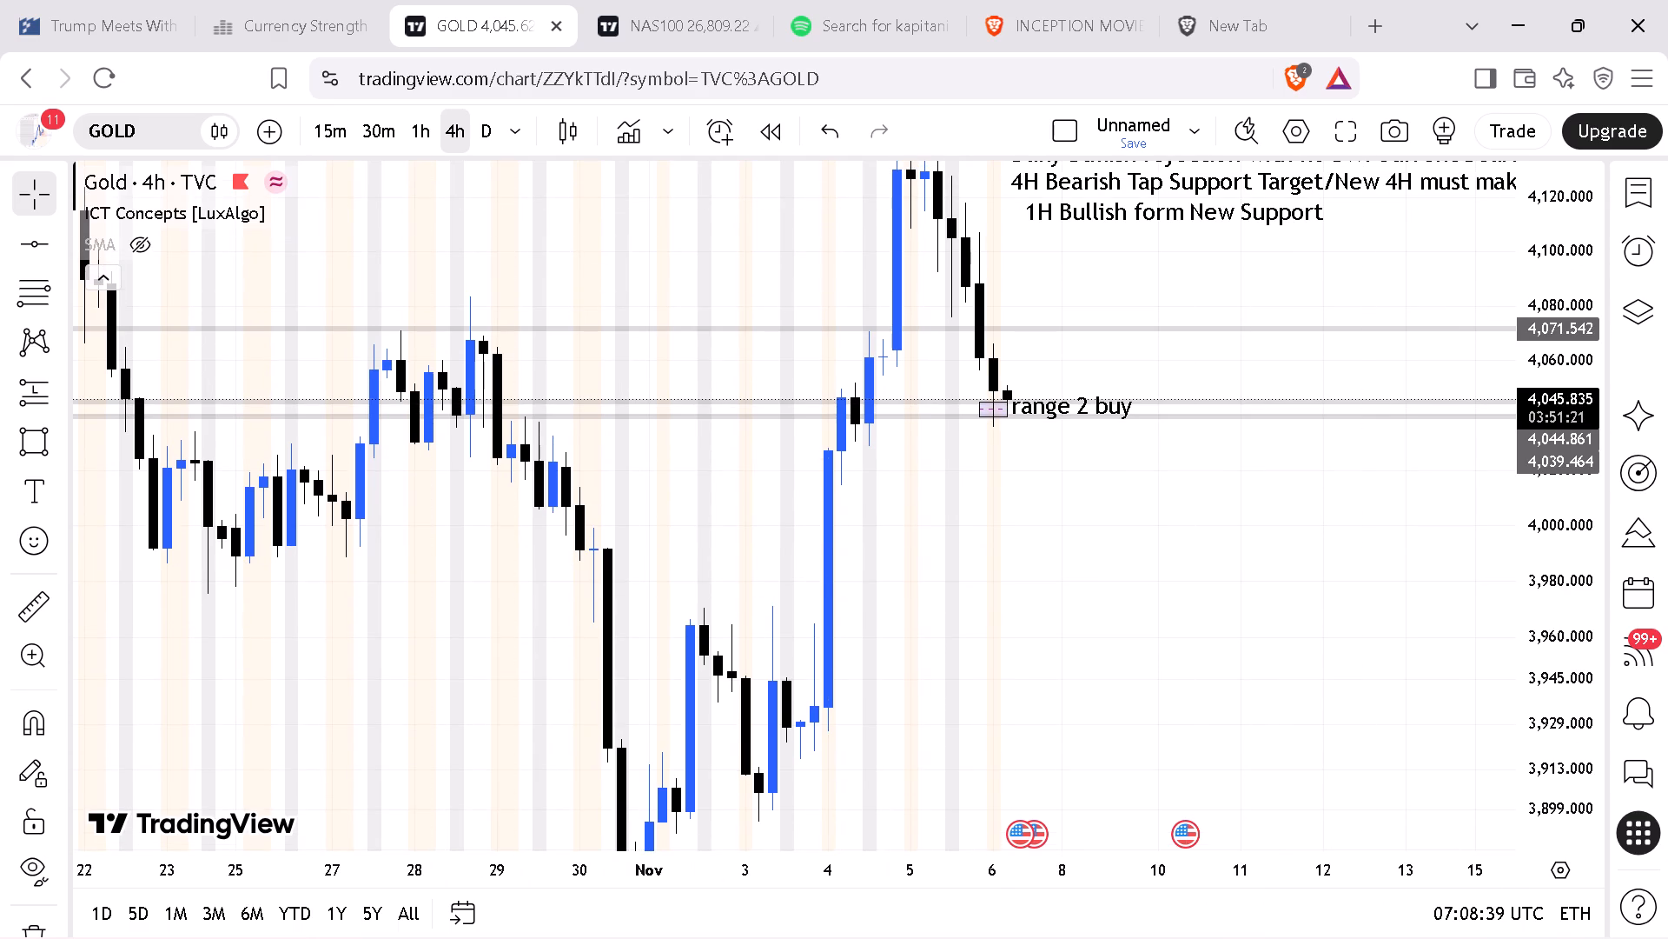
# Examine gold's 30-minute price action around the "range 2 buy" zone and the marked levels from 4 to 6 November.
pyautogui.click(380, 132)
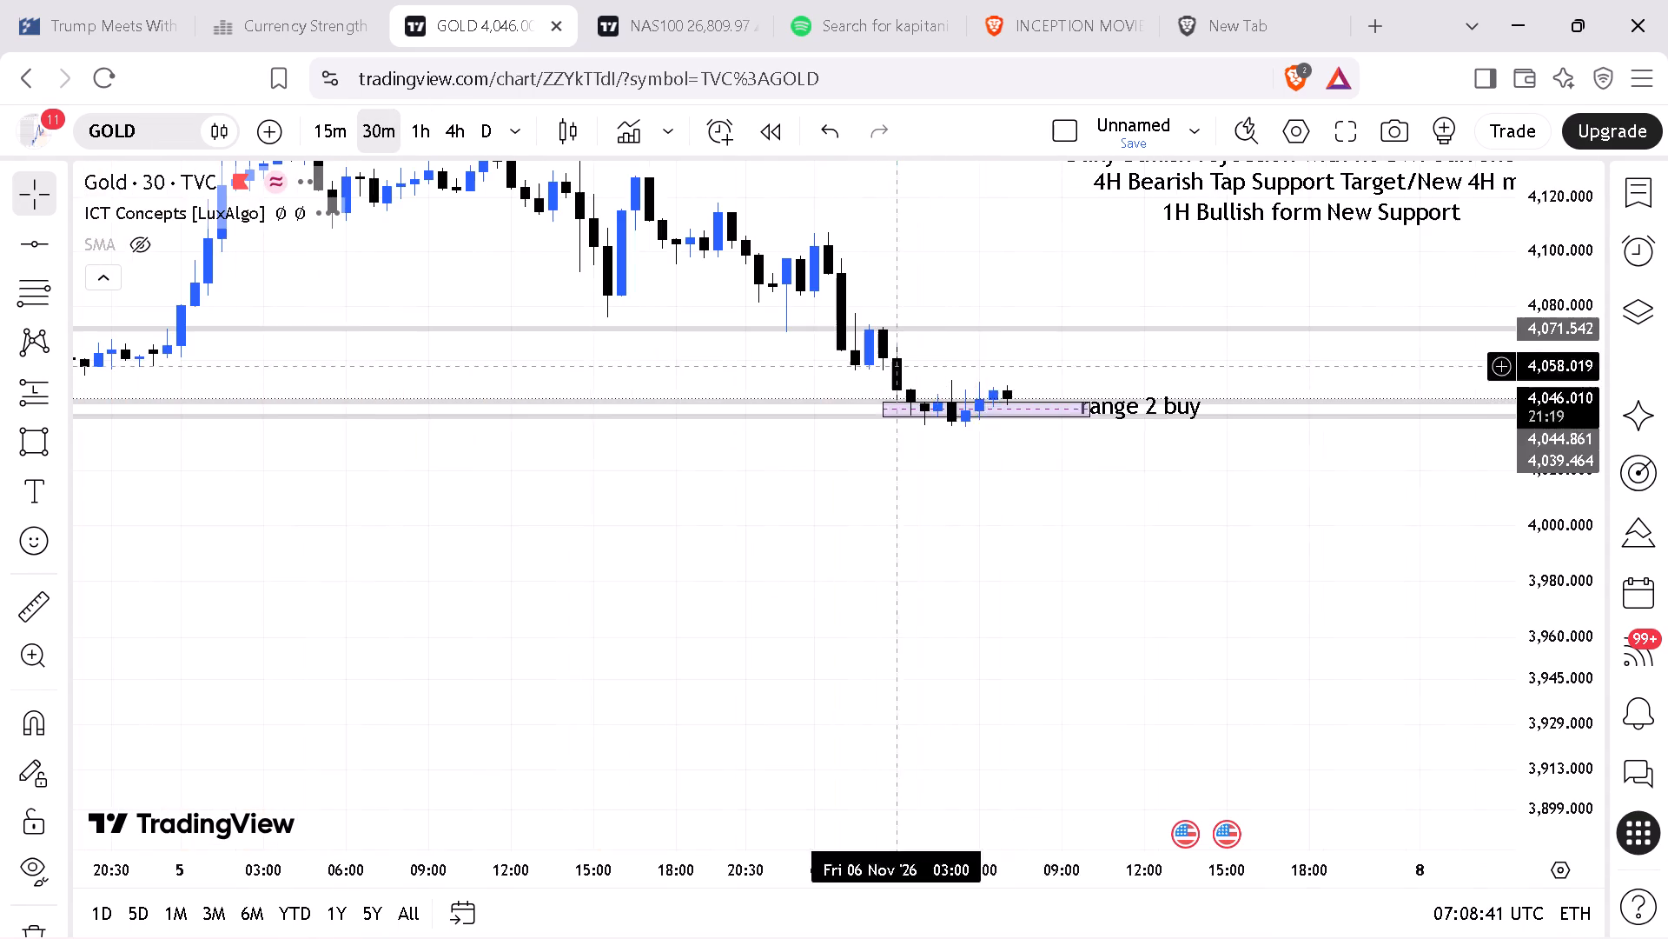
pyautogui.moveTo(1514, 716); pyautogui.dragTo(1635, 444)
pyautogui.moveTo(1224, 462); pyautogui.dragTo(1176, 564)
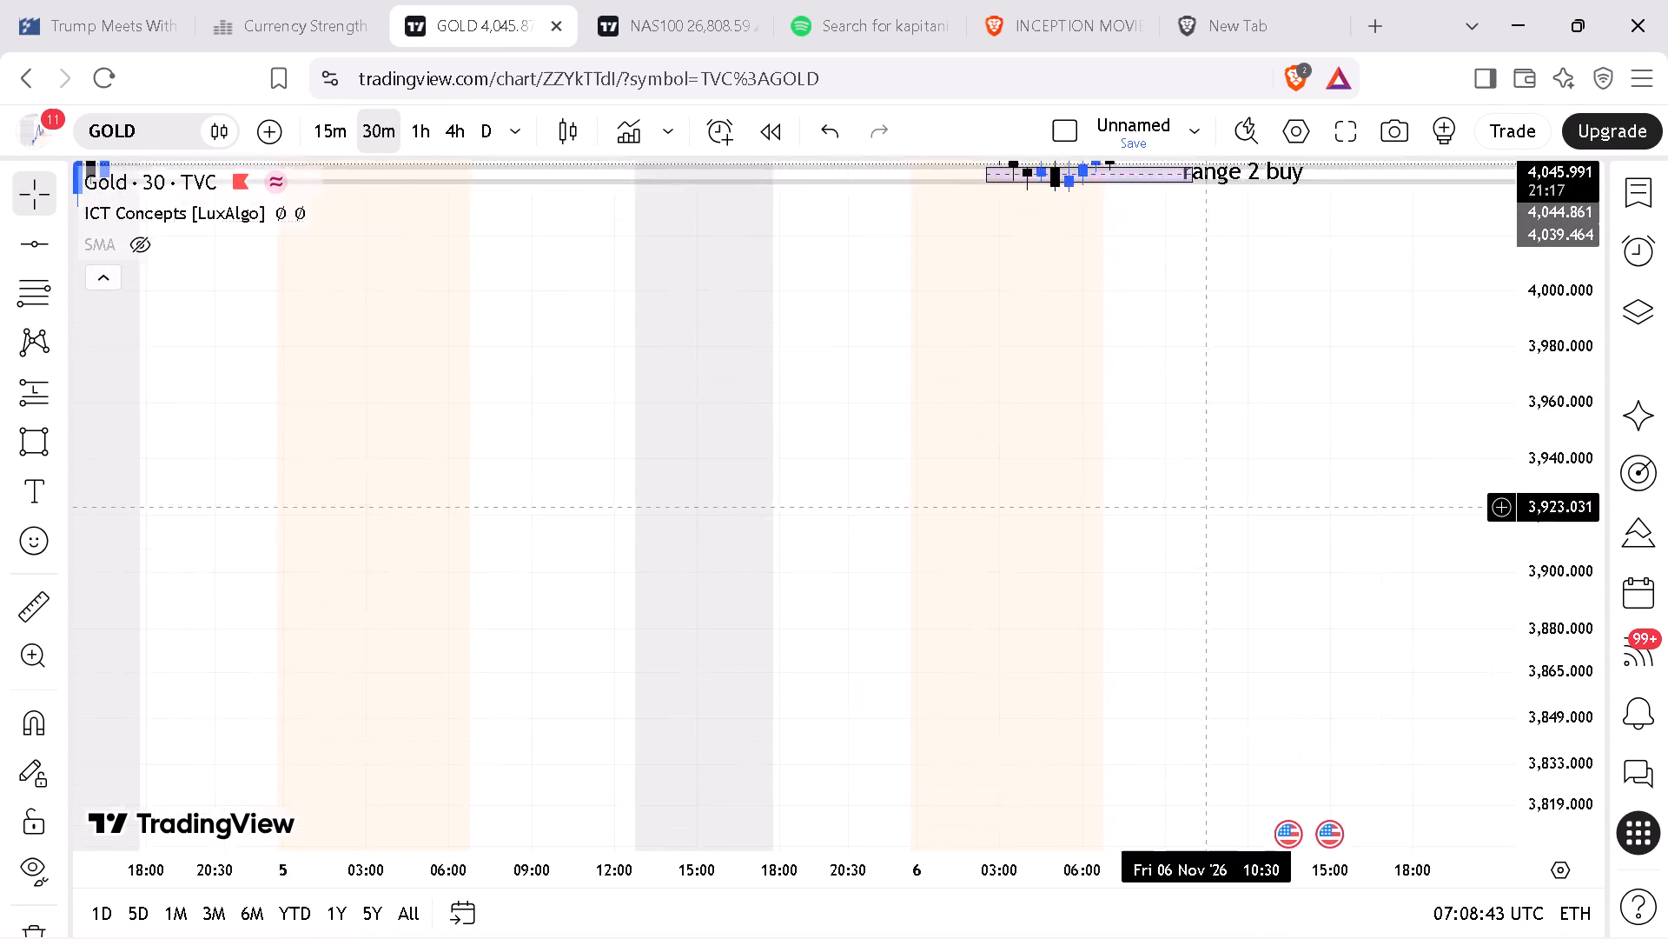
pyautogui.moveTo(1176, 564); pyautogui.dragTo(970, 817)
pyautogui.moveTo(1546, 693); pyautogui.dragTo(1651, 301)
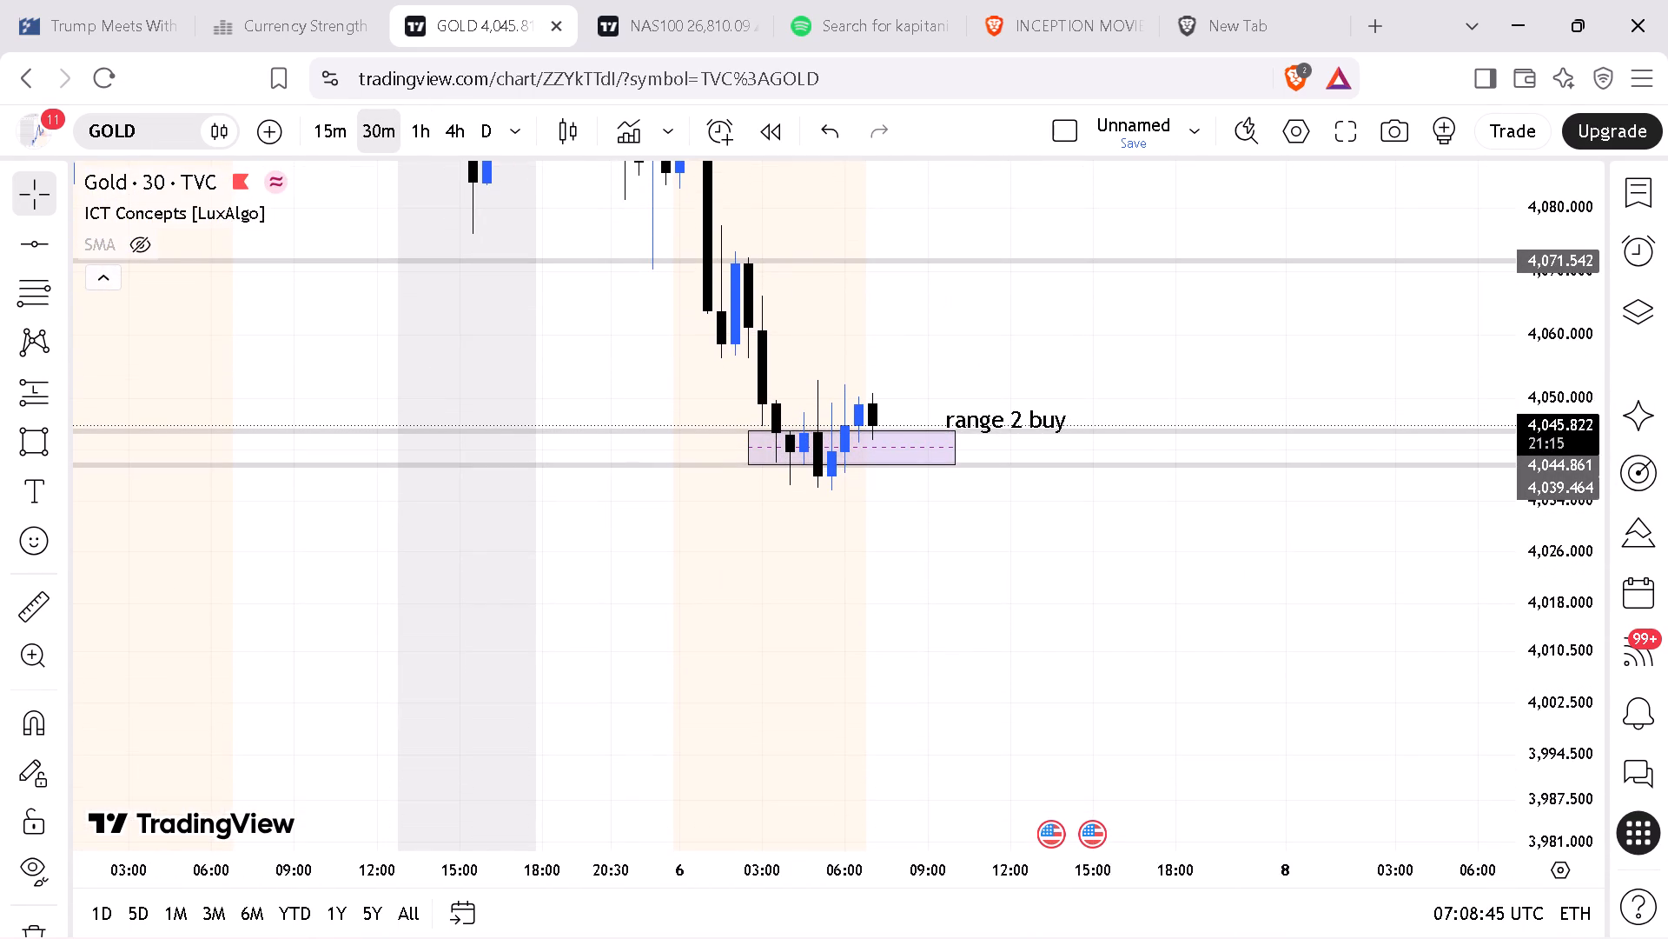
pyautogui.moveTo(1156, 863); pyautogui.dragTo(1282, 887)
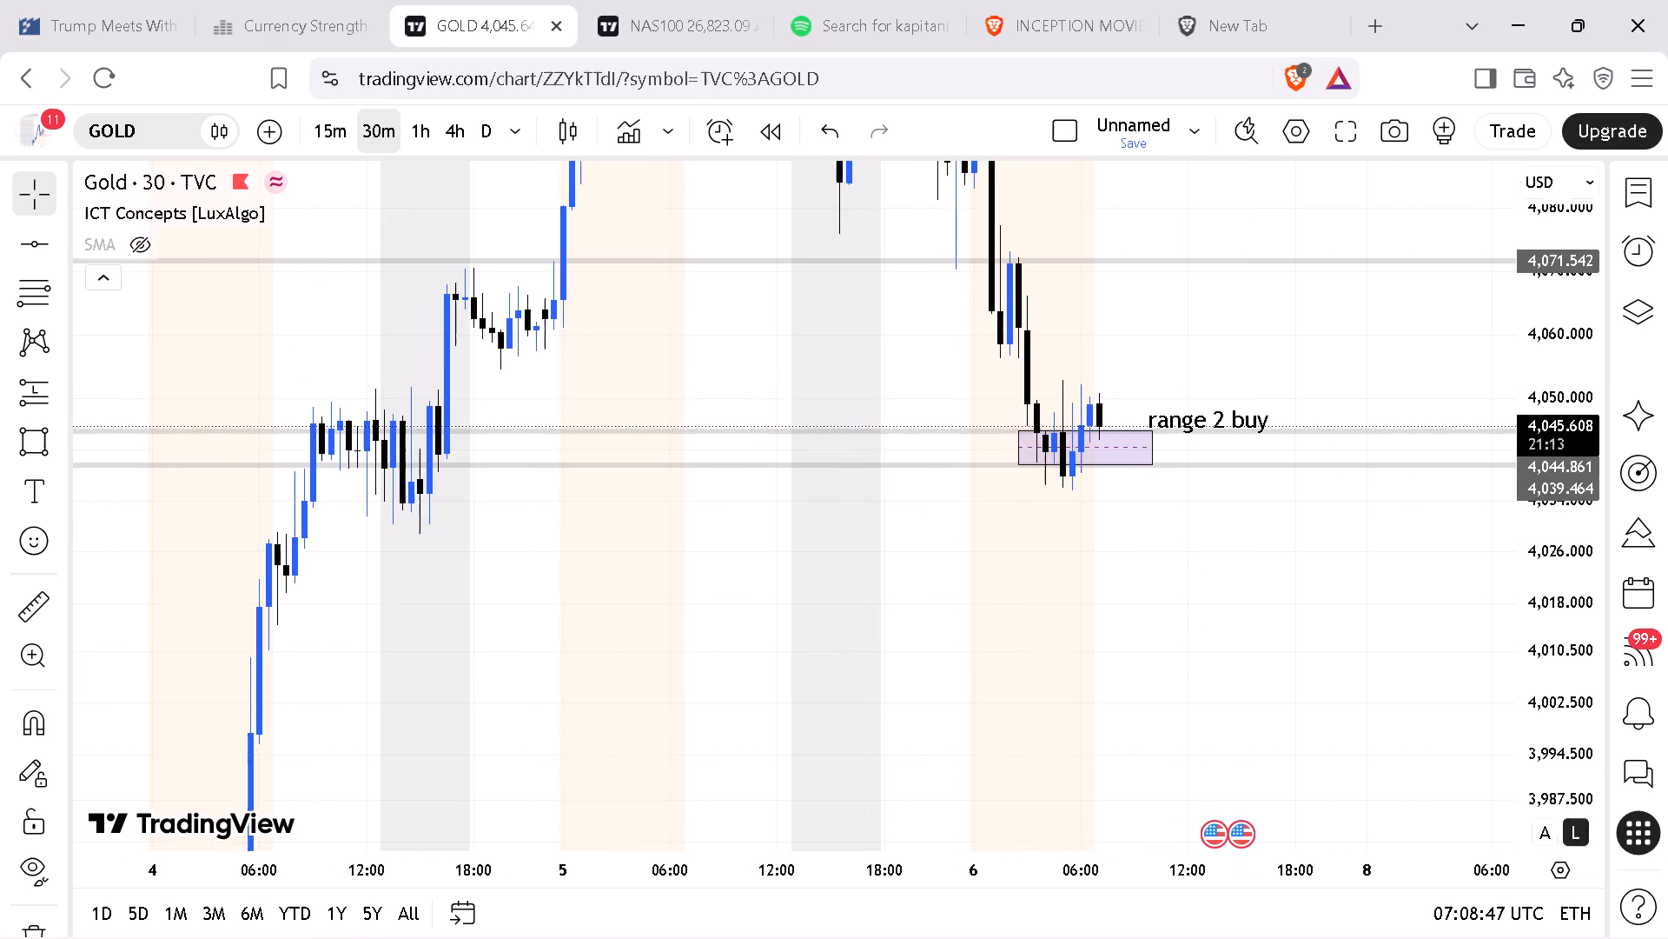
pyautogui.moveTo(1574, 683); pyautogui.dragTo(1584, 573)
pyautogui.moveTo(1365, 556); pyautogui.dragTo(1341, 634)
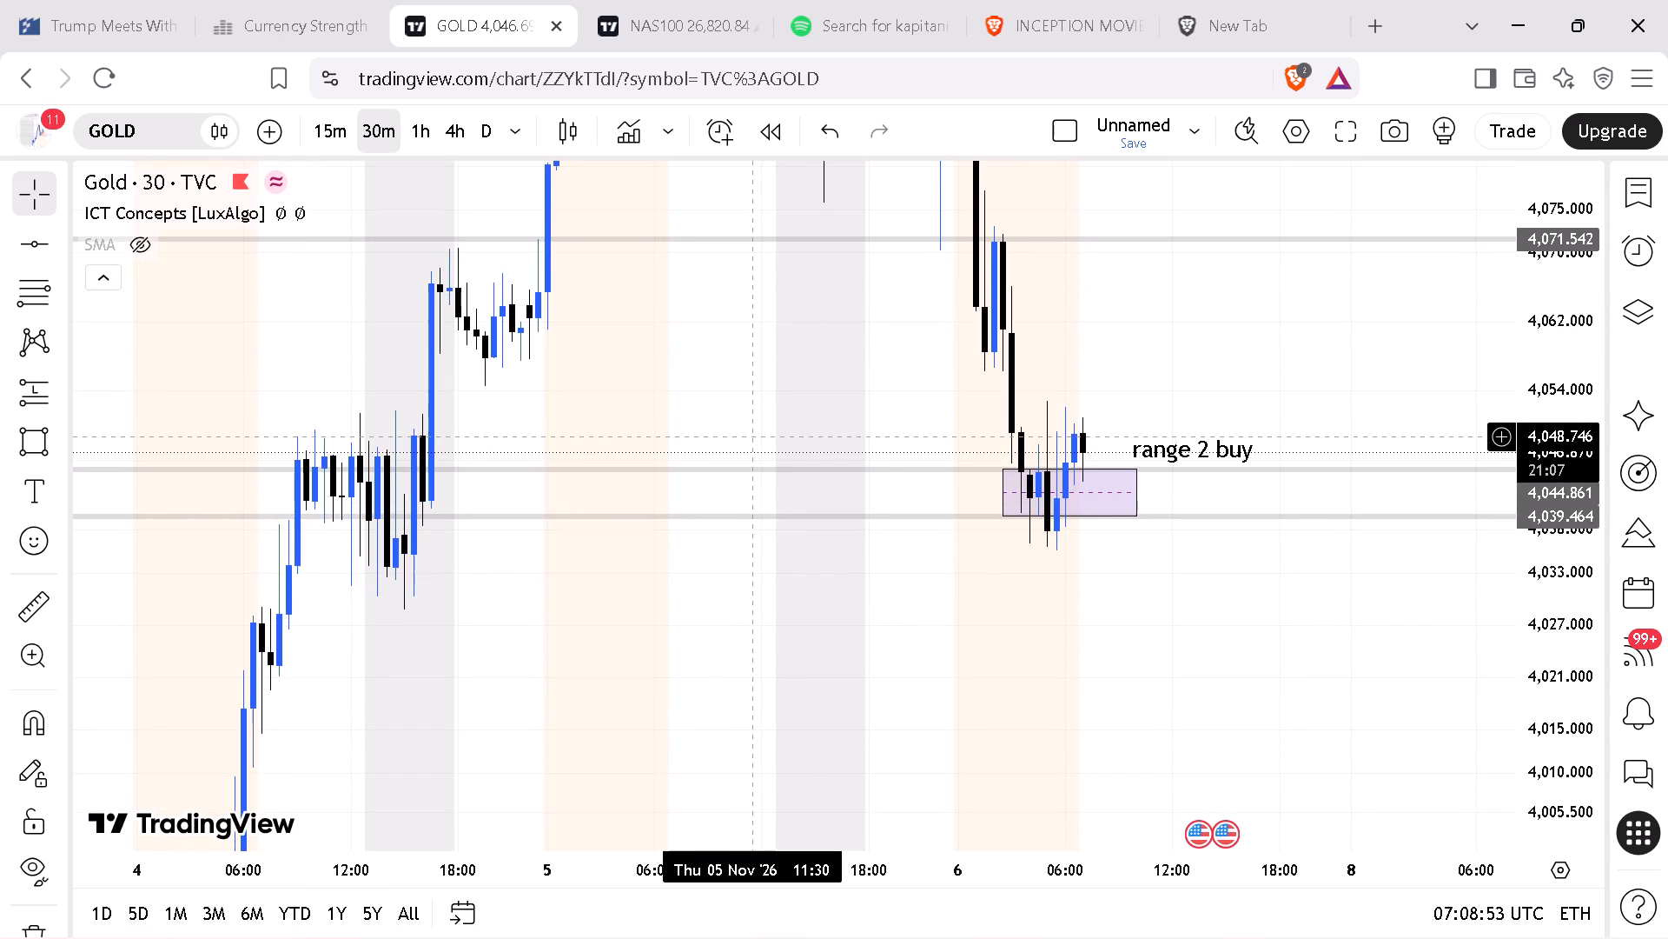
pyautogui.moveTo(1546, 609); pyautogui.dragTo(1533, 678)
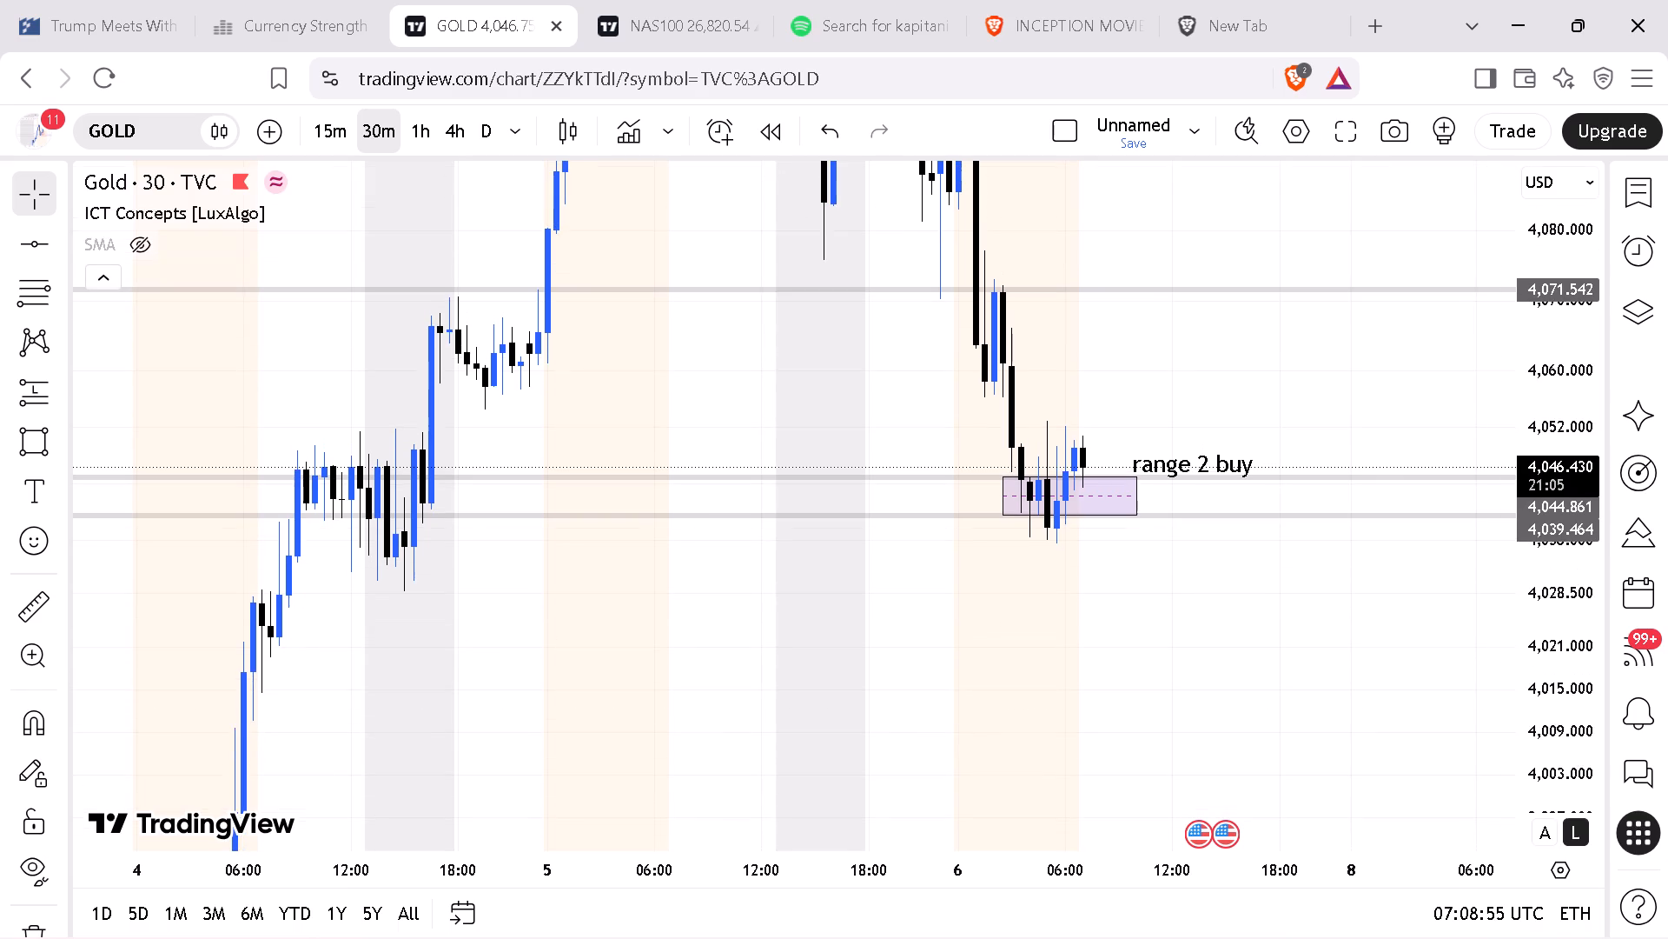
pyautogui.moveTo(1355, 867); pyautogui.dragTo(1327, 856)
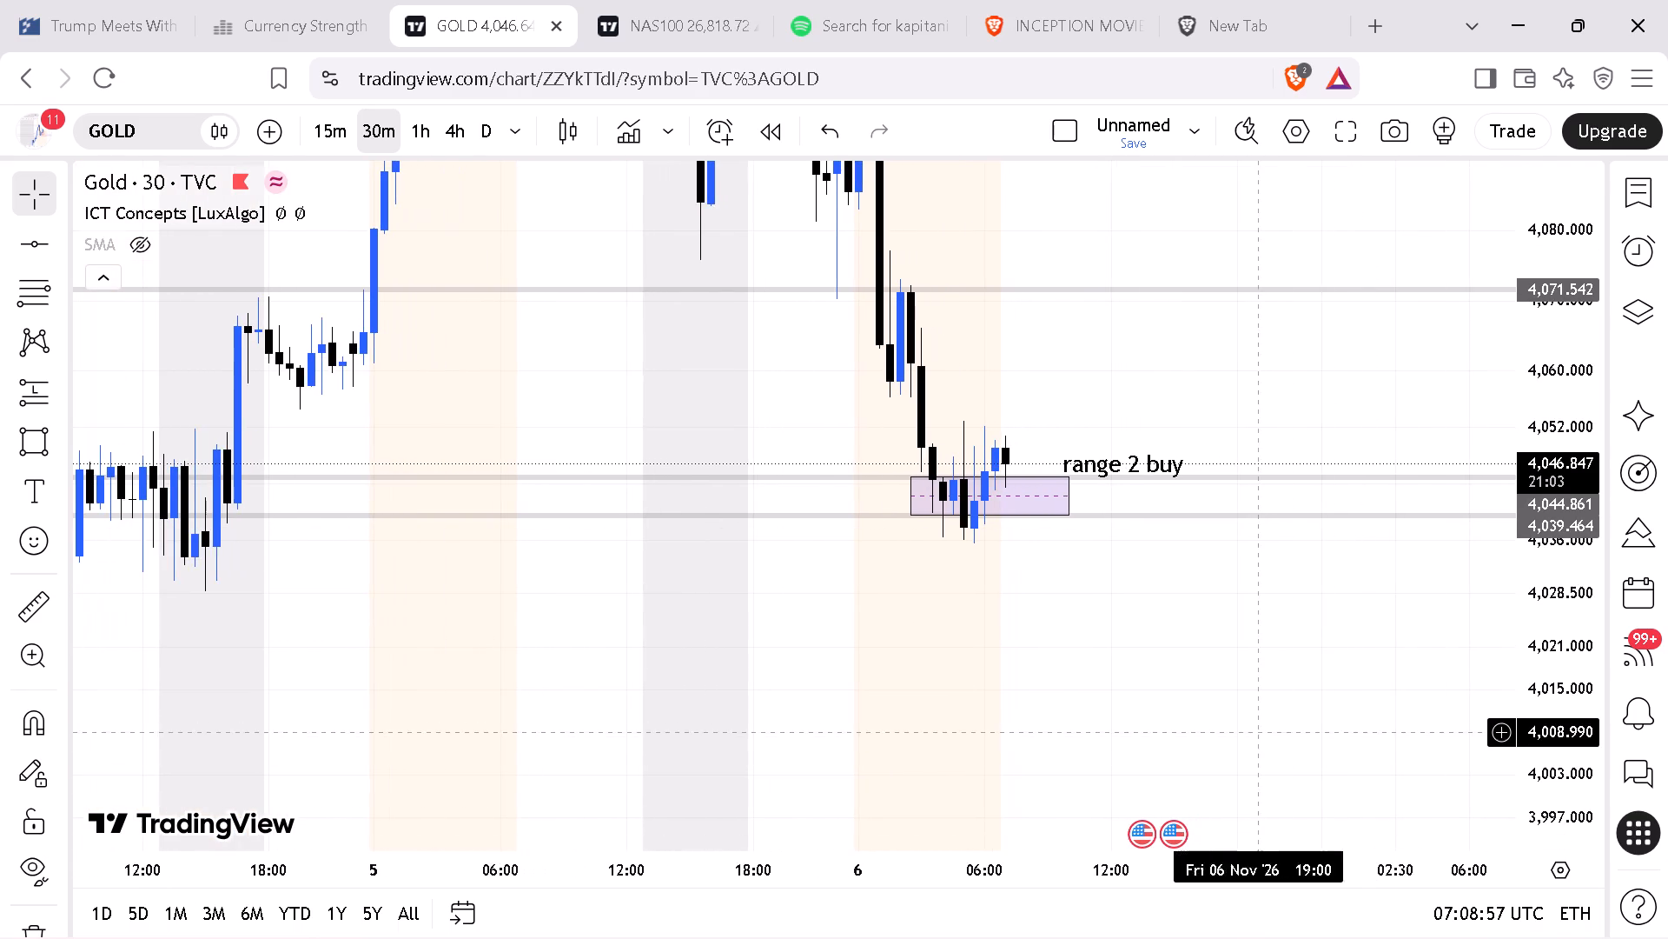
pyautogui.moveTo(1261, 728); pyautogui.dragTo(1407, 753)
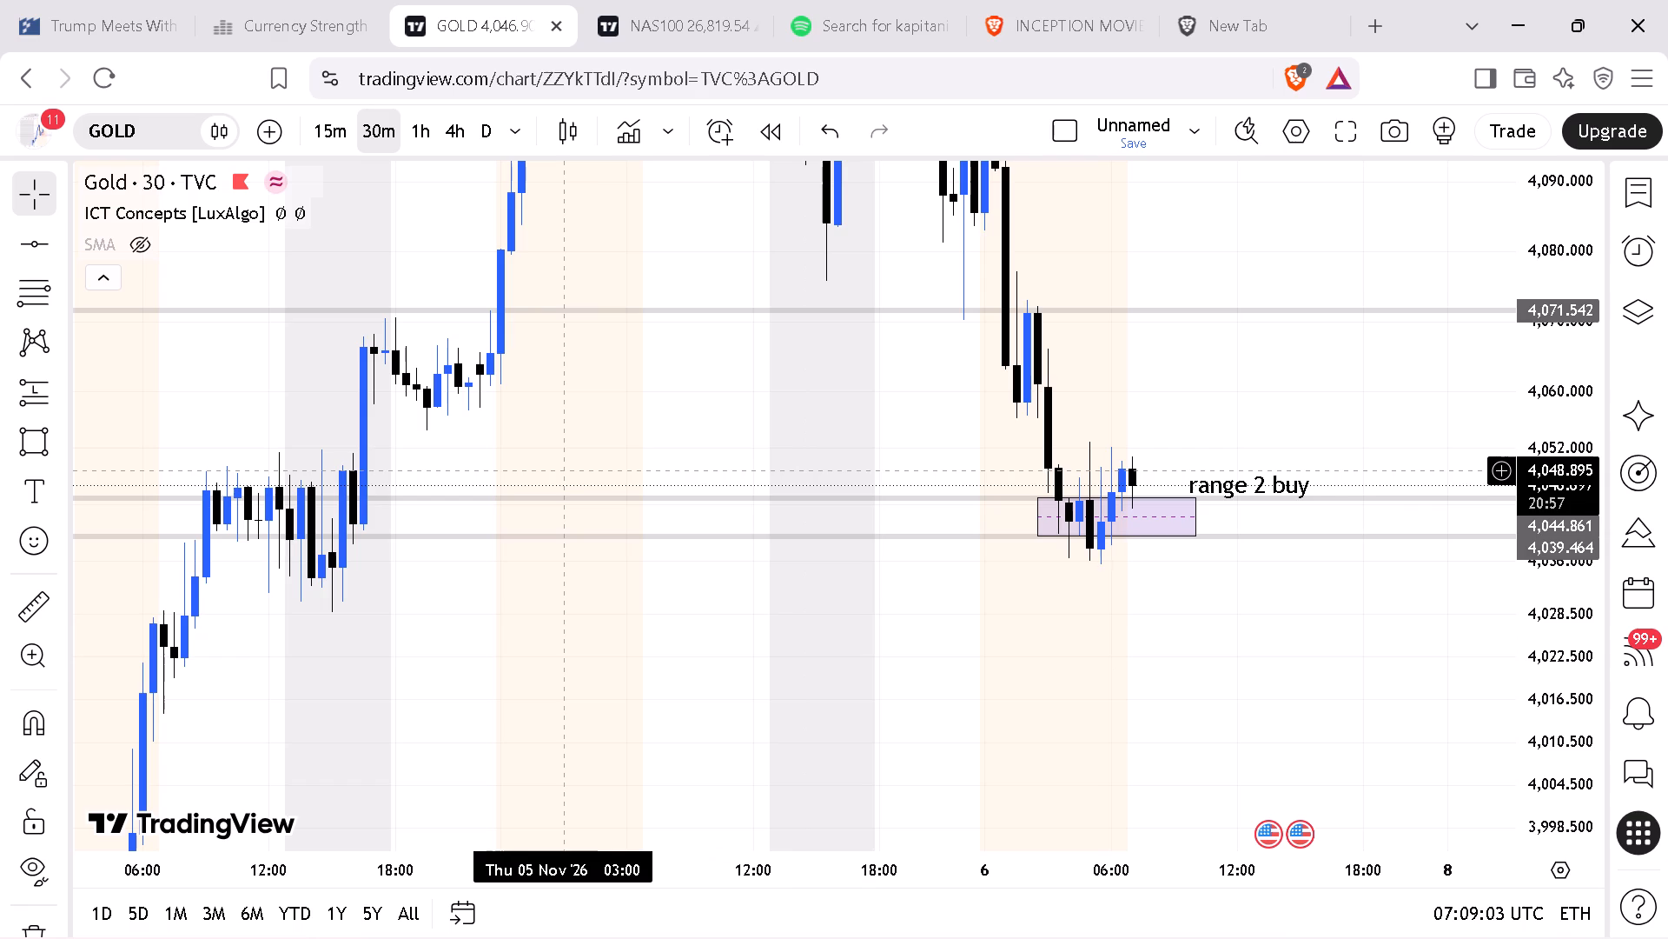
# Return the gold chart to the 15-minute timeframe.
pyautogui.click(339, 133)
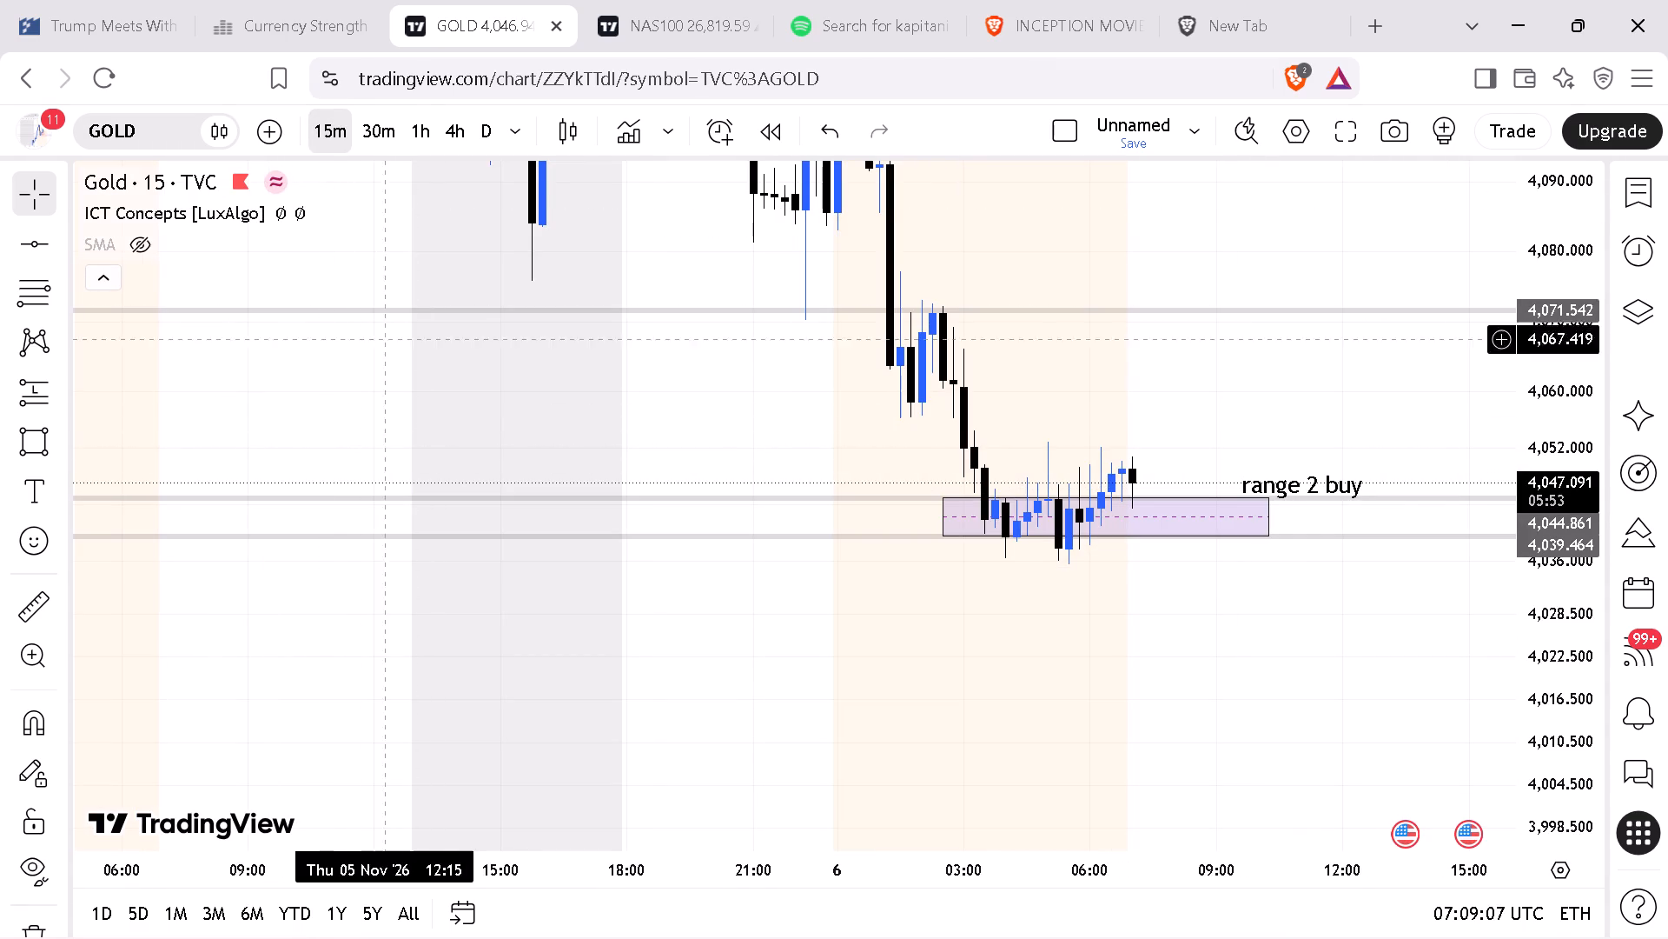
# Examine gold on the 1-hour and 15-minute timeframes around the "range 2 buy" zone from 4 to 6 November.
pyautogui.click(412, 133)
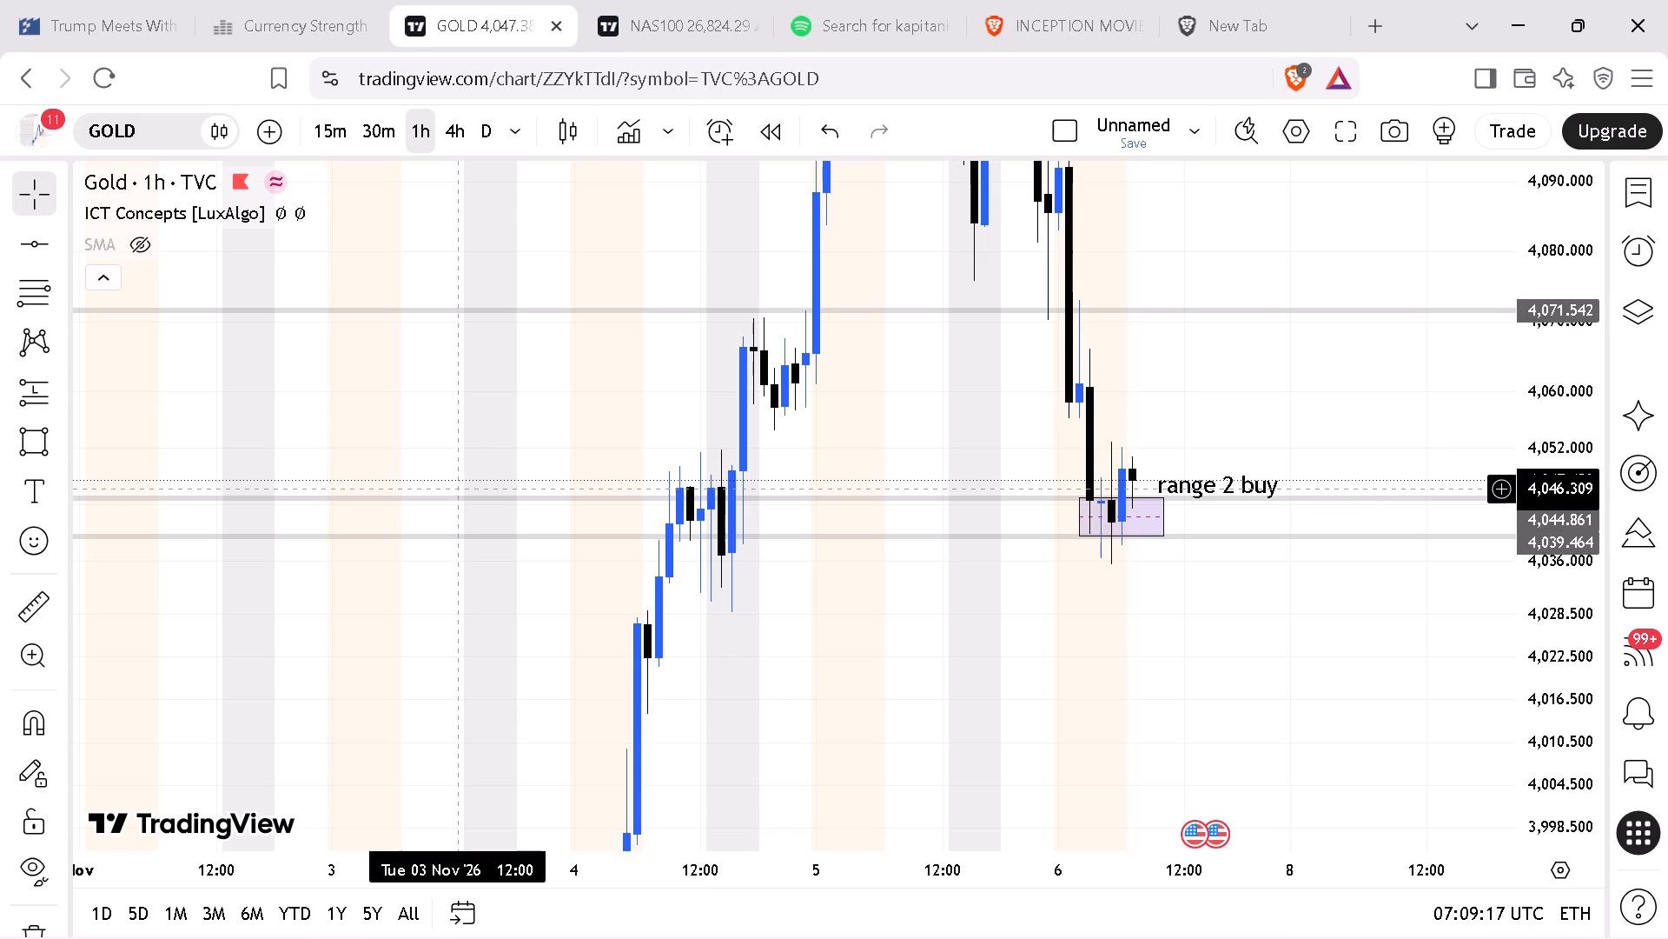
pyautogui.click(335, 142)
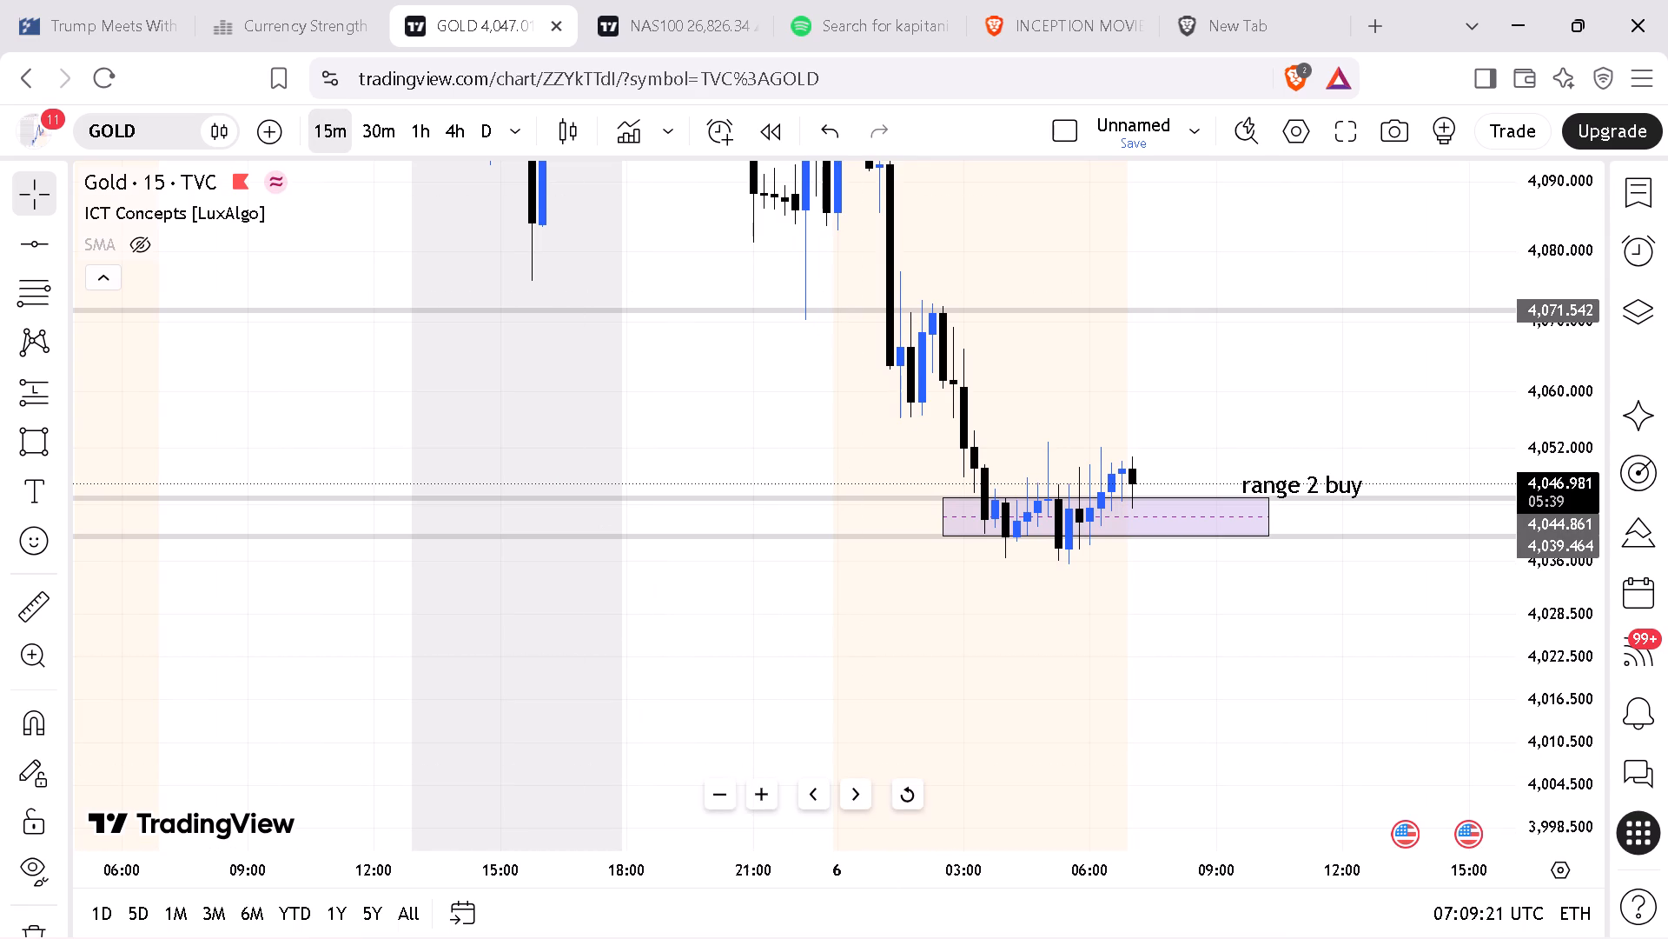
pyautogui.moveTo(761, 878); pyautogui.dragTo(1023, 912)
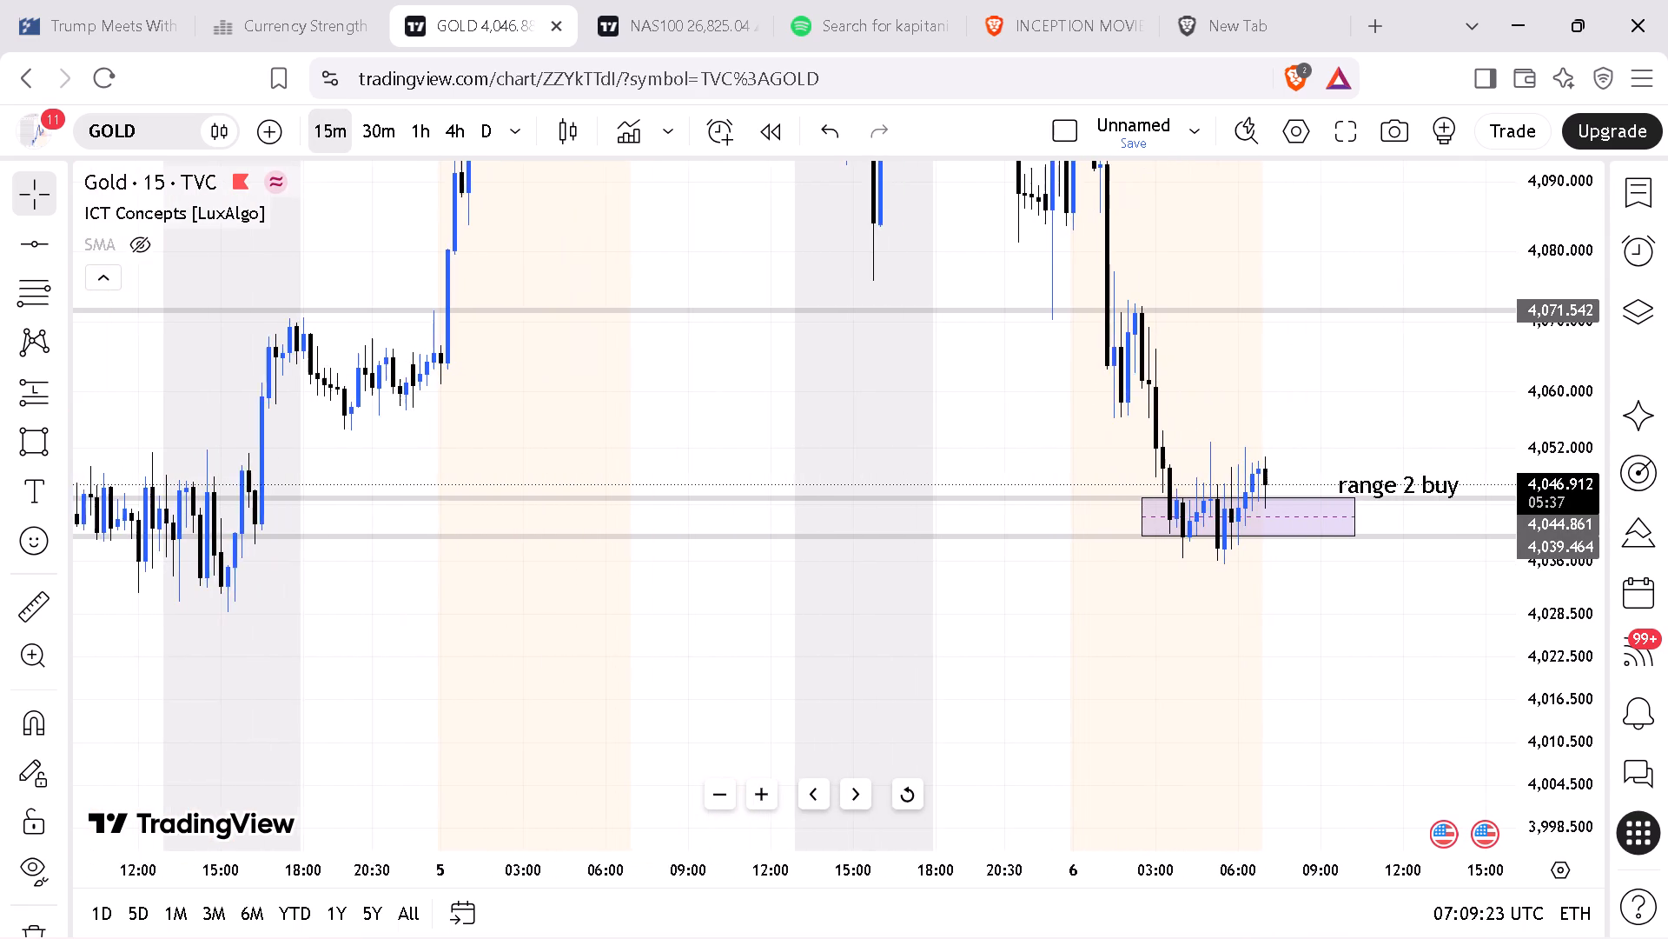
pyautogui.moveTo(1023, 912); pyautogui.dragTo(1027, 916)
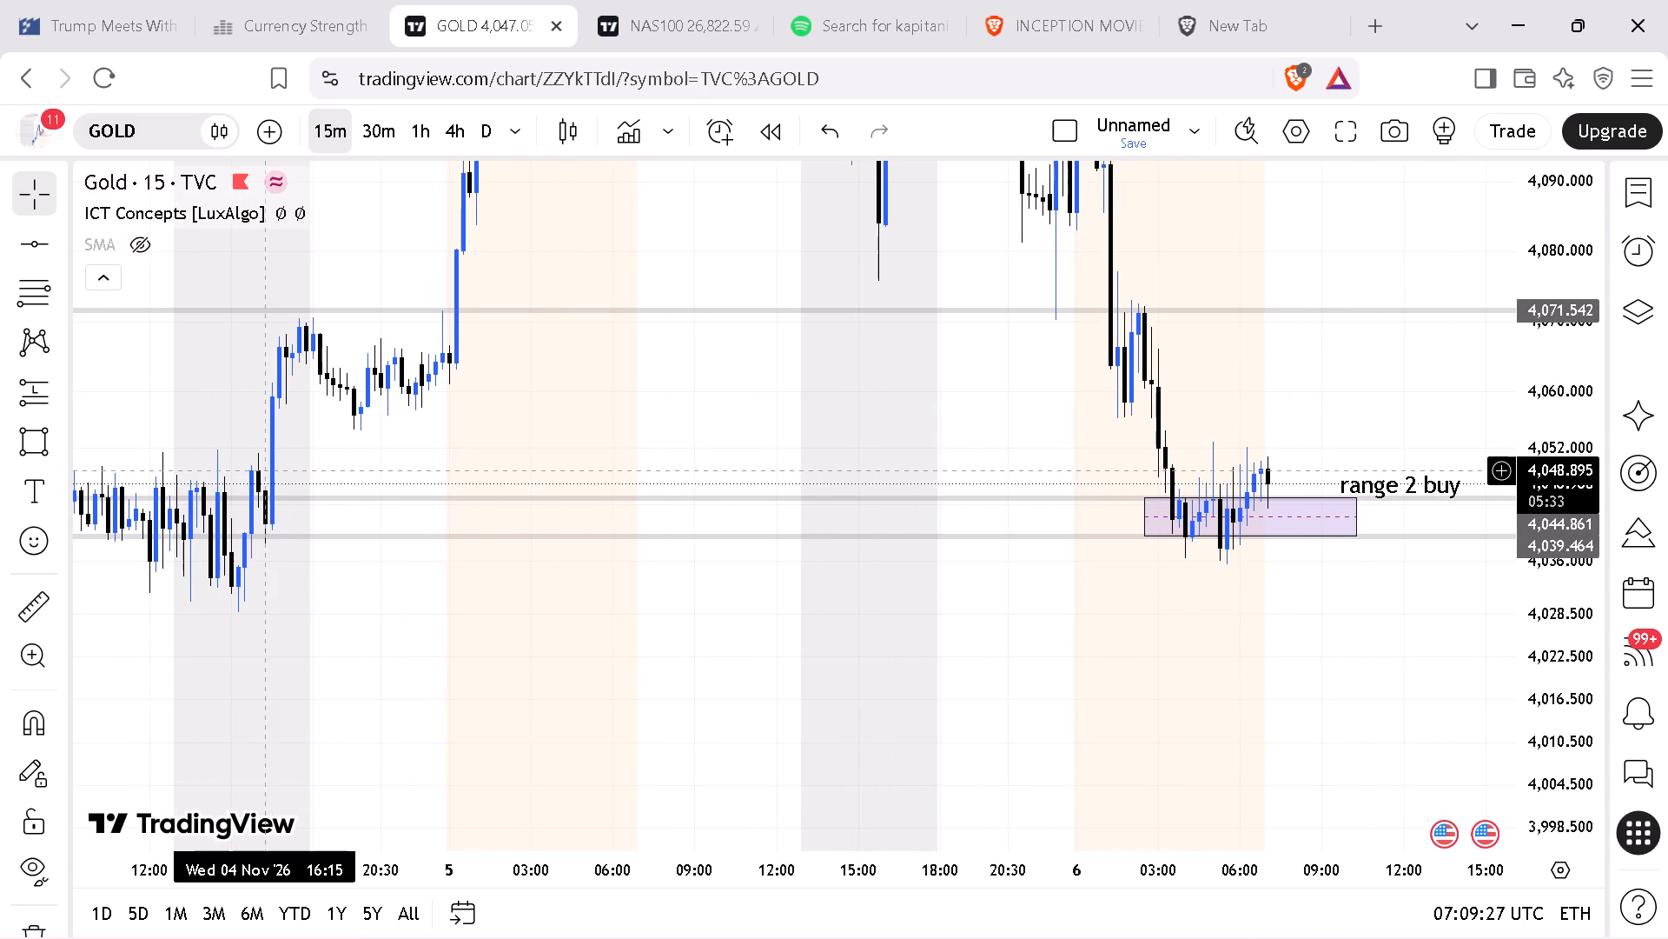
pyautogui.moveTo(1539, 645); pyautogui.dragTo(1553, 689)
pyautogui.moveTo(1323, 688); pyautogui.dragTo(1272, 697)
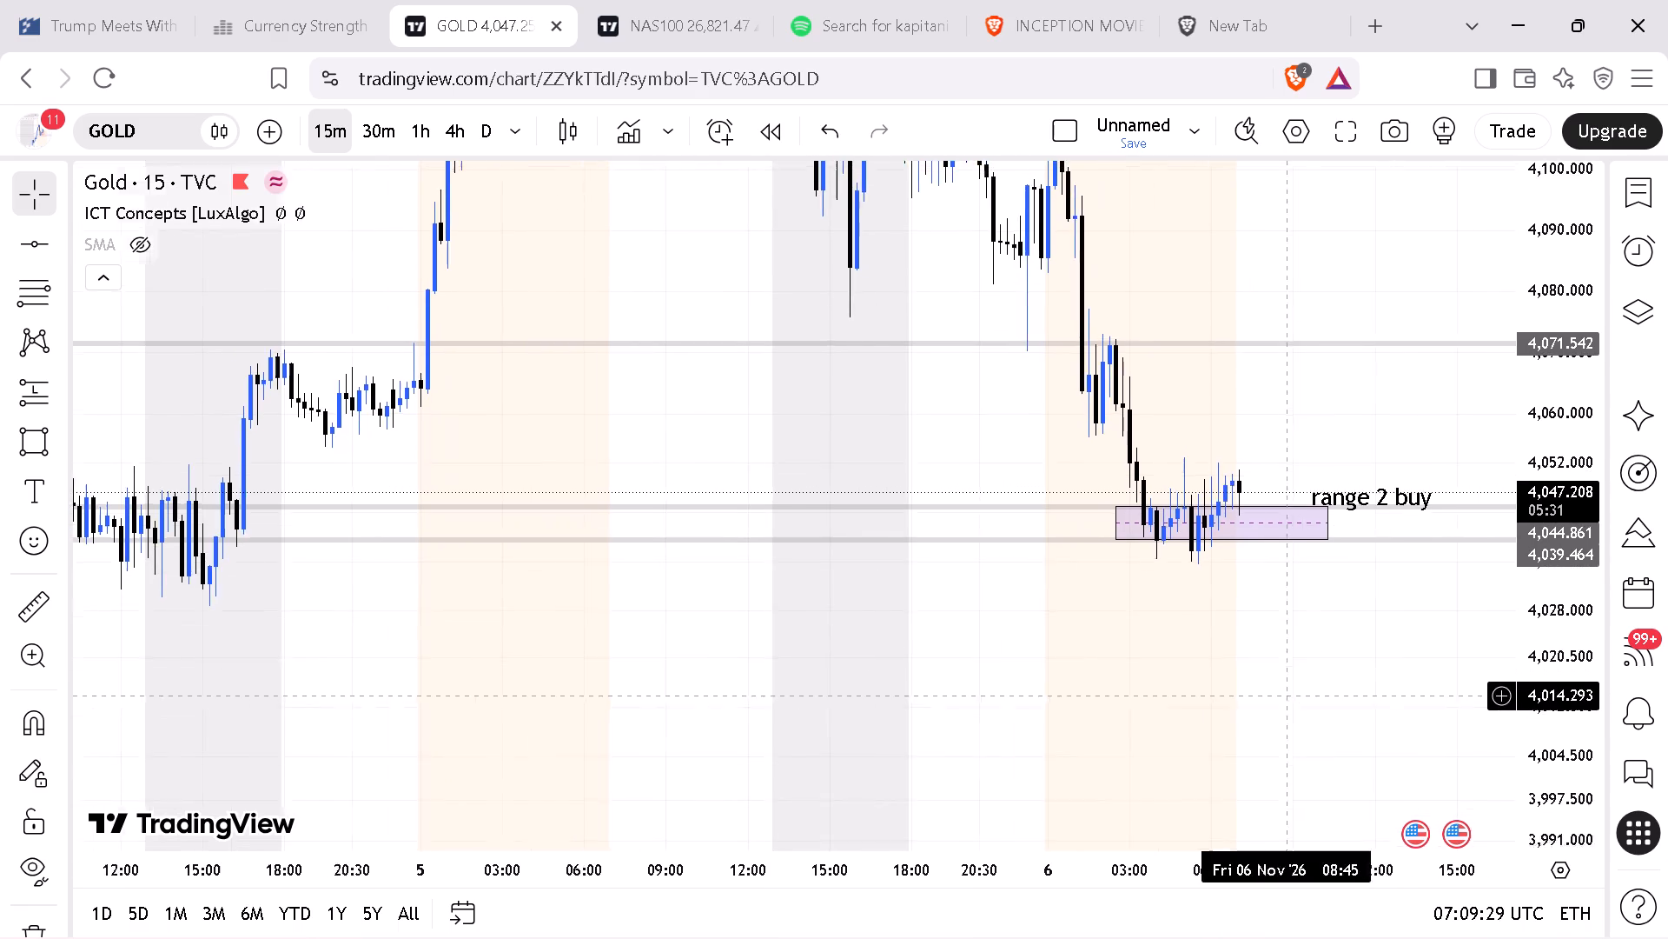
# Move the 1H note down towards the 4,071.5 level and the 4H note just above it at about 4,097.2.
pyautogui.moveTo(1272, 697); pyautogui.dragTo(850, 877)
pyautogui.moveTo(972, 359); pyautogui.dragTo(902, 423)
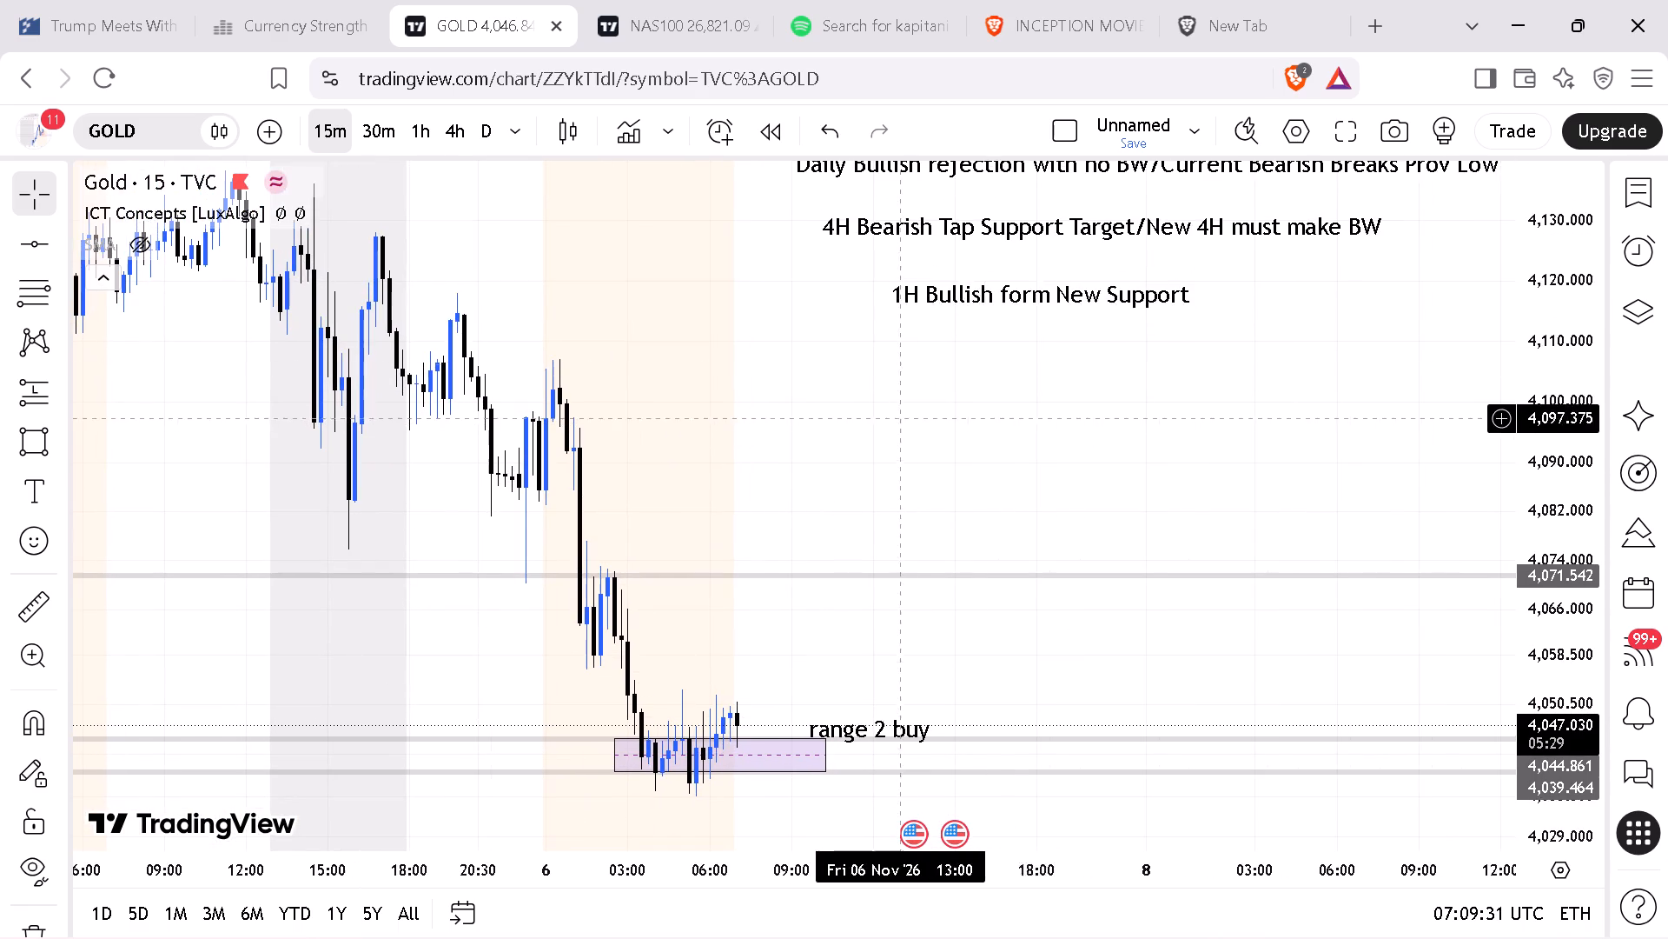
pyautogui.moveTo(1025, 285); pyautogui.dragTo(1033, 503)
pyautogui.moveTo(1022, 218); pyautogui.dragTo(1012, 261)
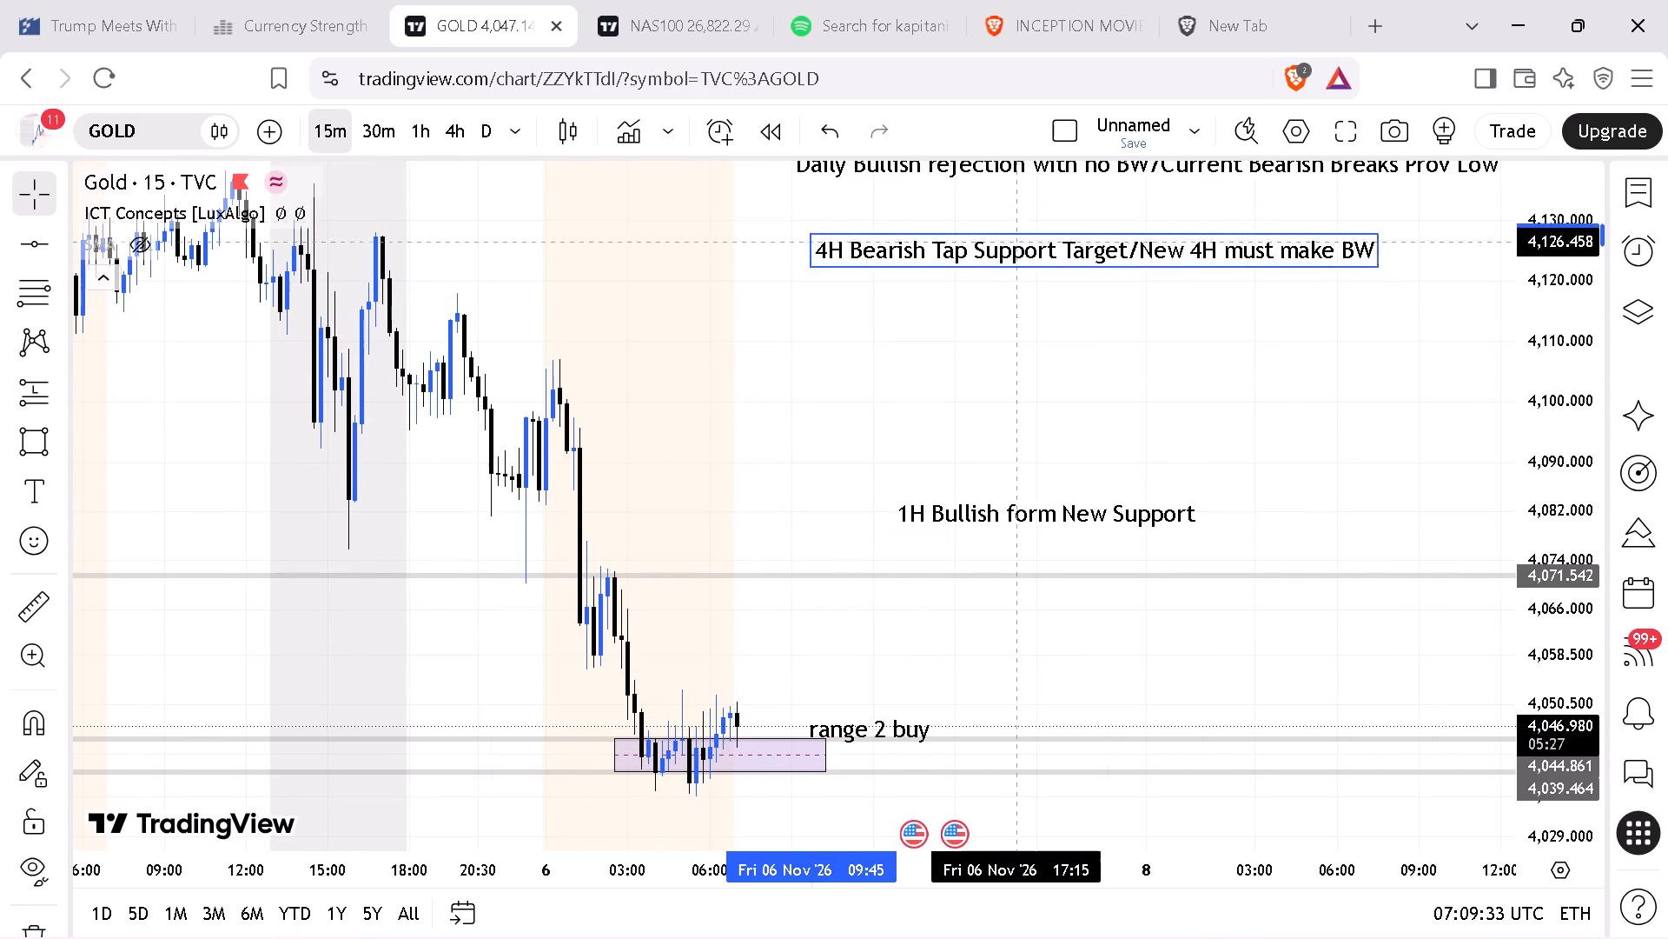
pyautogui.moveTo(1012, 261); pyautogui.dragTo(1022, 426)
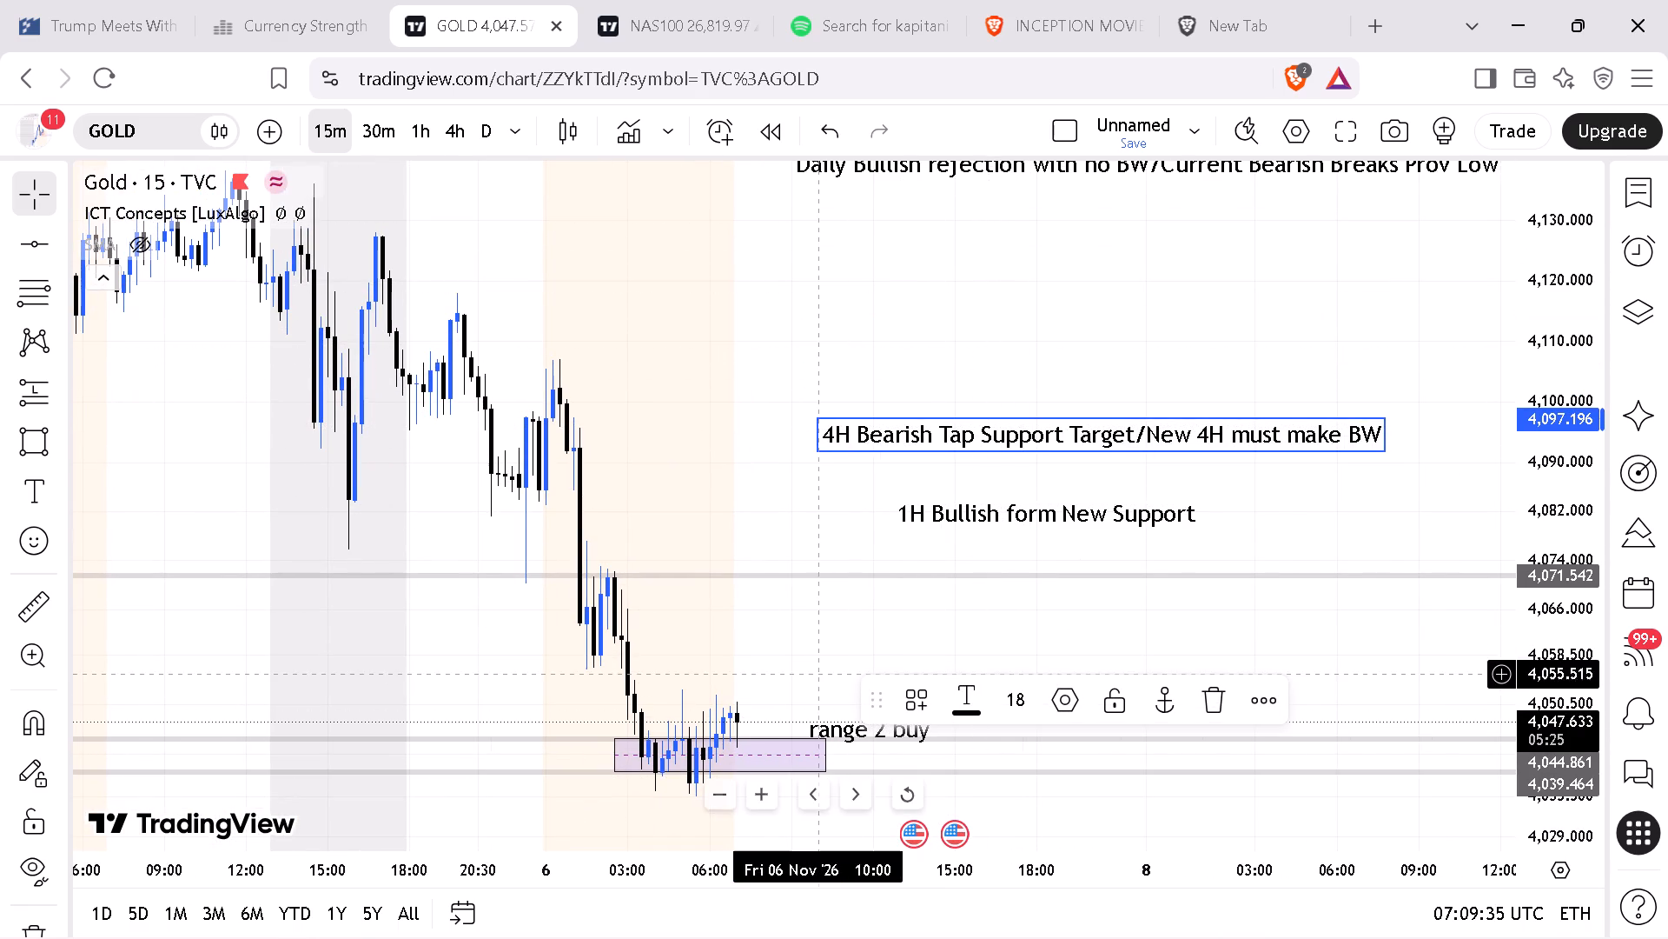
pyautogui.click(816, 670)
# Move the "range 2 buy" label to about 4,051.8, slightly higher above the purple zone.
pyautogui.moveTo(833, 722); pyautogui.dragTo(818, 705)
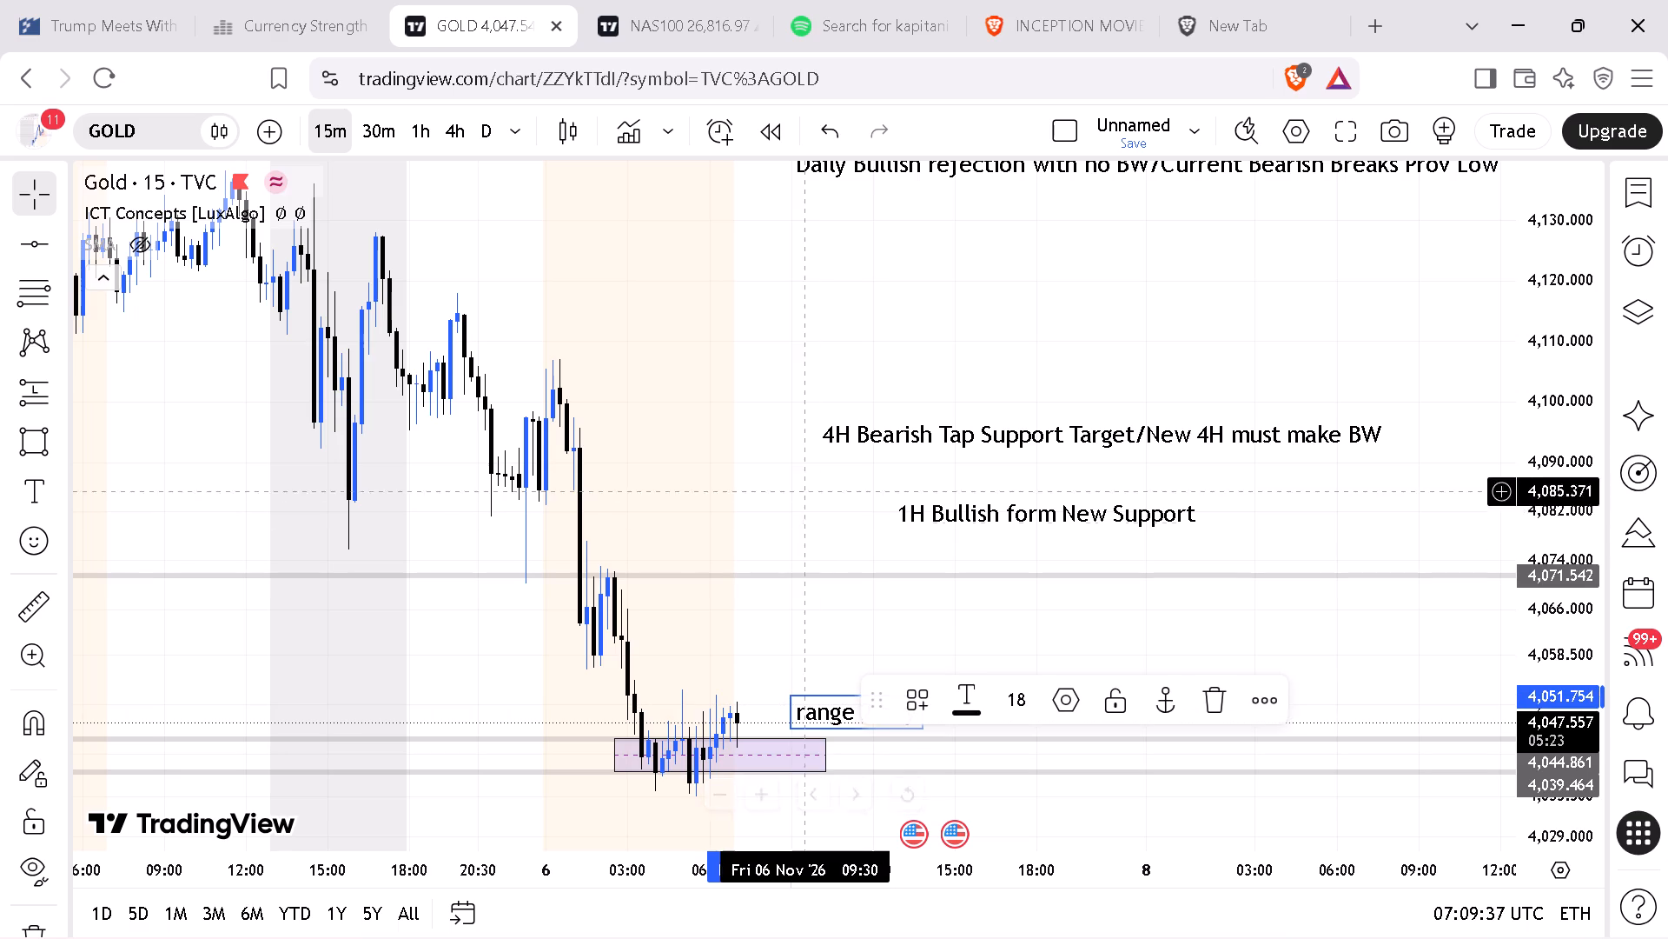
# Shift the 4H and 1H notes later in time and bring the Daily note above them at about 4,104, stacking all three.
pyautogui.moveTo(954, 427); pyautogui.dragTo(1045, 449)
pyautogui.moveTo(1042, 513); pyautogui.dragTo(1132, 523)
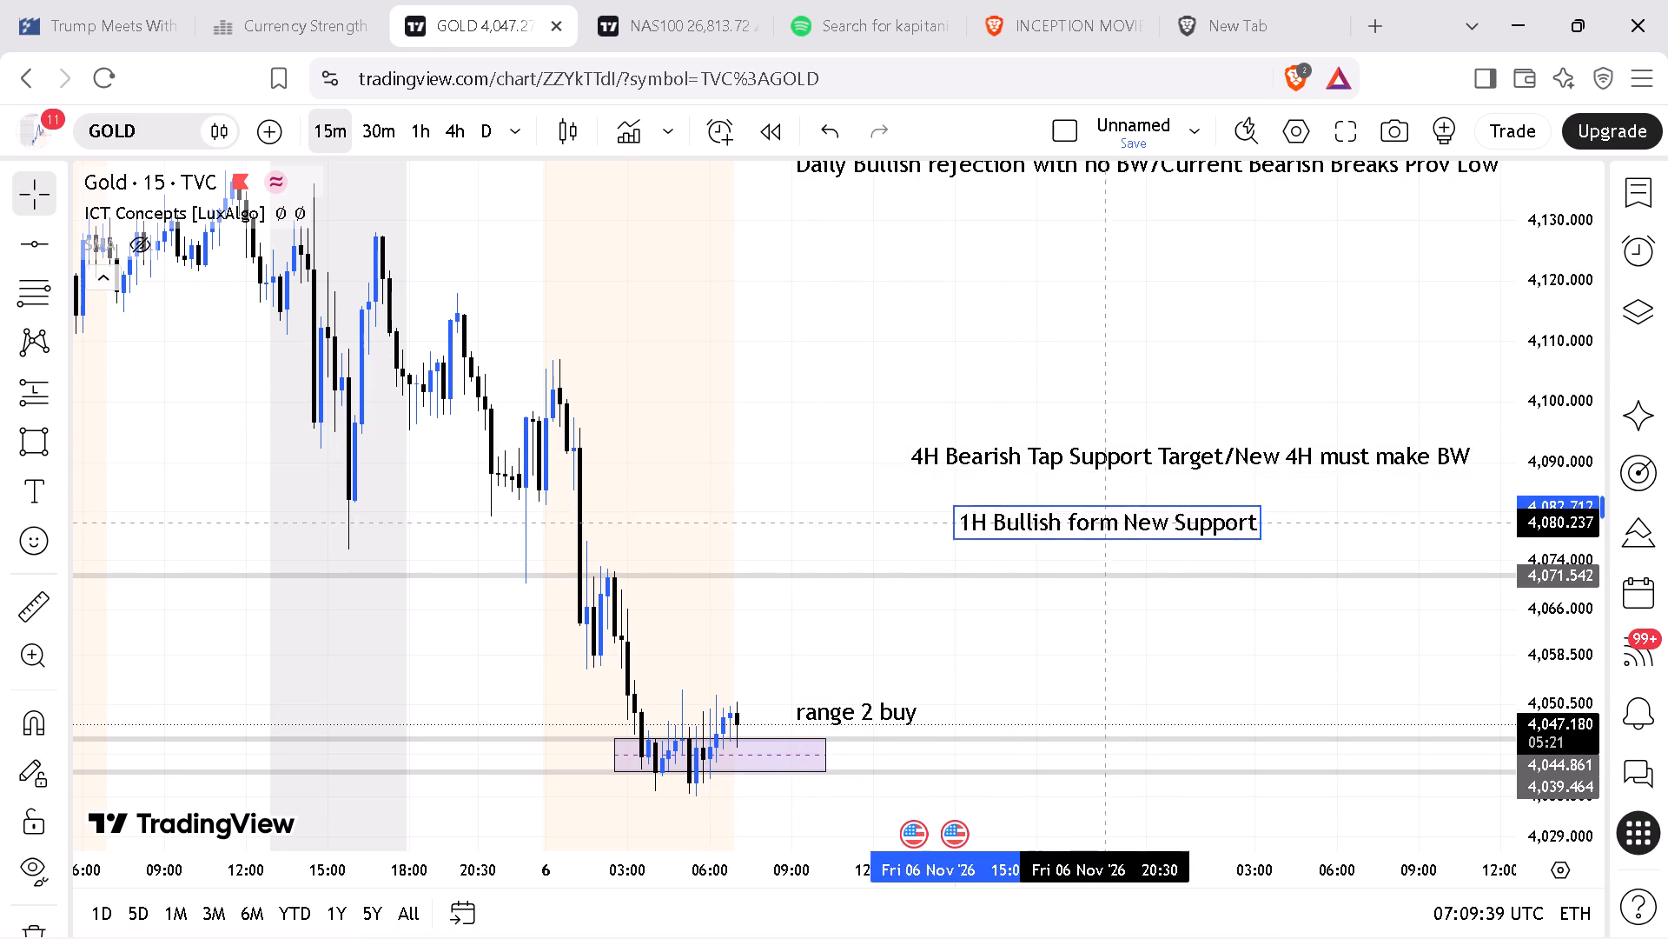
pyautogui.moveTo(1132, 523); pyautogui.dragTo(1184, 523)
pyautogui.moveTo(1154, 285); pyautogui.dragTo(1038, 456)
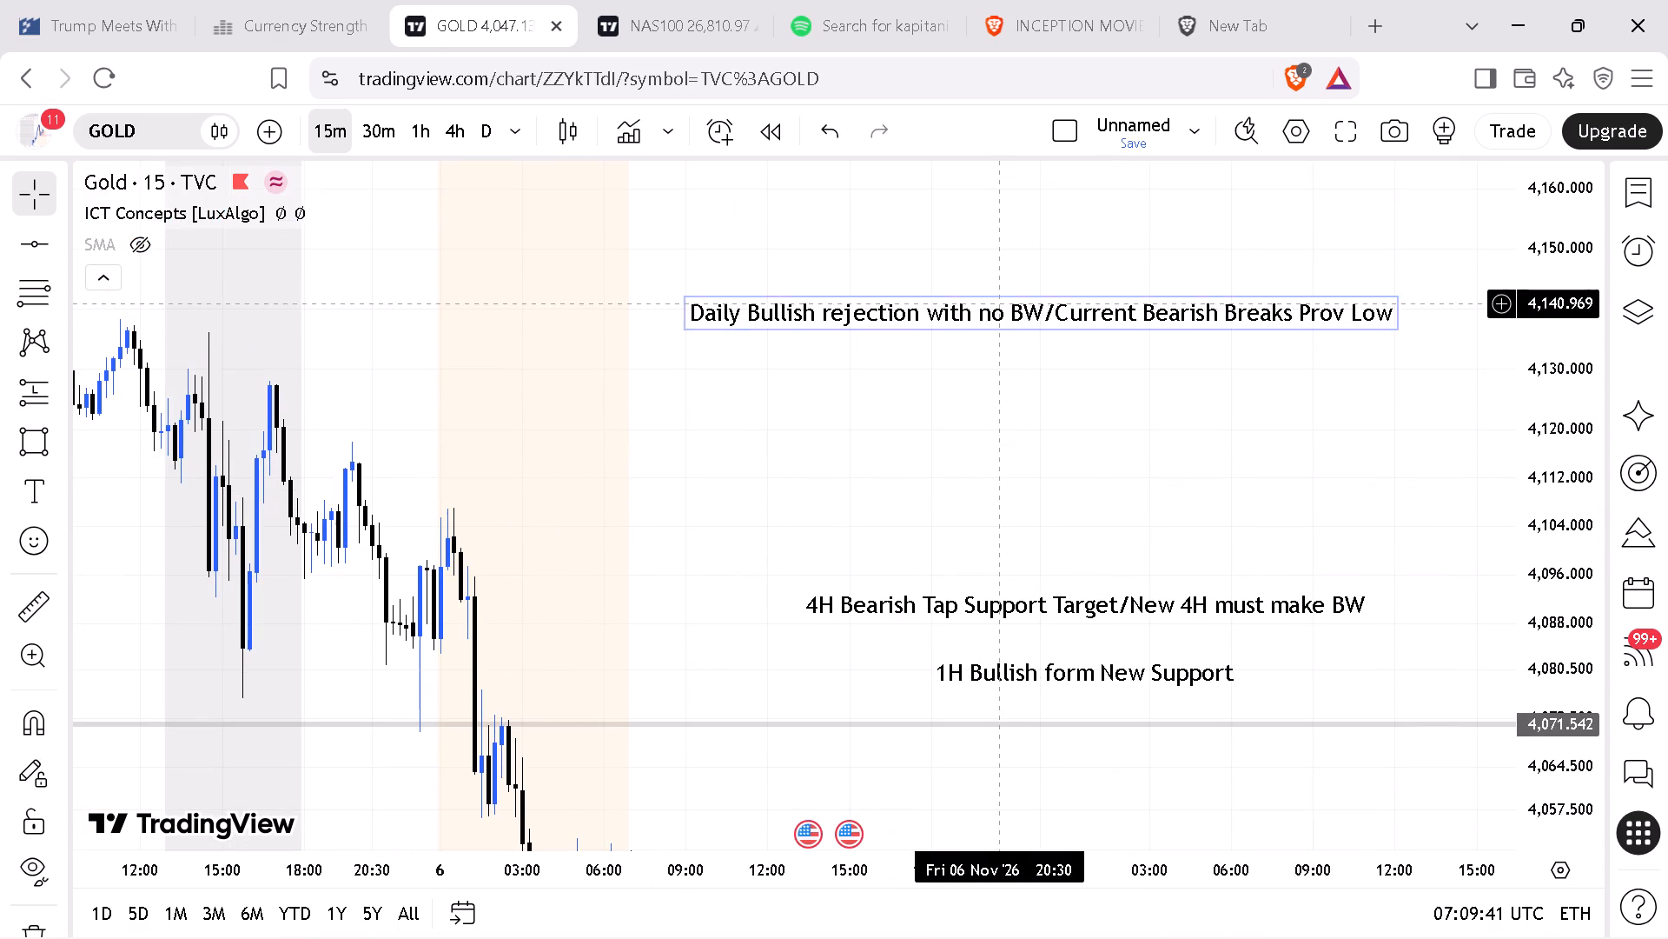
pyautogui.moveTo(996, 310); pyautogui.dragTo(1078, 539)
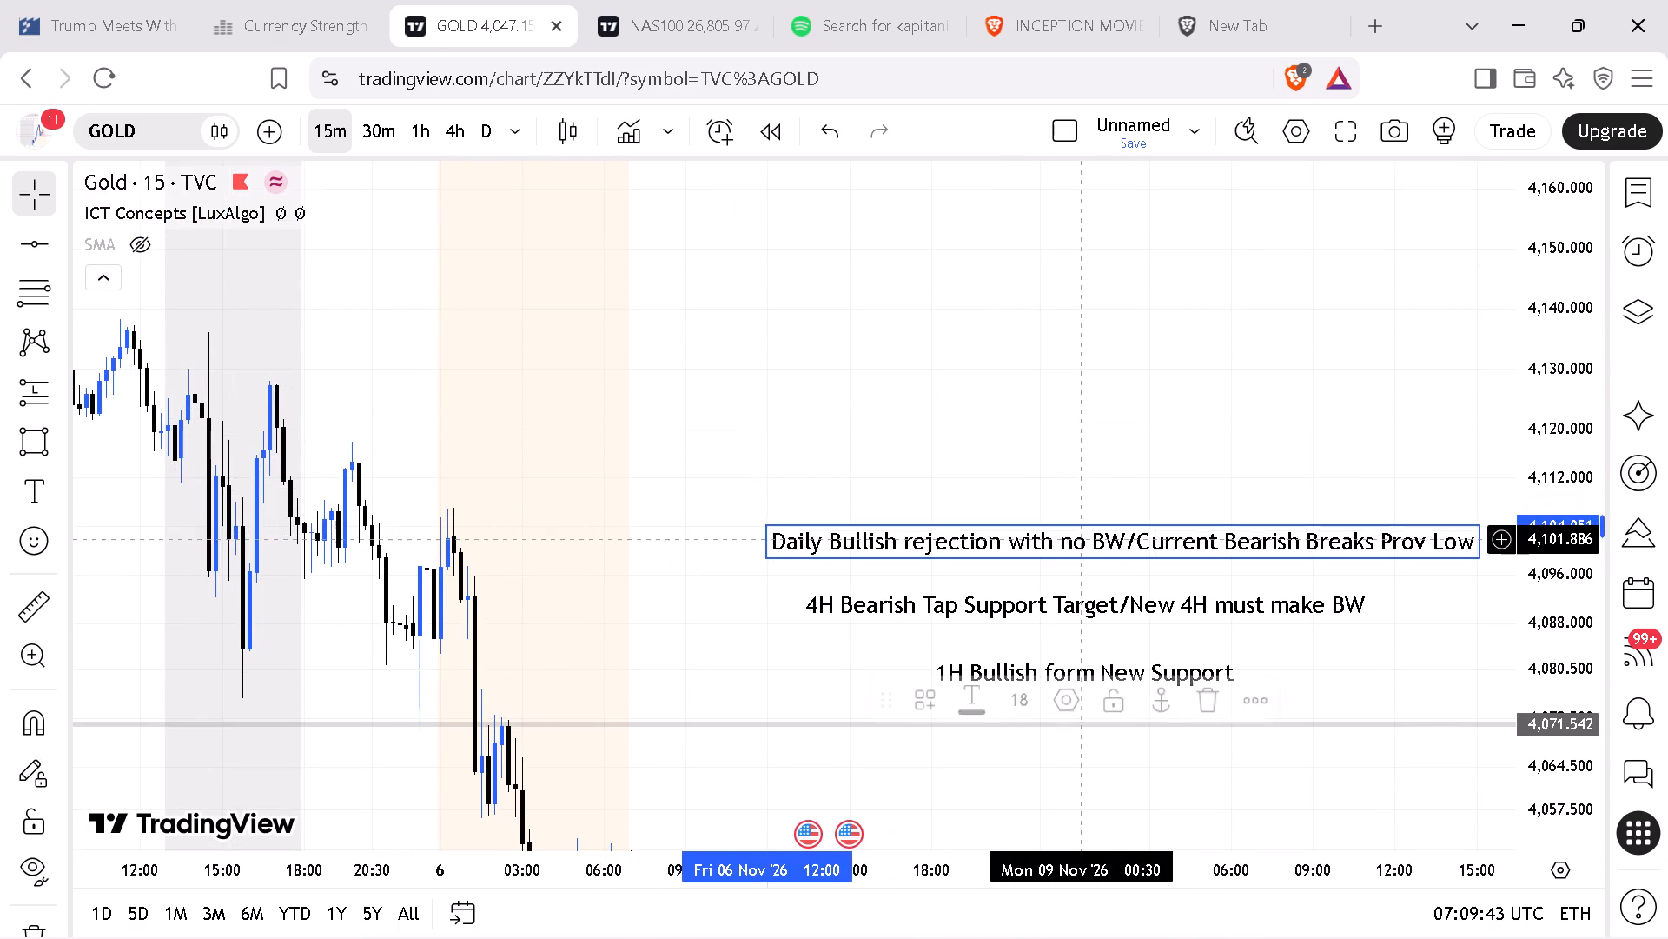
pyautogui.moveTo(1039, 434); pyautogui.dragTo(1075, 292)
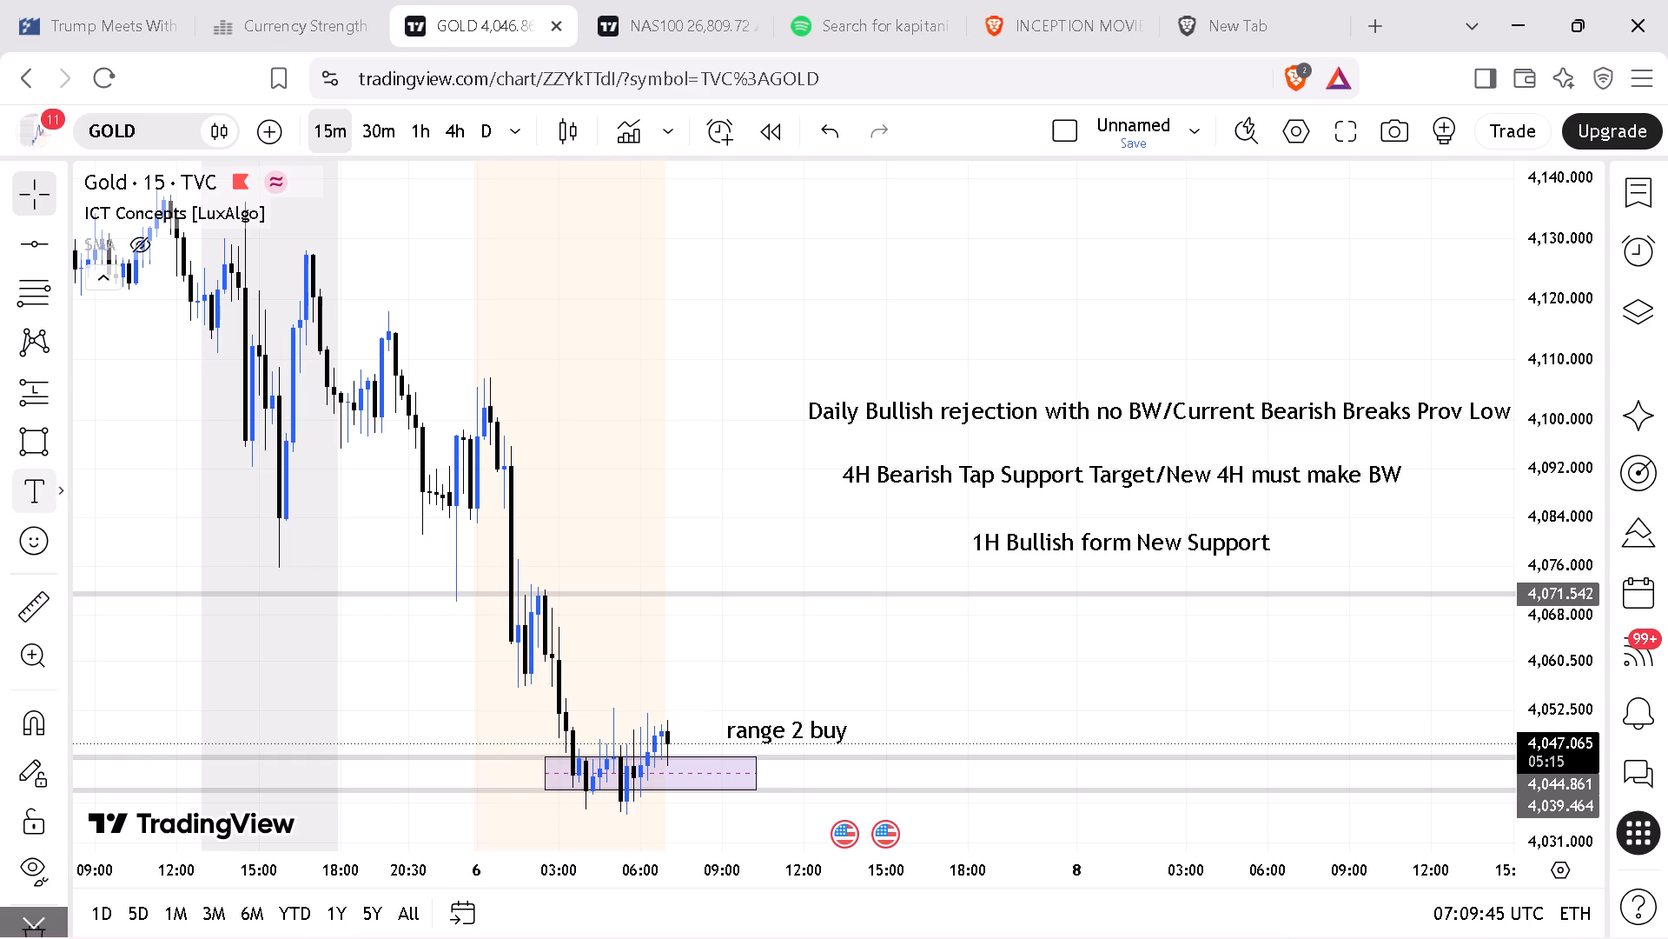
# Add a text note reading "LONDON" at about 06:15 on 6 November at 4,131.
pyautogui.click(40, 486)
pyautogui.moveTo(644, 232); pyautogui.dragTo(652, 236)
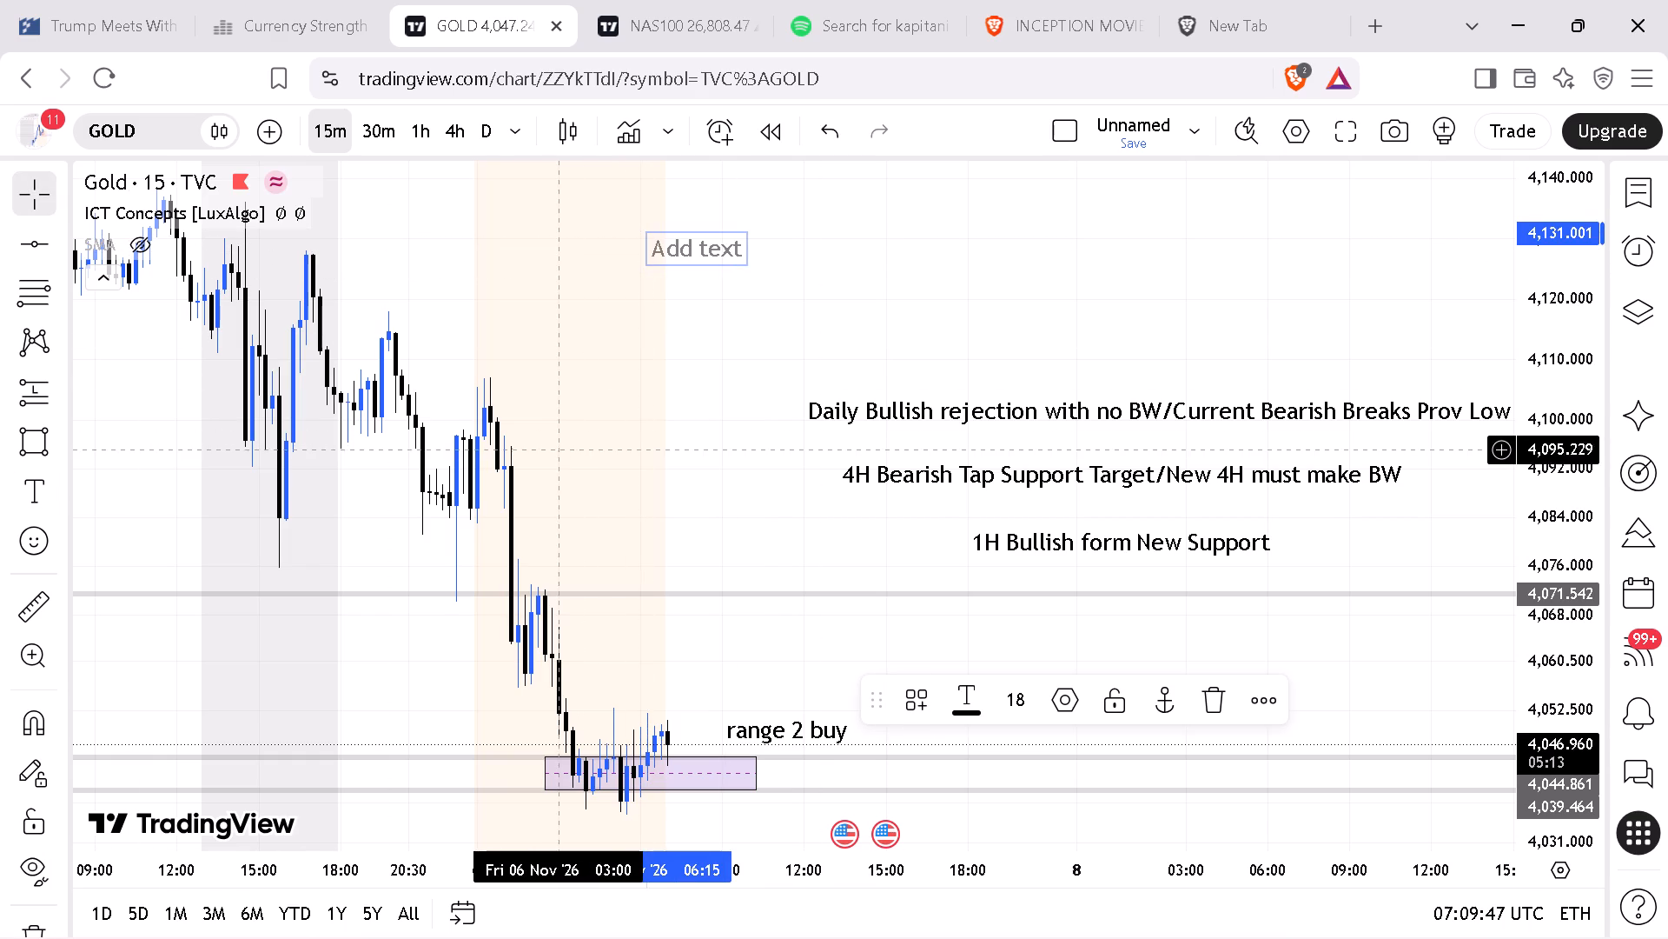
pyautogui.press('p')
pyautogui.press('r')
pyautogui.press('e')
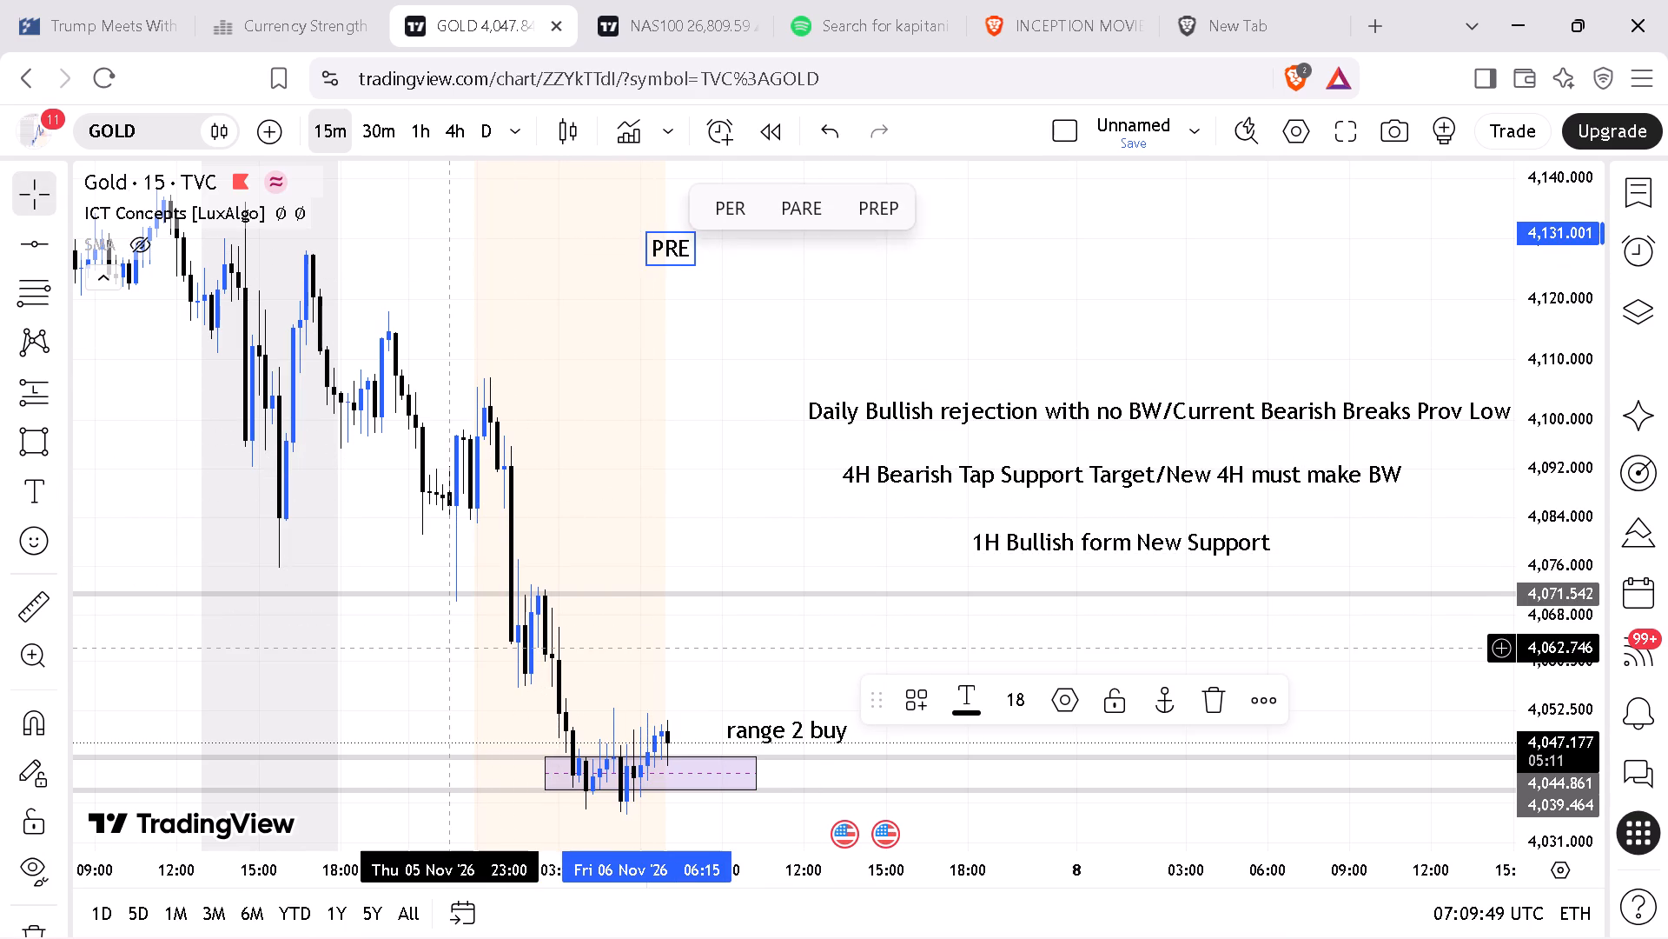
pyautogui.press('space')
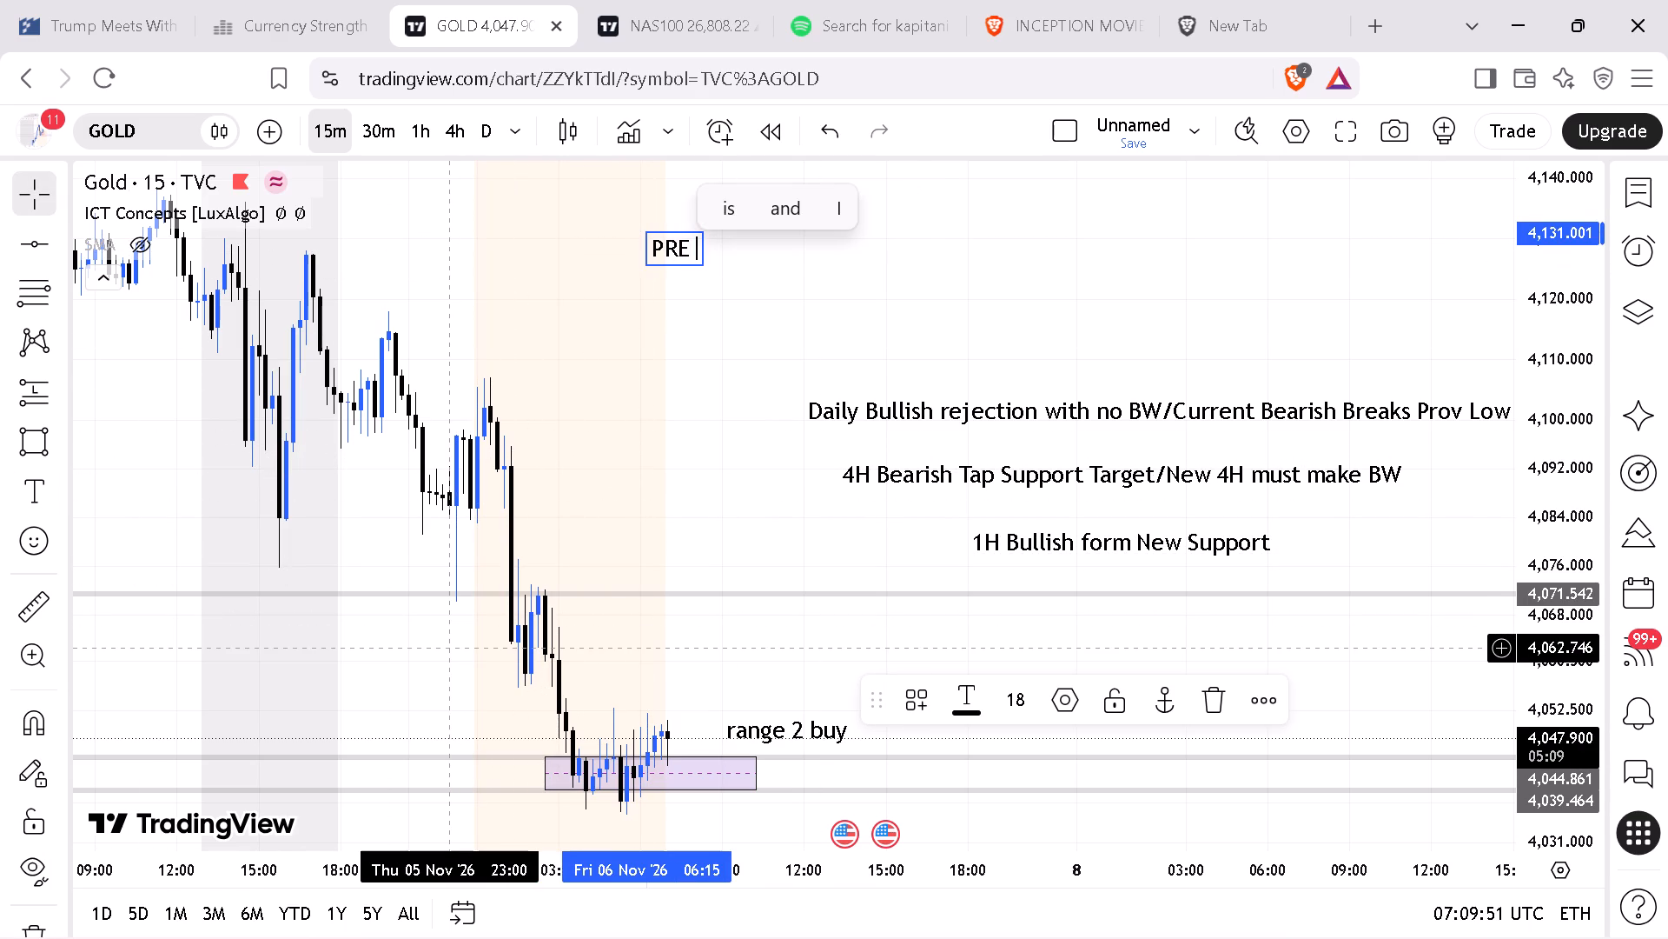
pyautogui.press('BackSpace')
pyautogui.press('BackSpace')
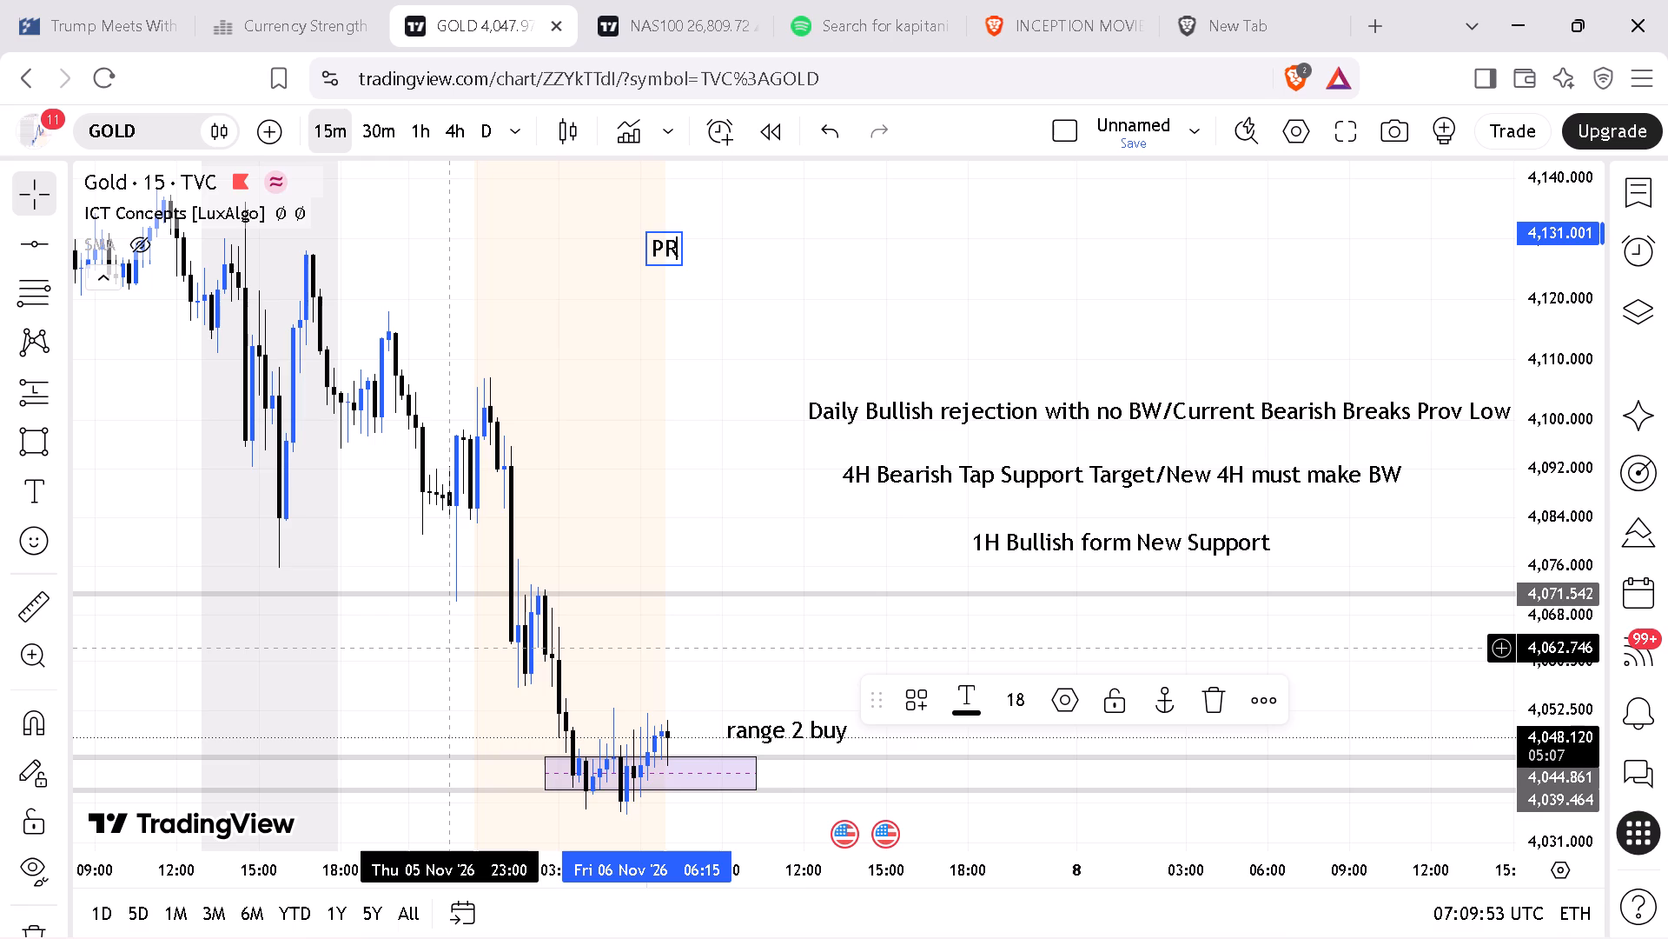
pyautogui.press('BackSpace')
pyautogui.press('BackSpace')
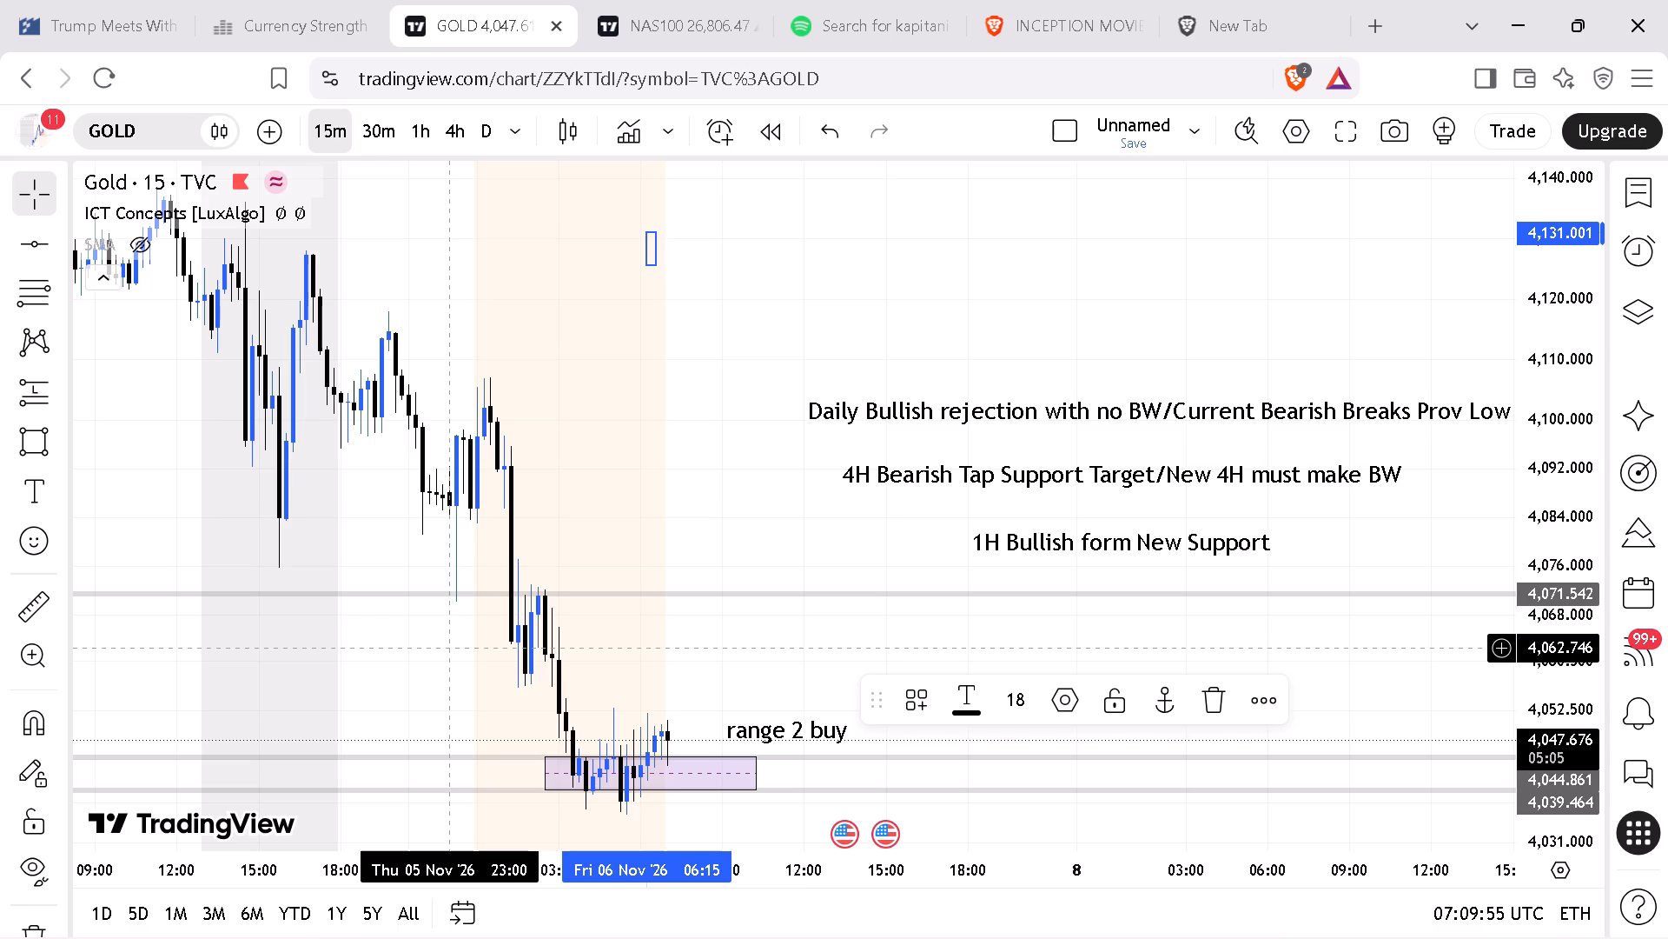
pyautogui.press('l')
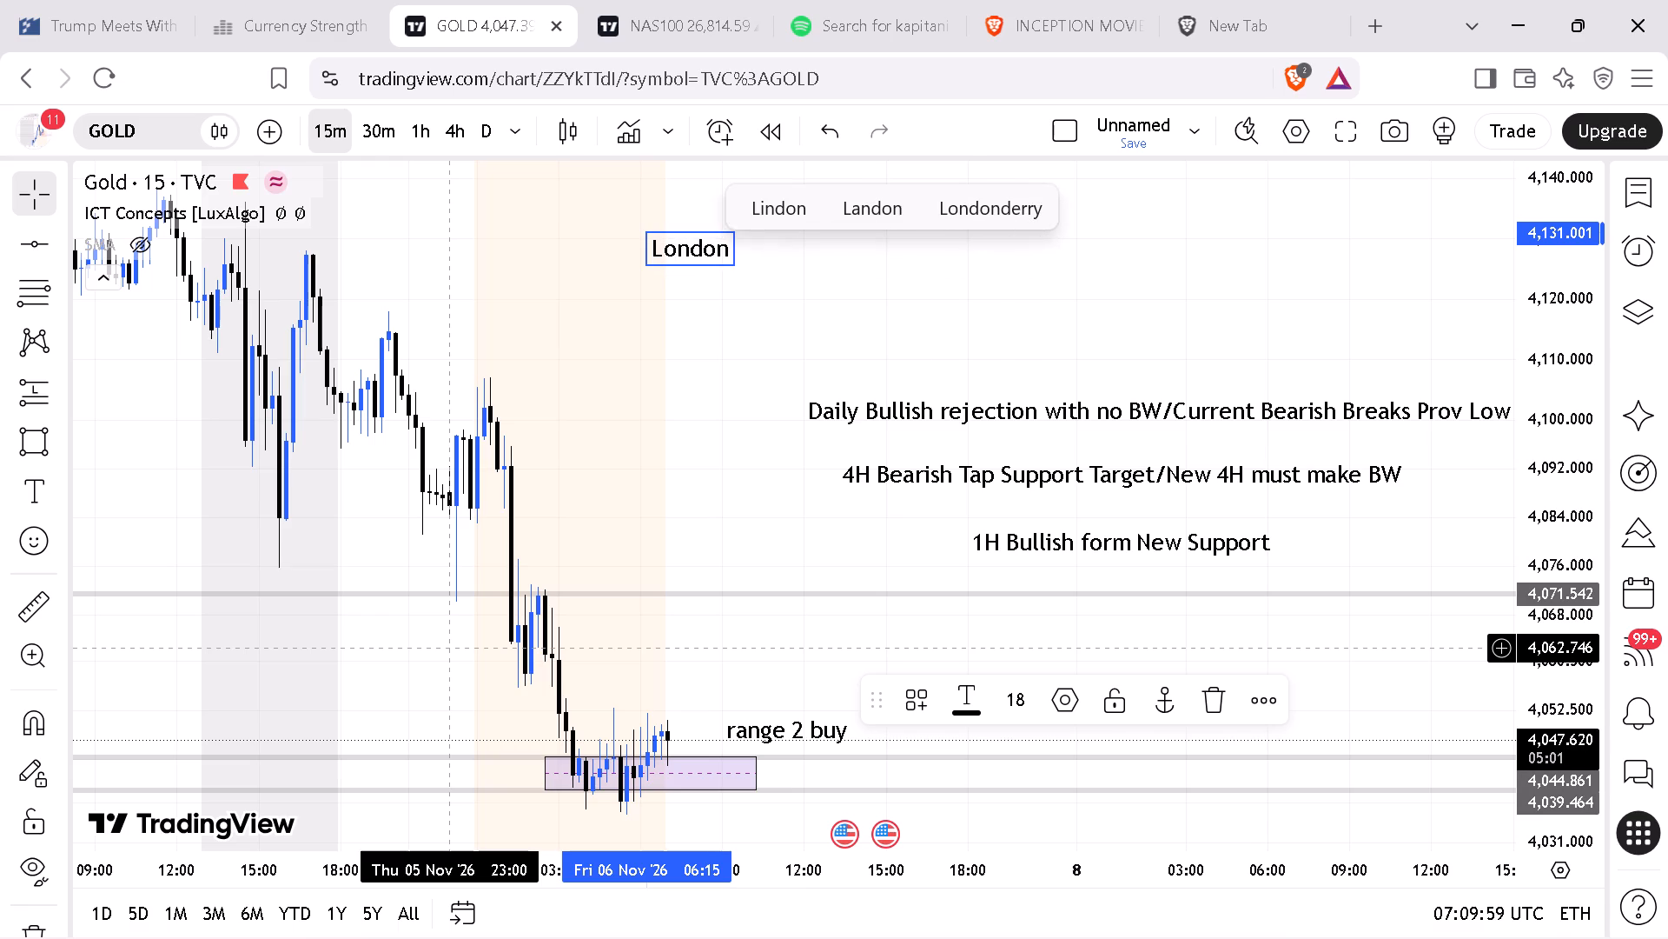
pyautogui.press('BackSpace')
pyautogui.press('BackSpace')
pyautogui.press('BackSpace')
pyautogui.press('BackSpace')
pyautogui.press('BackSpace')
pyautogui.press('BackSpace')
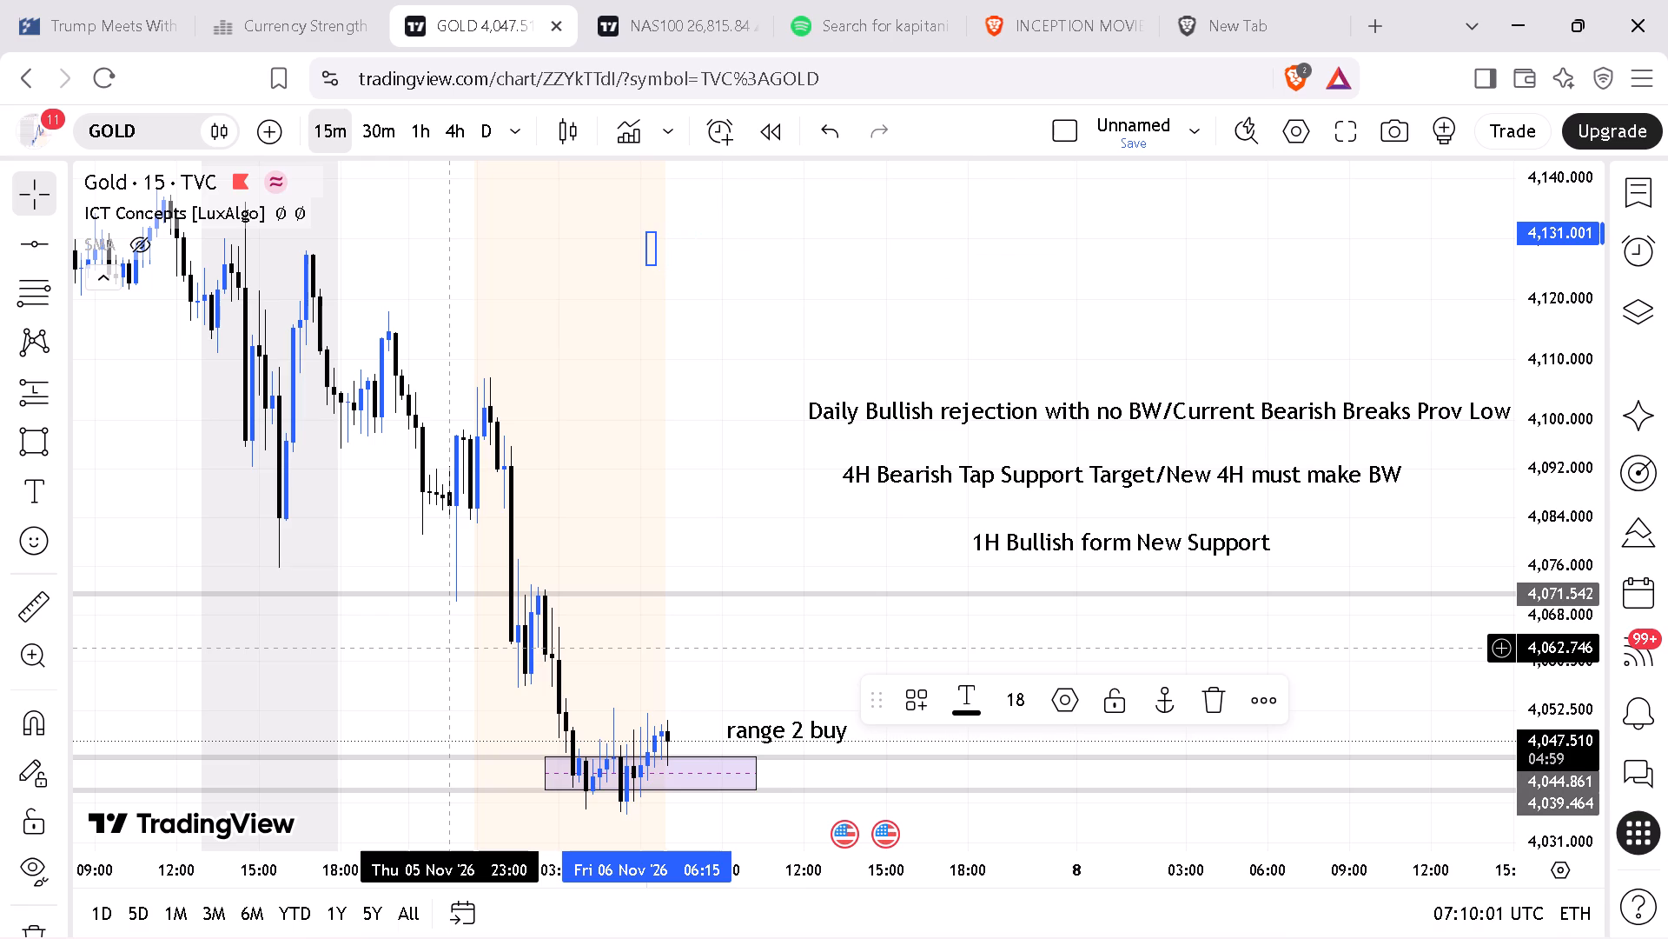
pyautogui.write('NDON')
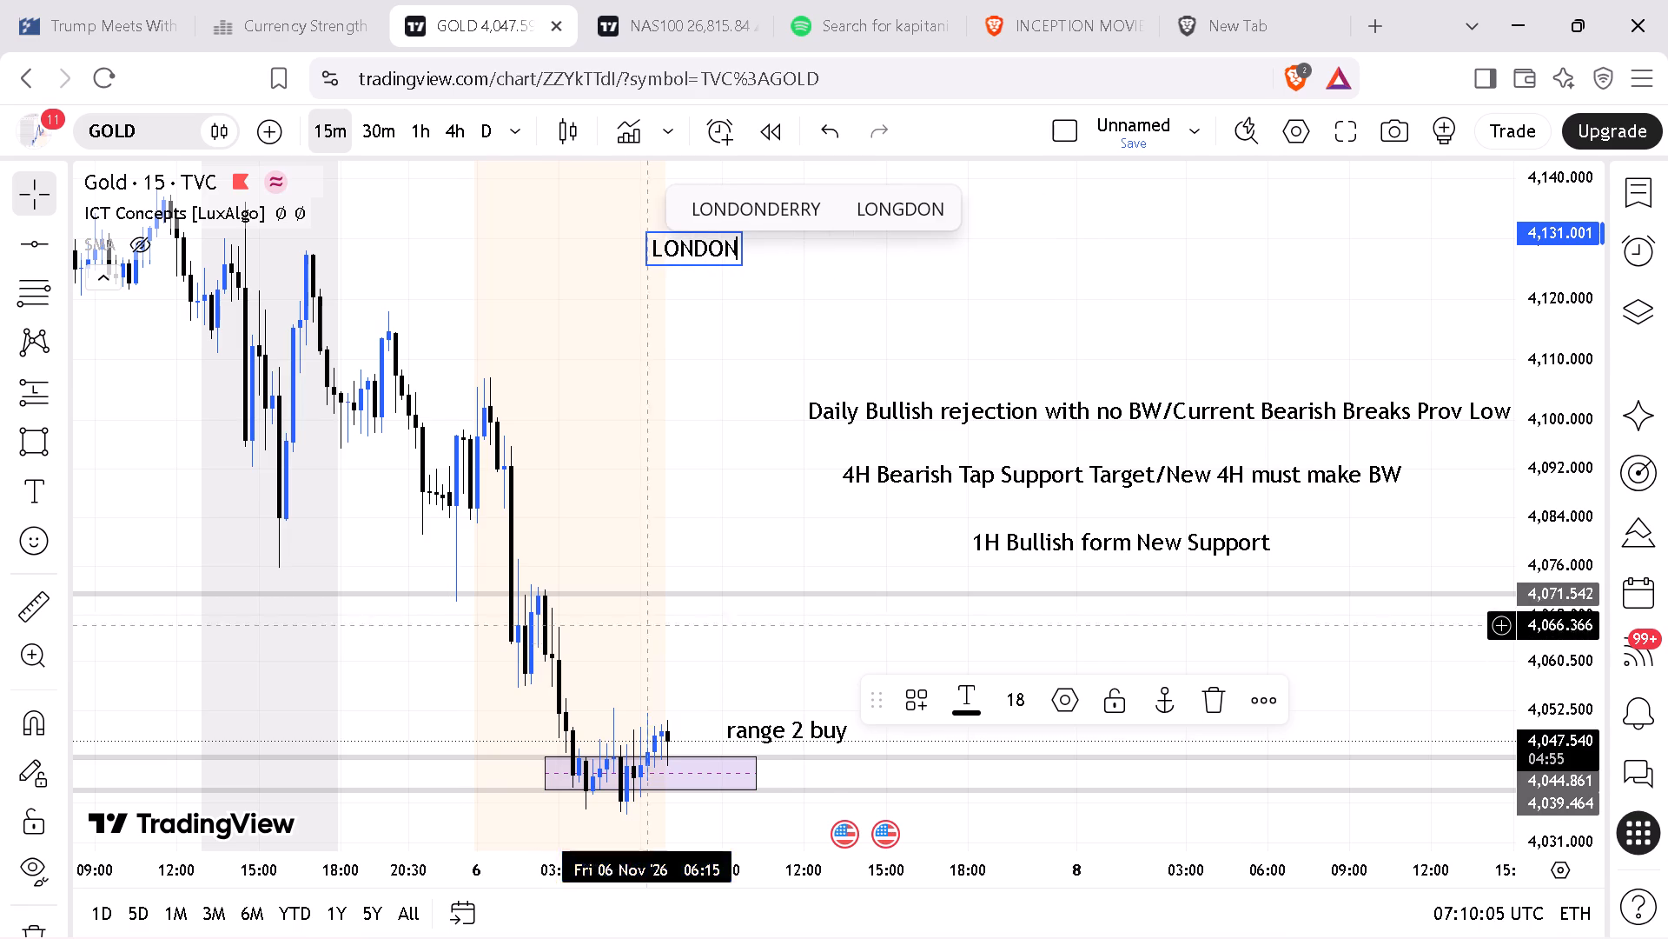
# Add a "High Volume Time" text note directly beneath LONDON and set its font size to 12.
pyautogui.click(40, 486)
pyautogui.click(644, 272)
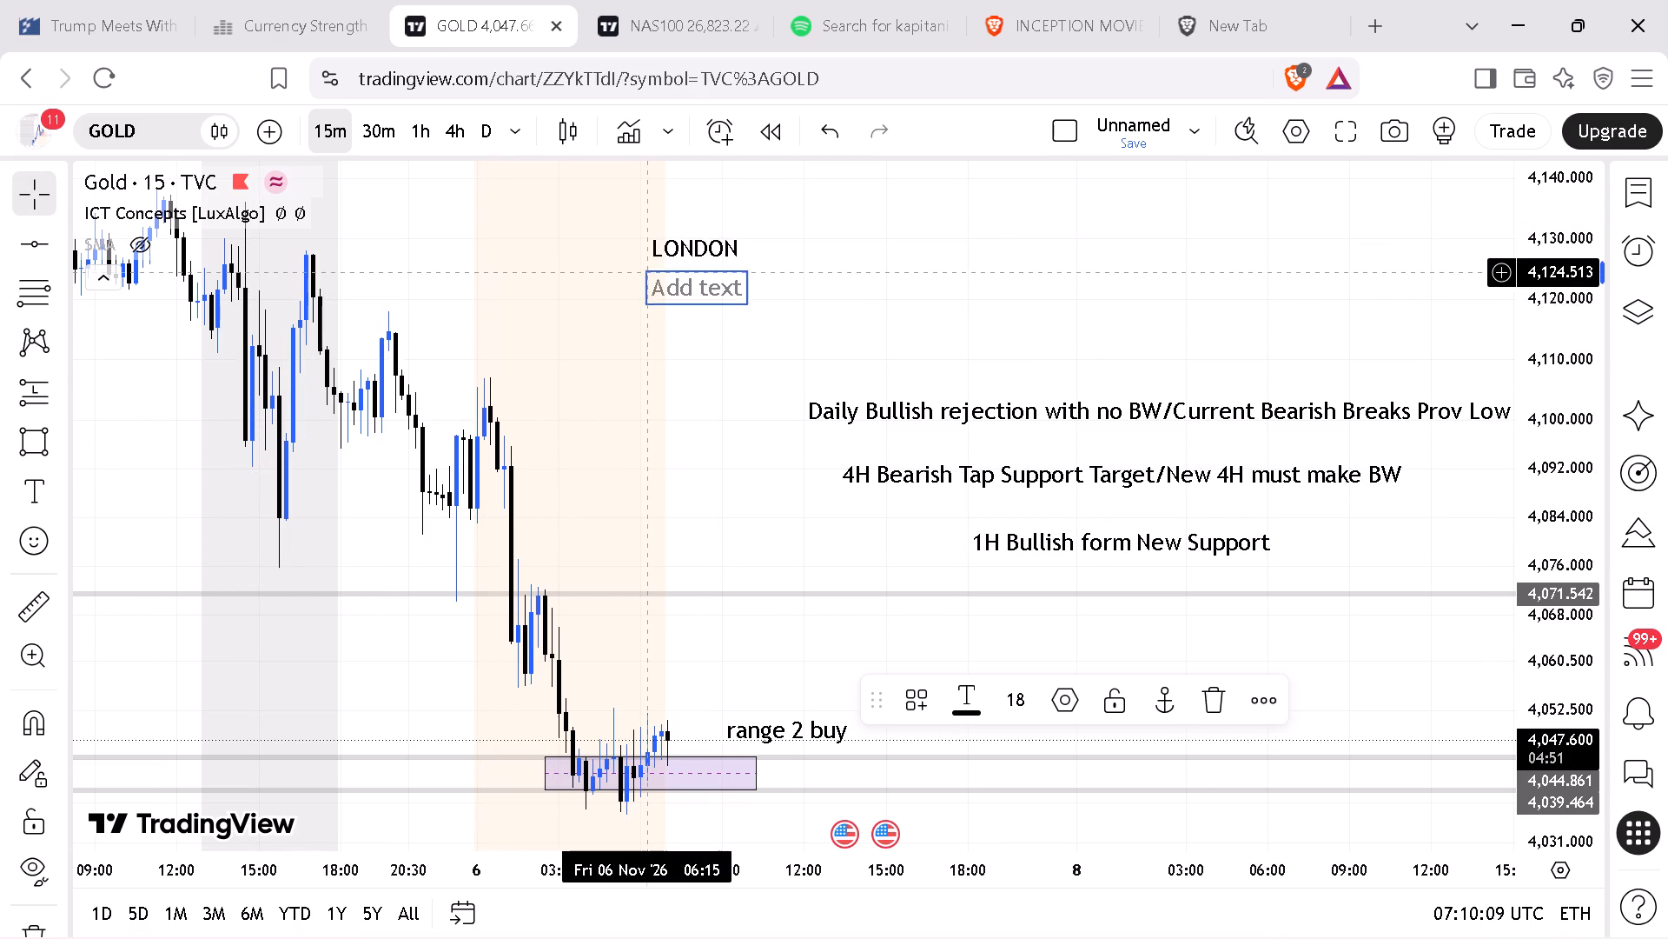
pyautogui.press('h')
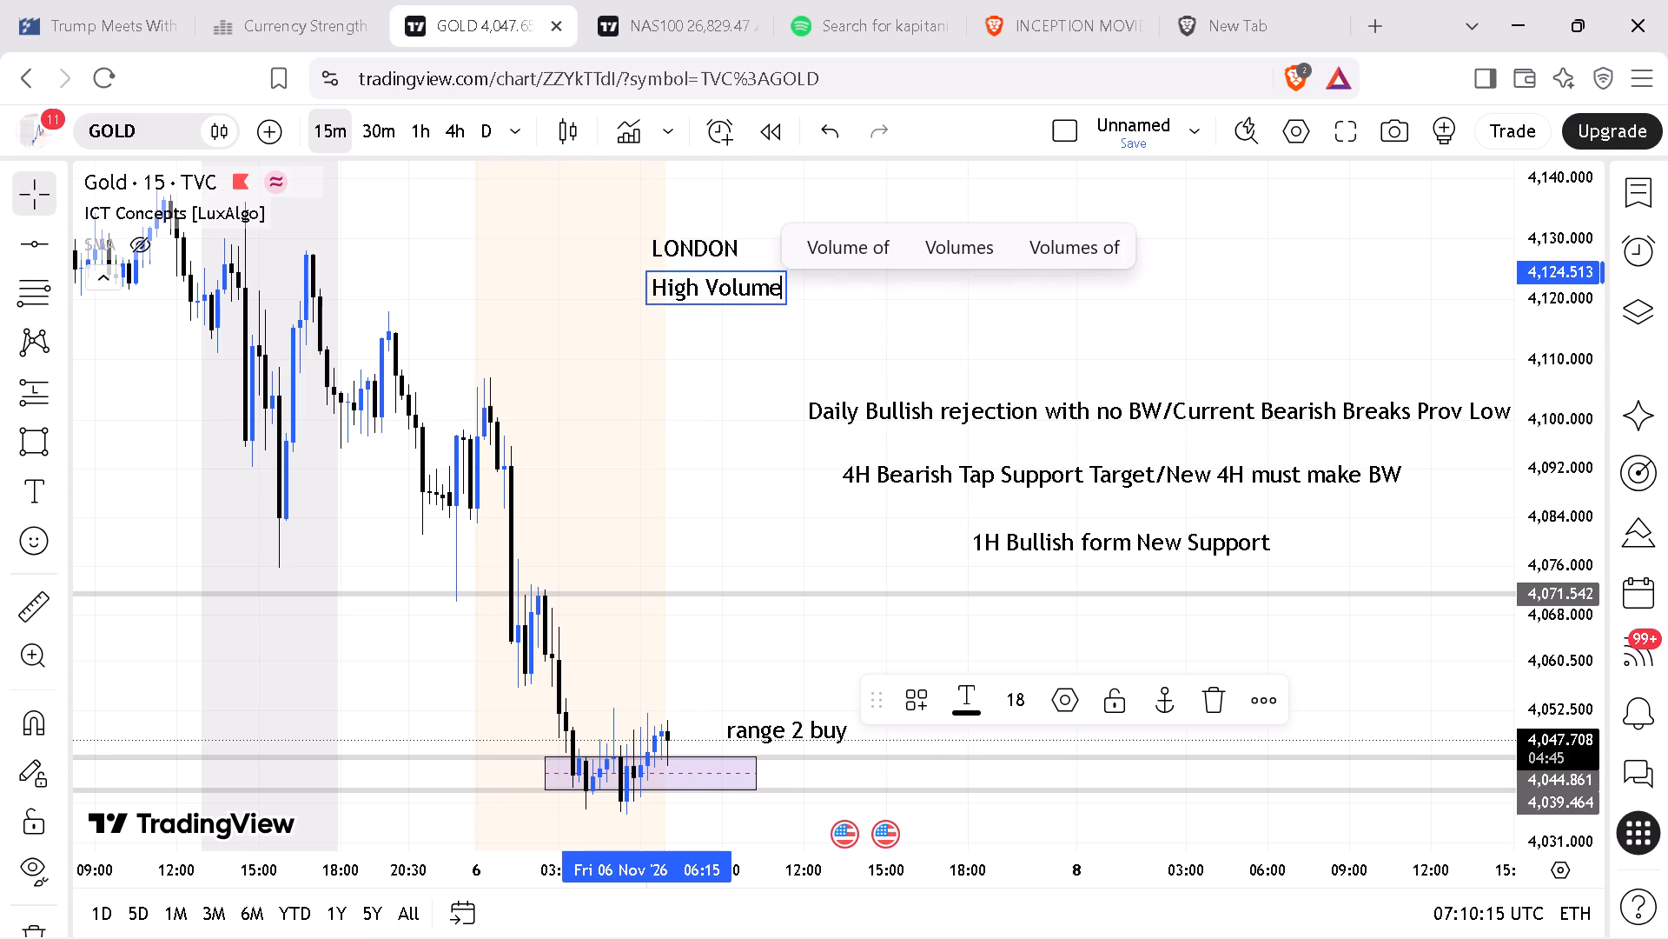
pyautogui.write('ime')
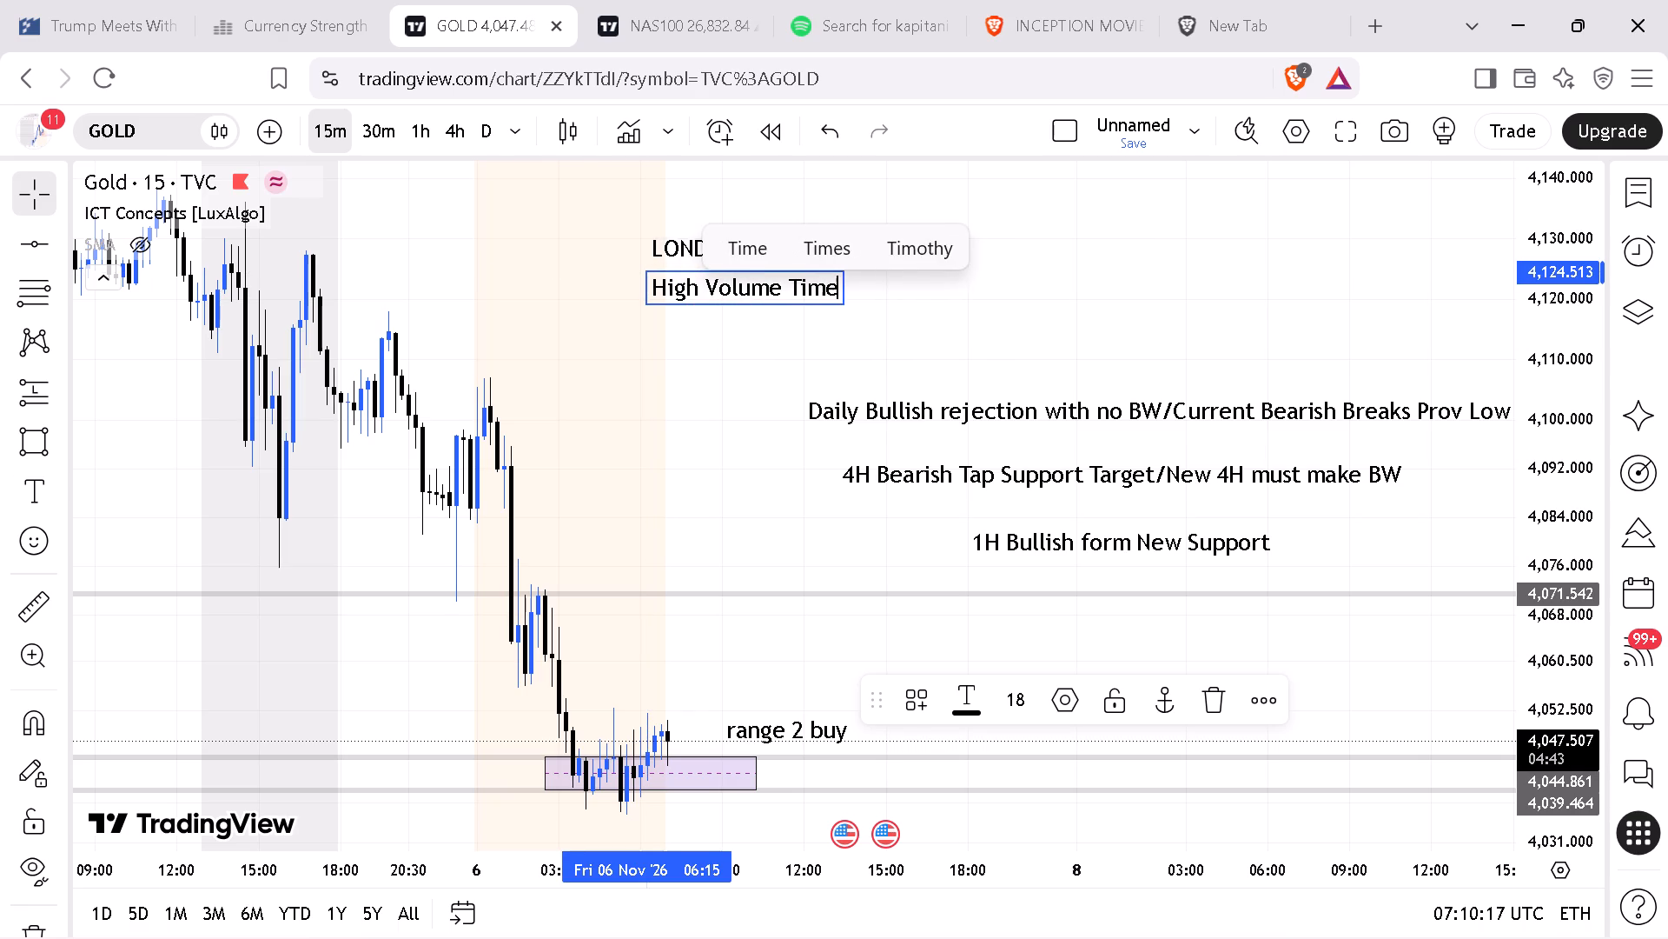
pyautogui.click(1020, 686)
pyautogui.click(1022, 536)
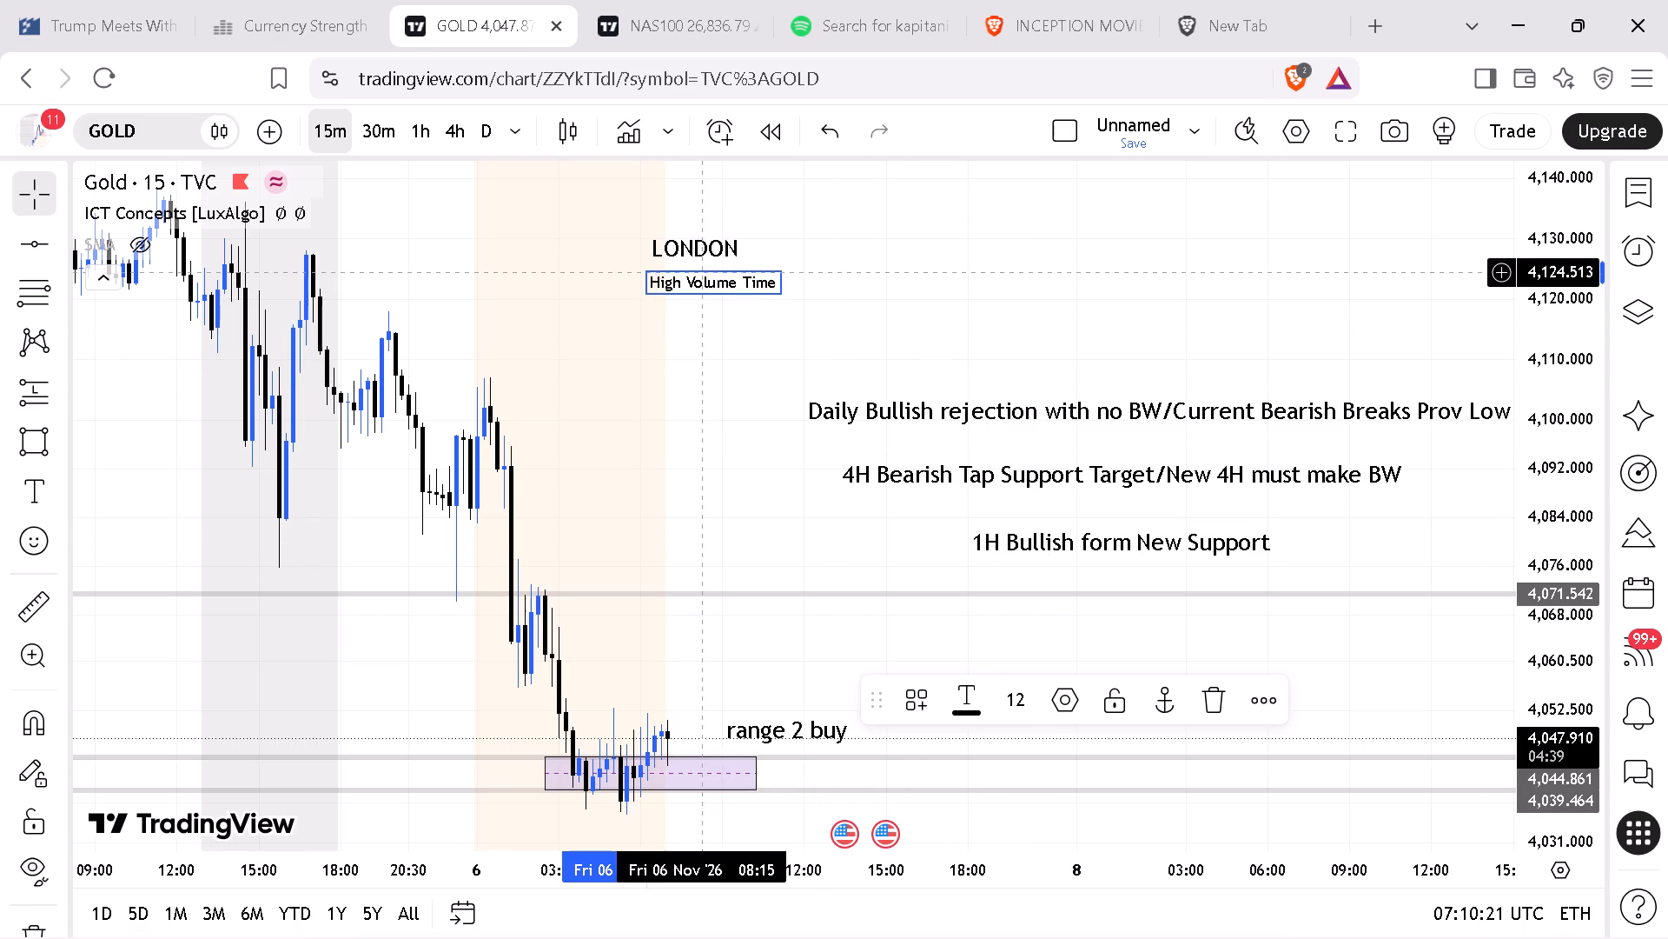
# Set the LONDON heading's font size to 24 and align "High Volume Time" closely beneath it at about 4,127.1.
pyautogui.click(705, 243)
pyautogui.click(997, 701)
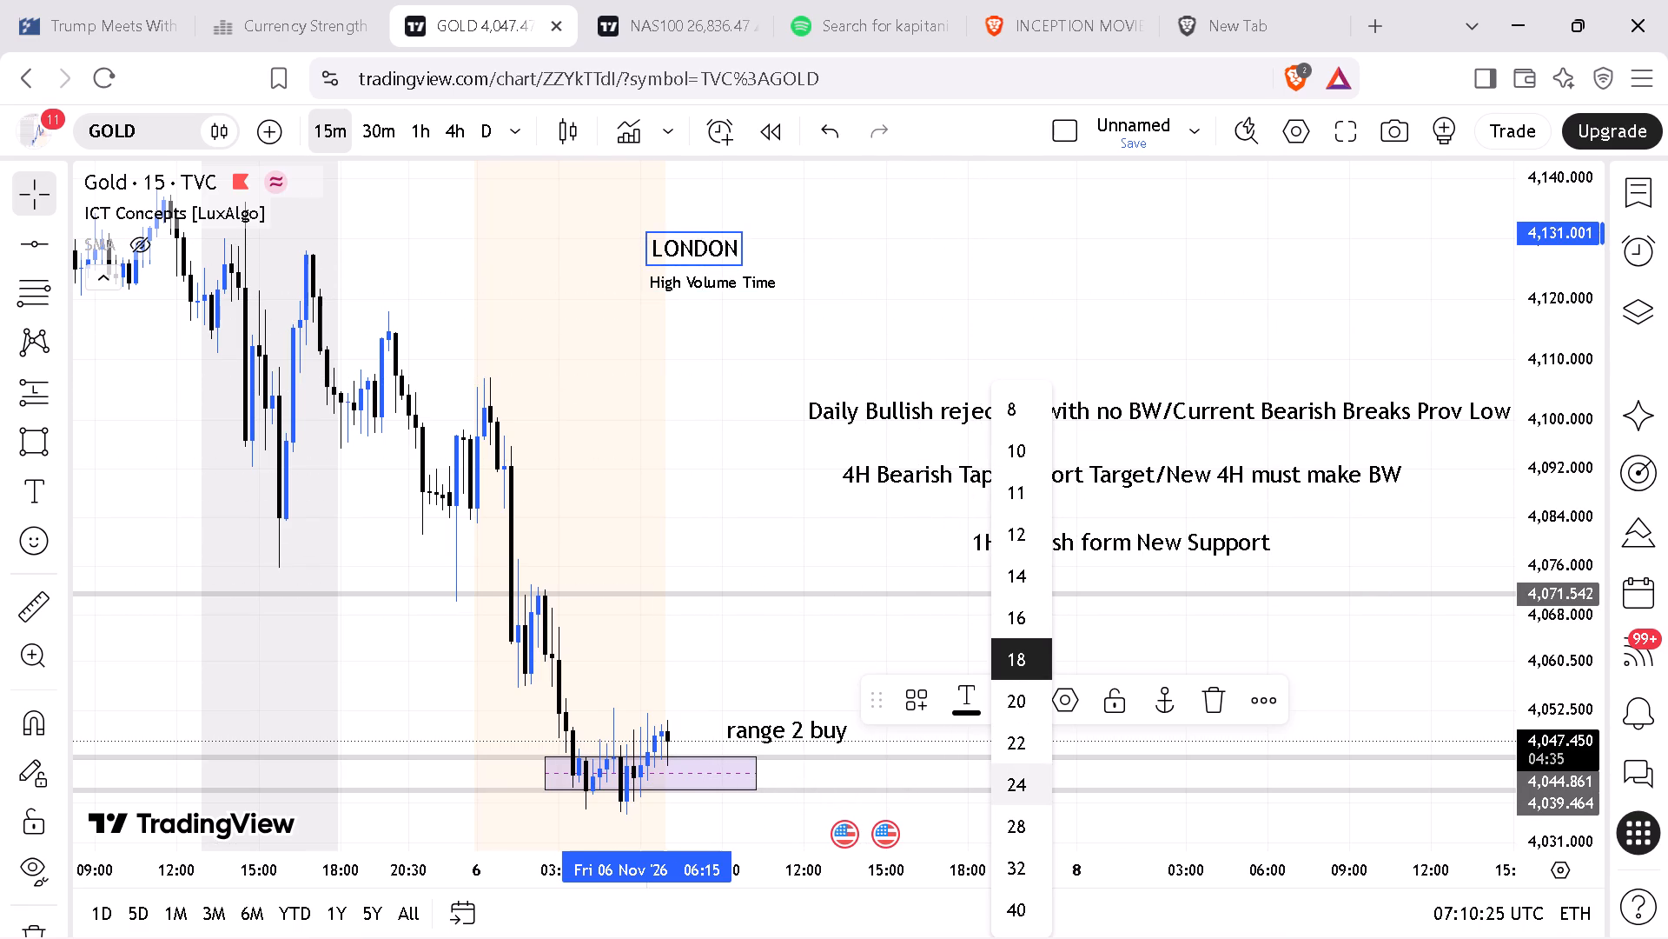
pyautogui.click(1023, 796)
pyautogui.moveTo(828, 306); pyautogui.dragTo(843, 296)
pyautogui.moveTo(712, 252); pyautogui.dragTo(718, 234)
pyautogui.moveTo(714, 292); pyautogui.dragTo(718, 273)
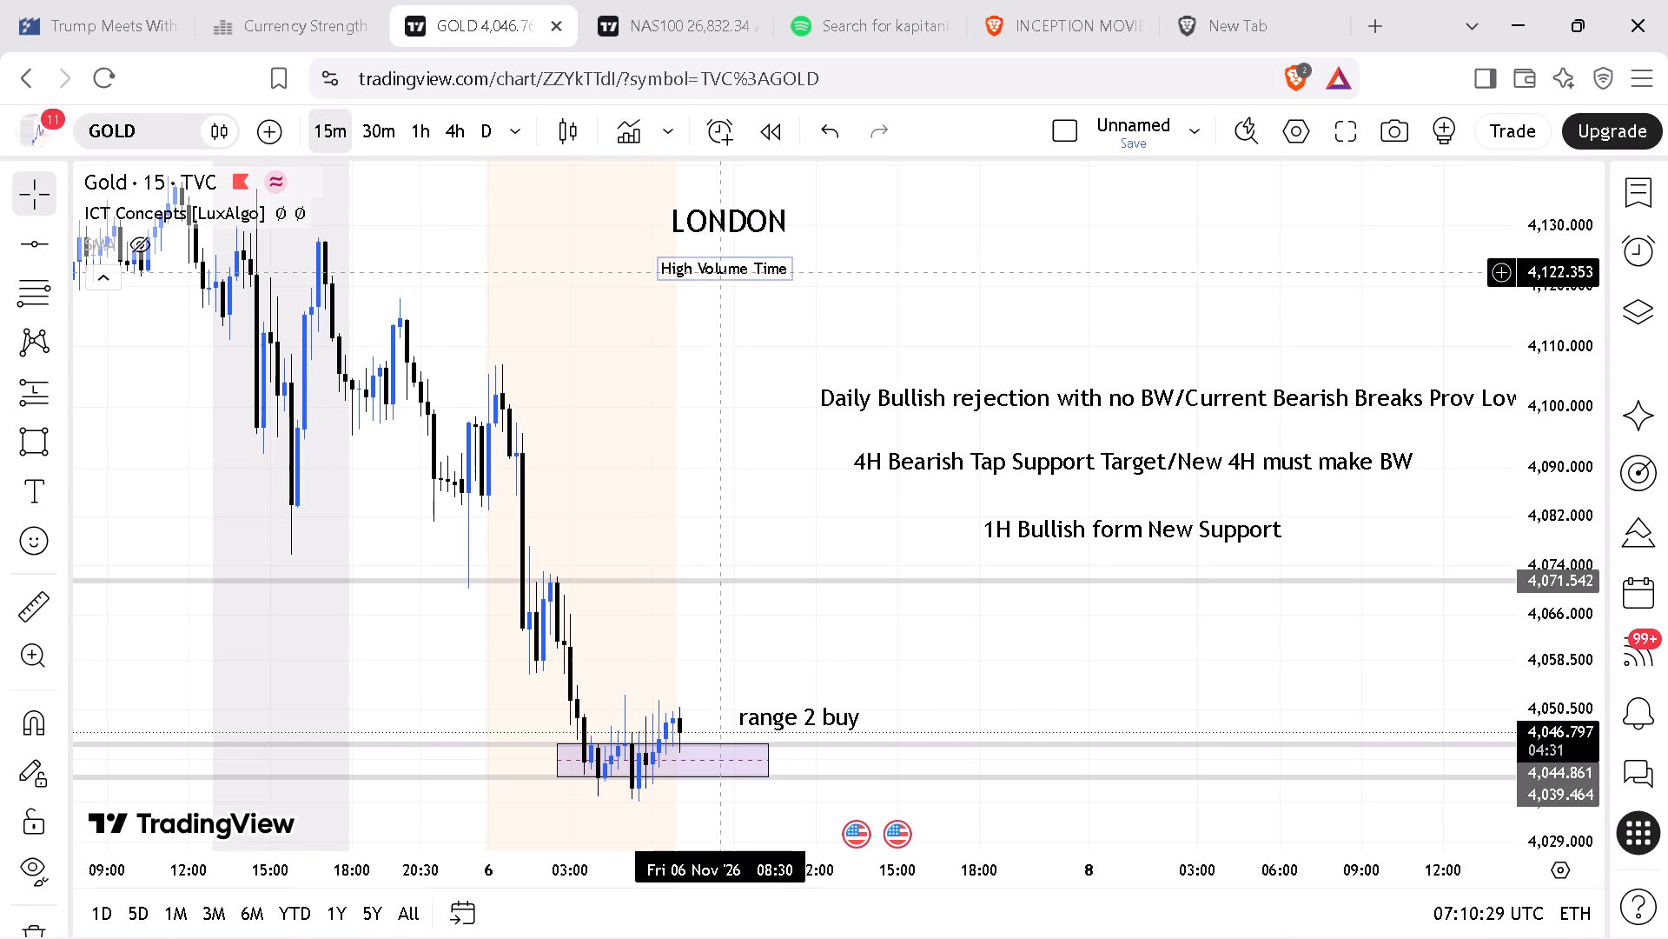
pyautogui.moveTo(719, 272); pyautogui.dragTo(720, 256)
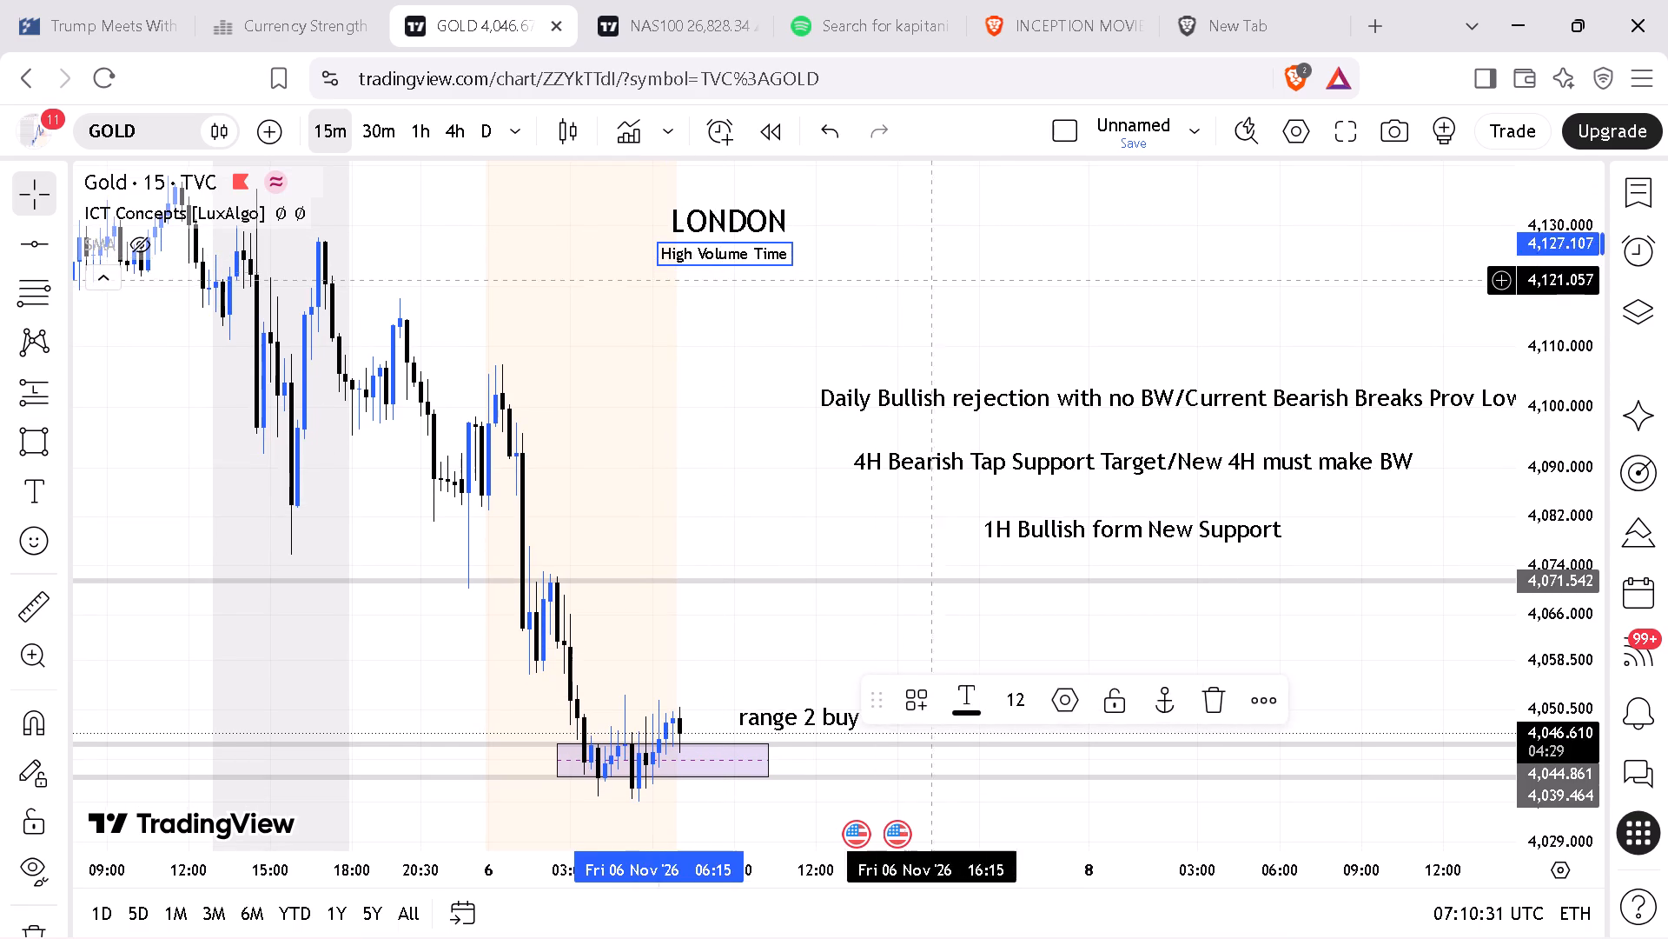
# Raise the Daily note to about 4,112.7 and tighten the 4H and 1H notes beneath it into a compact stack.
pyautogui.moveTo(992, 254); pyautogui.dragTo(881, 380)
pyautogui.moveTo(975, 516); pyautogui.dragTo(990, 463)
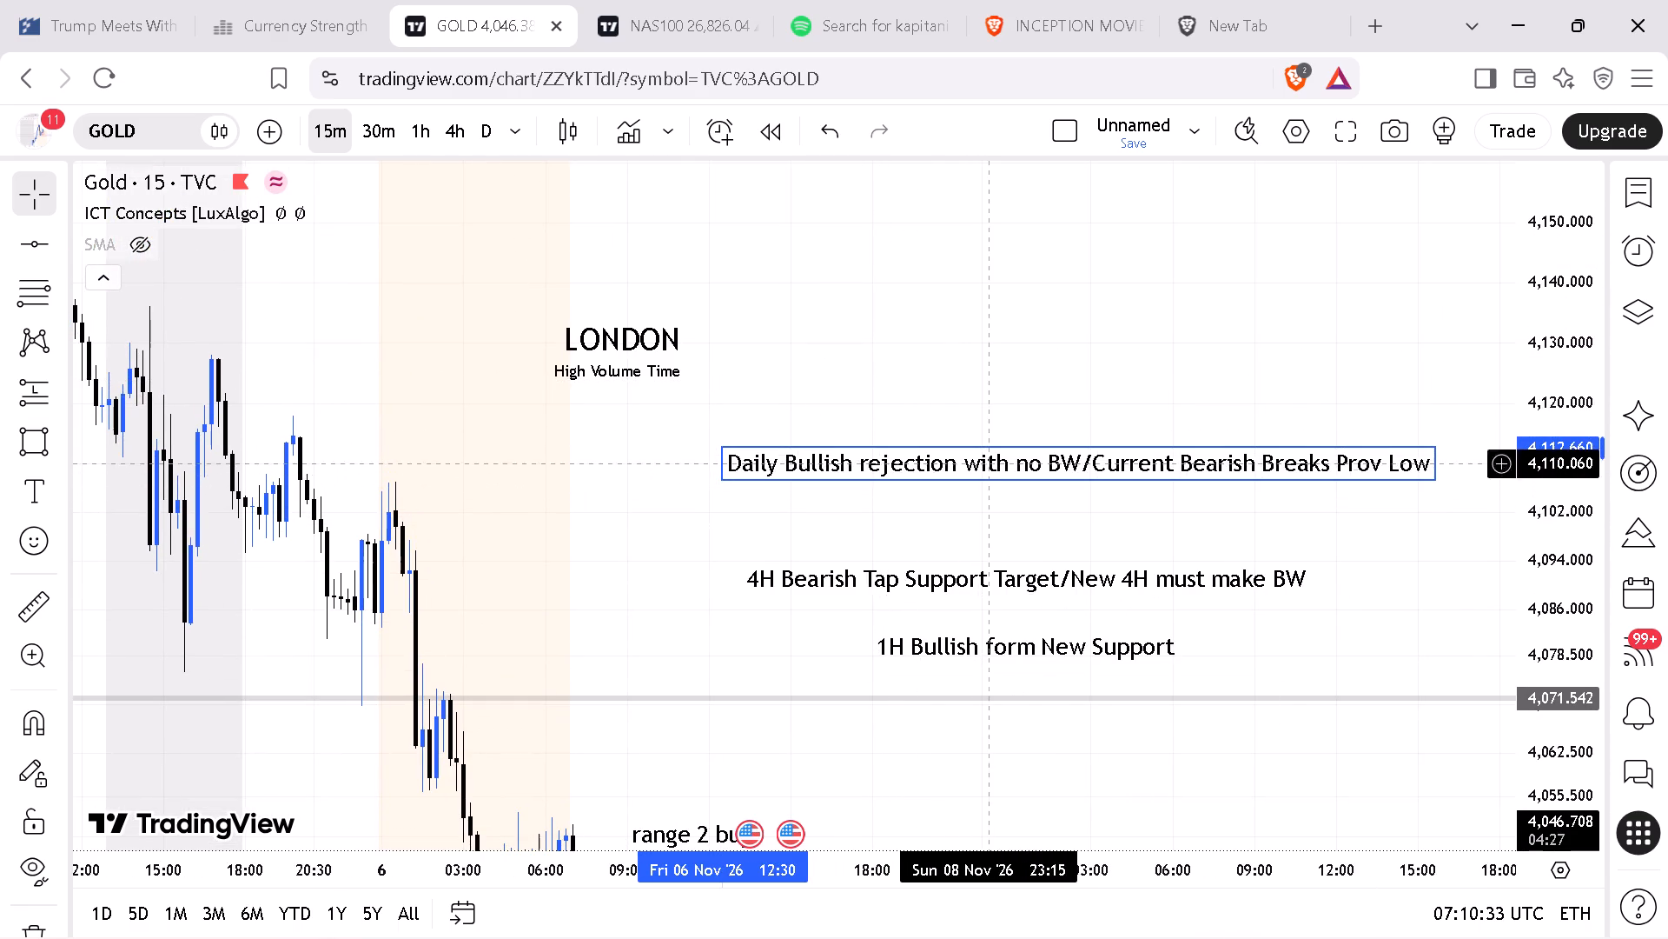
pyautogui.moveTo(998, 599); pyautogui.dragTo(999, 576)
pyautogui.moveTo(1000, 564); pyautogui.dragTo(1003, 518)
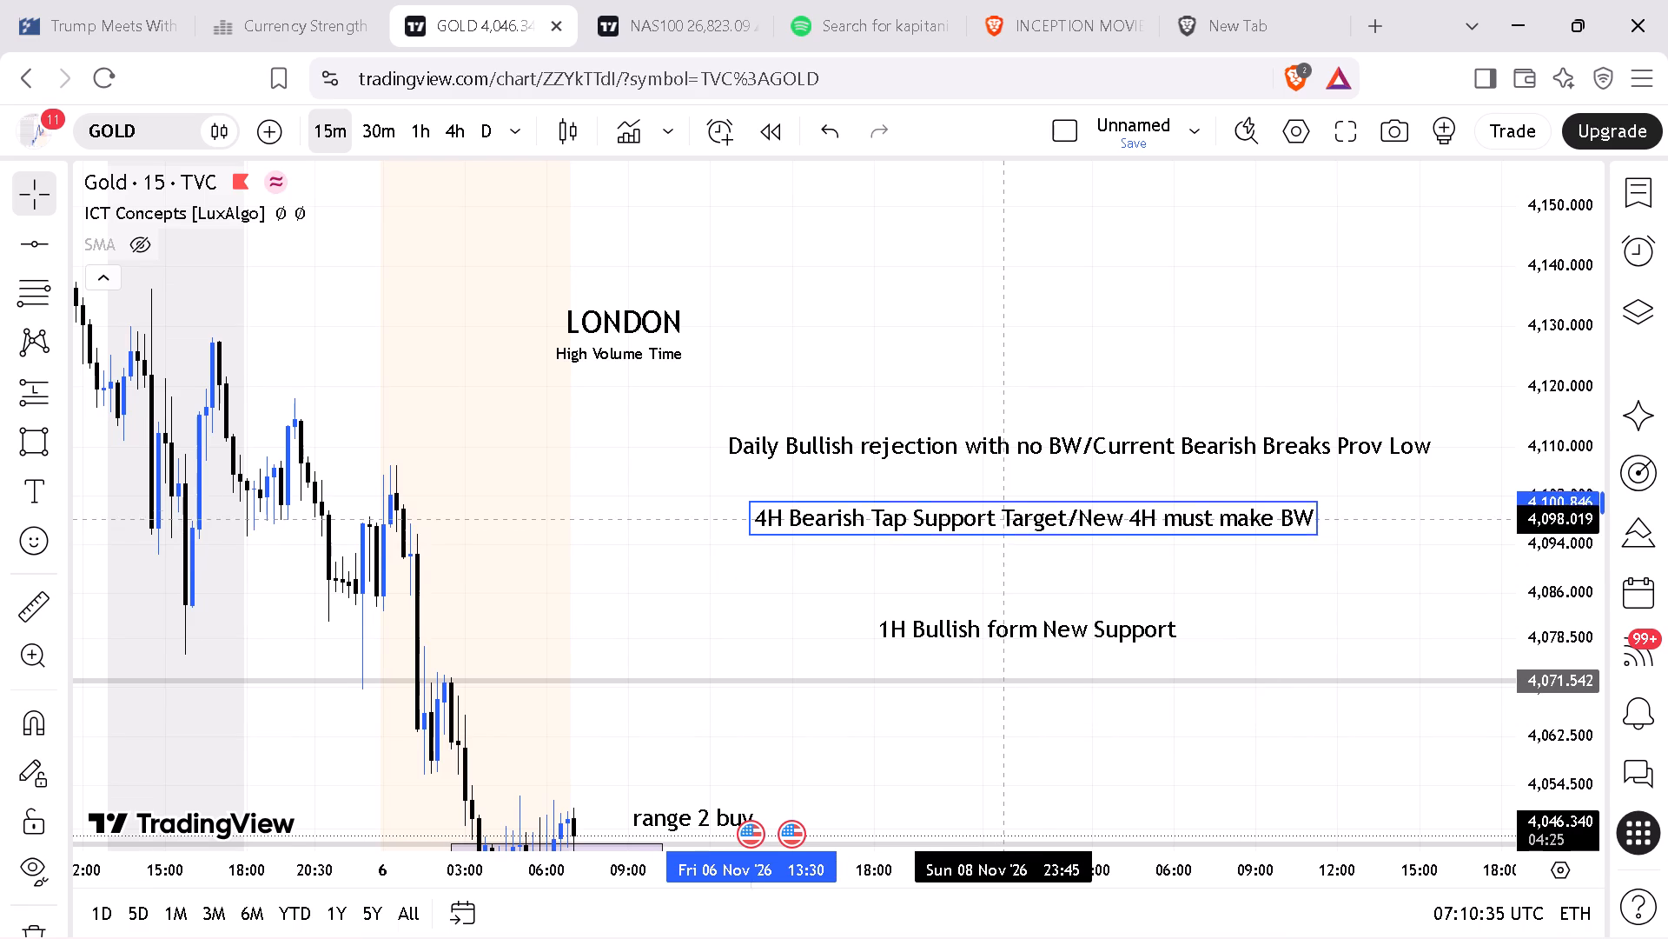
pyautogui.moveTo(1003, 518); pyautogui.dragTo(1009, 509)
pyautogui.moveTo(994, 629); pyautogui.dragTo(981, 556)
pyautogui.moveTo(973, 330); pyautogui.dragTo(902, 318)
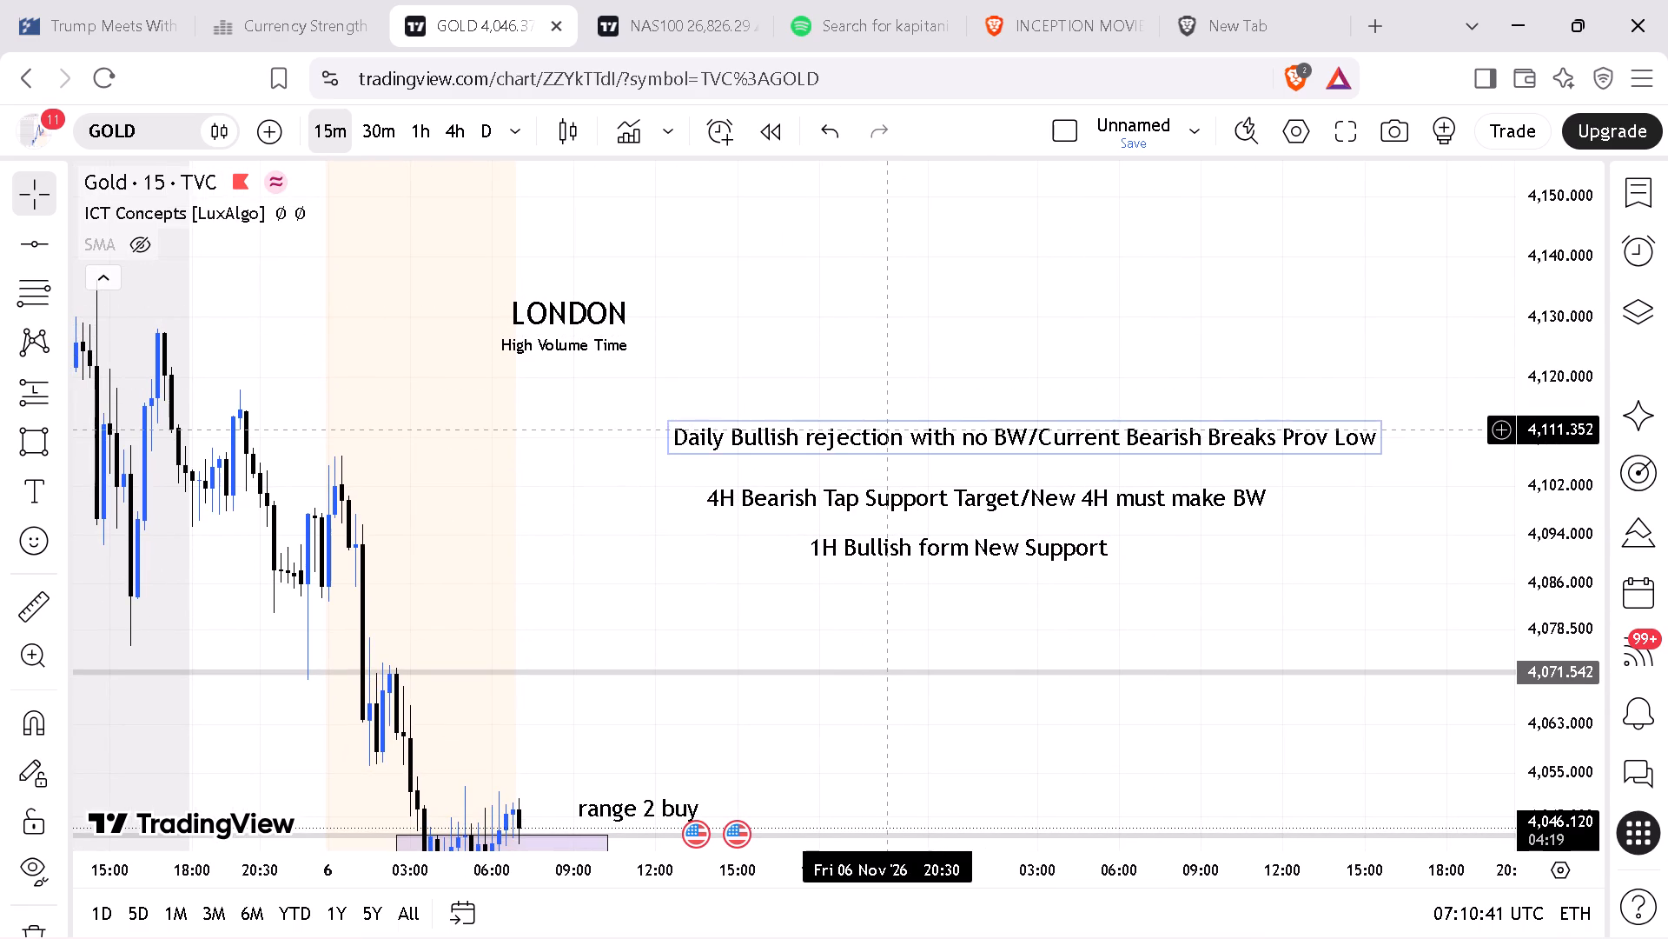
pyautogui.click(887, 430)
# Add a "PRE NFP" text heading above the bias notes at about 20:00 on 6 November at 4,138.1.
pyautogui.moveTo(915, 345); pyautogui.dragTo(956, 256)
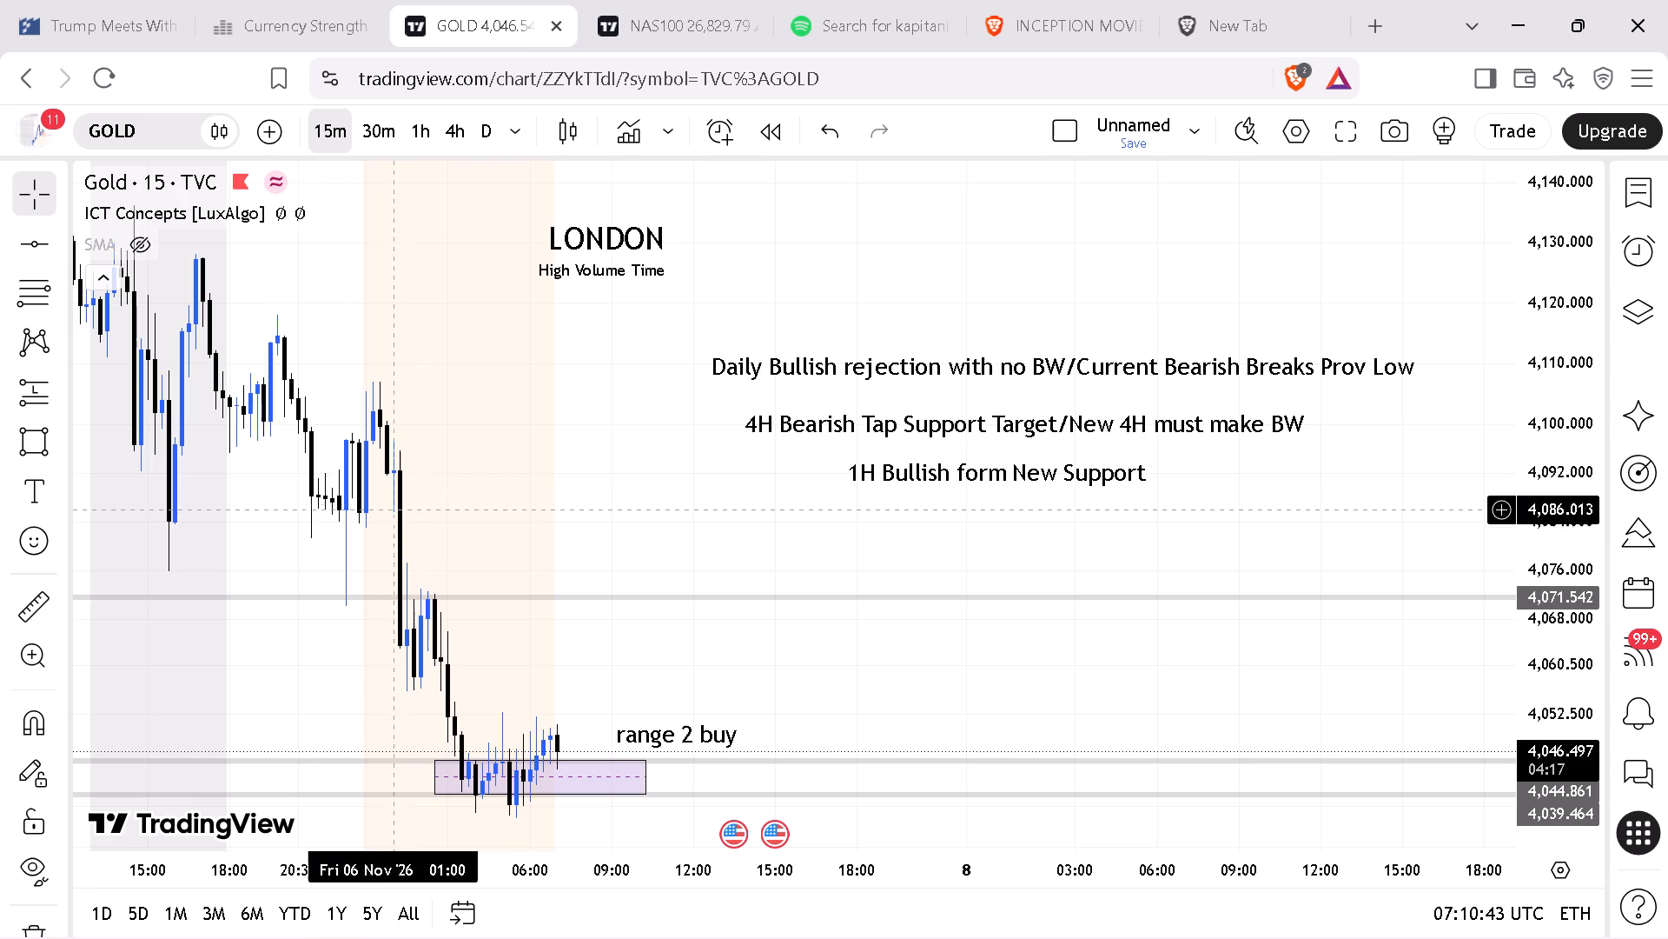
pyautogui.click(41, 496)
pyautogui.click(909, 194)
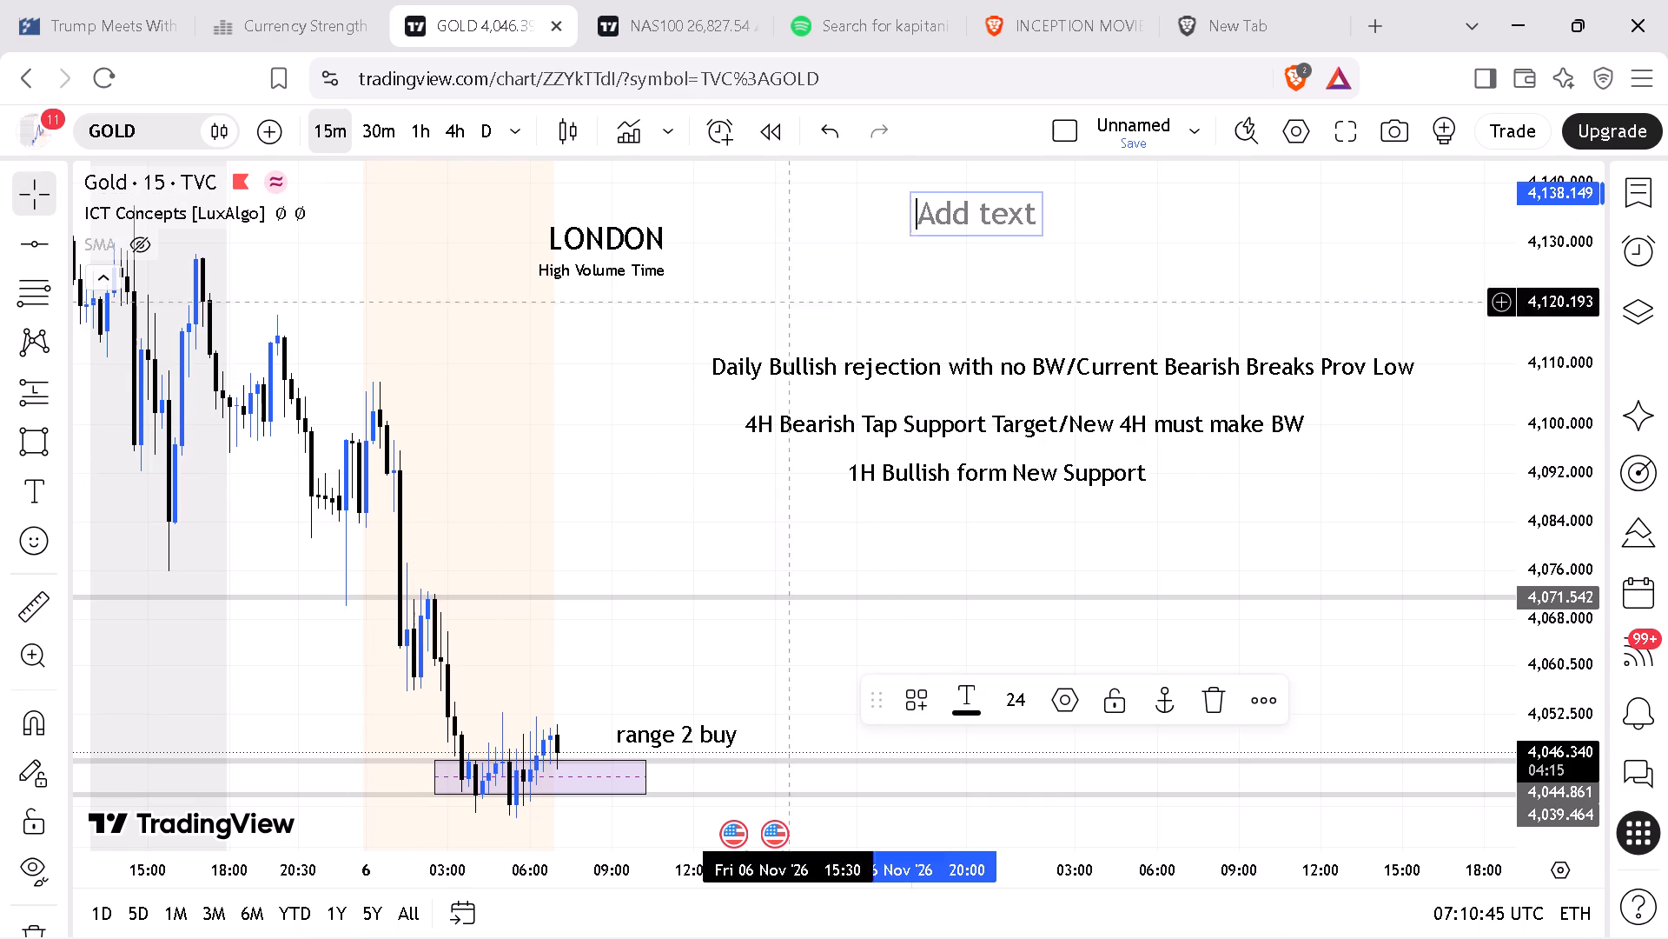
pyautogui.write('pre')
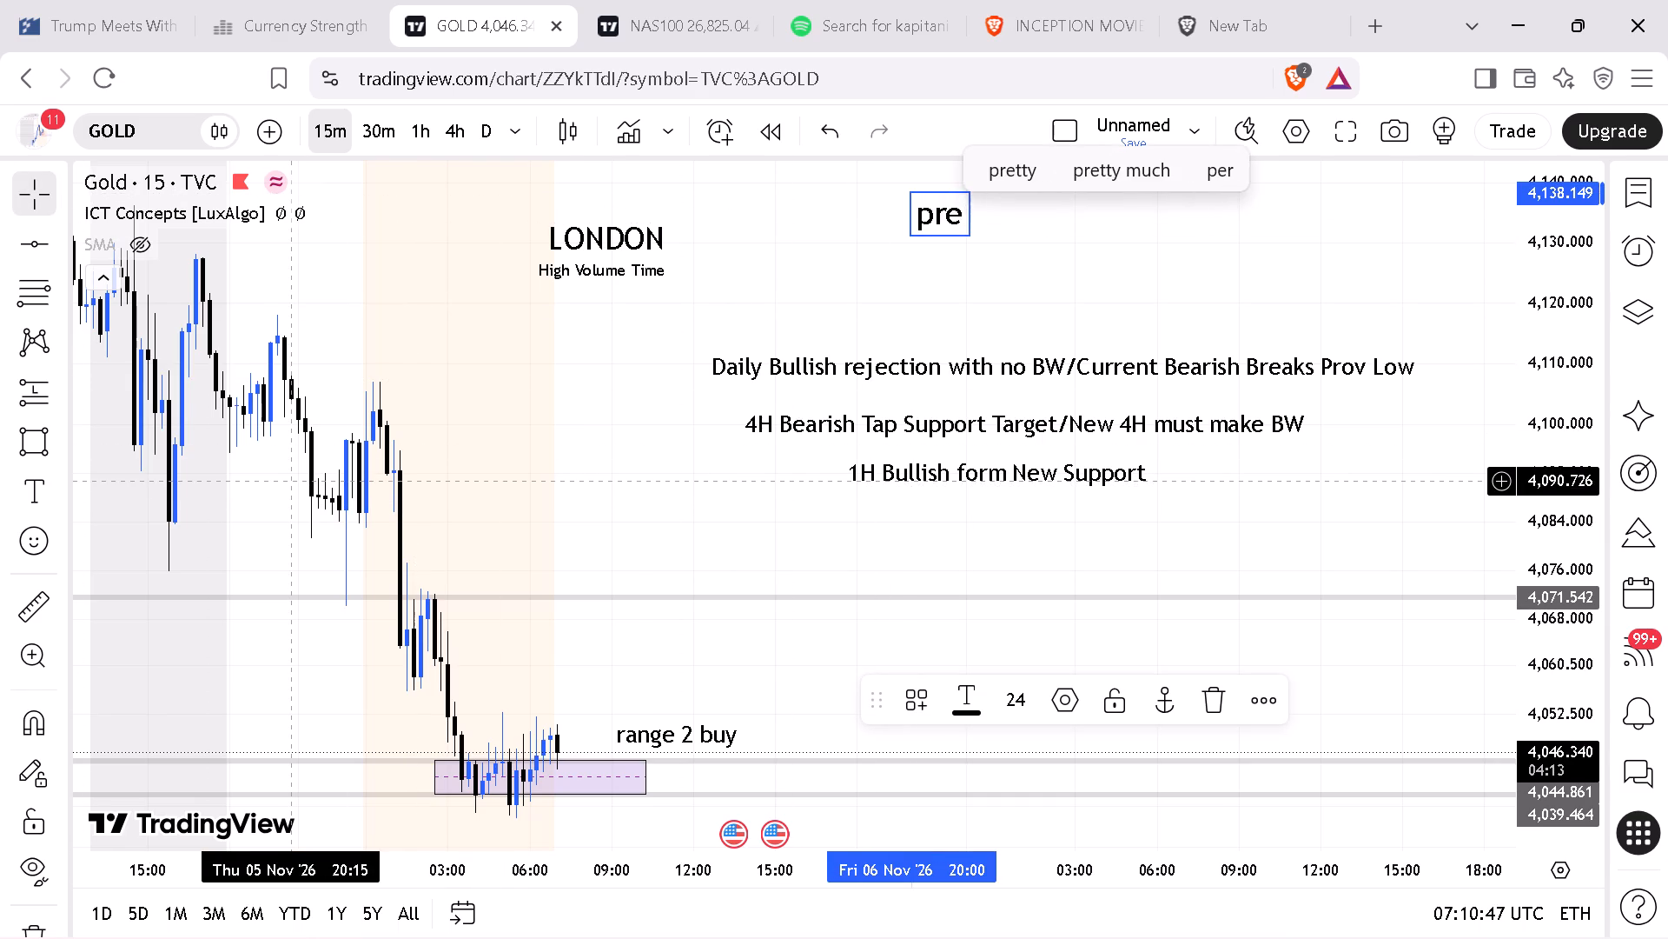
pyautogui.press('BackSpace')
pyautogui.press('BackSpace')
pyautogui.press('BackSpace')
pyautogui.write('PRE')
pyautogui.press('space')
pyautogui.write('NFP')
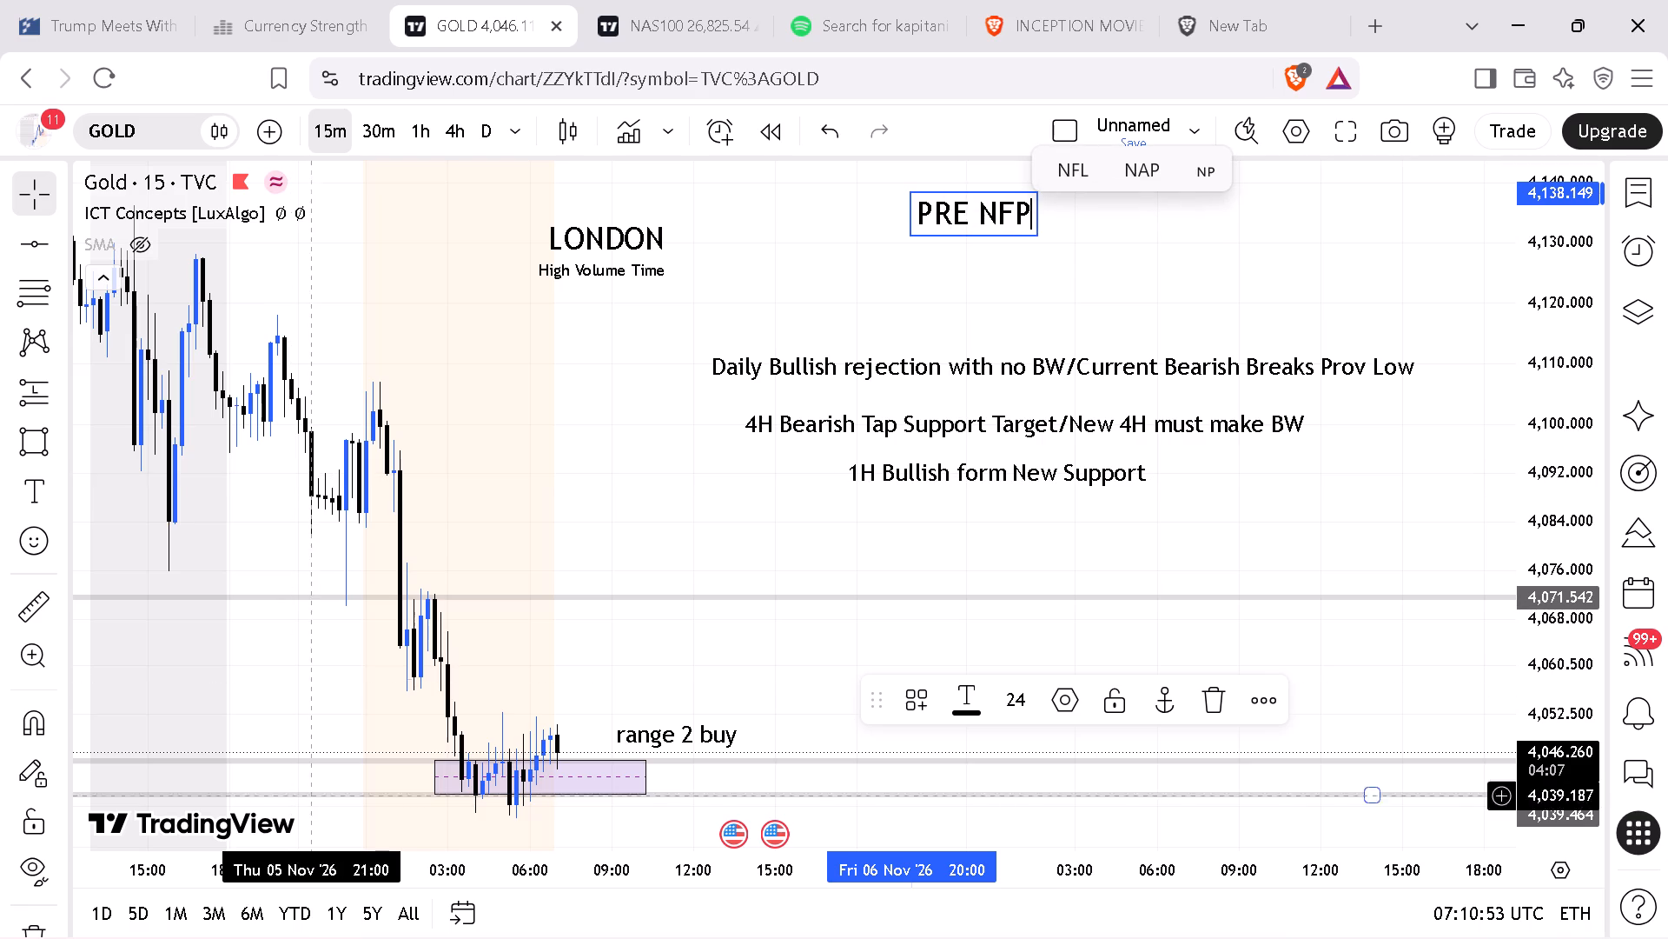
# Set the PRE NFP heading's font size to 28 and nudge the heading slightly.
pyautogui.click(1012, 697)
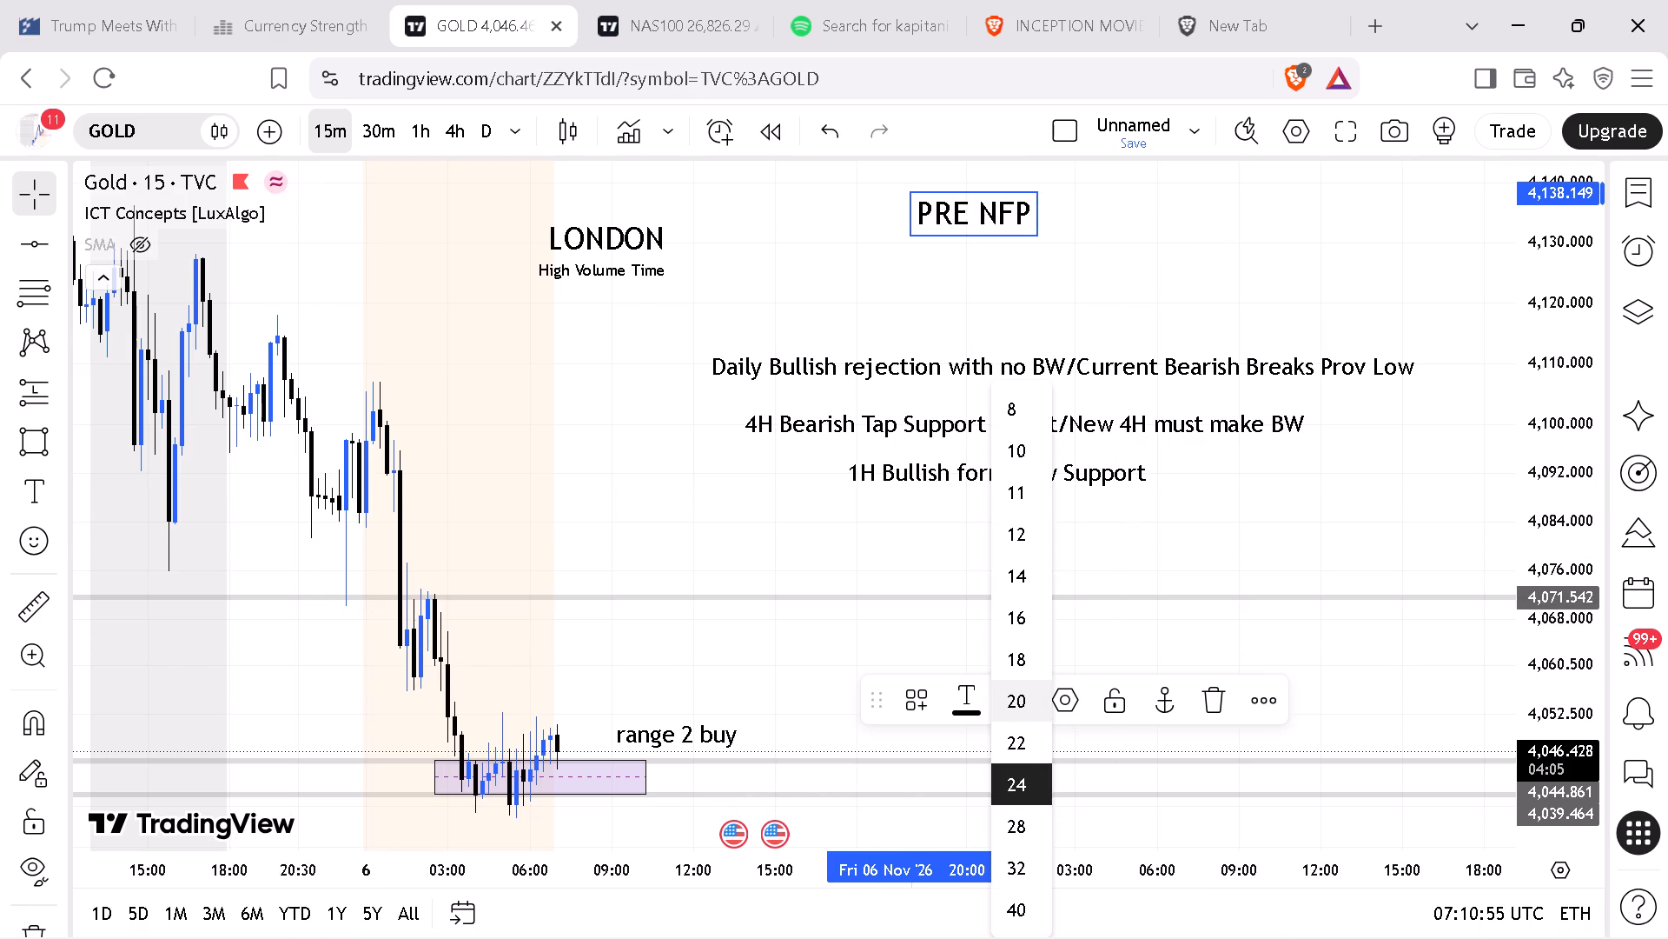
pyautogui.click(1010, 826)
pyautogui.click(837, 257)
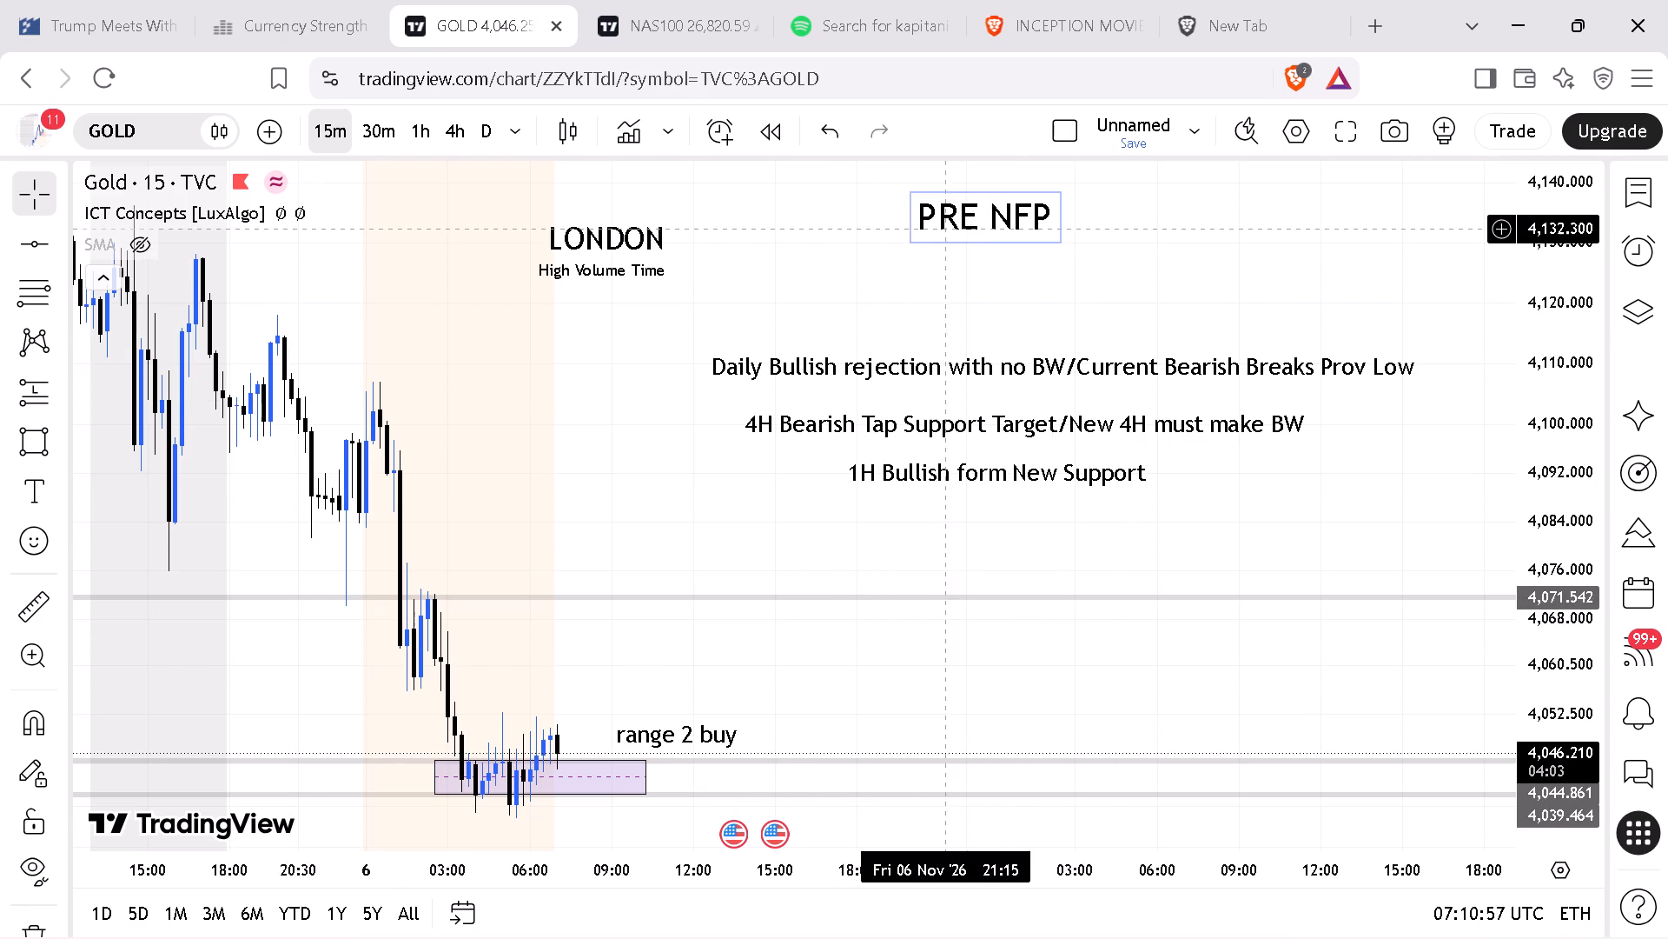
pyautogui.moveTo(952, 226); pyautogui.dragTo(965, 230)
# Lower the 1H, 4H and Daily bias notes into a tight stack, with the Daily note at about 4,101.8.
pyautogui.moveTo(917, 232); pyautogui.dragTo(738, 163)
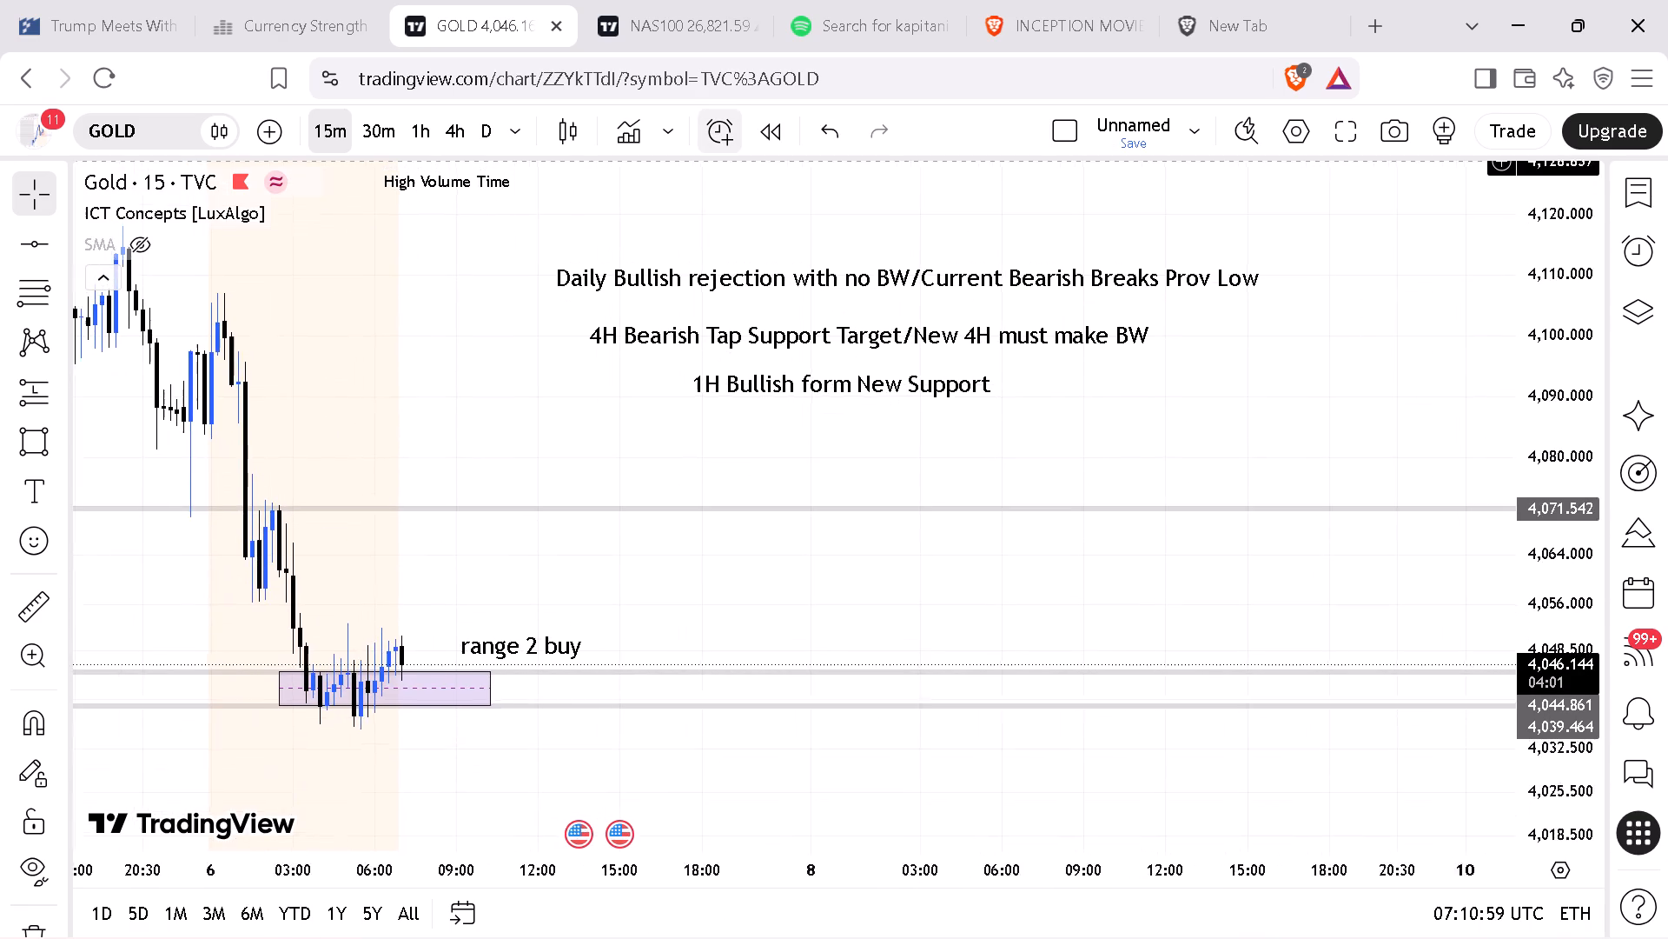
pyautogui.moveTo(738, 163); pyautogui.dragTo(801, 256)
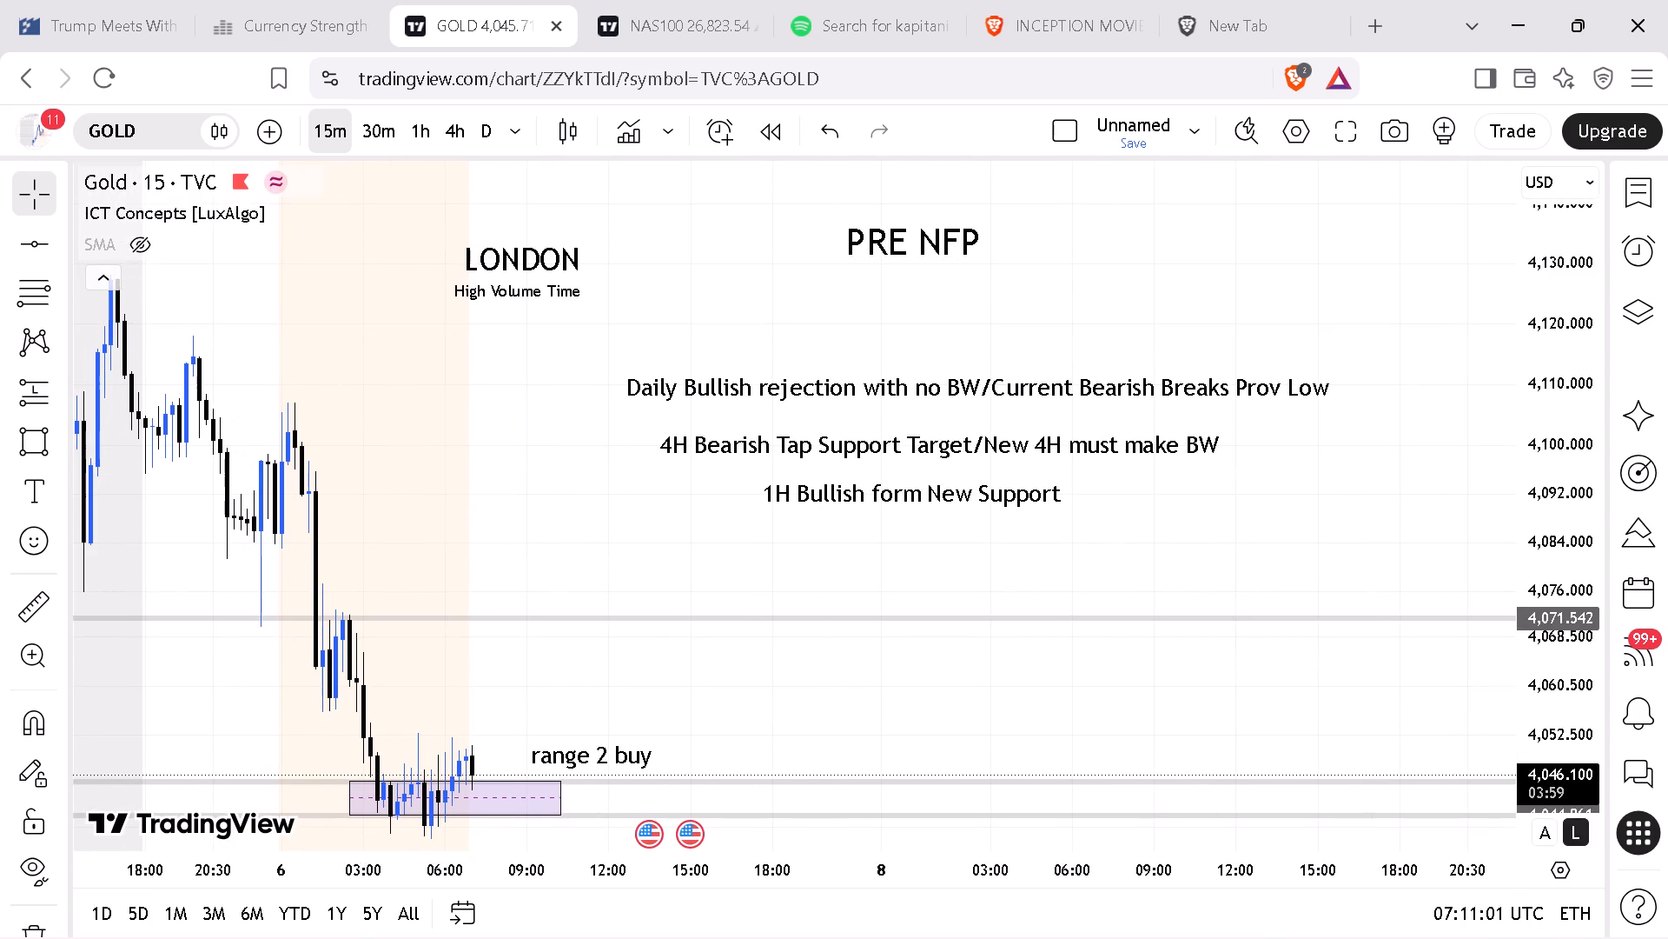
pyautogui.moveTo(1565, 315); pyautogui.dragTo(1569, 338)
pyautogui.moveTo(486, 502); pyautogui.dragTo(657, 436)
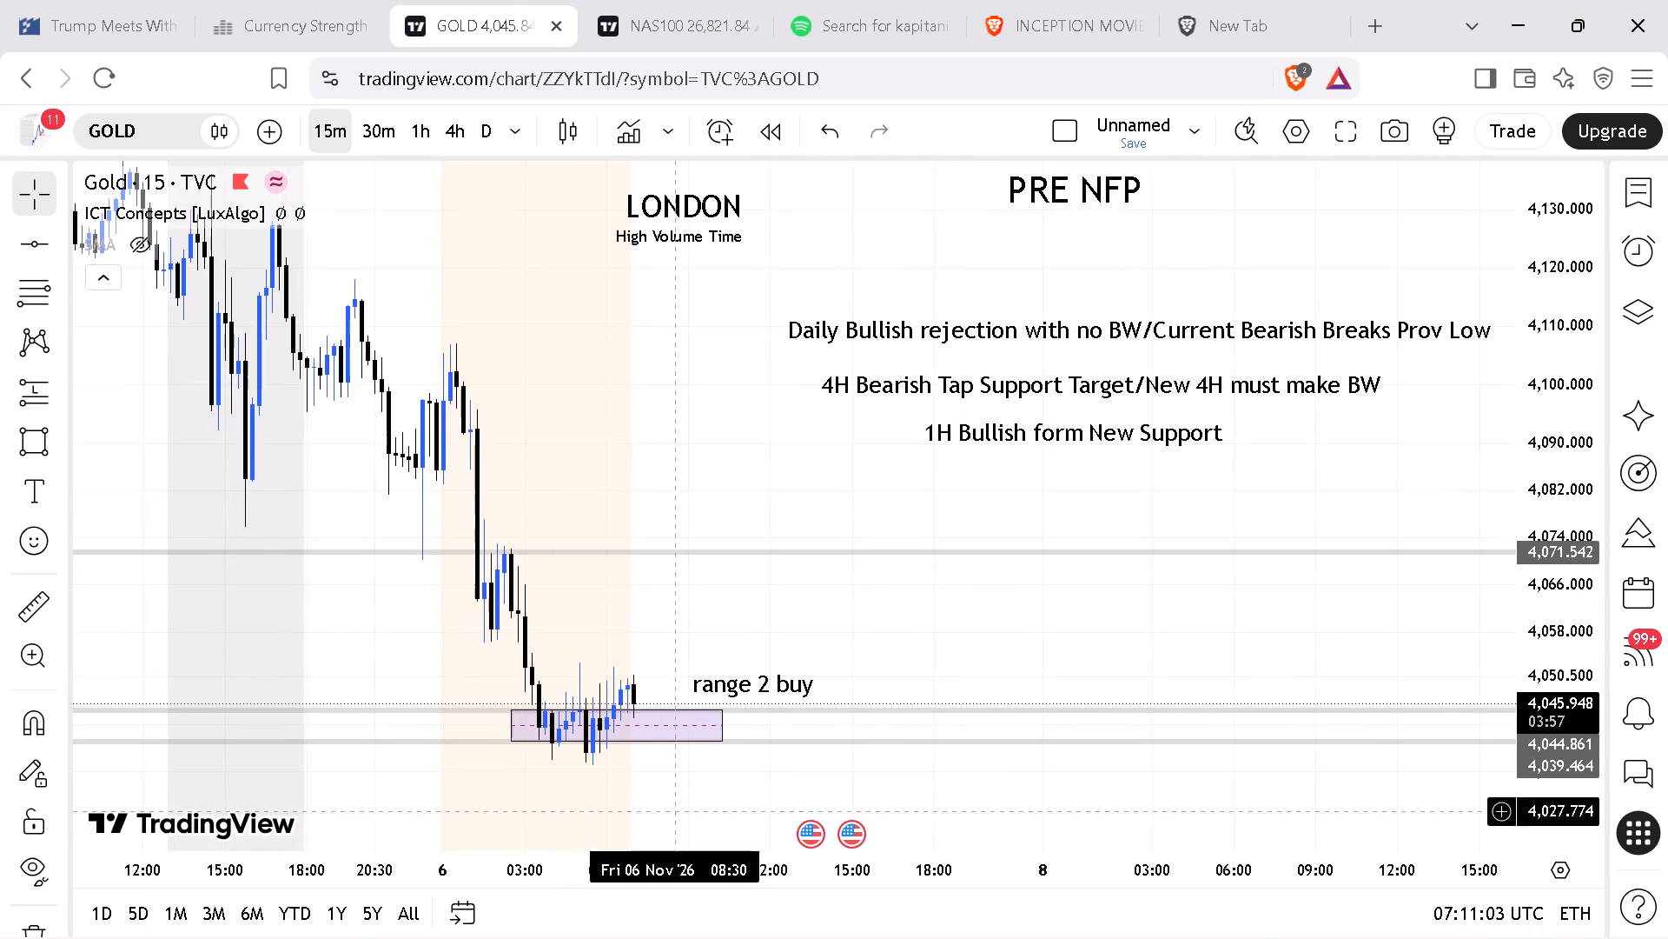
pyautogui.moveTo(668, 876); pyautogui.dragTo(740, 862)
pyautogui.moveTo(813, 439); pyautogui.dragTo(572, 445)
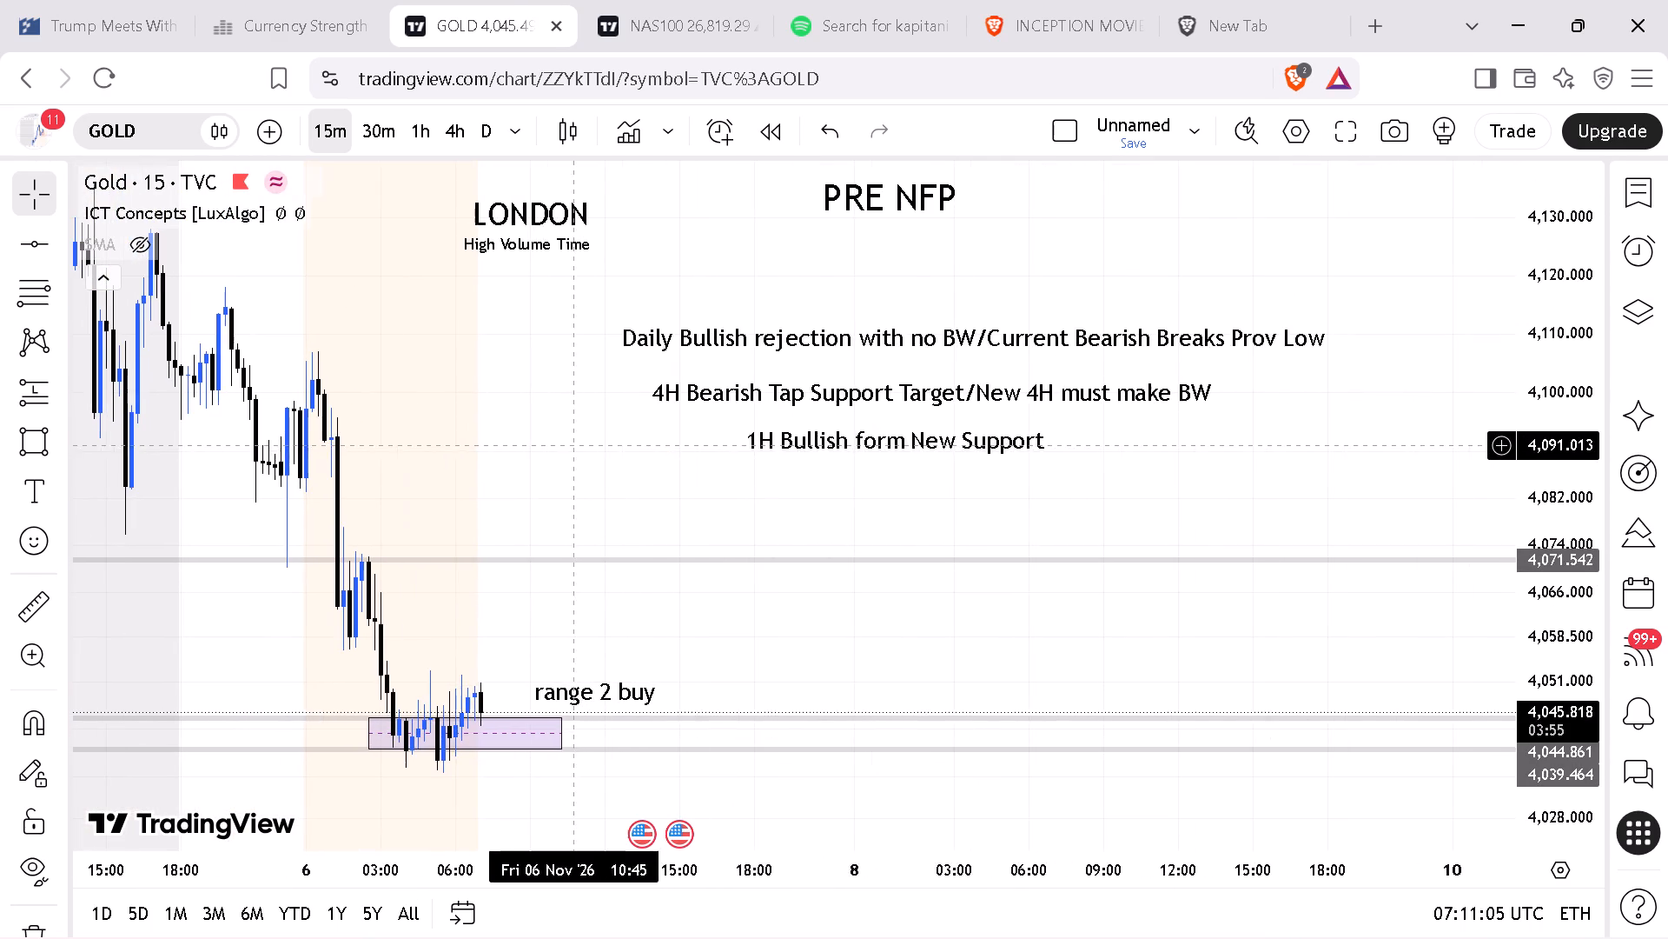
pyautogui.moveTo(922, 489); pyautogui.dragTo(930, 514)
pyautogui.moveTo(936, 463); pyautogui.dragTo(937, 514)
pyautogui.moveTo(919, 401); pyautogui.dragTo(933, 453)
pyautogui.moveTo(917, 349); pyautogui.dragTo(915, 348)
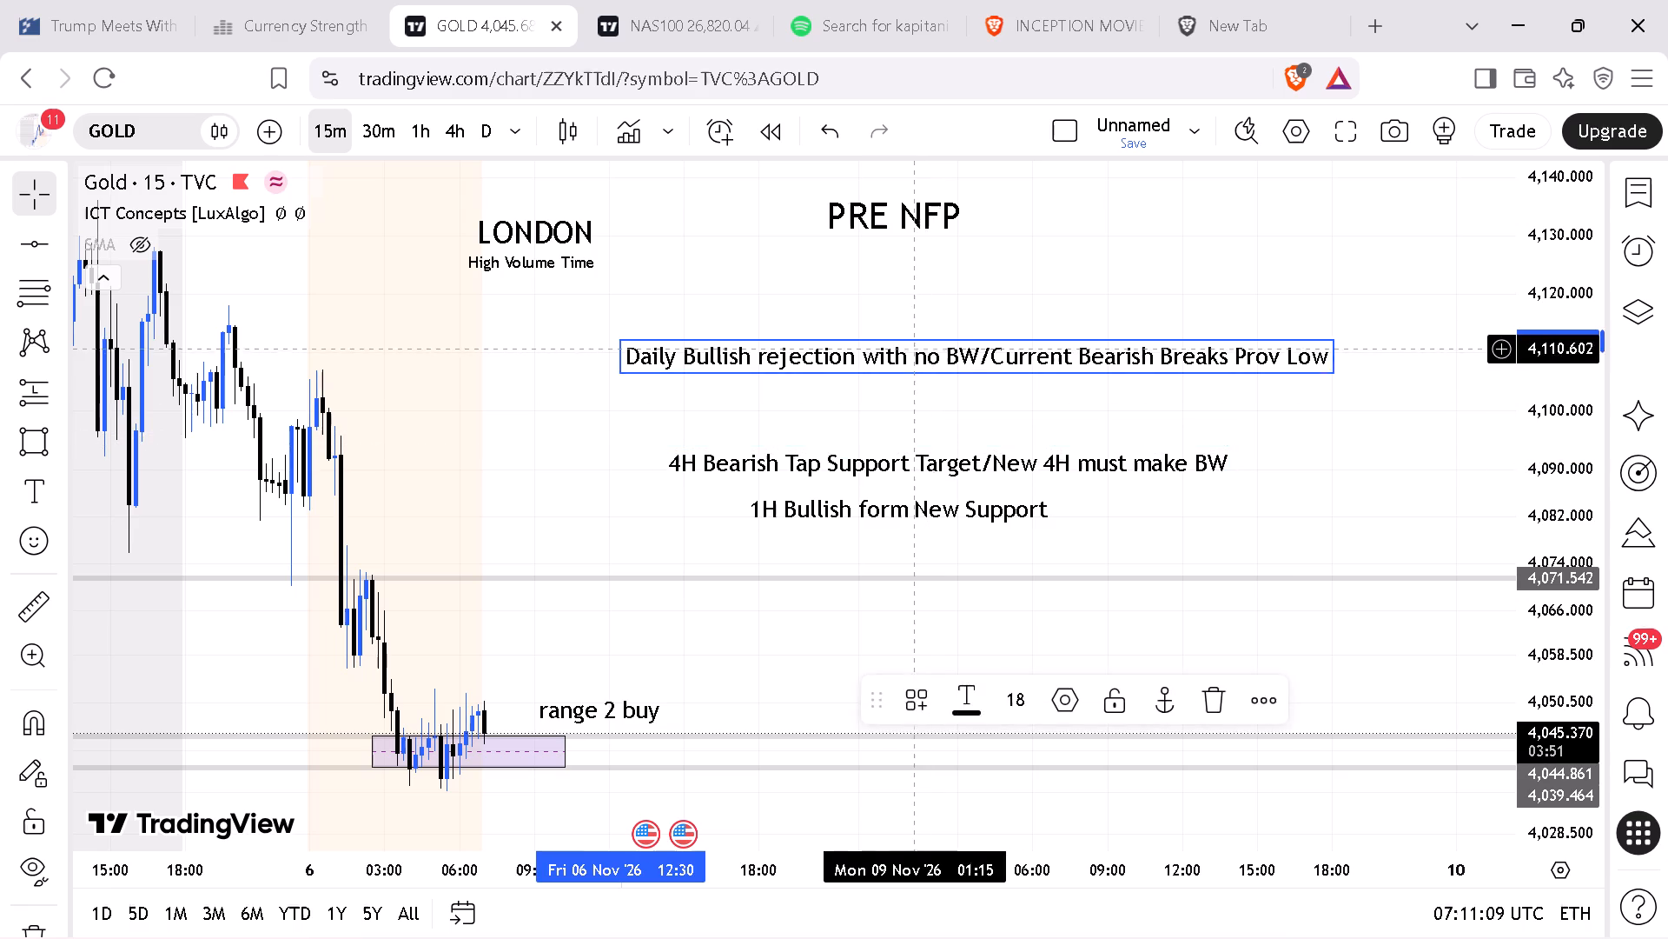
pyautogui.moveTo(915, 348); pyautogui.dragTo(915, 409)
# Capture a rectangular screenshot of the gold chart covering the LONDON and PRE NFP headings, bias notes and range 2 buy box.
pyautogui.moveTo(1585, 301); pyautogui.dragTo(1585, 335)
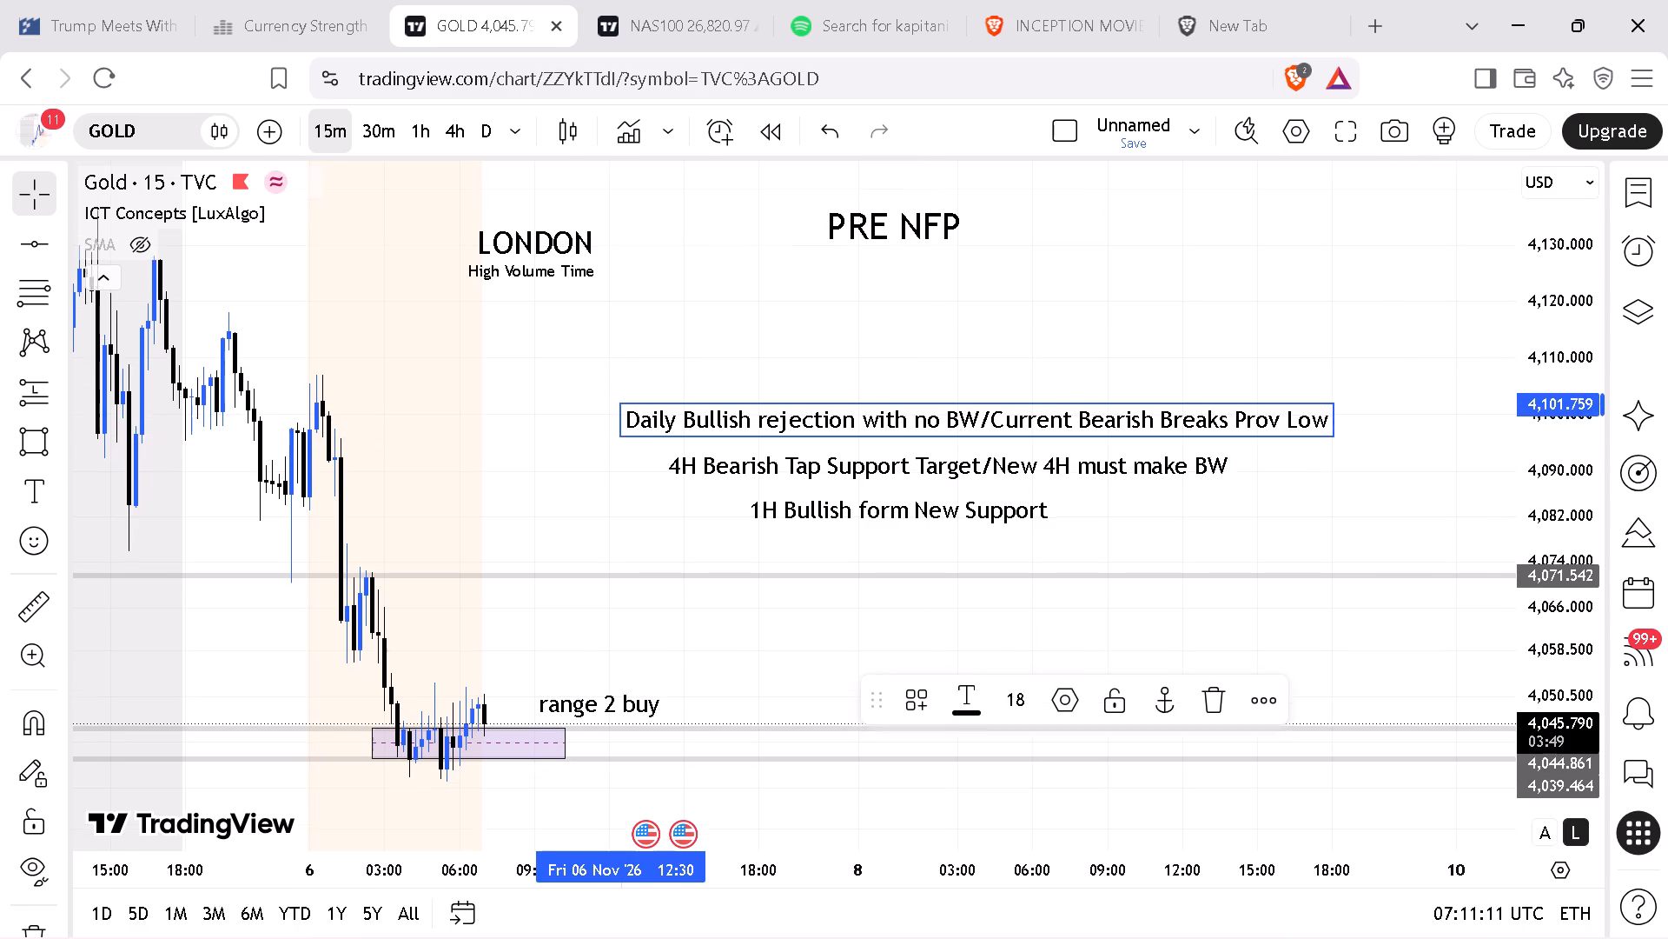
pyautogui.moveTo(1585, 335); pyautogui.dragTo(1584, 366)
pyautogui.moveTo(1064, 290); pyautogui.dragTo(1225, 283)
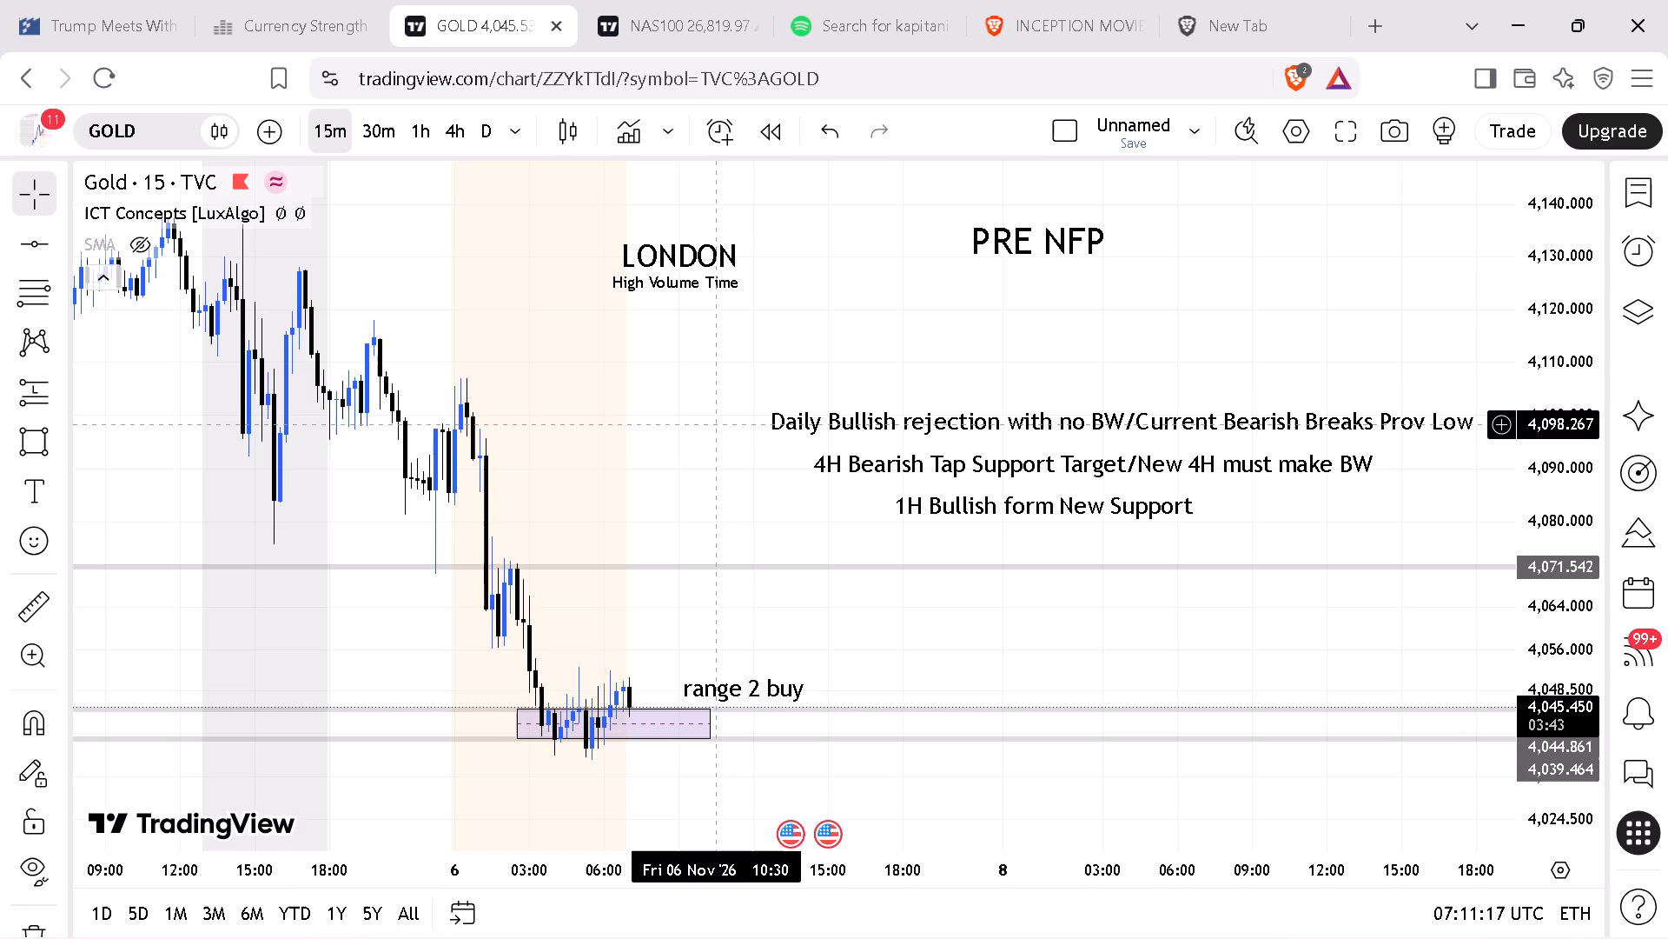
pyautogui.press('shift+super+s')
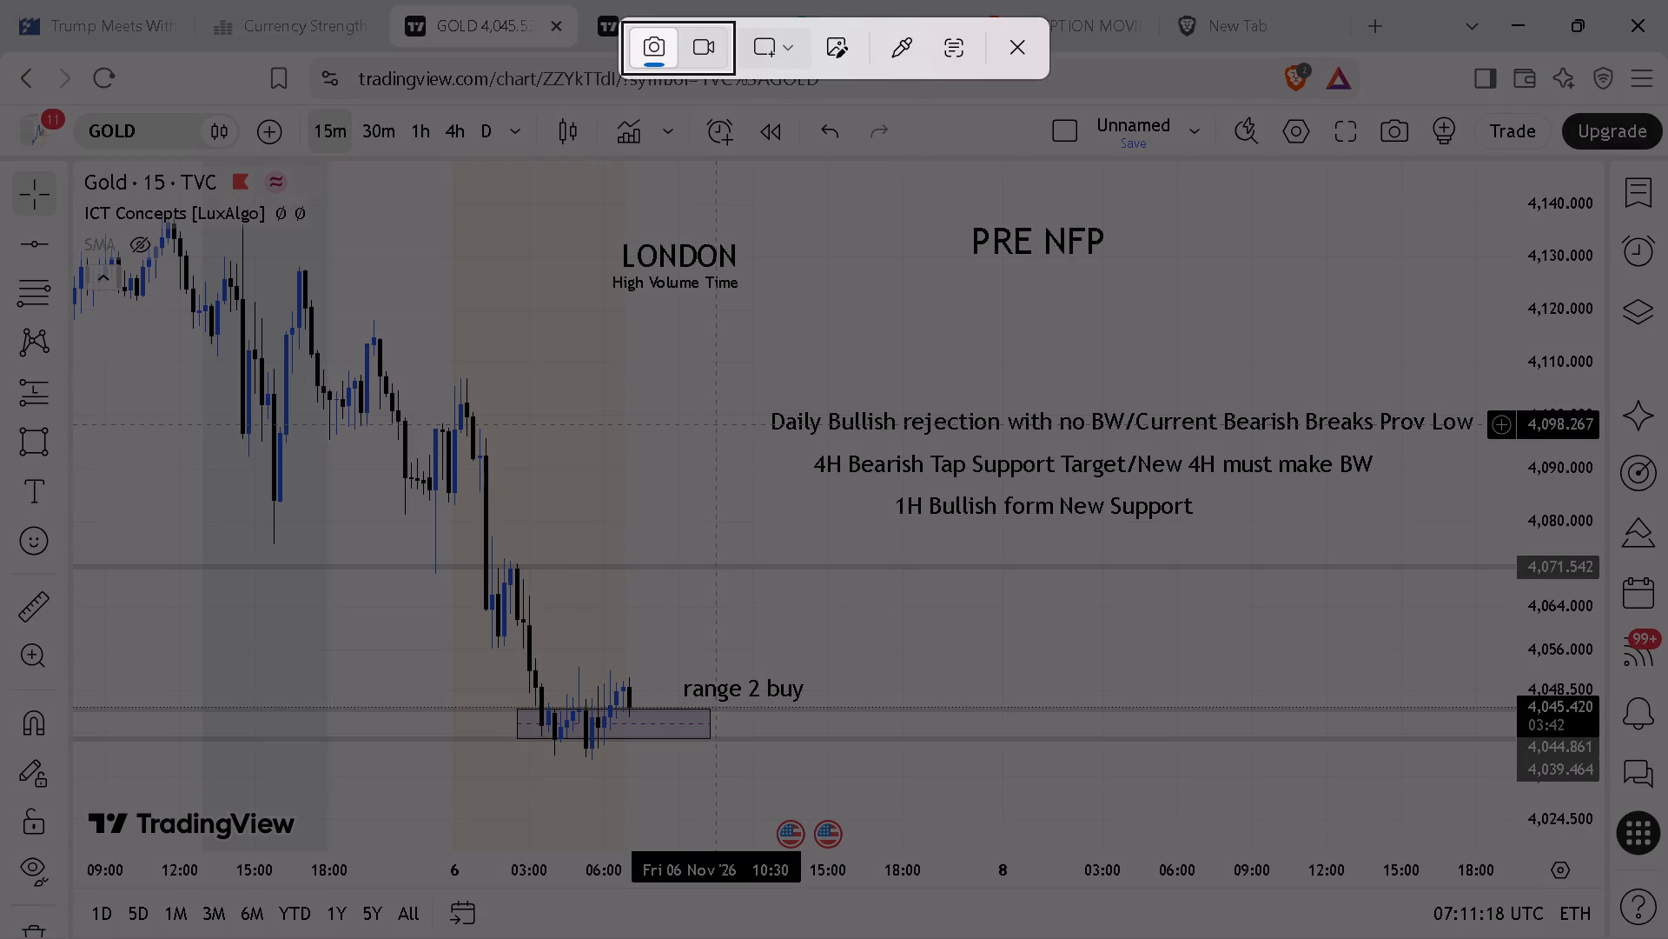
pyautogui.click(761, 43)
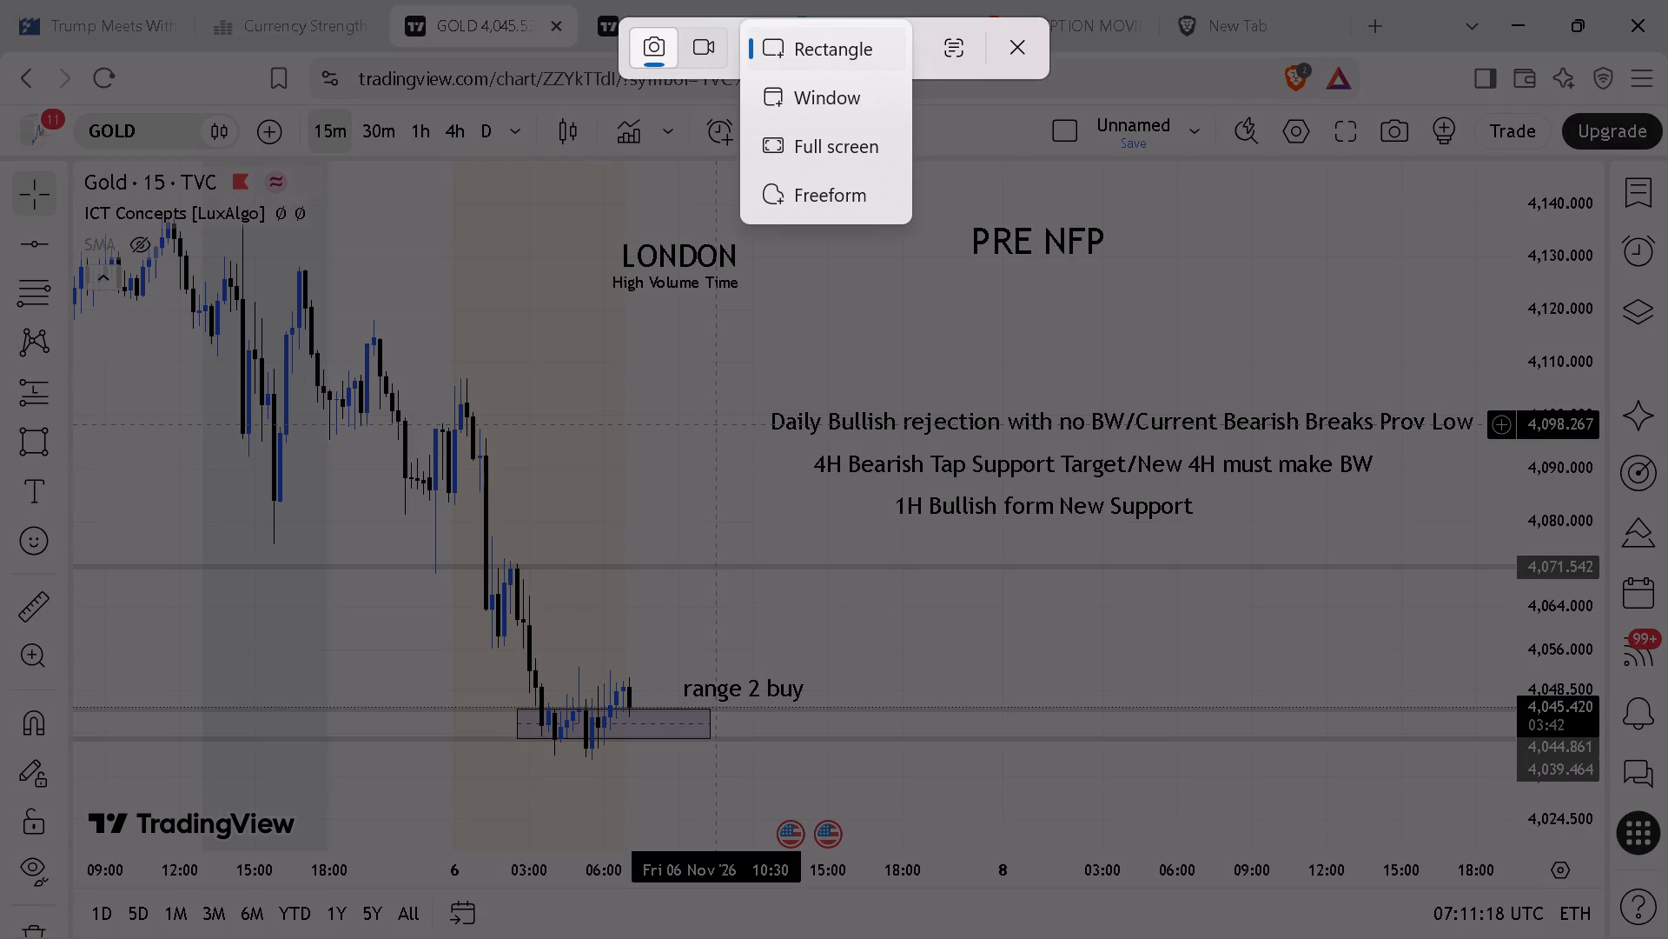
pyautogui.click(780, 54)
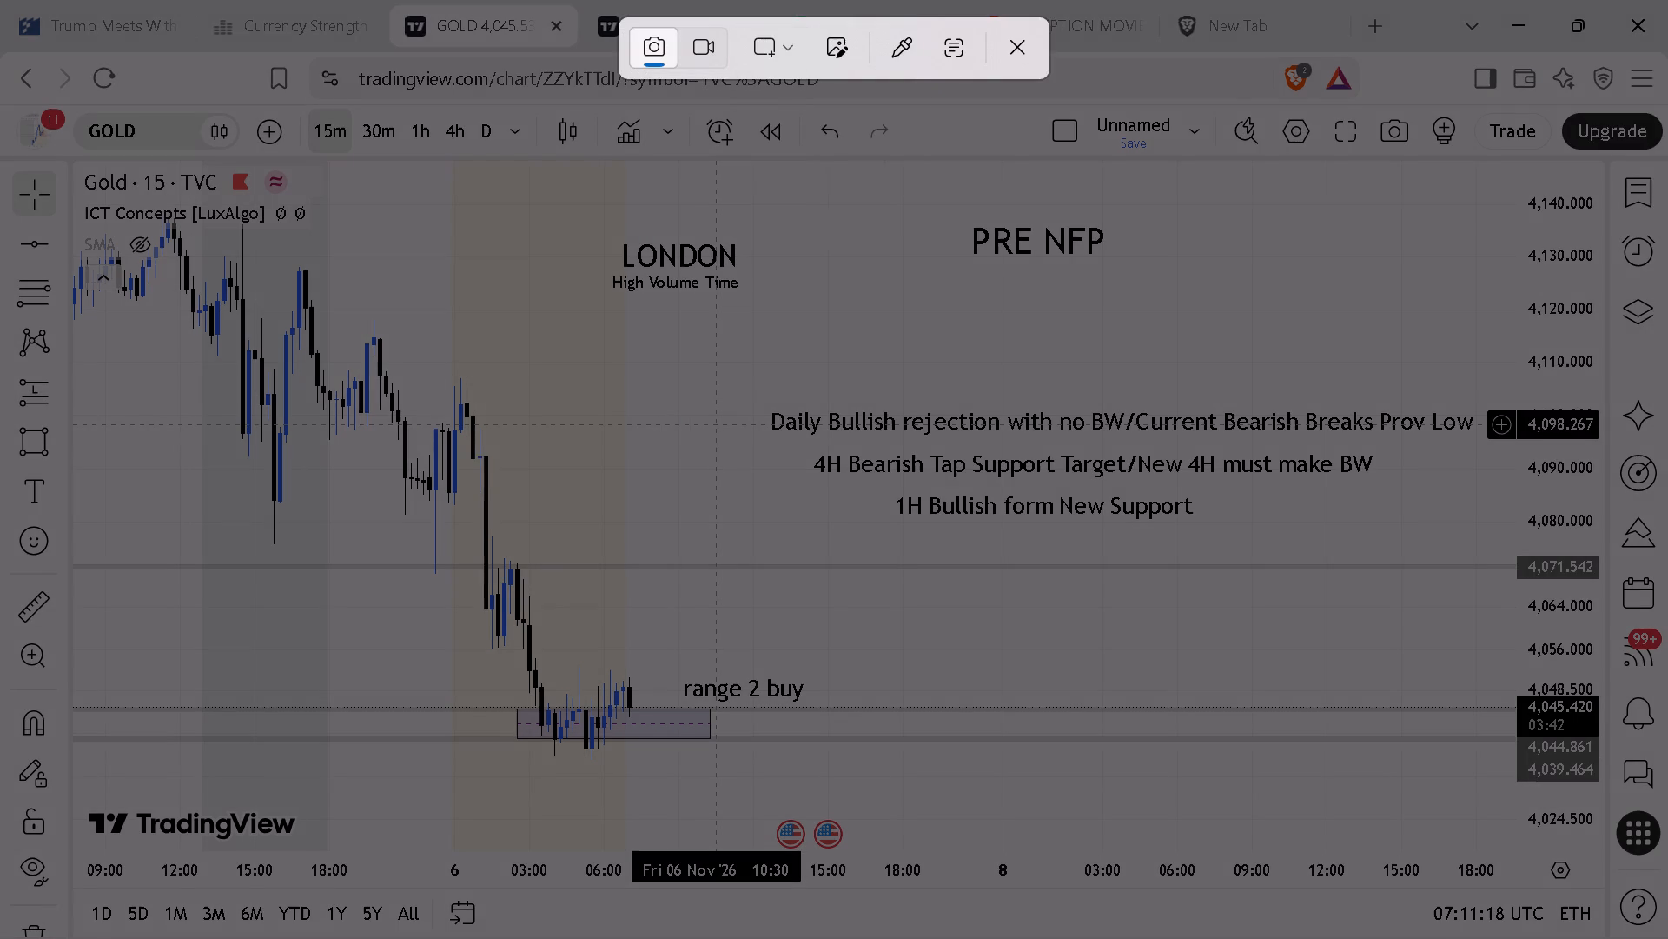
pyautogui.moveTo(221, 223); pyautogui.dragTo(923, 291)
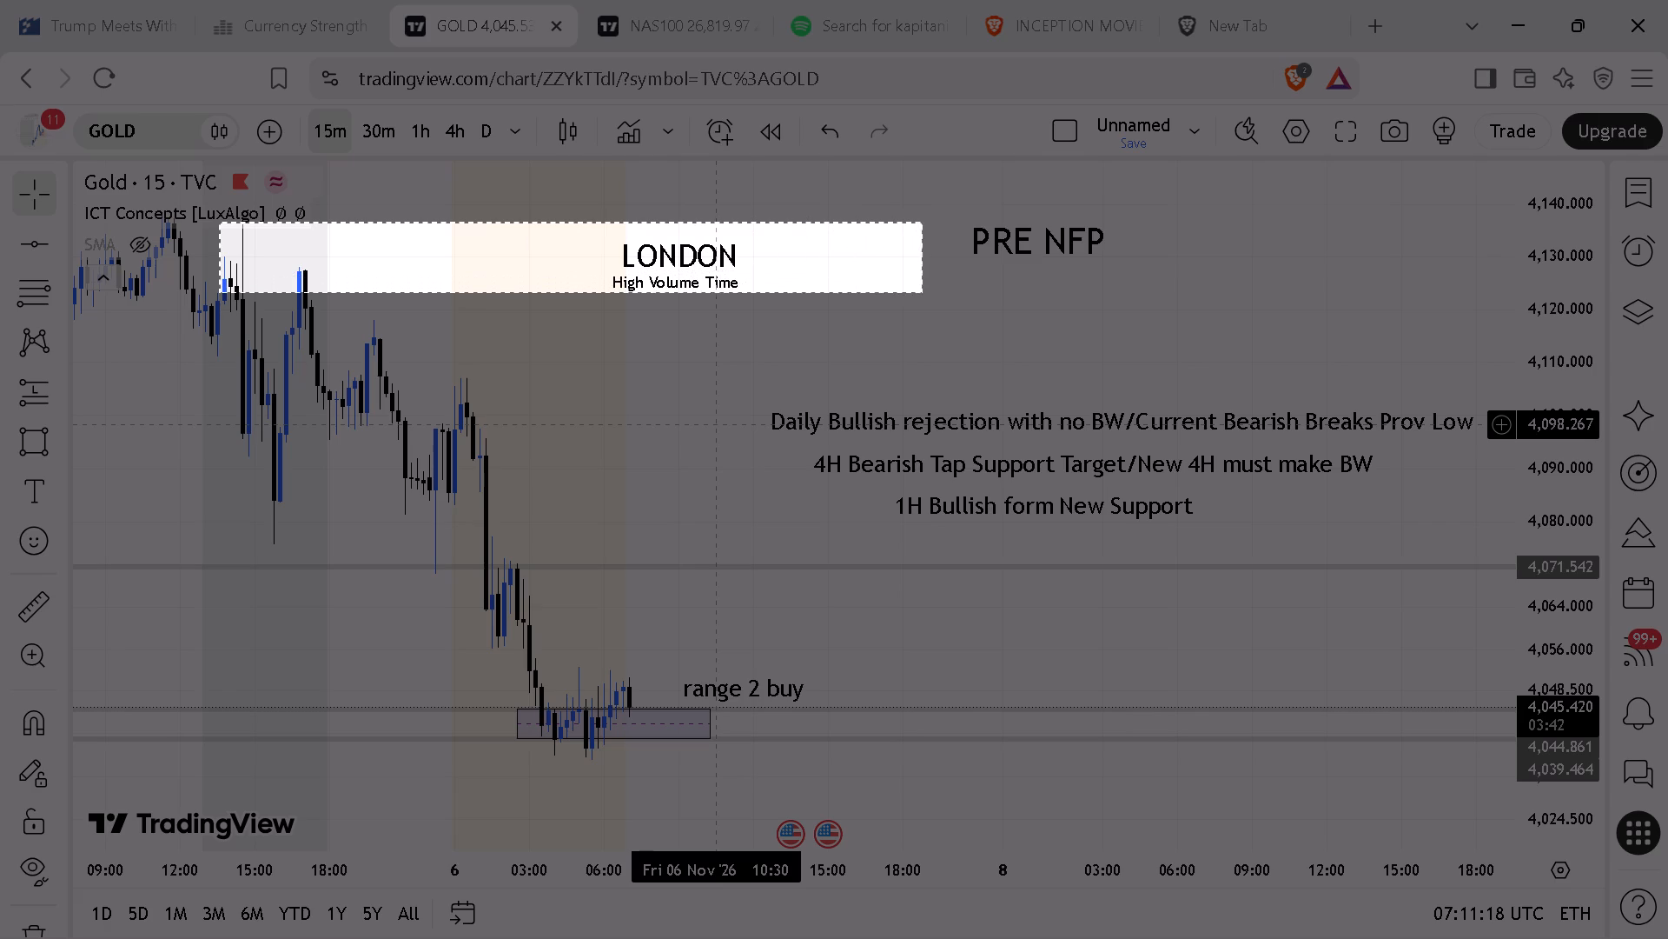
pyautogui.moveTo(923, 291); pyautogui.dragTo(1468, 573)
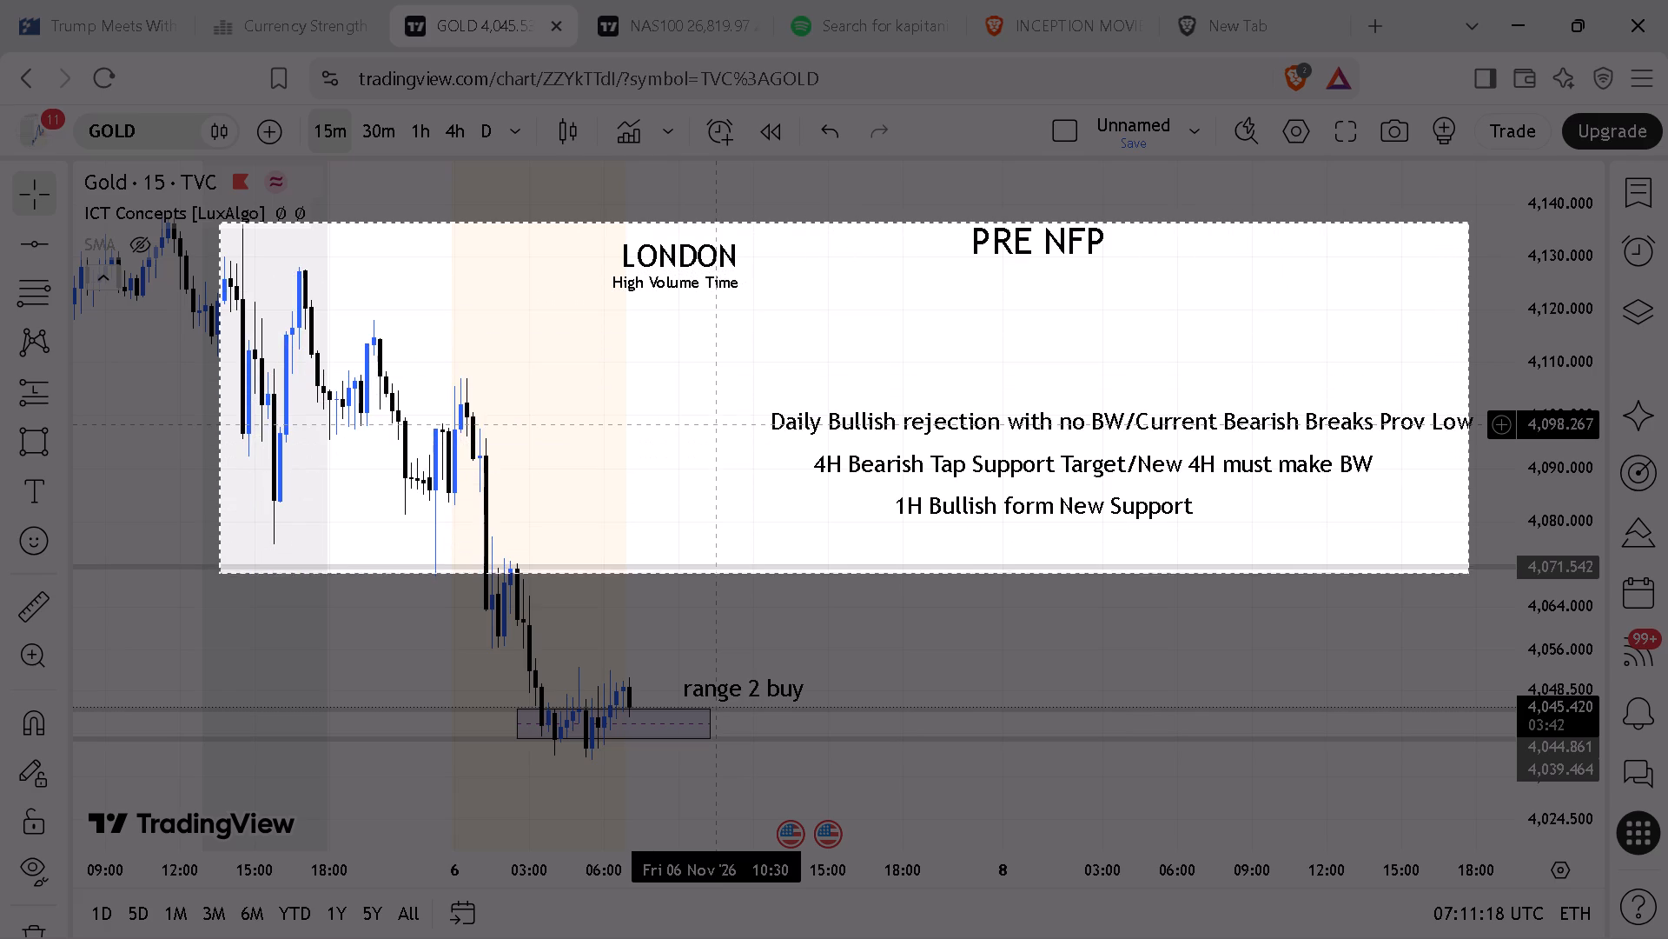
pyautogui.moveTo(1468, 573); pyautogui.dragTo(1491, 779)
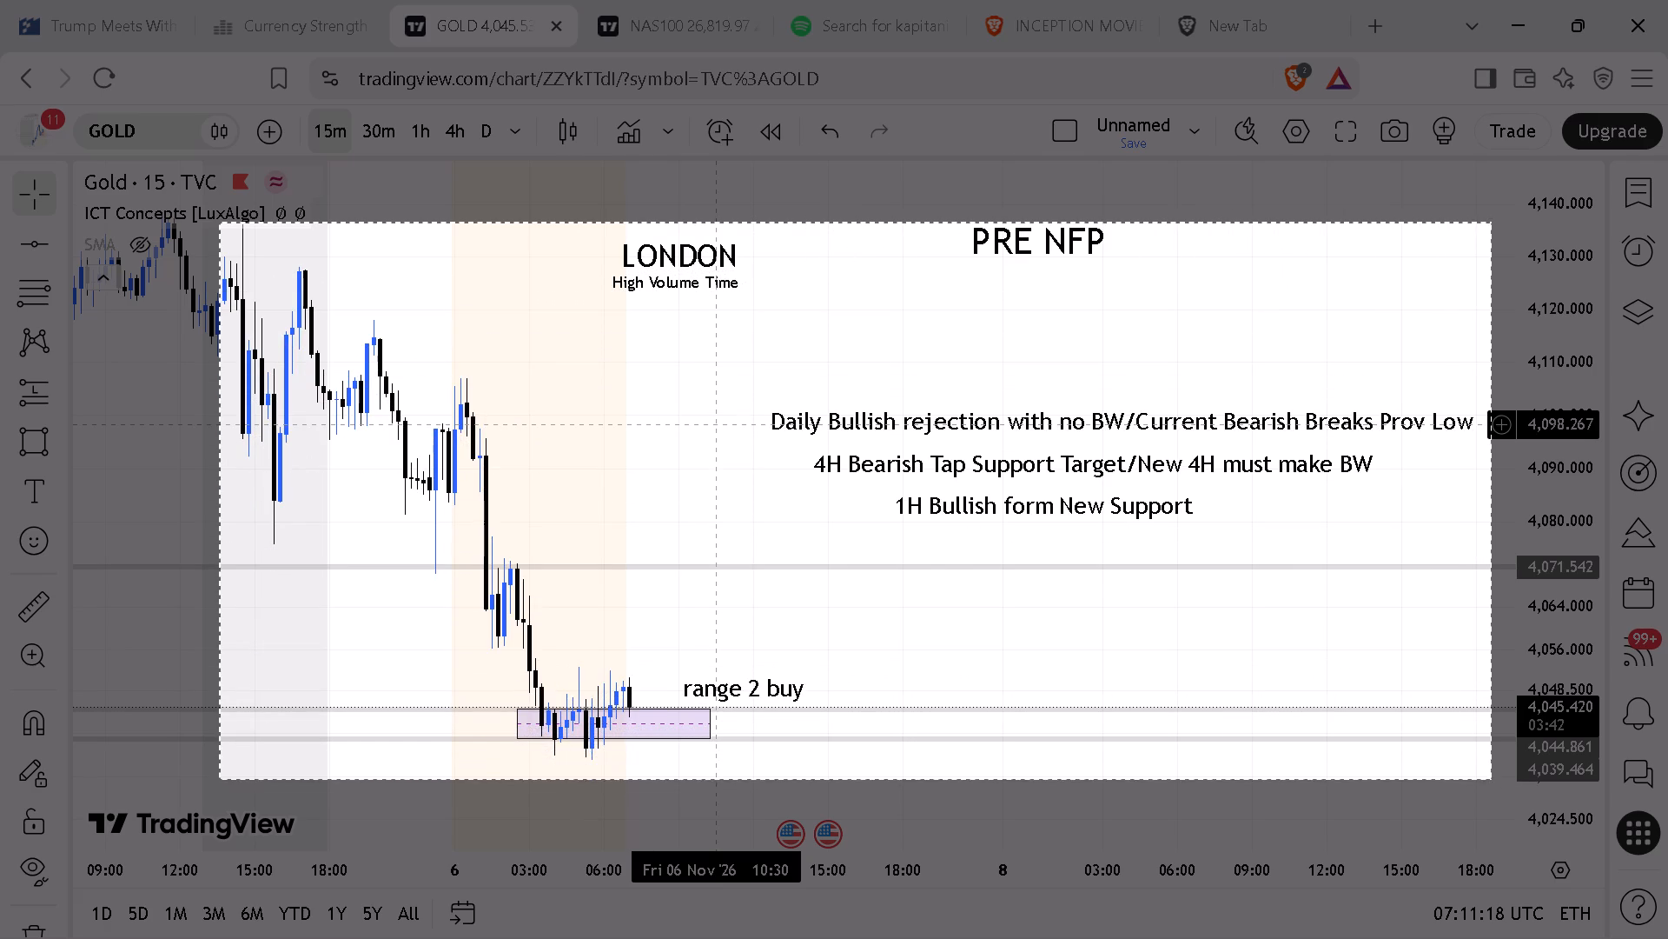
pyautogui.moveTo(1491, 779); pyautogui.dragTo(1477, 818)
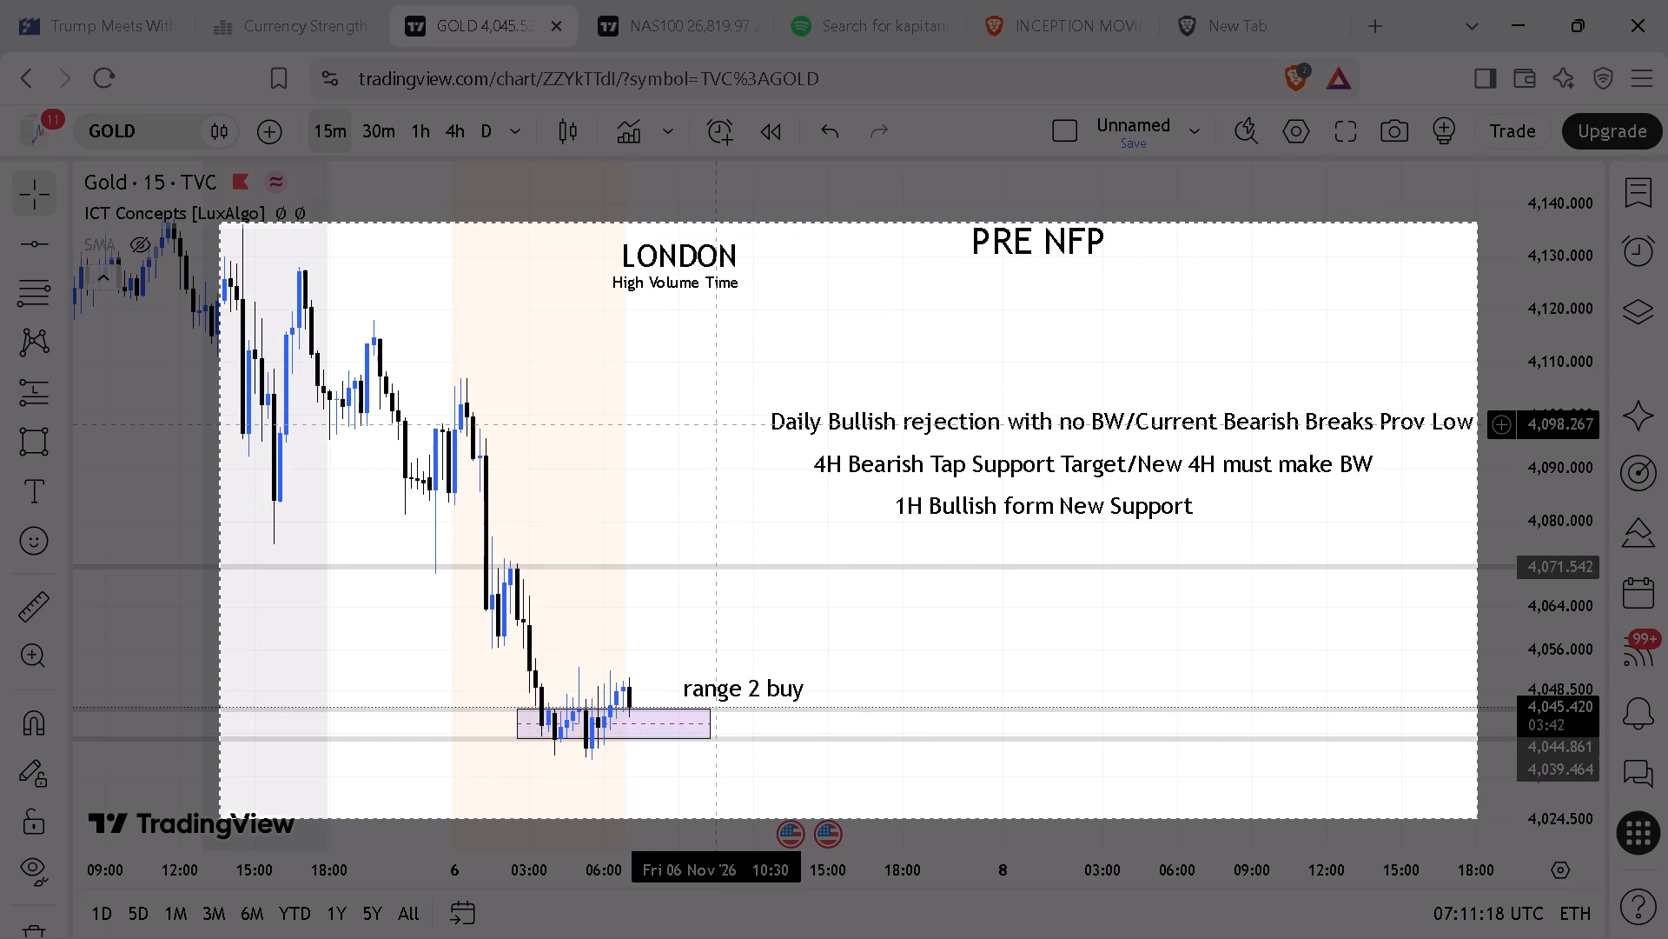
pyautogui.moveTo(1477, 818); pyautogui.dragTo(1478, 844)
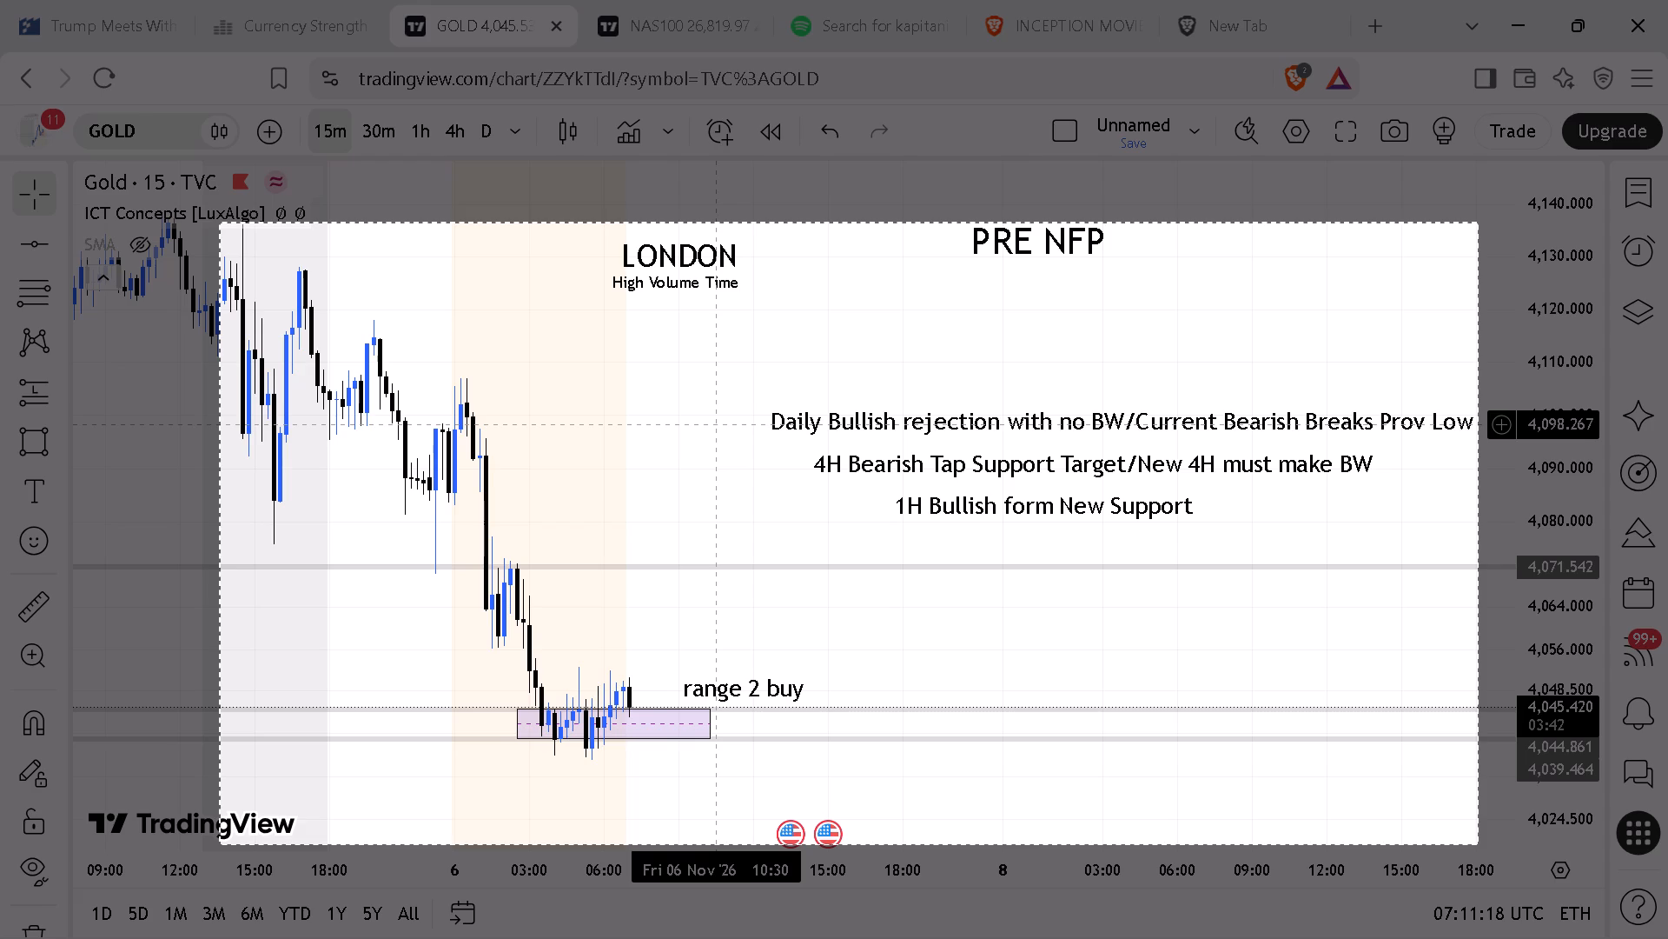
pyautogui.moveTo(1478, 844); pyautogui.dragTo(1479, 844)
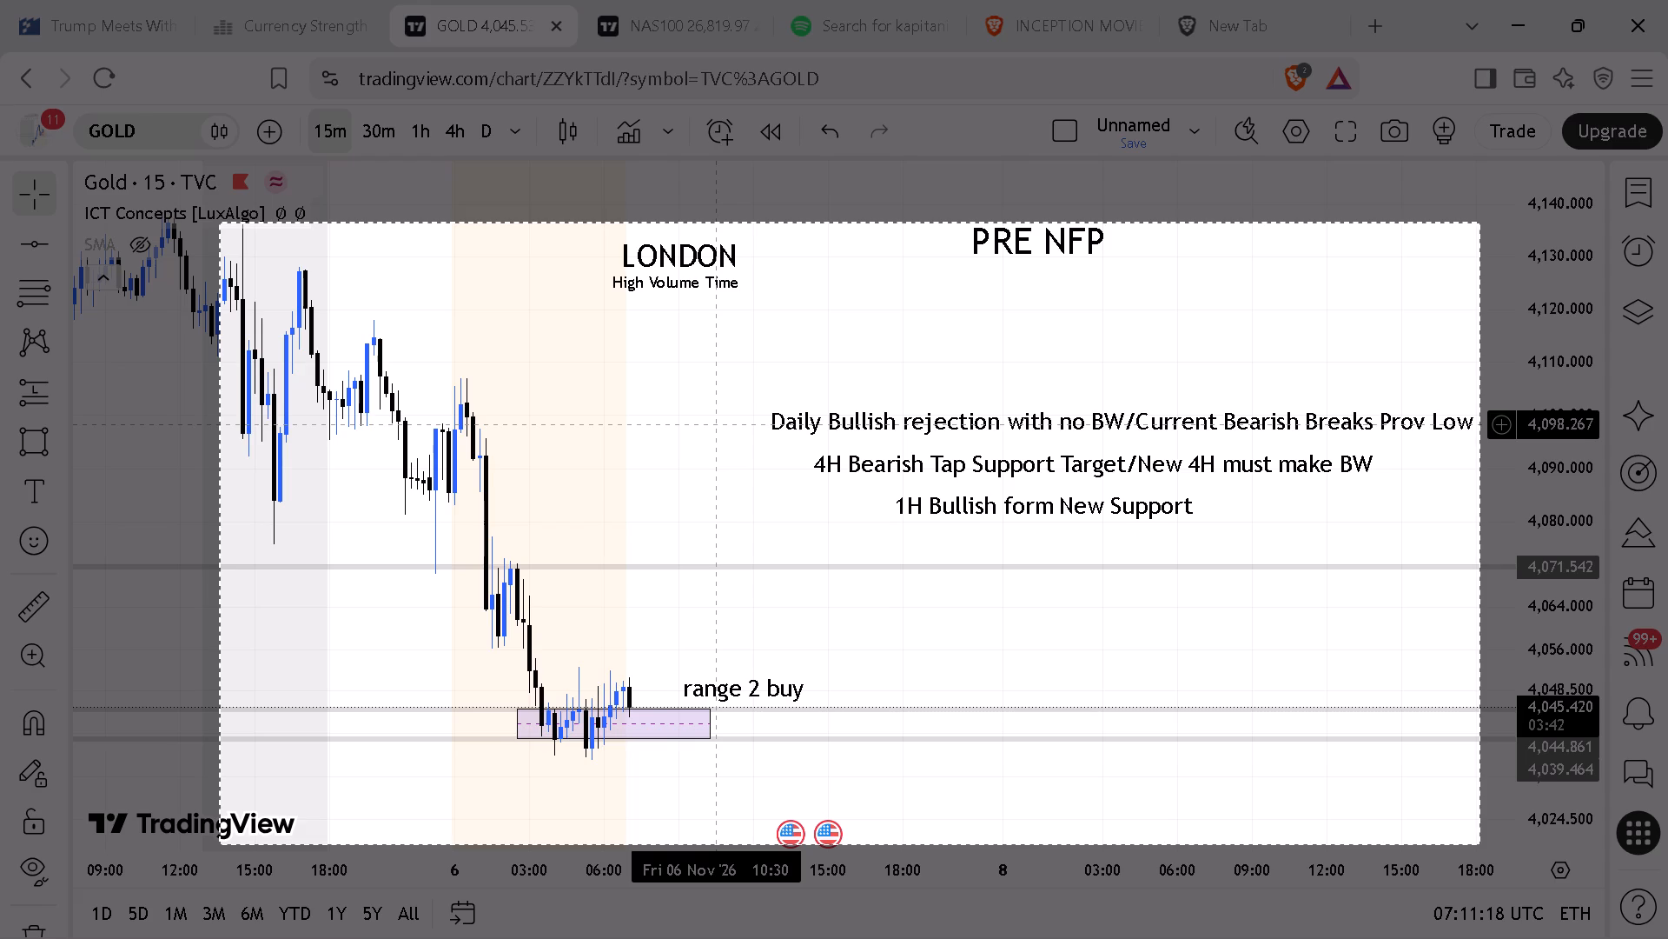
pyautogui.moveTo(1479, 844); pyautogui.dragTo(1477, 842)
# Switch to the NAS100 chart.
pyautogui.click(667, 7)
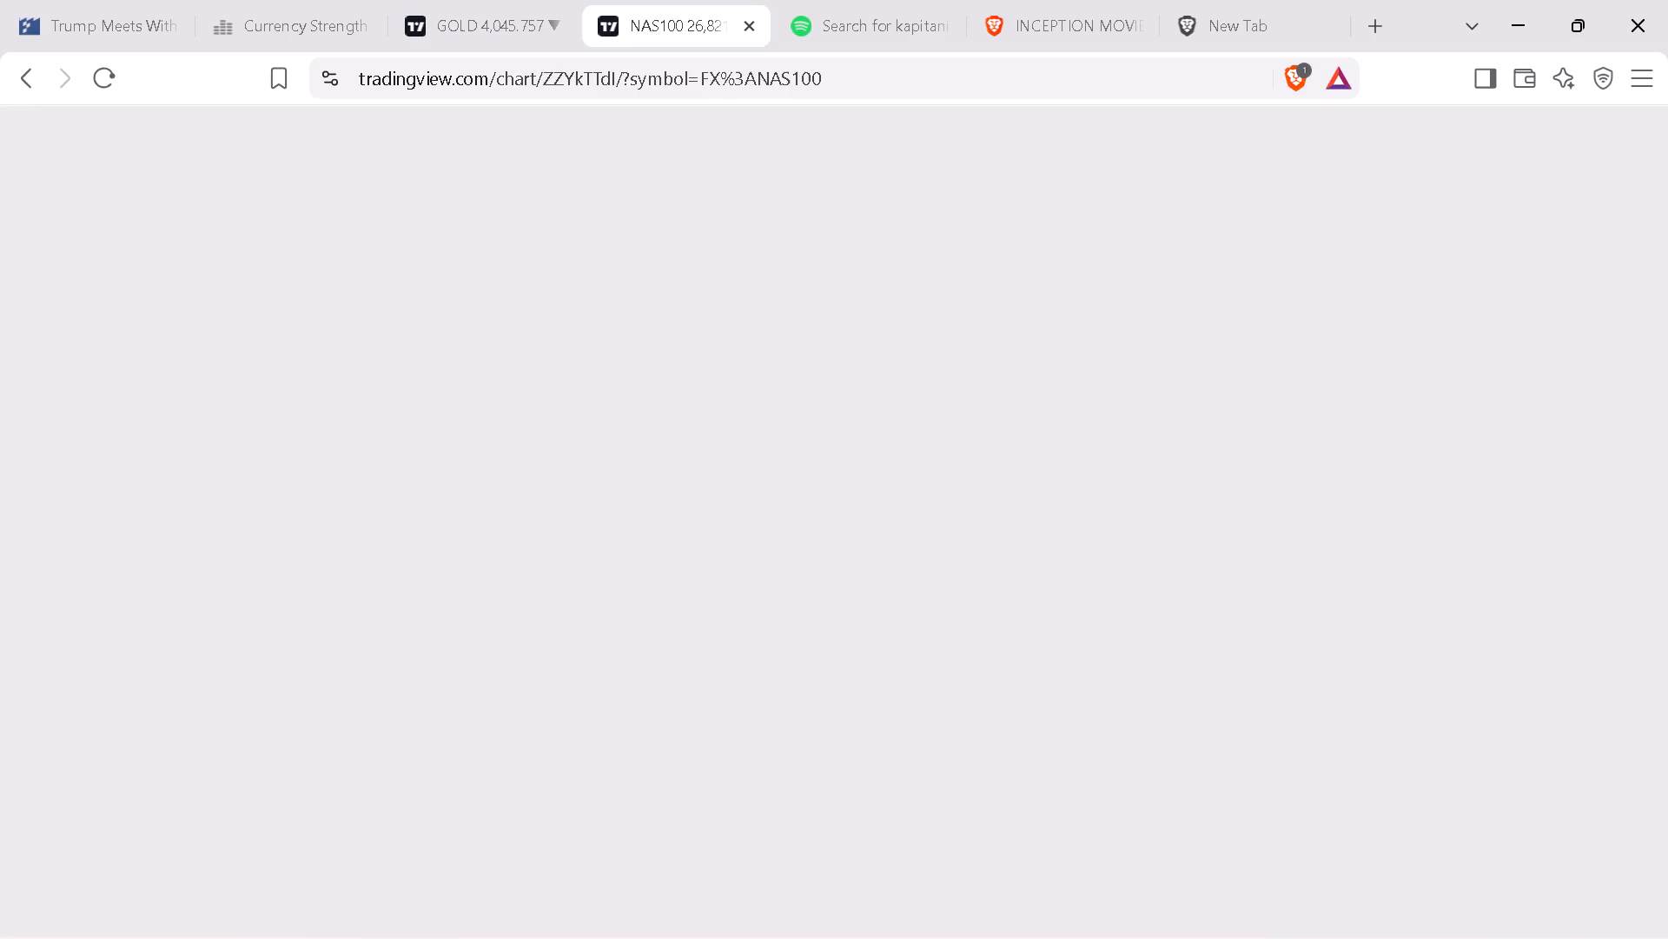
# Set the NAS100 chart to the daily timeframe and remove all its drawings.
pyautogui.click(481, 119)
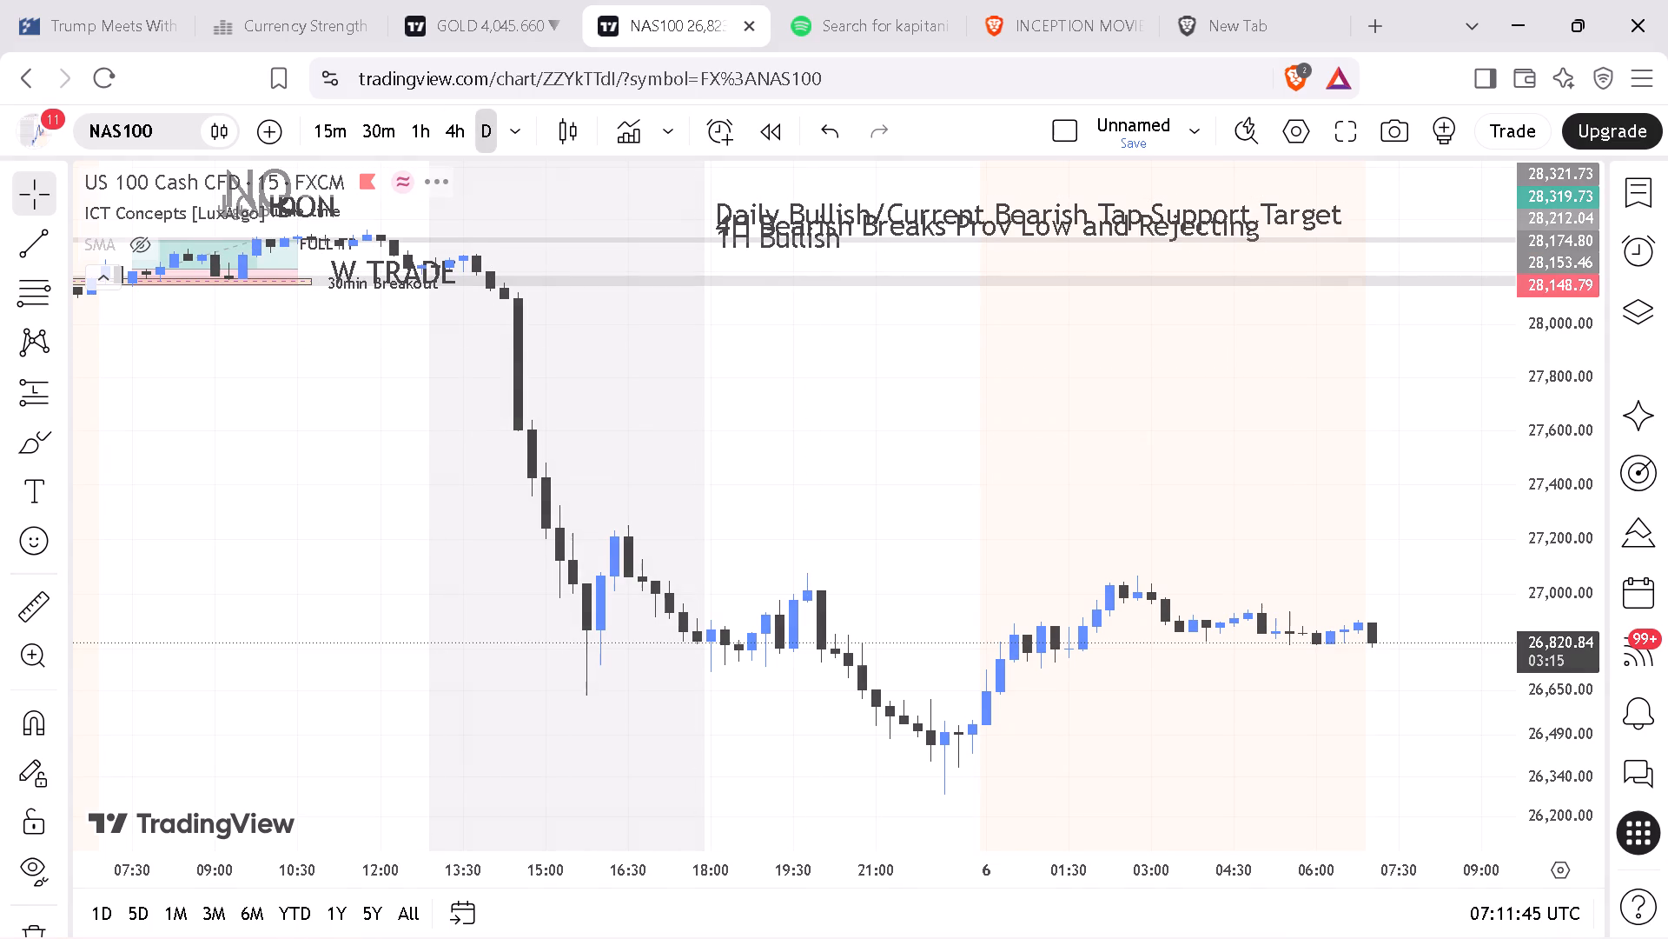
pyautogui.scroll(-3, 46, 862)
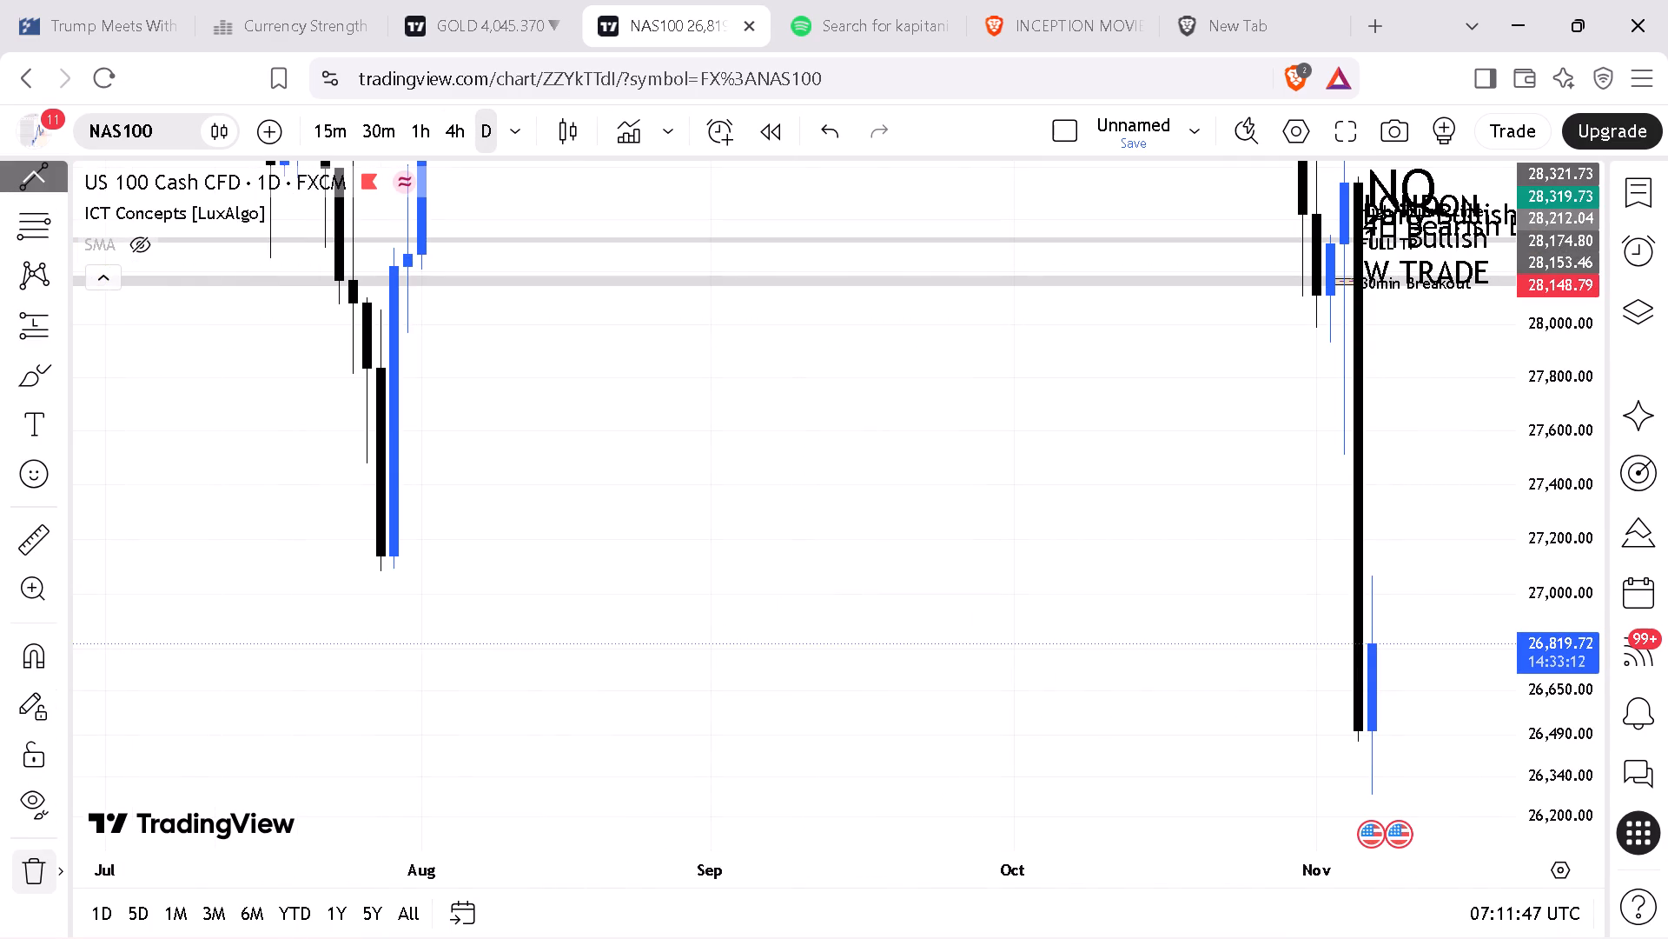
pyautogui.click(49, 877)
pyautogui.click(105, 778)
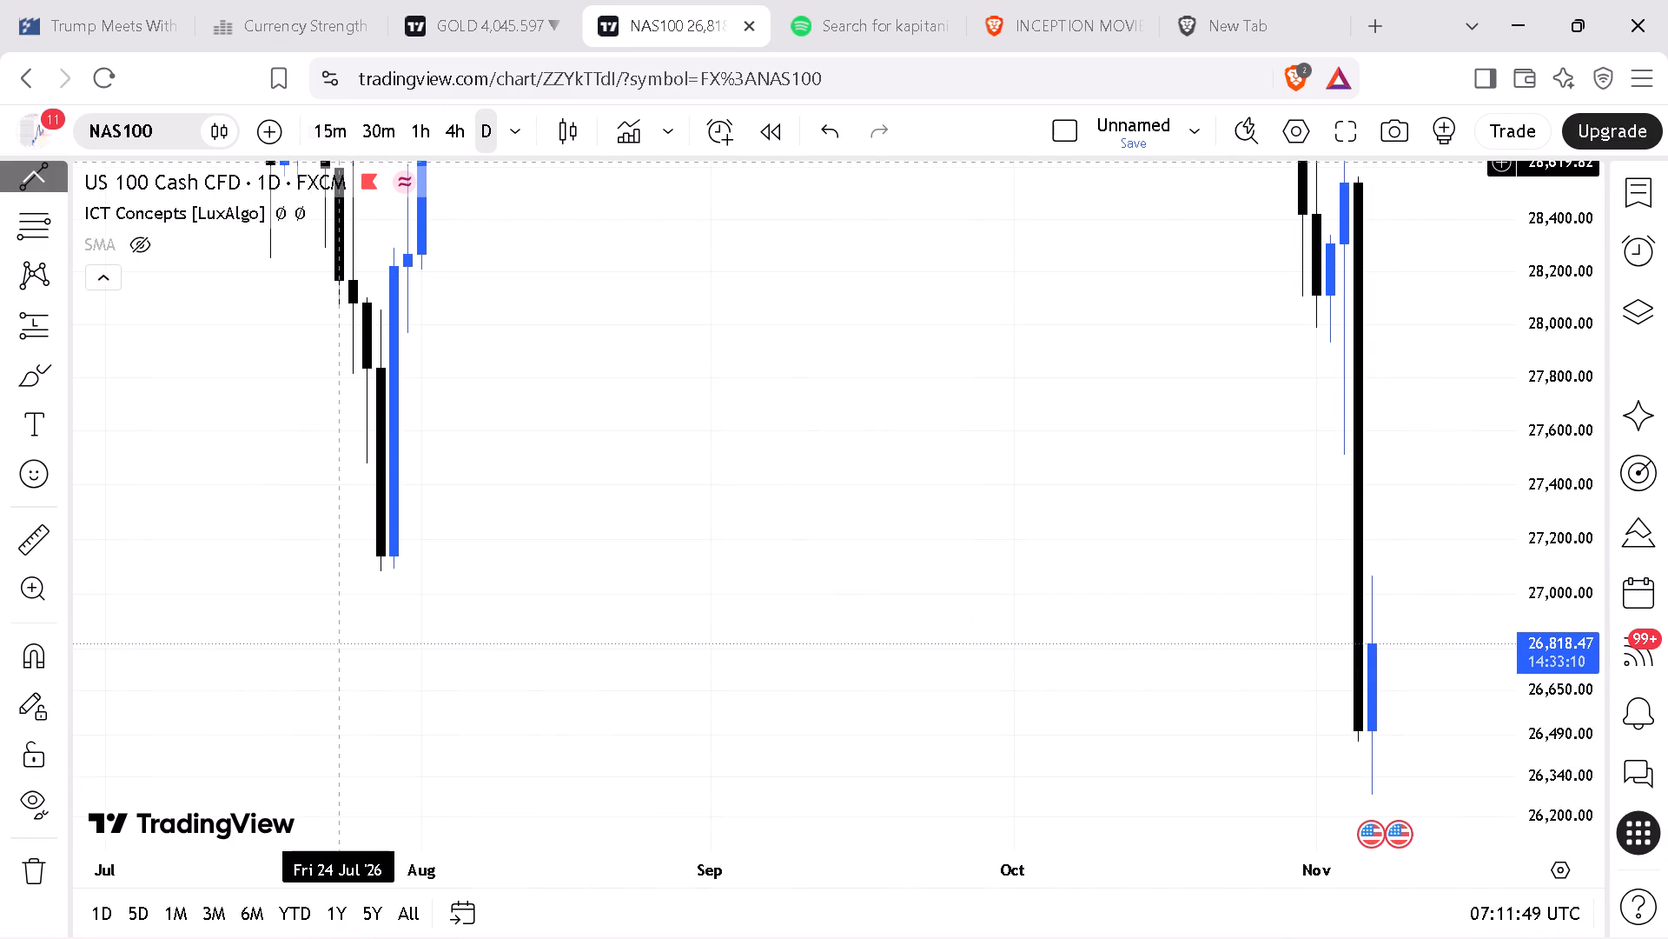
# Reload the NAS100 chart page and remove all drawings from the chart, keeping the indicators.
pyautogui.click(99, 68)
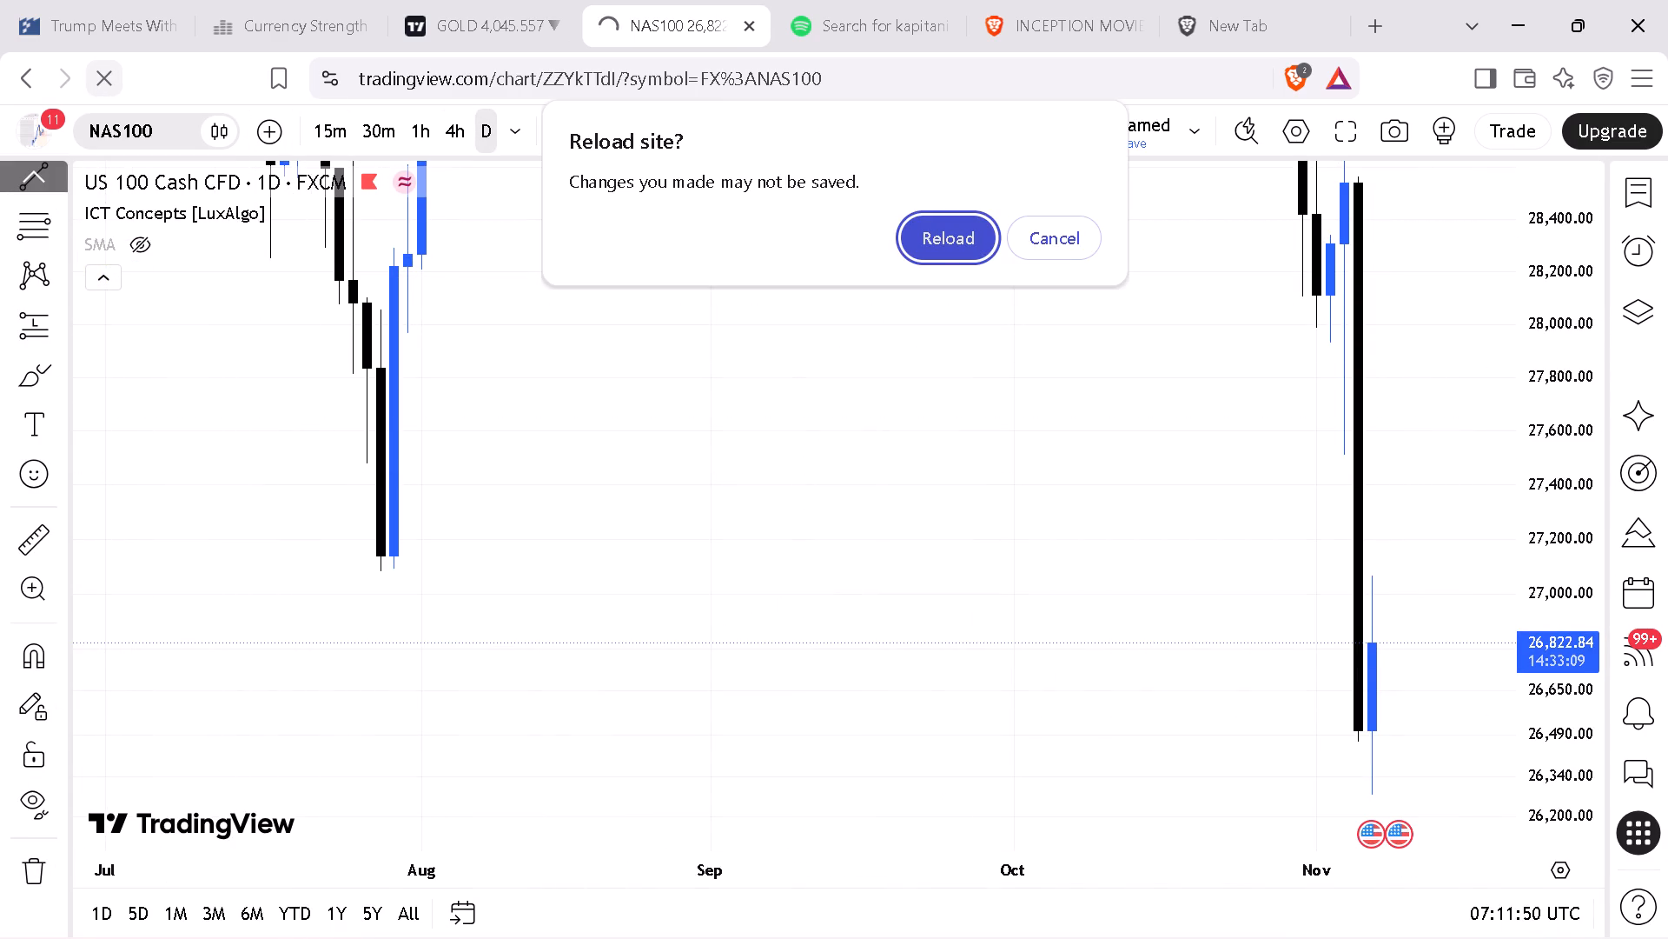
pyautogui.click(927, 242)
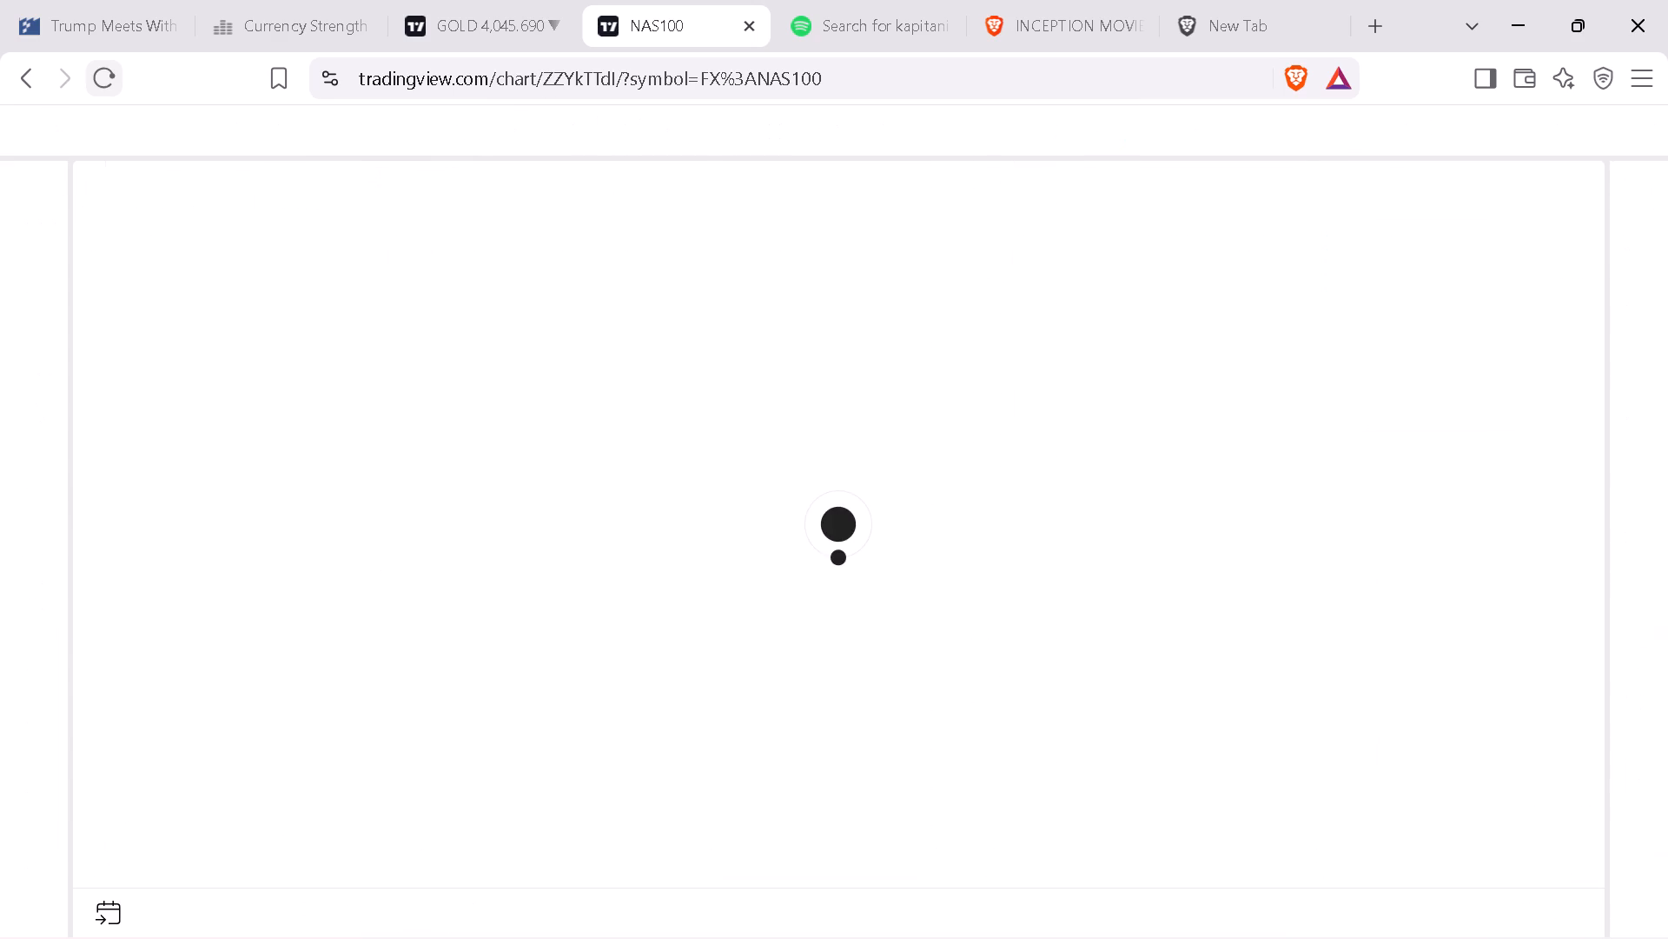
pyautogui.scroll(-3, 61, 821)
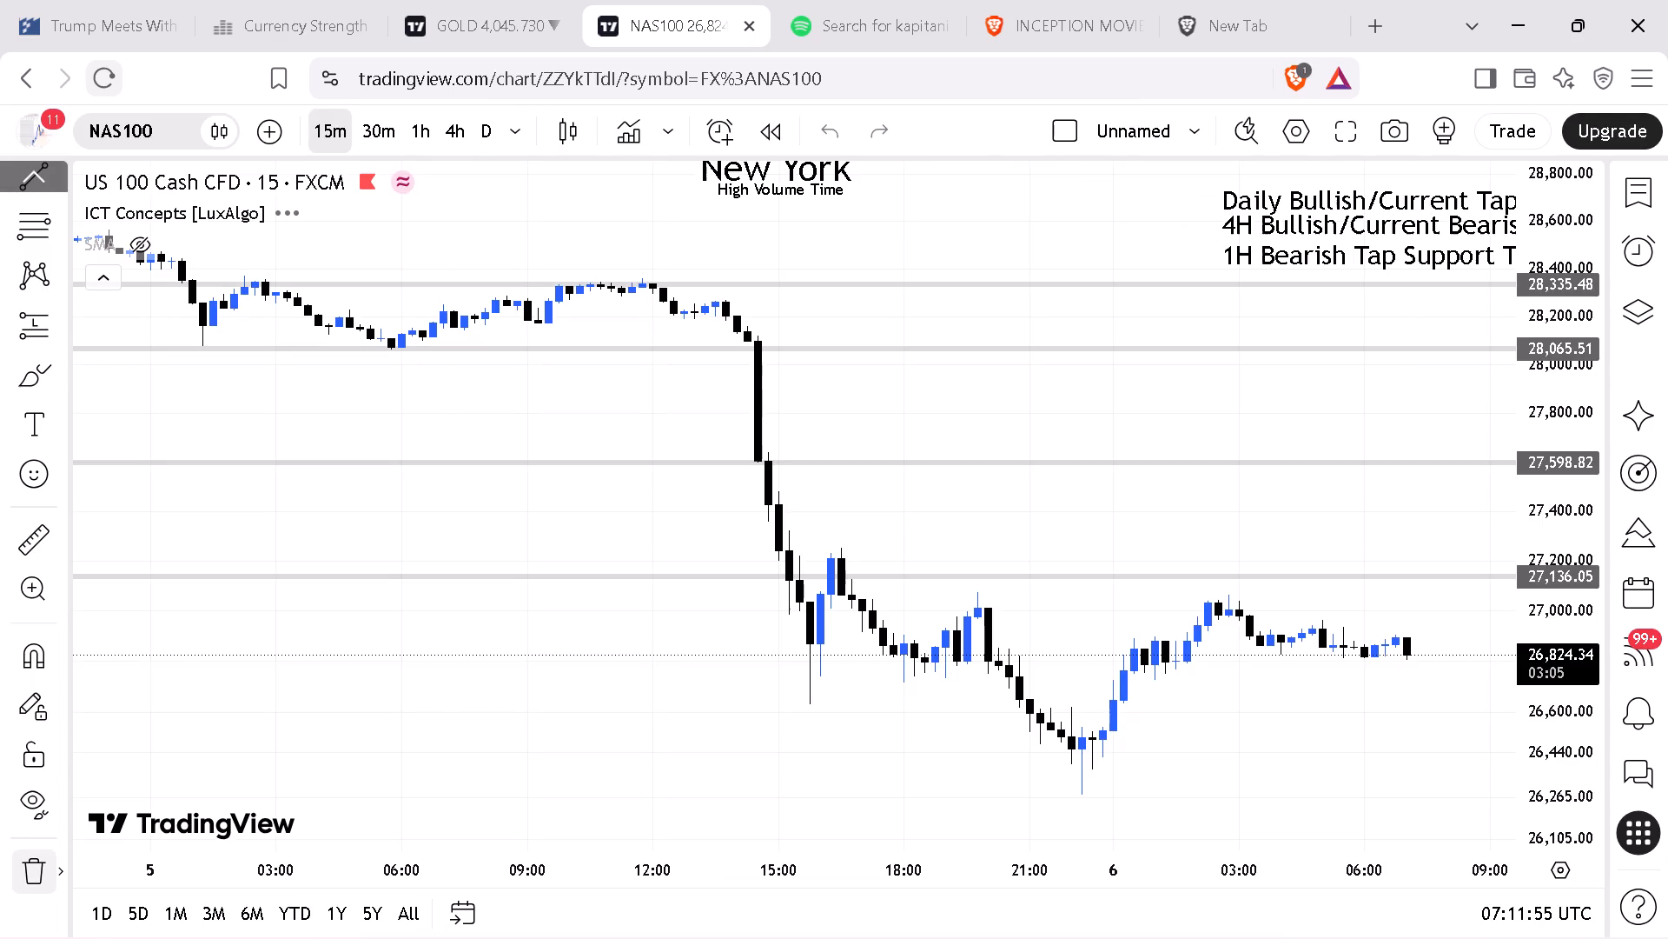
pyautogui.click(35, 873)
pyautogui.click(116, 771)
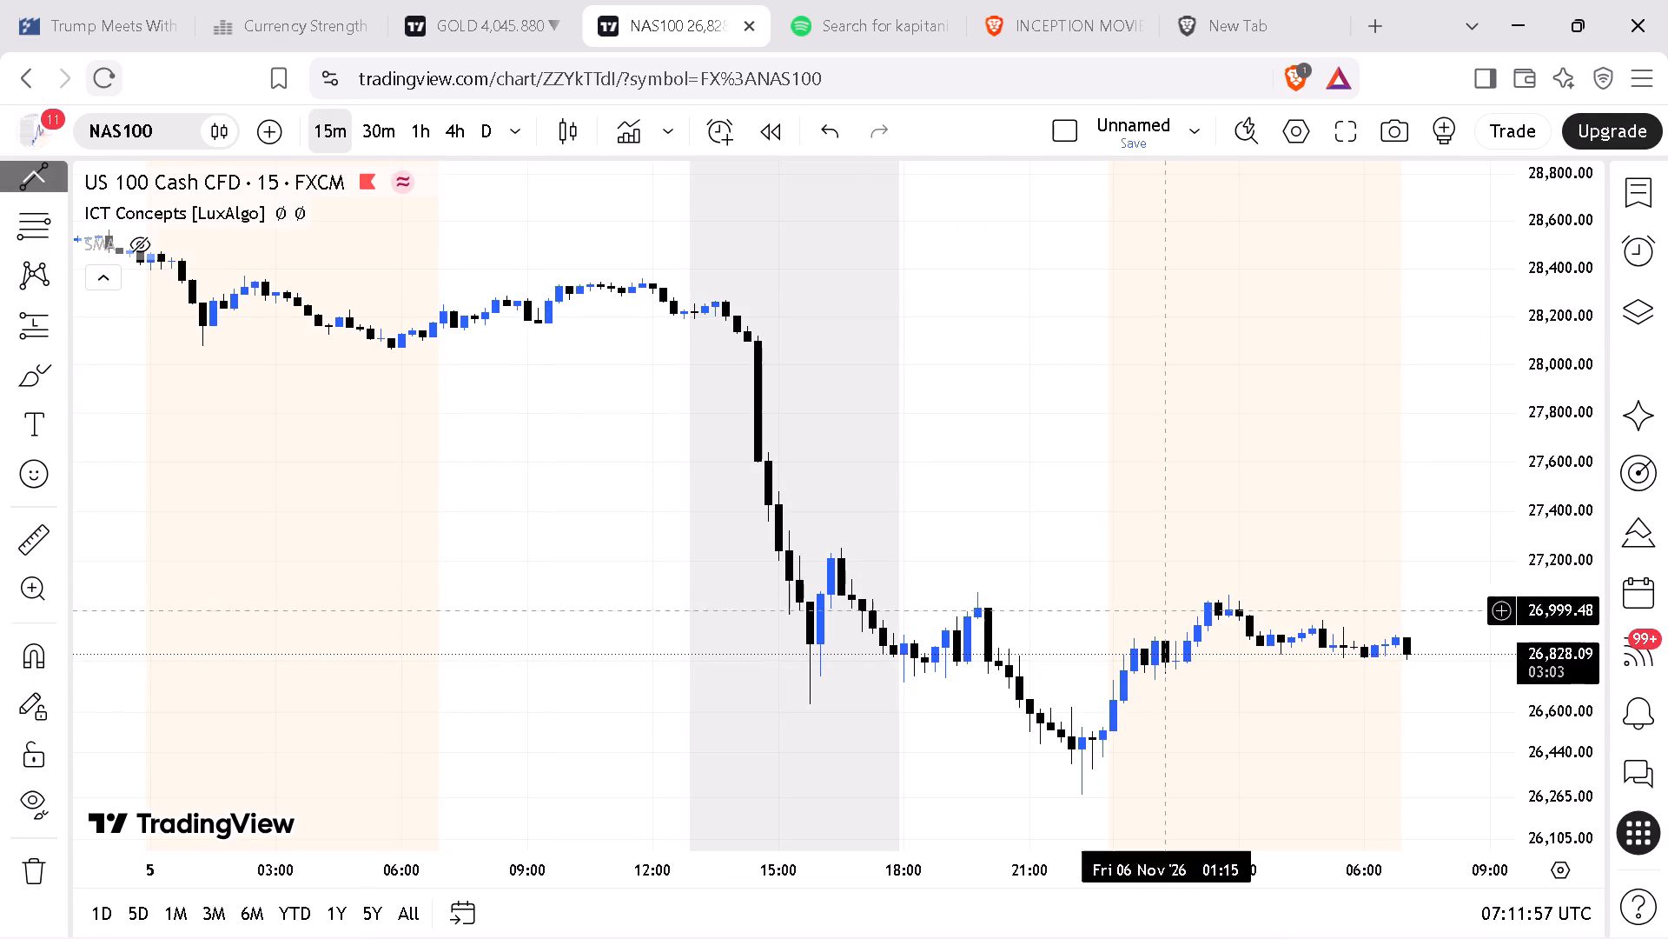
# Draw a horizontal line at about 26,615 on the NAS100 daily chart, near the latest candles.
pyautogui.click(492, 140)
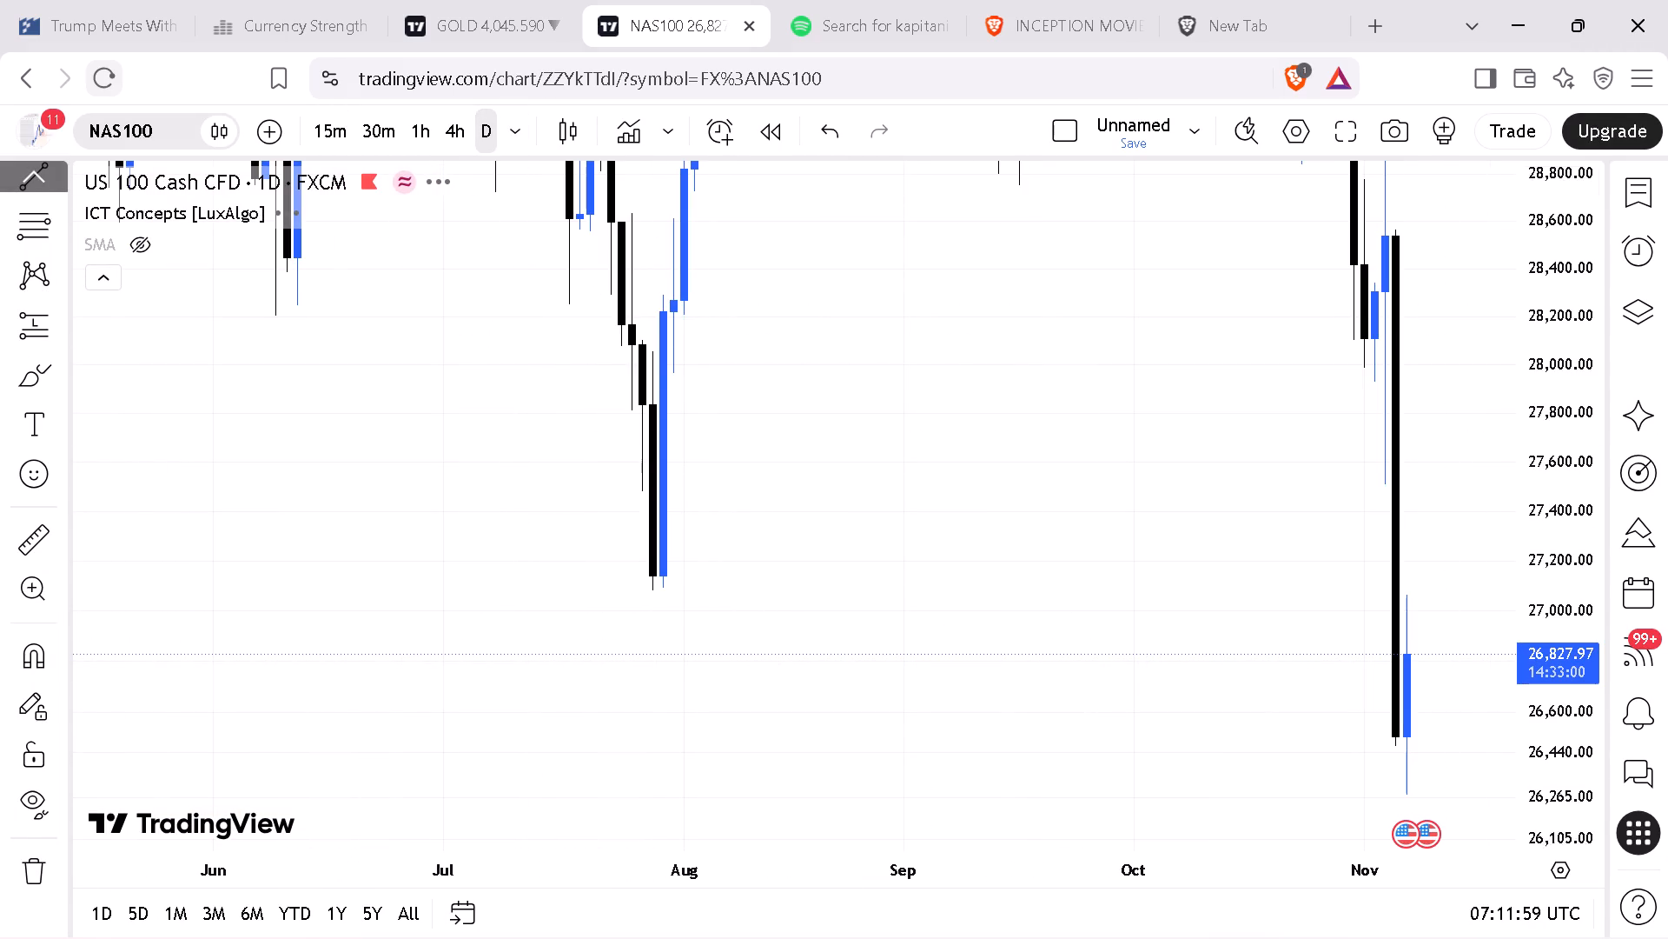
pyautogui.moveTo(1562, 291); pyautogui.dragTo(1493, 824)
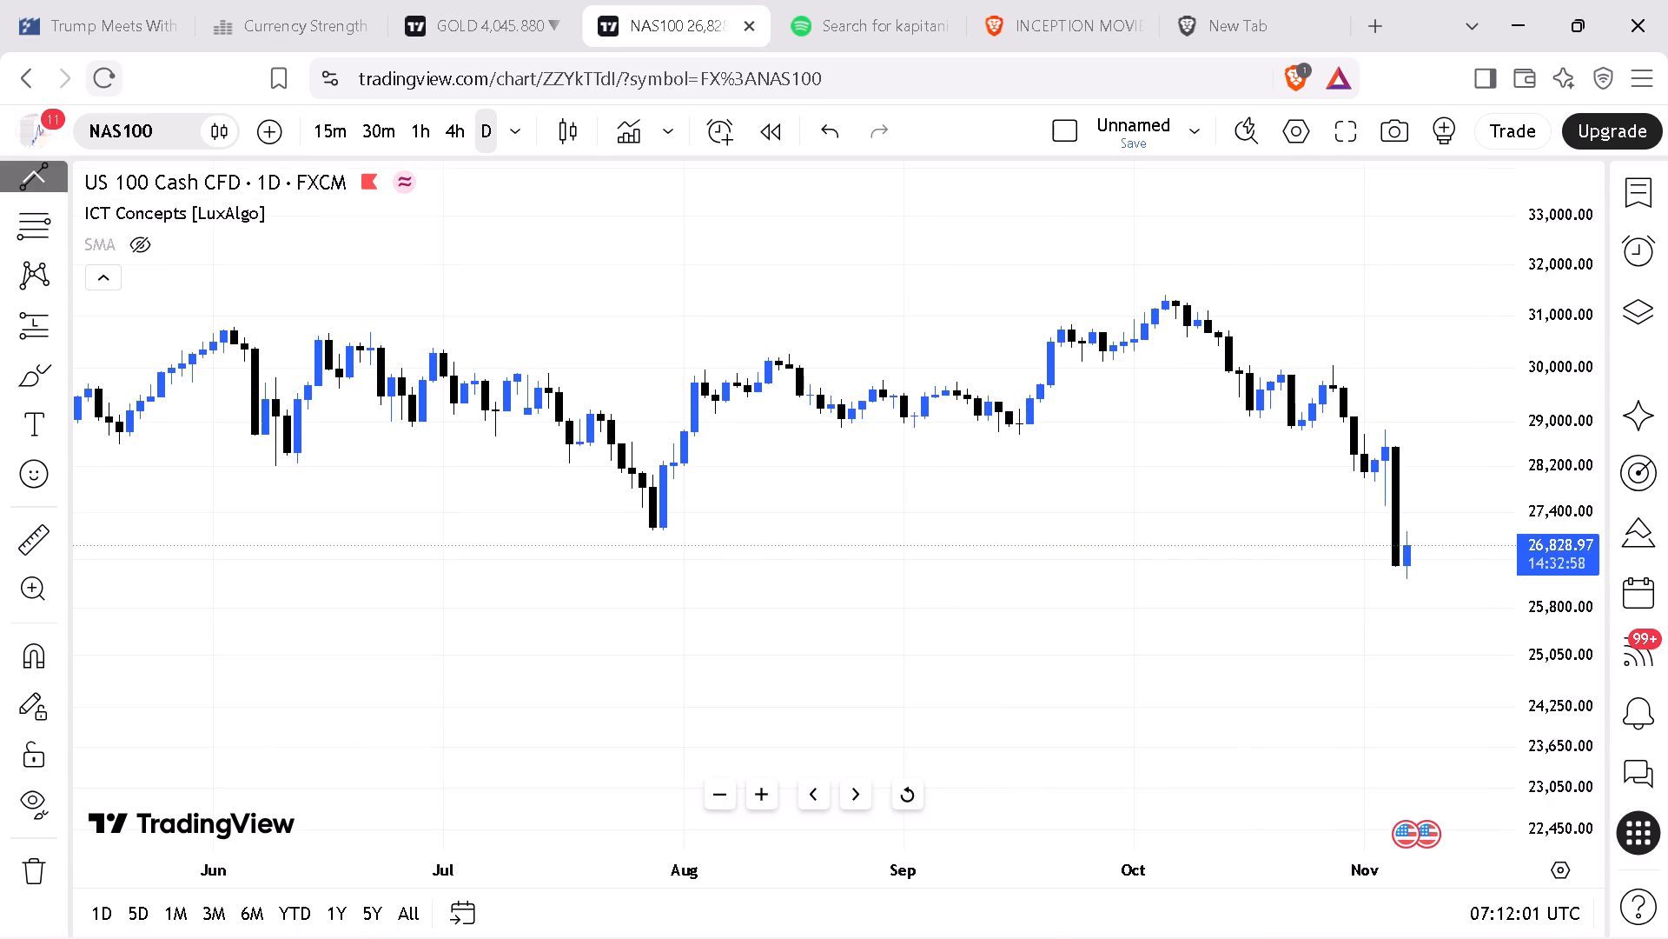
pyautogui.moveTo(667, 864); pyautogui.dragTo(994, 864)
pyautogui.moveTo(1127, 604); pyautogui.dragTo(1067, 593)
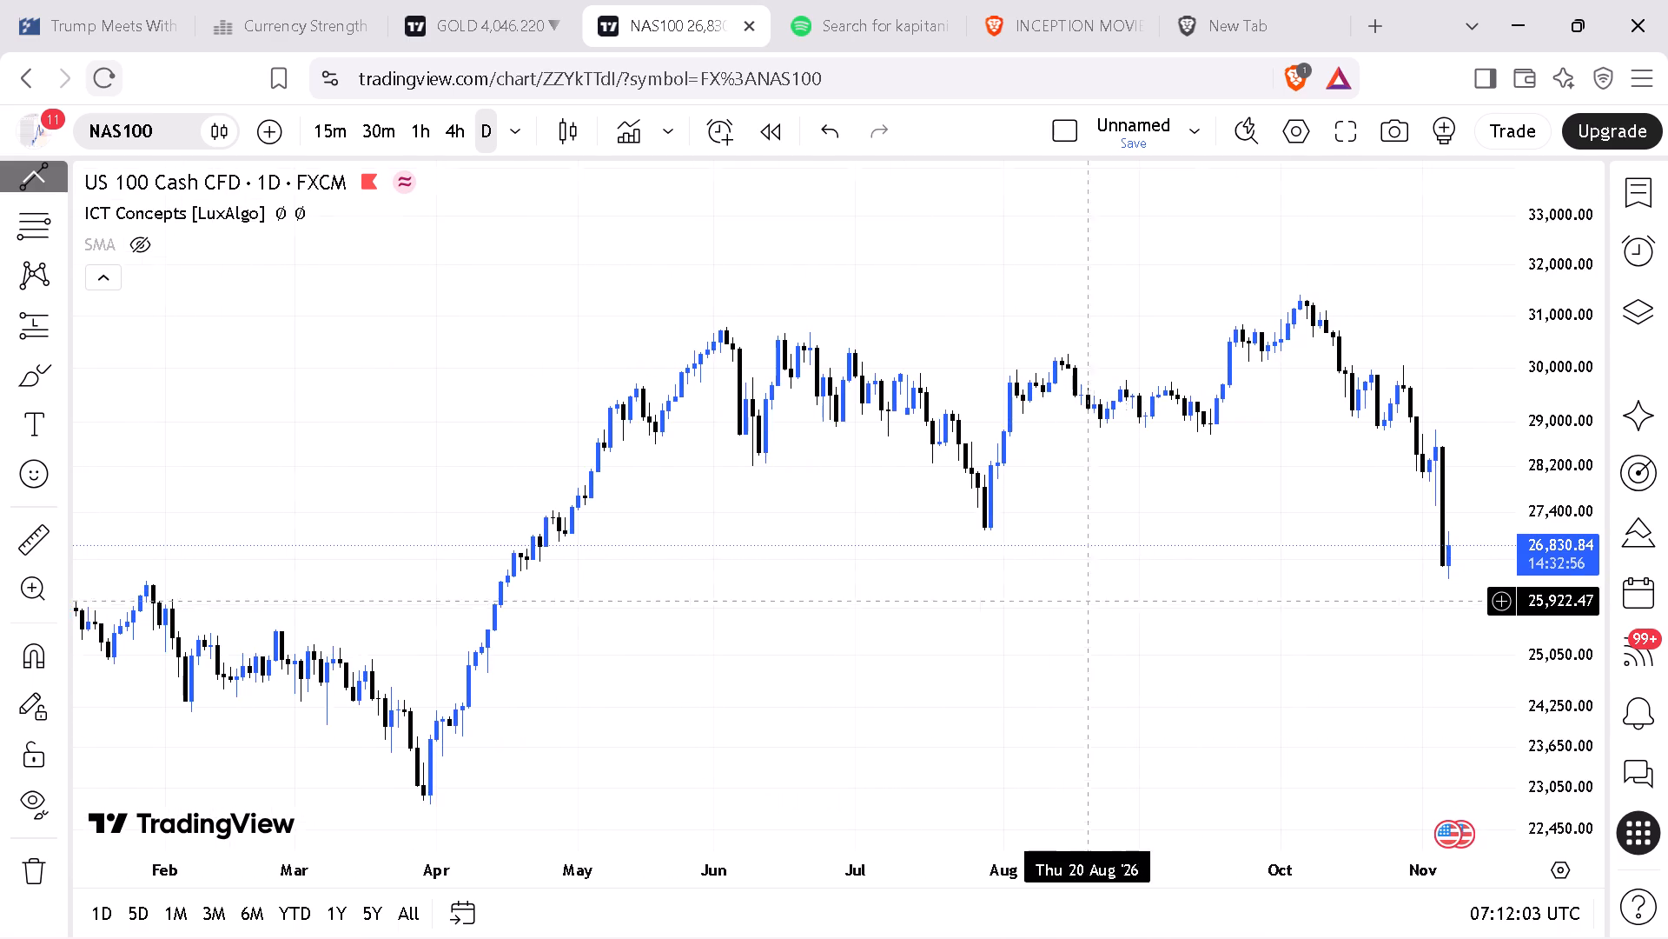
pyautogui.moveTo(1067, 593); pyautogui.dragTo(861, 556)
pyautogui.moveTo(1527, 744); pyautogui.dragTo(1608, 509)
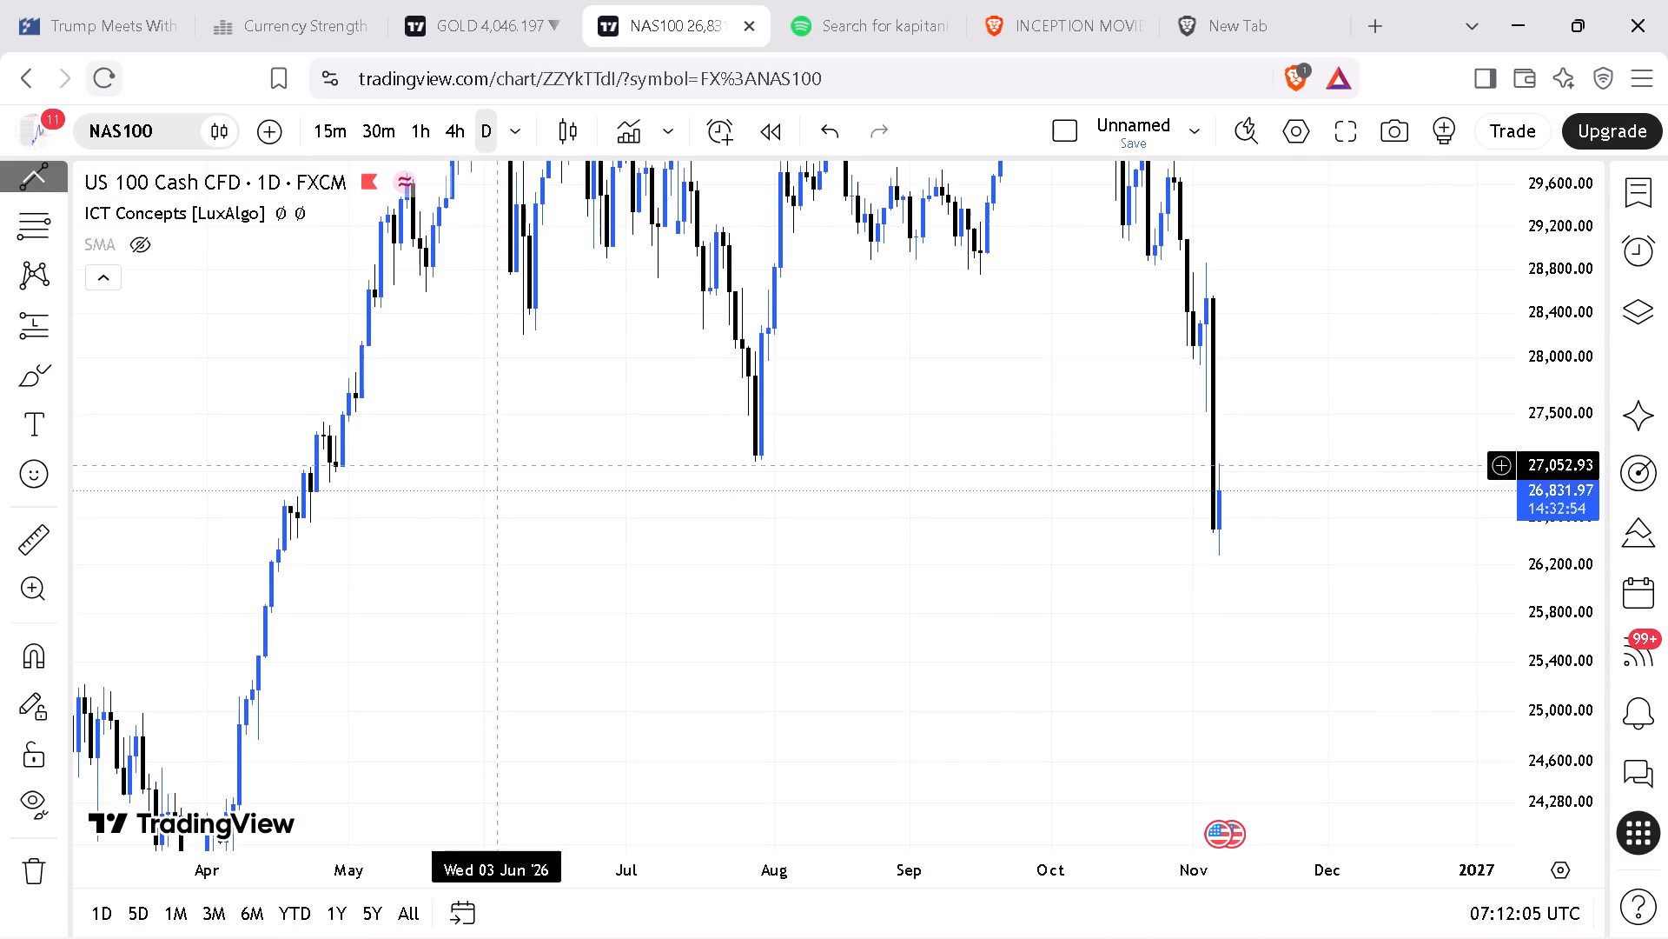
pyautogui.scroll(2, 24, 303)
pyautogui.click(54, 240)
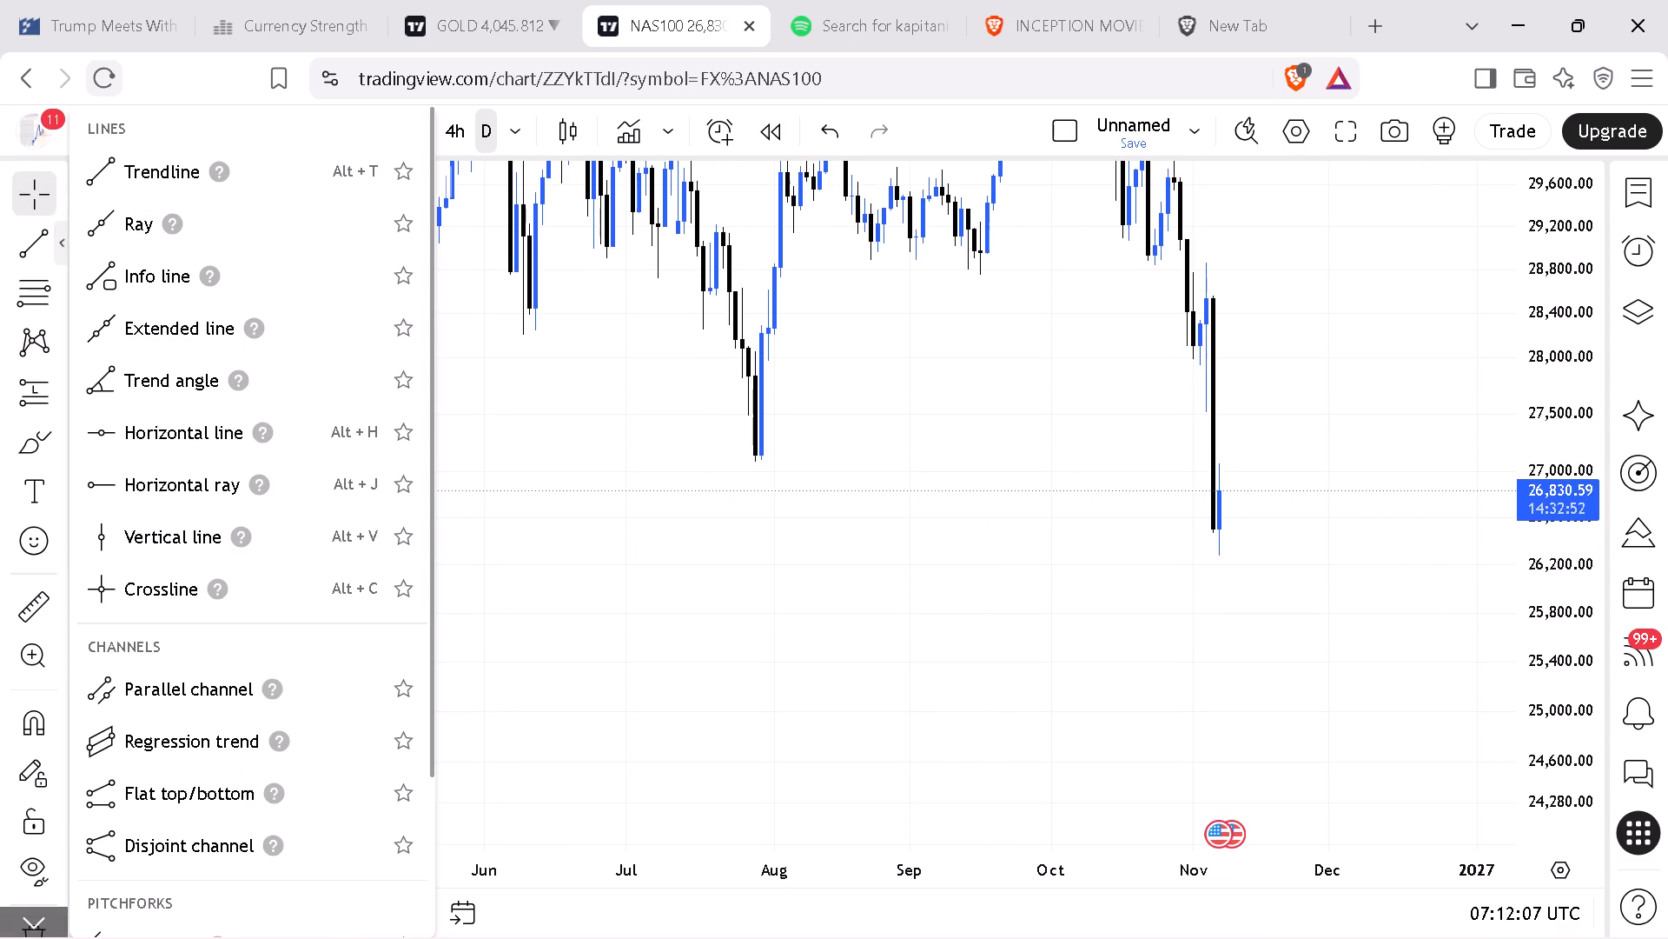
pyautogui.click(93, 430)
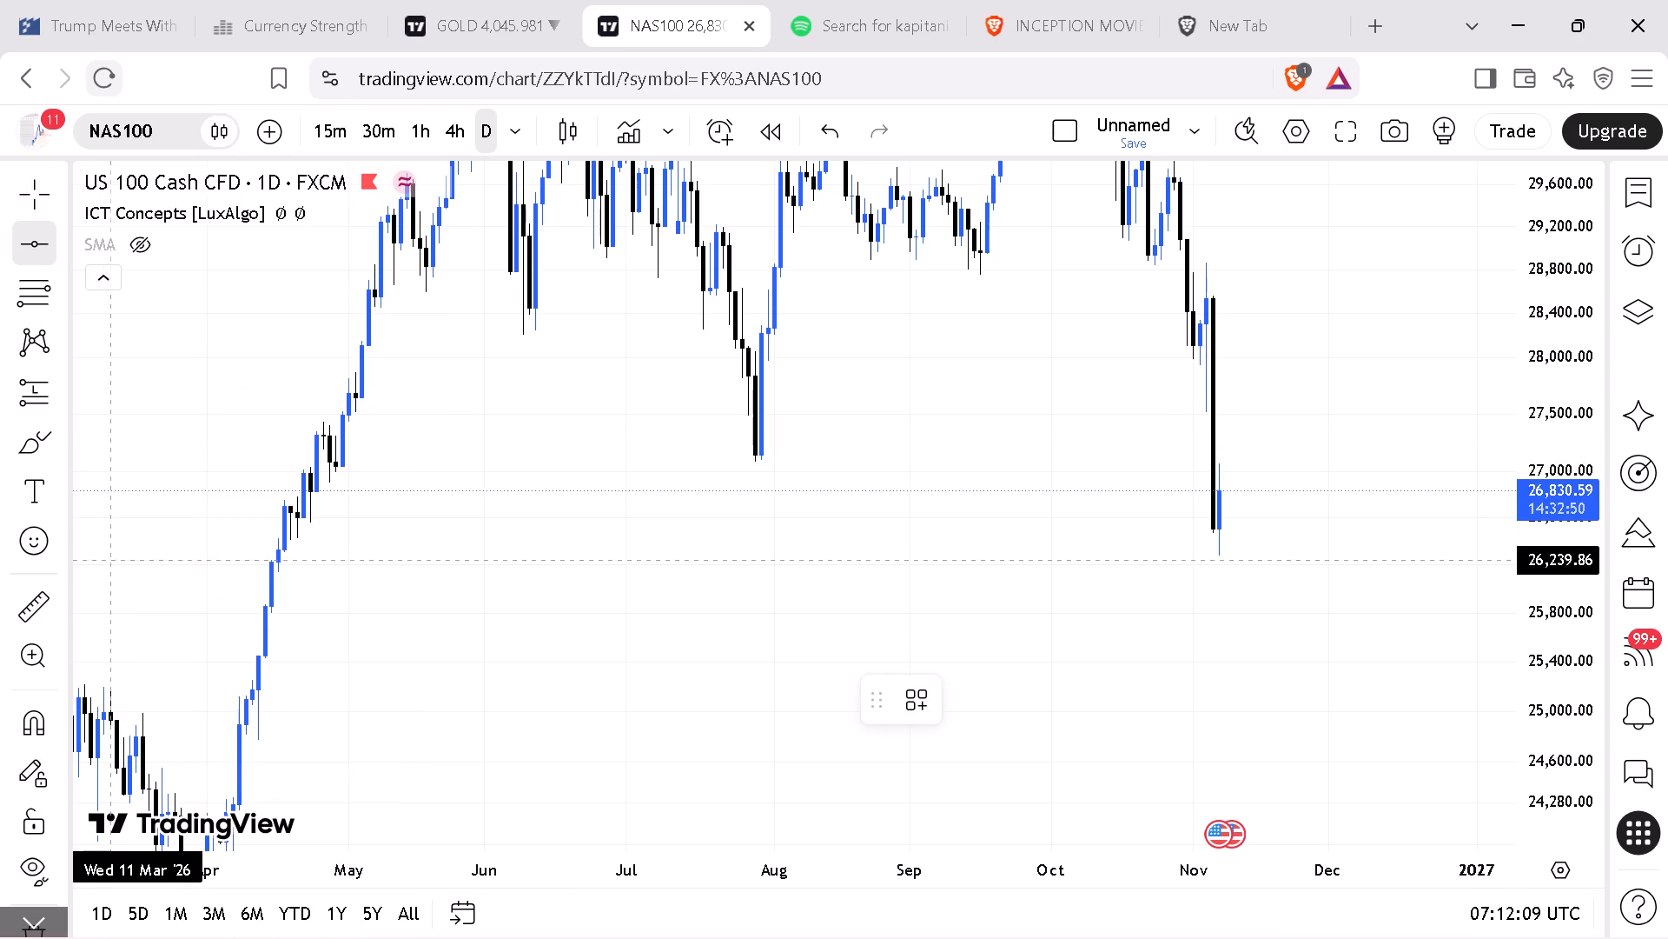
pyautogui.click(153, 516)
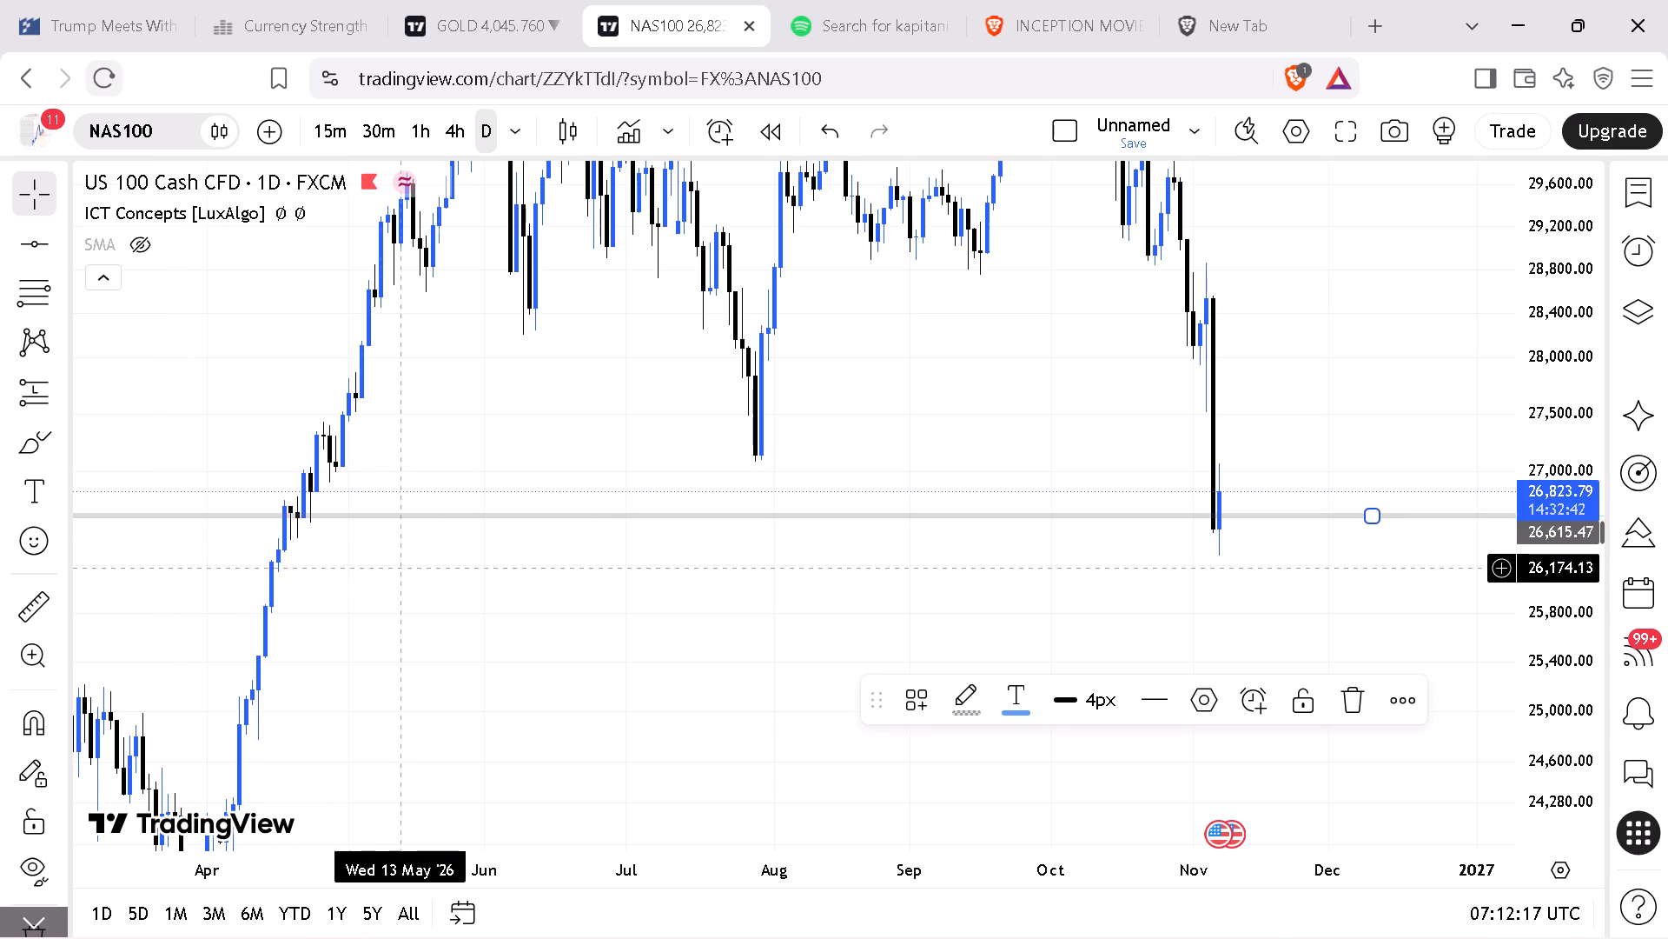
# Draw two more horizontal lines on the NAS100 daily chart, at about 27,019 and about 27,295.
pyautogui.moveTo(1526, 588); pyautogui.dragTo(1512, 782)
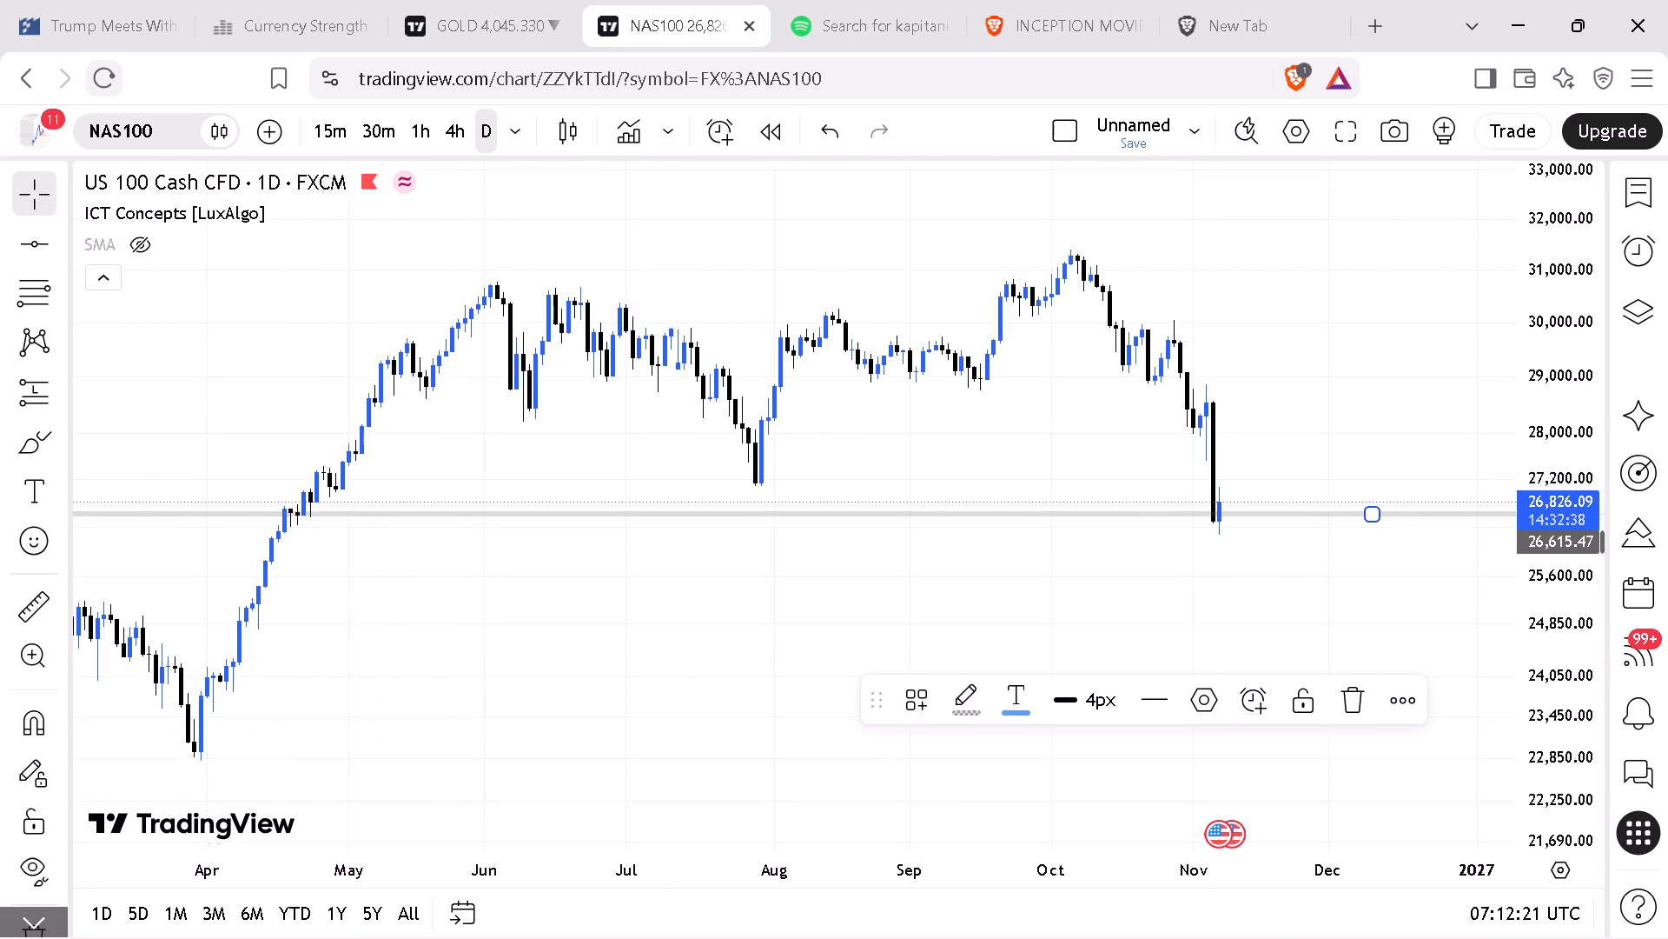
pyautogui.moveTo(488, 869); pyautogui.dragTo(1077, 888)
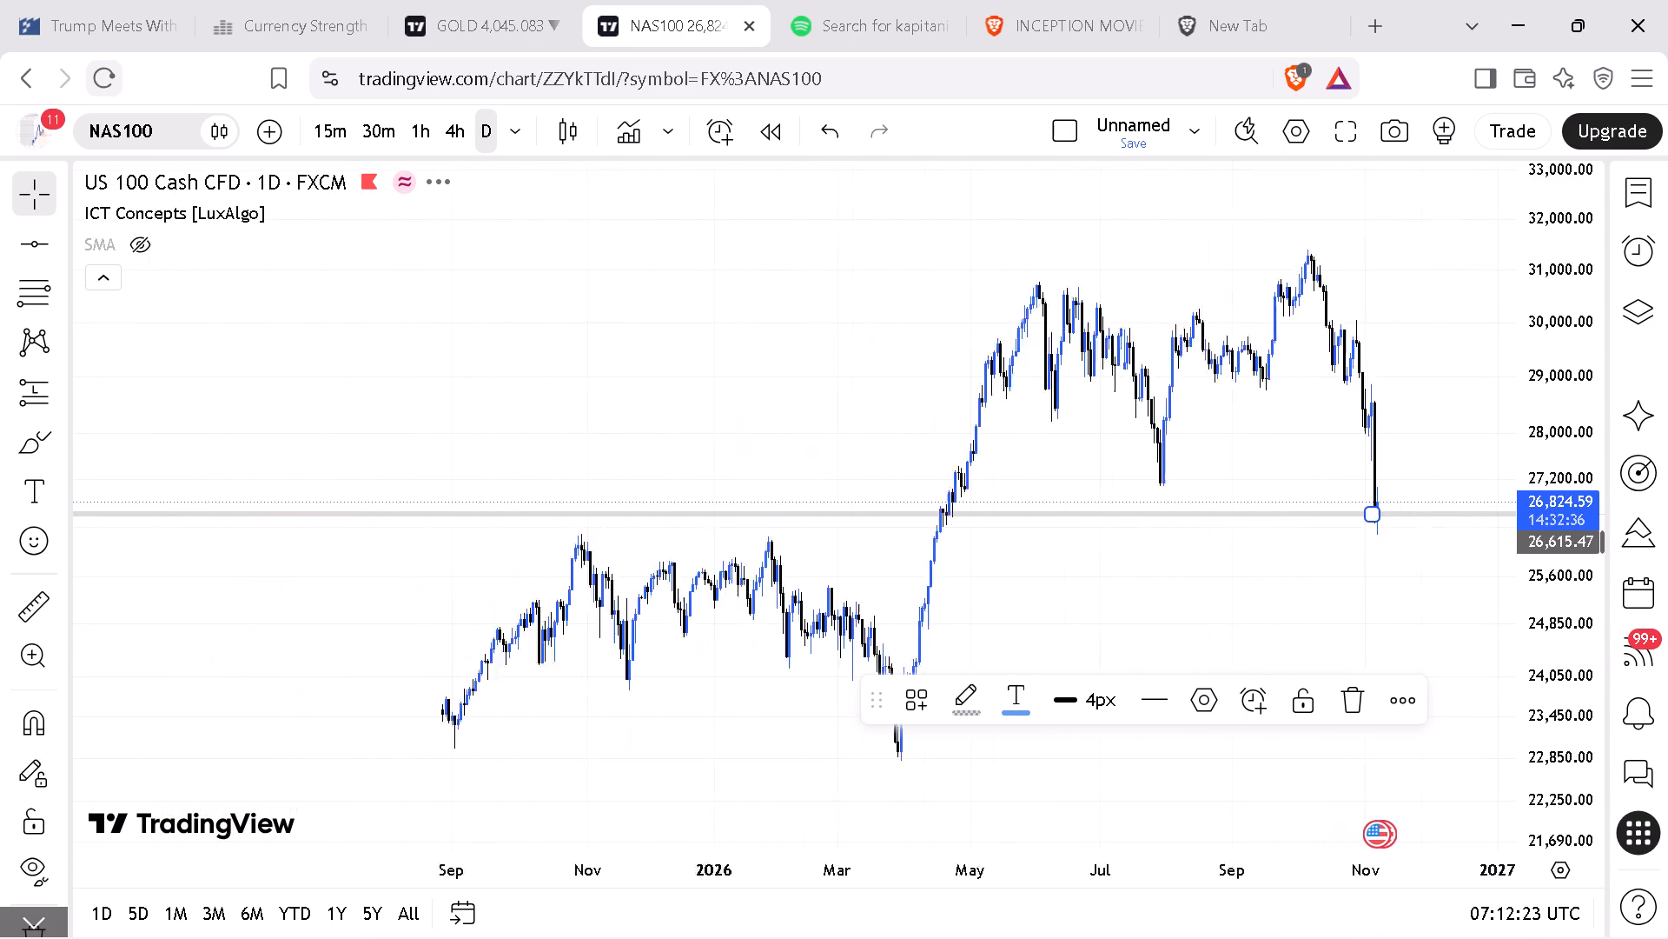
pyautogui.moveTo(1077, 888); pyautogui.dragTo(254, 859)
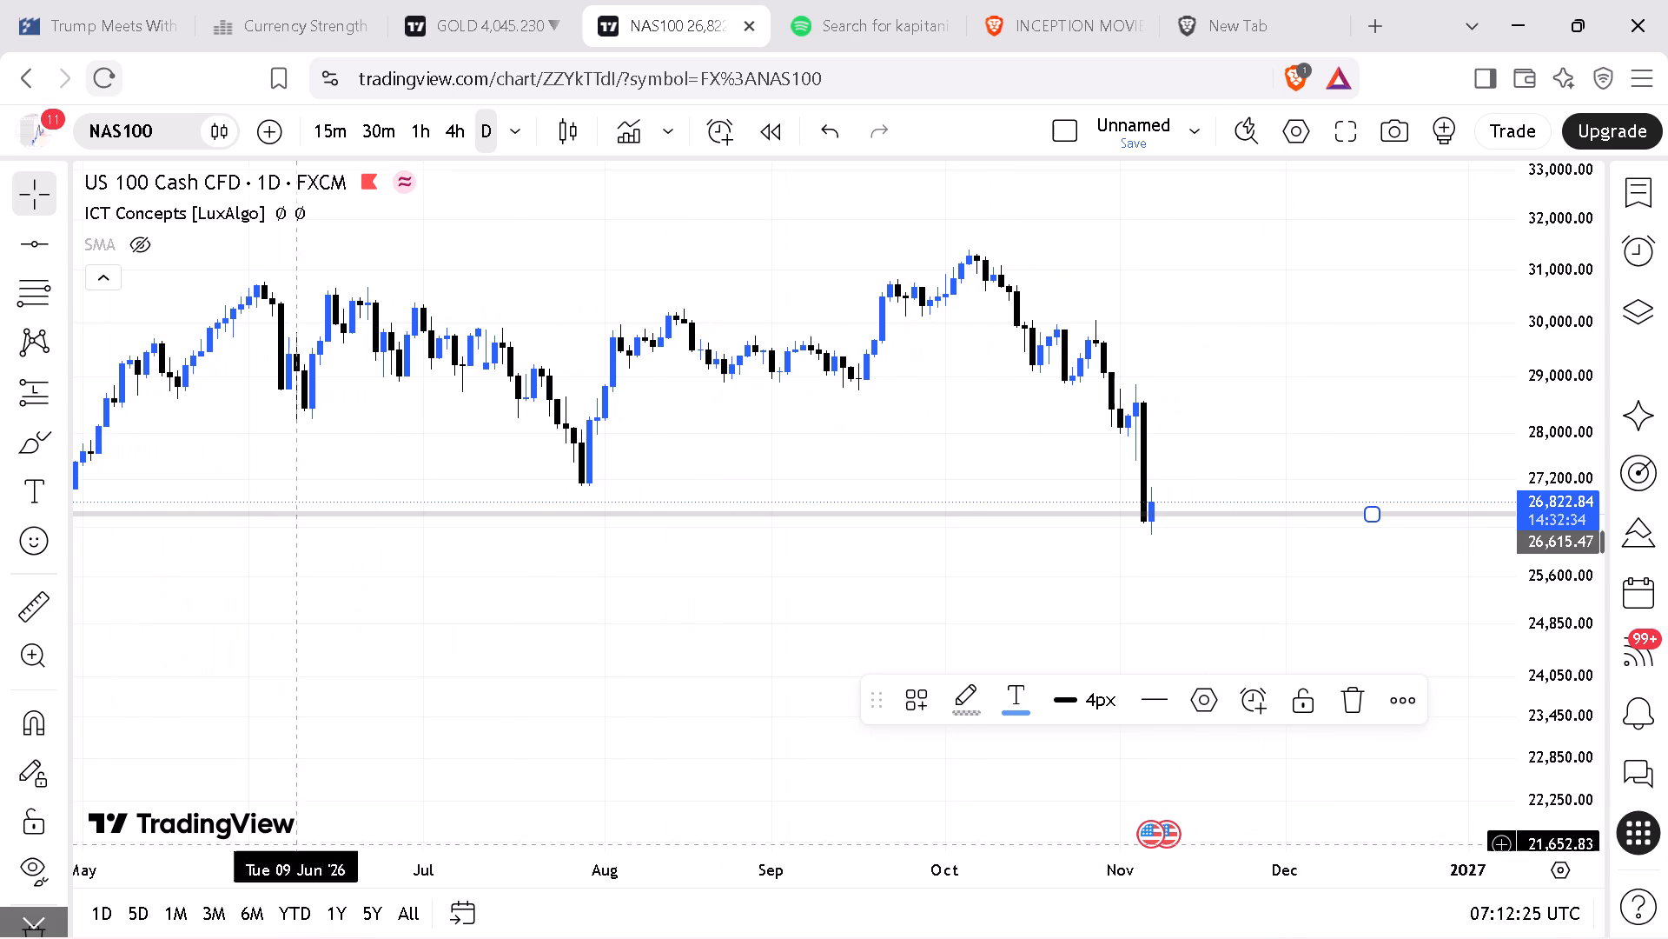
pyautogui.moveTo(1561, 338); pyautogui.dragTo(1579, 456)
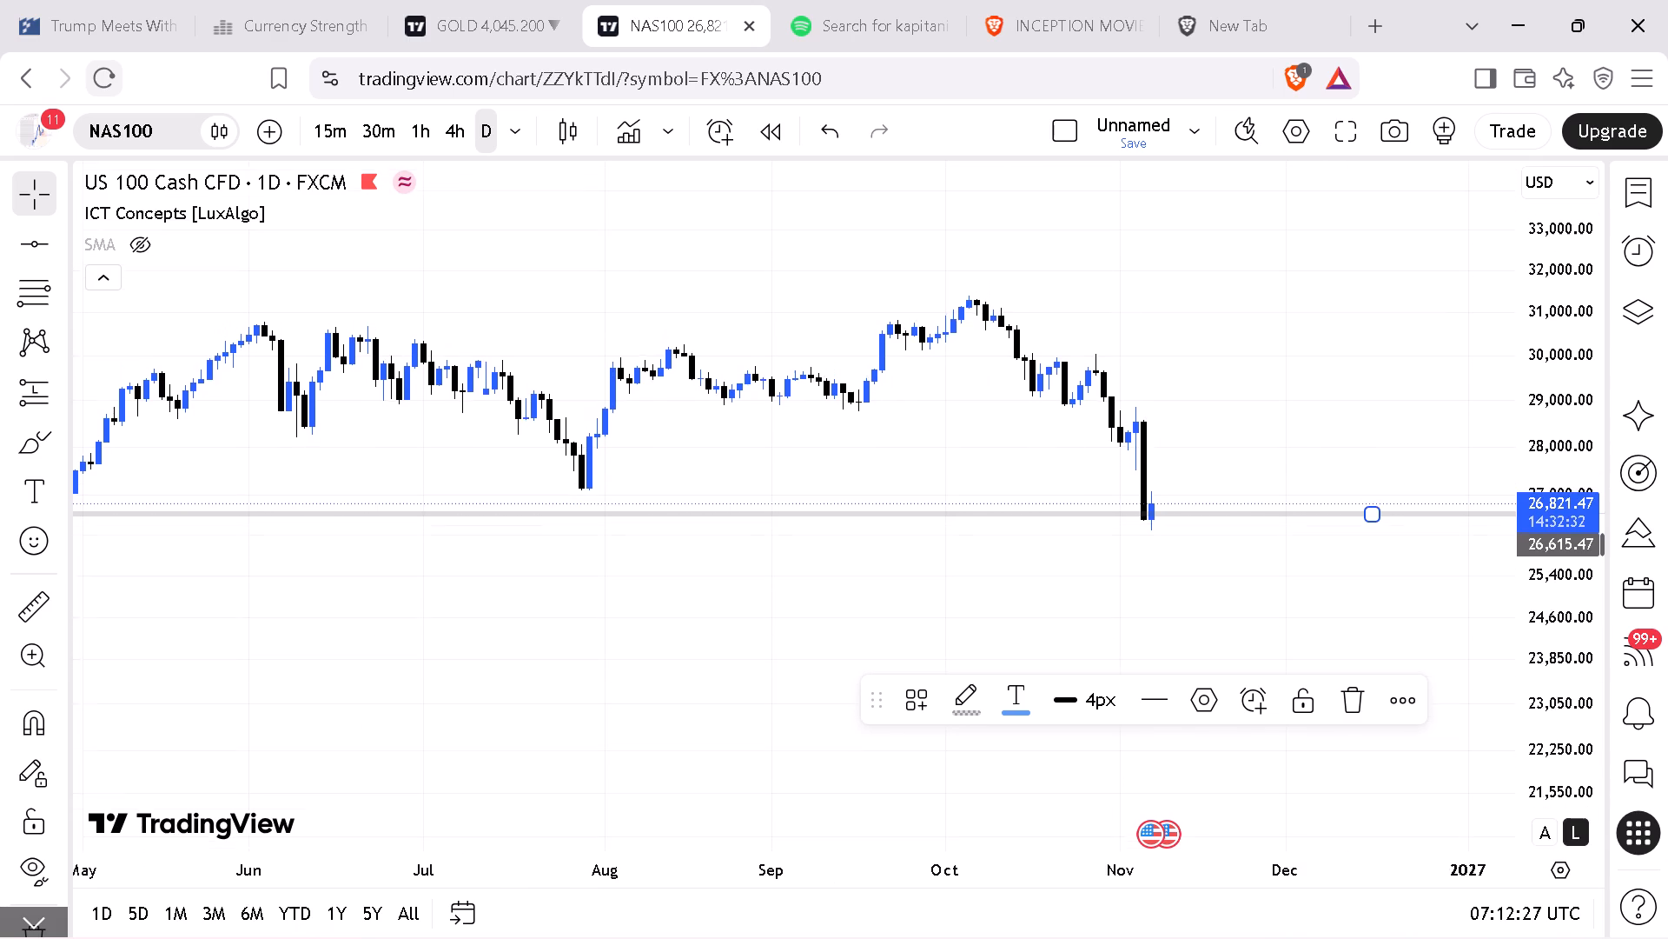
pyautogui.moveTo(1579, 456); pyautogui.dragTo(1572, 498)
pyautogui.moveTo(1183, 412); pyautogui.dragTo(1427, 328)
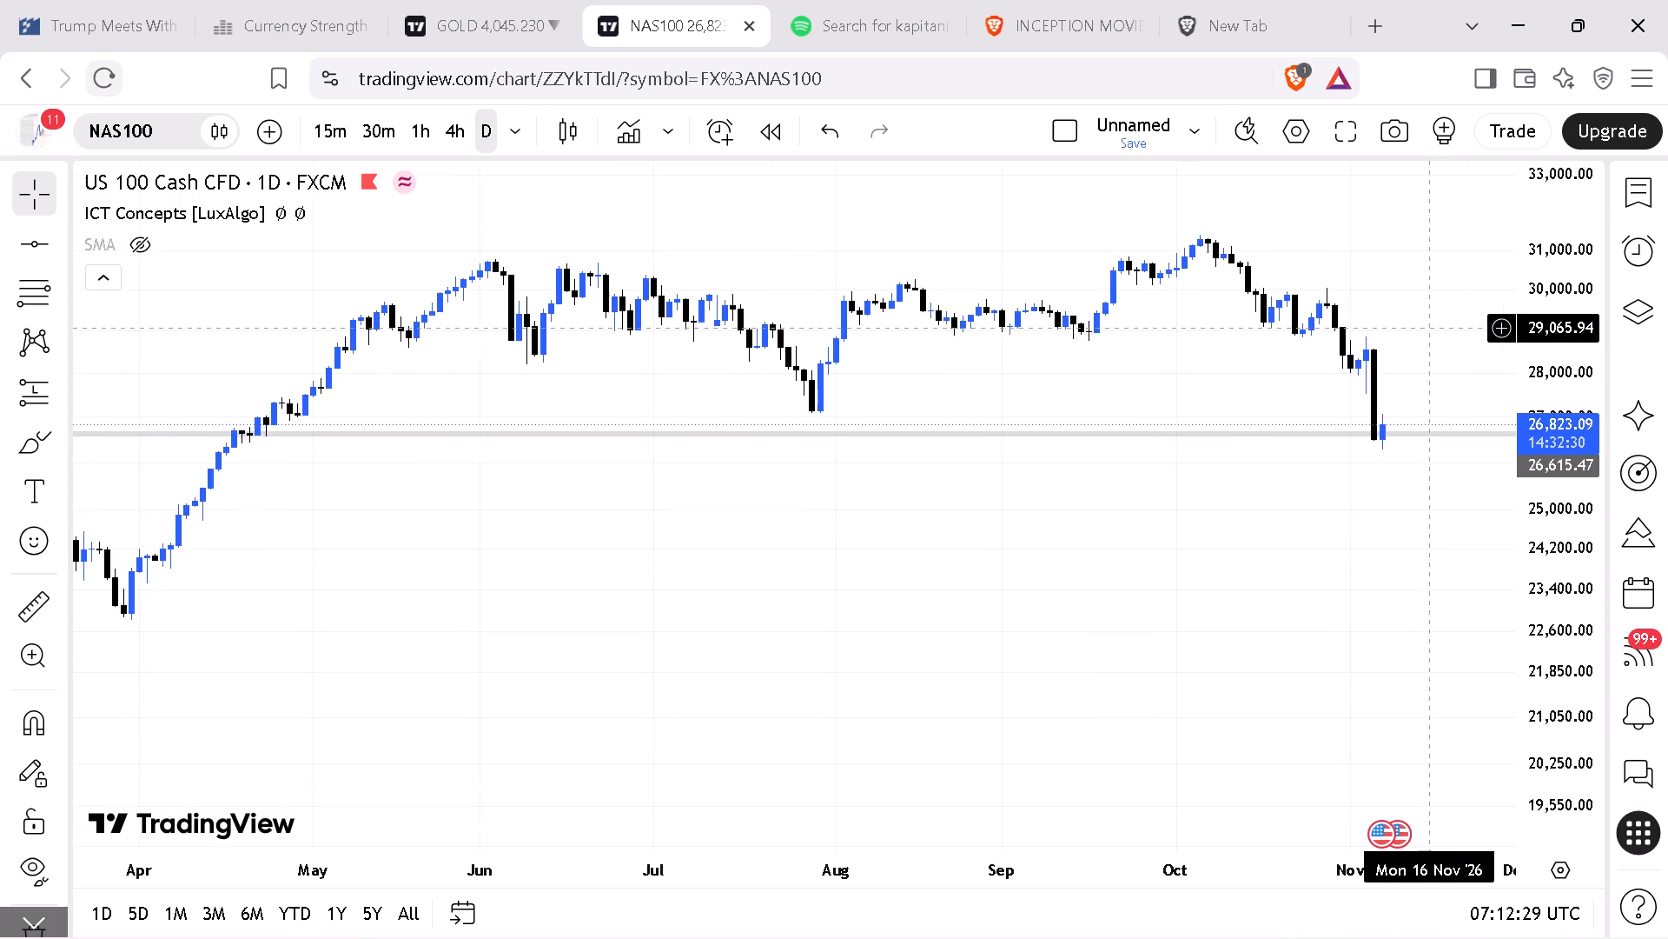
pyautogui.moveTo(1427, 328); pyautogui.dragTo(1429, 328)
pyautogui.moveTo(1565, 655); pyautogui.dragTo(1579, 405)
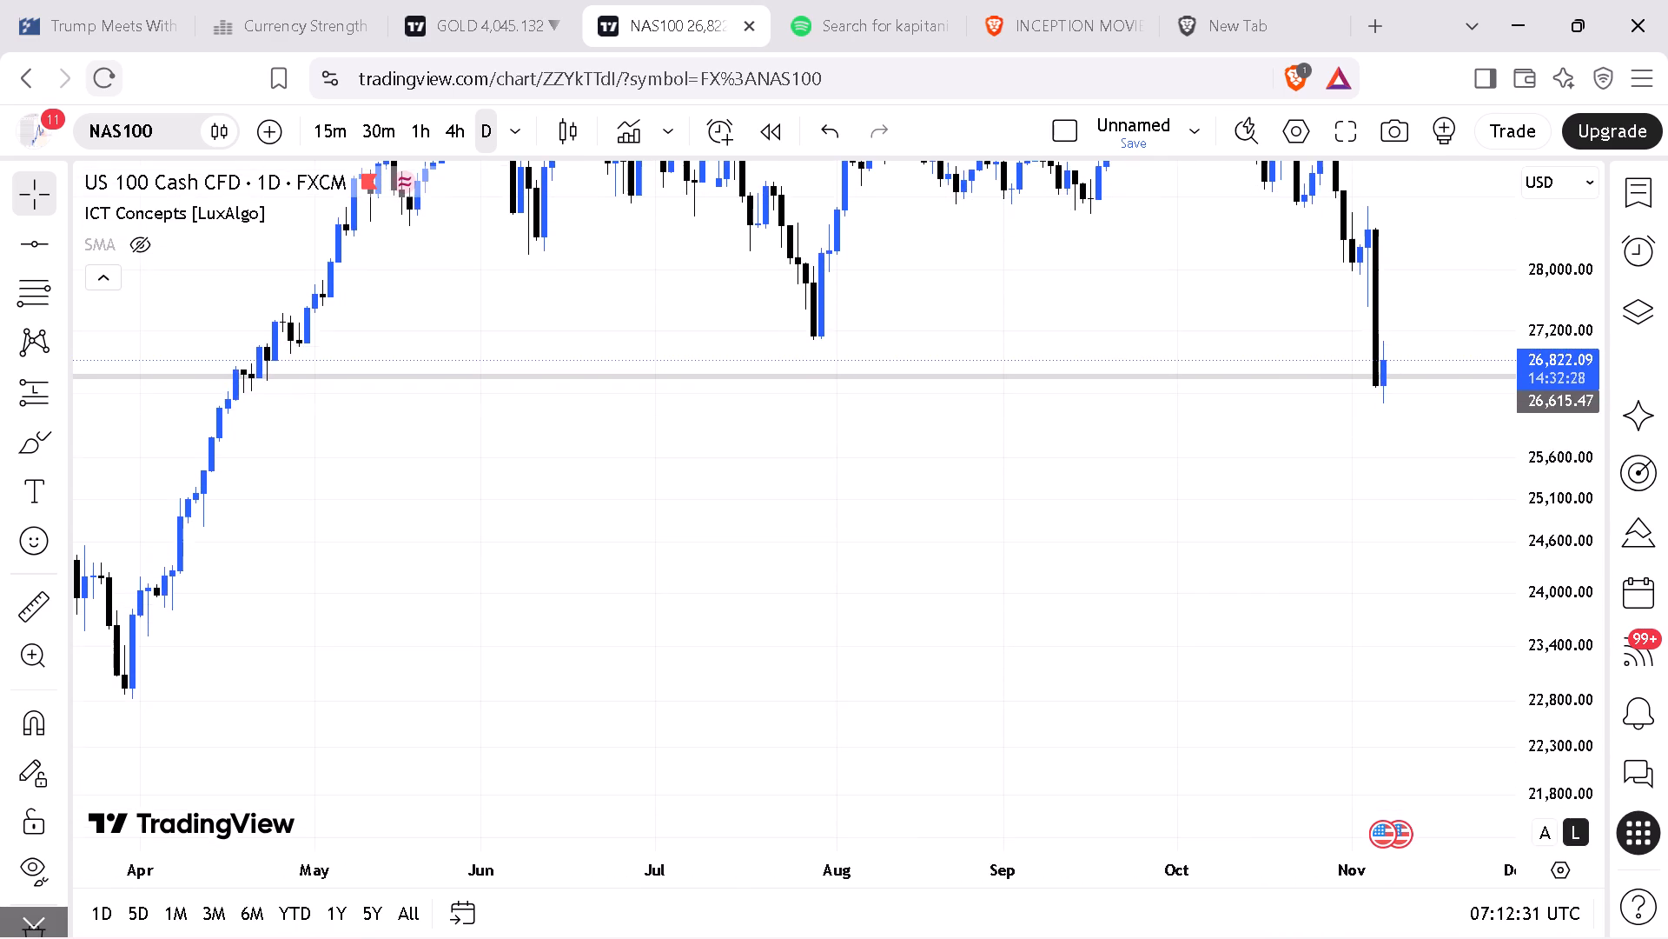
pyautogui.moveTo(1579, 405); pyautogui.dragTo(1579, 409)
pyautogui.moveTo(817, 583); pyautogui.dragTo(814, 665)
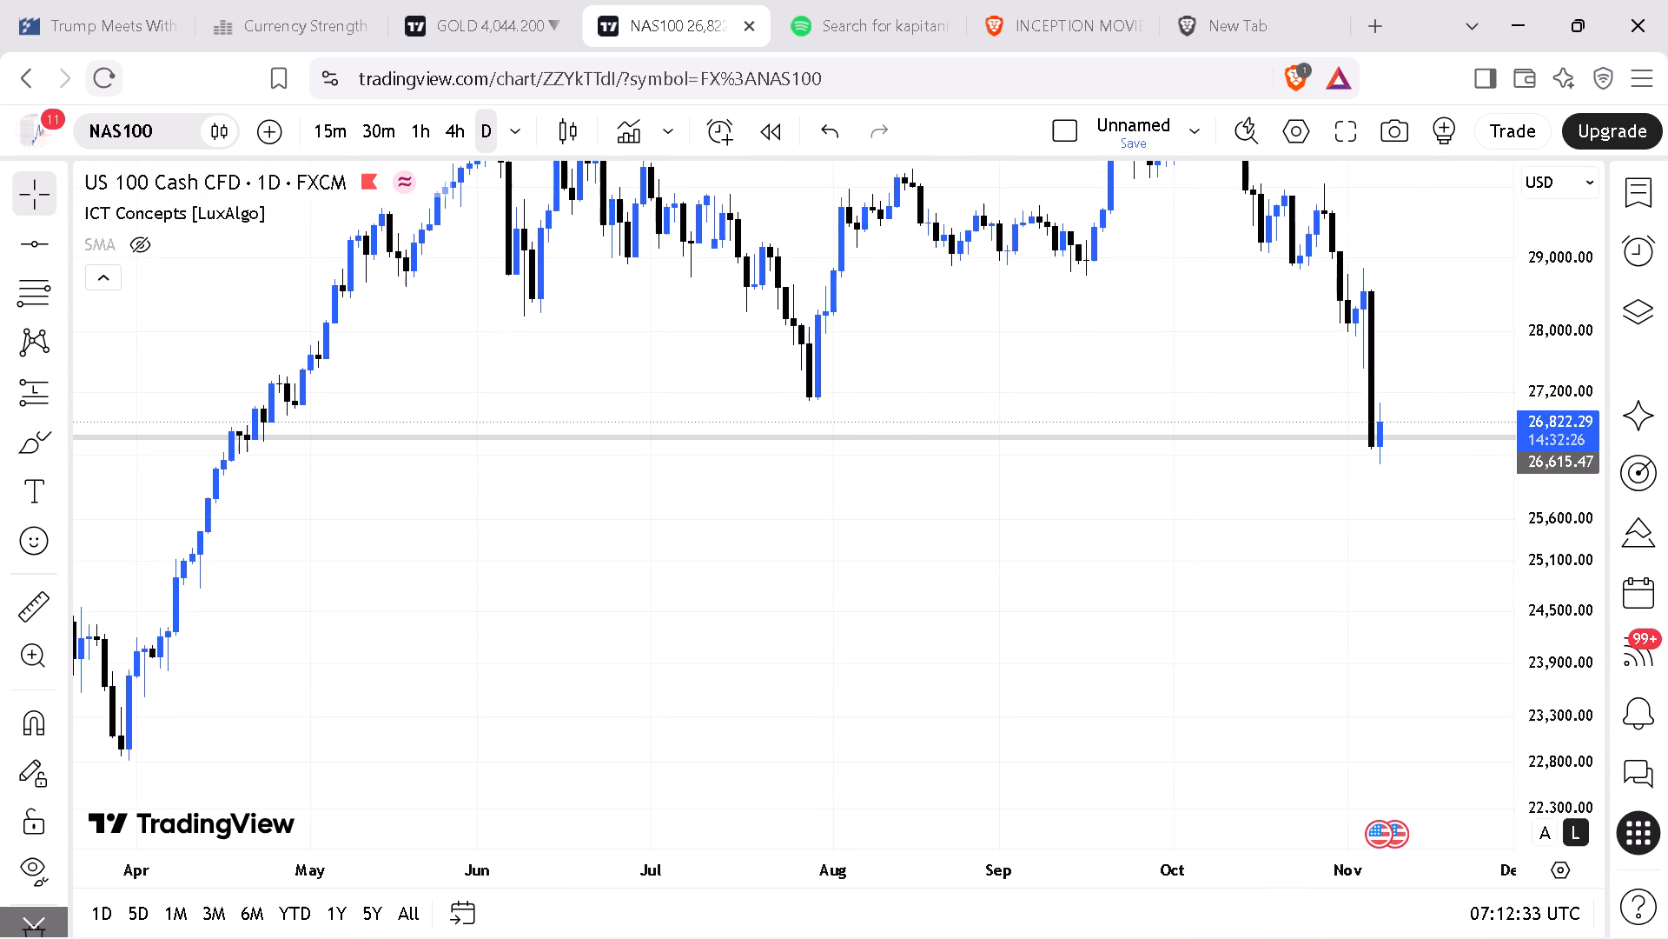
pyautogui.moveTo(1592, 695); pyautogui.dragTo(1559, 489)
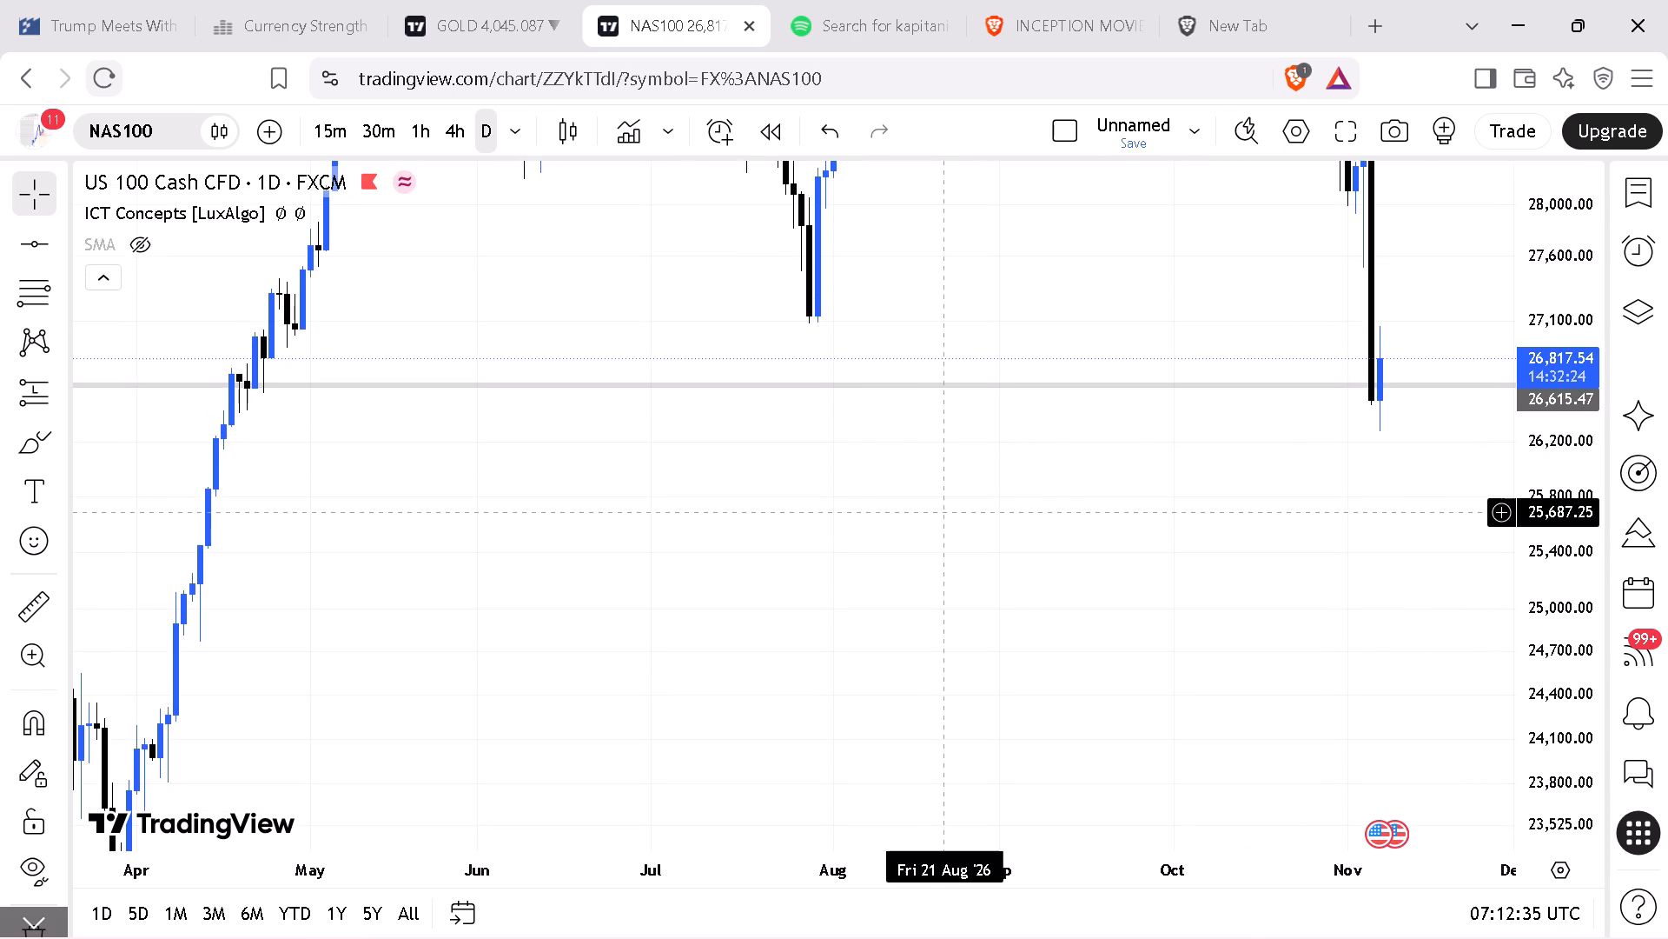
pyautogui.moveTo(937, 510); pyautogui.dragTo(895, 621)
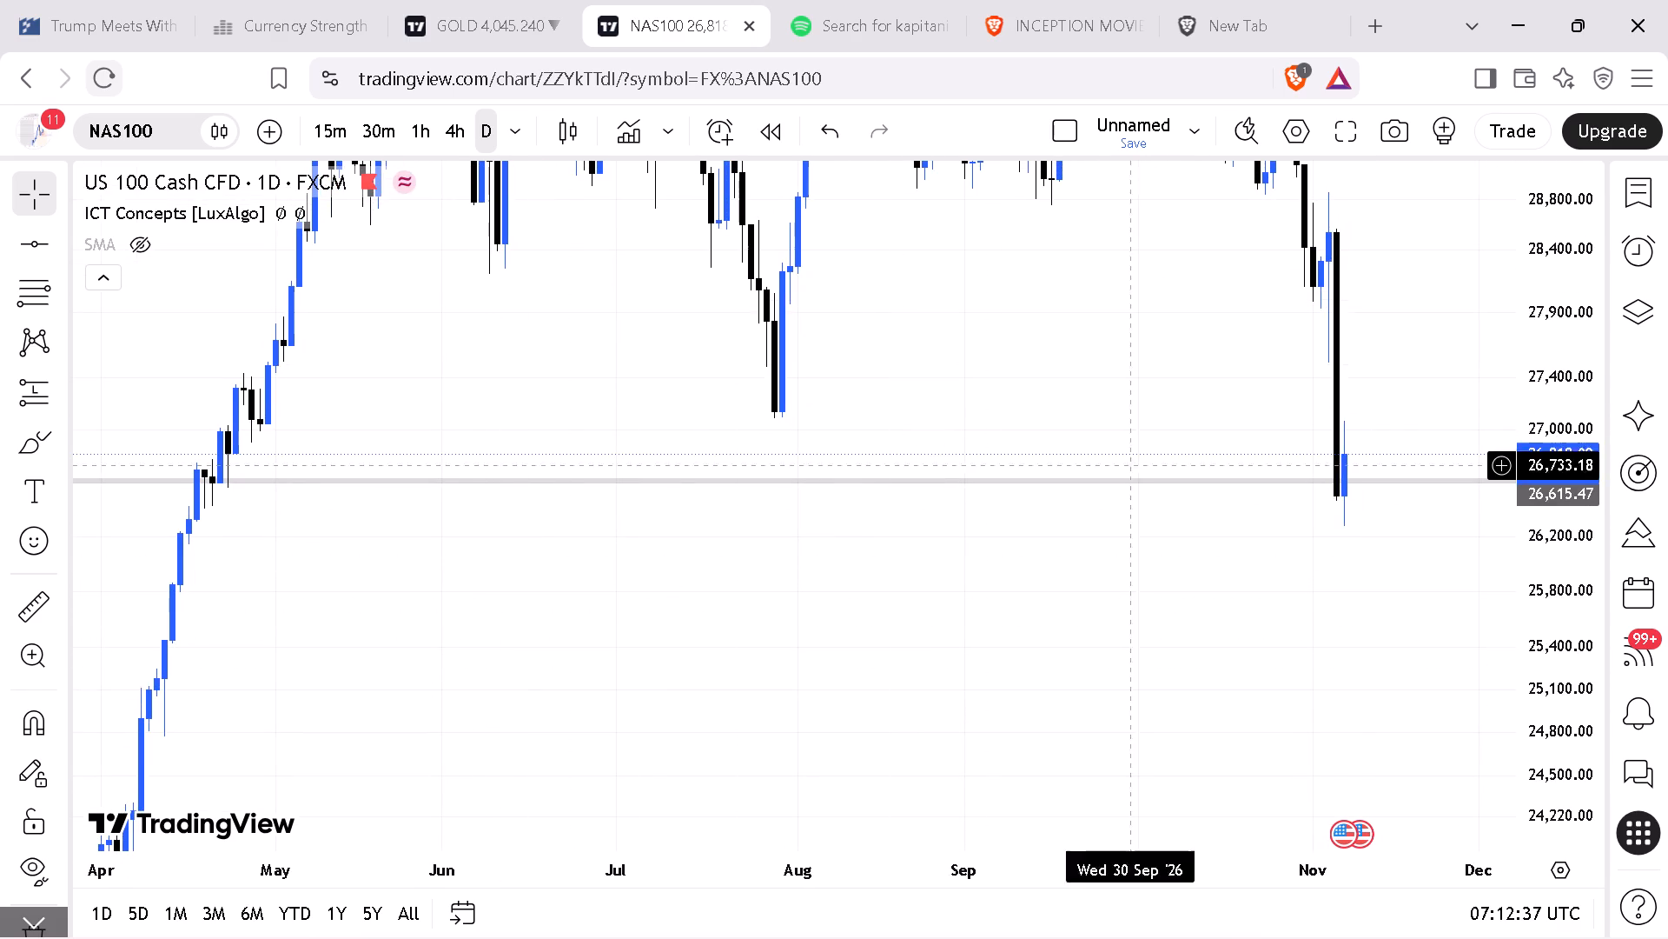
pyautogui.moveTo(1549, 296); pyautogui.dragTo(1549, 391)
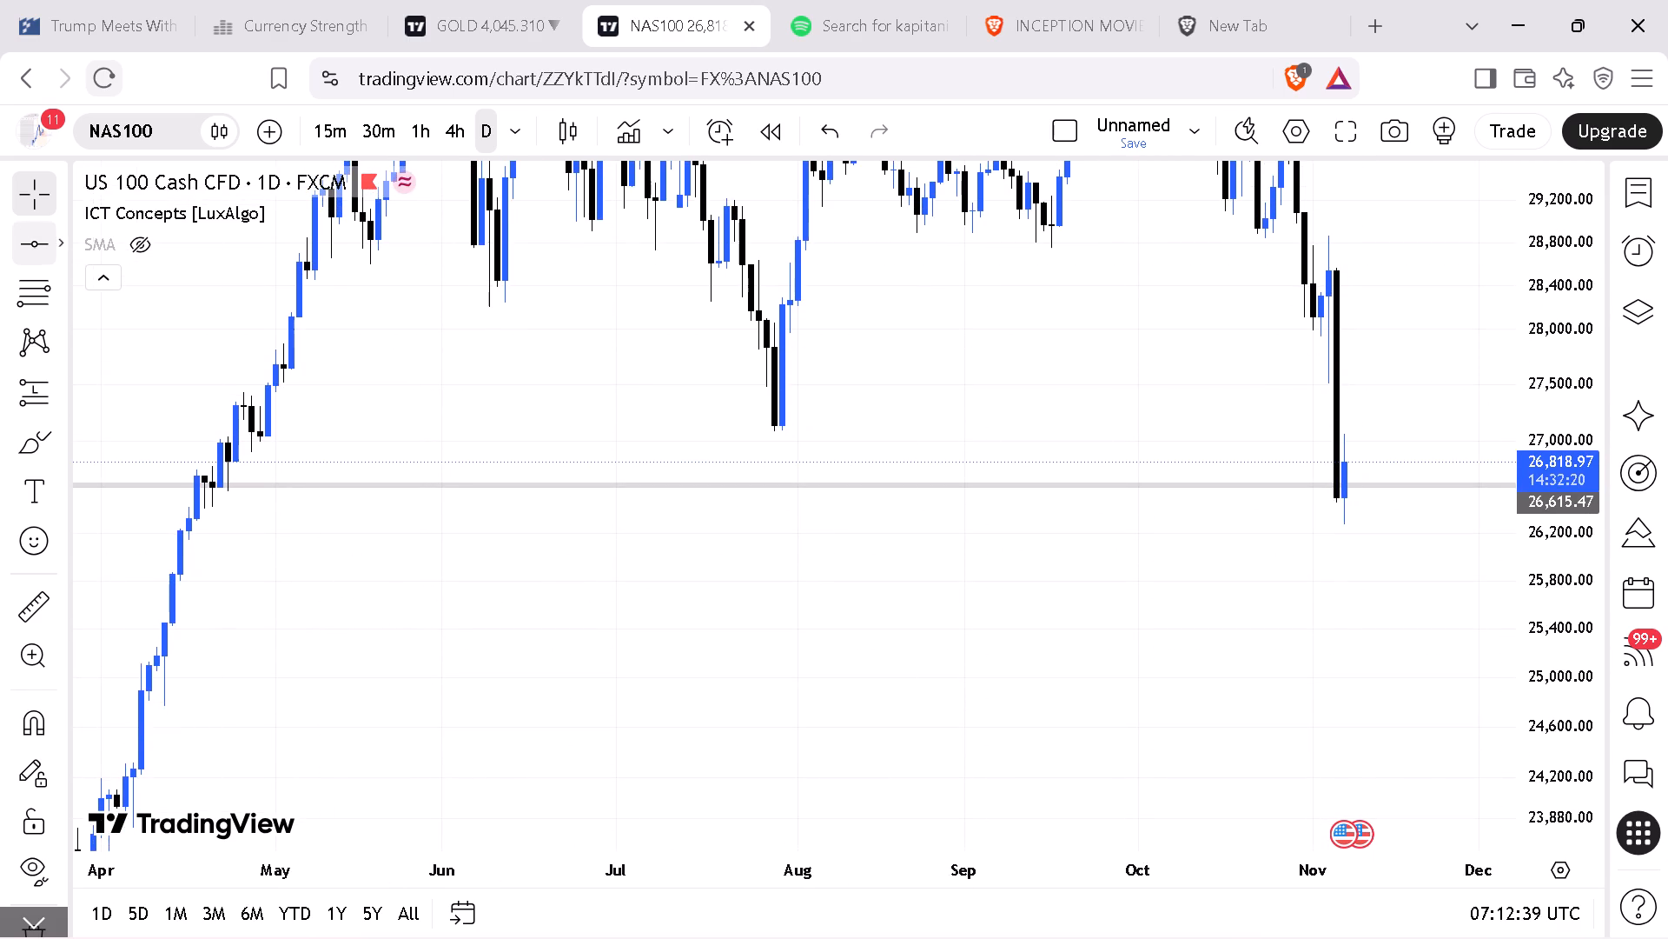
pyautogui.click(30, 234)
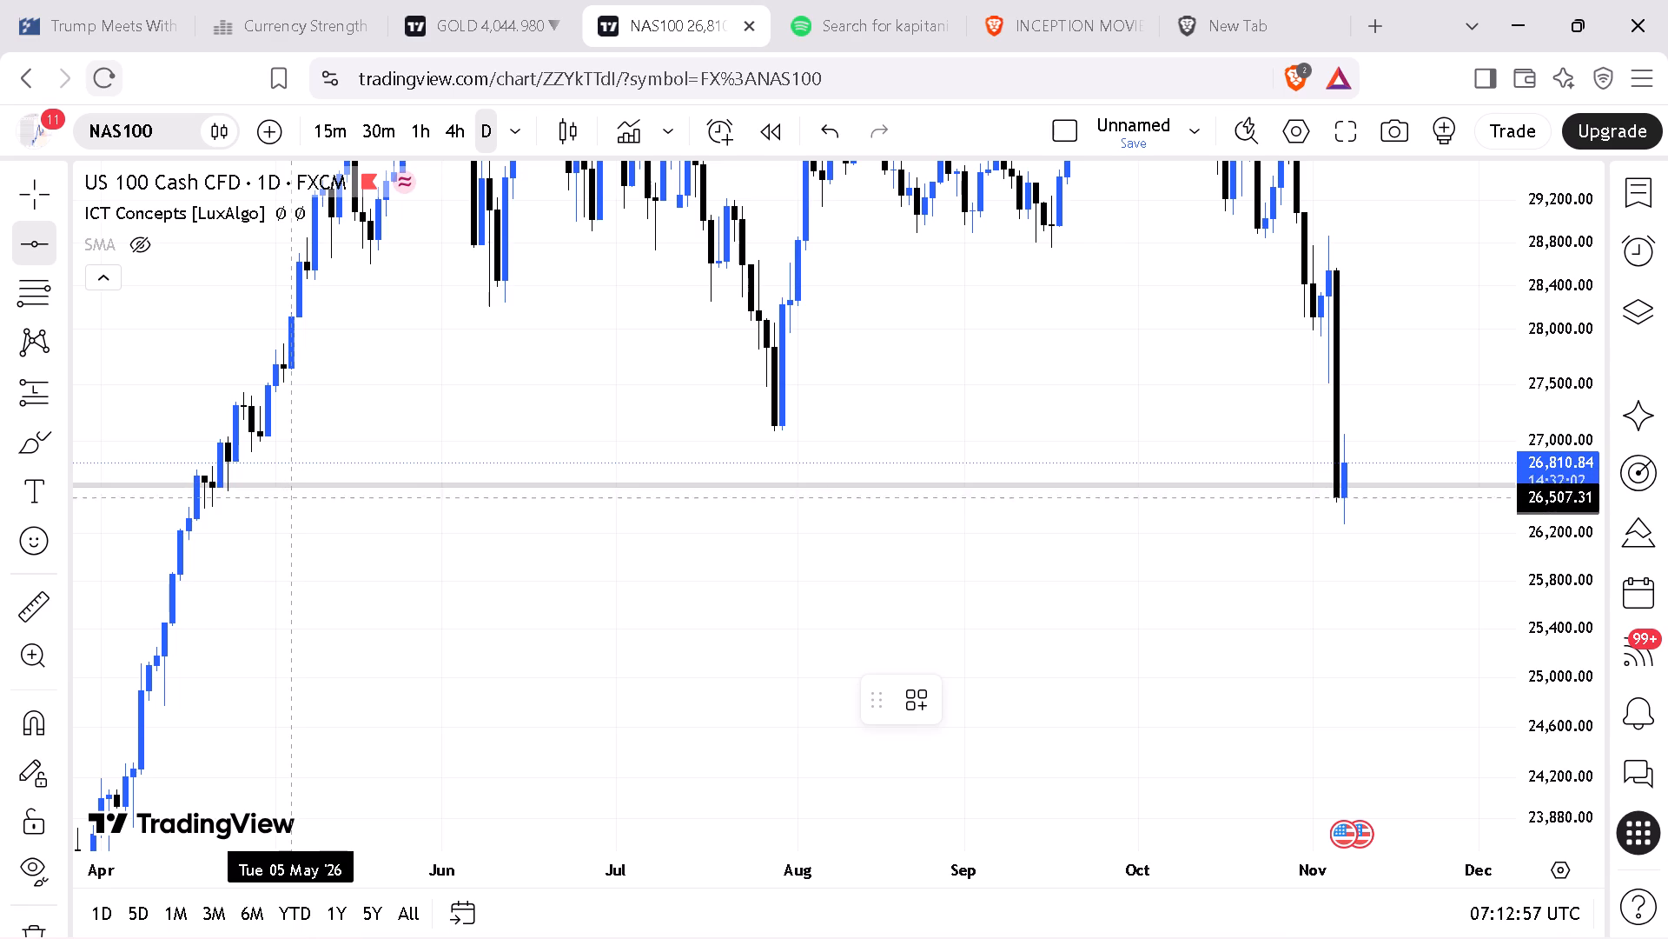
pyautogui.click(292, 439)
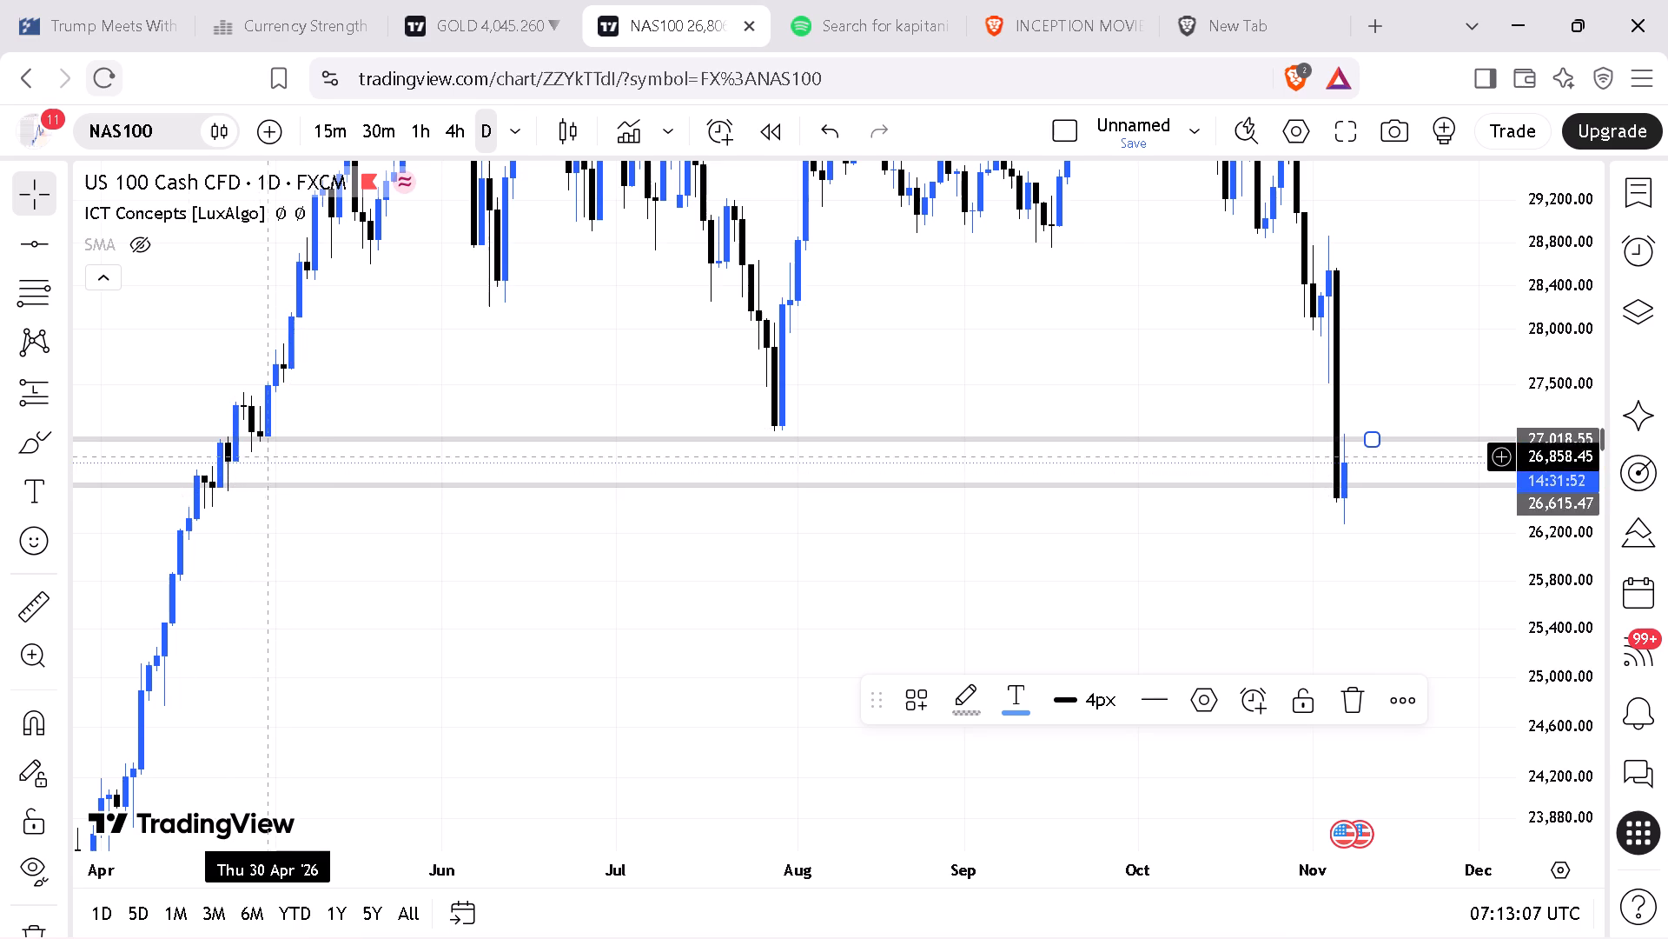
pyautogui.click(23, 254)
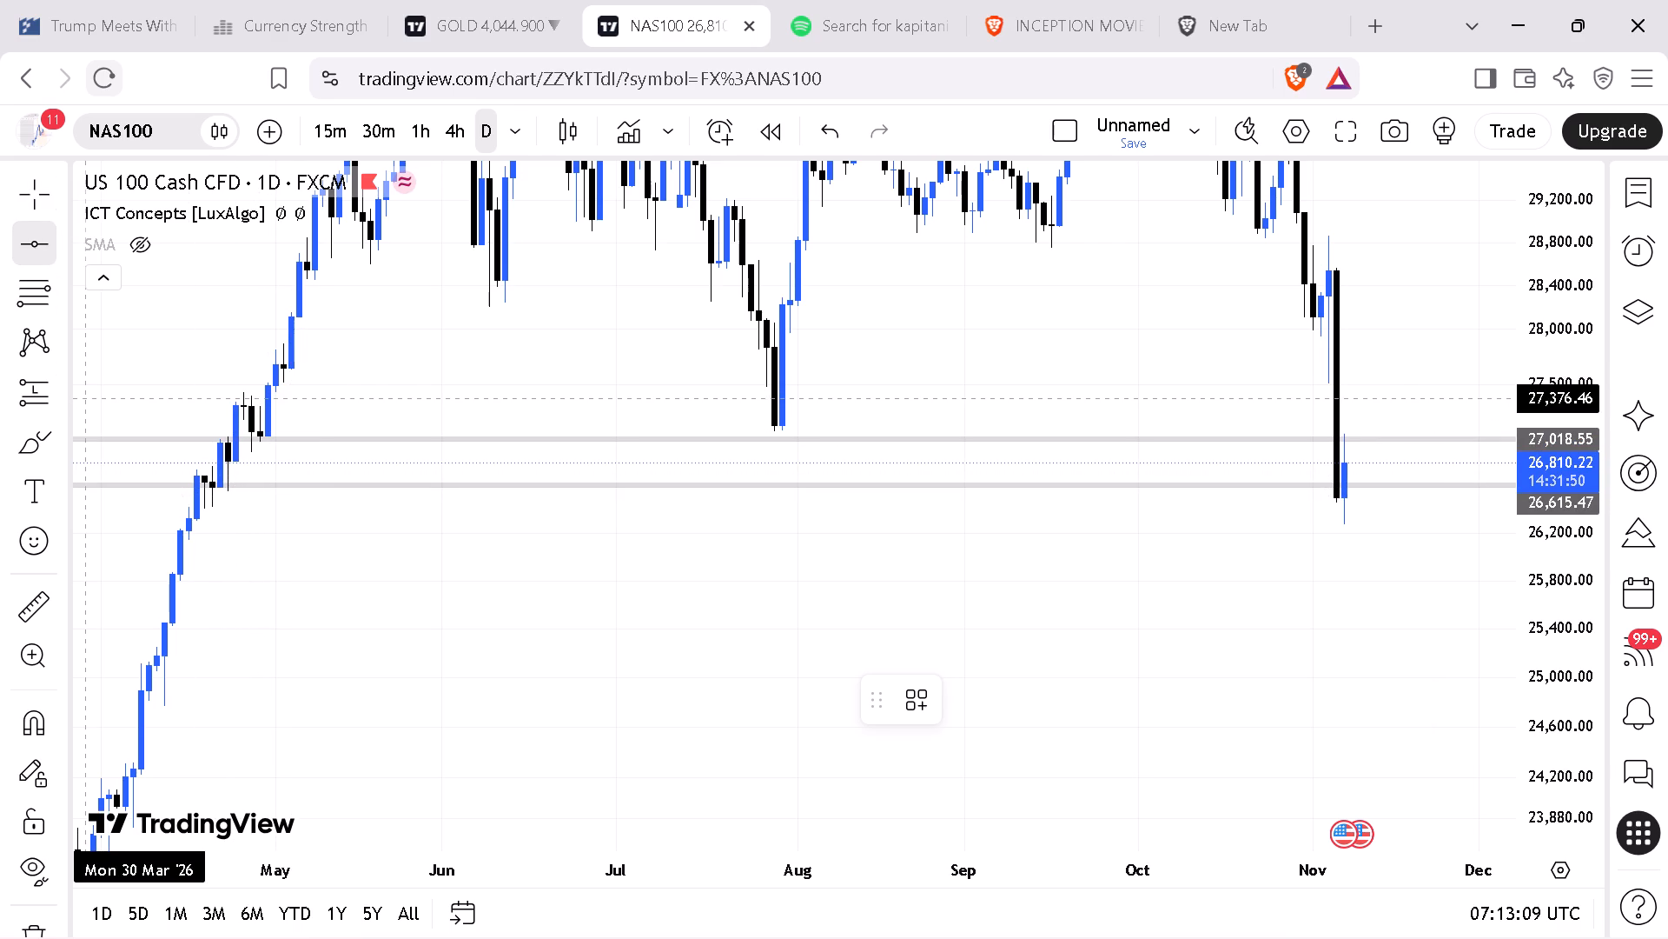
pyautogui.click(98, 407)
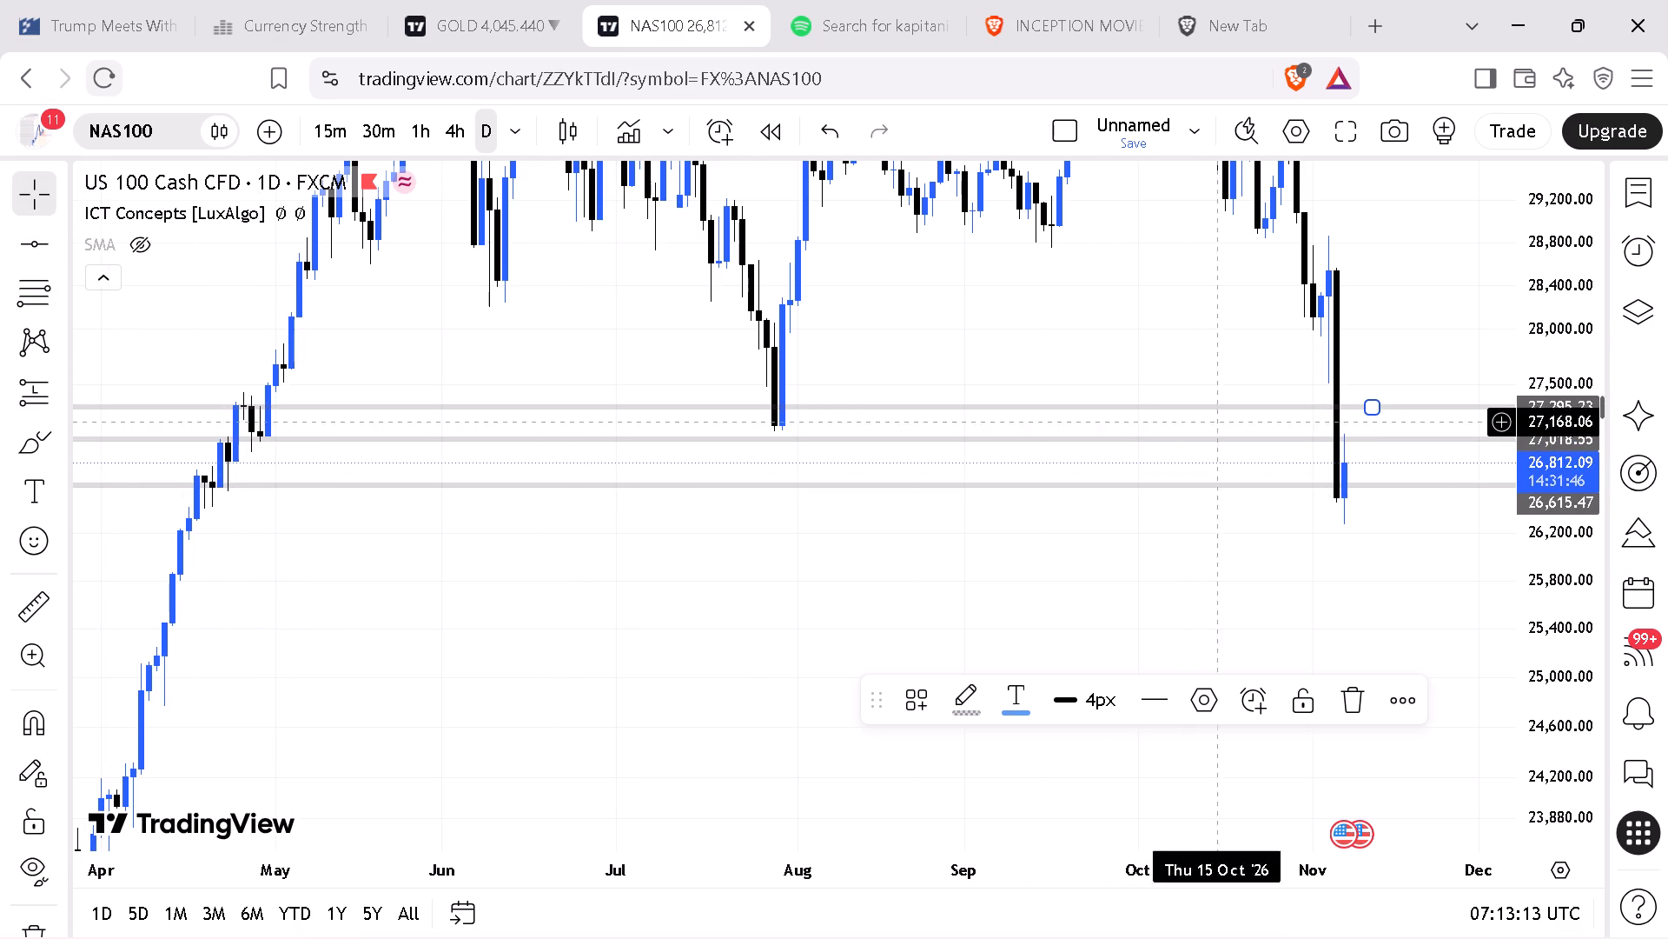
# Draw a rectangle zone between the 26,615 and 27,018 lines, from about 13 April to 24 December 2026.
pyautogui.moveTo(1541, 639); pyautogui.dragTo(1553, 501)
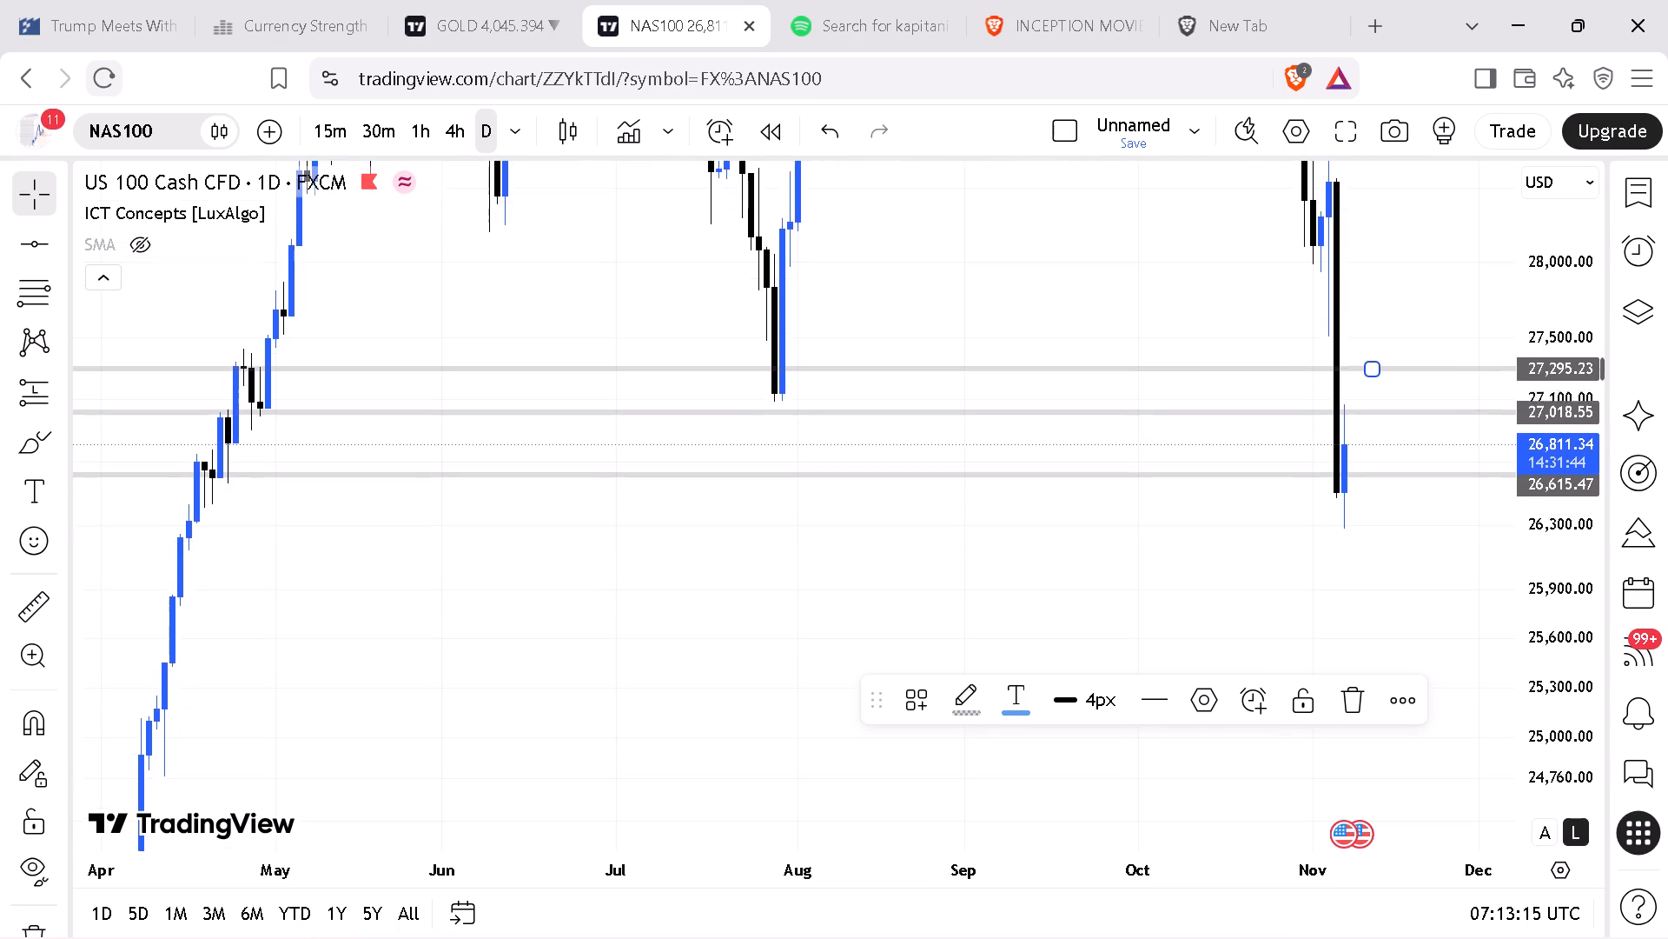
pyautogui.moveTo(1553, 501); pyautogui.dragTo(1572, 390)
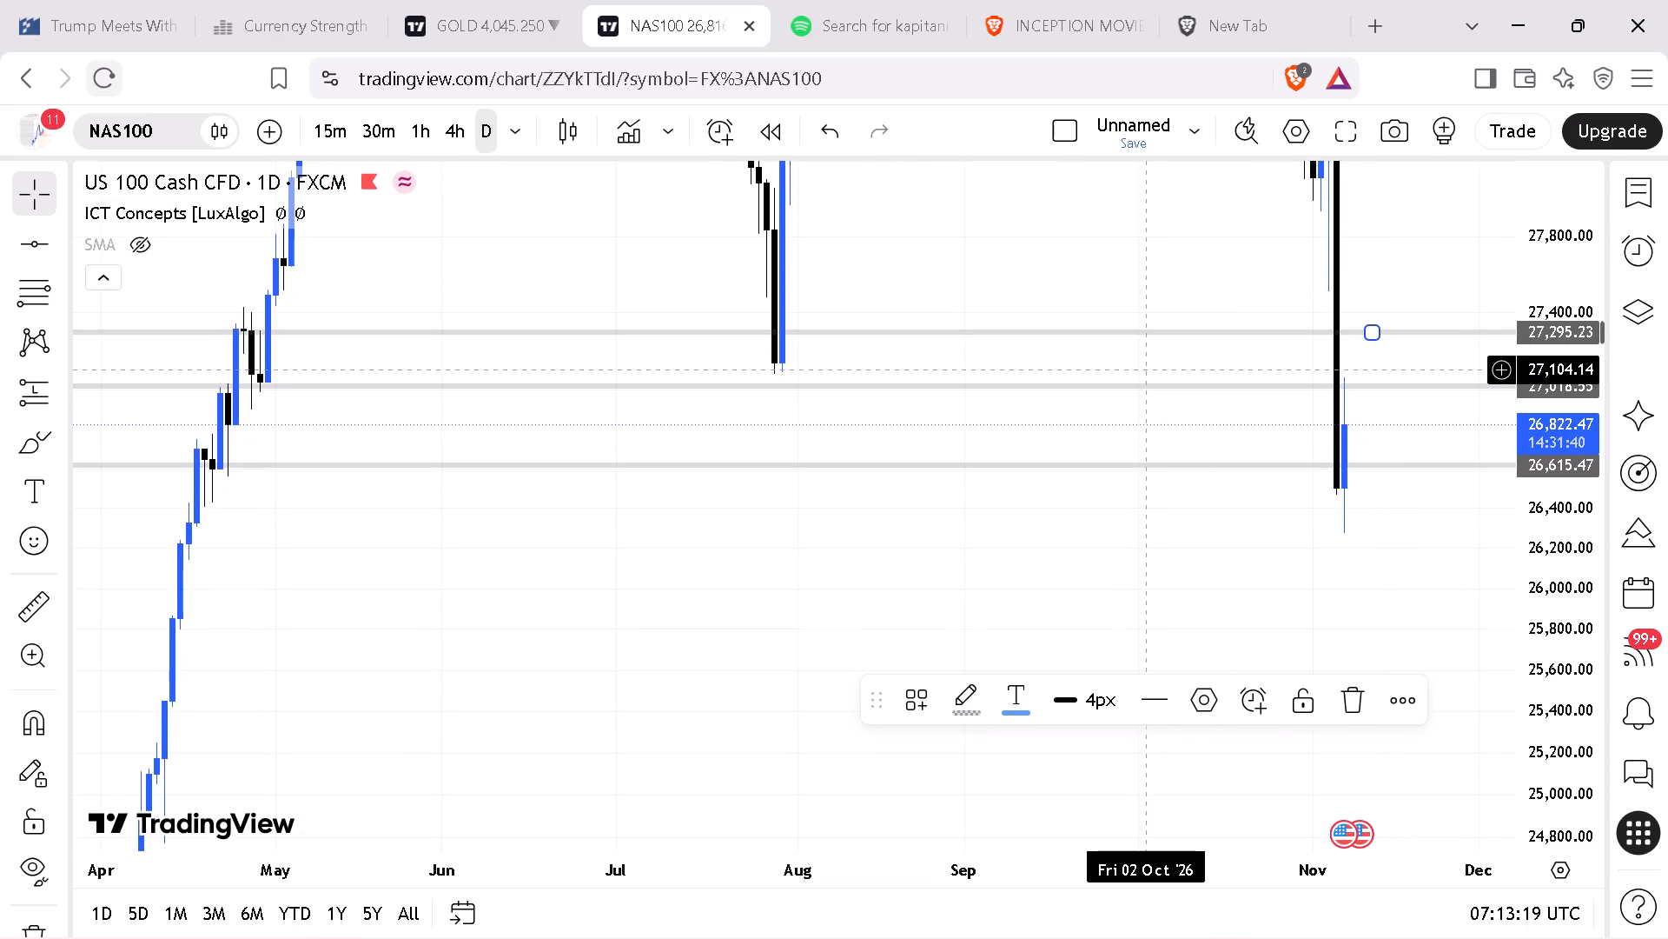
pyautogui.moveTo(1503, 579); pyautogui.dragTo(1514, 658)
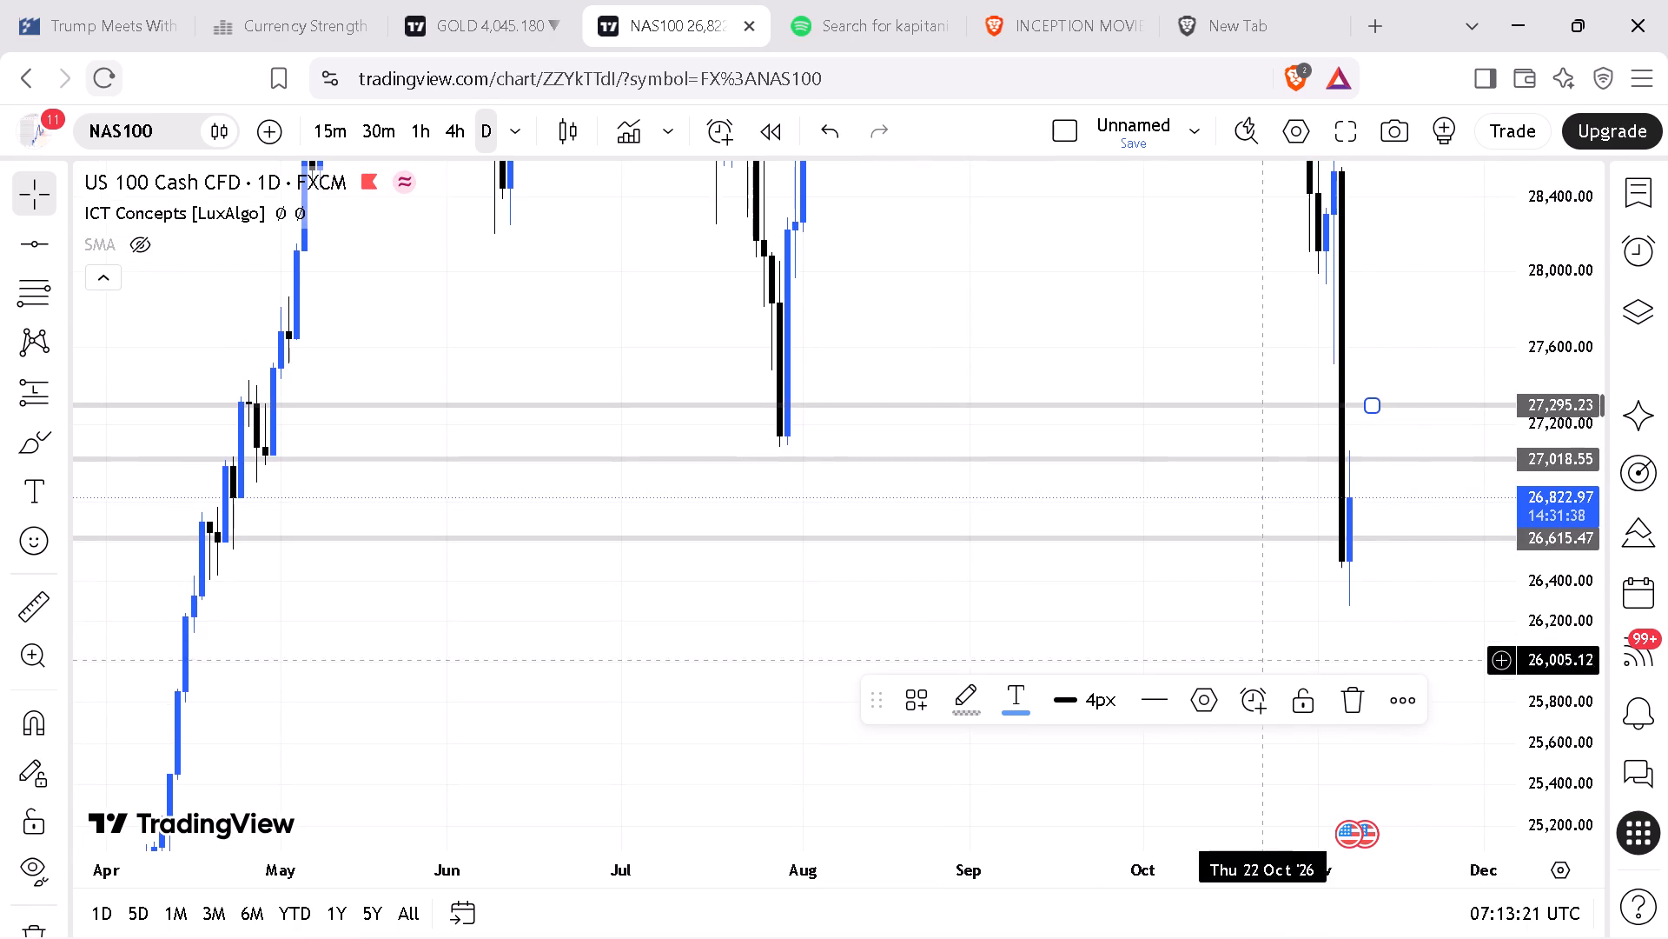
pyautogui.moveTo(1577, 601); pyautogui.dragTo(1595, 703)
pyautogui.moveTo(1418, 593); pyautogui.dragTo(1417, 593)
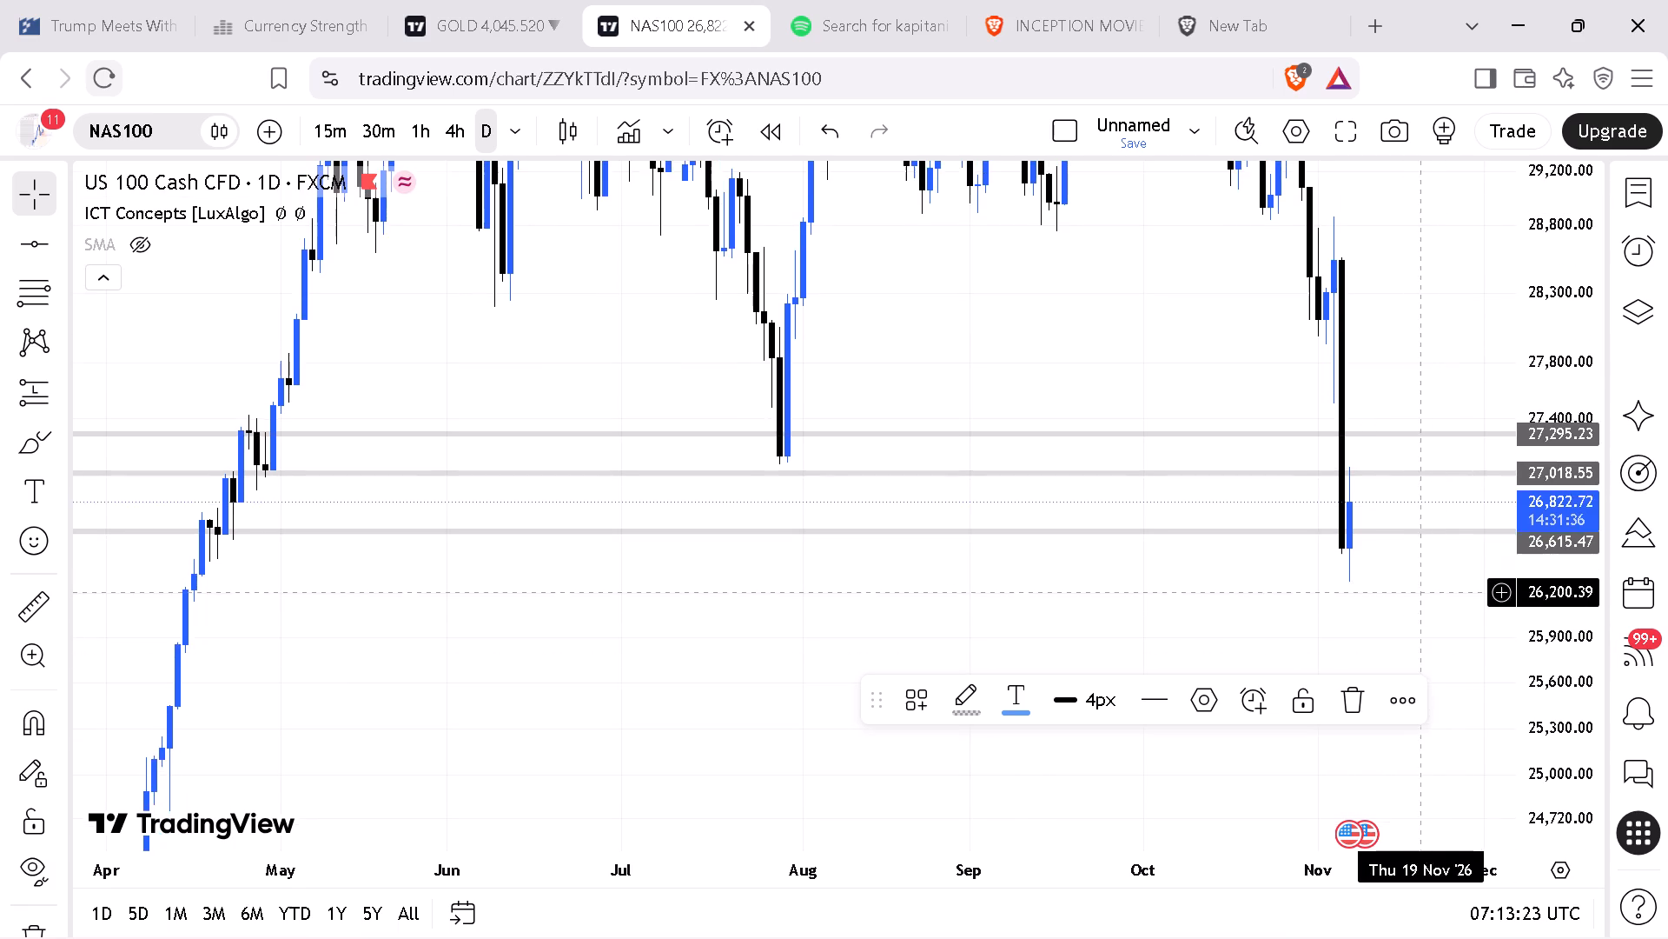
pyautogui.moveTo(1417, 593); pyautogui.dragTo(1140, 469)
pyautogui.moveTo(853, 865); pyautogui.dragTo(1067, 869)
pyautogui.moveTo(1592, 557); pyautogui.dragTo(1569, 623)
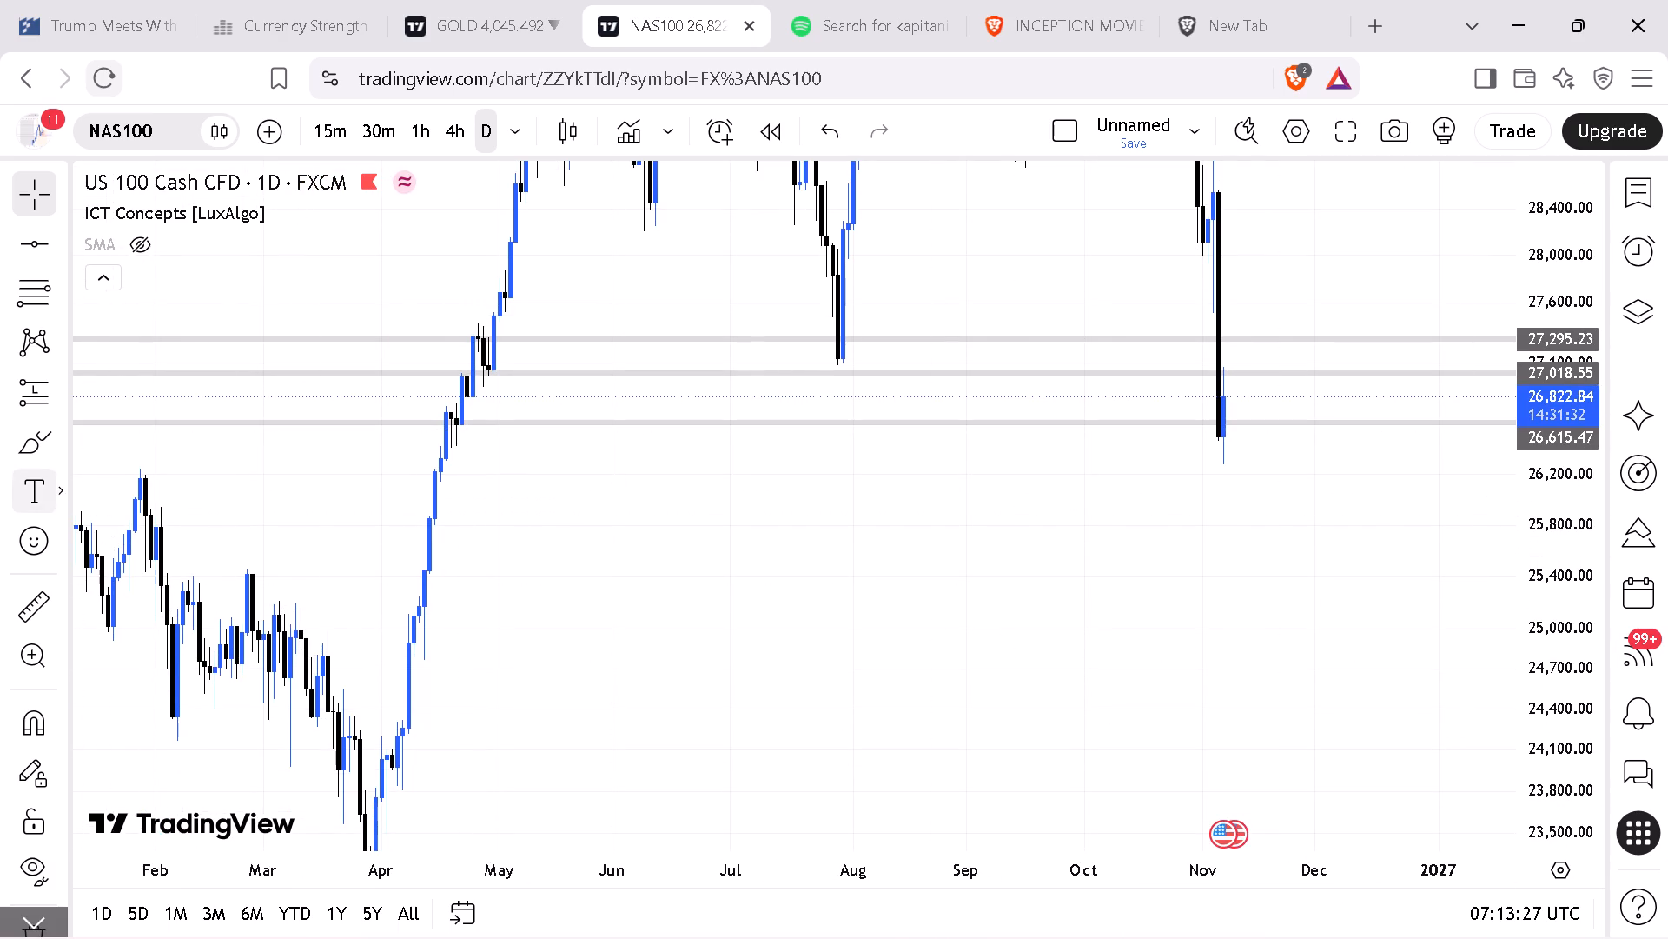
pyautogui.click(64, 443)
pyautogui.click(86, 589)
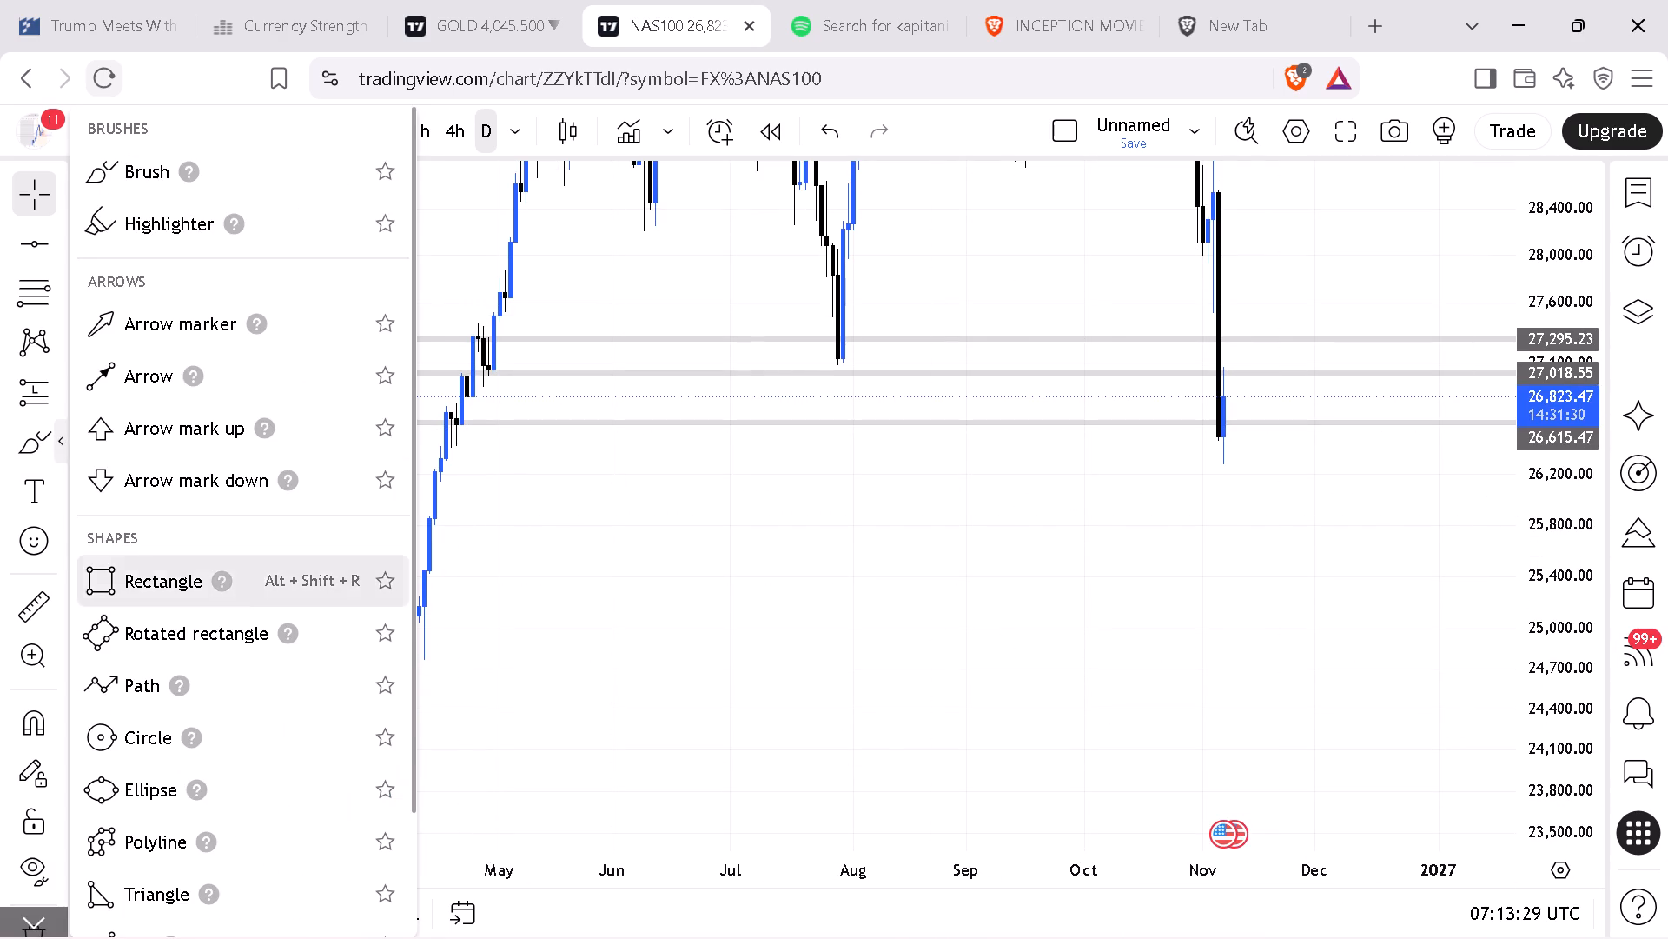
pyautogui.moveTo(424, 420); pyautogui.dragTo(427, 419)
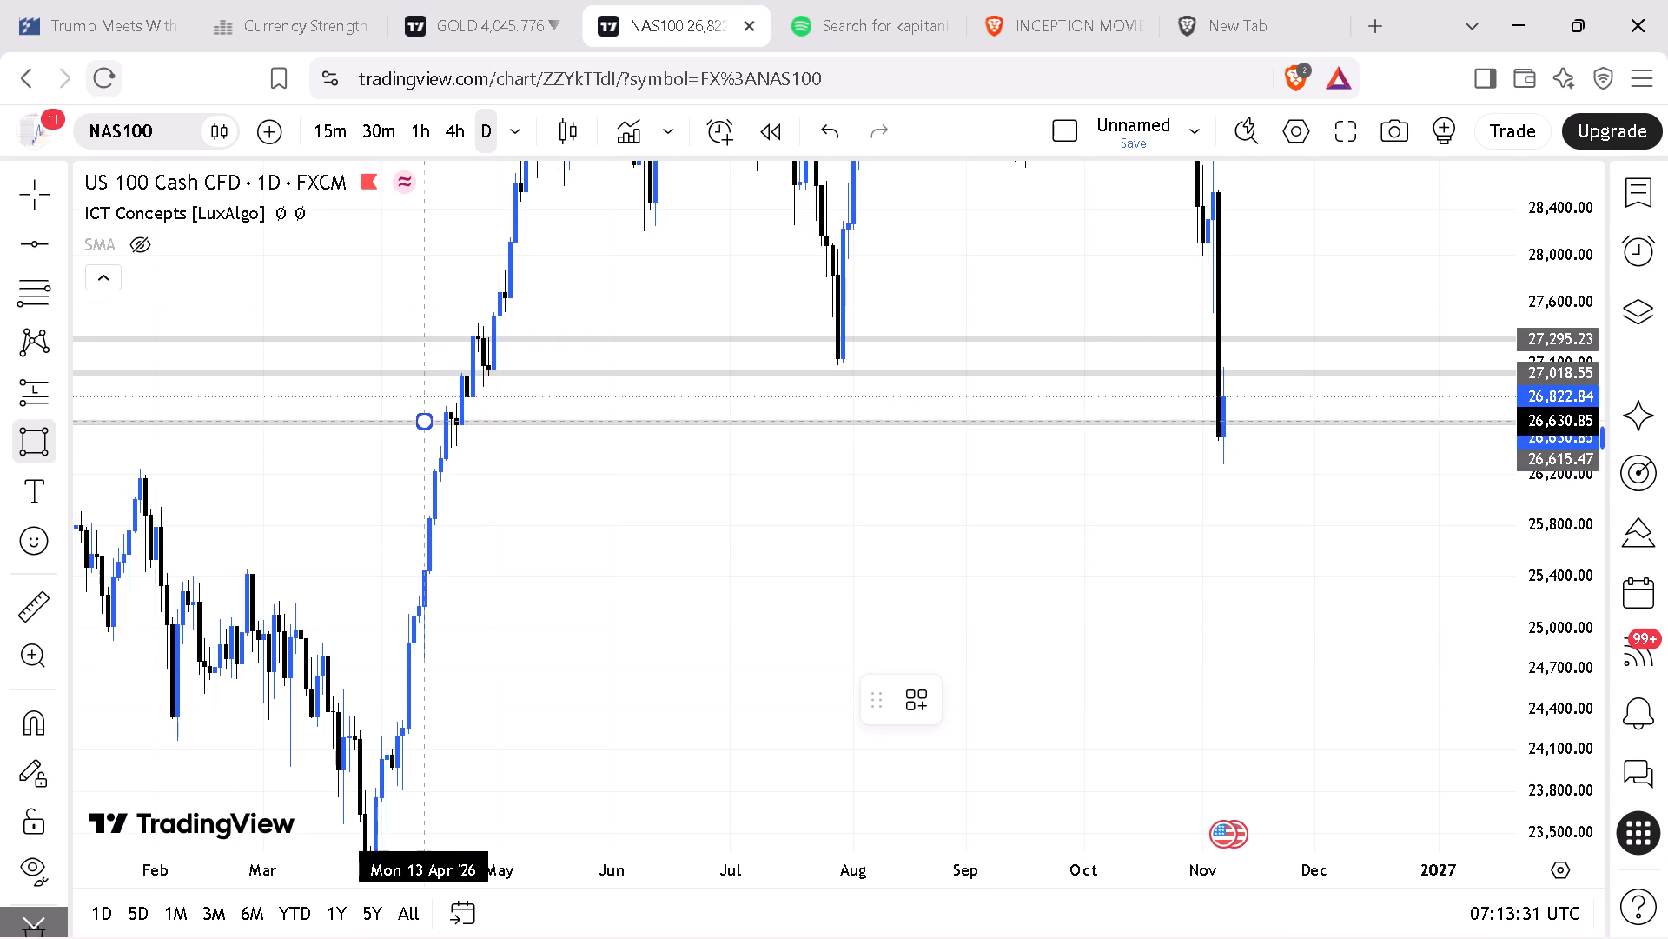
pyautogui.moveTo(427, 419); pyautogui.dragTo(1397, 403)
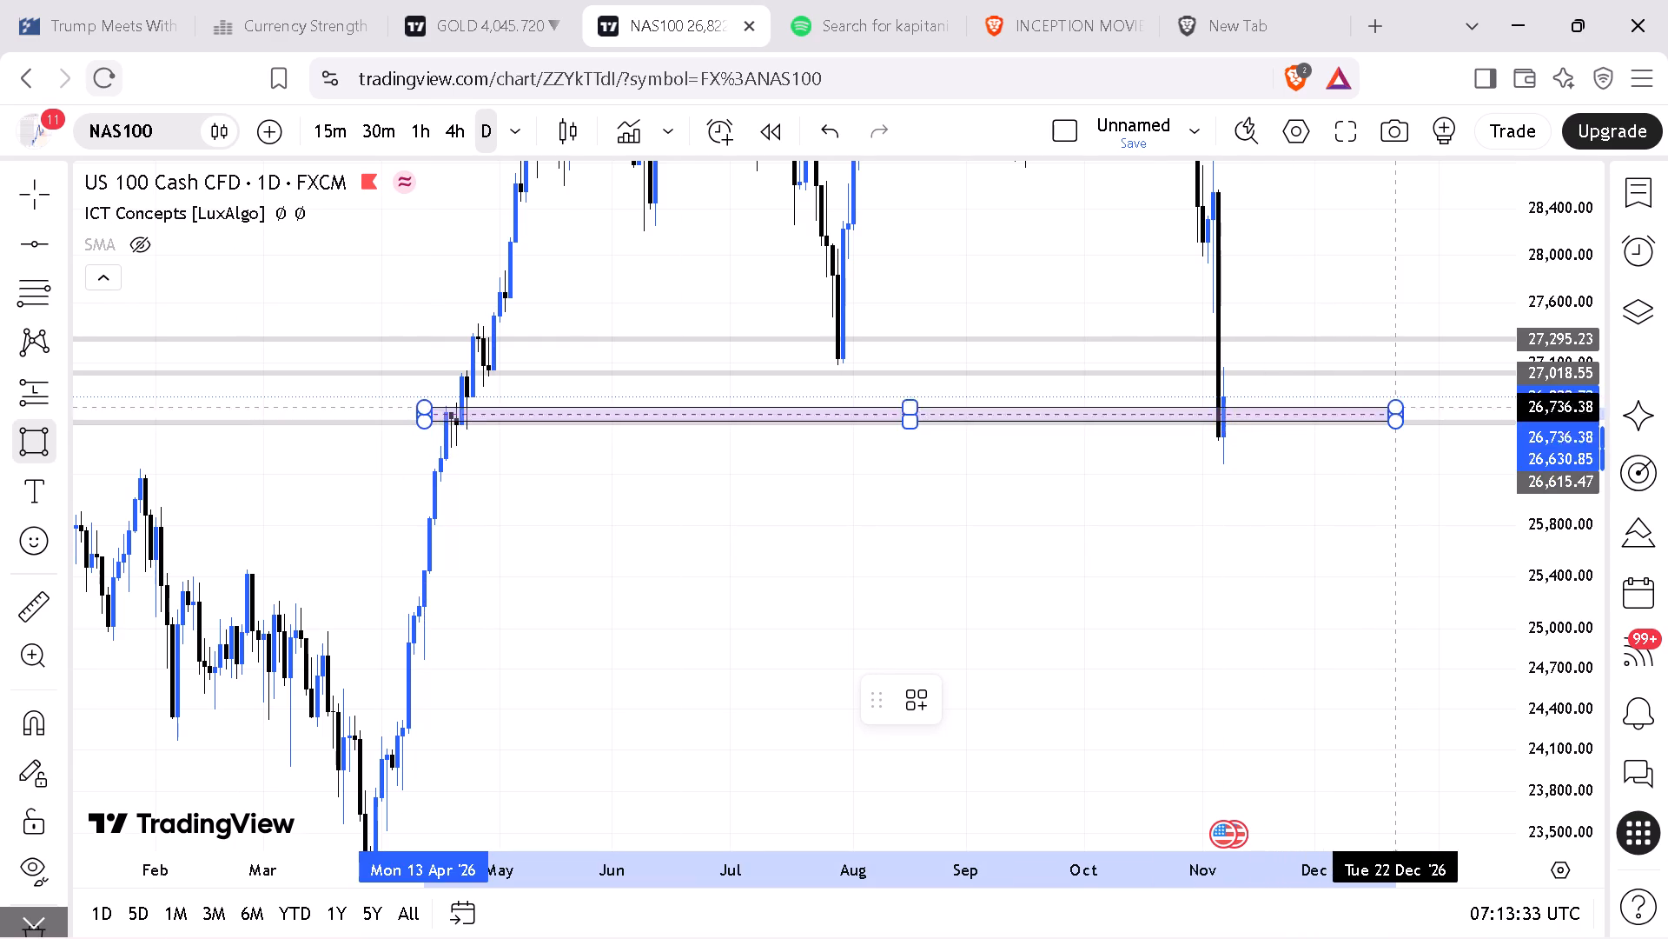
pyautogui.moveTo(1397, 403); pyautogui.dragTo(1405, 371)
pyautogui.click(1405, 371)
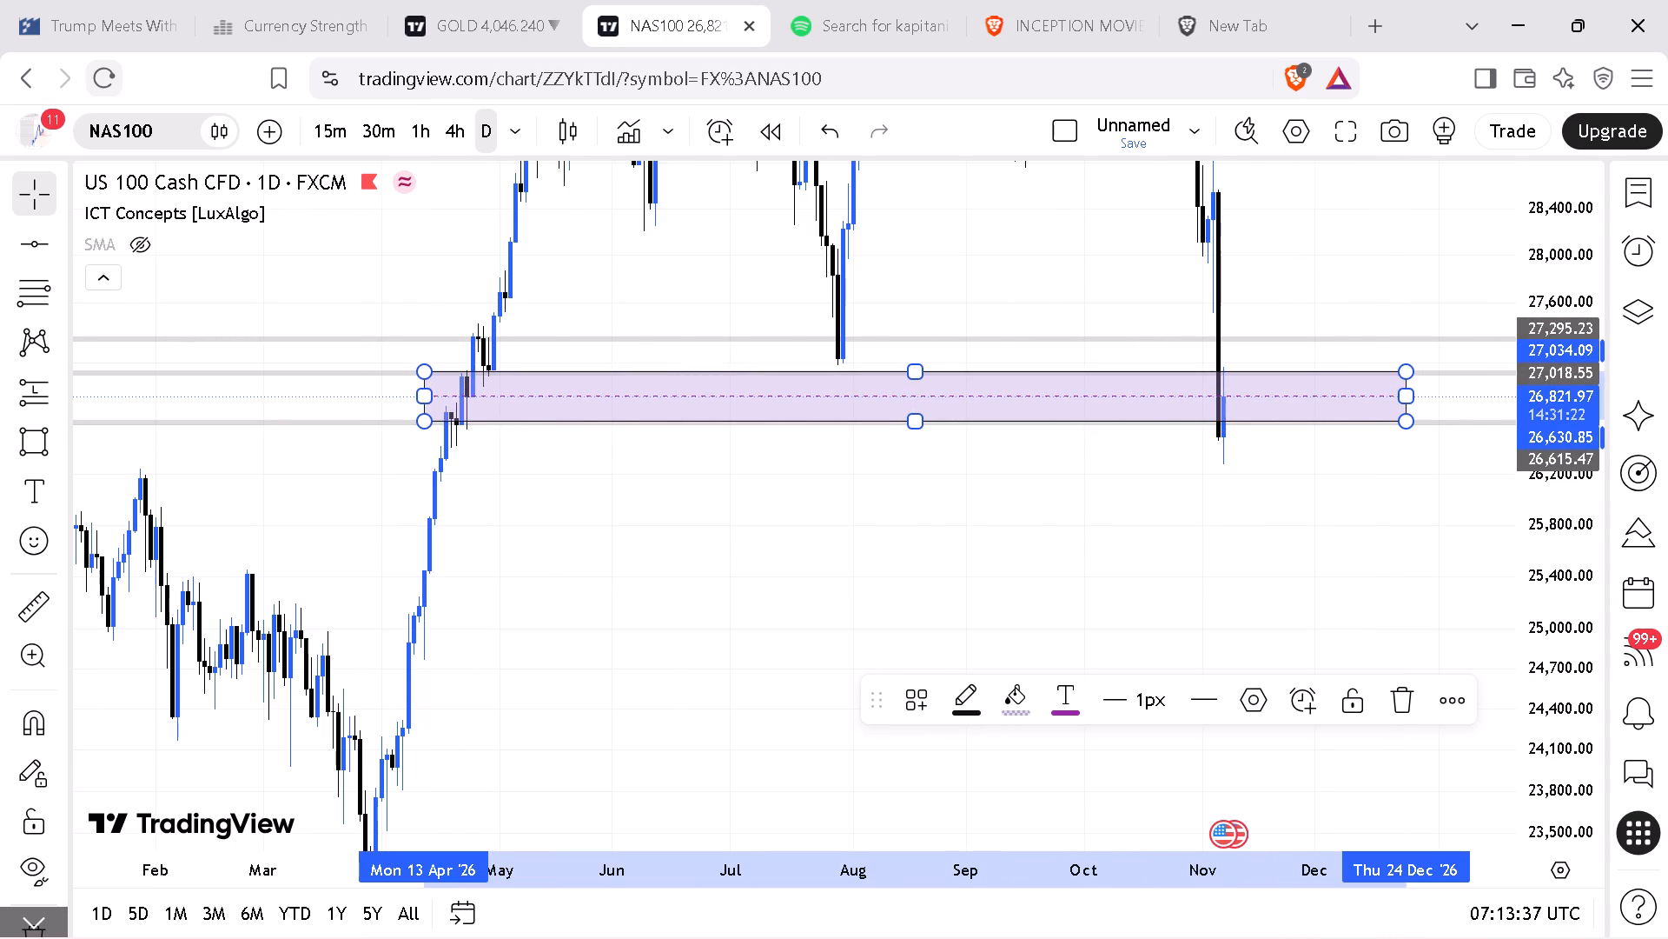
# Extend the rectangle zone's lower edge down to about 26,593, just below the lowest horizontal line.
pyautogui.moveTo(1579, 667); pyautogui.dragTo(1632, 519)
pyautogui.click(1386, 526)
pyautogui.moveTo(884, 516); pyautogui.dragTo(869, 628)
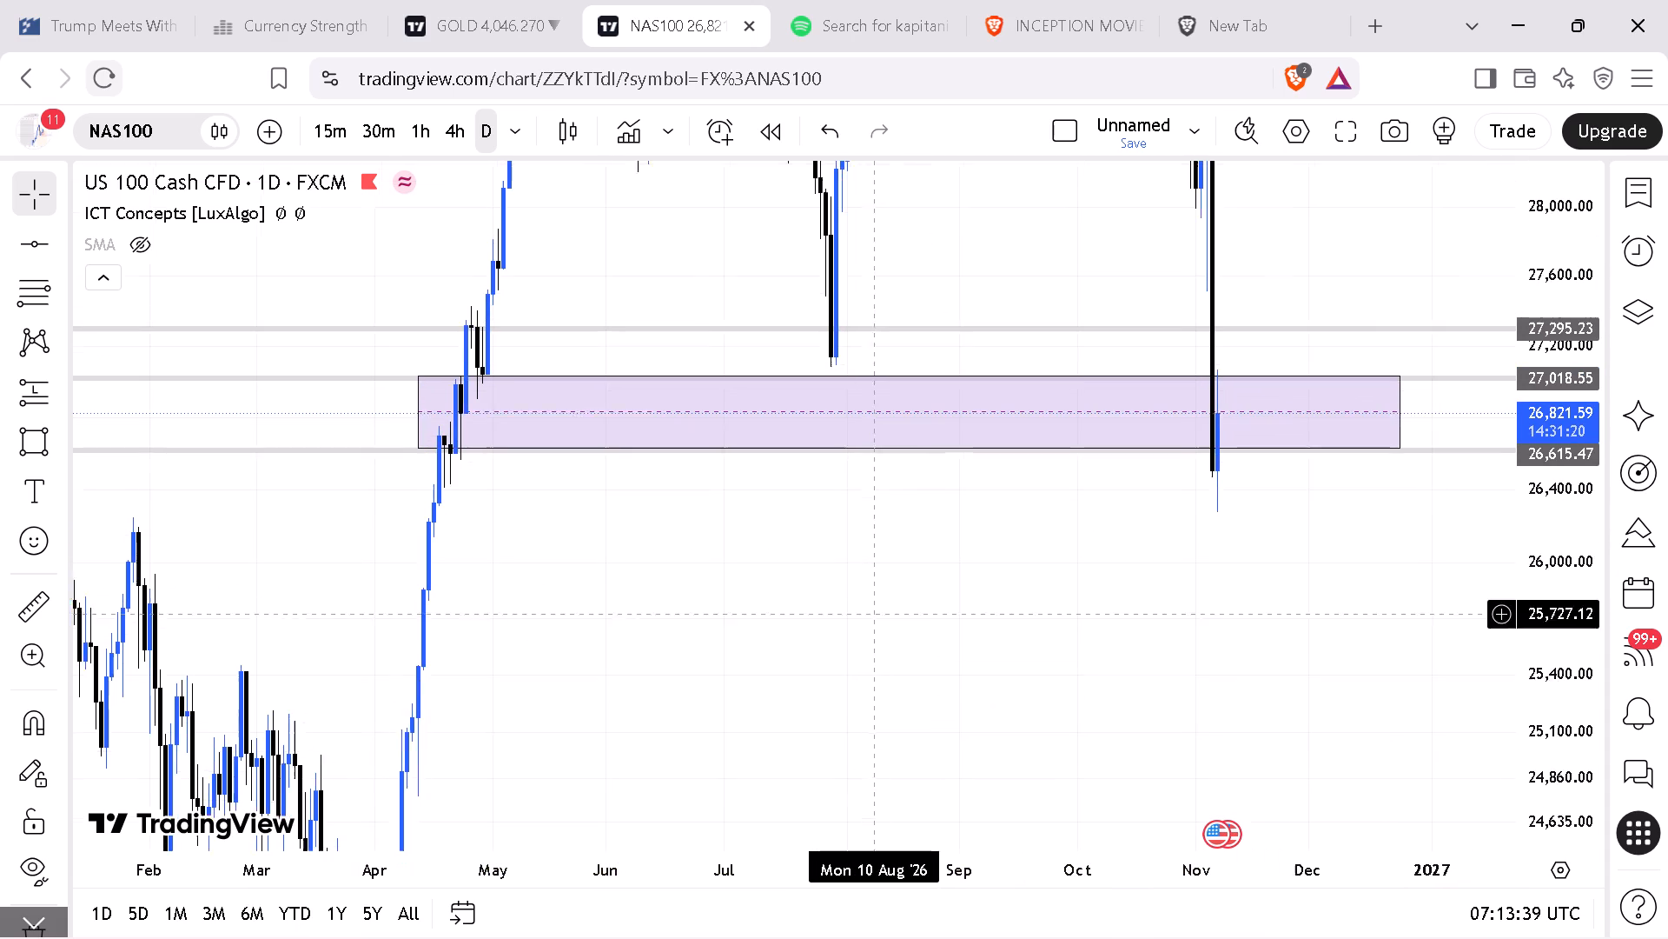
pyautogui.moveTo(869, 628); pyautogui.dragTo(869, 629)
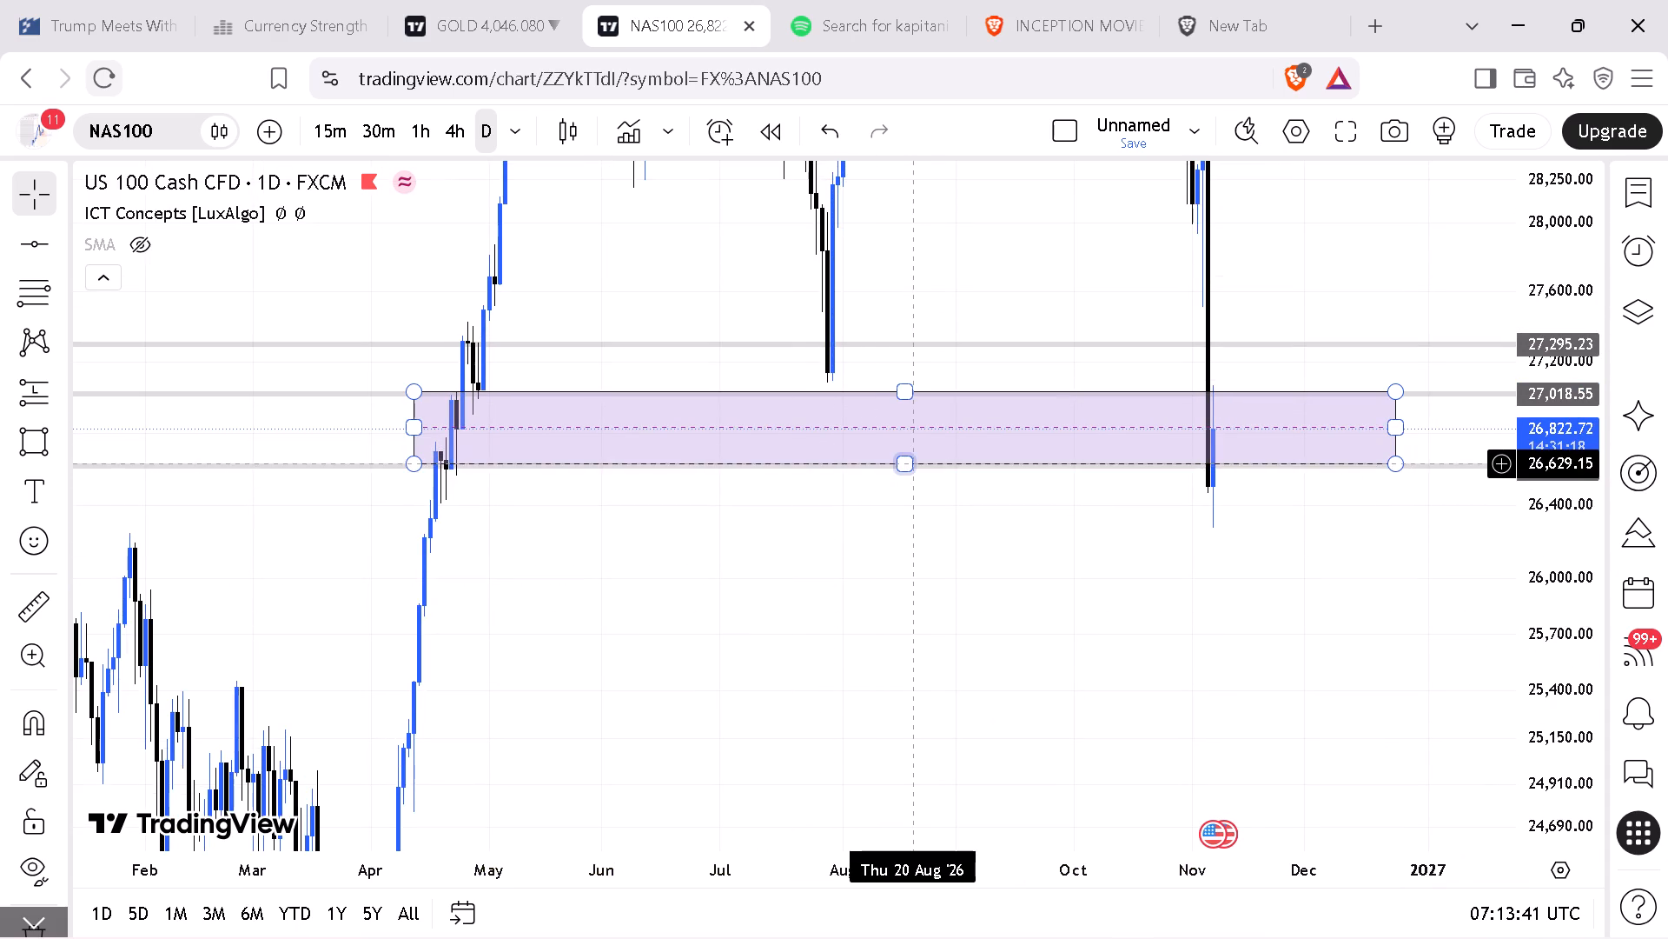
pyautogui.moveTo(906, 462); pyautogui.dragTo(915, 465)
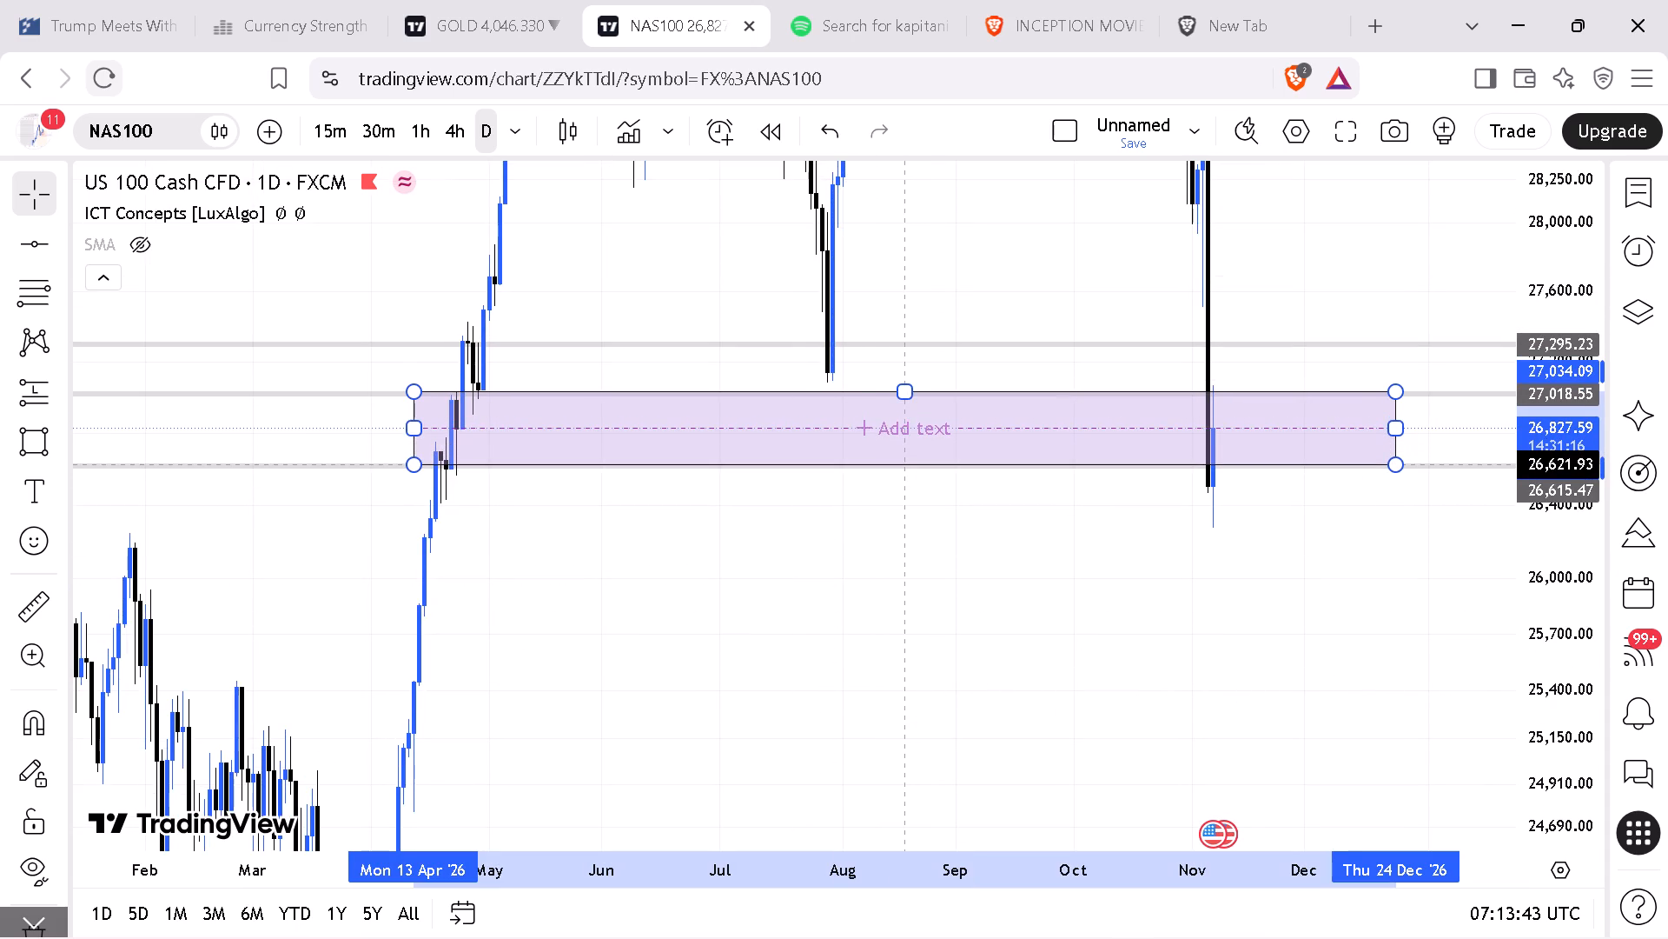
pyautogui.moveTo(915, 465); pyautogui.dragTo(917, 469)
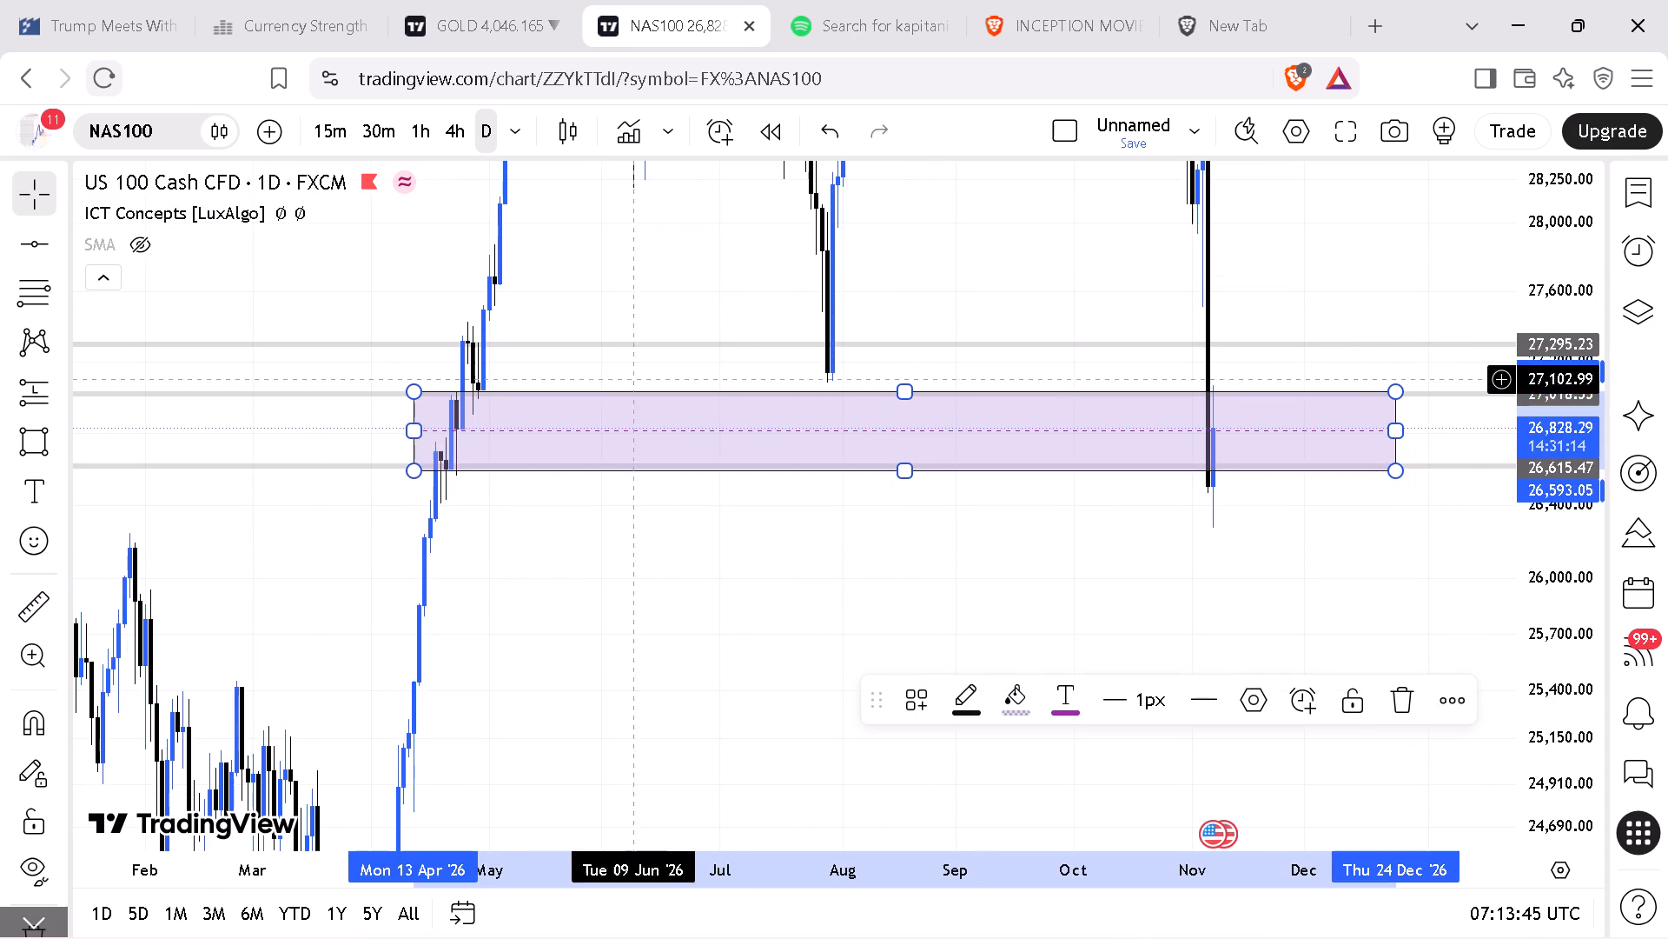
pyautogui.click(903, 390)
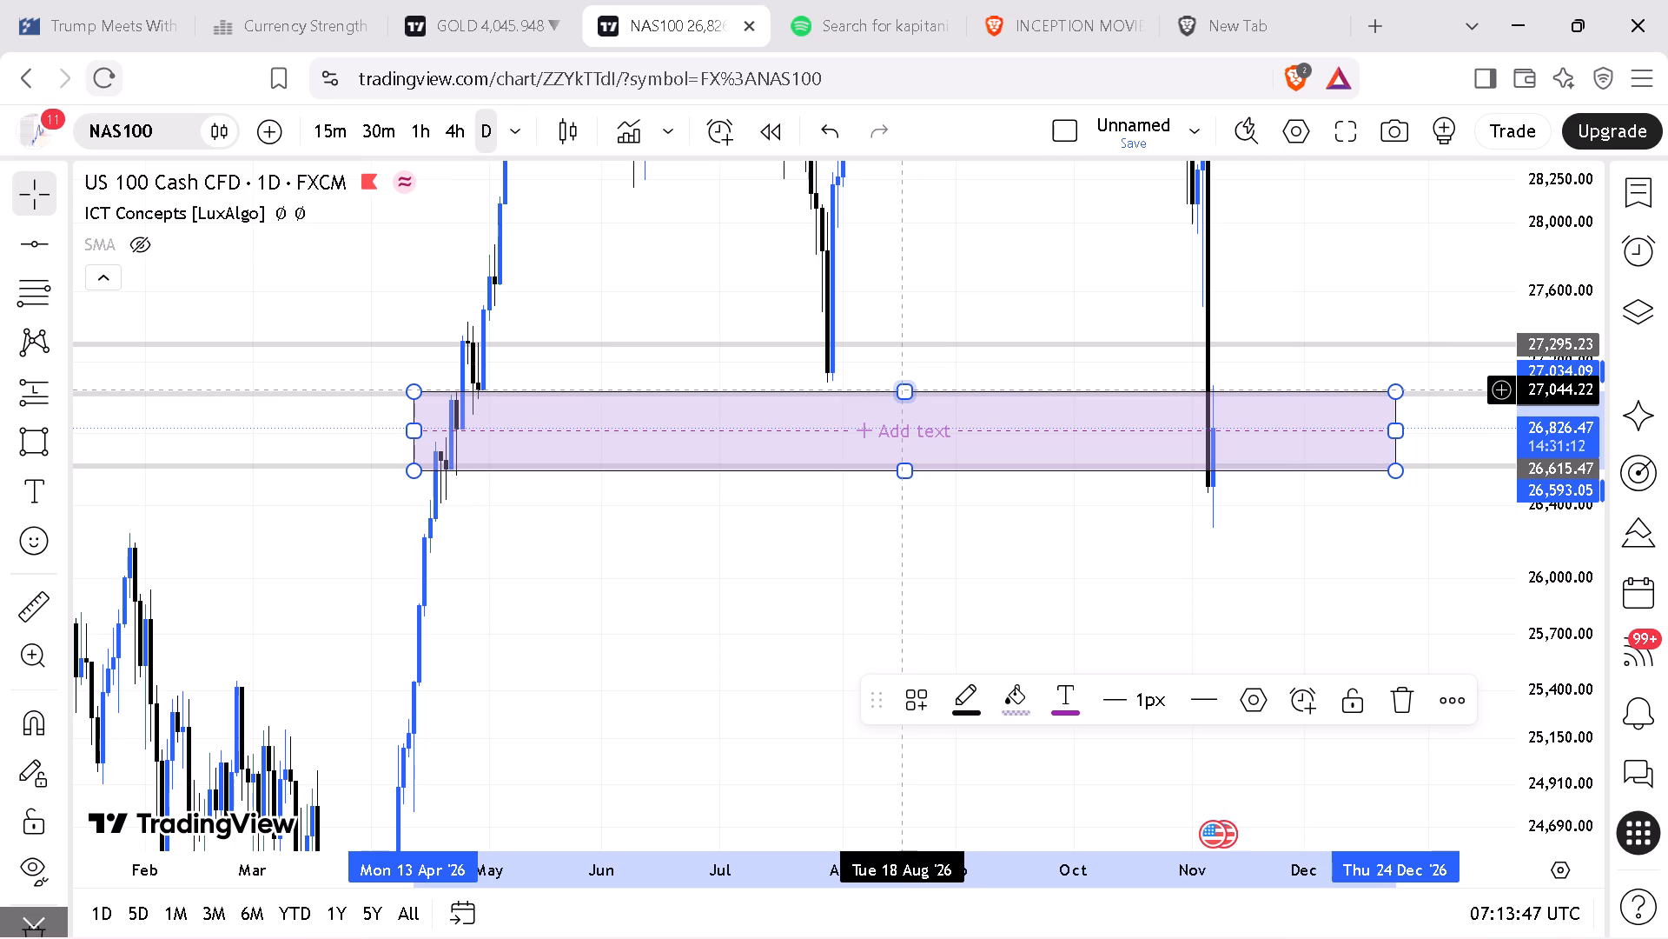
# Draw a second rectangle between the 27,018 and 27,295 lines, from about end of March 2026 to mid-January 2027, its lower edge meeting the first rectangle.
pyautogui.moveTo(27, 431); pyautogui.dragTo(36, 426)
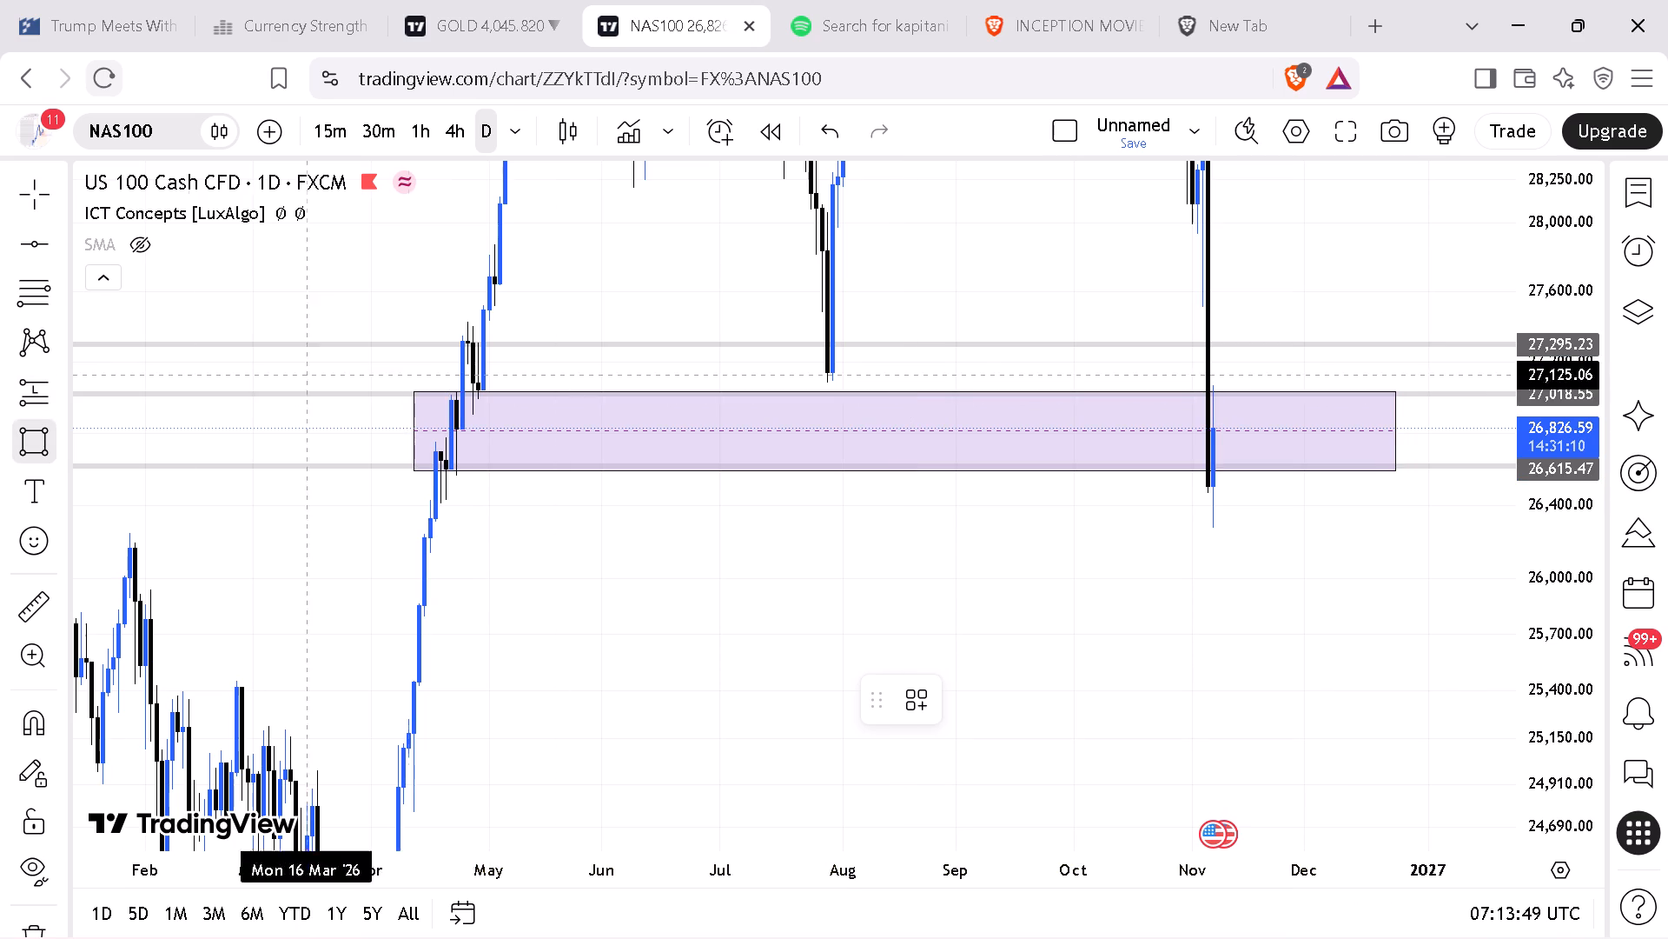
pyautogui.moveTo(384, 386); pyautogui.dragTo(1475, 368)
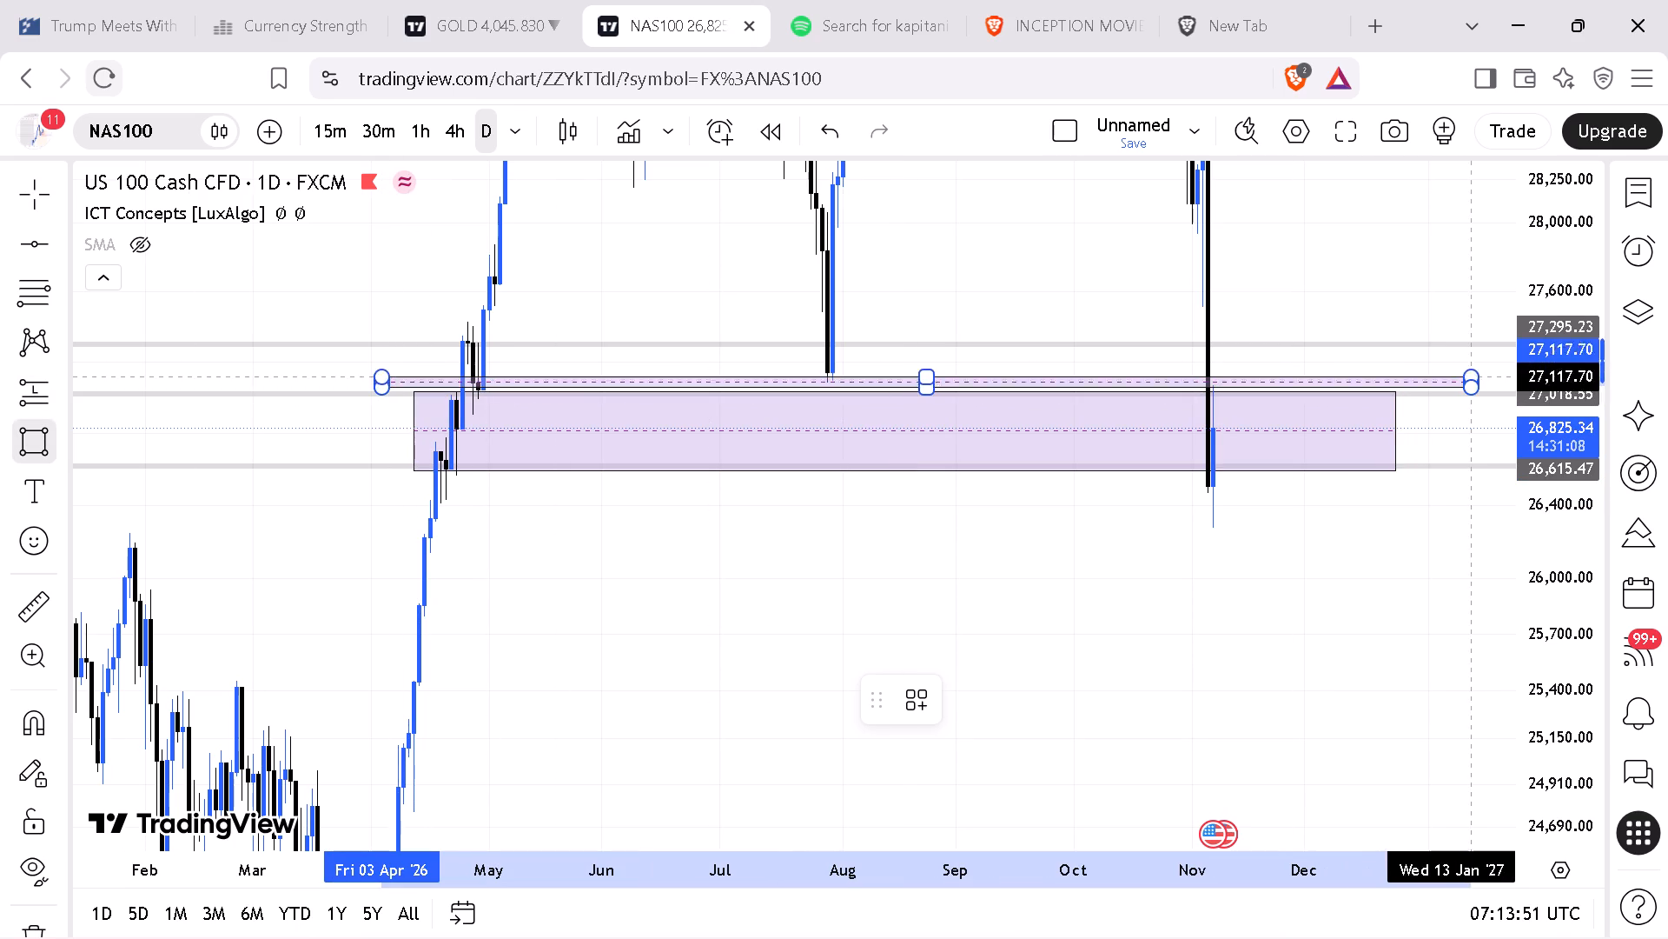
pyautogui.moveTo(1475, 368); pyautogui.dragTo(1472, 341)
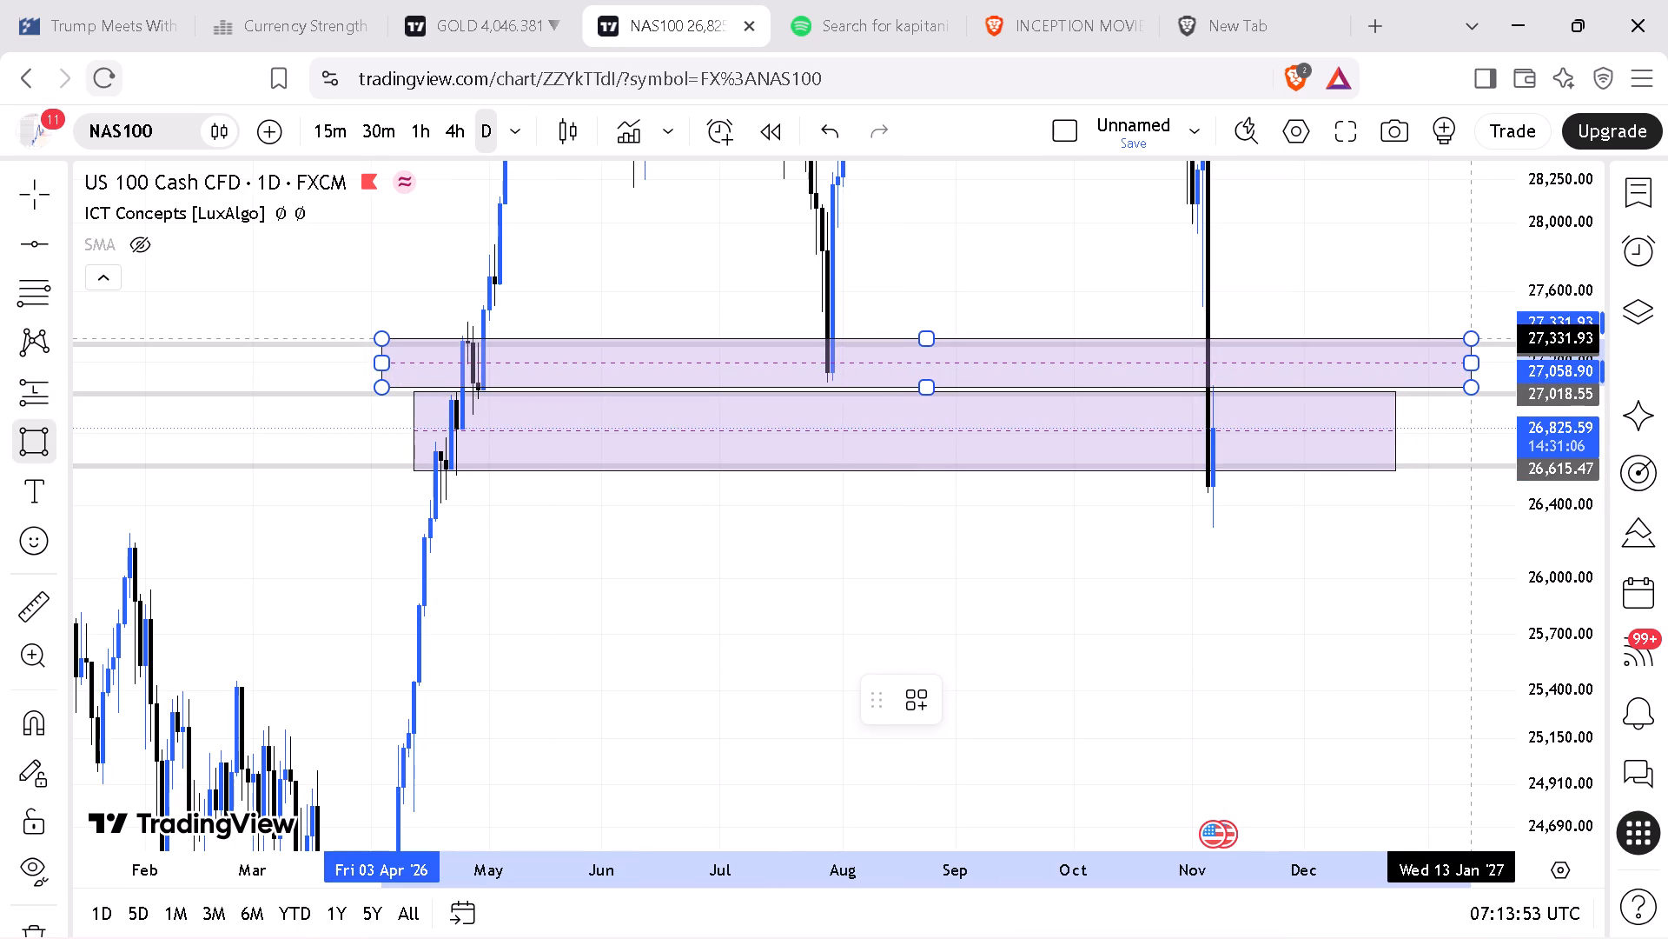
pyautogui.click(1479, 343)
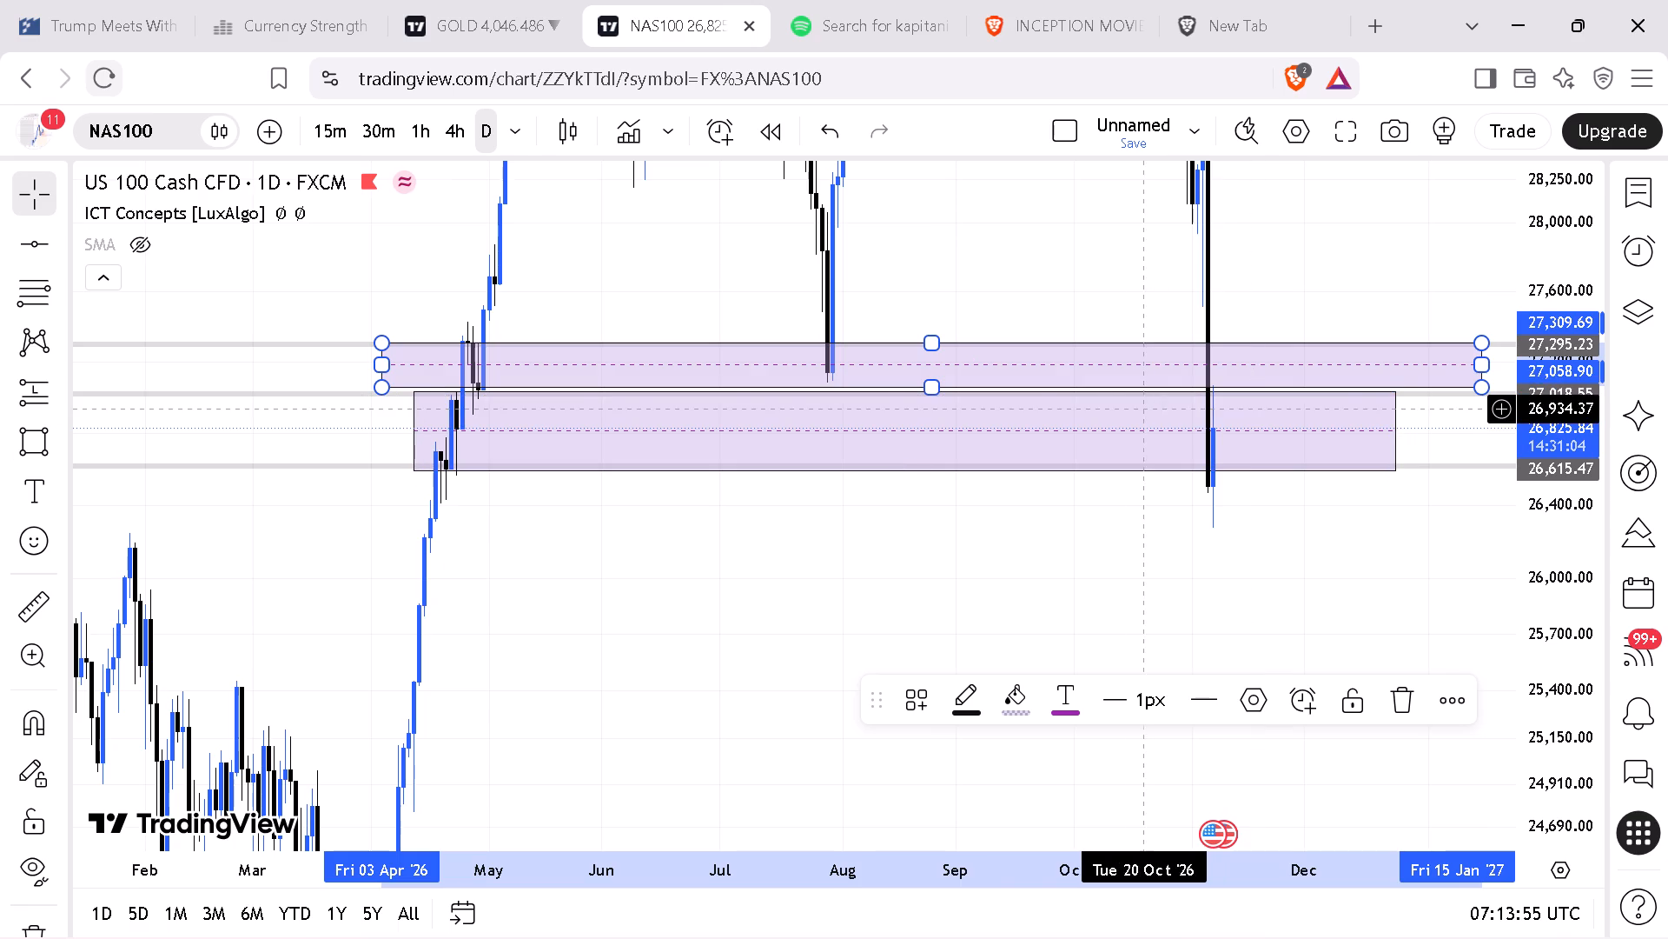
pyautogui.click(937, 386)
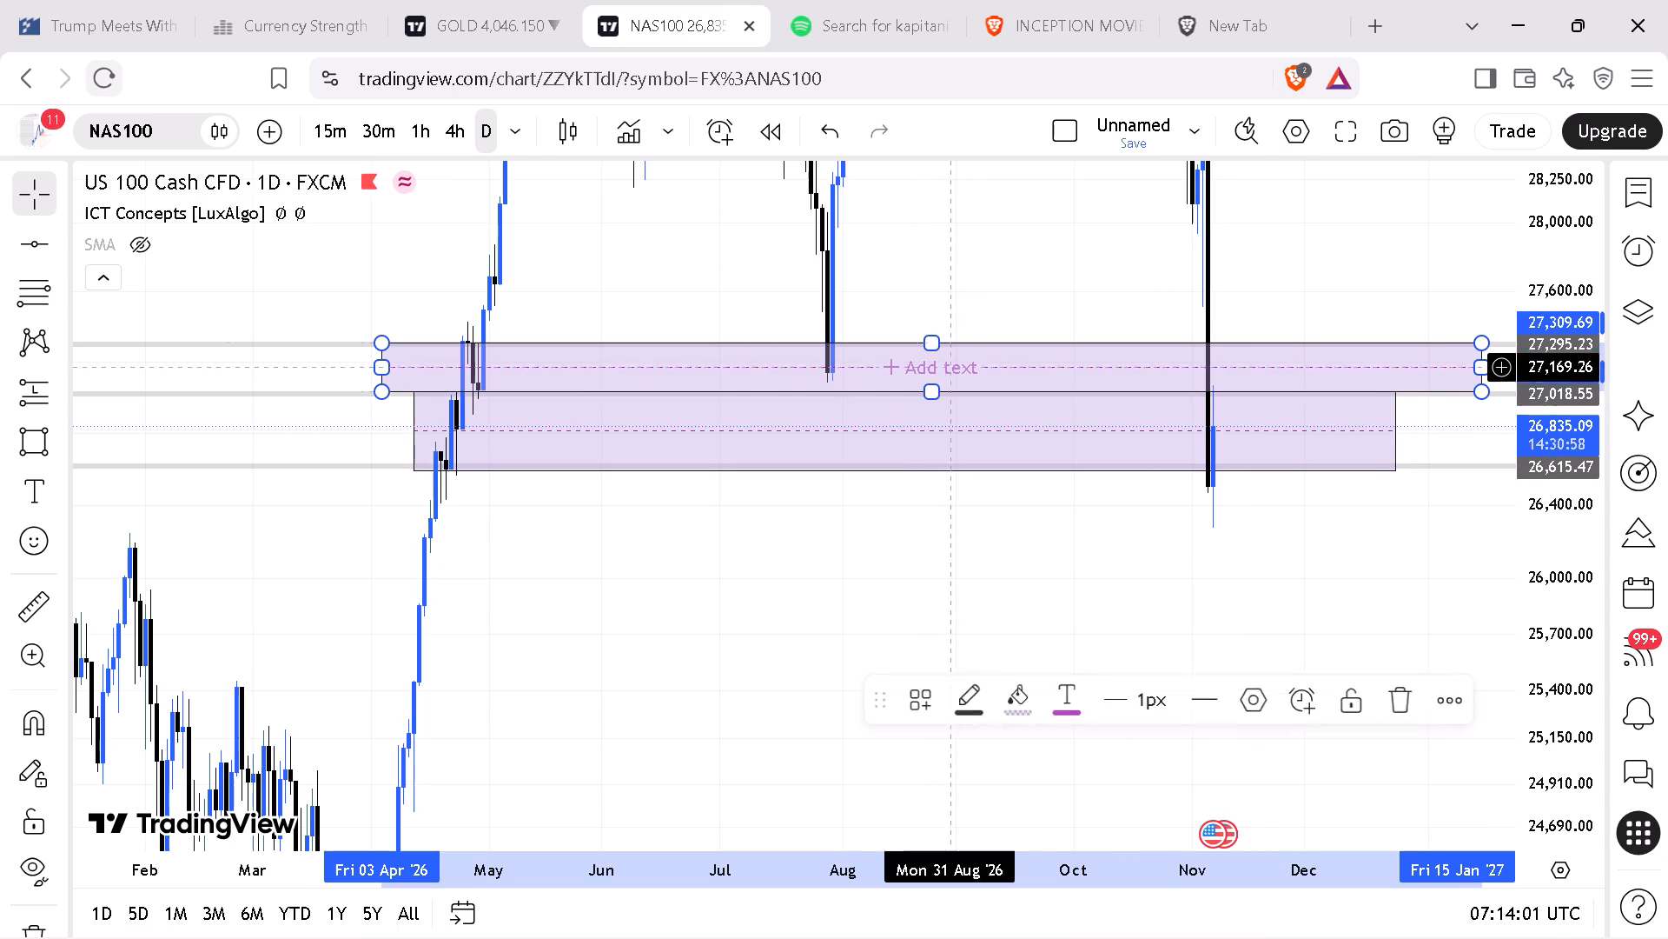
pyautogui.click(967, 298)
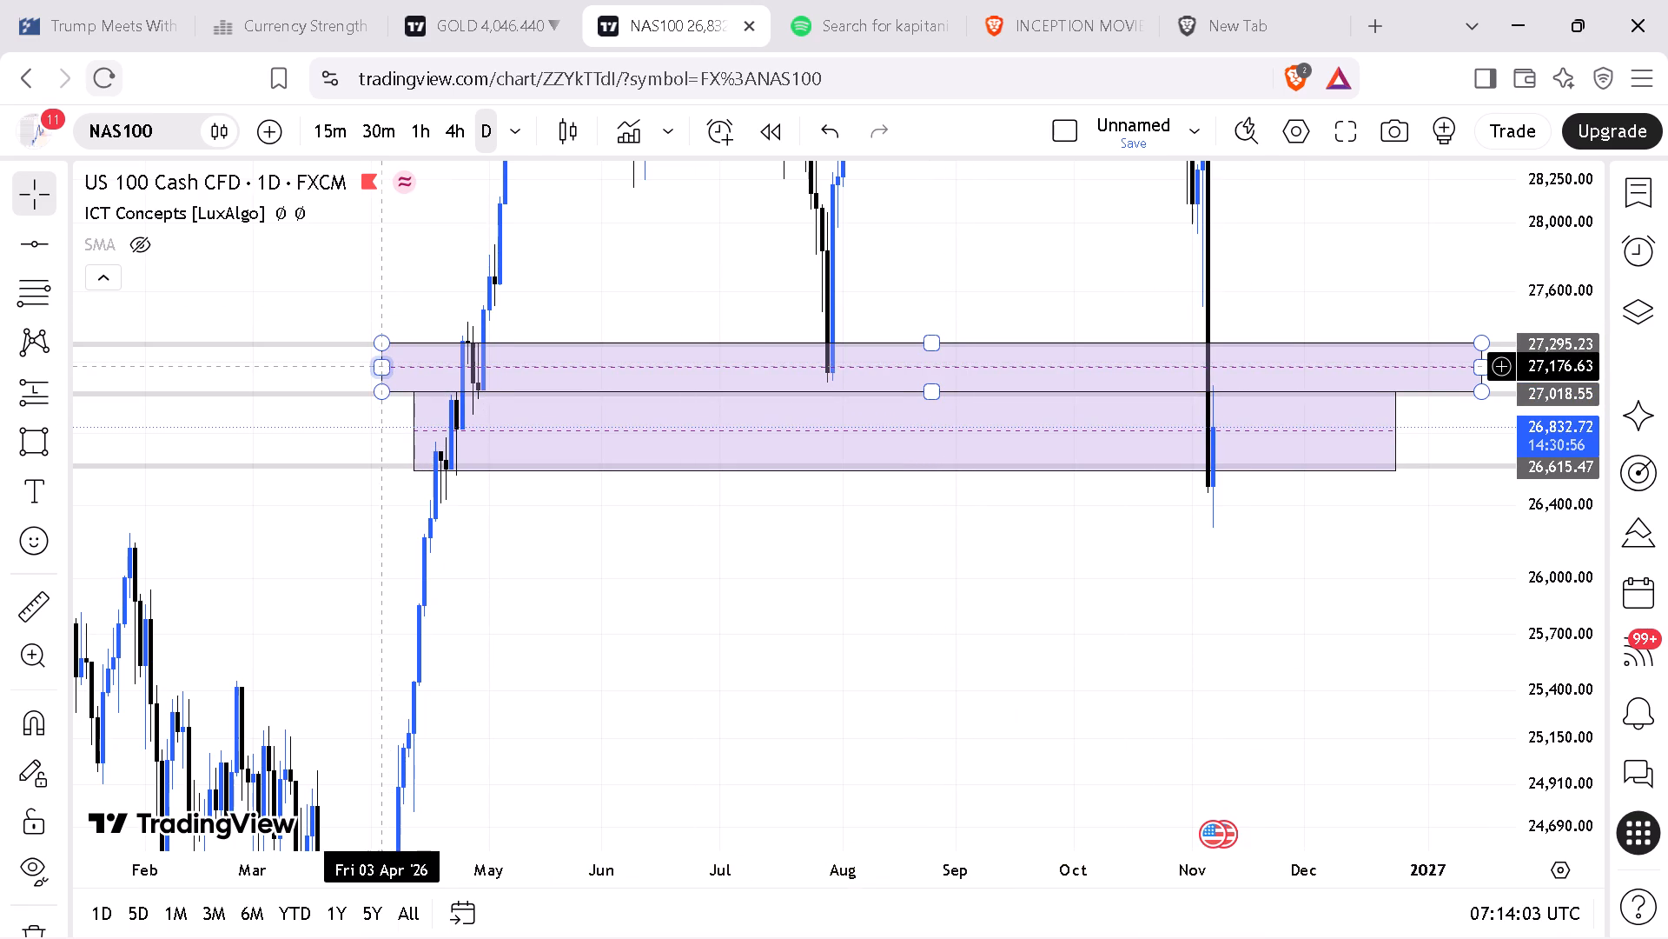
pyautogui.moveTo(382, 364); pyautogui.dragTo(364, 363)
pyautogui.click(405, 288)
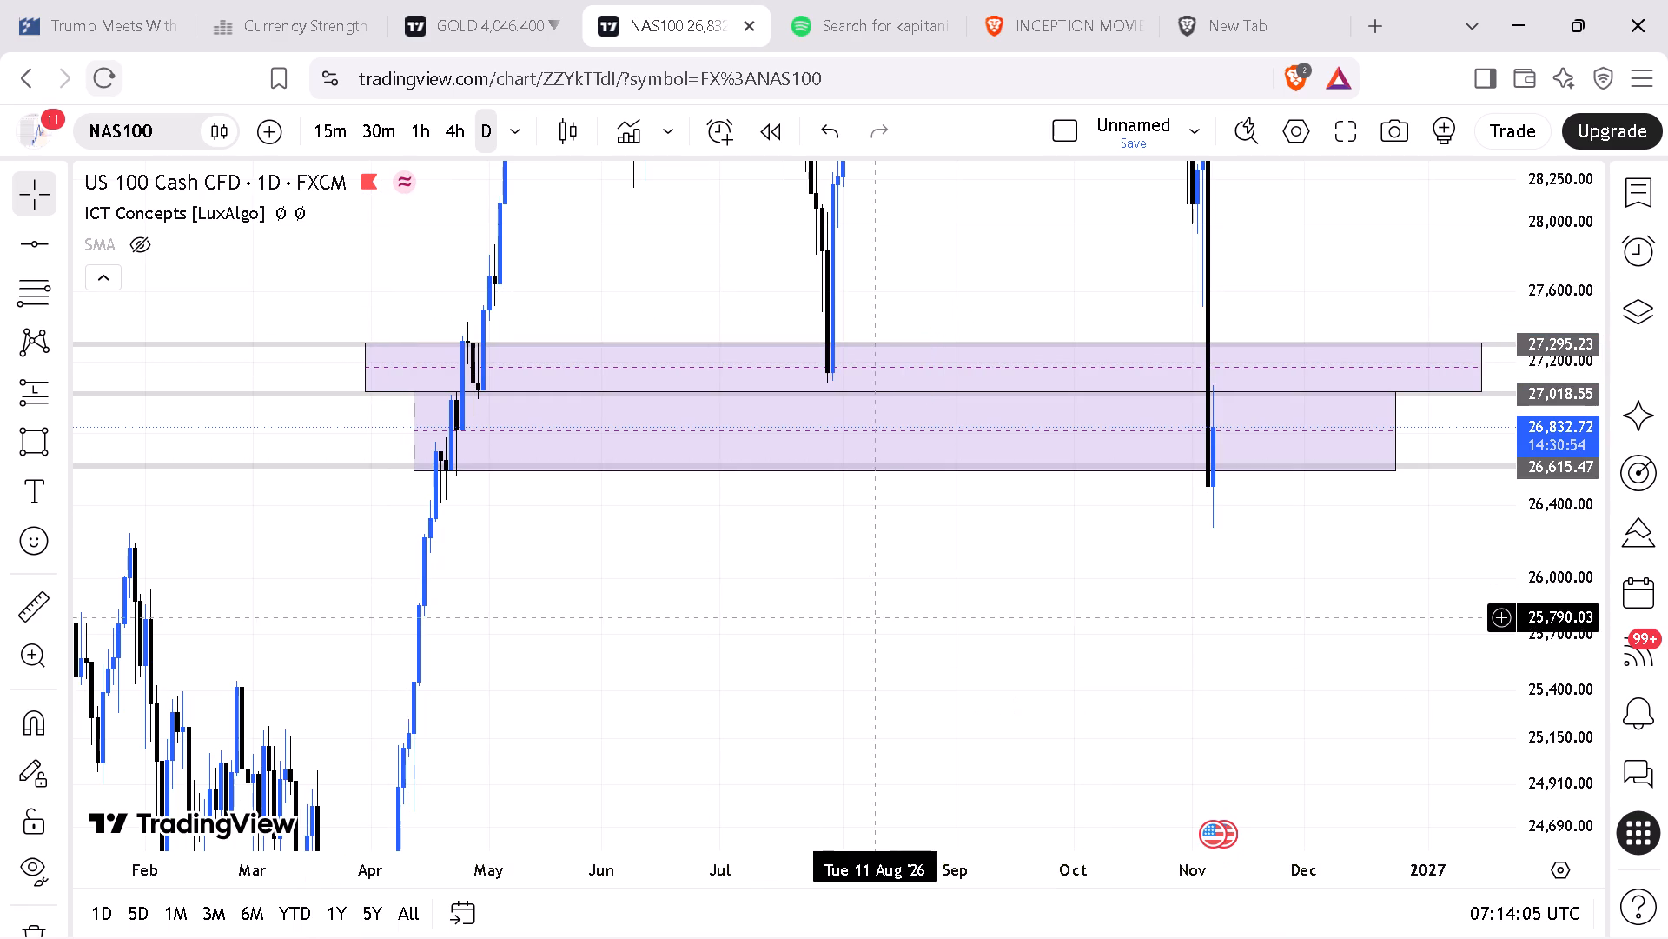
# Change the fill of the upper rectangle, between the 27,018 and 27,295 lines, to grey.
pyautogui.moveTo(645, 867); pyautogui.dragTo(968, 824)
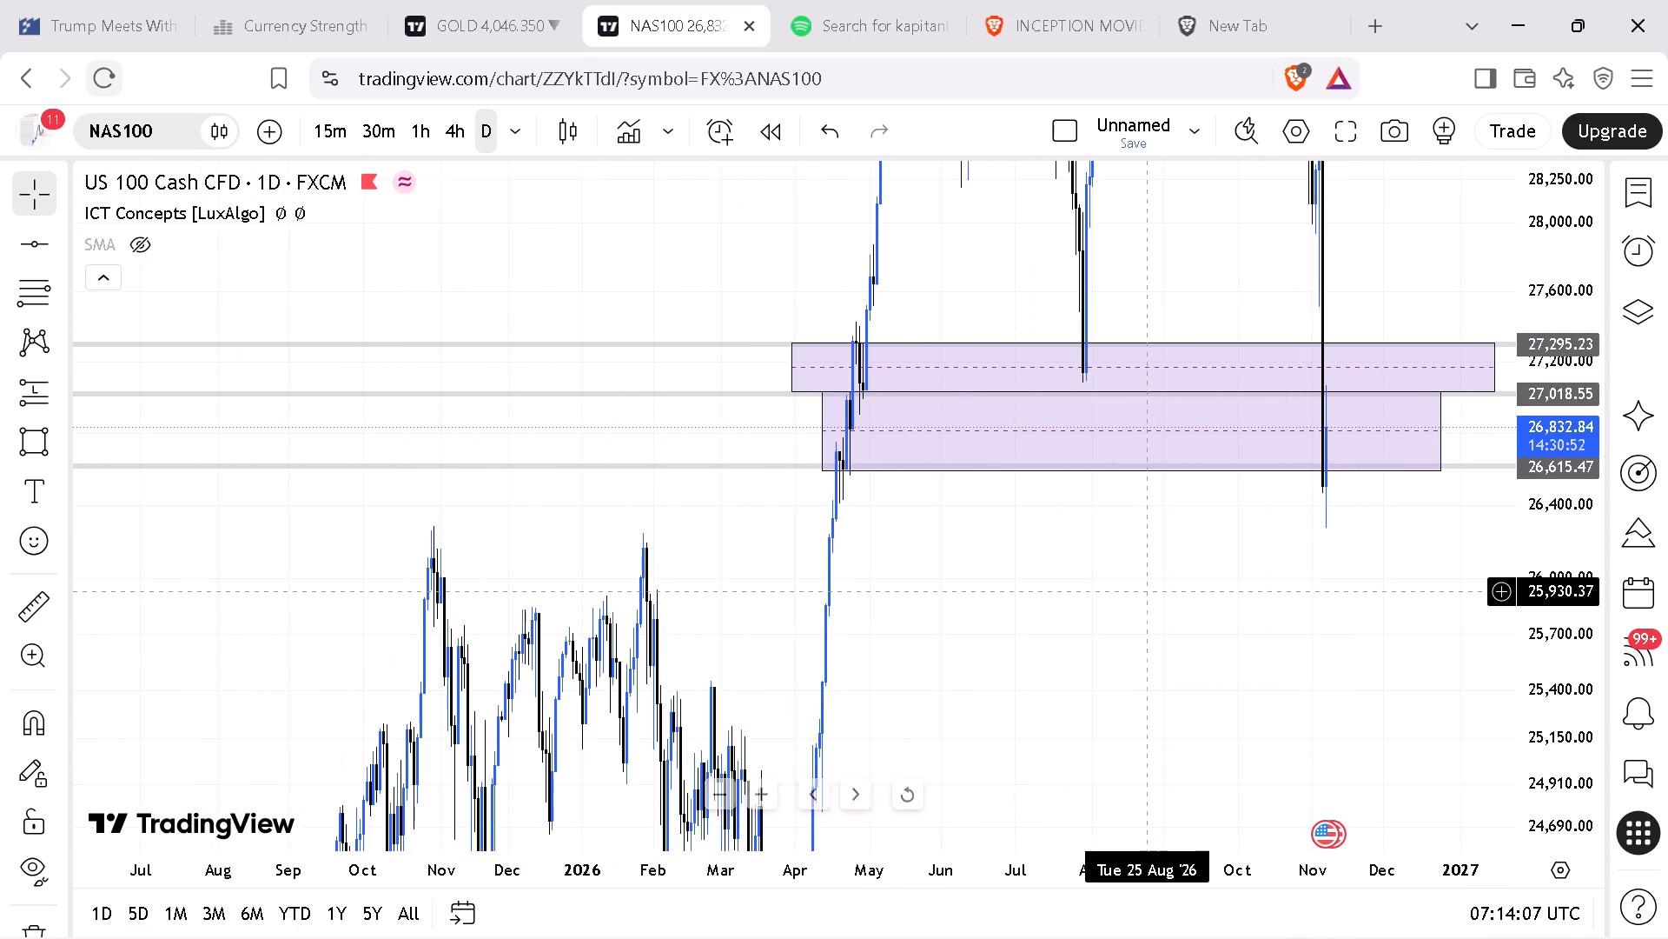
pyautogui.moveTo(1152, 589); pyautogui.dragTo(866, 566)
pyautogui.click(1207, 342)
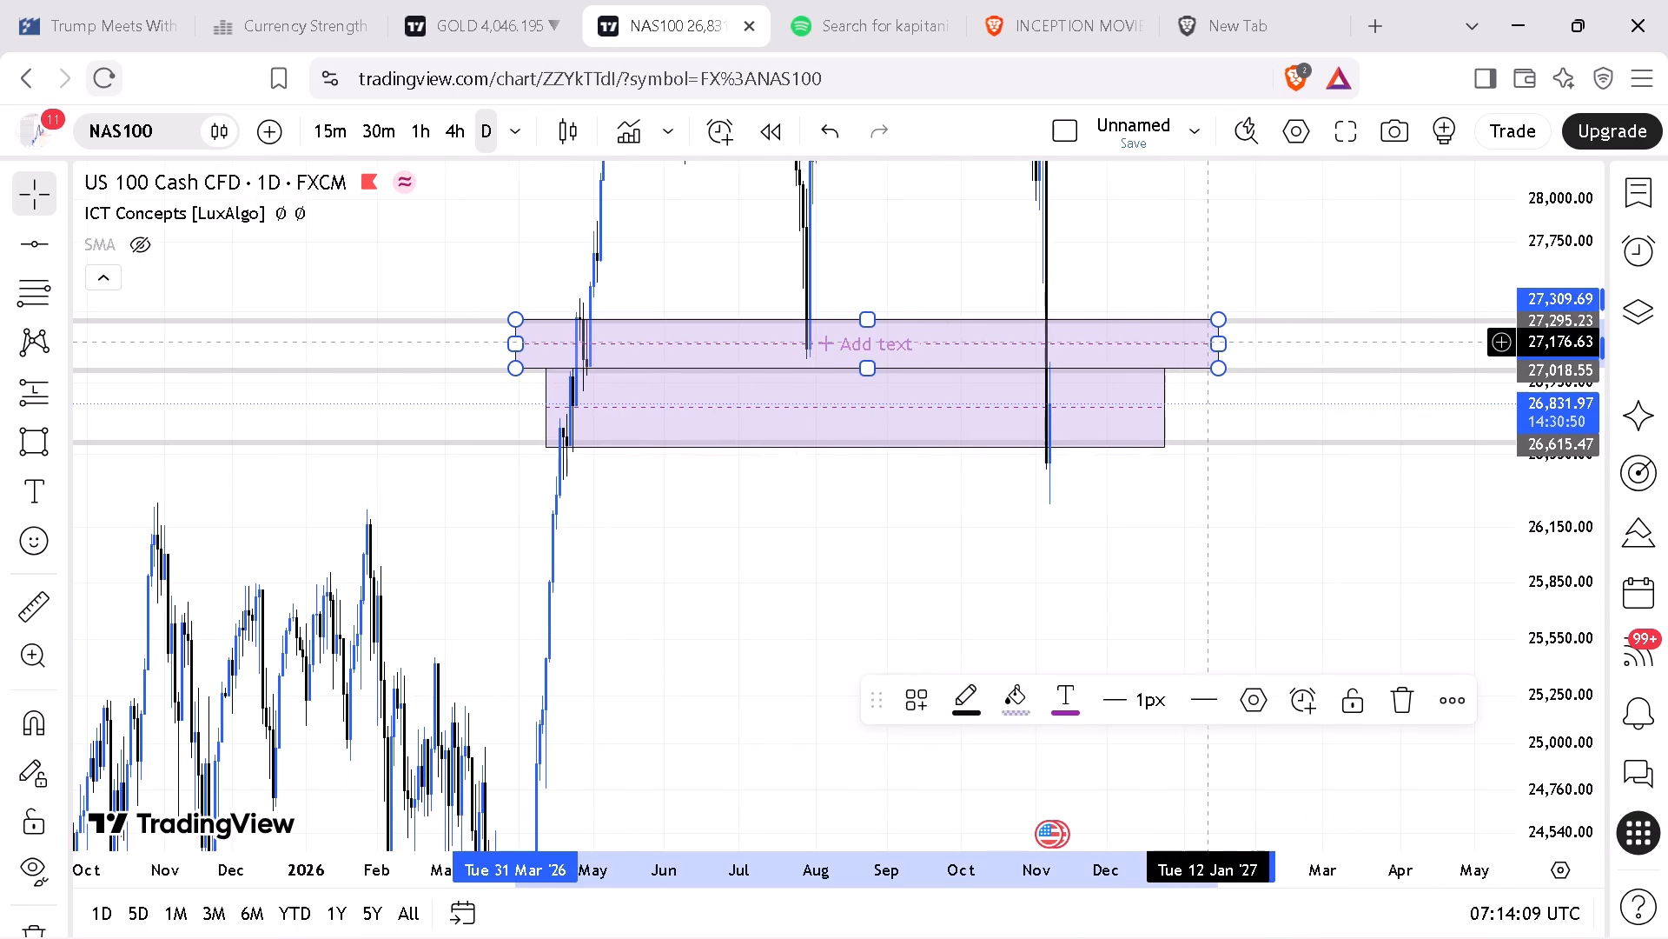
pyautogui.click(1018, 709)
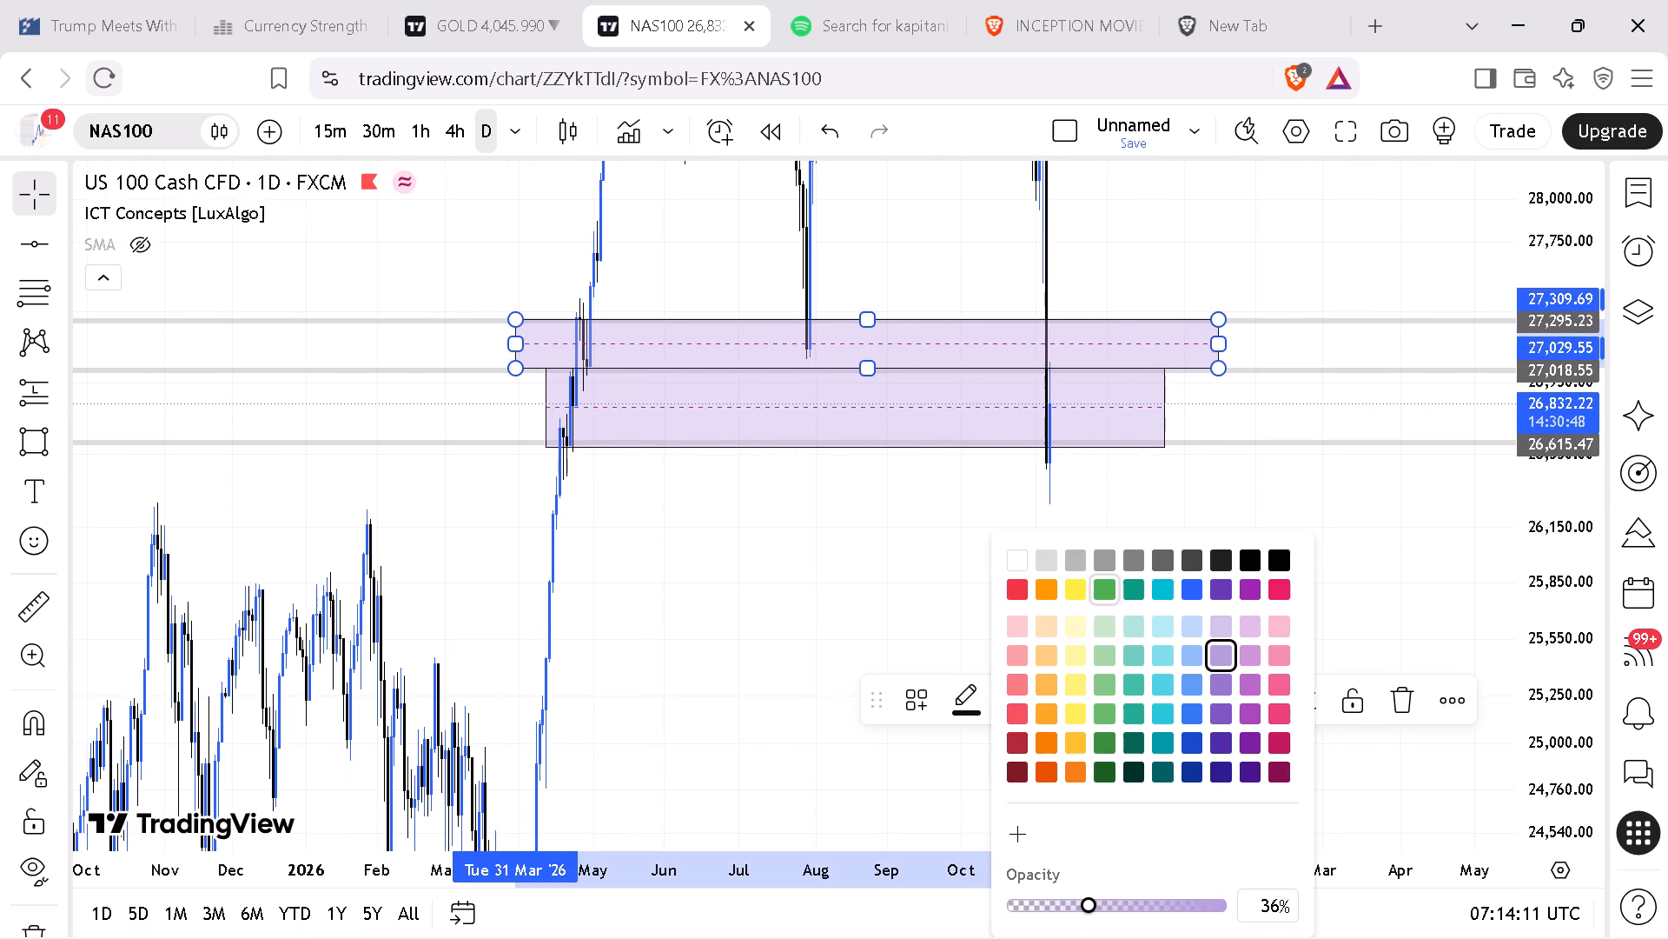
pyautogui.click(1110, 565)
pyautogui.click(1210, 571)
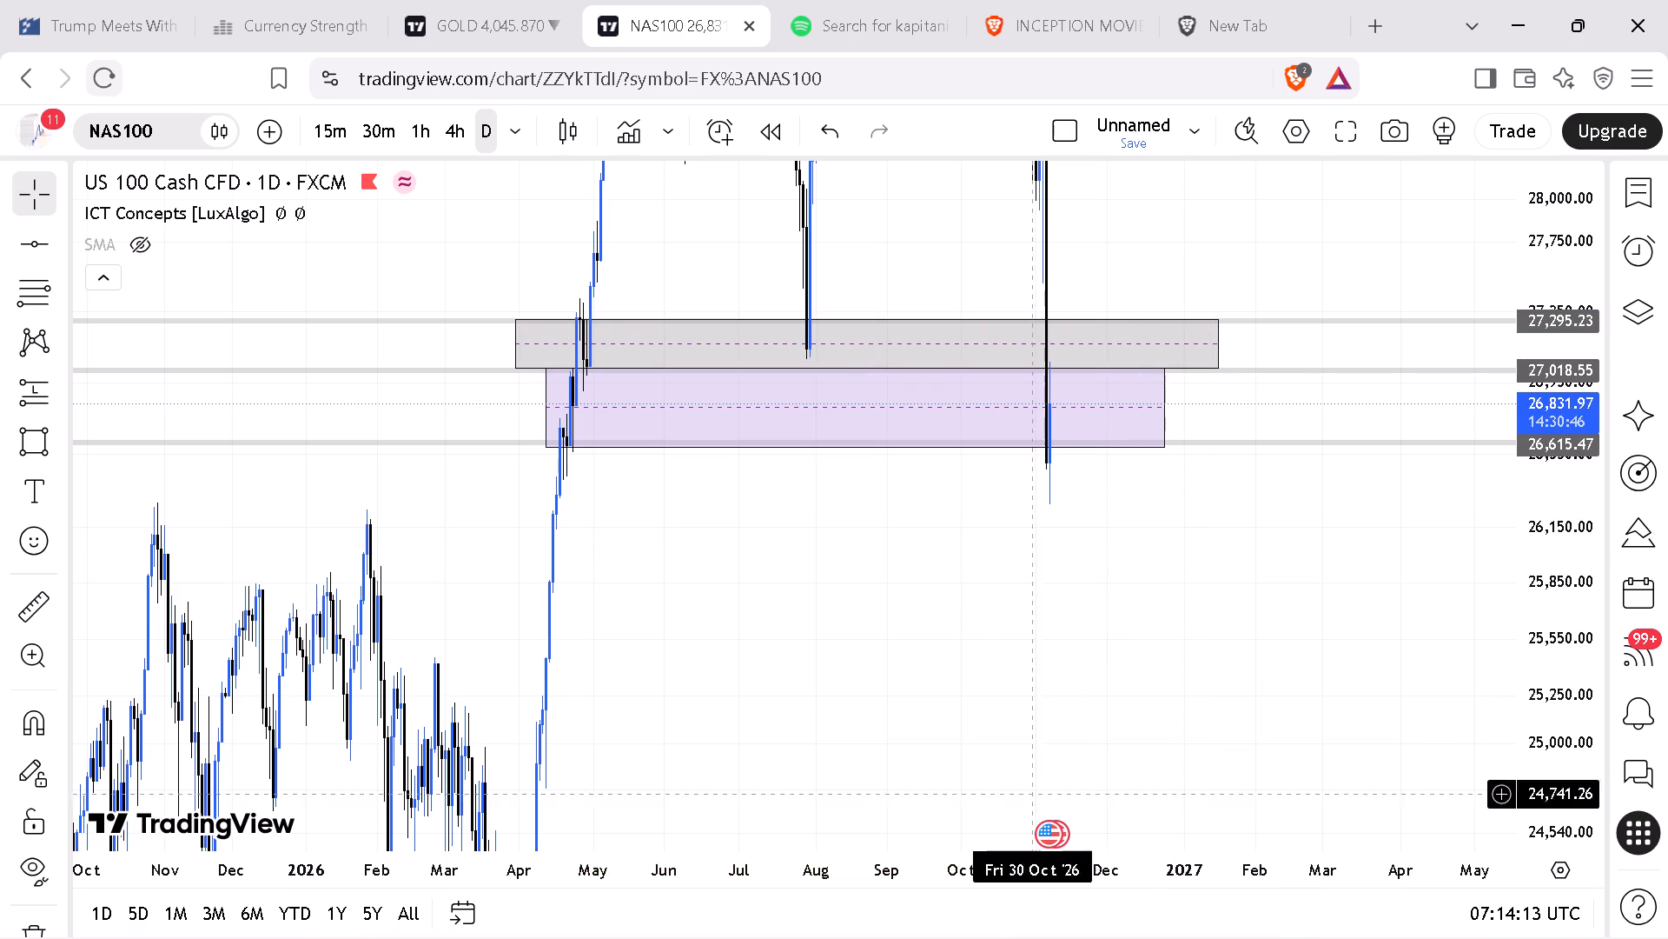
# Draw a horizontal line on the NAS100 daily chart at about 28,519, above the two rectangle zones.
pyautogui.moveTo(1005, 872); pyautogui.dragTo(1129, 860)
pyautogui.moveTo(1579, 556); pyautogui.dragTo(1539, 756)
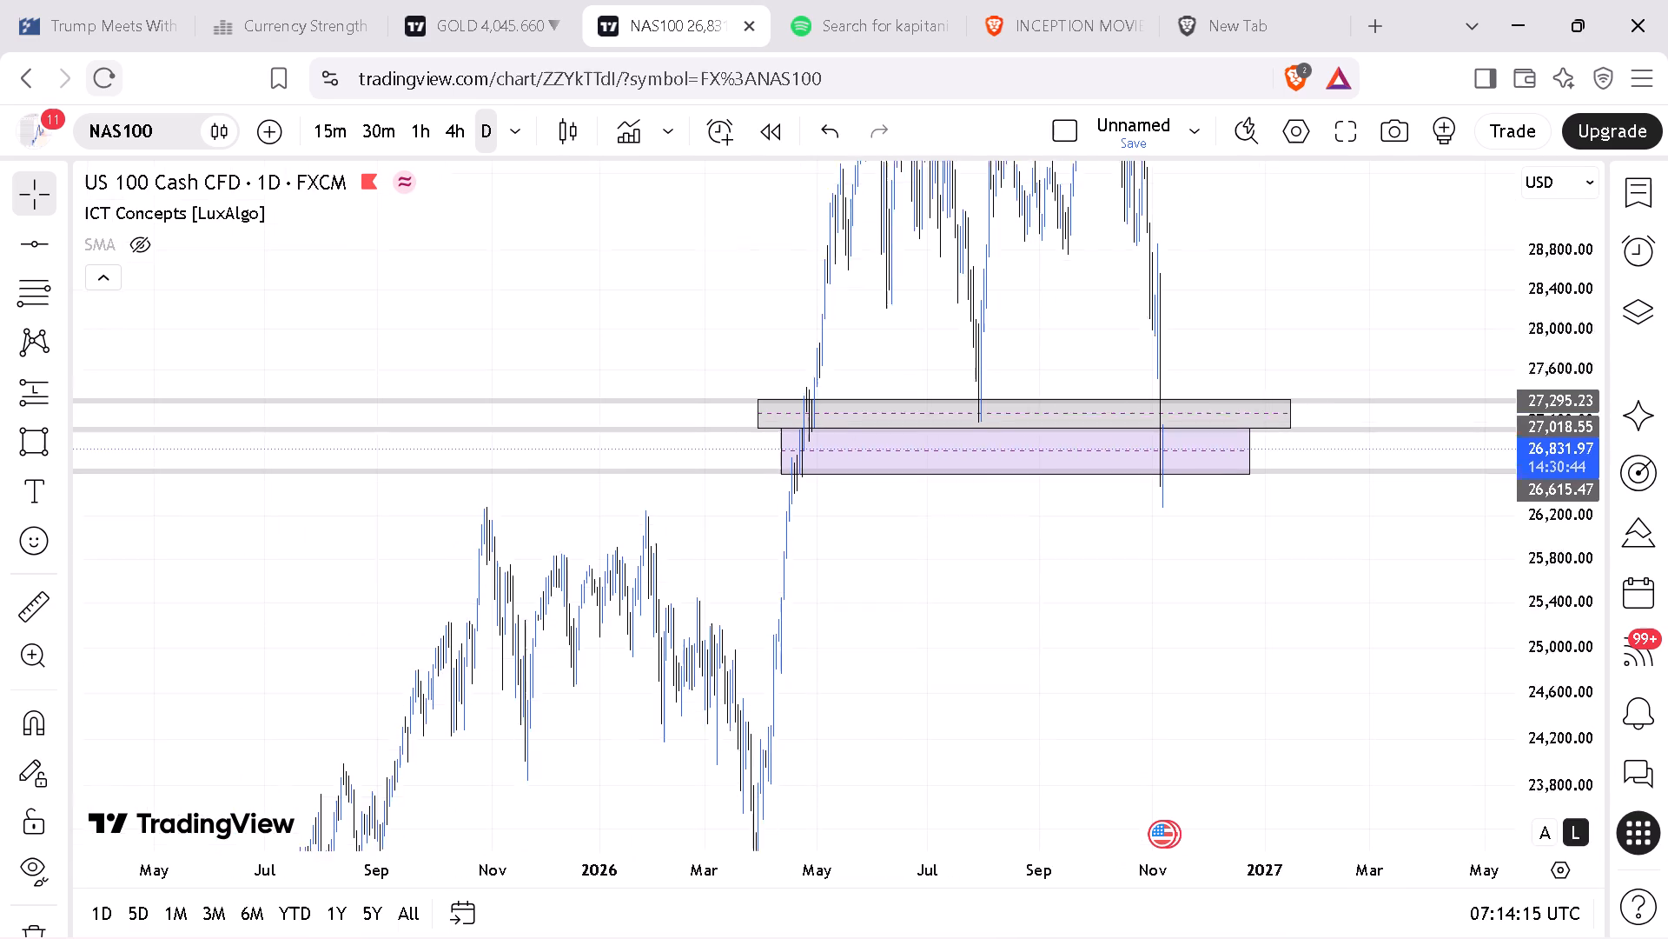
pyautogui.moveTo(1539, 756); pyautogui.dragTo(1532, 788)
pyautogui.moveTo(1254, 869); pyautogui.dragTo(1082, 858)
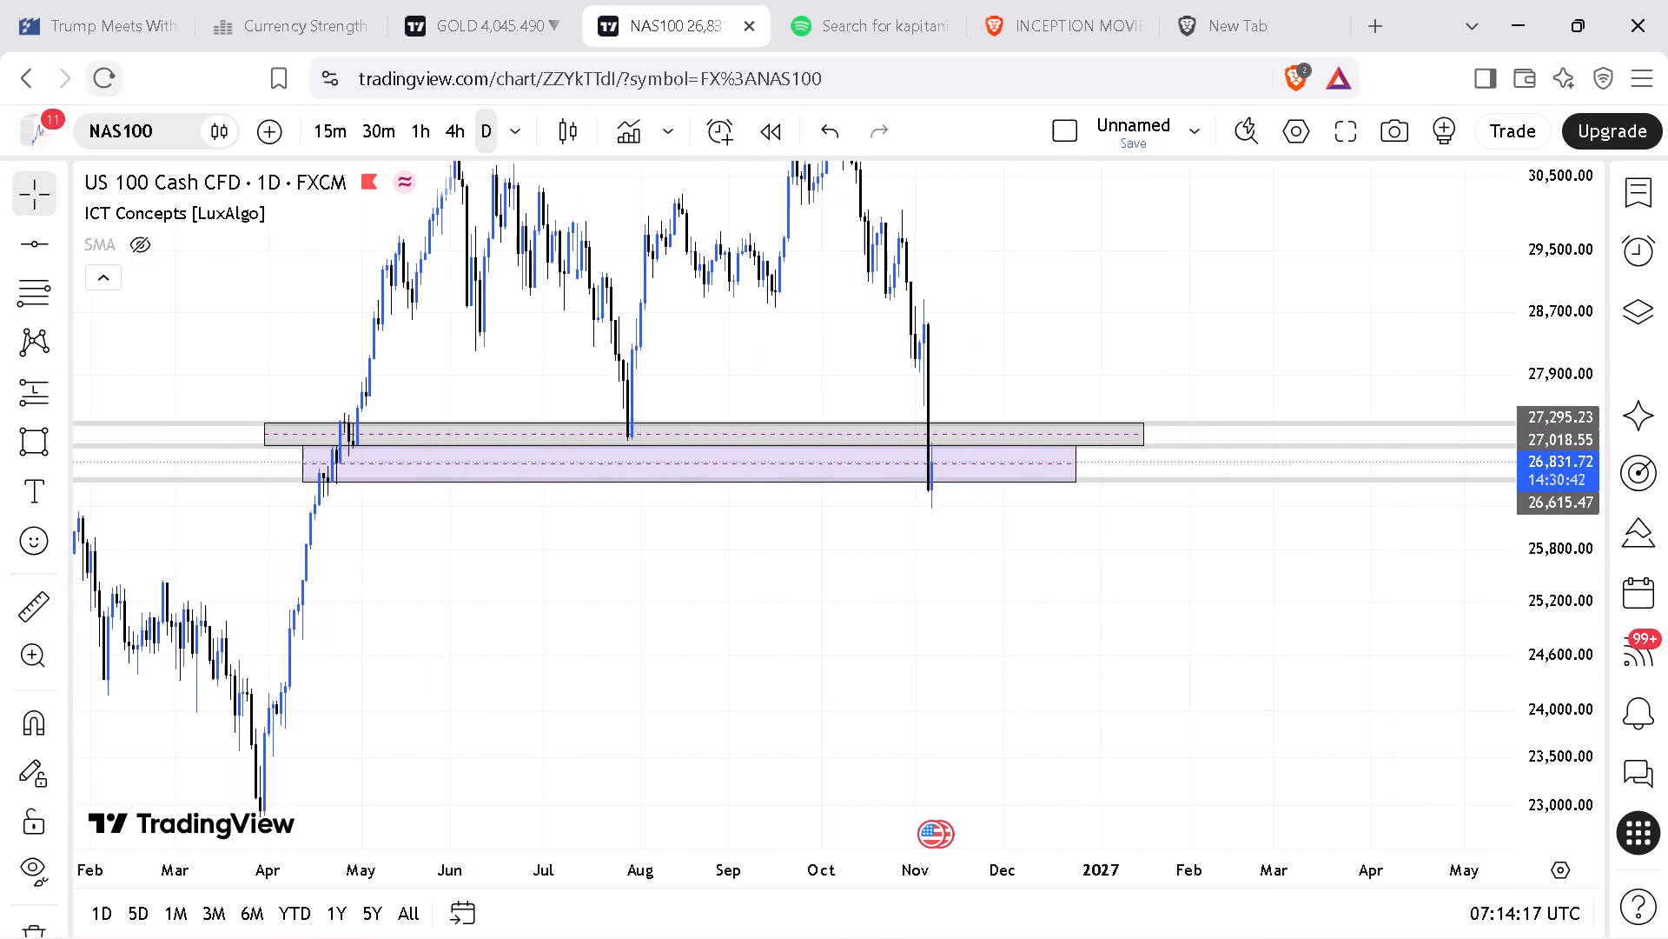
pyautogui.moveTo(1082, 858); pyautogui.dragTo(1003, 862)
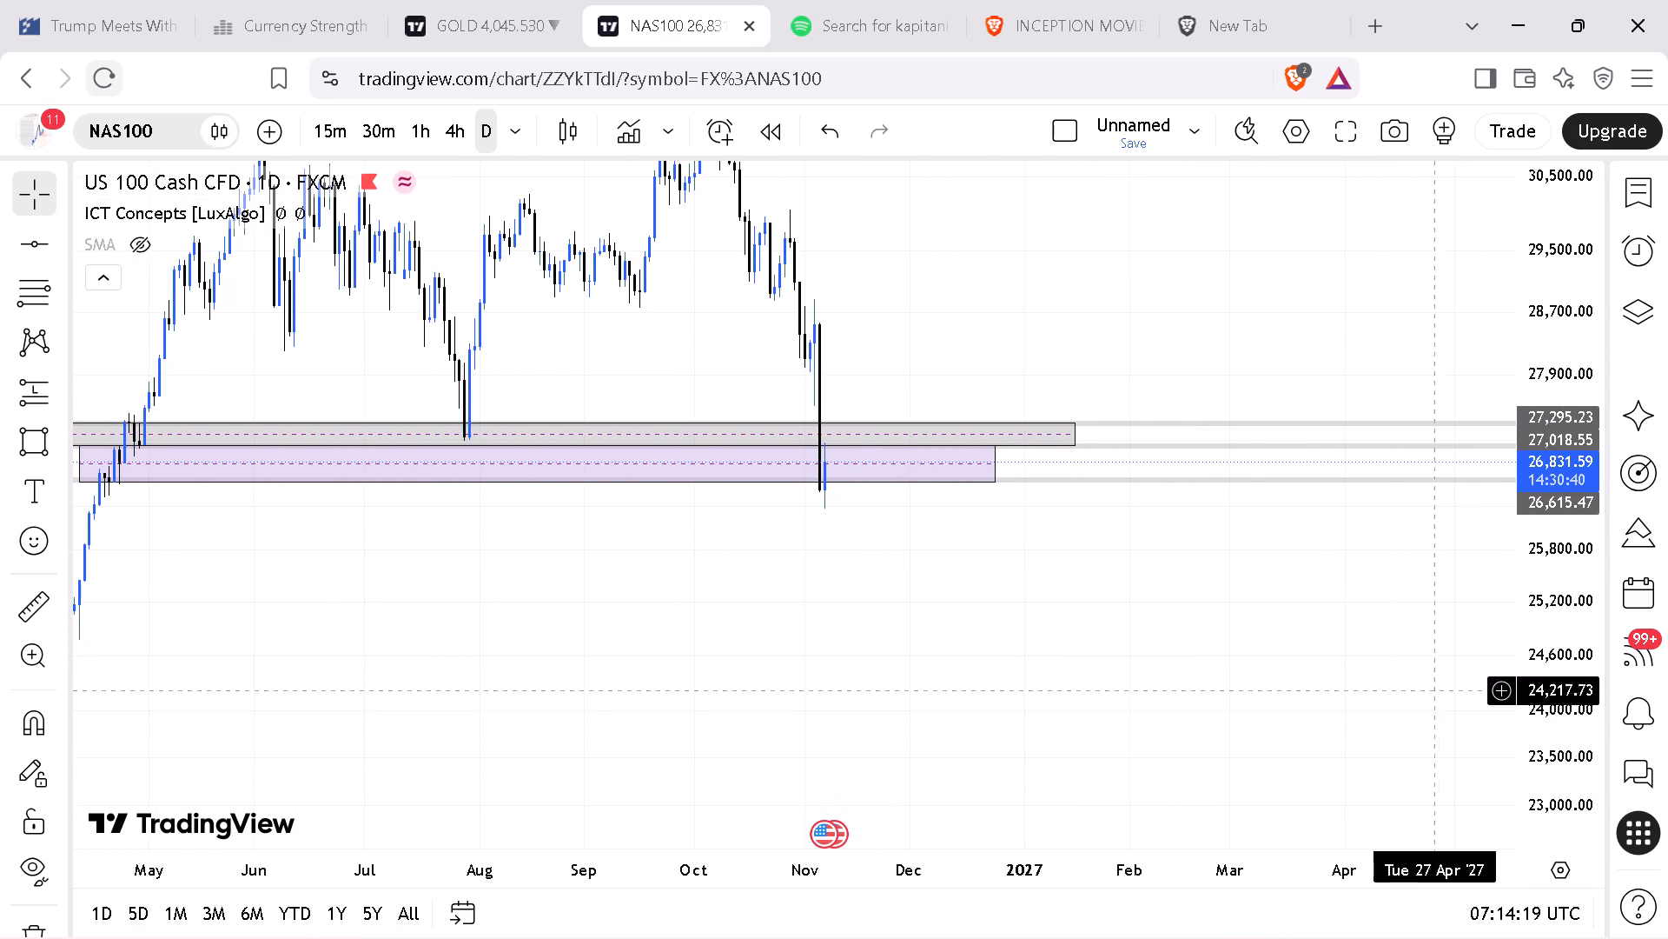
pyautogui.moveTo(1592, 680); pyautogui.dragTo(1592, 671)
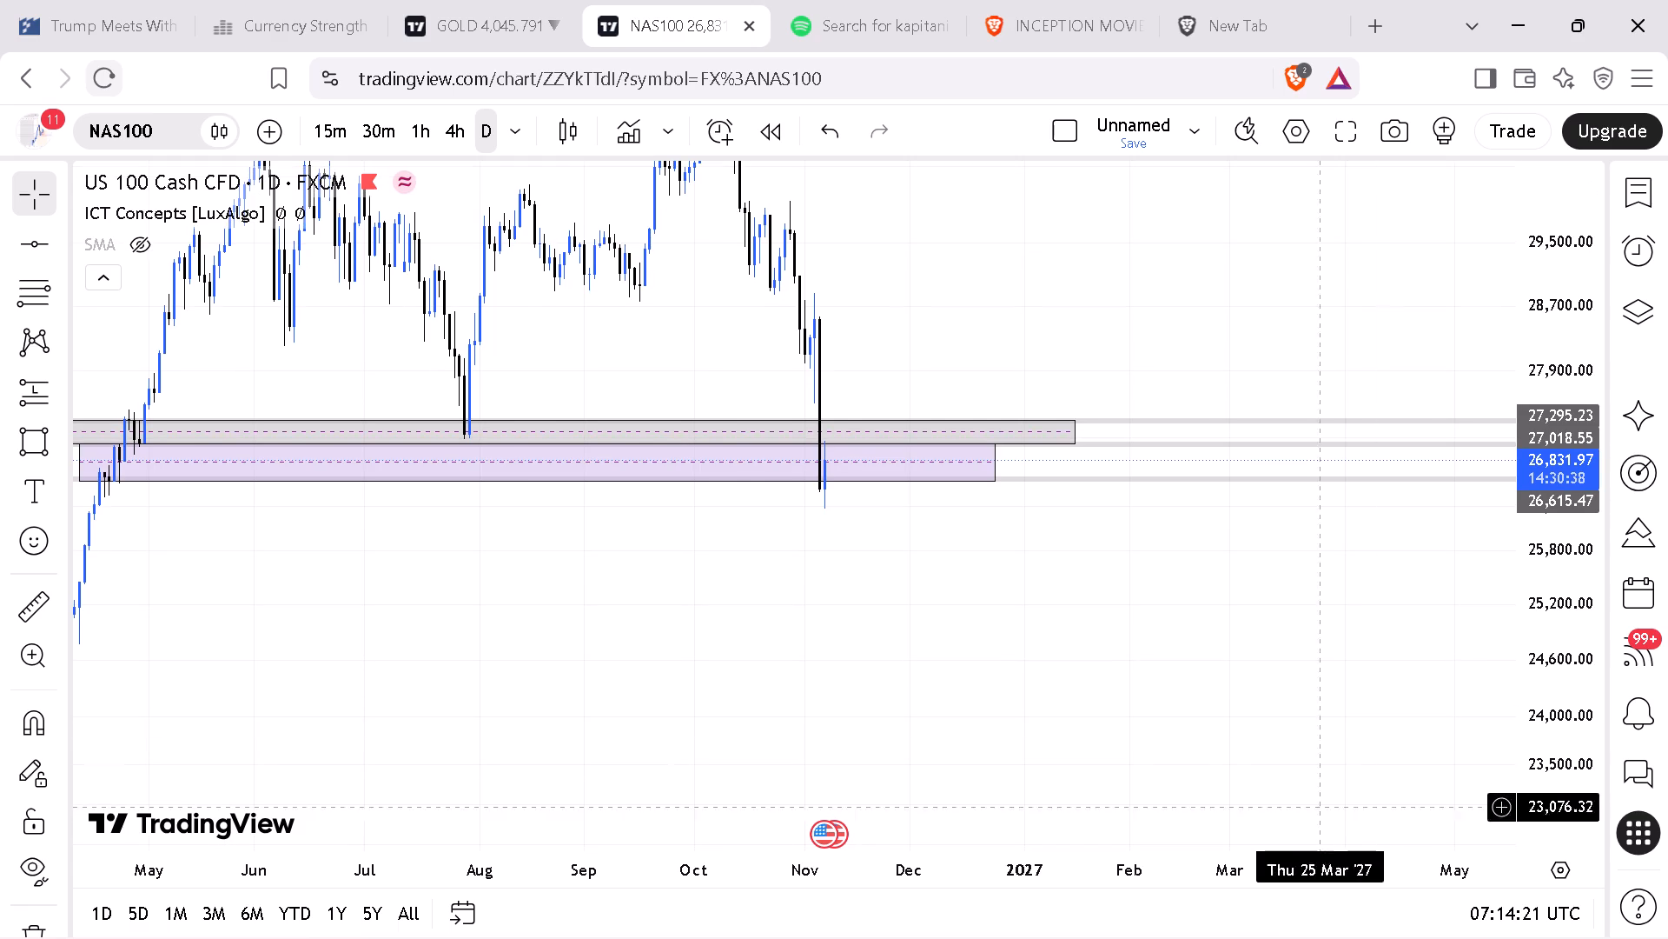
pyautogui.moveTo(1239, 869); pyautogui.dragTo(1183, 866)
pyautogui.moveTo(1053, 774); pyautogui.dragTo(1053, 772)
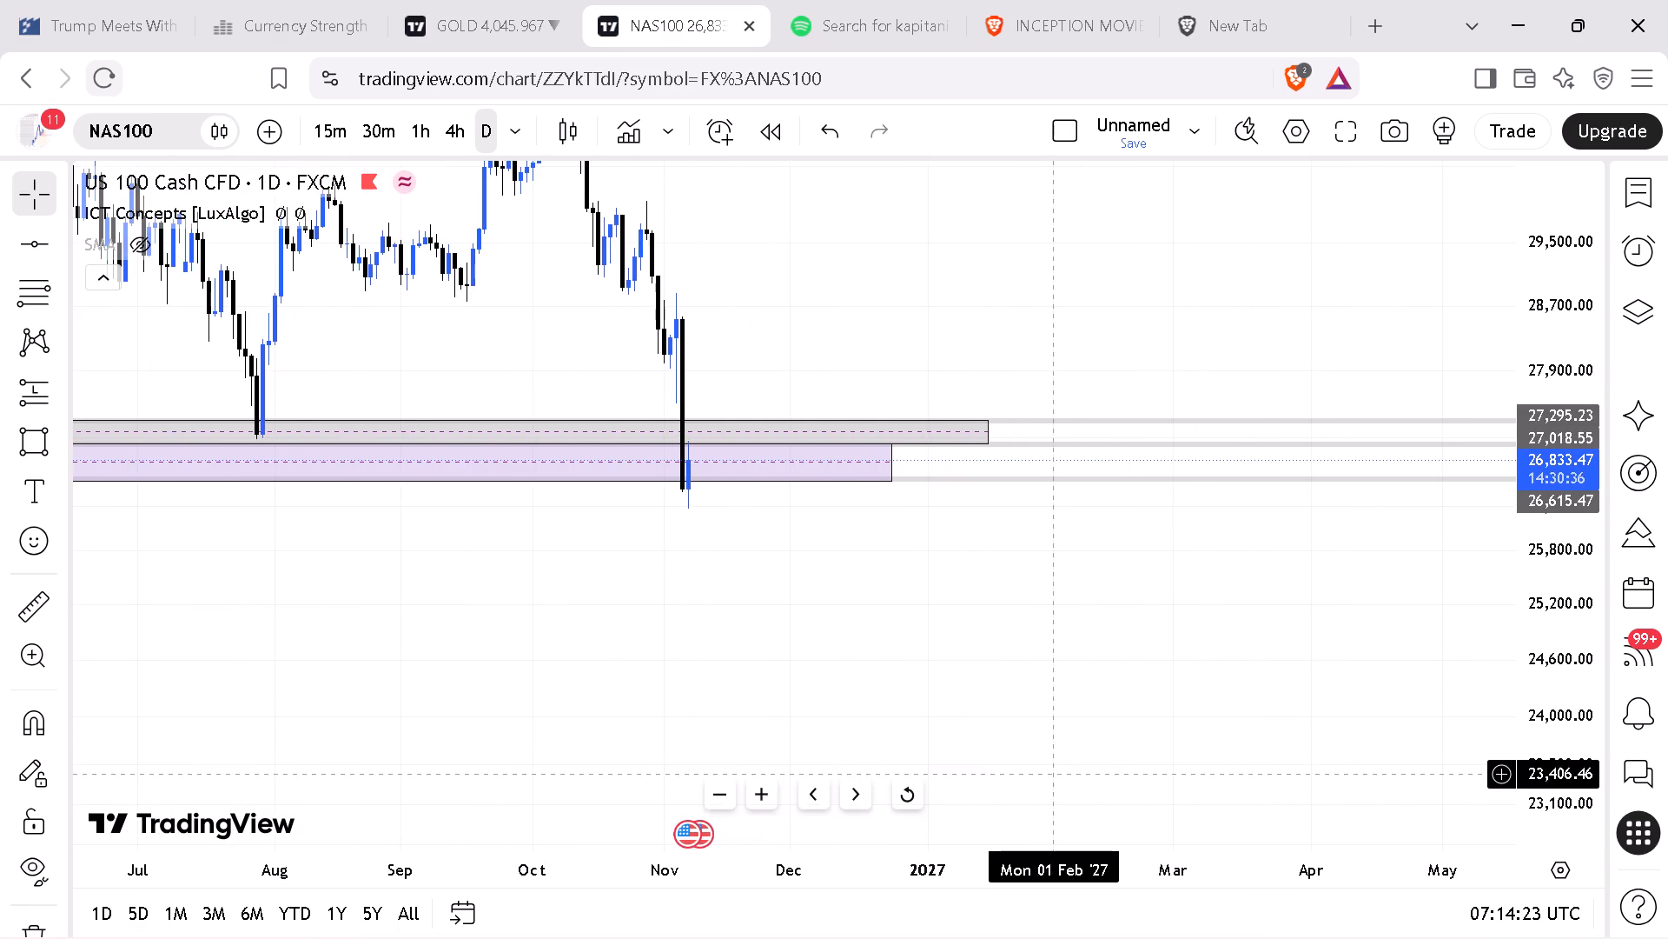
pyautogui.moveTo(1053, 772); pyautogui.dragTo(1204, 754)
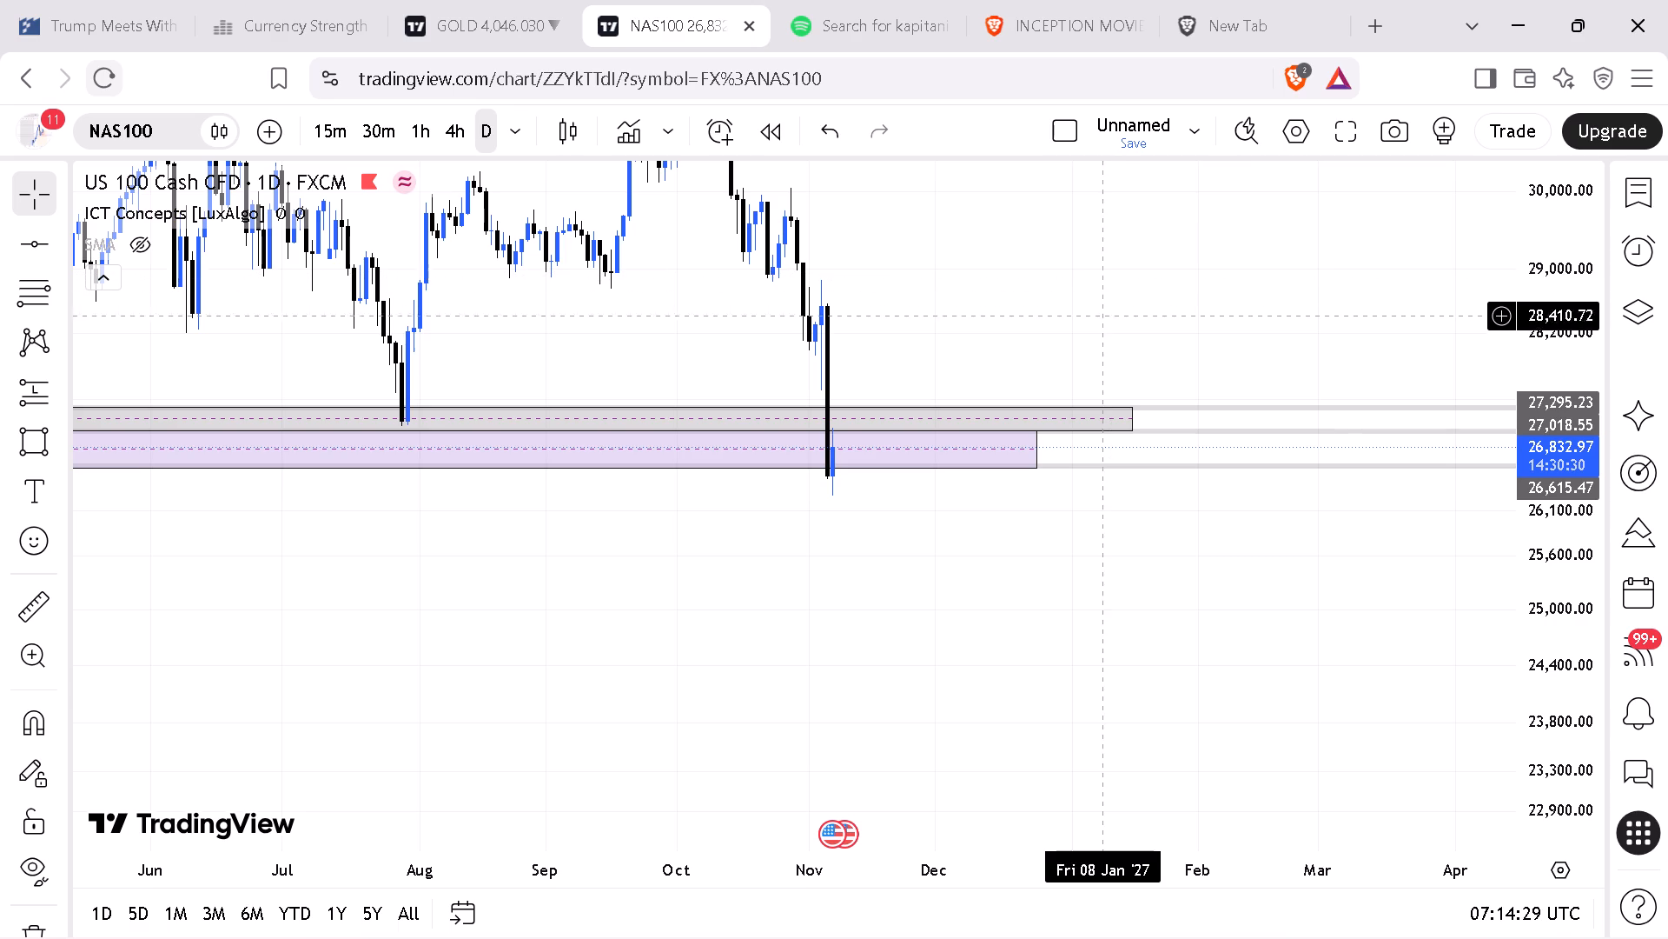
pyautogui.moveTo(977, 636); pyautogui.dragTo(1387, 602)
pyautogui.moveTo(1563, 580); pyautogui.dragTo(1567, 543)
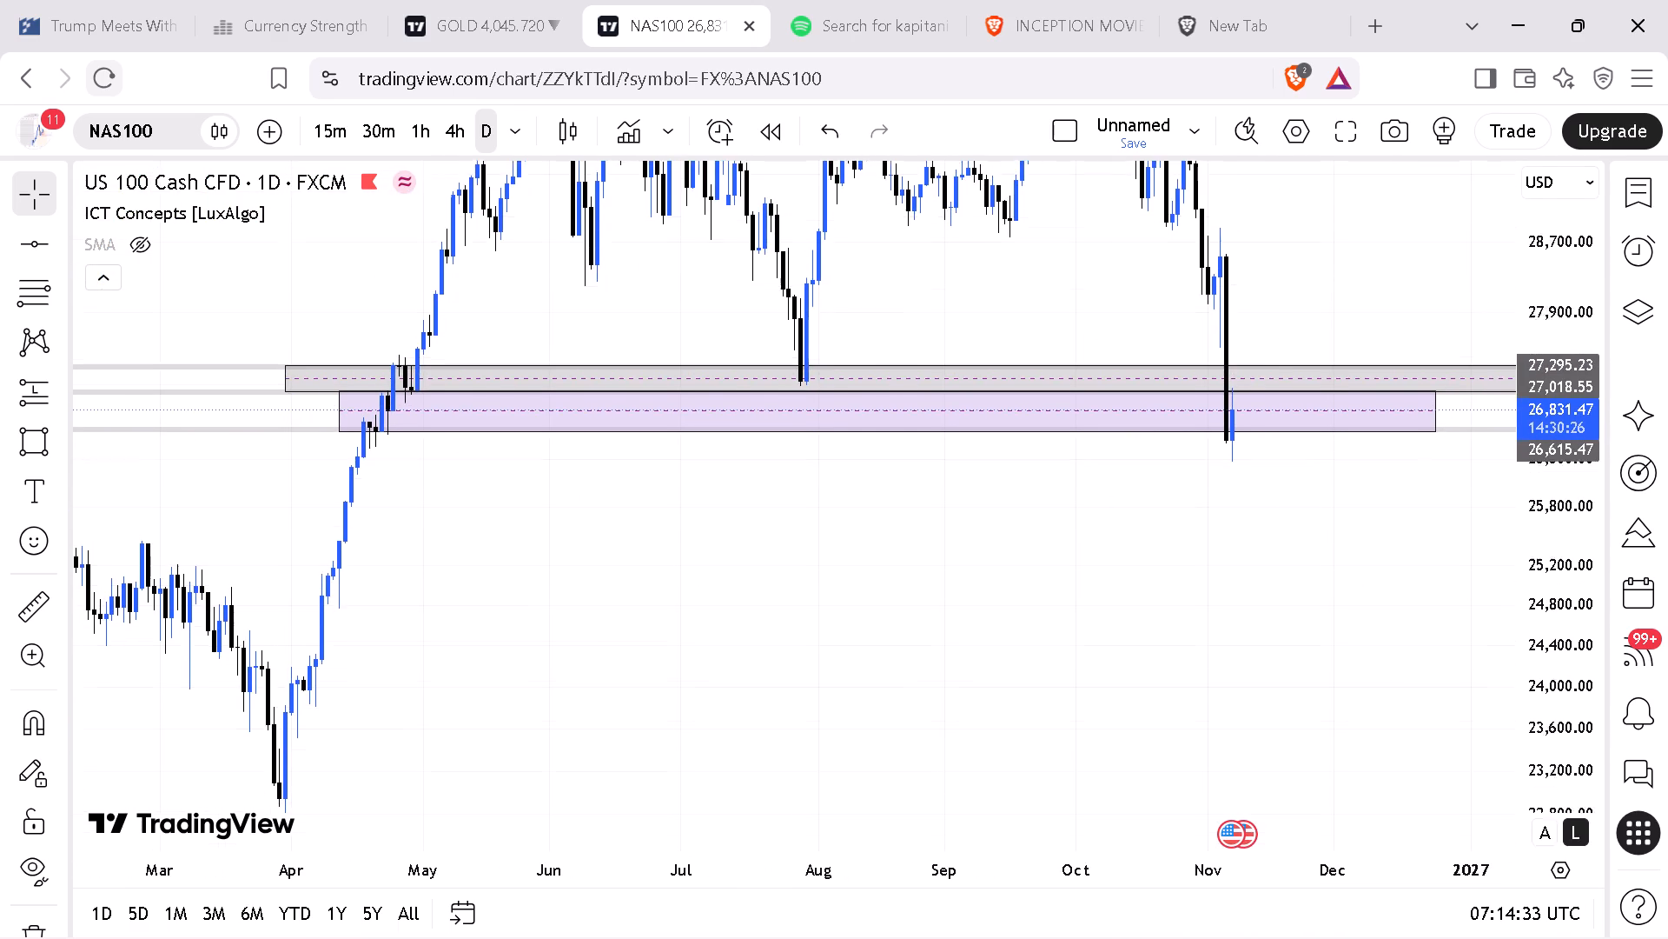
pyautogui.moveTo(1567, 543); pyautogui.dragTo(1577, 503)
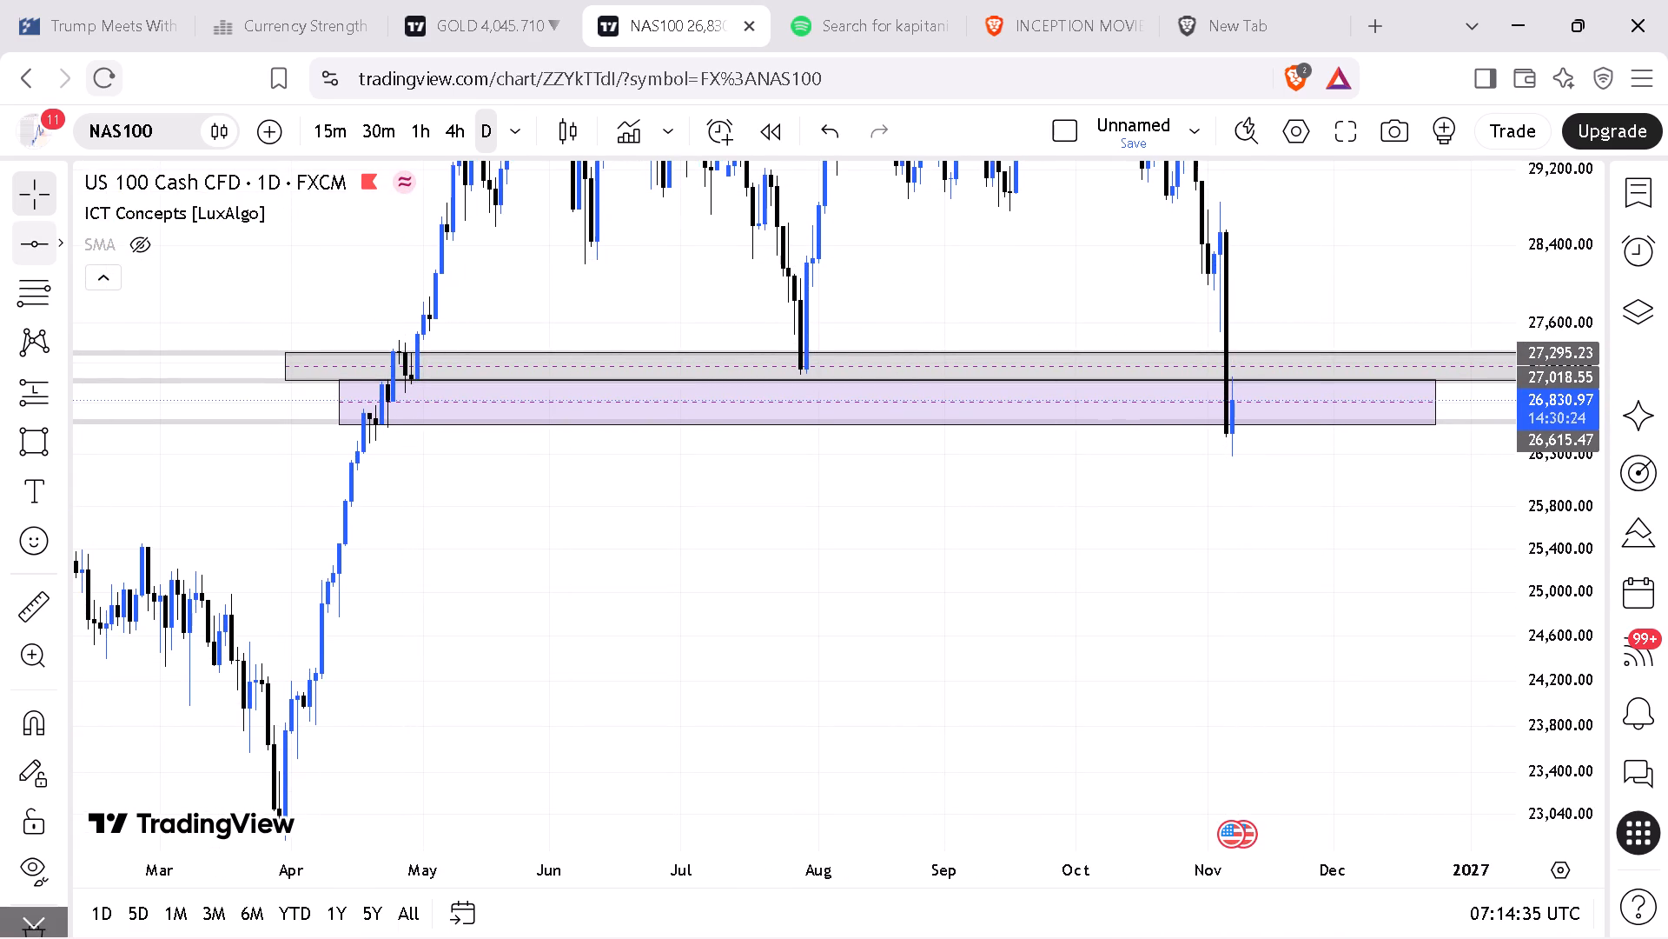
pyautogui.click(16, 238)
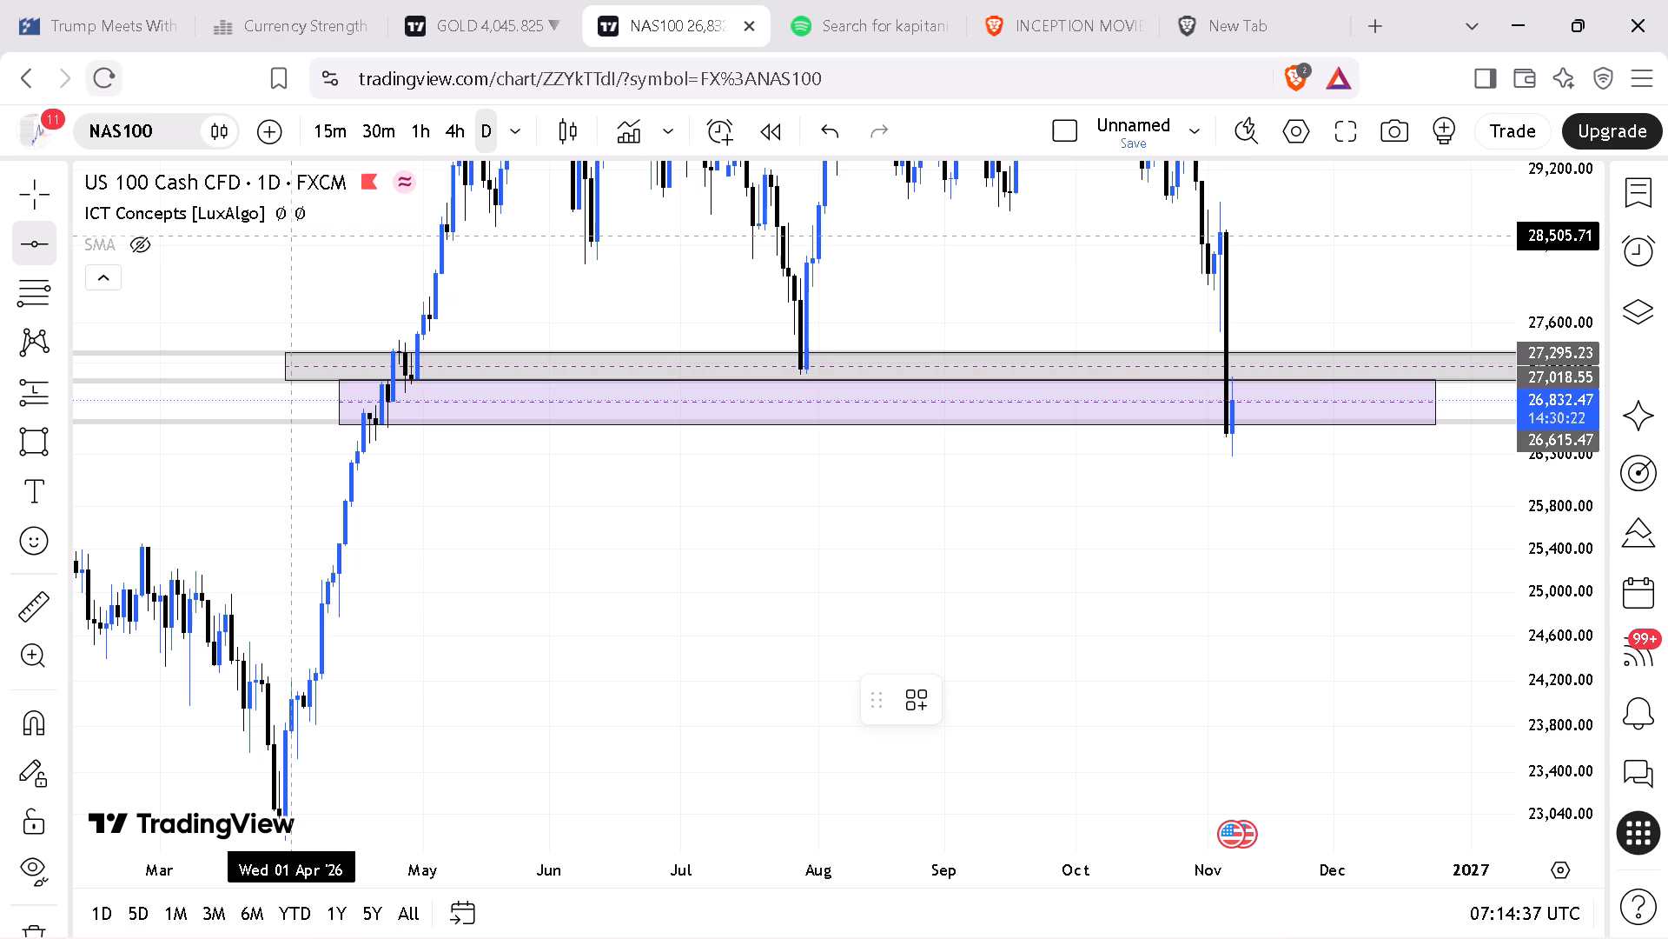
pyautogui.click(289, 234)
# Move the new horizontal line down to about 28,093.
pyautogui.moveTo(1533, 570); pyautogui.dragTo(1535, 636)
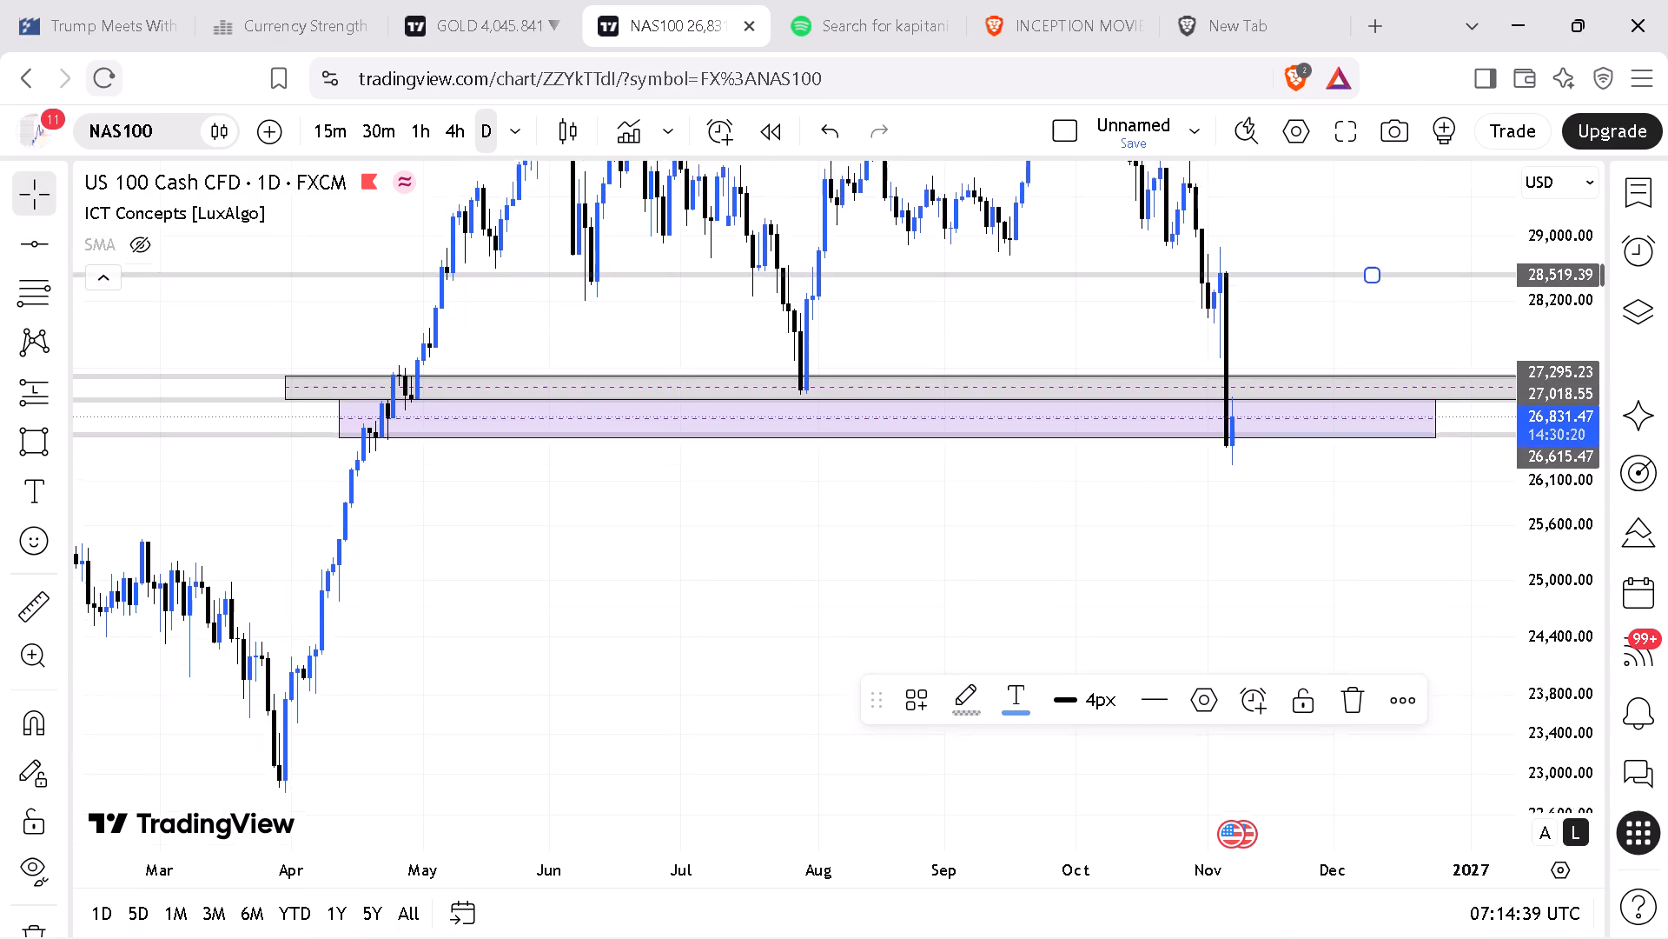
pyautogui.moveTo(1535, 636); pyautogui.dragTo(1532, 737)
pyautogui.moveTo(1059, 872); pyautogui.dragTo(924, 864)
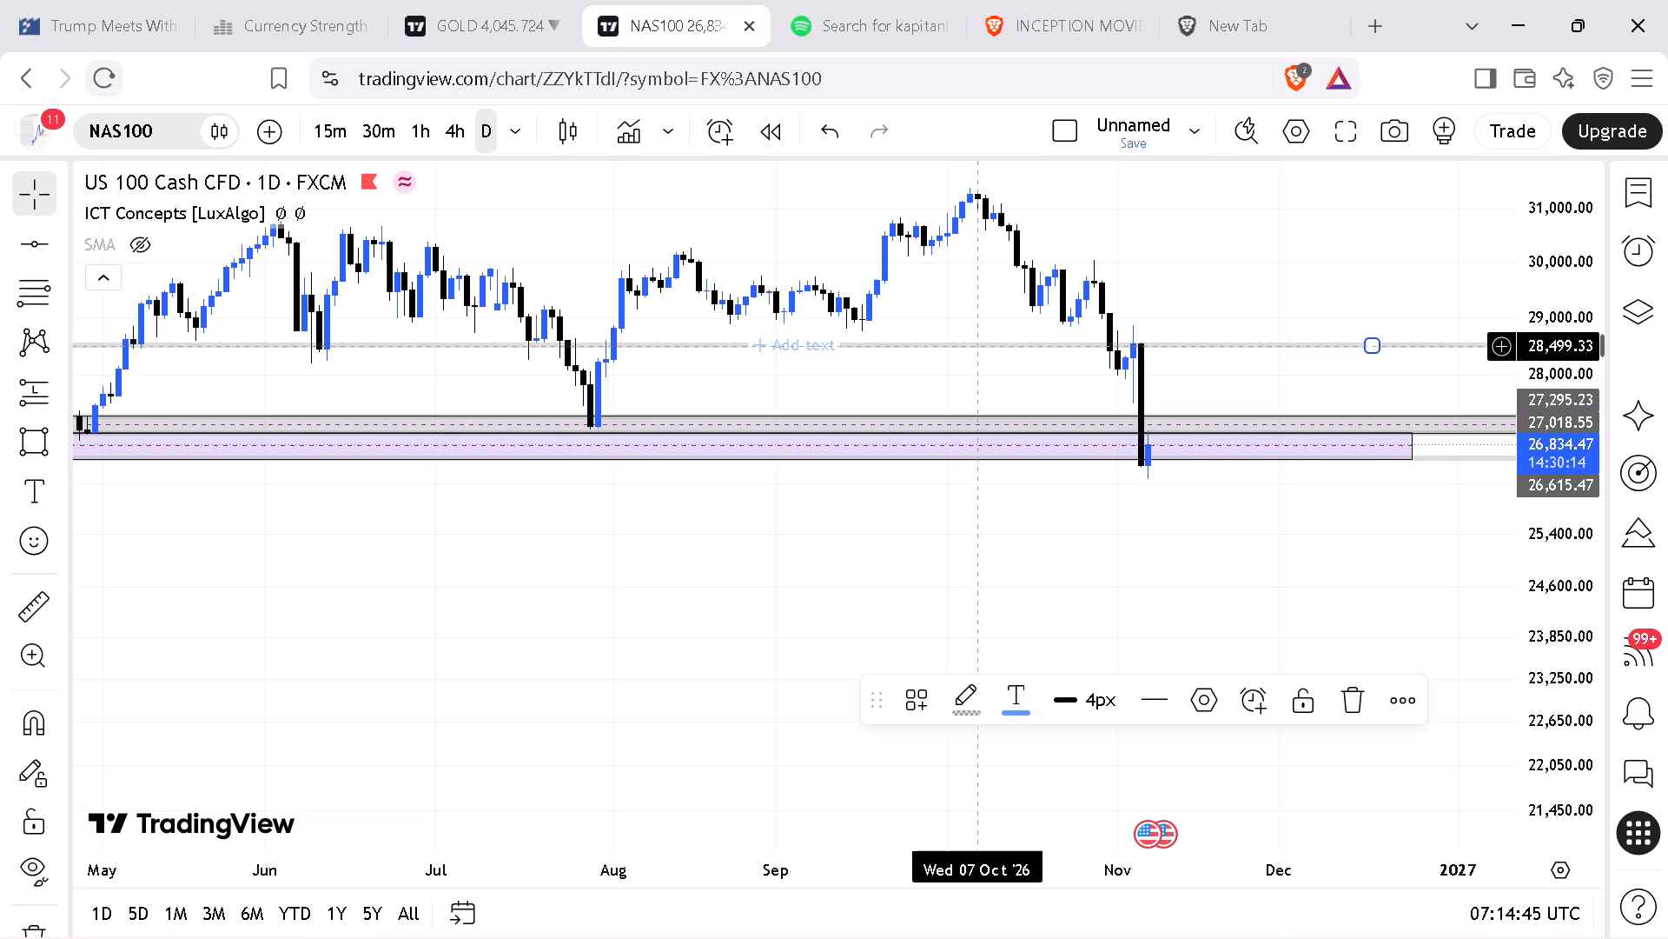
pyautogui.moveTo(979, 346); pyautogui.dragTo(983, 371)
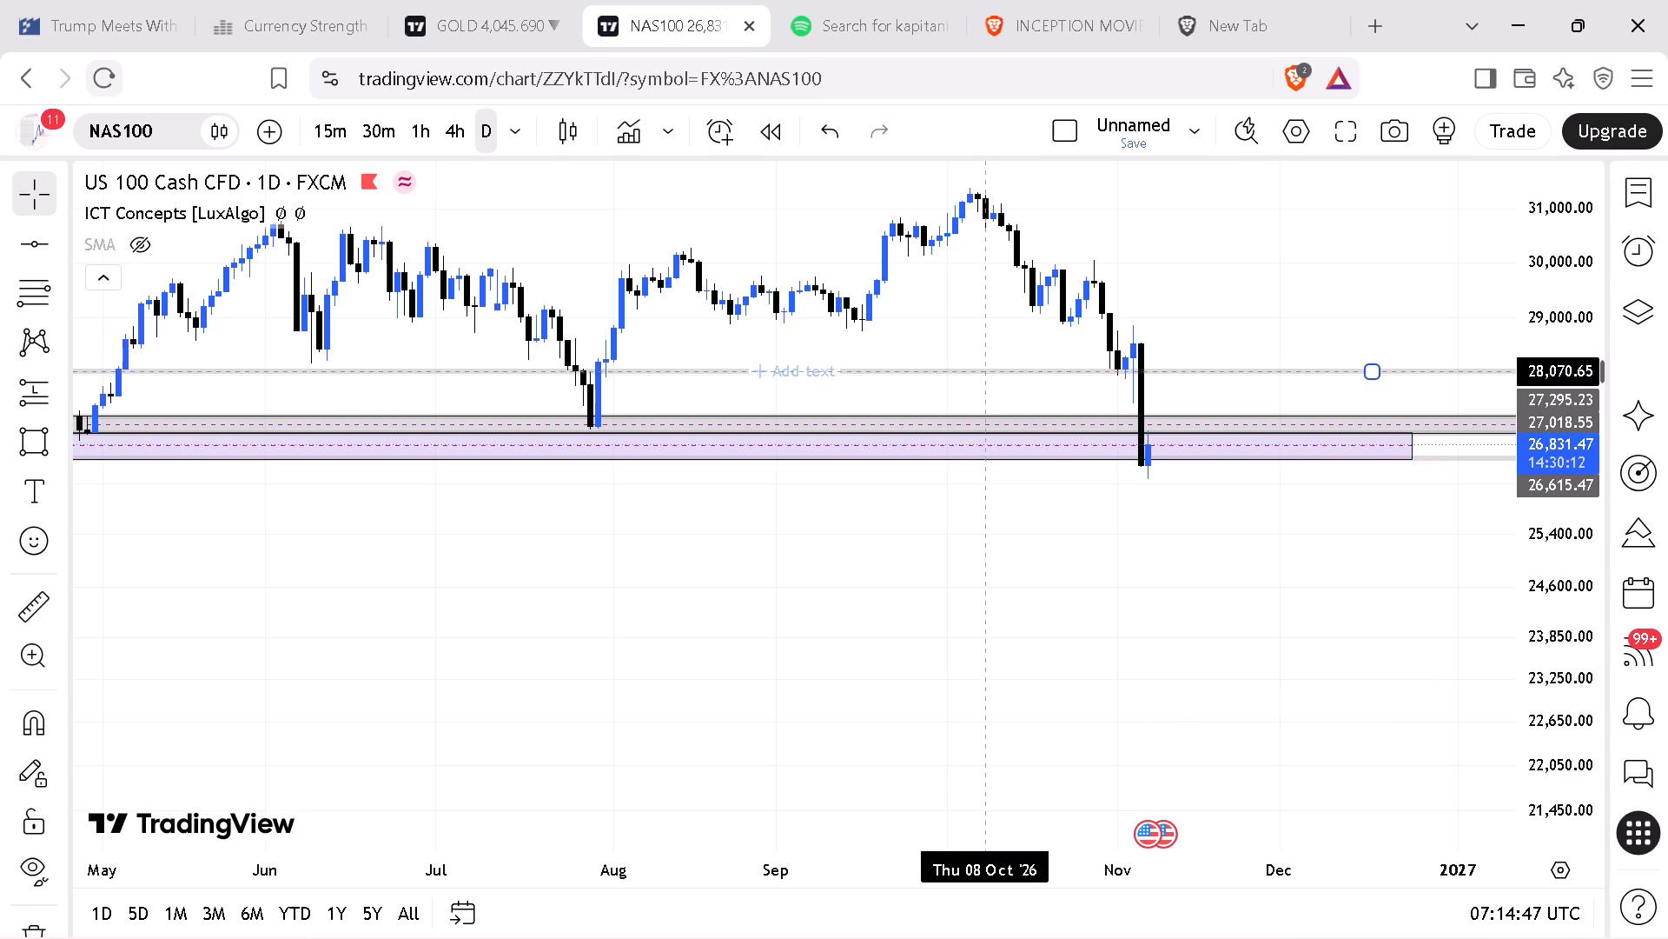
pyautogui.moveTo(983, 371); pyautogui.dragTo(984, 370)
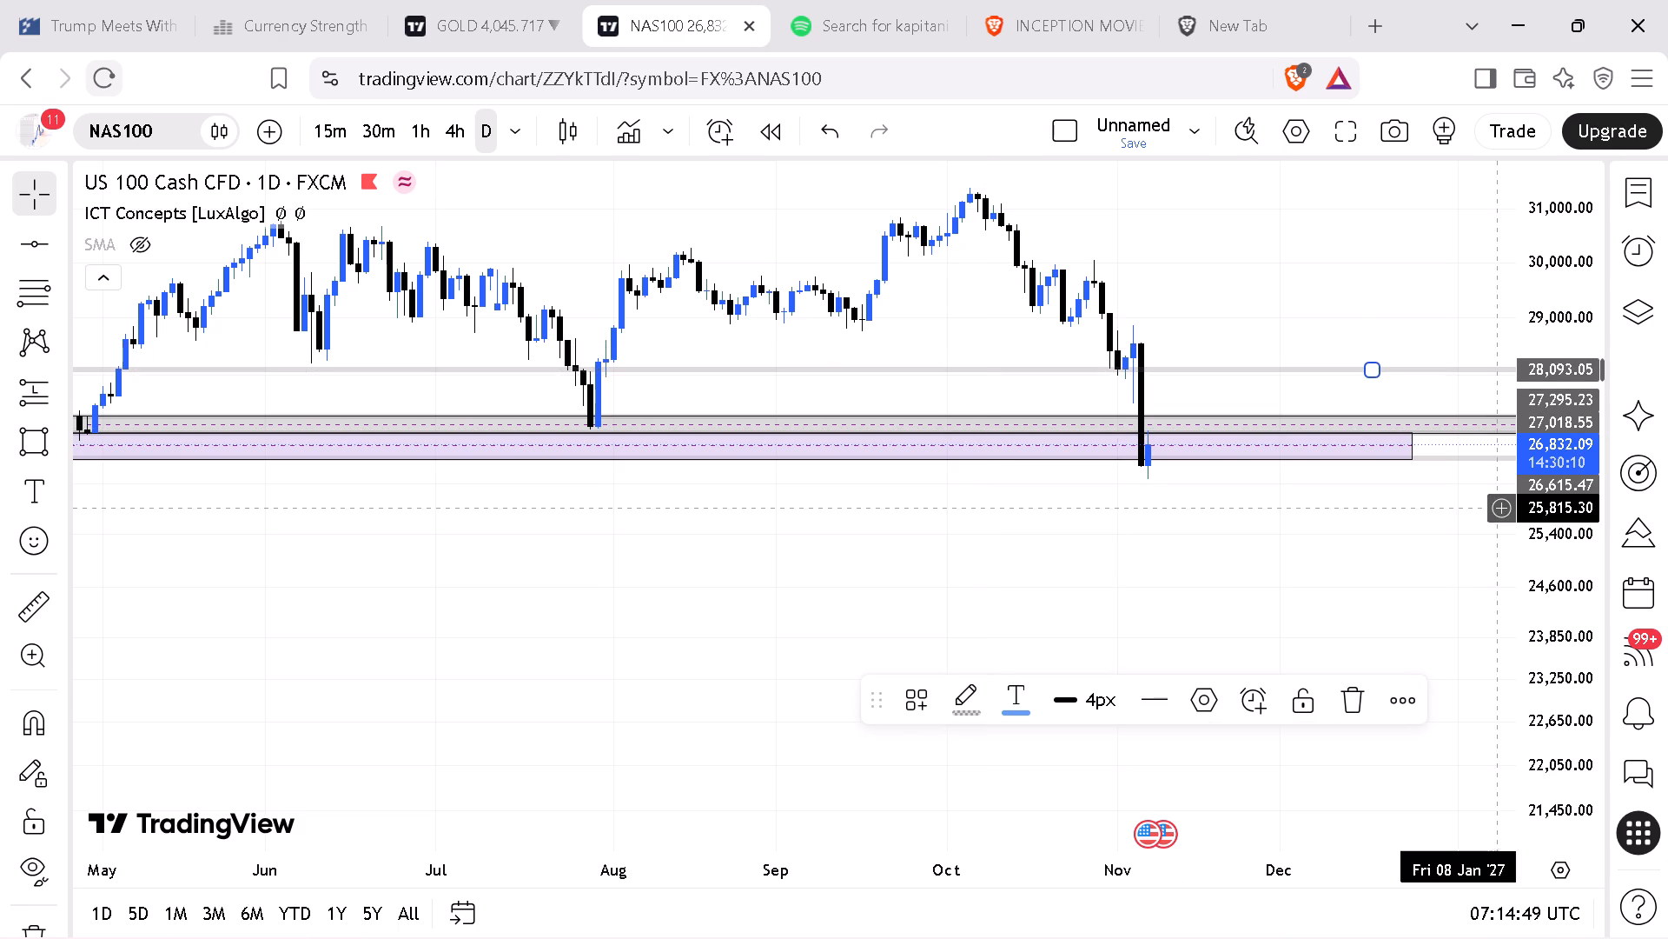
# Draw a third rectangle from about 28,133 down to about 27,325, spanning 30 April to 10 December 2026, above the grey zone.
pyautogui.moveTo(1545, 683); pyautogui.dragTo(1565, 520)
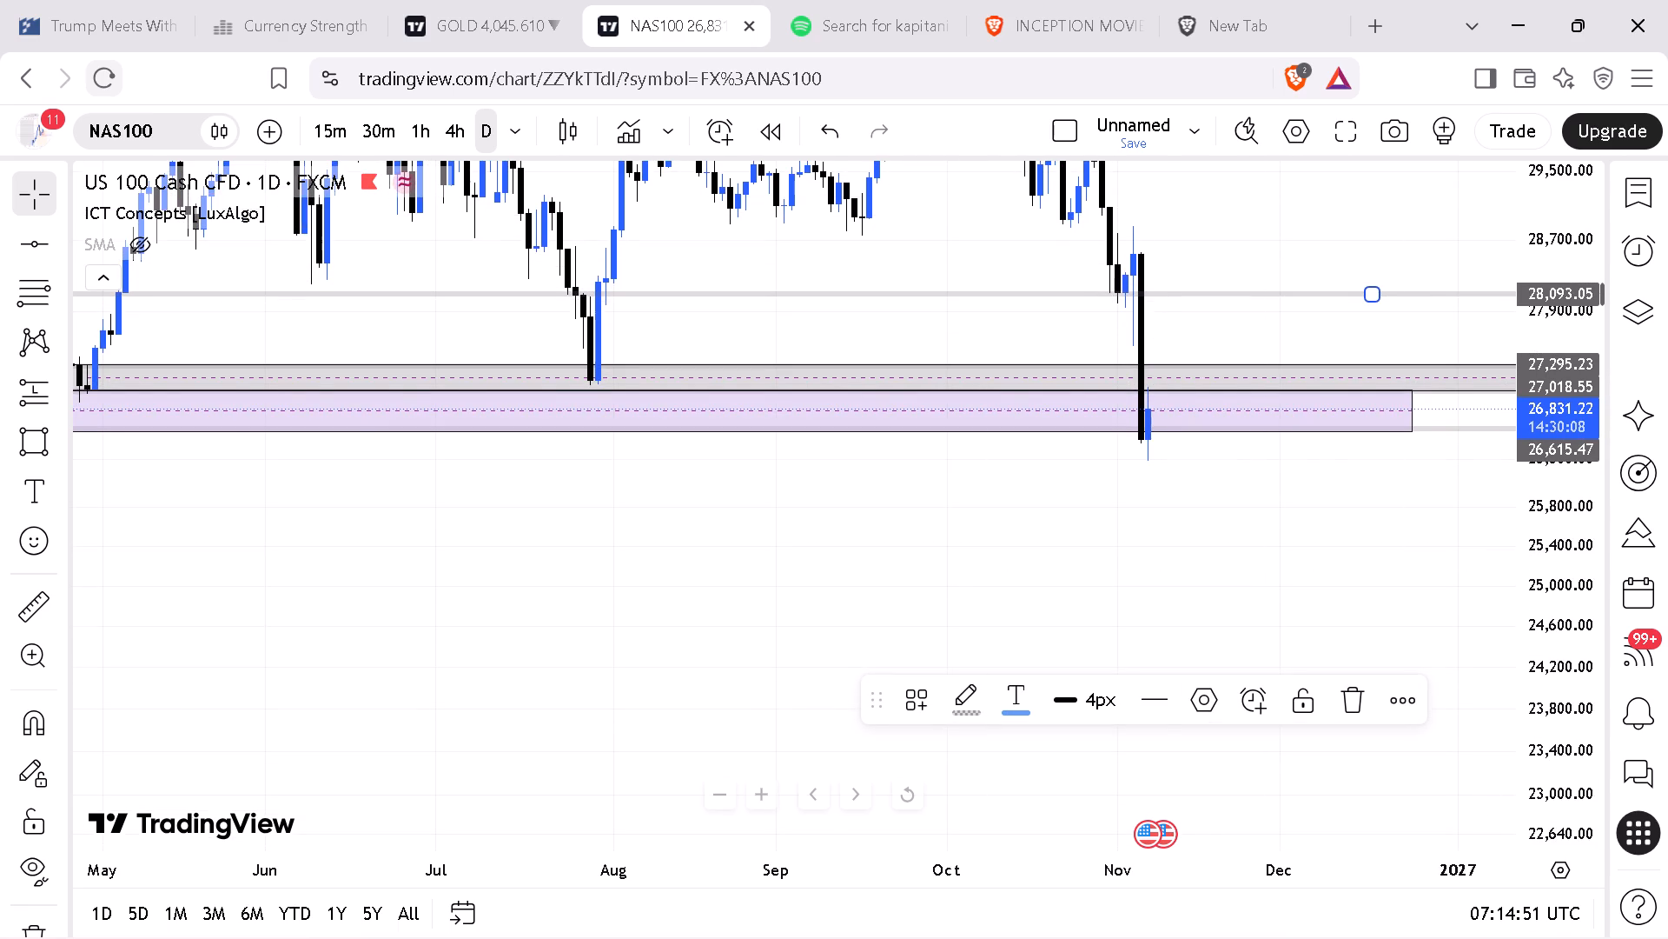
pyautogui.moveTo(908, 873); pyautogui.dragTo(1019, 858)
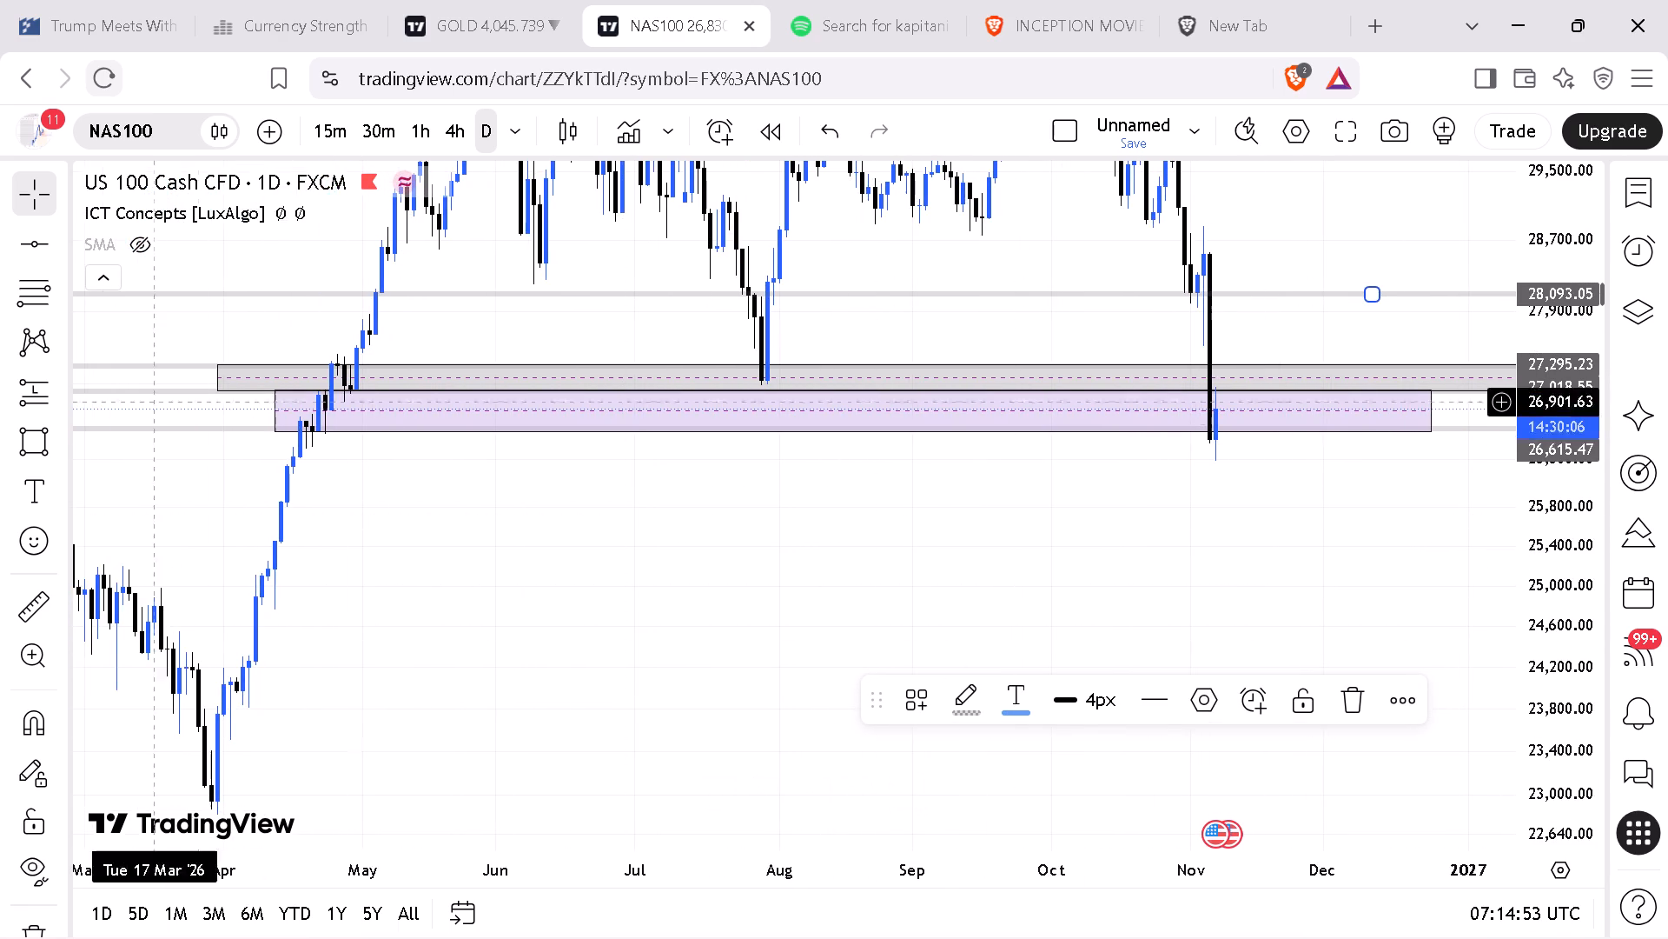
pyautogui.moveTo(23, 439); pyautogui.dragTo(30, 435)
pyautogui.moveTo(359, 356); pyautogui.dragTo(359, 355)
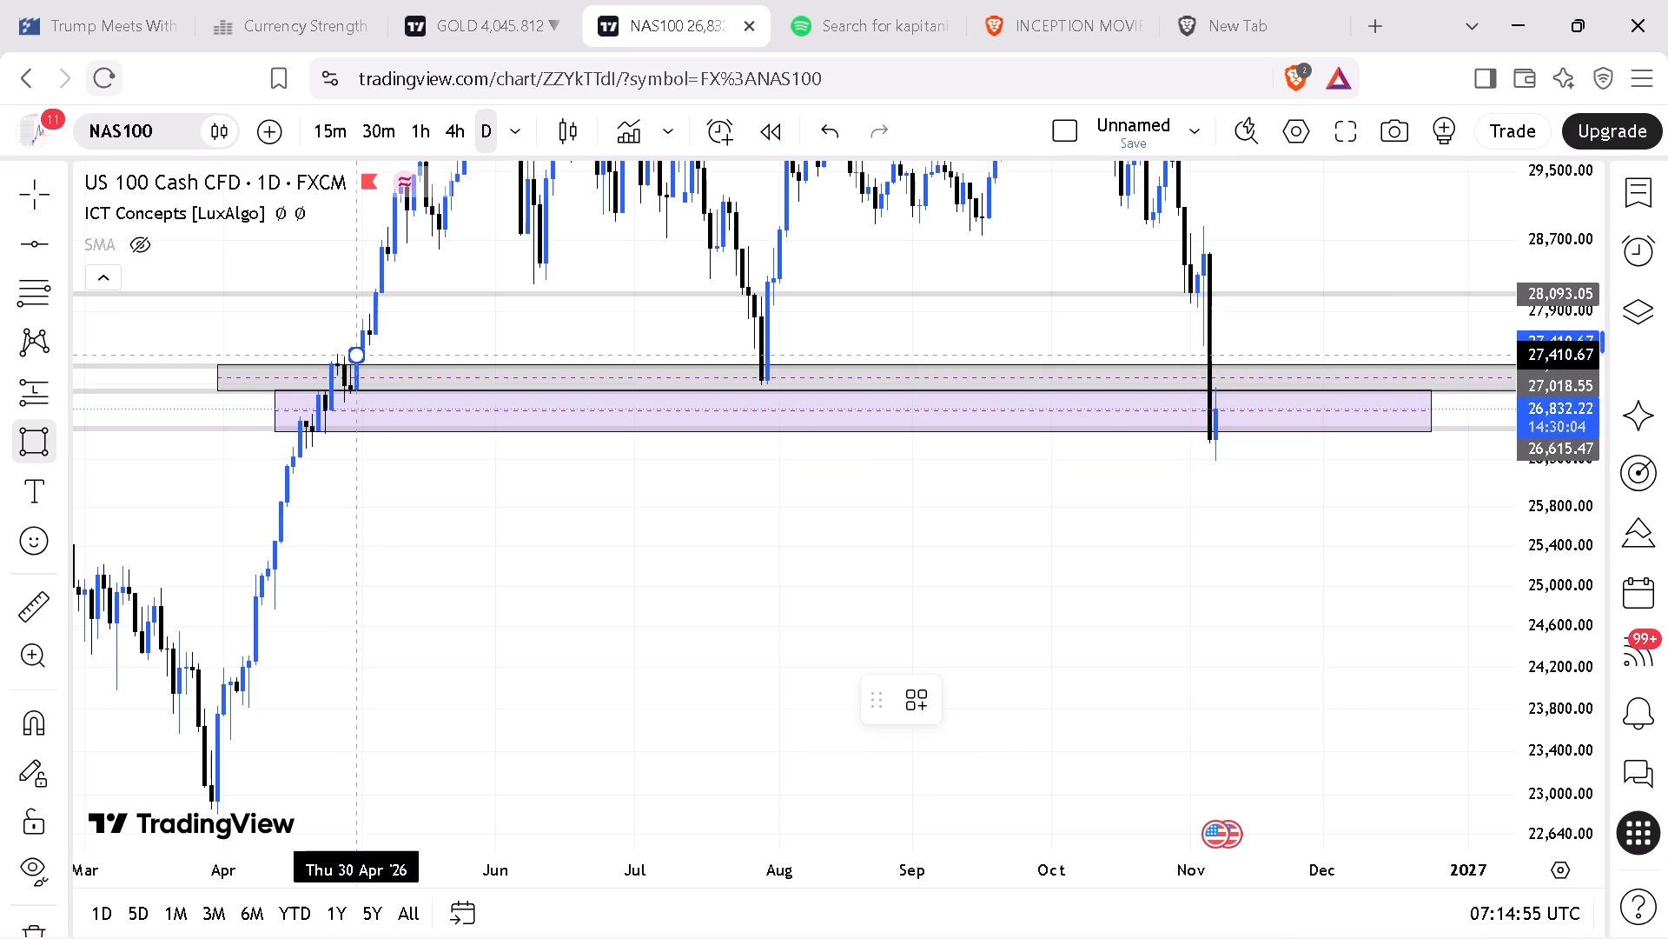
pyautogui.moveTo(359, 355); pyautogui.dragTo(1367, 294)
pyautogui.click(1367, 290)
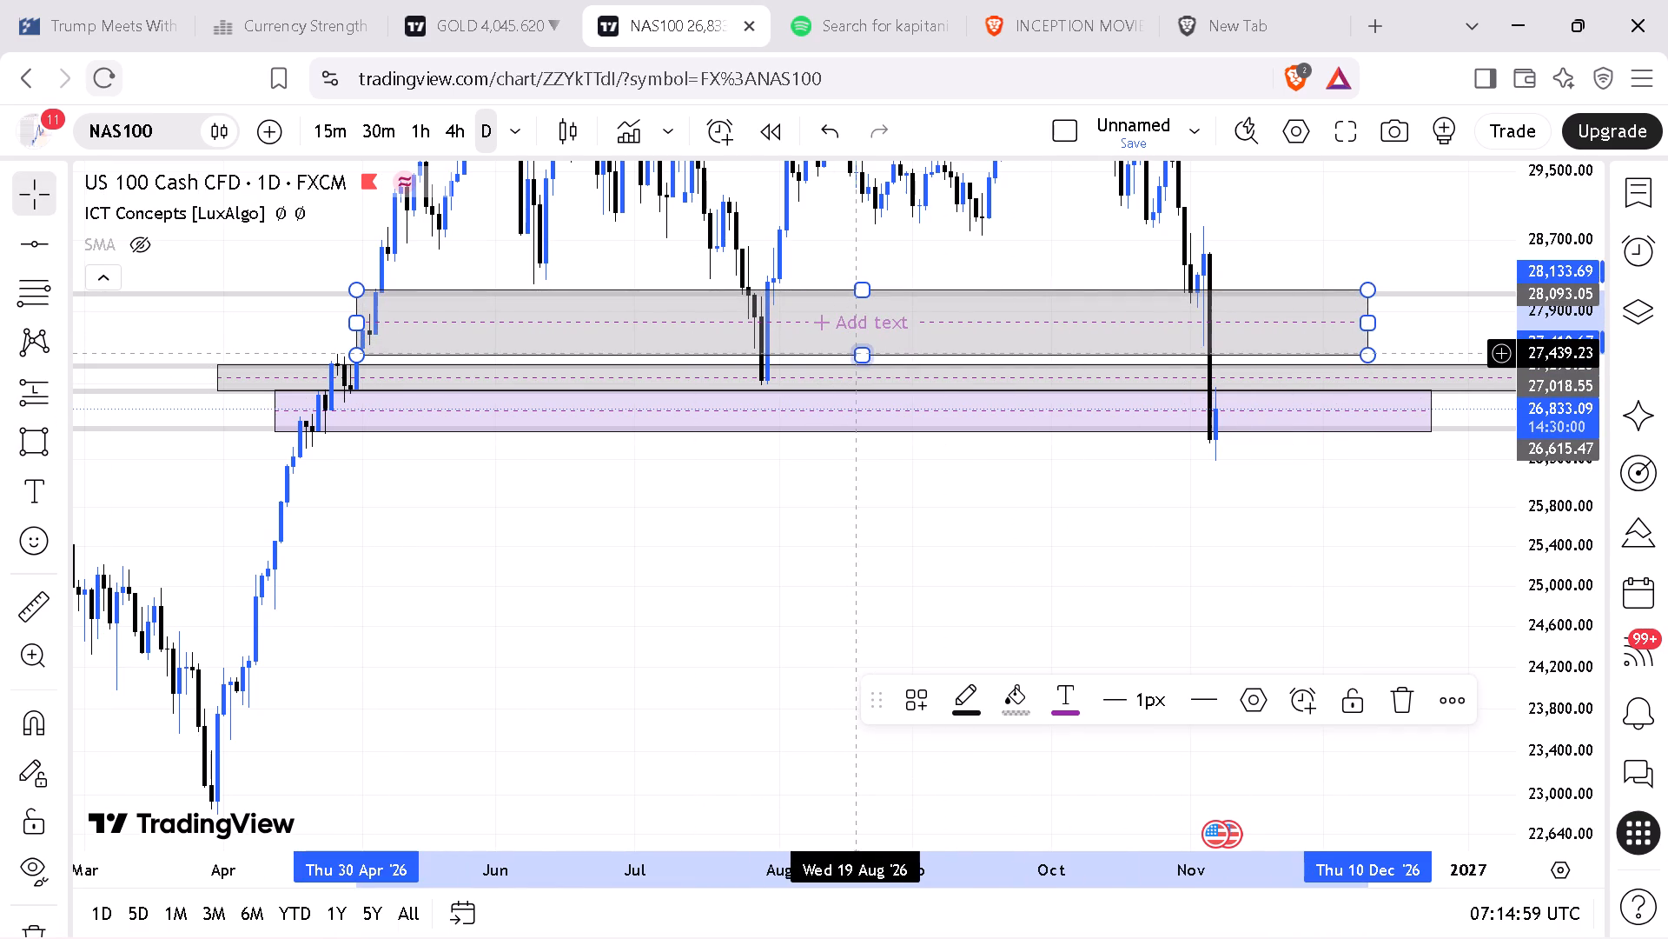
pyautogui.moveTo(864, 356); pyautogui.dragTo(877, 361)
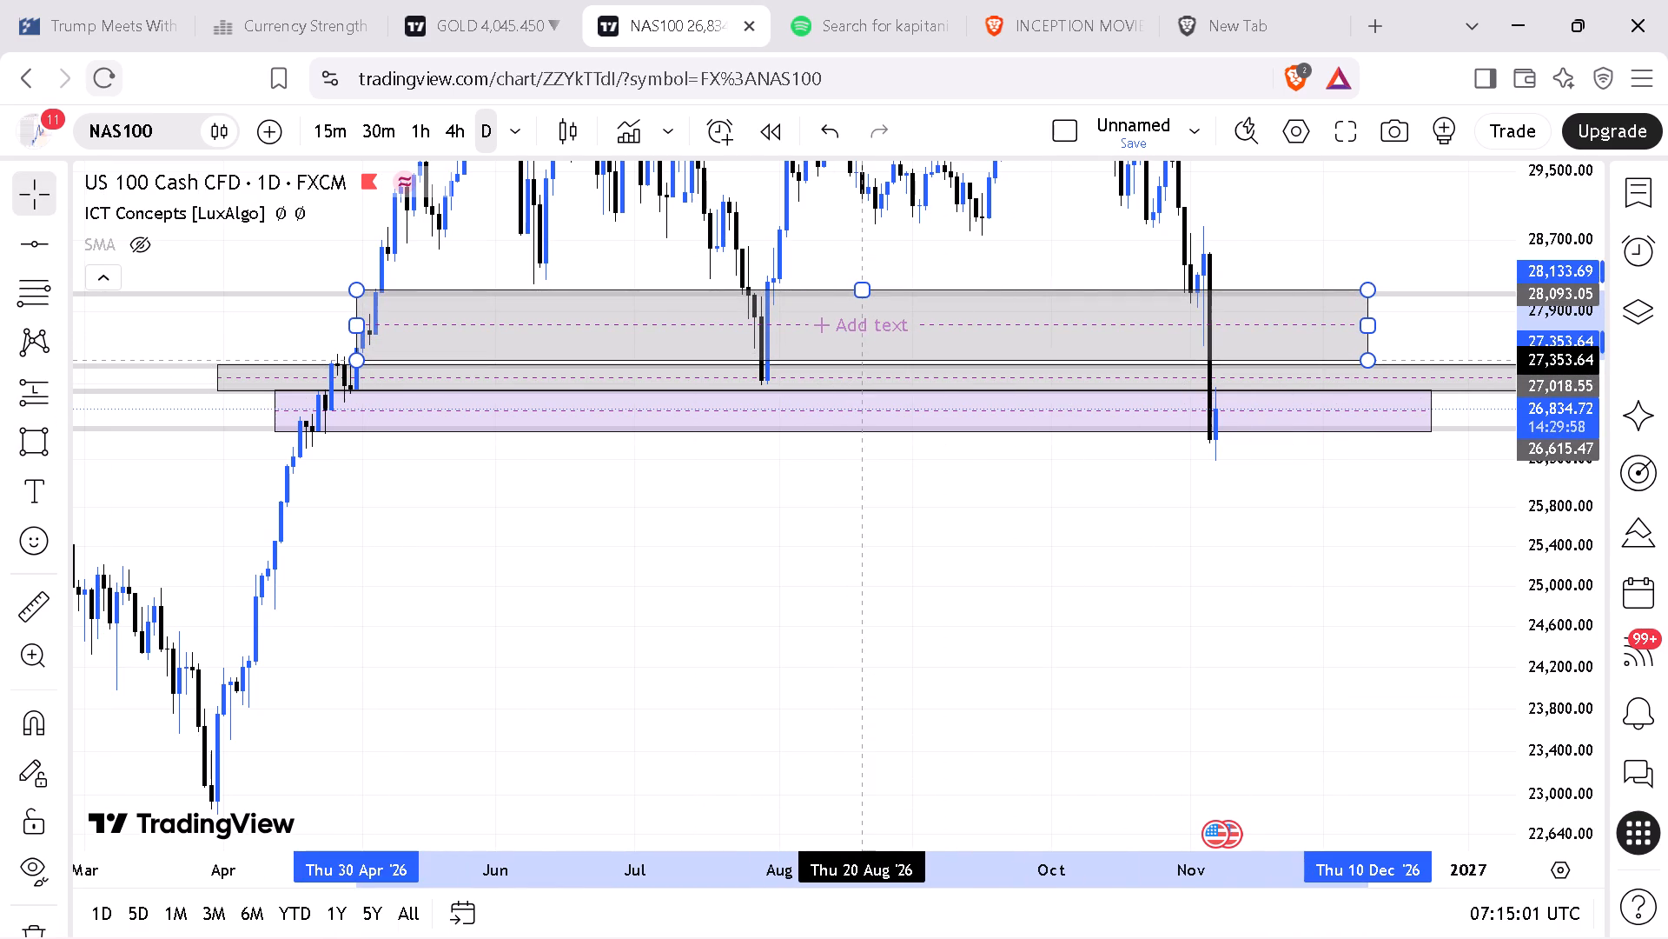
pyautogui.moveTo(877, 361); pyautogui.dragTo(886, 363)
# Change the fill of the rectangle below the 28,093 line to light cyan.
pyautogui.click(1011, 707)
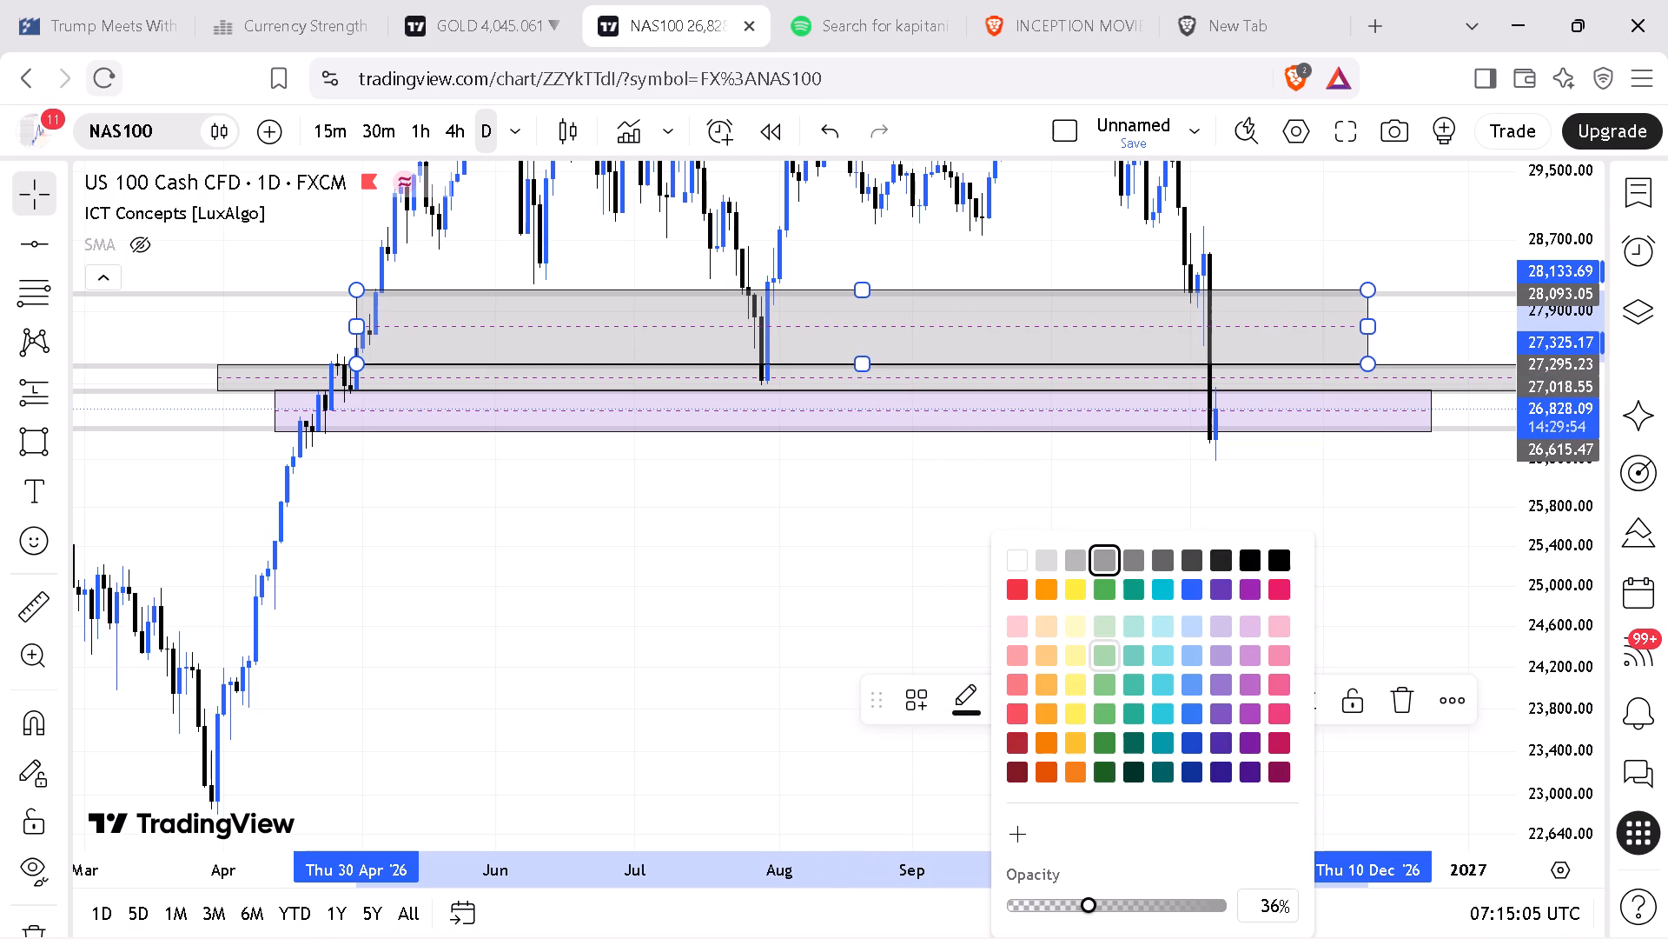
pyautogui.click(1167, 651)
pyautogui.click(1140, 549)
# Draw a large rectangle below the purple zone, from about 26,603 down to about 23,900, spanning 6 April 2026 to mid-January 2027.
pyautogui.moveTo(1567, 593); pyautogui.dragTo(1566, 563)
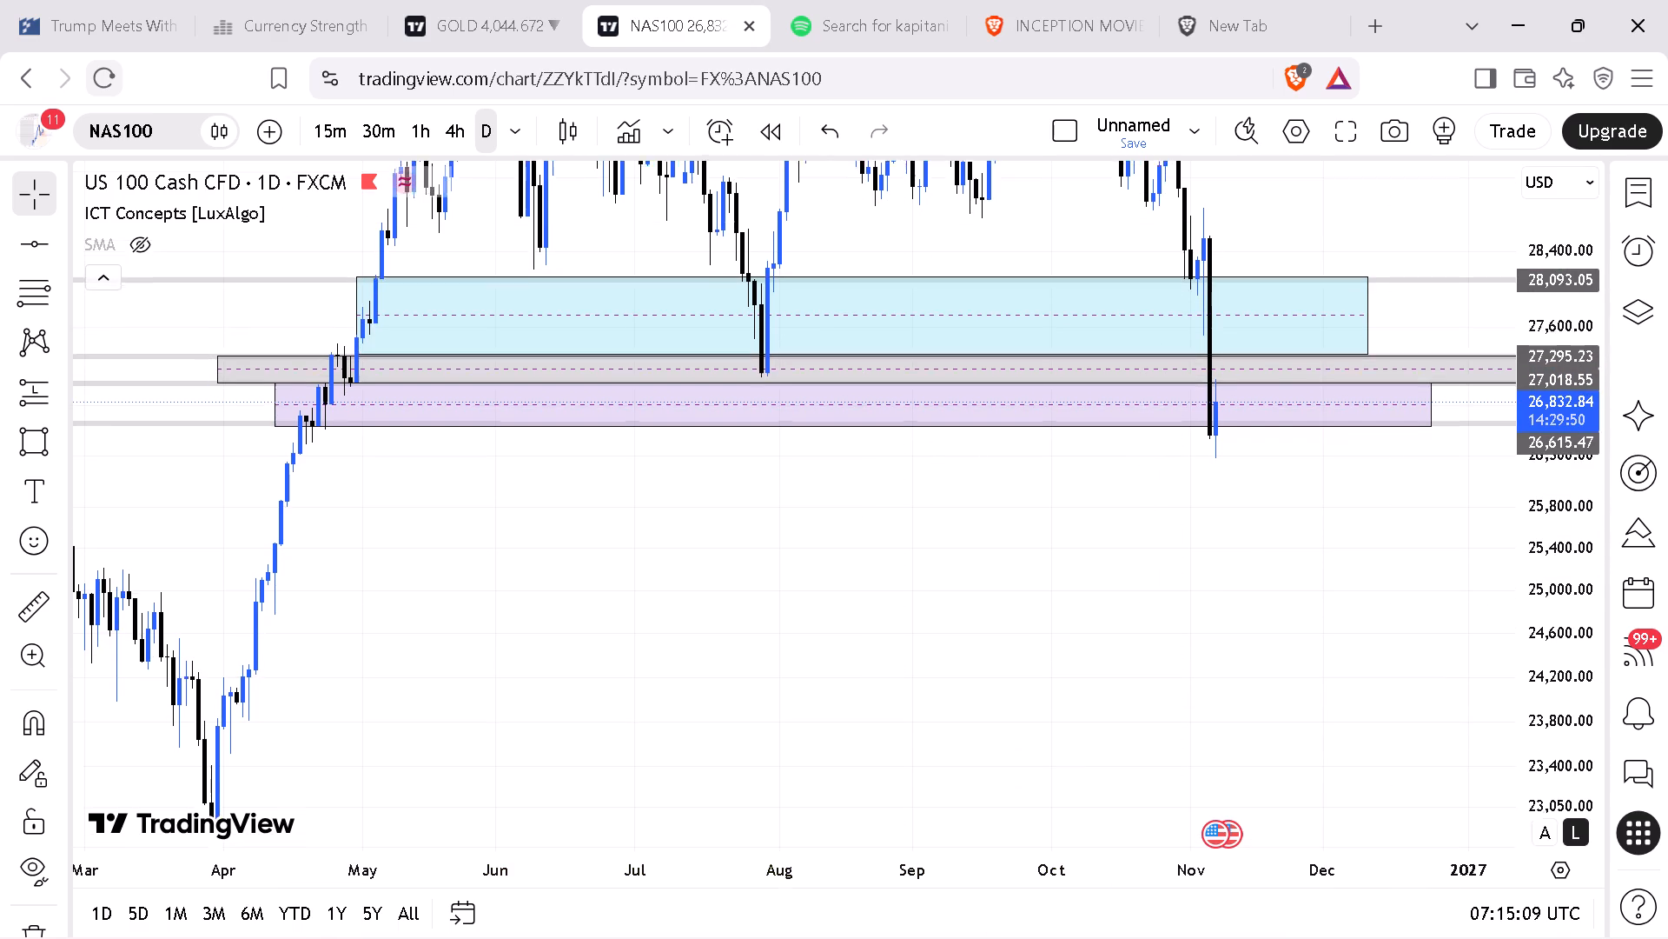
pyautogui.moveTo(1566, 563); pyautogui.dragTo(1563, 521)
pyautogui.moveTo(1371, 560); pyautogui.dragTo(1336, 603)
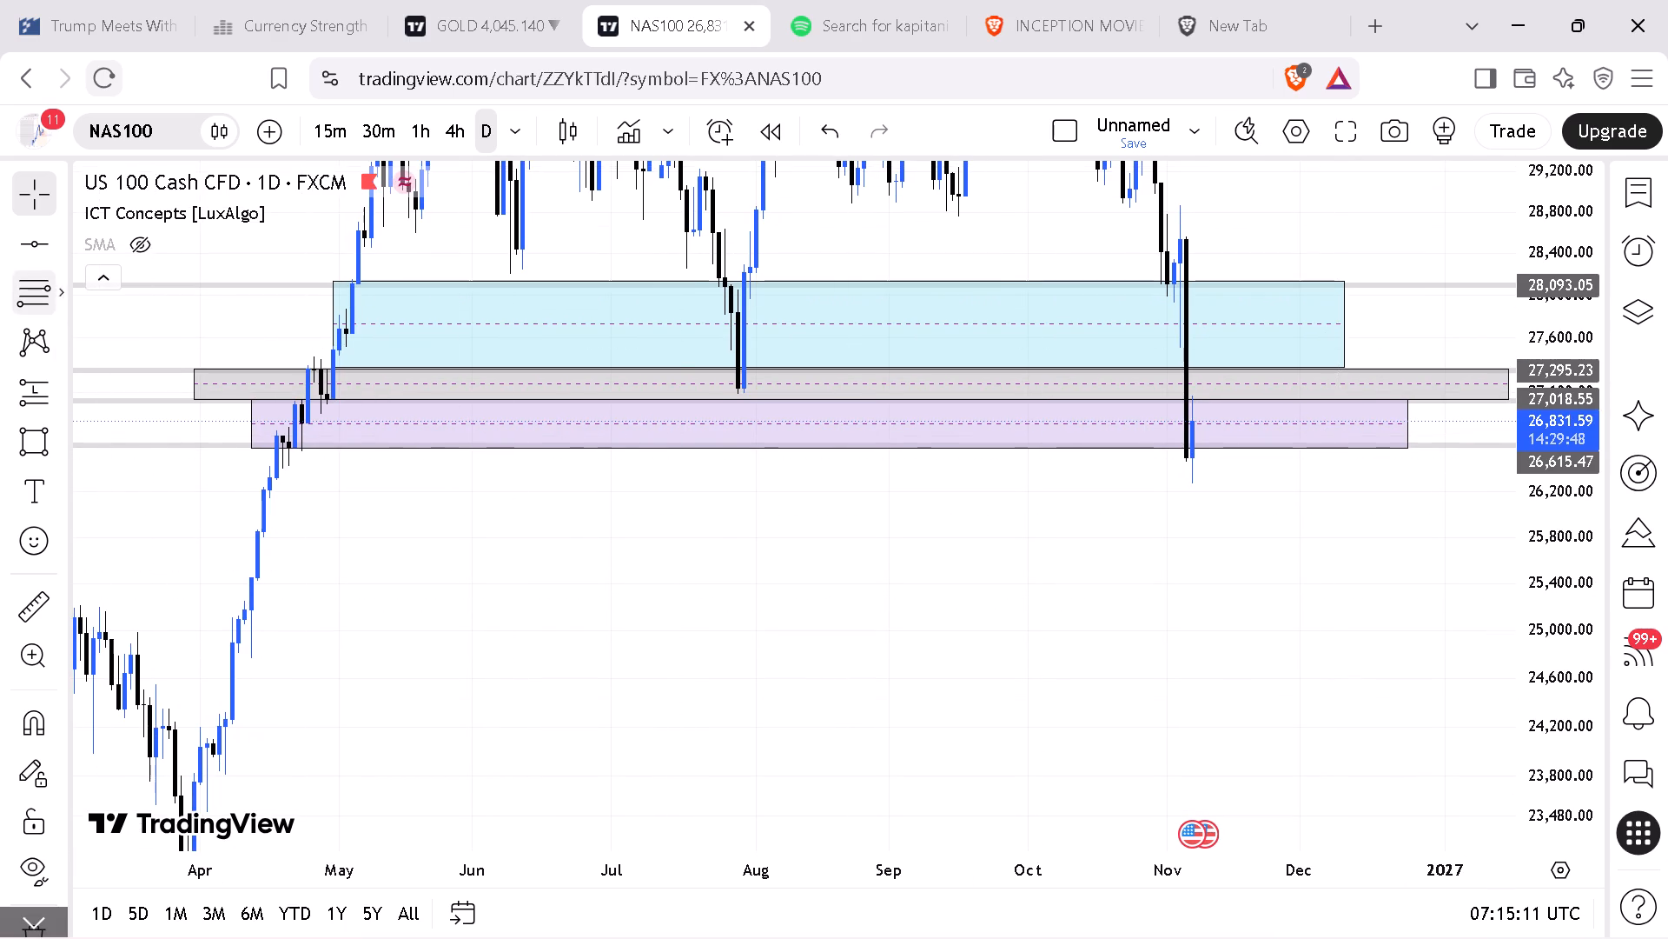
pyautogui.moveTo(21, 440); pyautogui.dragTo(31, 441)
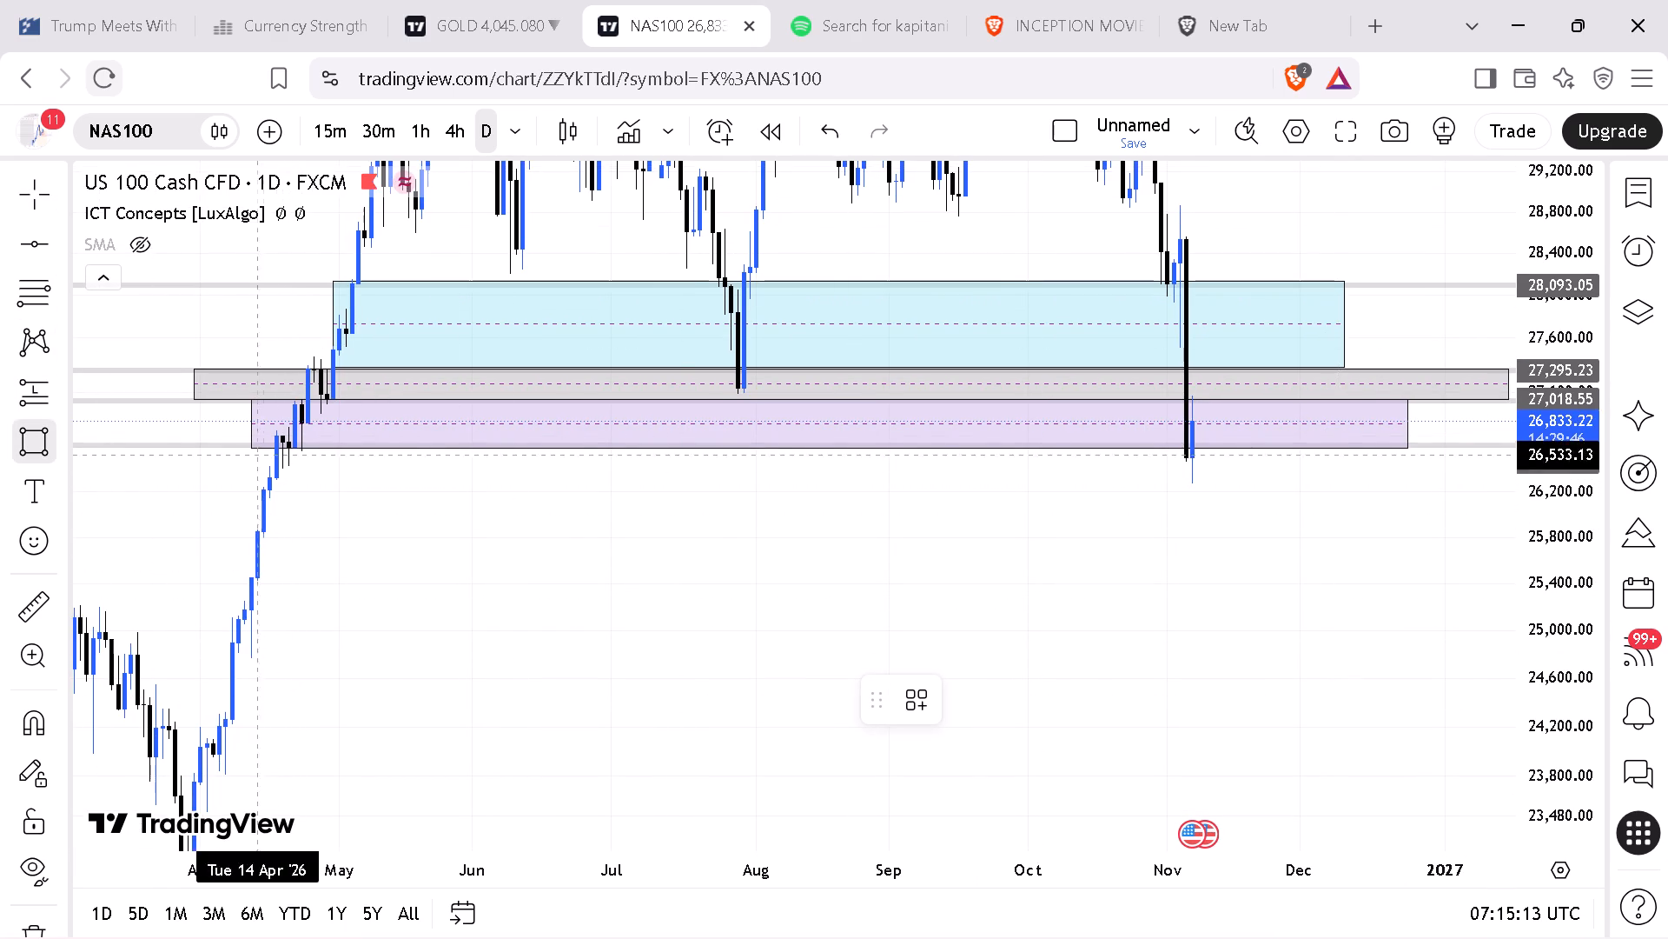
pyautogui.moveTo(222, 446); pyautogui.dragTo(190, 551)
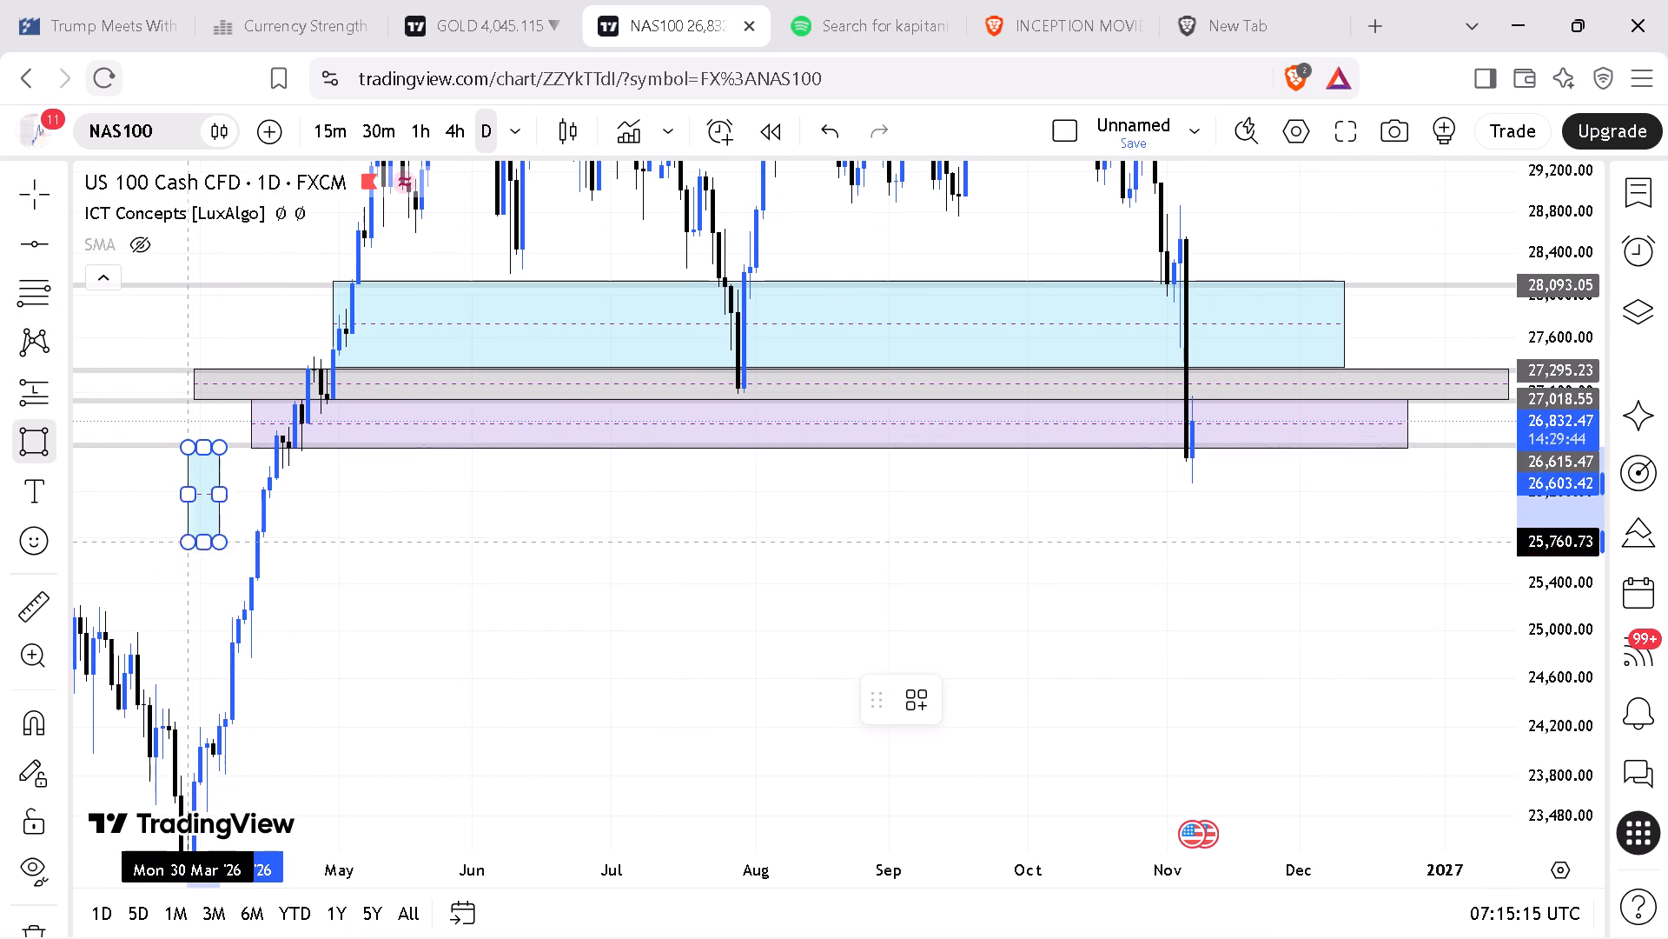
pyautogui.moveTo(190, 551); pyautogui.dragTo(1406, 778)
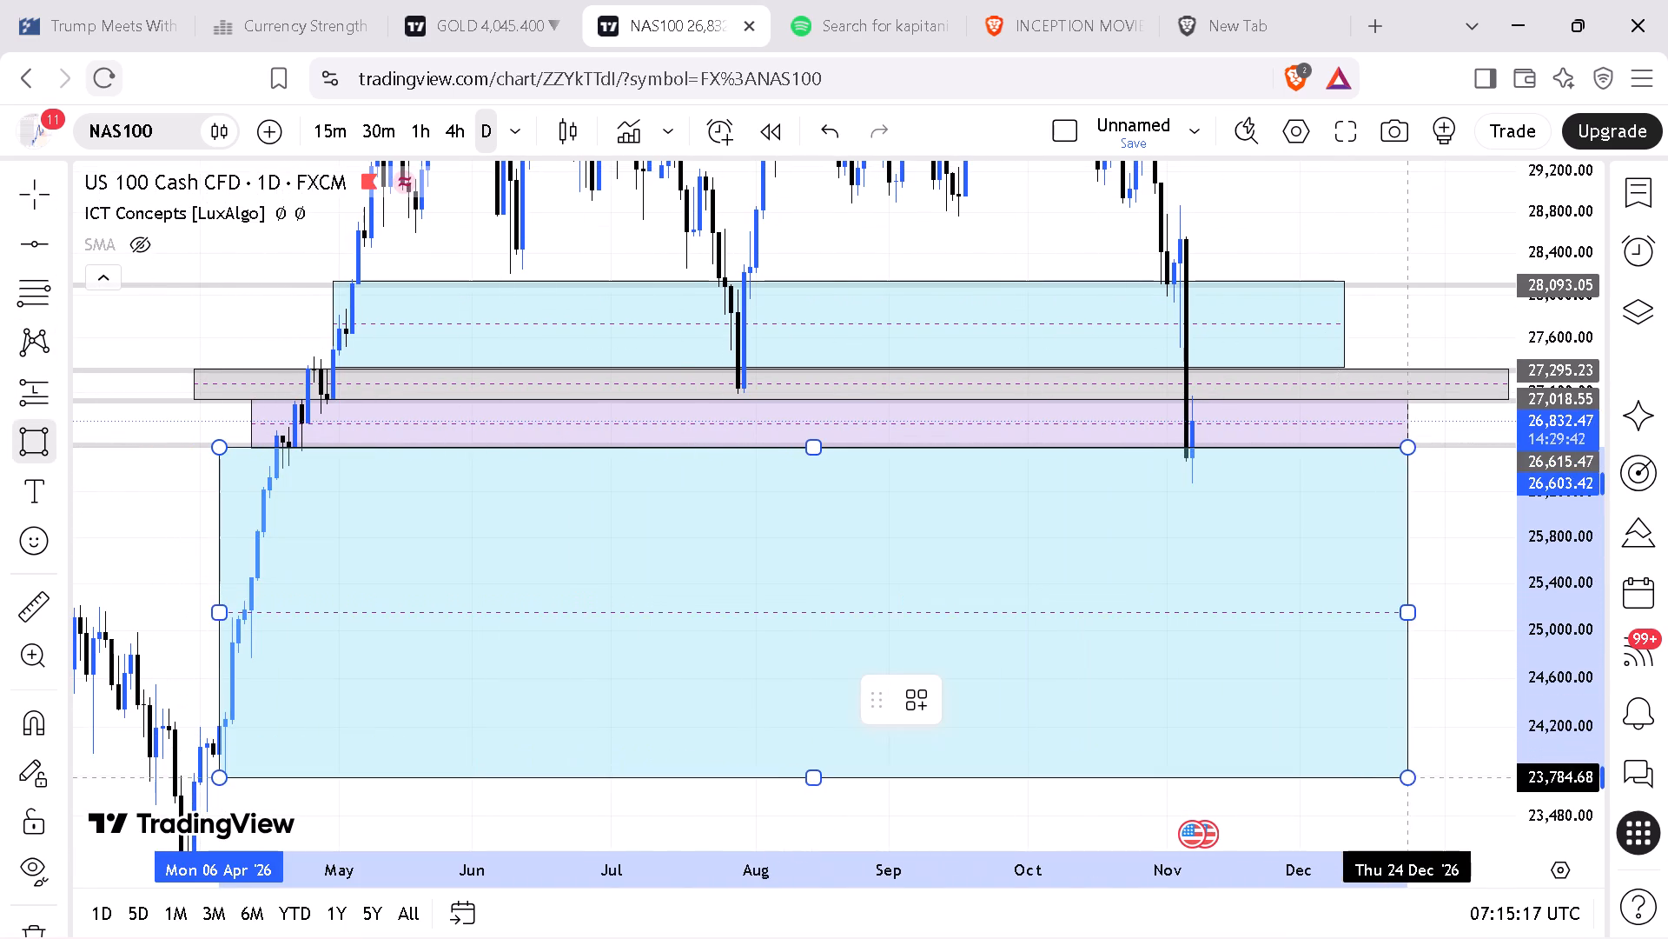
pyautogui.moveTo(1406, 778); pyautogui.dragTo(1487, 773)
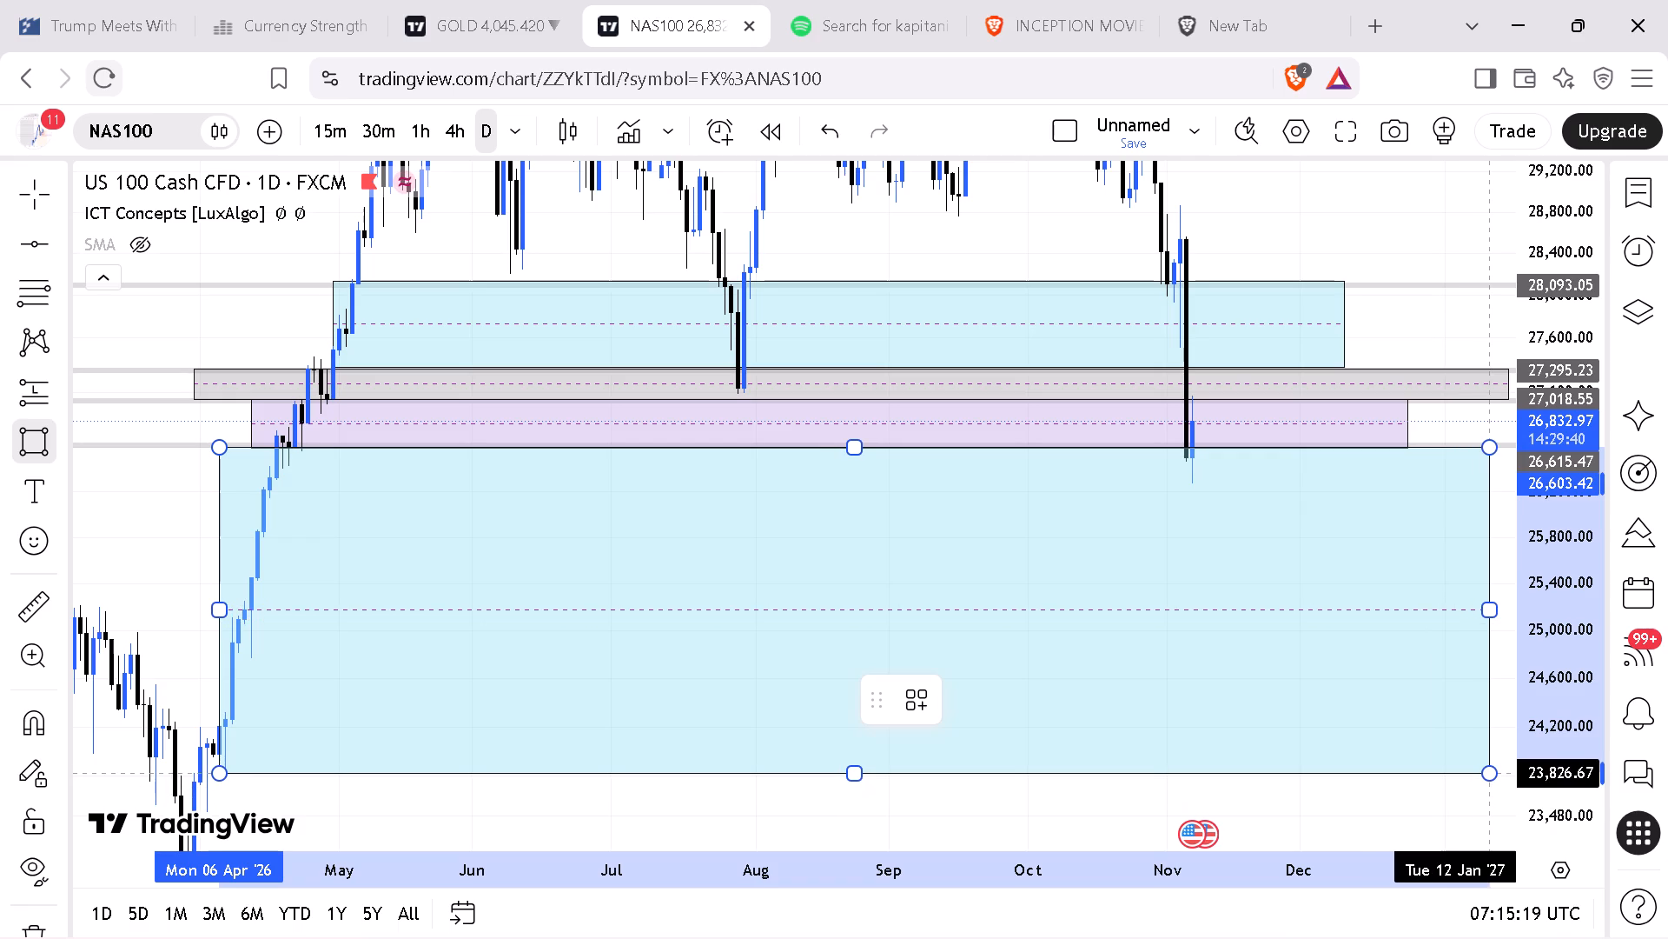
pyautogui.moveTo(1487, 773); pyautogui.dragTo(1491, 762)
pyautogui.click(1491, 762)
pyautogui.click(124, 576)
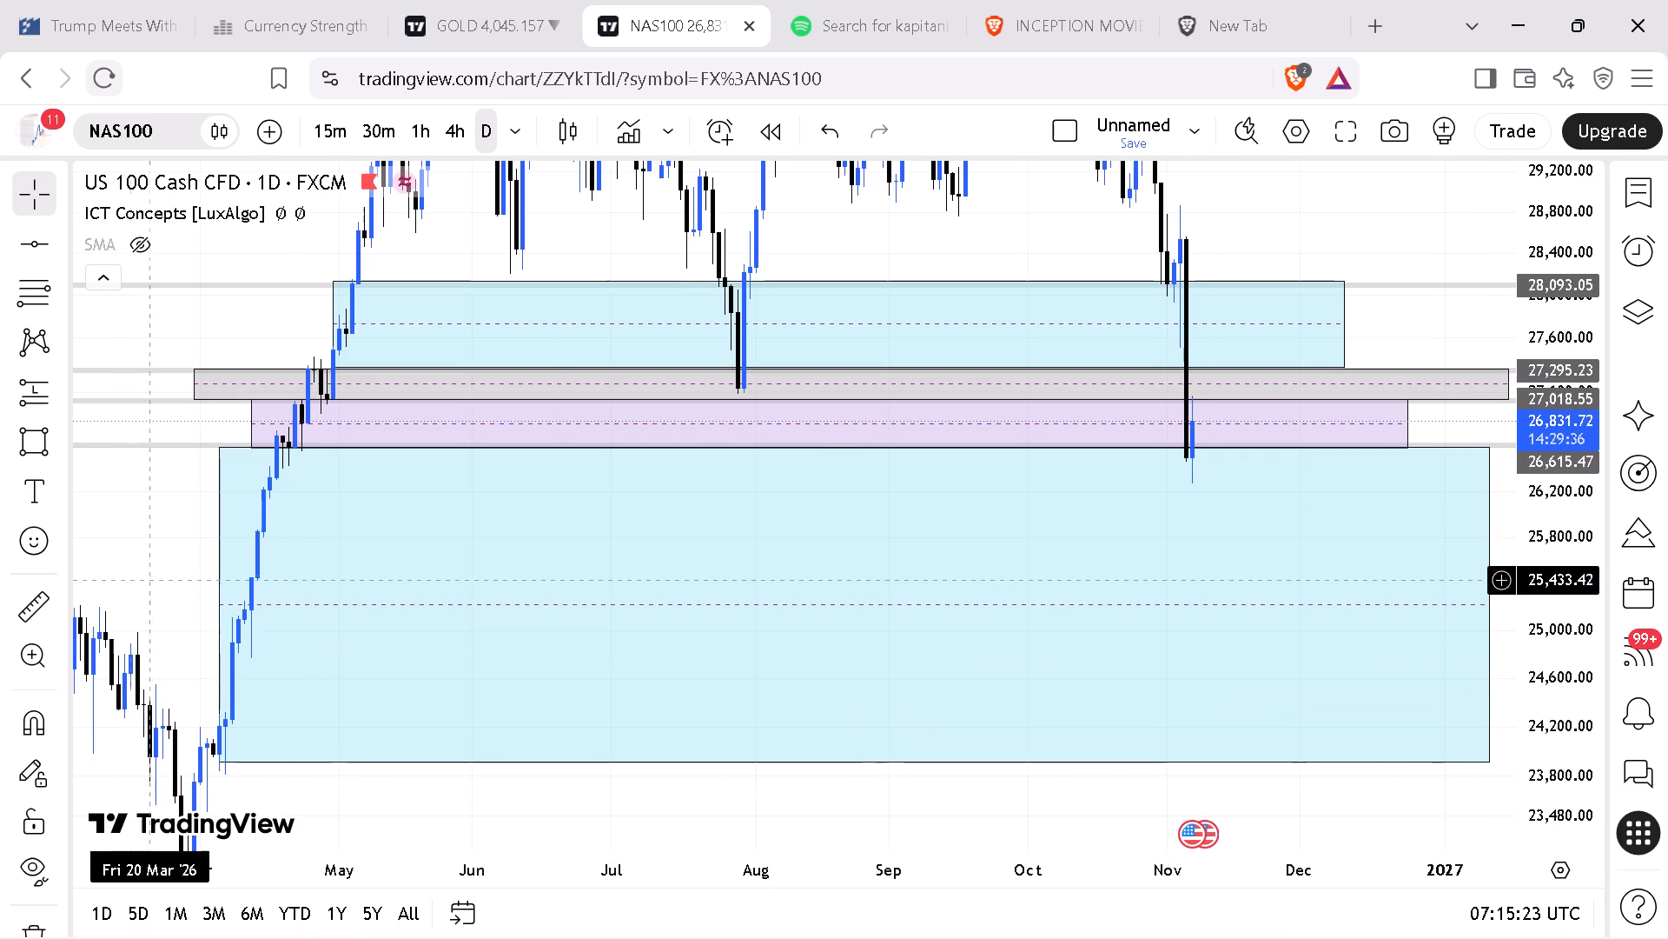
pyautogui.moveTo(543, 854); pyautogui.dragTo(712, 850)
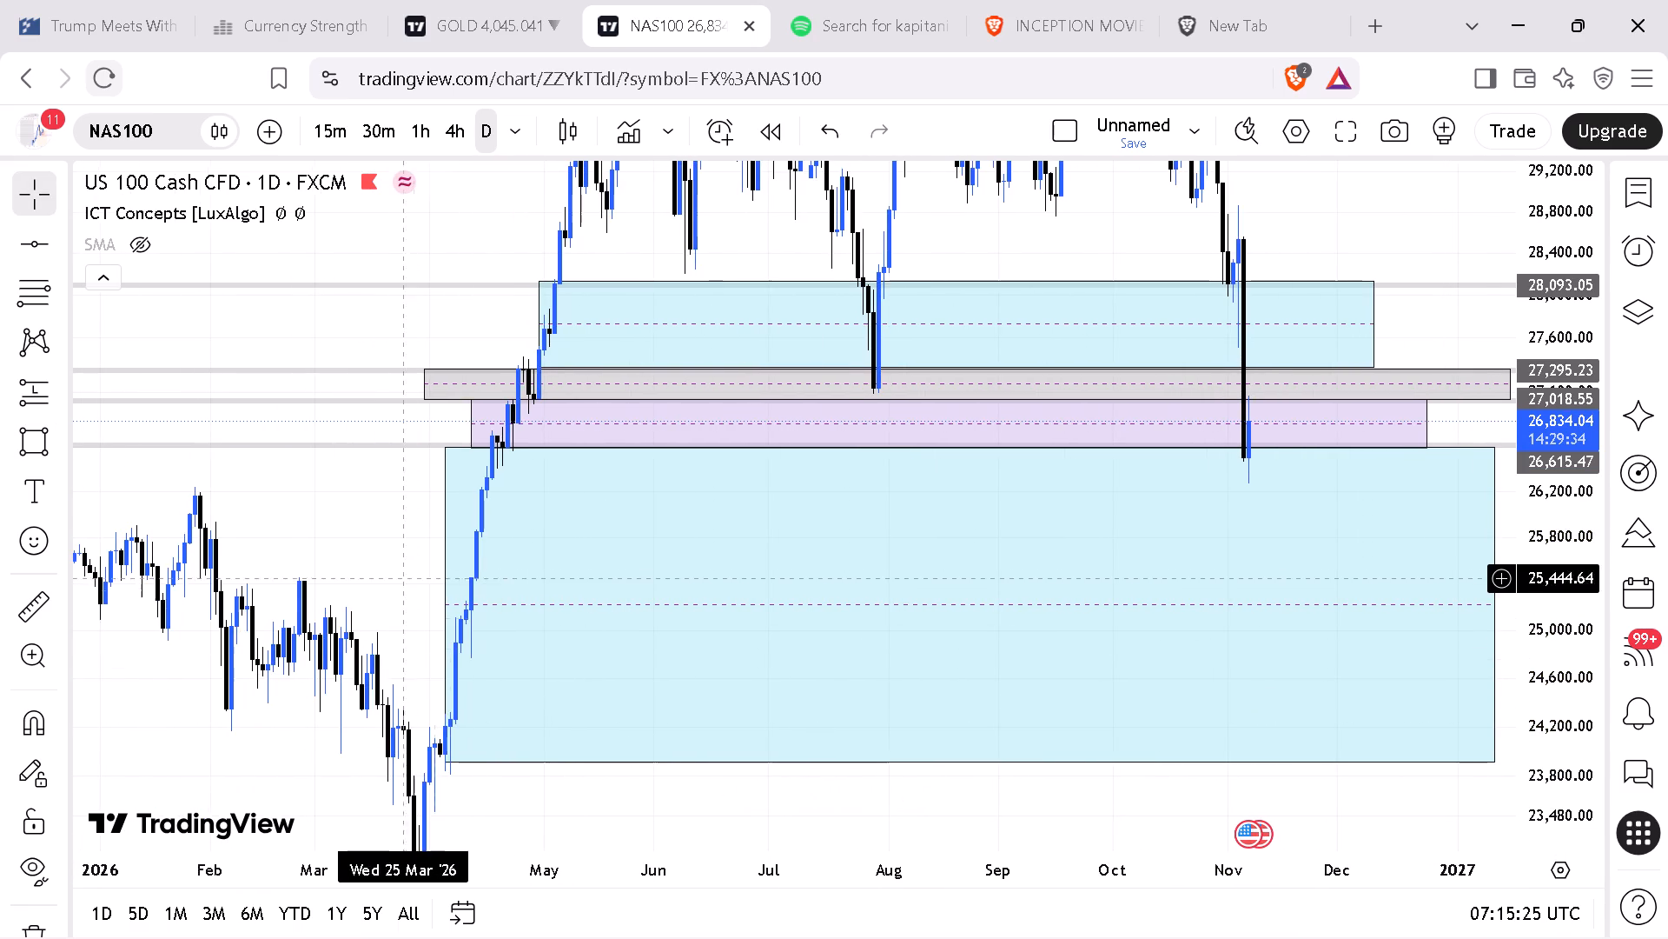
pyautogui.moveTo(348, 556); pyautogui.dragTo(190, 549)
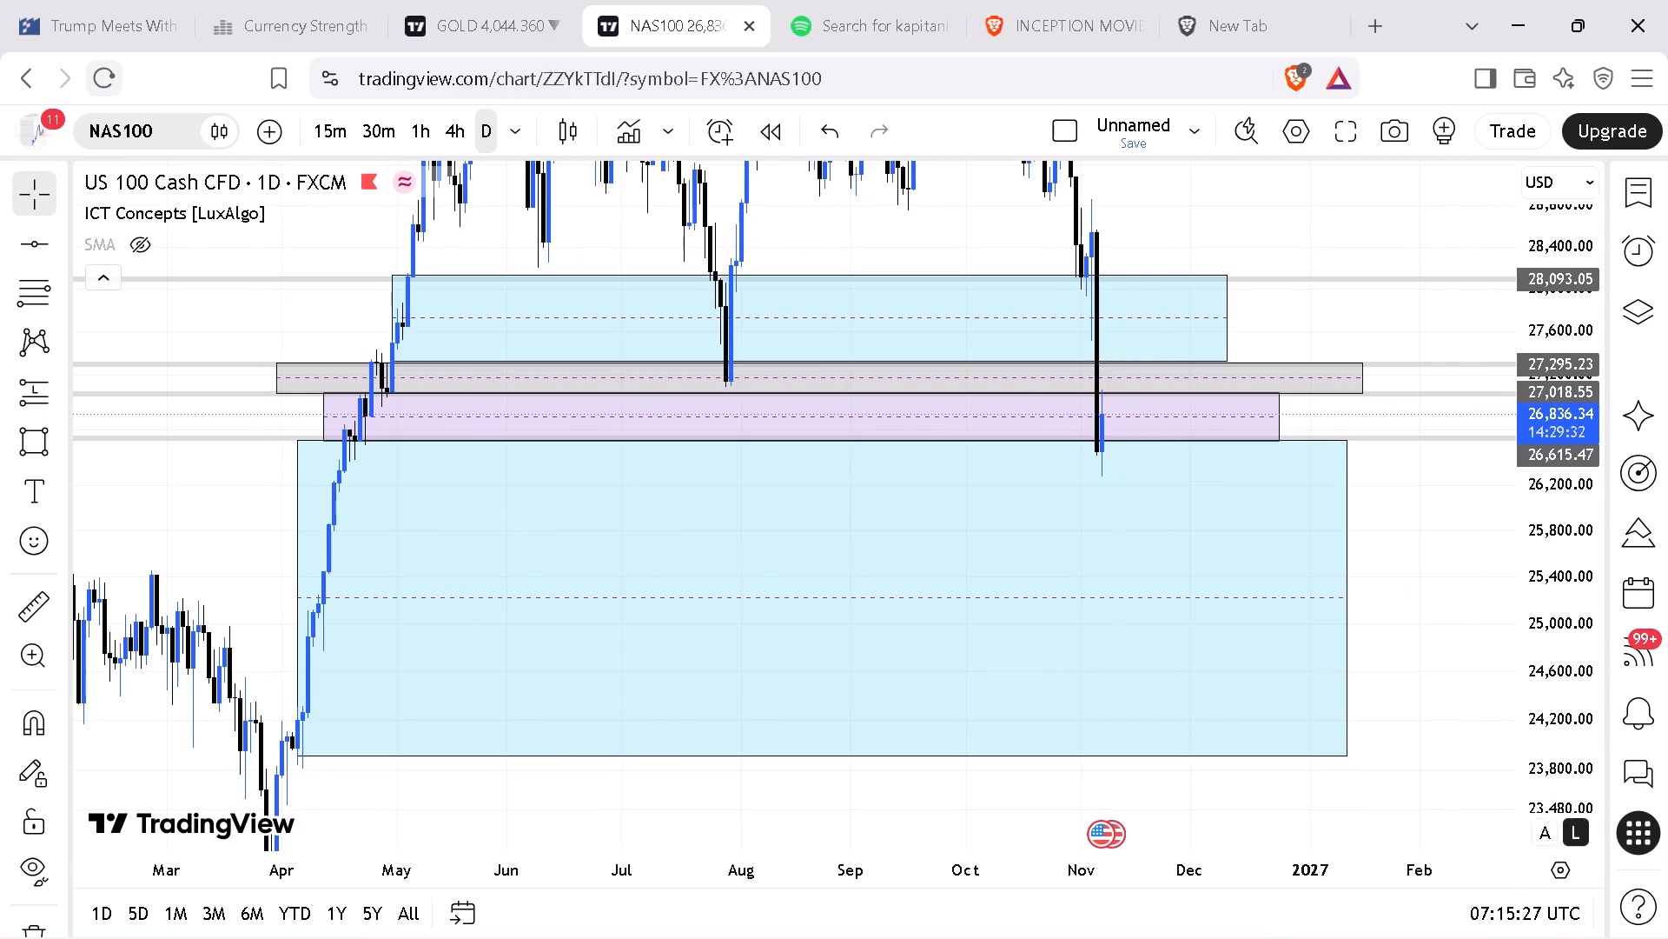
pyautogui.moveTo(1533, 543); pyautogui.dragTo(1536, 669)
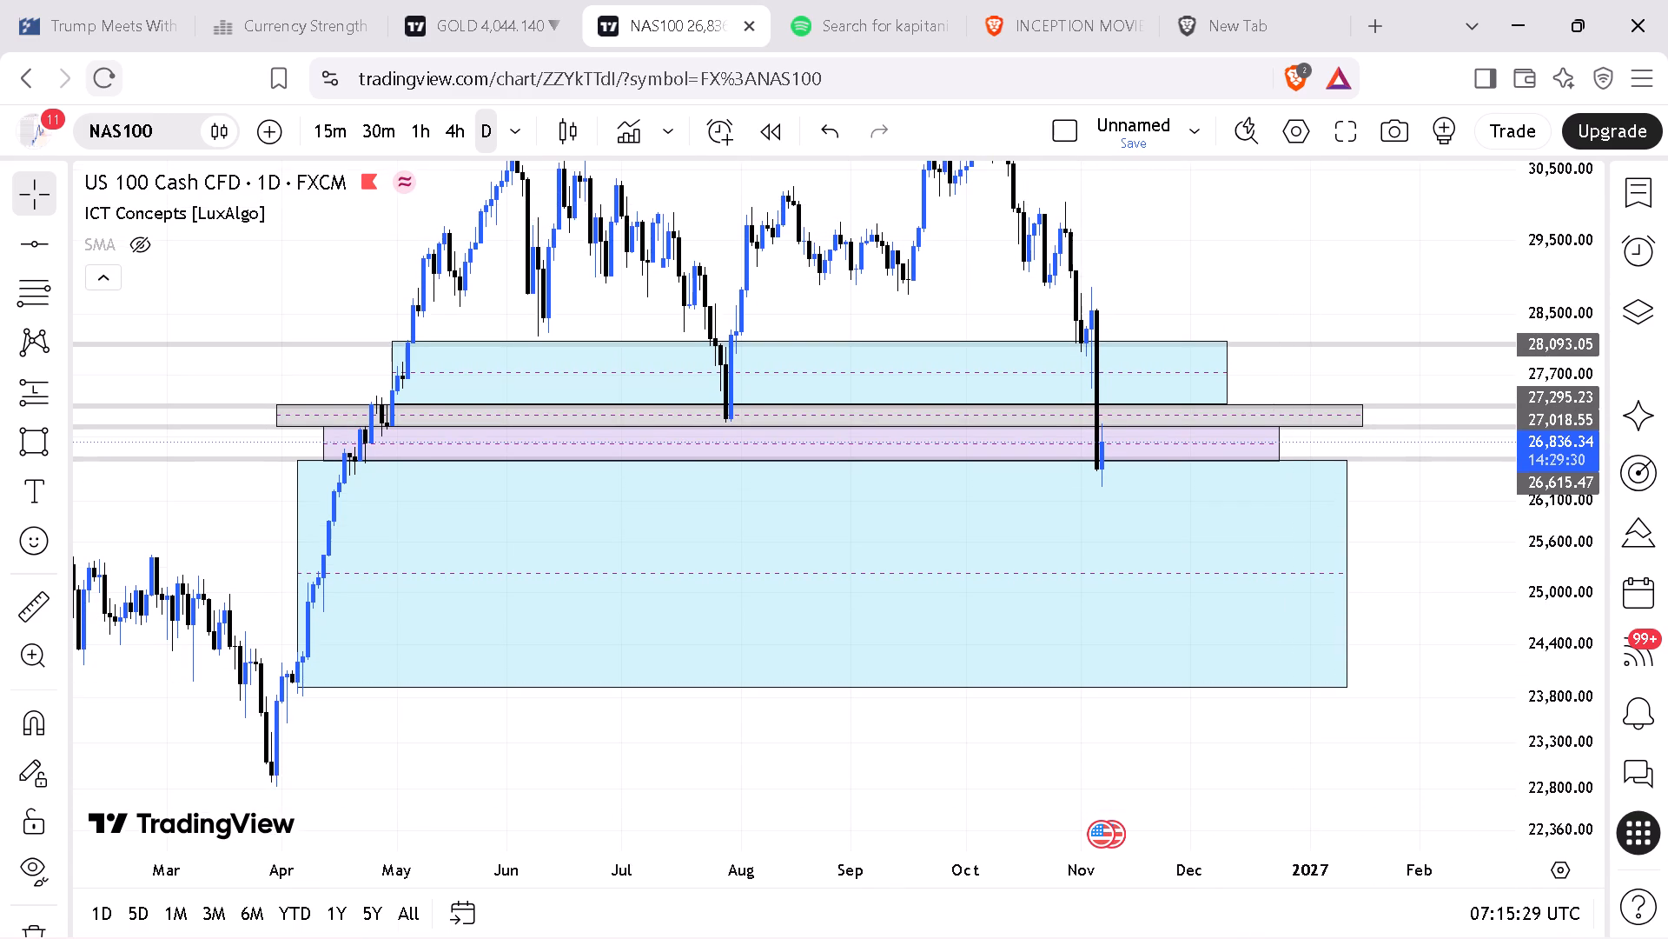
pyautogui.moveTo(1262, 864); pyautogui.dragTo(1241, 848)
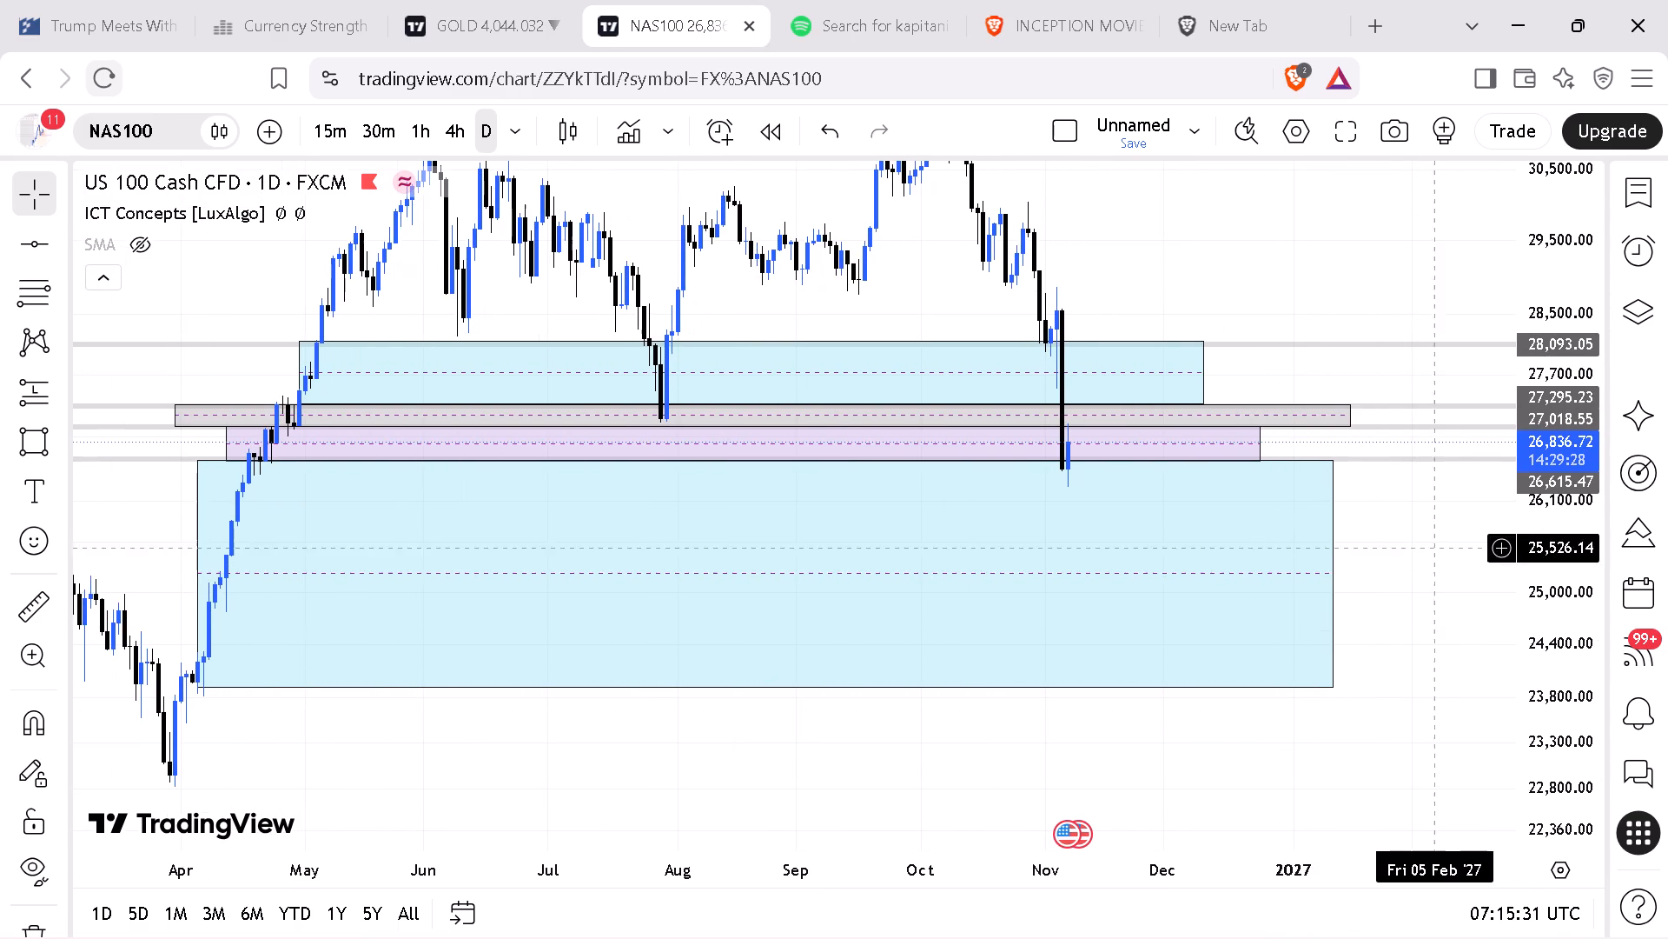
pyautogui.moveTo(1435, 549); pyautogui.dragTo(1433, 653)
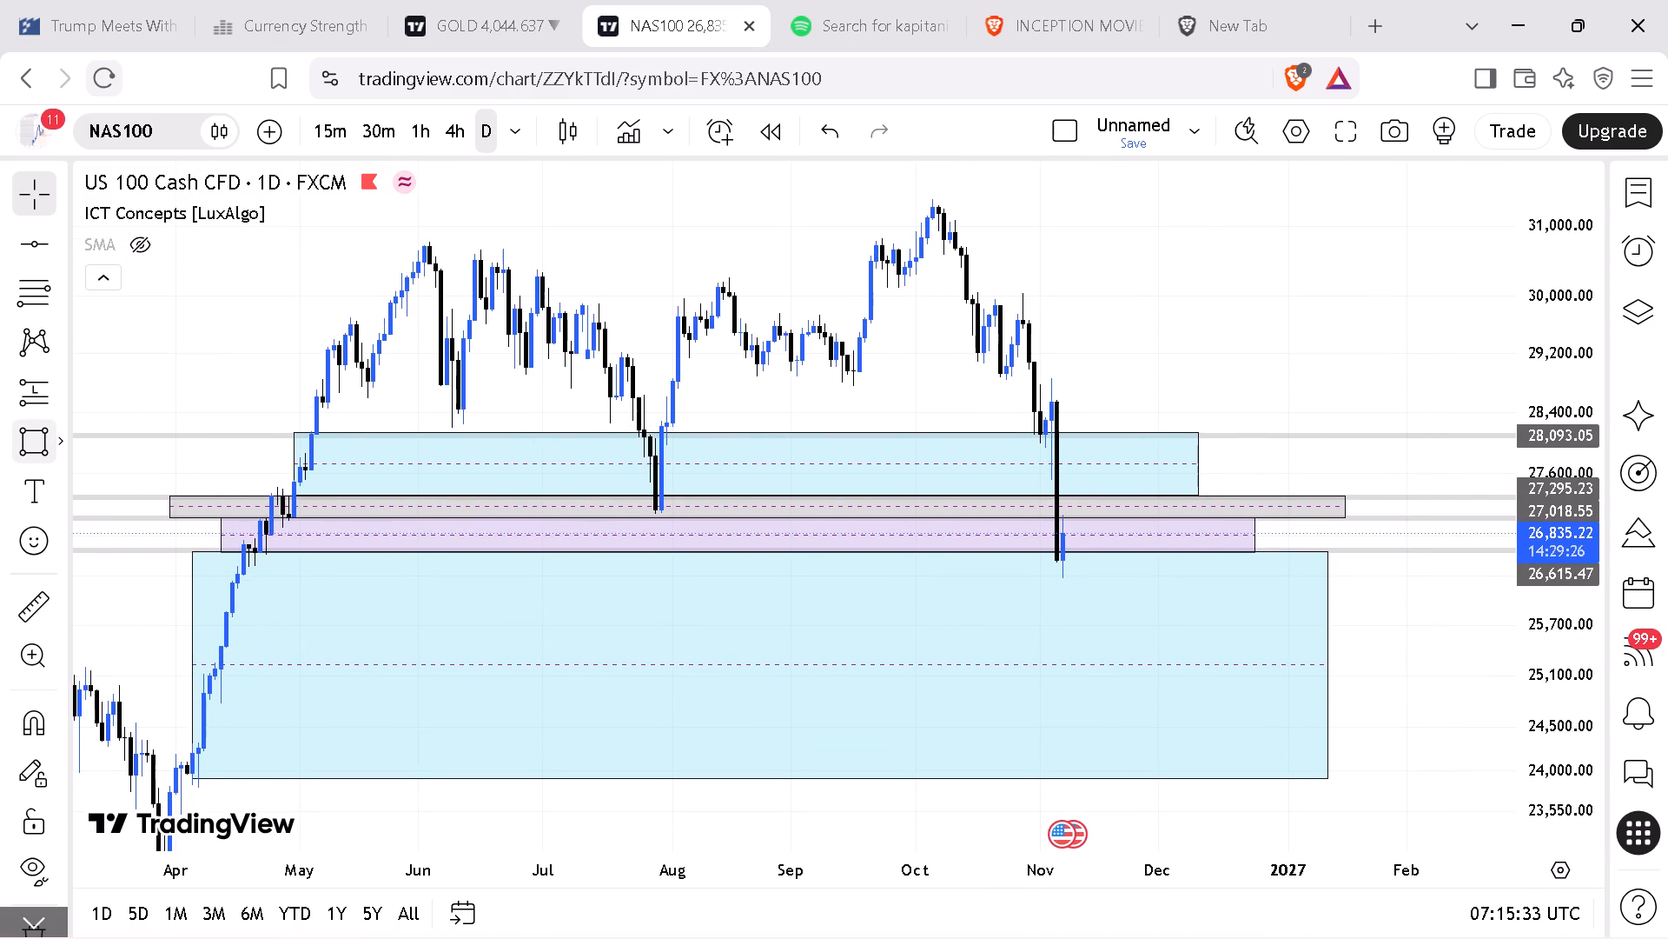
# Add the text label "NQ" above the mid-August 2026 candles, near the top of the chart.
pyautogui.click(35, 482)
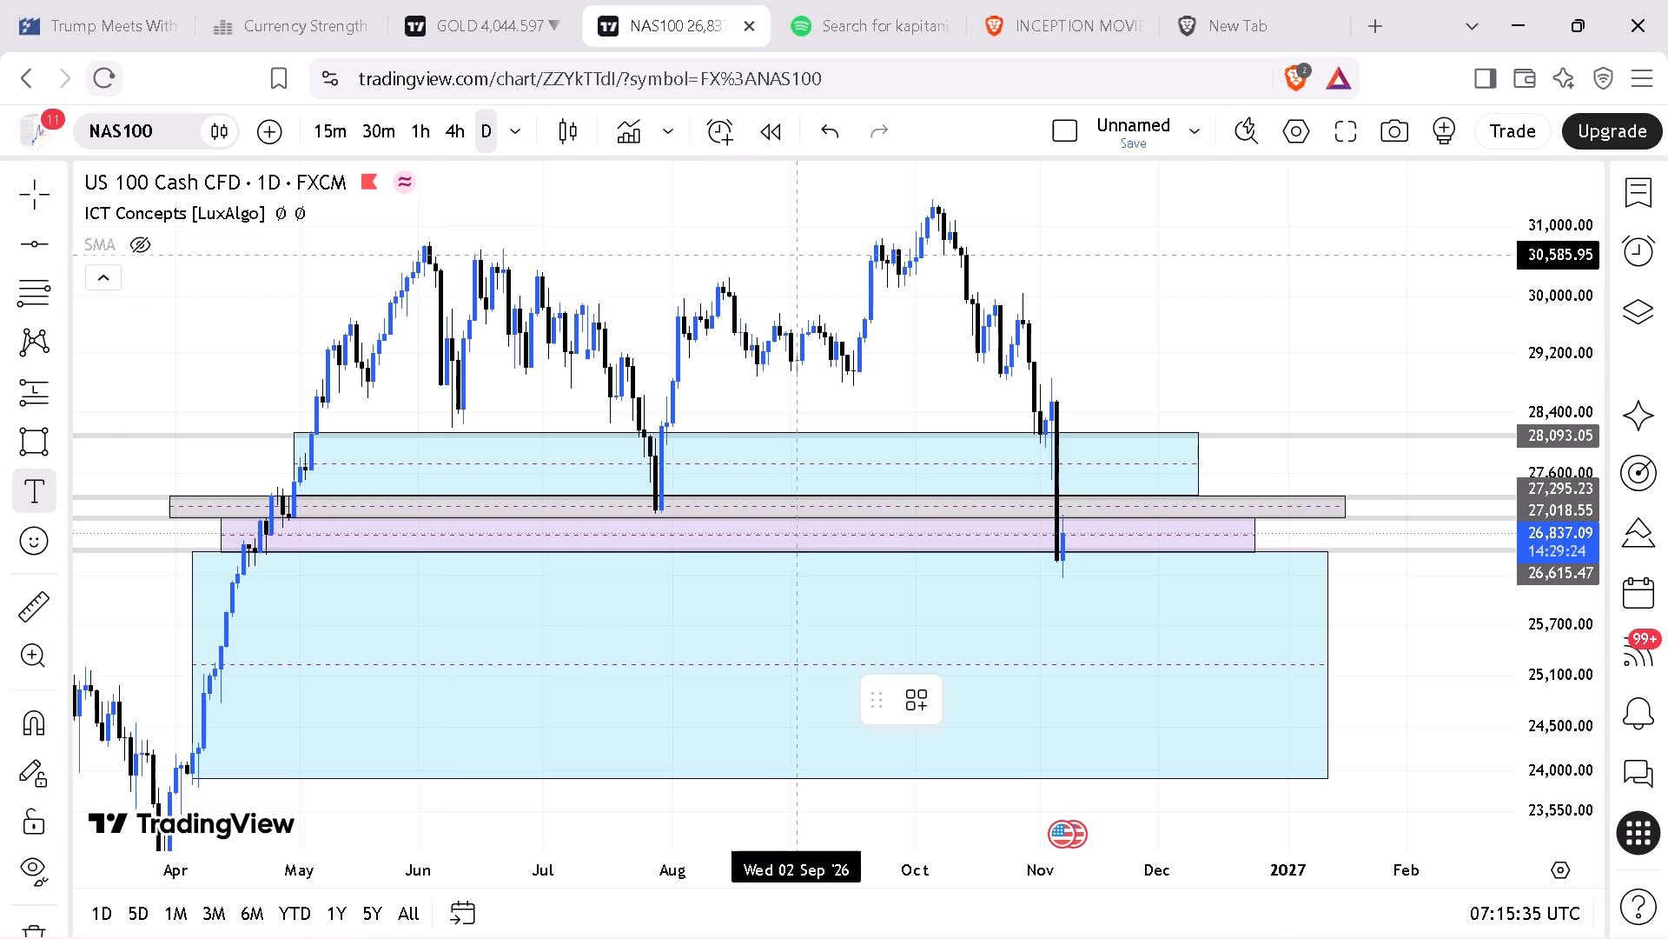
pyautogui.click(725, 209)
pyautogui.write('NE')
pyautogui.press('BackSpace')
pyautogui.press('q')
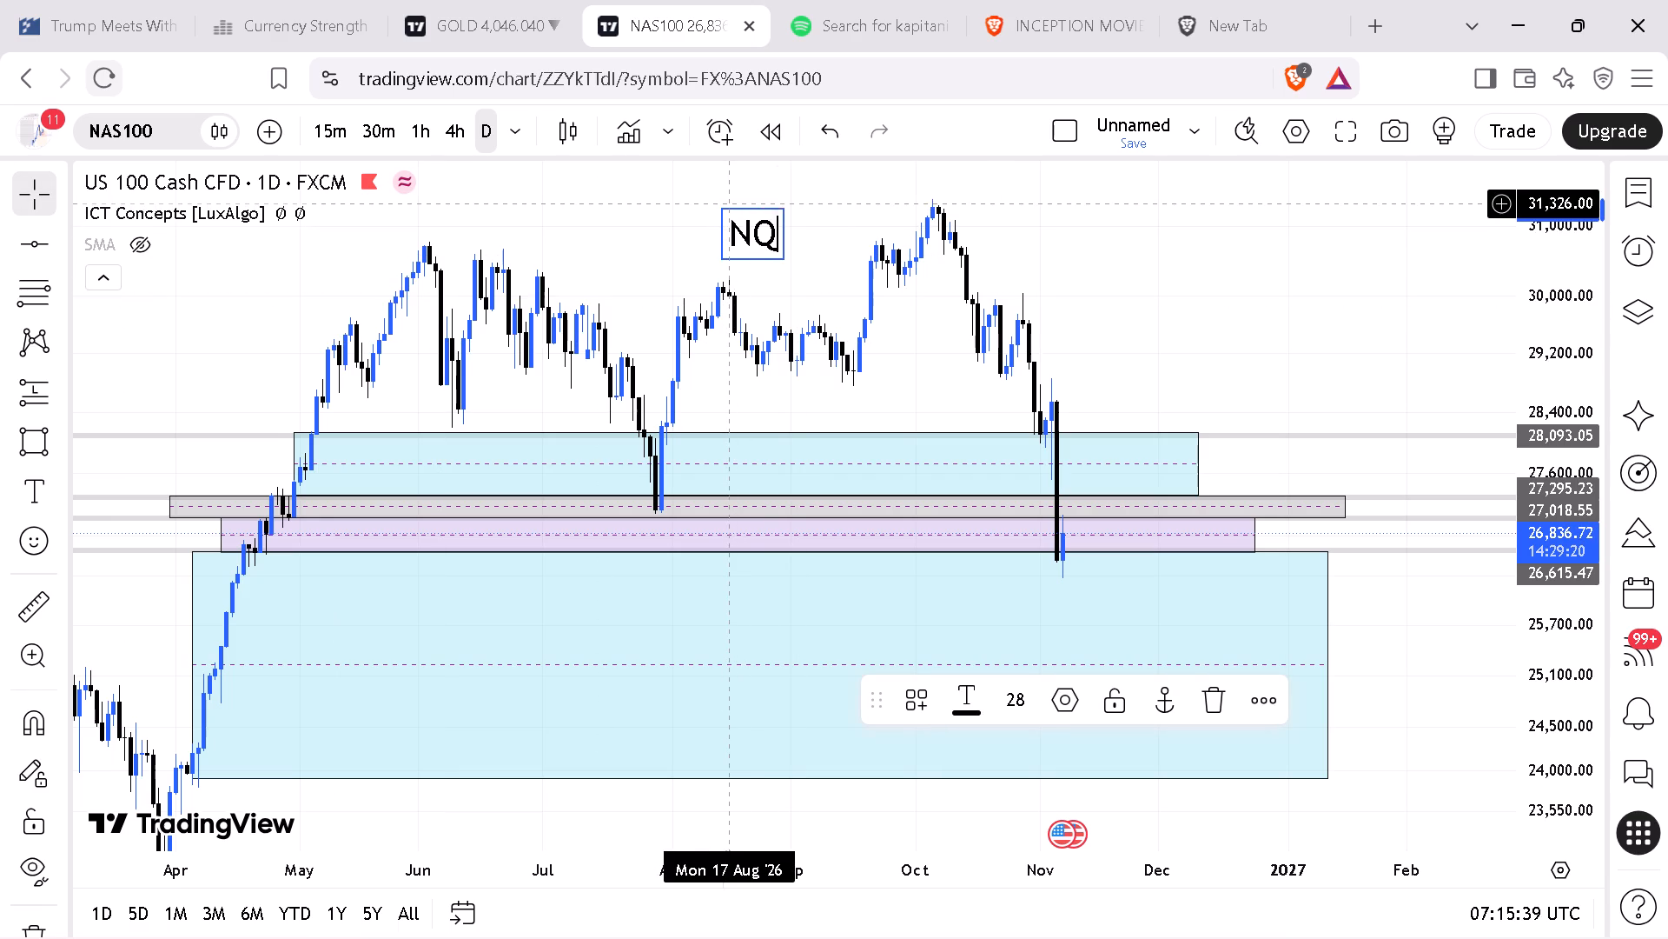
# Add a "PRE NFP" text label beside the October peak and position it at 6 November 2026, about 31,557.
pyautogui.click(36, 489)
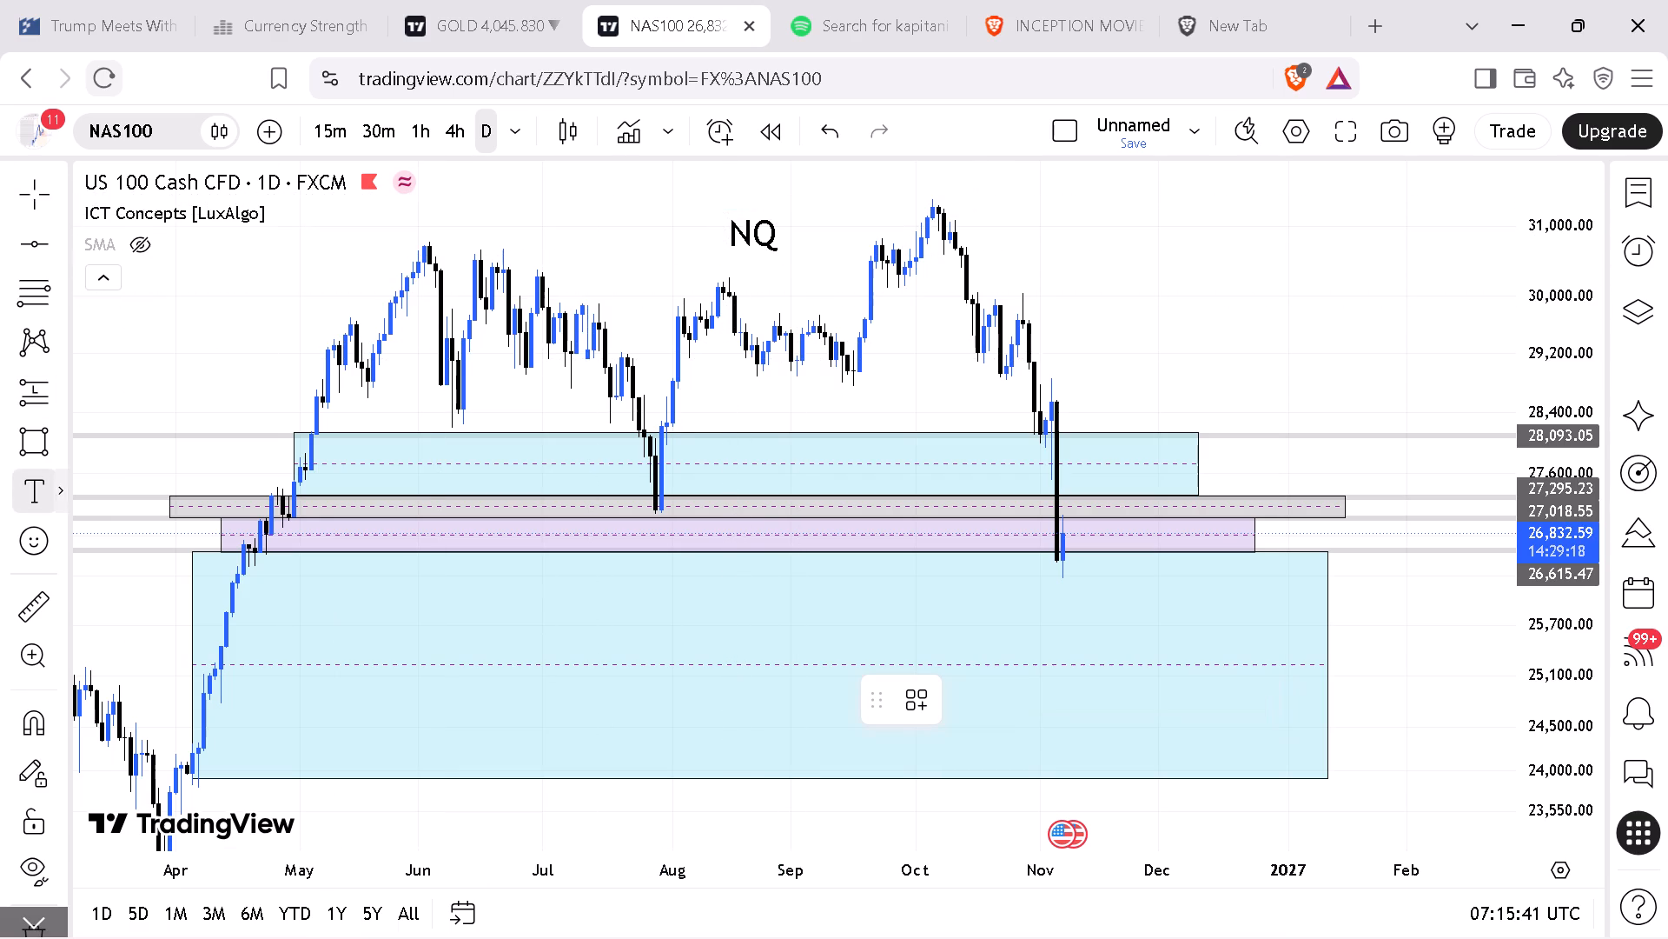
pyautogui.click(979, 214)
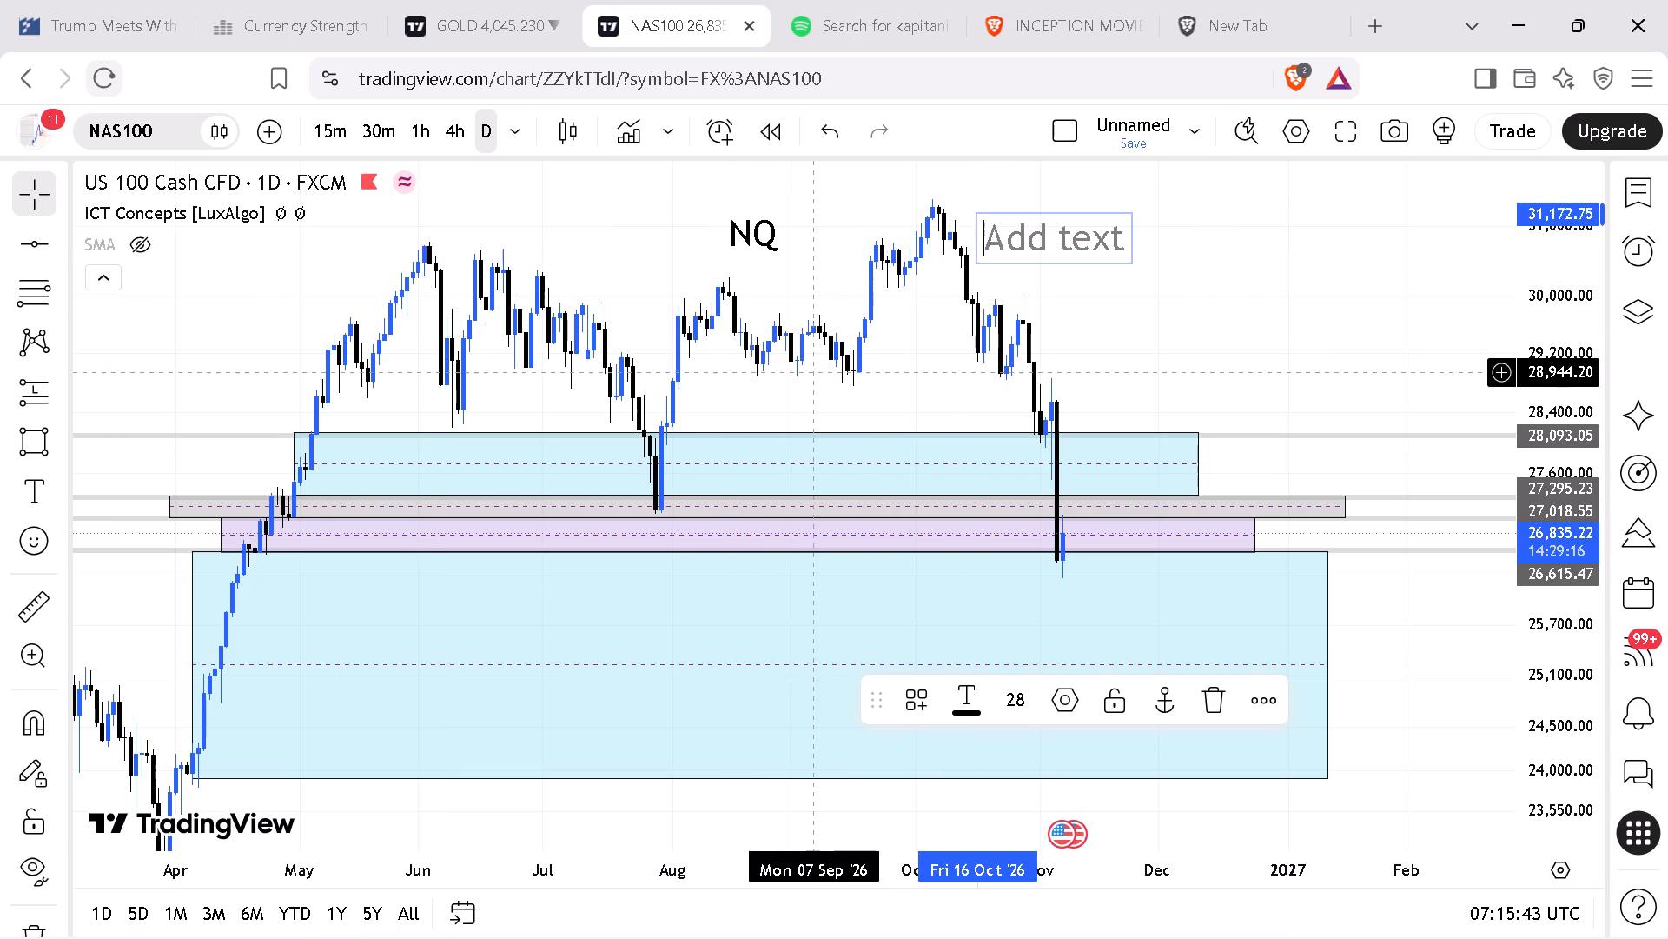
pyautogui.write('PRE NF')
pyautogui.press('p')
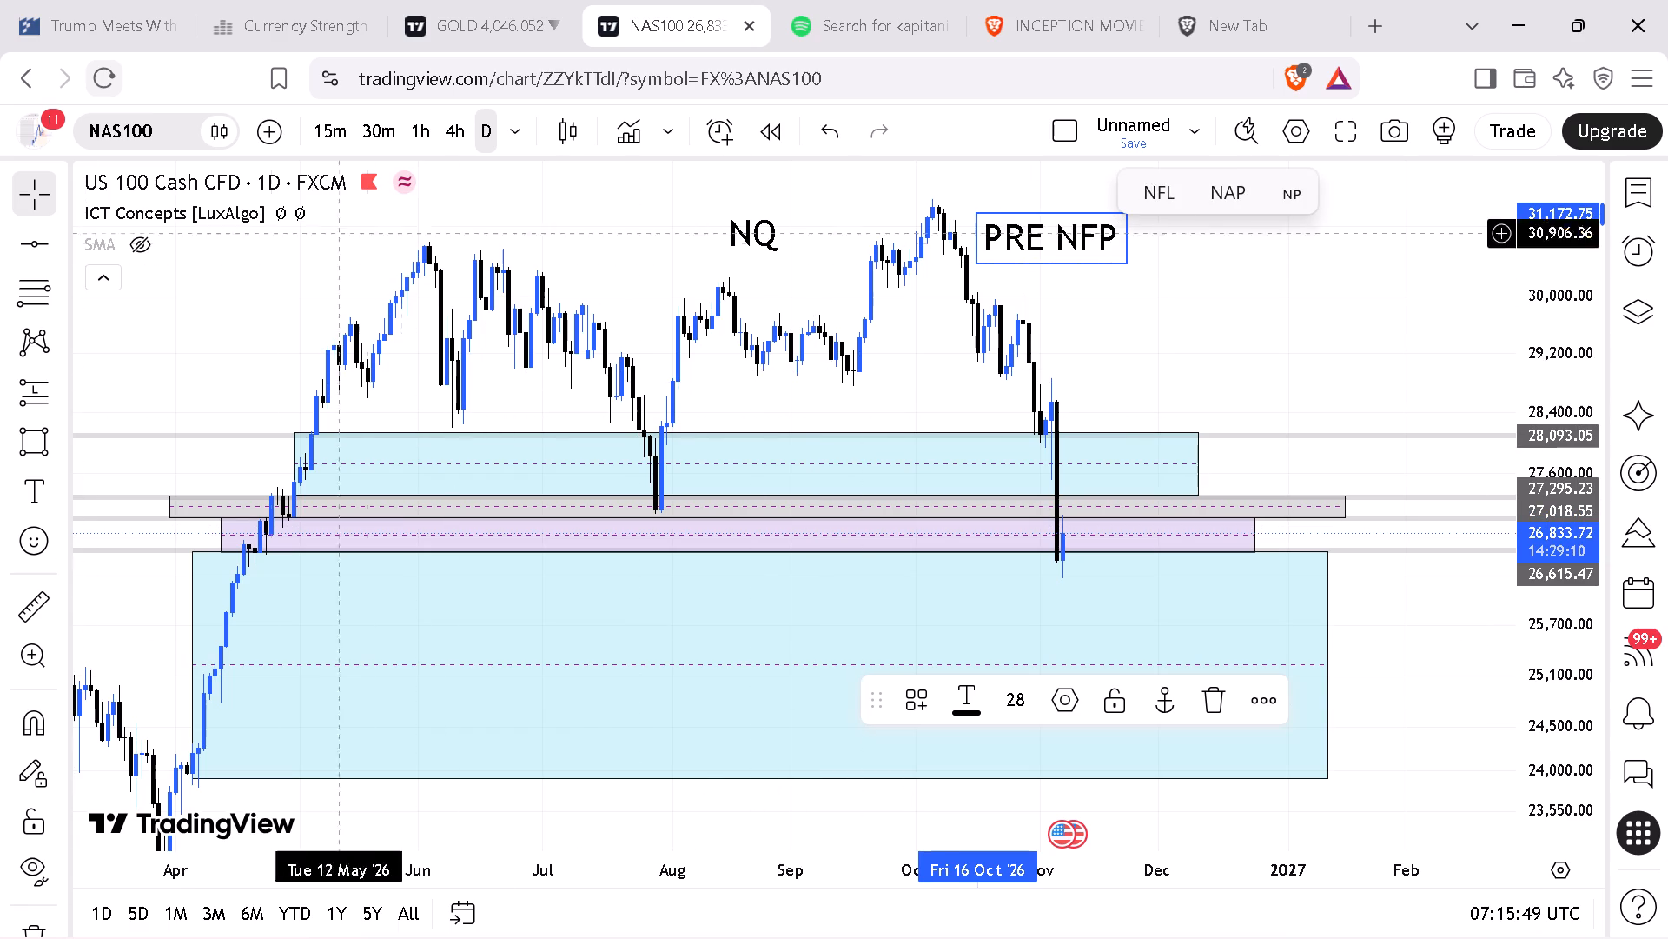
pyautogui.click(1169, 273)
pyautogui.moveTo(1092, 241); pyautogui.dragTo(1176, 215)
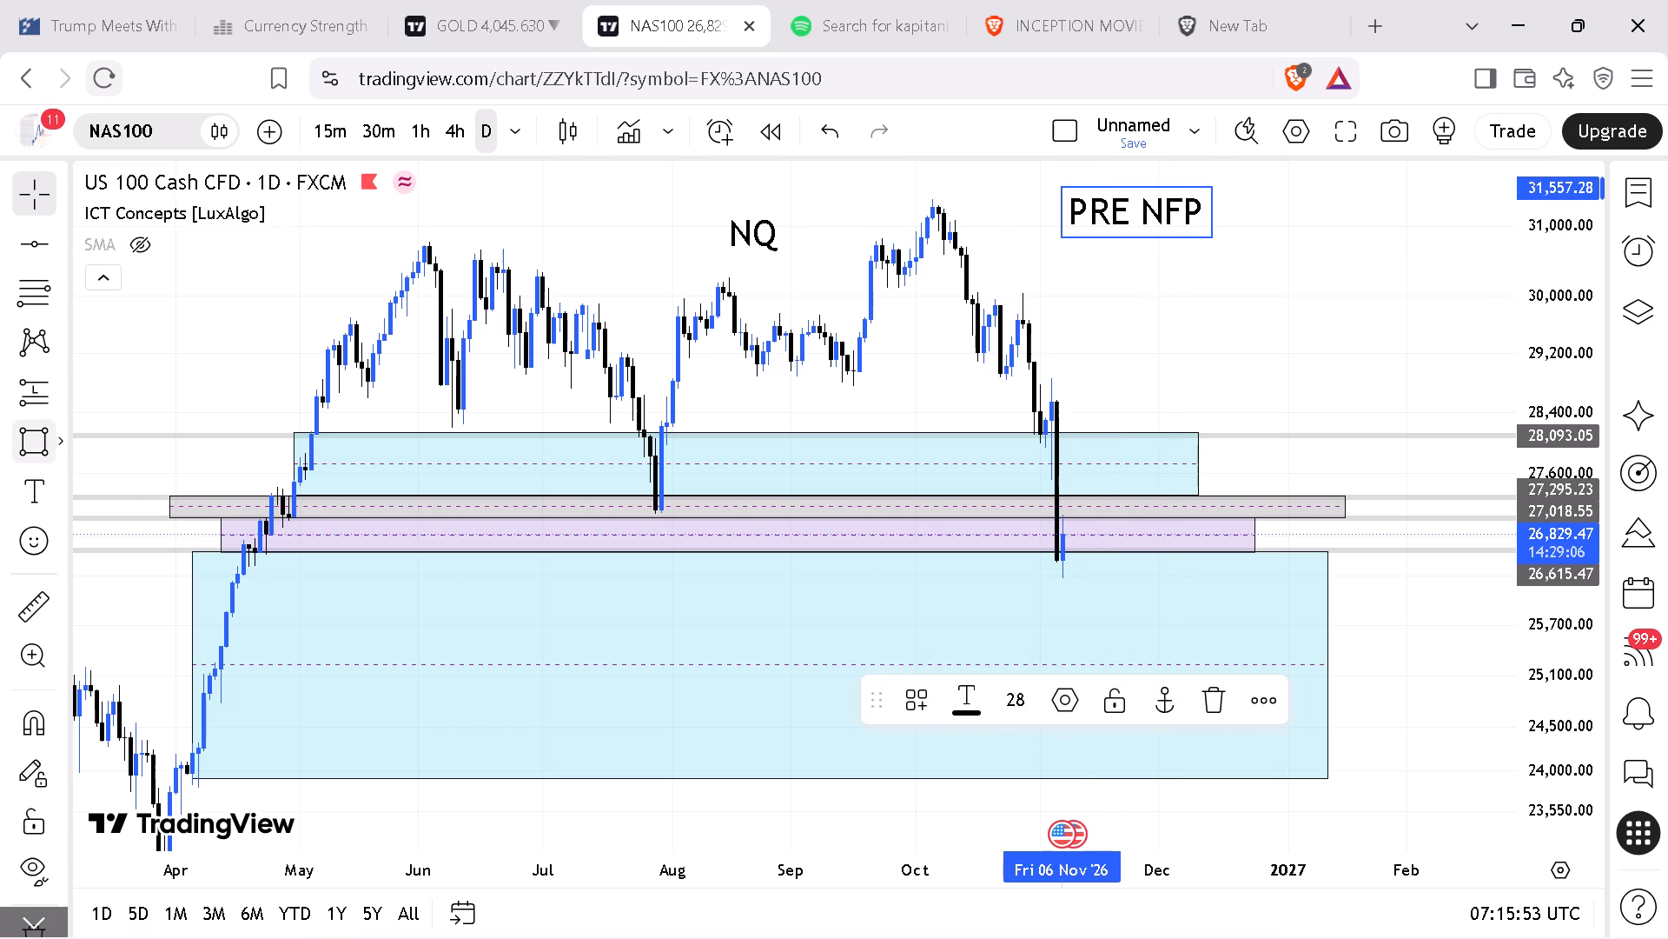
# Add a text note below the "PRE NFP" label reading "DAILY Bearish Closure bellow with no BW".
pyautogui.click(20, 481)
pyautogui.click(1051, 279)
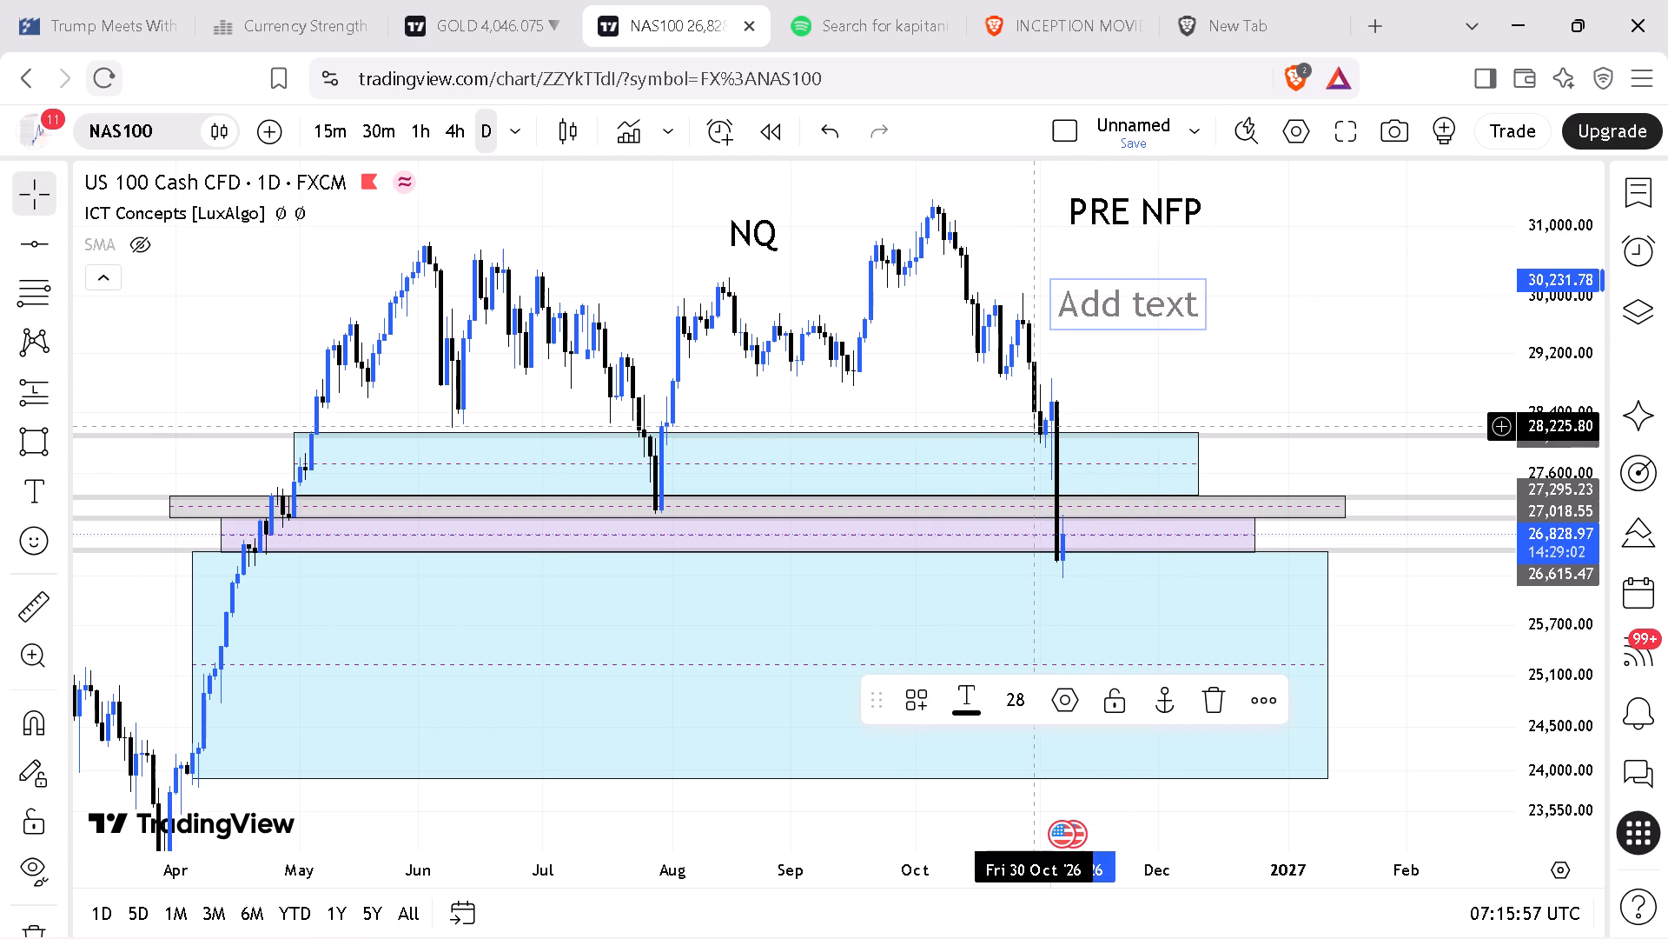
pyautogui.press('d')
pyautogui.write('AIL')
pyautogui.press('y')
pyautogui.press('space')
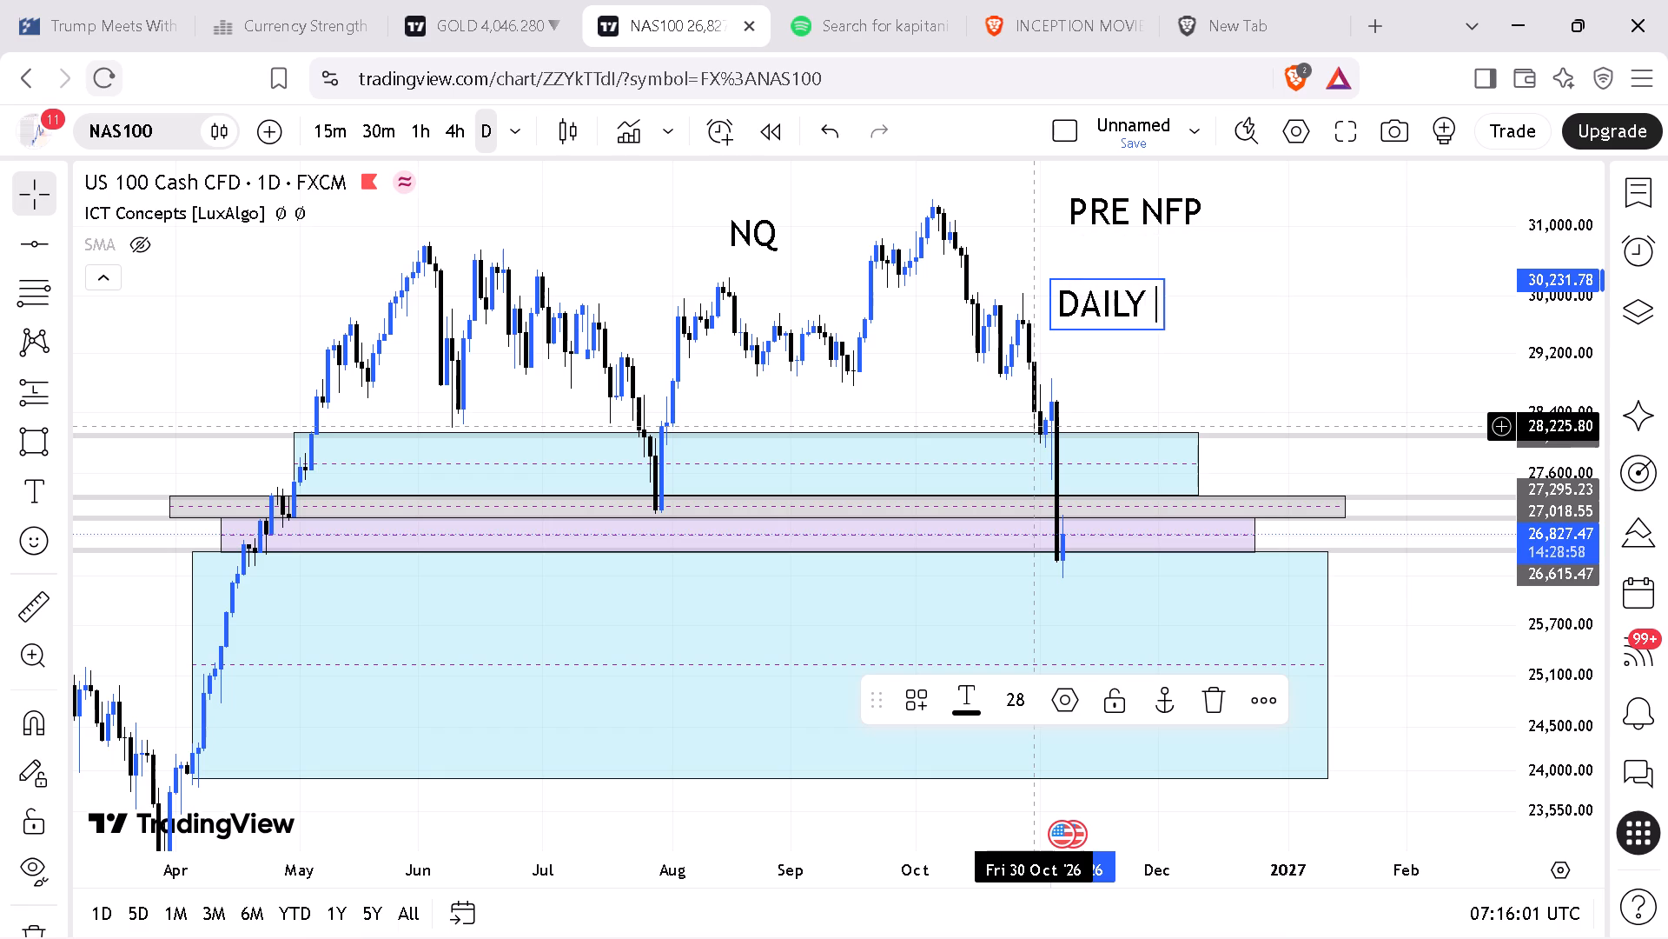
pyautogui.write('earis')
pyautogui.press('h')
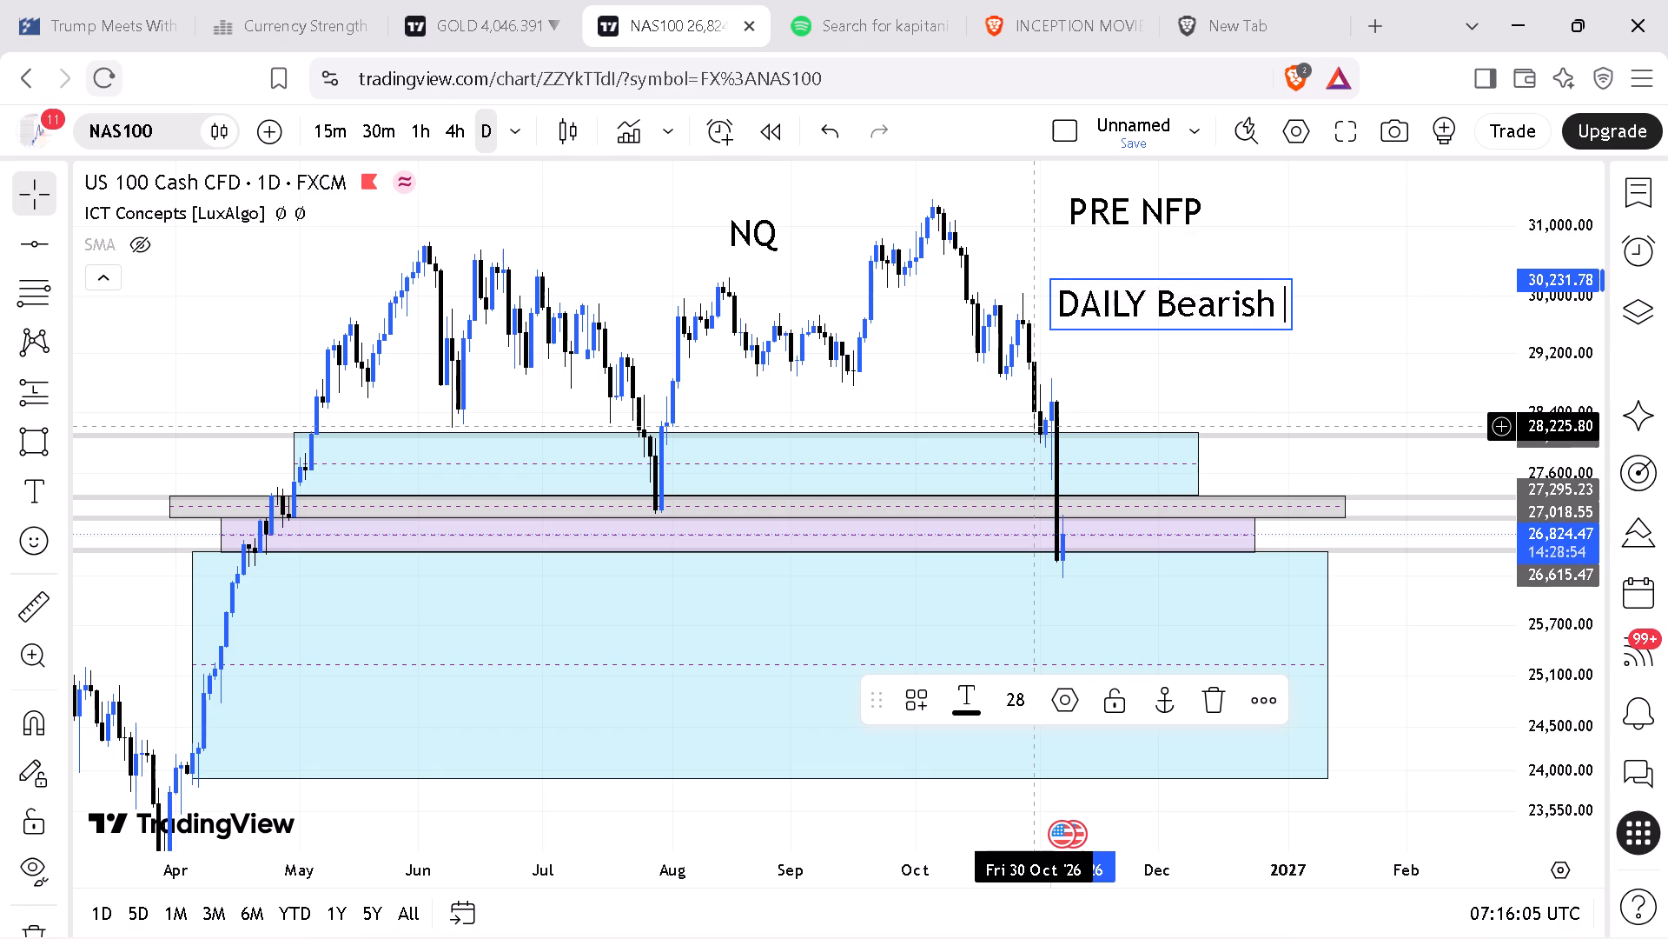
pyautogui.write('losu')
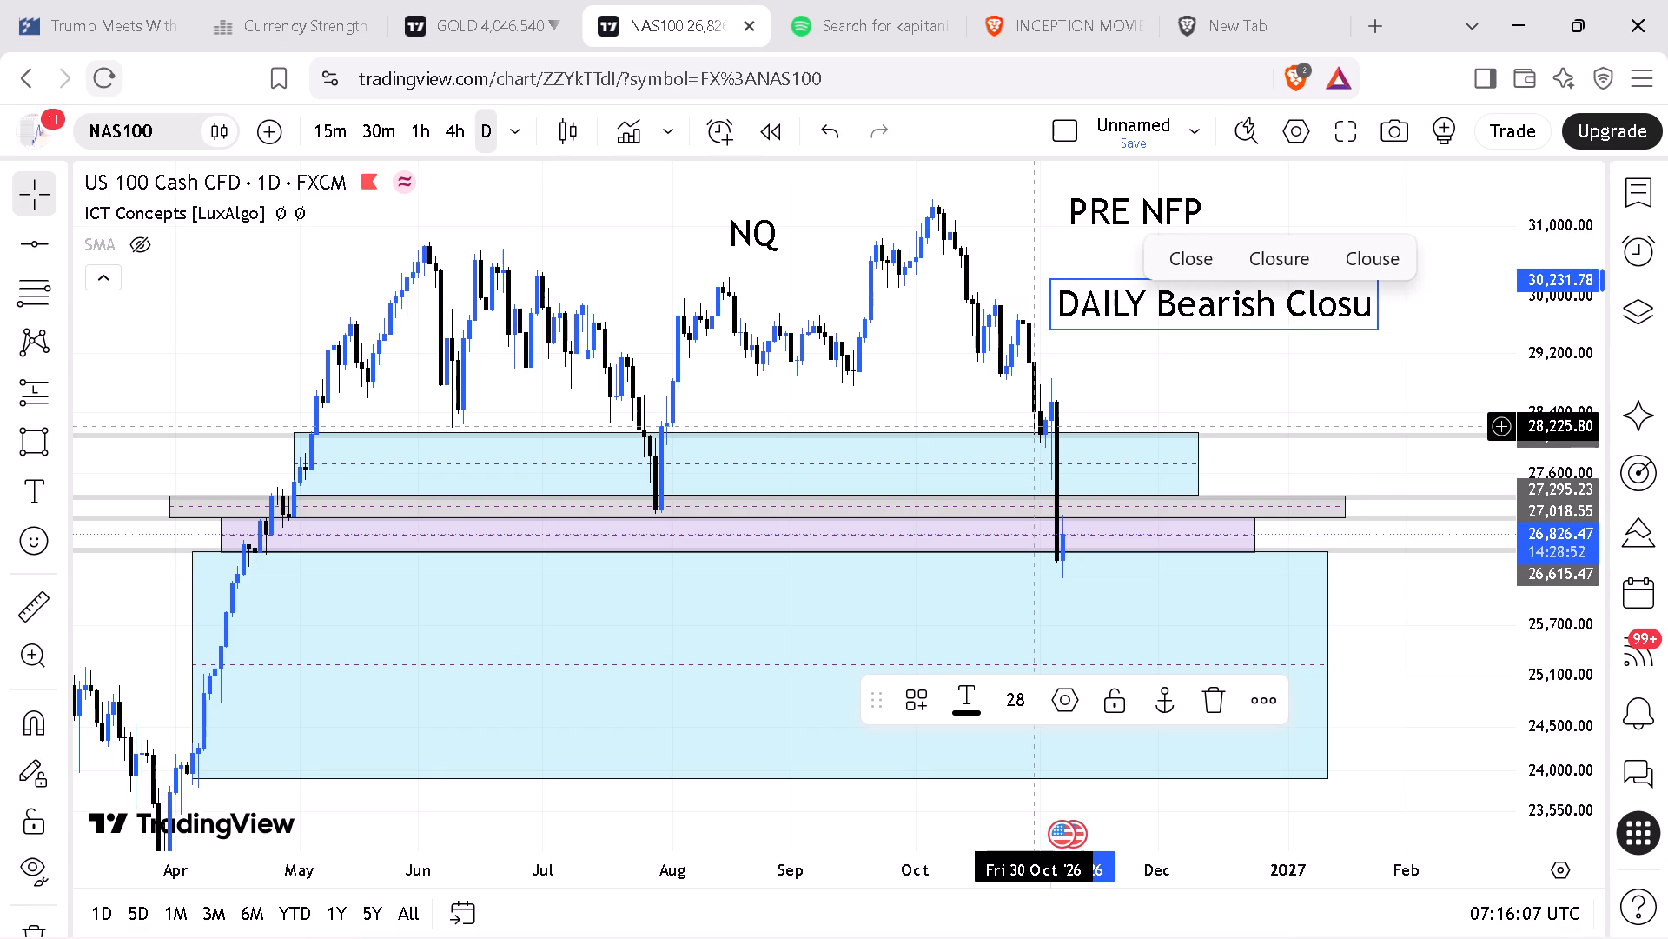
pyautogui.write('re')
pyautogui.press('space')
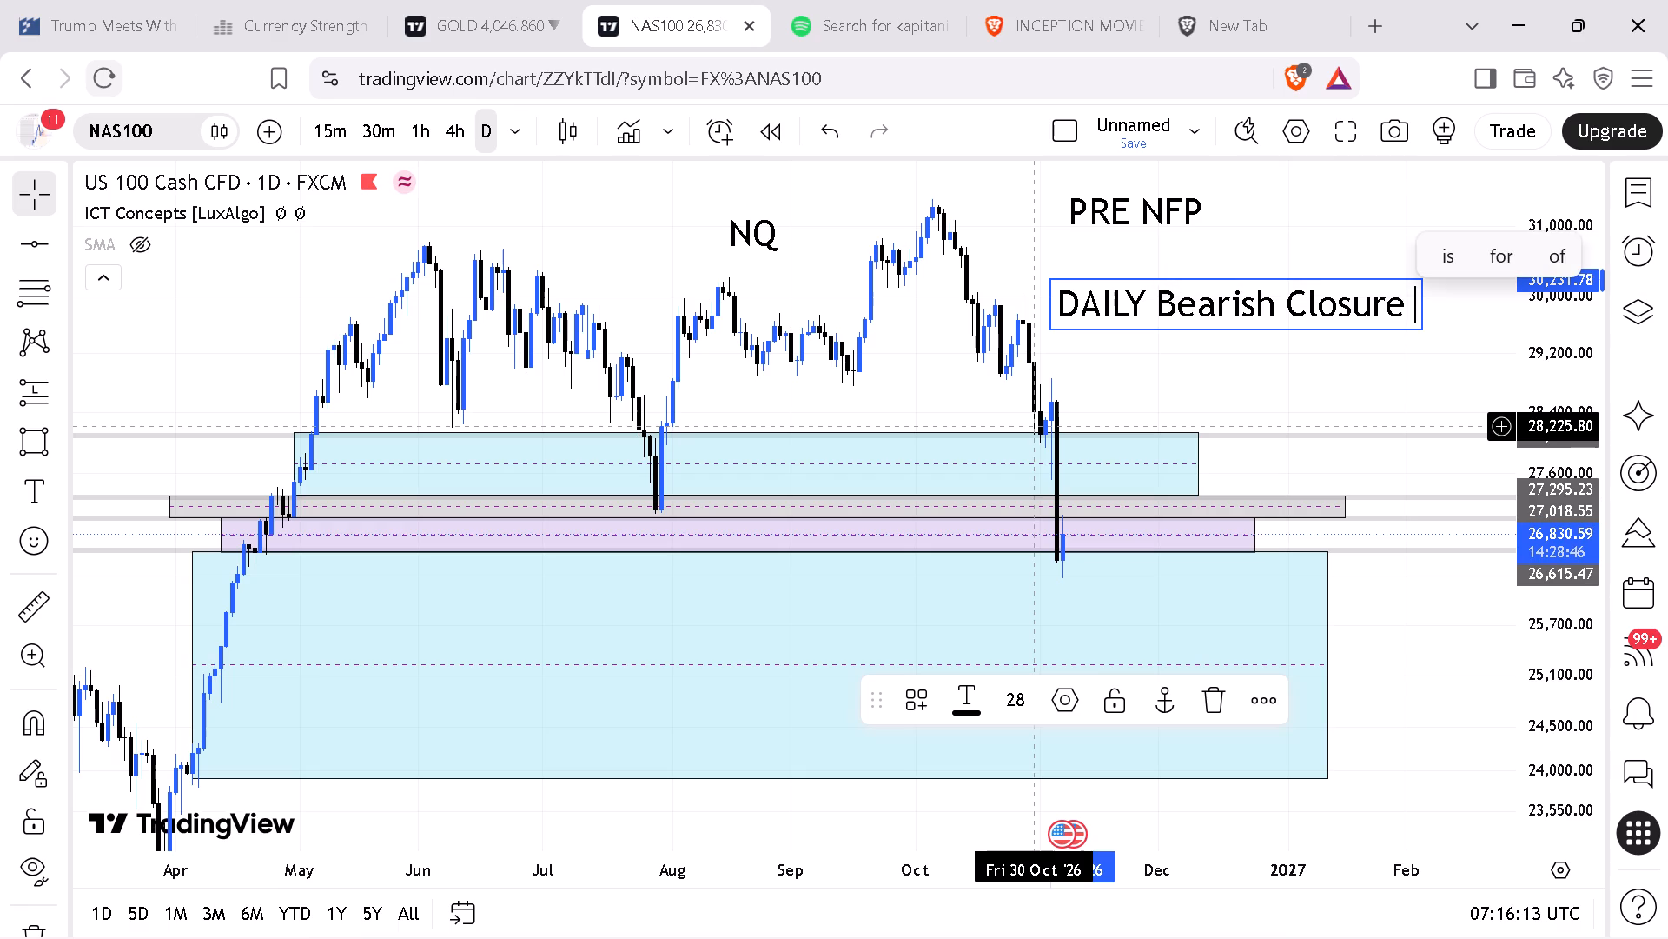
pyautogui.write('bell')
pyautogui.write('ow with no b')
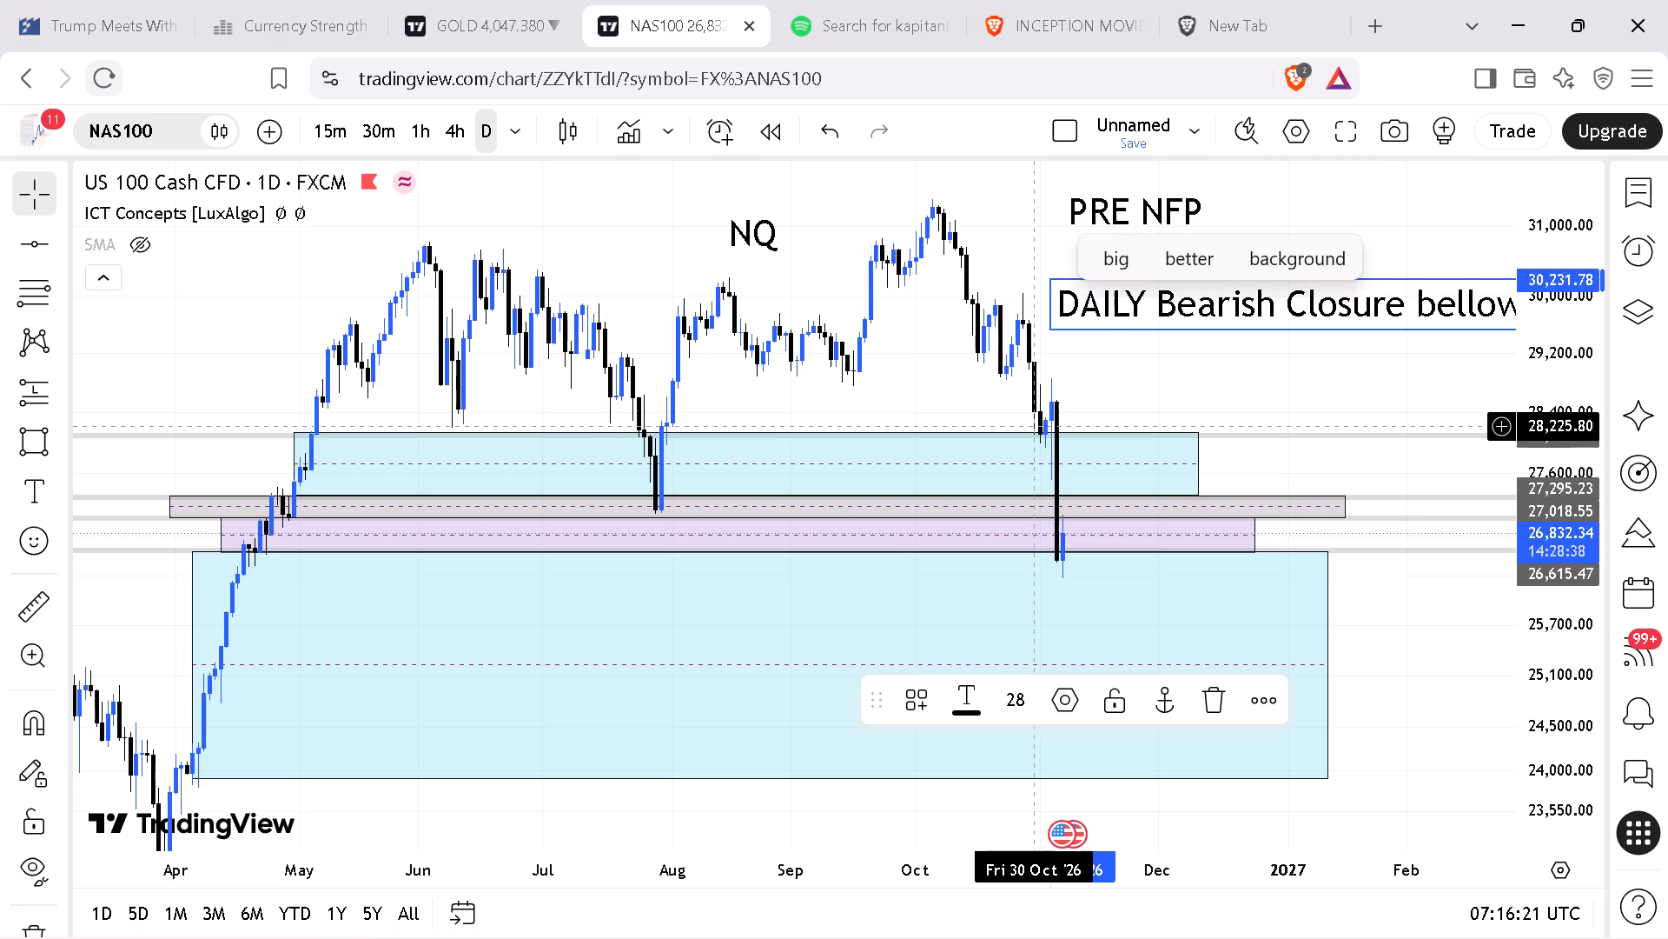
pyautogui.press('BackSpace')
pyautogui.write('BW')
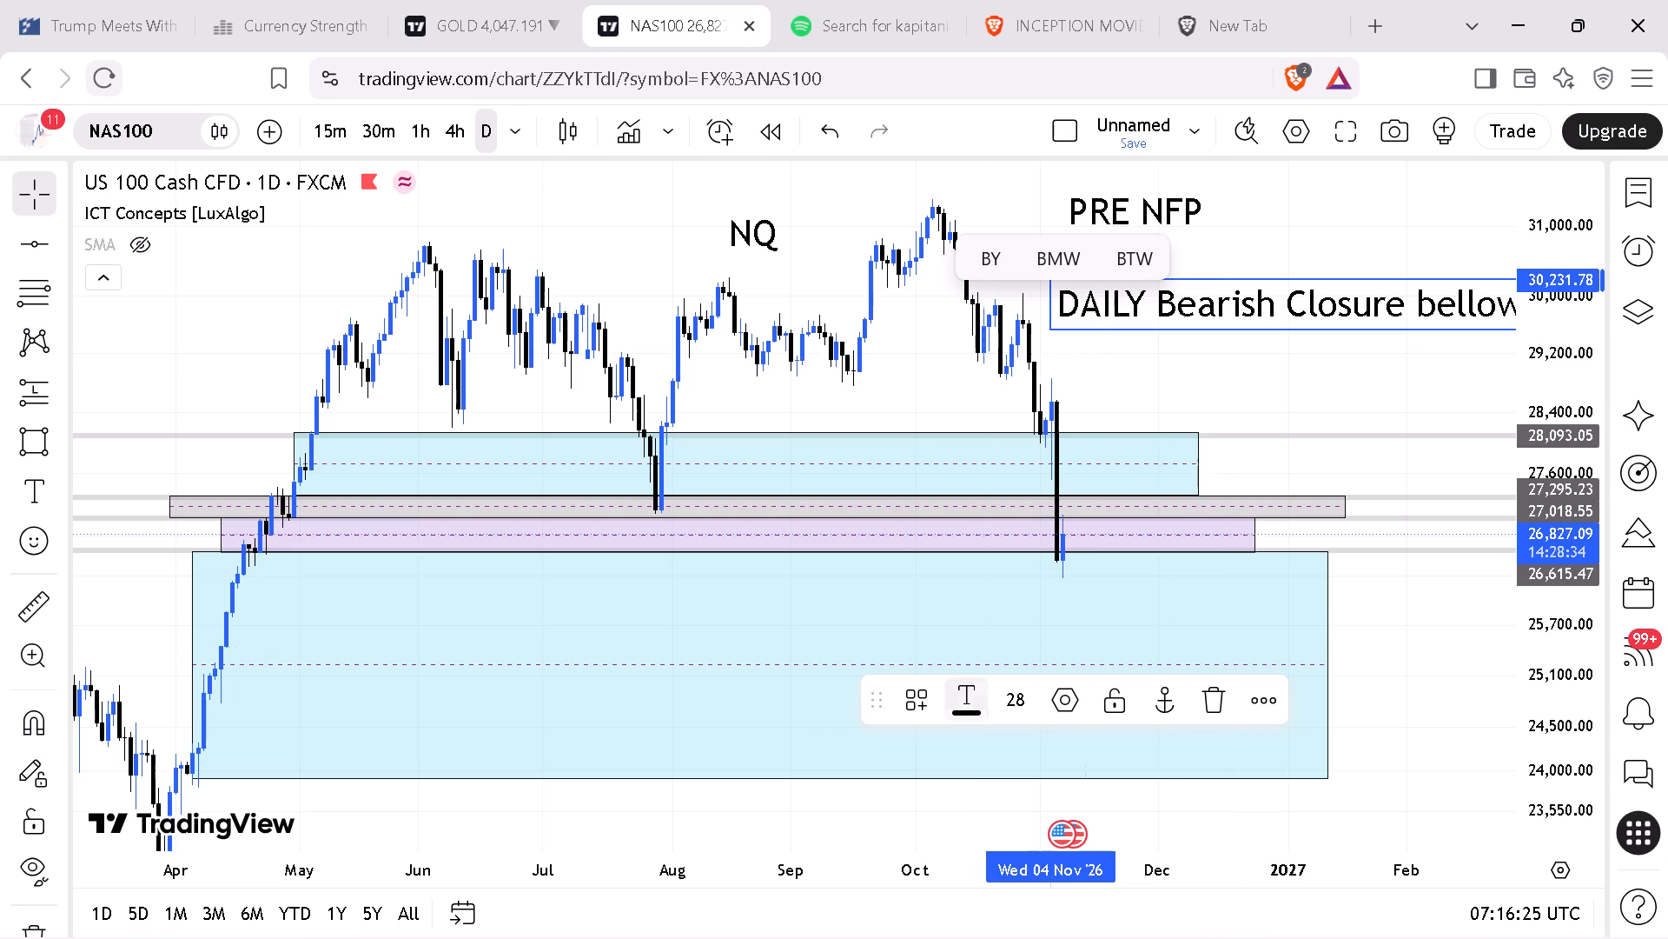
# Set the daily bearish closure note's text size to 18.
pyautogui.click(1017, 702)
pyautogui.click(1017, 648)
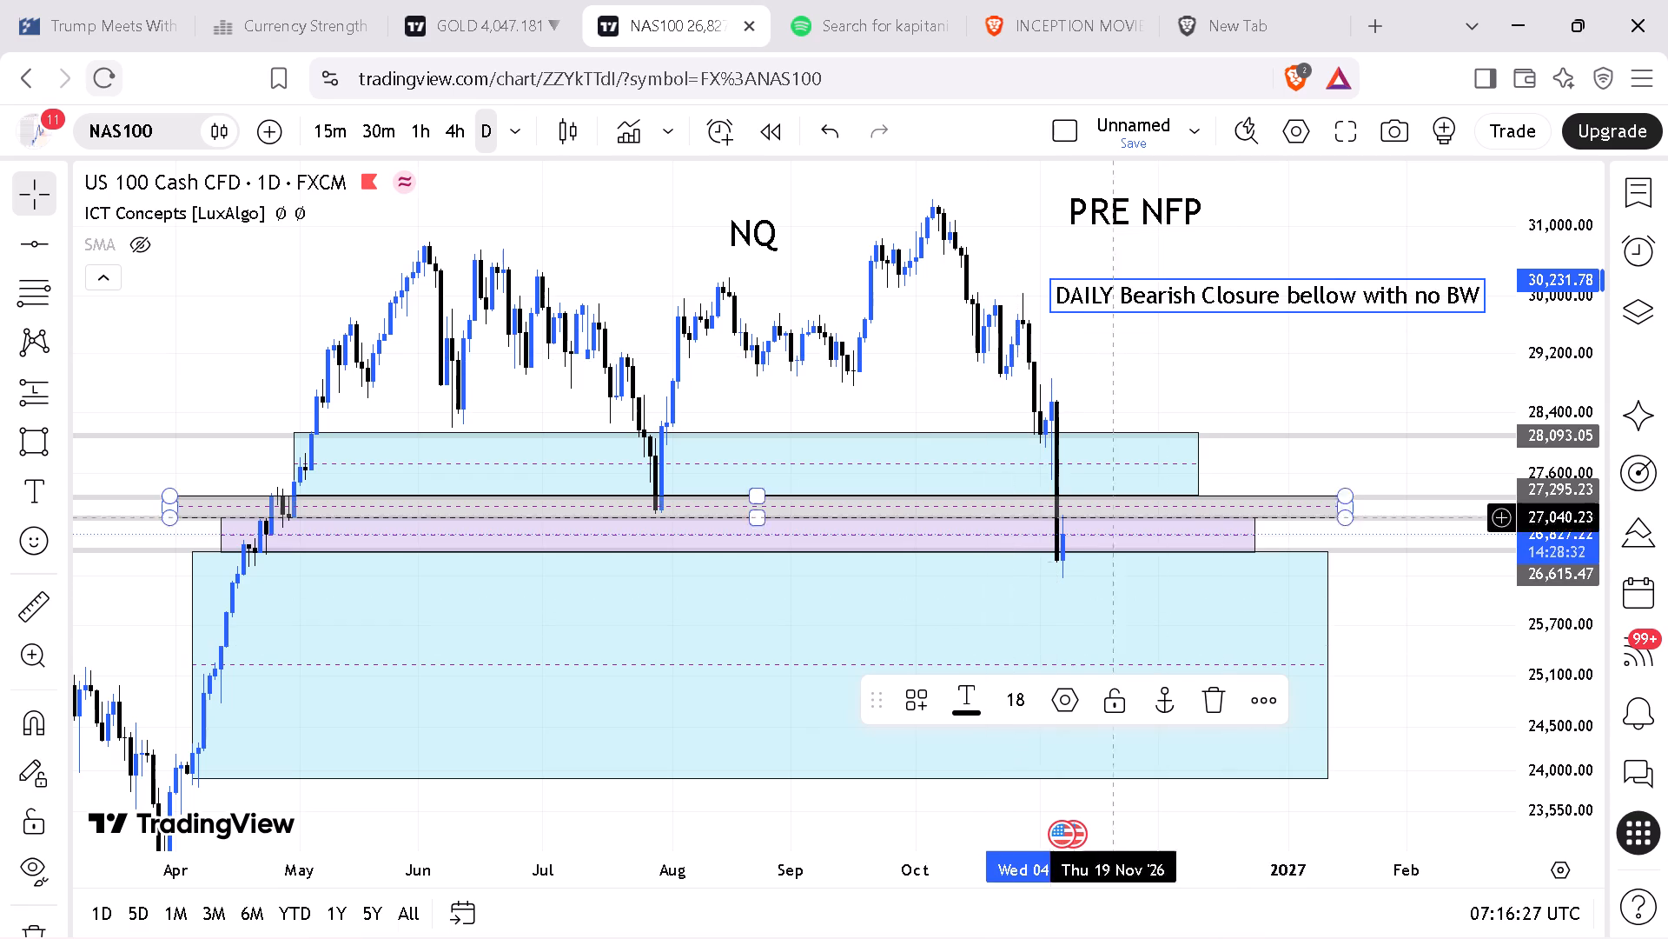
pyautogui.click(1313, 368)
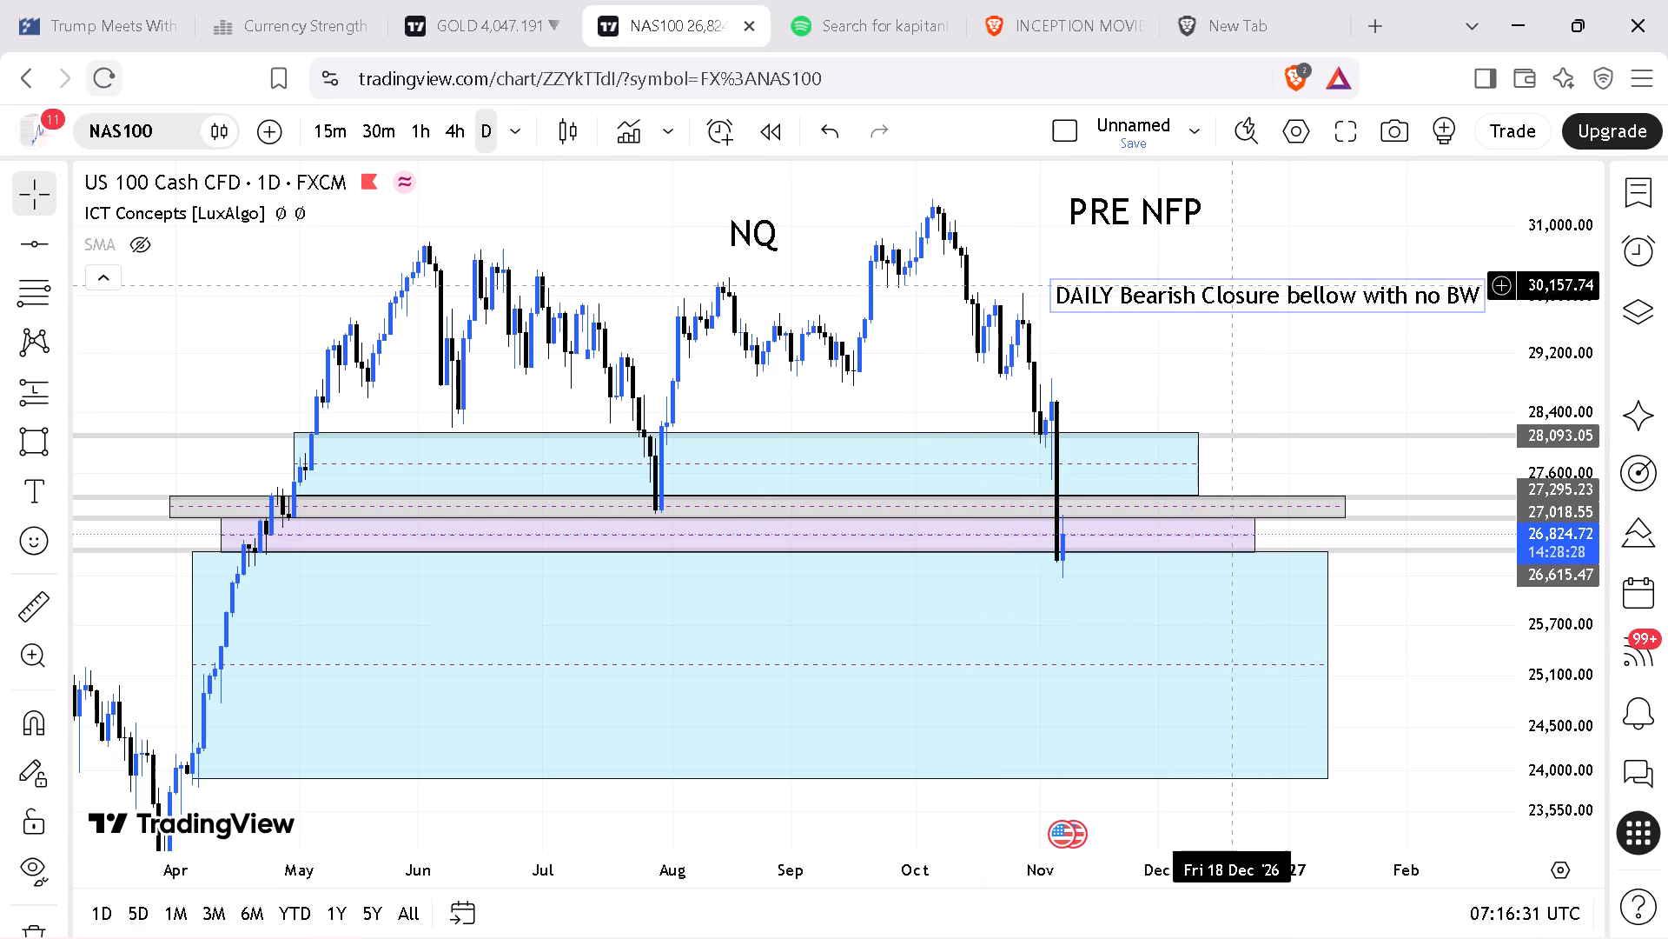
# Move the "PRE NFP" label to about 31,384 in December 2026, centred above the daily closure note.
pyautogui.moveTo(1136, 203); pyautogui.dragTo(1278, 214)
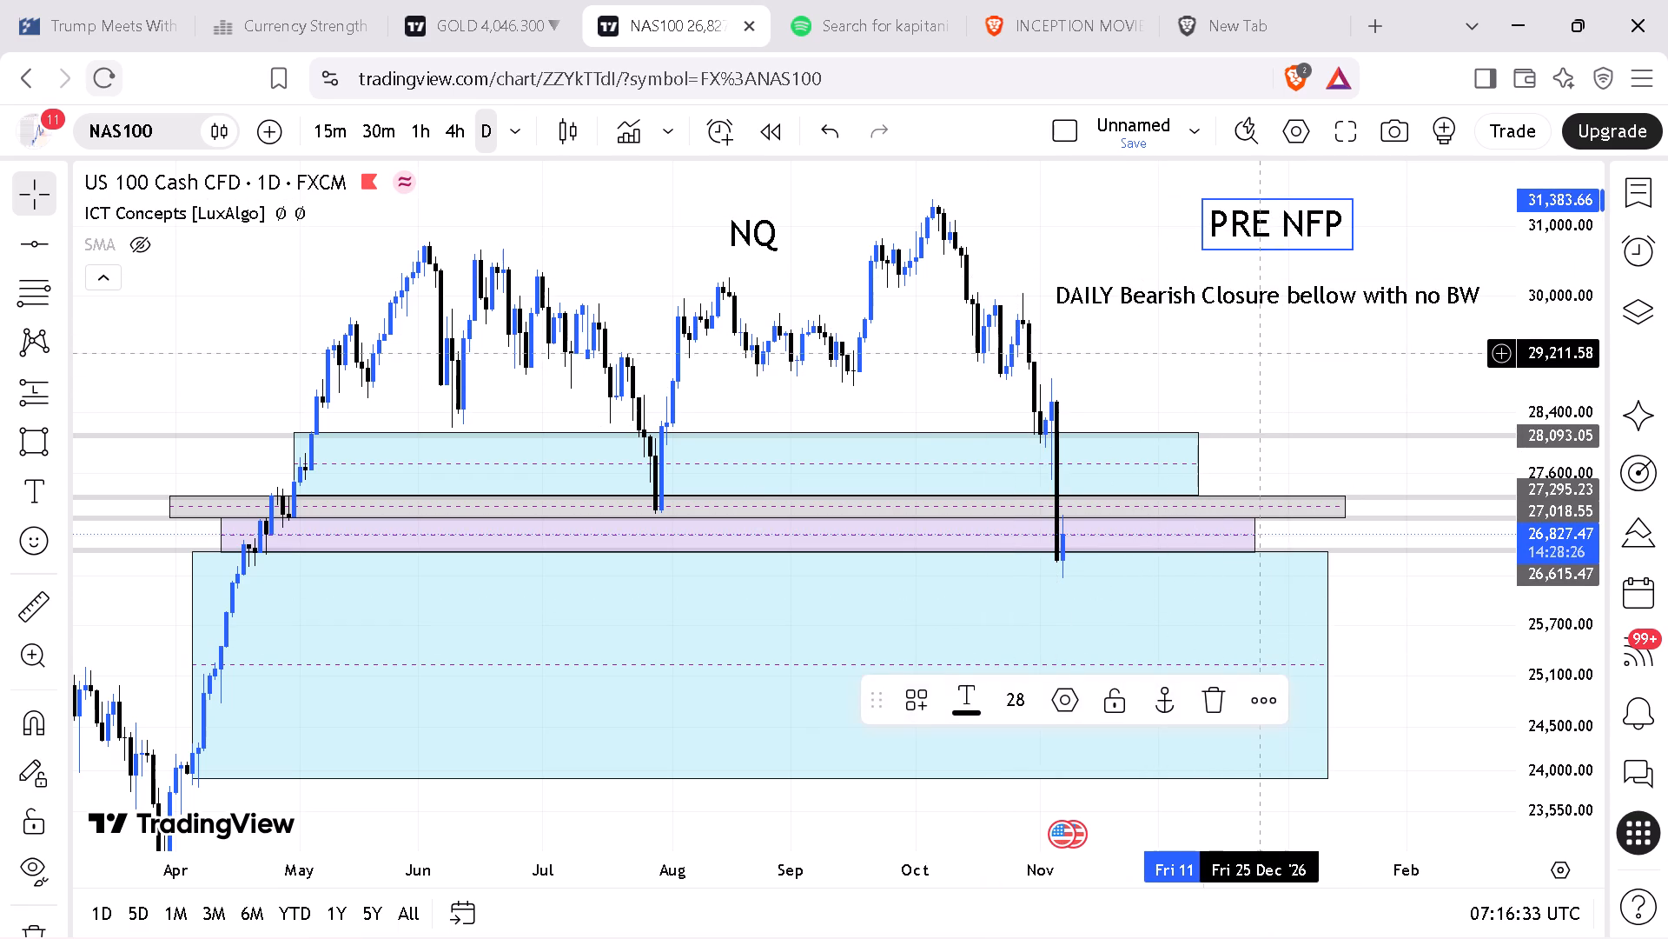
# Add a size 18 text note below the daily closure note, at about 29,717, reading "Current Breaks Prov Low and go bullish".
pyautogui.moveTo(1261, 367); pyautogui.dragTo(1082, 372)
pyautogui.moveTo(641, 266); pyautogui.dragTo(665, 263)
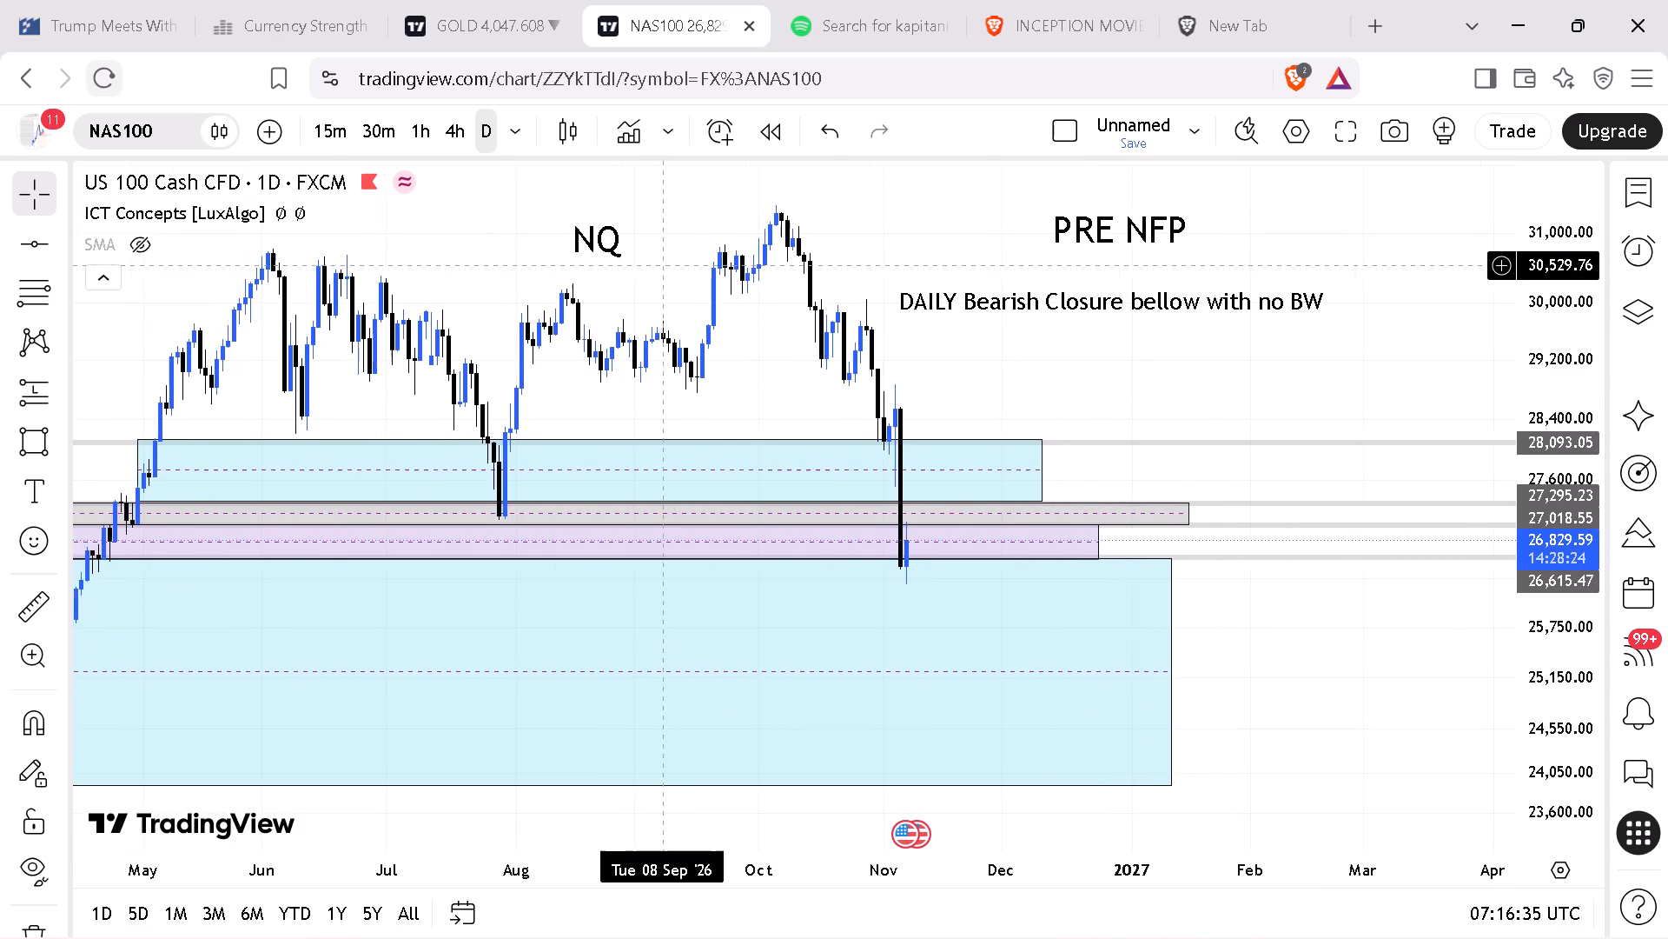
pyautogui.moveTo(665, 263); pyautogui.dragTo(774, 262)
pyautogui.moveTo(1208, 870); pyautogui.dragTo(1261, 905)
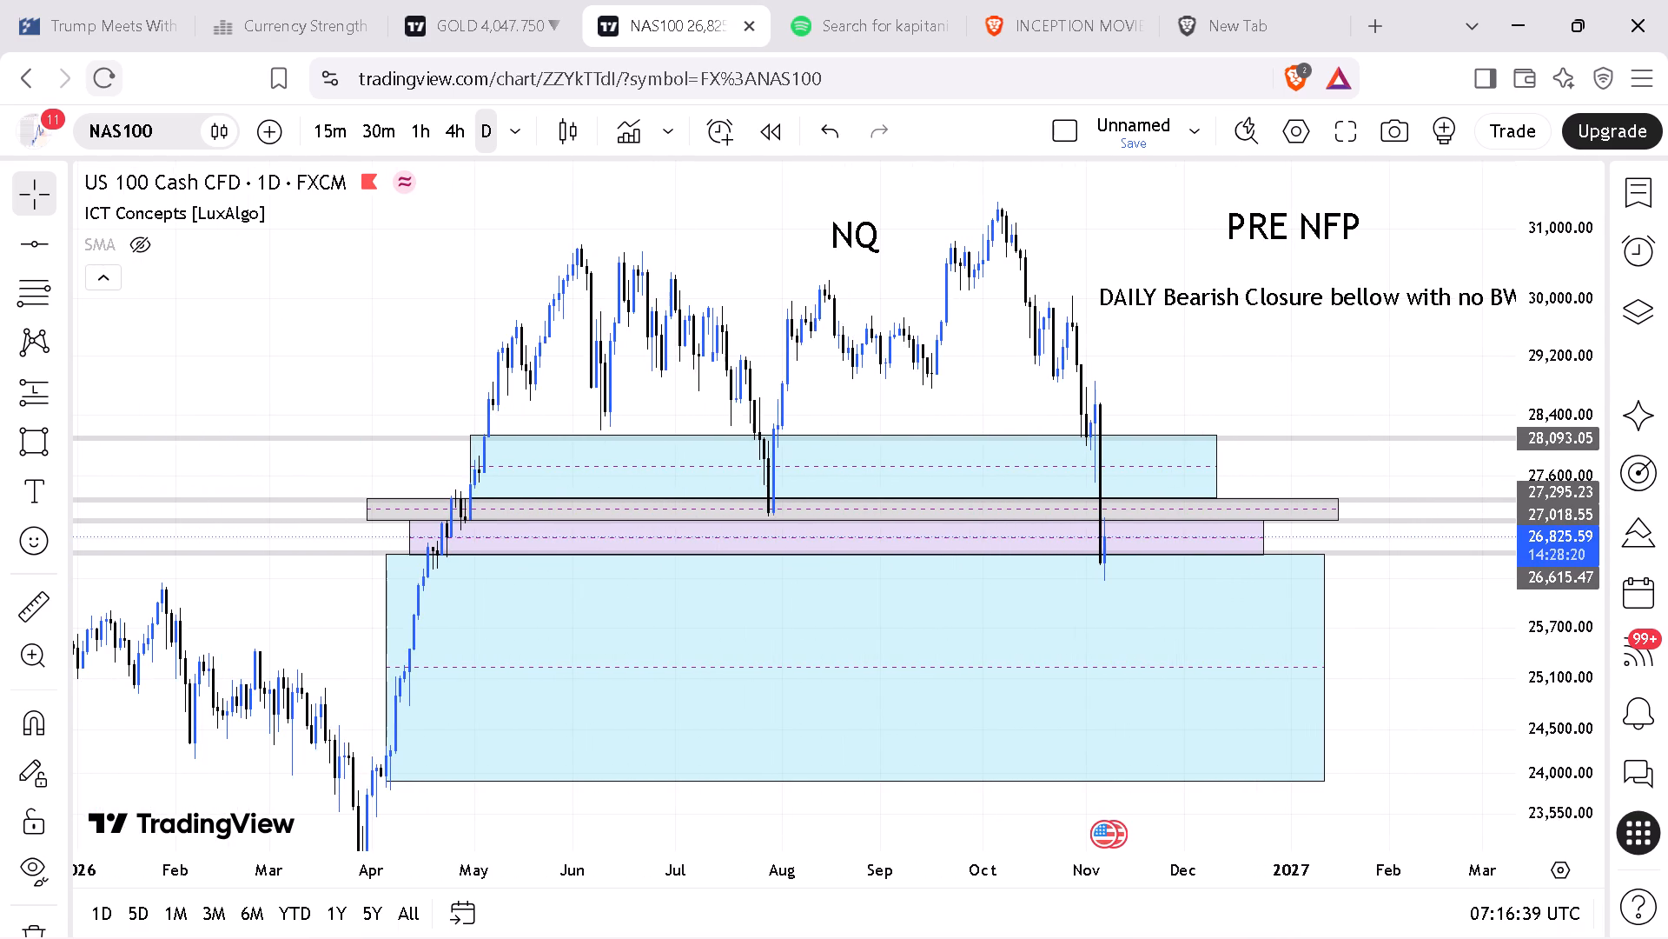
pyautogui.moveTo(1387, 856); pyautogui.dragTo(1339, 844)
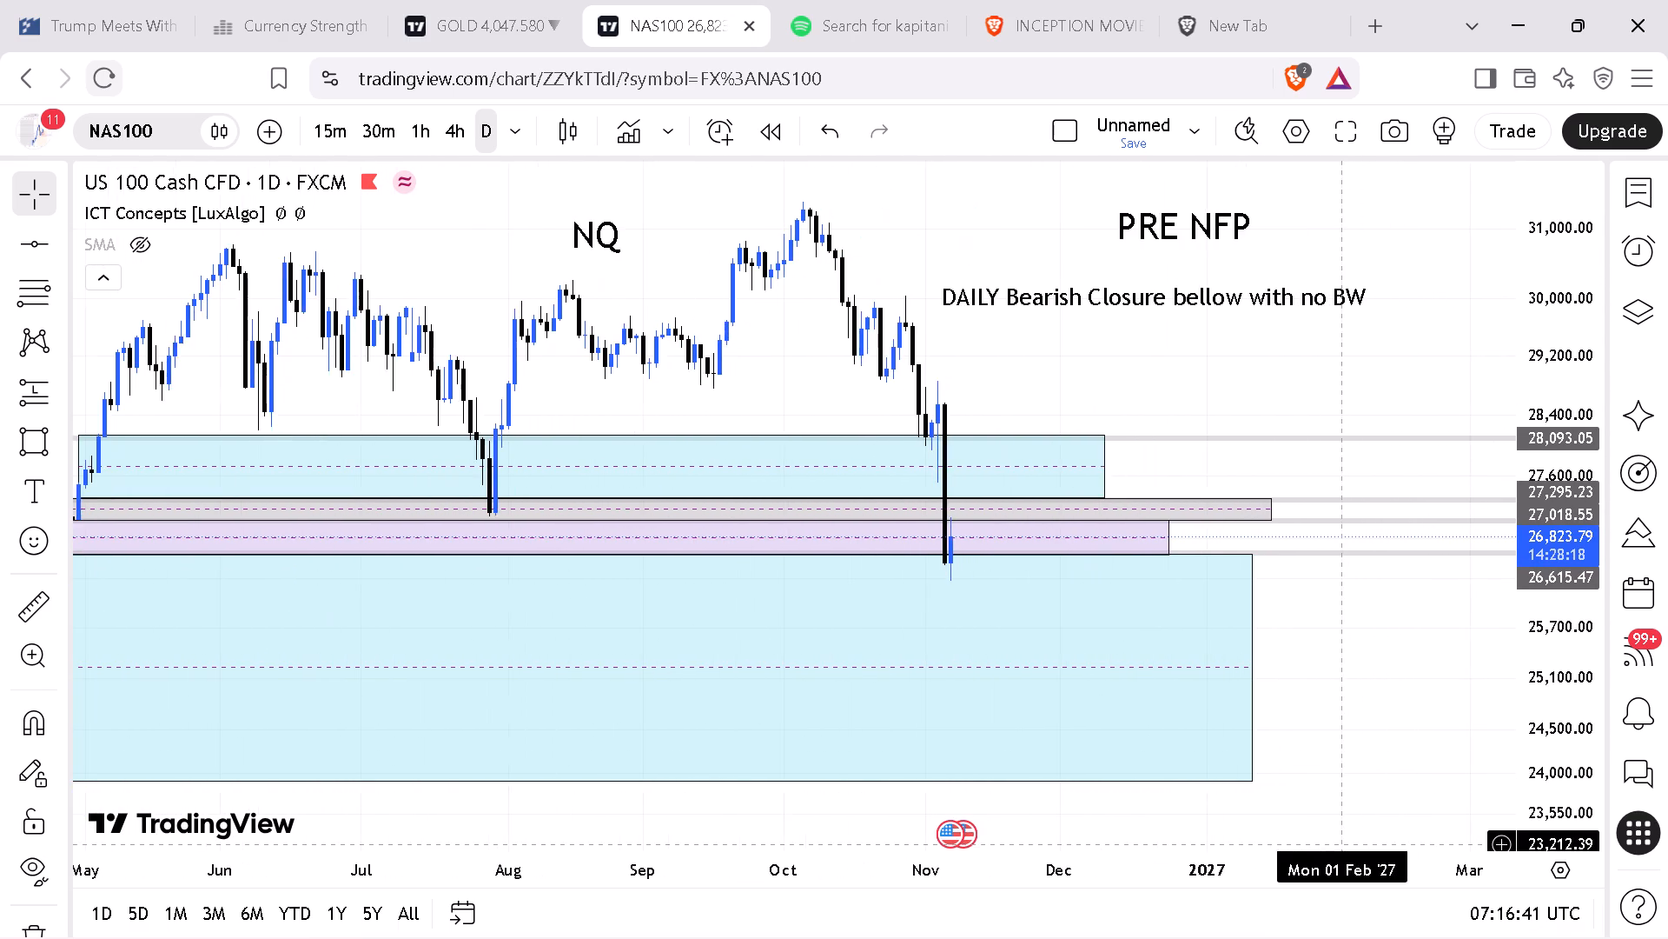
pyautogui.moveTo(1339, 844); pyautogui.dragTo(1338, 845)
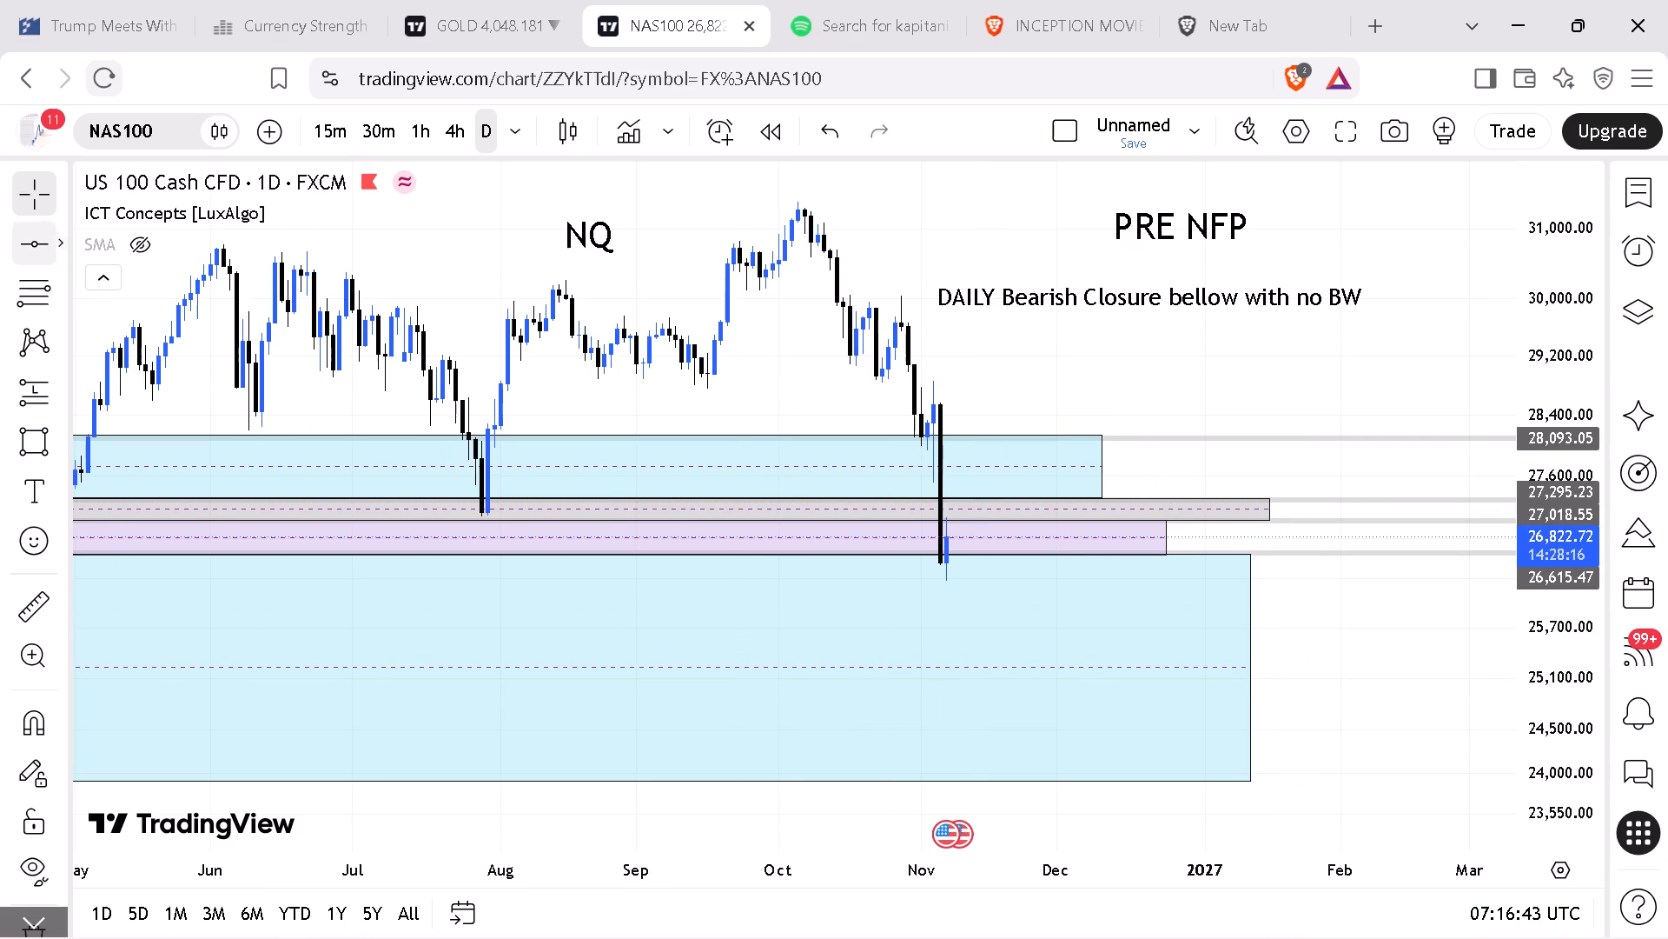
pyautogui.moveTo(376, 266); pyautogui.dragTo(529, 287)
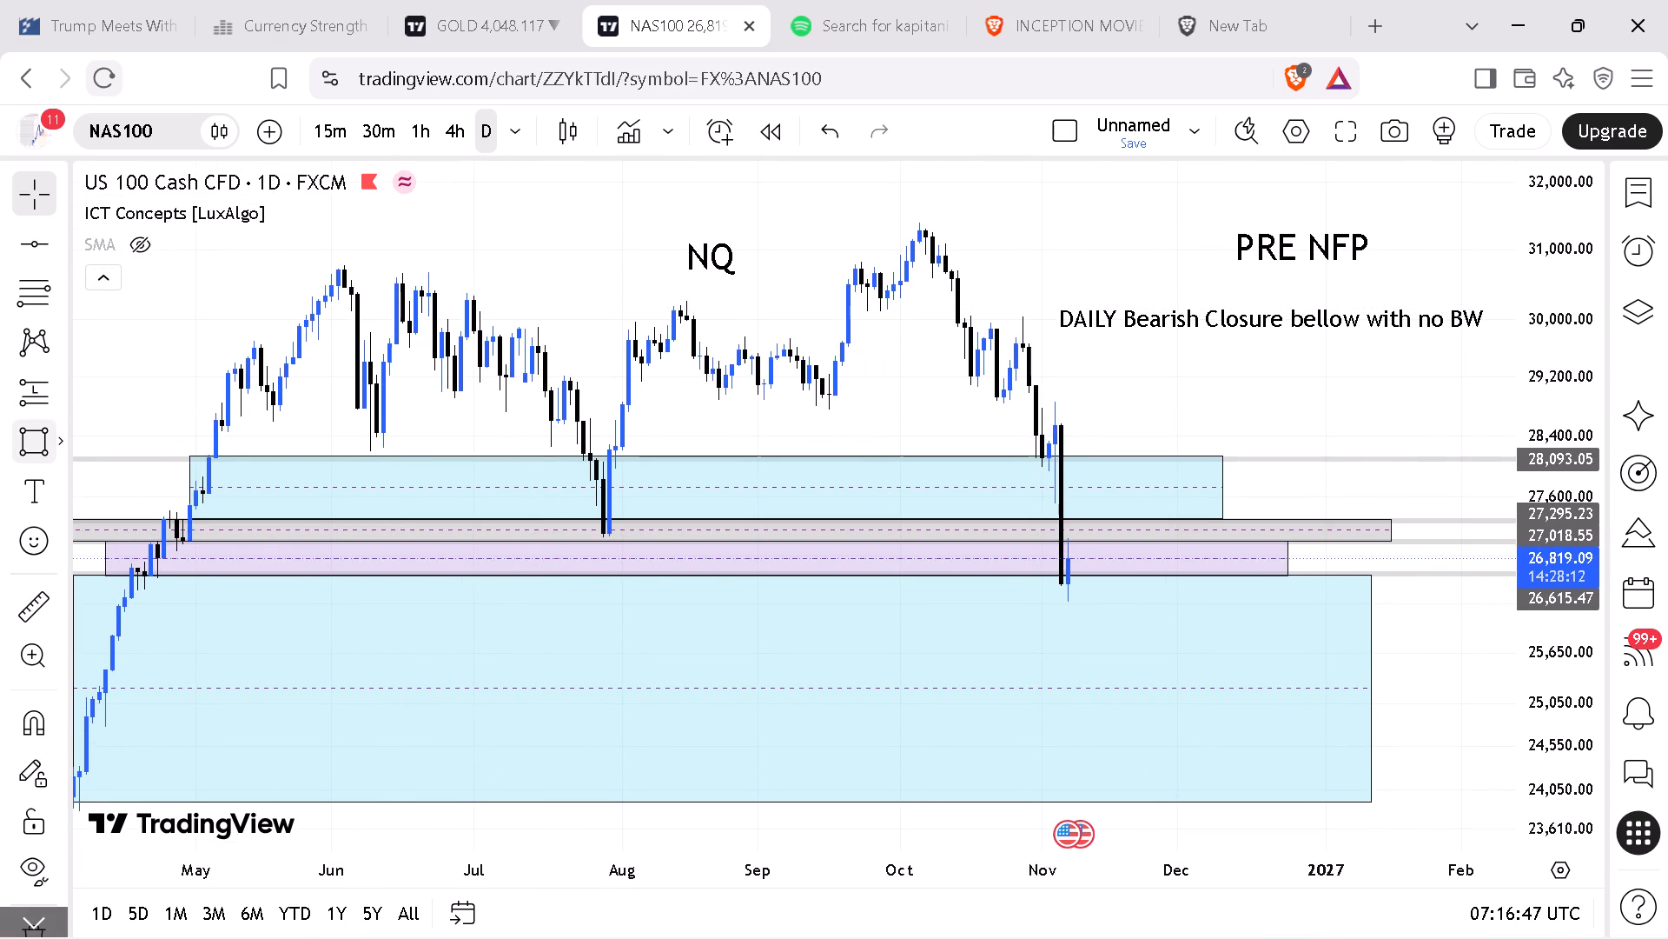
pyautogui.moveTo(42, 486); pyautogui.dragTo(69, 467)
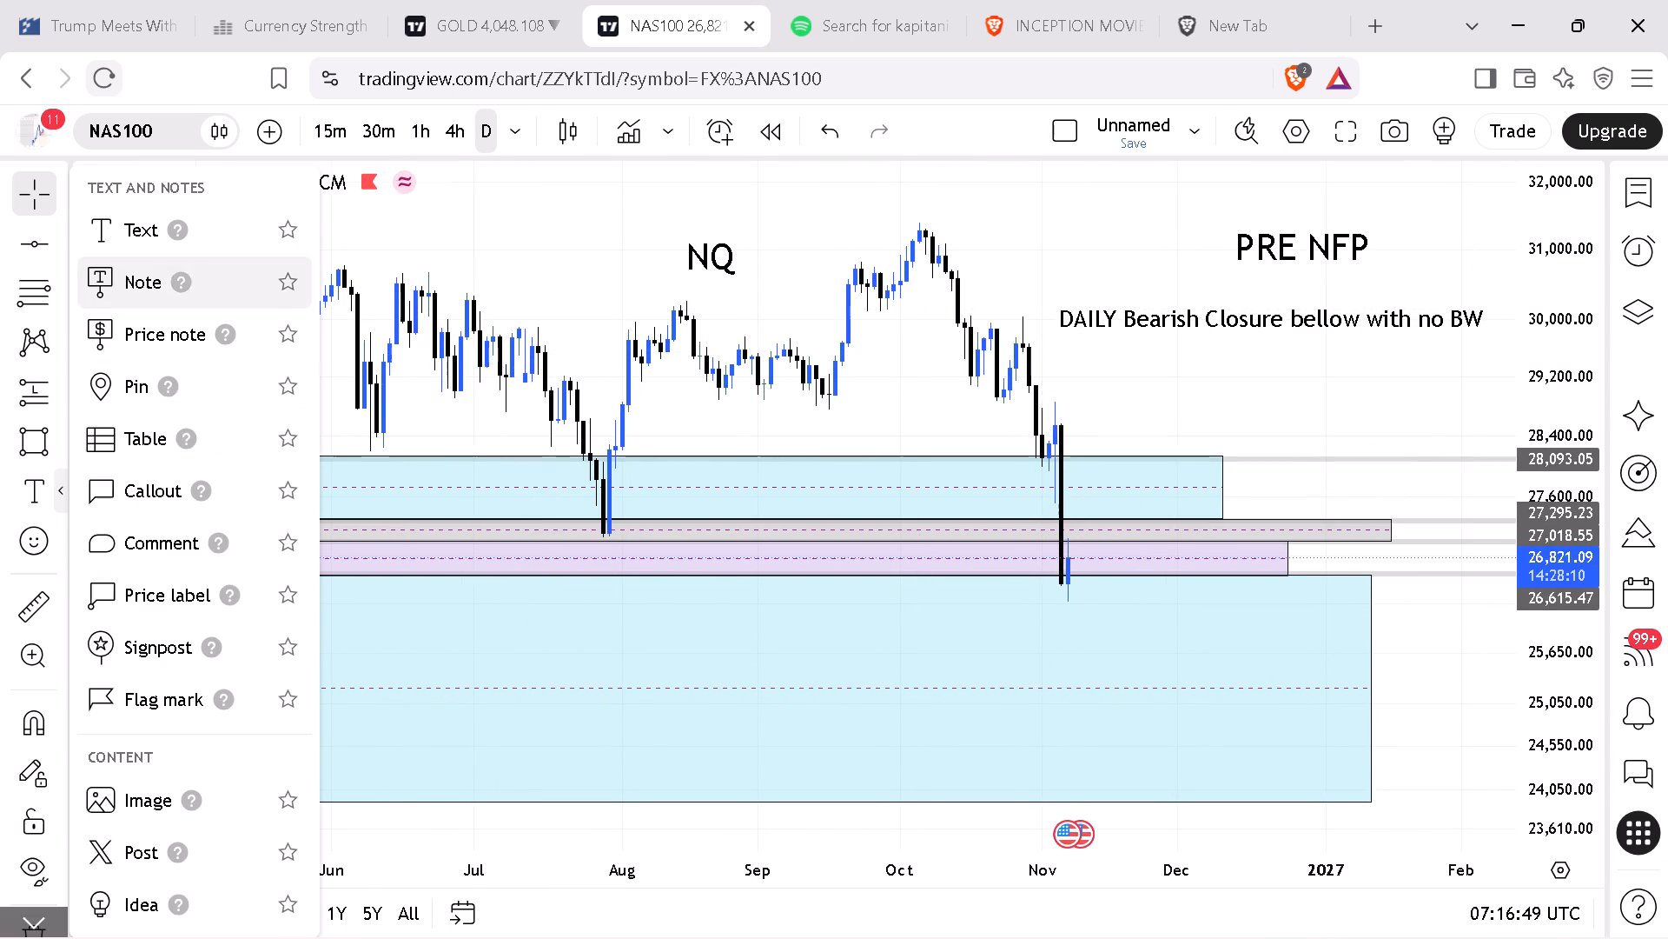
pyautogui.click(43, 496)
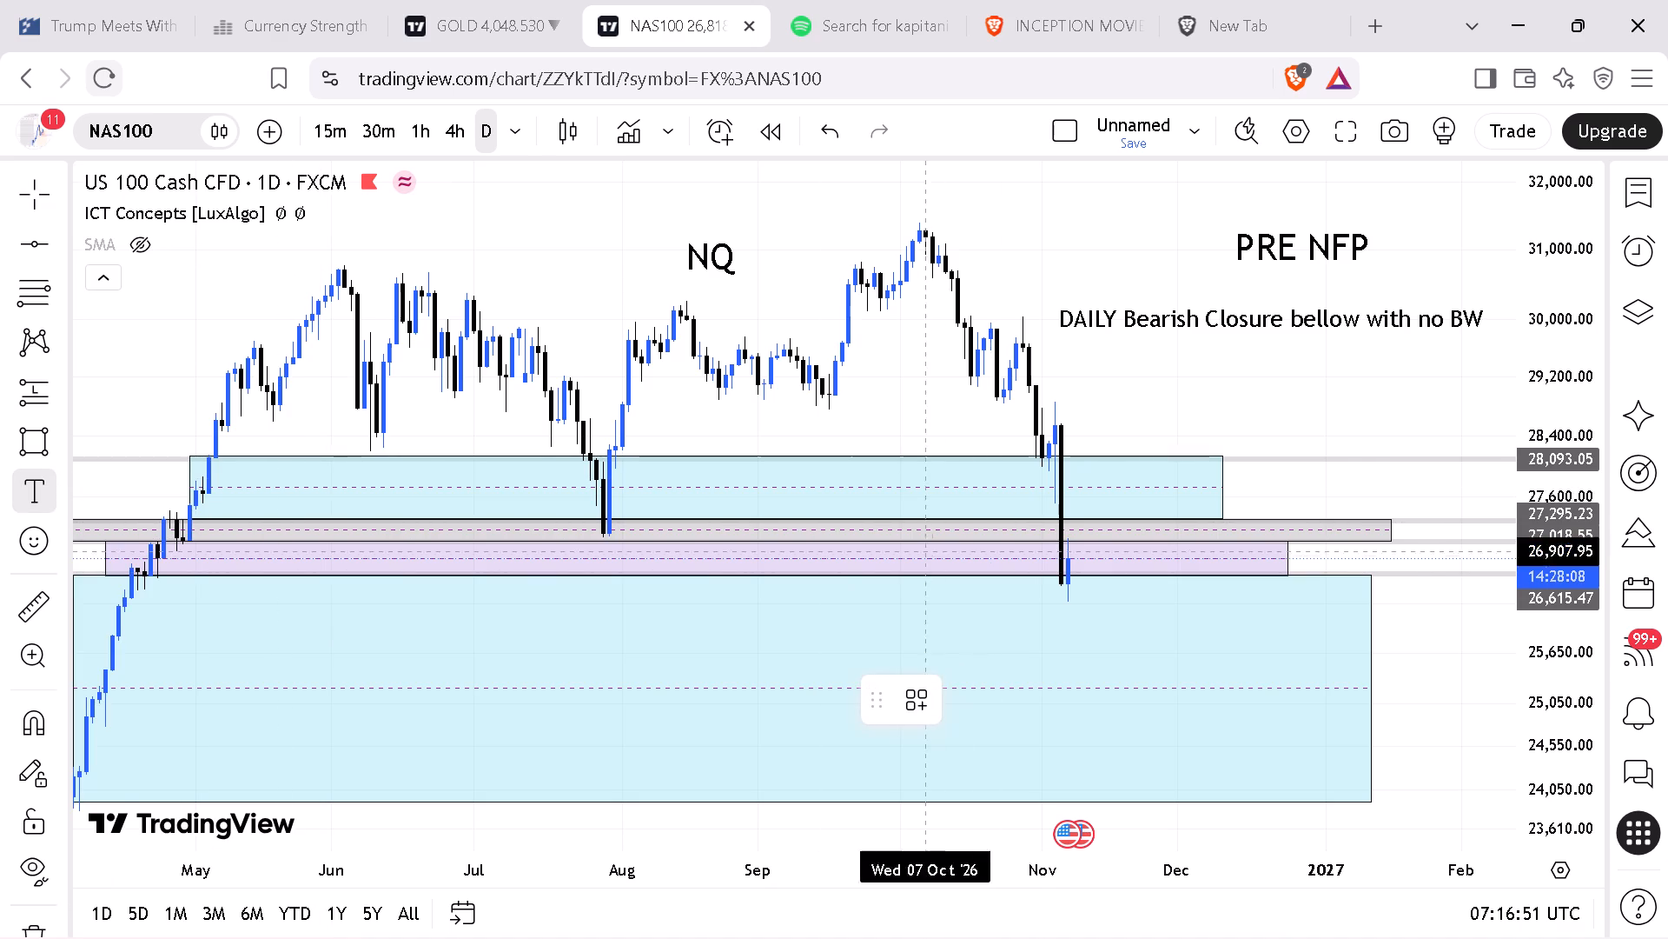
pyautogui.moveTo(1098, 339); pyautogui.dragTo(1102, 329)
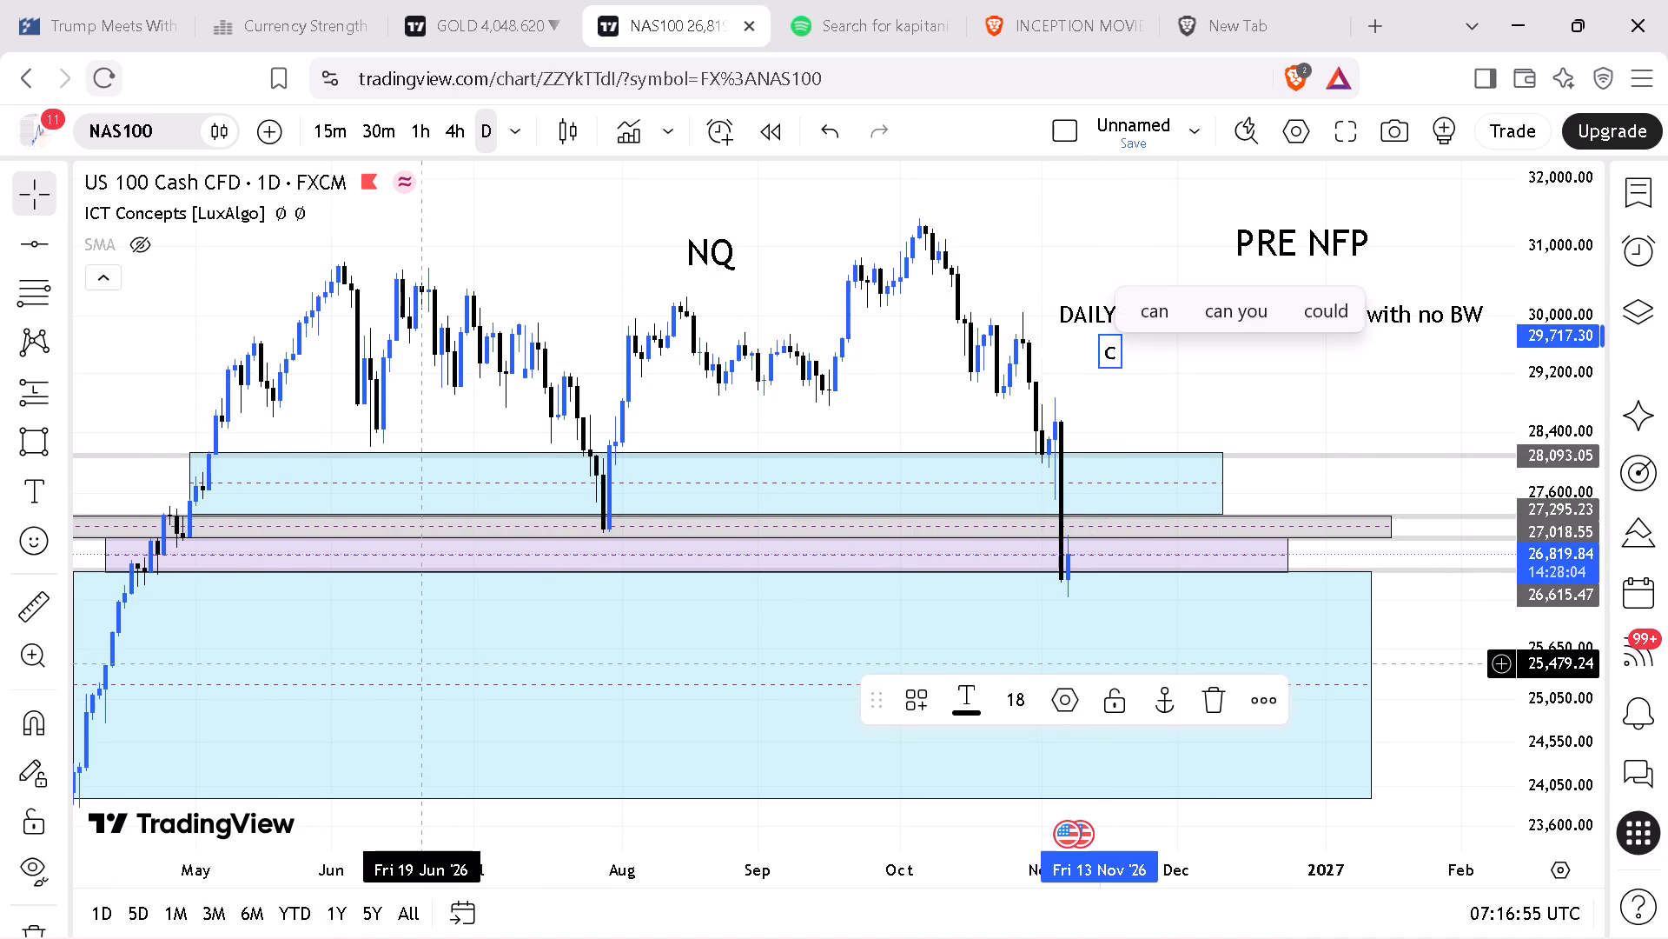
pyautogui.press('c')
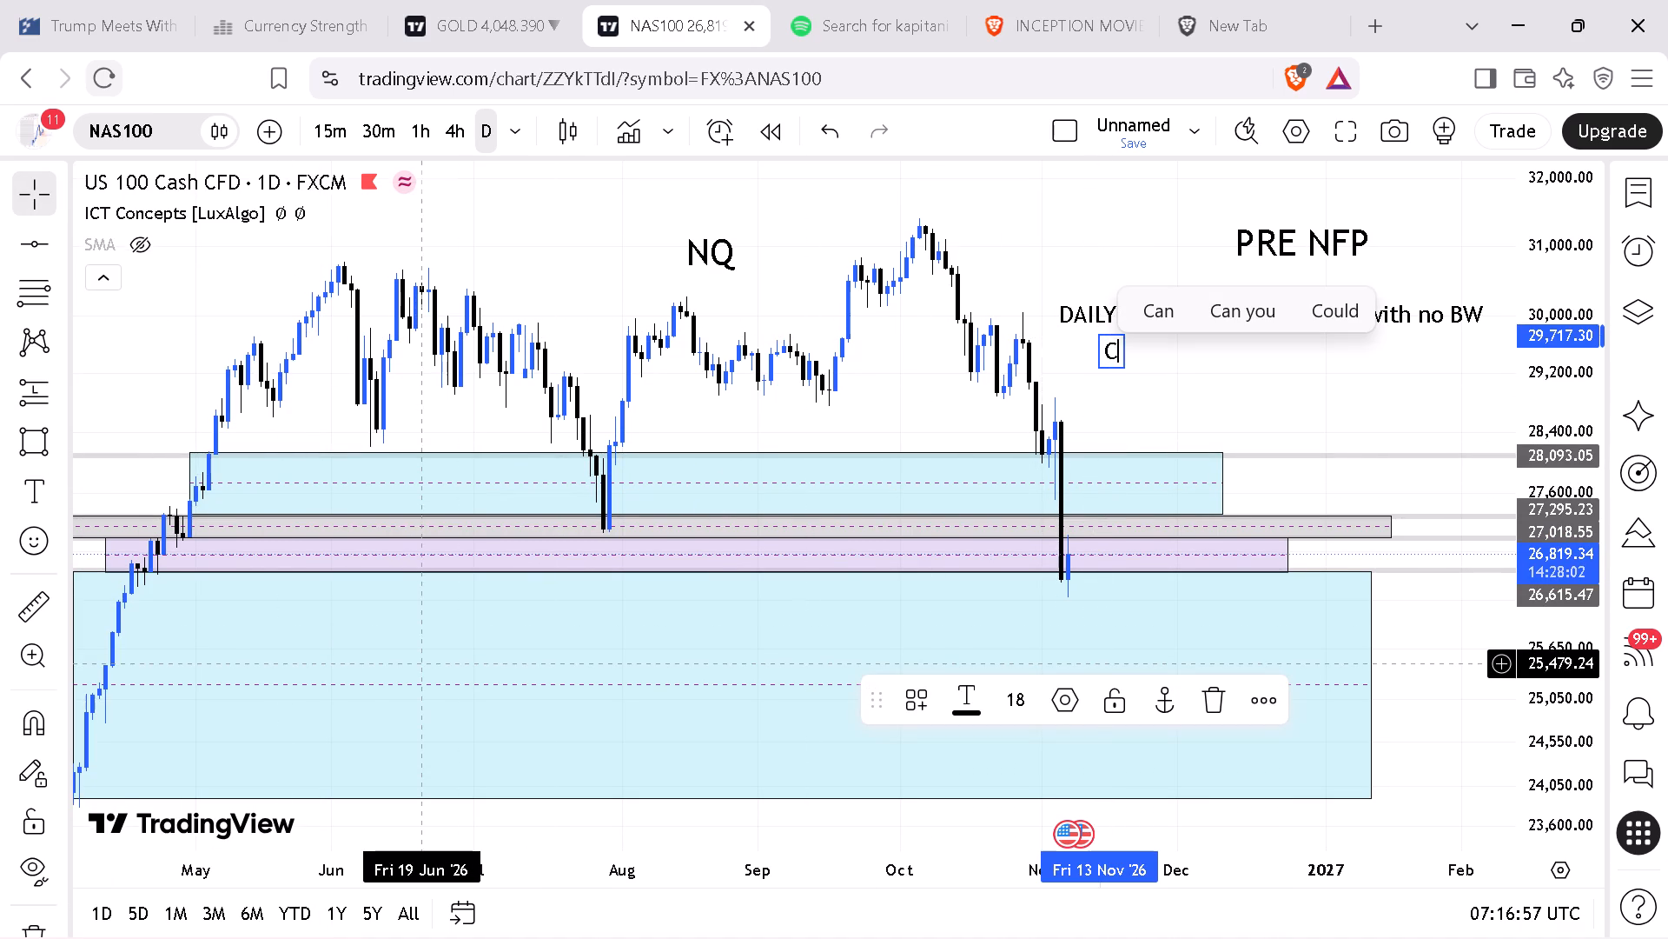
pyautogui.write('urre')
pyautogui.write('nt')
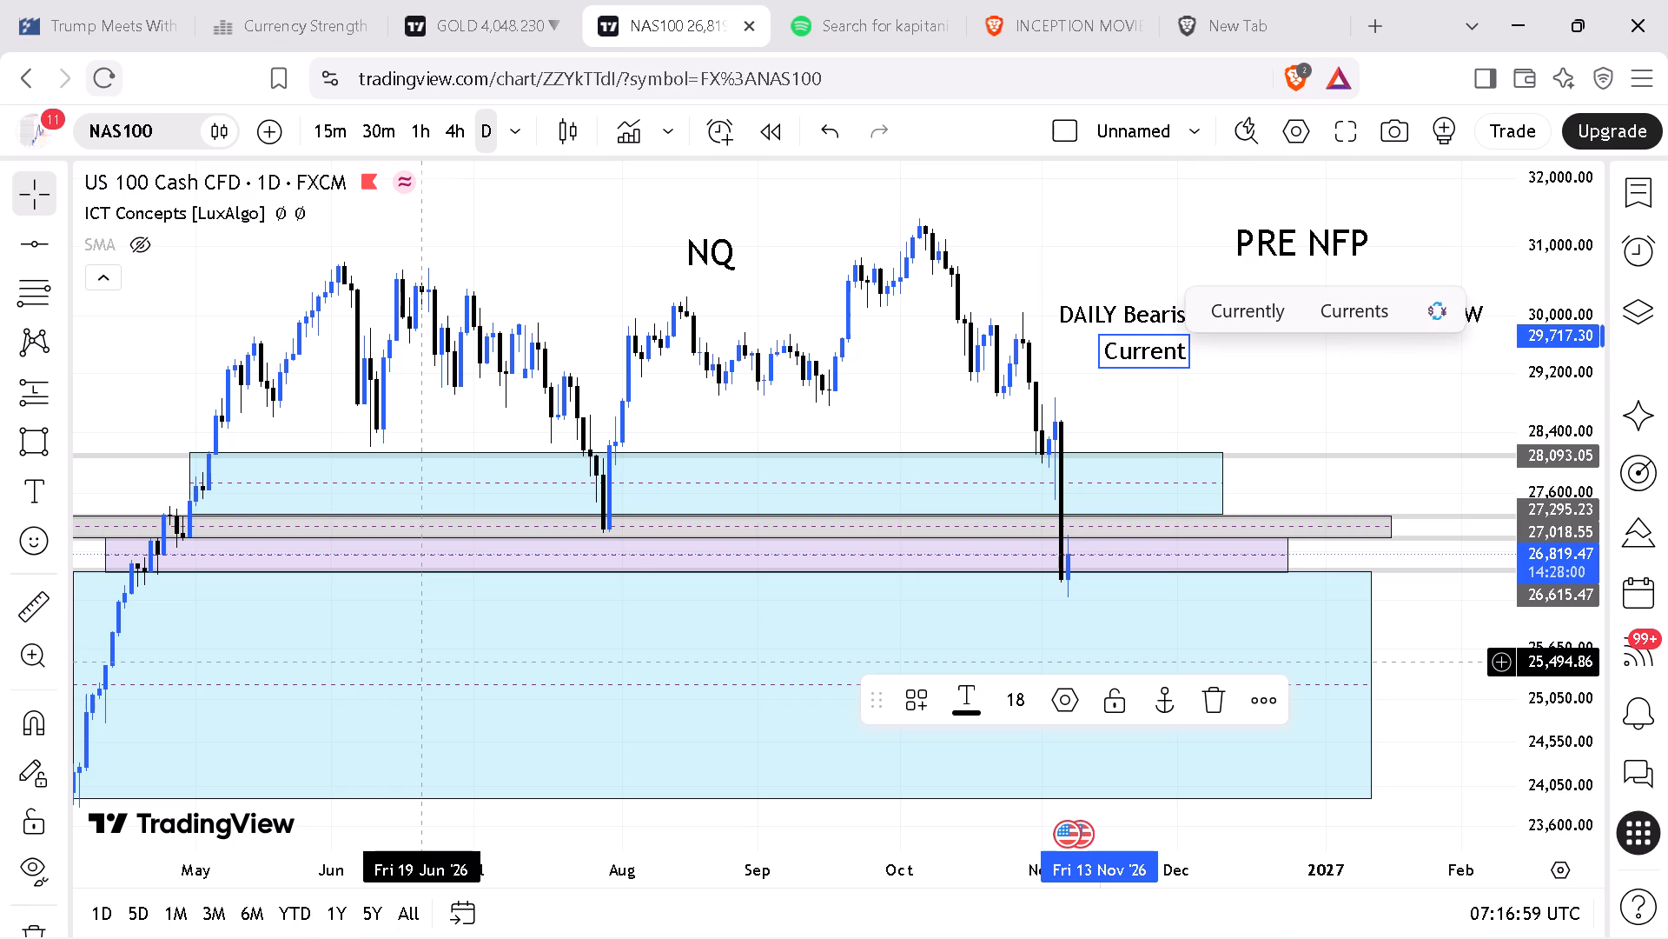
pyautogui.press('space')
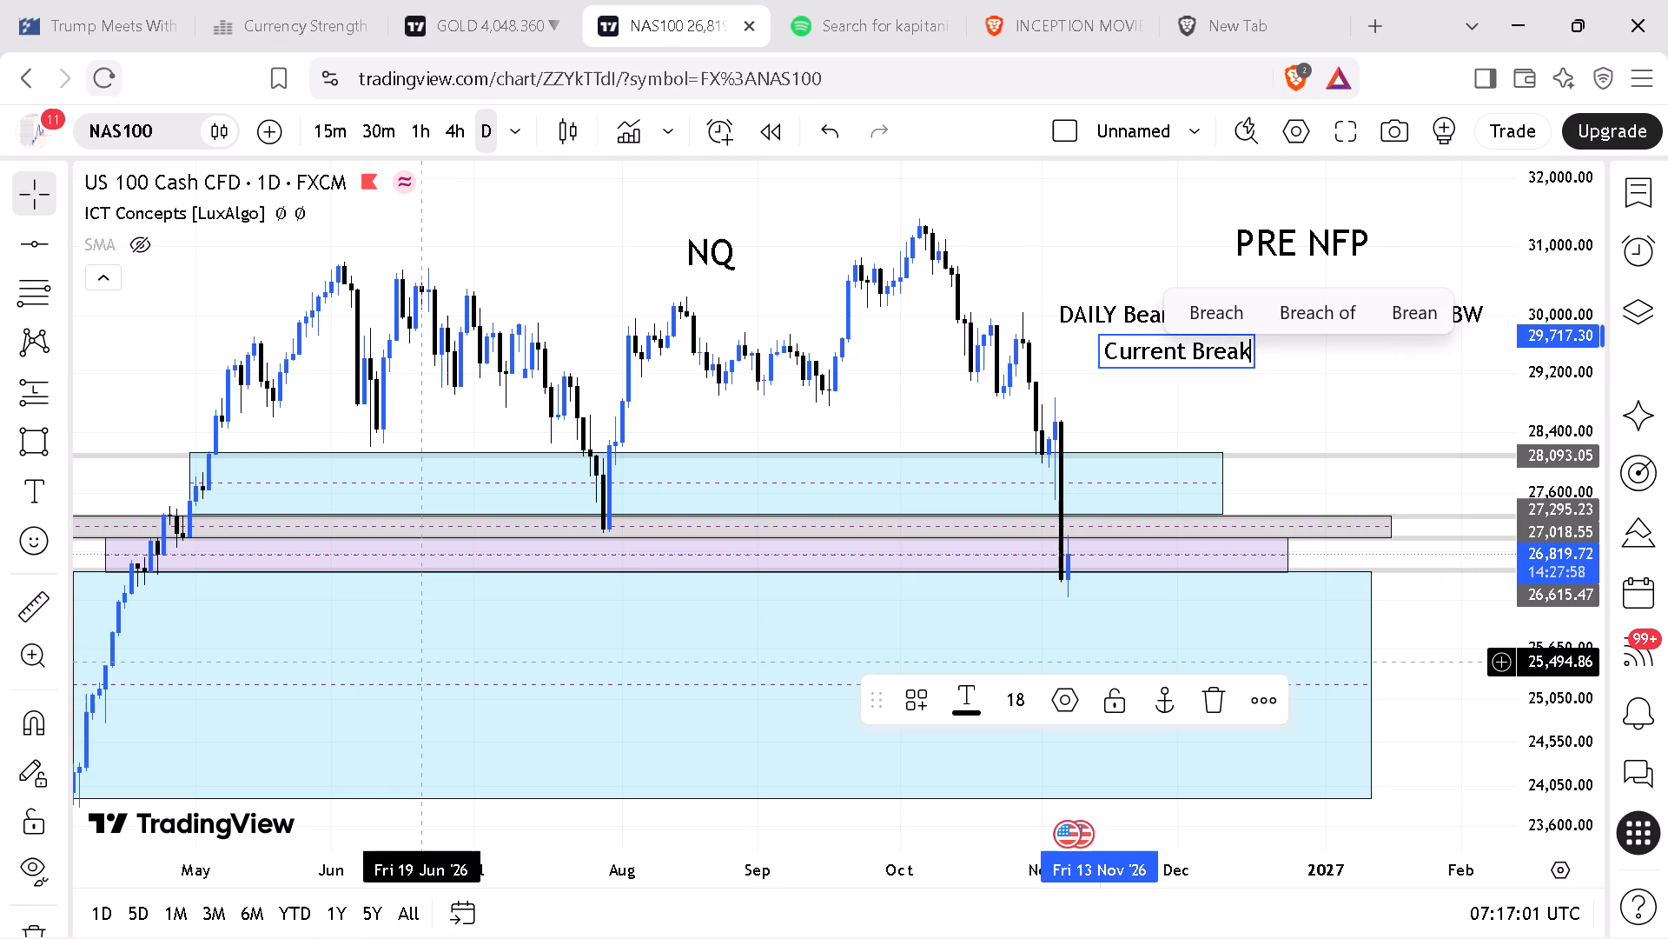
pyautogui.write('s')
pyautogui.press('space')
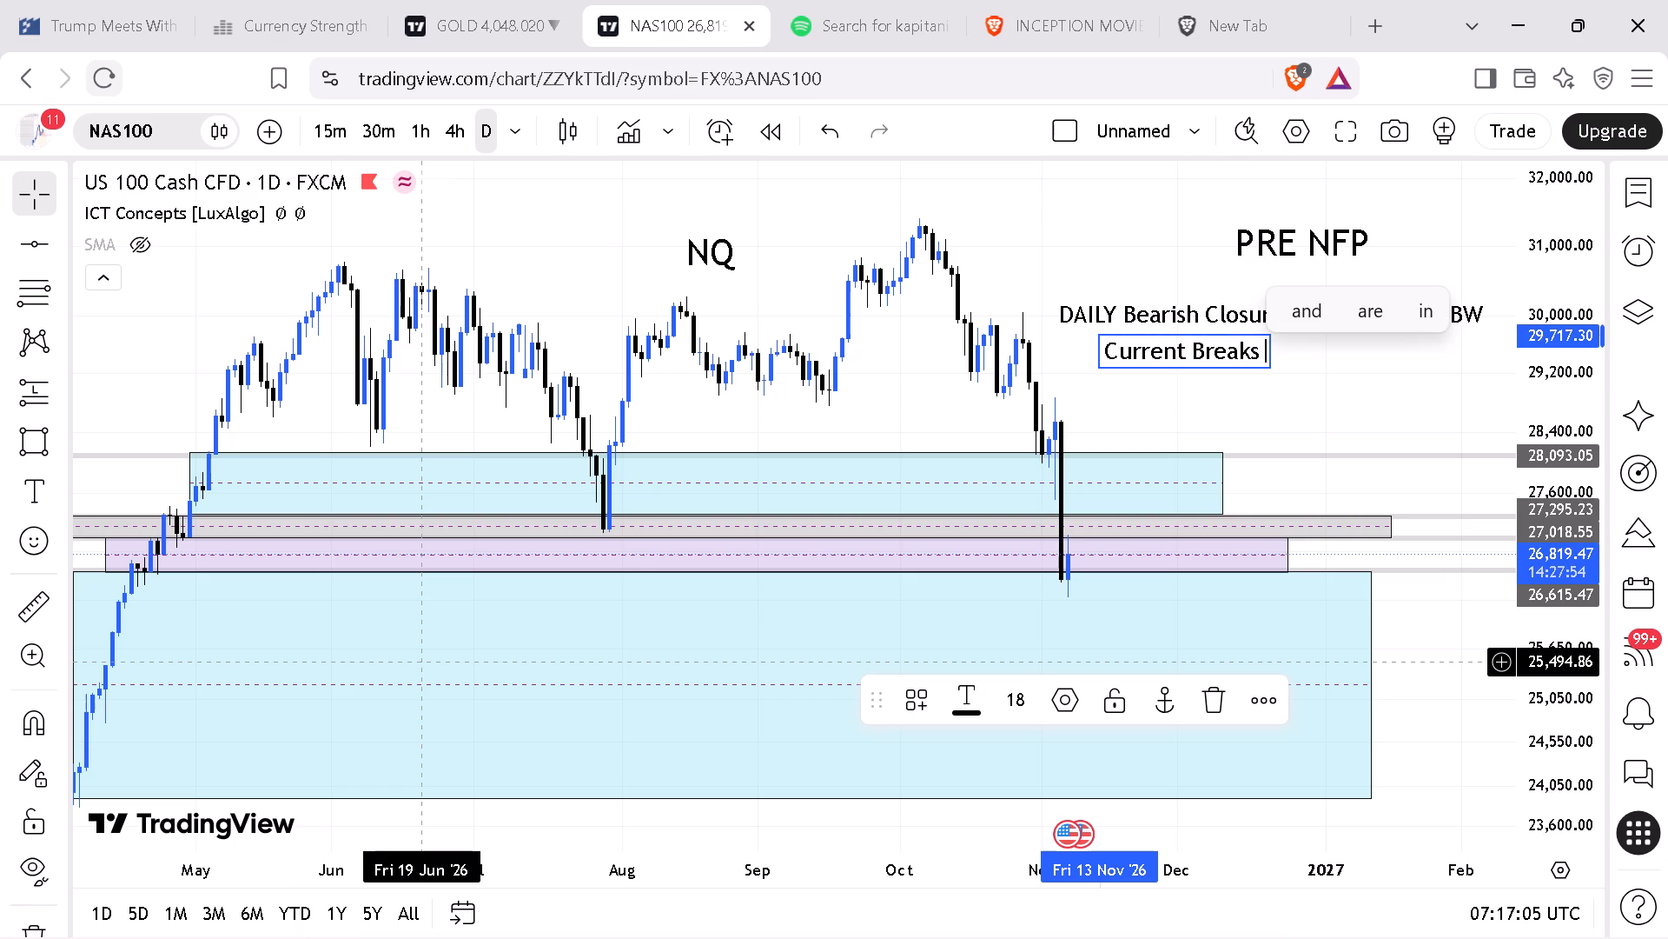
pyautogui.press('p')
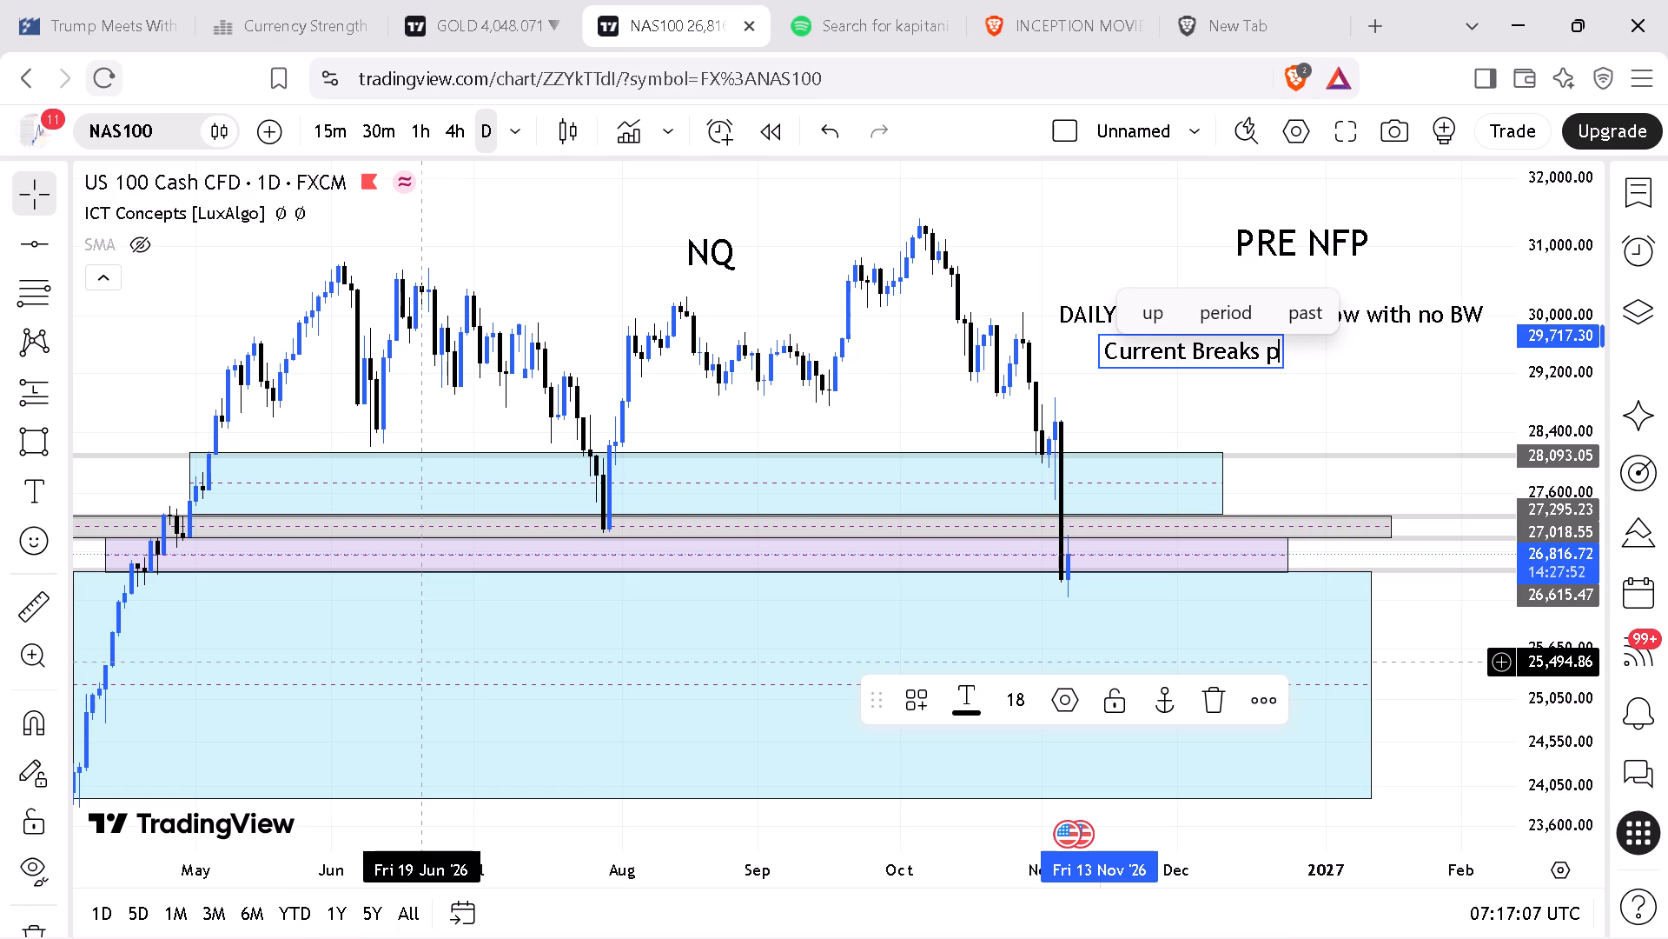
pyautogui.press('BackSpace')
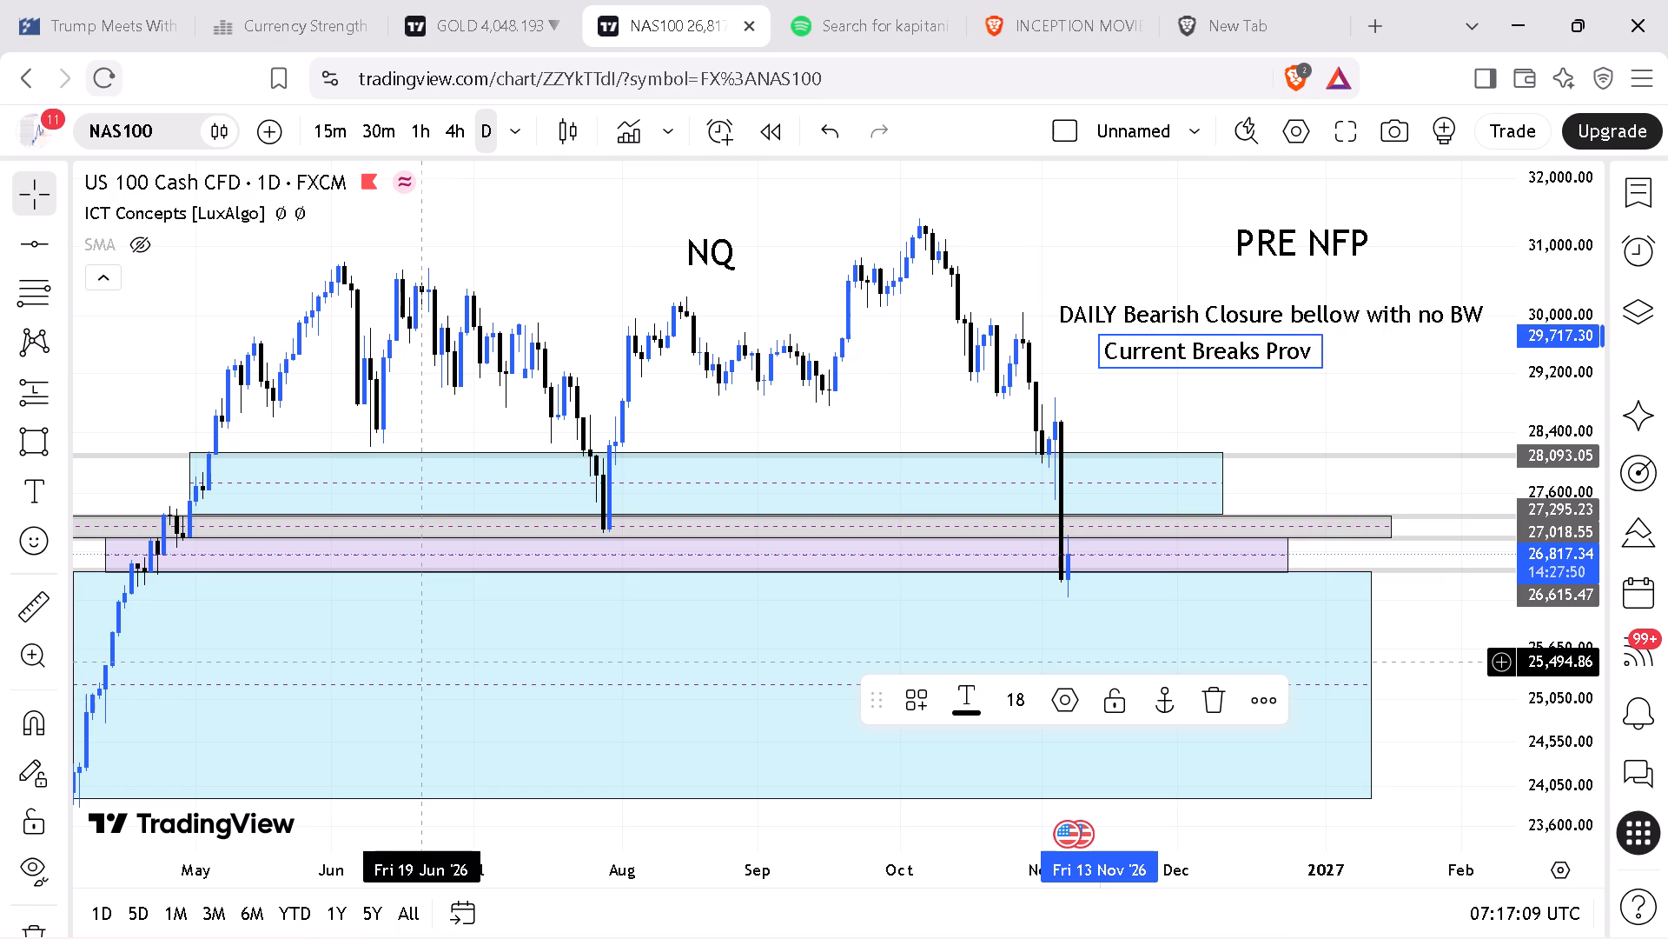
pyautogui.press('w')
pyautogui.press('space')
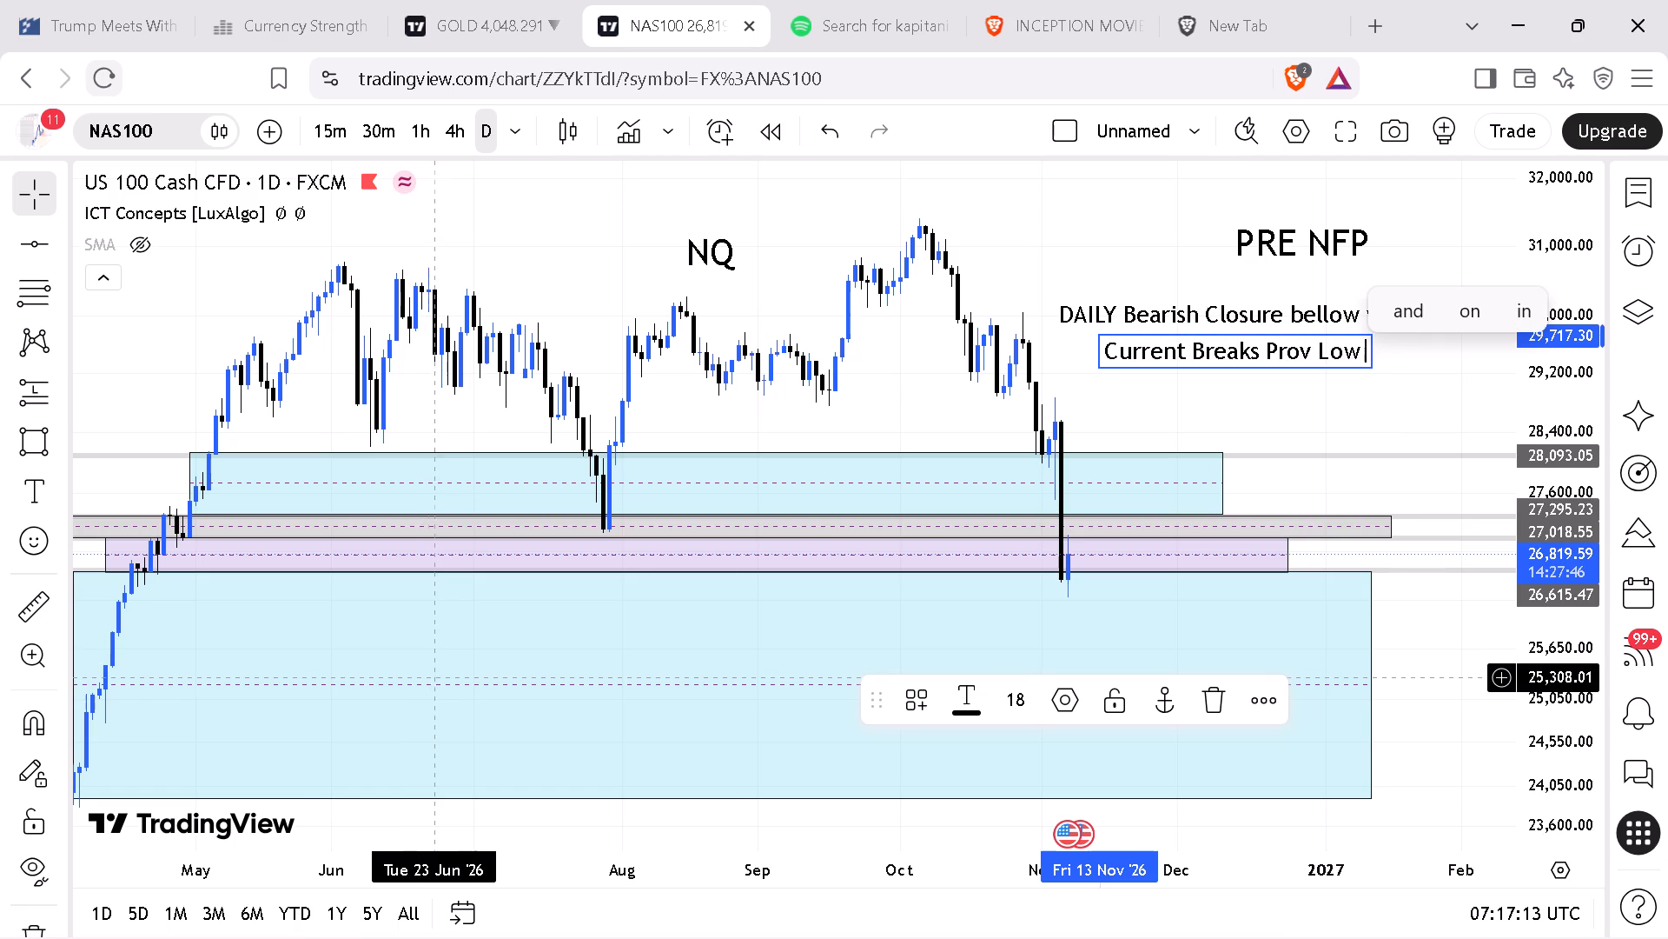
pyautogui.press('a')
pyautogui.press('n')
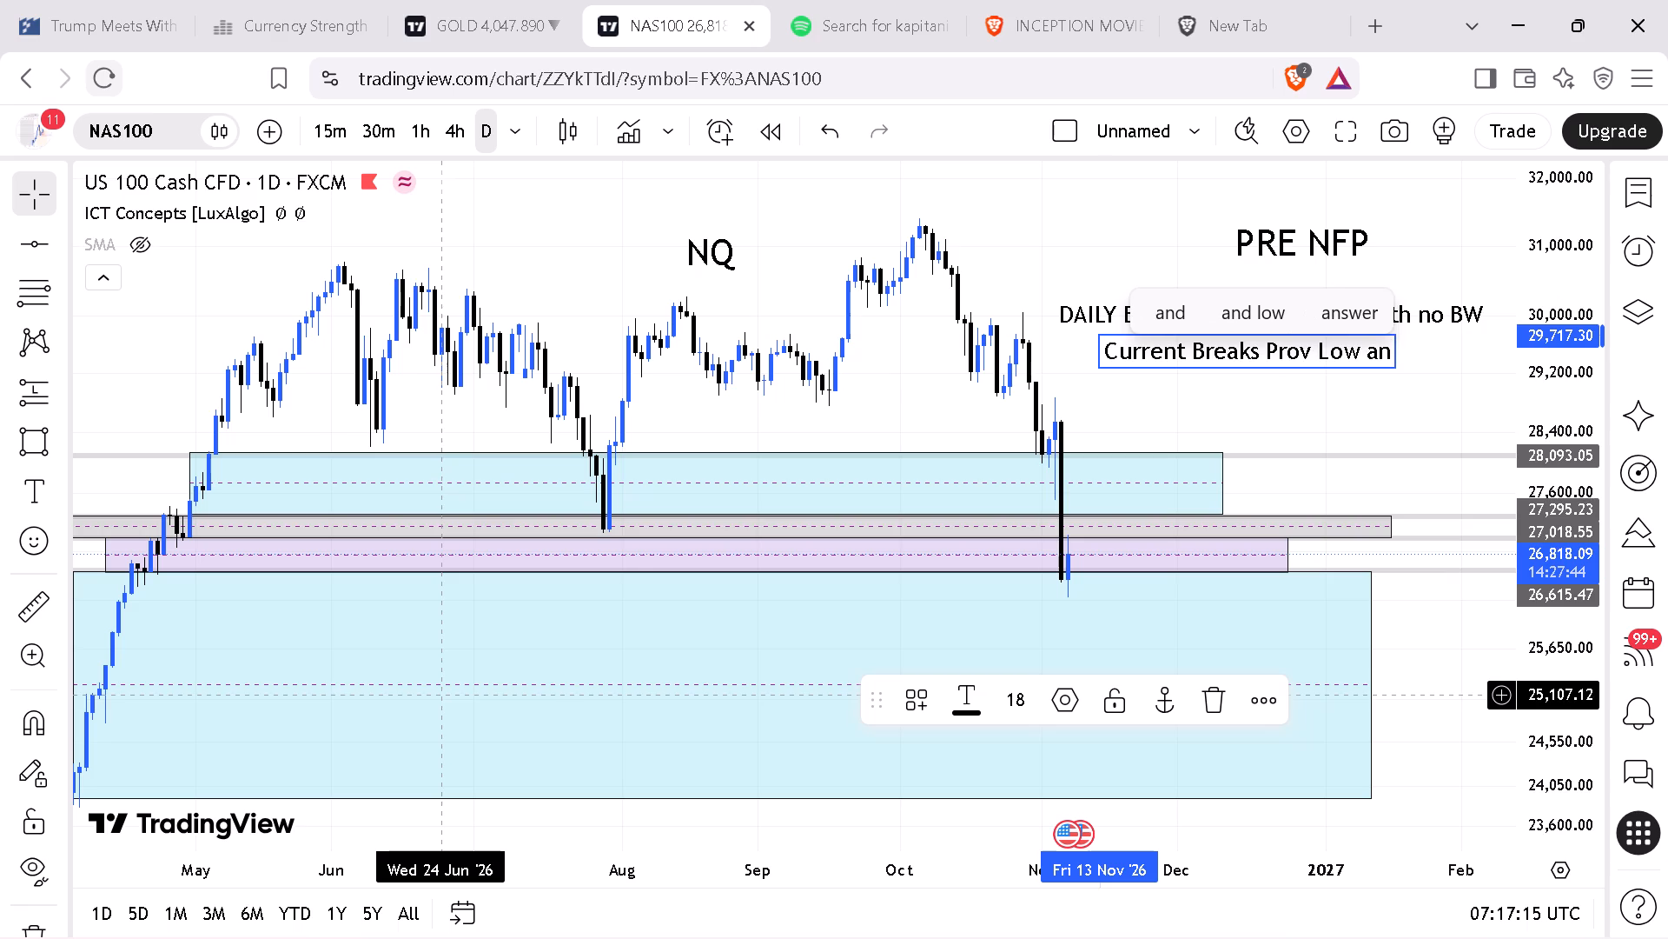
pyautogui.press('d')
pyautogui.press('space')
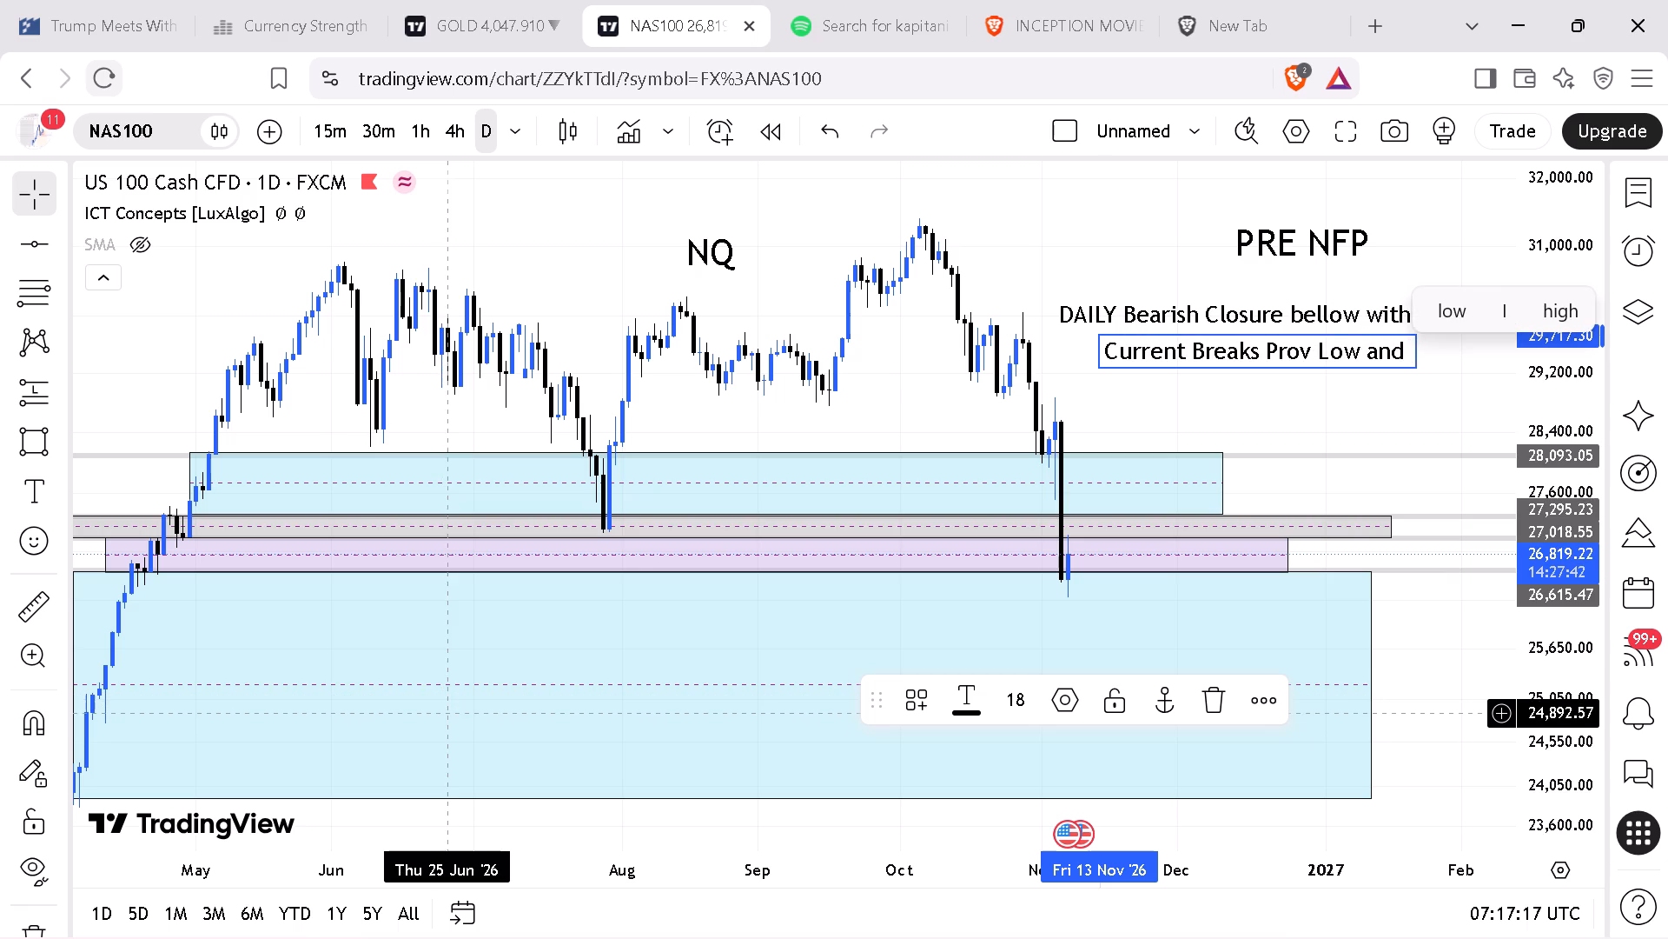
pyautogui.press('g')
pyautogui.press('o')
pyautogui.press('space')
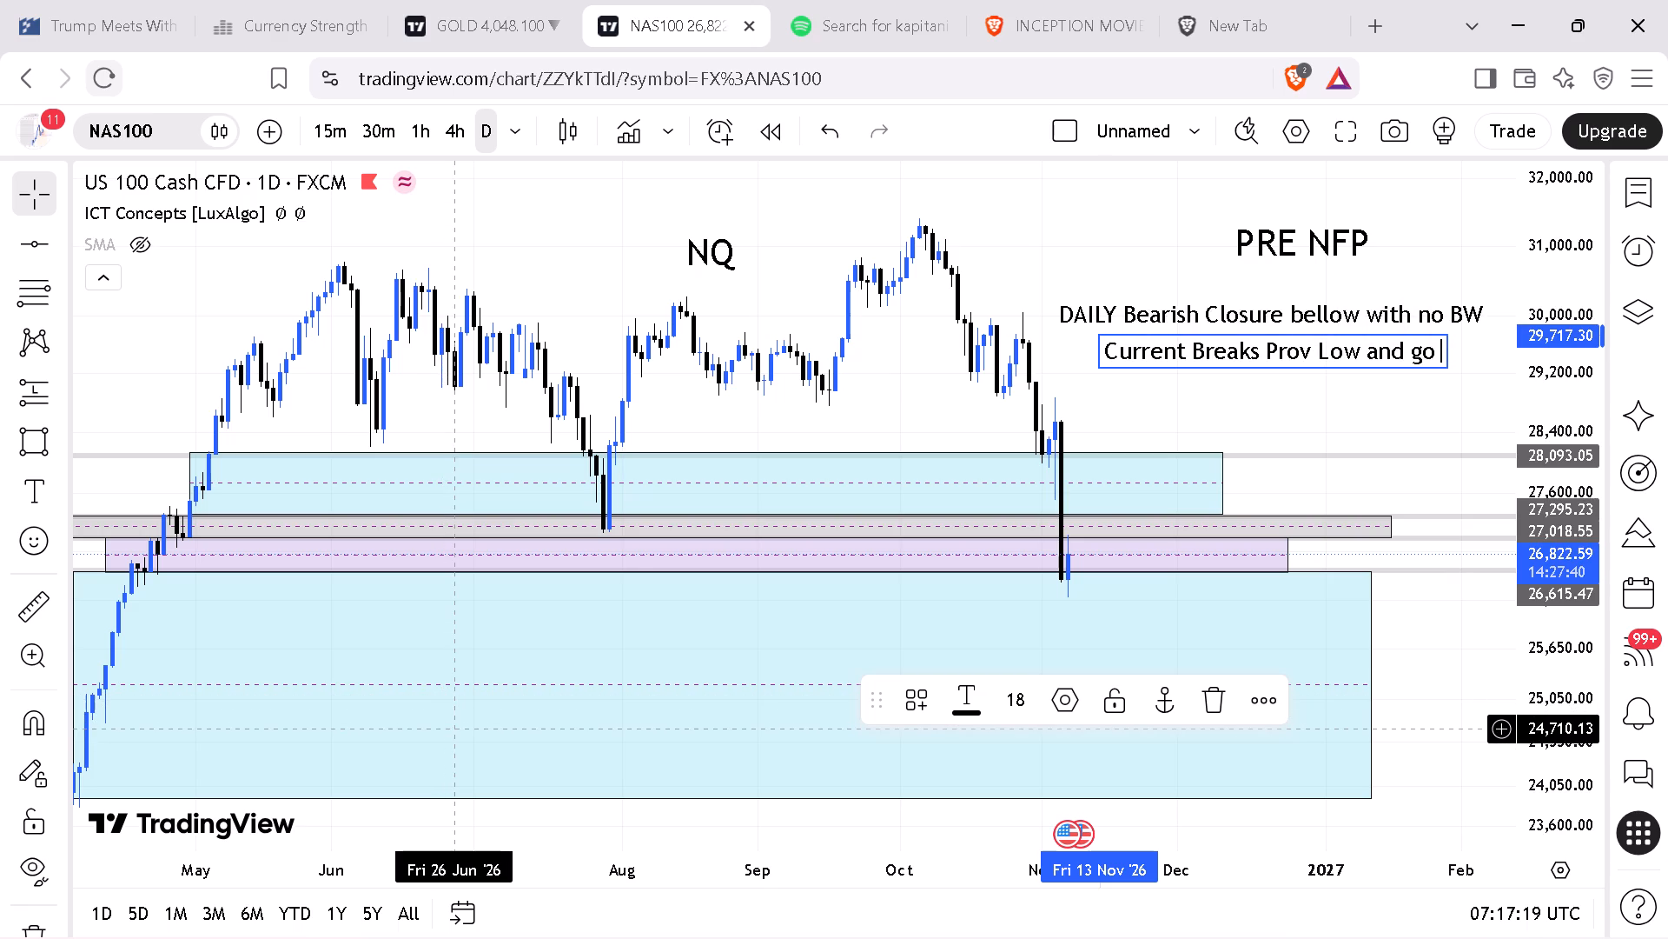
pyautogui.press('b')
pyautogui.write('ull')
pyautogui.press('i')
pyautogui.write('sh')
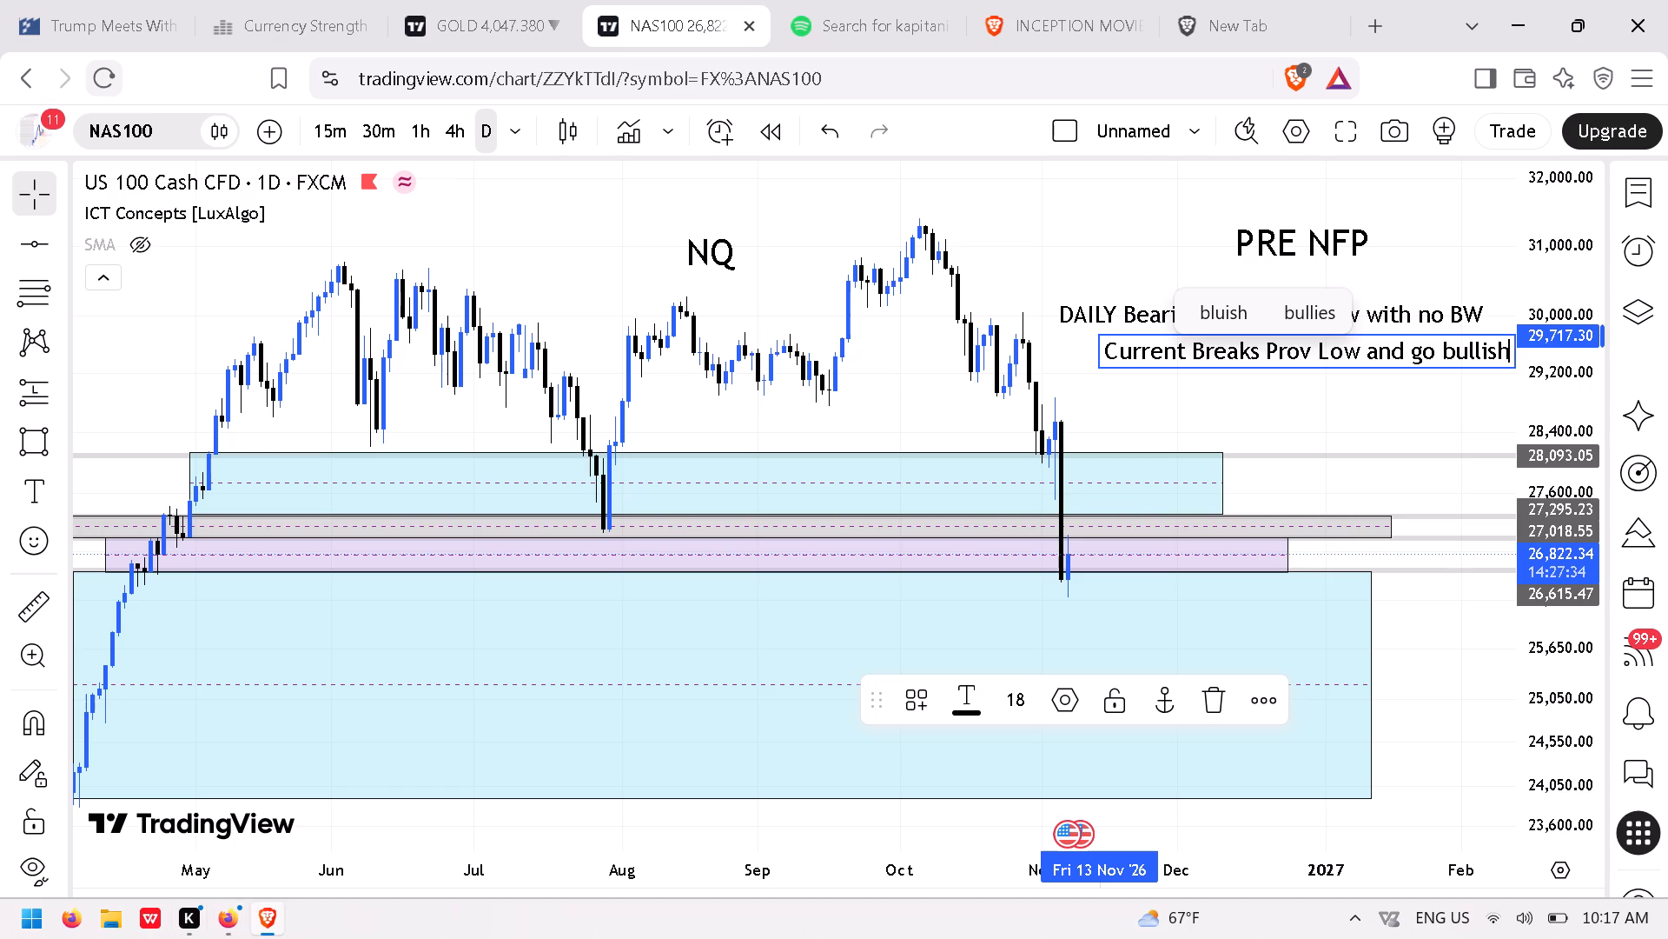
# Capitalise the last word of the lower text note so it reads "Current Breaks Prov Low and go Bullish".
pyautogui.press('Left')
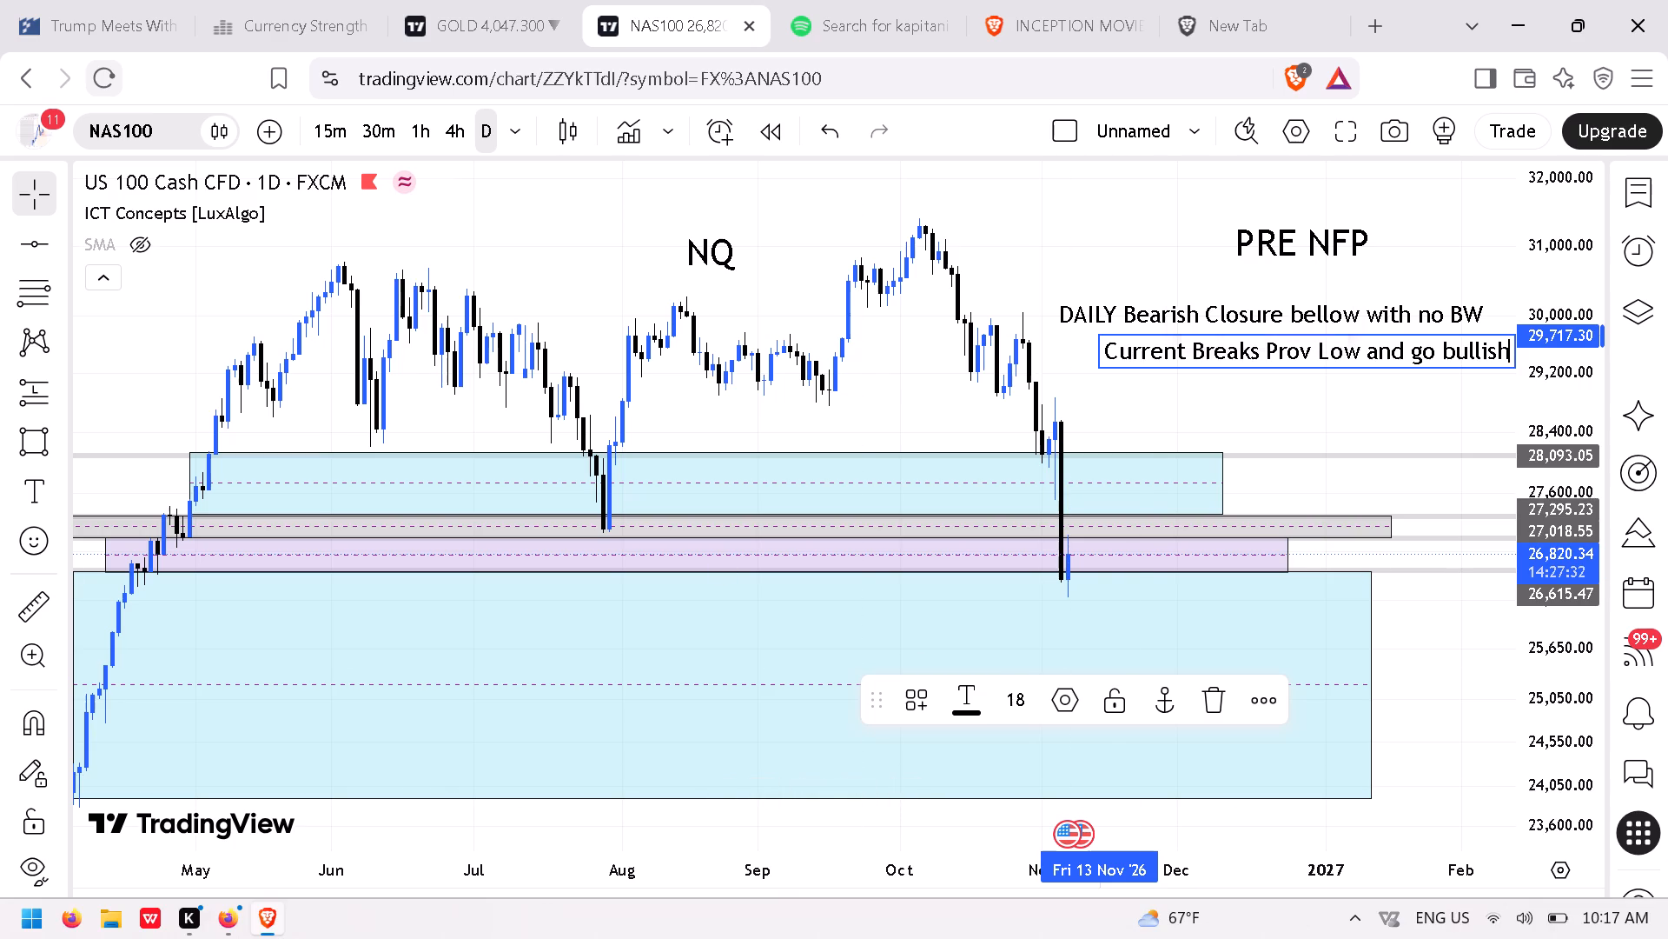
pyautogui.press('Left')
pyautogui.press('Left')
pyautogui.press('Left')
pyautogui.press('Left')
pyautogui.press('Left')
pyautogui.press('BackSpace')
pyautogui.press('b')
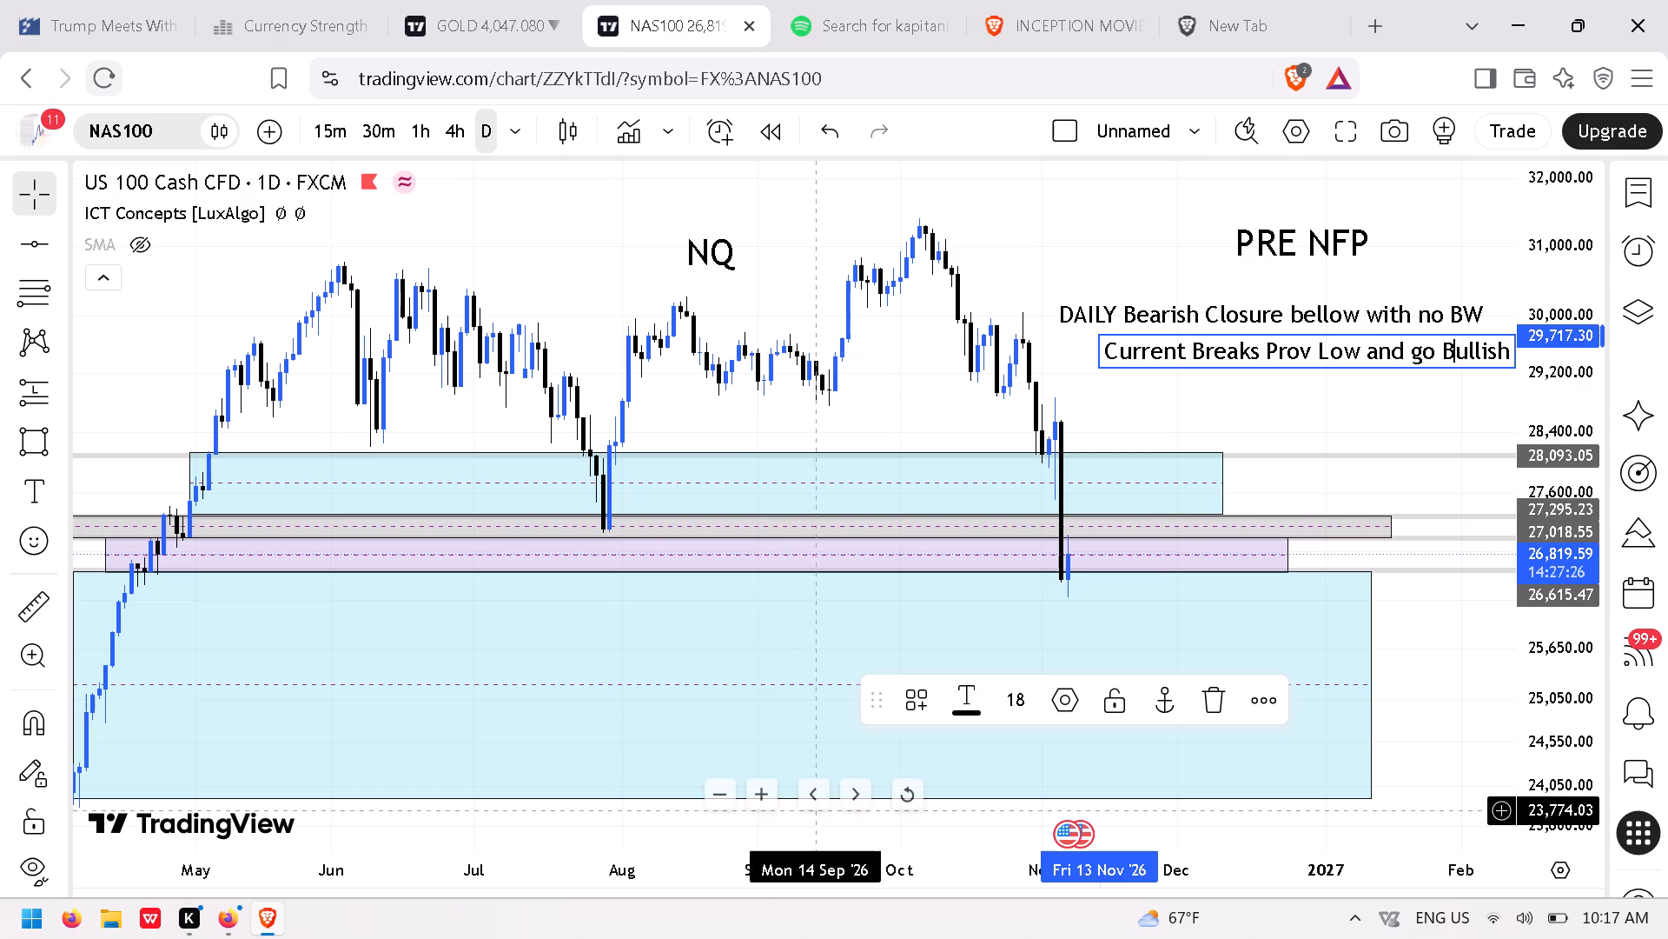
pyautogui.moveTo(1286, 412); pyautogui.dragTo(1305, 411)
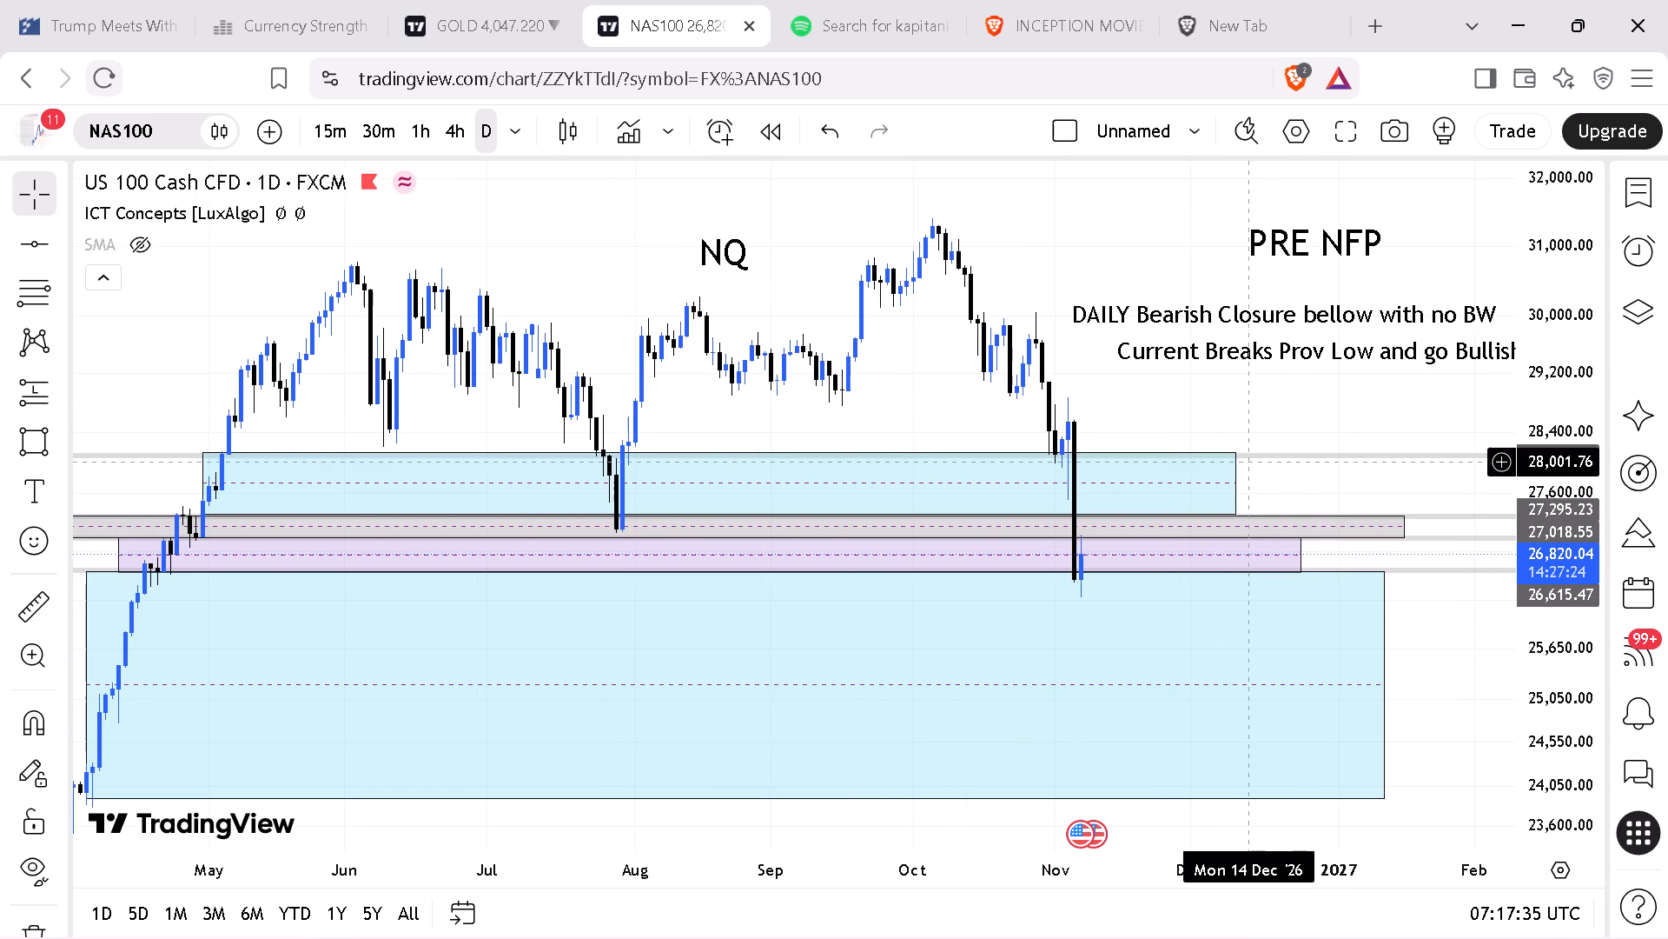
# Move the "Current Breaks Prov Low and go Bullish" note to about 29,644 at 9 November 2026, below the daily closure note.
pyautogui.moveTo(1435, 354); pyautogui.dragTo(1419, 355)
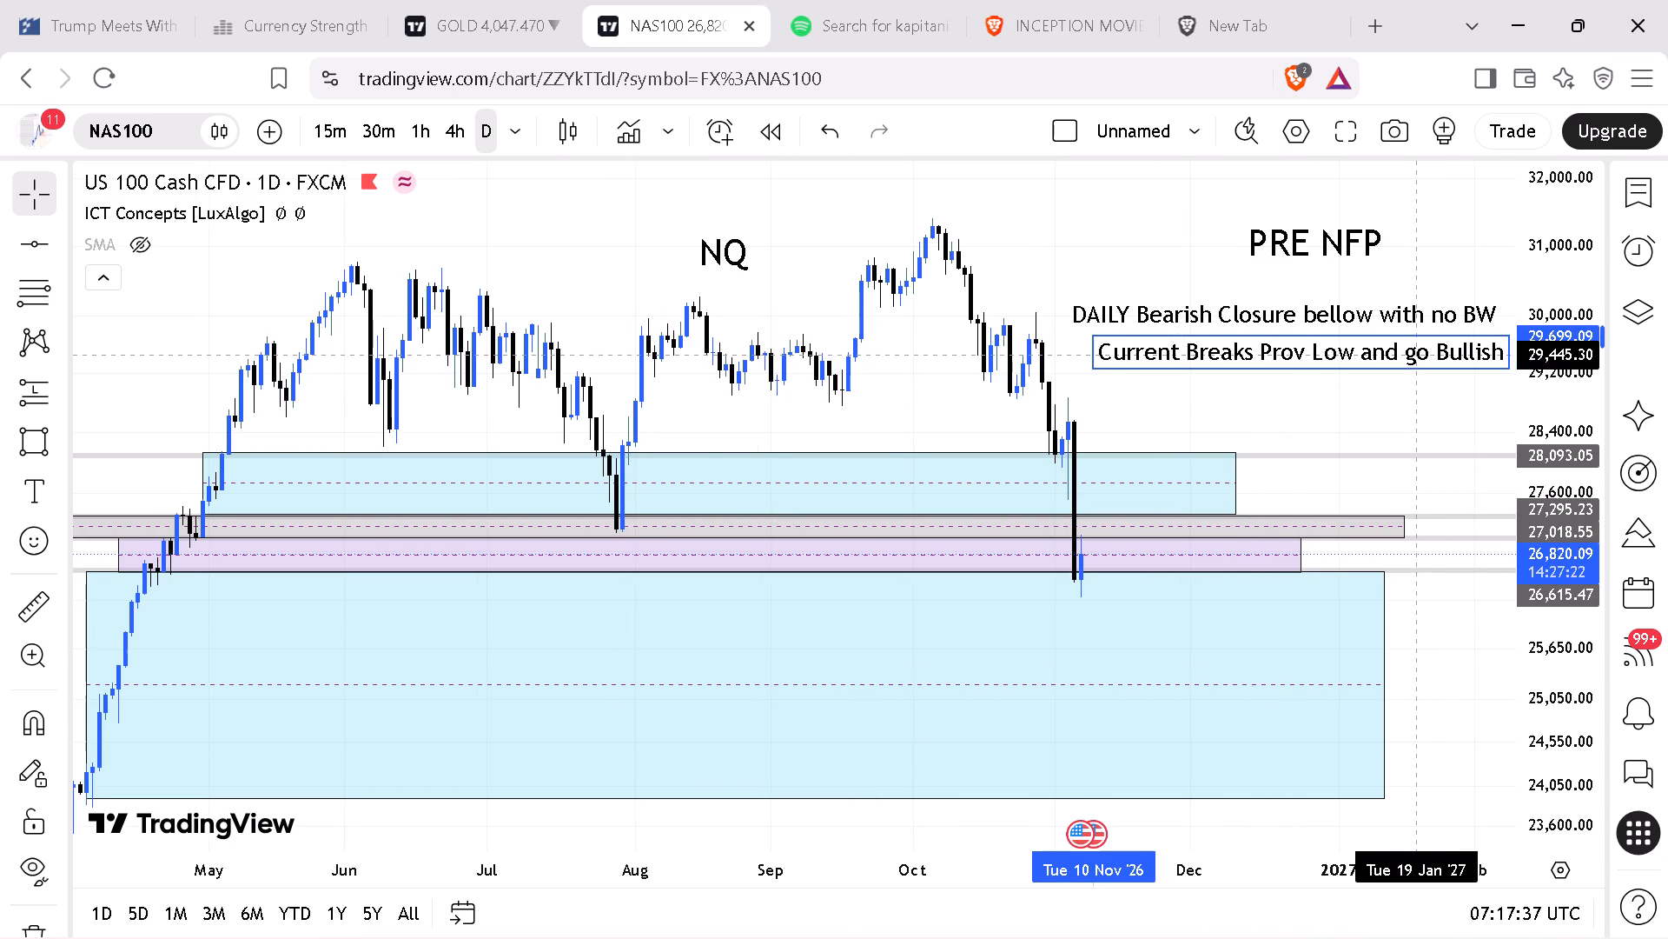
pyautogui.moveTo(1419, 355); pyautogui.dragTo(1412, 359)
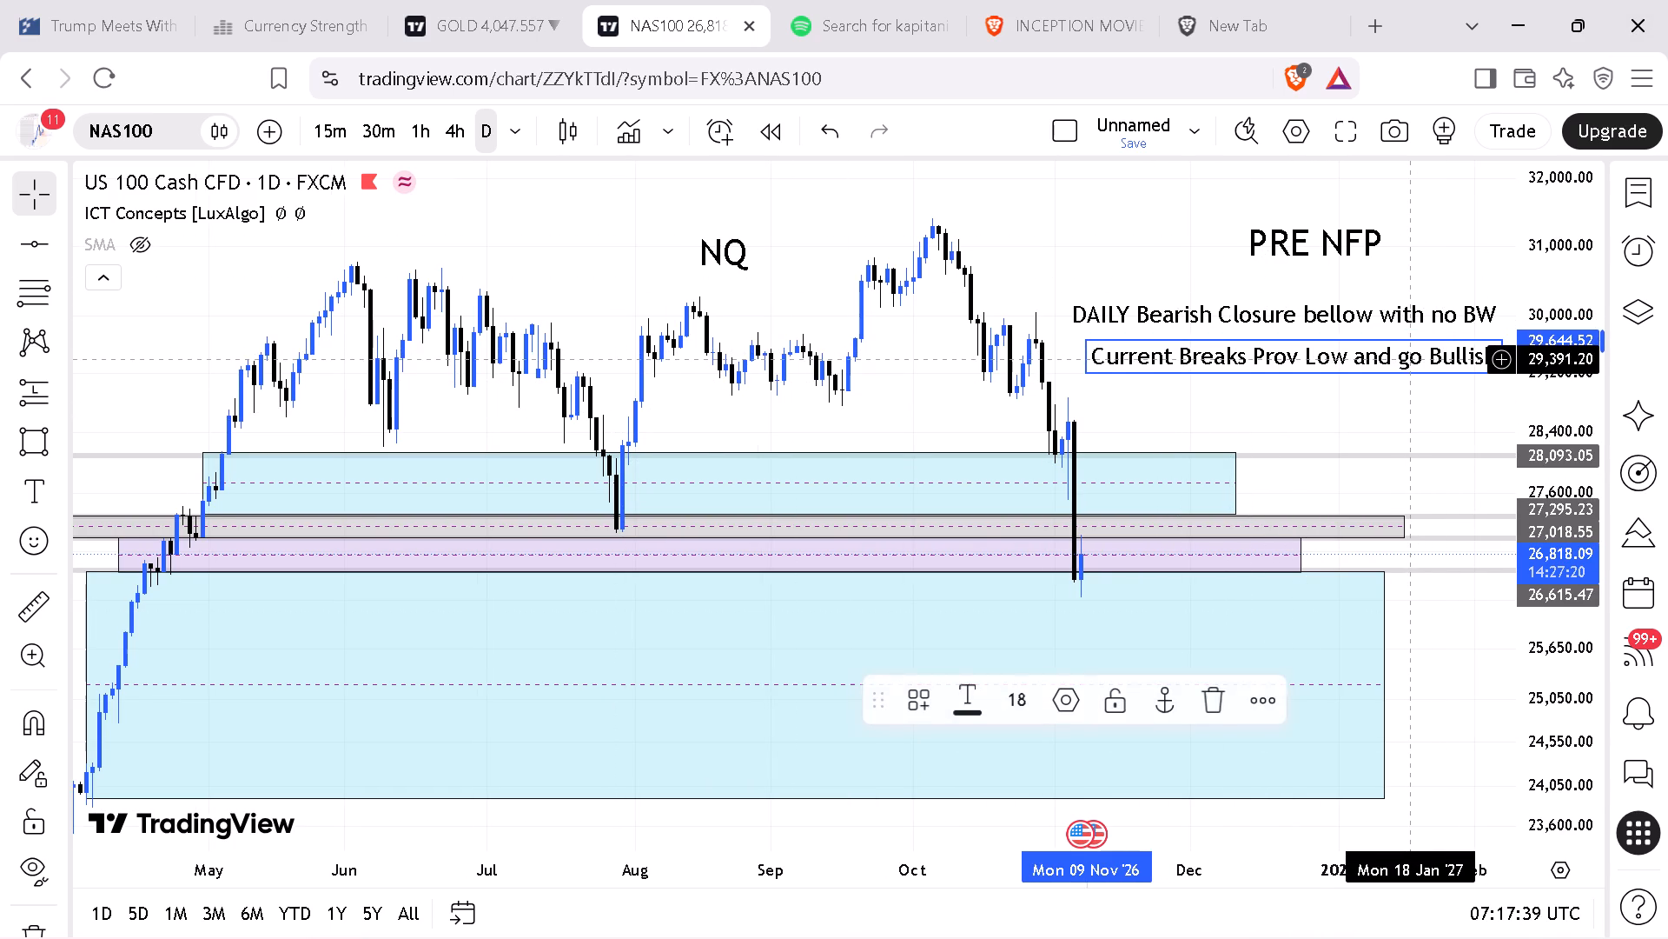
# Capture a rectangular screenshot of the annotated NAS100 daily chart, covering the candles, all coloured zones, the "NQ" and "PRE NFP" labels and both notes.
pyautogui.moveTo(1135, 217); pyautogui.dragTo(931, 218)
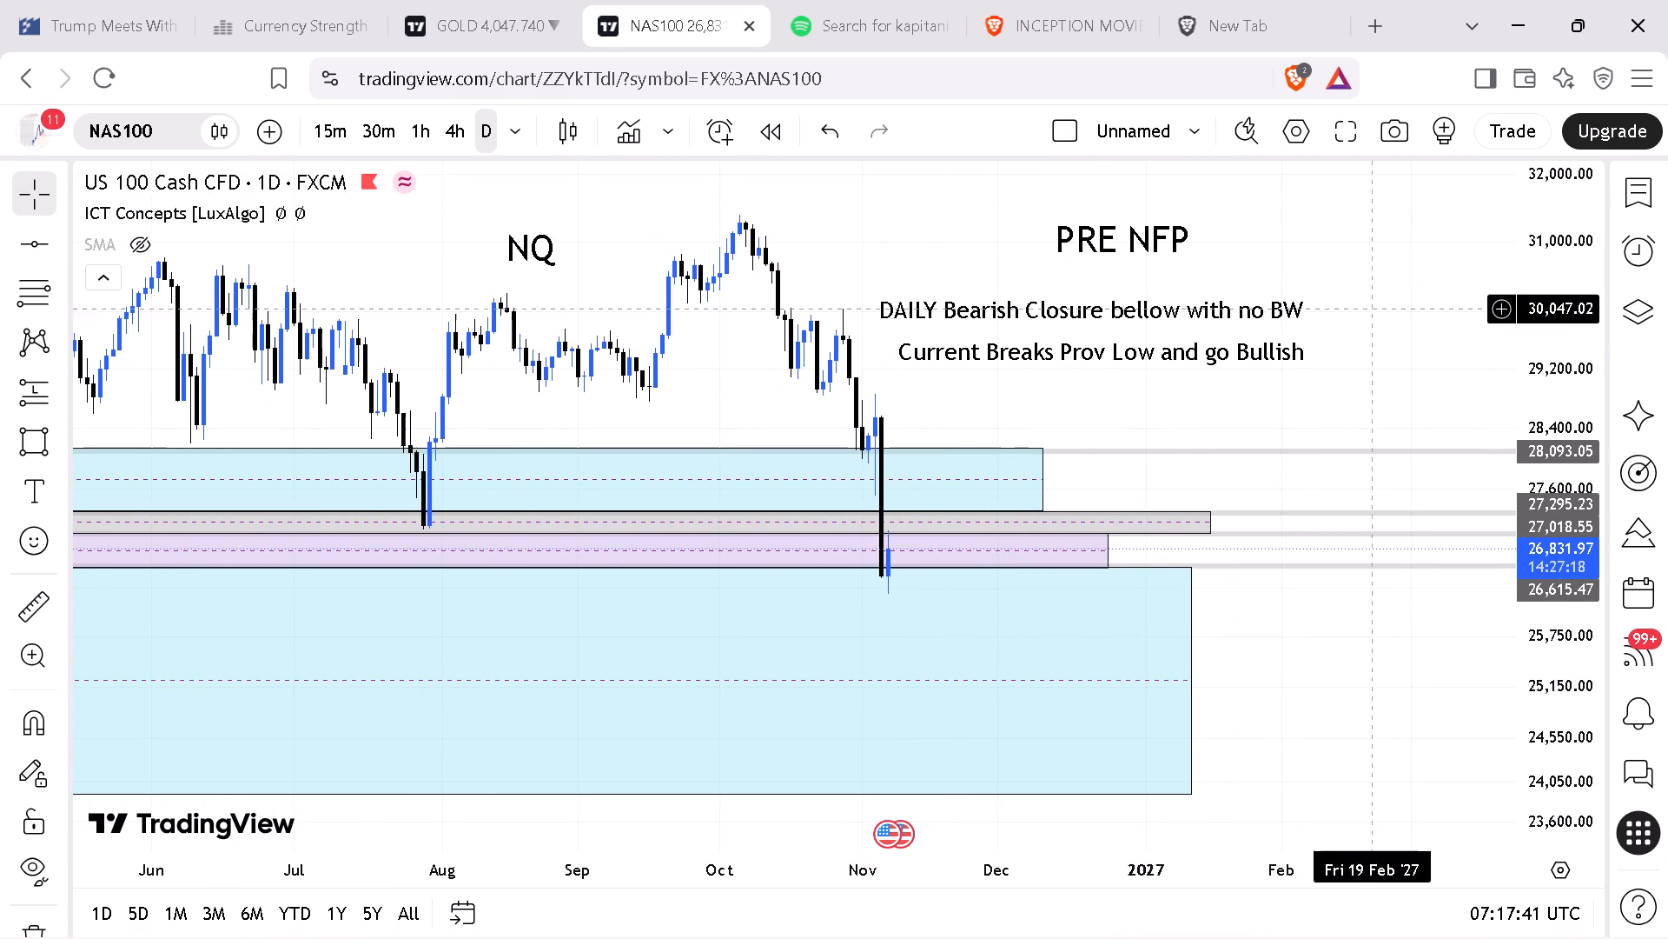
pyautogui.moveTo(1547, 358); pyautogui.dragTo(1561, 336)
pyautogui.moveTo(1175, 410); pyautogui.dragTo(1175, 409)
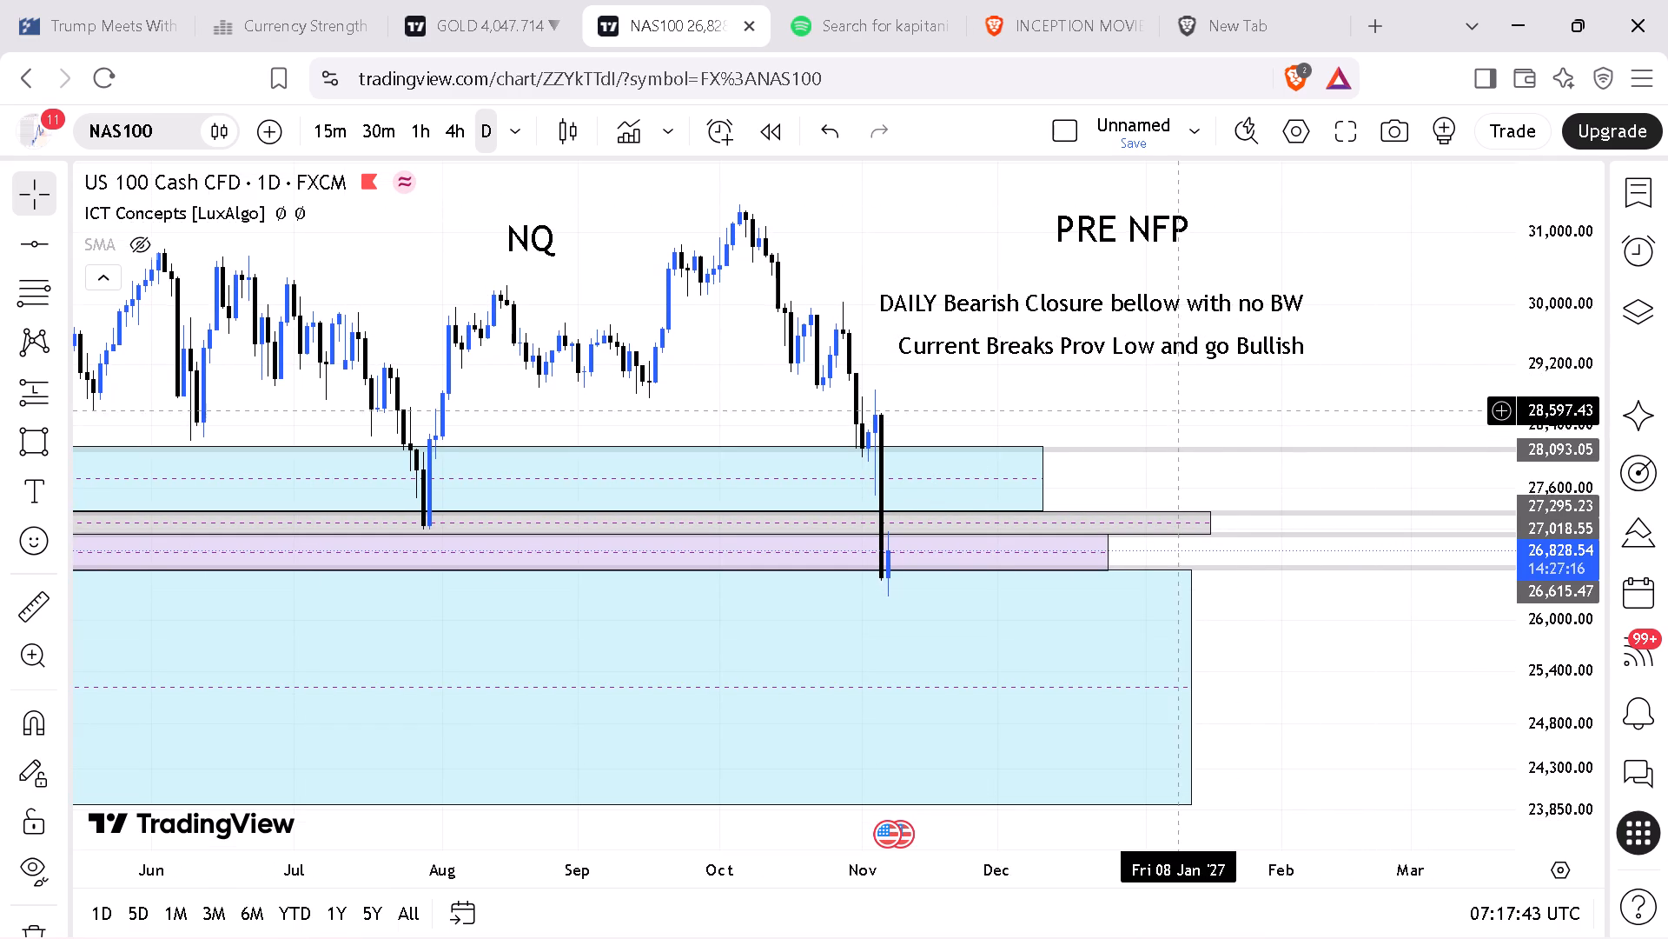
pyautogui.moveTo(1175, 409); pyautogui.dragTo(1334, 449)
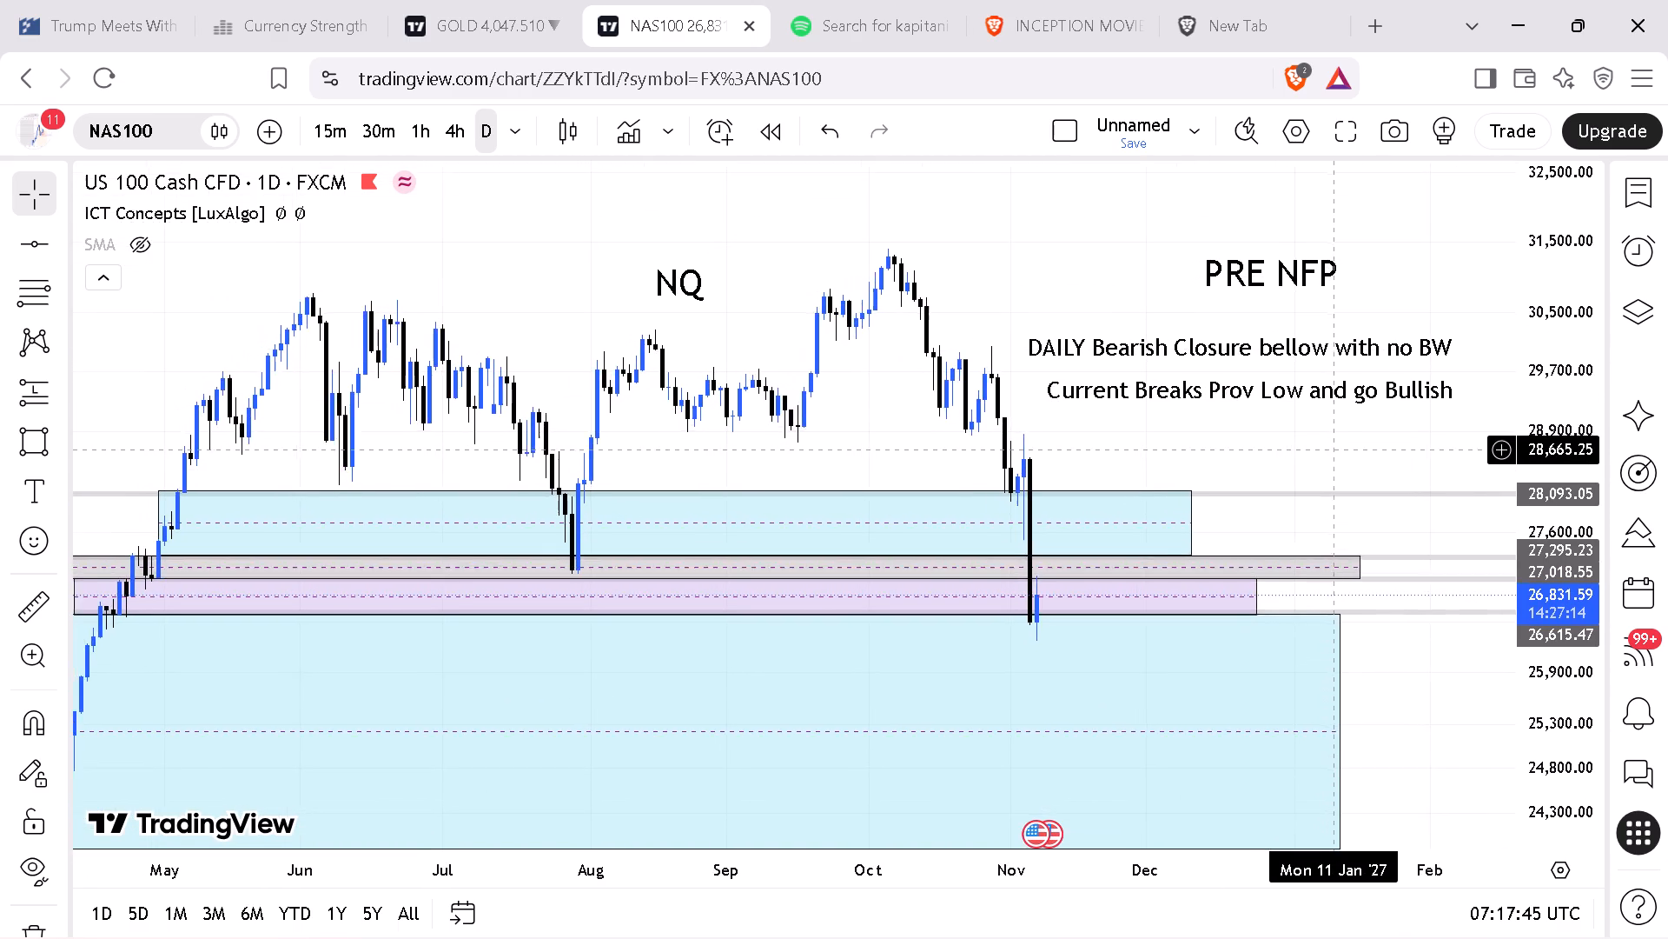
pyautogui.moveTo(1334, 449); pyautogui.dragTo(1348, 435)
pyautogui.moveTo(970, 885); pyautogui.dragTo(1009, 877)
pyautogui.moveTo(1567, 688); pyautogui.dragTo(1562, 719)
pyautogui.moveTo(1485, 701); pyautogui.dragTo(1451, 666)
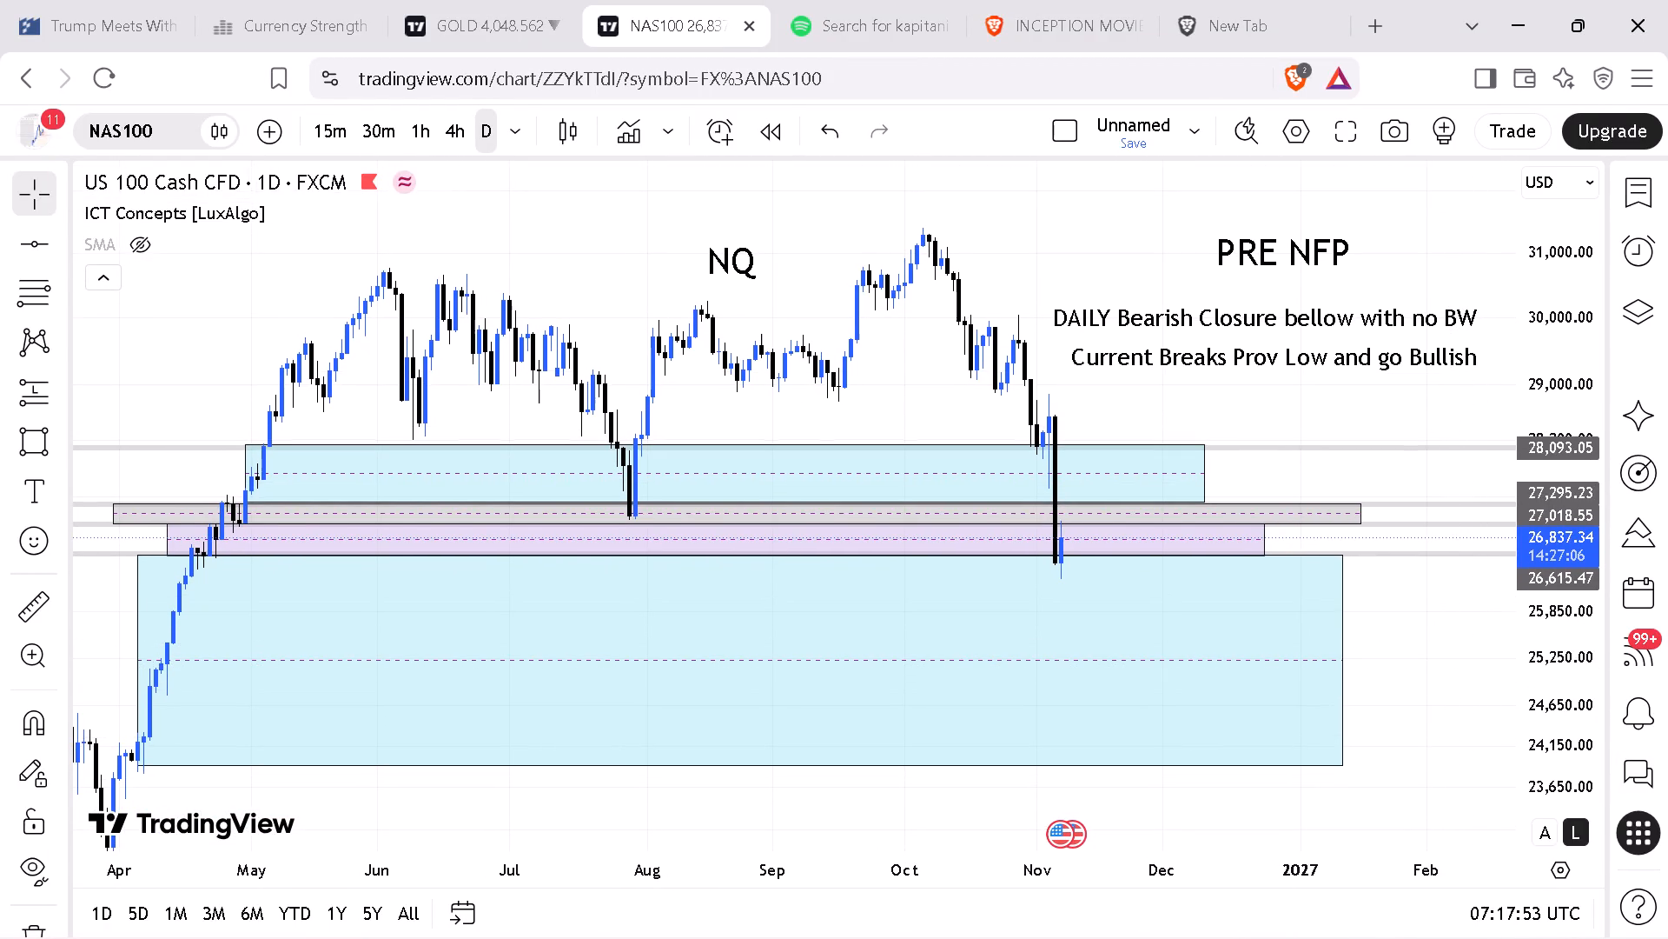
pyautogui.click(1568, 693)
pyautogui.moveTo(1434, 697); pyautogui.dragTo(1450, 699)
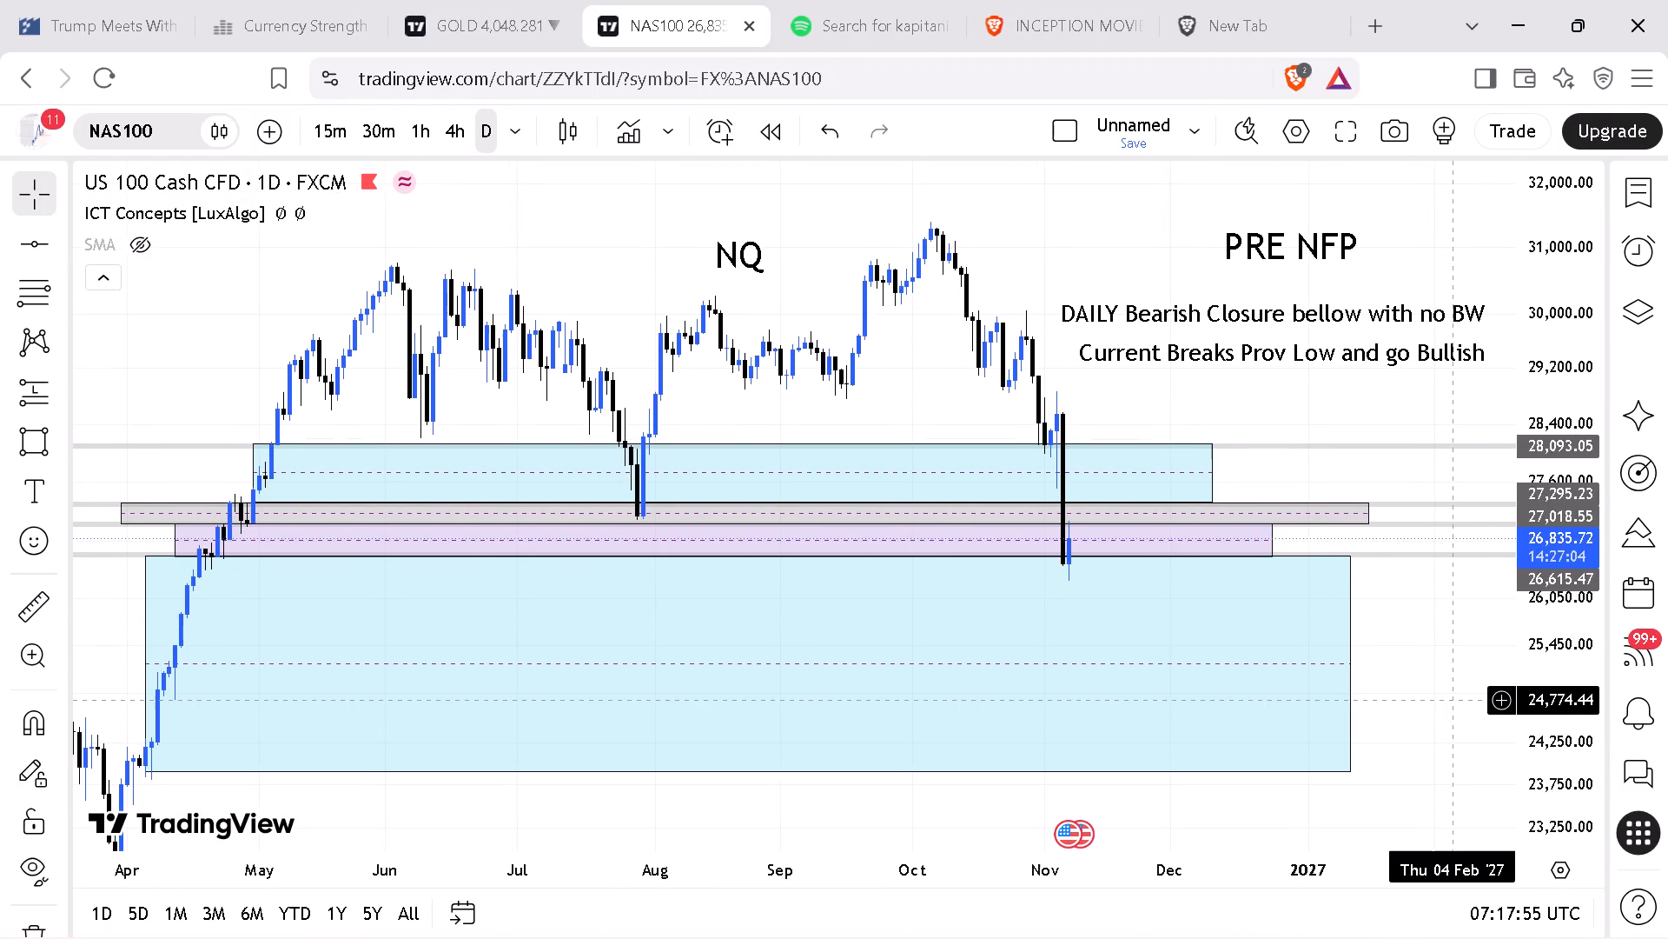
pyautogui.moveTo(1450, 699); pyautogui.dragTo(1451, 698)
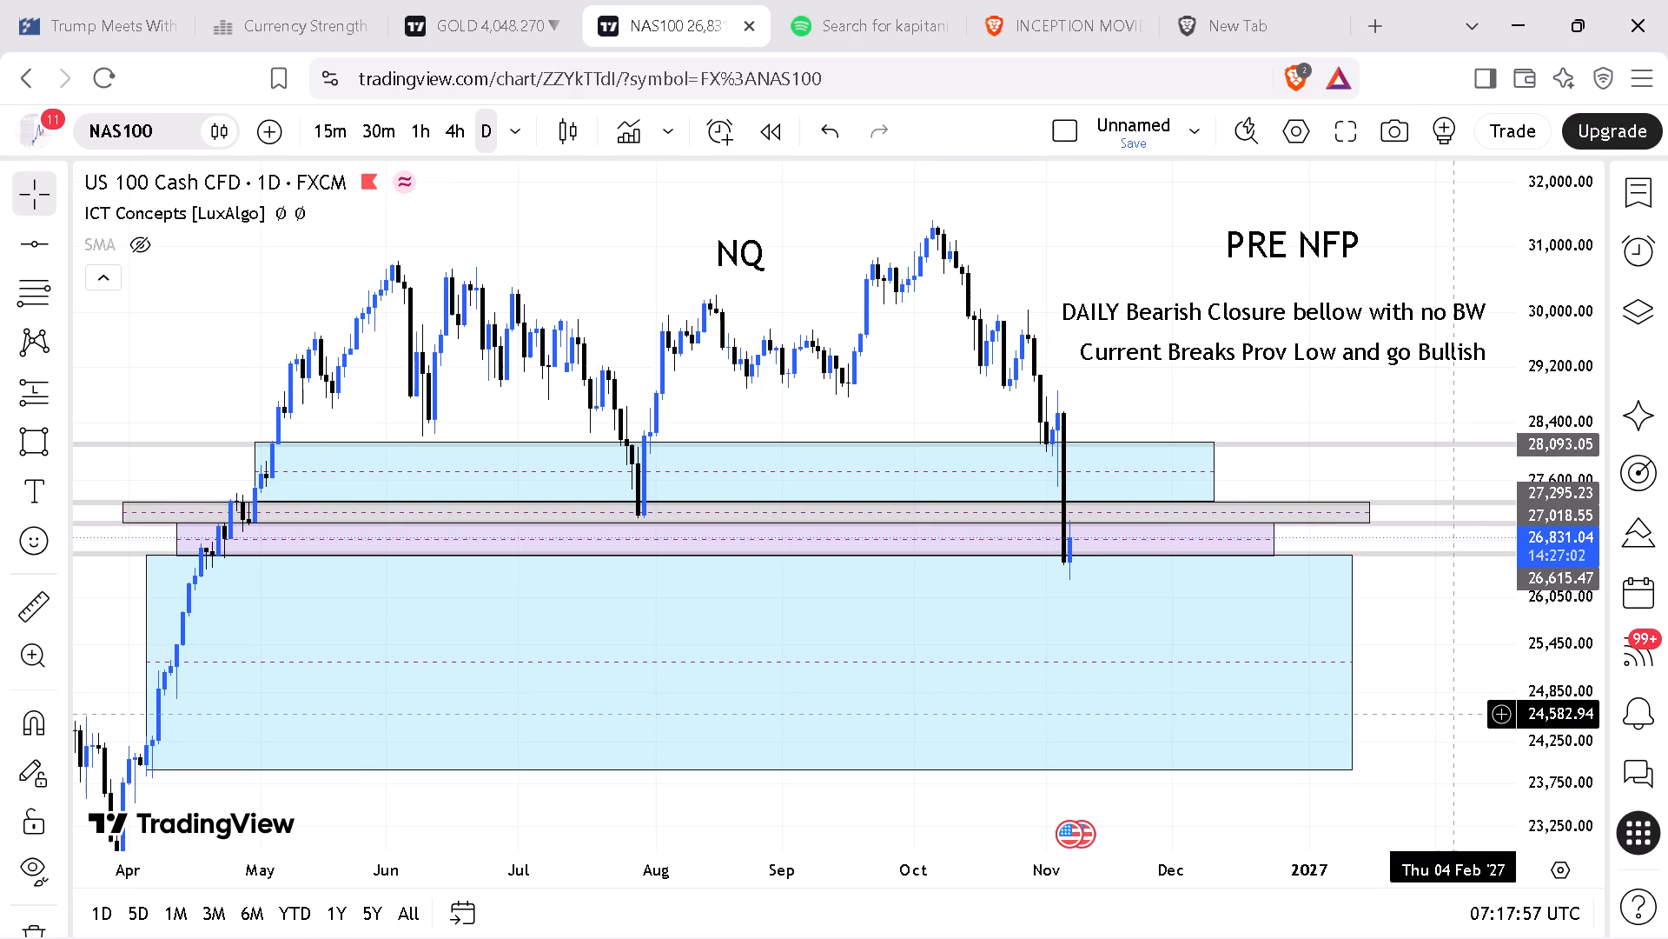
pyautogui.press('shift+super+s')
pyautogui.click(778, 54)
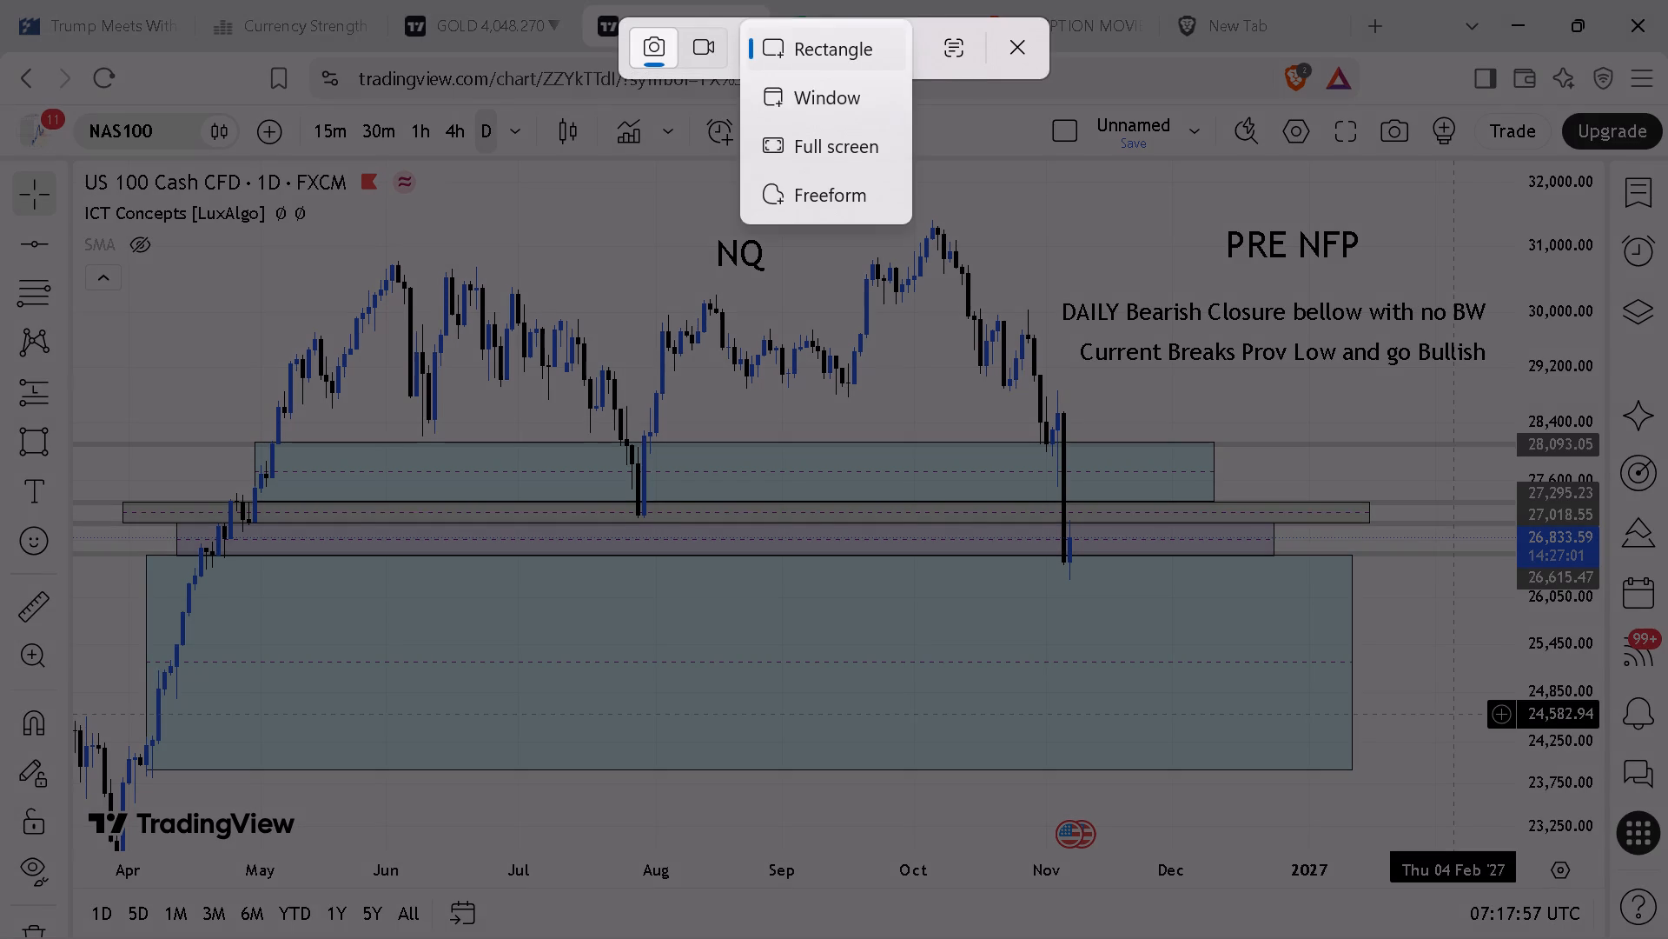
pyautogui.click(785, 53)
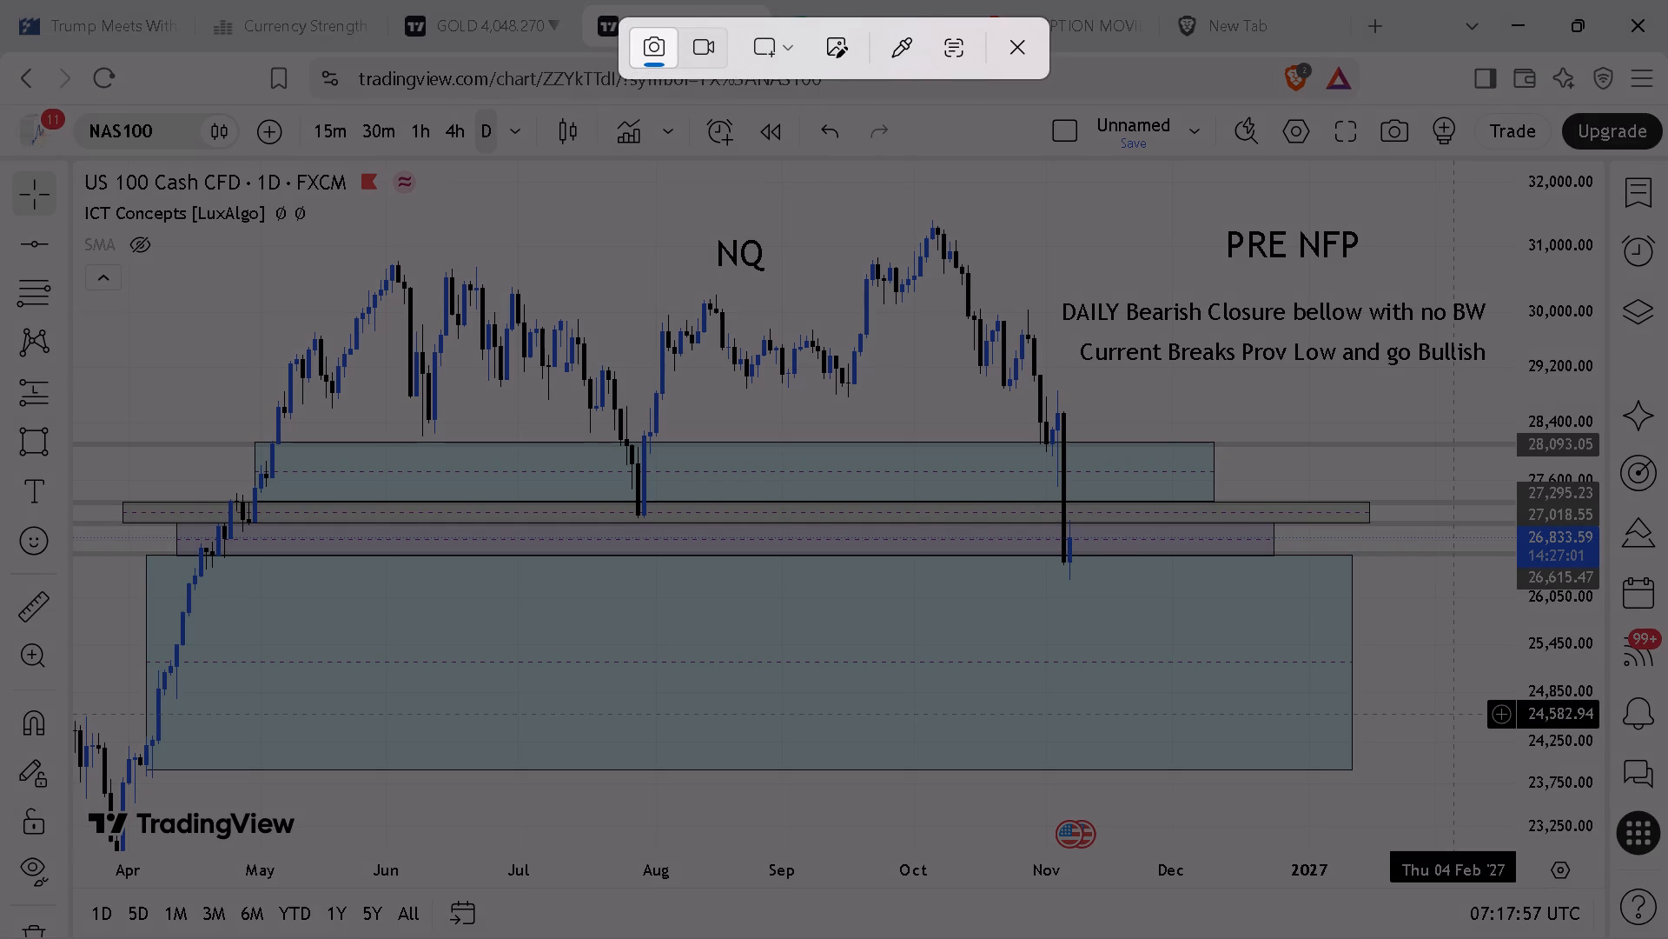
pyautogui.moveTo(97, 216); pyautogui.dragTo(208, 217)
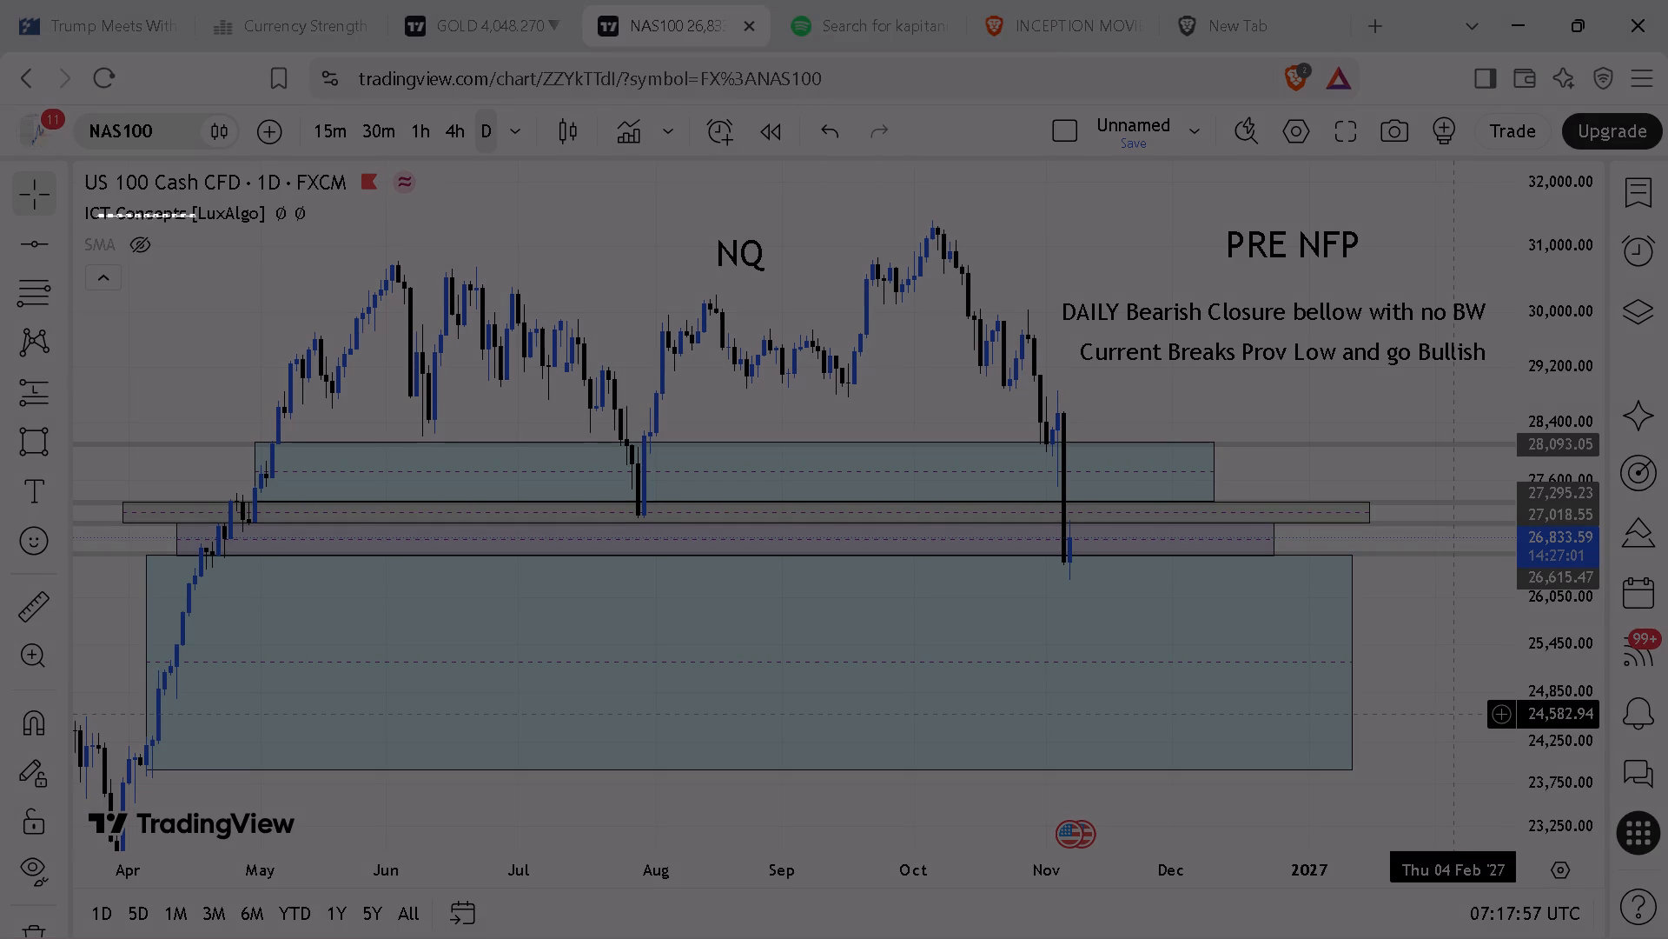
pyautogui.moveTo(208, 217); pyautogui.dragTo(1478, 502)
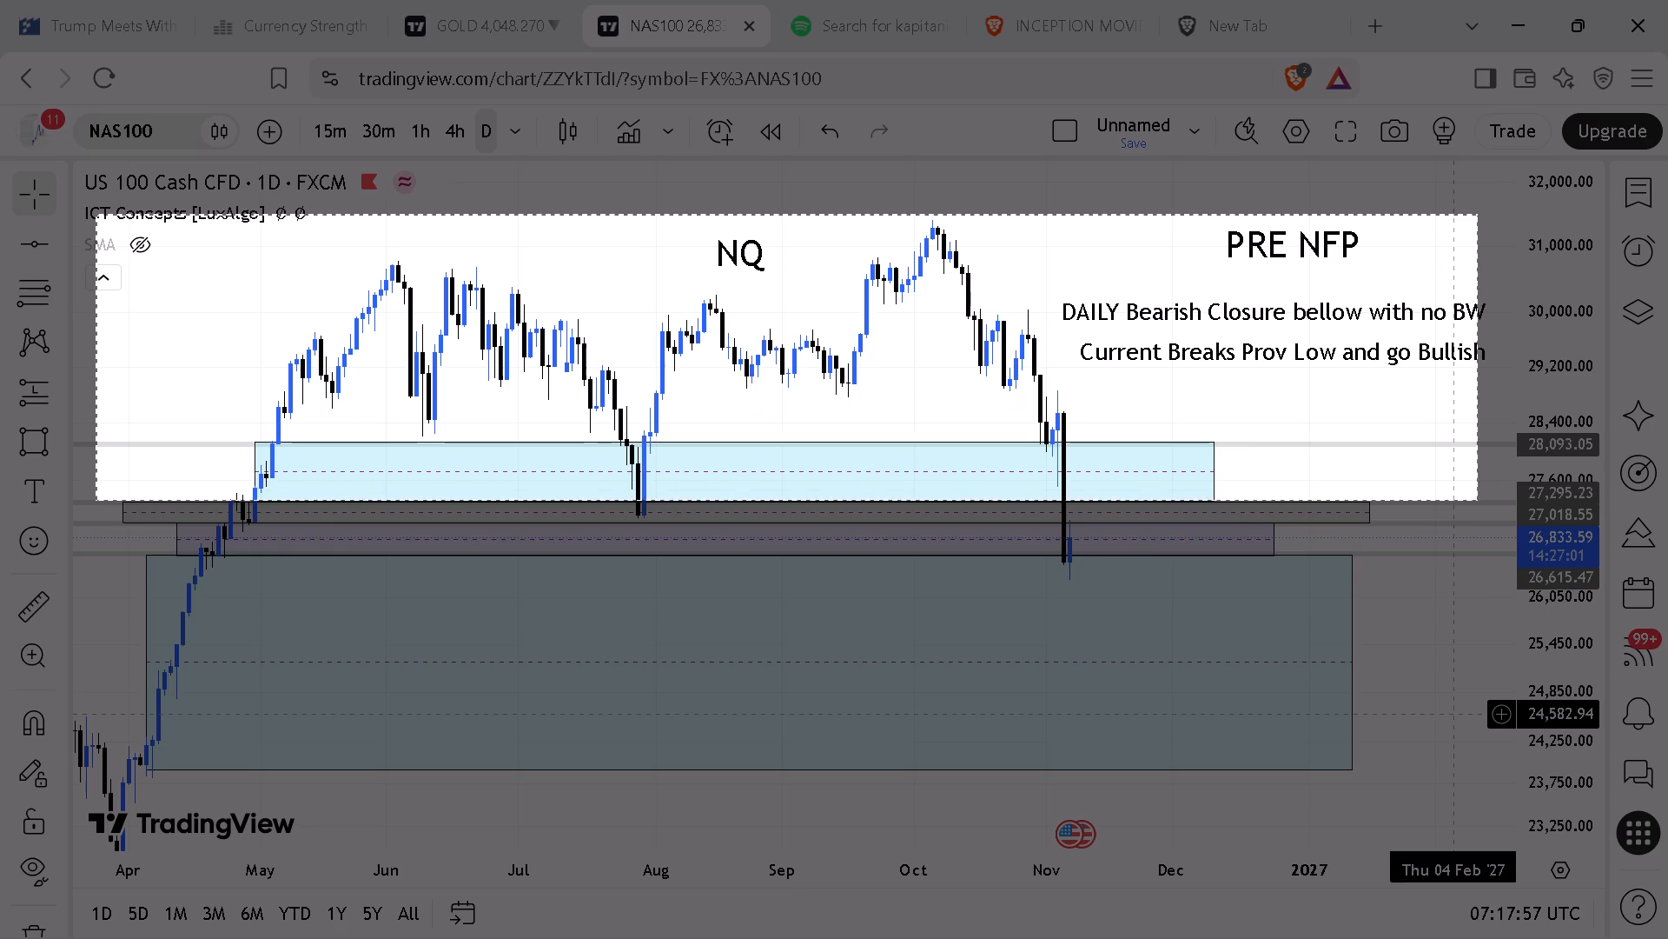
pyautogui.moveTo(1478, 502); pyautogui.dragTo(1495, 812)
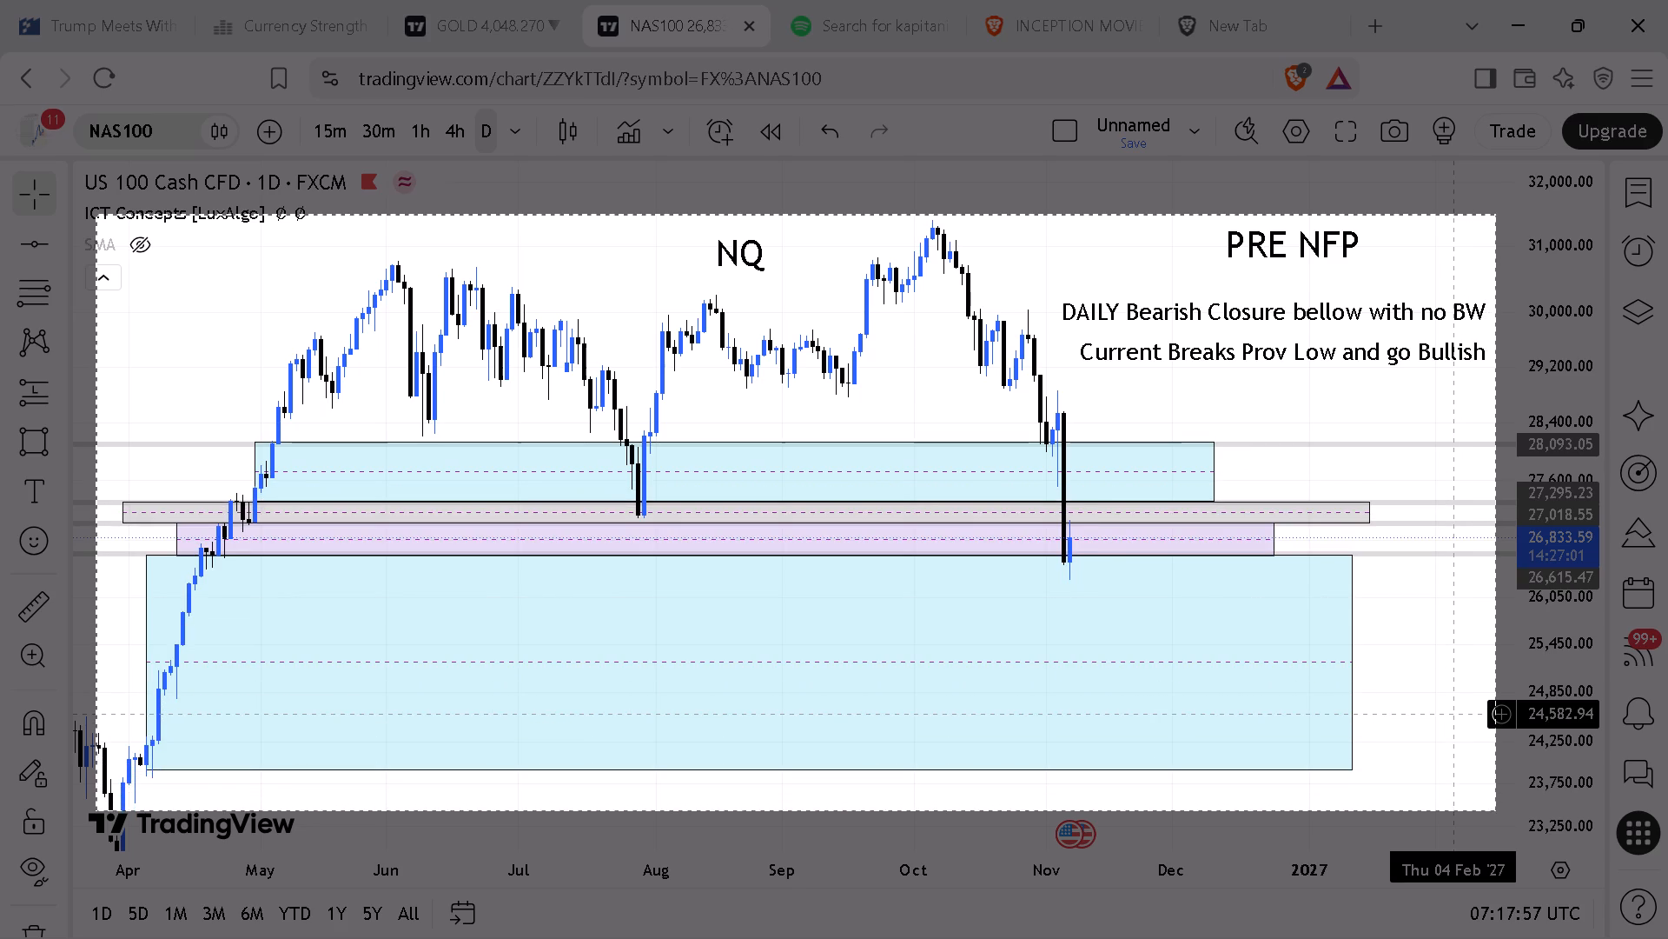
pyautogui.moveTo(1495, 812); pyautogui.dragTo(1494, 811)
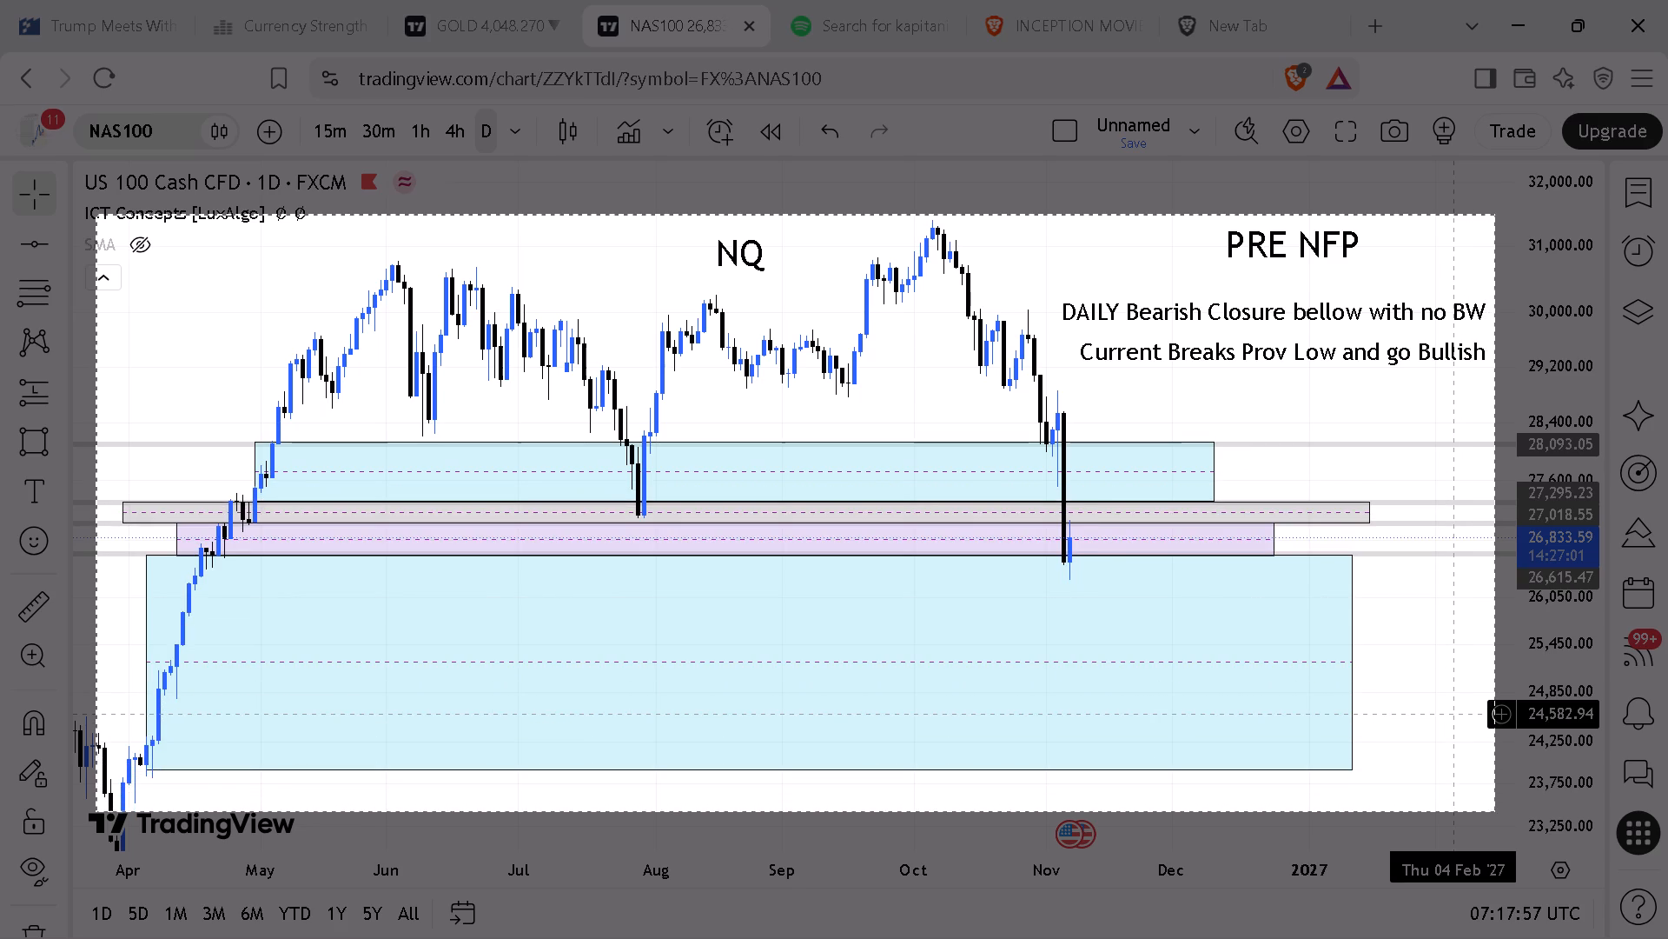
pyautogui.moveTo(1494, 811); pyautogui.dragTo(1519, 799)
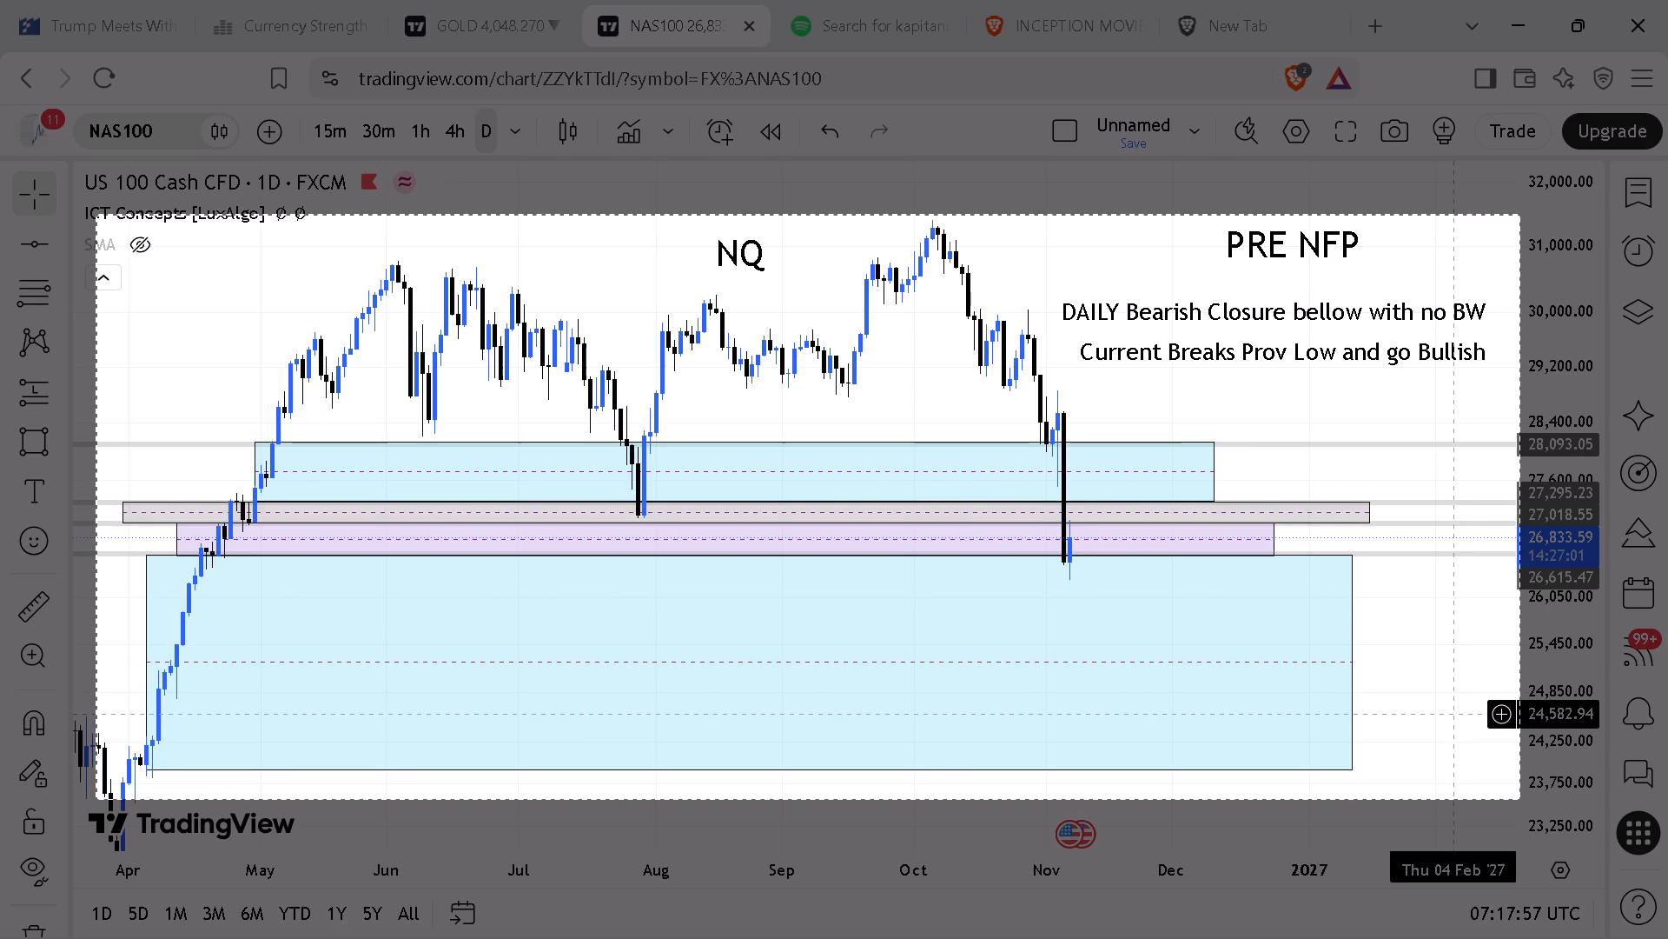
pyautogui.moveTo(1519, 799); pyautogui.dragTo(1522, 797)
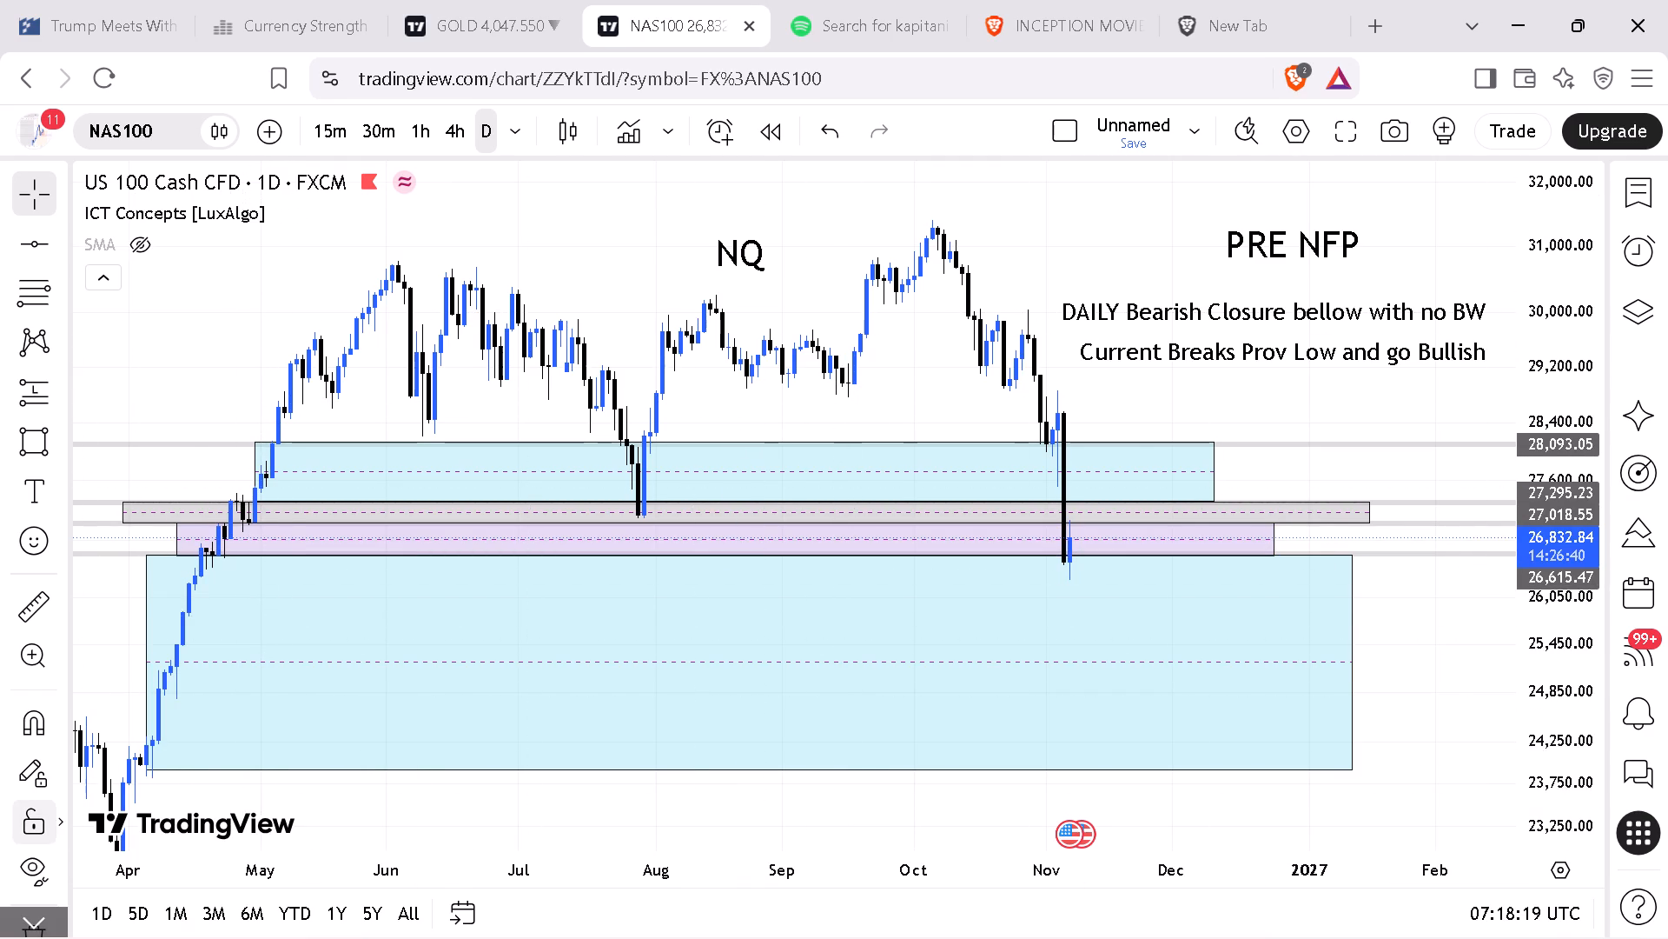
# Remove all drawings from the NAS100 chart while keeping the indicators.
pyautogui.scroll(-4, 35, 857)
pyautogui.click(37, 869)
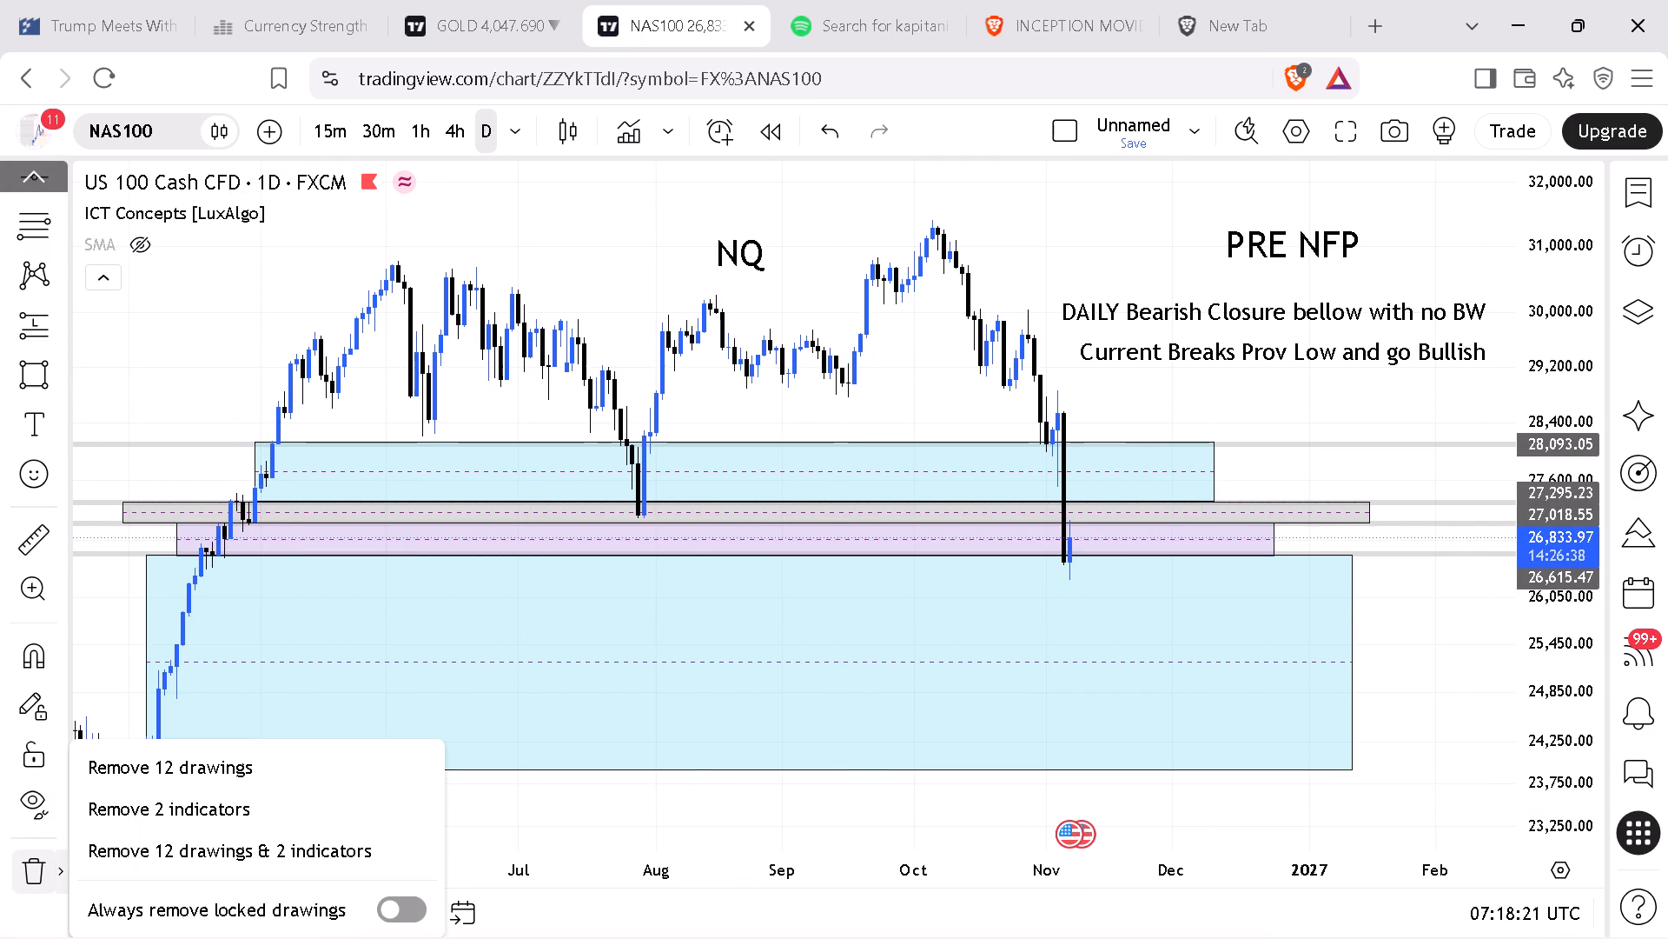
pyautogui.click(128, 784)
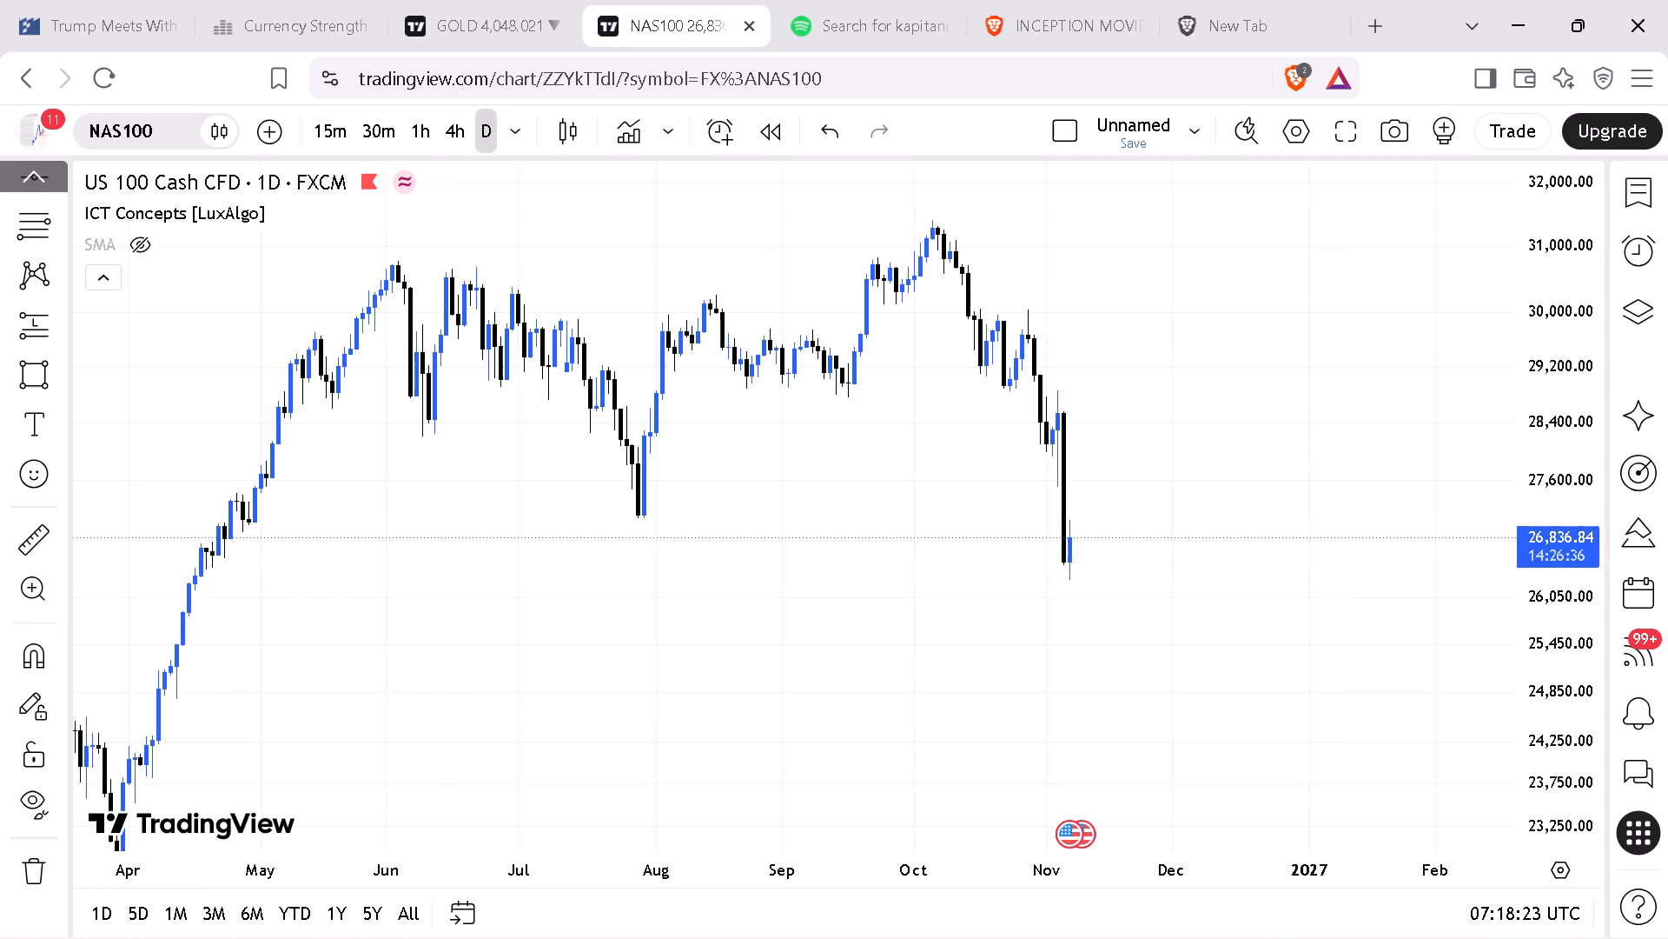
# Switch the NAS100 chart to the 4-hour timeframe and hide the ICT Concepts [LuxAlgo] indicator.
pyautogui.click(458, 130)
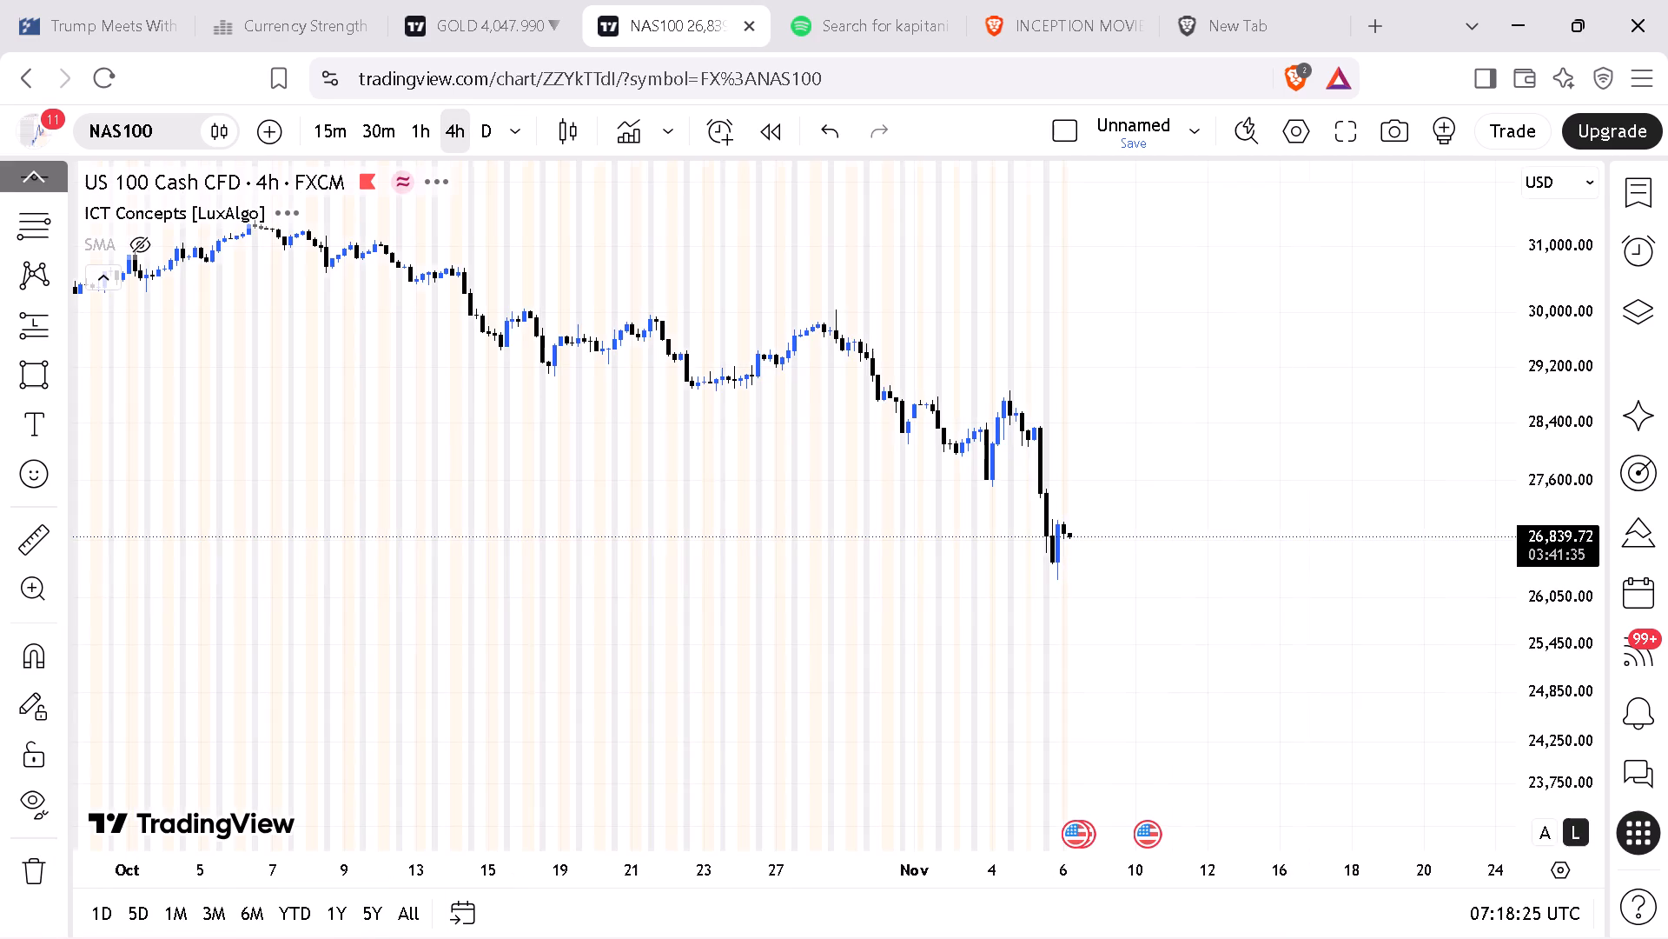
pyautogui.click(288, 212)
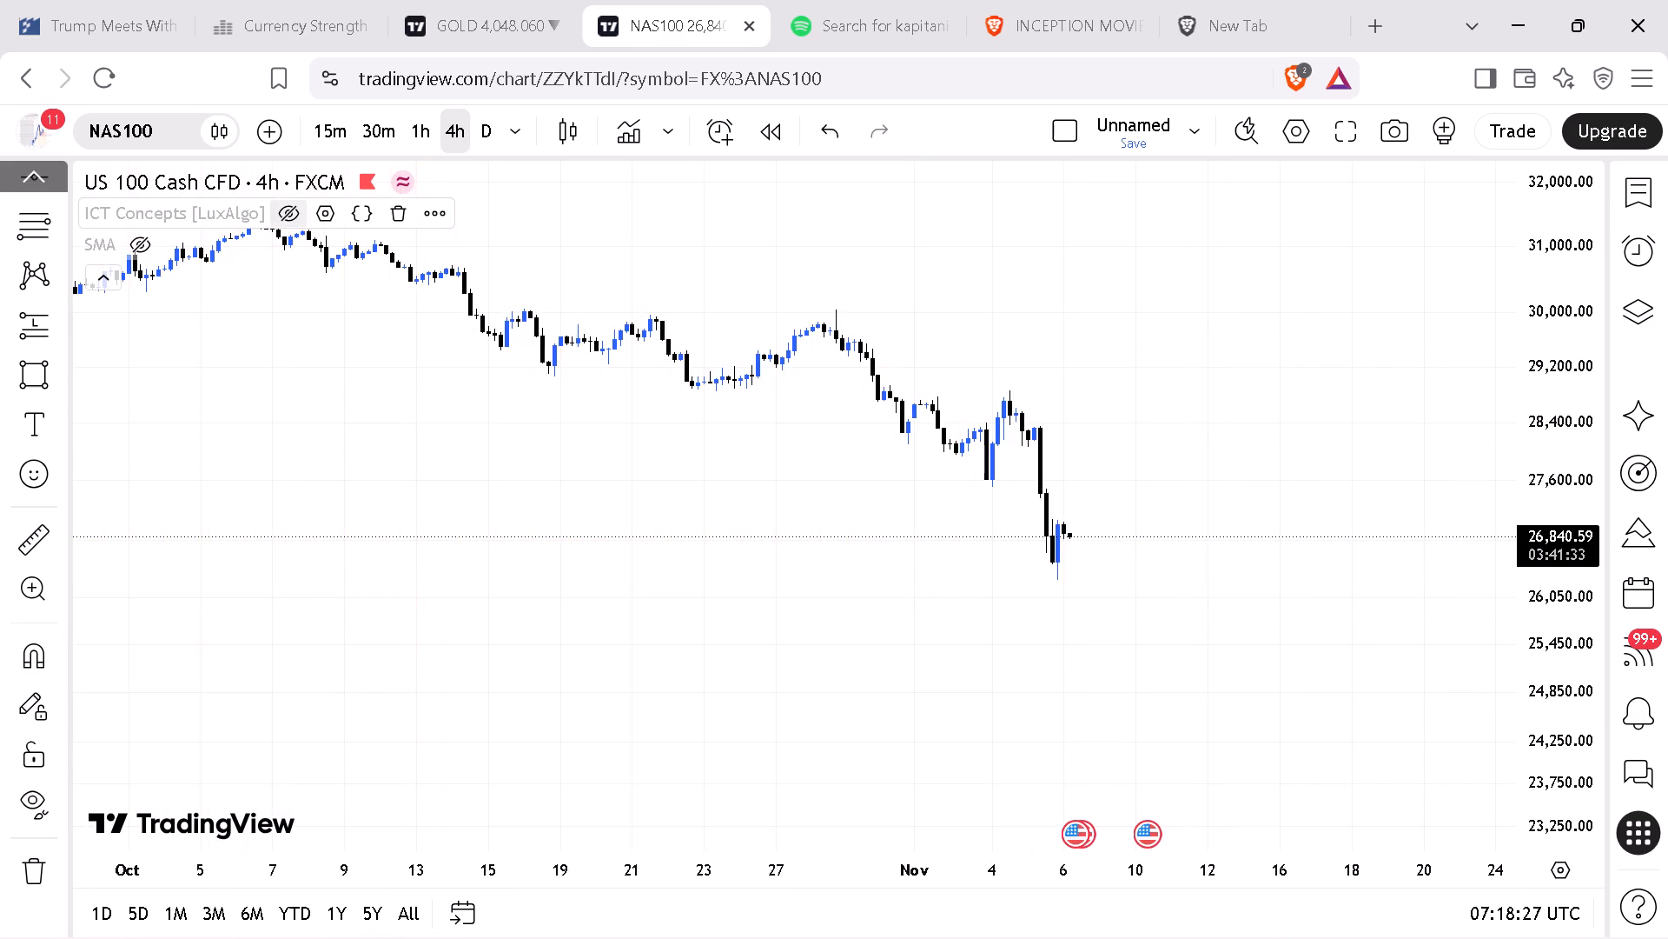
# Switch to the gold chart and set its timeframe to 30 minutes.
pyautogui.click(475, 23)
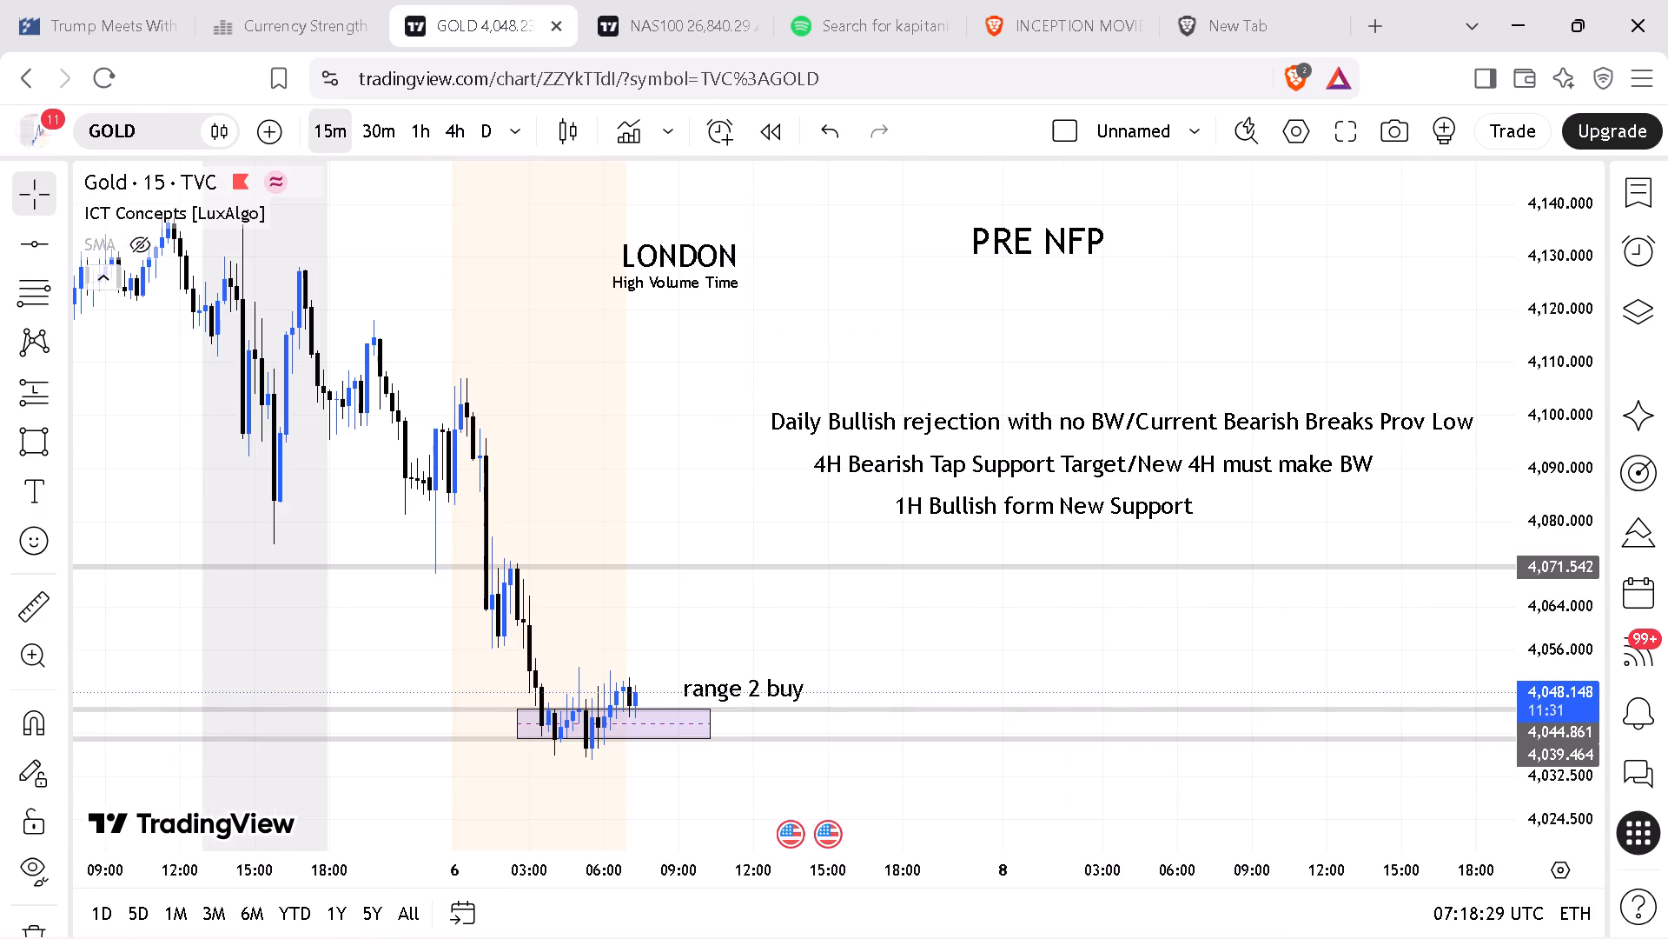
pyautogui.moveTo(365, 135); pyautogui.dragTo(355, 147)
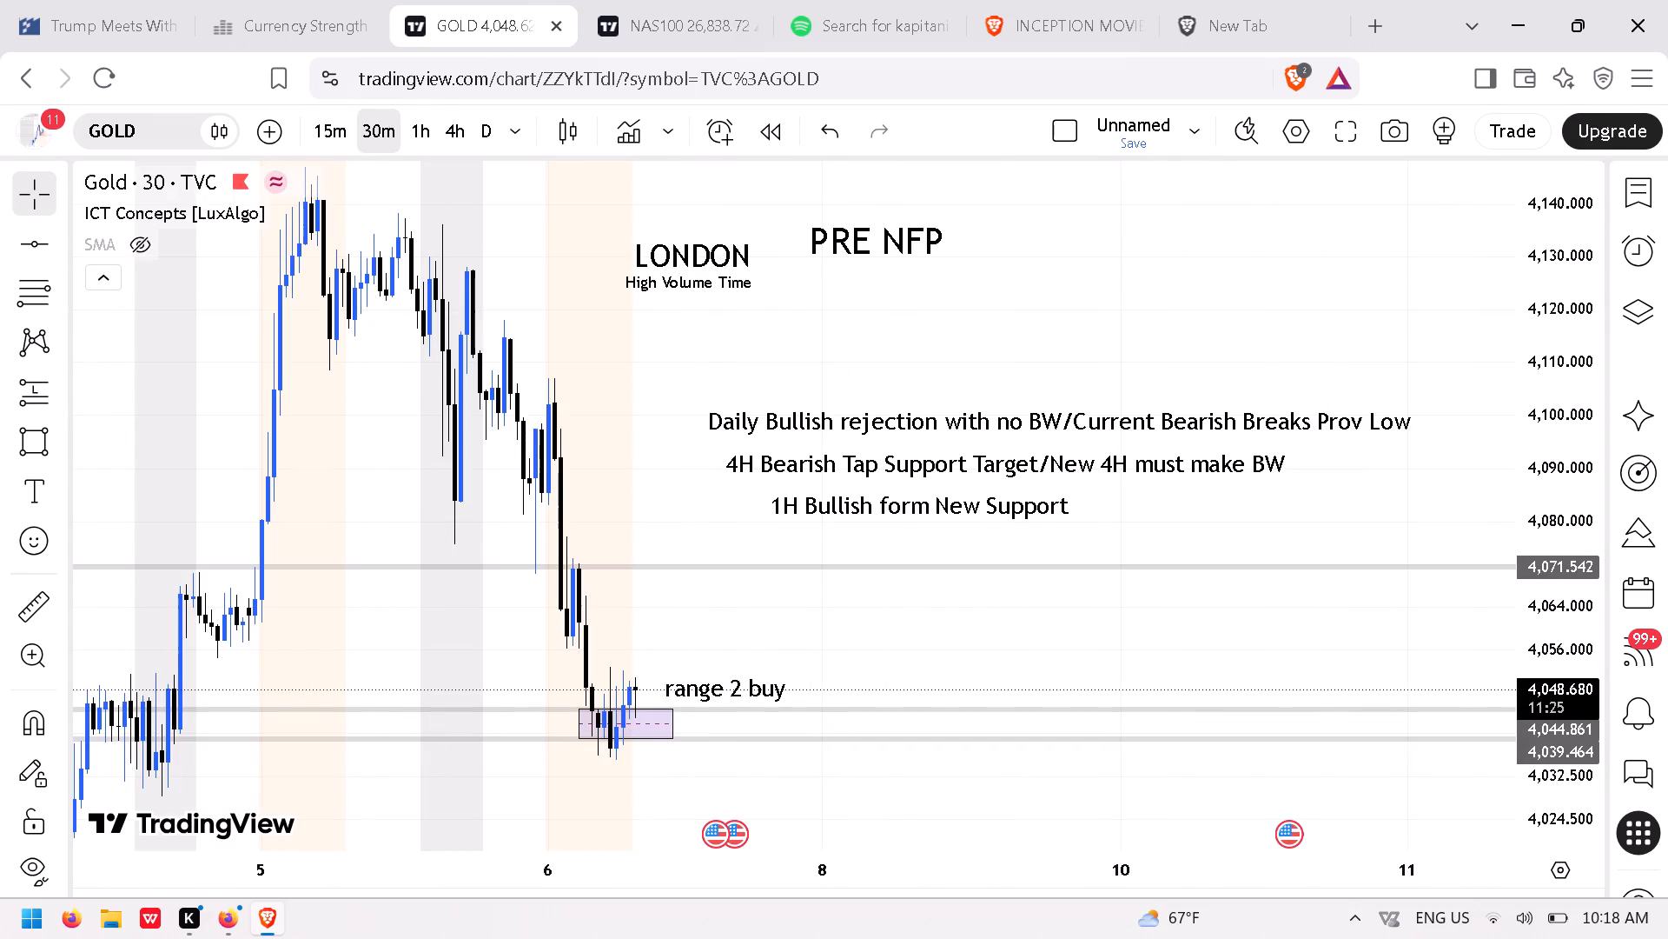
pyautogui.moveTo(903, 633); pyautogui.dragTo(1268, 541)
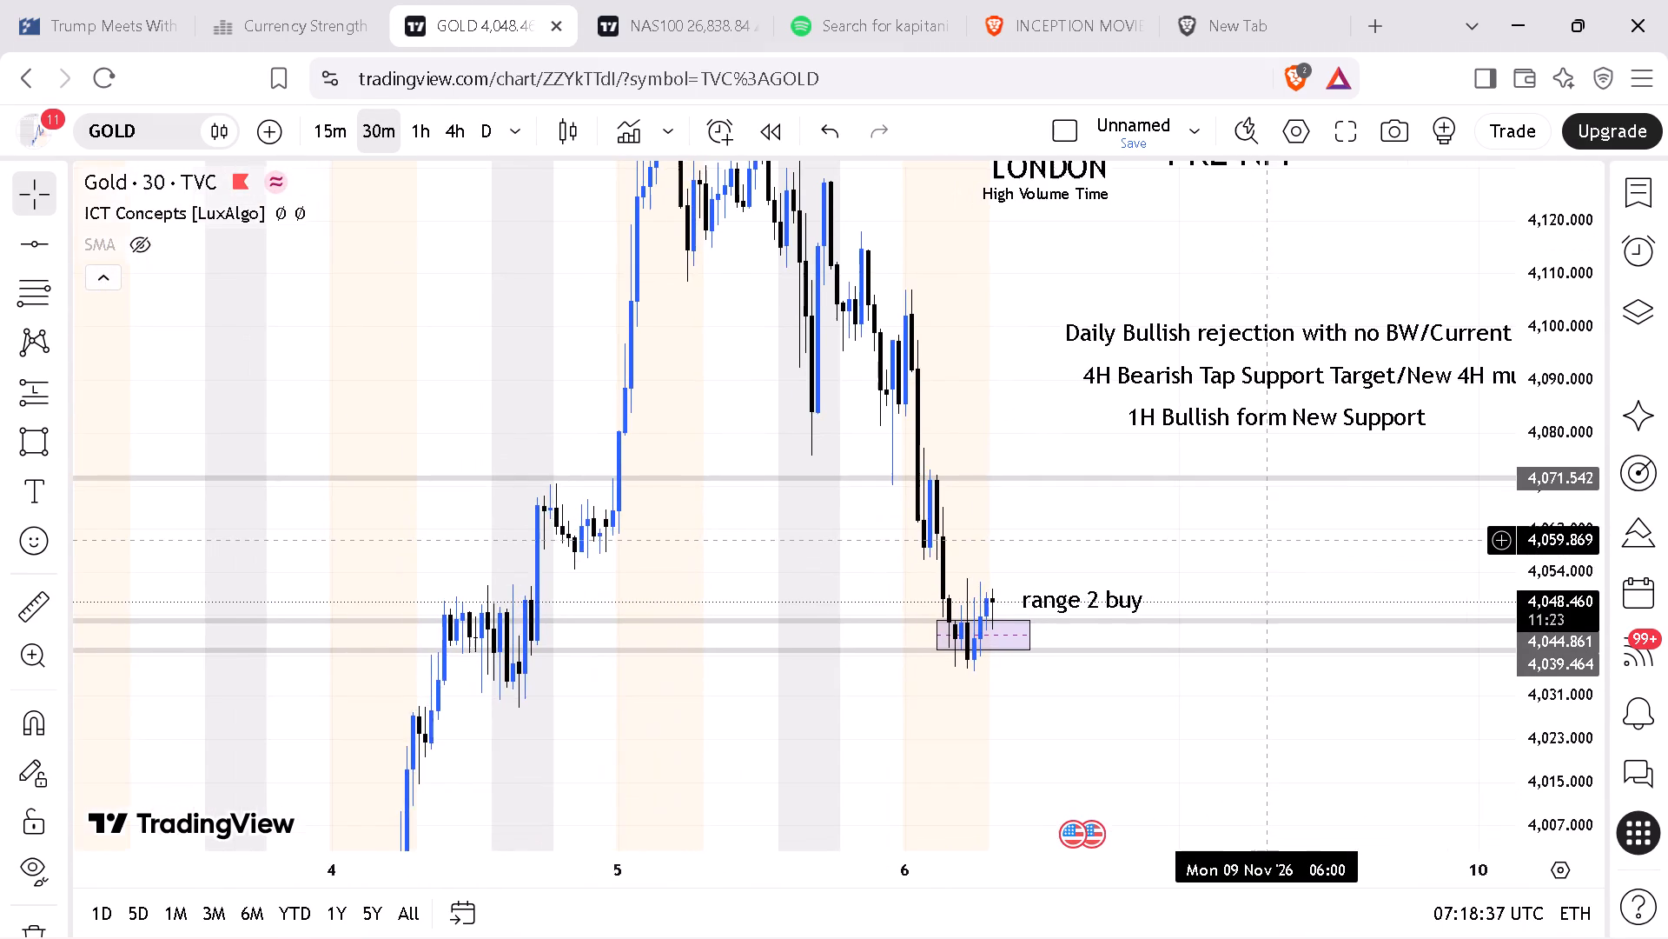
pyautogui.moveTo(1268, 541); pyautogui.dragTo(1228, 537)
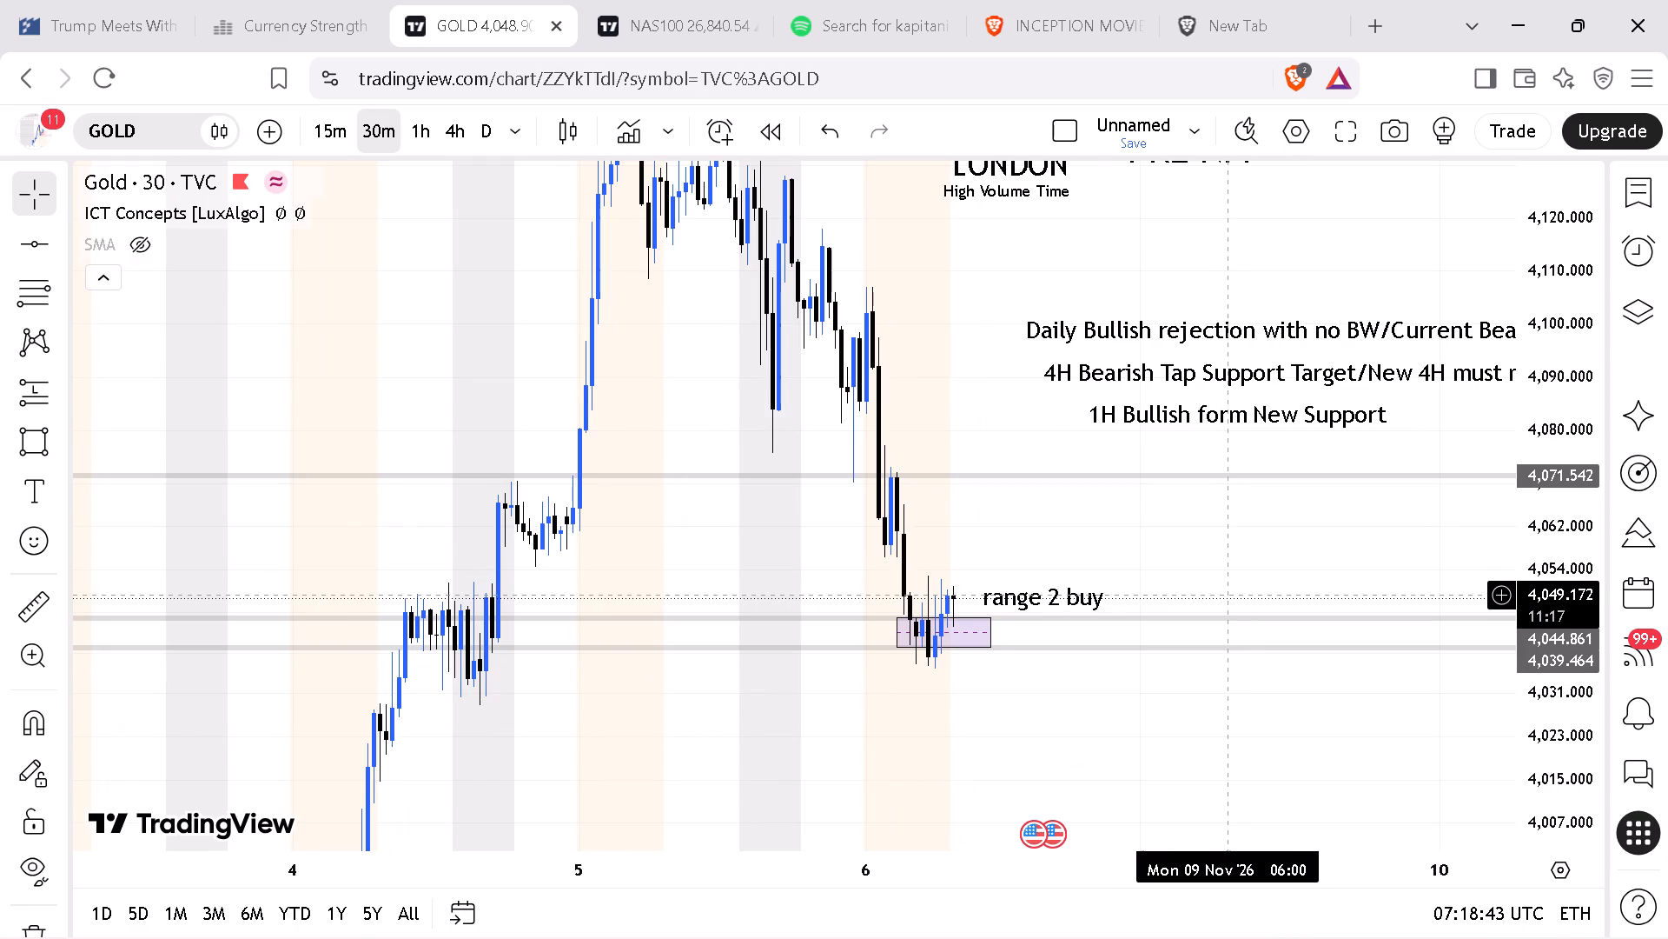
# Add a horizontal line to the gold chart just above the purple range zone, positioned at about 4,048.861.
pyautogui.click(28, 234)
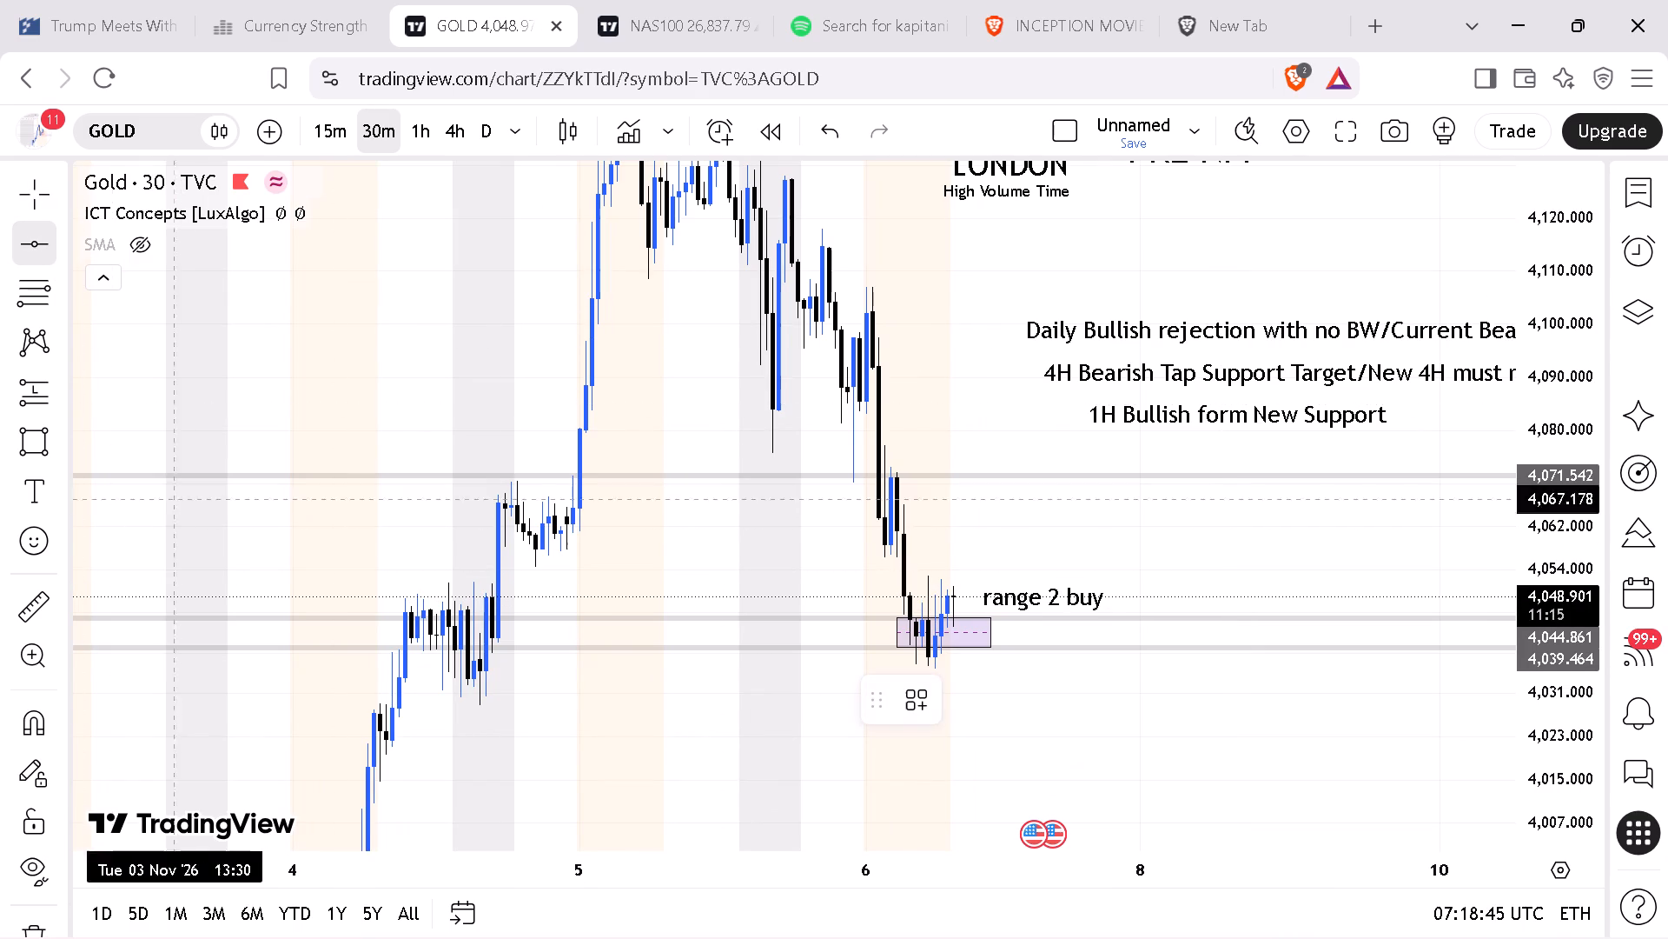
pyautogui.click(239, 597)
pyautogui.moveTo(1585, 755); pyautogui.dragTo(1632, 337)
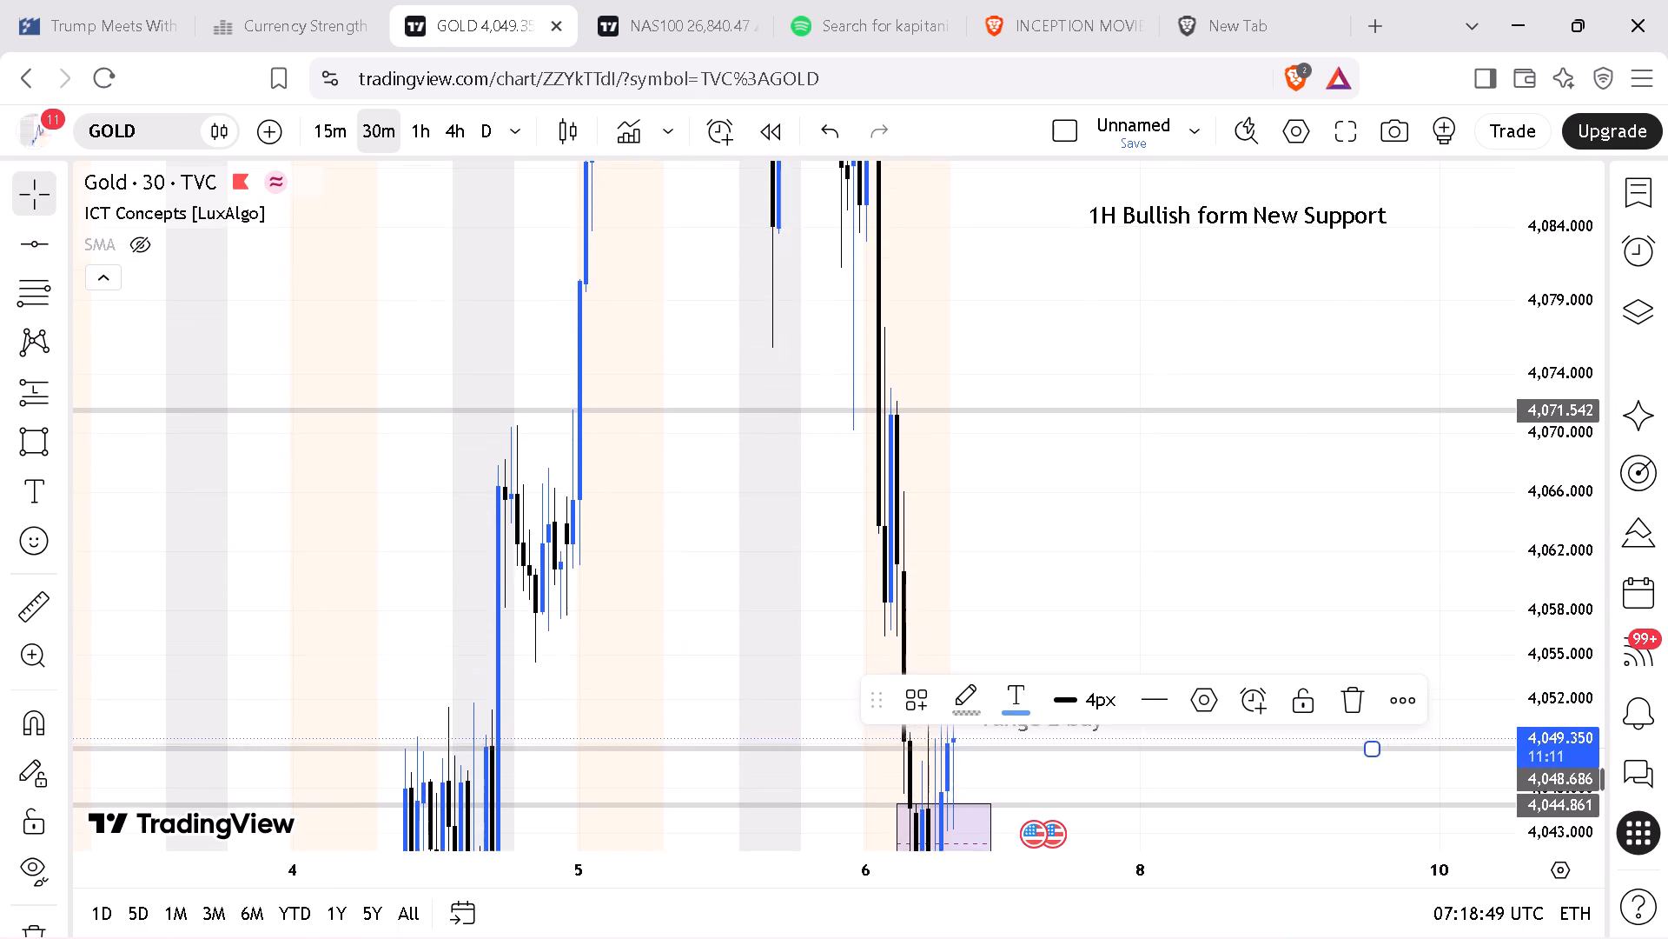
pyautogui.moveTo(1632, 337); pyautogui.dragTo(1632, 346)
pyautogui.moveTo(1114, 606); pyautogui.dragTo(1221, 326)
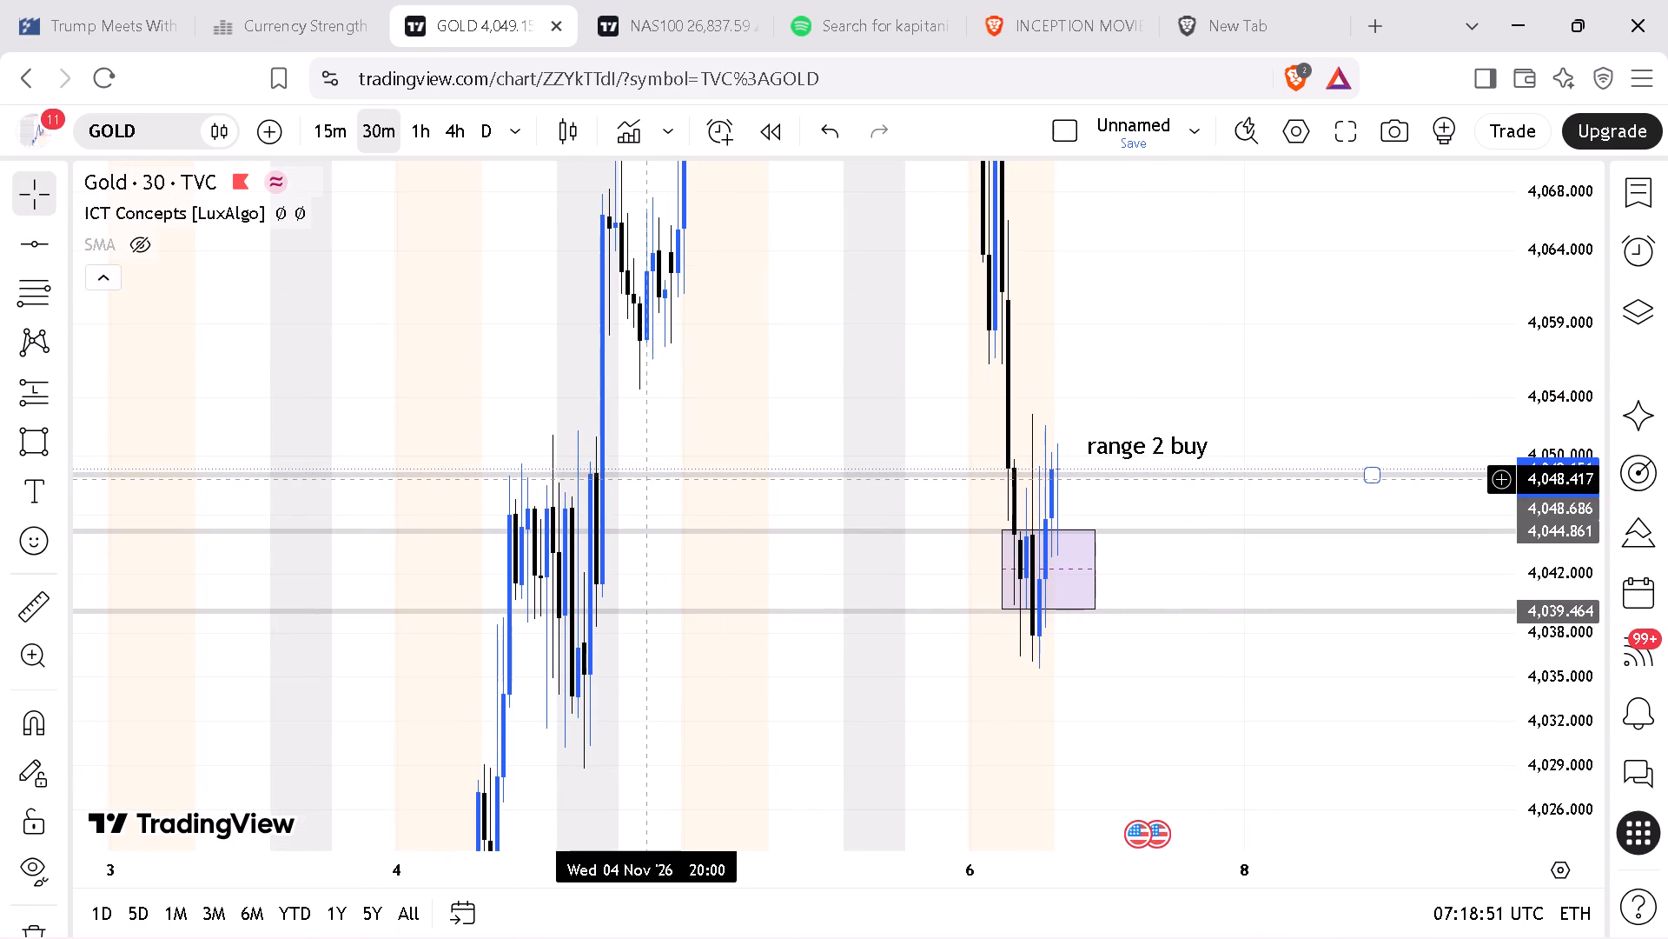
pyautogui.moveTo(652, 474); pyautogui.dragTo(662, 473)
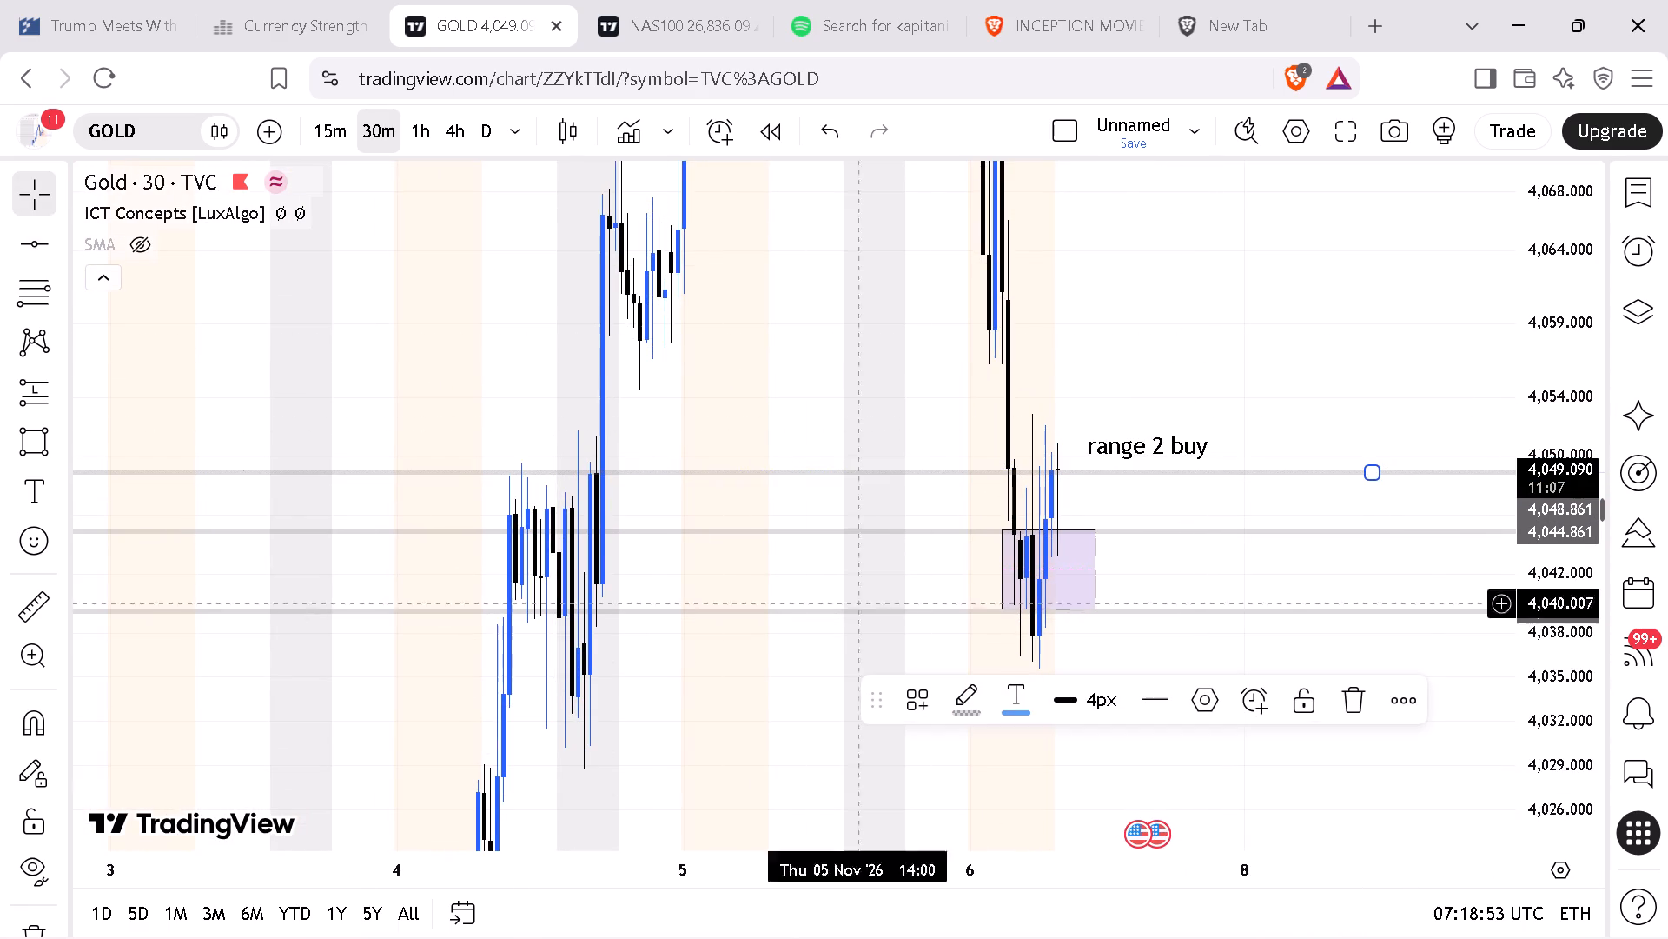
# Switch the gold chart to the 4-hour timeframe with the price levels around the range zone in view.
pyautogui.moveTo(1037, 868); pyautogui.dragTo(899, 847)
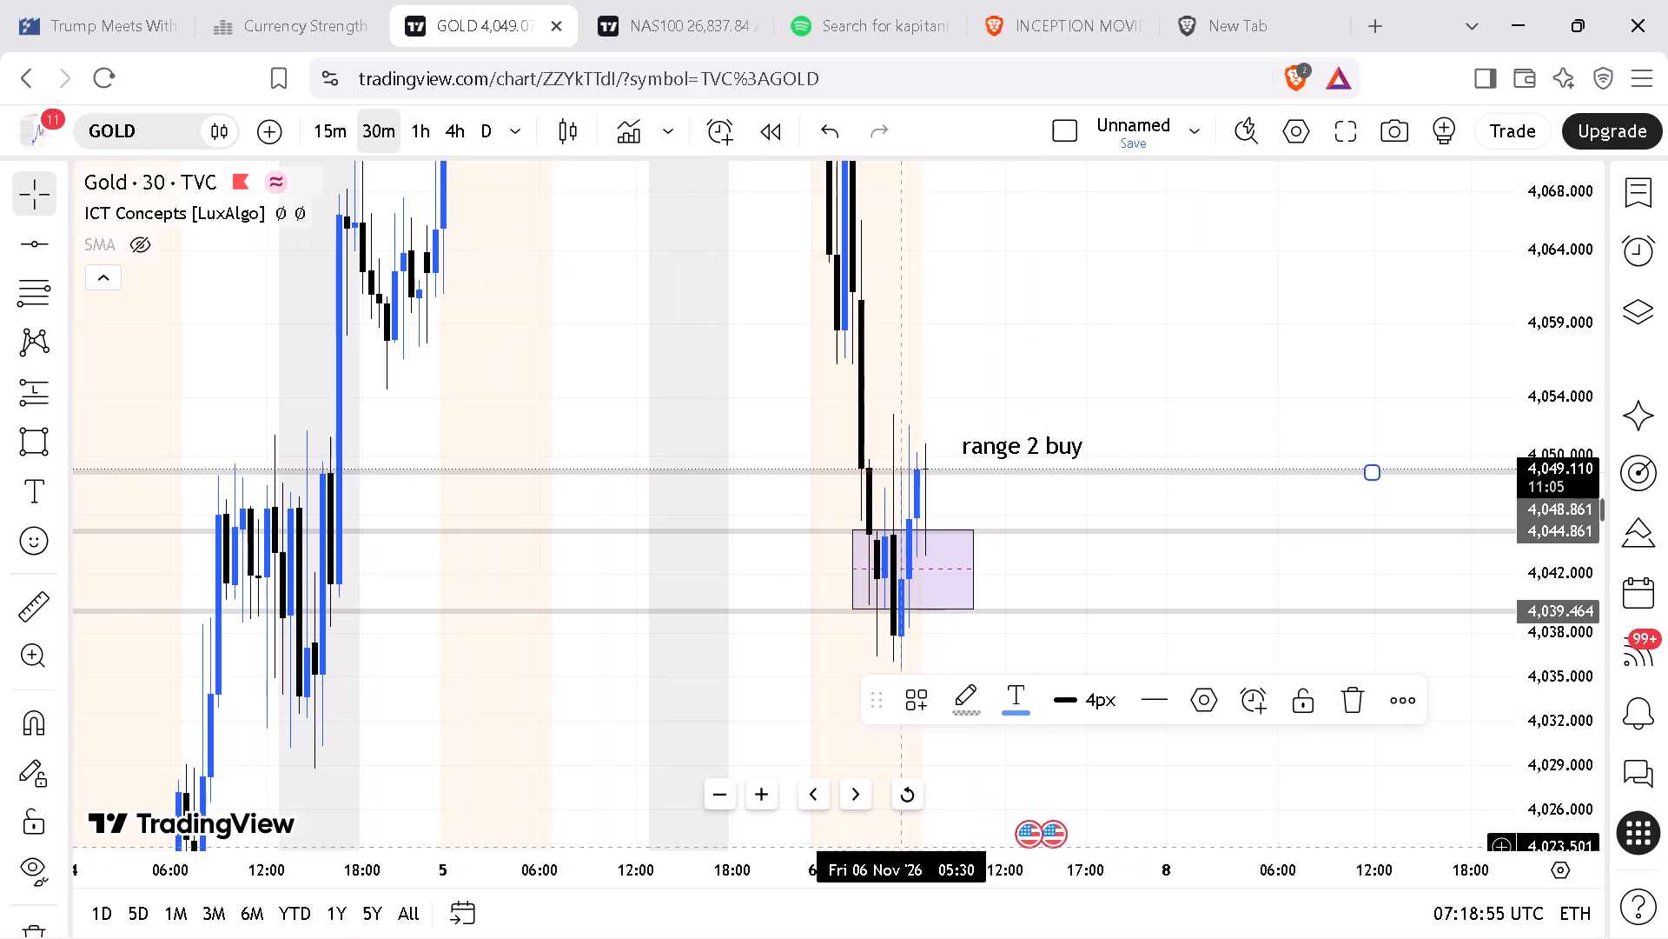
pyautogui.moveTo(1551, 300); pyautogui.dragTo(1547, 452)
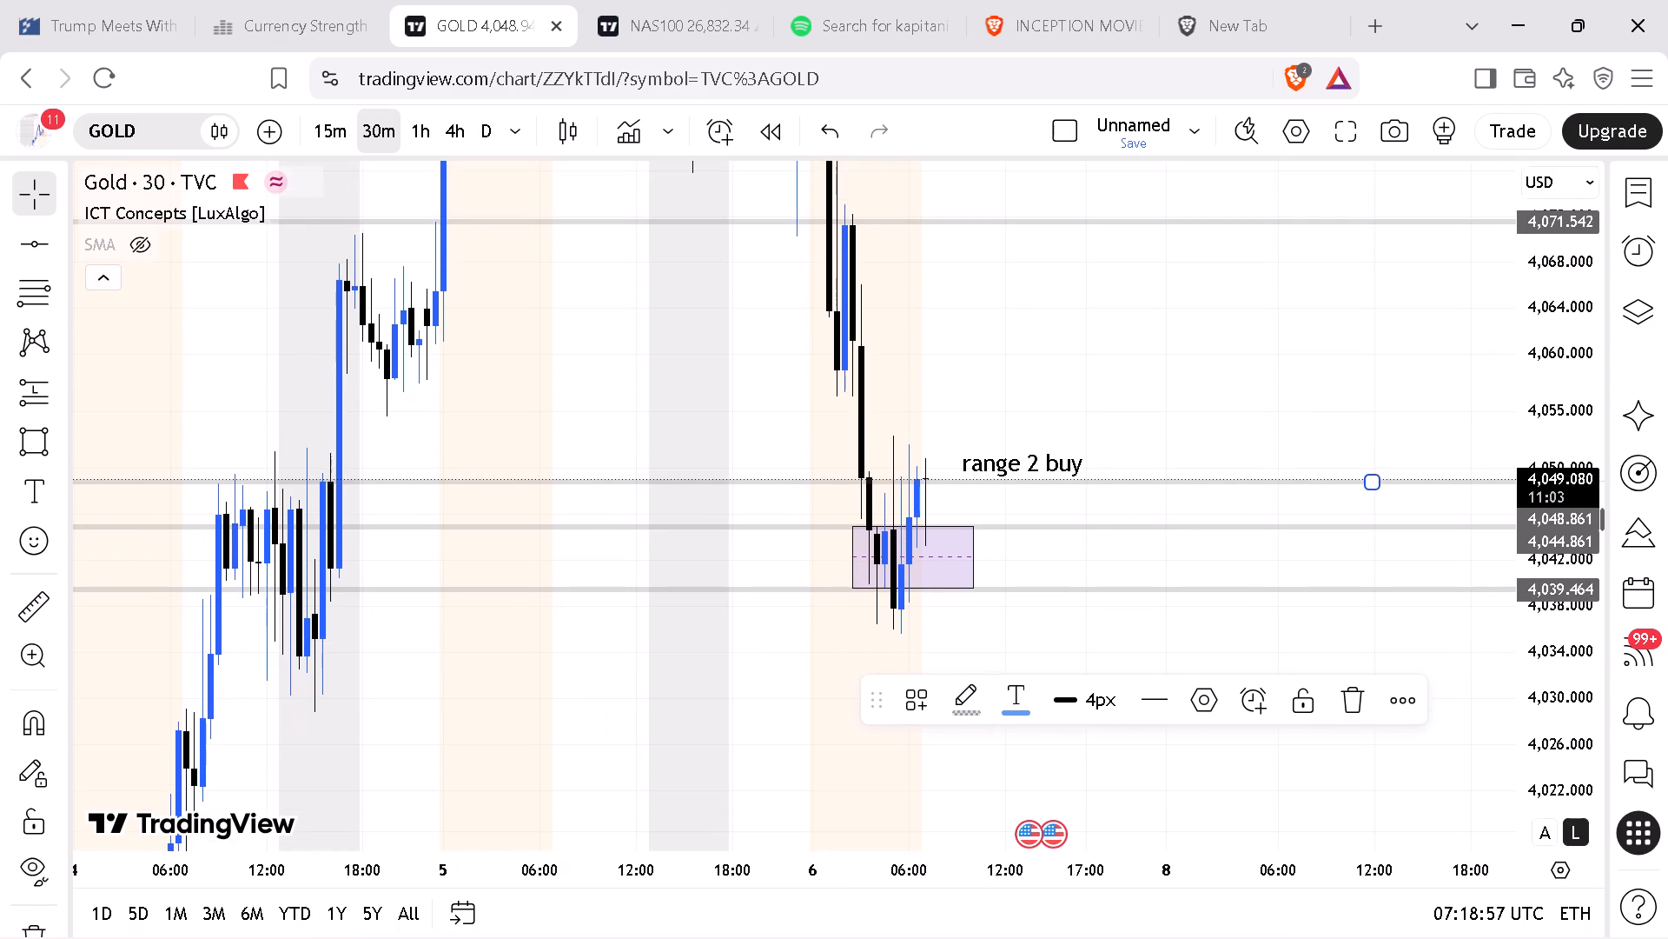
pyautogui.click(466, 139)
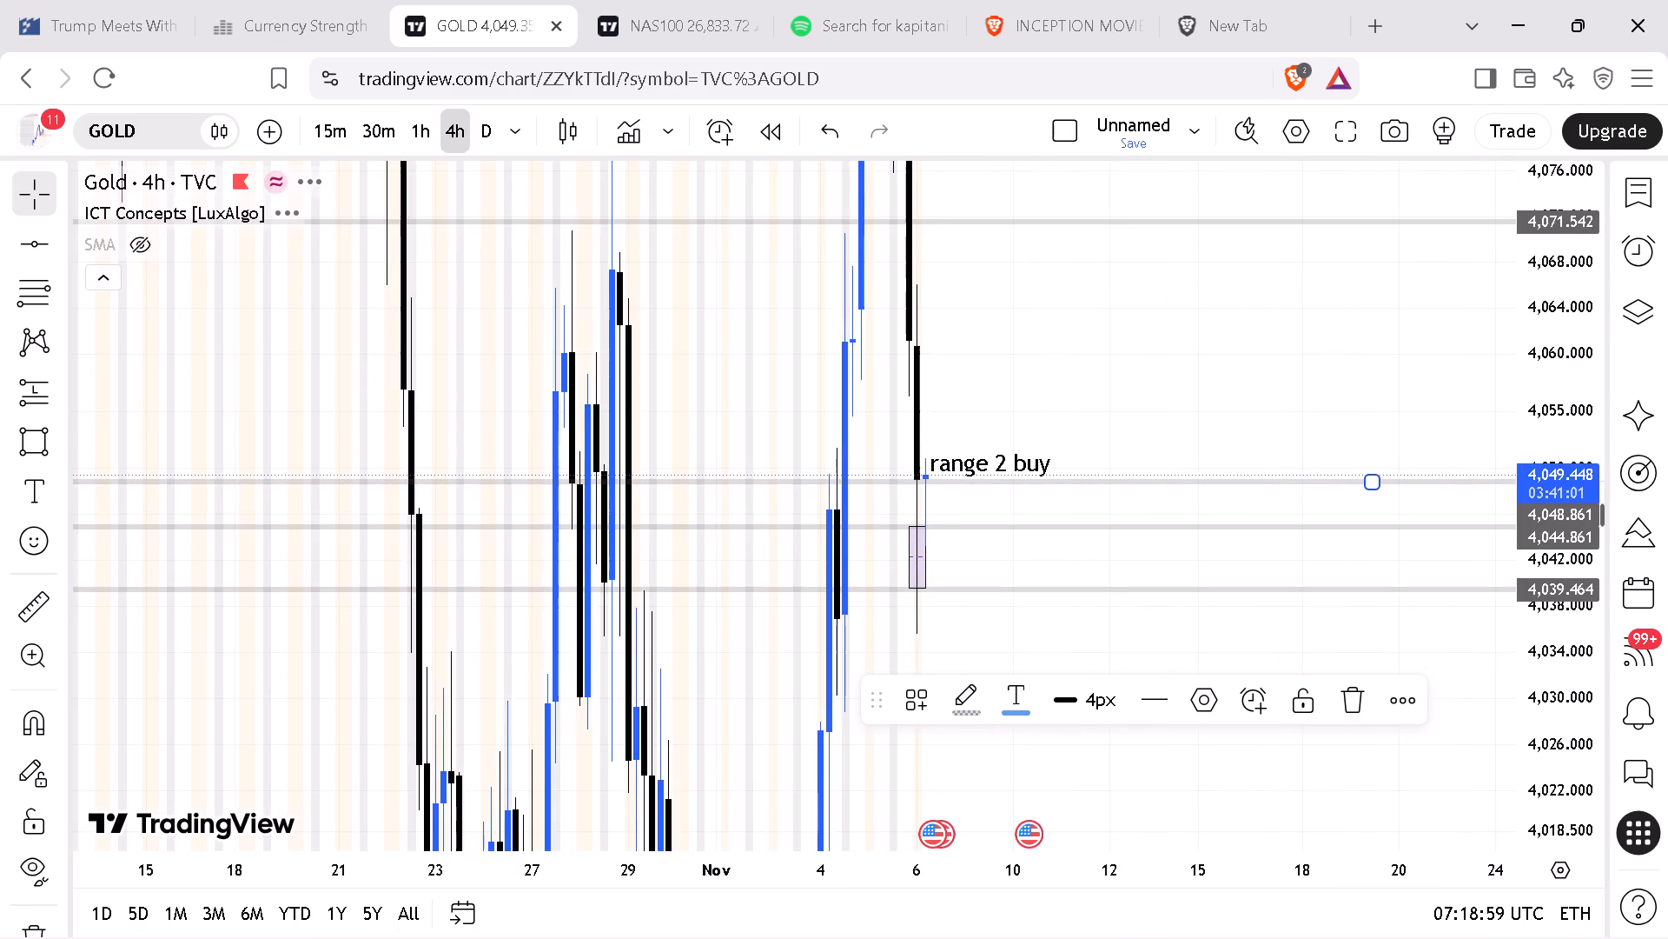
# Extend the purple range zone on the 4-hour gold chart slightly further forward in time, past the current candle.
pyautogui.moveTo(1550, 329); pyautogui.dragTo(1514, 685)
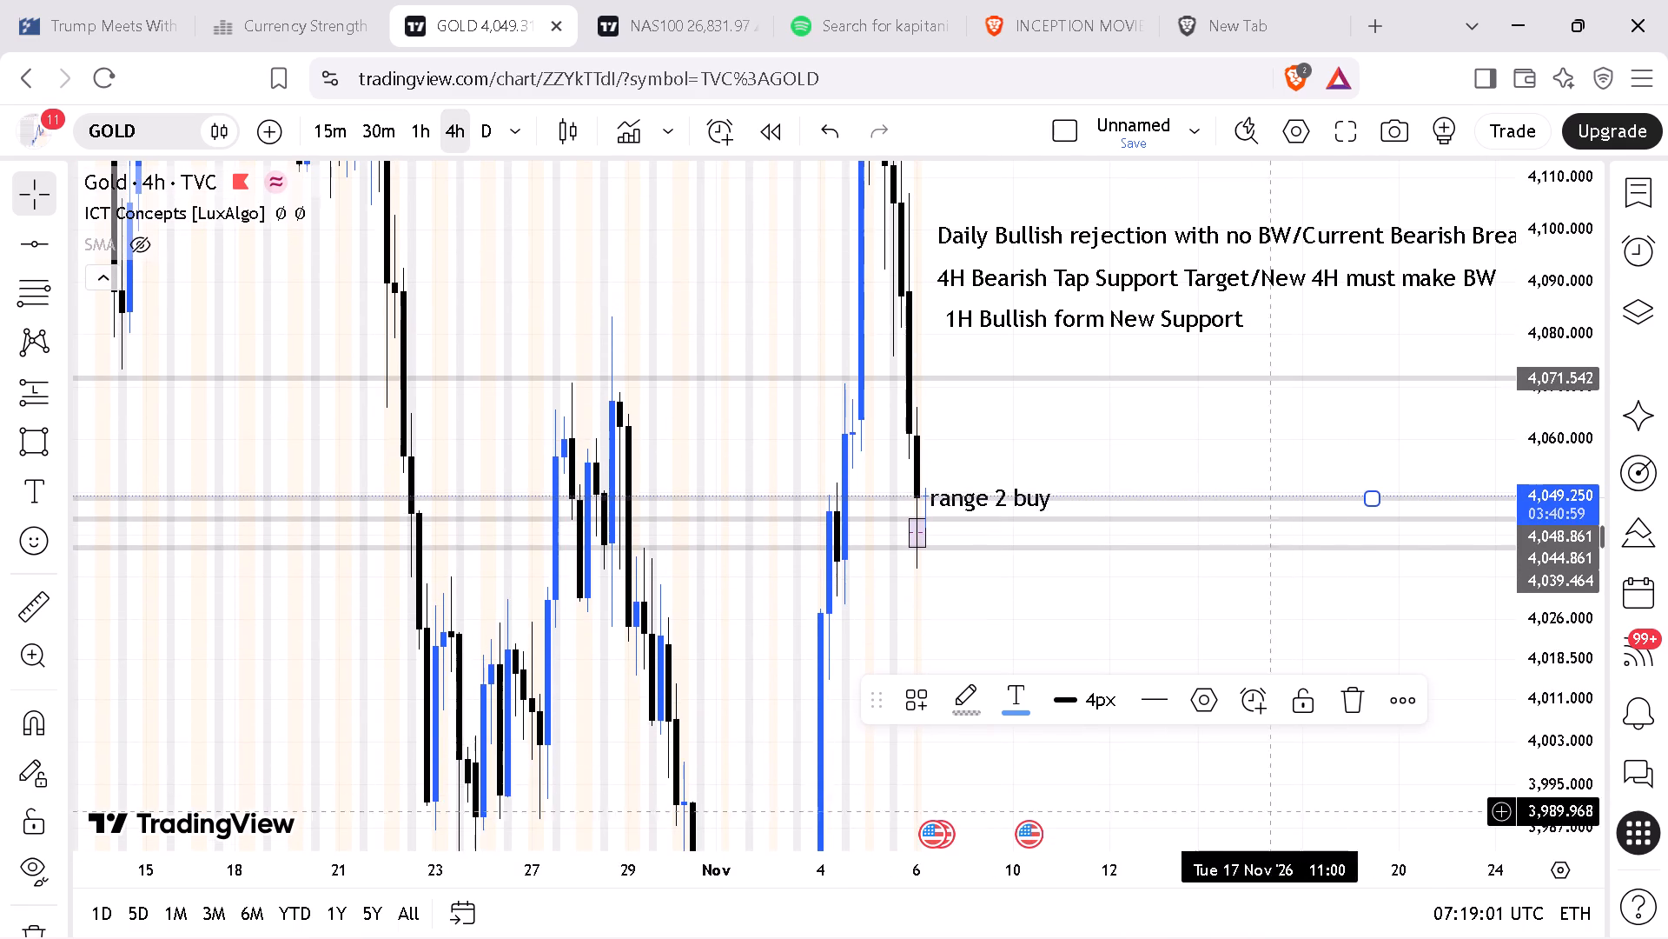
pyautogui.moveTo(1234, 868); pyautogui.dragTo(917, 827)
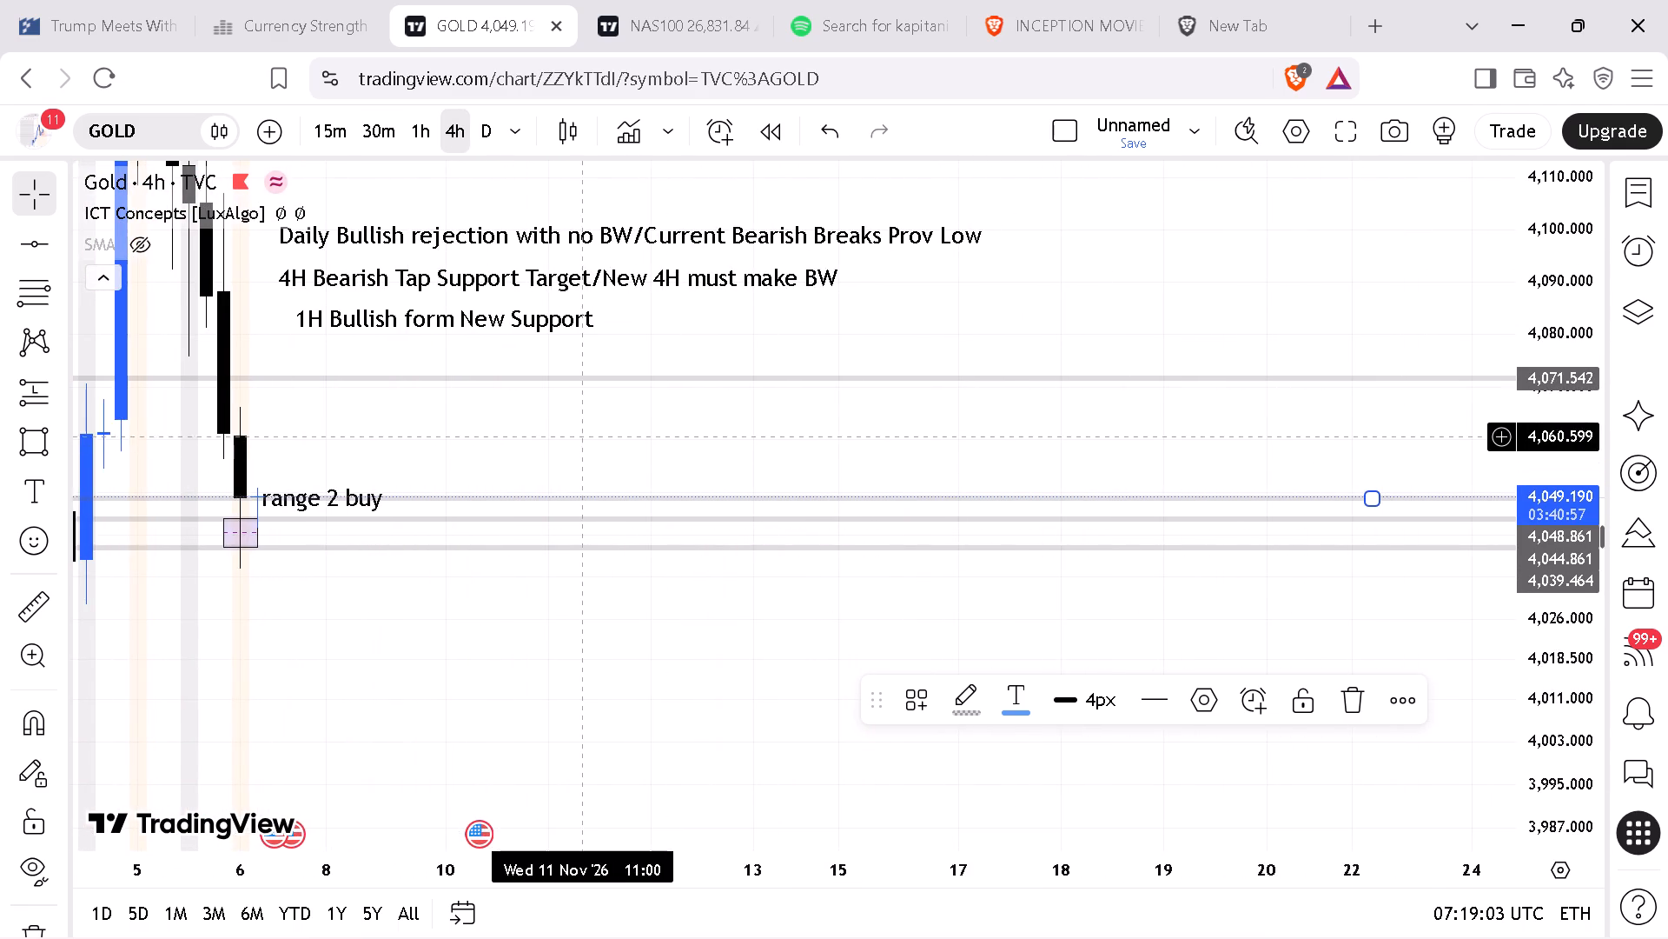
pyautogui.moveTo(576, 430); pyautogui.dragTo(945, 392)
pyautogui.moveTo(1552, 463); pyautogui.dragTo(1629, 164)
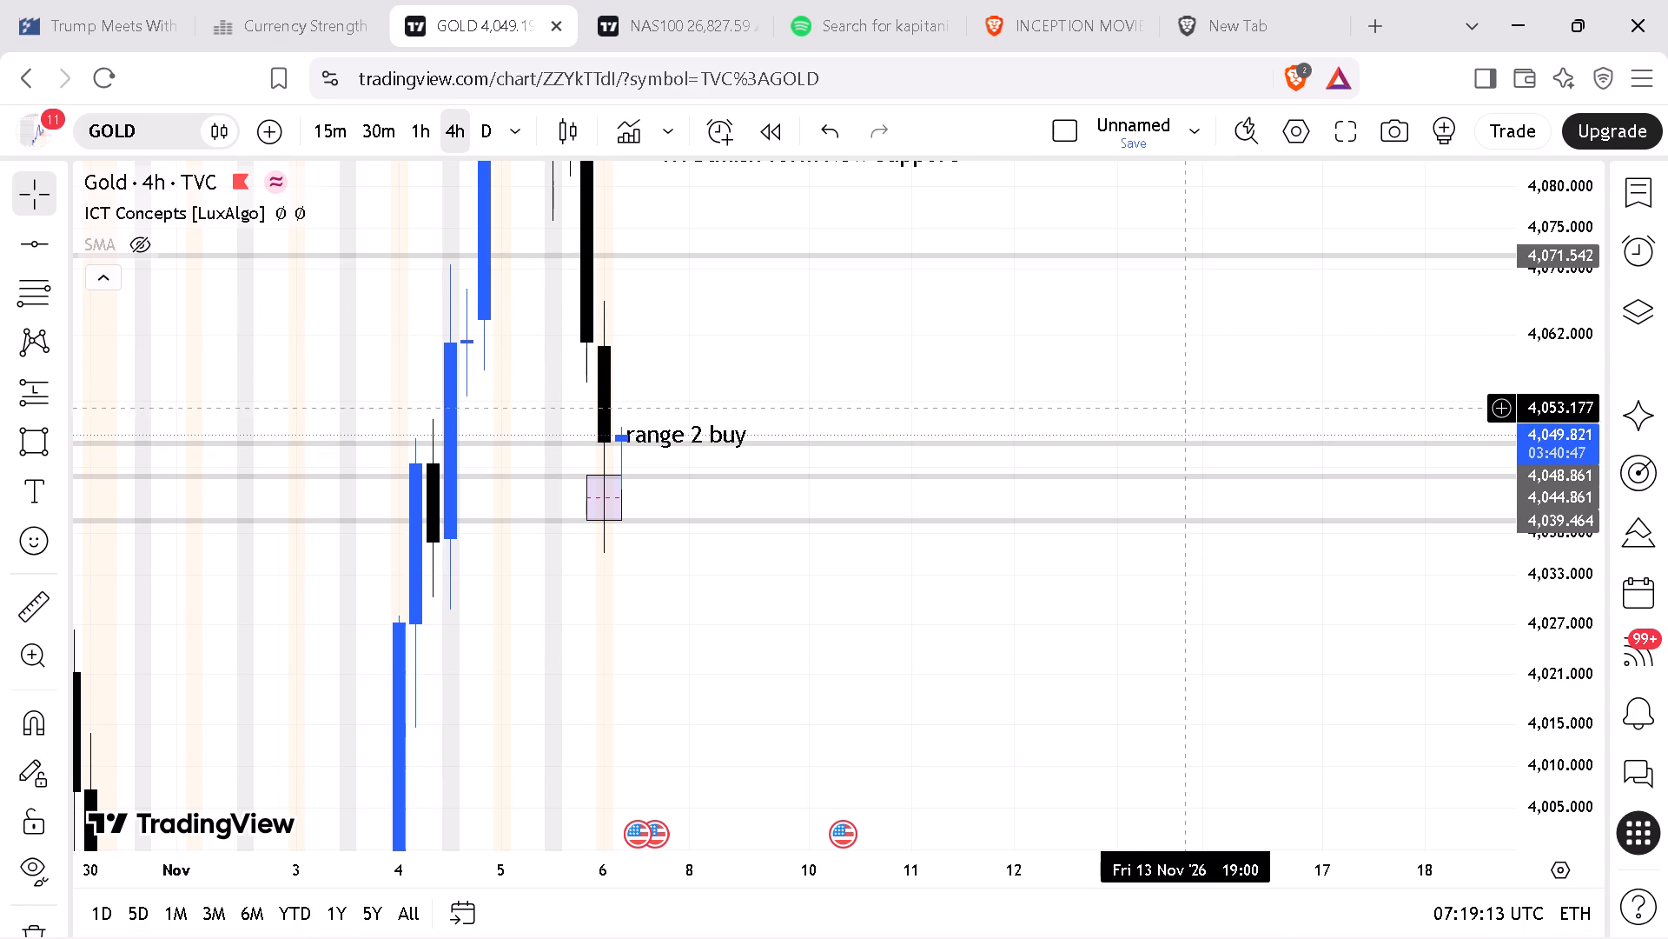
pyautogui.moveTo(1571, 315); pyautogui.dragTo(1563, 396)
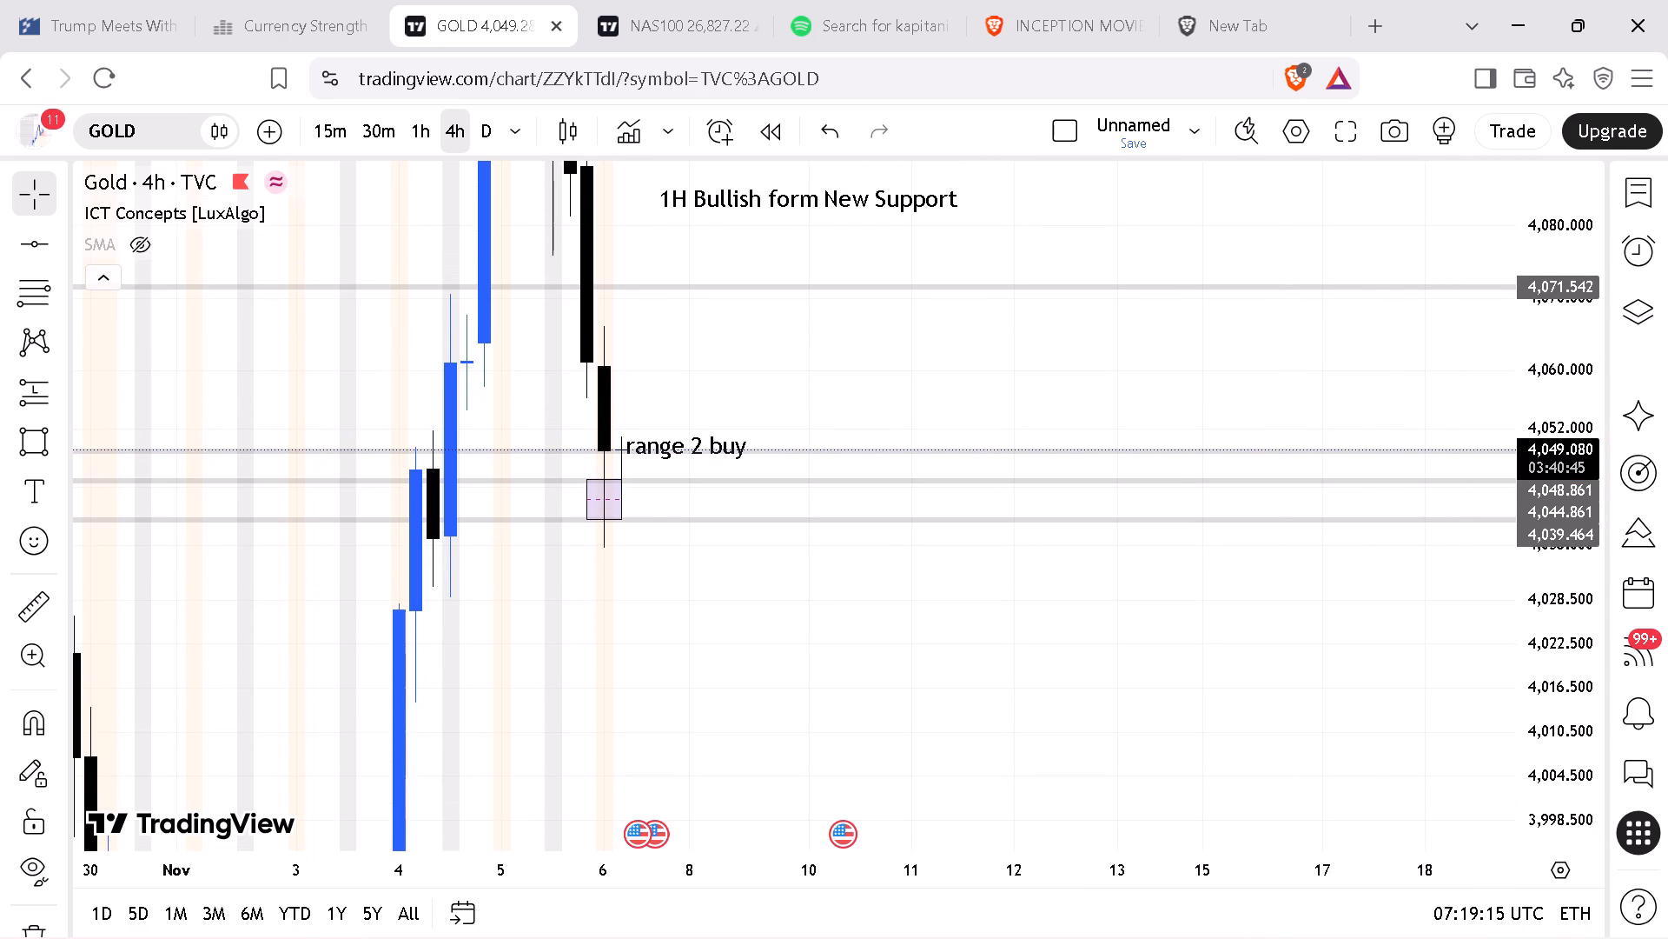
pyautogui.click(1257, 860)
pyautogui.moveTo(1129, 743); pyautogui.dragTo(1459, 704)
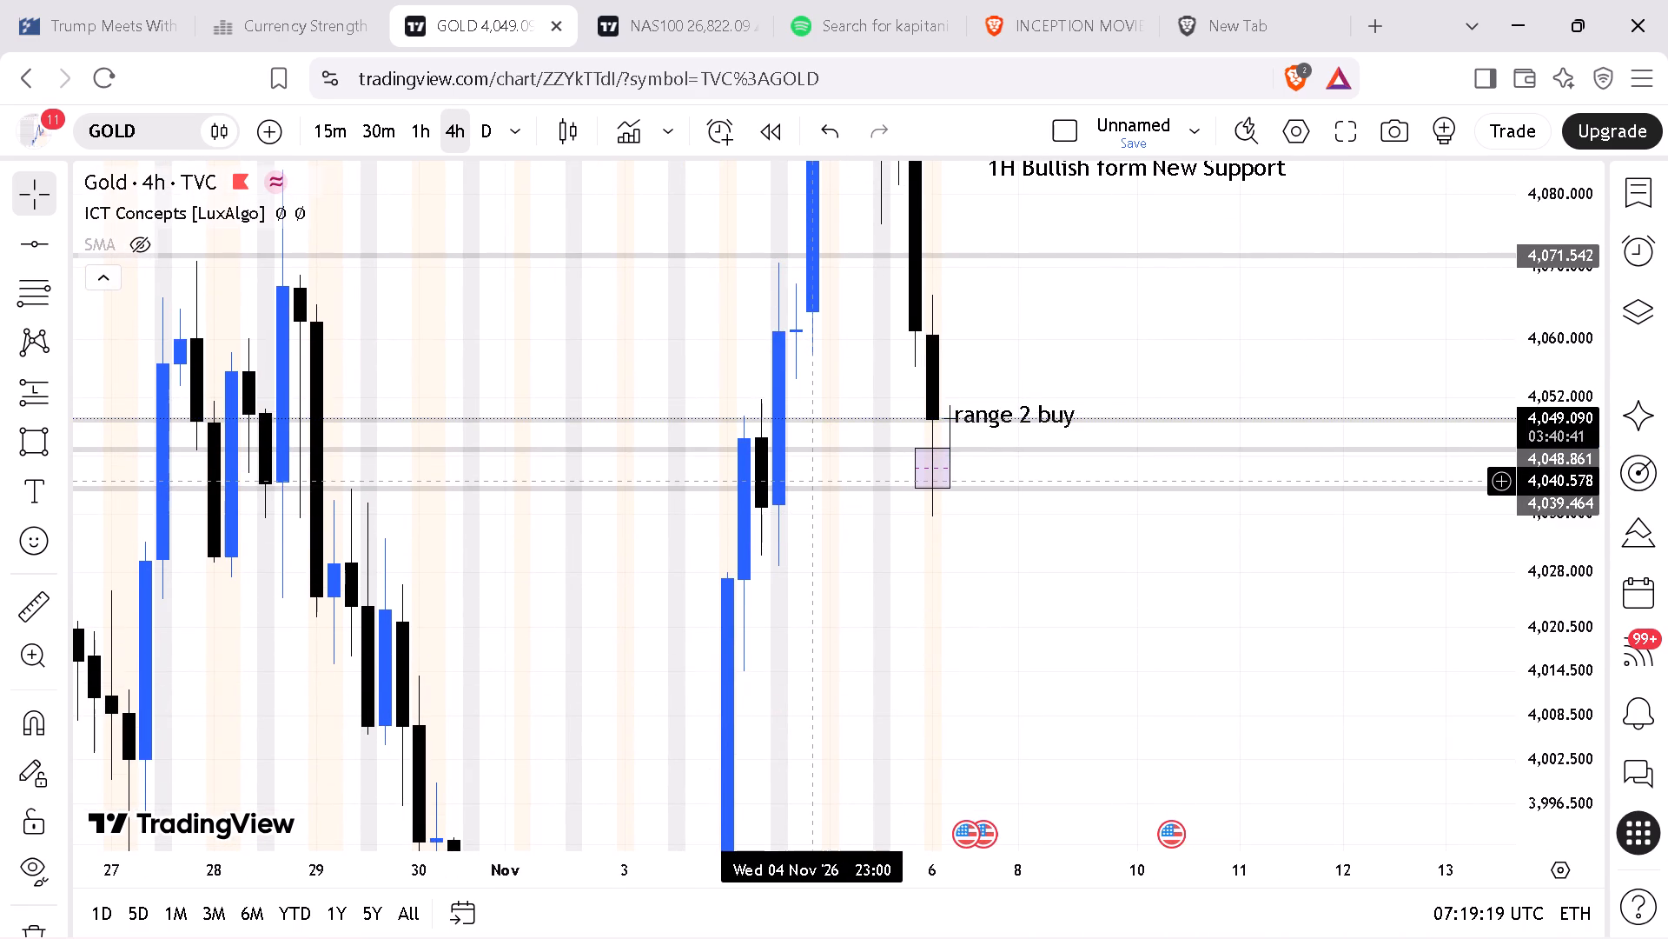
pyautogui.moveTo(952, 469); pyautogui.dragTo(953, 467)
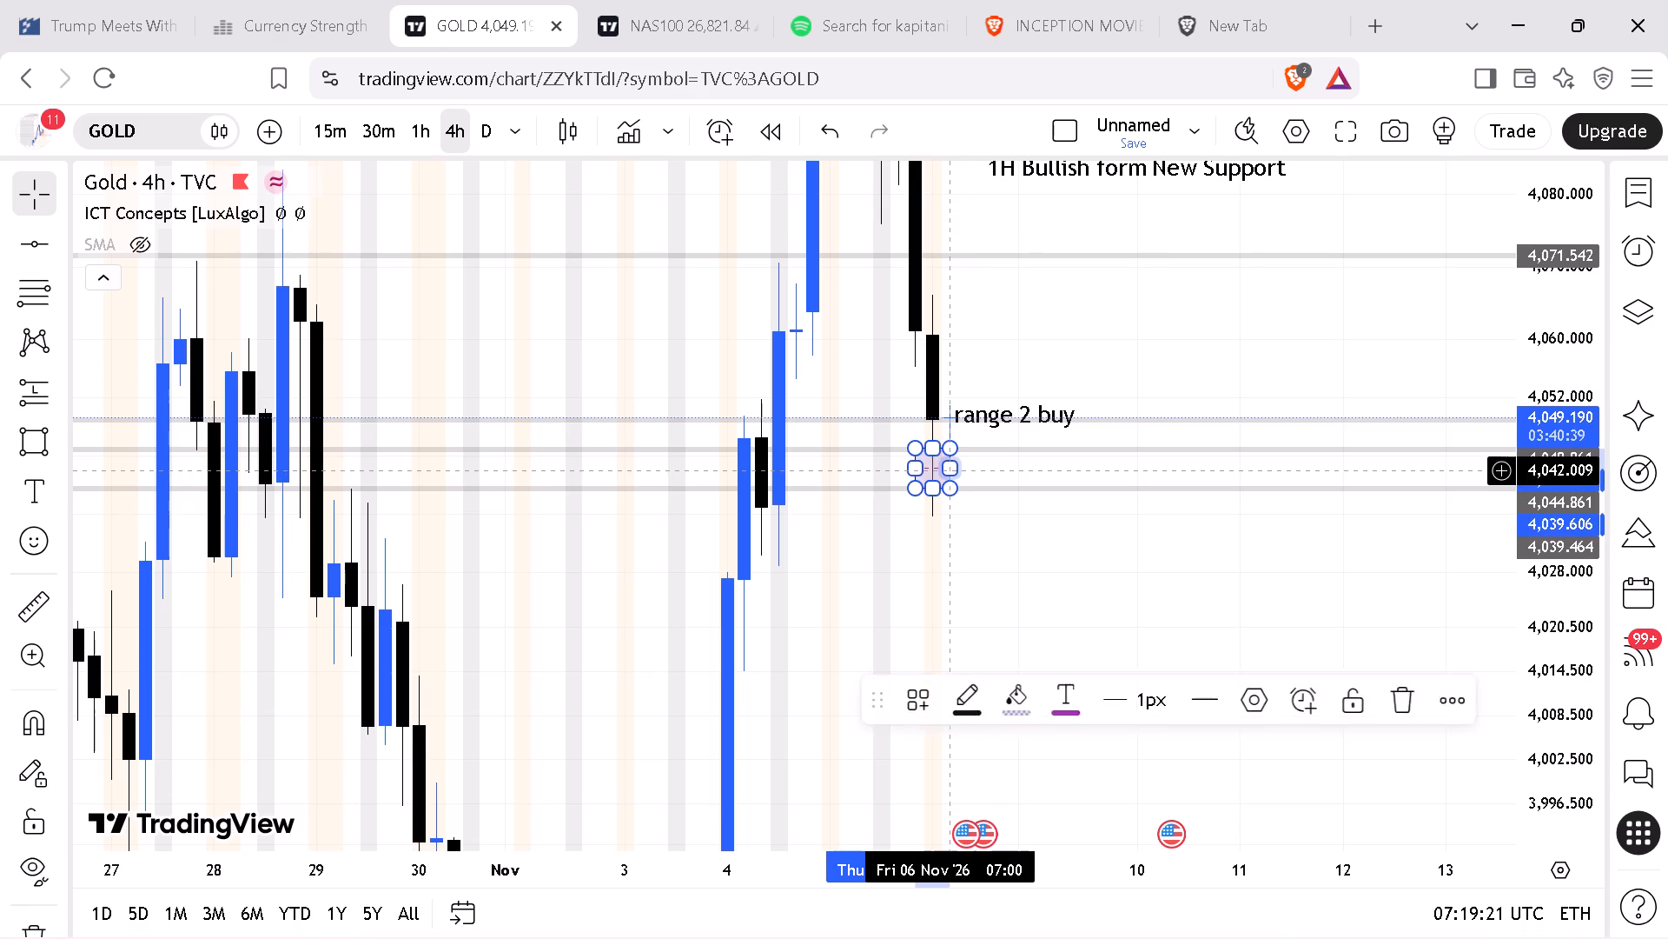
pyautogui.moveTo(953, 467); pyautogui.dragTo(961, 463)
pyautogui.click(1092, 609)
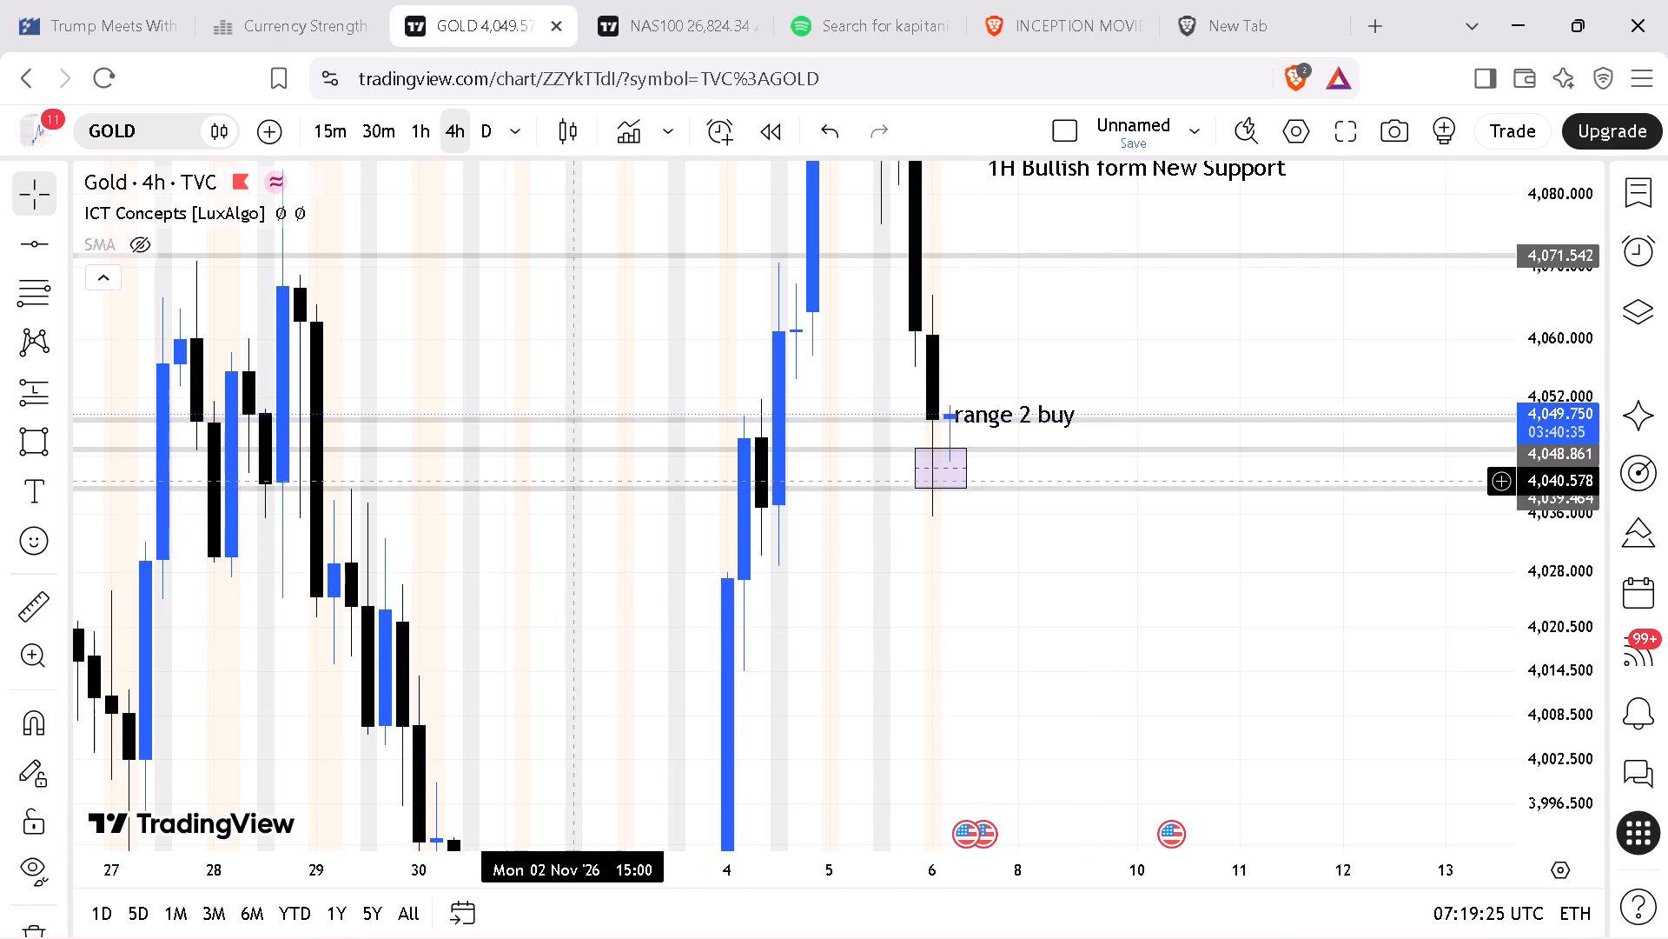
# Examine gold price action around the range zone on the daily, 4-hour, 1-hour and 30-minute timeframes.
pyautogui.moveTo(1564, 636); pyautogui.dragTo(1537, 718)
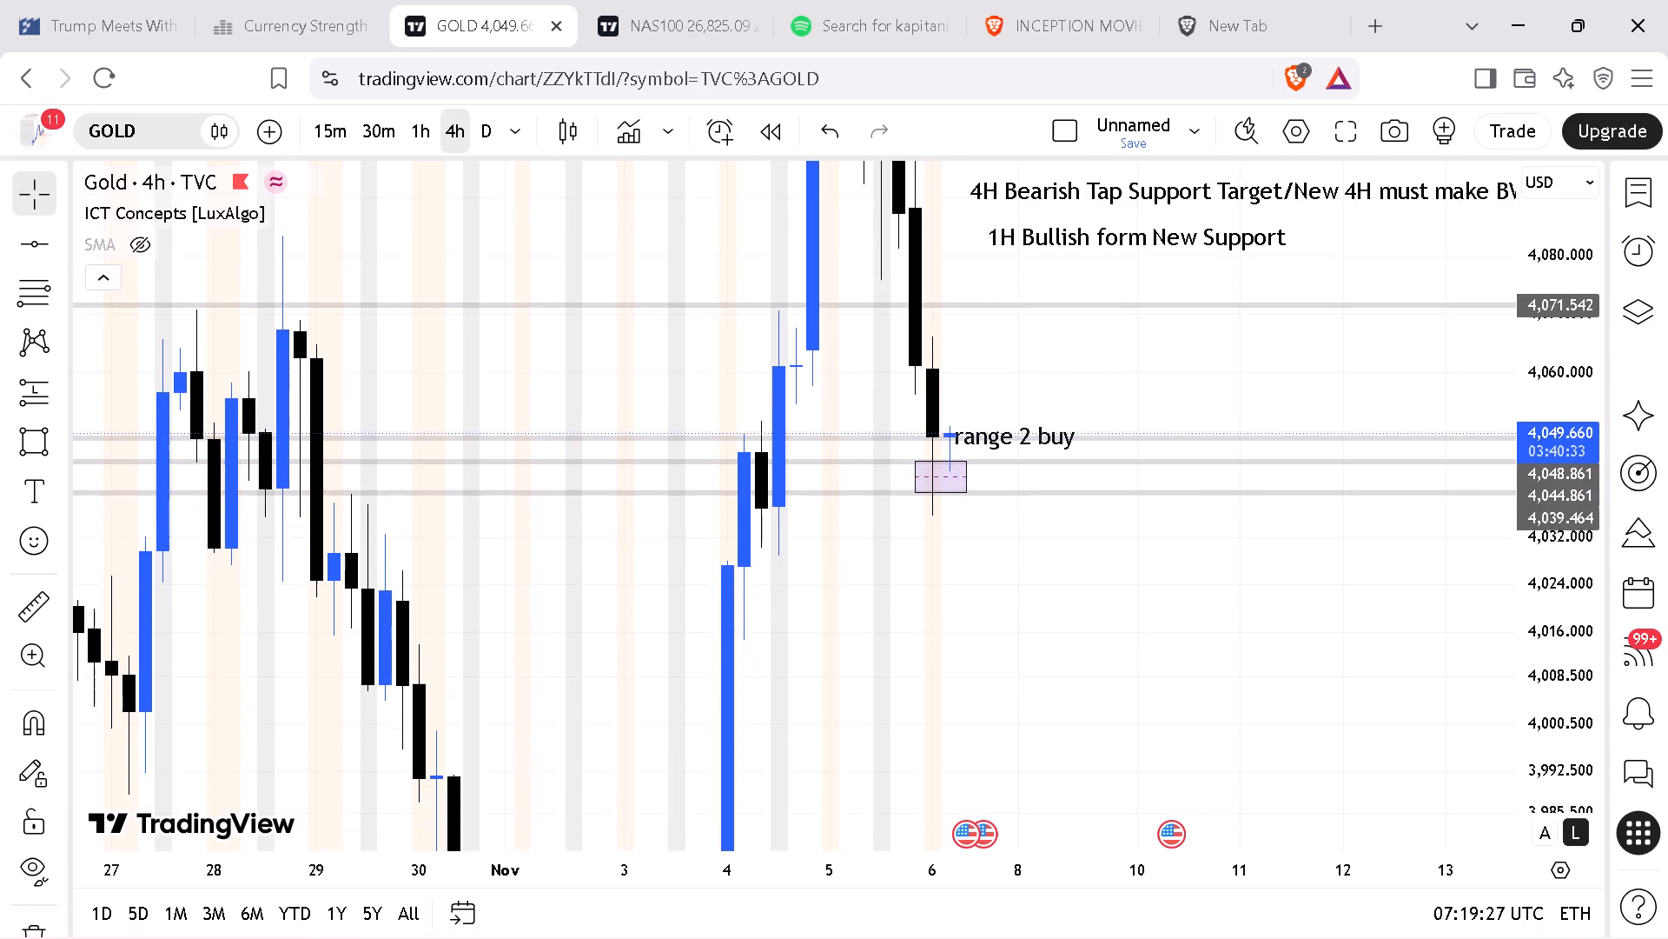
pyautogui.moveTo(1537, 718); pyautogui.dragTo(1504, 797)
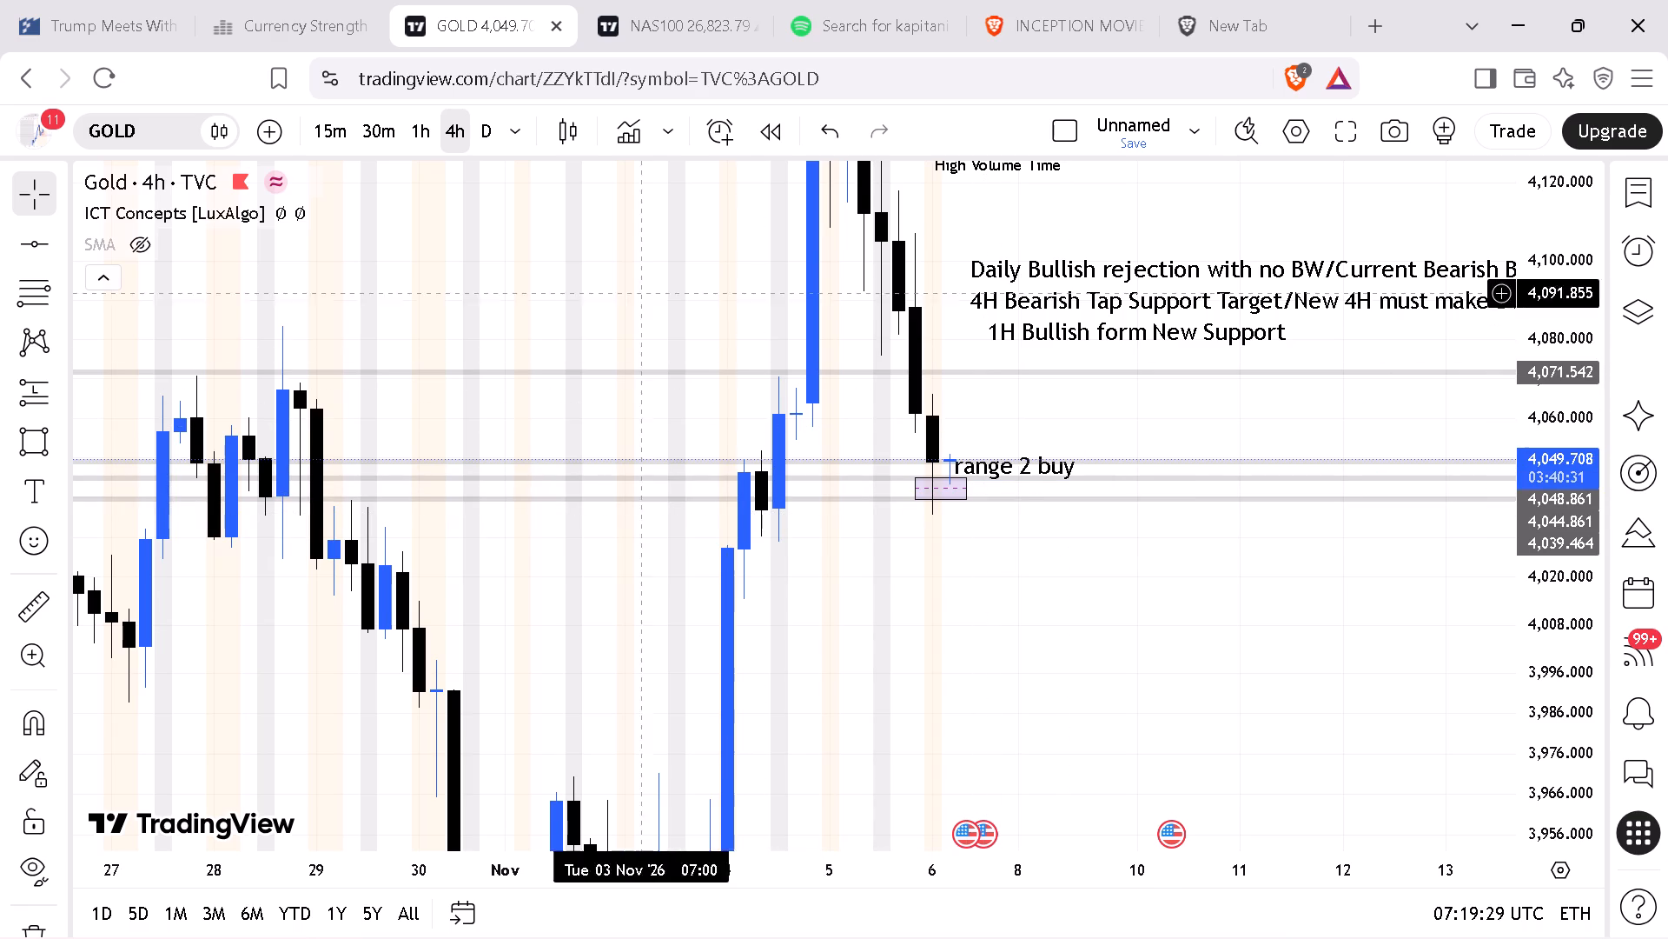
pyautogui.click(482, 136)
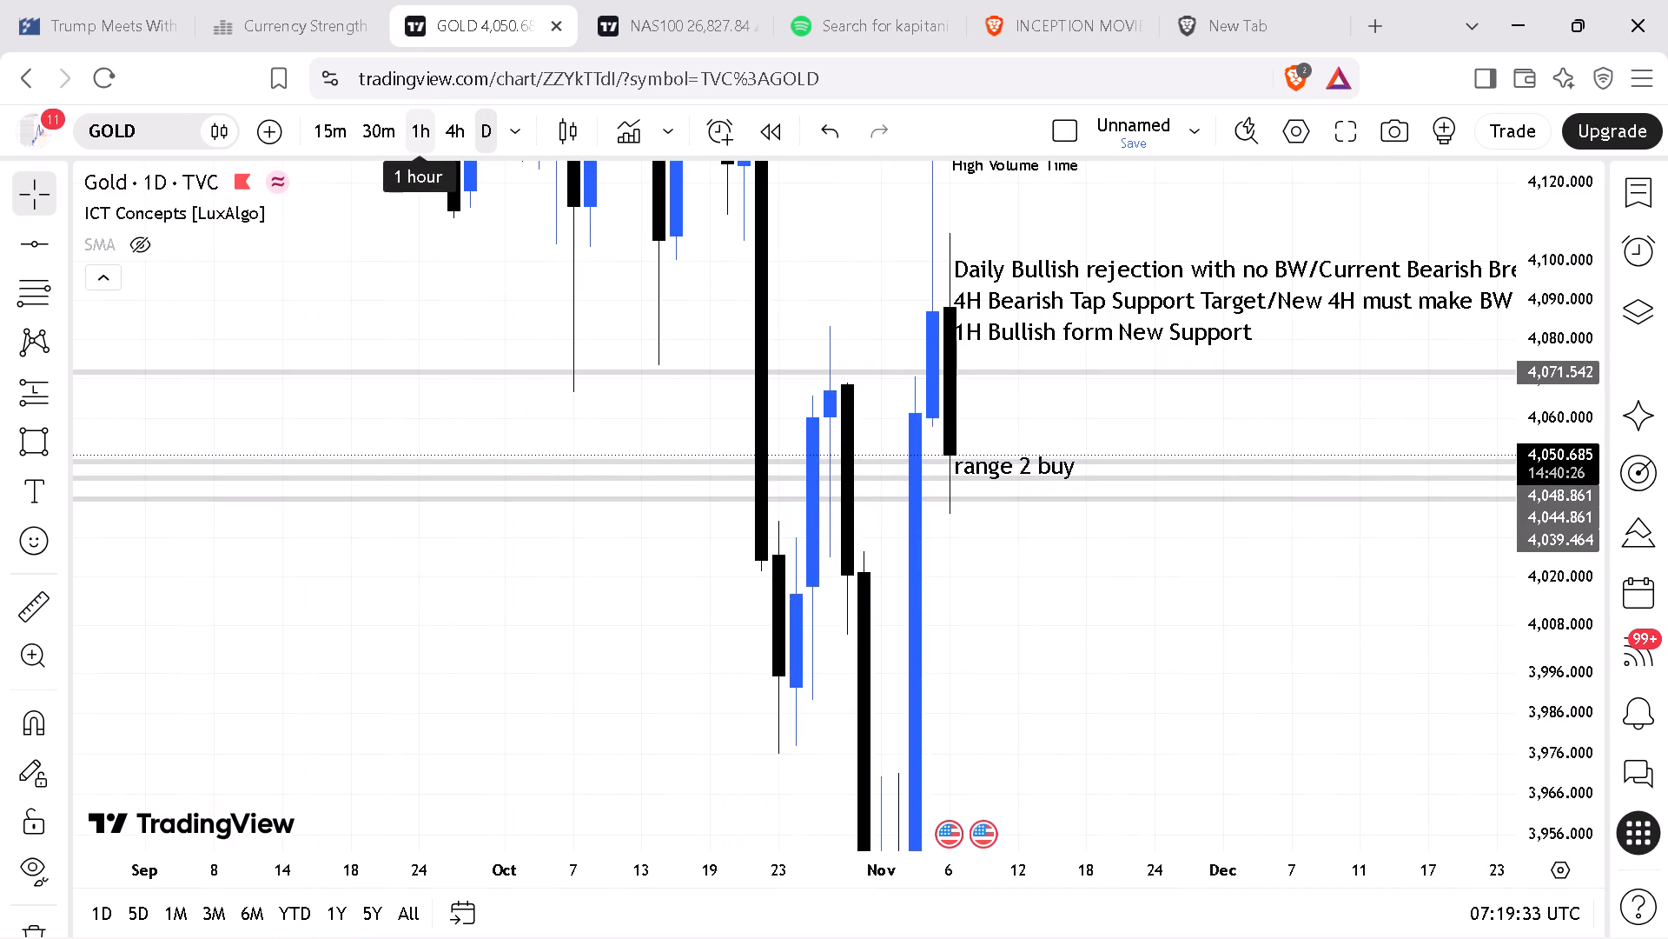
pyautogui.click(451, 125)
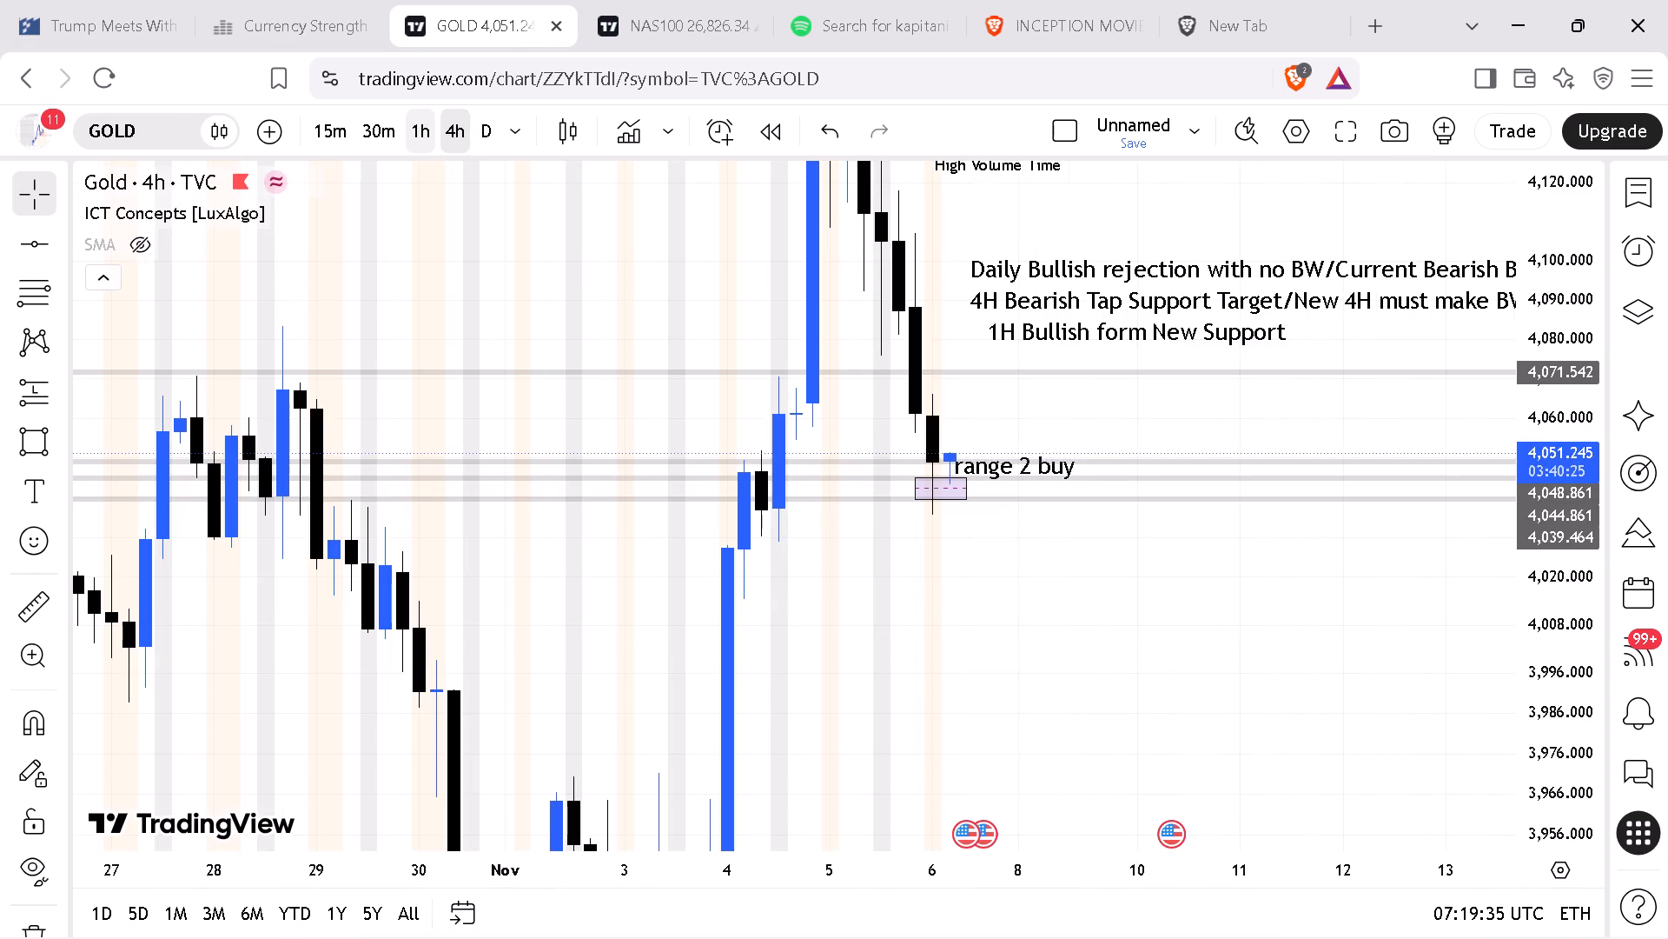
pyautogui.click(424, 125)
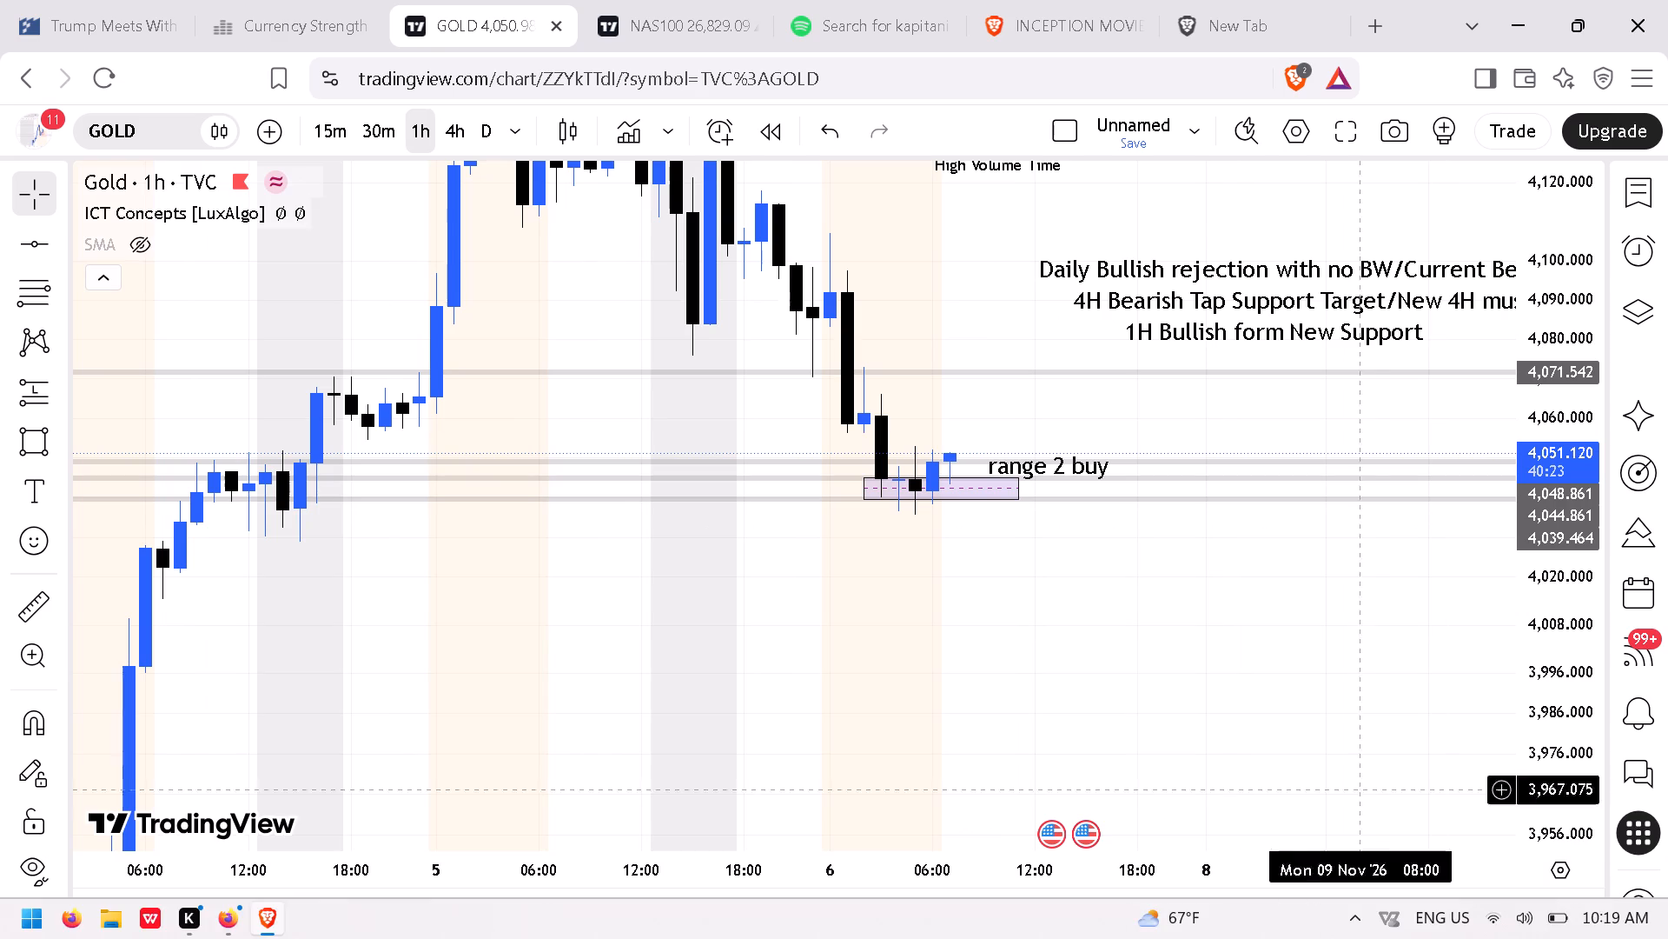
pyautogui.moveTo(1551, 729); pyautogui.dragTo(1558, 692)
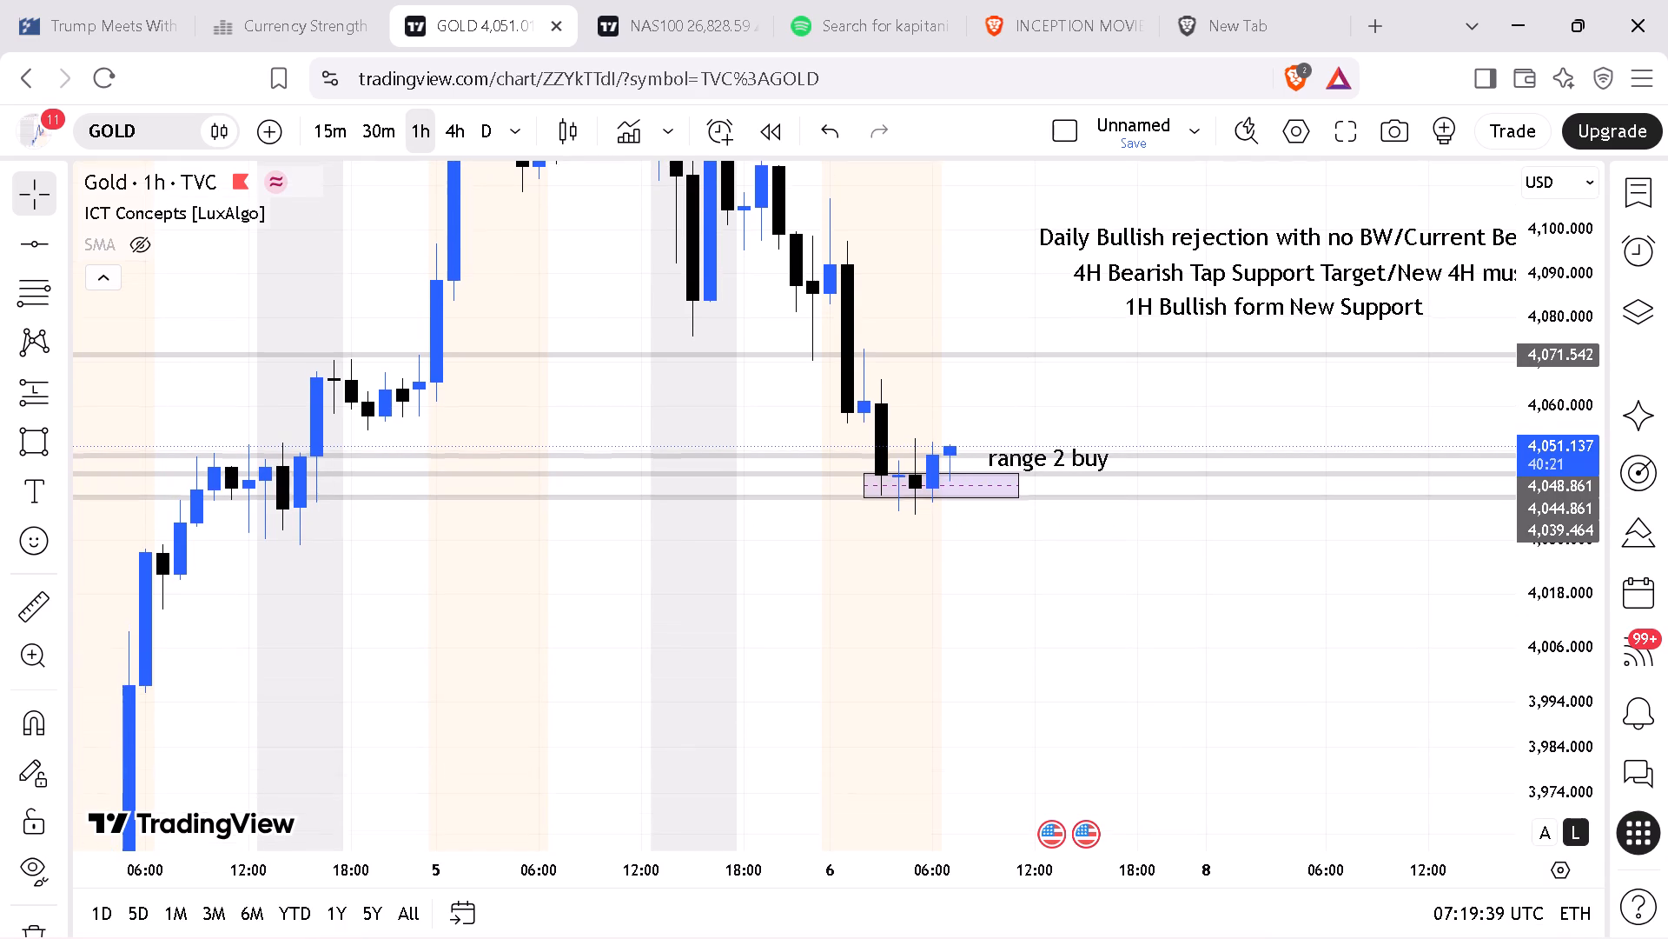
pyautogui.moveTo(1558, 692); pyautogui.dragTo(1566, 620)
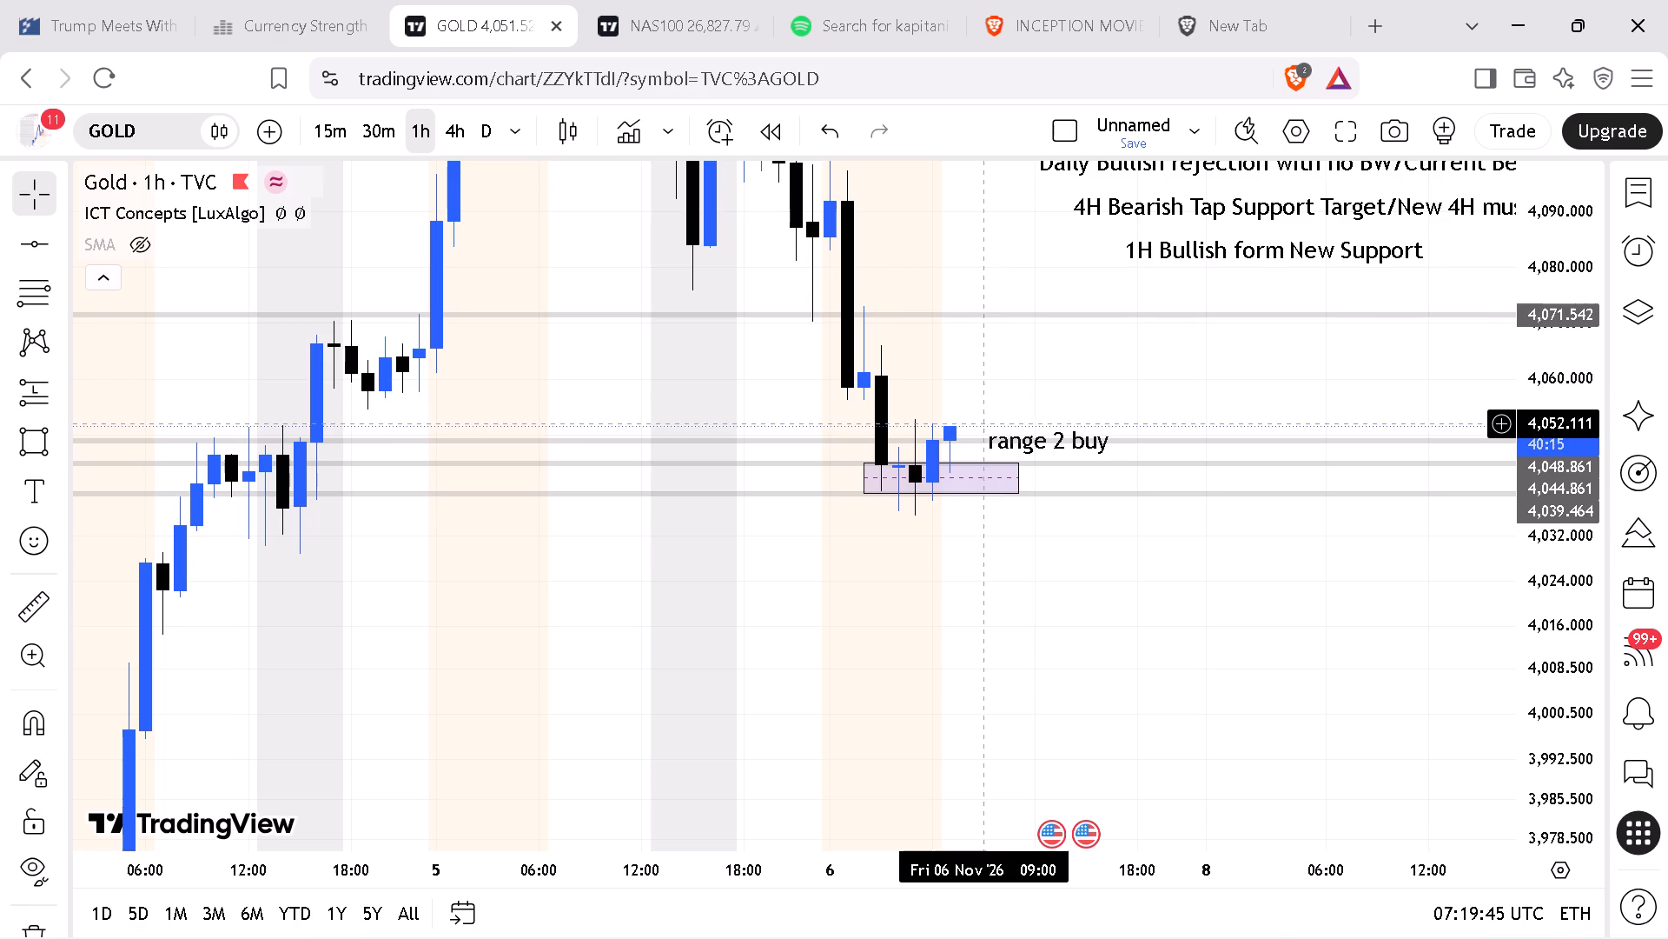
pyautogui.click(378, 126)
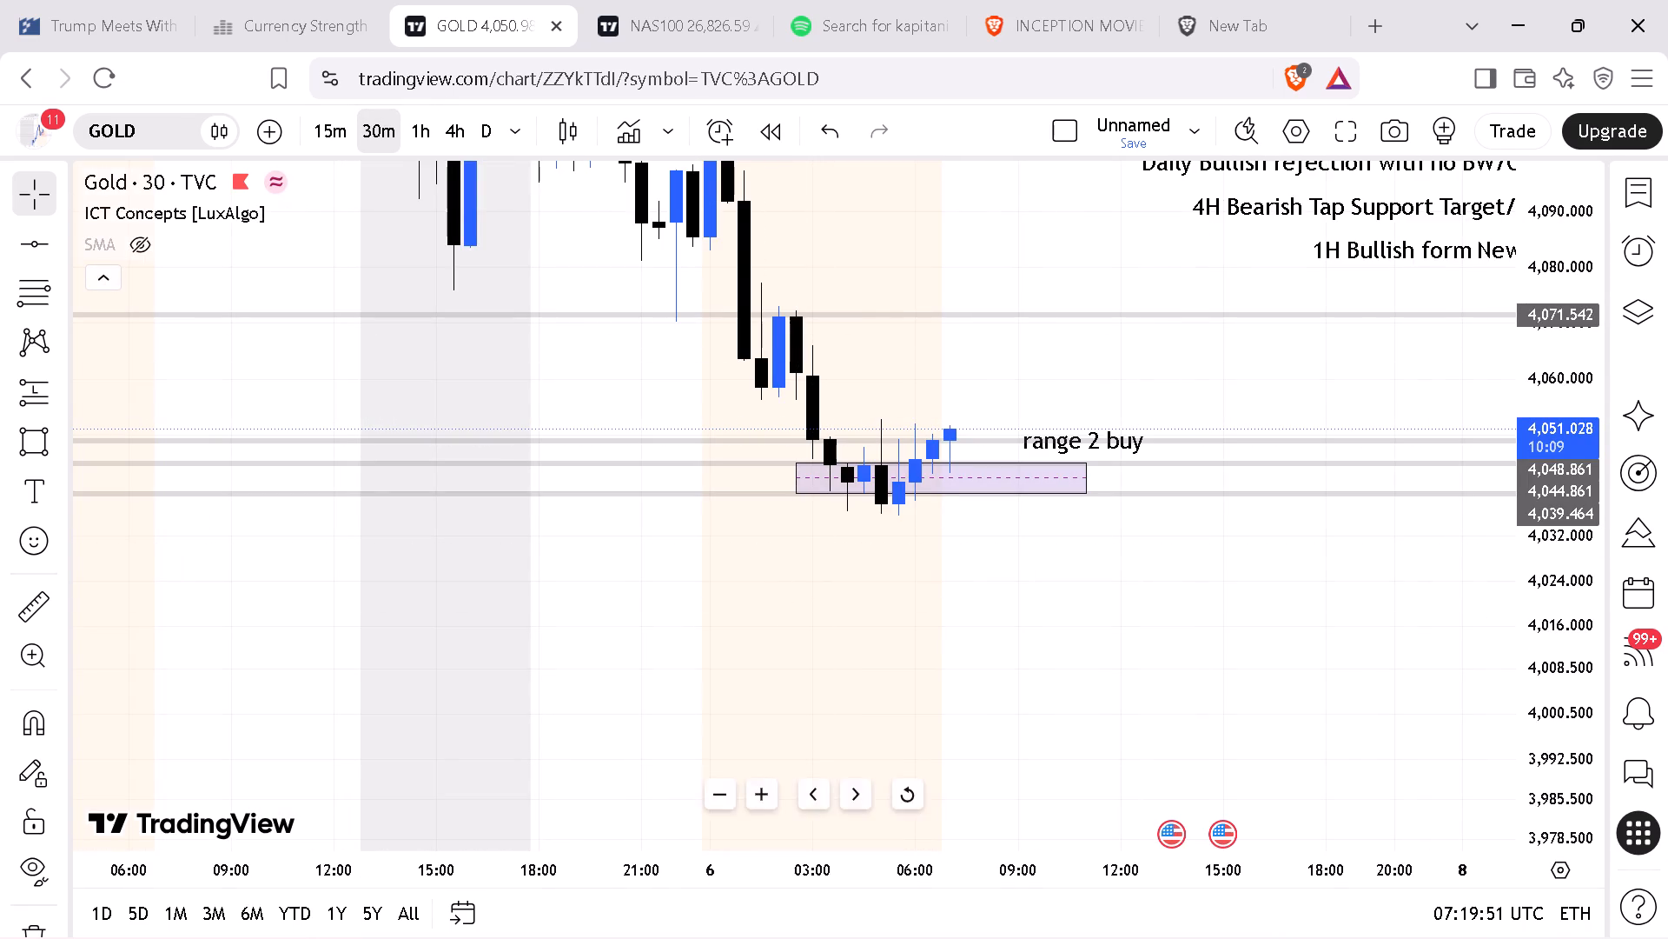
pyautogui.moveTo(900, 873); pyautogui.dragTo(1129, 839)
pyautogui.click(420, 143)
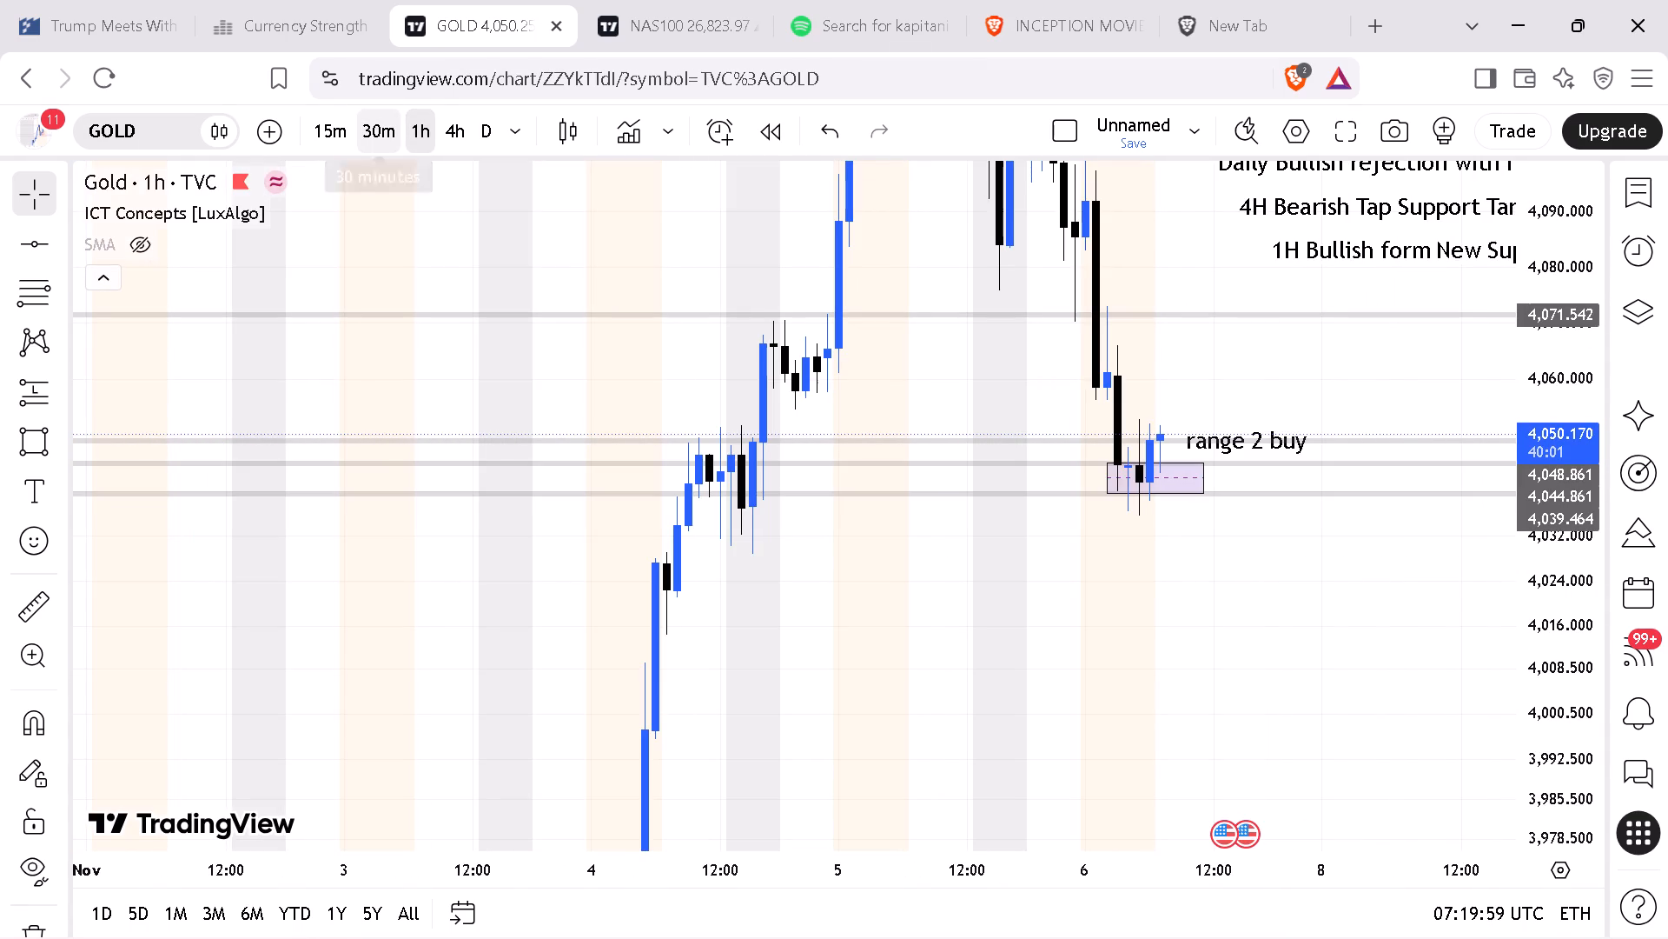
pyautogui.click(383, 132)
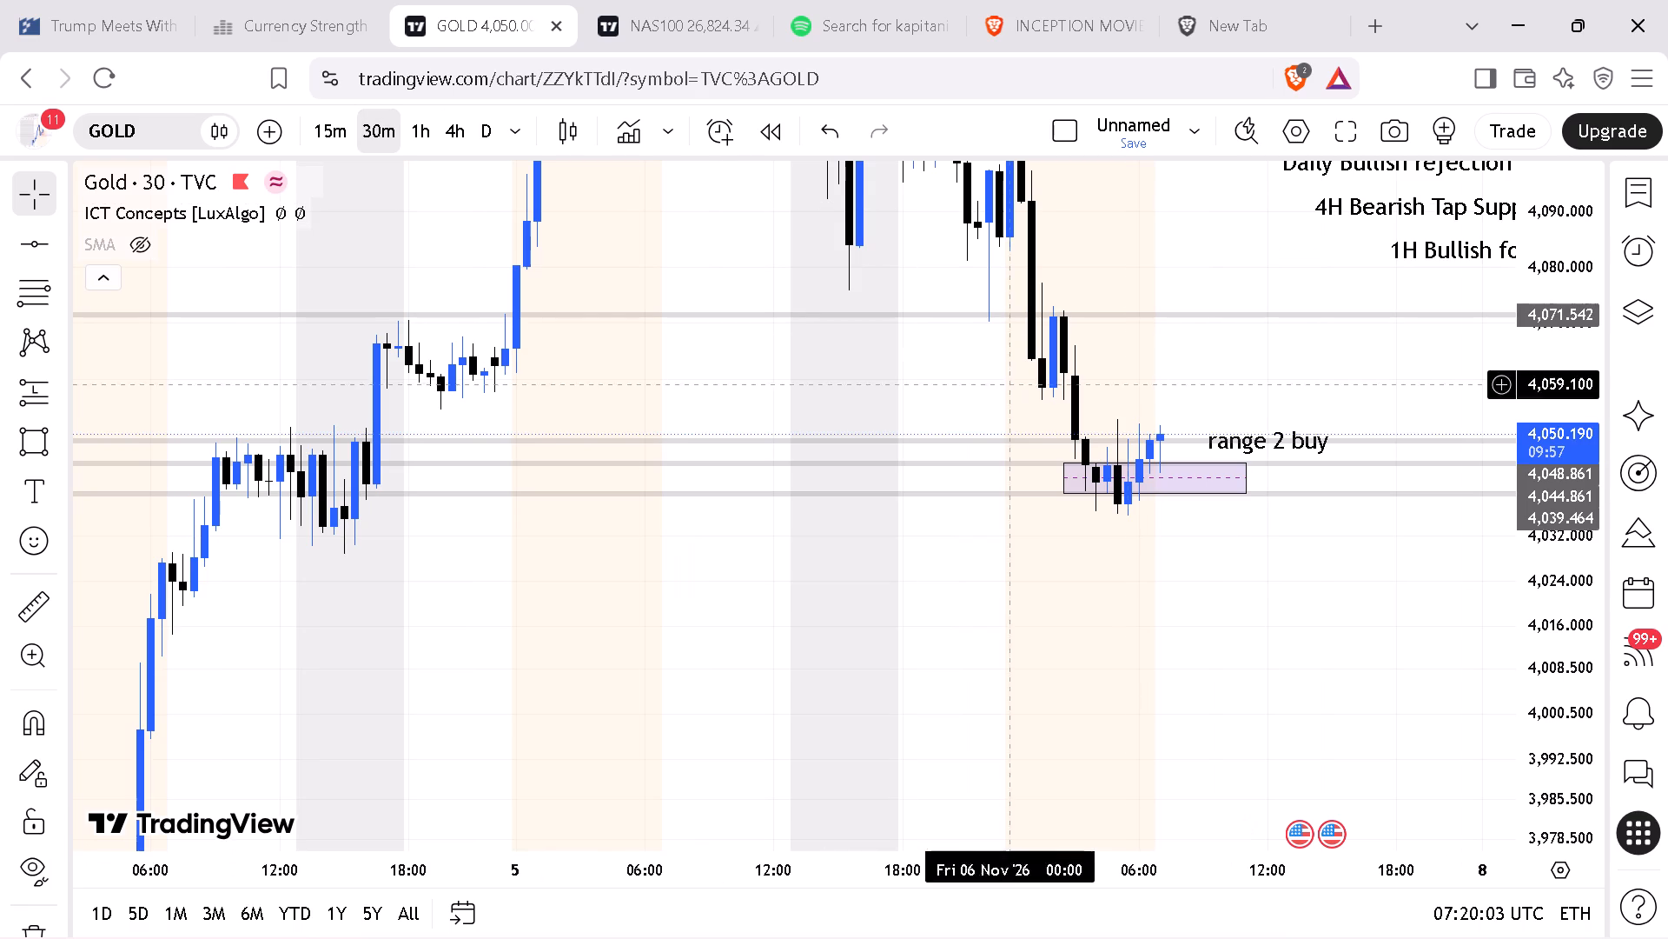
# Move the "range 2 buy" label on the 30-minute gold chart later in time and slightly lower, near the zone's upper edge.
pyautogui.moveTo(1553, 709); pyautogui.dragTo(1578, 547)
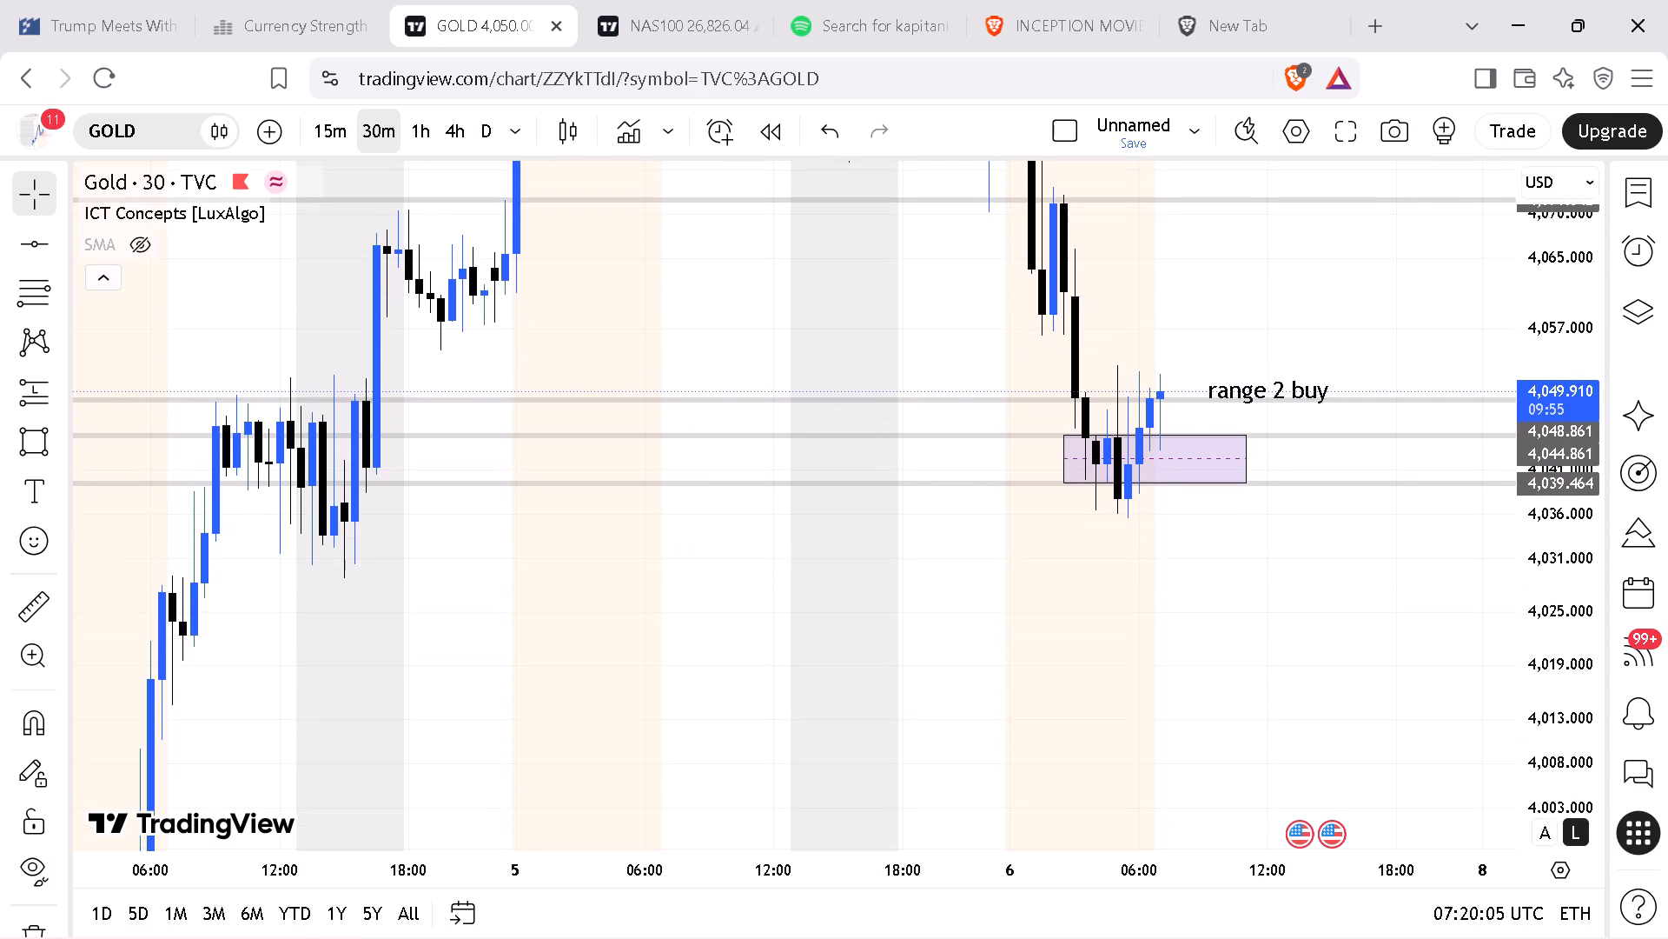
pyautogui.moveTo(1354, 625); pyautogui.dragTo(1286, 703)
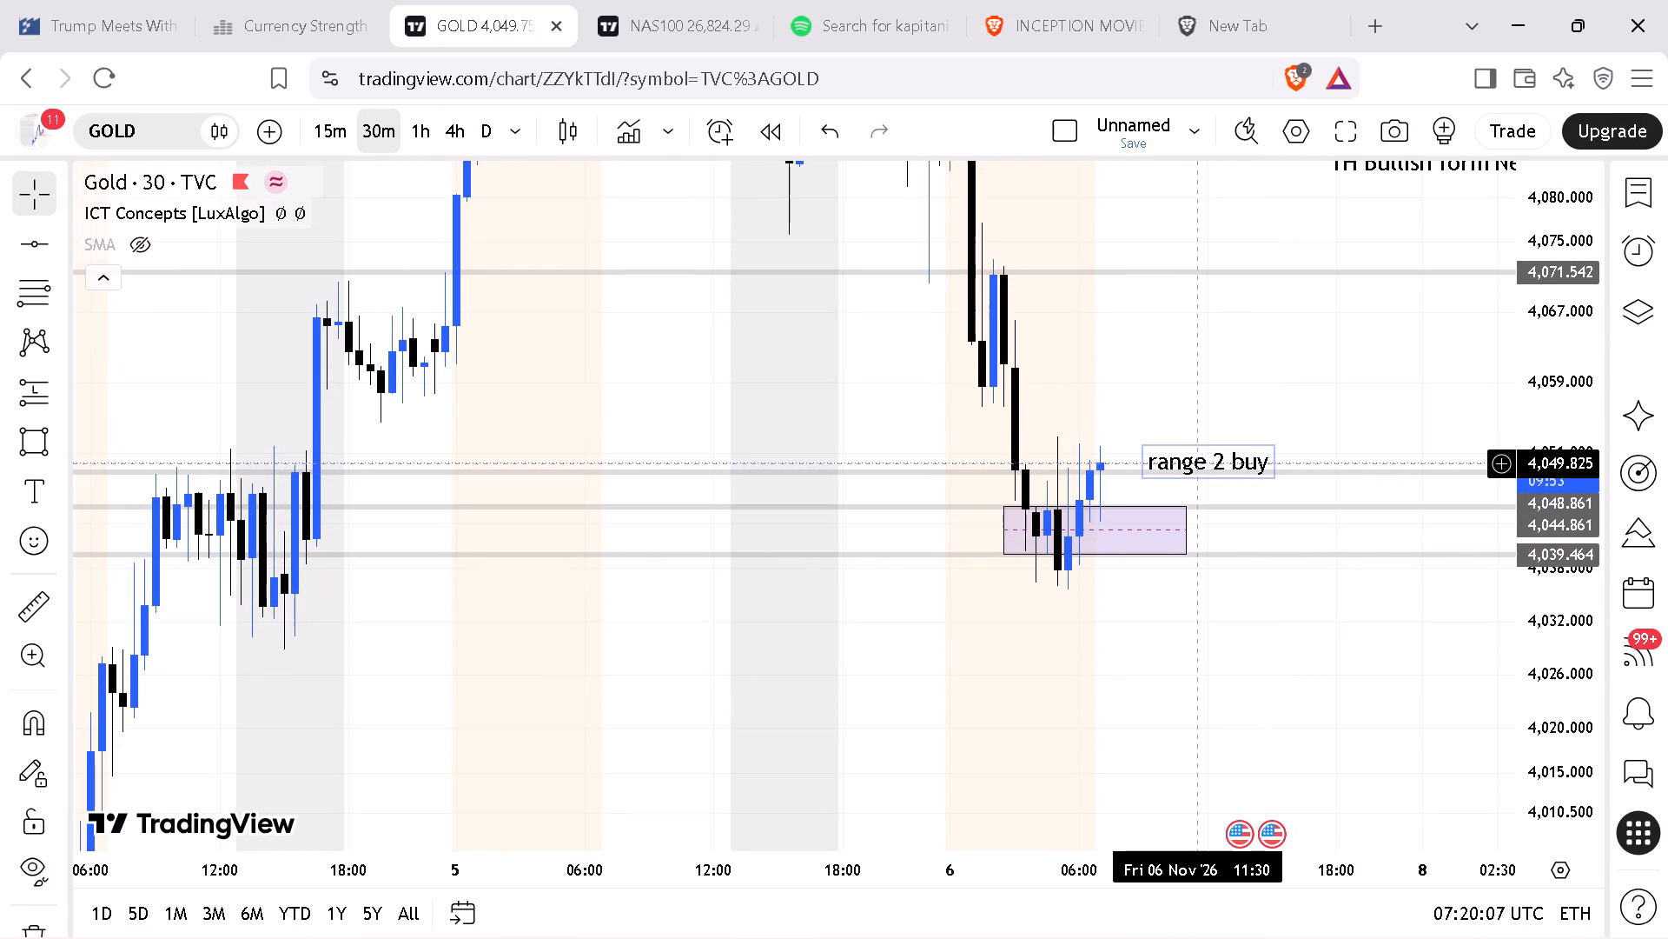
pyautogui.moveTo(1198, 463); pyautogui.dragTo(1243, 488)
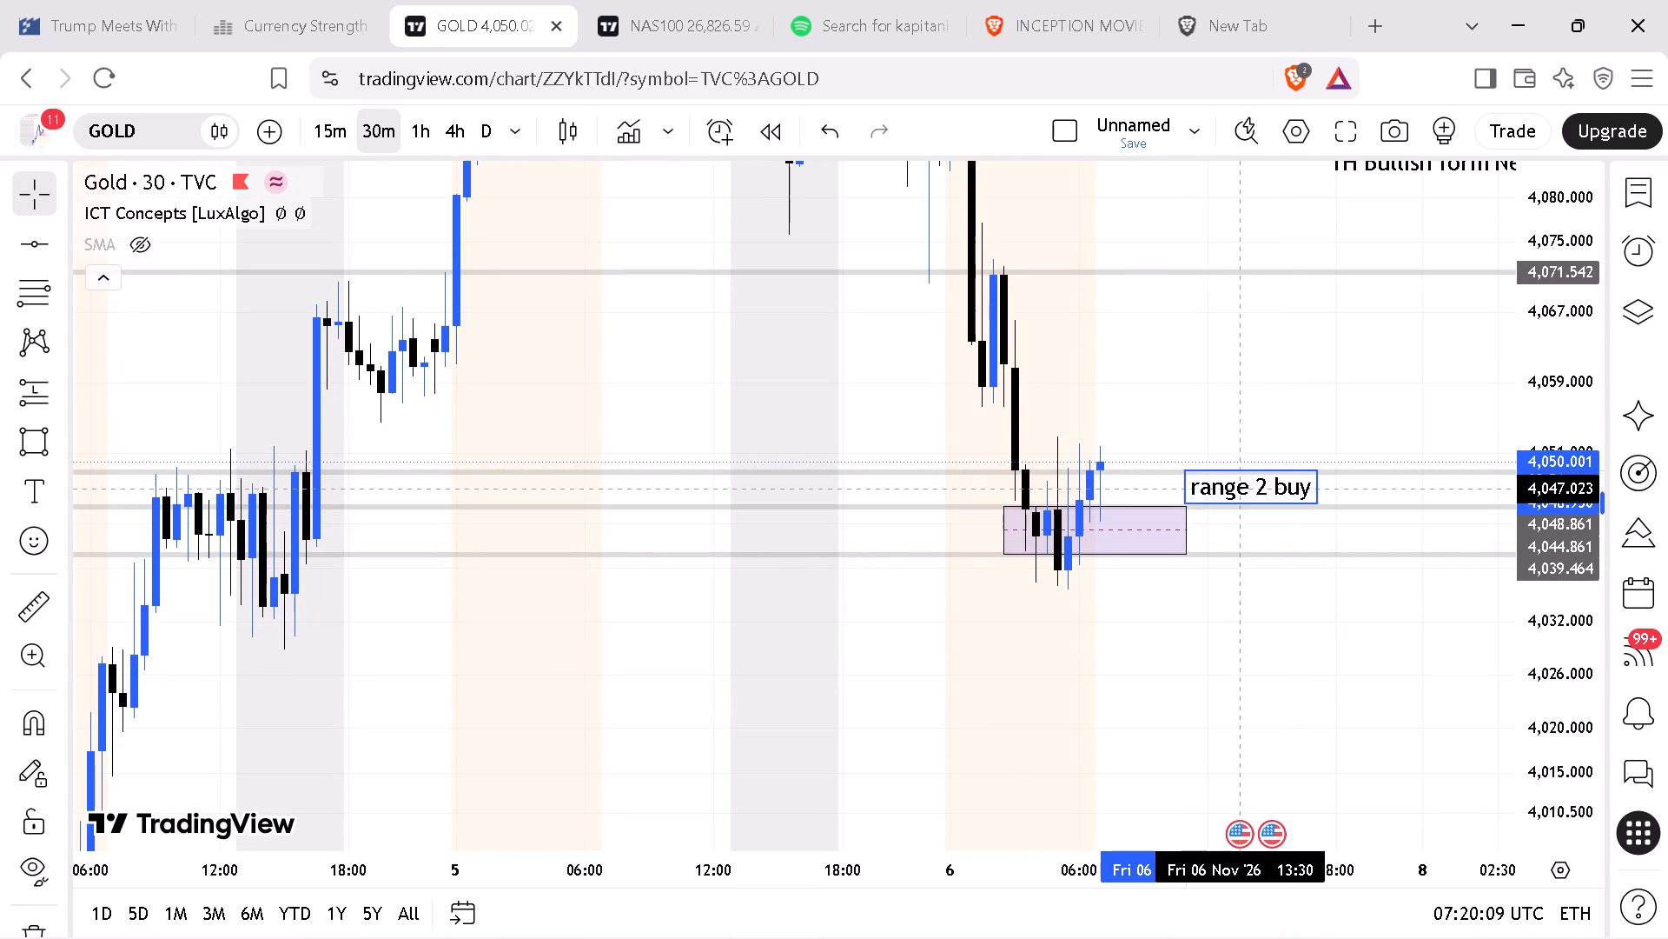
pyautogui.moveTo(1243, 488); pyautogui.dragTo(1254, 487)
# Switch the gold chart to the 15-minute timeframe and reposition the "range 2 buy" label just above the later end of the range zone.
pyautogui.click(334, 124)
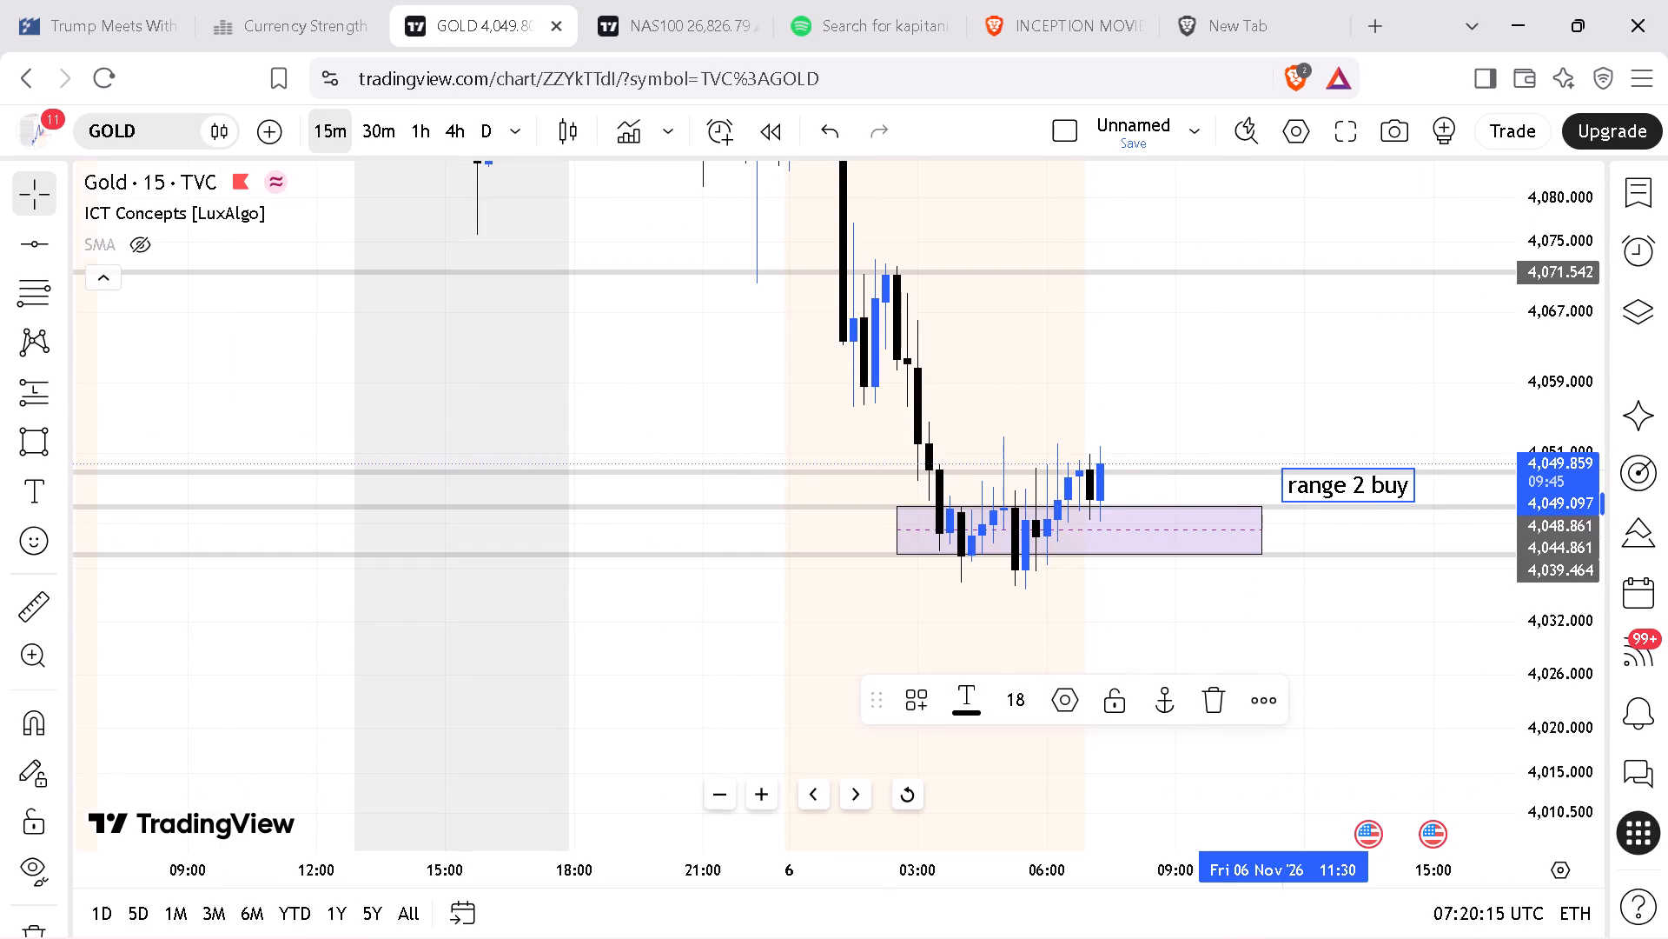
pyautogui.moveTo(957, 865); pyautogui.dragTo(1222, 849)
pyautogui.moveTo(1428, 365); pyautogui.dragTo(1223, 355)
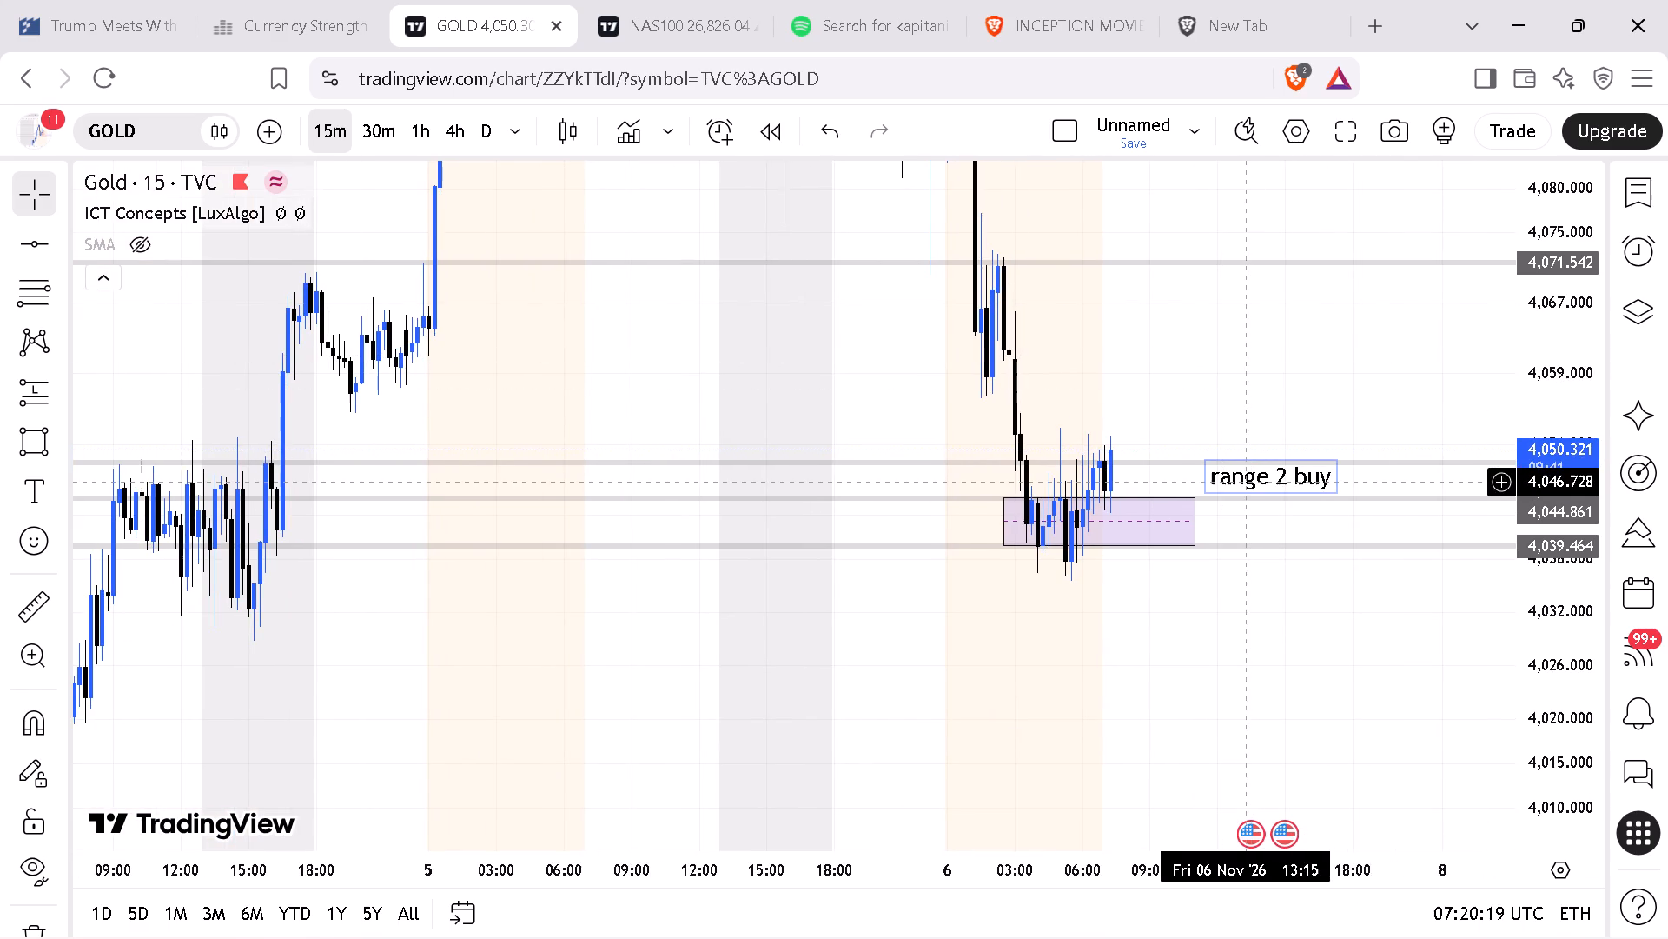
pyautogui.moveTo(1247, 482); pyautogui.dragTo(1226, 486)
pyautogui.moveTo(1526, 340); pyautogui.dragTo(1521, 496)
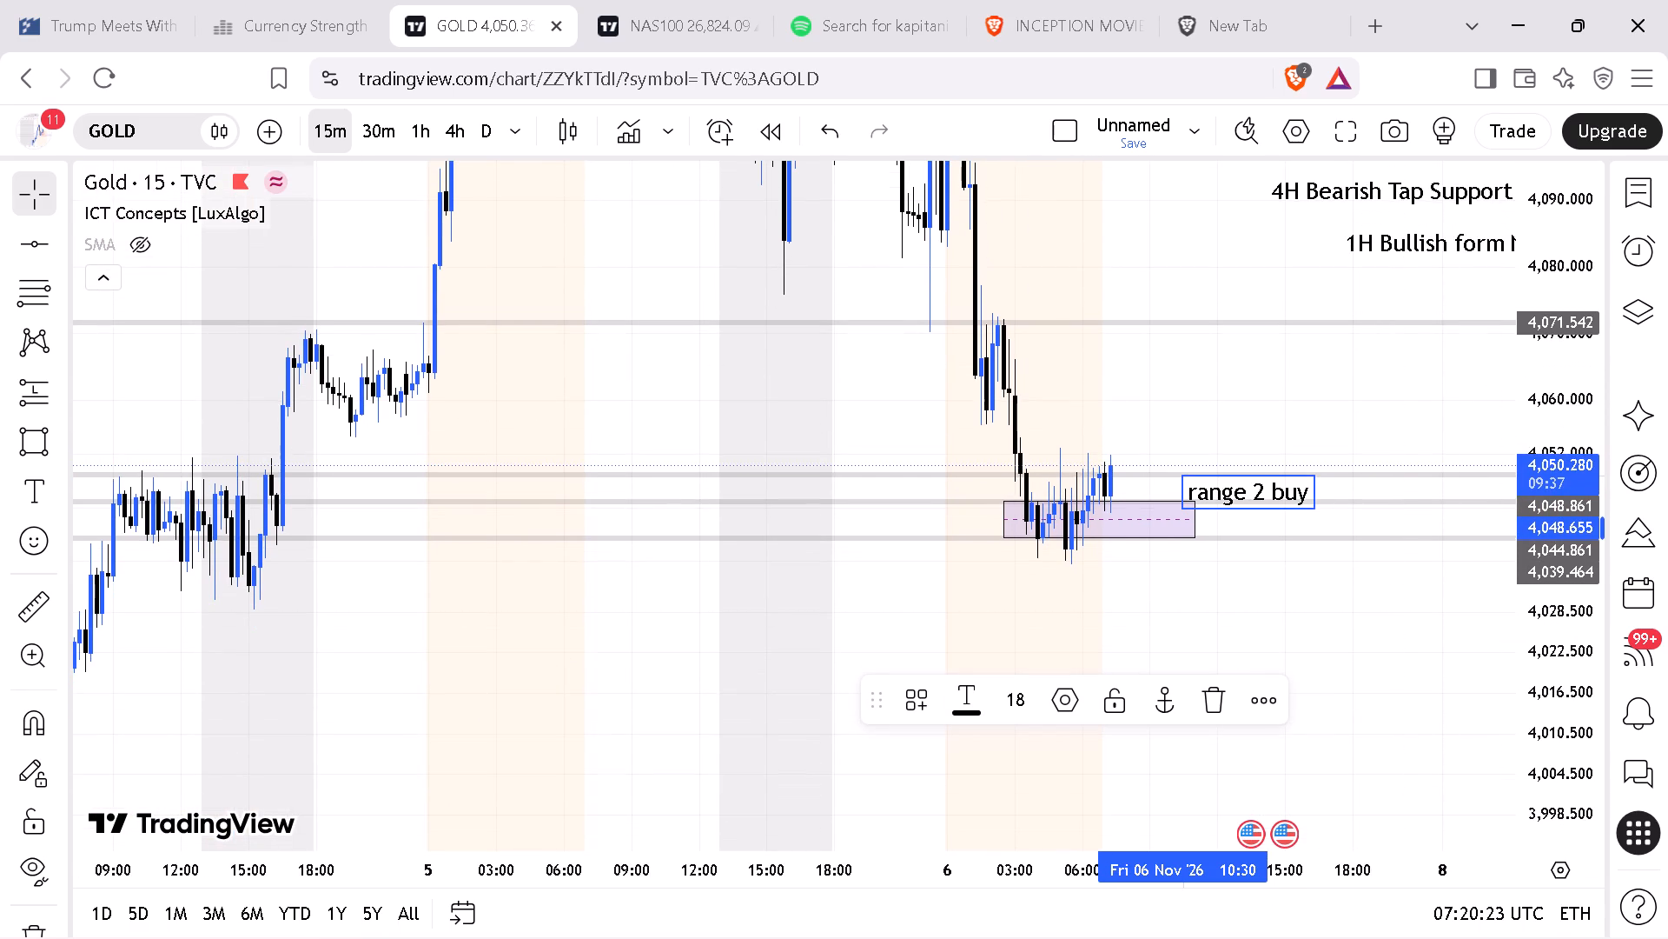
pyautogui.moveTo(1379, 873); pyautogui.dragTo(1336, 855)
pyautogui.click(1401, 681)
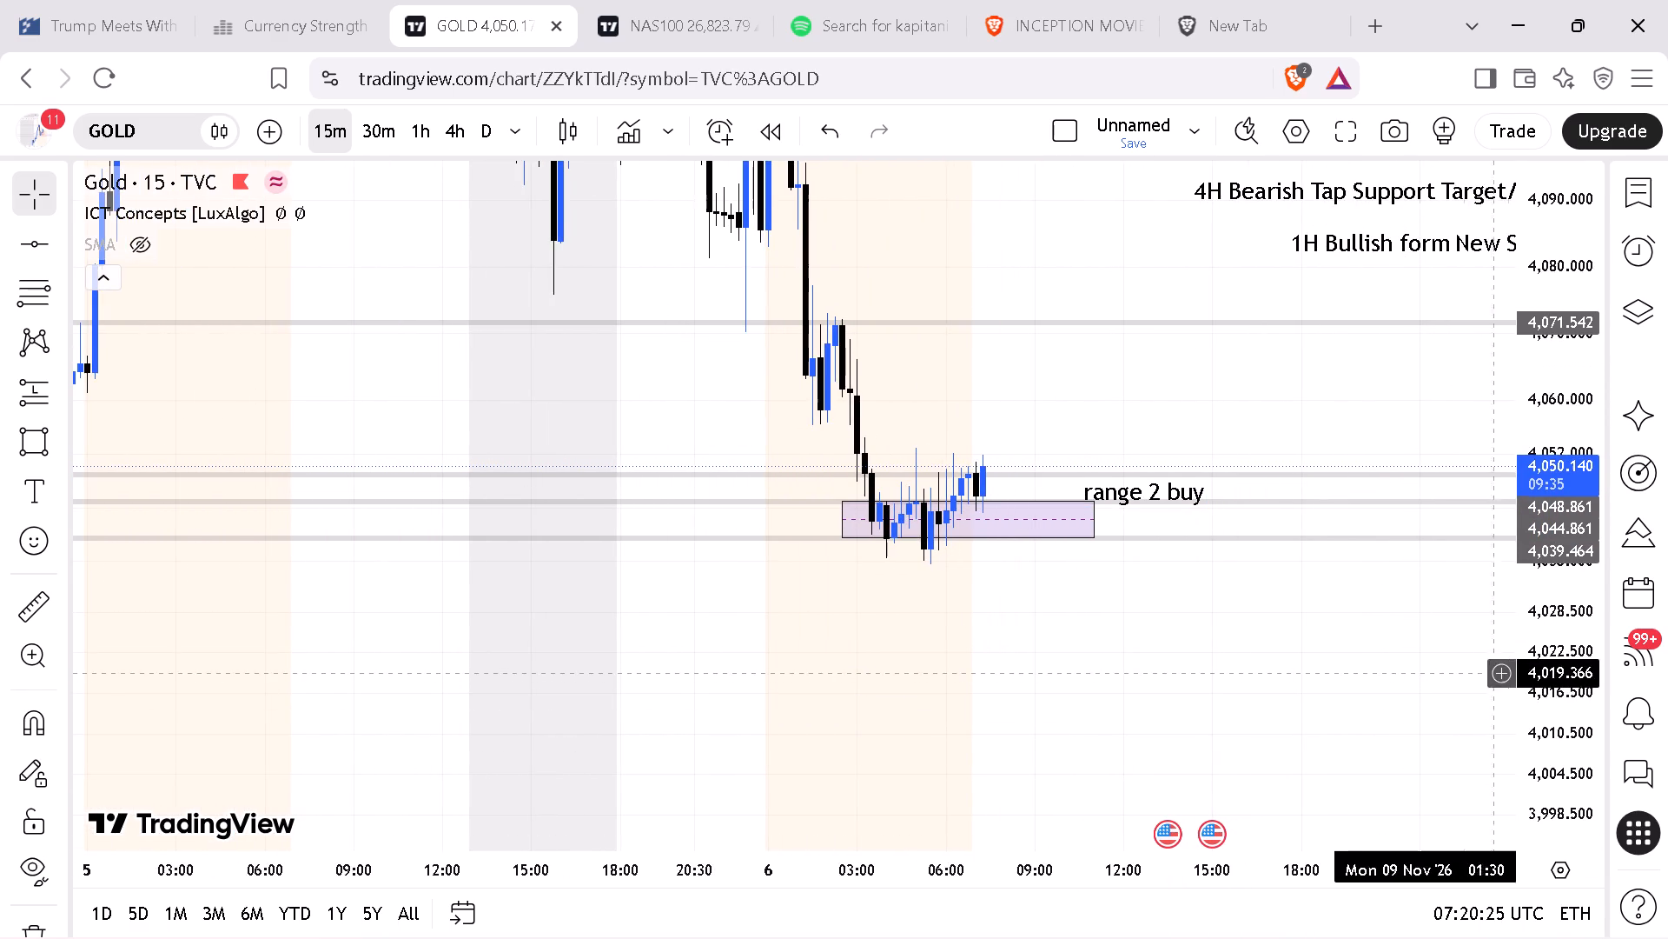
pyautogui.moveTo(1541, 715); pyautogui.dragTo(1552, 696)
pyautogui.moveTo(1486, 696); pyautogui.dragTo(1352, 689)
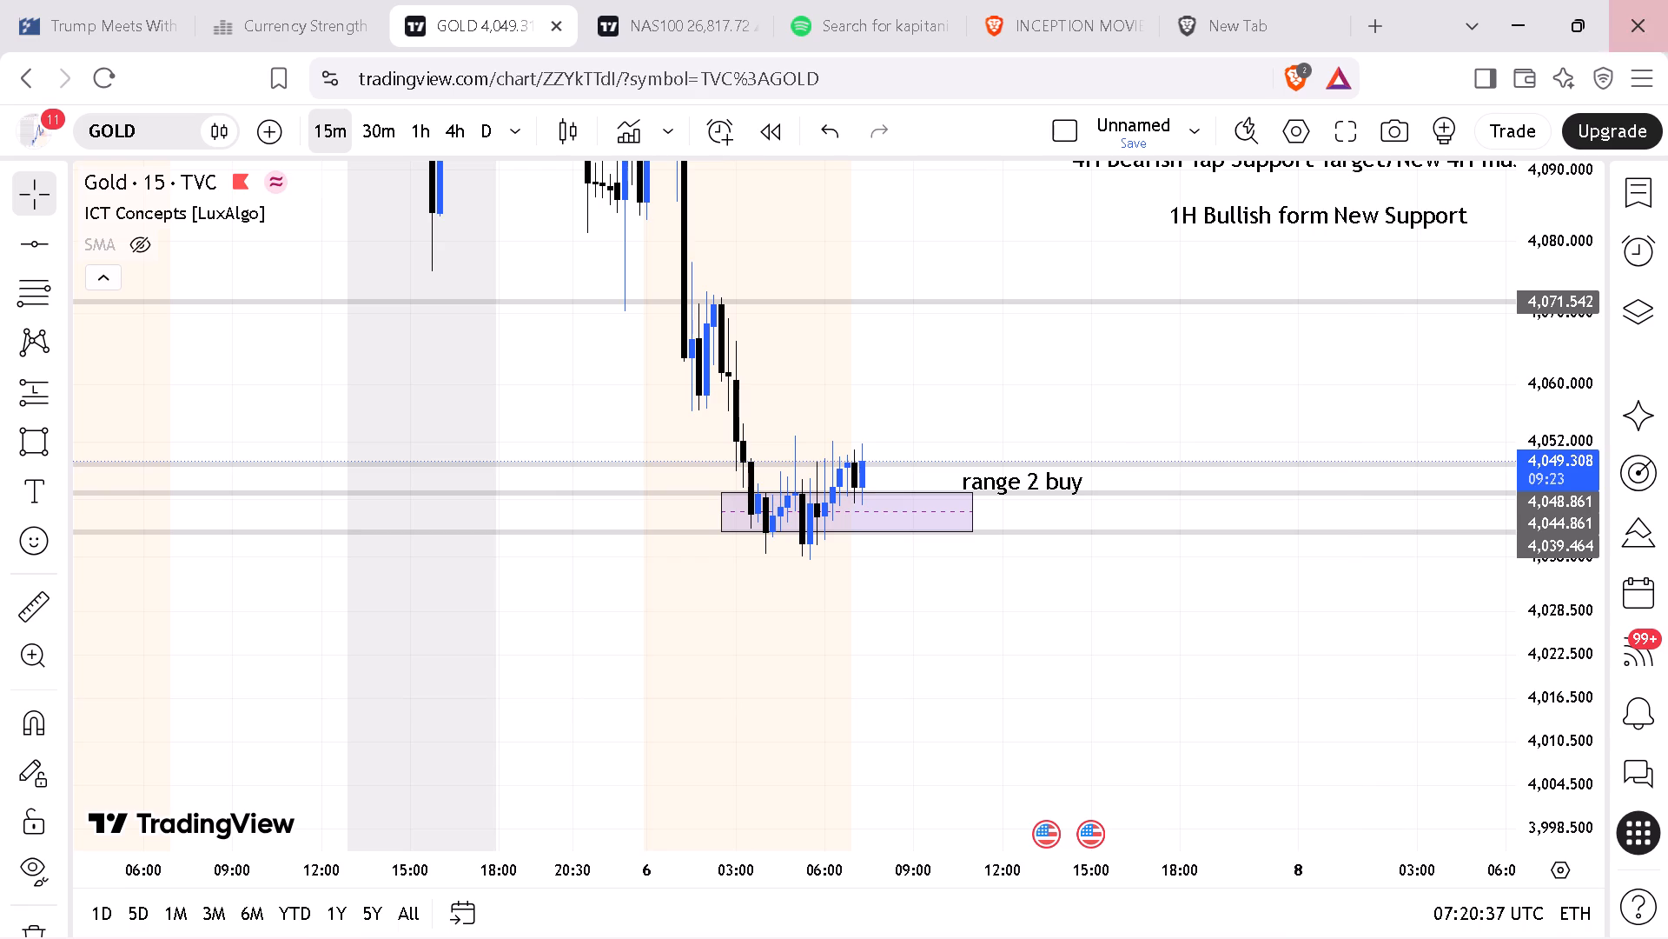
pyautogui.moveTo(1023, 472); pyautogui.dragTo(1013, 457)
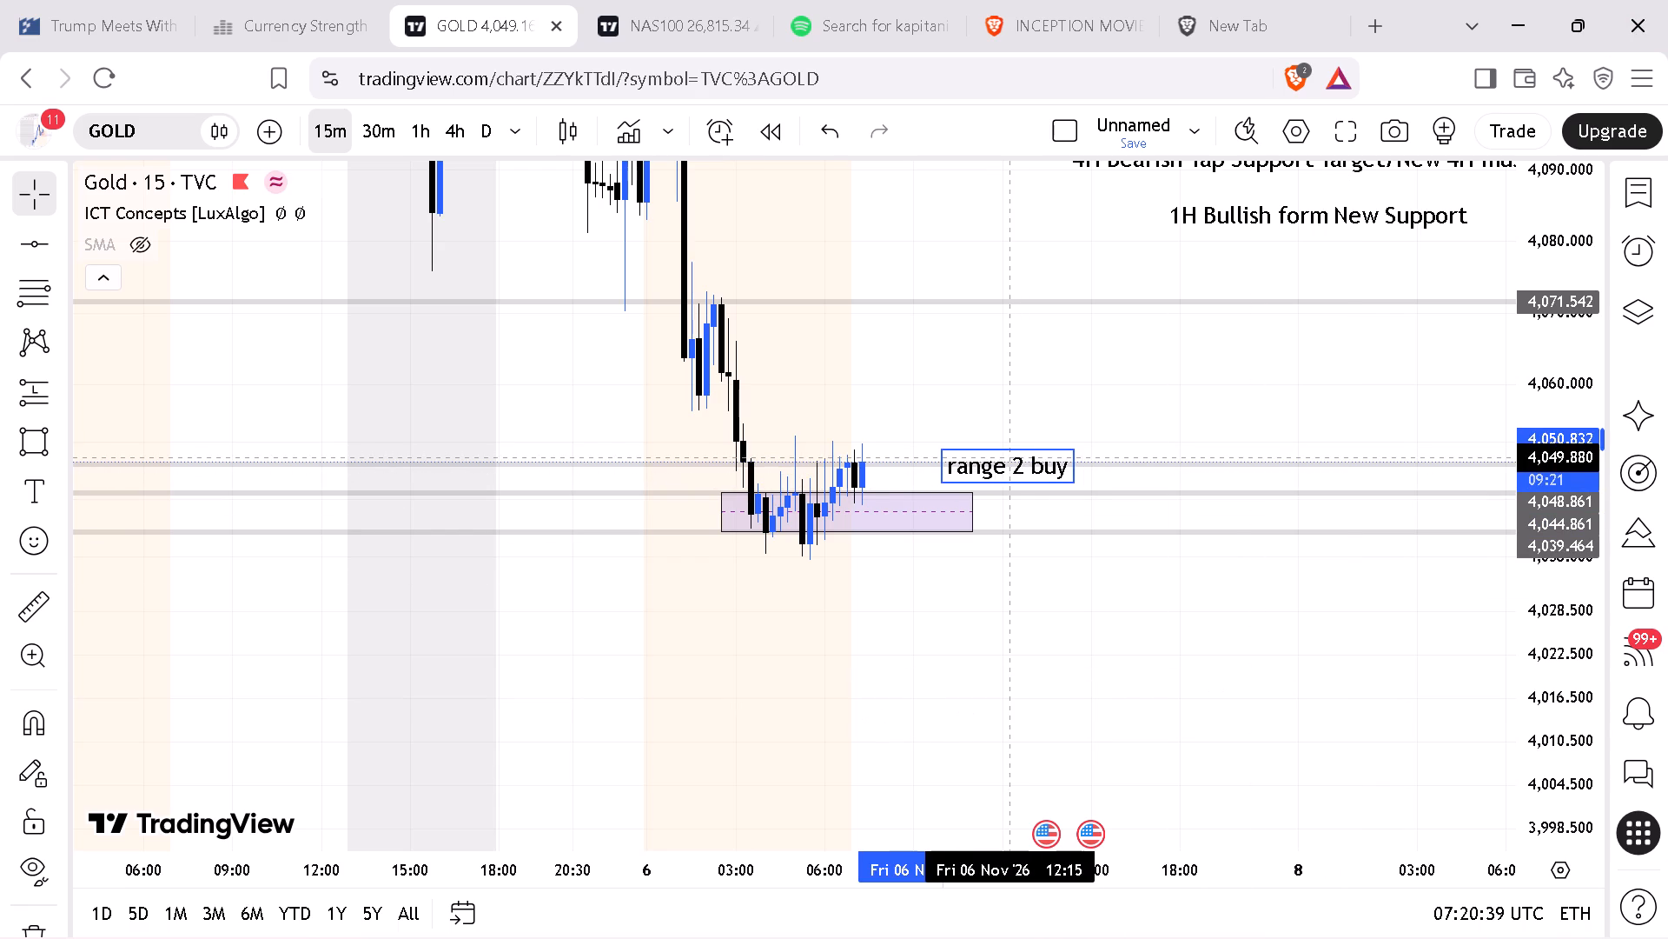
pyautogui.moveTo(1013, 457); pyautogui.dragTo(1013, 461)
pyautogui.click(1046, 372)
pyautogui.moveTo(1082, 367); pyautogui.dragTo(953, 397)
# Switch to the 4-hour NAS100 chart and add a horizontal line at about 27,011.80, at the top of the recent bullish candle's body.
pyautogui.click(687, 17)
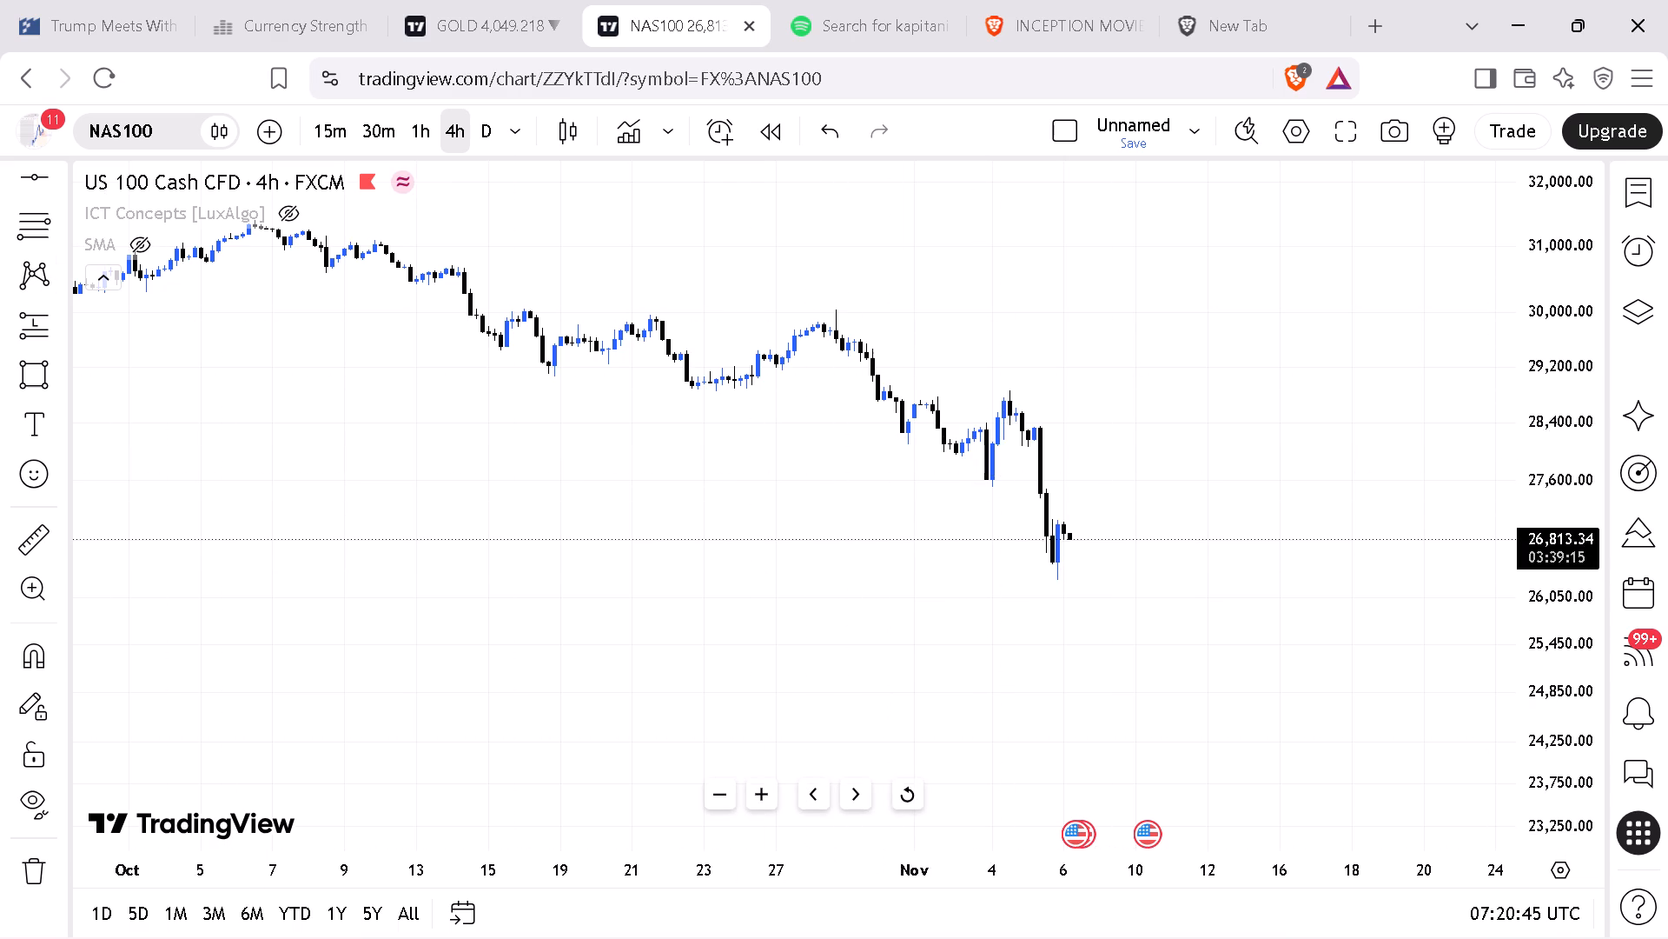
pyautogui.moveTo(907, 862); pyautogui.dragTo(633, 825)
pyautogui.moveTo(1557, 742); pyautogui.dragTo(1562, 607)
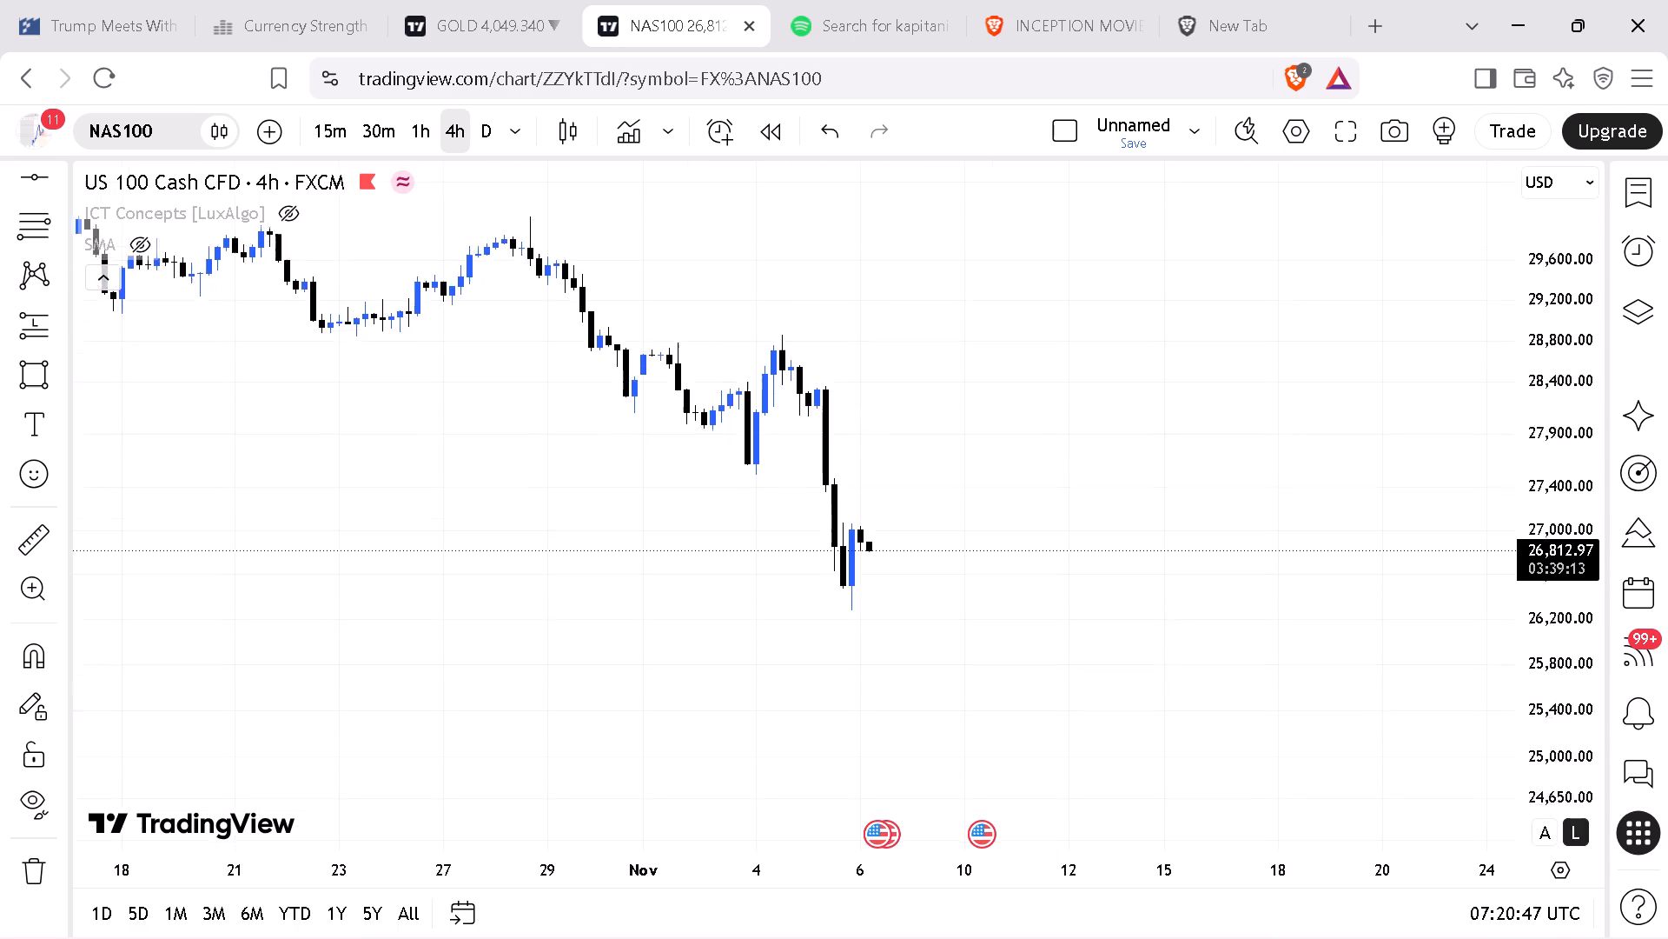
pyautogui.moveTo(1562, 607); pyautogui.dragTo(1577, 469)
pyautogui.moveTo(1103, 683); pyautogui.dragTo(1208, 497)
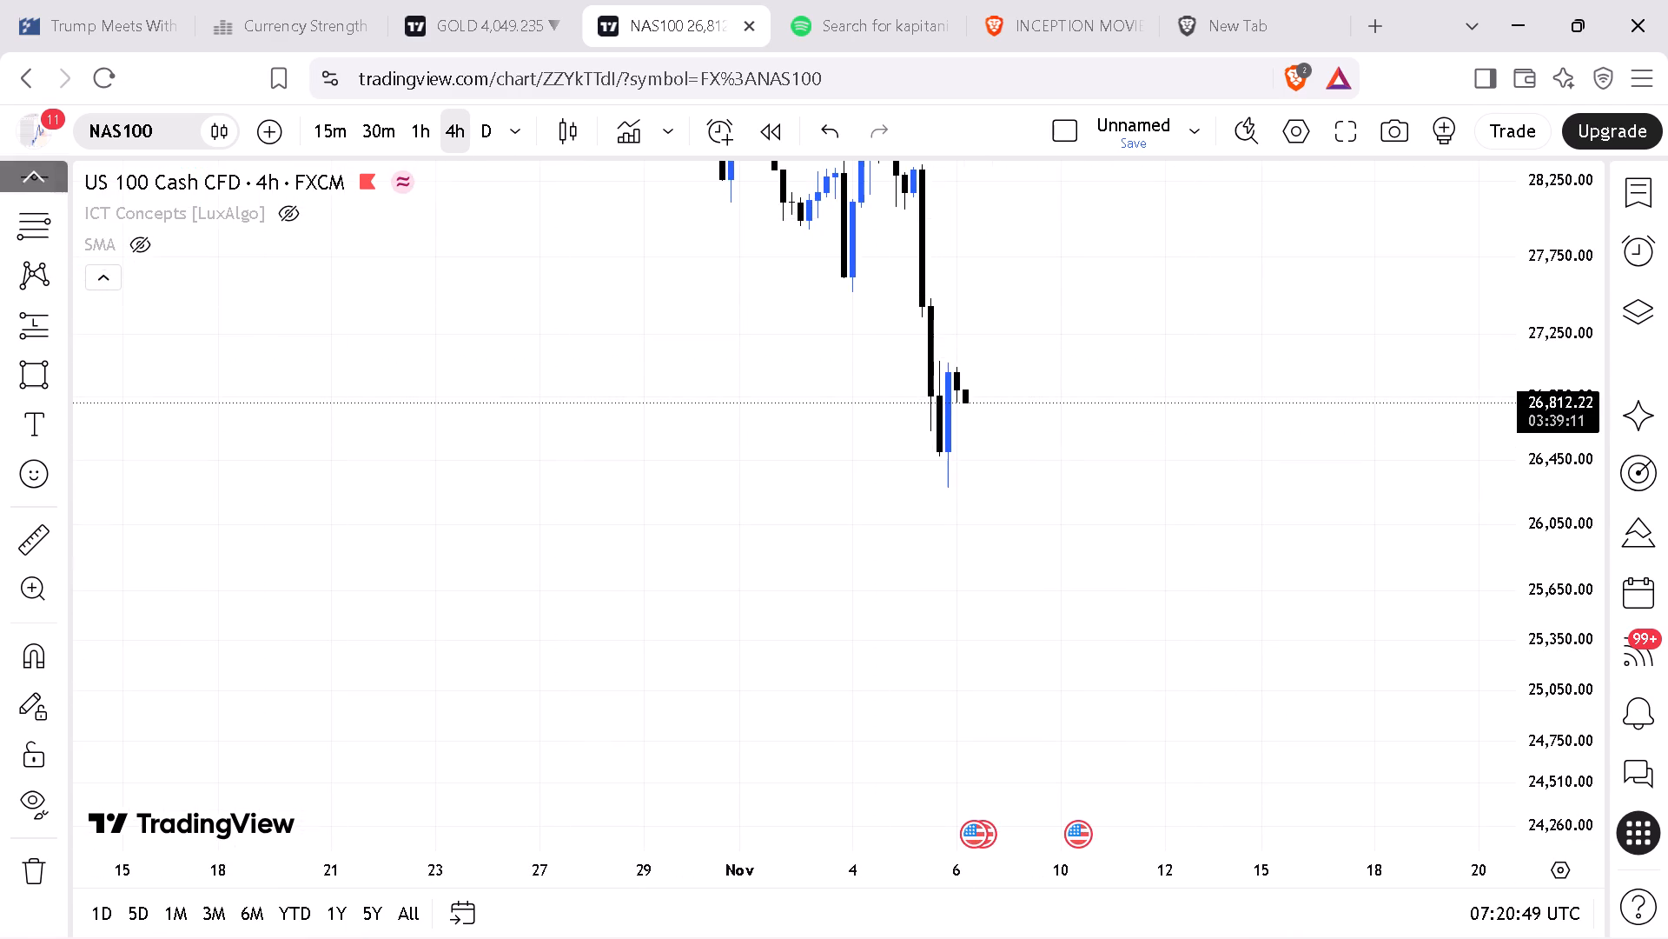
pyautogui.scroll(1, 35, 223)
pyautogui.click(31, 243)
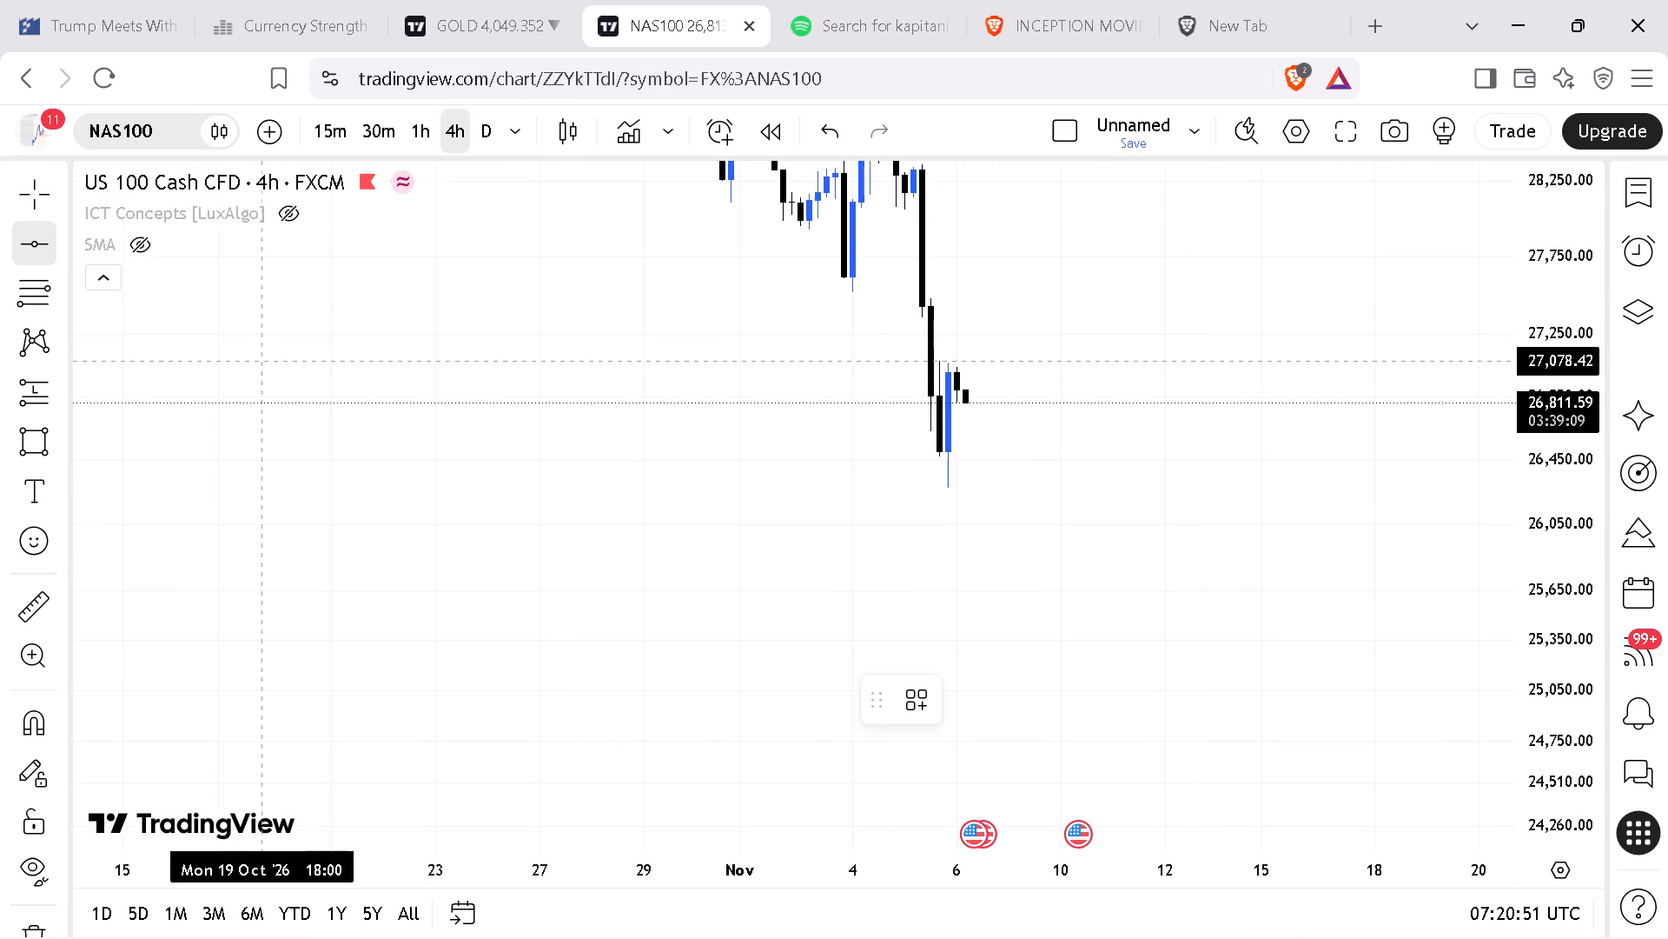
pyautogui.click(276, 371)
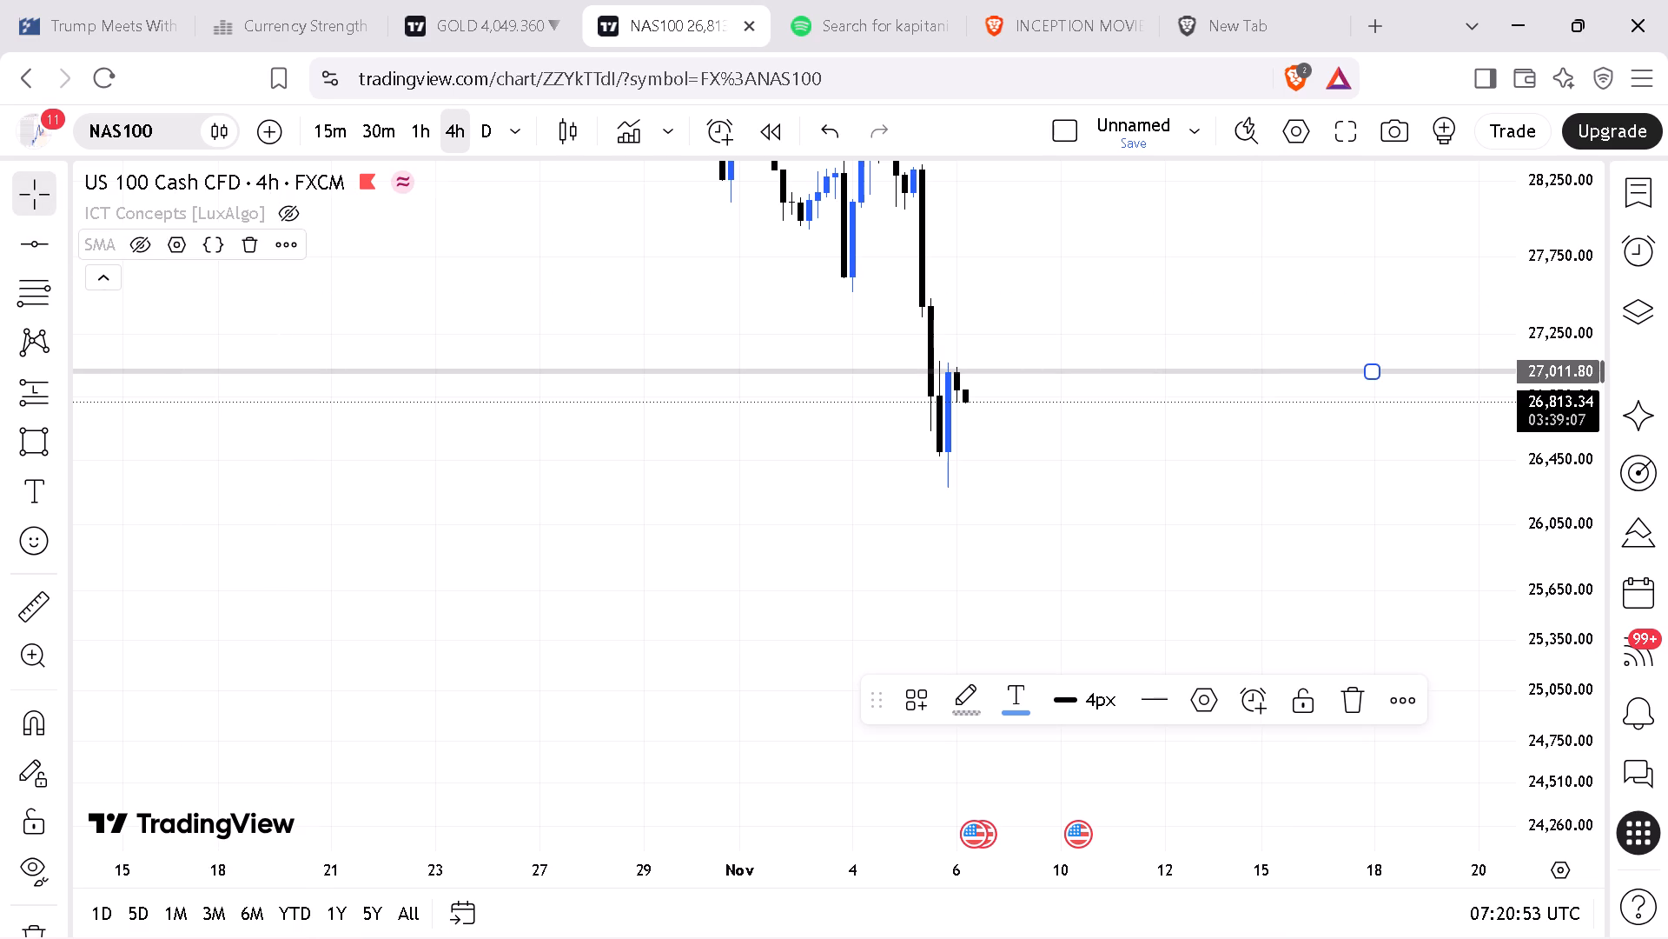
# Add a second horizontal line to the NAS100 chart at about 26,492.85, along the bottom of the recent bullish candle's body.
pyautogui.click(45, 244)
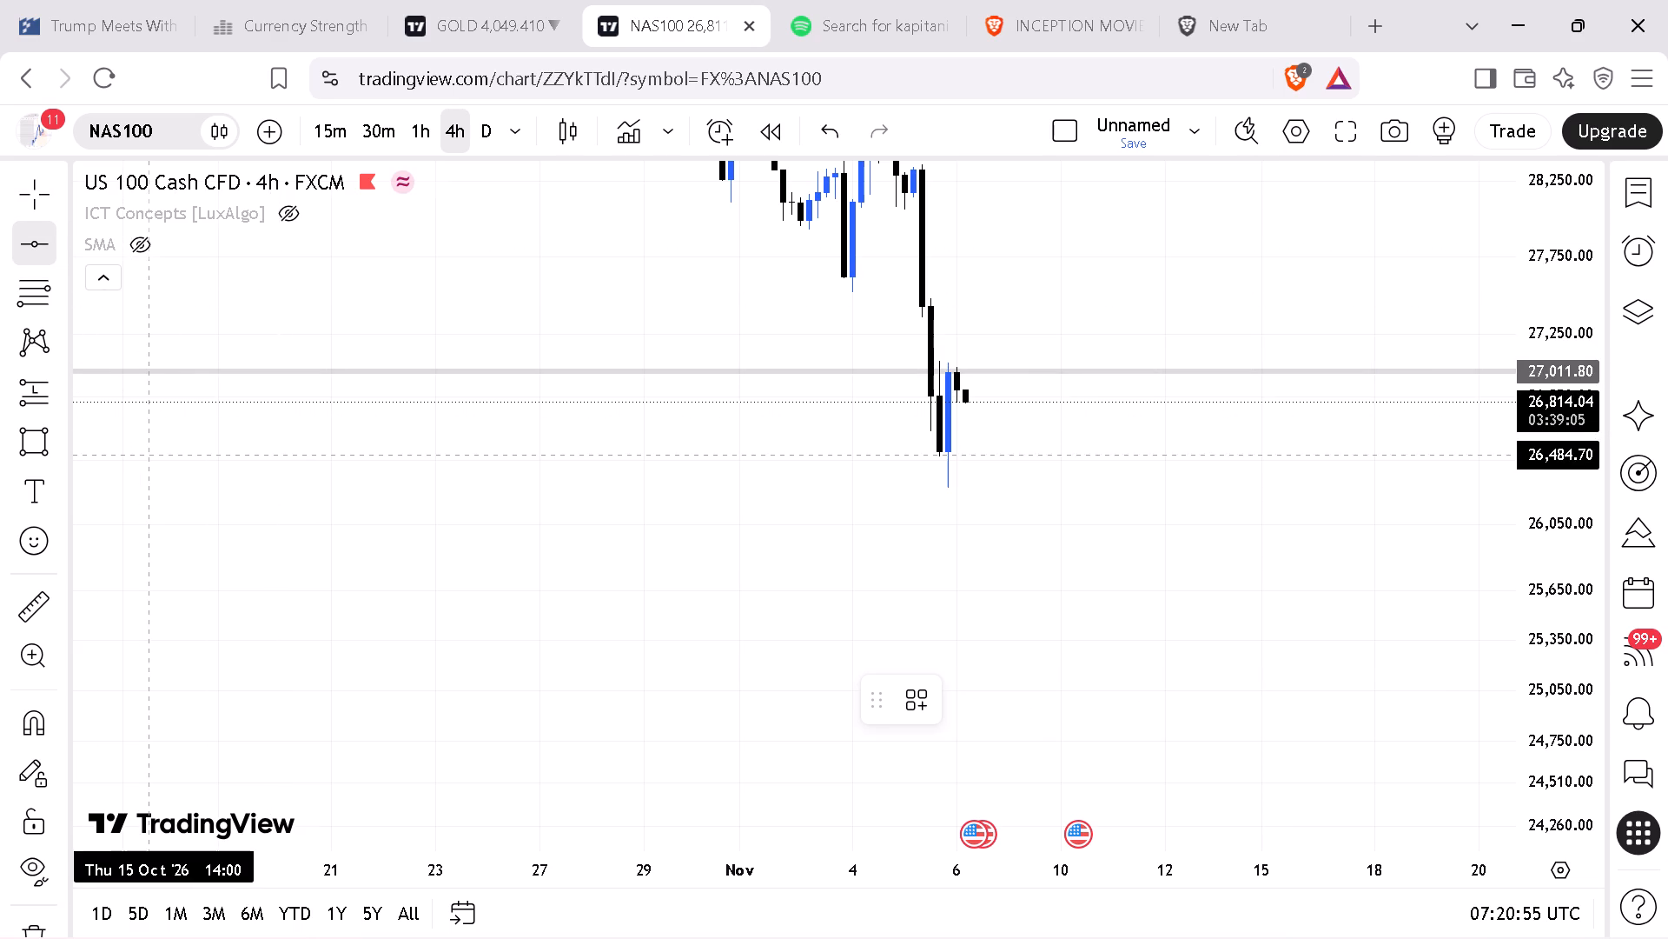
pyautogui.click(144, 453)
pyautogui.moveTo(1498, 540); pyautogui.dragTo(1500, 545)
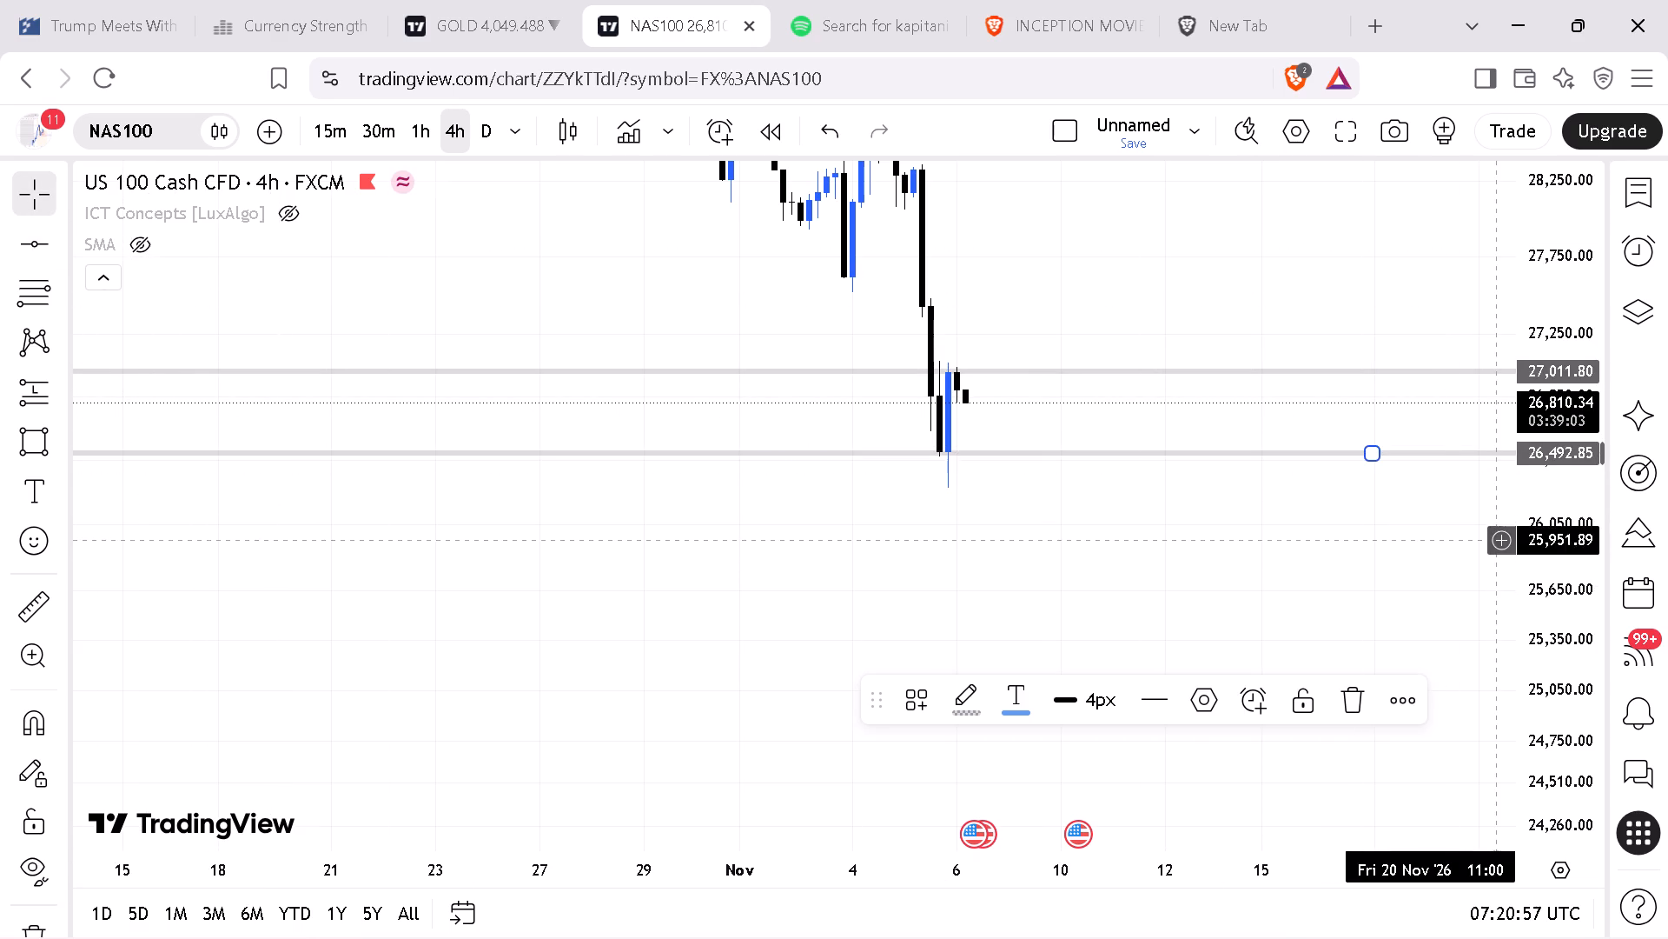
pyautogui.moveTo(1500, 545); pyautogui.dragTo(1486, 585)
pyautogui.moveTo(1586, 296); pyautogui.dragTo(1556, 493)
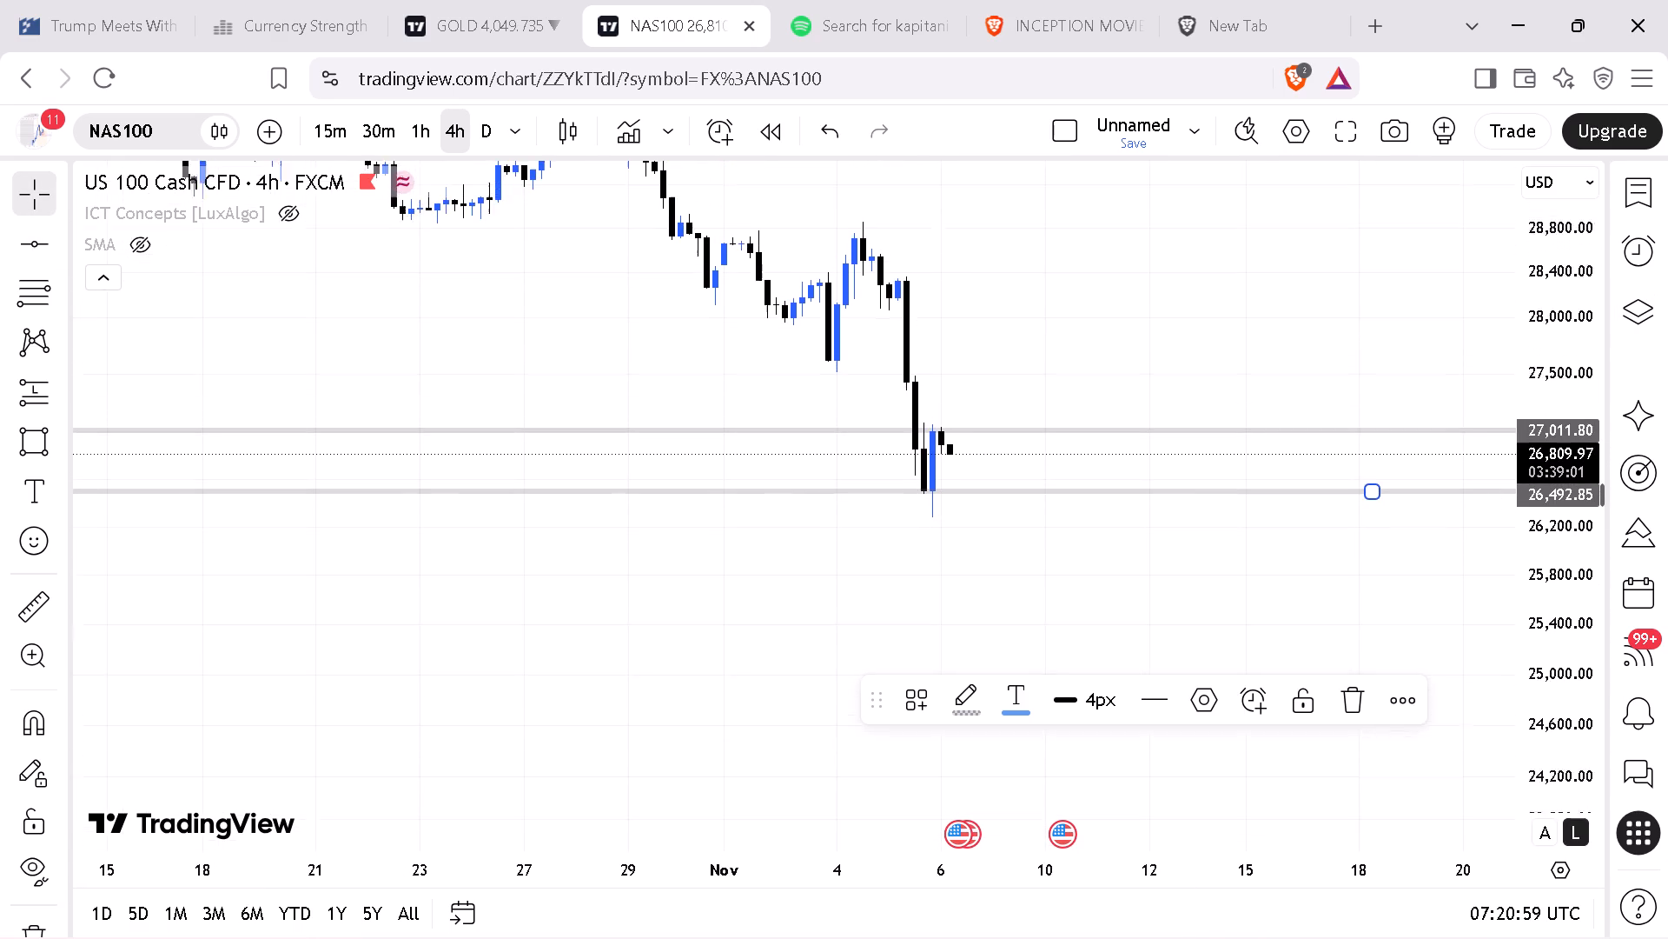
pyautogui.moveTo(1556, 493); pyautogui.dragTo(1552, 548)
pyautogui.moveTo(1145, 868); pyautogui.dragTo(932, 822)
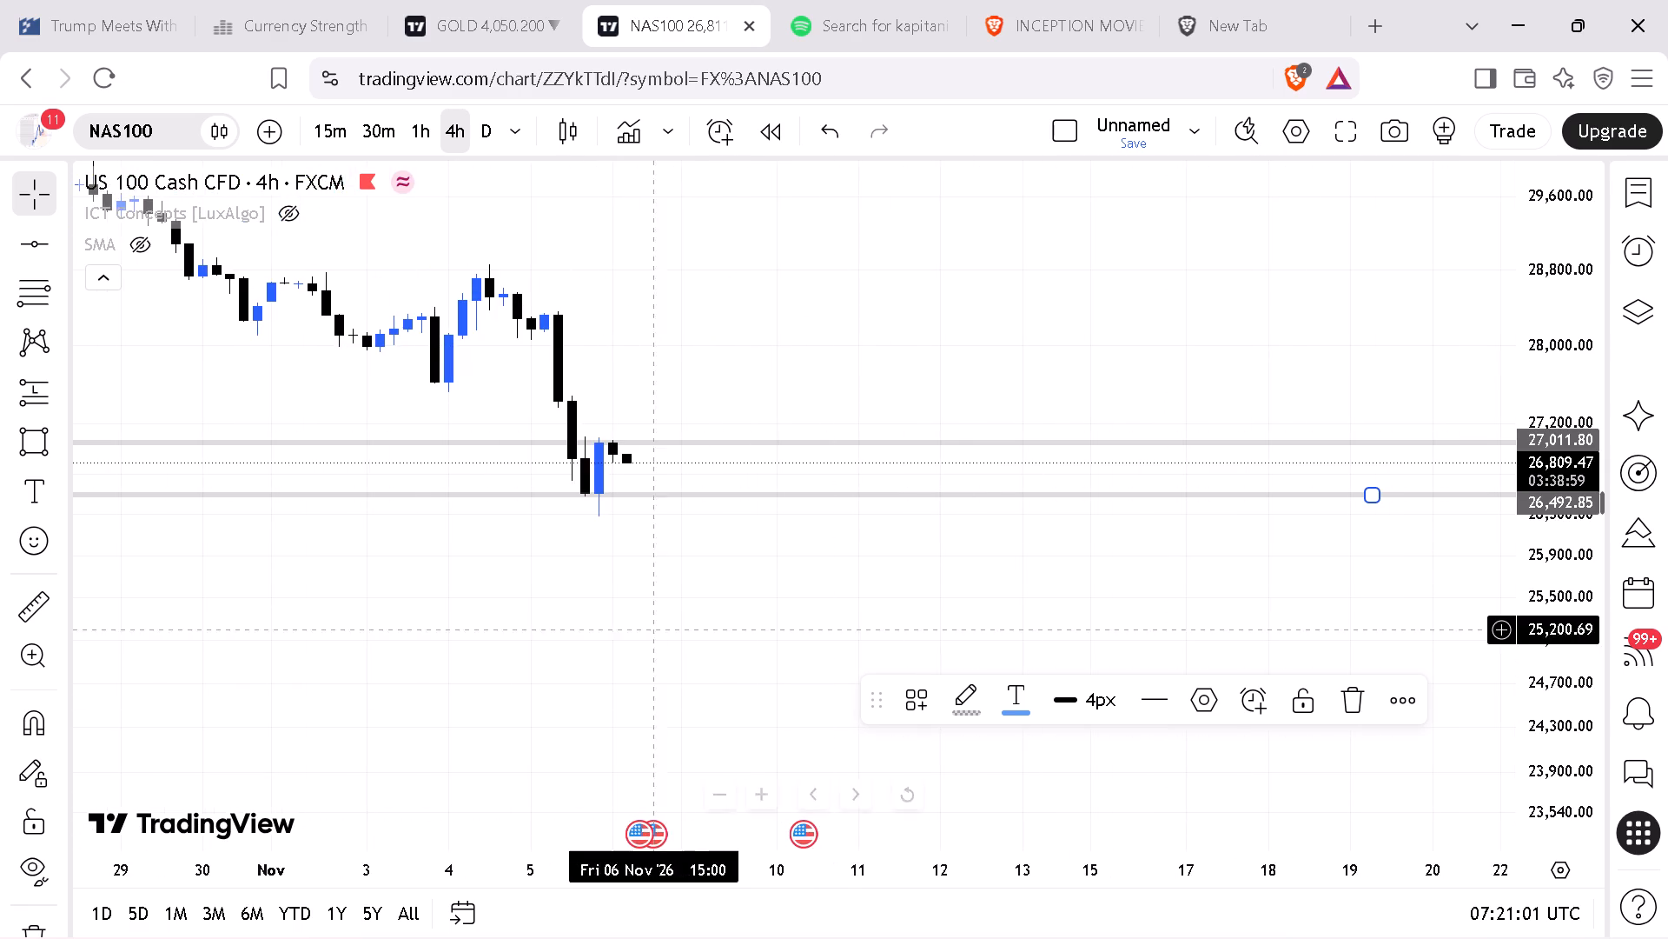
# Add a third horizontal line to the 4-hour NAS100 chart at about 26,329.30, along the mid-April candle body tops.
pyautogui.moveTo(592, 599); pyautogui.dragTo(774, 595)
pyautogui.moveTo(1540, 678); pyautogui.dragTo(1558, 625)
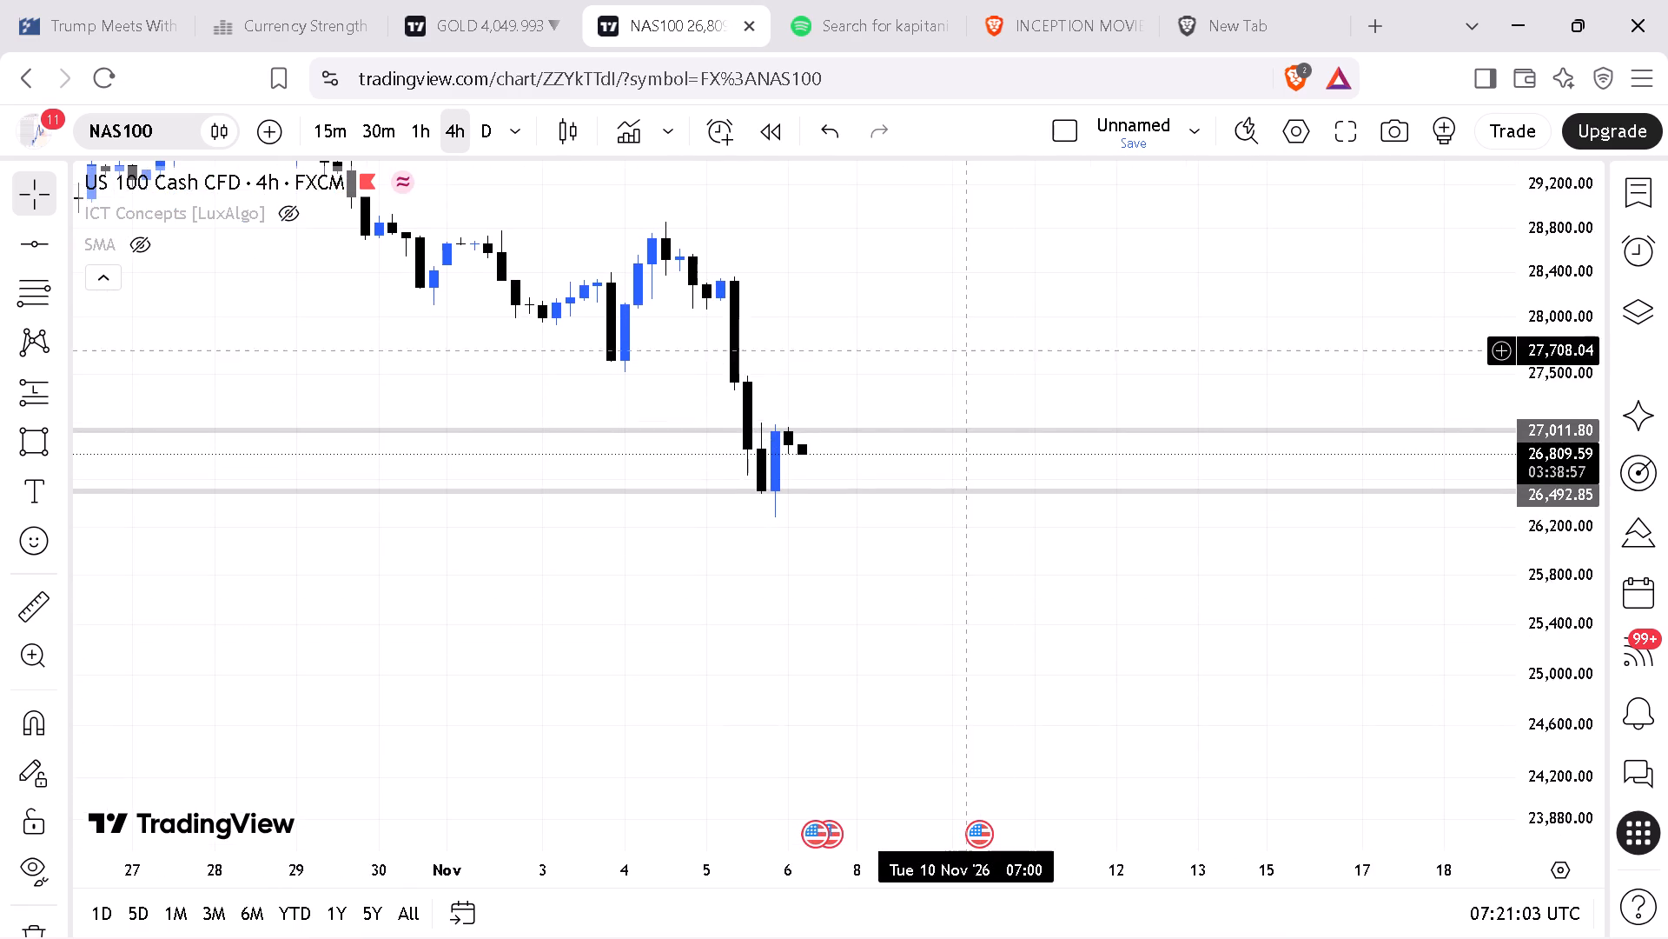
pyautogui.moveTo(971, 340); pyautogui.dragTo(937, 402)
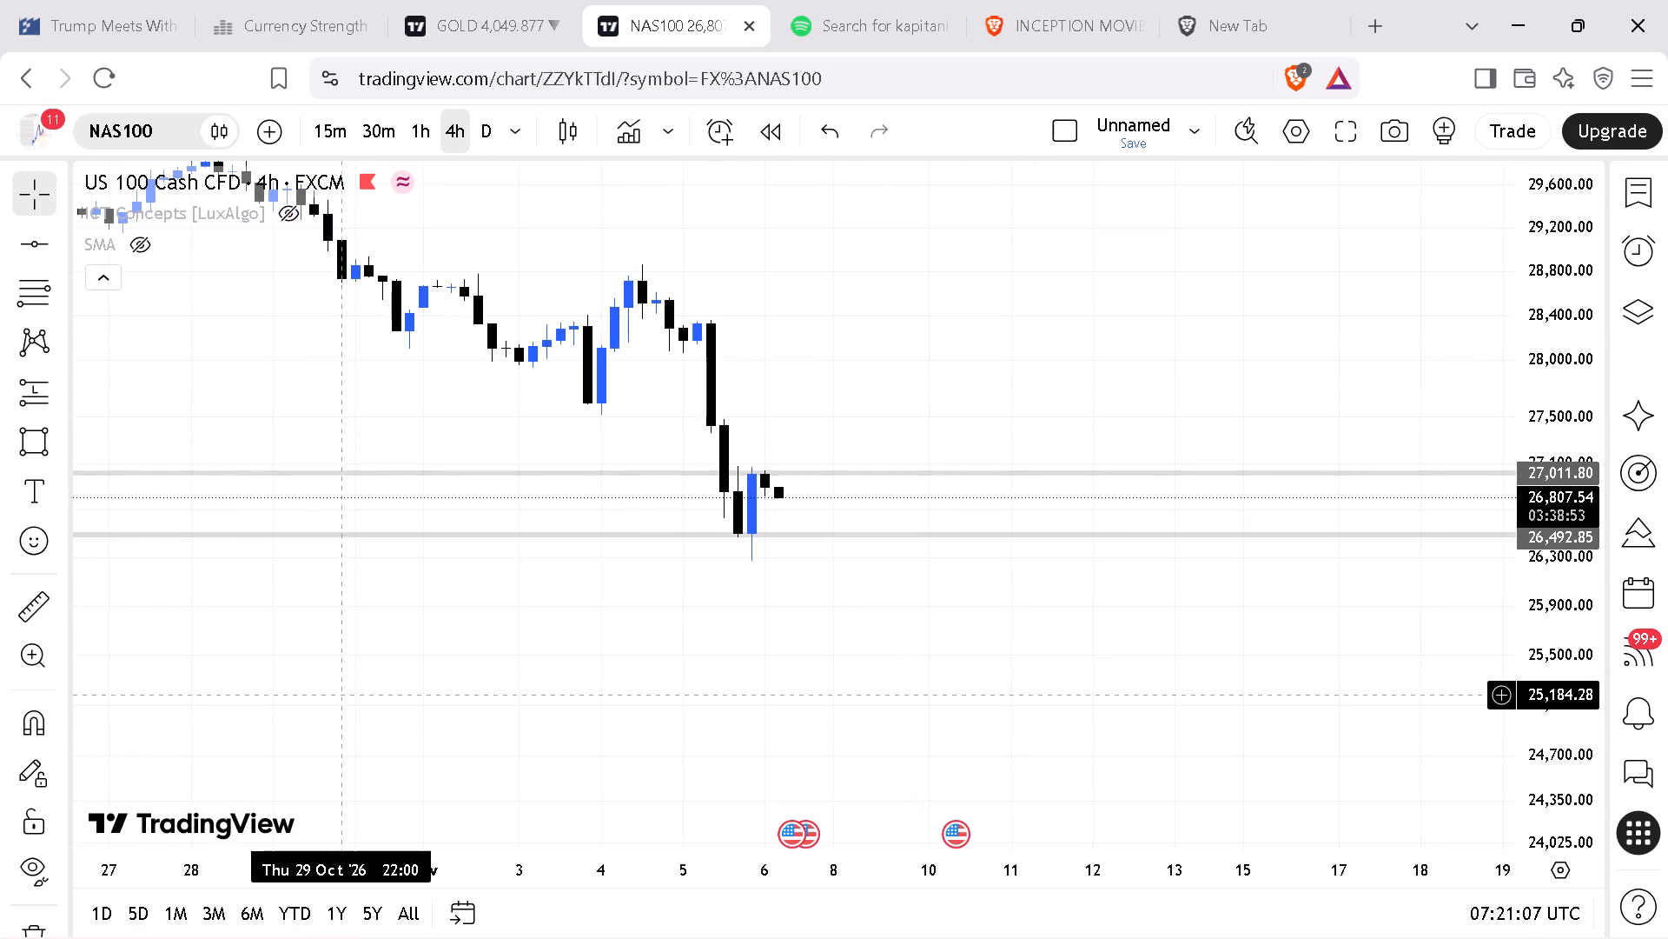
pyautogui.moveTo(345, 684); pyautogui.dragTo(1073, 649)
pyautogui.moveTo(305, 665); pyautogui.dragTo(1047, 589)
pyautogui.moveTo(300, 623); pyautogui.dragTo(1666, 683)
pyautogui.moveTo(255, 686); pyautogui.dragTo(1493, 581)
pyautogui.moveTo(413, 661); pyautogui.dragTo(1186, 603)
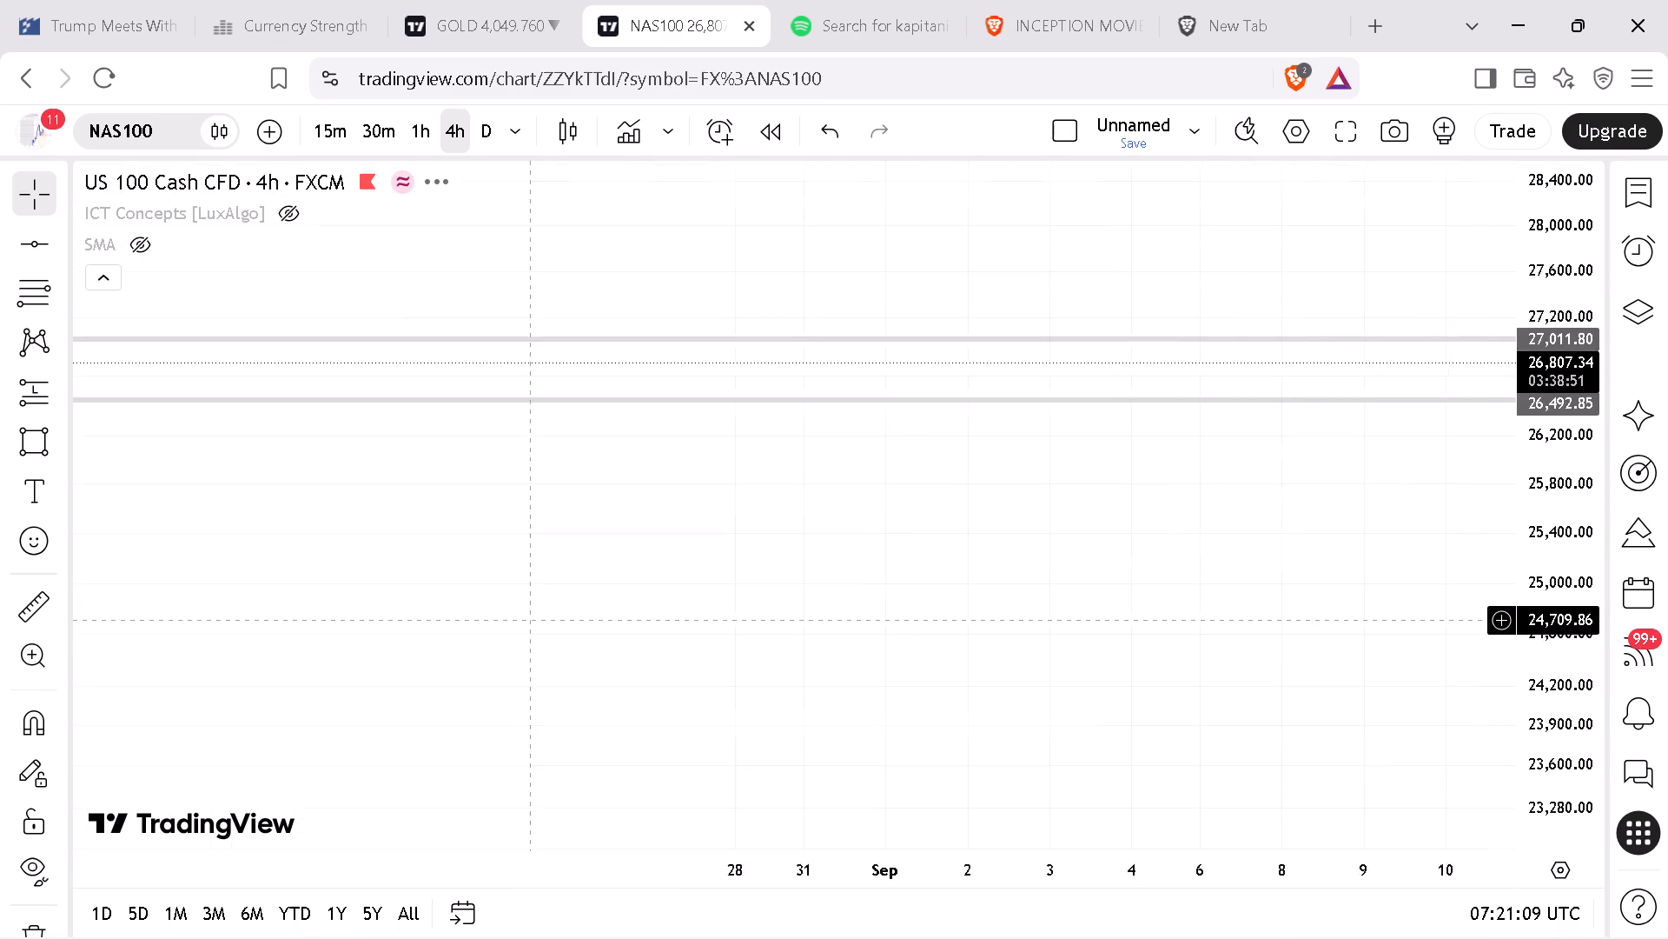
pyautogui.moveTo(1186, 603); pyautogui.dragTo(1408, 609)
pyautogui.moveTo(262, 643); pyautogui.dragTo(1534, 624)
pyautogui.moveTo(248, 636); pyautogui.dragTo(1221, 597)
pyautogui.moveTo(272, 627); pyautogui.dragTo(1177, 576)
pyautogui.moveTo(354, 611); pyautogui.dragTo(1102, 584)
pyautogui.moveTo(300, 623); pyautogui.dragTo(381, 597)
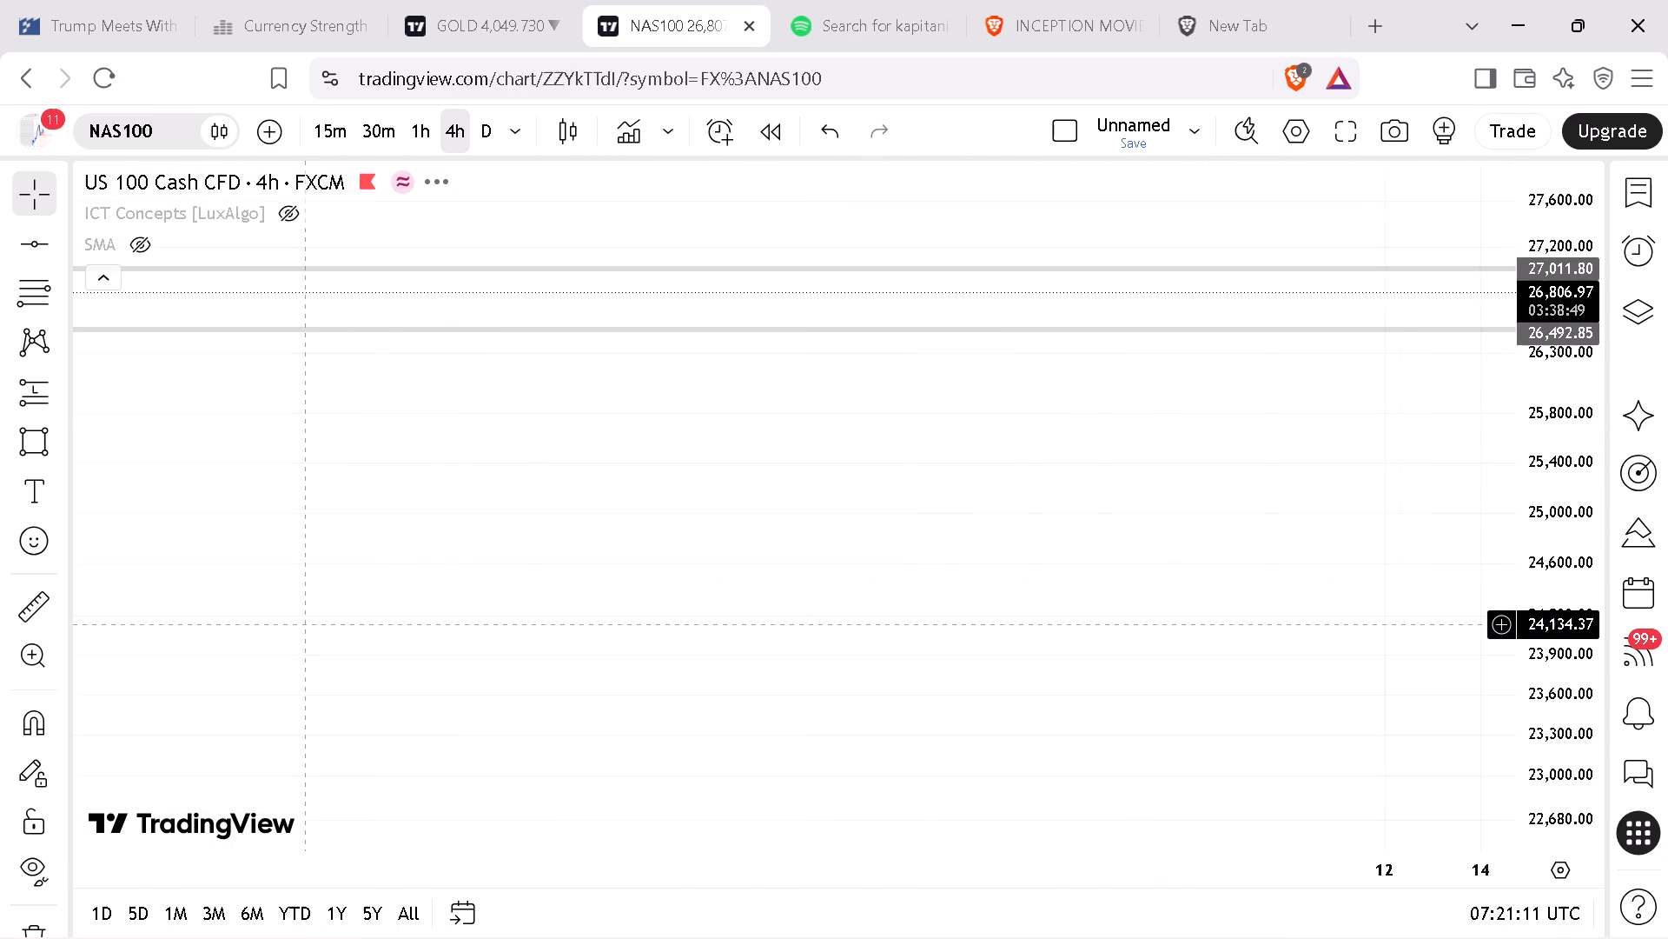
pyautogui.moveTo(381, 597); pyautogui.dragTo(1068, 612)
pyautogui.moveTo(109, 636); pyautogui.dragTo(1030, 636)
pyautogui.moveTo(114, 640); pyautogui.dragTo(1029, 634)
pyautogui.moveTo(124, 643); pyautogui.dragTo(1186, 671)
pyautogui.moveTo(386, 660); pyautogui.dragTo(967, 681)
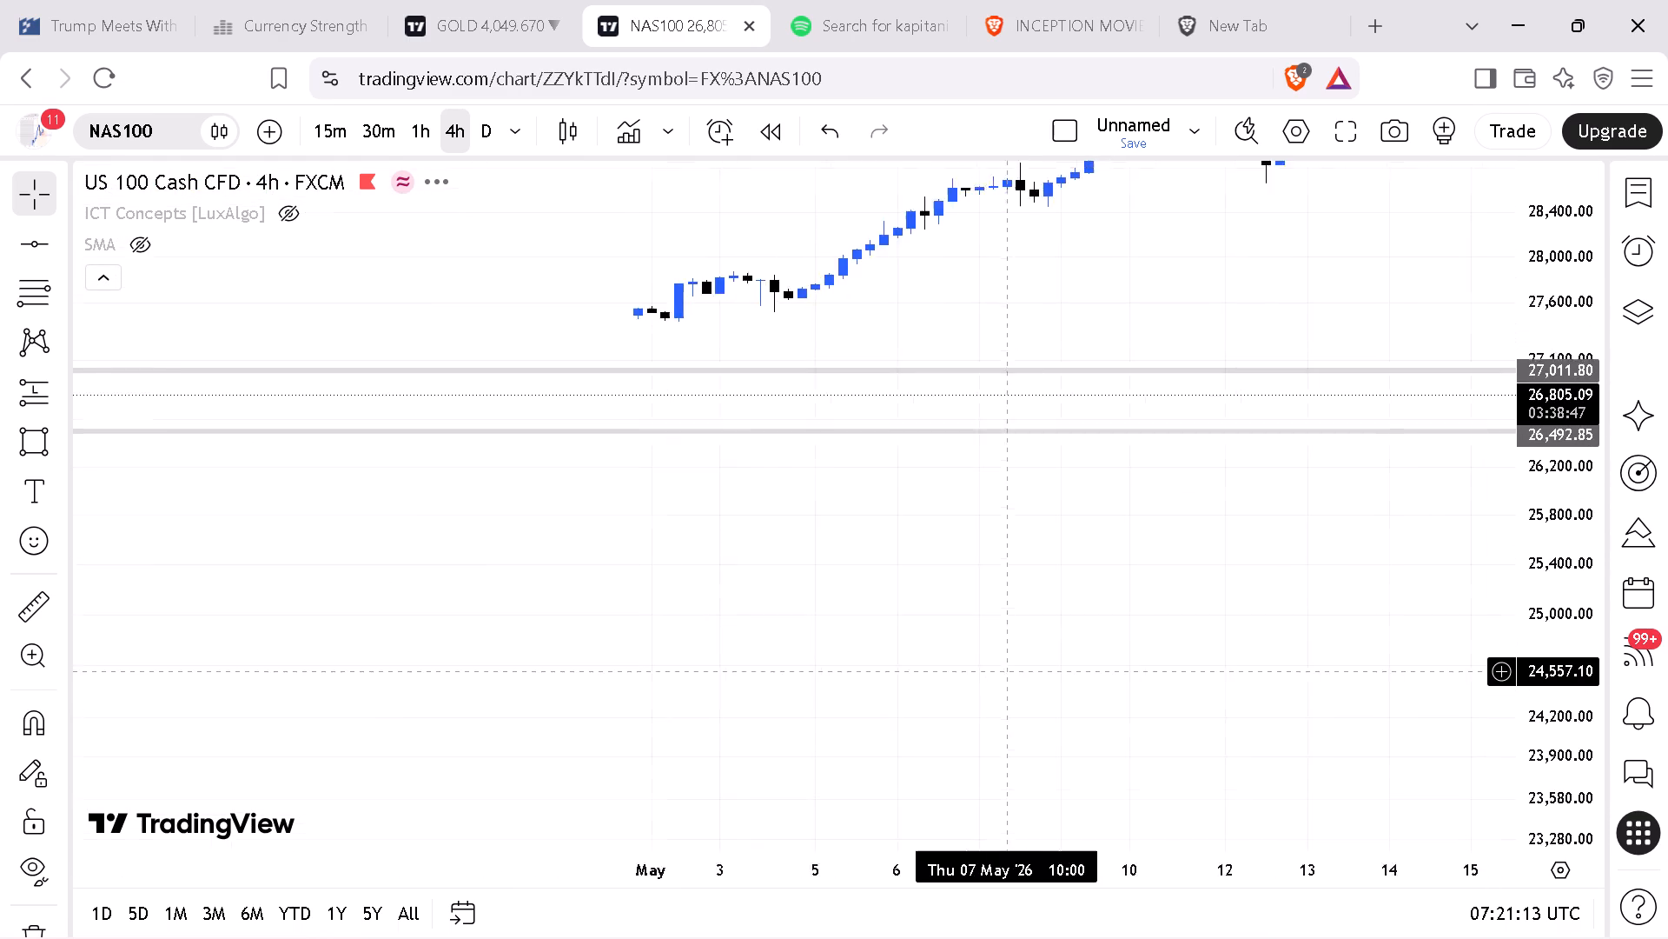
pyautogui.moveTo(967, 681); pyautogui.dragTo(992, 644)
pyautogui.moveTo(279, 632); pyautogui.dragTo(1121, 616)
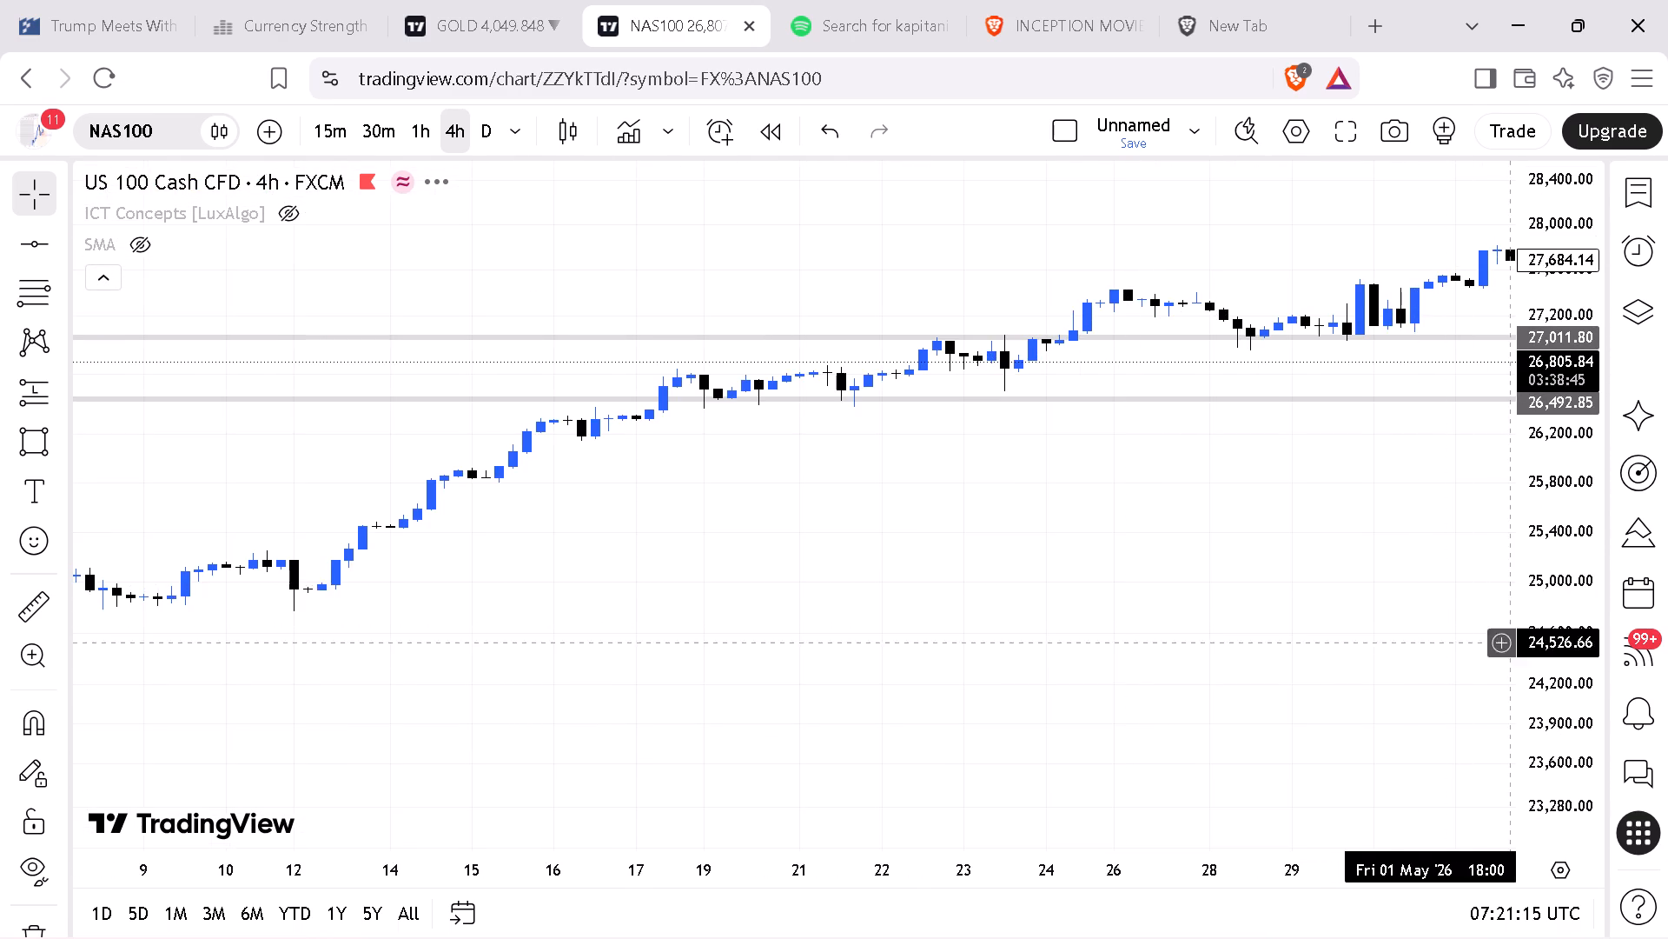
pyautogui.moveTo(1535, 668); pyautogui.dragTo(1647, 215)
pyautogui.moveTo(1546, 667); pyautogui.dragTo(1565, 578)
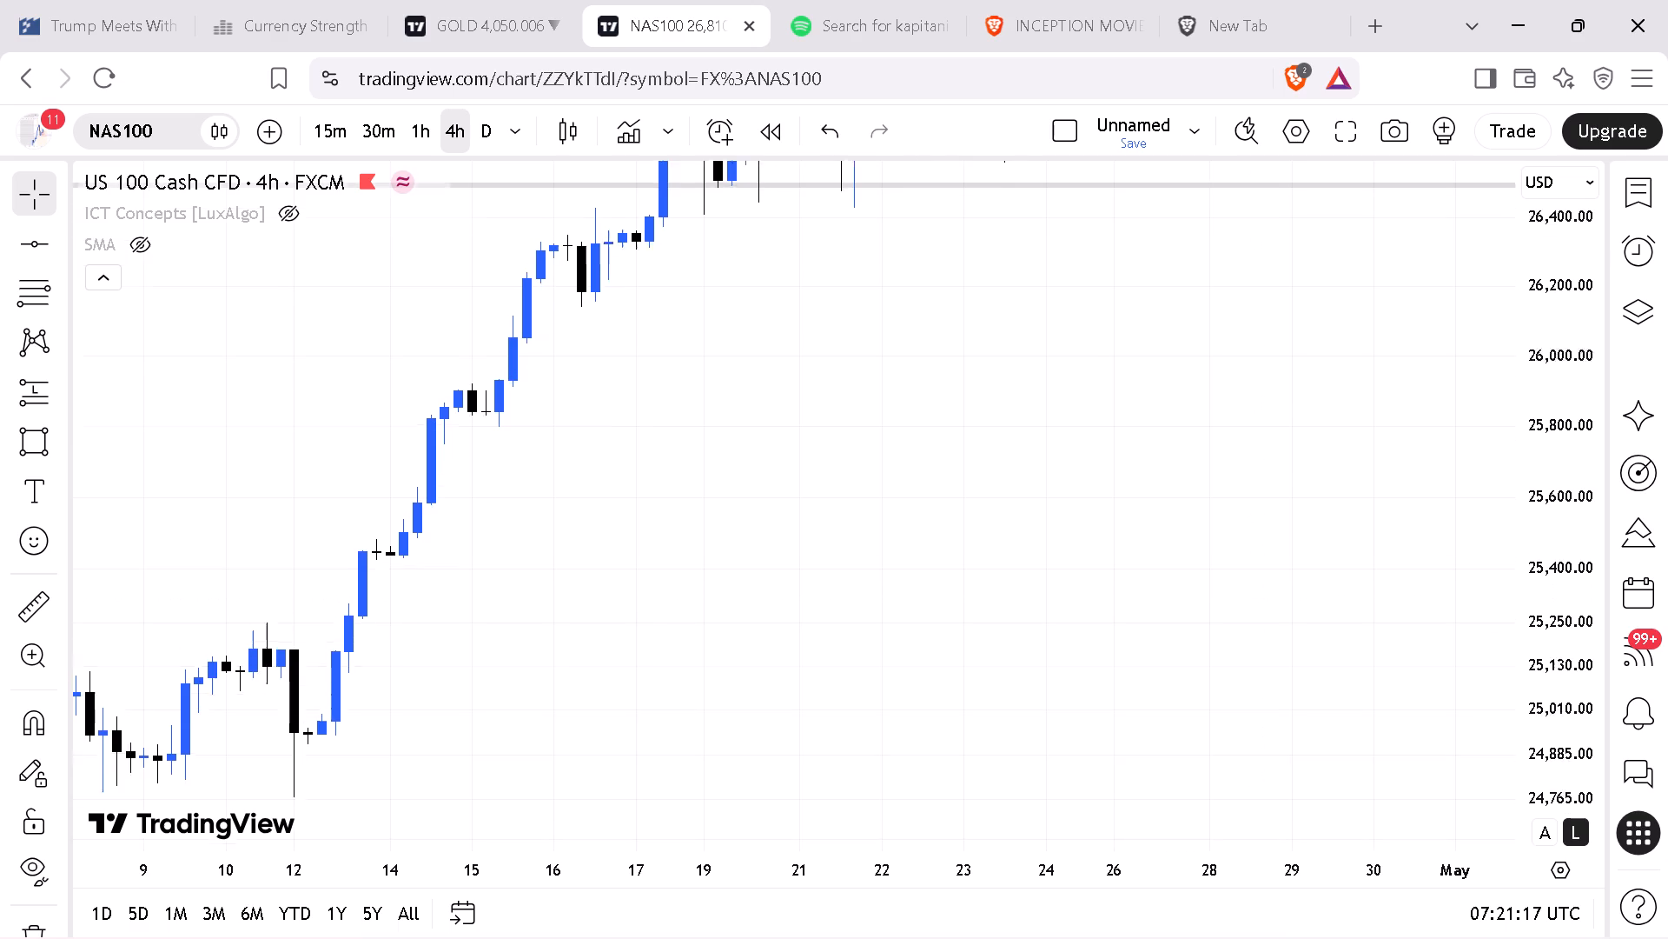
pyautogui.moveTo(1565, 578); pyautogui.dragTo(1623, 401)
pyautogui.moveTo(1148, 613); pyautogui.dragTo(1004, 938)
pyautogui.moveTo(1015, 730); pyautogui.dragTo(991, 896)
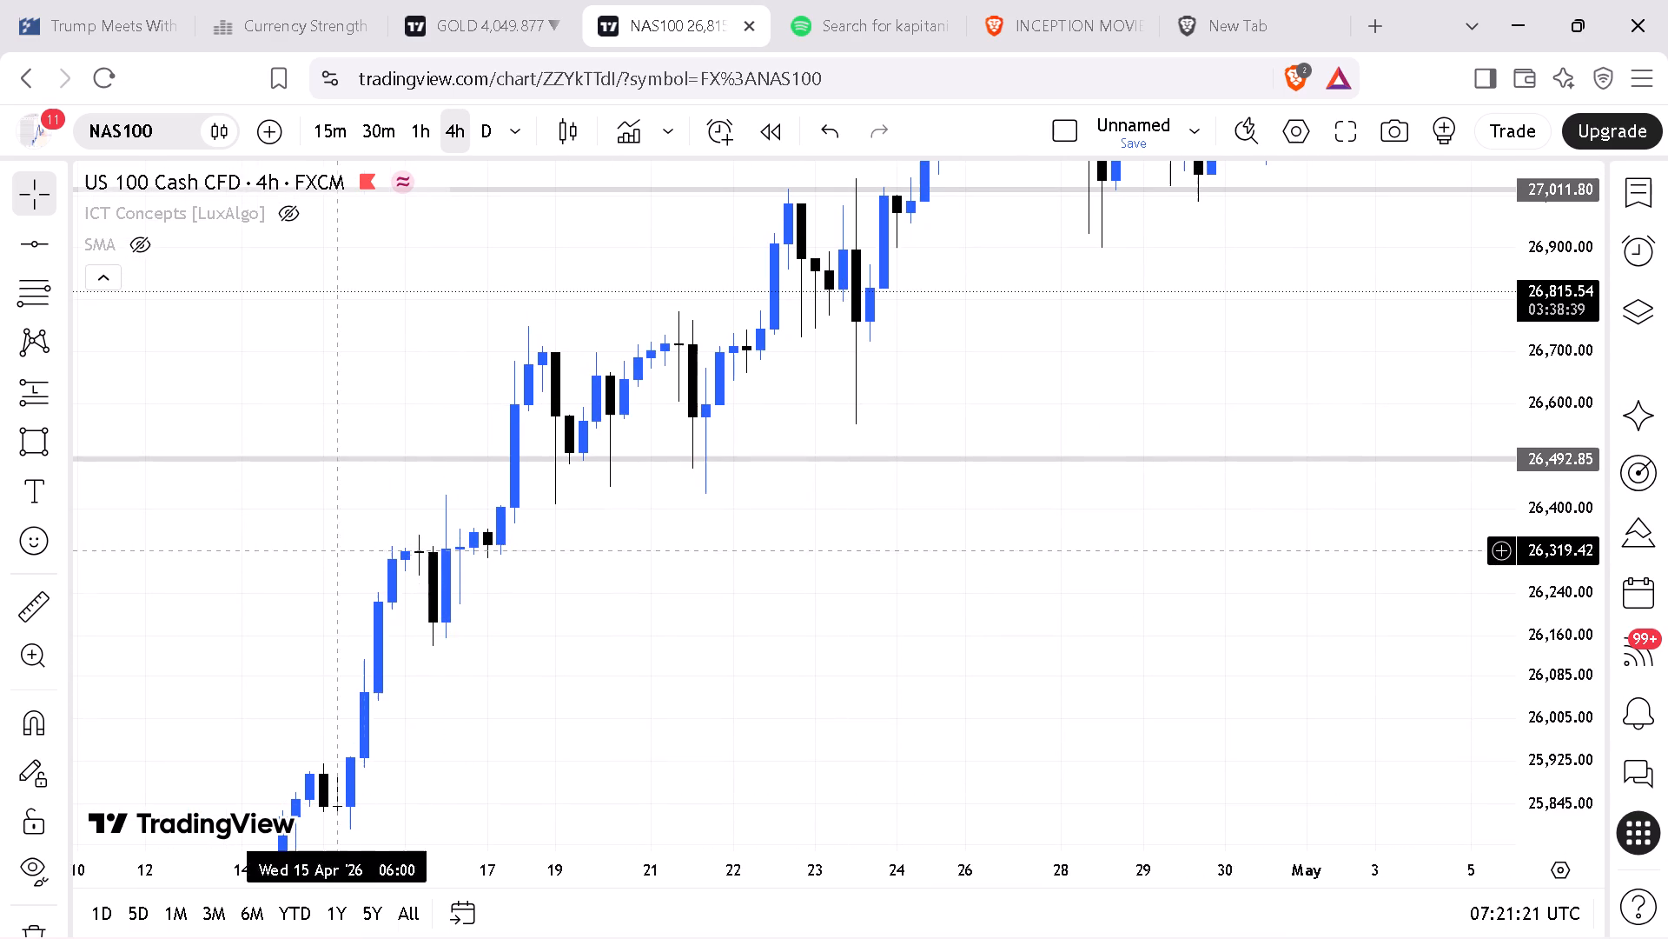
pyautogui.click(26, 230)
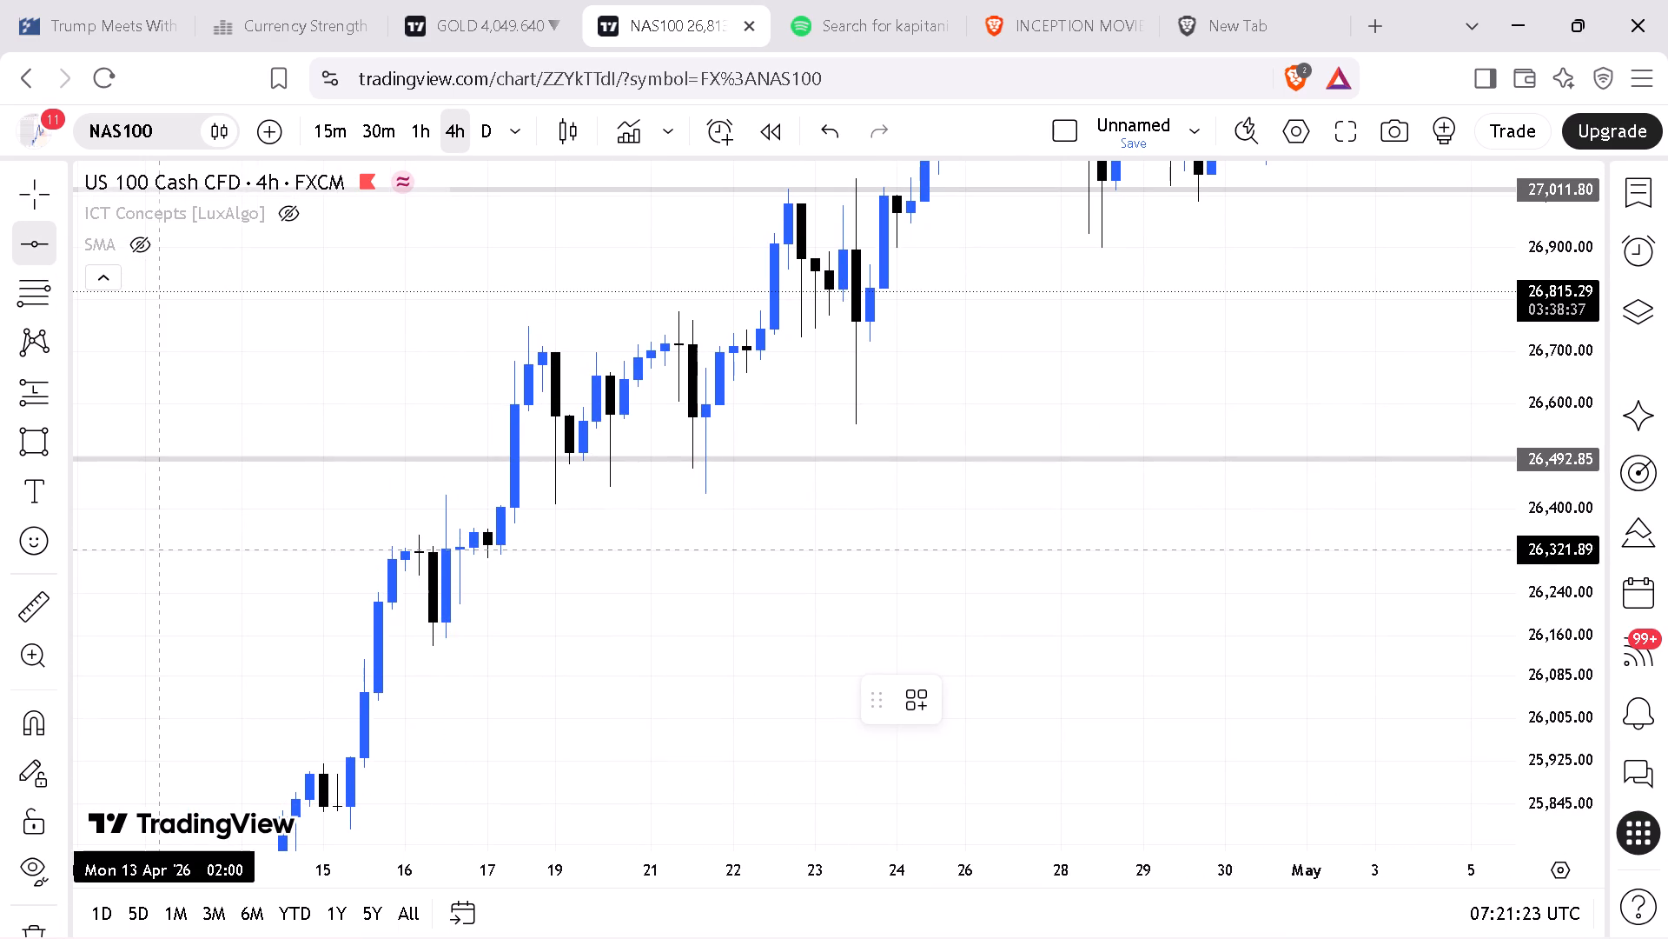
pyautogui.click(154, 545)
# Return to the latest November candles on the 4-hour NAS100 chart and examine current price against the marked horizontal levels.
pyautogui.moveTo(731, 683); pyautogui.dragTo(70, 690)
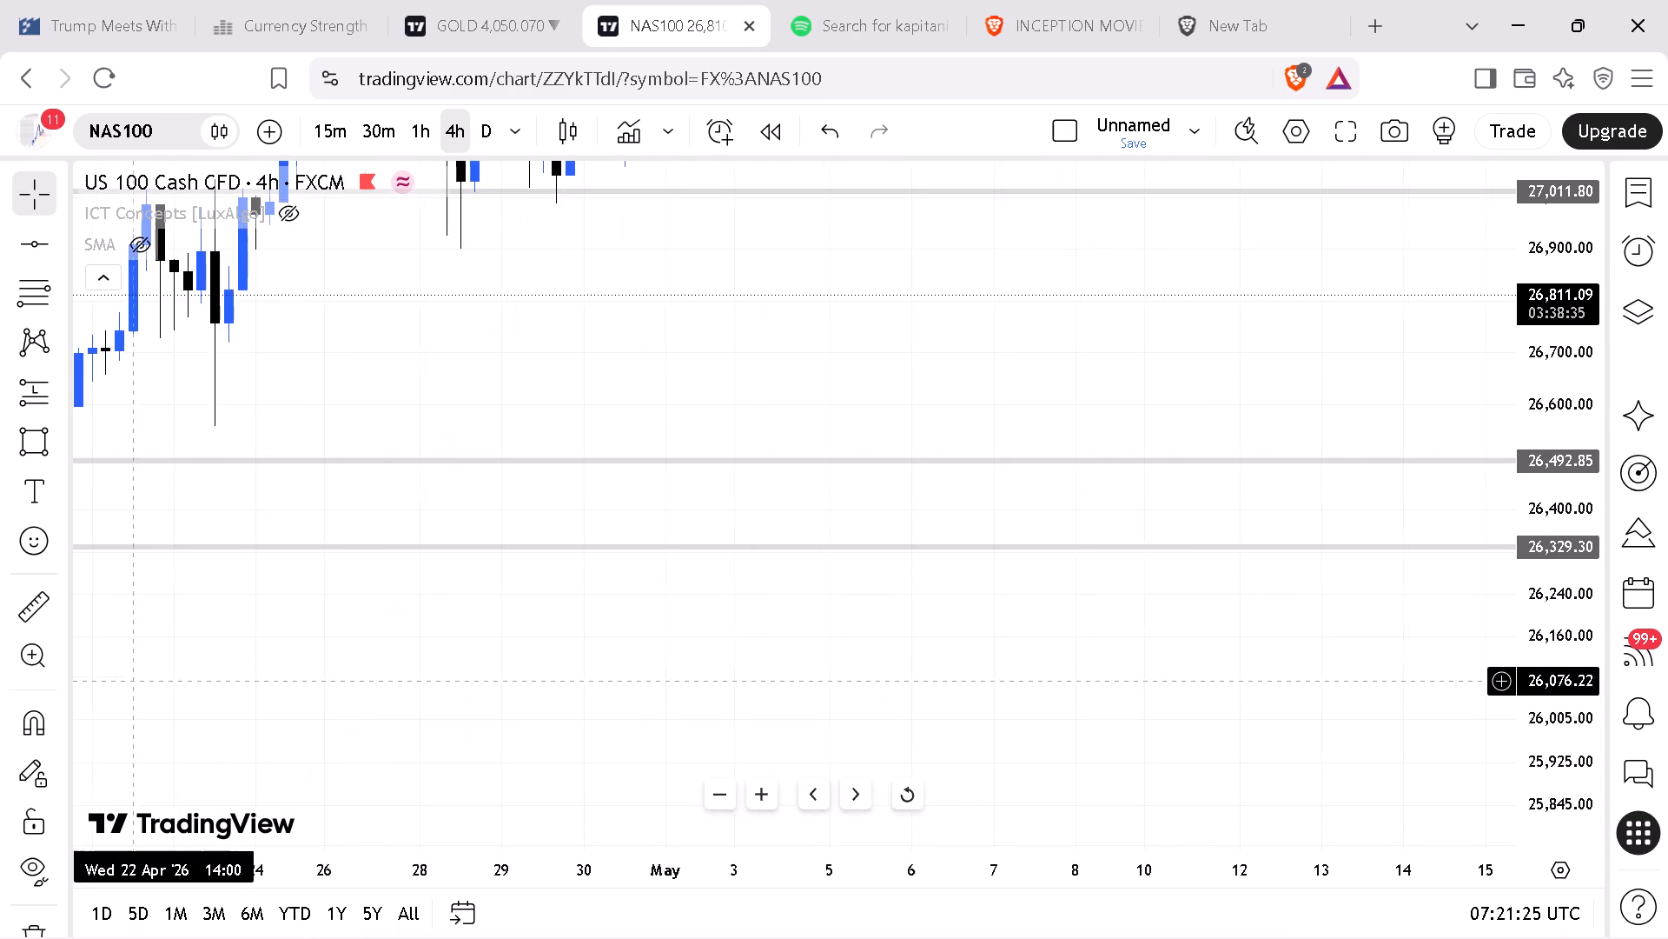
pyautogui.moveTo(919, 786); pyautogui.dragTo(30, 702)
pyautogui.moveTo(1102, 692); pyautogui.dragTo(295, 652)
pyautogui.moveTo(1342, 763); pyautogui.dragTo(0, 665)
pyautogui.moveTo(1168, 646); pyautogui.dragTo(219, 649)
pyautogui.moveTo(1236, 627); pyautogui.dragTo(513, 645)
pyautogui.moveTo(1640, 643); pyautogui.dragTo(1264, 641)
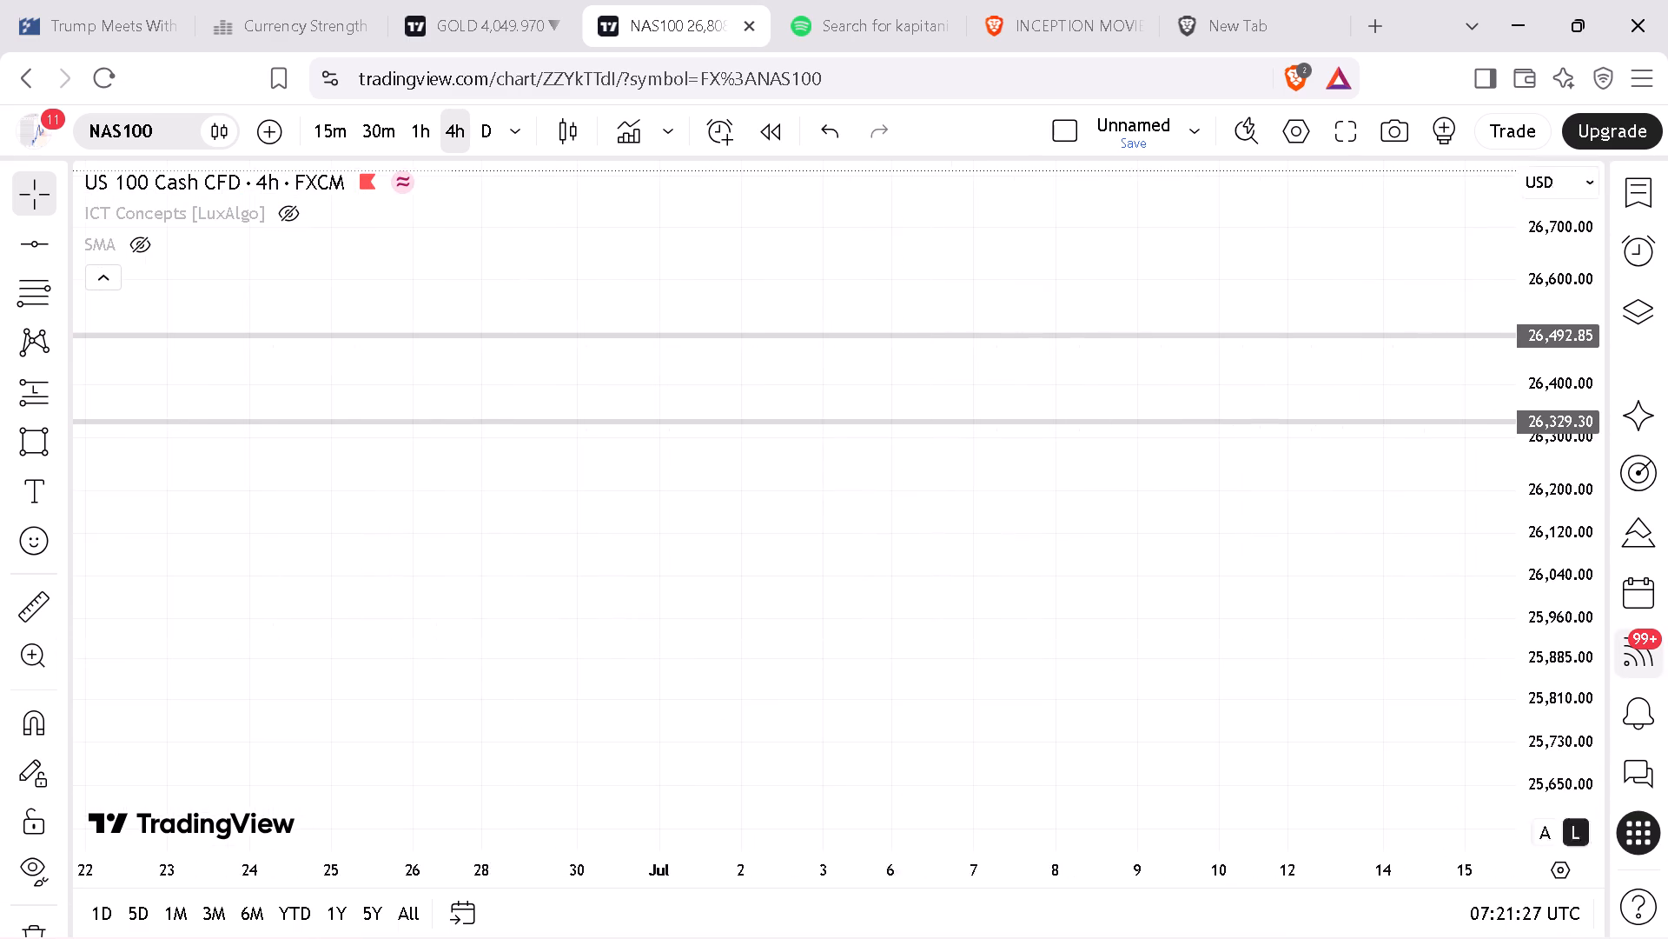
pyautogui.moveTo(1264, 641); pyautogui.dragTo(381, 545)
pyautogui.moveTo(919, 519); pyautogui.dragTo(539, 524)
pyautogui.moveTo(1042, 649); pyautogui.dragTo(125, 610)
pyautogui.moveTo(1364, 787); pyautogui.dragTo(240, 618)
pyautogui.moveTo(1476, 711); pyautogui.dragTo(327, 620)
pyautogui.moveTo(1574, 547); pyautogui.dragTo(514, 709)
pyautogui.moveTo(1054, 520); pyautogui.dragTo(396, 578)
pyautogui.moveTo(983, 570); pyautogui.dragTo(0, 575)
pyautogui.moveTo(1056, 559); pyautogui.dragTo(202, 556)
pyautogui.moveTo(1263, 570); pyautogui.dragTo(645, 575)
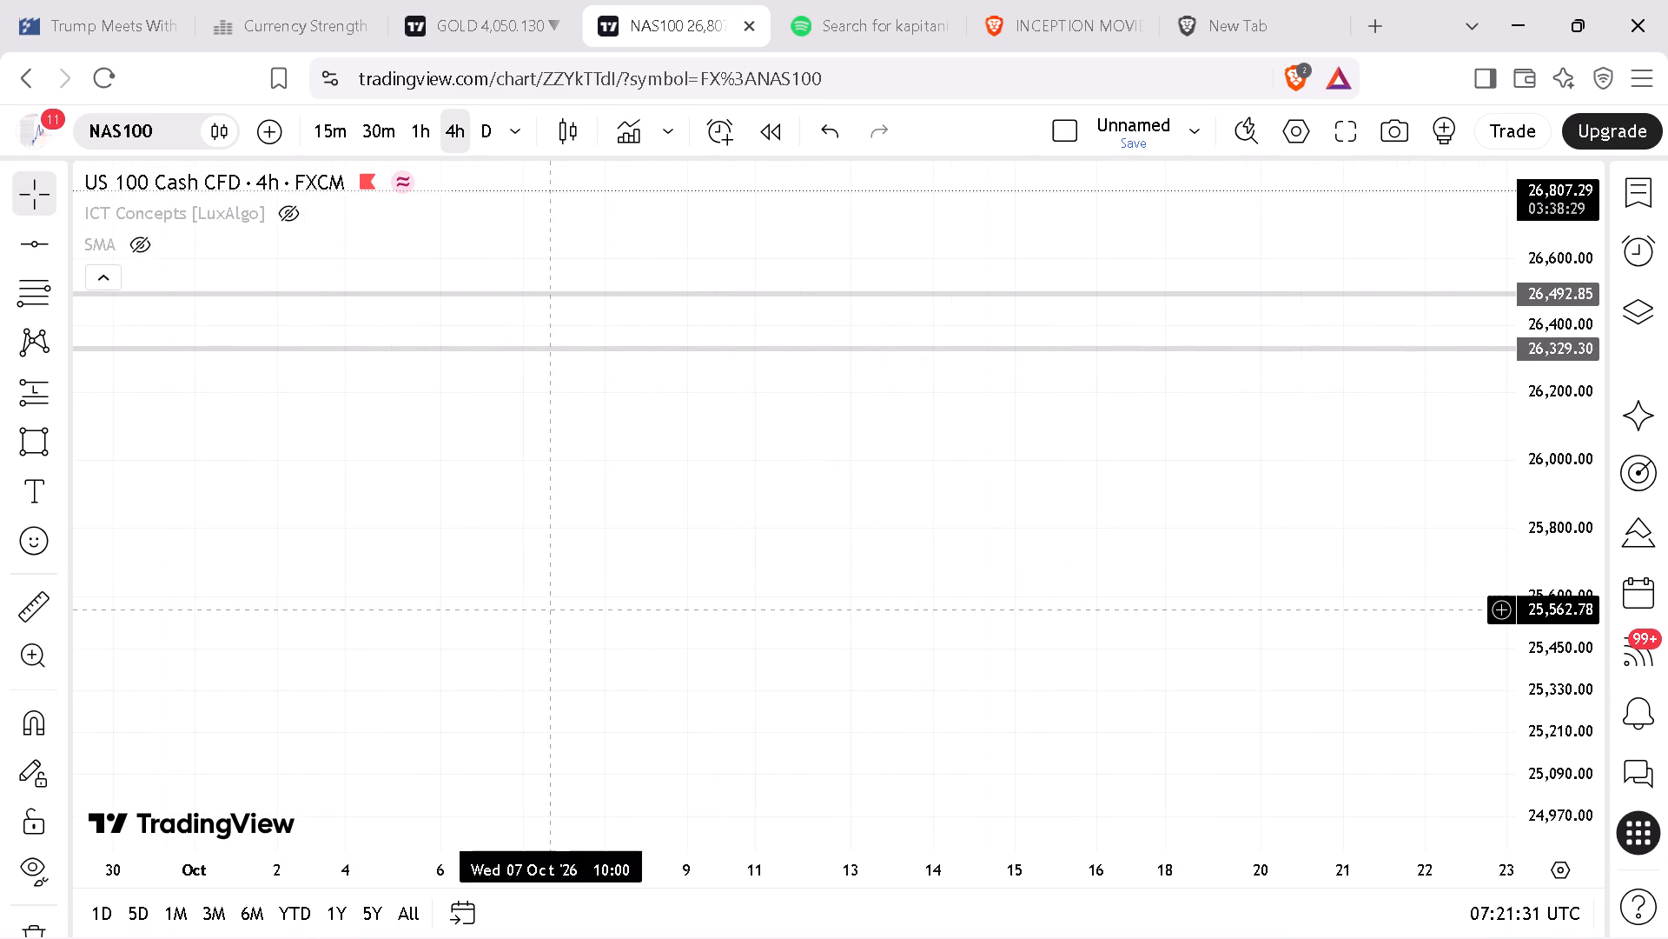
pyautogui.moveTo(1035, 610); pyautogui.dragTo(612, 574)
pyautogui.moveTo(1059, 597); pyautogui.dragTo(466, 536)
pyautogui.moveTo(1132, 565); pyautogui.dragTo(376, 483)
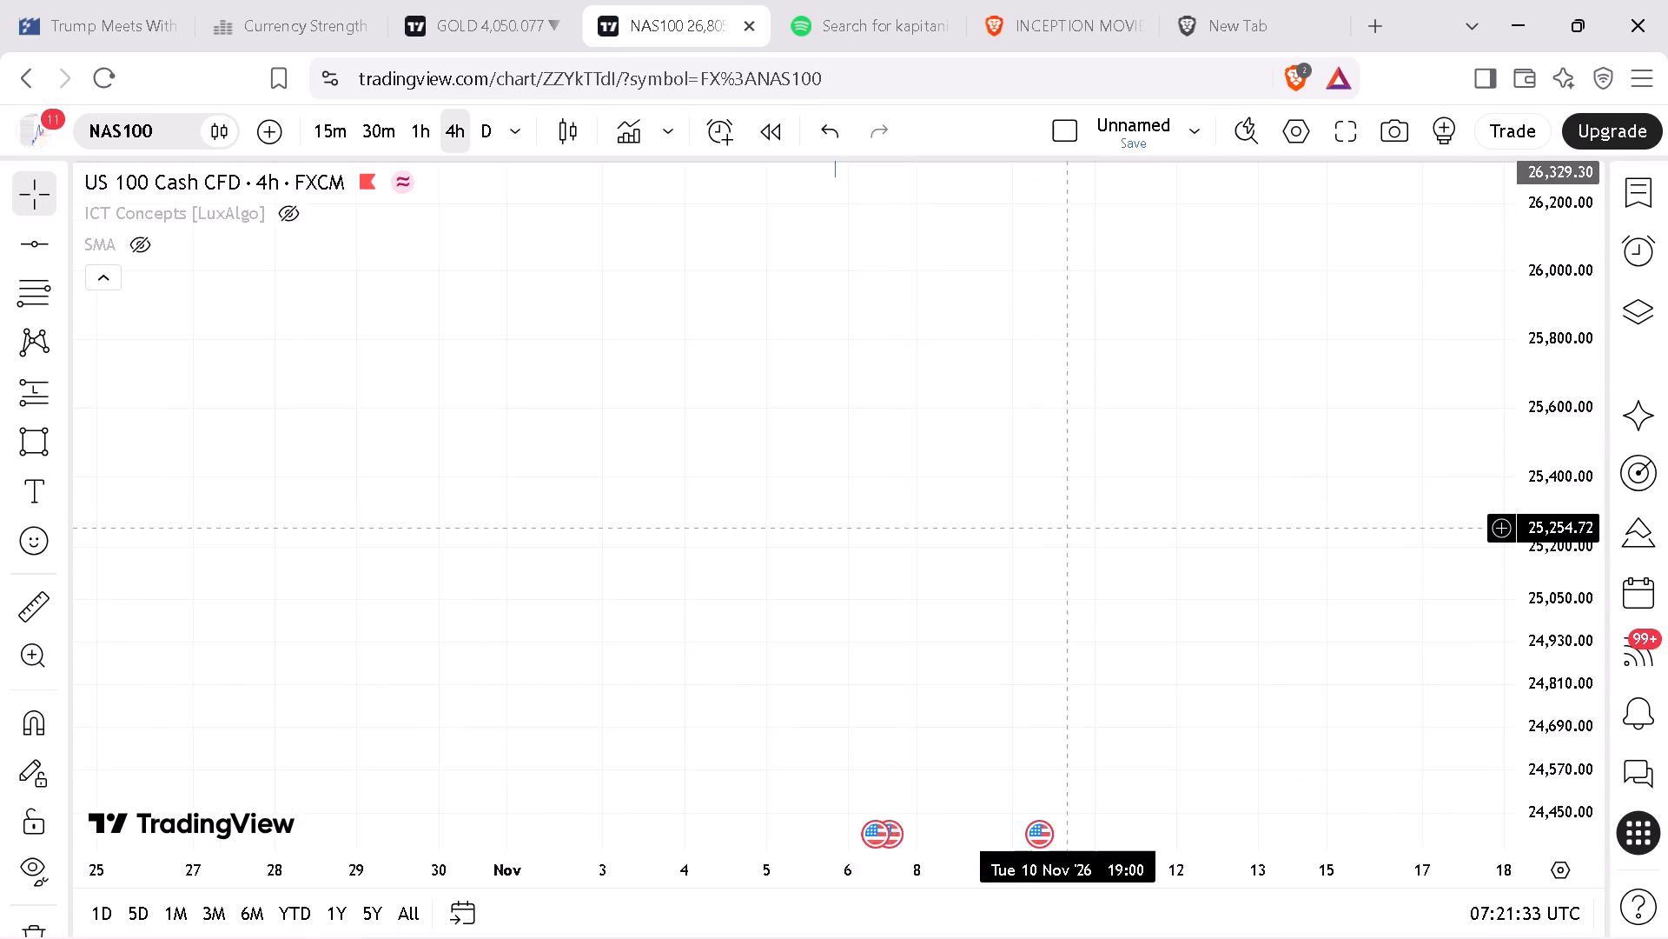
pyautogui.moveTo(1072, 527); pyautogui.dragTo(473, 592)
pyautogui.moveTo(849, 429); pyautogui.dragTo(771, 576)
pyautogui.moveTo(1158, 549); pyautogui.dragTo(164, 536)
pyautogui.moveTo(400, 518); pyautogui.dragTo(1064, 621)
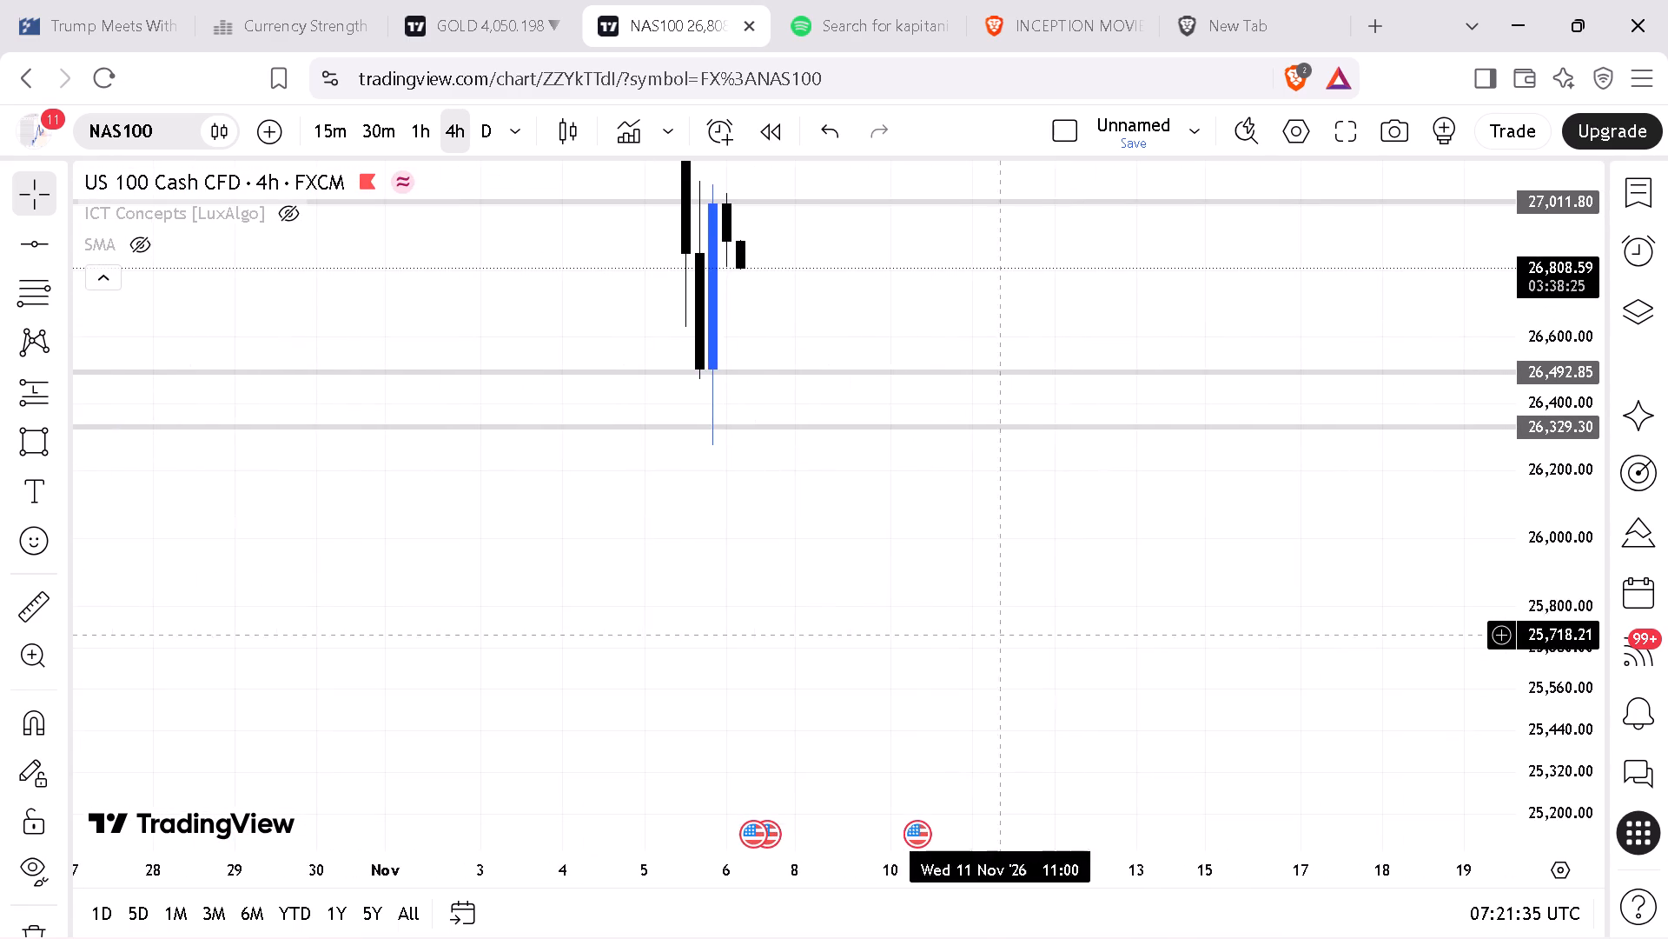
pyautogui.moveTo(525, 603); pyautogui.dragTo(717, 610)
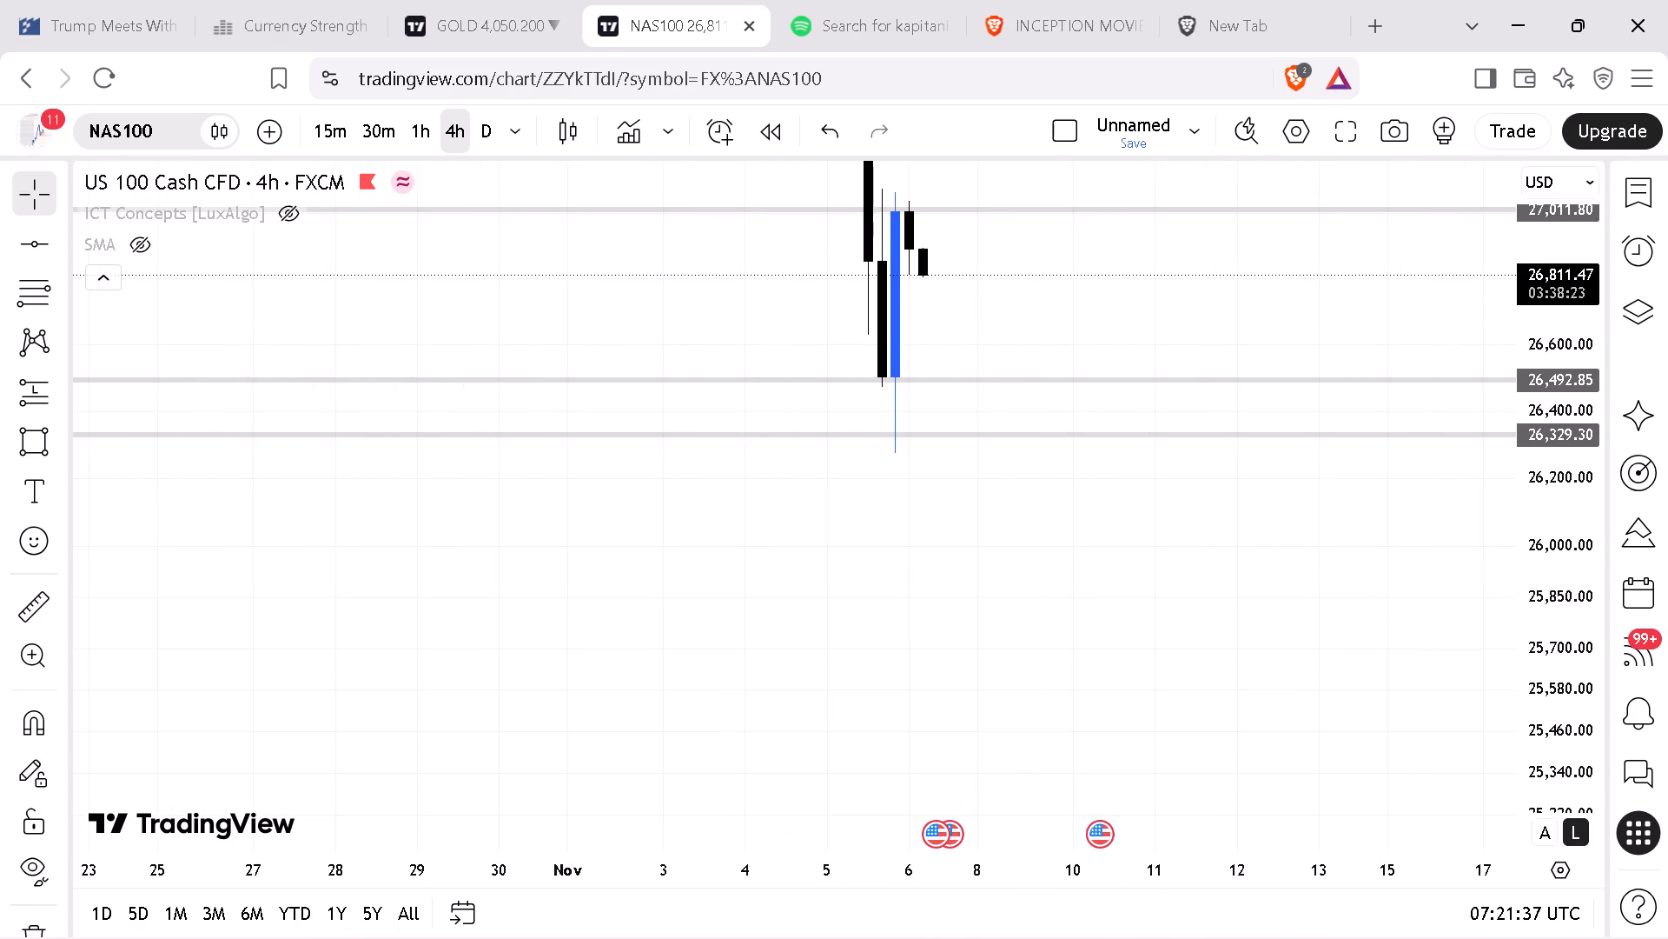
pyautogui.moveTo(1563, 562); pyautogui.dragTo(1512, 839)
pyautogui.moveTo(1163, 685); pyautogui.dragTo(1097, 712)
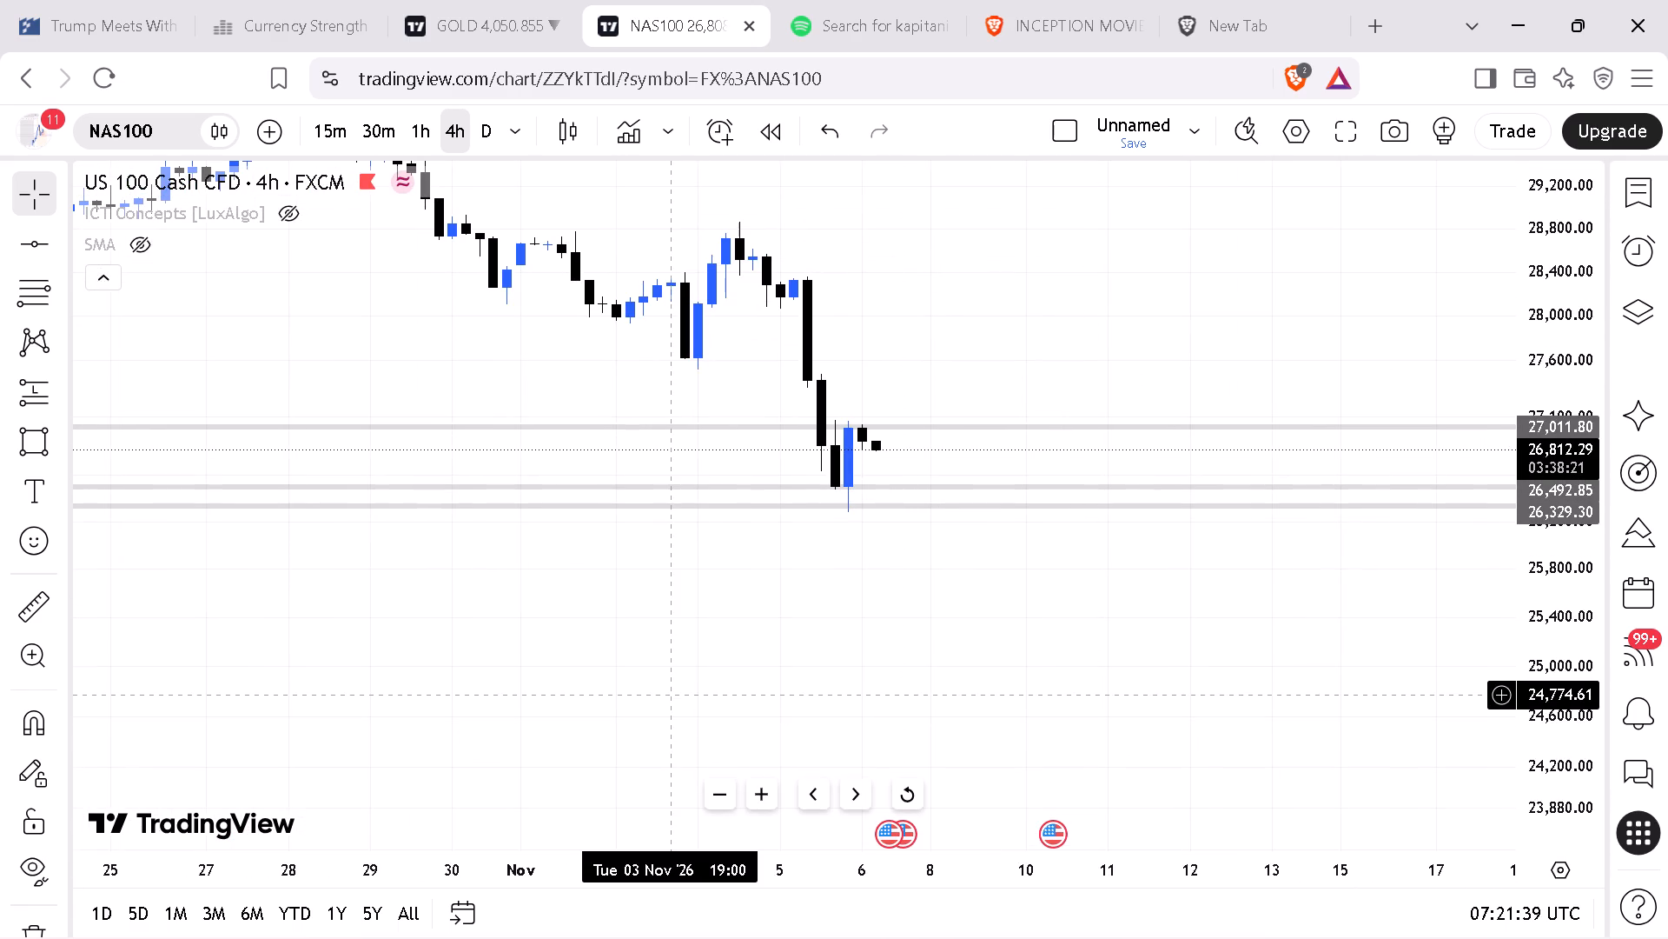
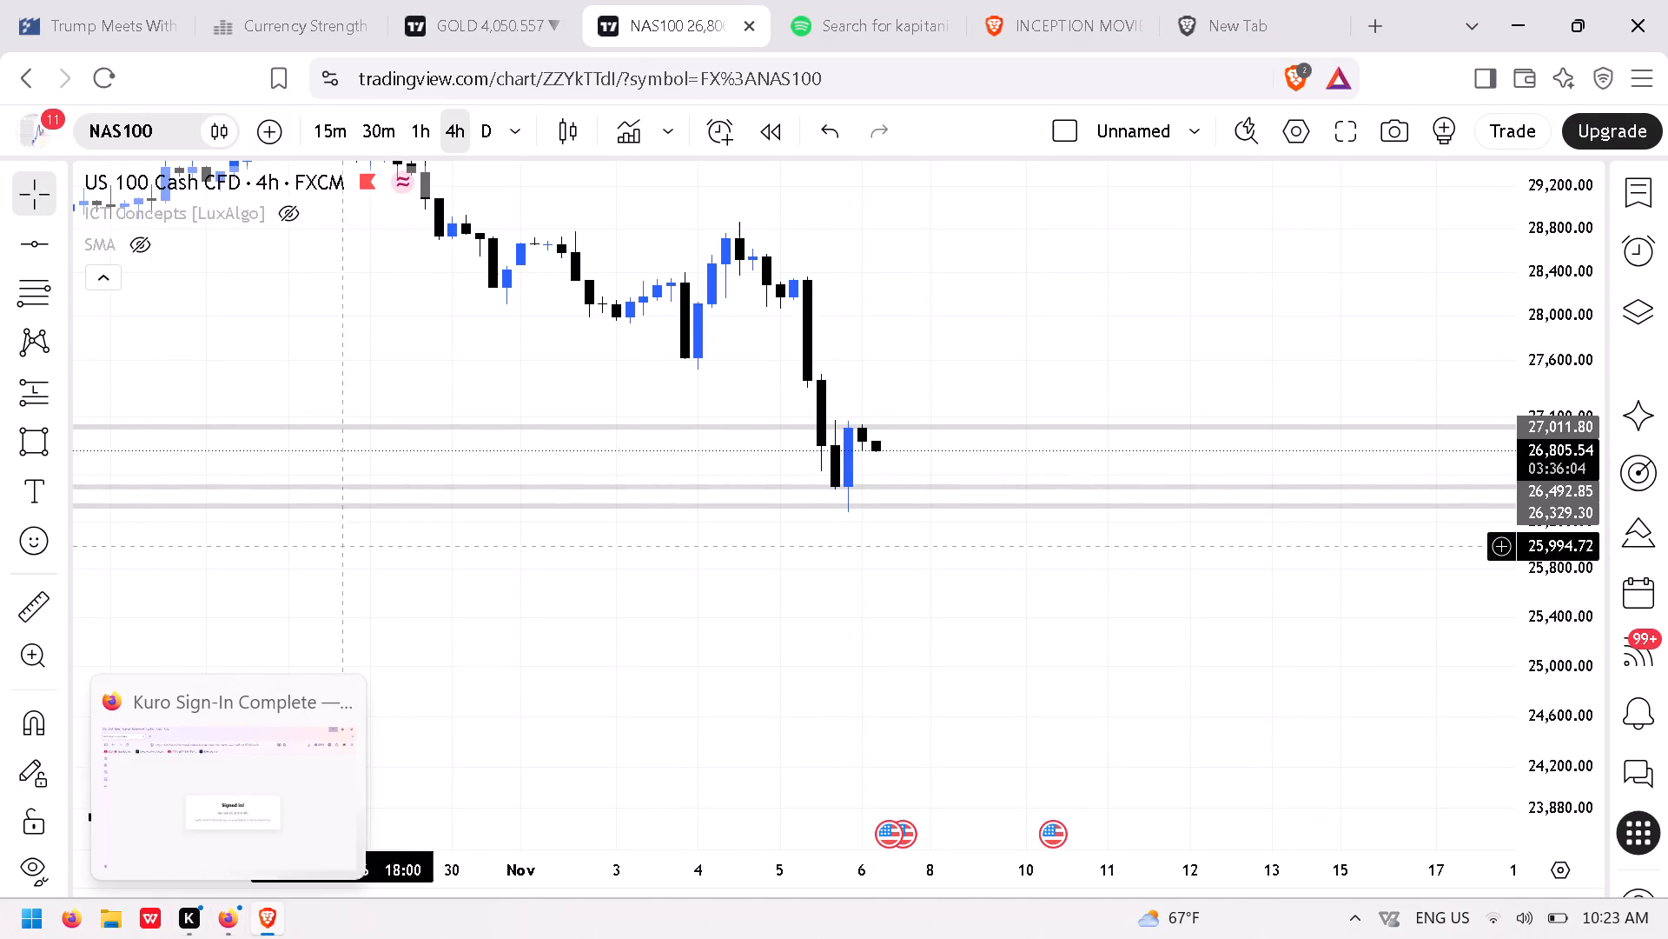
# Add a text note above the latest 4h candles reading "Daily Bearish Closure Bellow with no BW".
pyautogui.click(33, 496)
pyautogui.click(904, 336)
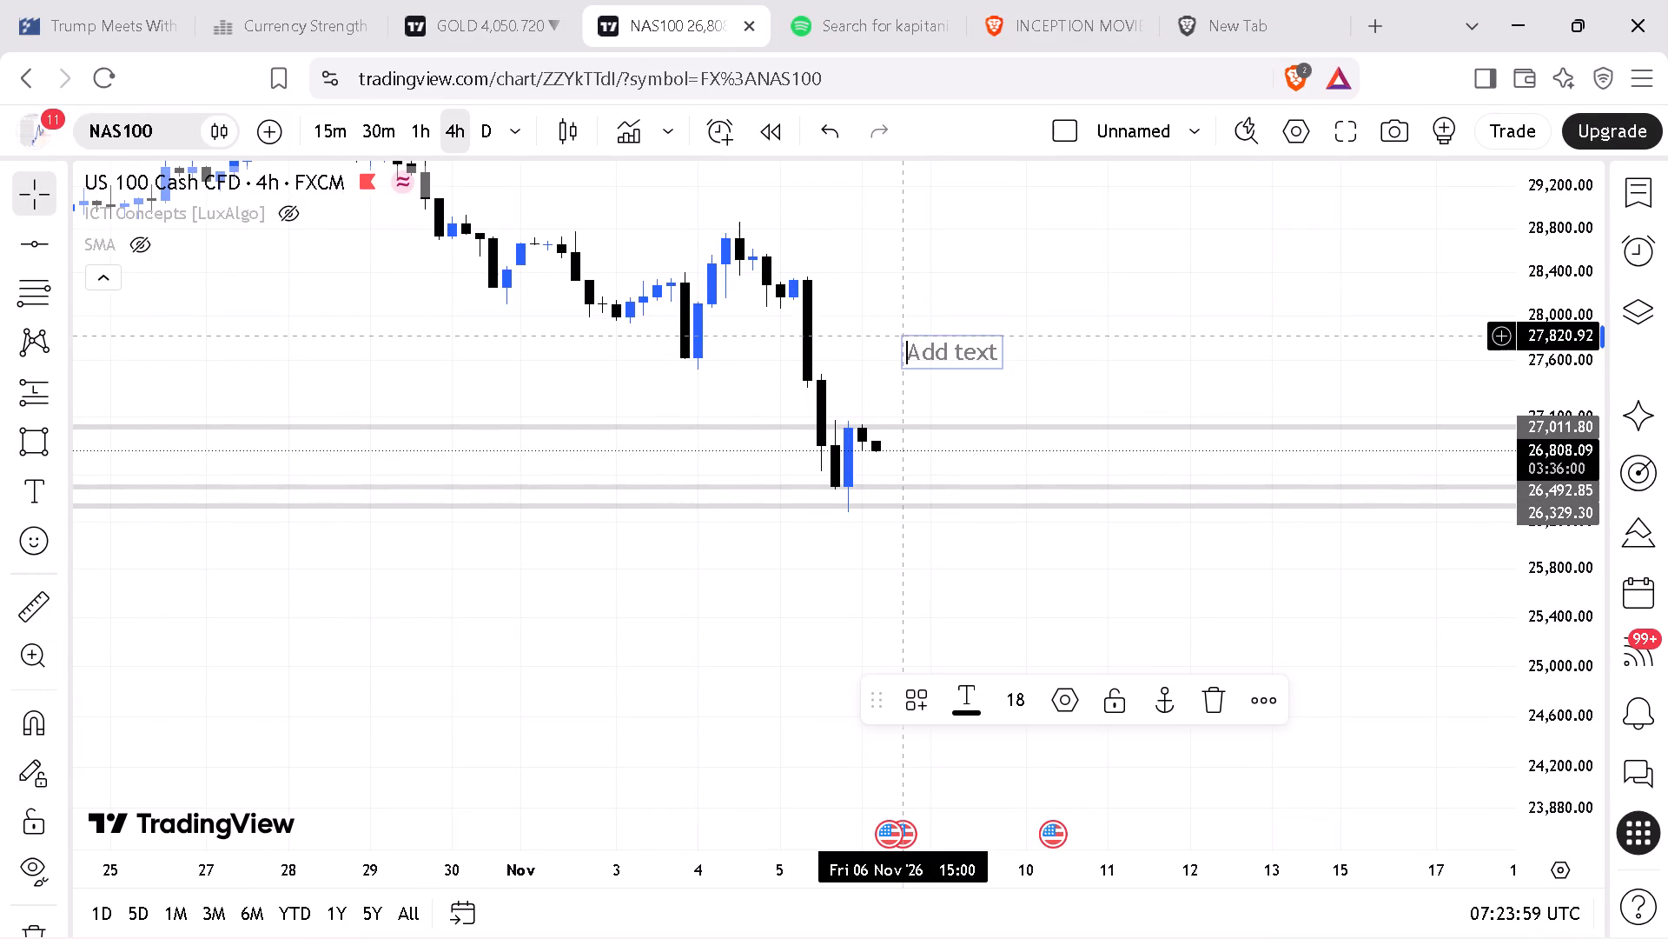
pyautogui.press('BackSpace')
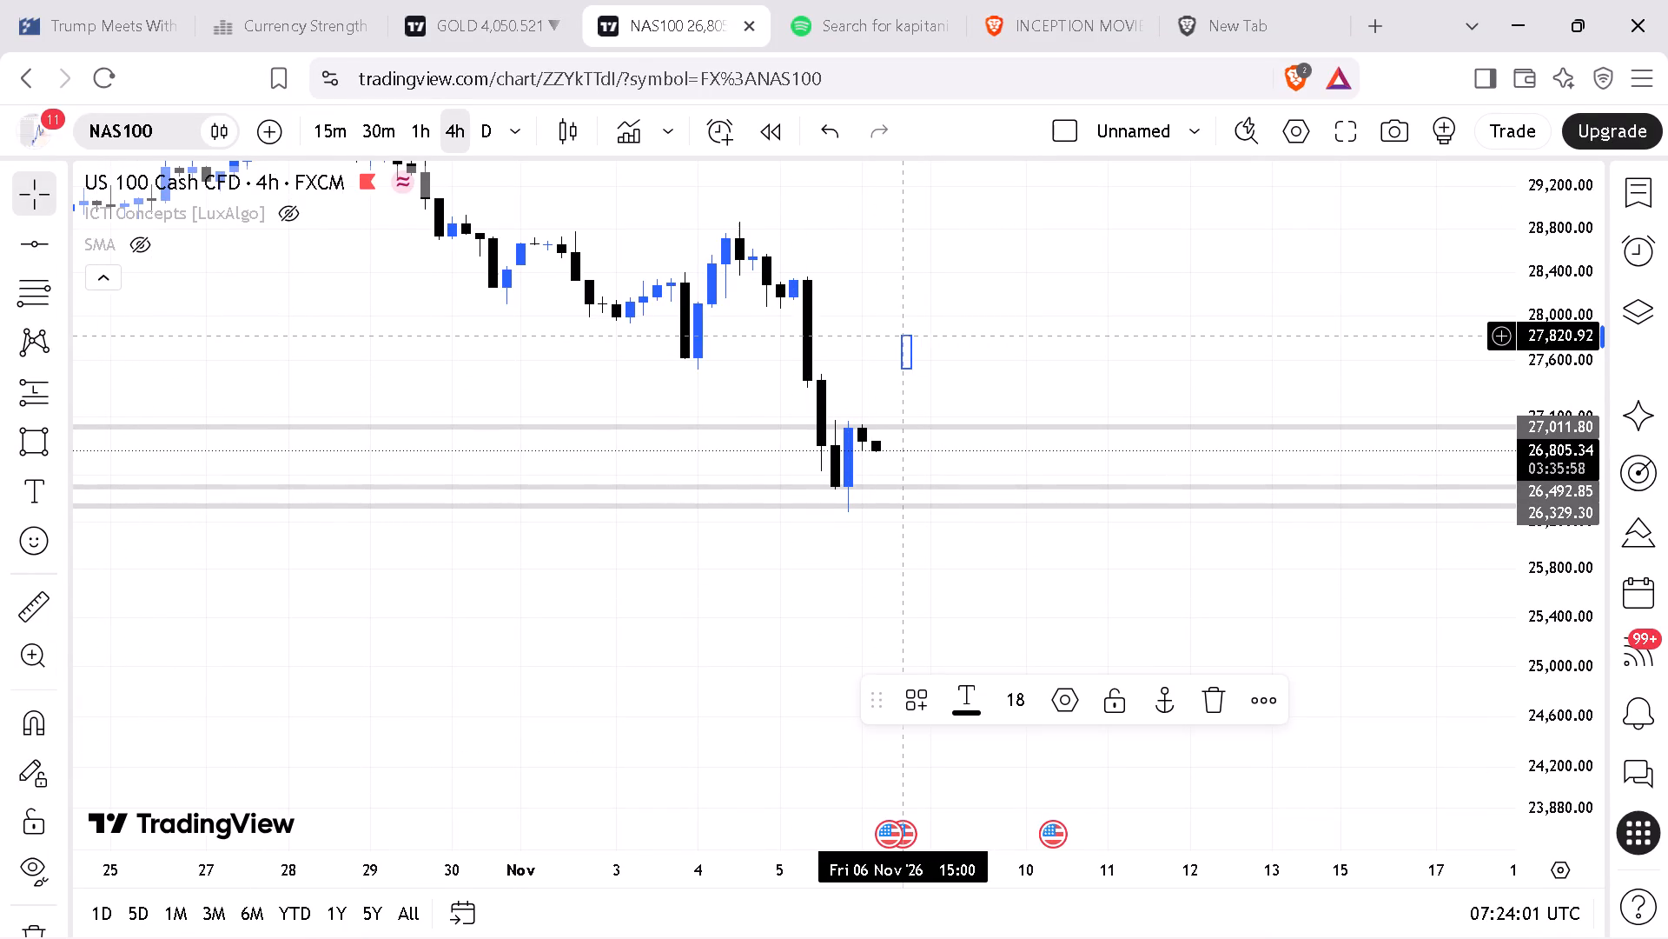
pyautogui.press('d')
pyautogui.write('aily')
pyautogui.press('space')
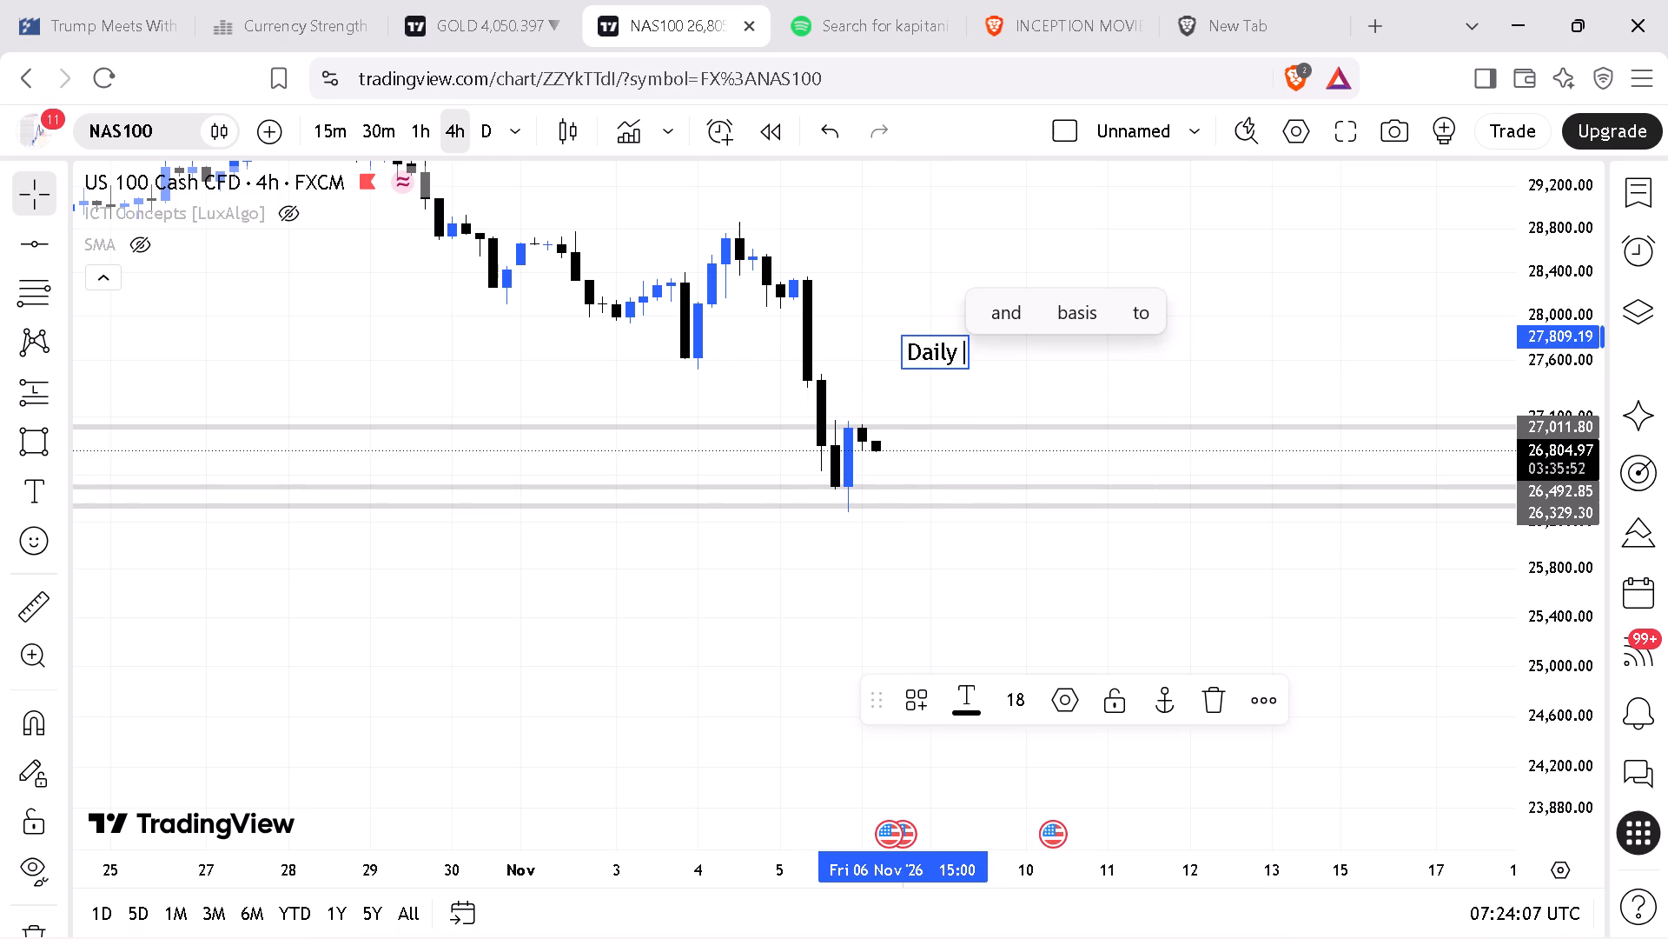
pyautogui.press('b')
pyautogui.write('ear')
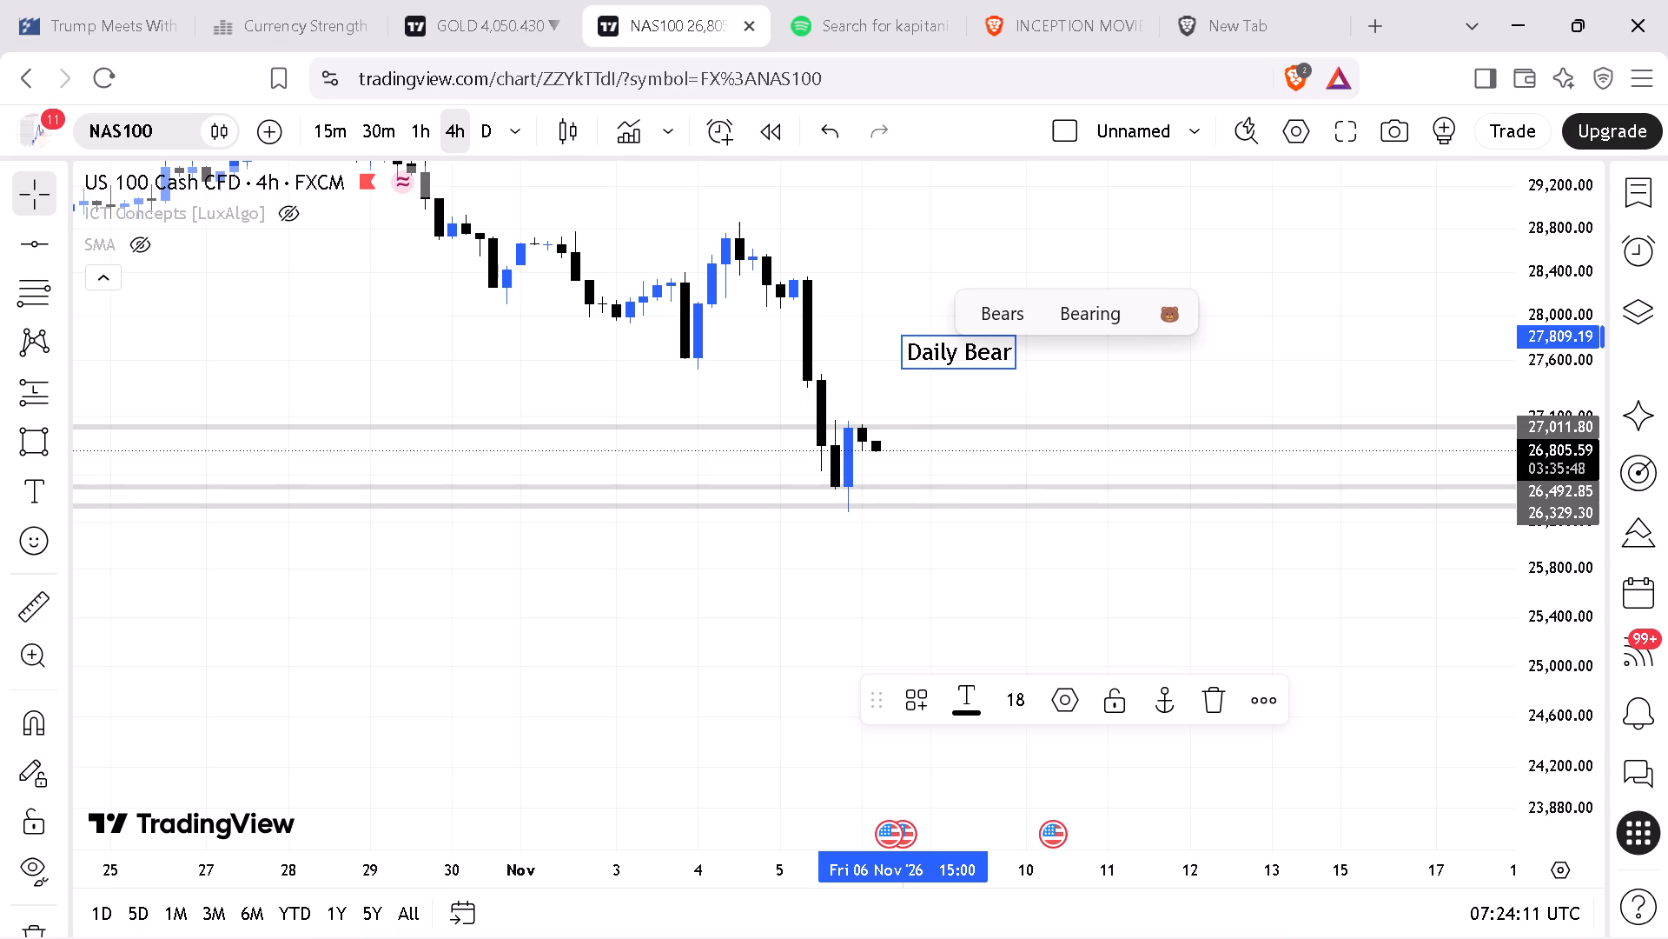
pyautogui.write('ish')
pyautogui.press('space')
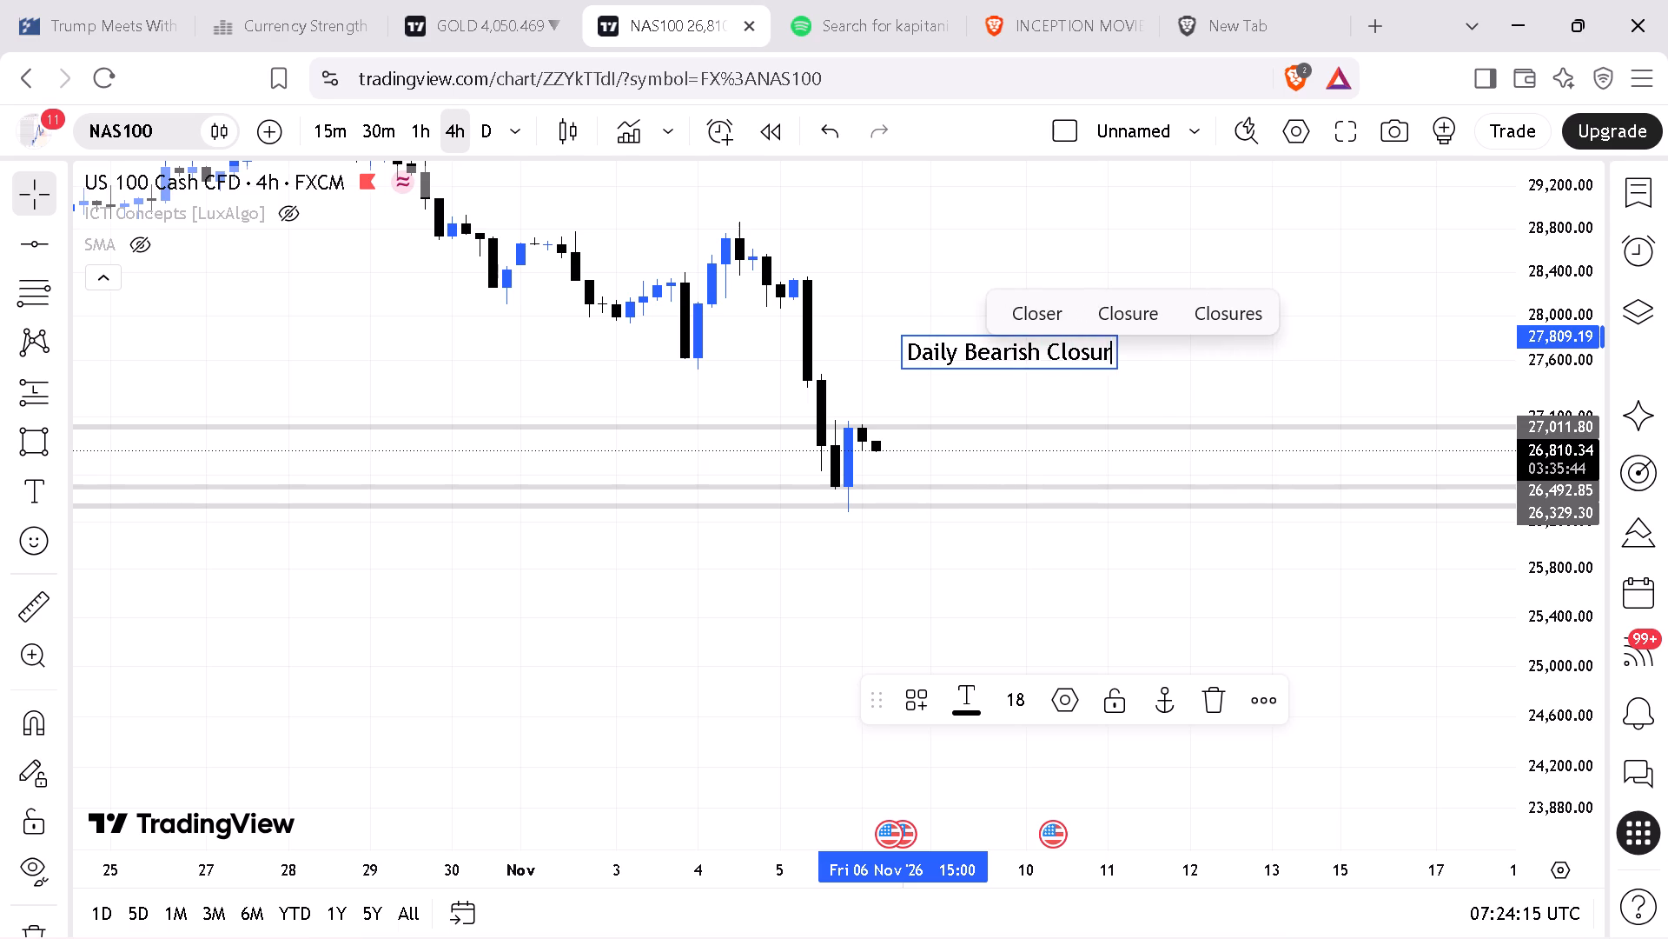
pyautogui.write('eleo')
pyautogui.press('BackSpace')
pyautogui.press('BackSpace')
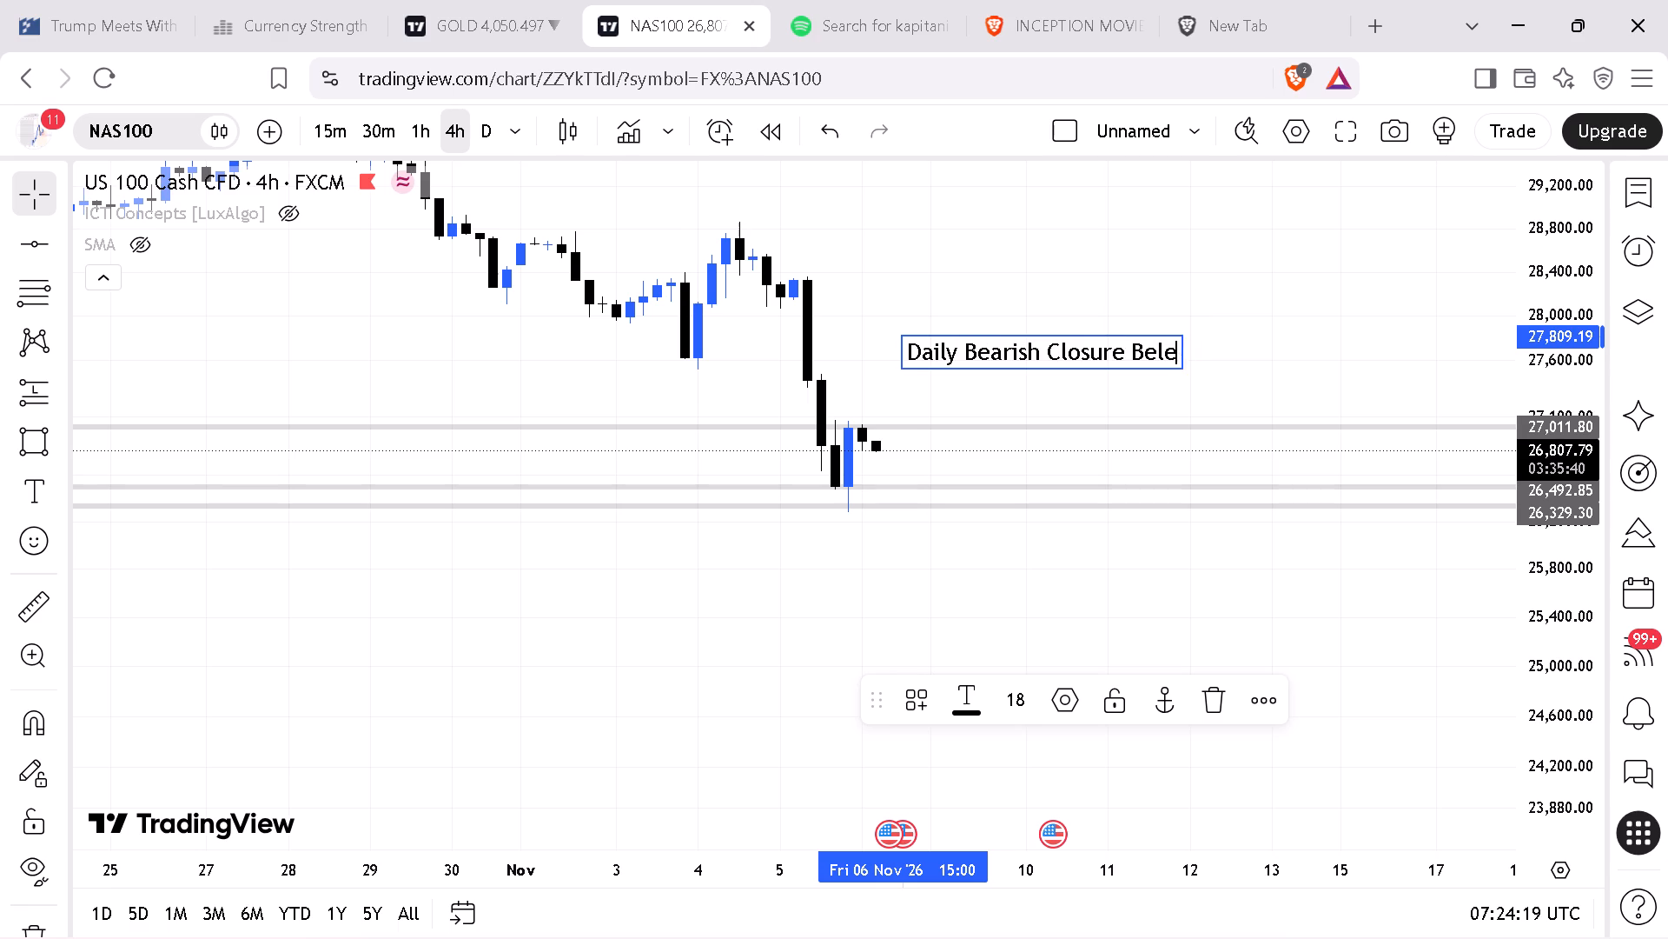
pyautogui.write('low with no')
pyautogui.press('space')
pyautogui.write('BW')
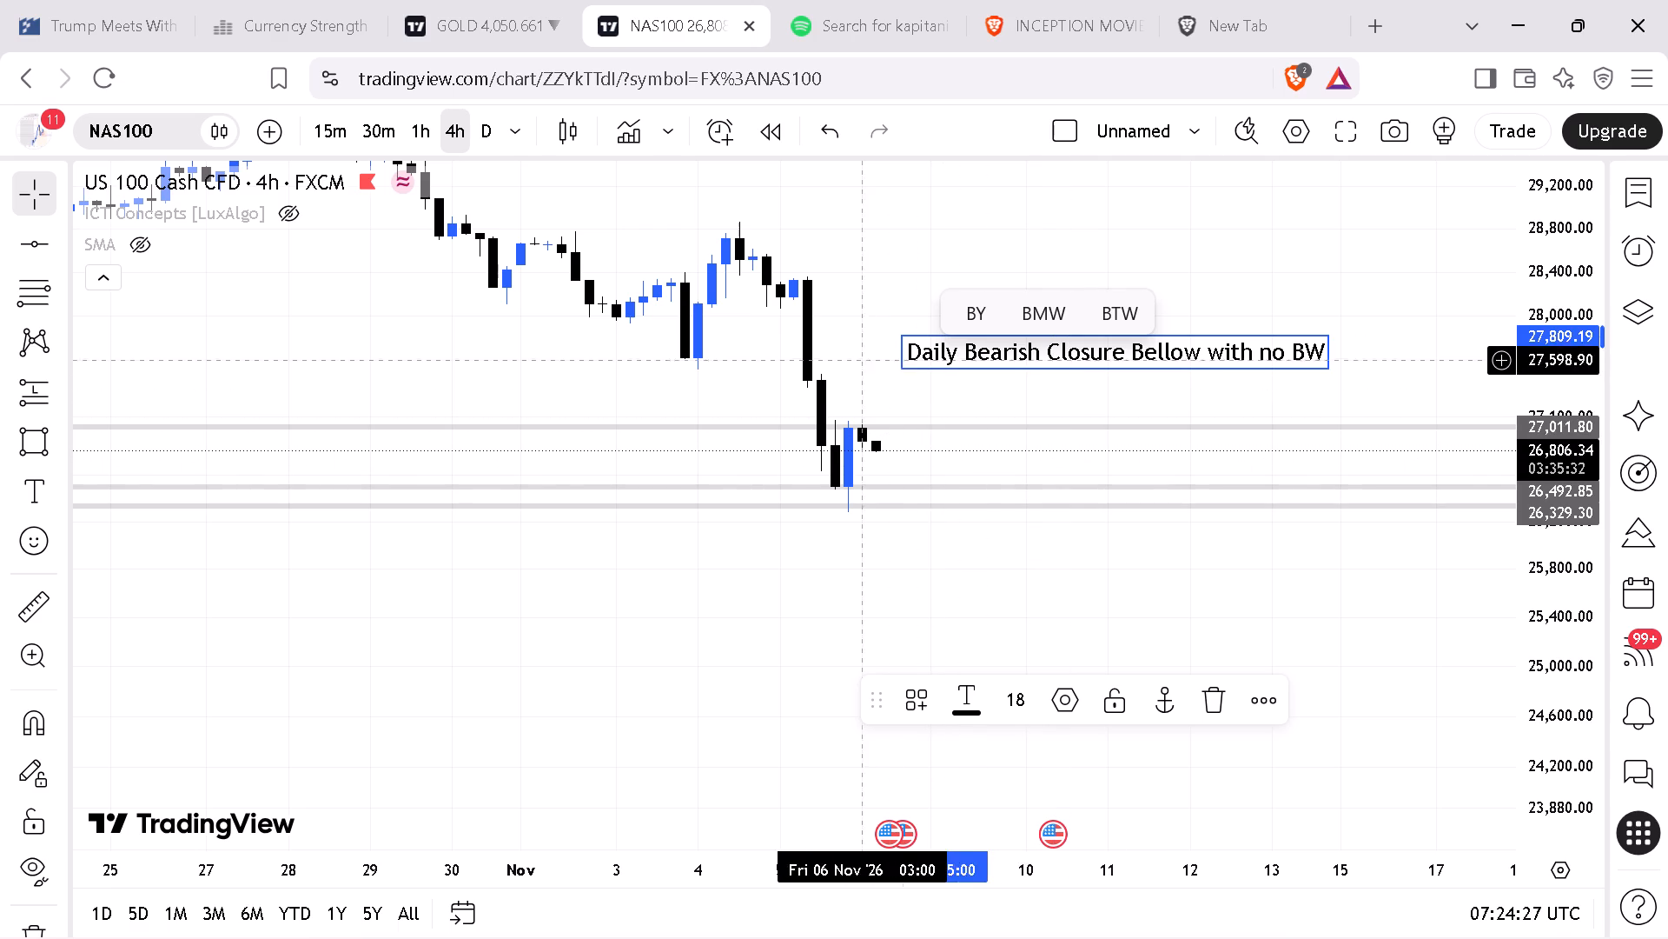
# Extend the daily note with "/Current Breaks Prov Low NA Go Bullish".
pyautogui.click(937, 309)
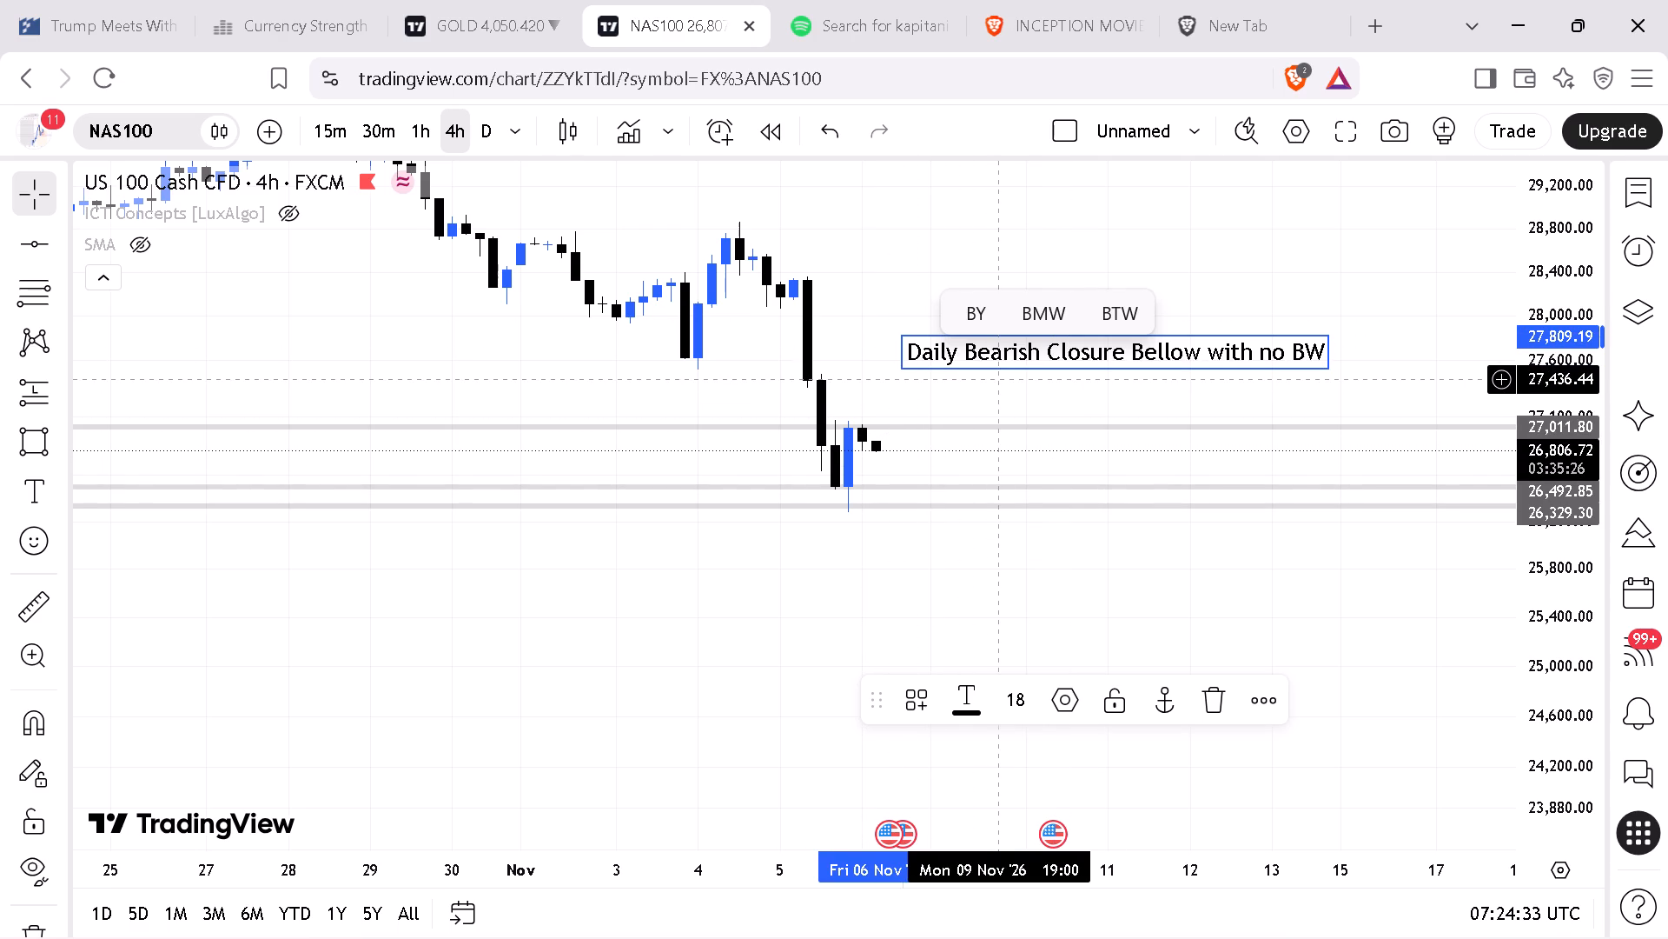
pyautogui.press('.')
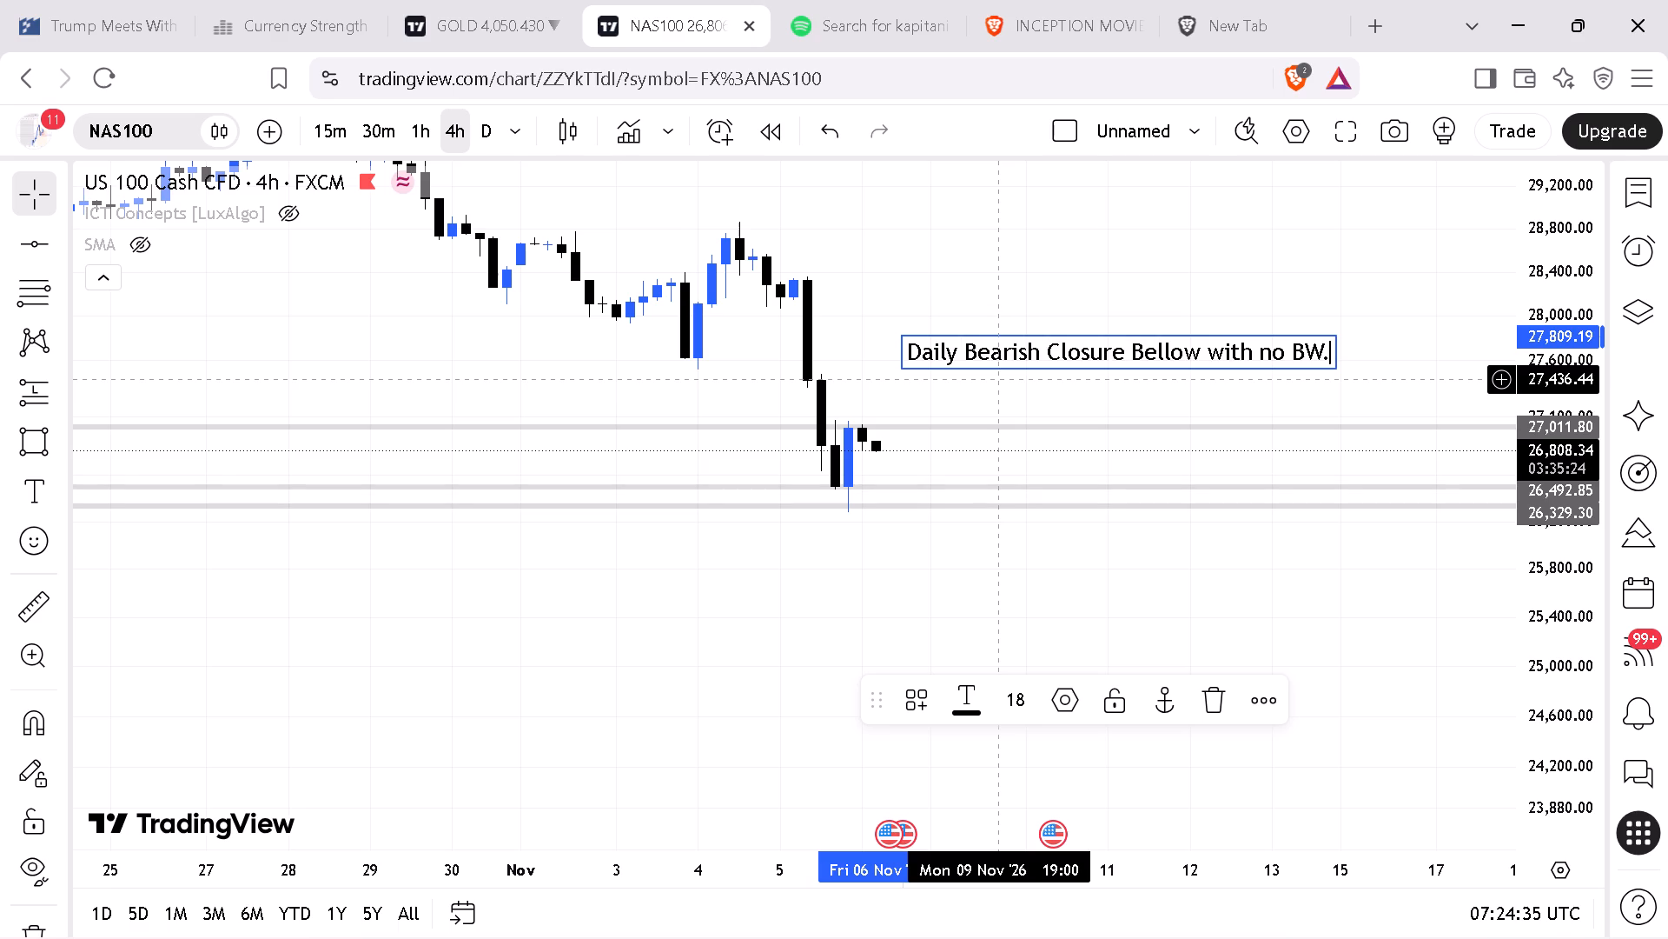
pyautogui.press('BackSpace')
pyautogui.press('/')
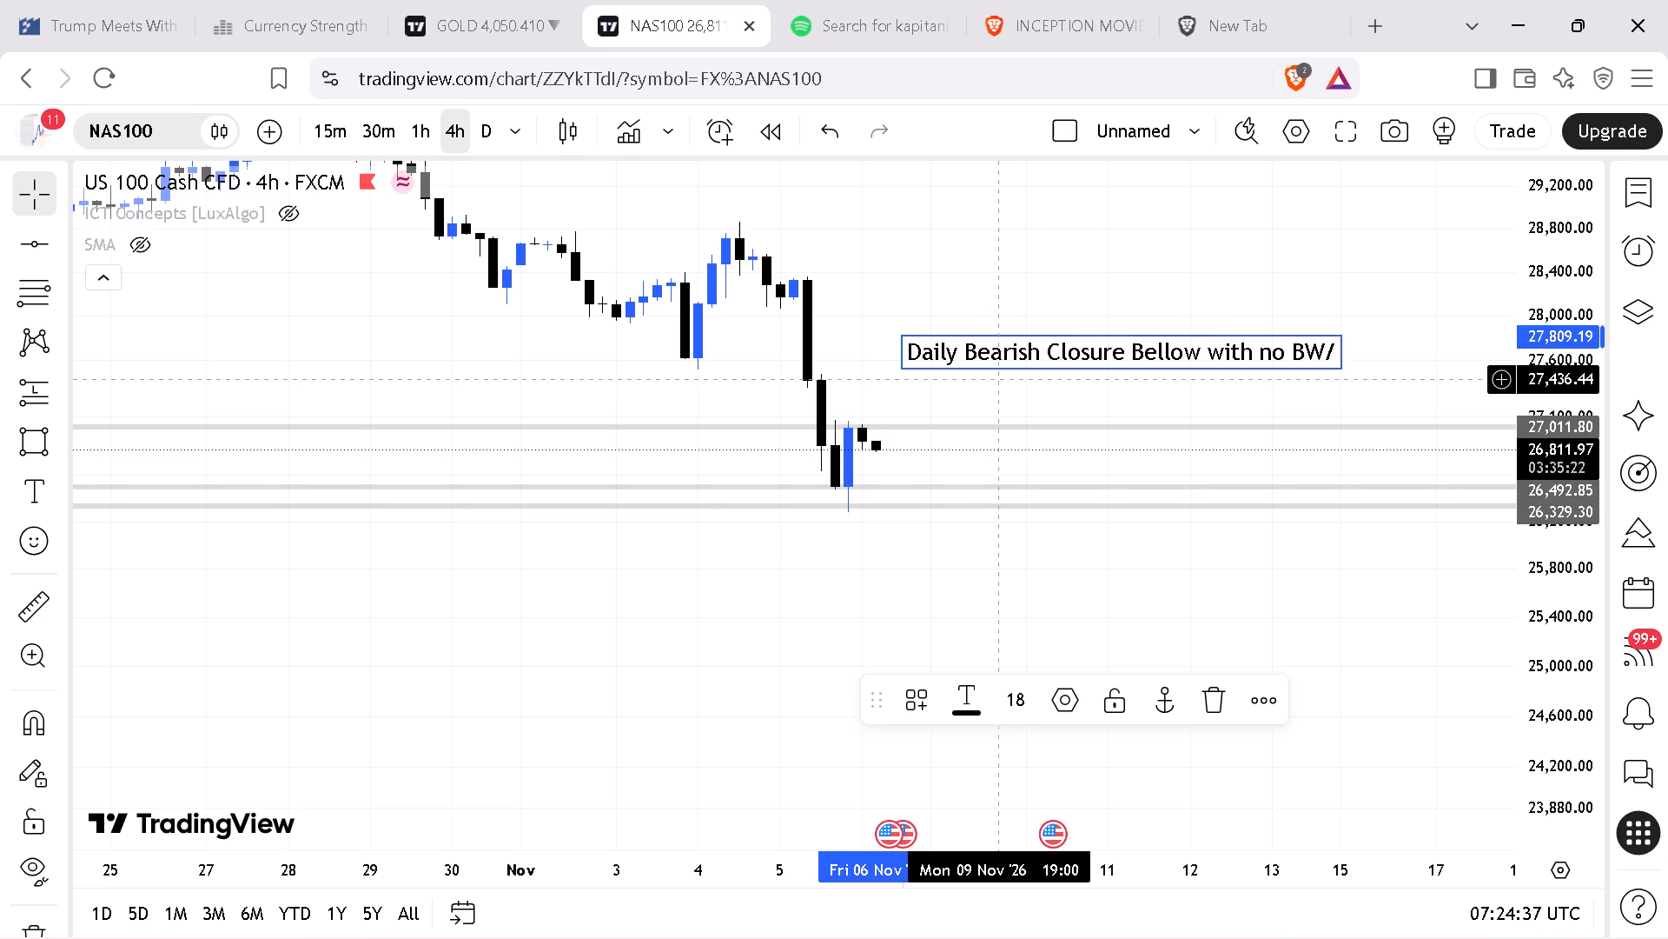
pyautogui.press('c')
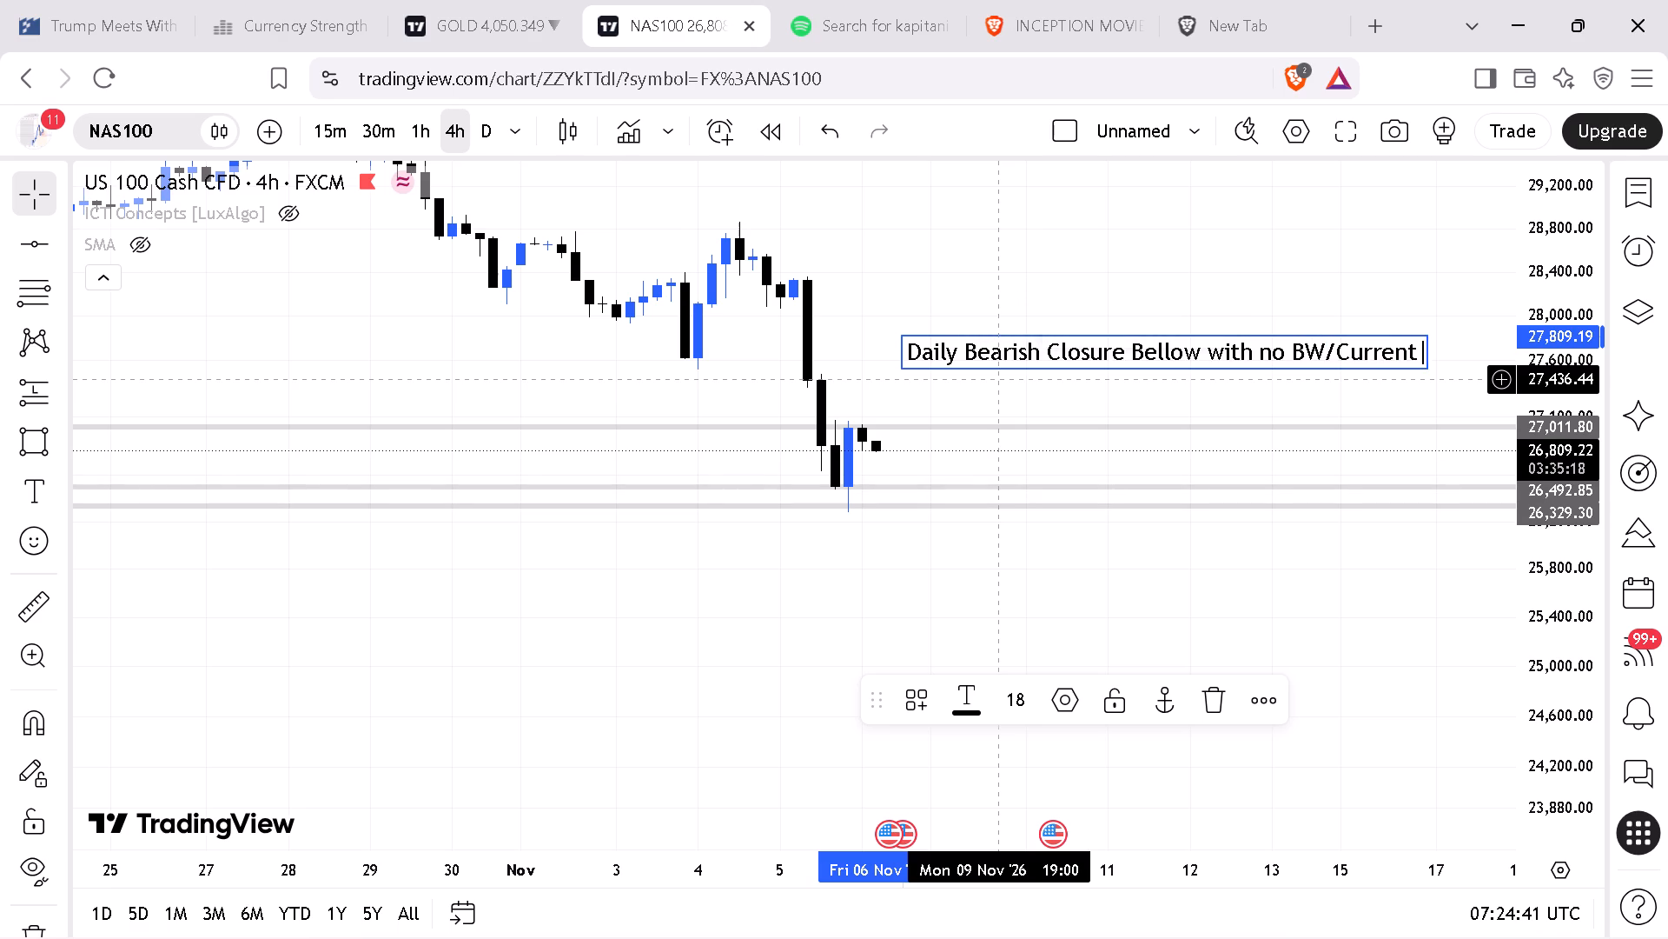
pyautogui.press('BackSpace')
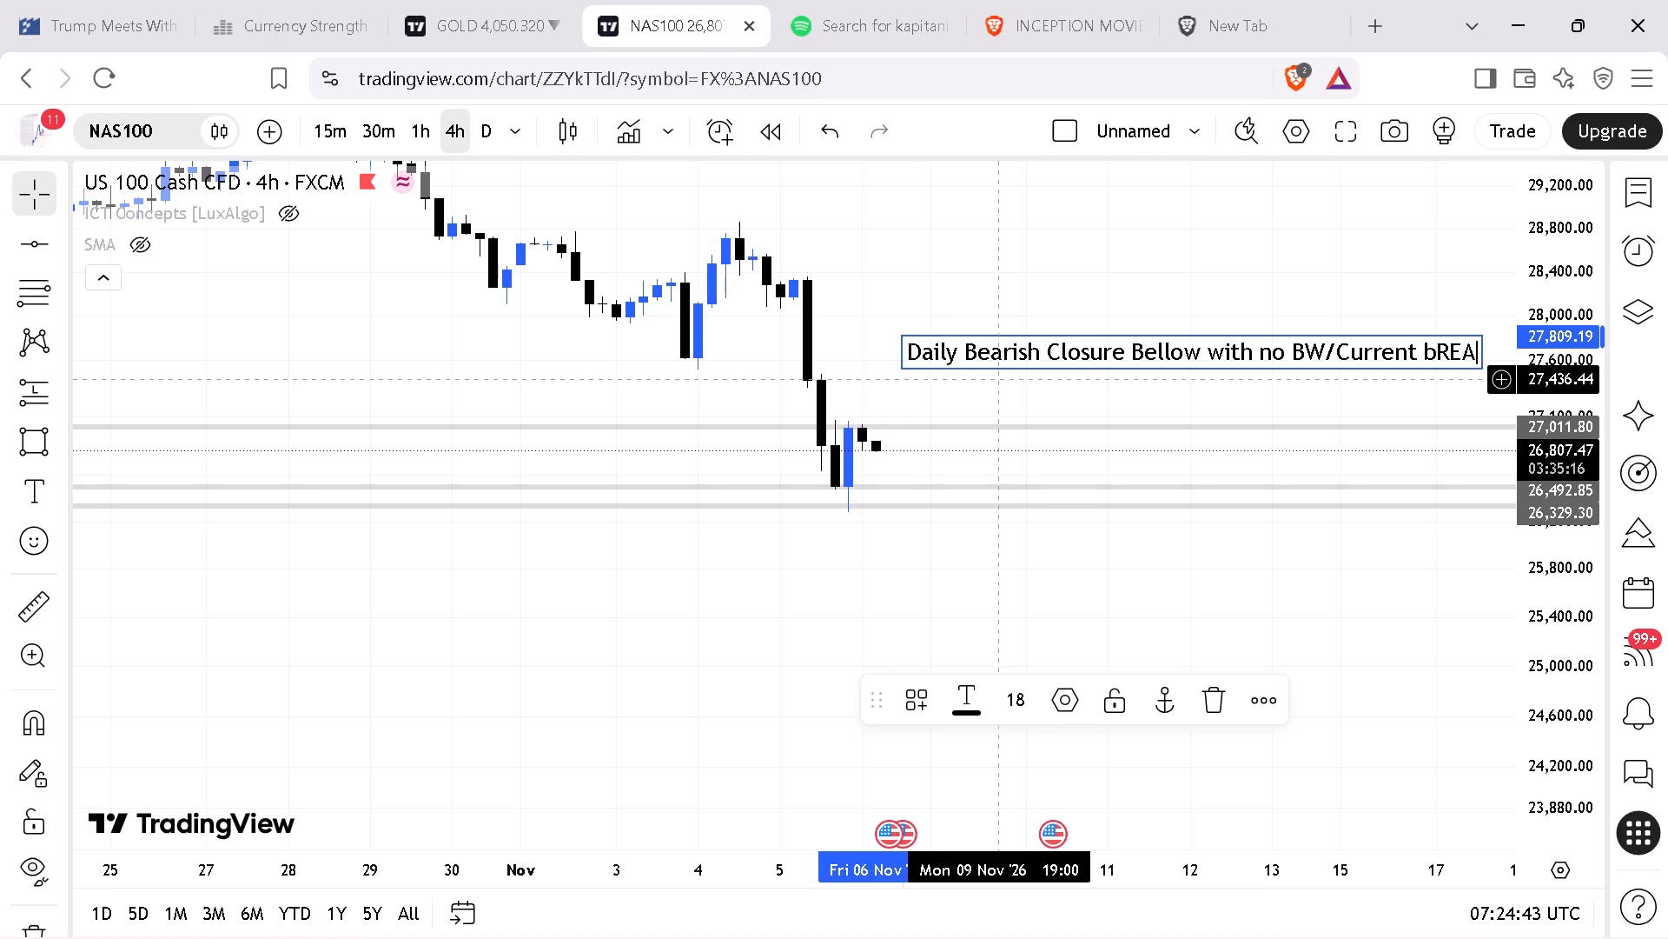
pyautogui.press('BackSpace')
pyautogui.press('BackSpace')
pyautogui.press('BackSpace')
pyautogui.press('b')
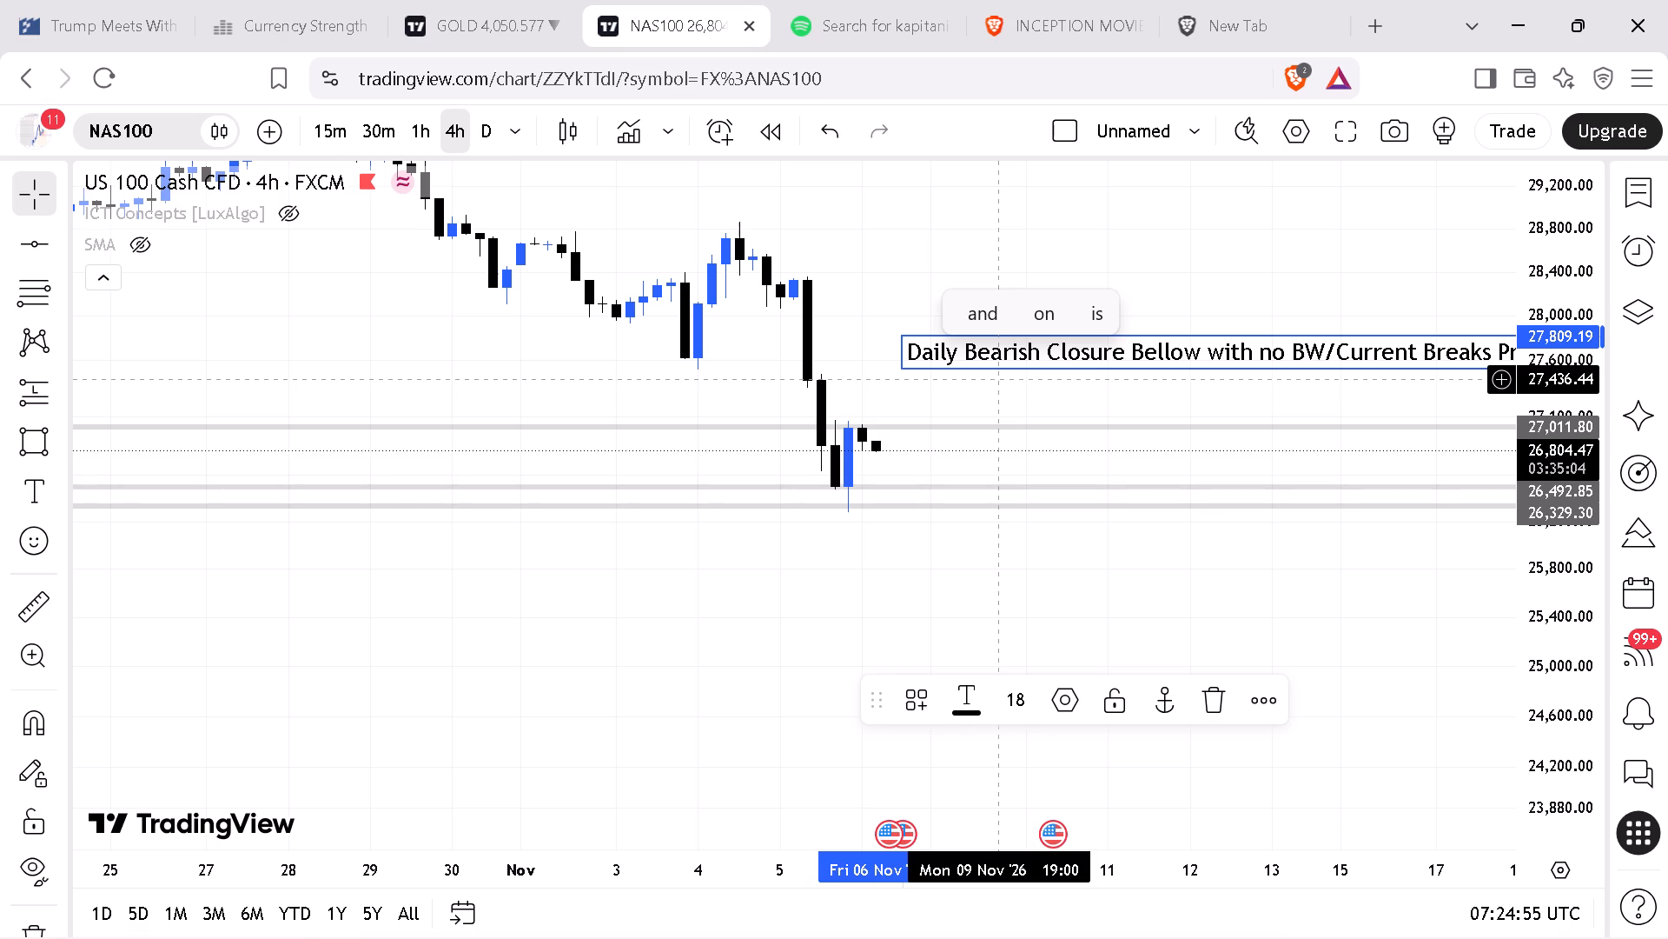
pyautogui.press('o')
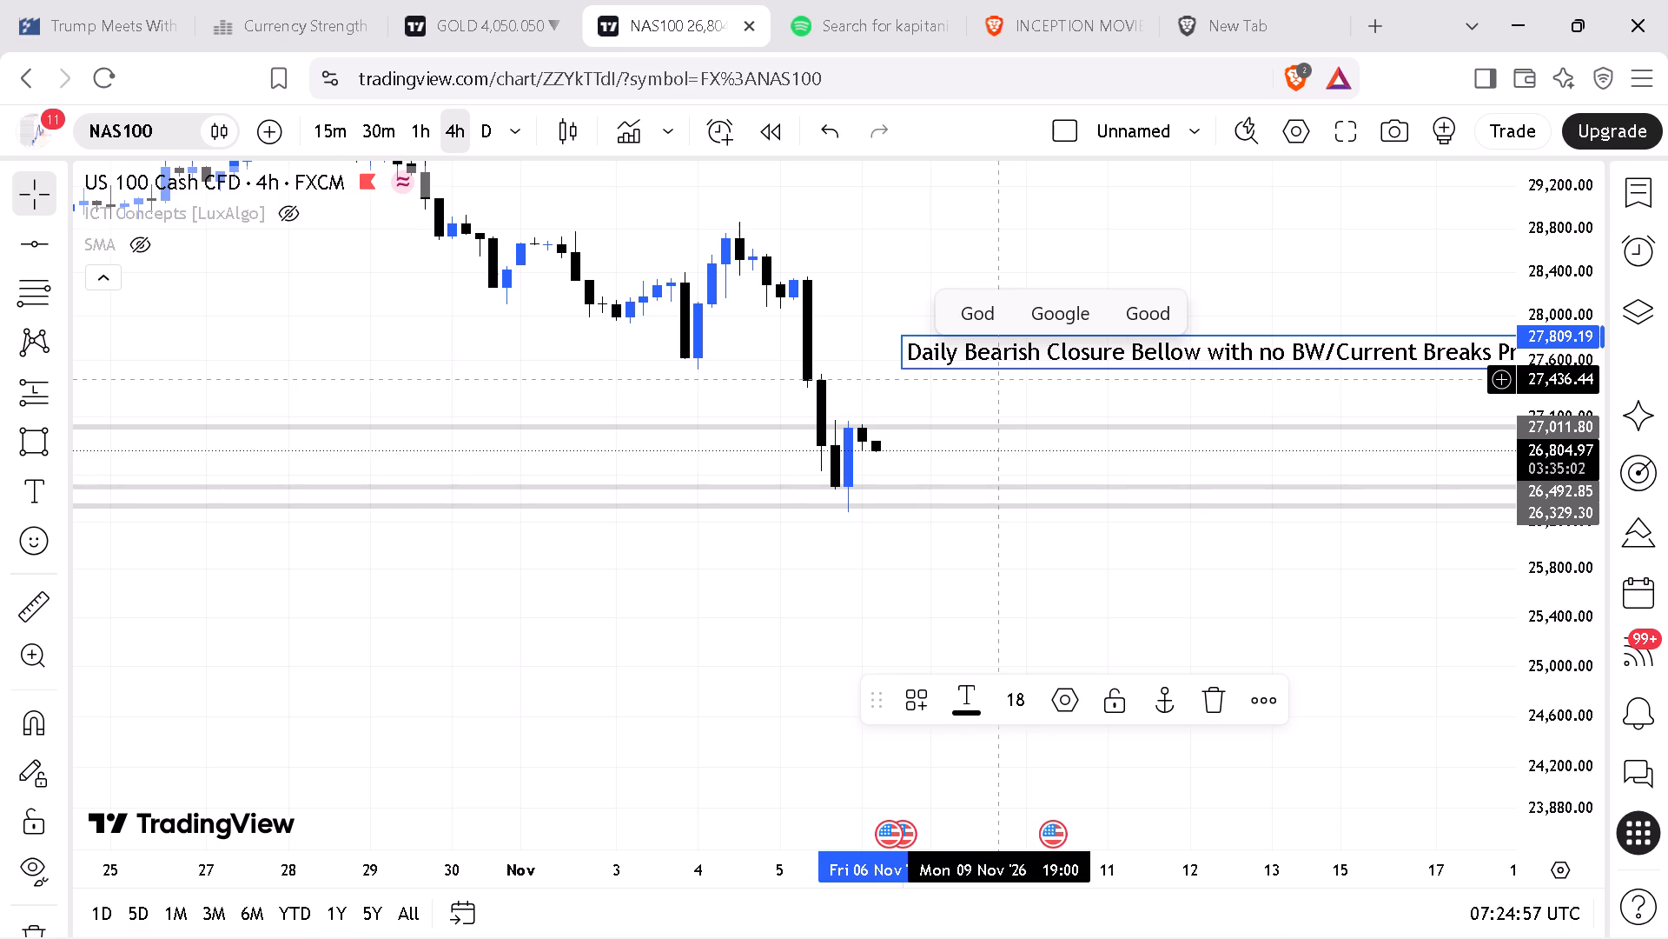
pyautogui.press('space')
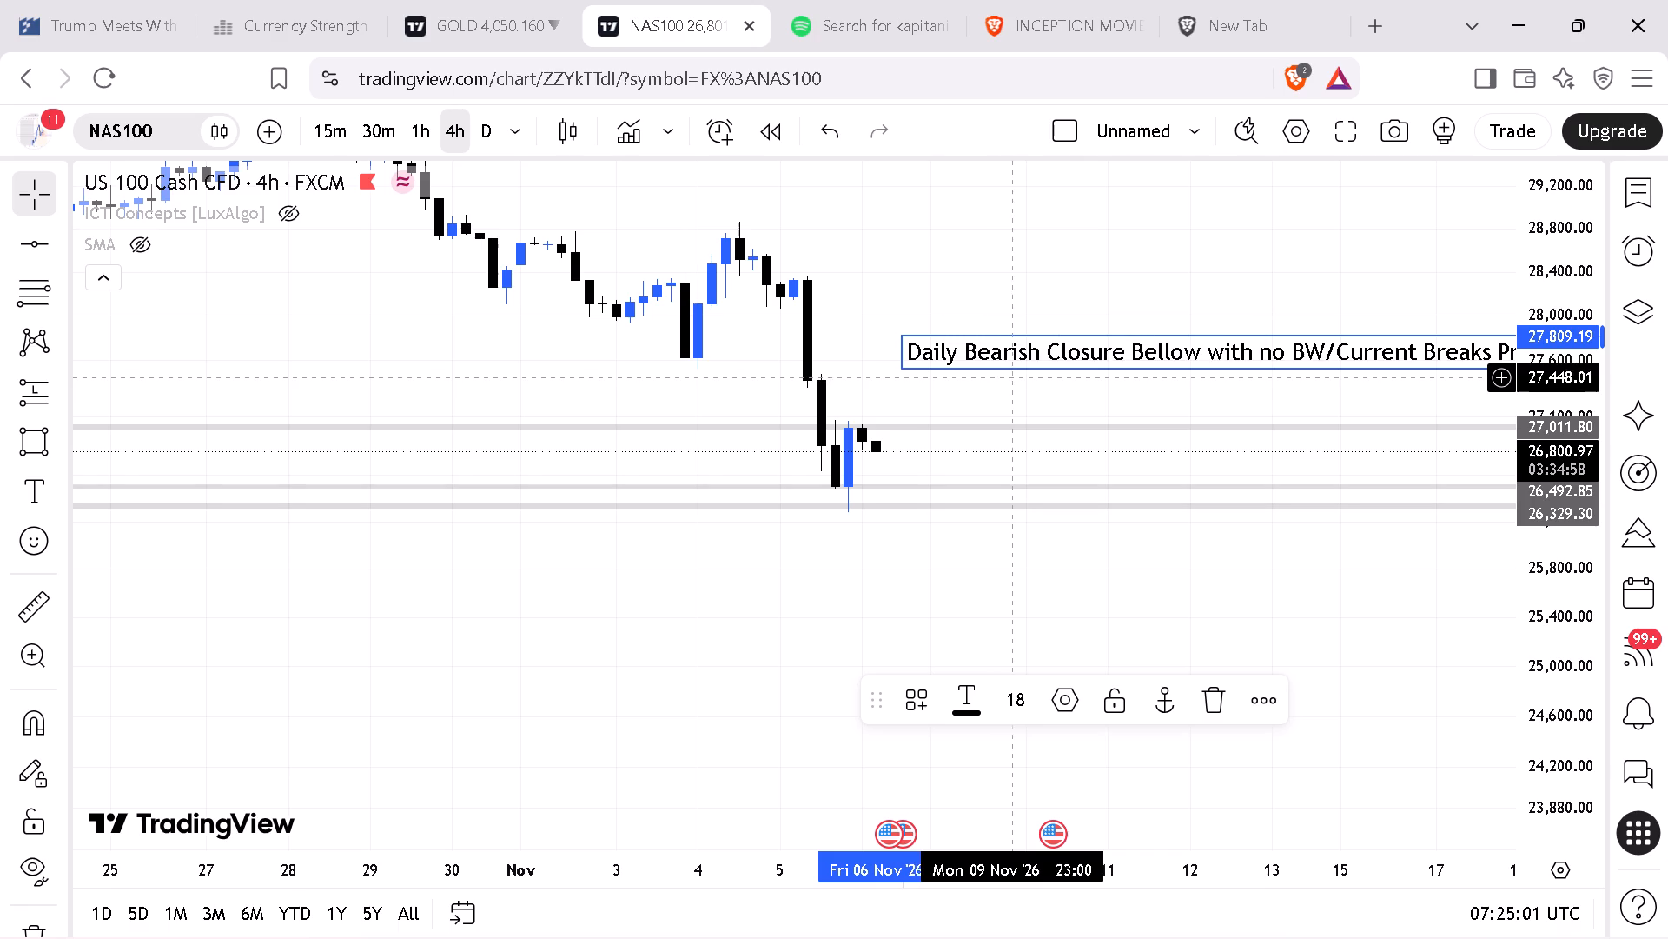
# Move the daily text note up to just below the 28,400 price level, clear of the candles.
pyautogui.moveTo(1073, 254); pyautogui.dragTo(808, 279)
pyautogui.moveTo(1579, 682); pyautogui.dragTo(1582, 479)
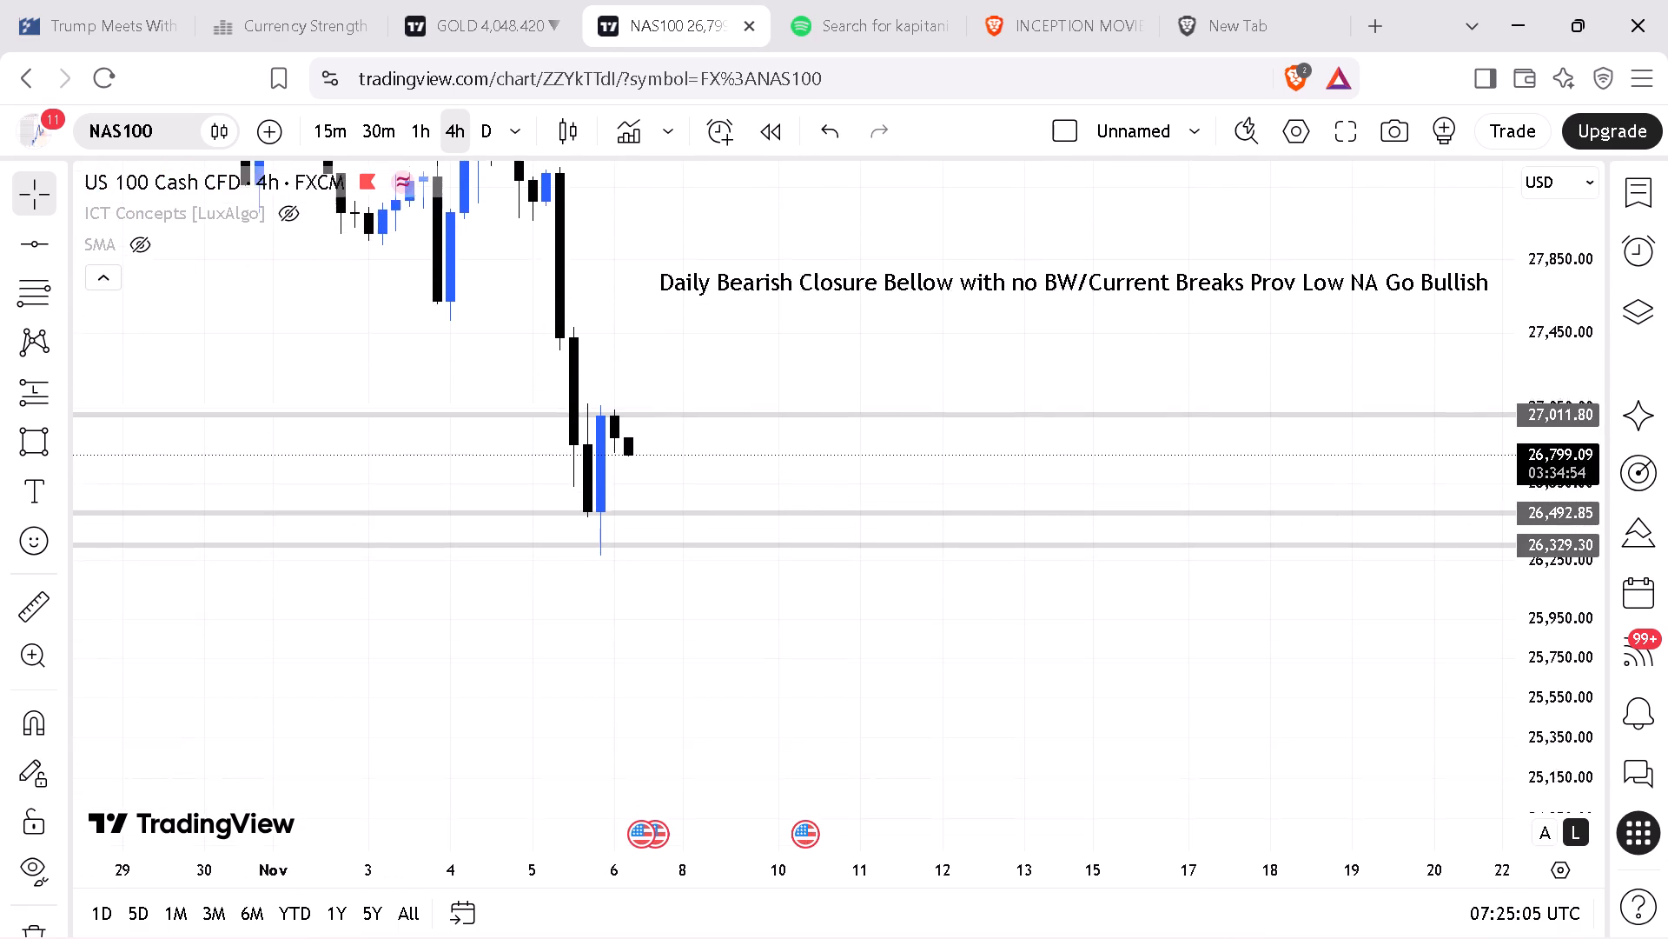
pyautogui.moveTo(1582, 479); pyautogui.dragTo(1468, 452)
pyautogui.moveTo(955, 323); pyautogui.dragTo(900, 415)
pyautogui.moveTo(859, 347); pyautogui.dragTo(878, 296)
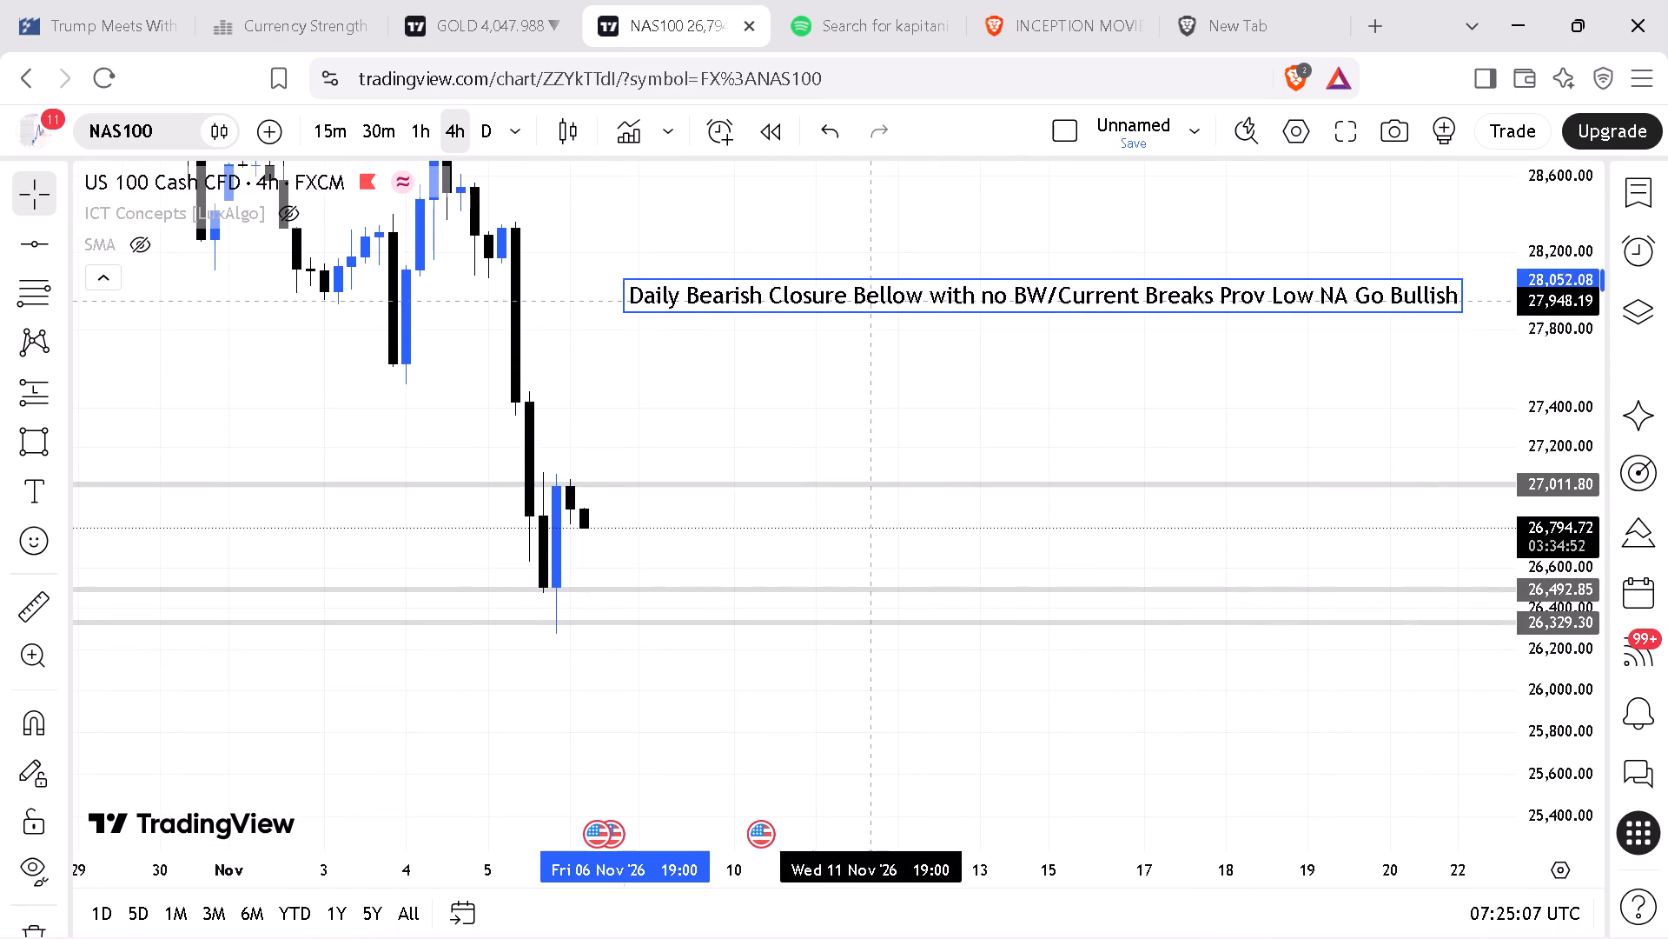
pyautogui.moveTo(878, 296); pyautogui.dragTo(877, 240)
pyautogui.moveTo(897, 298); pyautogui.dragTo(791, 430)
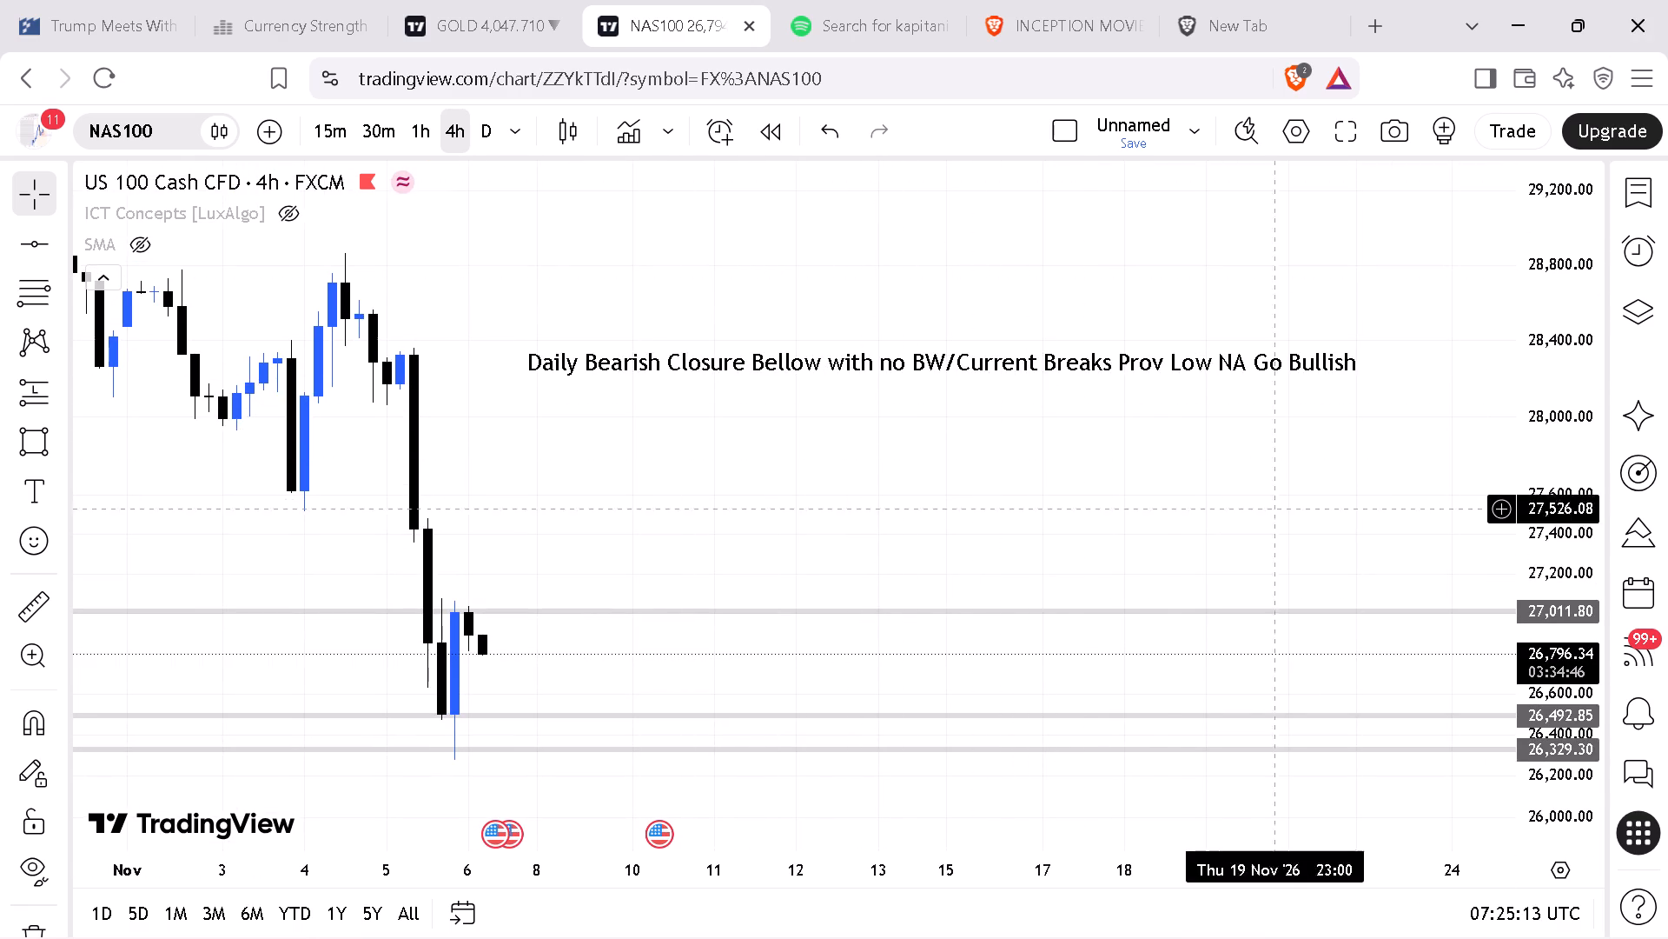
# Replace "NA" with "and" in the daily note so it ends "Breaks Prov Low and Go Bullish".
pyautogui.click(1242, 359)
pyautogui.click(1245, 355)
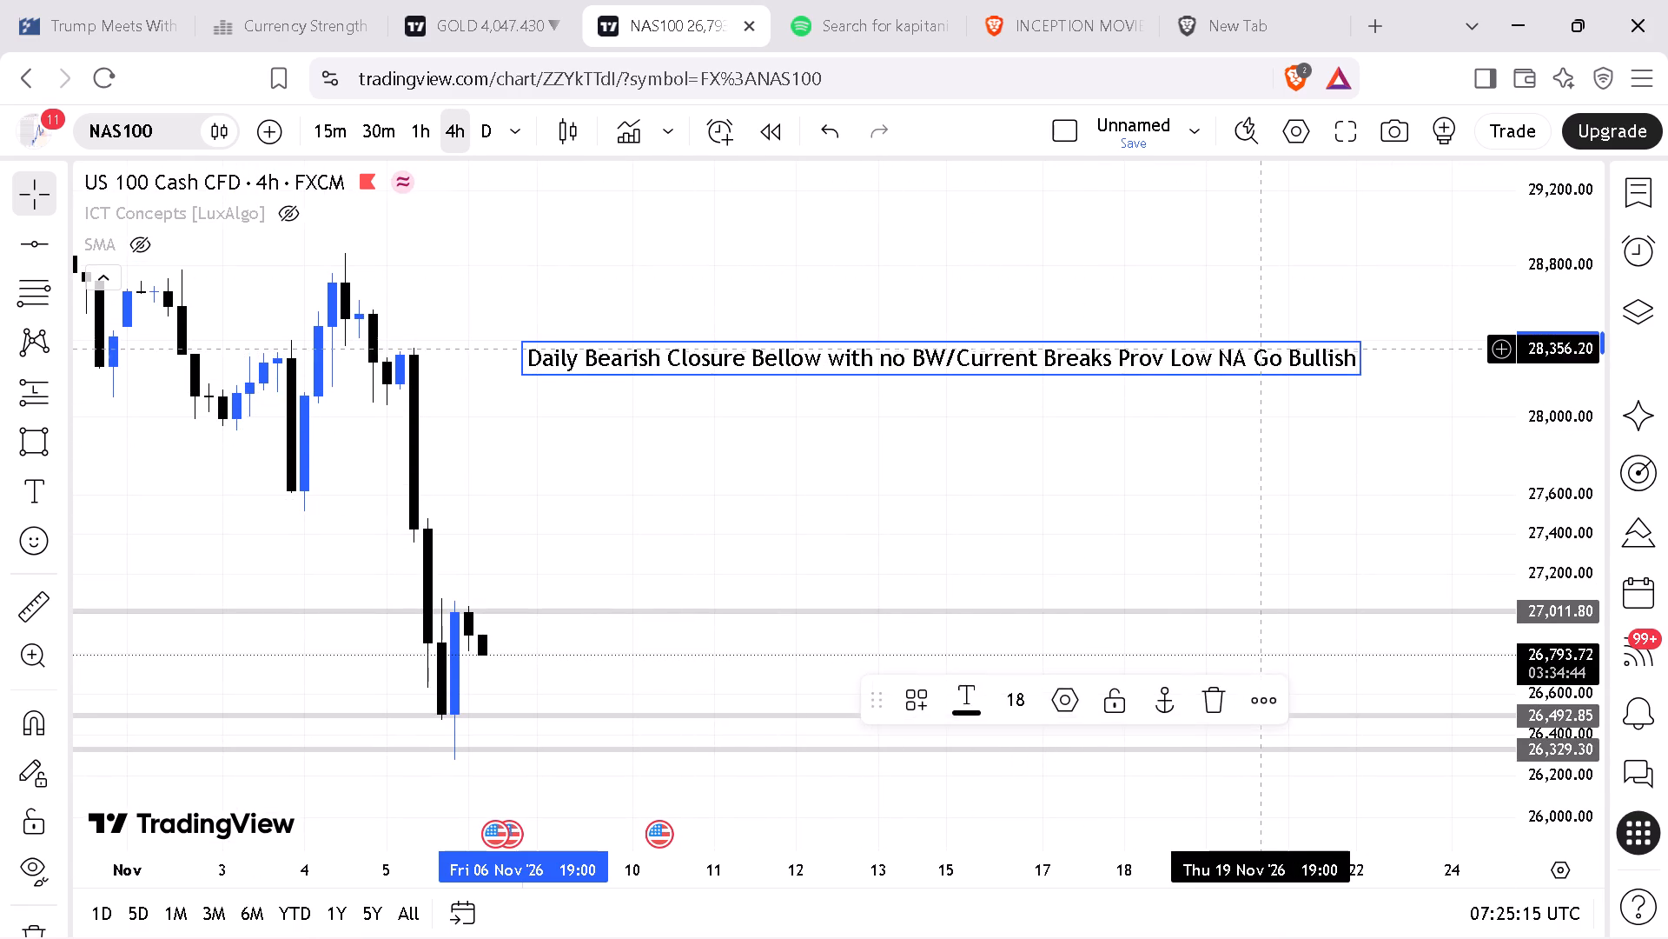
pyautogui.click(1258, 348)
pyautogui.click(1298, 338)
pyautogui.click(1248, 358)
pyautogui.click(1248, 358)
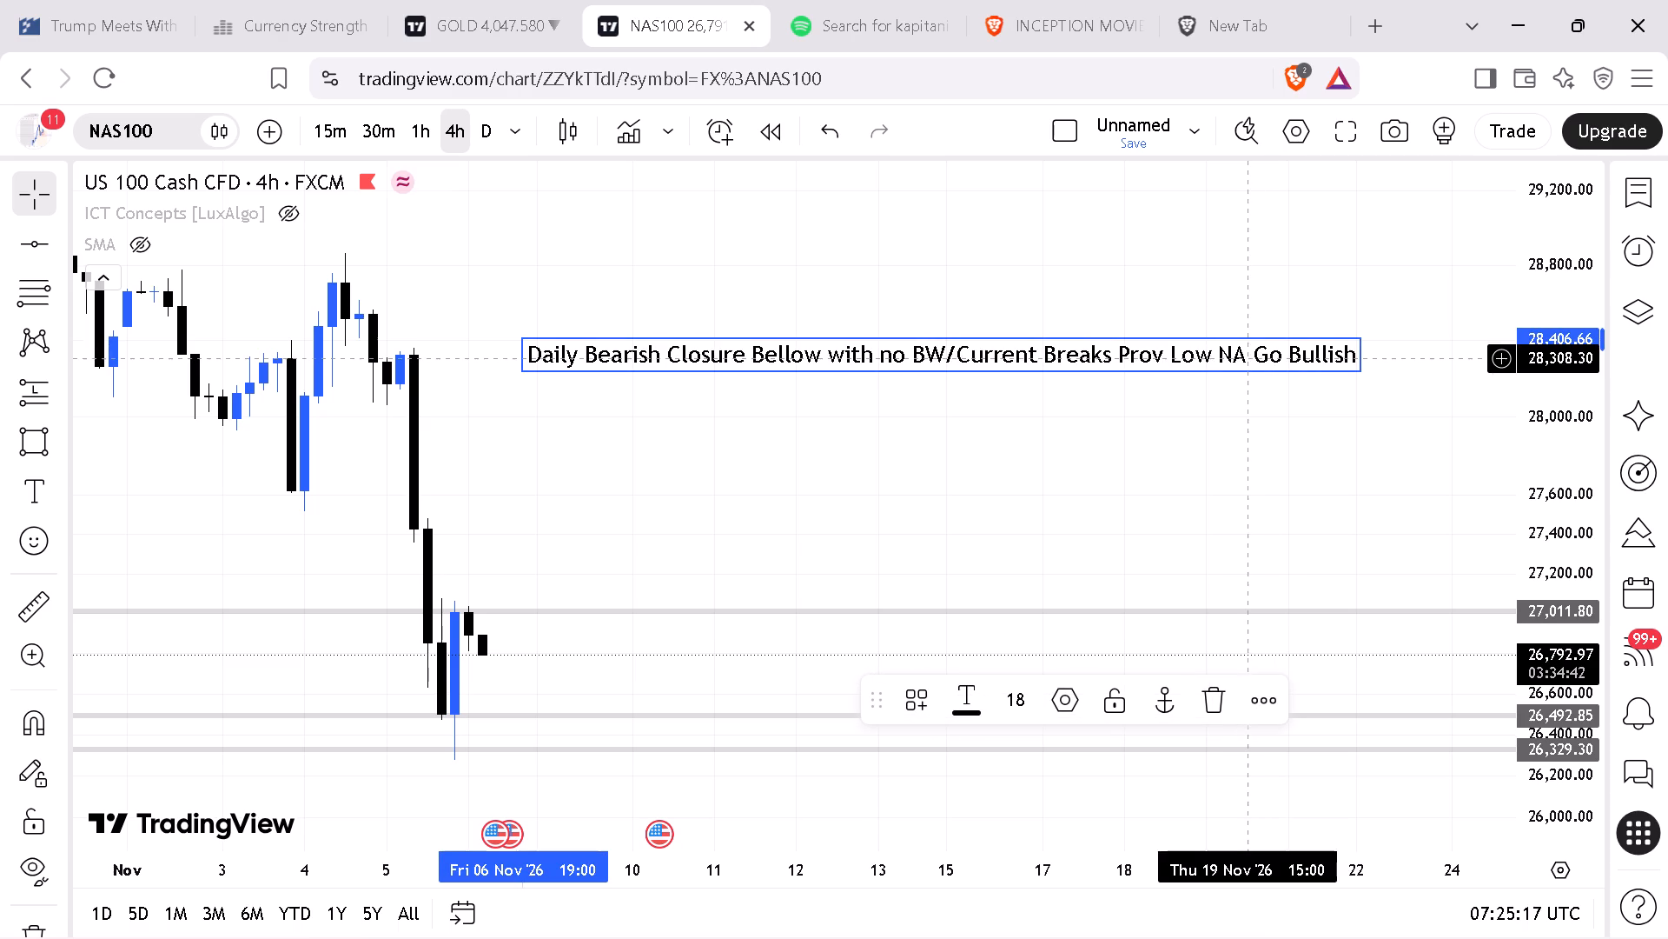
pyautogui.press('Left')
pyautogui.press('Left')
pyautogui.press('Left')
pyautogui.press('Left')
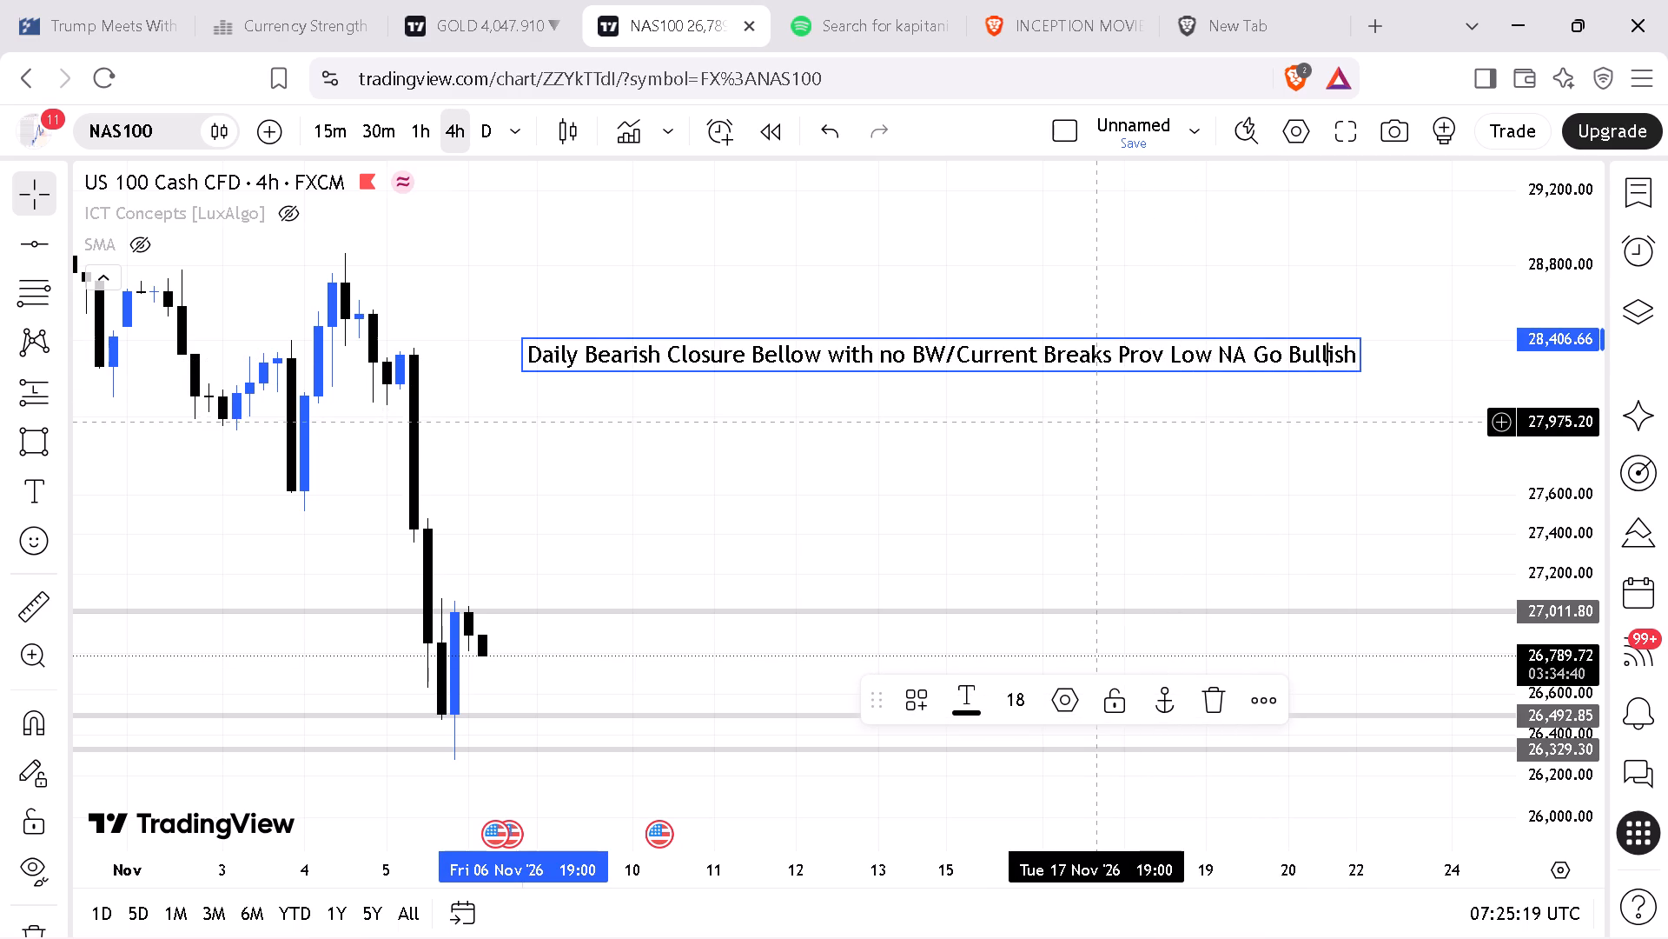
pyautogui.press('Left')
pyautogui.press('Left')
pyautogui.press('Left')
pyautogui.press('Left')
pyautogui.press('Left')
pyautogui.press('Left')
pyautogui.press('Left')
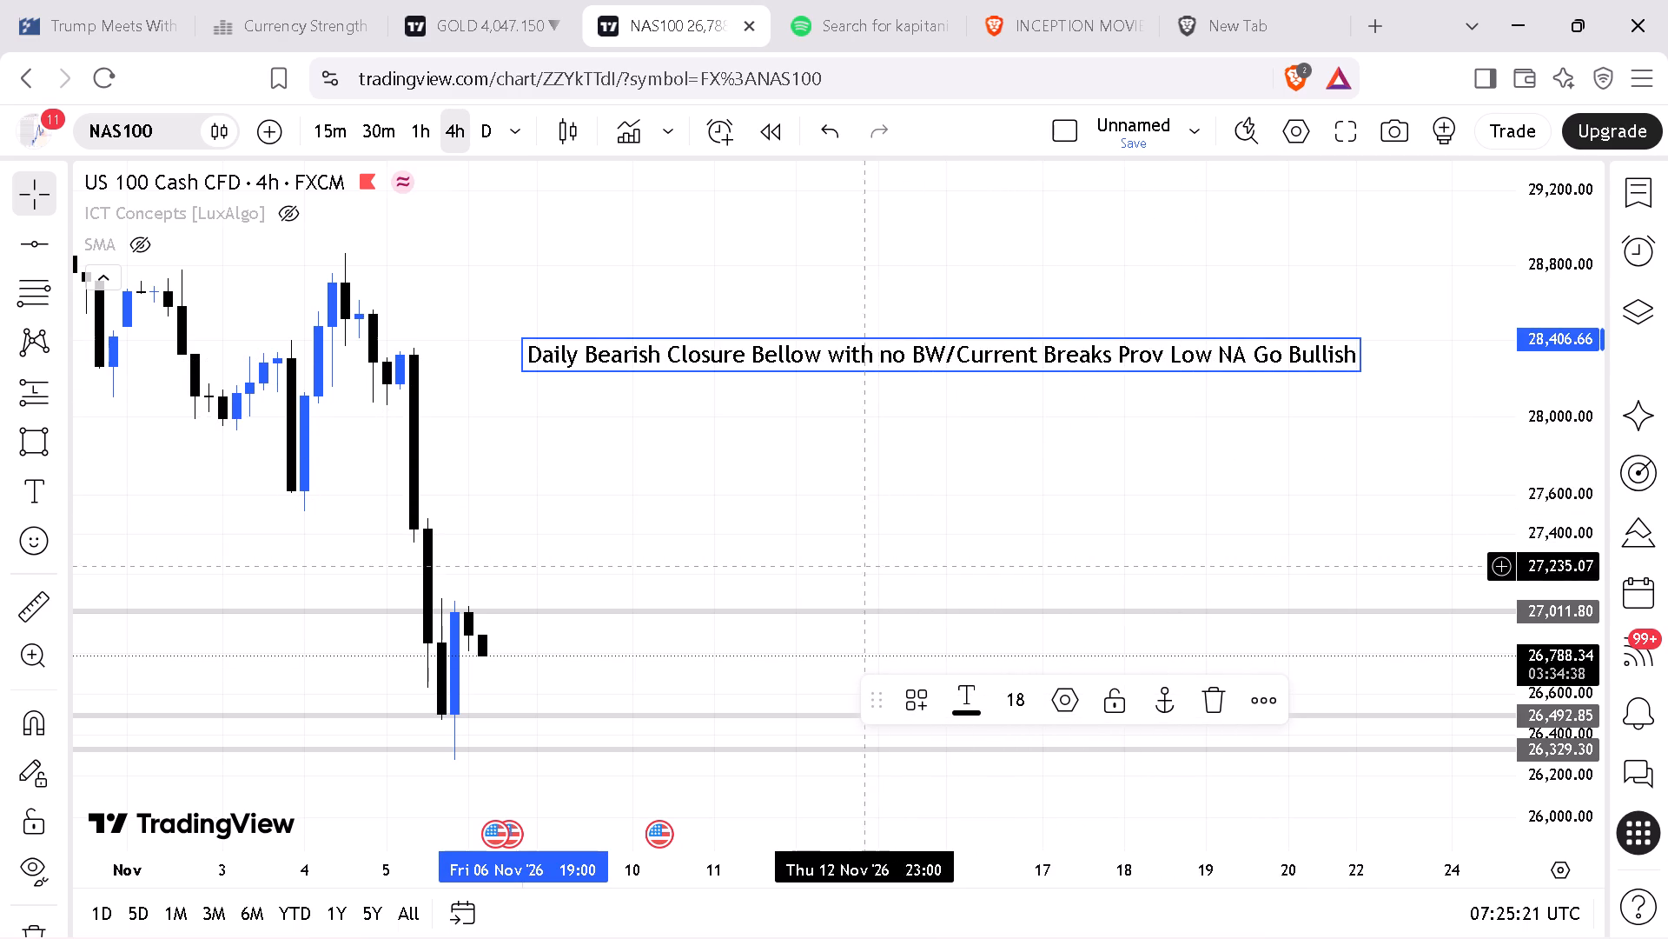
pyautogui.press('BackSpace')
pyautogui.press('BackSpace')
pyautogui.press('BackSpace')
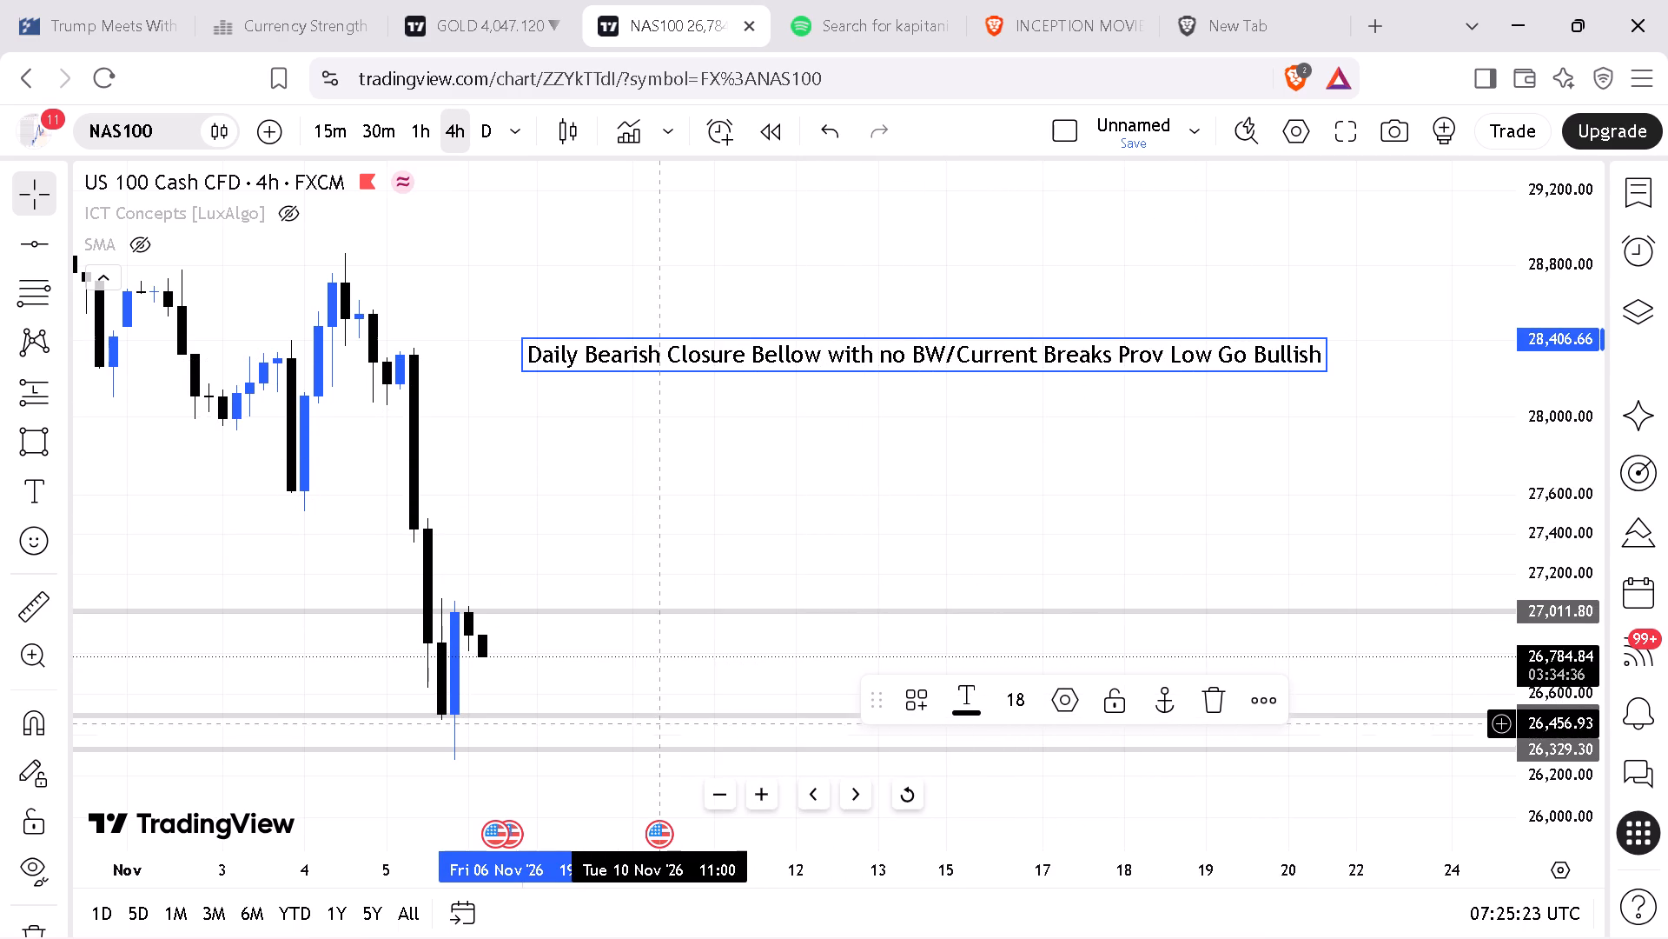
pyautogui.press('space')
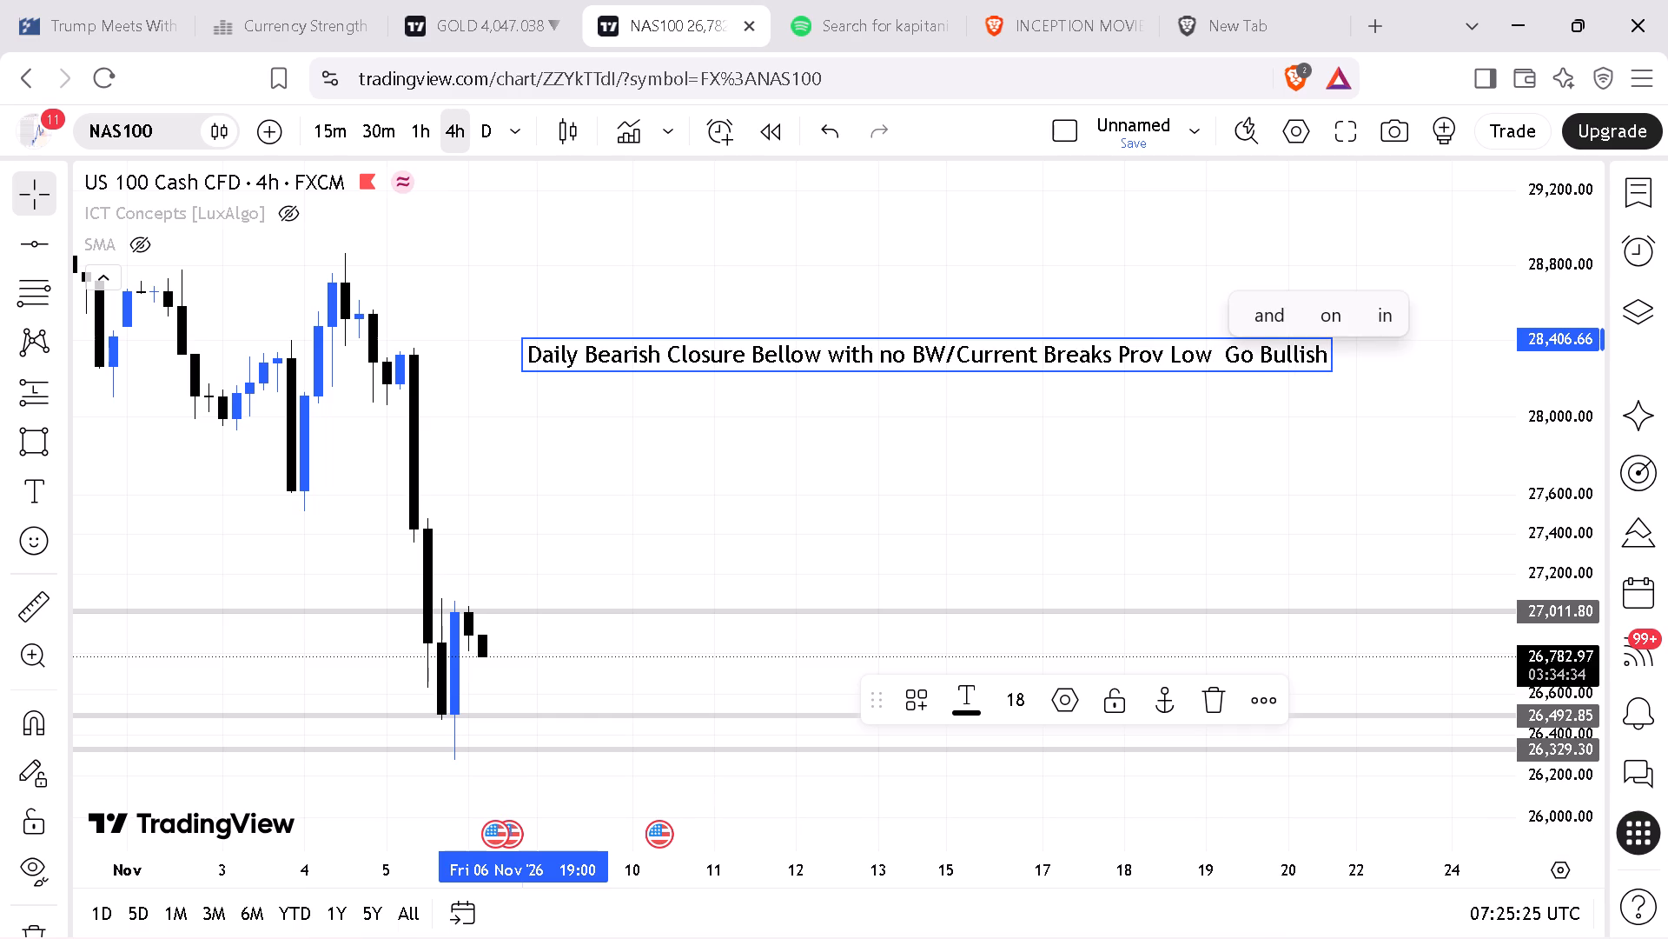
pyautogui.press('a')
pyautogui.press('n')
pyautogui.press('d')
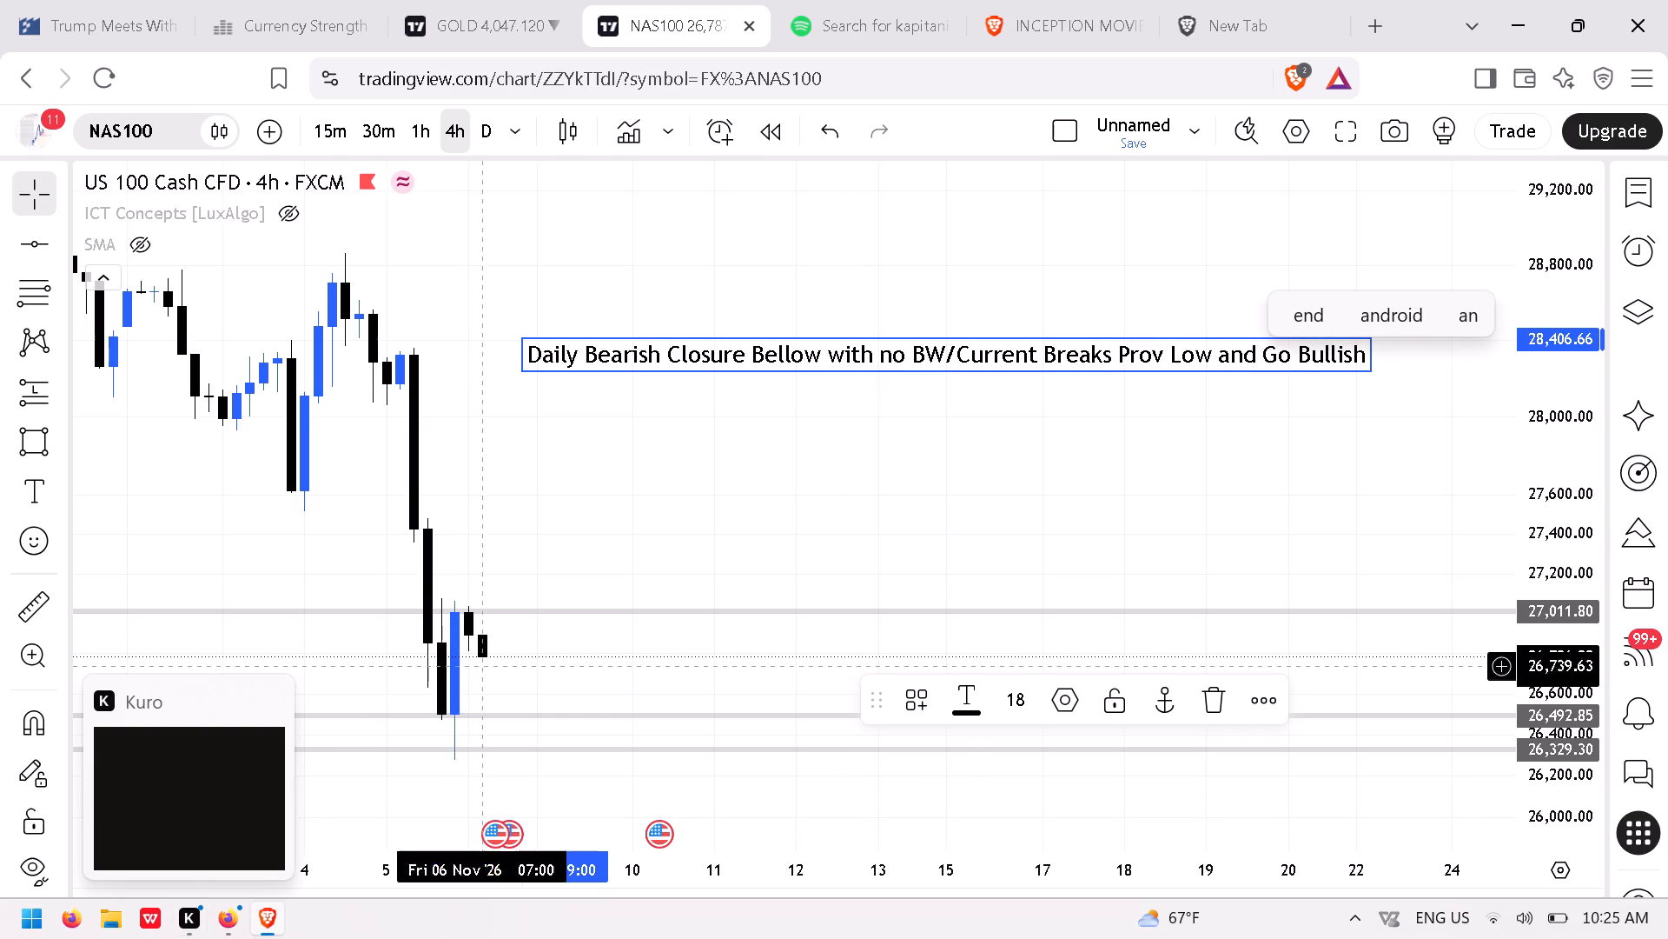
pyautogui.moveTo(839, 426); pyautogui.dragTo(1036, 401)
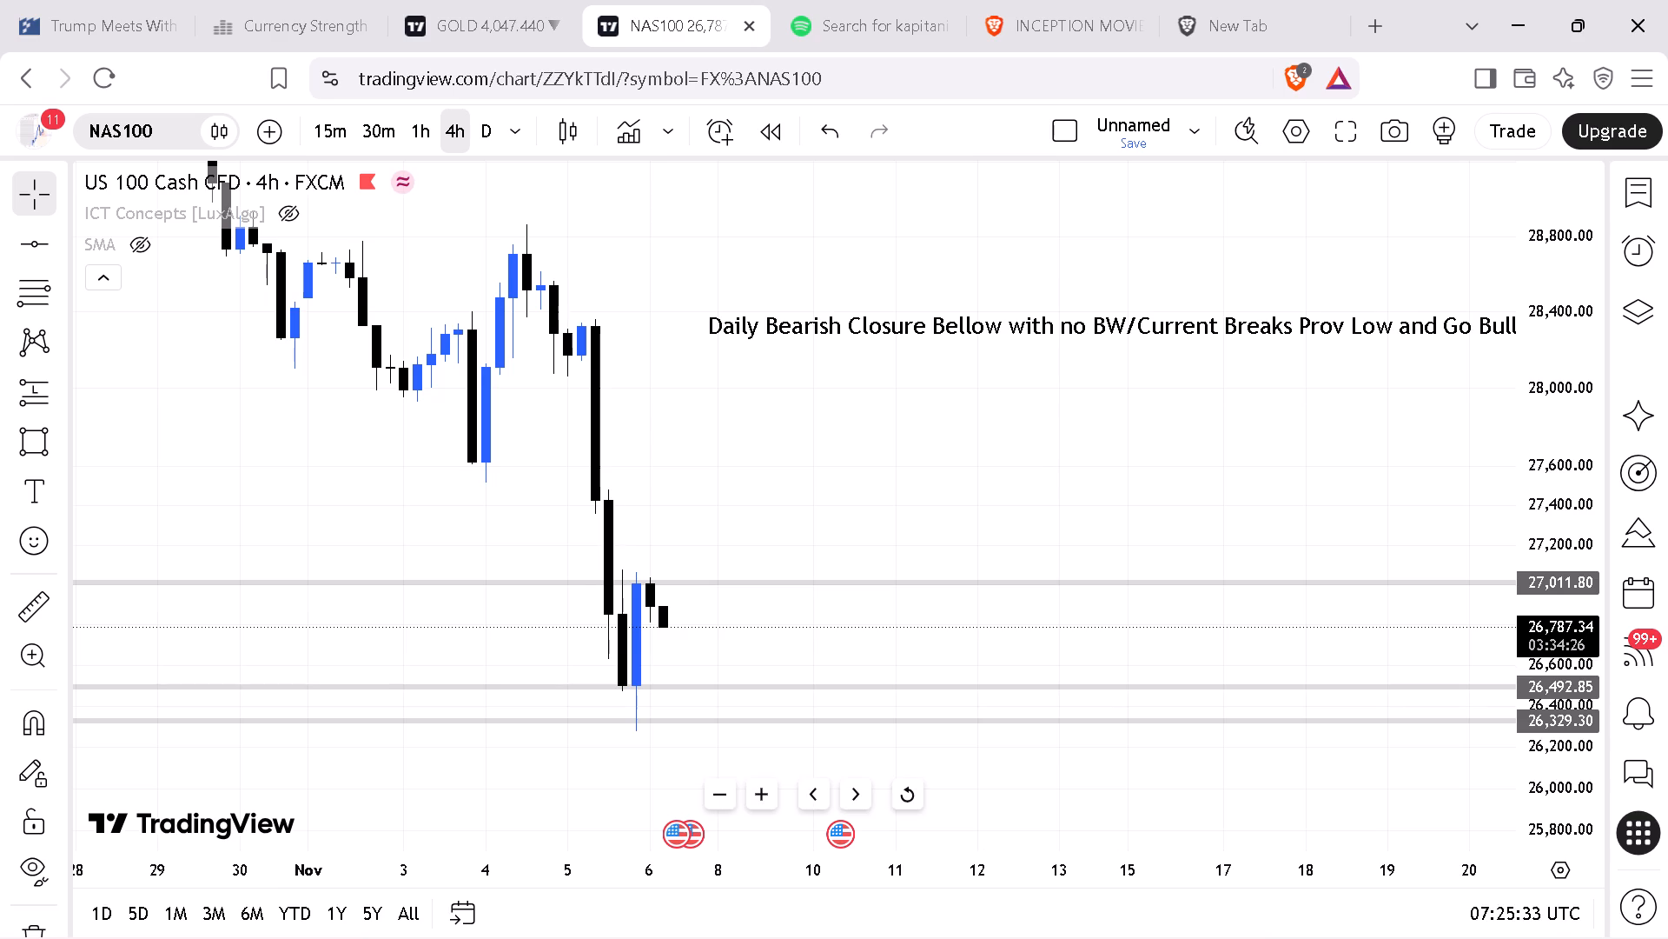
# Add a text note below the daily note, beyond the latest candles, reading "4H Bearish form new resistance".
pyautogui.moveTo(704, 882); pyautogui.dragTo(830, 880)
pyautogui.moveTo(1049, 441); pyautogui.dragTo(816, 457)
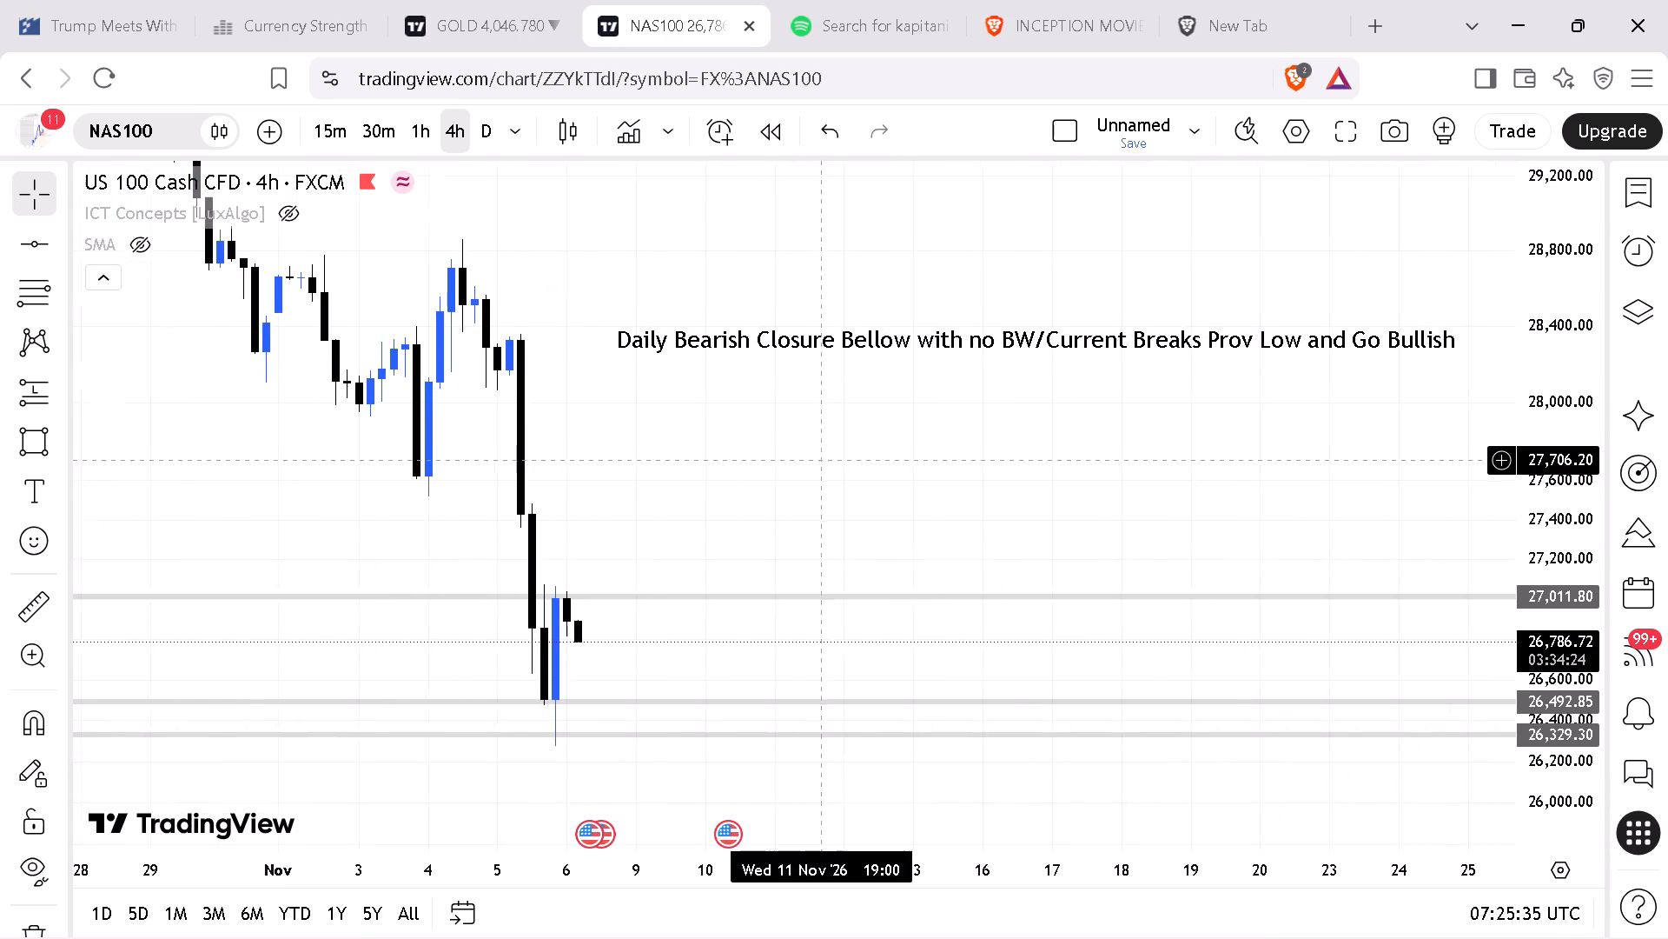
pyautogui.moveTo(816, 457); pyautogui.dragTo(823, 446)
pyautogui.moveTo(1582, 409); pyautogui.dragTo(1559, 478)
pyautogui.moveTo(1096, 460); pyautogui.dragTo(1054, 468)
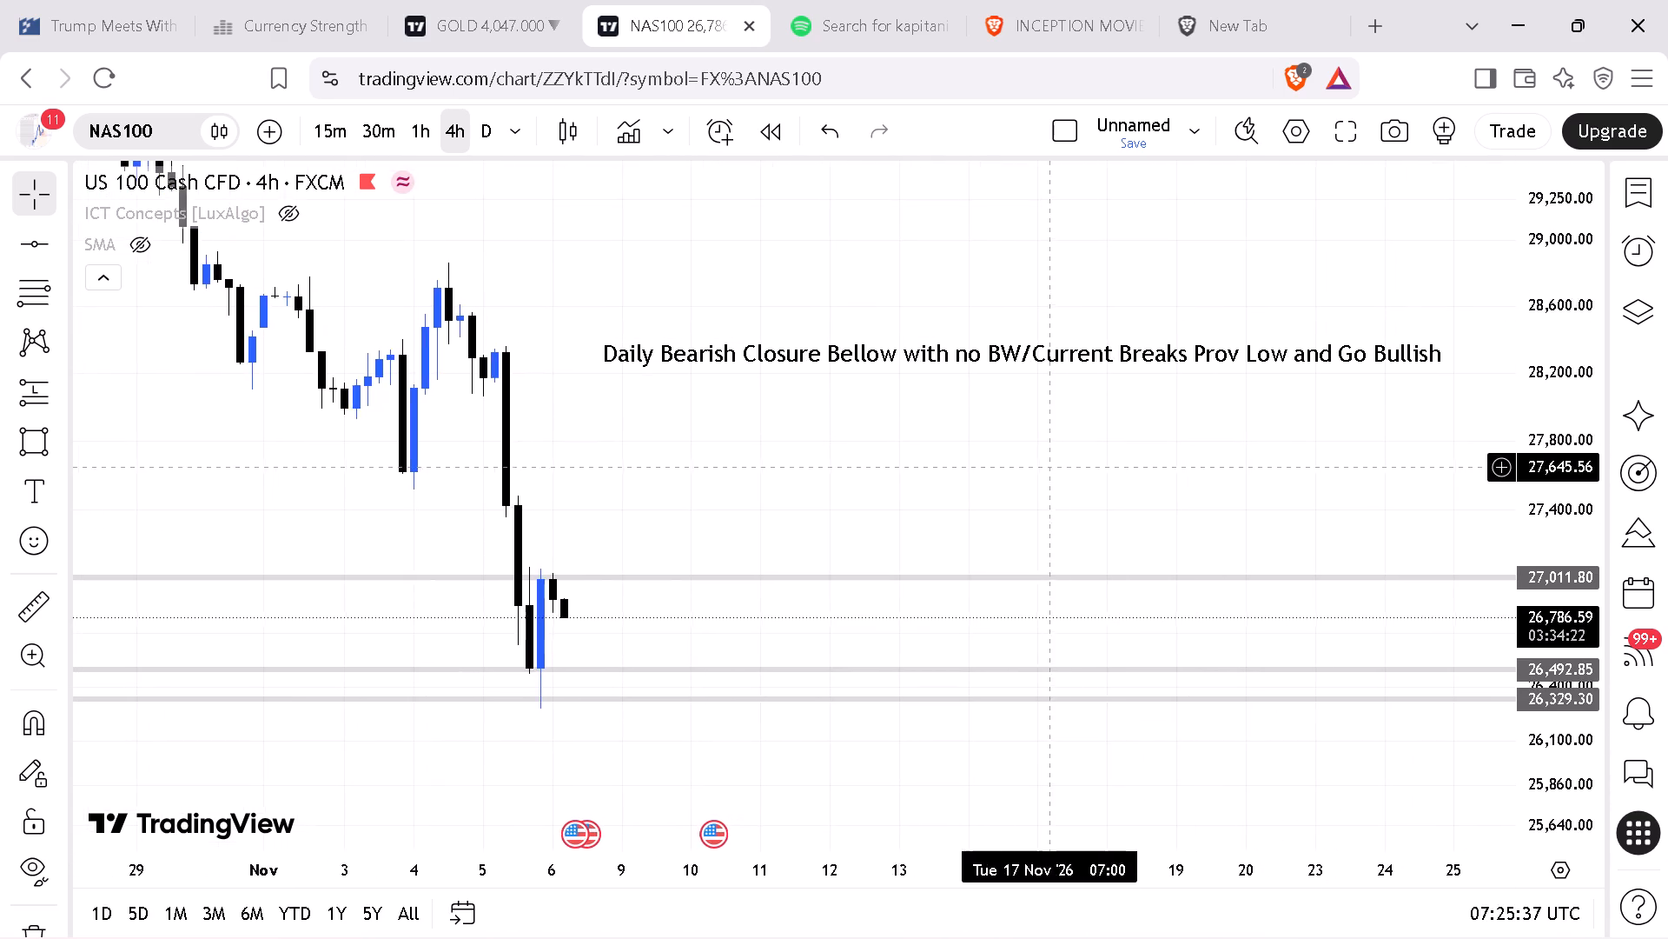
pyautogui.click(33, 498)
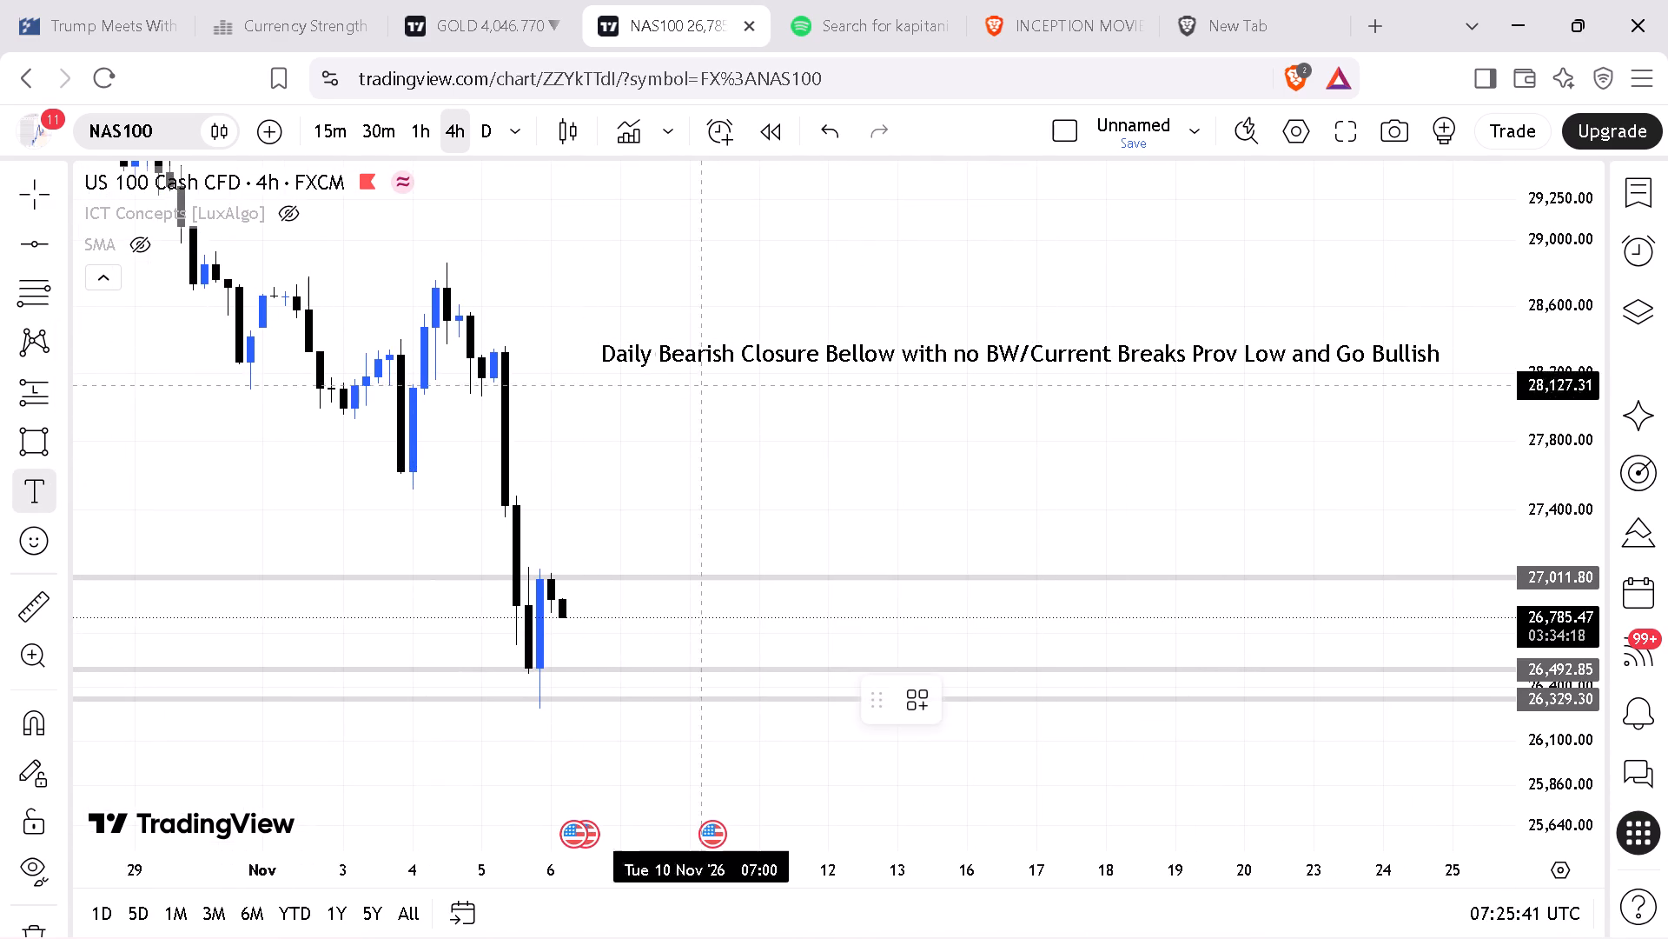
pyautogui.click(648, 429)
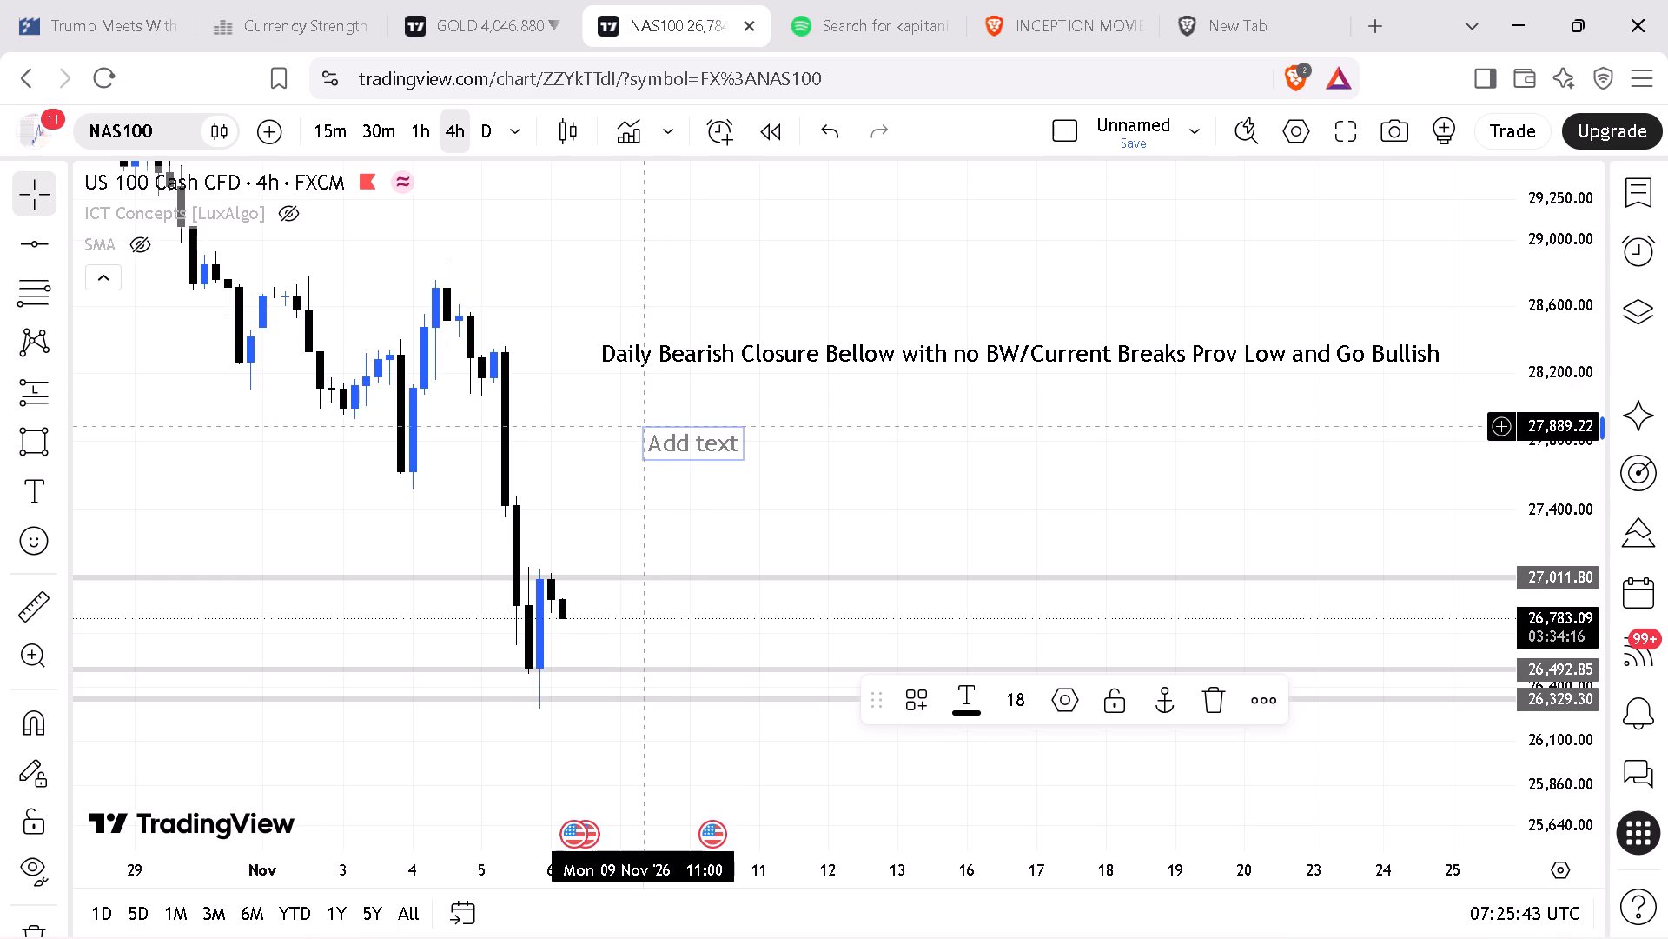
pyautogui.press('4')
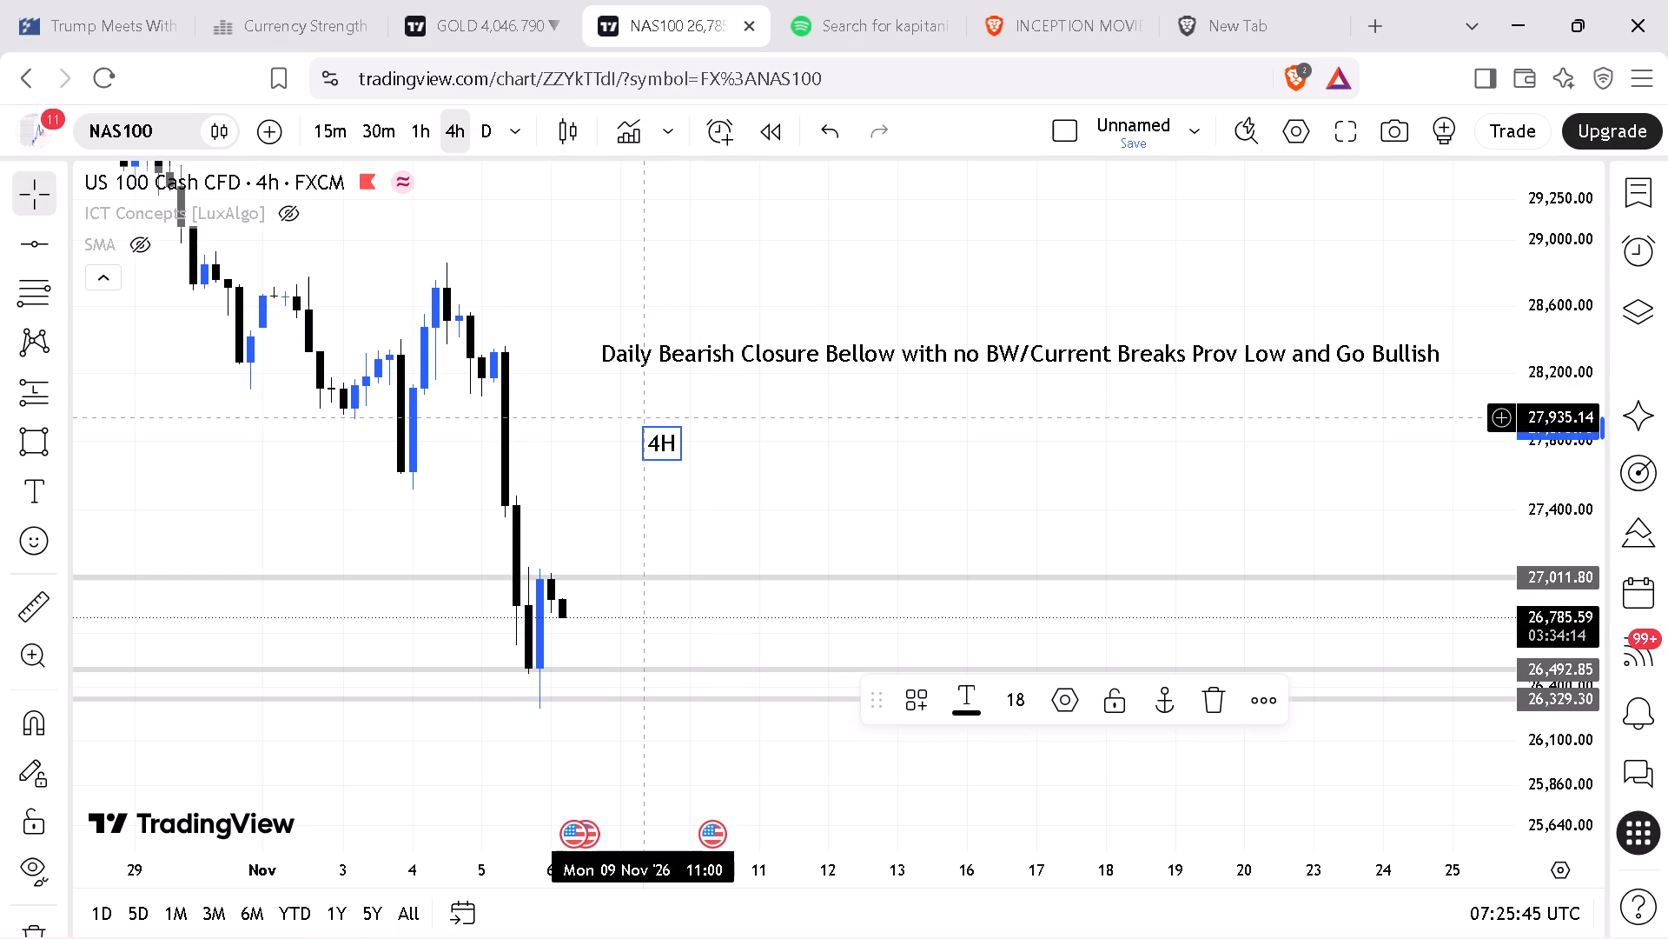
pyautogui.press('space')
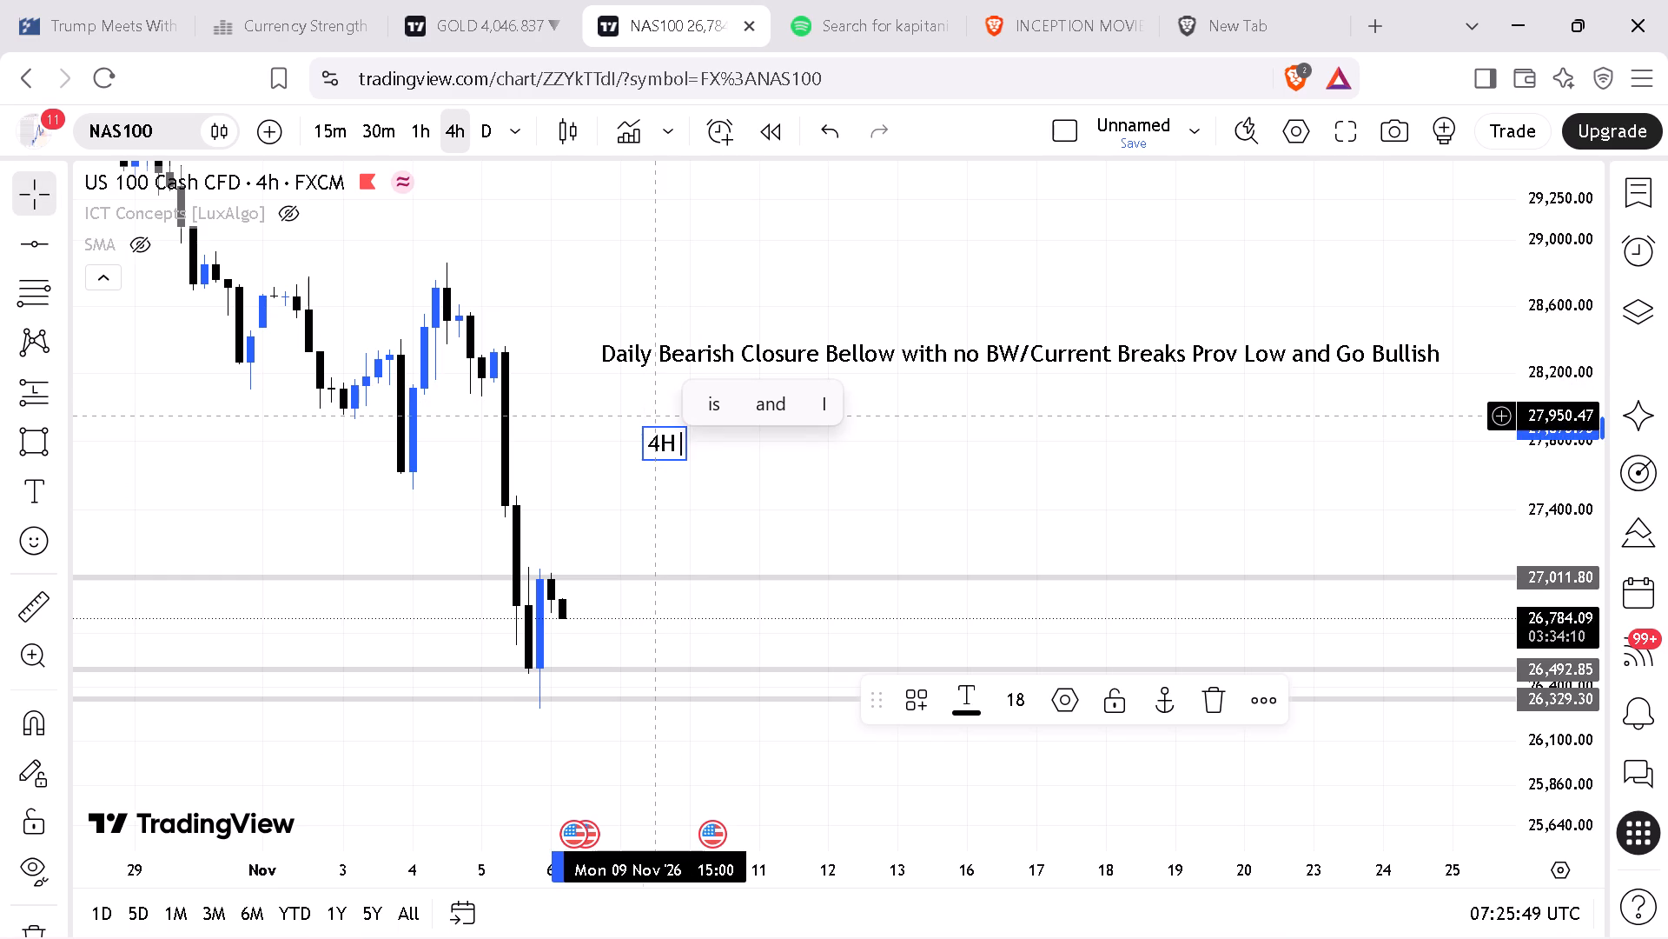
pyautogui.press('BackSpace')
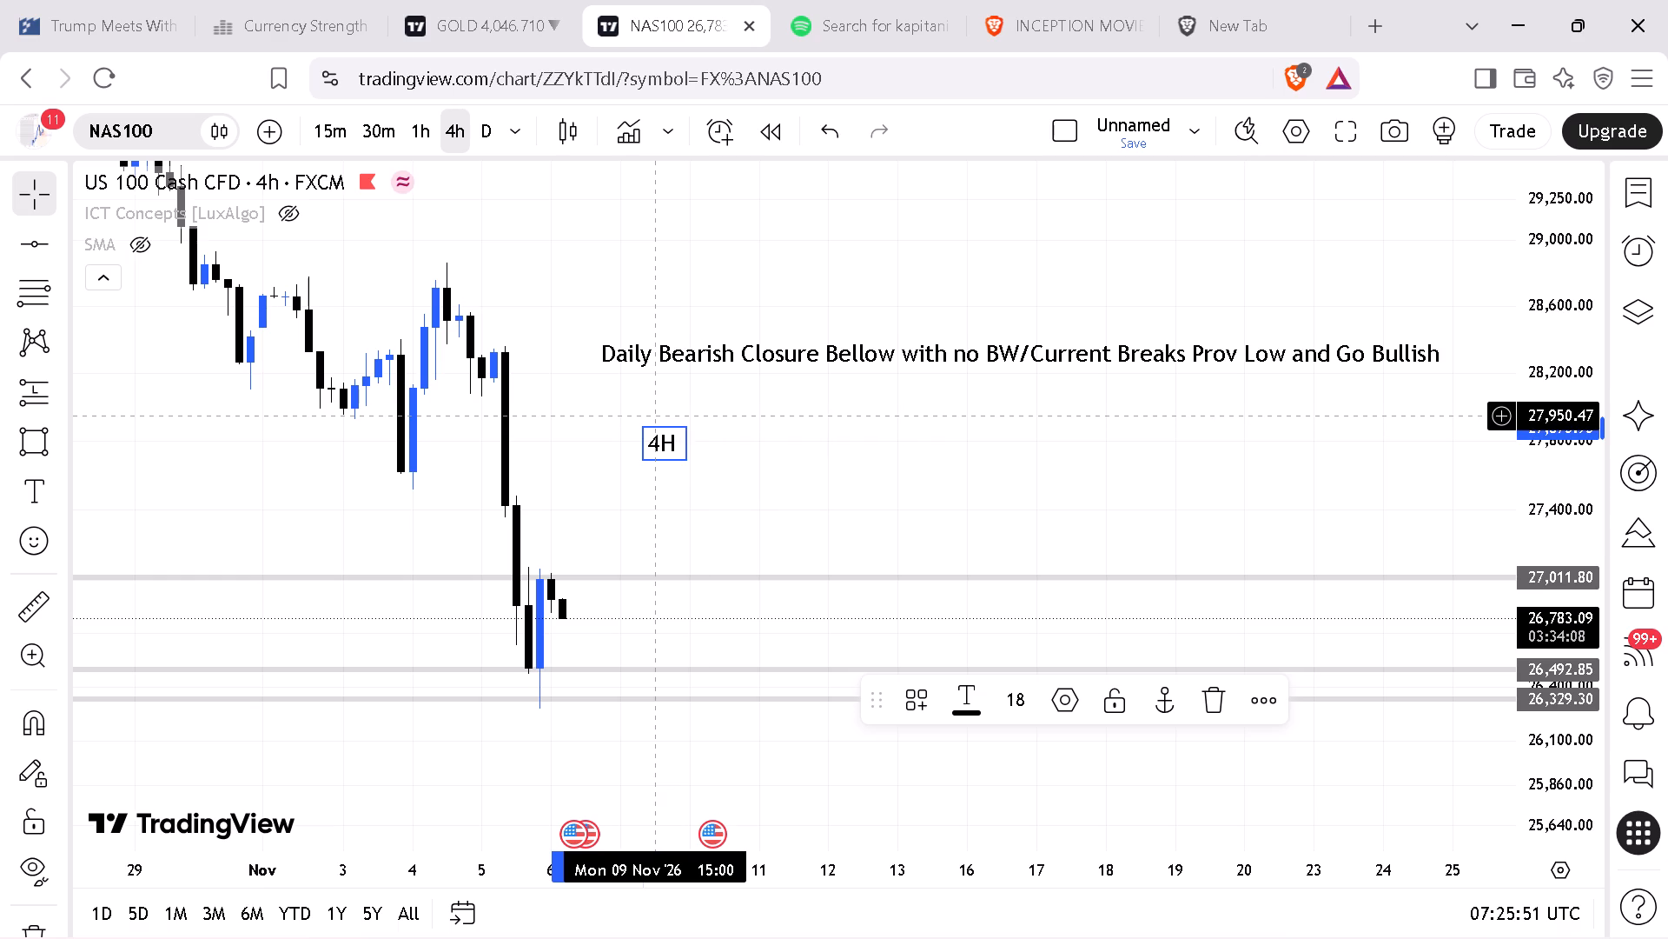
pyautogui.press('b')
pyautogui.write('ear')
pyautogui.press('i')
pyautogui.write('sh')
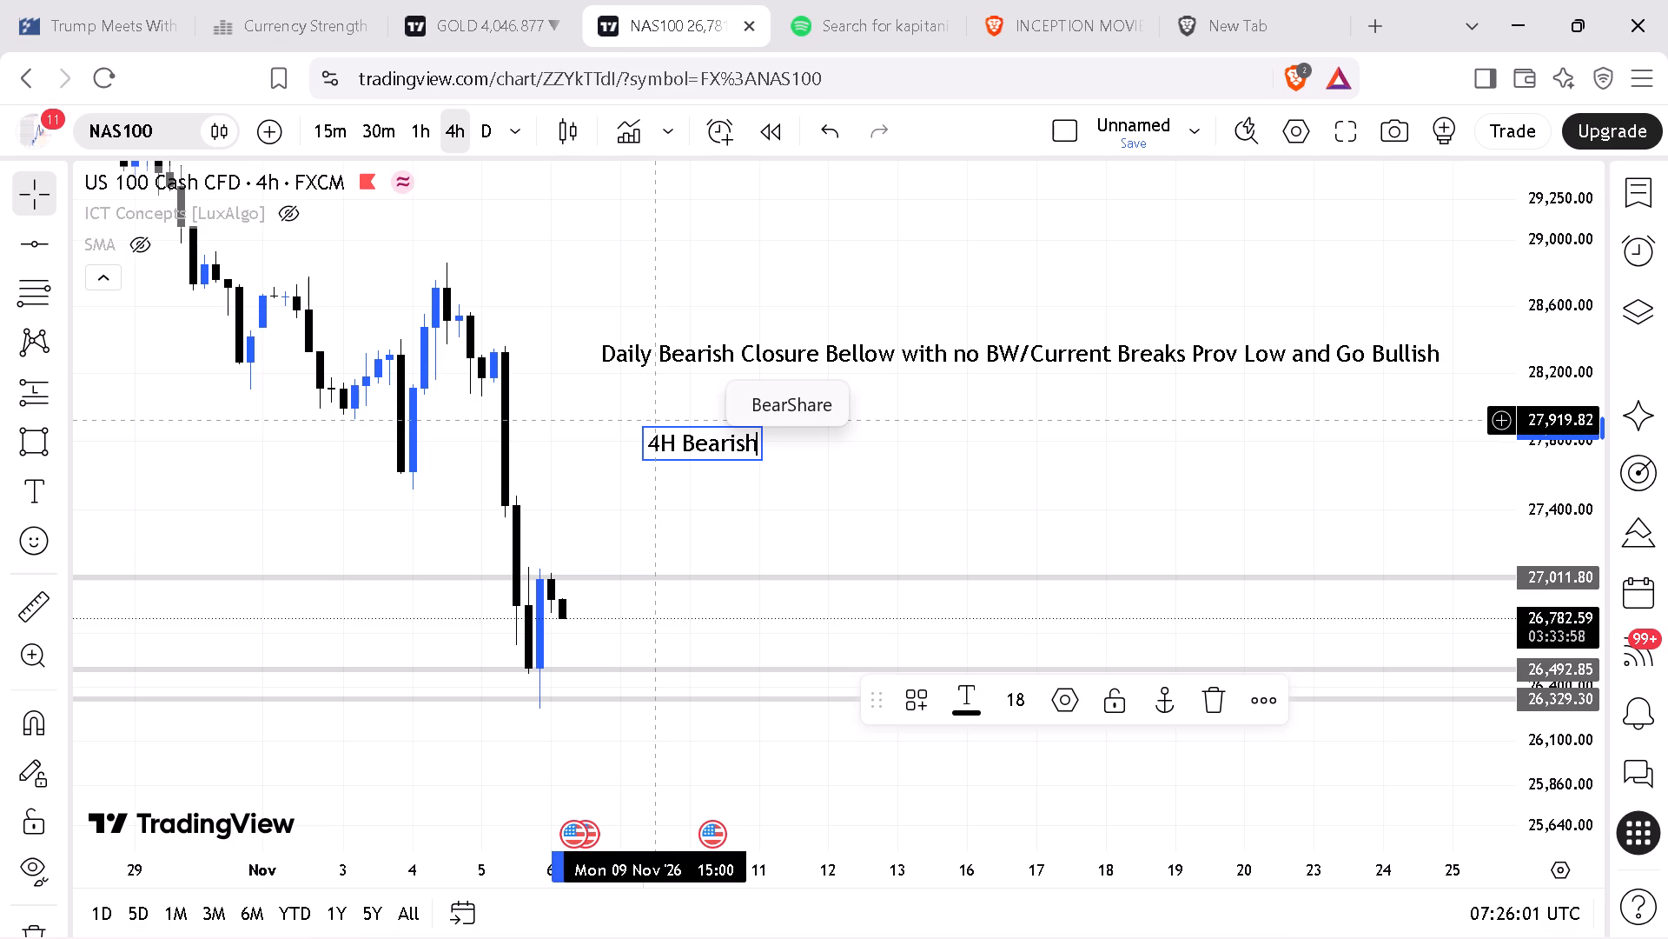
pyautogui.press('space')
pyautogui.write('fo')
pyautogui.press('r')
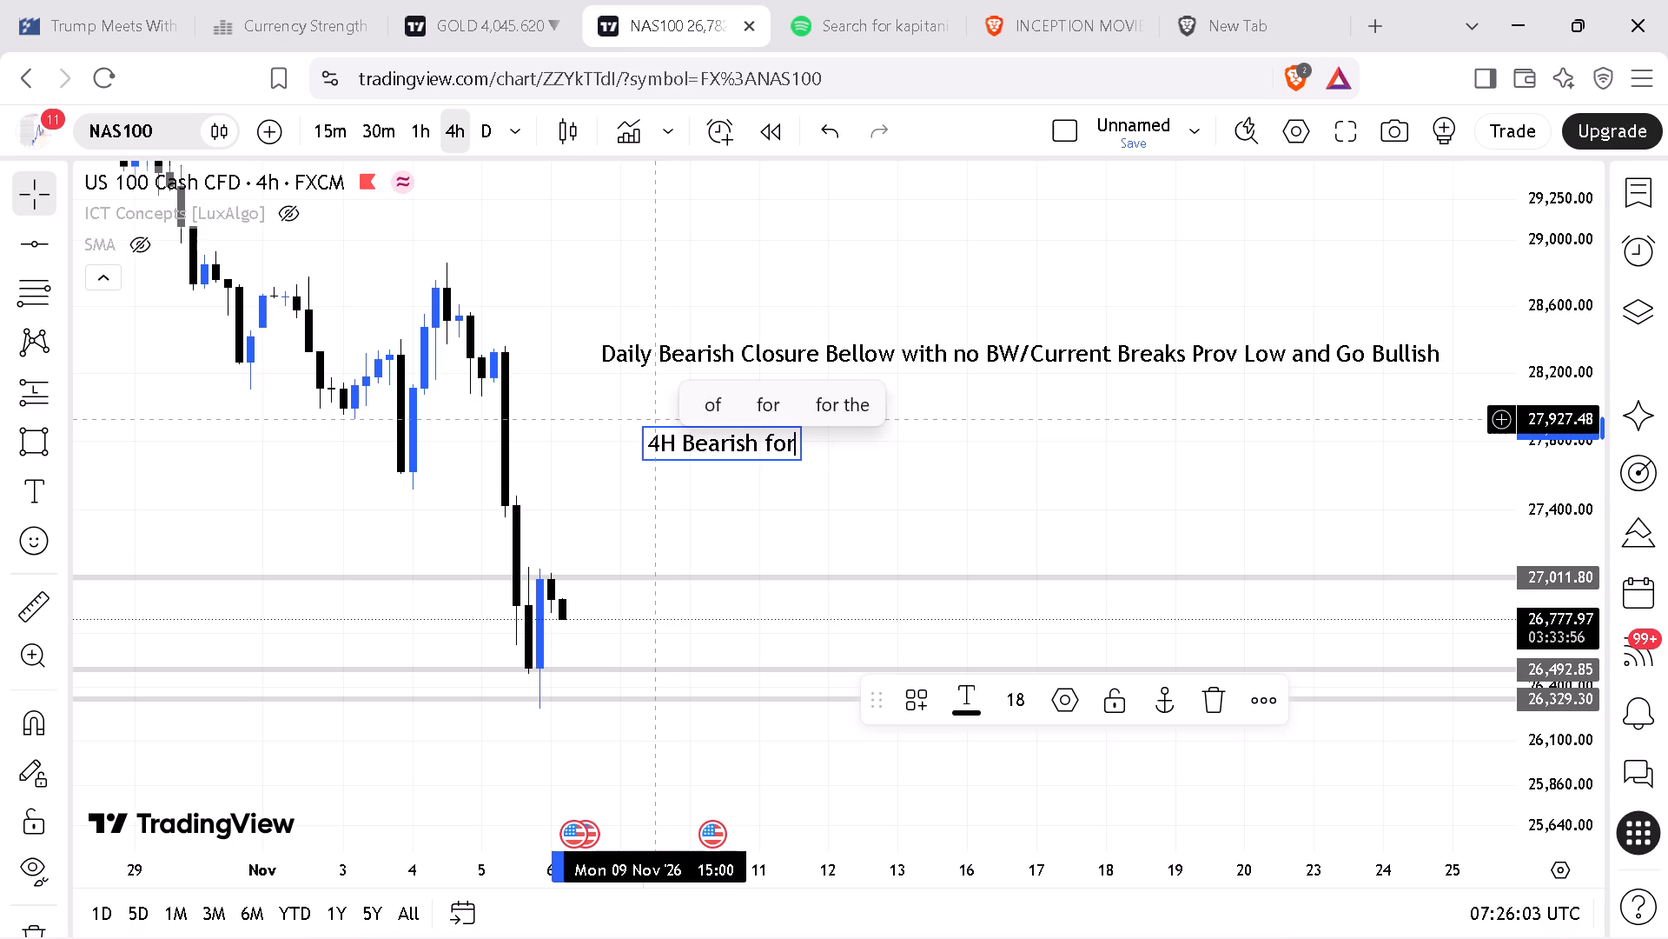
pyautogui.write('m')
pyautogui.press('space')
pyautogui.write('new')
pyautogui.press('space')
pyautogui.write('rwsi')
pyautogui.press('s')
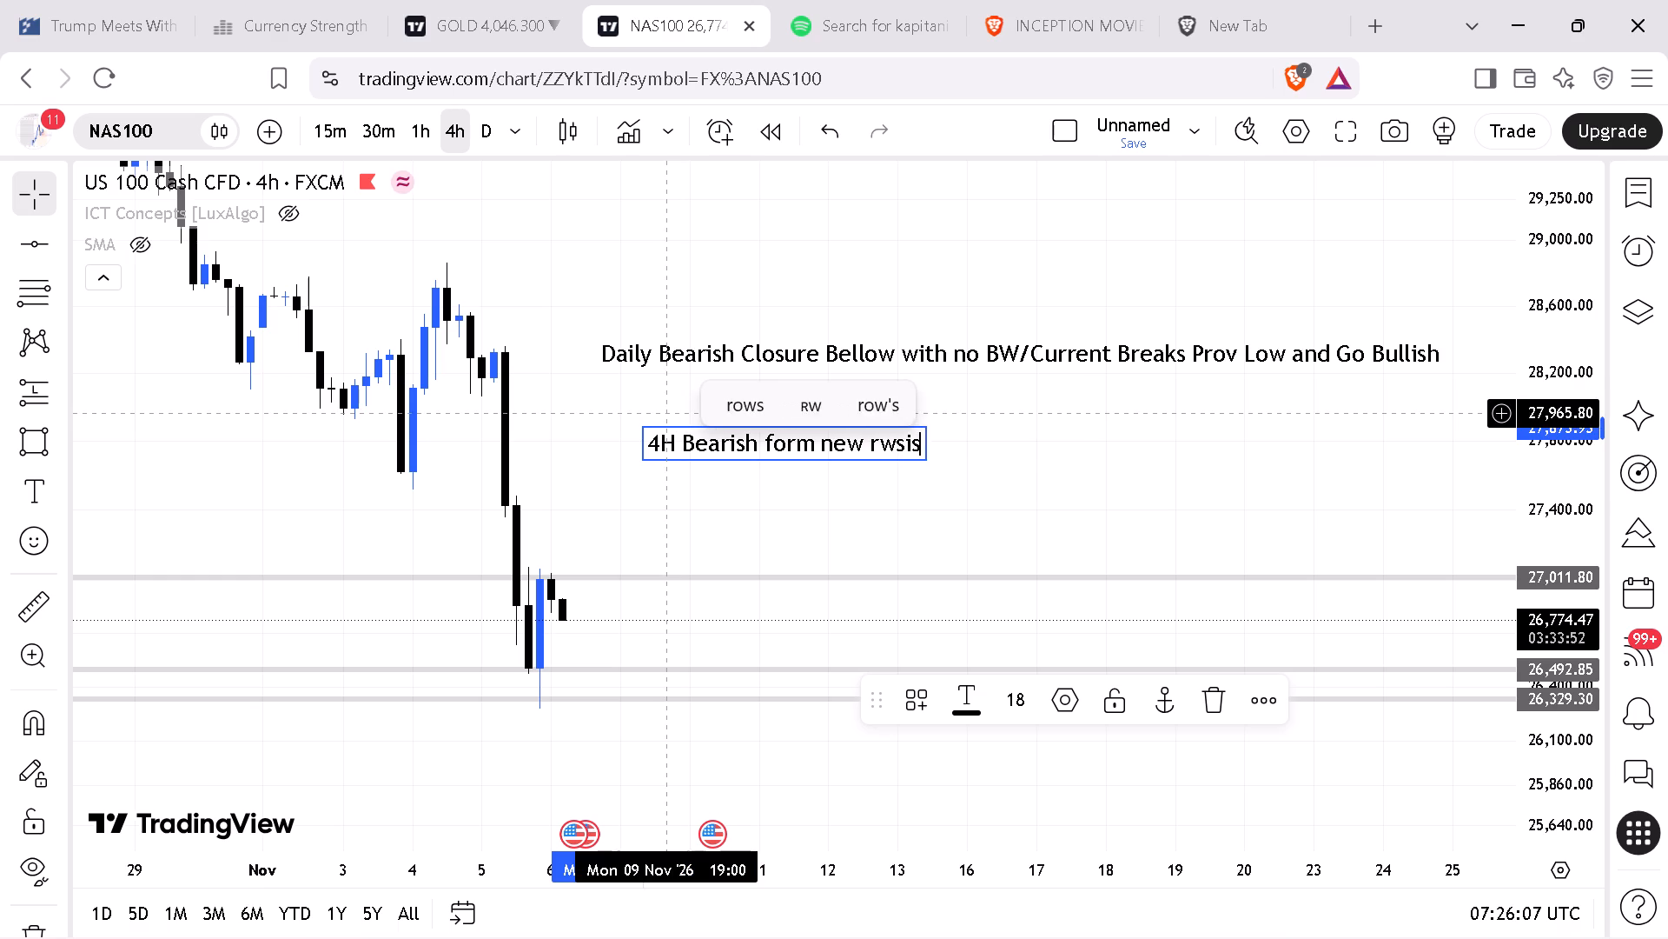
pyautogui.write('ta')
pyautogui.press('n')
pyautogui.press('c')
pyautogui.press('e')
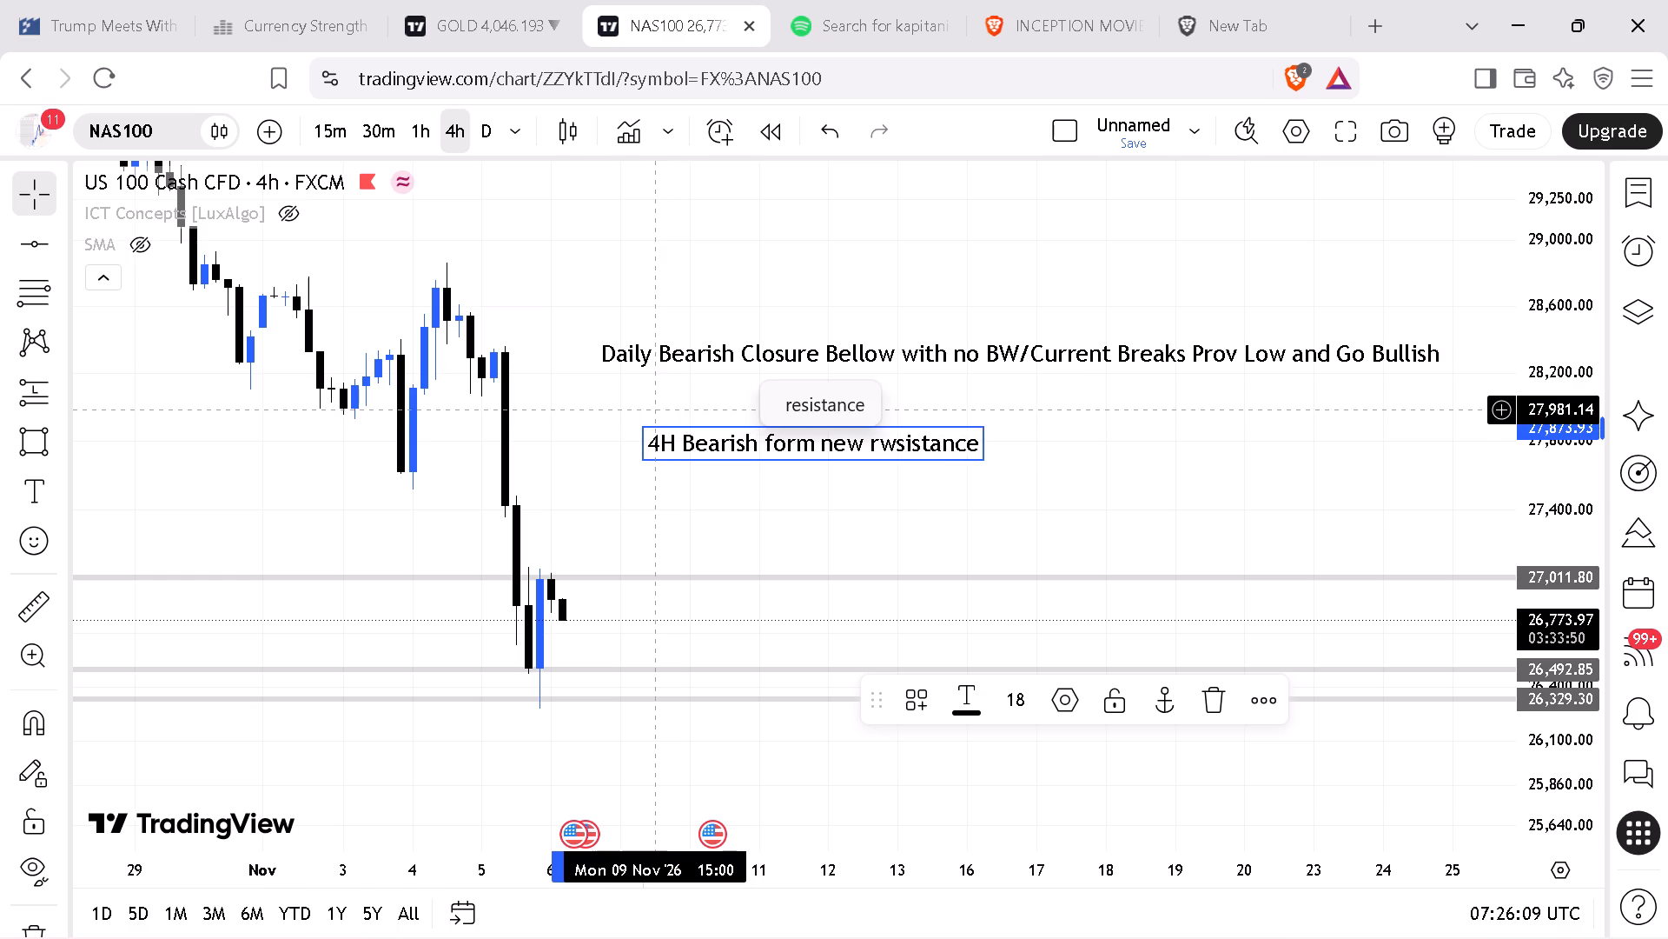
pyautogui.click(816, 402)
pyautogui.click(876, 386)
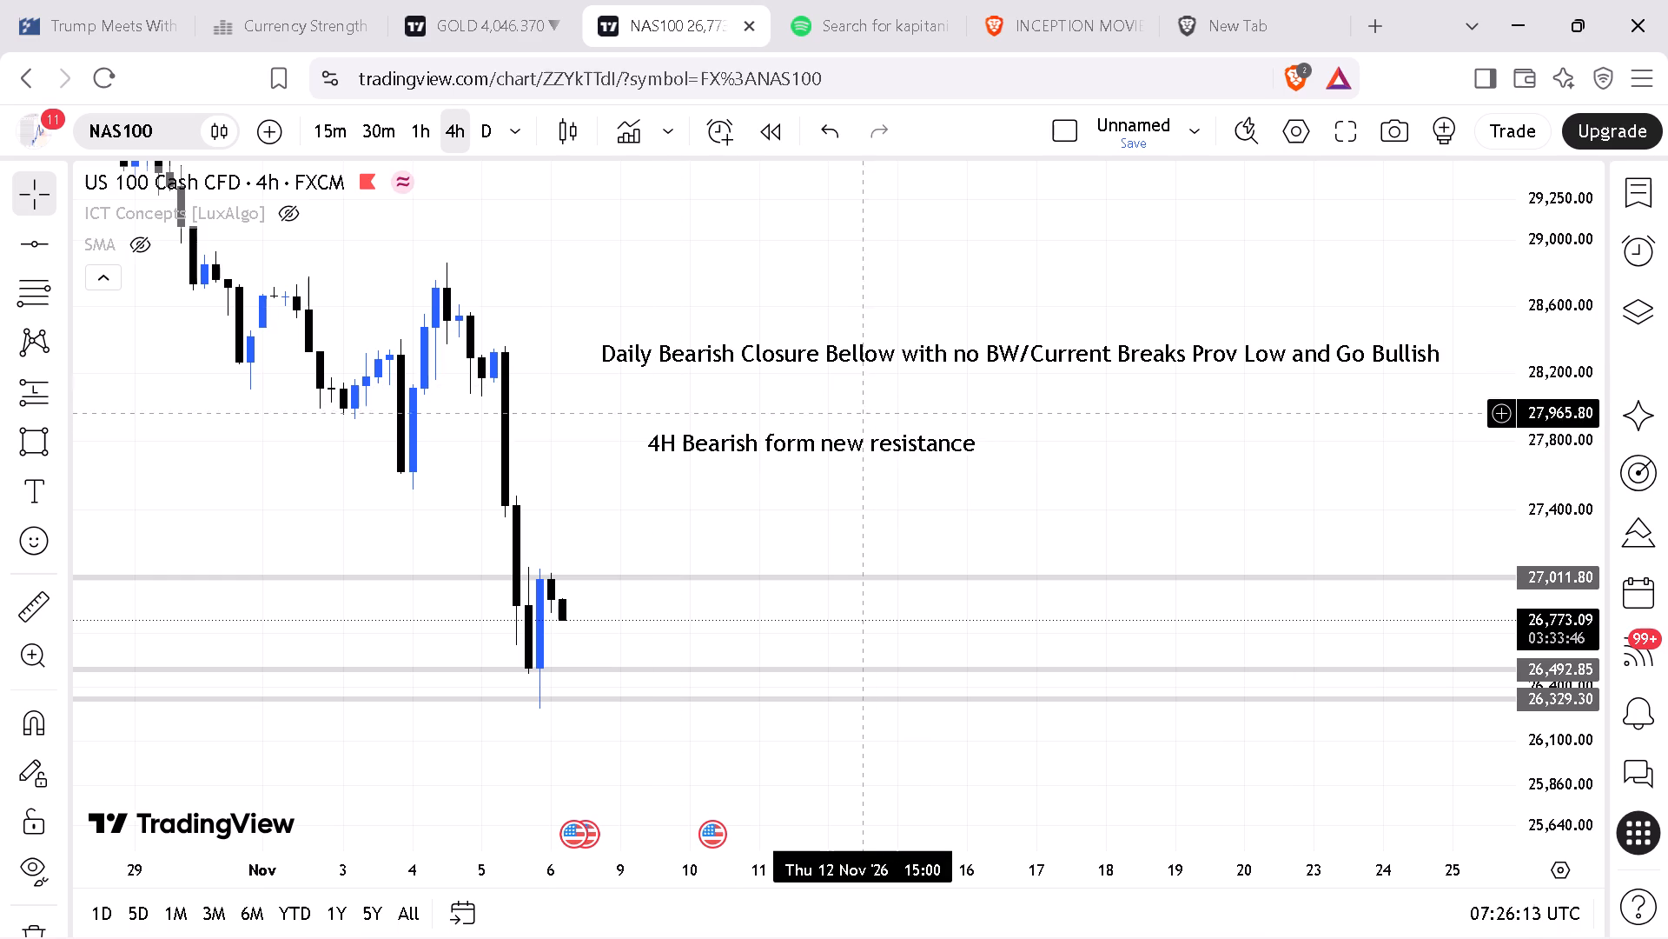
# Reposition the daily and 4H notes so their starting edges line up, with the 4H note just below the daily one.
pyautogui.moveTo(804, 351); pyautogui.dragTo(857, 394)
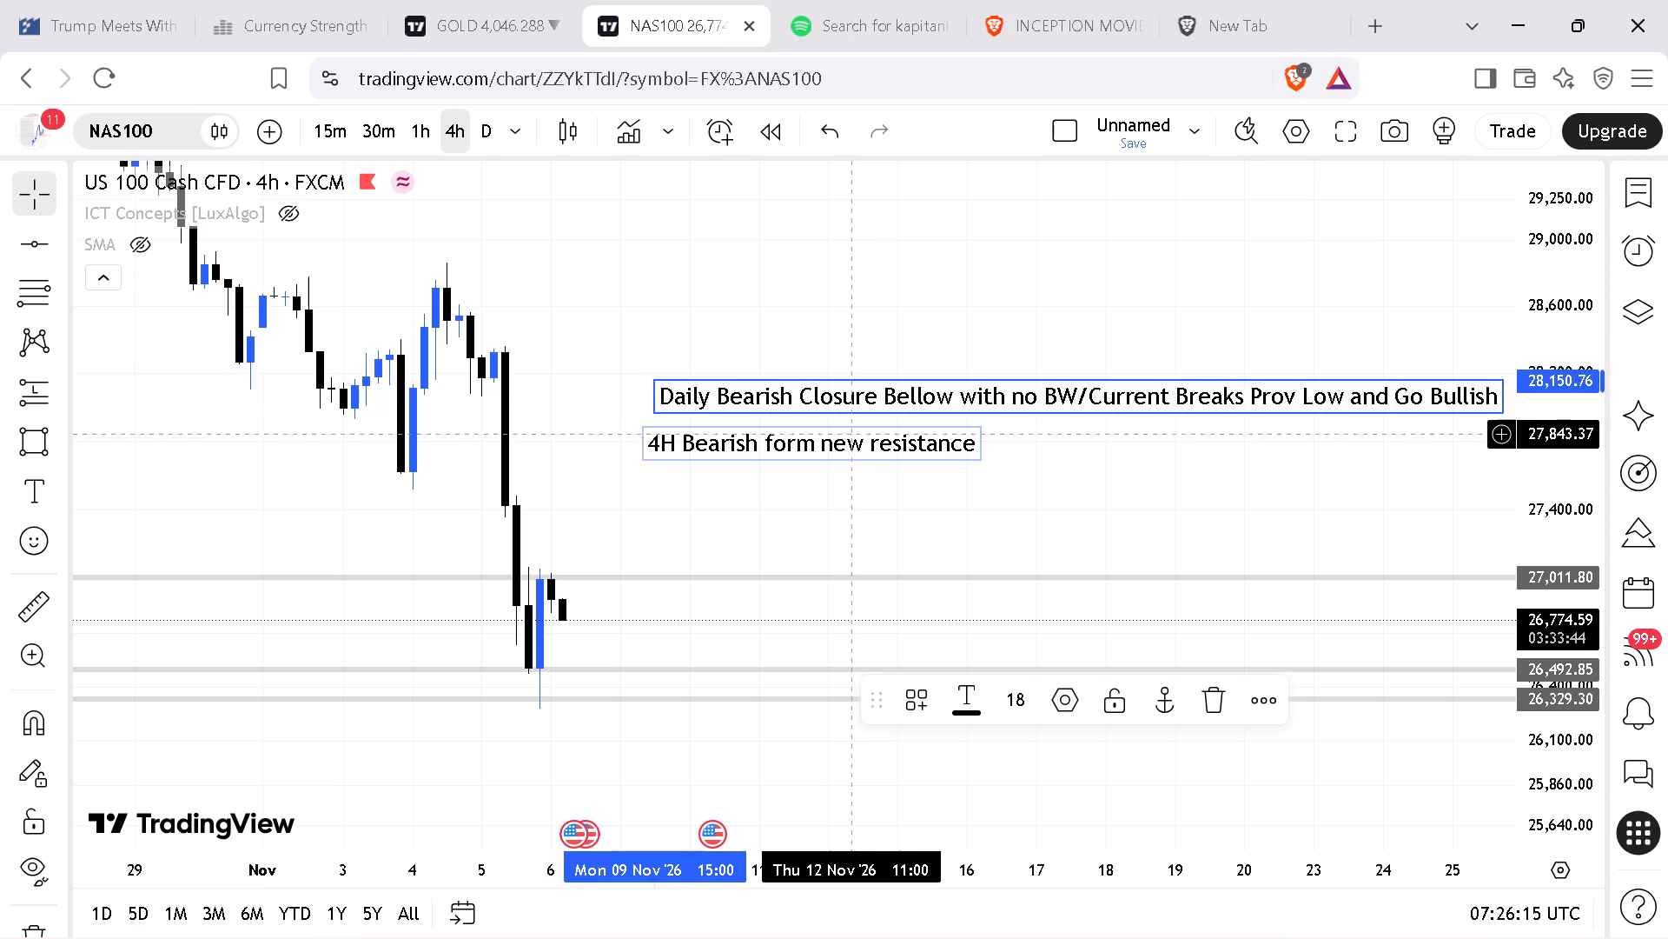
pyautogui.click(850, 439)
pyautogui.click(895, 403)
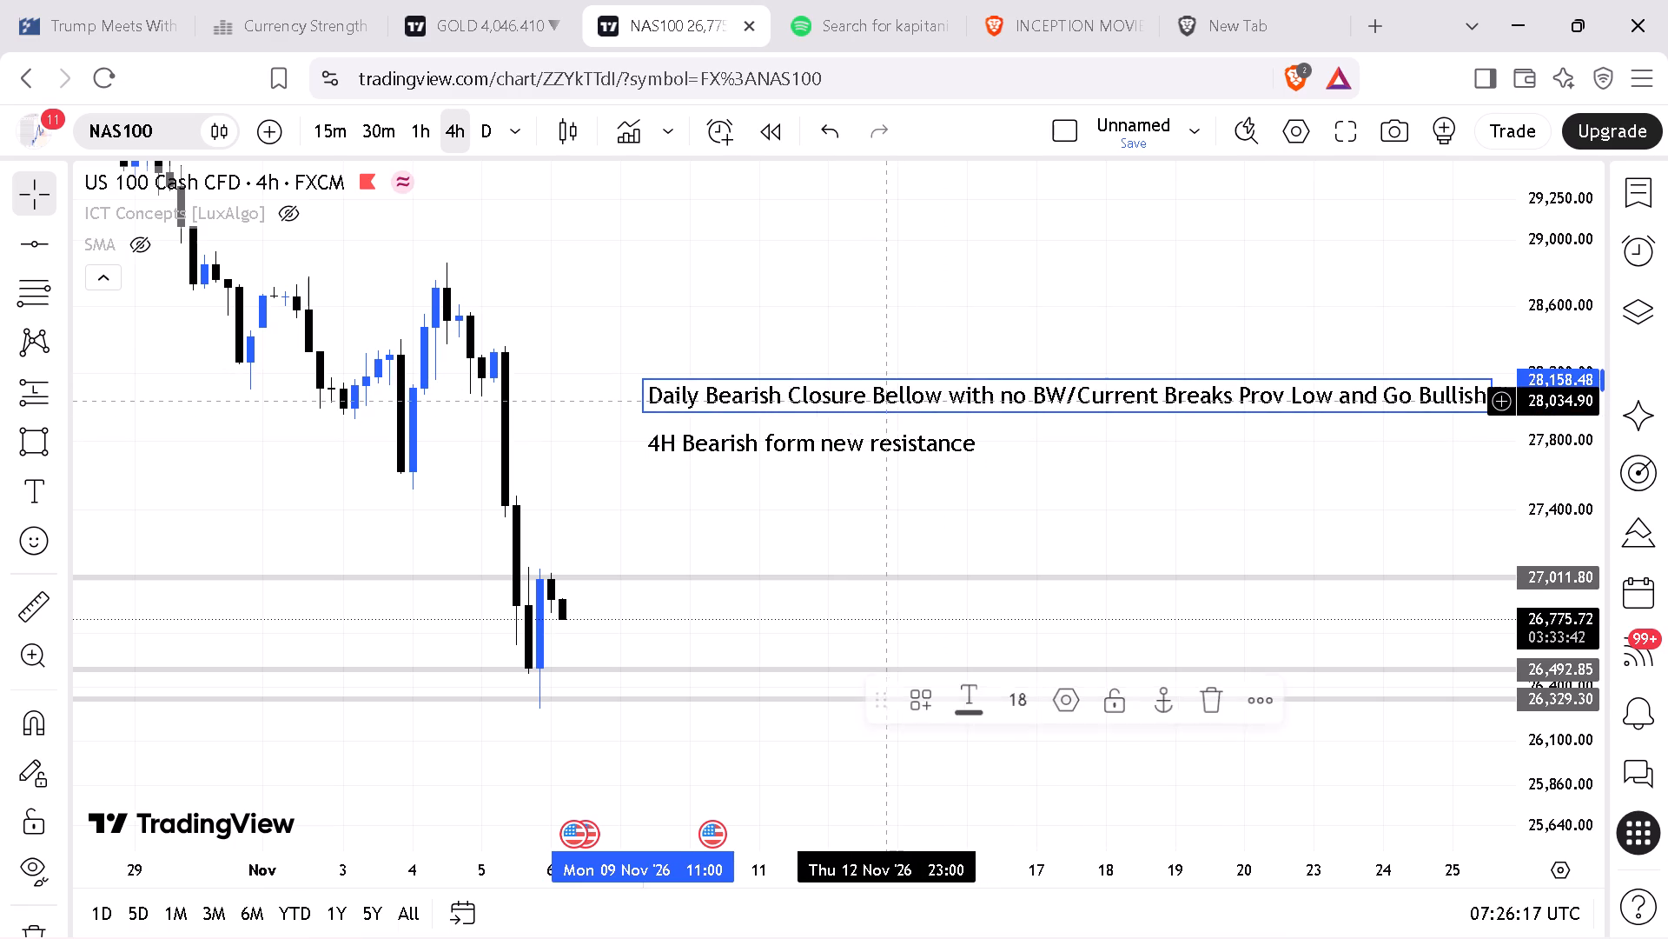
pyautogui.moveTo(882, 441); pyautogui.dragTo(877, 451)
pyautogui.click(1067, 459)
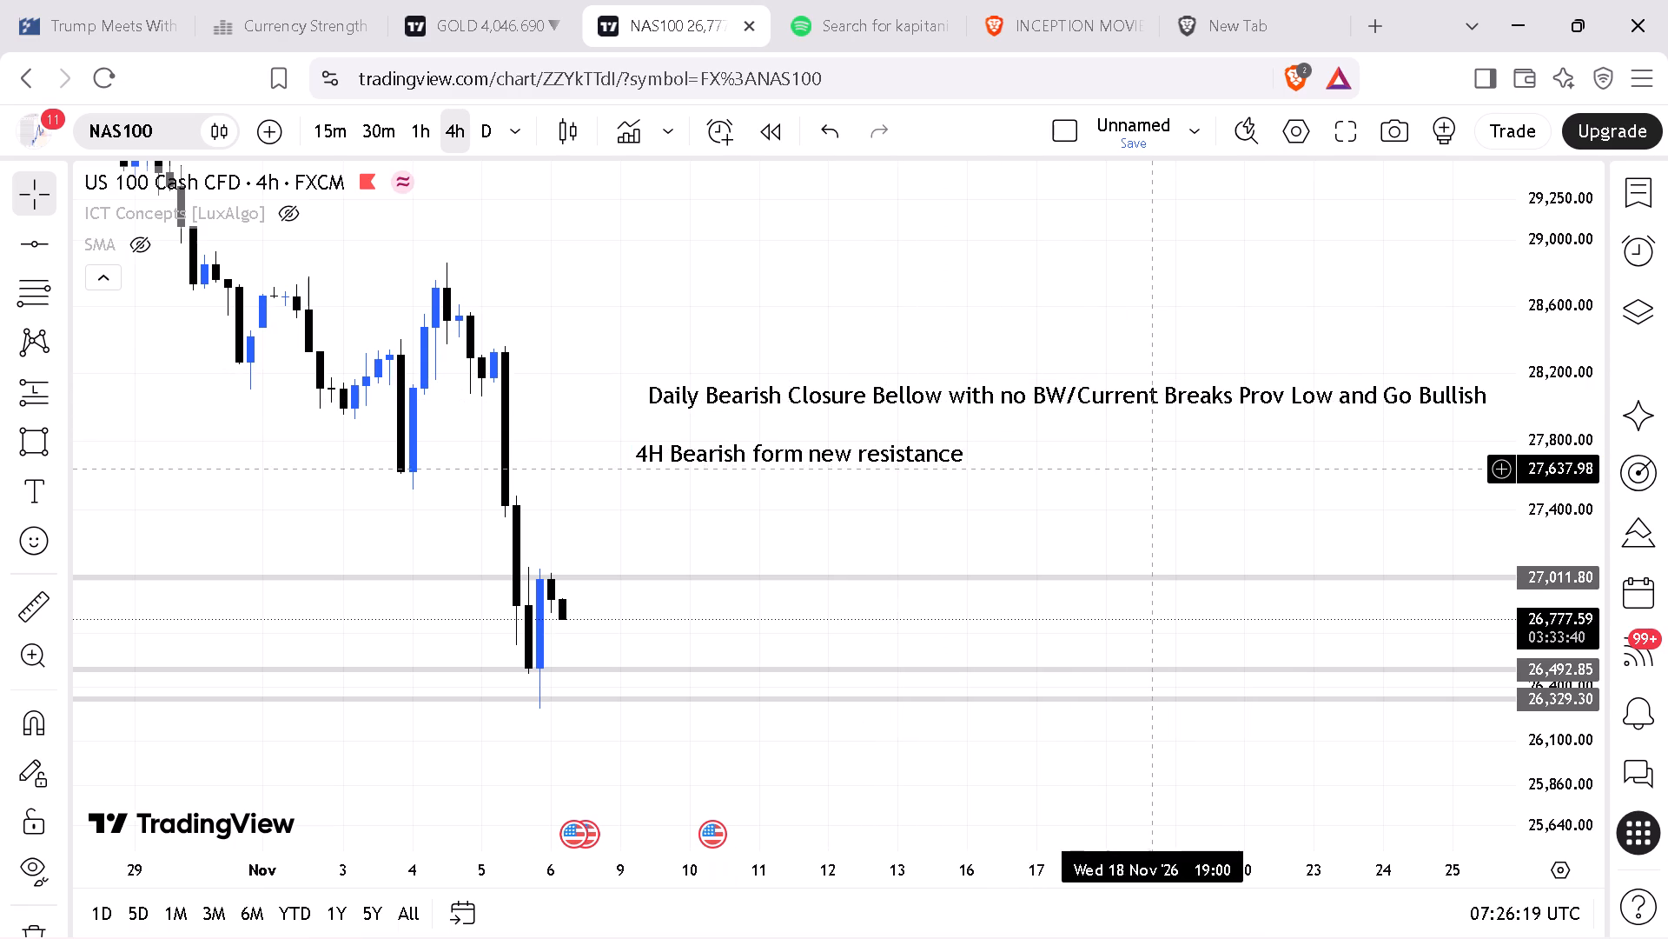
pyautogui.moveTo(1152, 469); pyautogui.dragTo(1082, 471)
pyautogui.moveTo(841, 470); pyautogui.dragTo(858, 468)
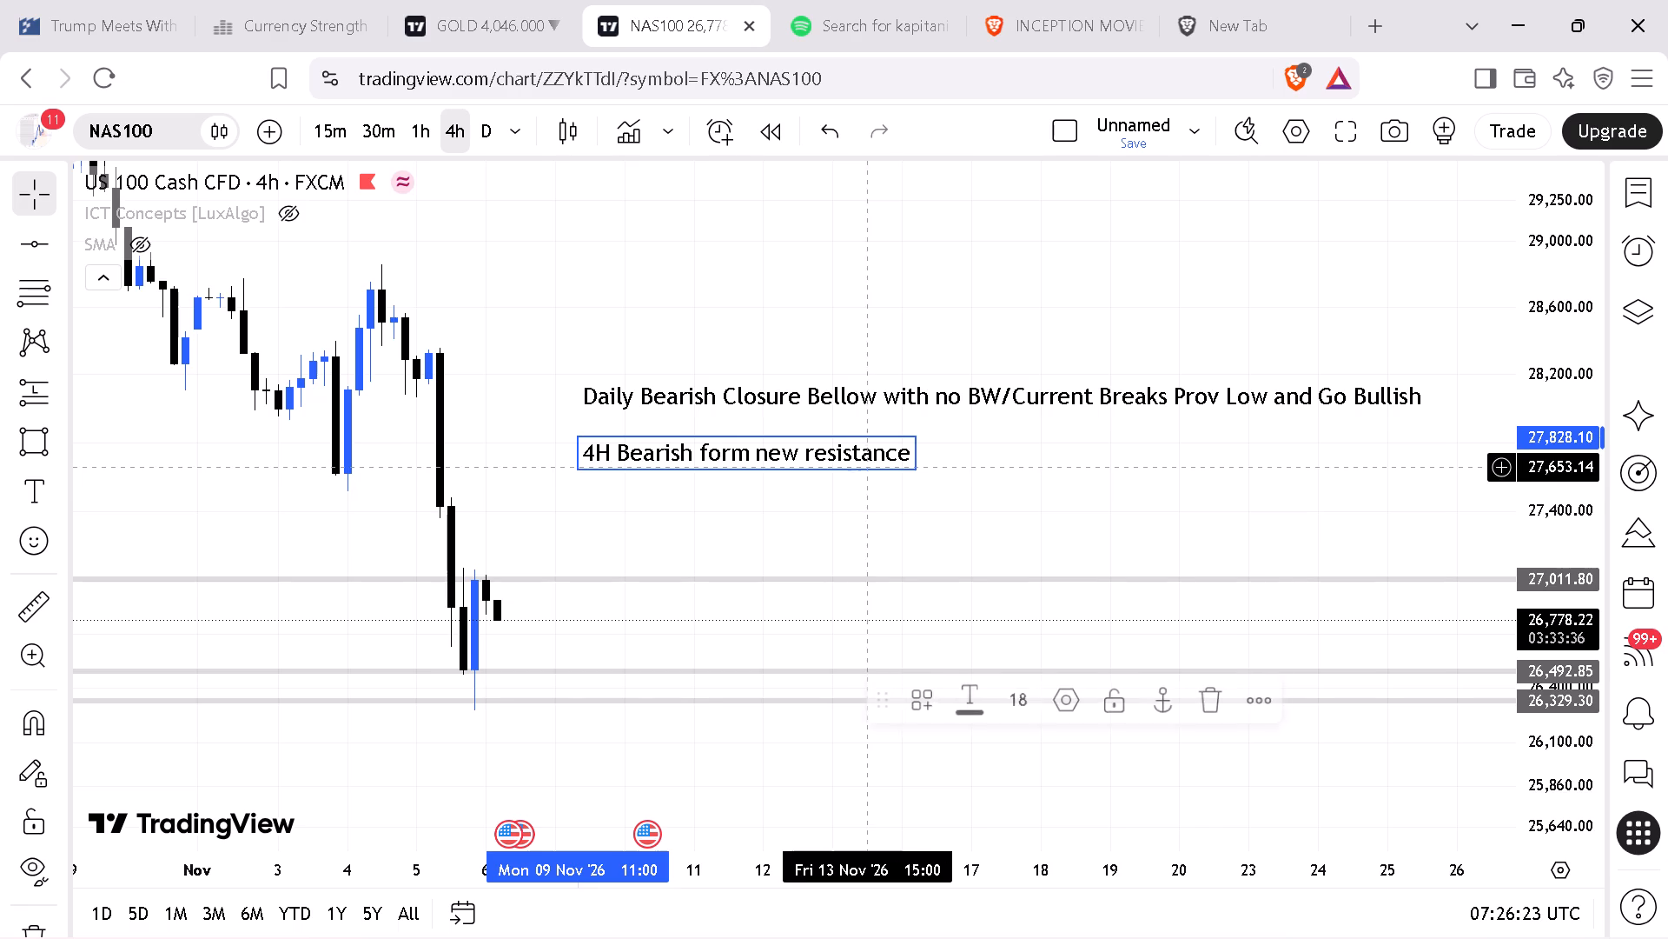
# Extend the 4H note with "/Current Bearish breaks prov low with no TW".
pyautogui.moveTo(1051, 483); pyautogui.dragTo(1042, 457)
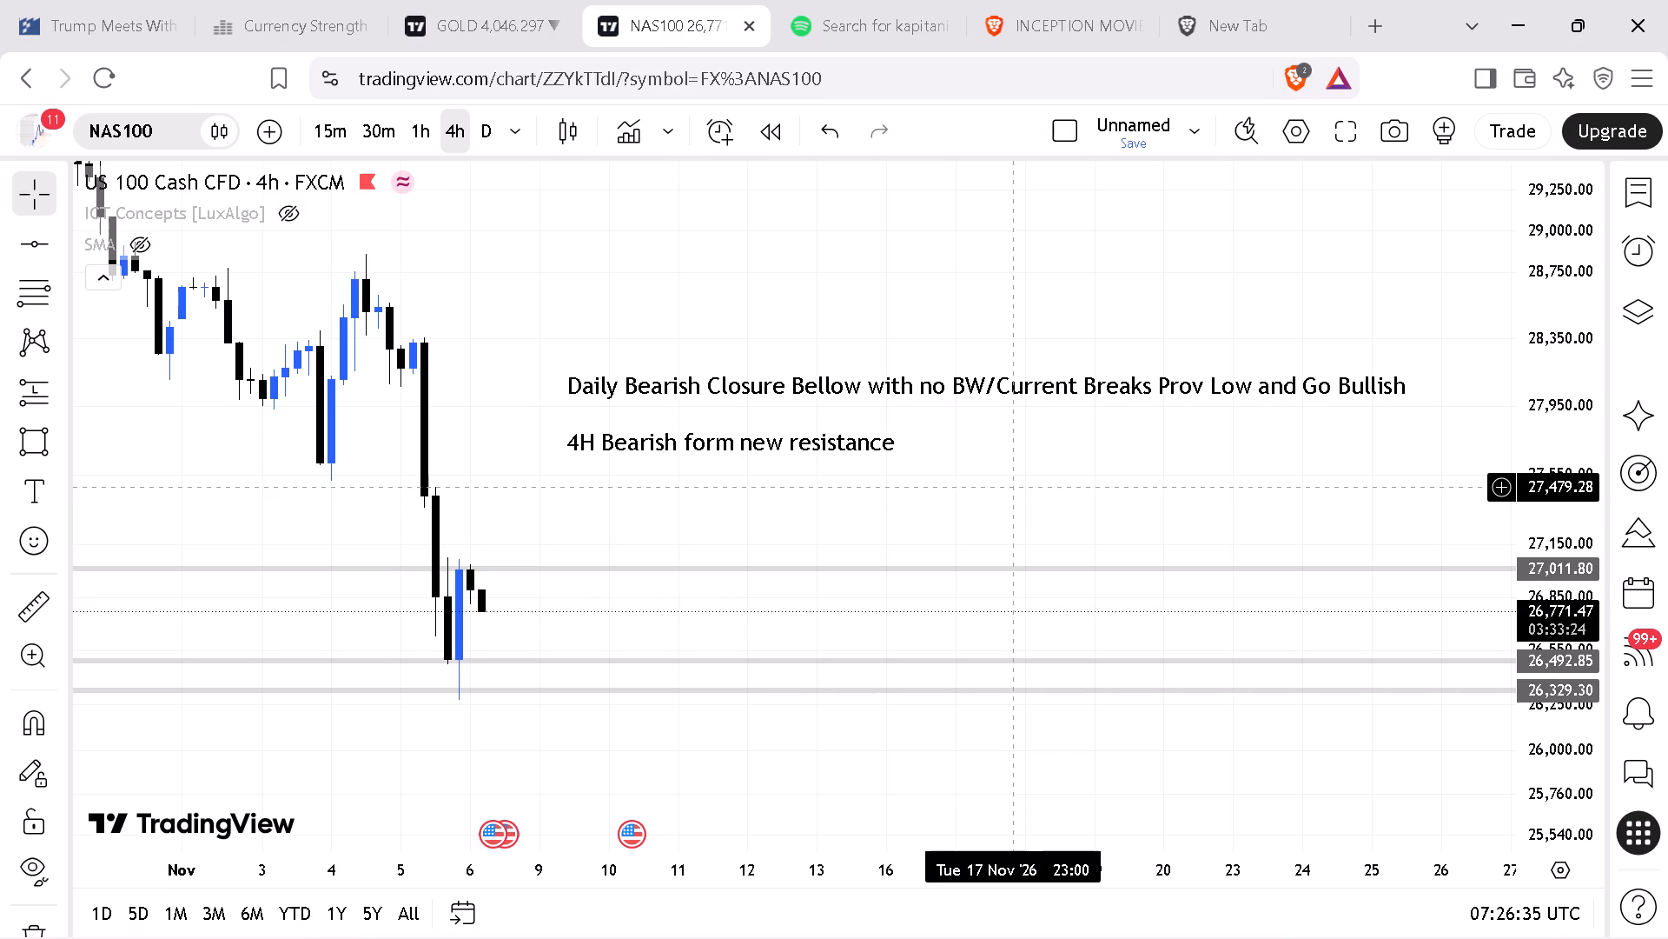
pyautogui.click(900, 441)
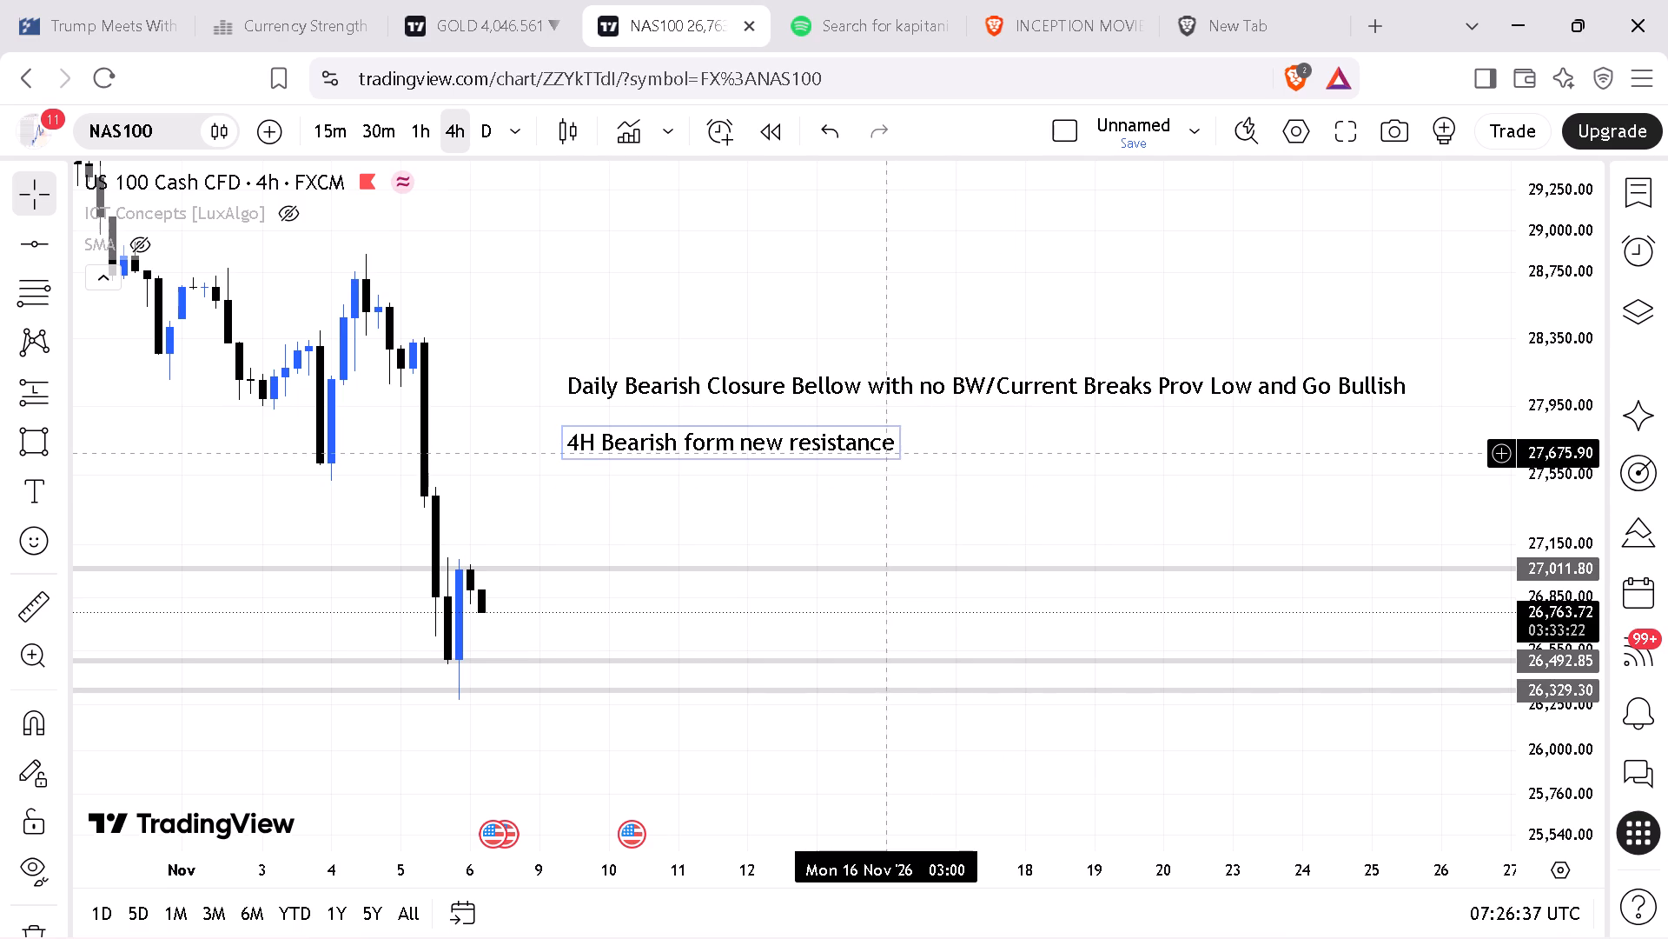
pyautogui.click(884, 453)
pyautogui.click(891, 439)
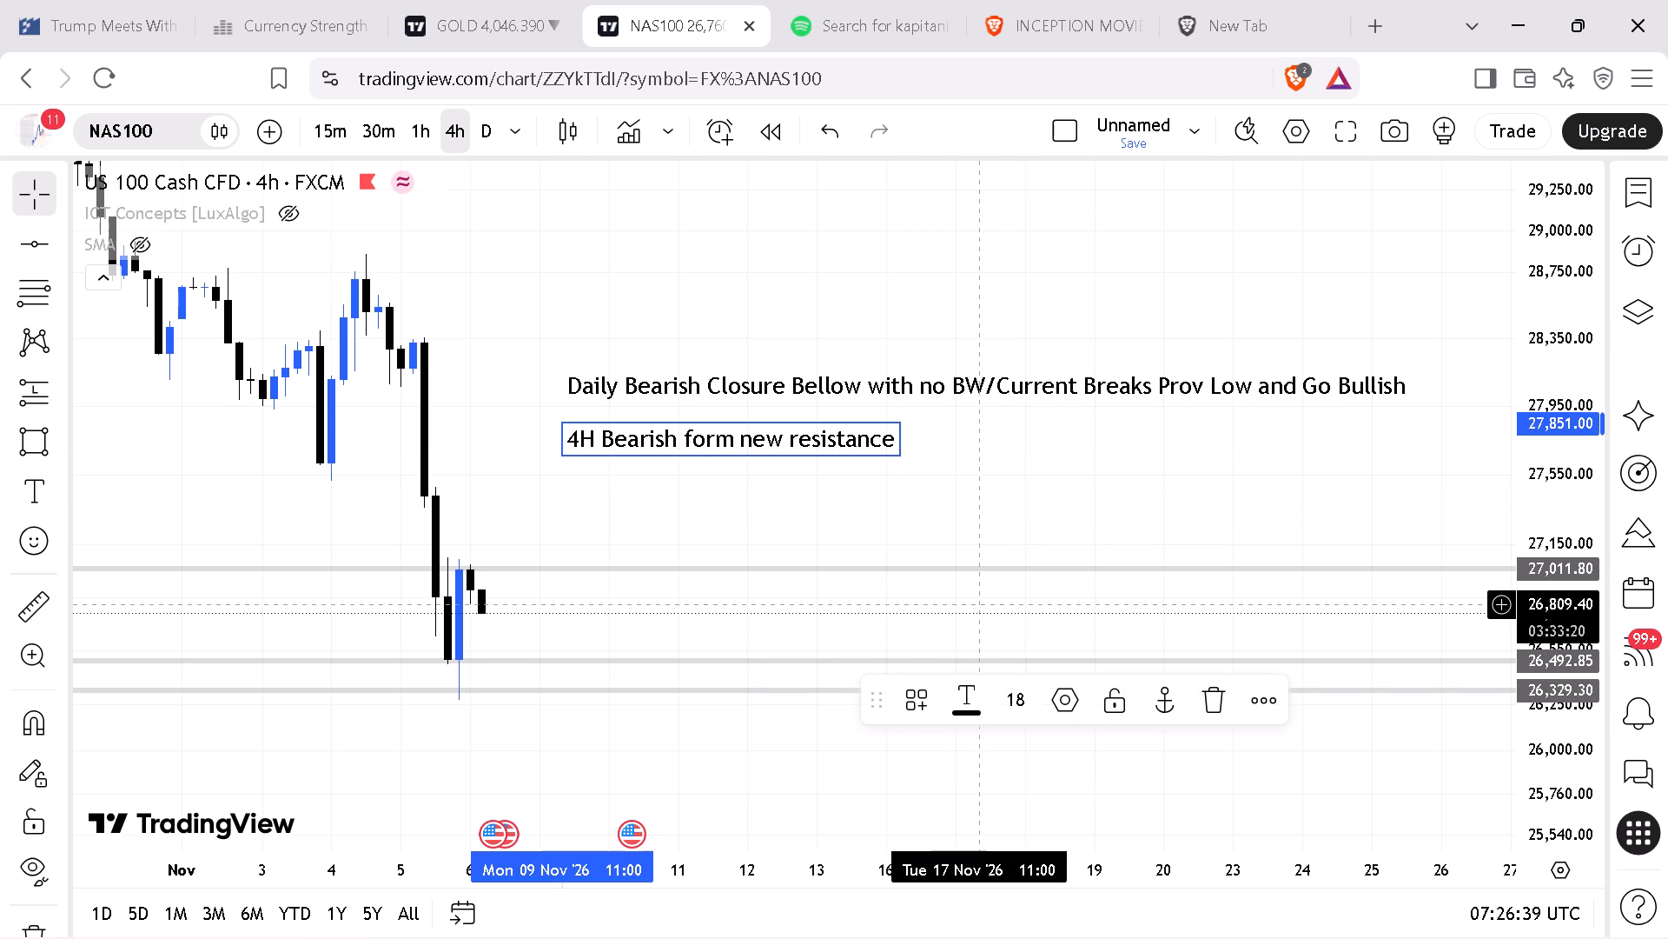
pyautogui.press('/')
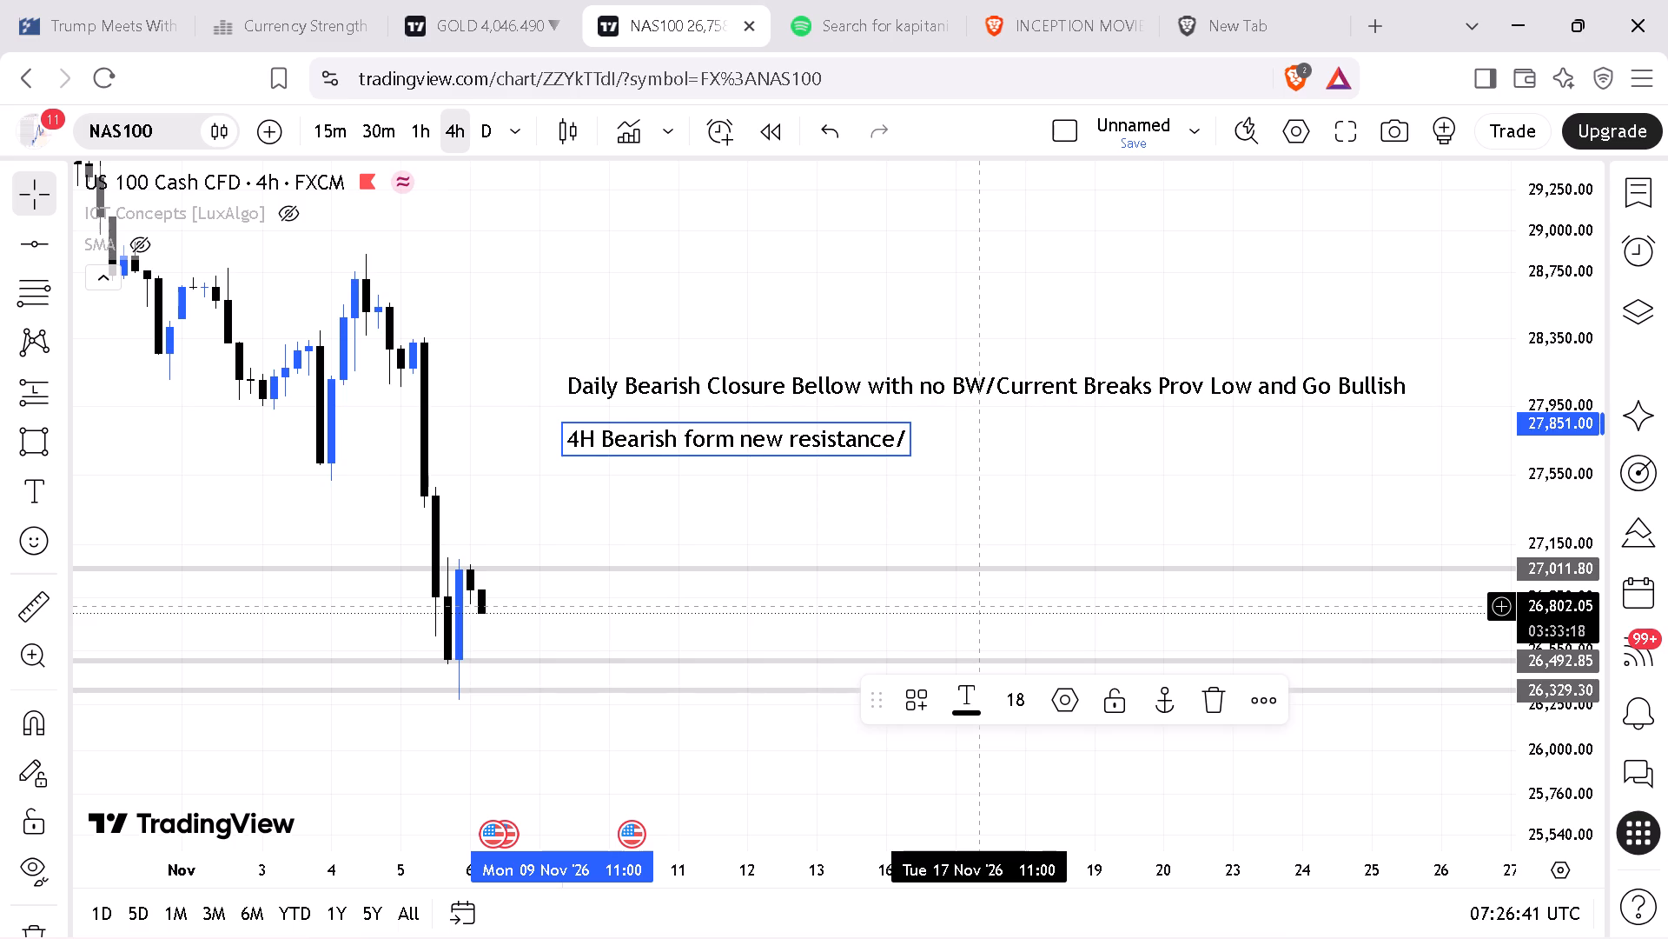
pyautogui.write('urrent')
pyautogui.press('space')
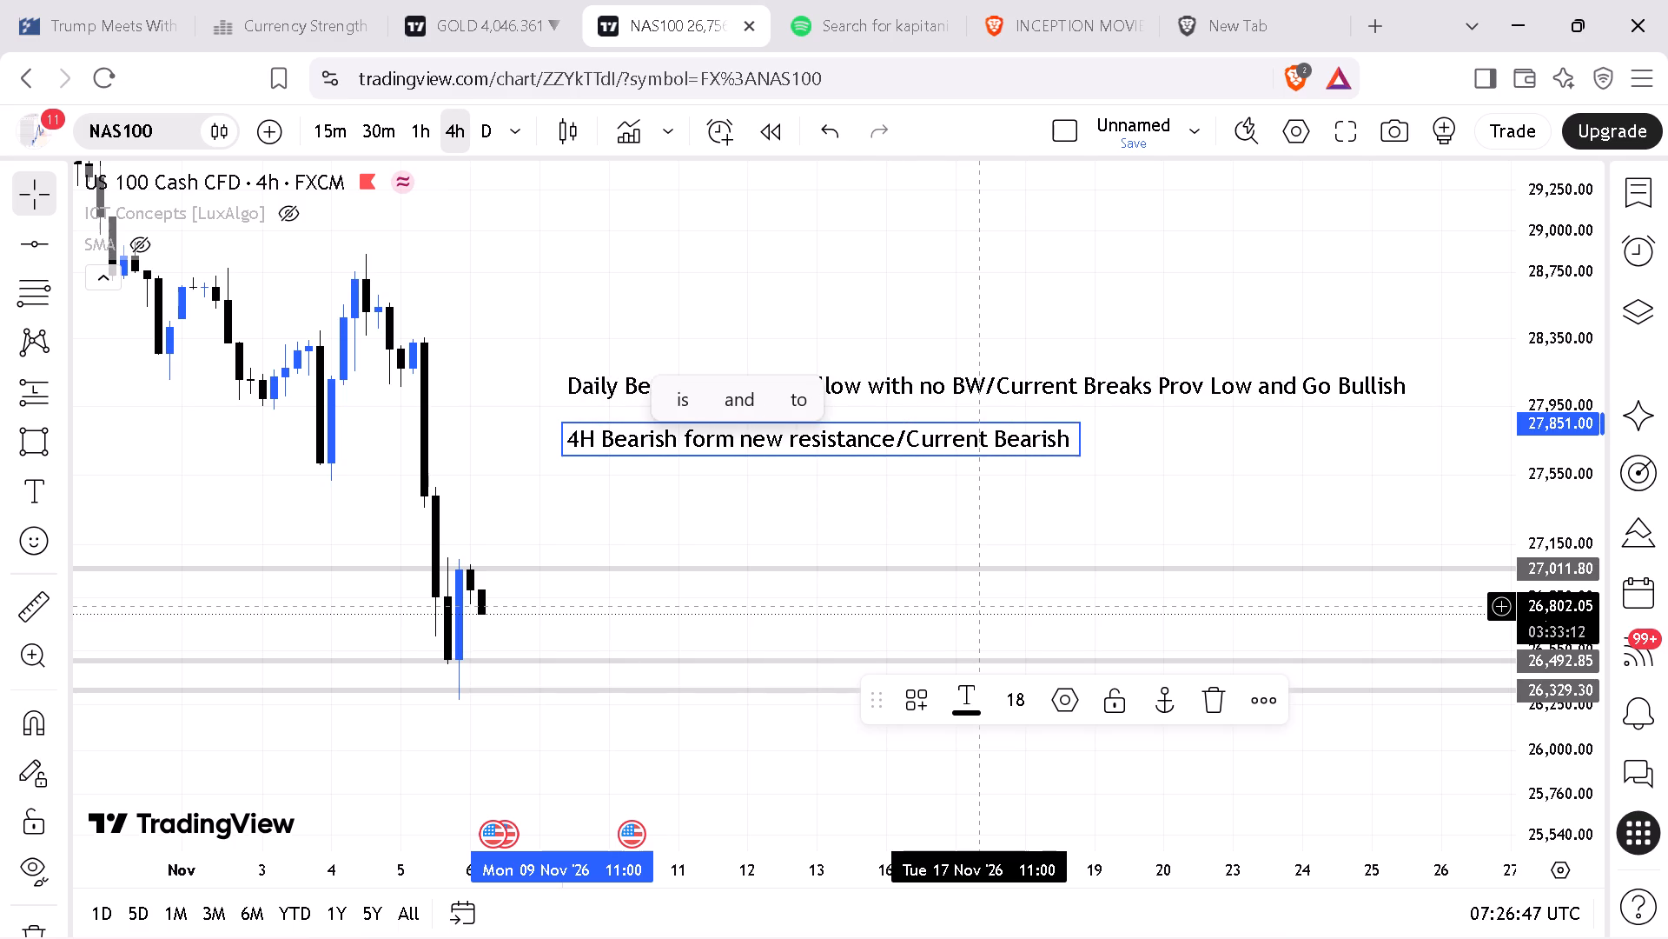
pyautogui.write('breaks')
pyautogui.press('space')
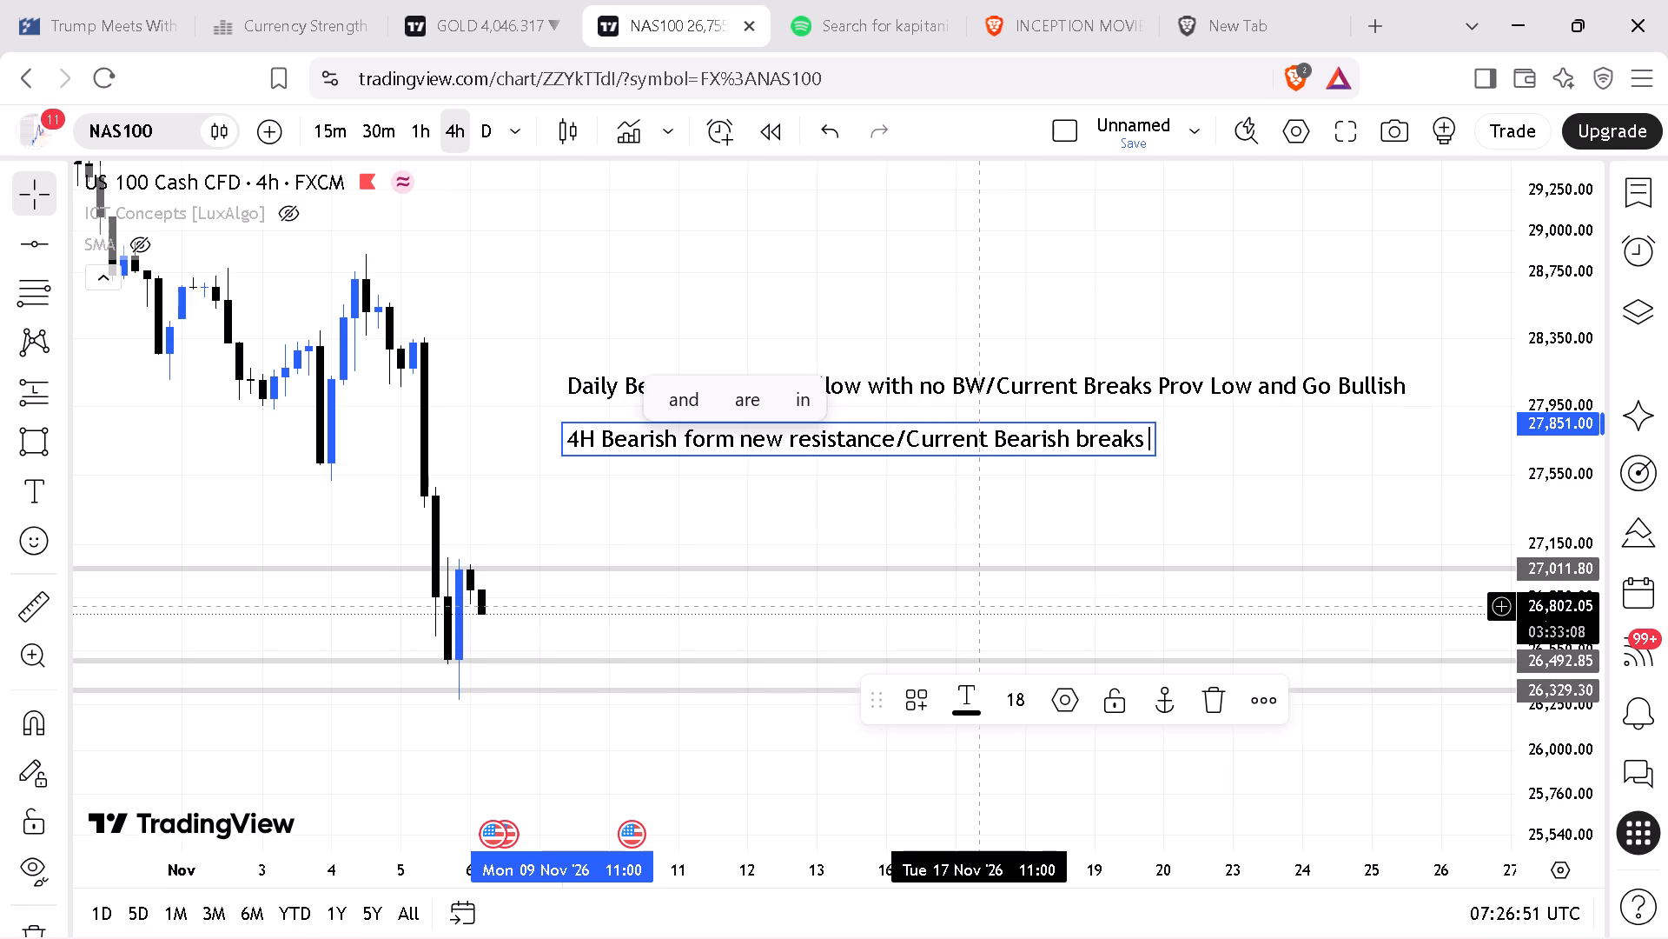
pyautogui.write('prov low with no')
pyautogui.press('space')
pyautogui.write('TW')
pyautogui.click(896, 498)
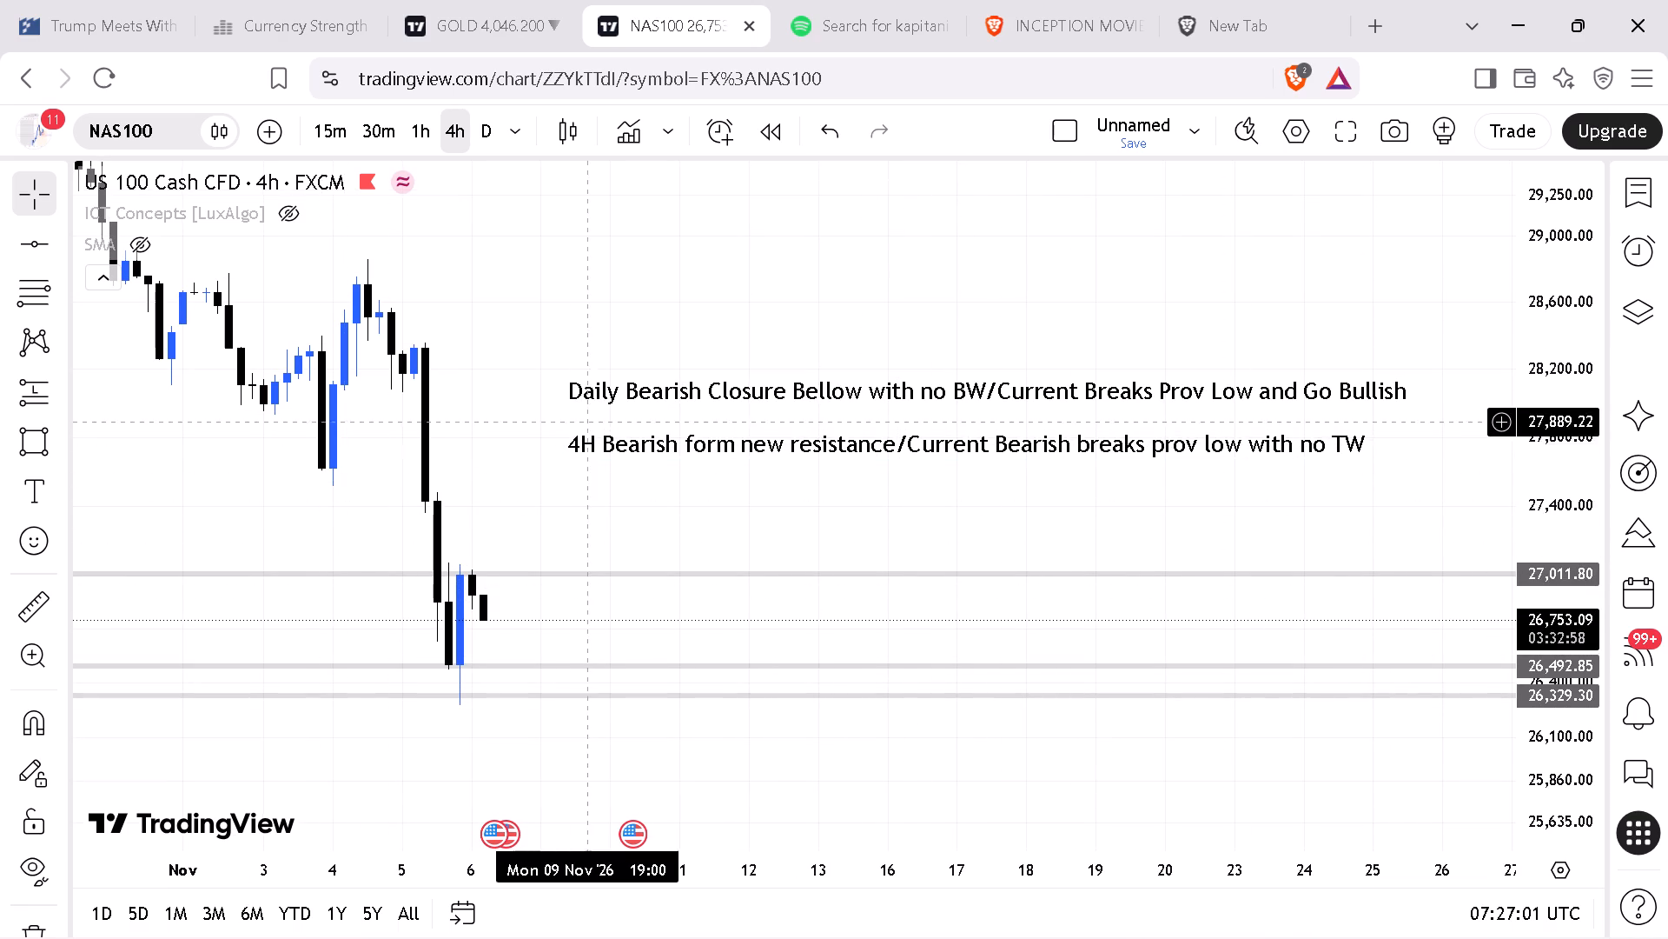
# Switch the NAS100 chart to the 1h timeframe.
pyautogui.moveTo(493, 286); pyautogui.dragTo(447, 243)
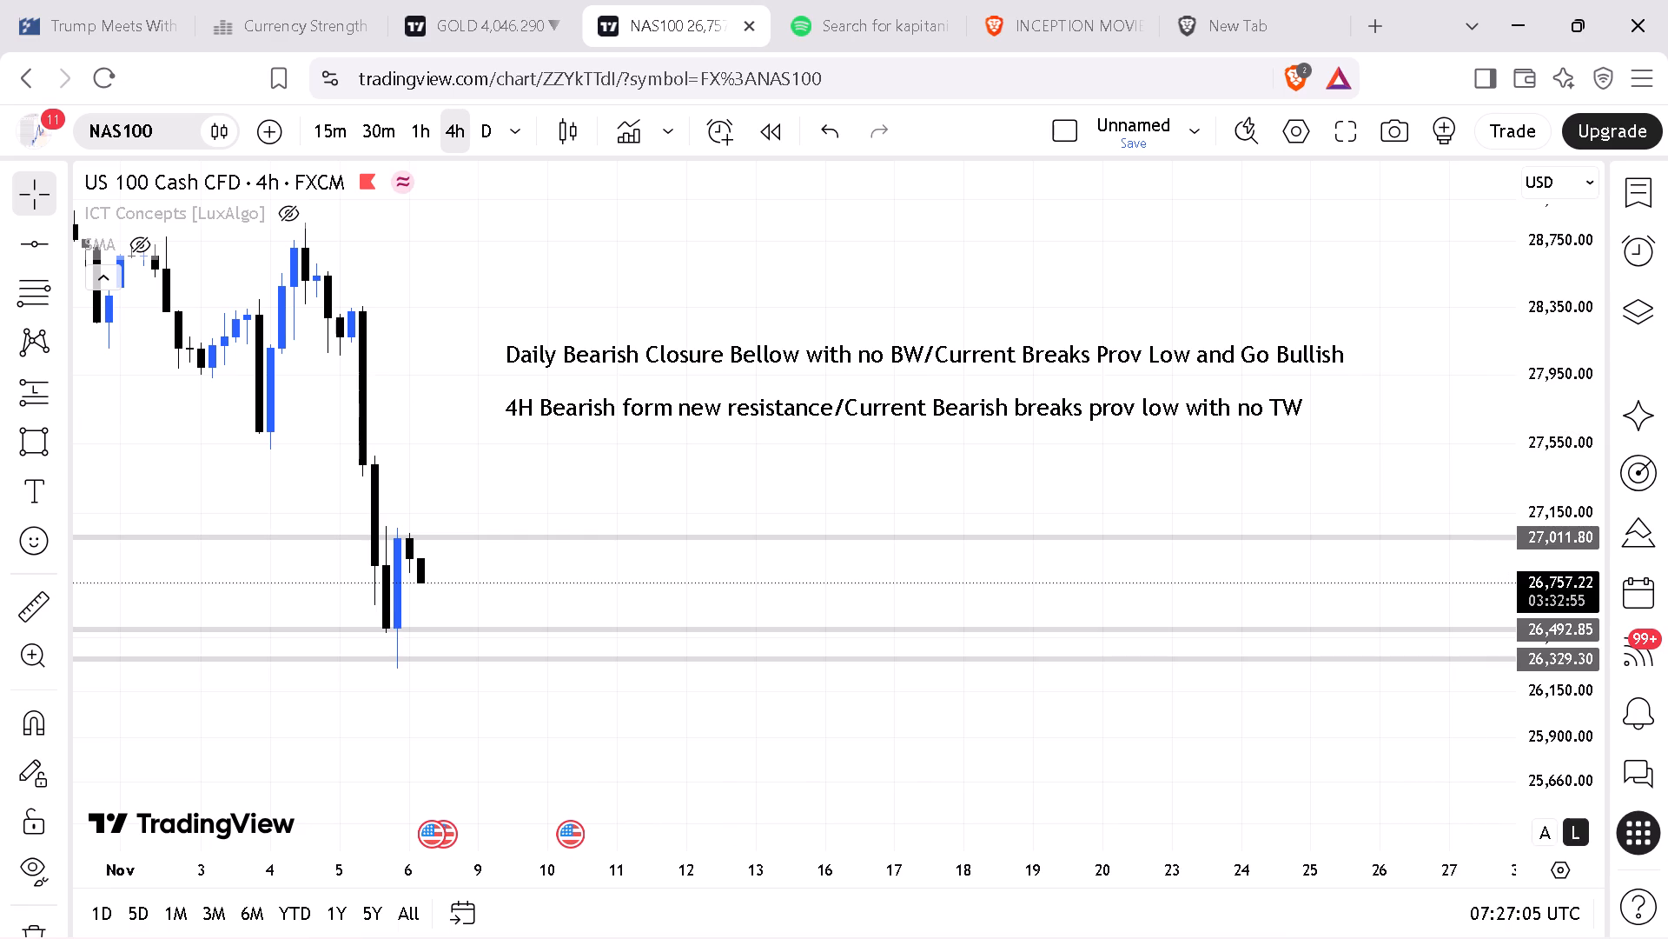
pyautogui.moveTo(1532, 374); pyautogui.dragTo(1535, 418)
pyautogui.moveTo(861, 868); pyautogui.dragTo(921, 855)
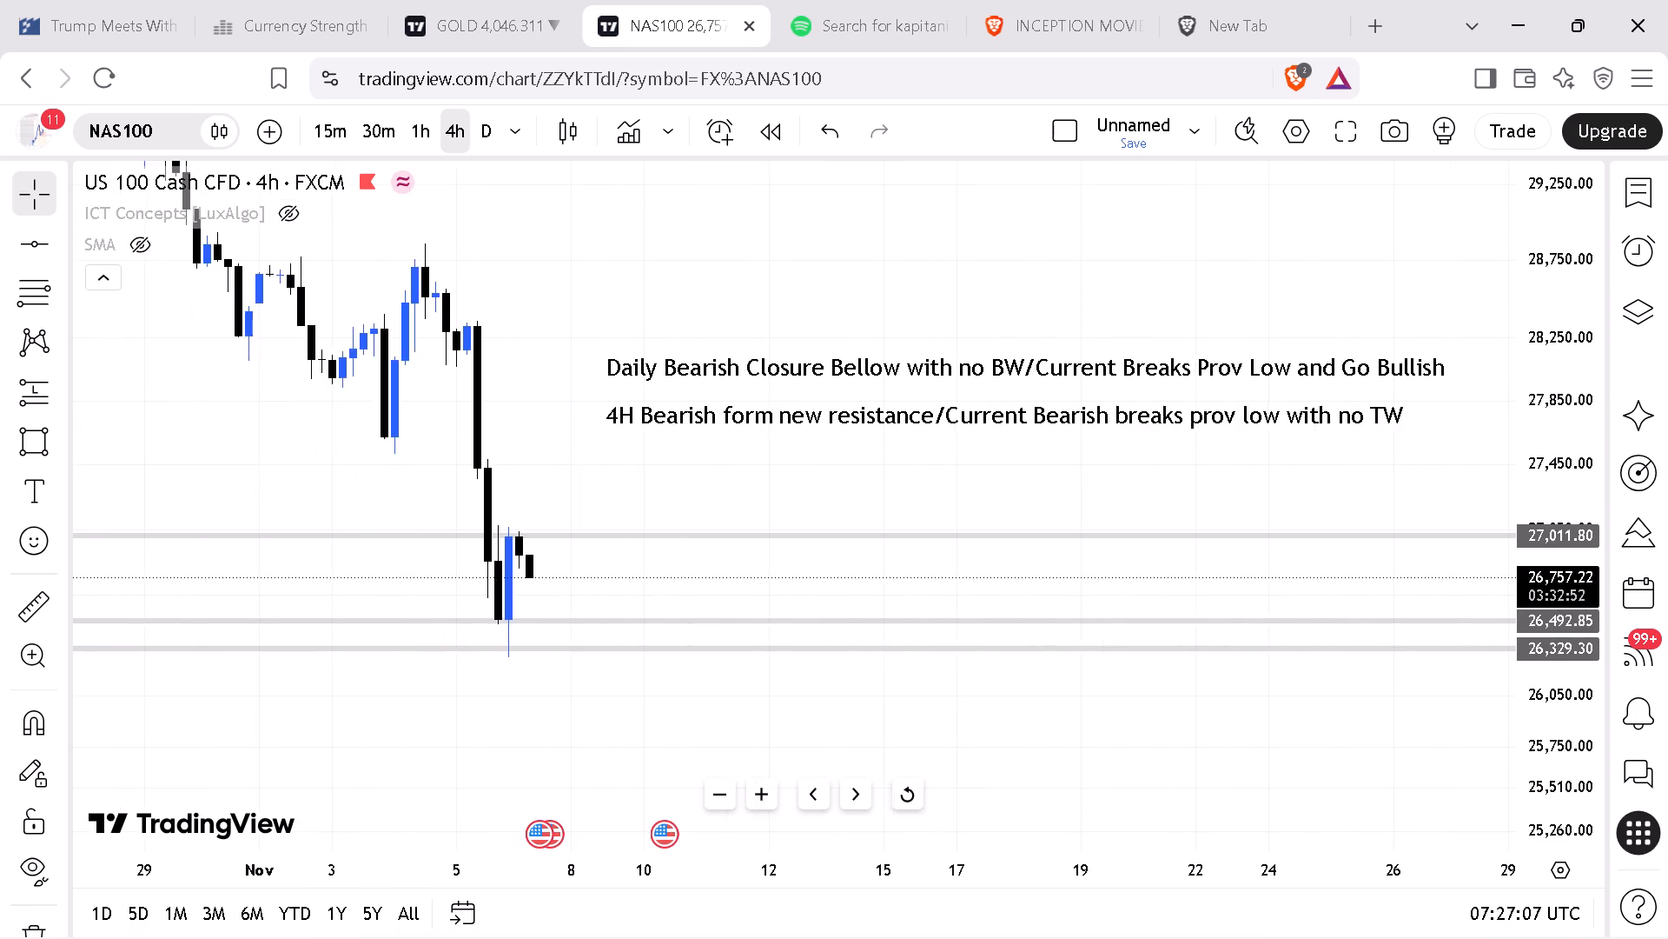
pyautogui.moveTo(749, 247); pyautogui.dragTo(692, 253)
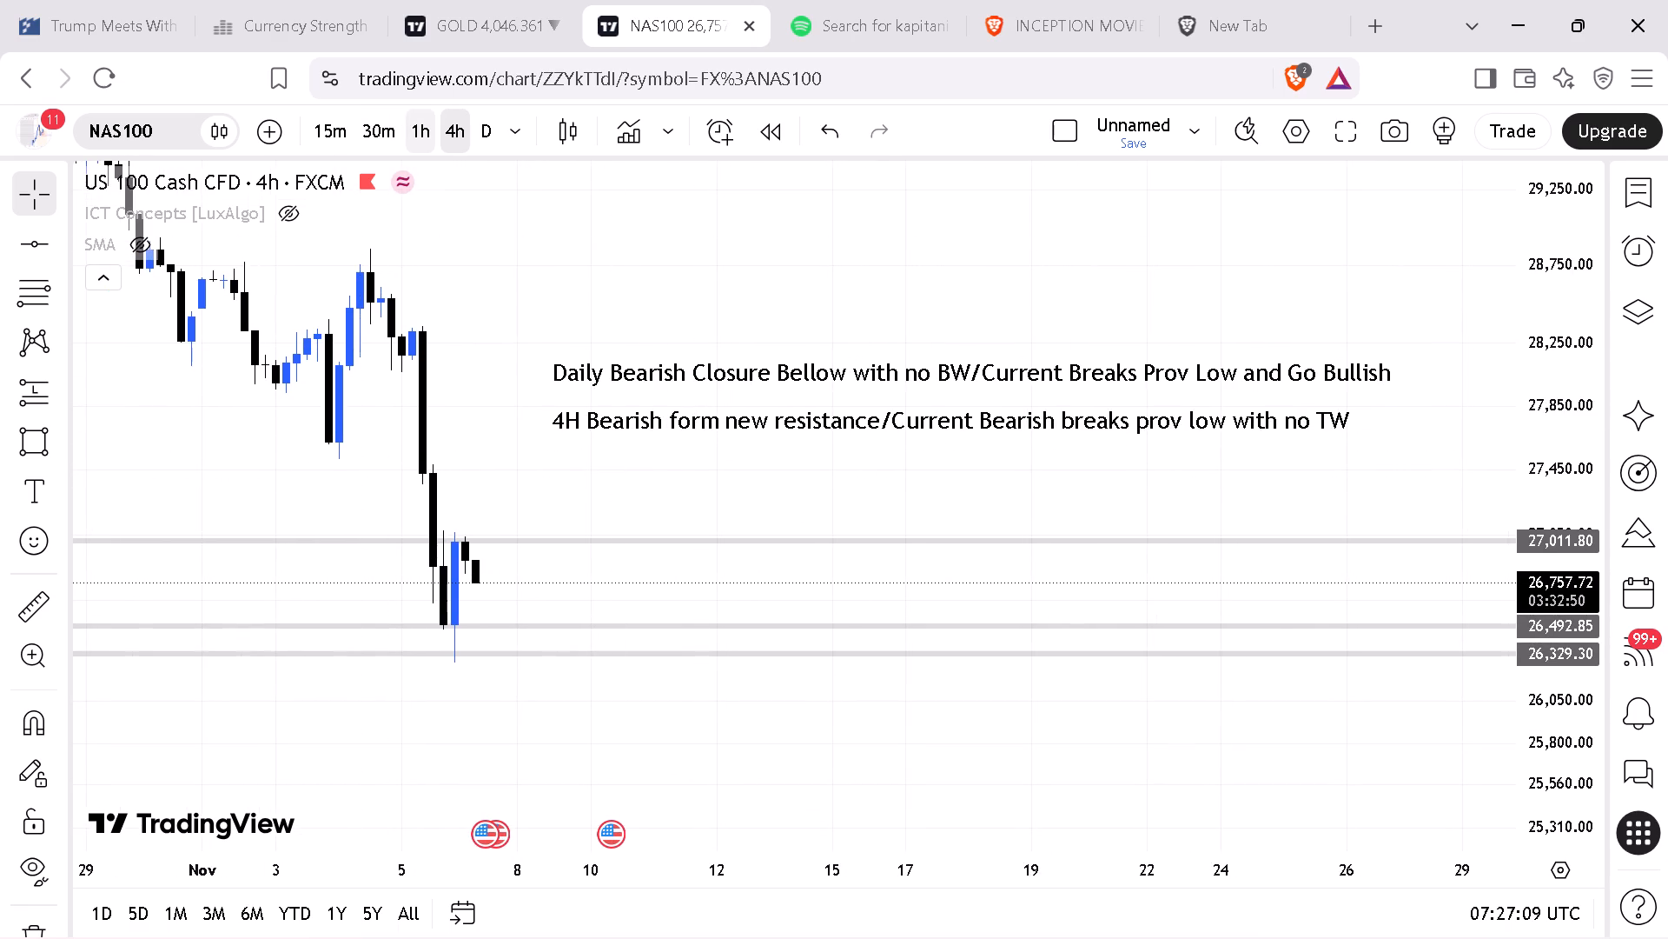
pyautogui.click(434, 126)
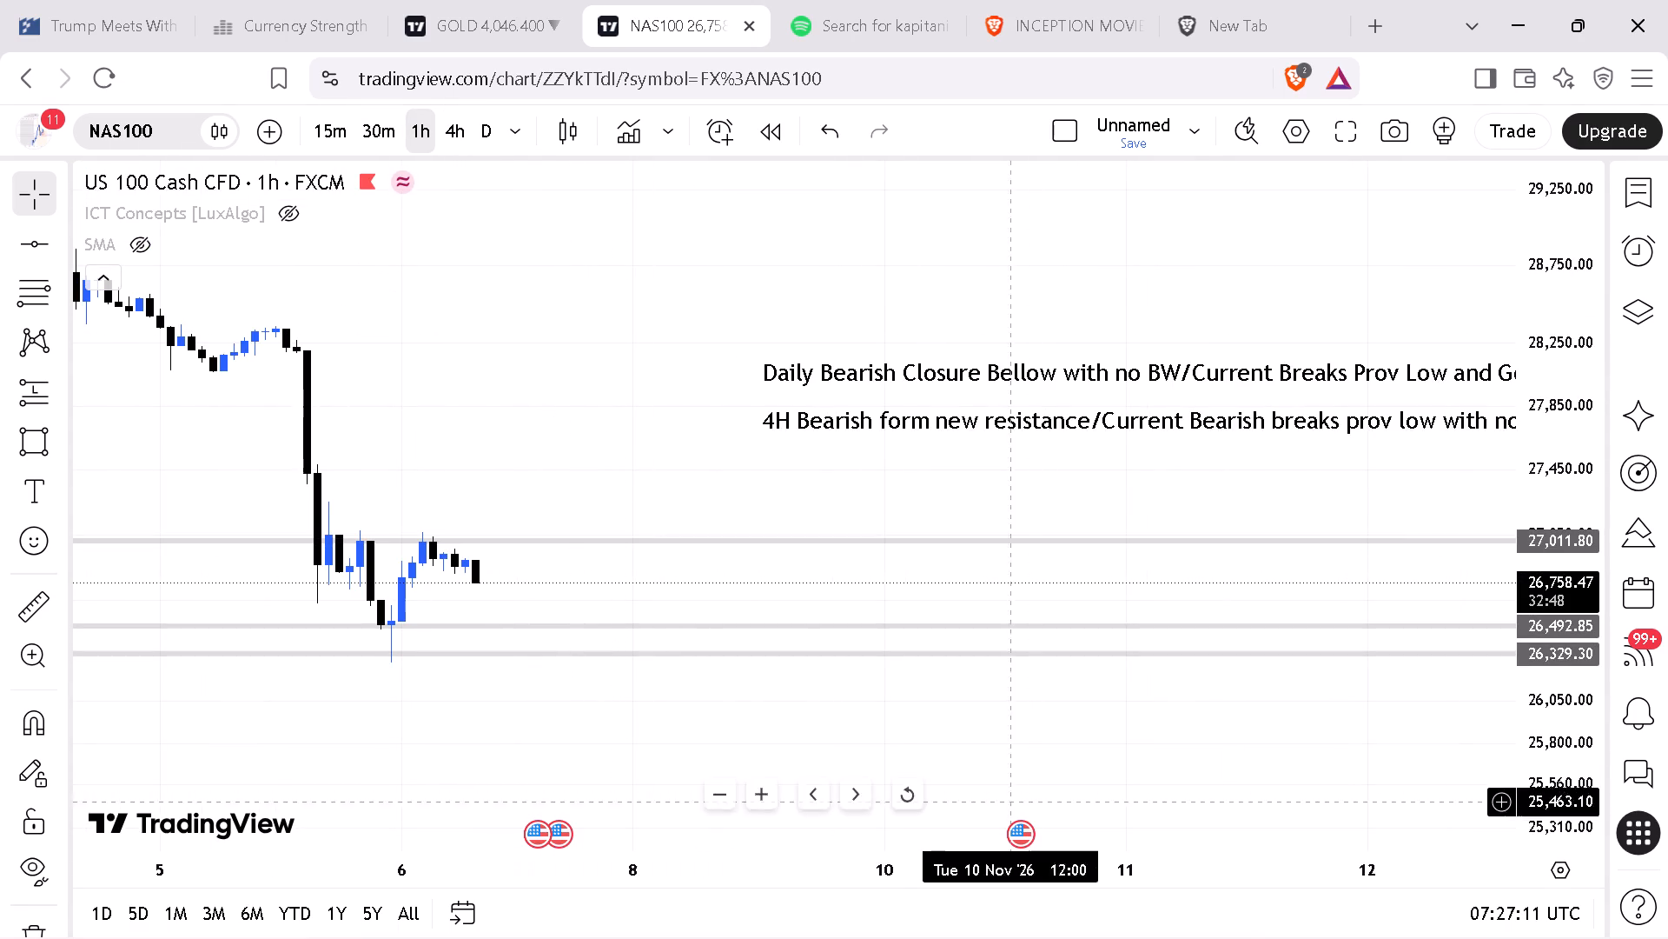
# Look at the bias notes on the GOLD chart for reference and return to the NAS100 chart.
pyautogui.click(492, 19)
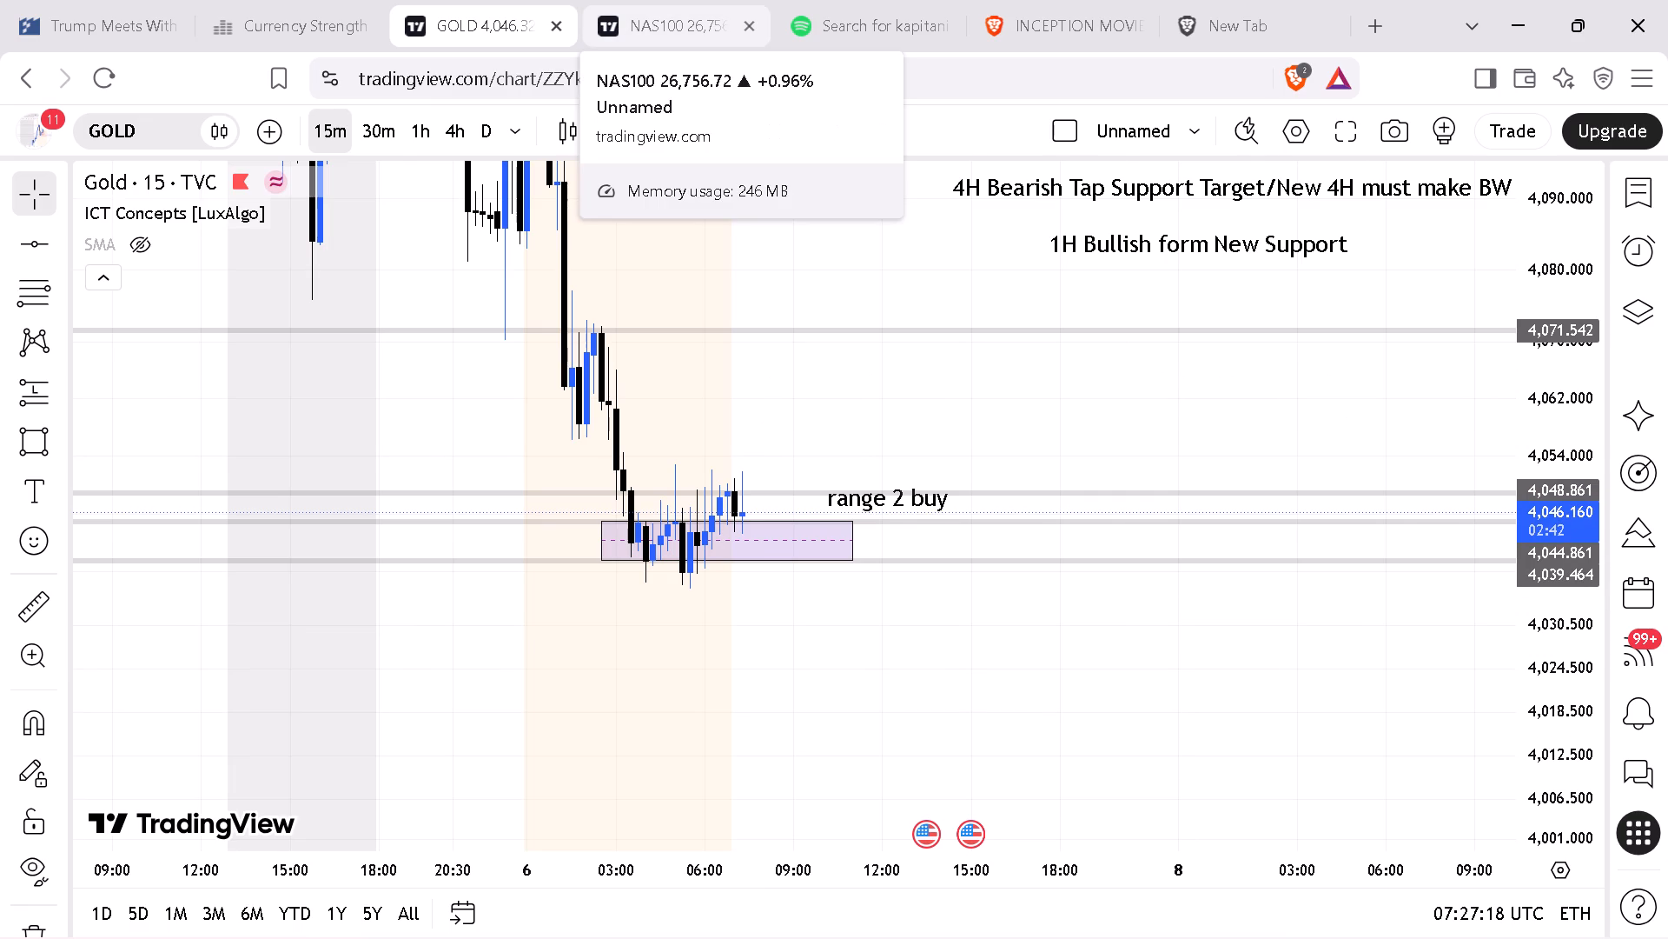
pyautogui.click(690, 22)
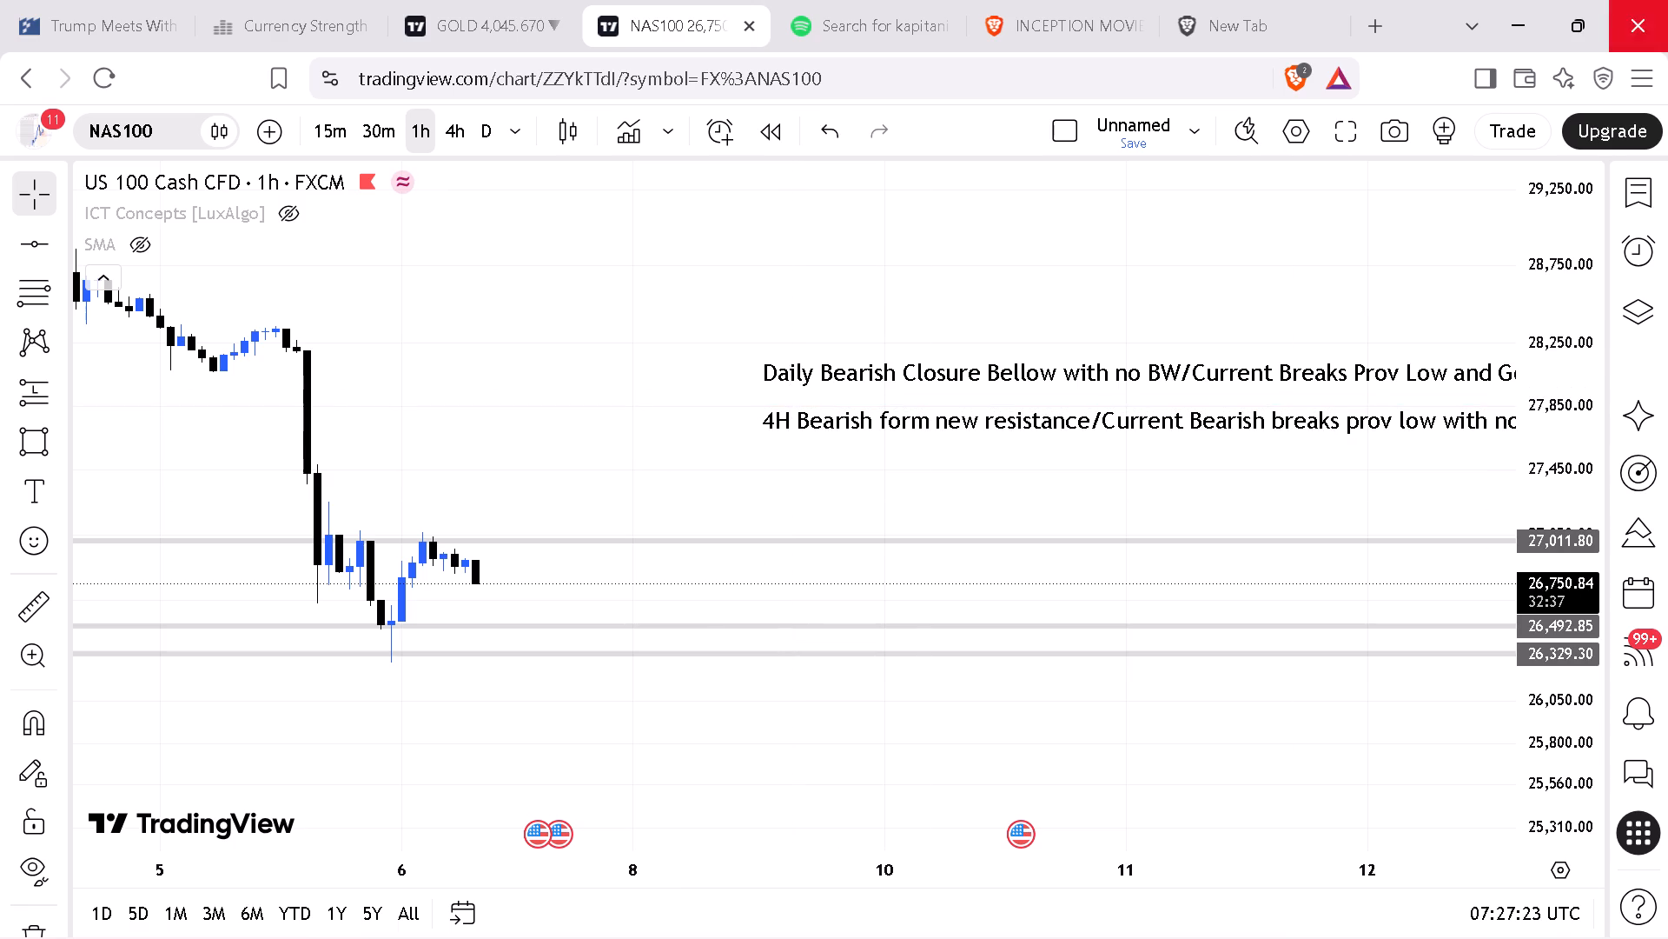
# Move the 26,492.85 horizontal line up to about 26,800 on the 1h chart.
pyautogui.moveTo(459, 436); pyautogui.dragTo(533, 389)
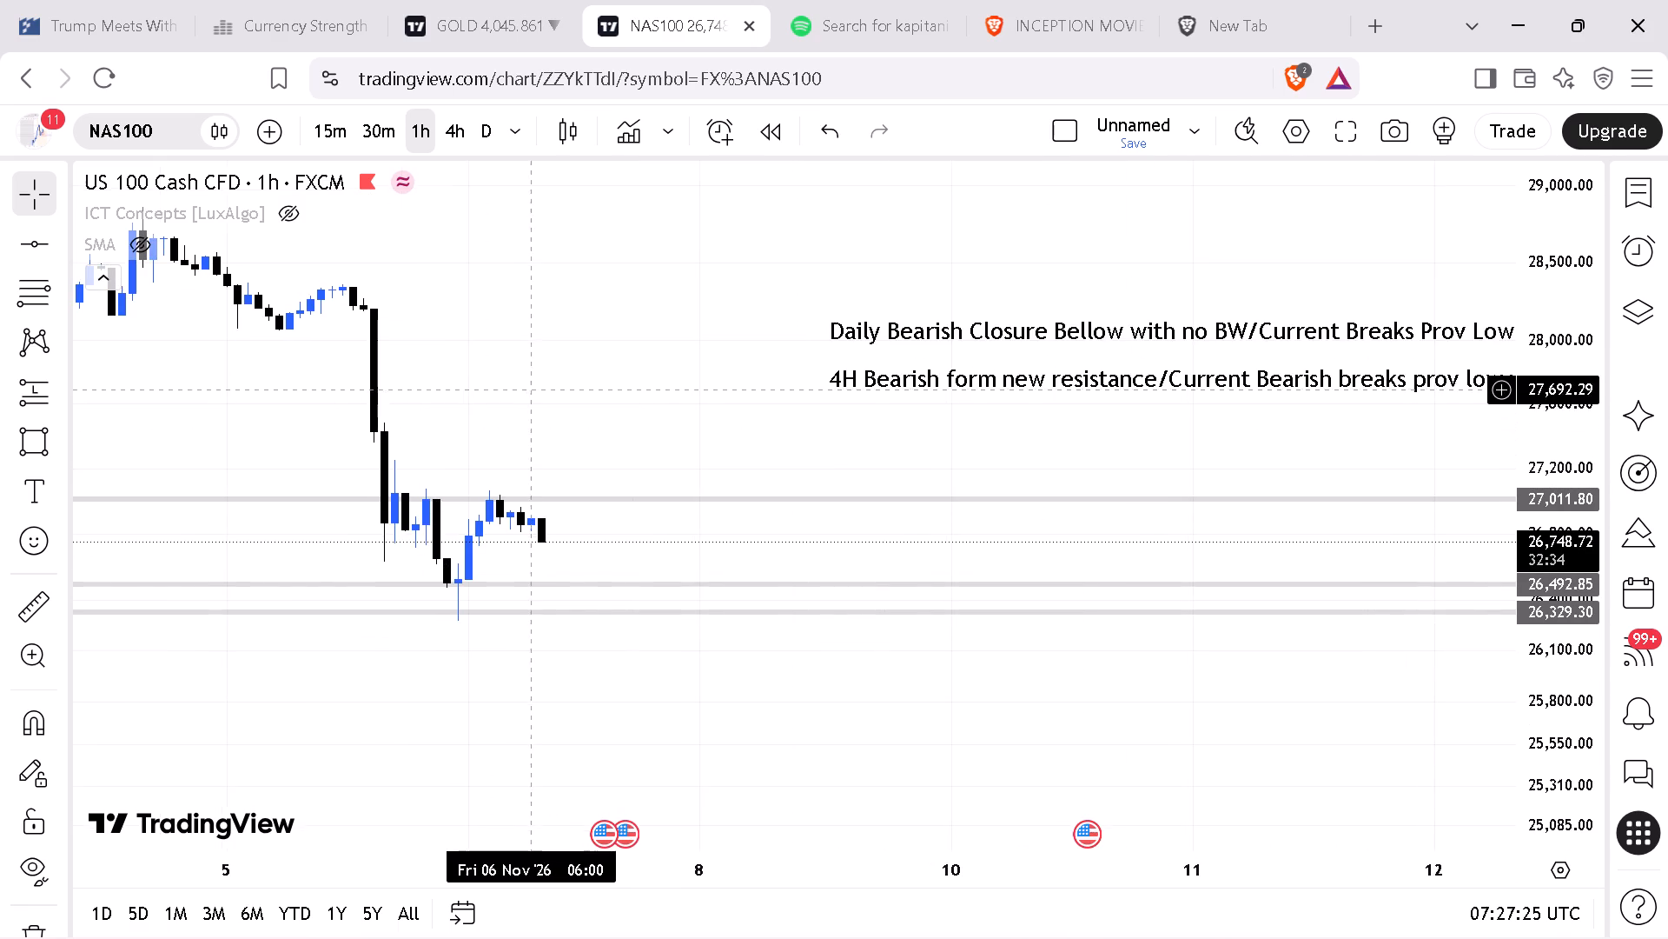
pyautogui.moveTo(1546, 752); pyautogui.dragTo(1571, 586)
pyautogui.moveTo(652, 567); pyautogui.dragTo(653, 565)
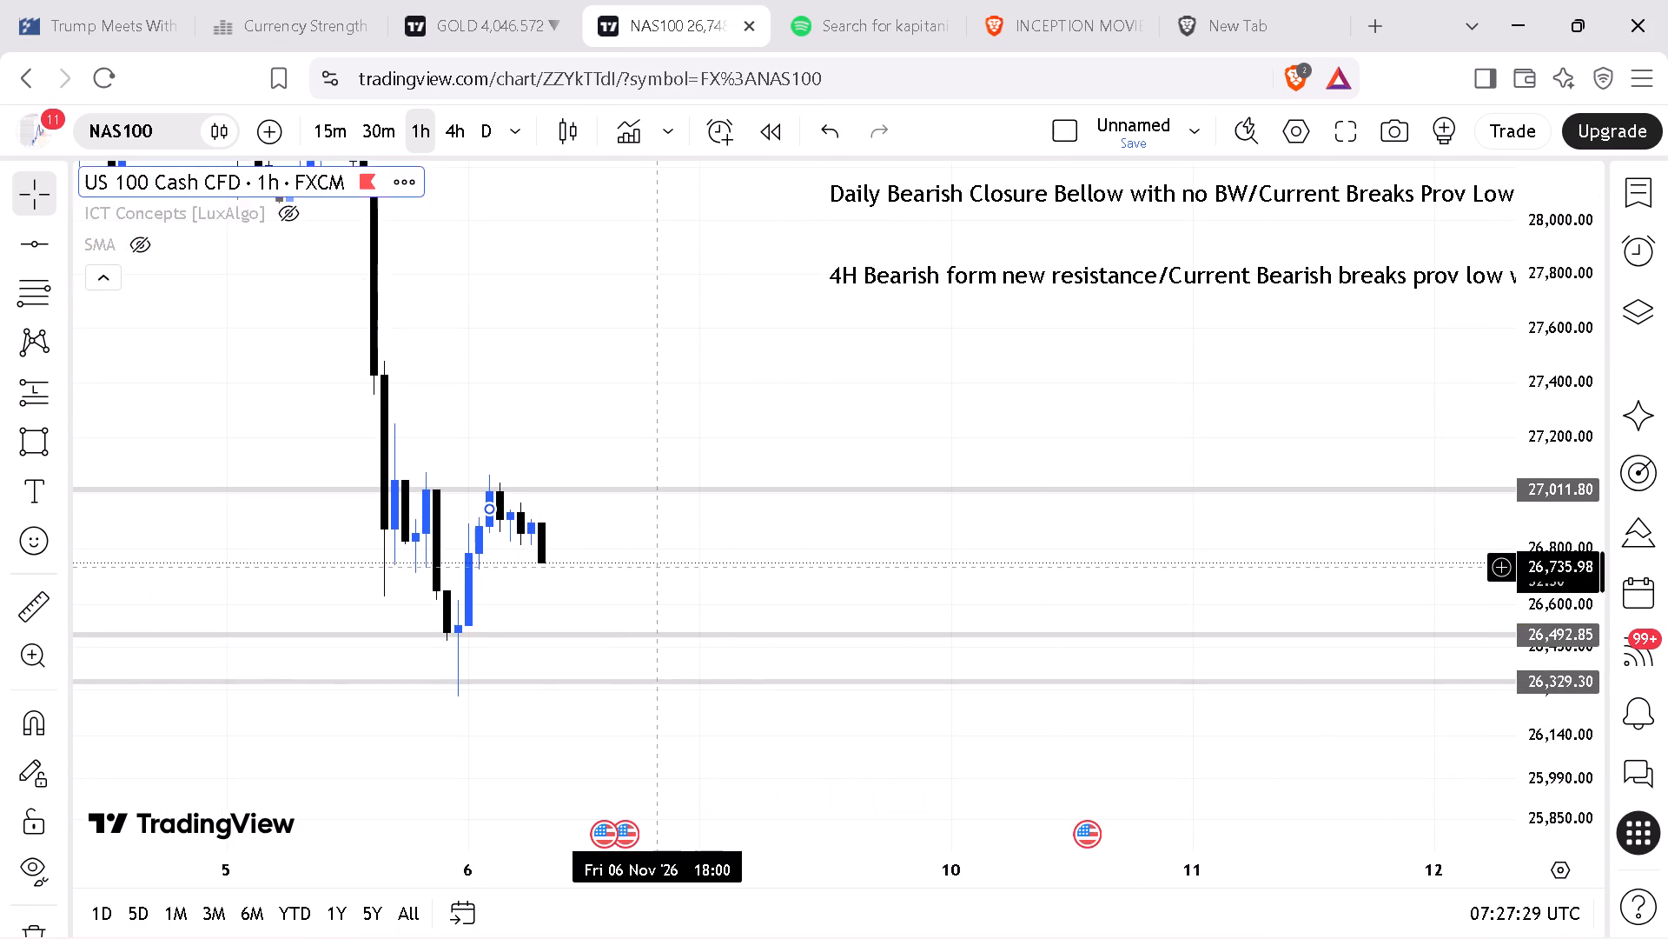
pyautogui.moveTo(653, 565); pyautogui.dragTo(761, 509)
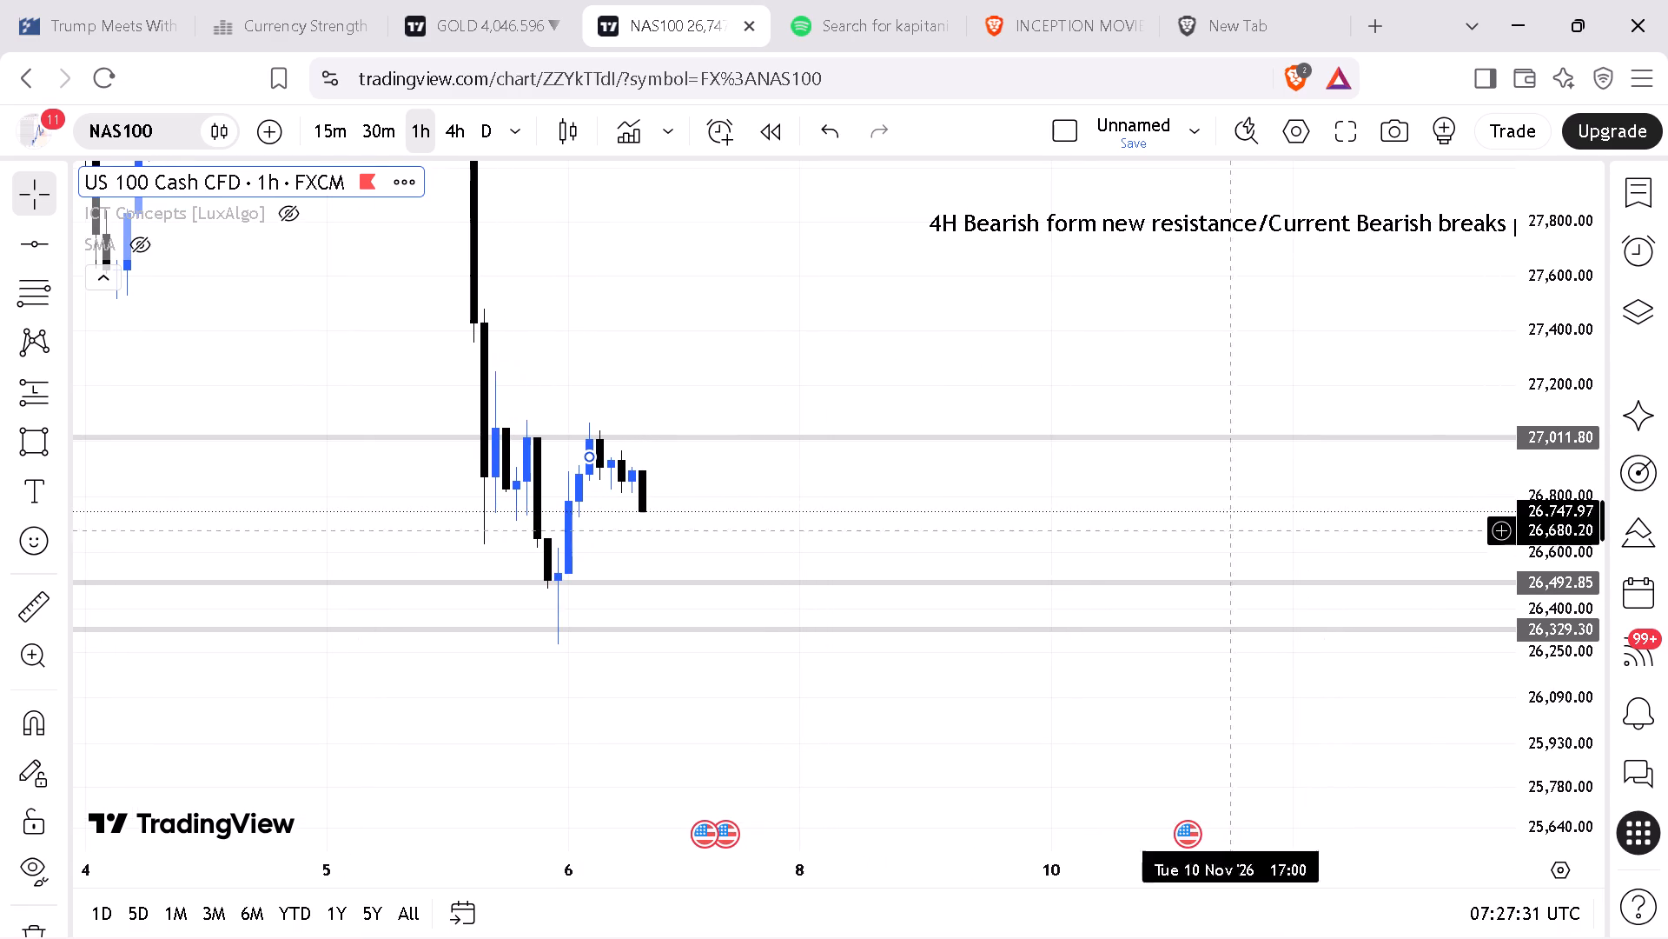
pyautogui.moveTo(1551, 290); pyautogui.dragTo(1549, 425)
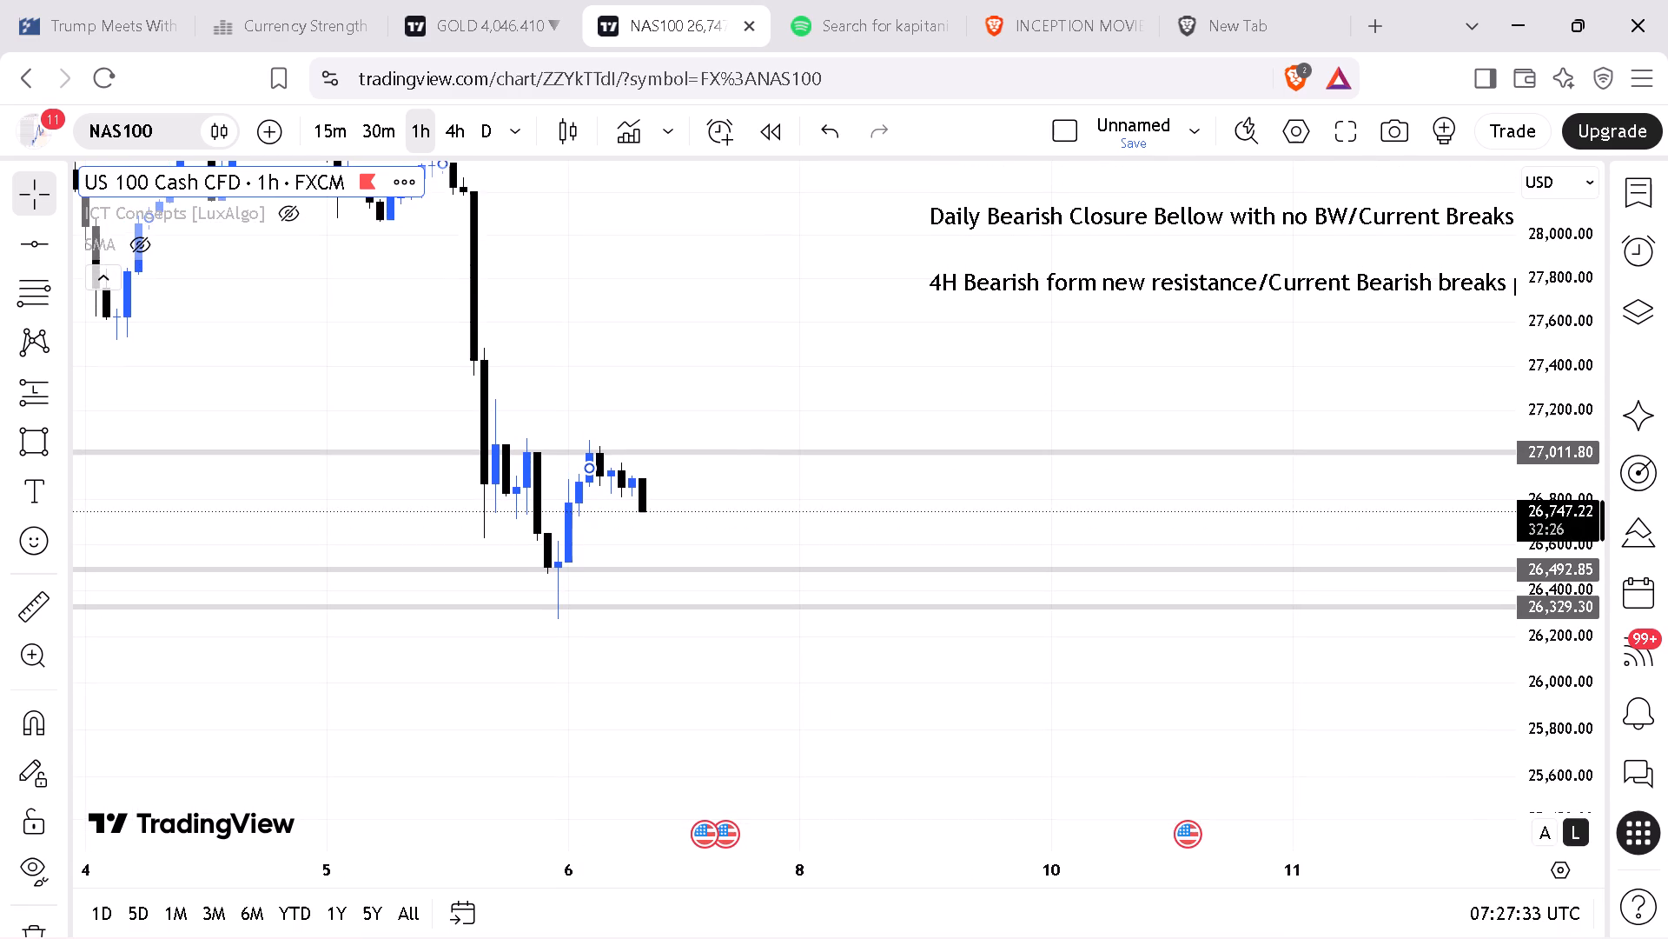
pyautogui.moveTo(1076, 503); pyautogui.dragTo(894, 546)
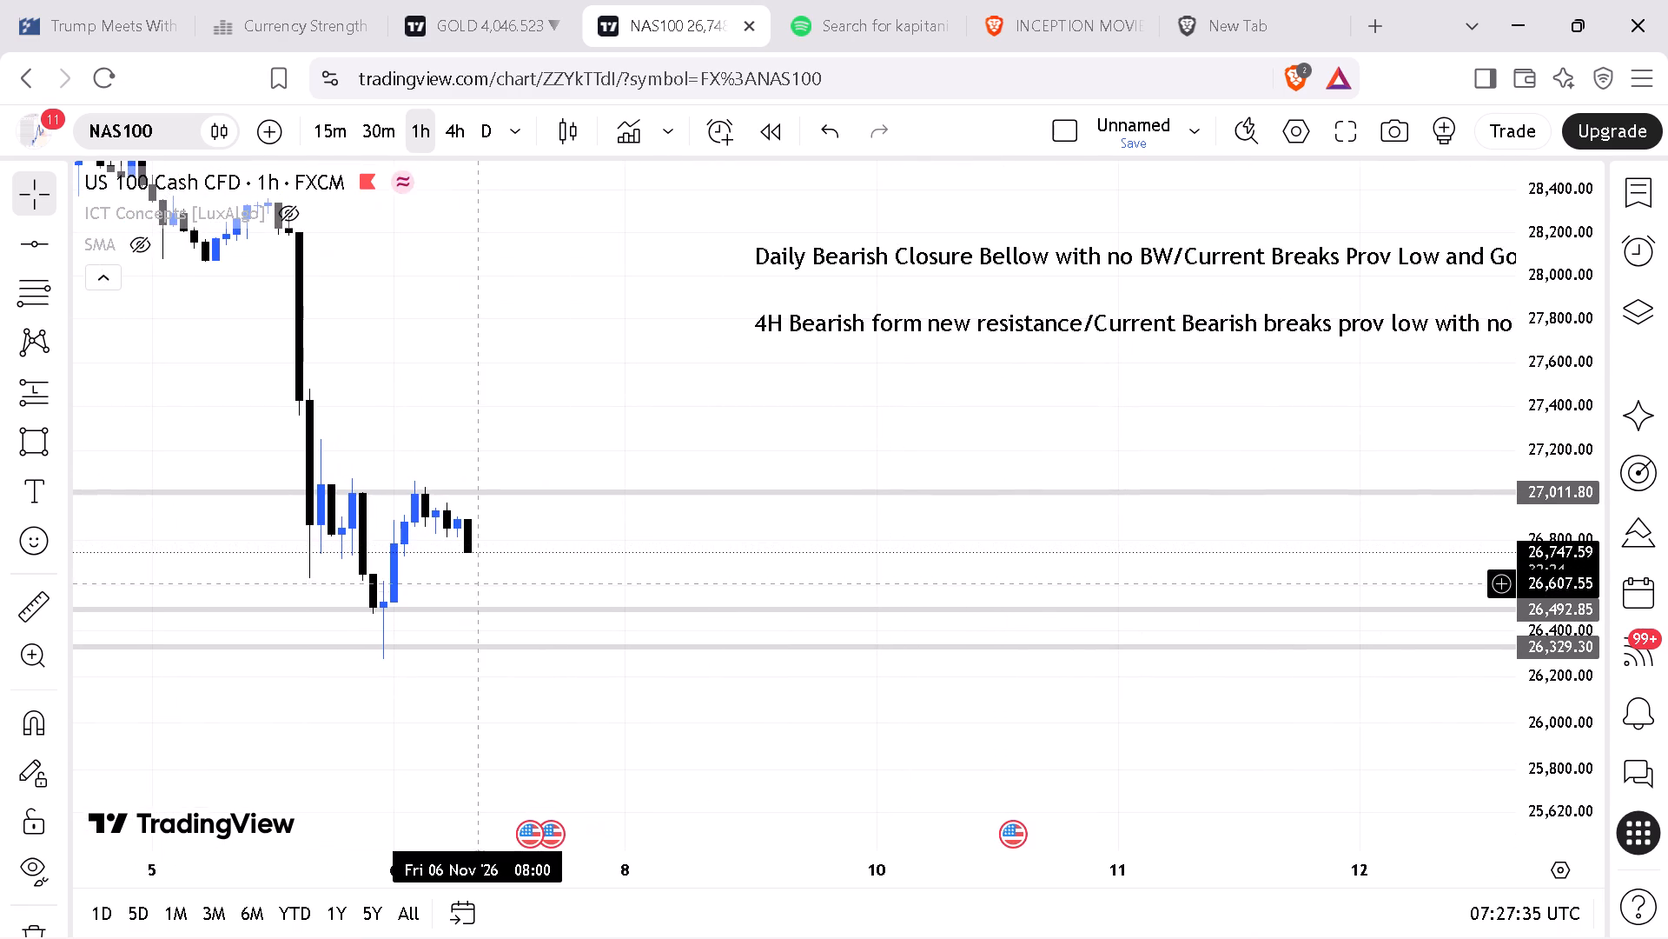
pyautogui.moveTo(478, 605); pyautogui.dragTo(543, 538)
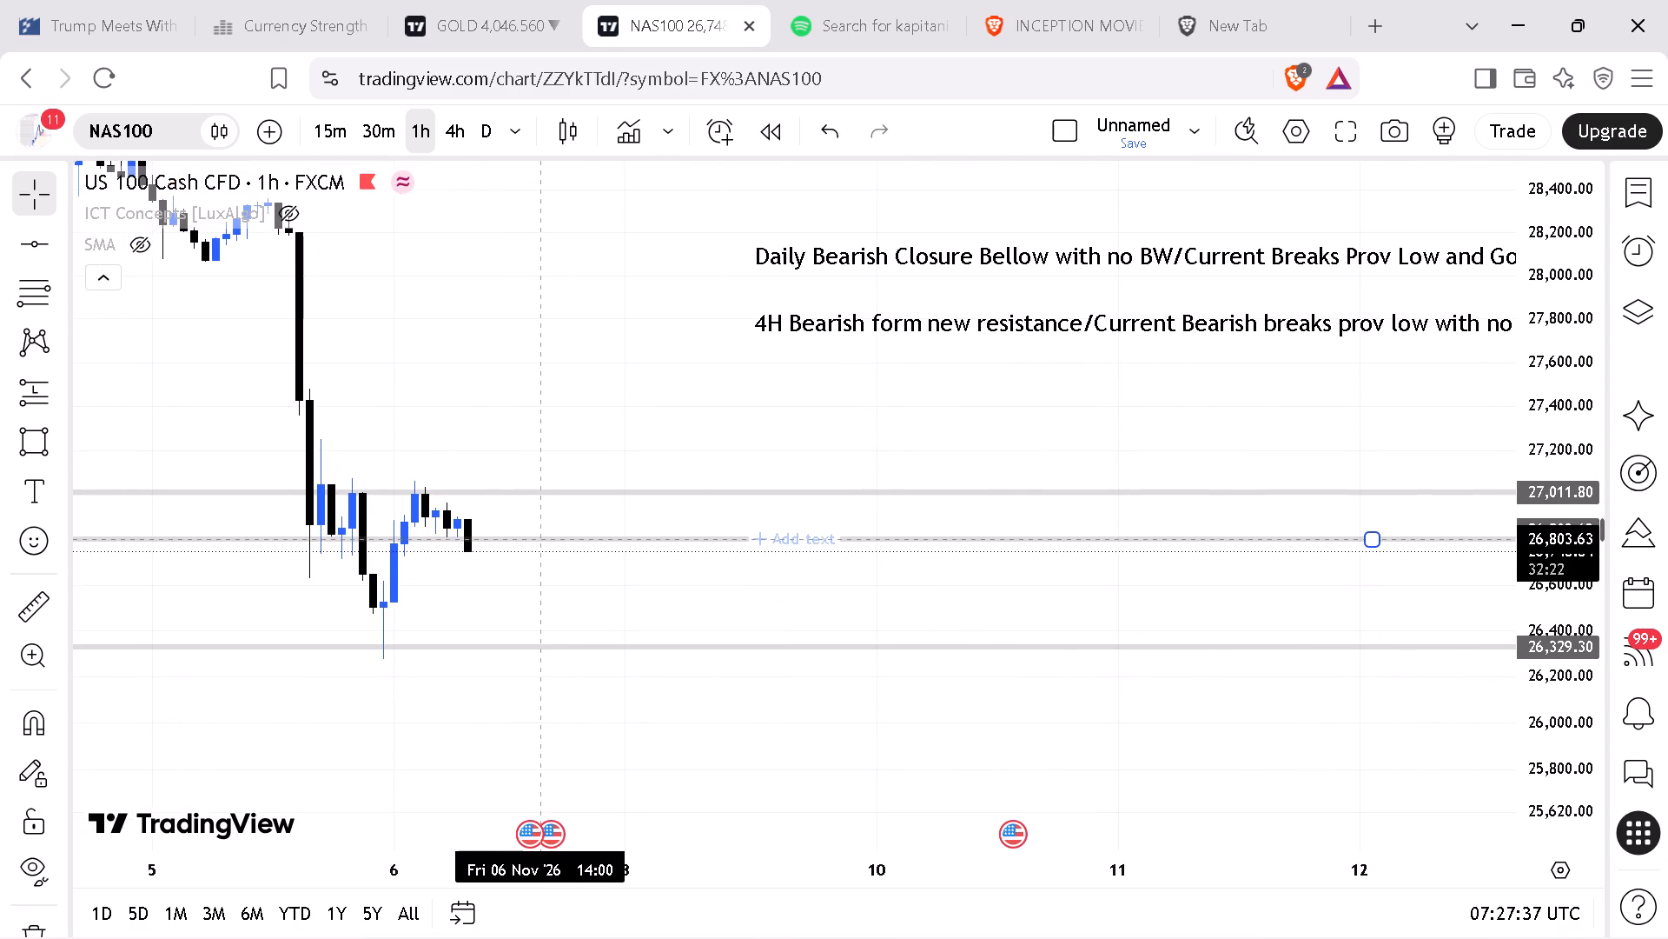
# Fine-tune the middle horizontal line, setting it at about 26,832 on the 1h chart.
pyautogui.moveTo(543, 538); pyautogui.dragTo(547, 534)
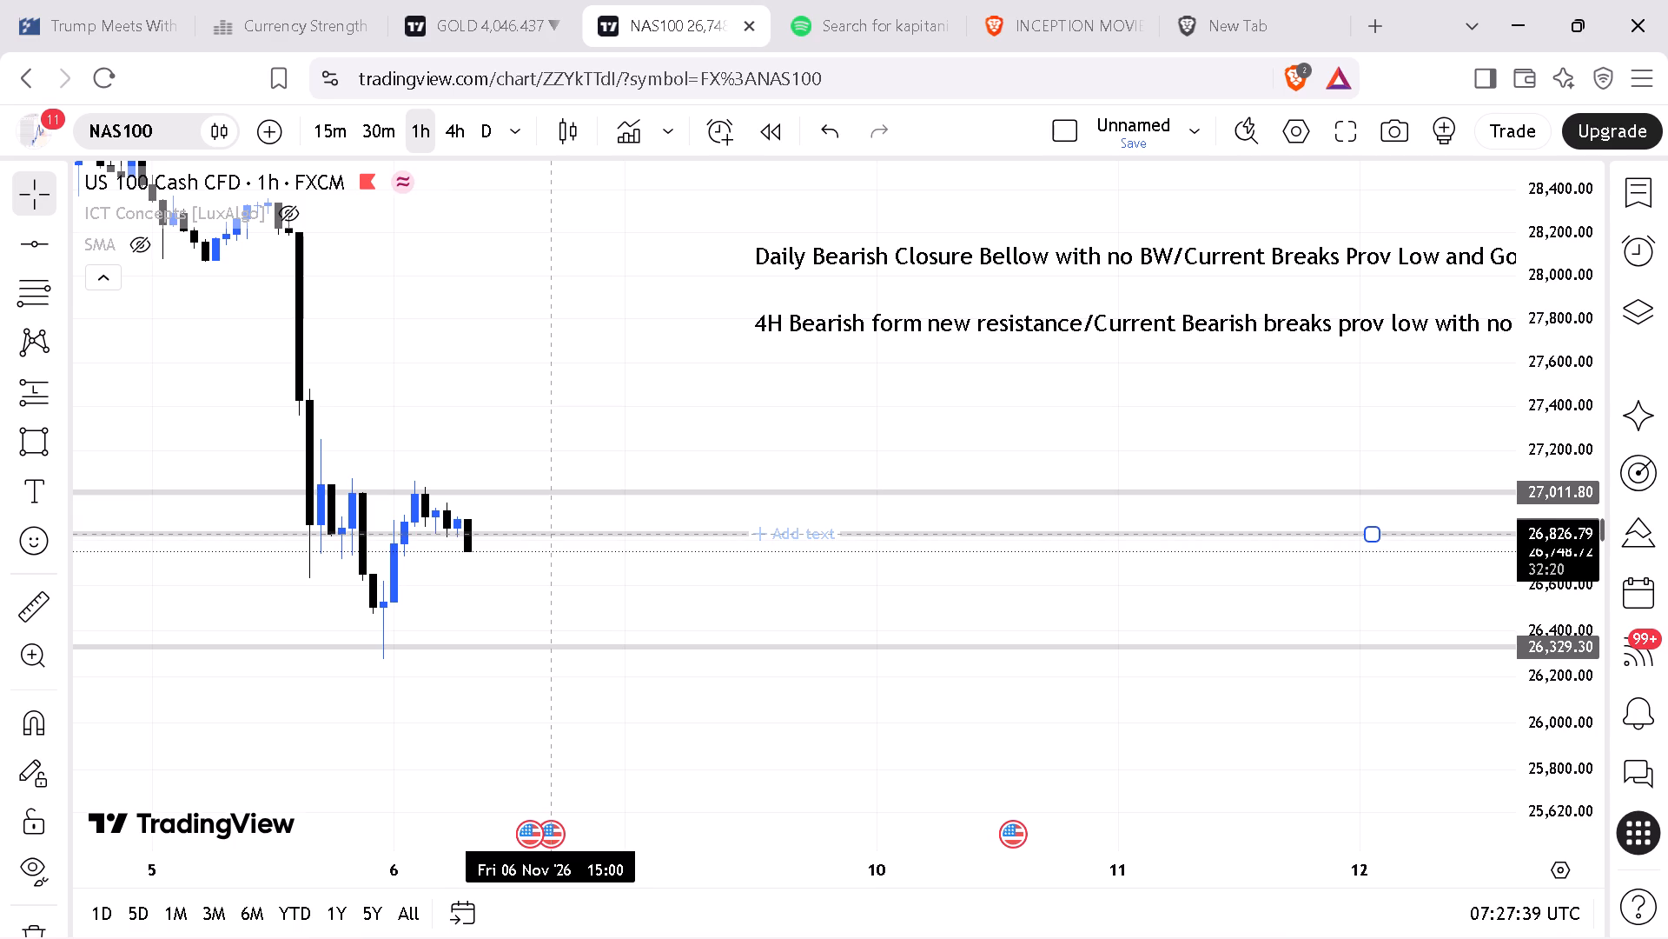
pyautogui.moveTo(547, 534); pyautogui.dragTo(543, 532)
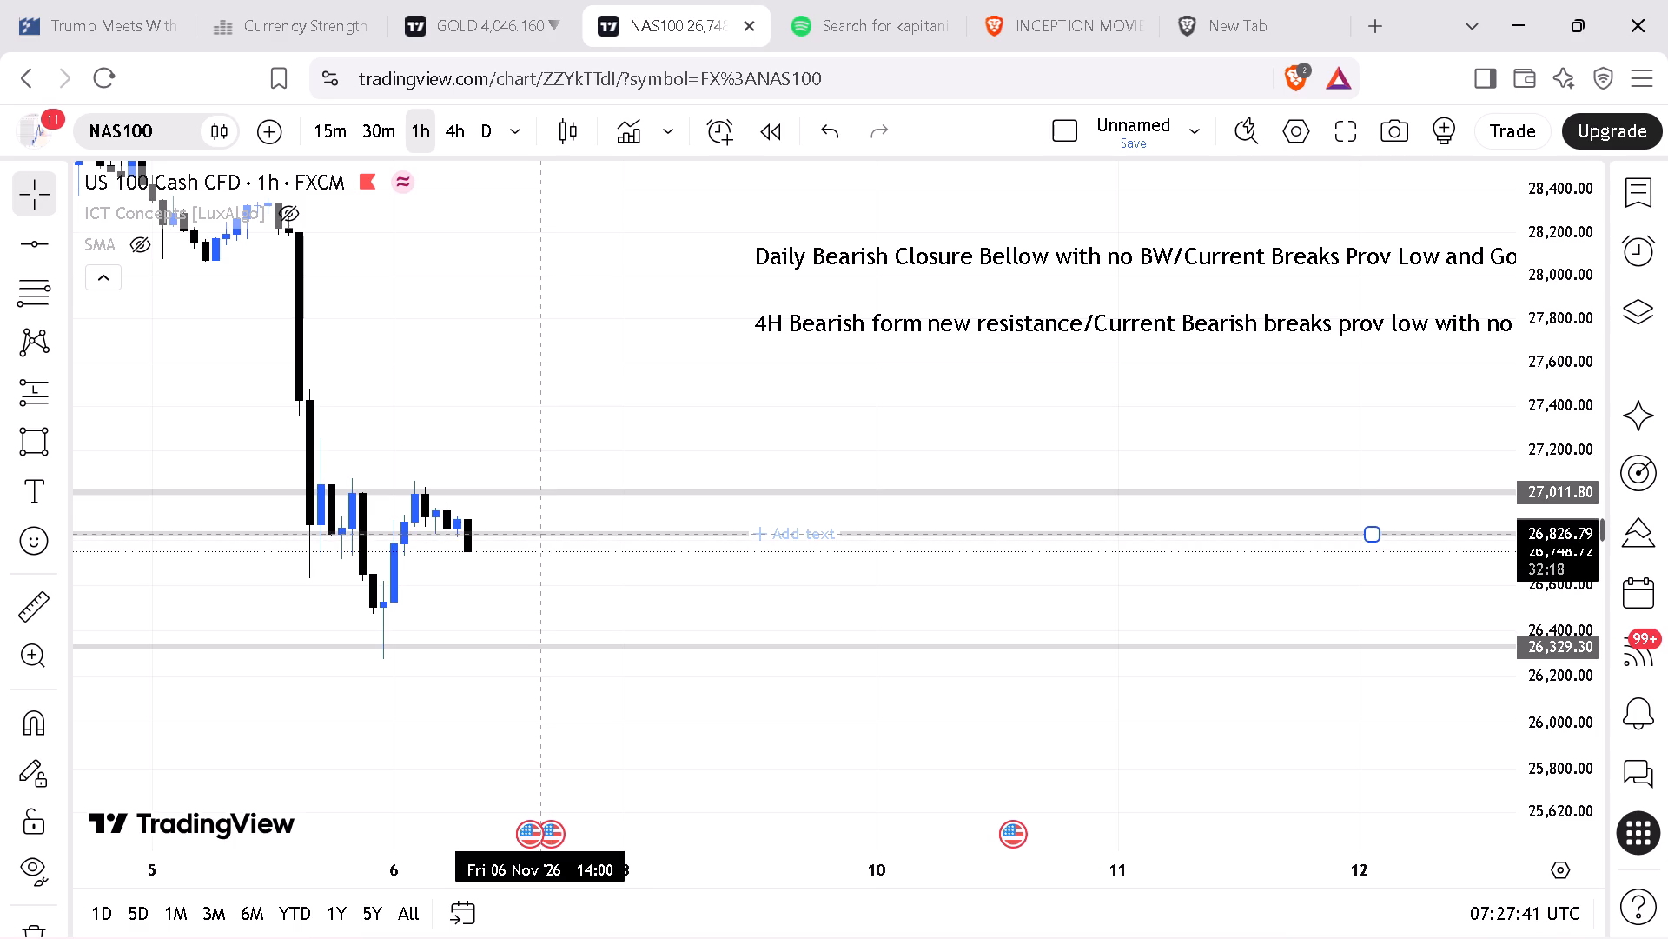
pyautogui.moveTo(543, 532); pyautogui.dragTo(545, 531)
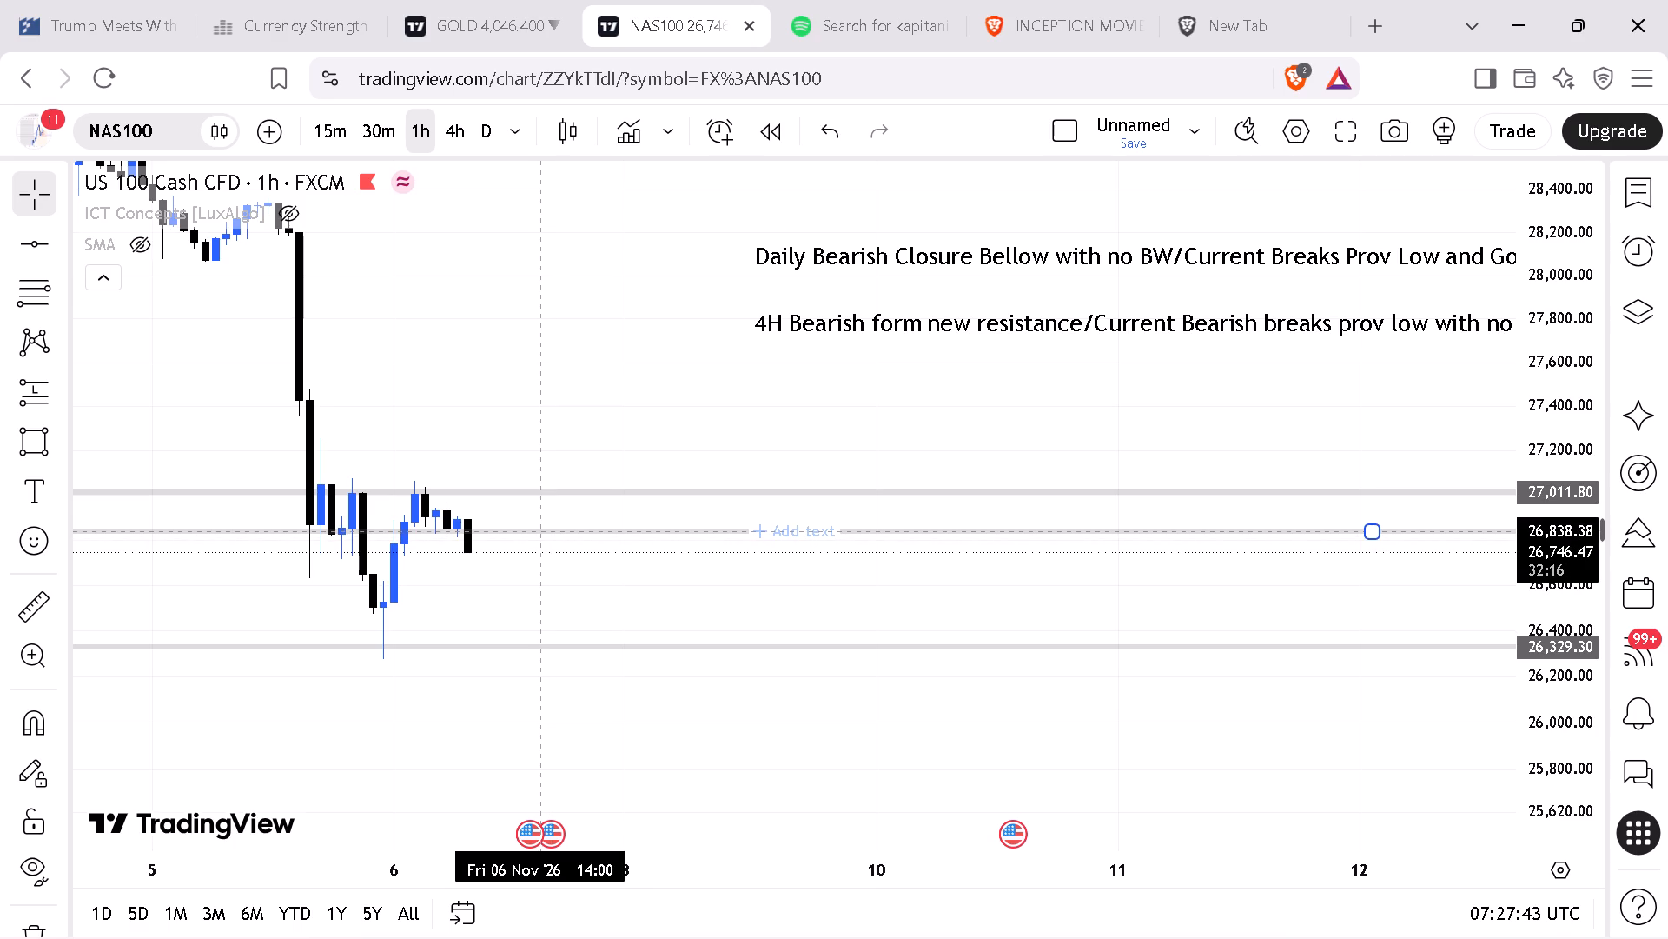
pyautogui.moveTo(545, 531); pyautogui.dragTo(553, 532)
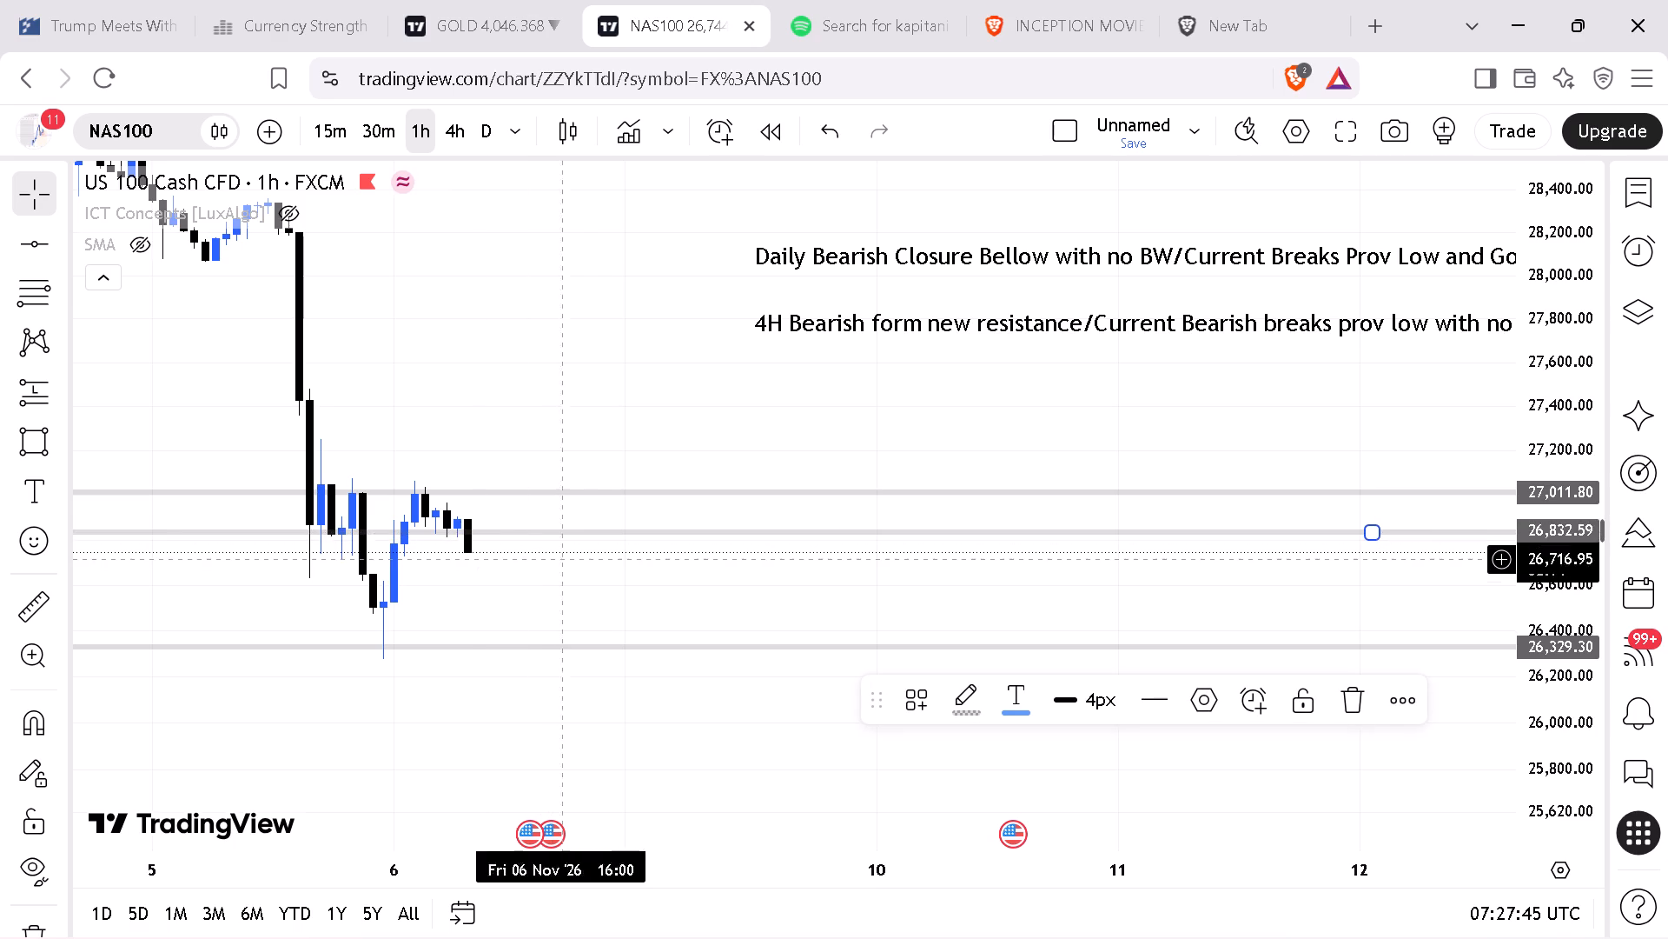
pyautogui.moveTo(552, 580); pyautogui.dragTo(801, 575)
pyautogui.moveTo(1539, 747); pyautogui.dragTo(1515, 549)
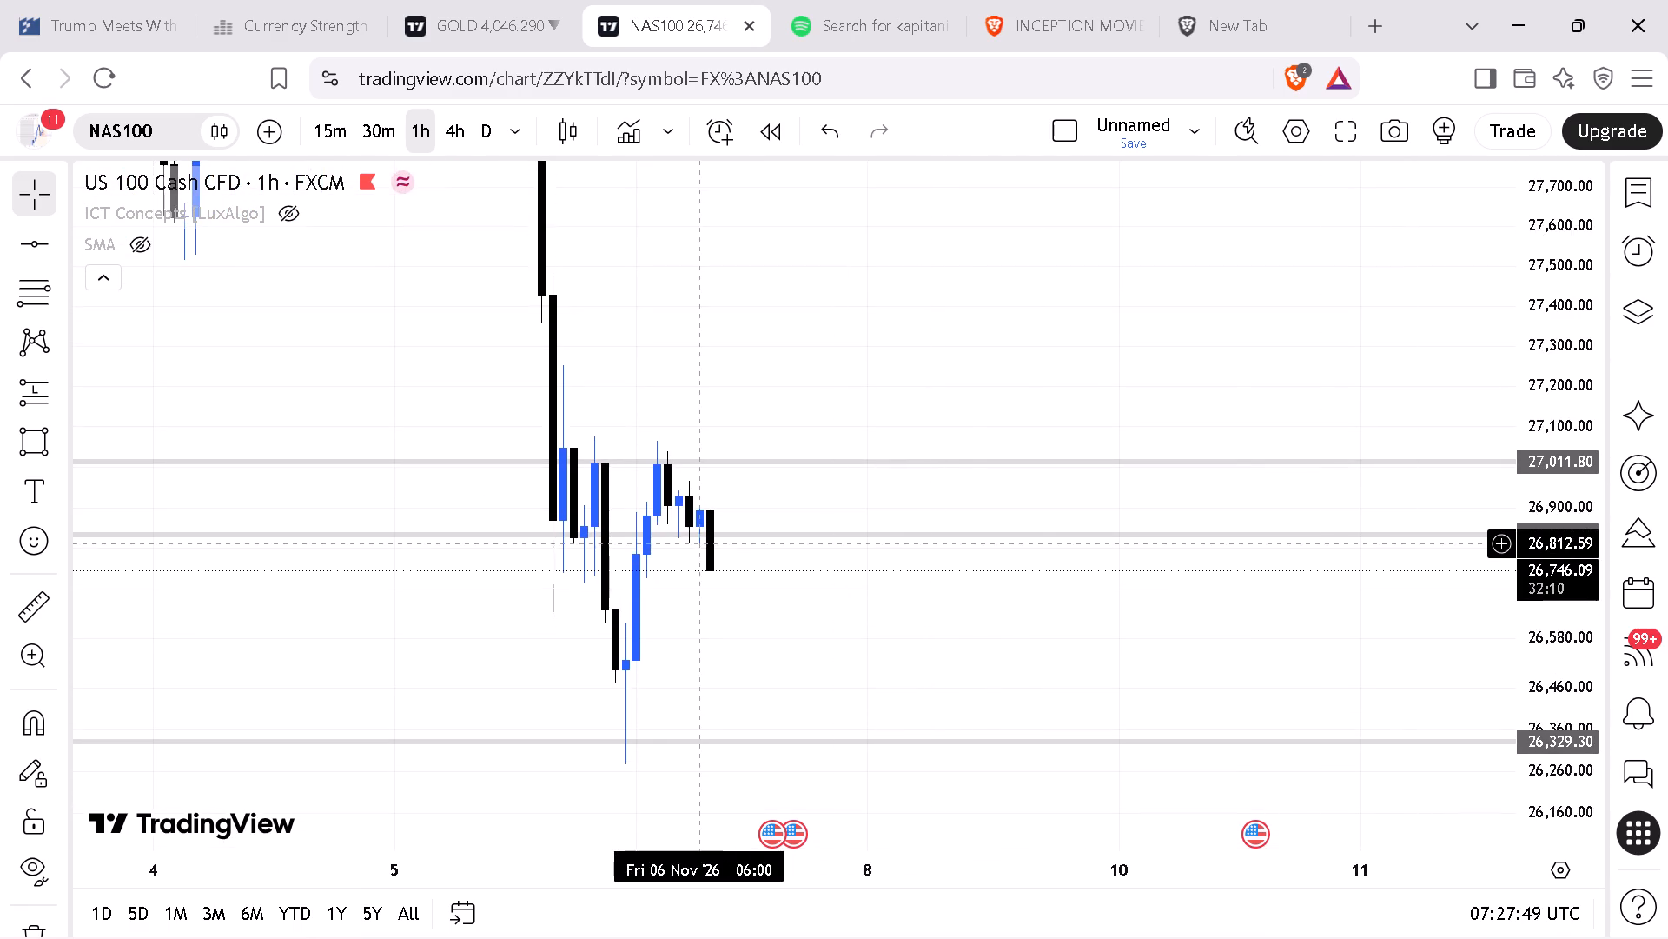
pyautogui.moveTo(717, 534); pyautogui.dragTo(733, 529)
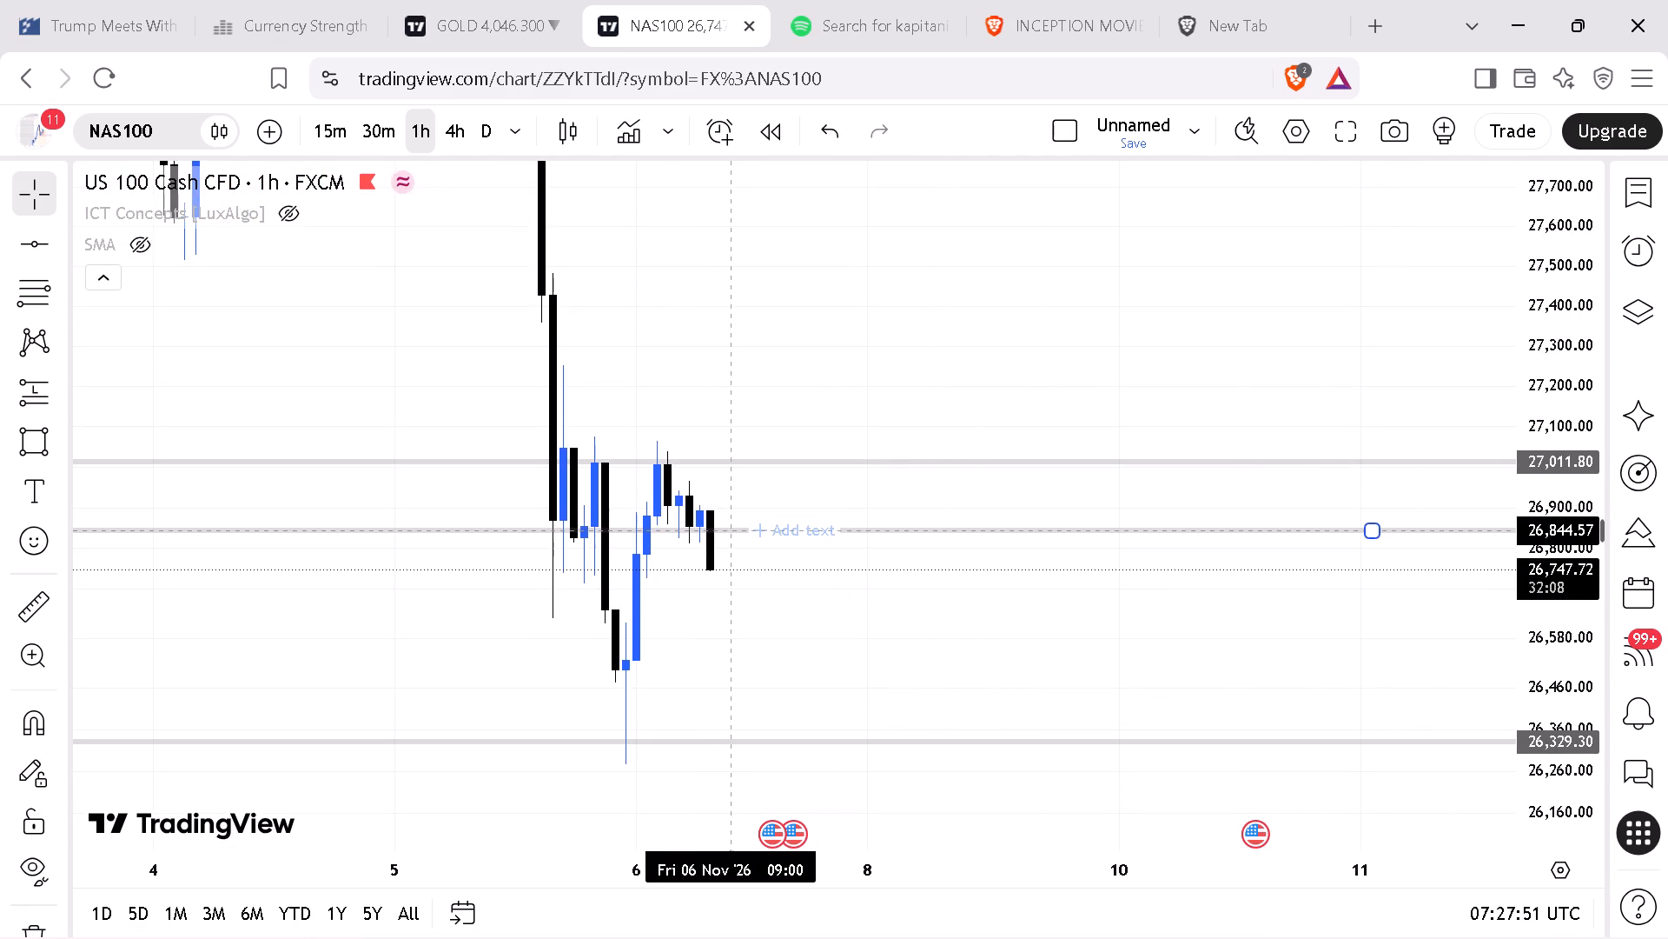
pyautogui.moveTo(733, 529); pyautogui.dragTo(734, 540)
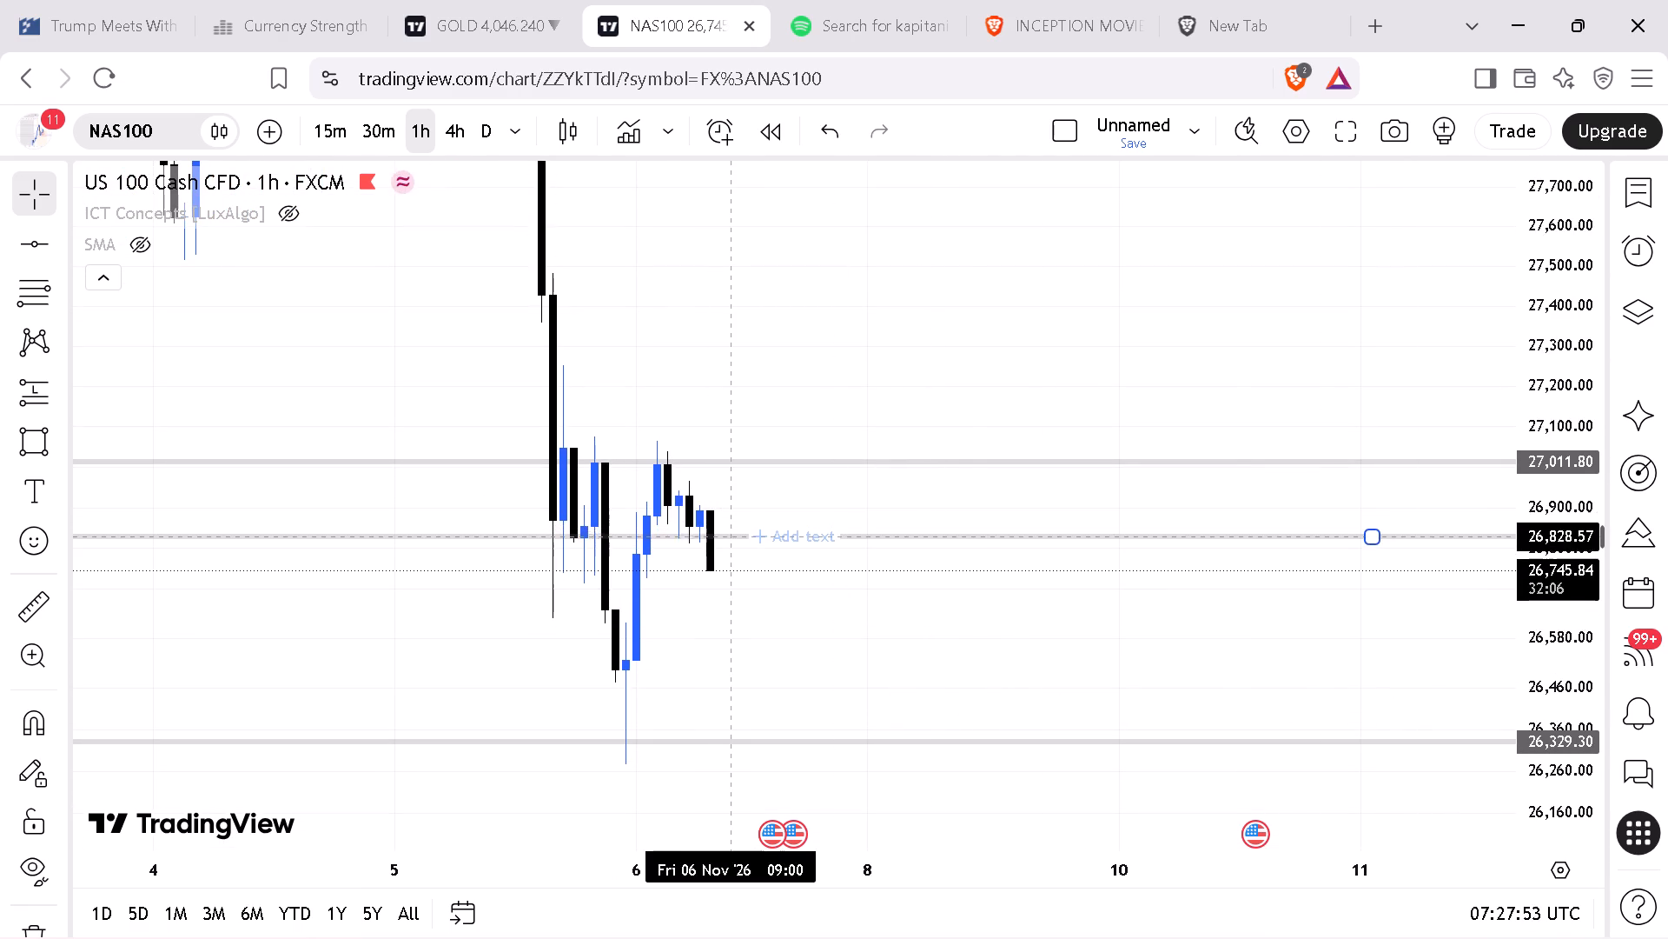
pyautogui.moveTo(734, 540); pyautogui.dragTo(756, 536)
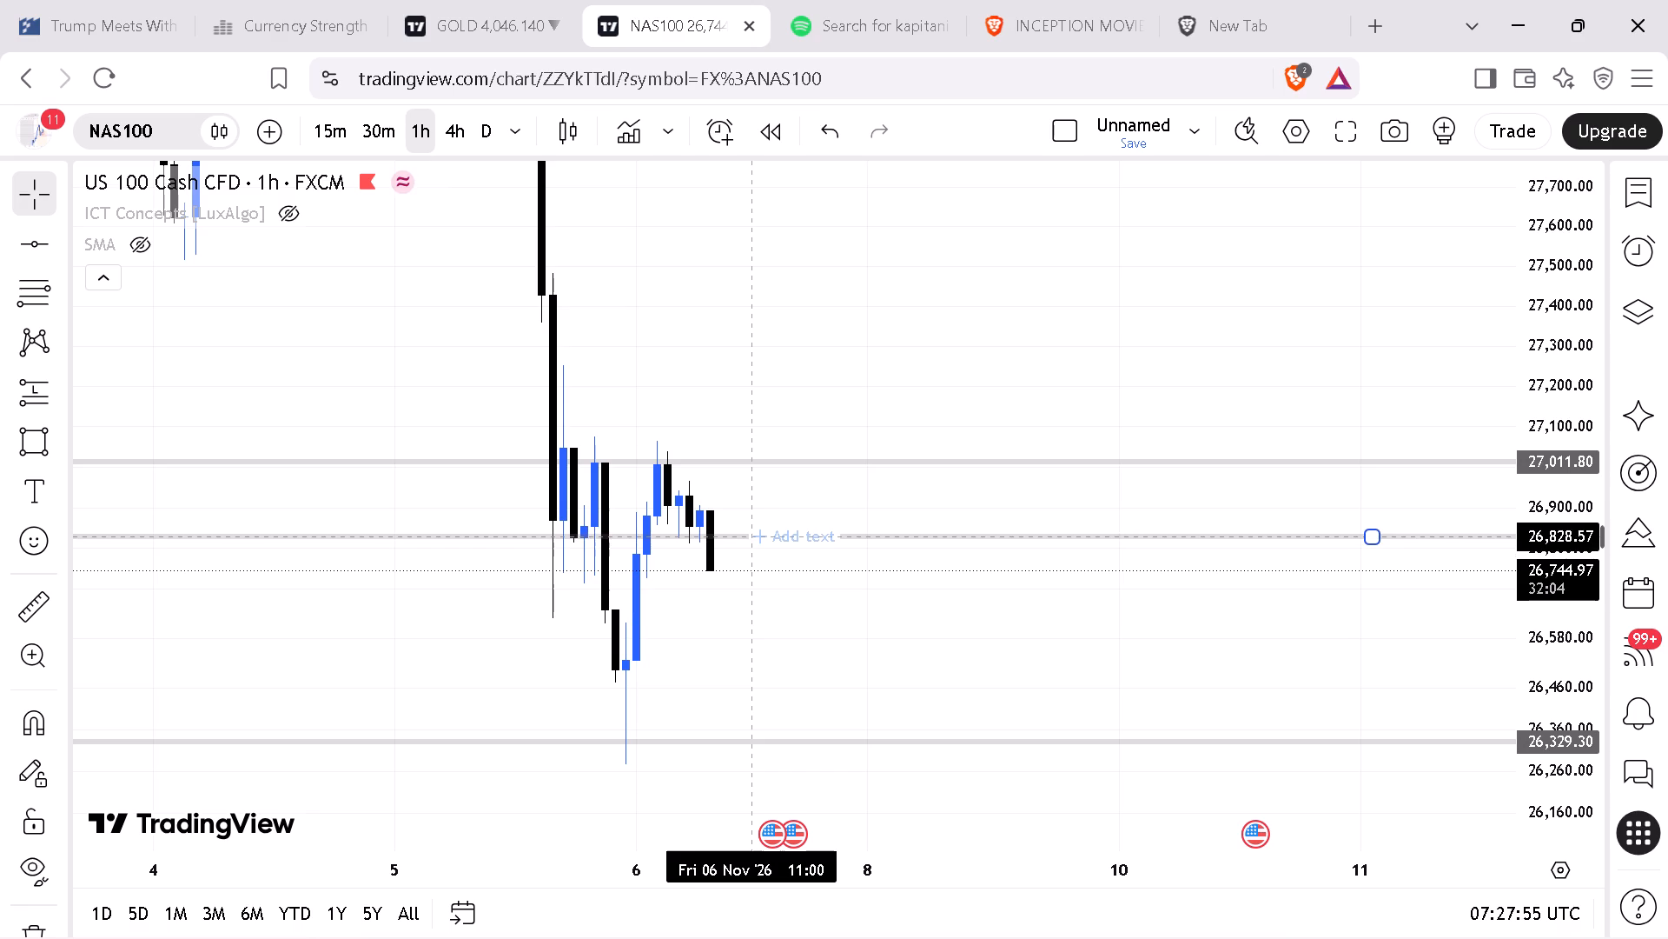
pyautogui.moveTo(756, 536); pyautogui.dragTo(758, 536)
pyautogui.click(777, 587)
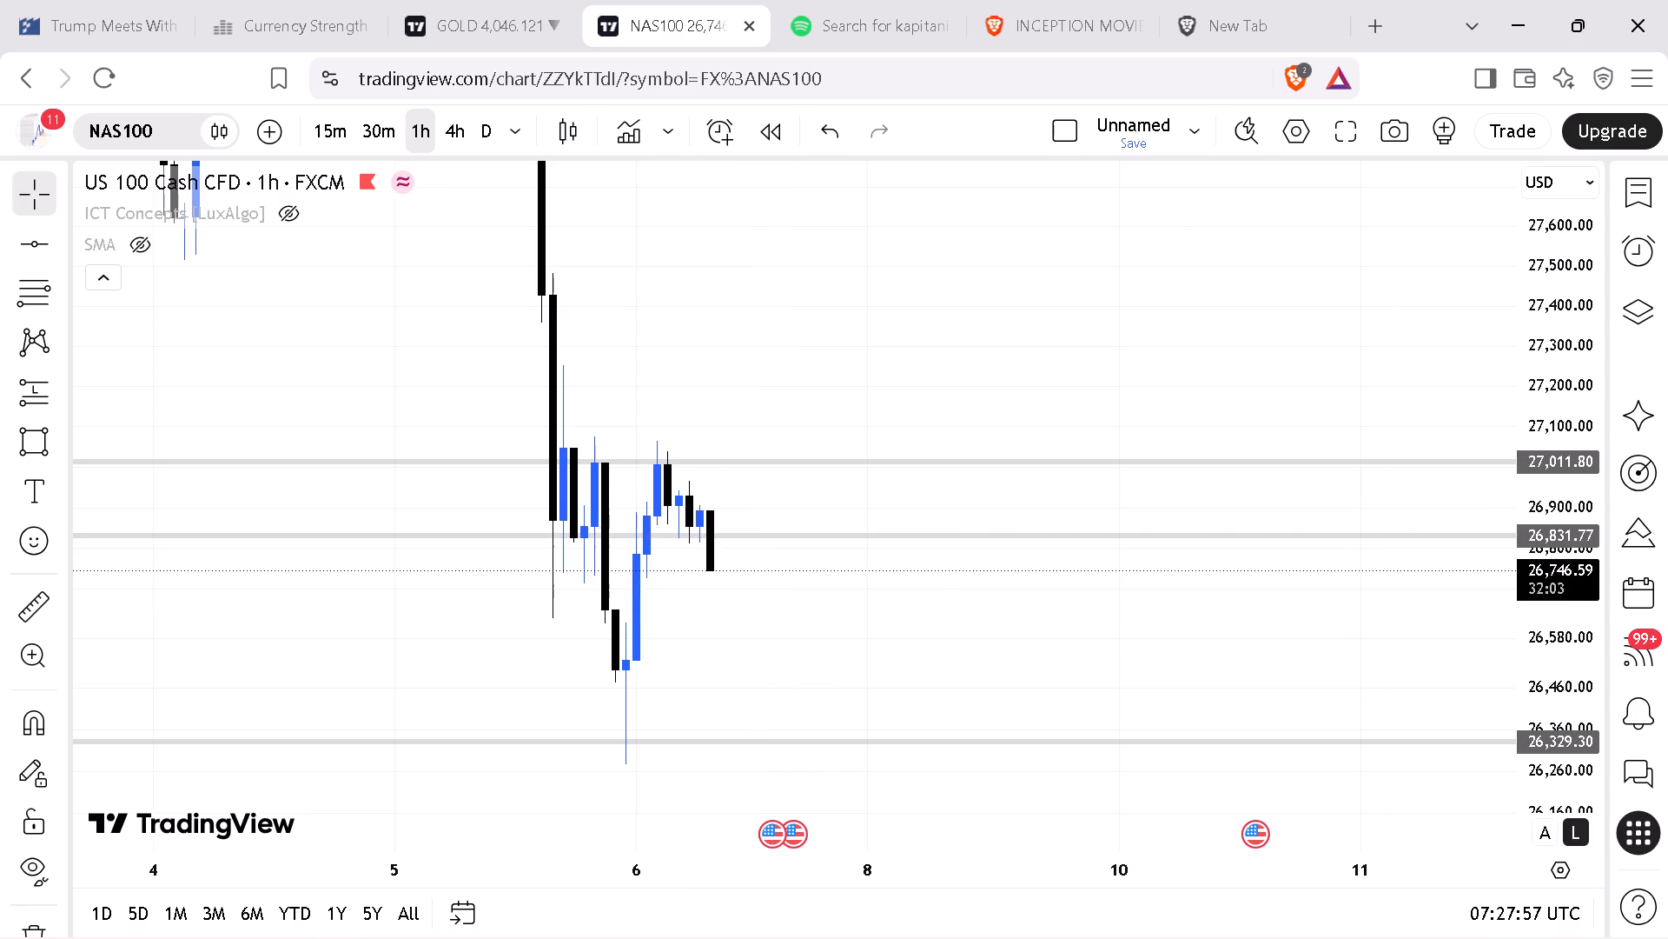
# Move the upper 27,011.80 horizontal line up to about 27,051, near the recent candle highs.
pyautogui.moveTo(1519, 280); pyautogui.dragTo(1527, 395)
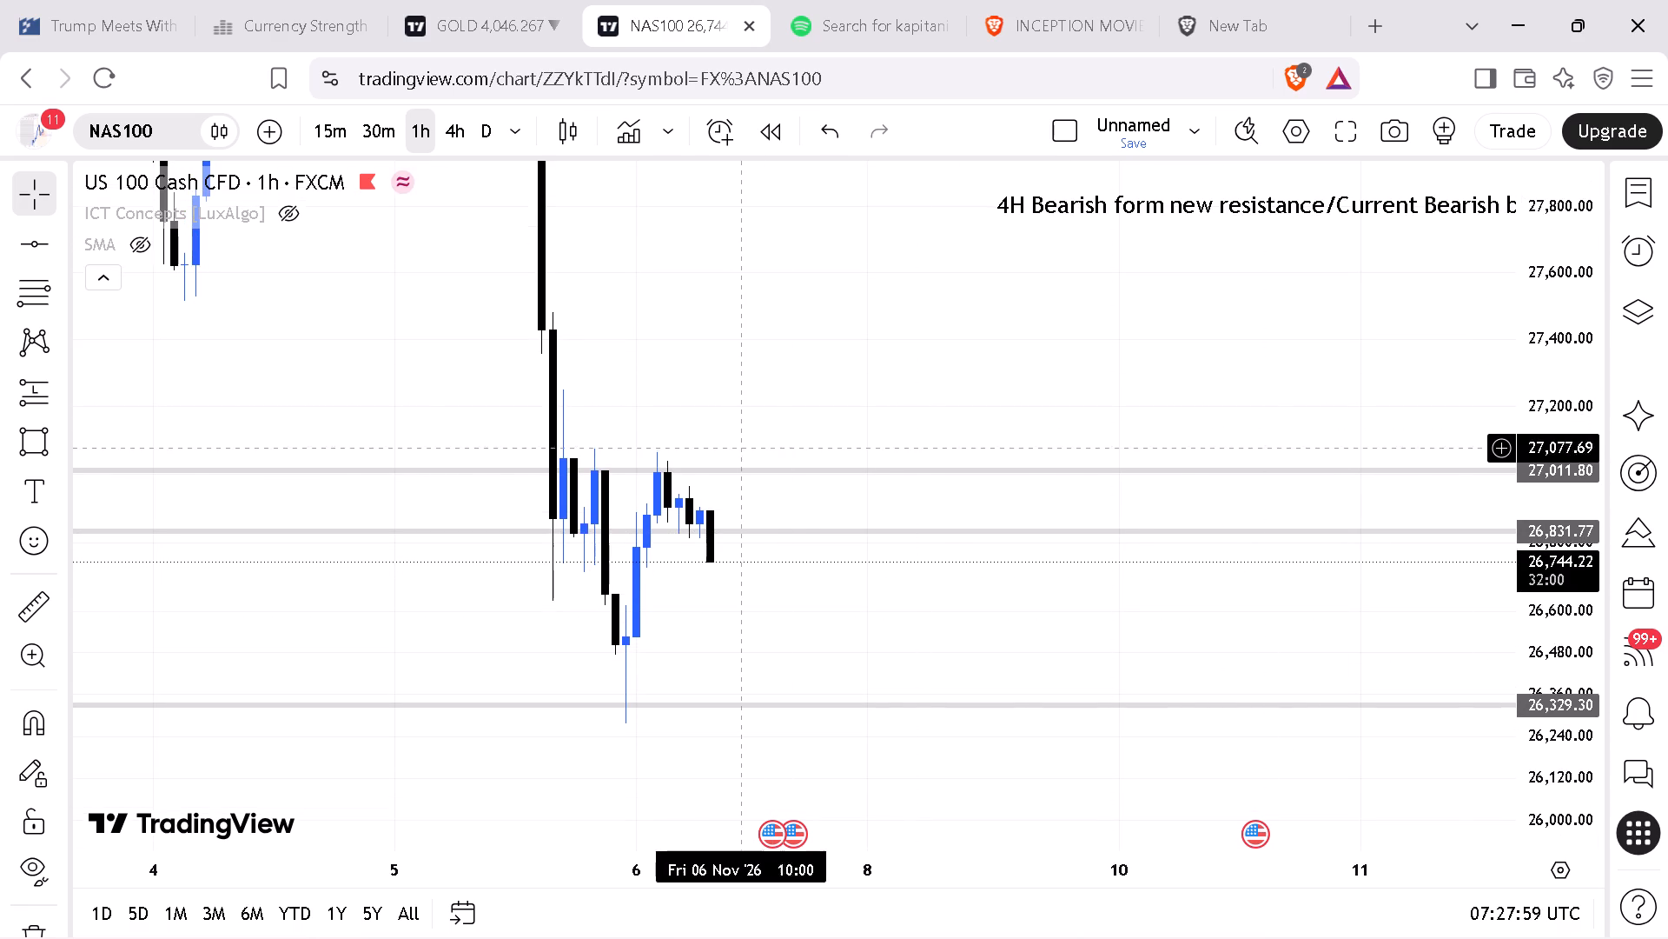
pyautogui.moveTo(725, 475); pyautogui.dragTo(747, 456)
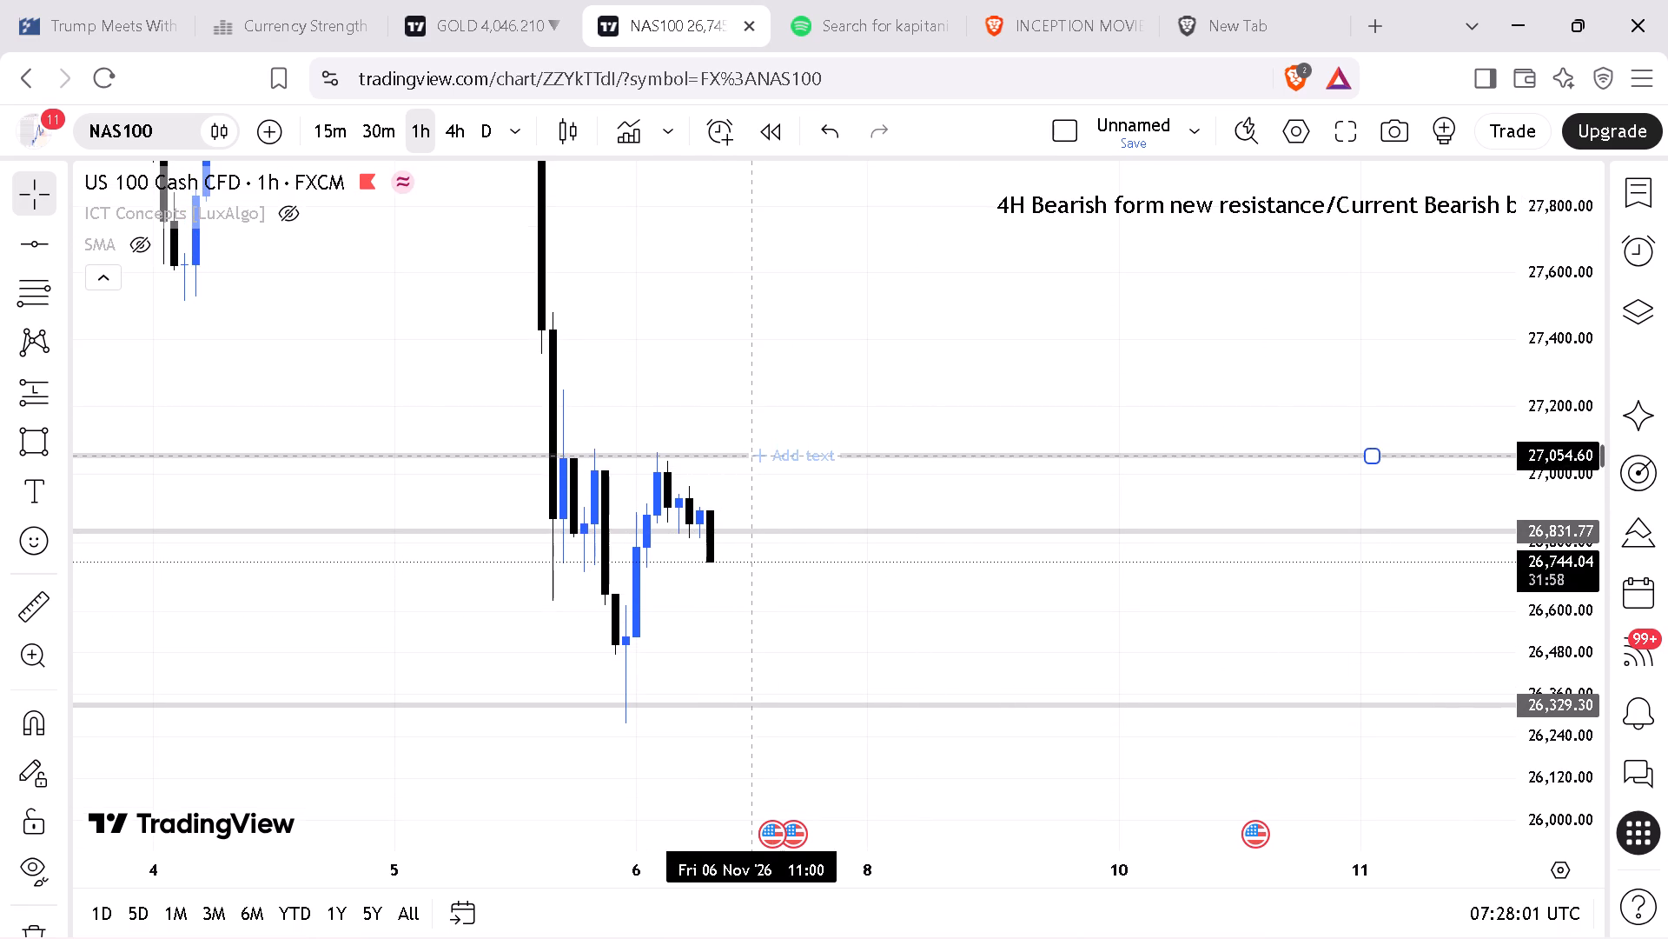
pyautogui.moveTo(747, 456); pyautogui.dragTo(768, 457)
# Move the lower 26,329.30 horizontal line down to about 26,279, at the low of the candle wick.
pyautogui.moveTo(745, 381); pyautogui.dragTo(753, 364)
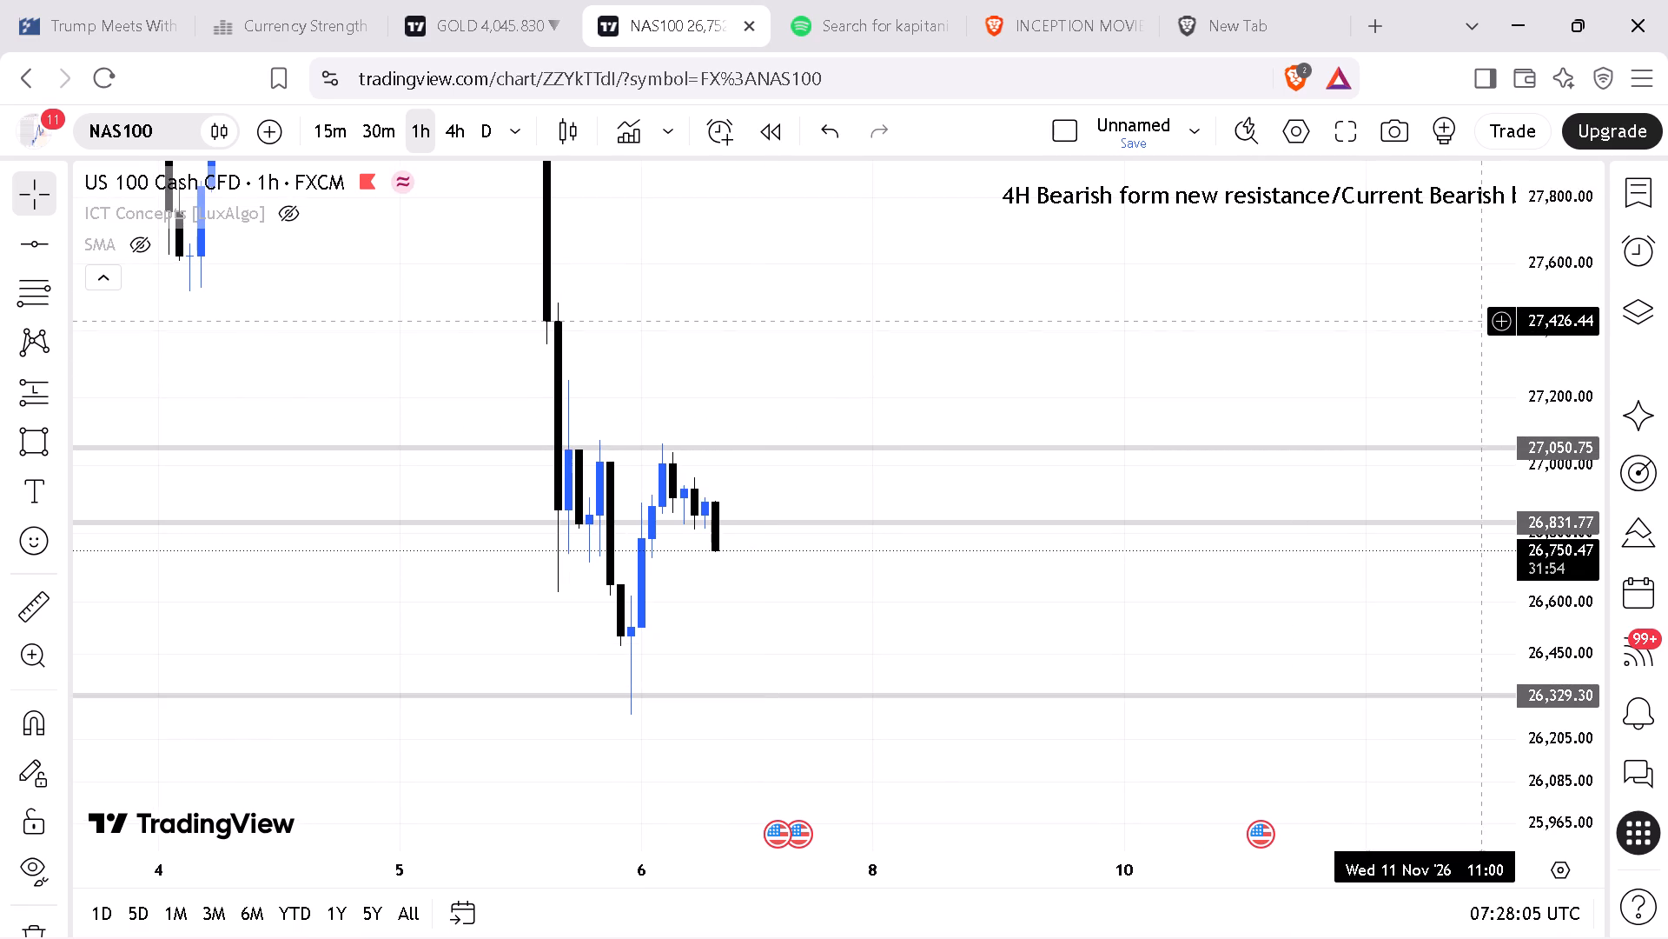
pyautogui.moveTo(1551, 279); pyautogui.dragTo(1535, 456)
pyautogui.moveTo(841, 315); pyautogui.dragTo(852, 324)
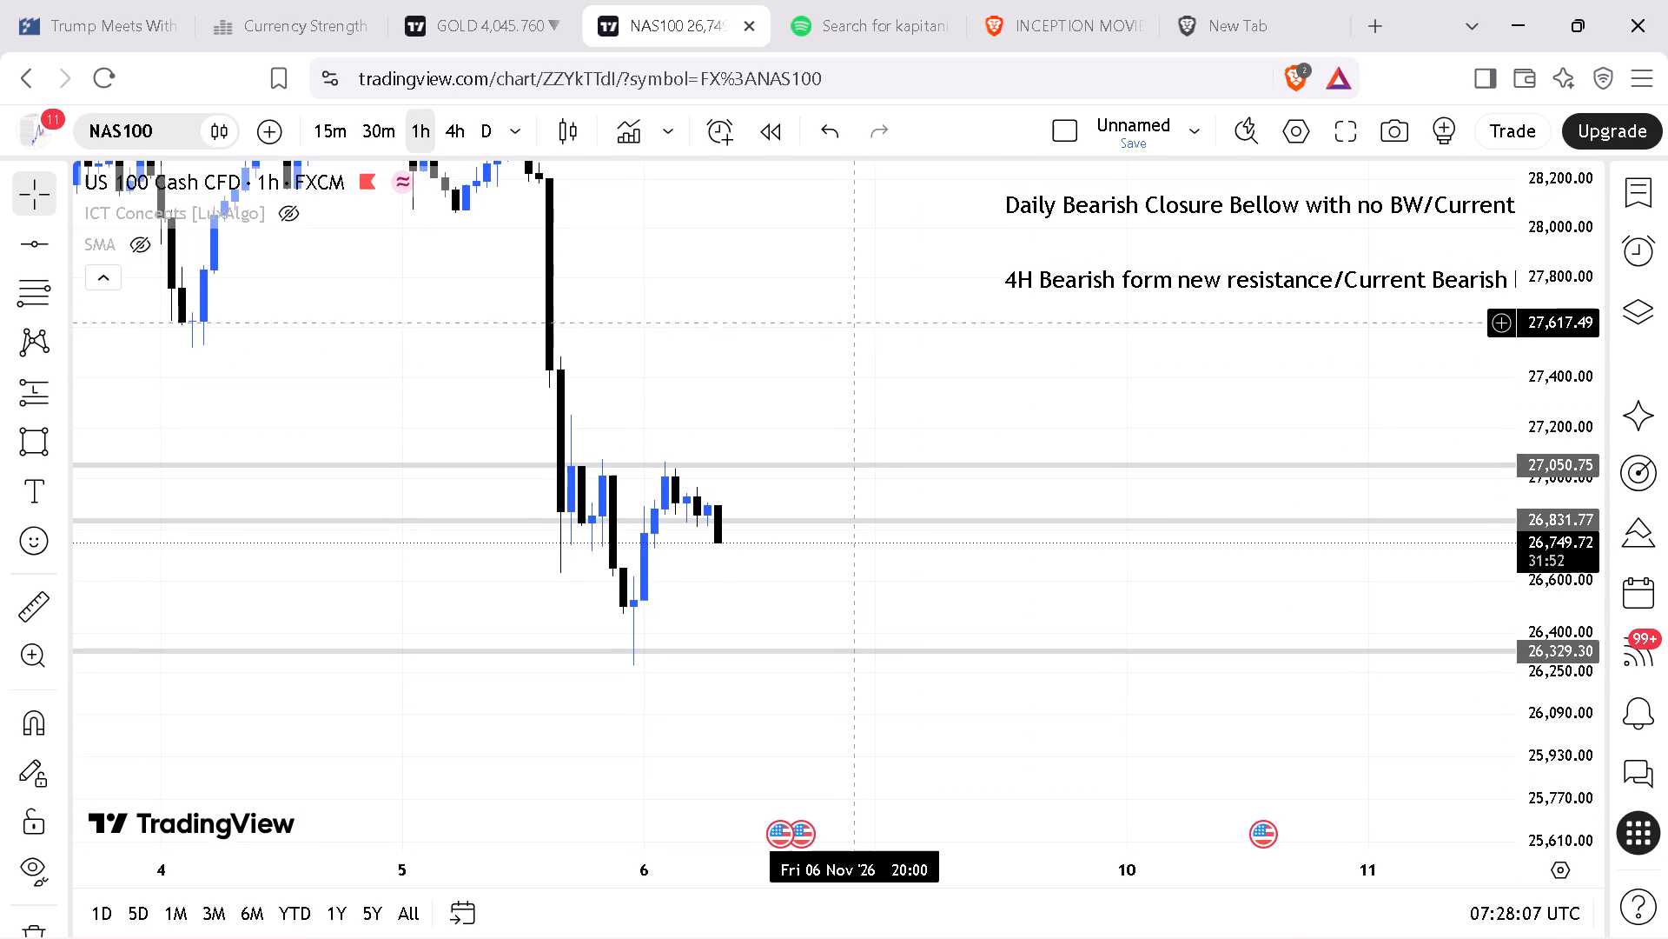
pyautogui.moveTo(852, 324); pyautogui.dragTo(853, 323)
pyautogui.moveTo(855, 316); pyautogui.dragTo(741, 294)
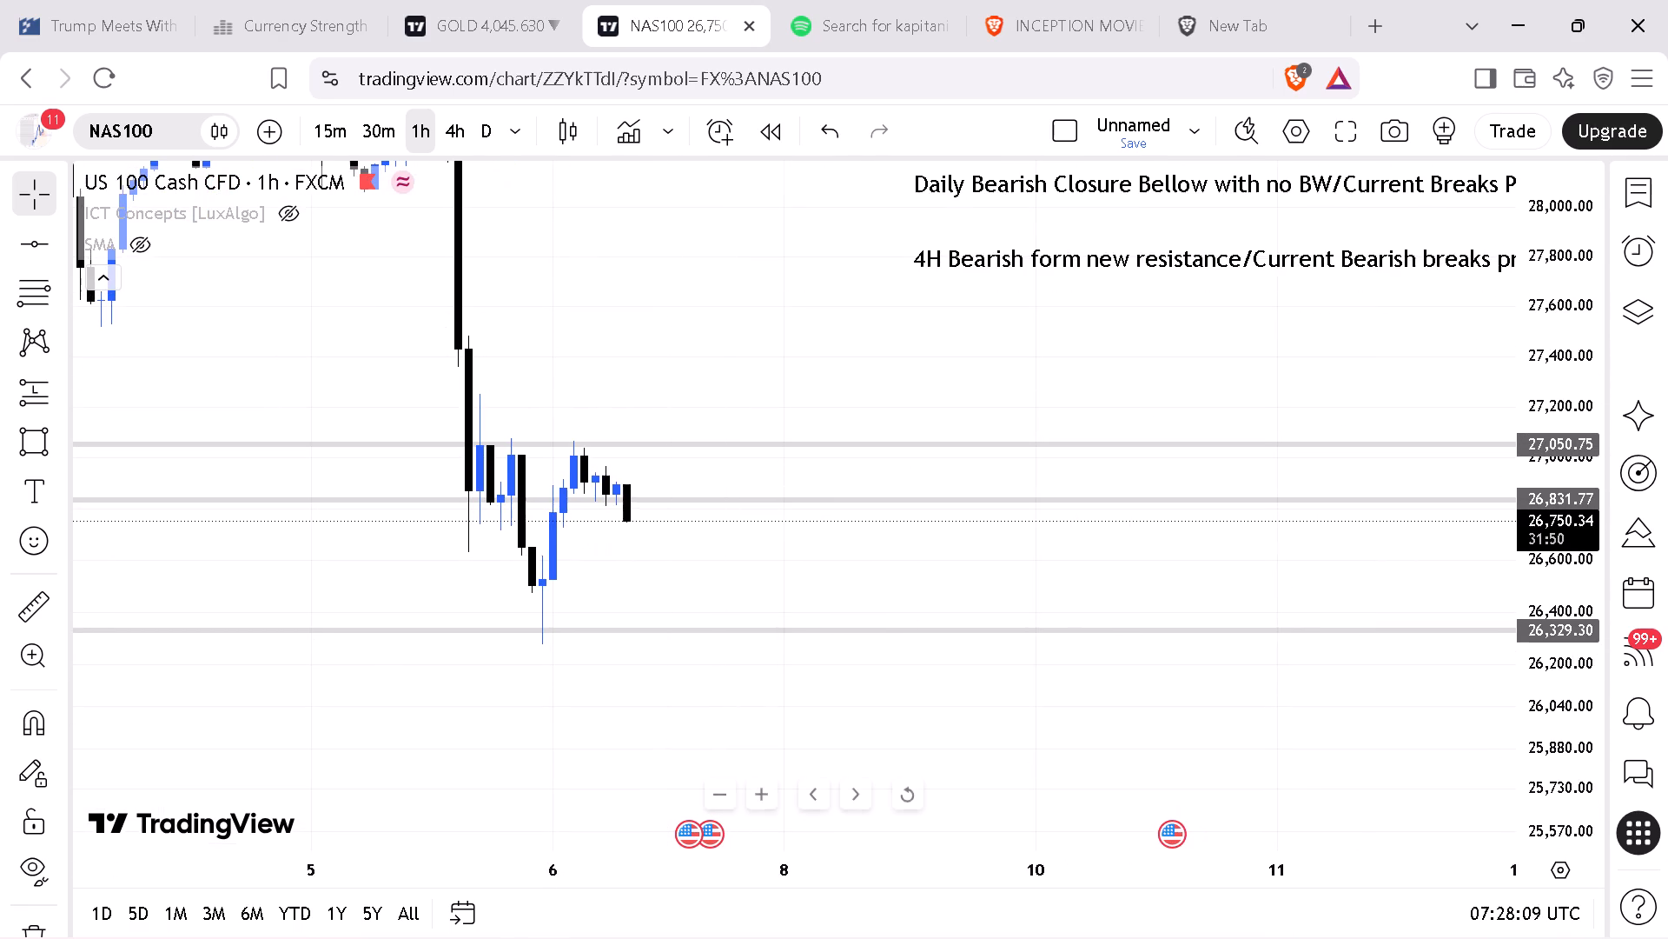
pyautogui.moveTo(658, 336); pyautogui.dragTo(549, 325)
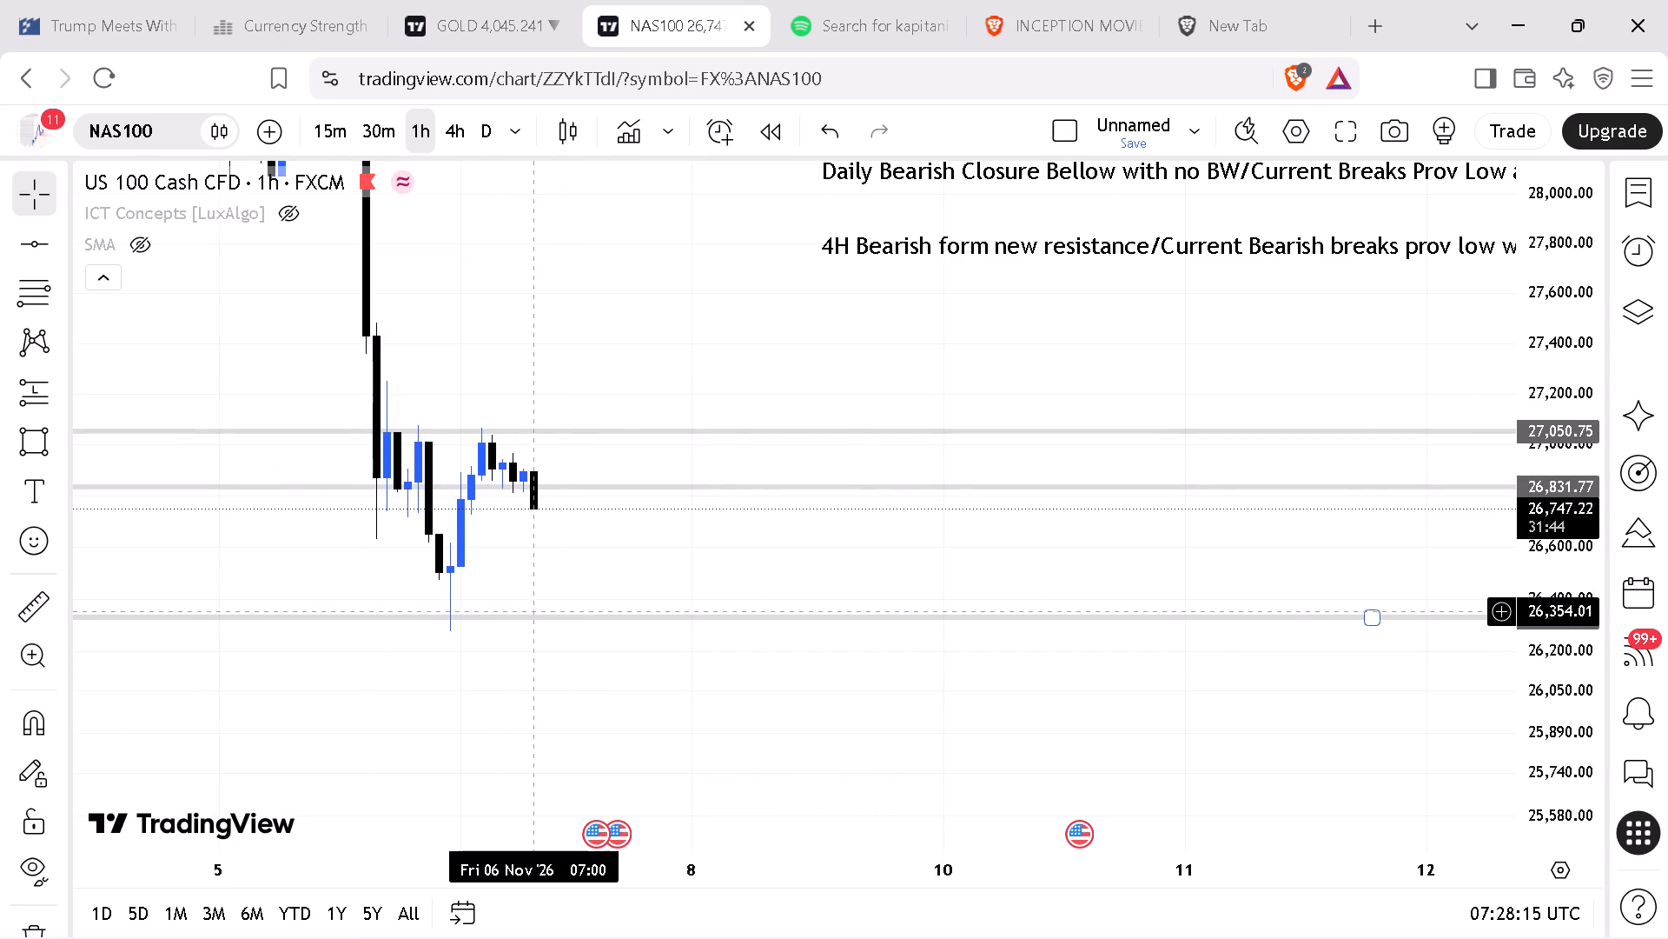
pyautogui.moveTo(540, 623); pyautogui.dragTo(553, 630)
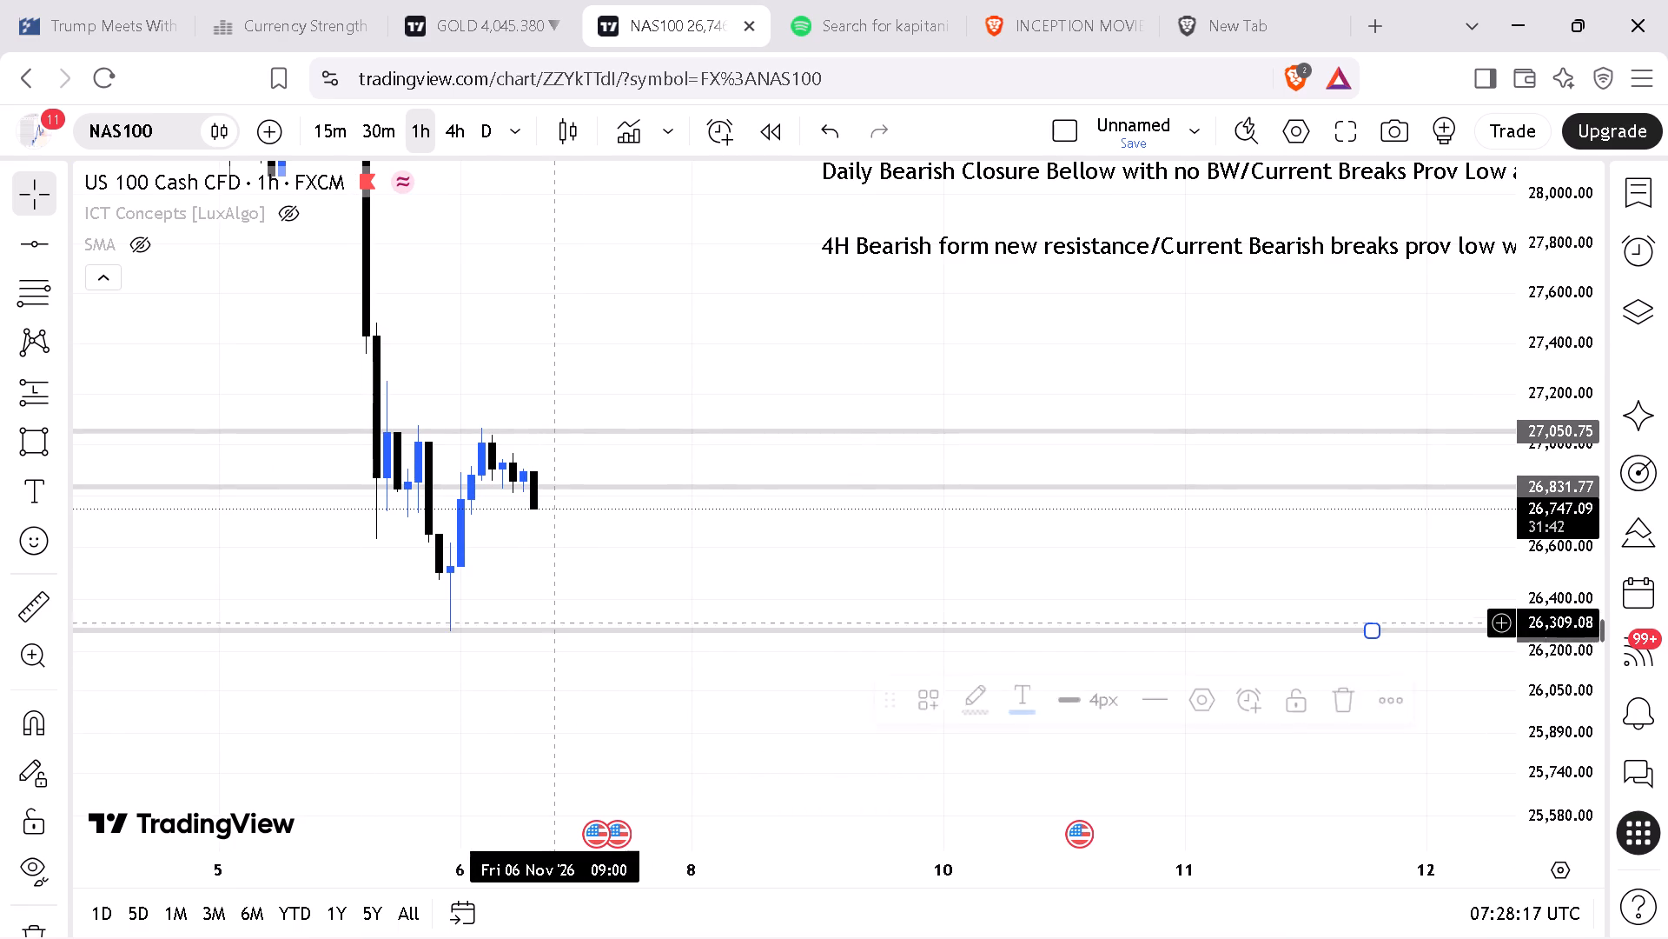
# Nudge the middle horizontal line slightly down to about 26,828.
pyautogui.moveTo(603, 263); pyautogui.dragTo(804, 223)
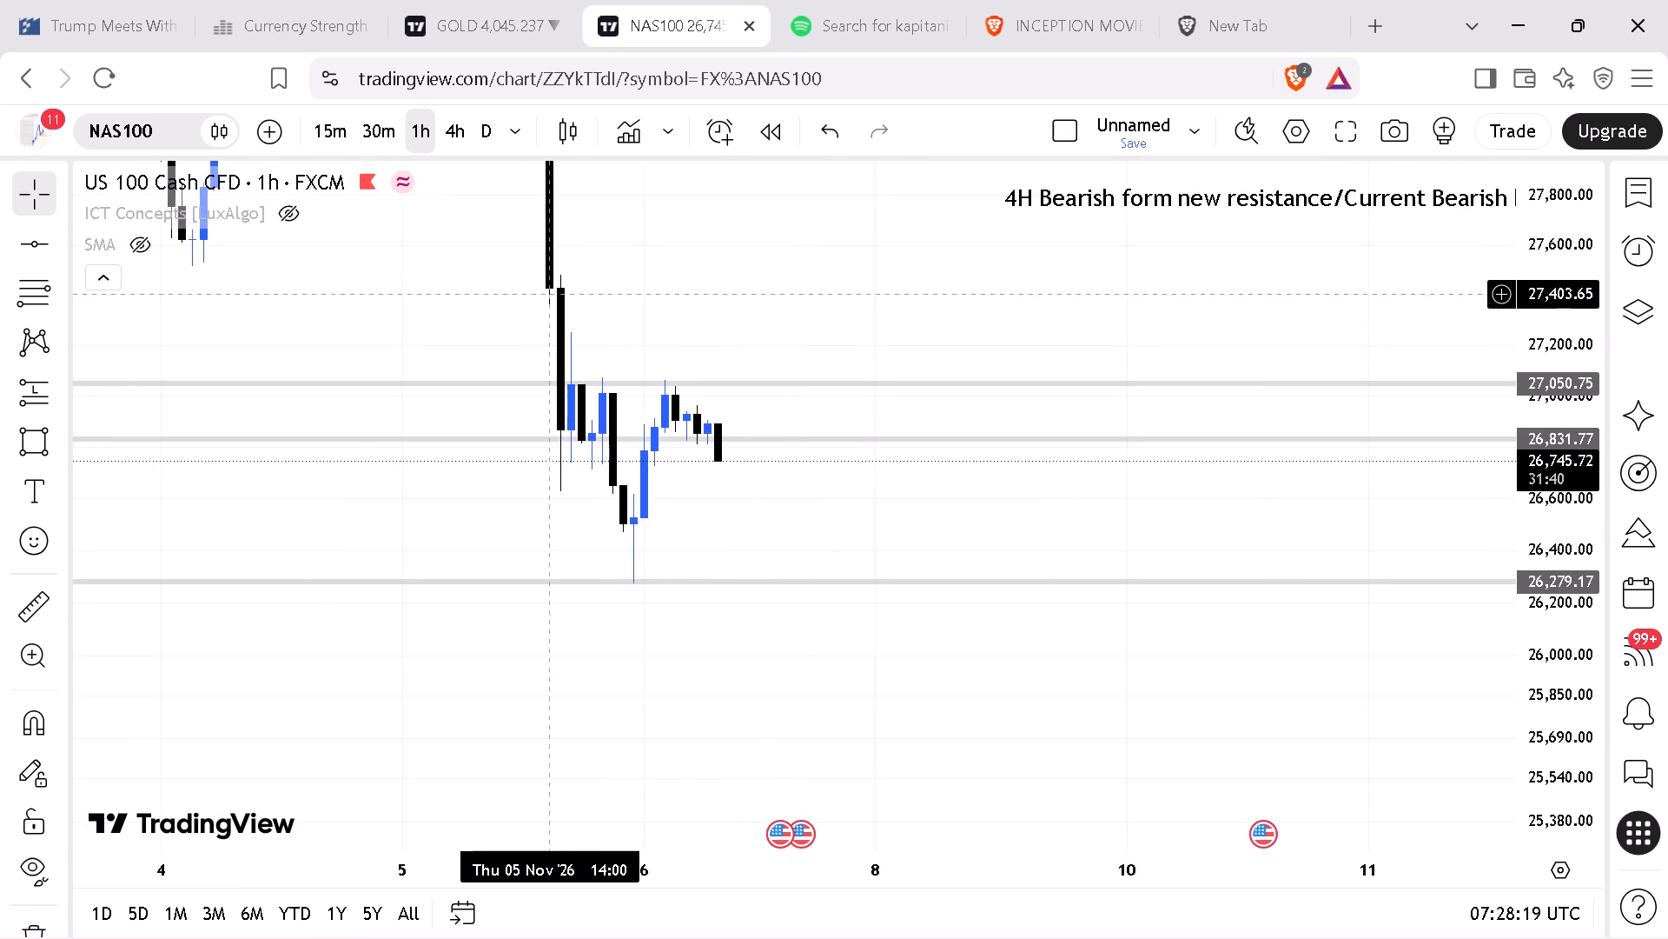
pyautogui.moveTo(1102, 302); pyautogui.dragTo(1082, 303)
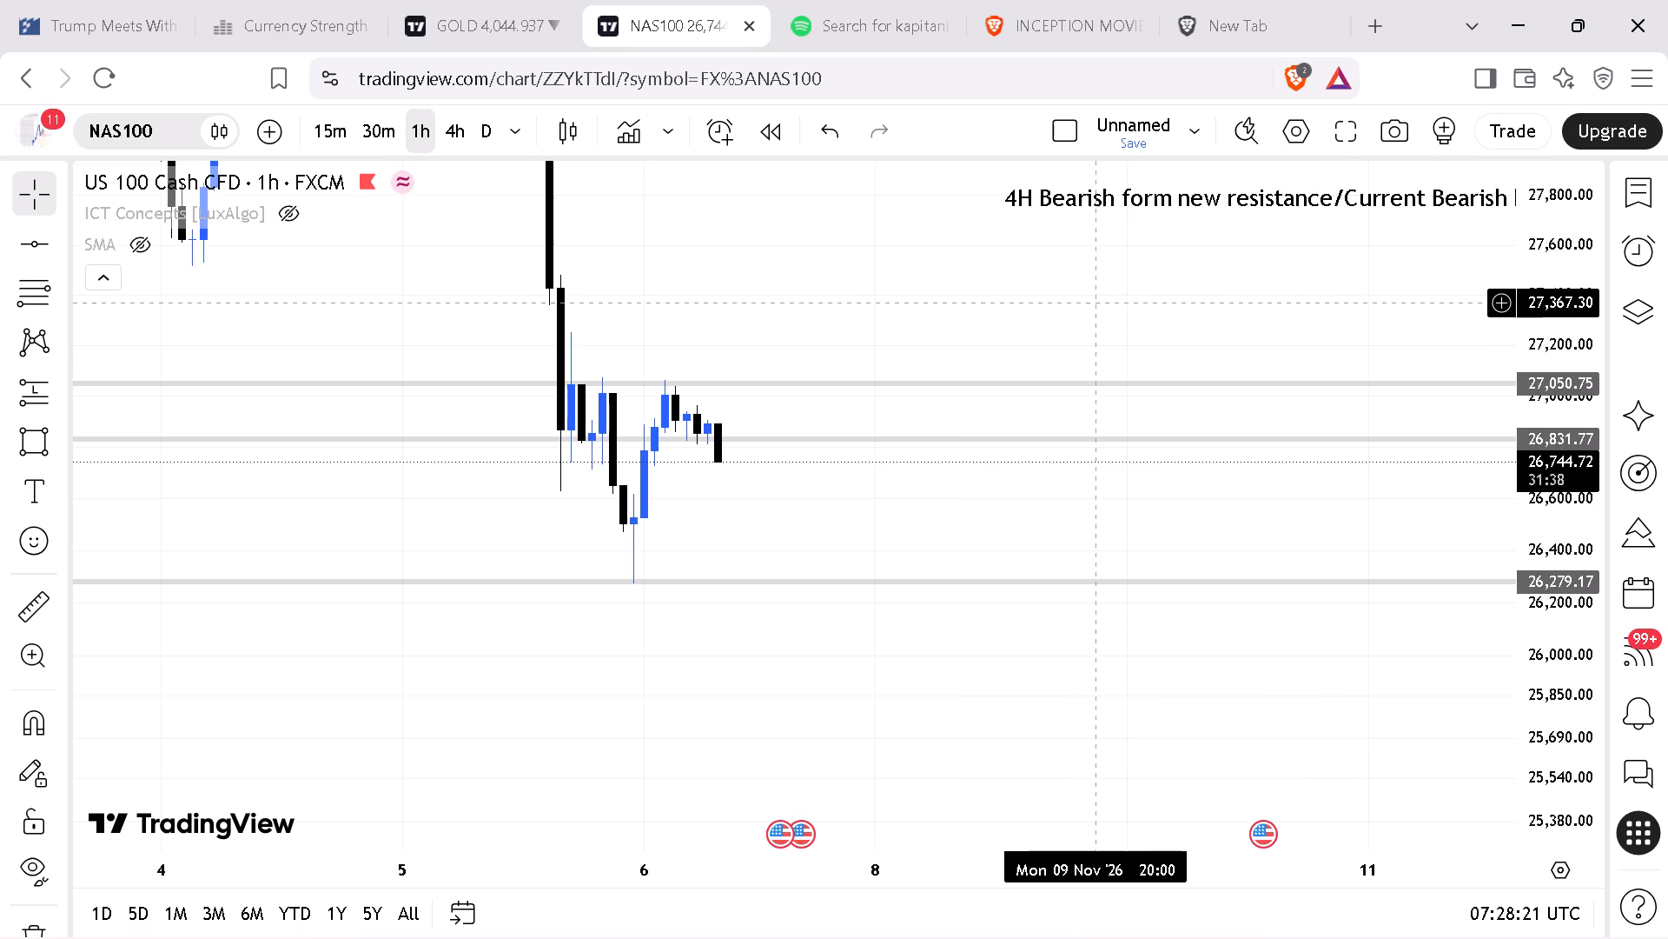
pyautogui.moveTo(1082, 303); pyautogui.dragTo(915, 314)
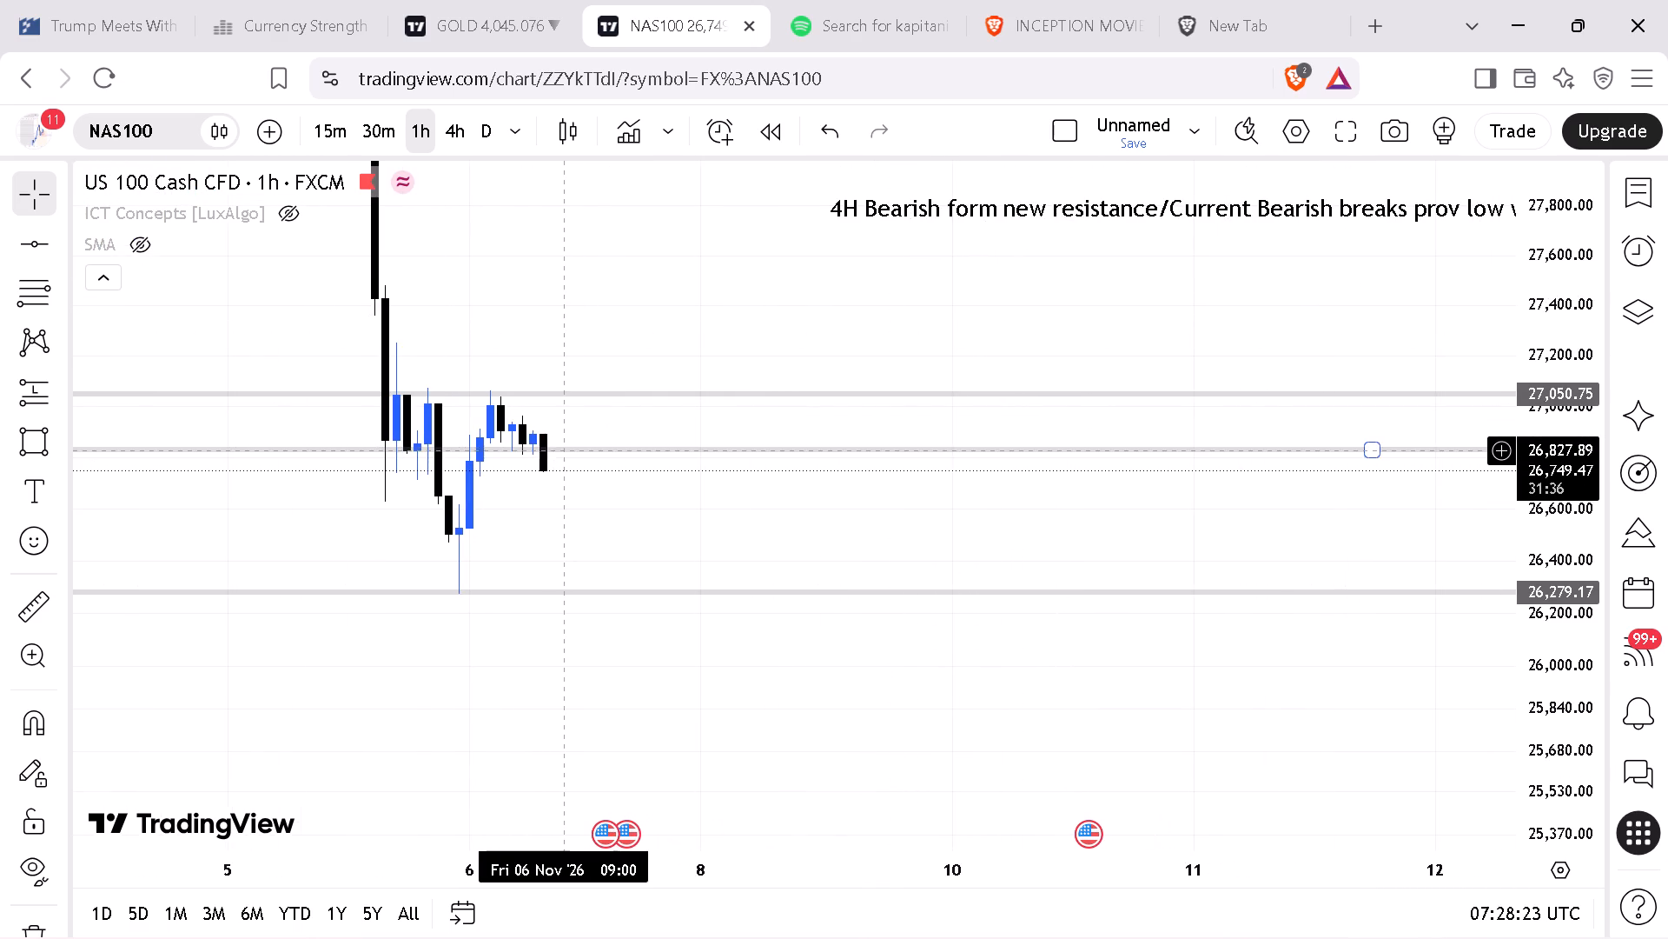
pyautogui.moveTo(562, 450); pyautogui.dragTo(599, 450)
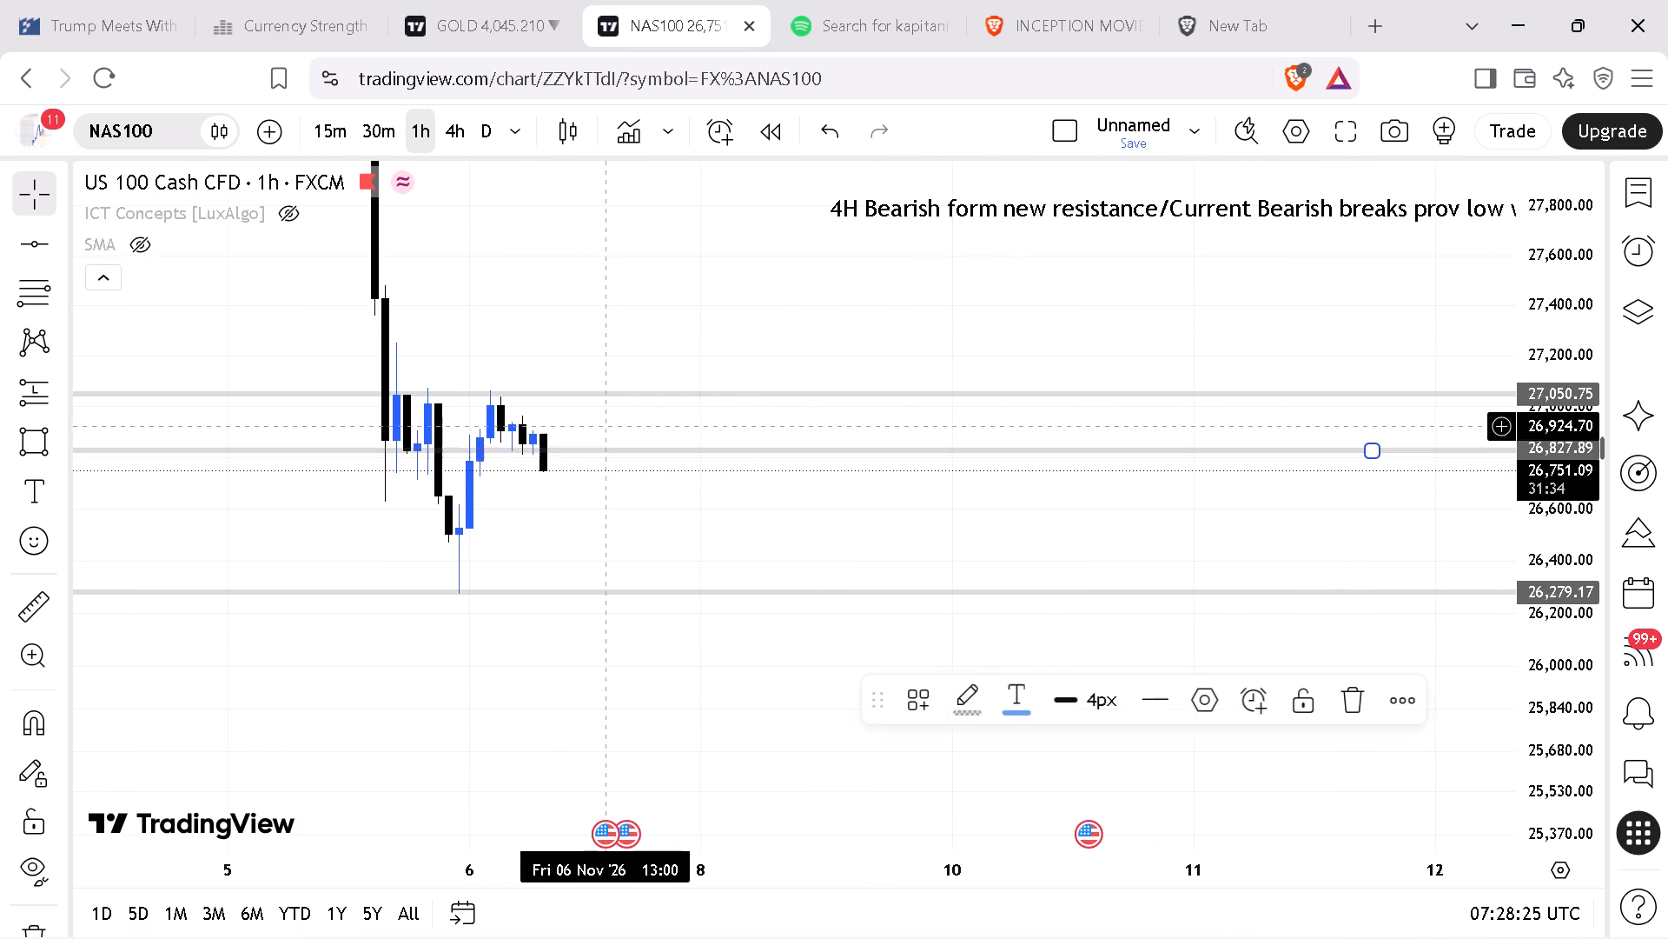
# Add a text note below the 4H note reading "1H Bullish Form Support".
pyautogui.moveTo(1034, 301); pyautogui.dragTo(706, 466)
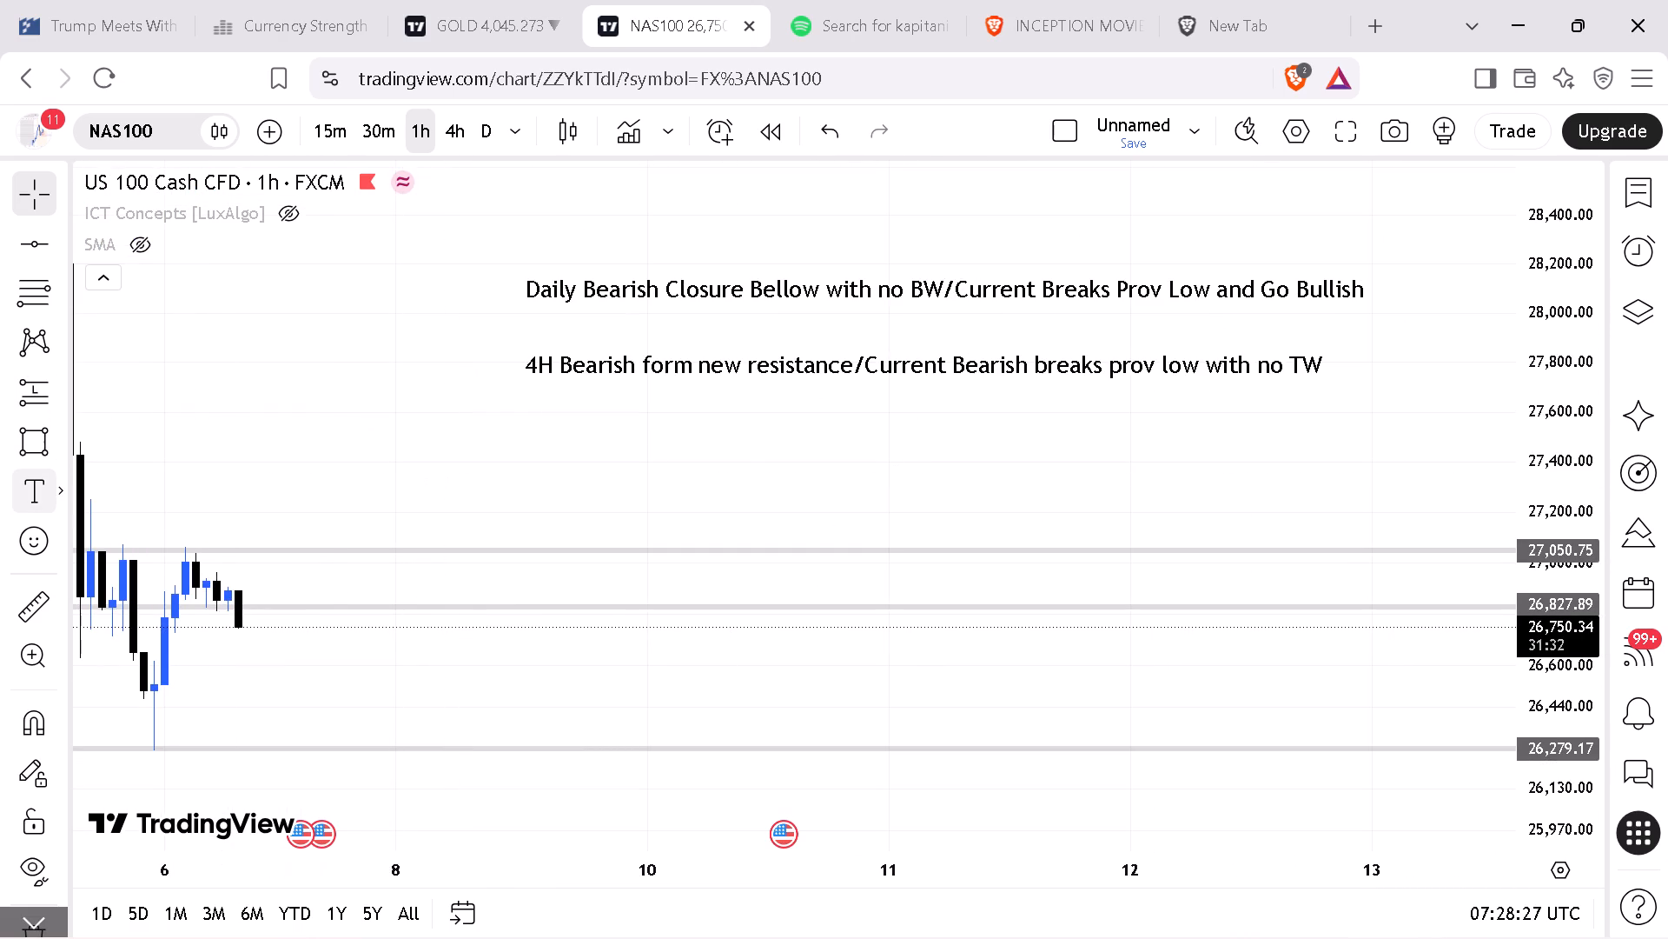
pyautogui.click(41, 477)
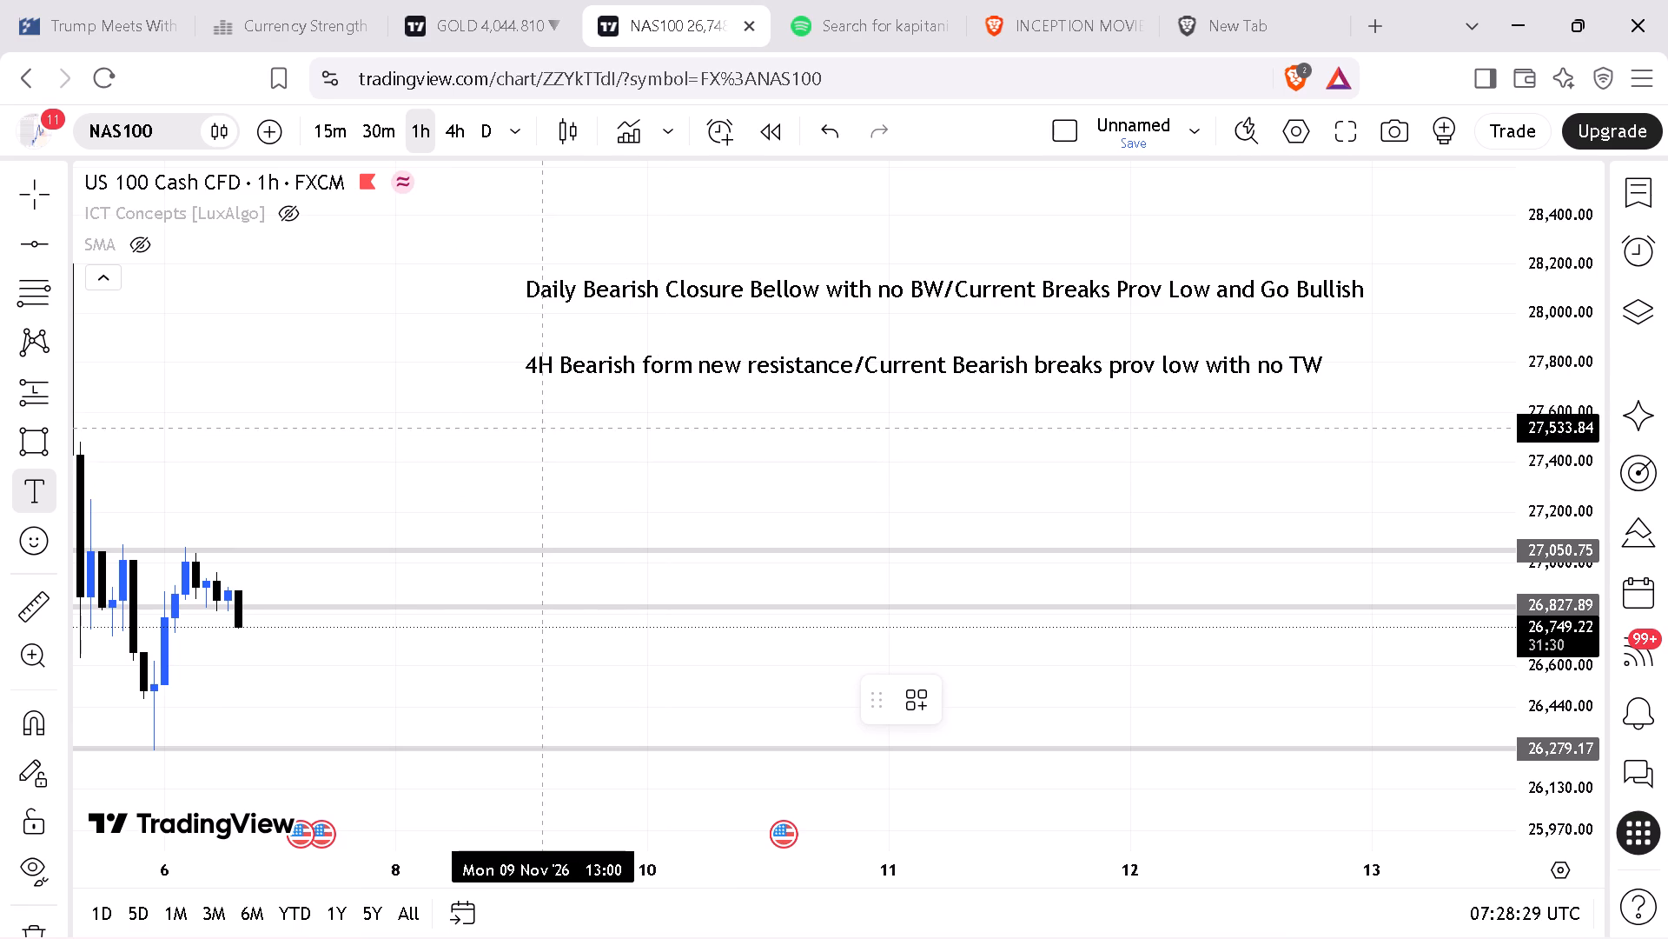
pyautogui.click(545, 426)
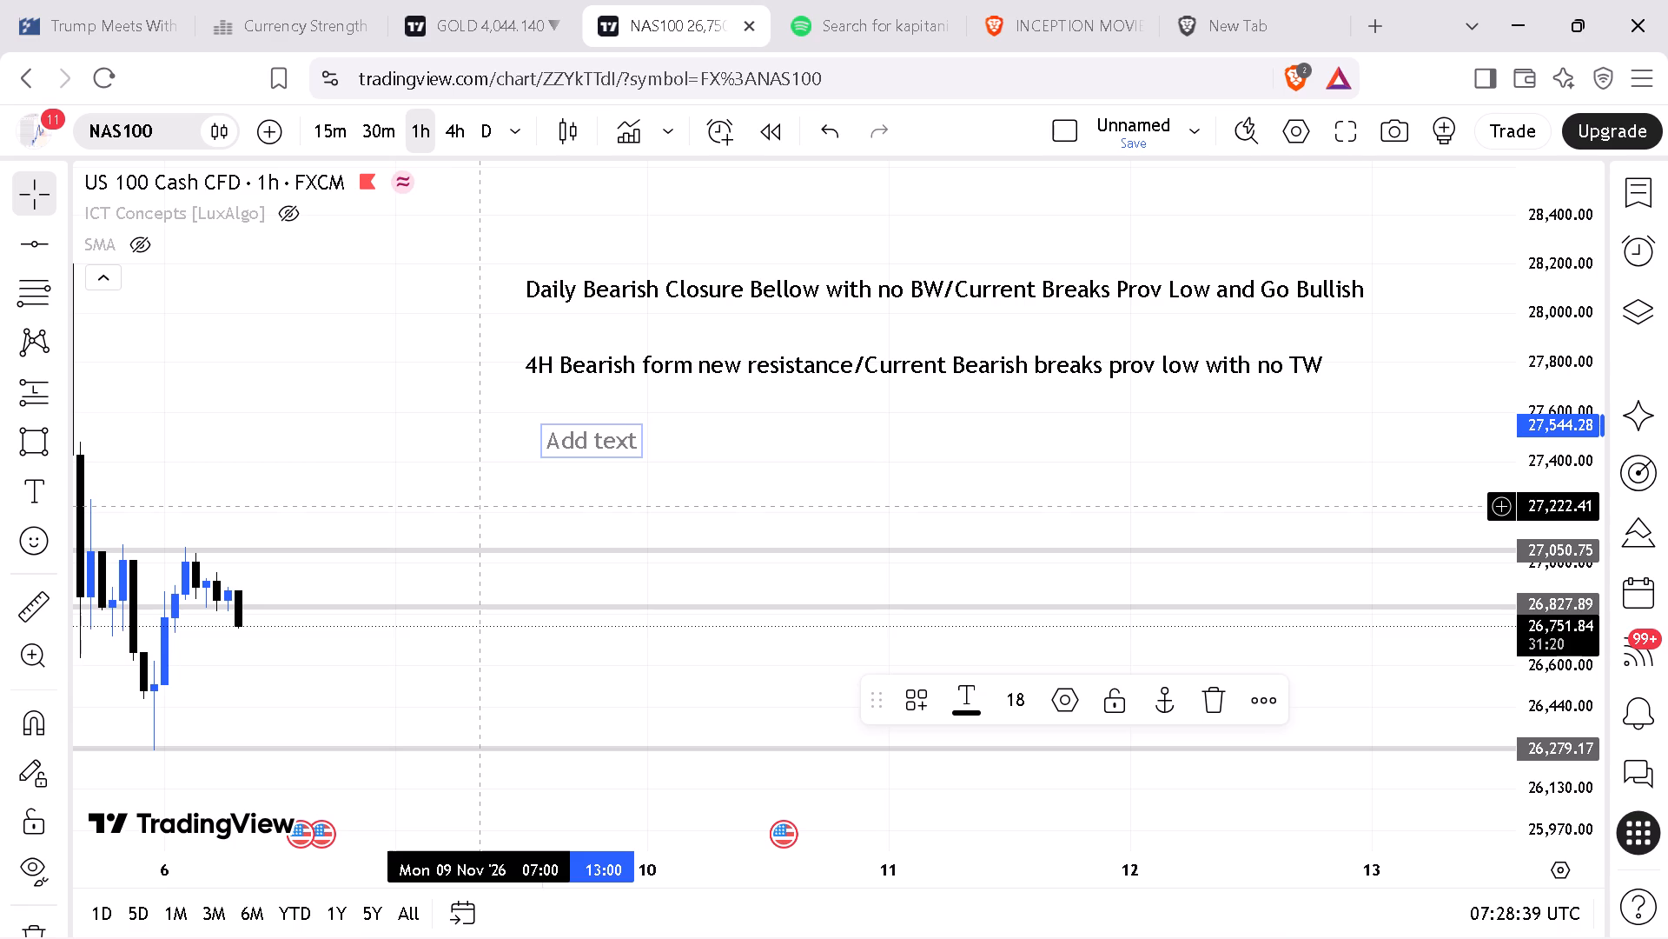
pyautogui.press('1')
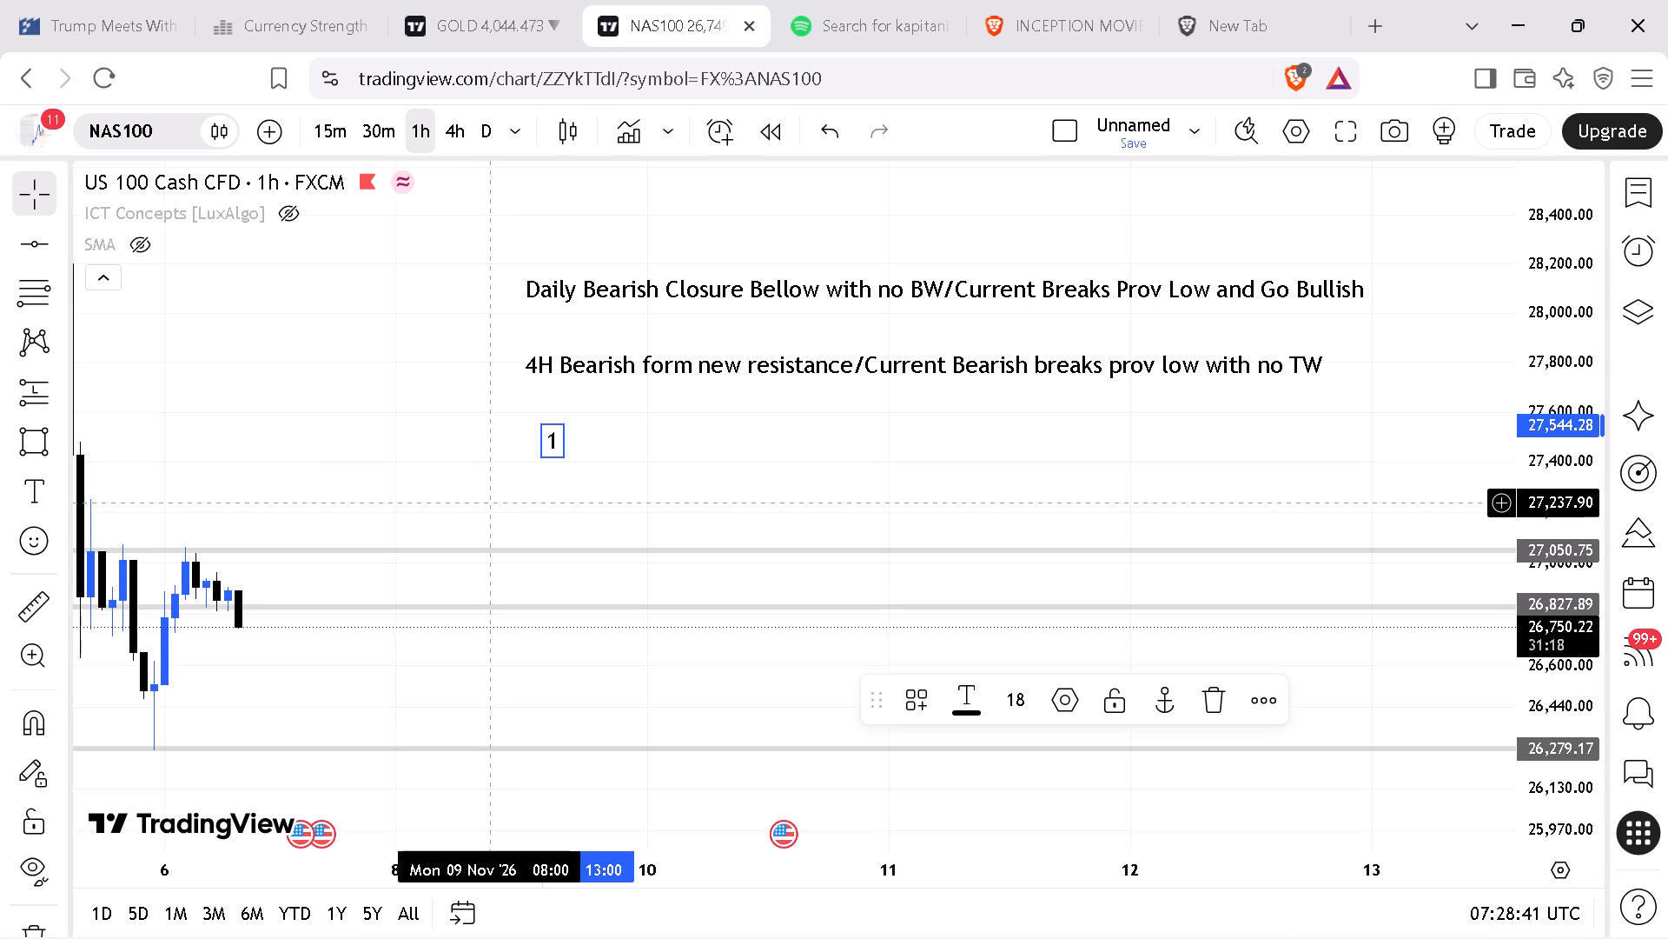
pyautogui.press('h')
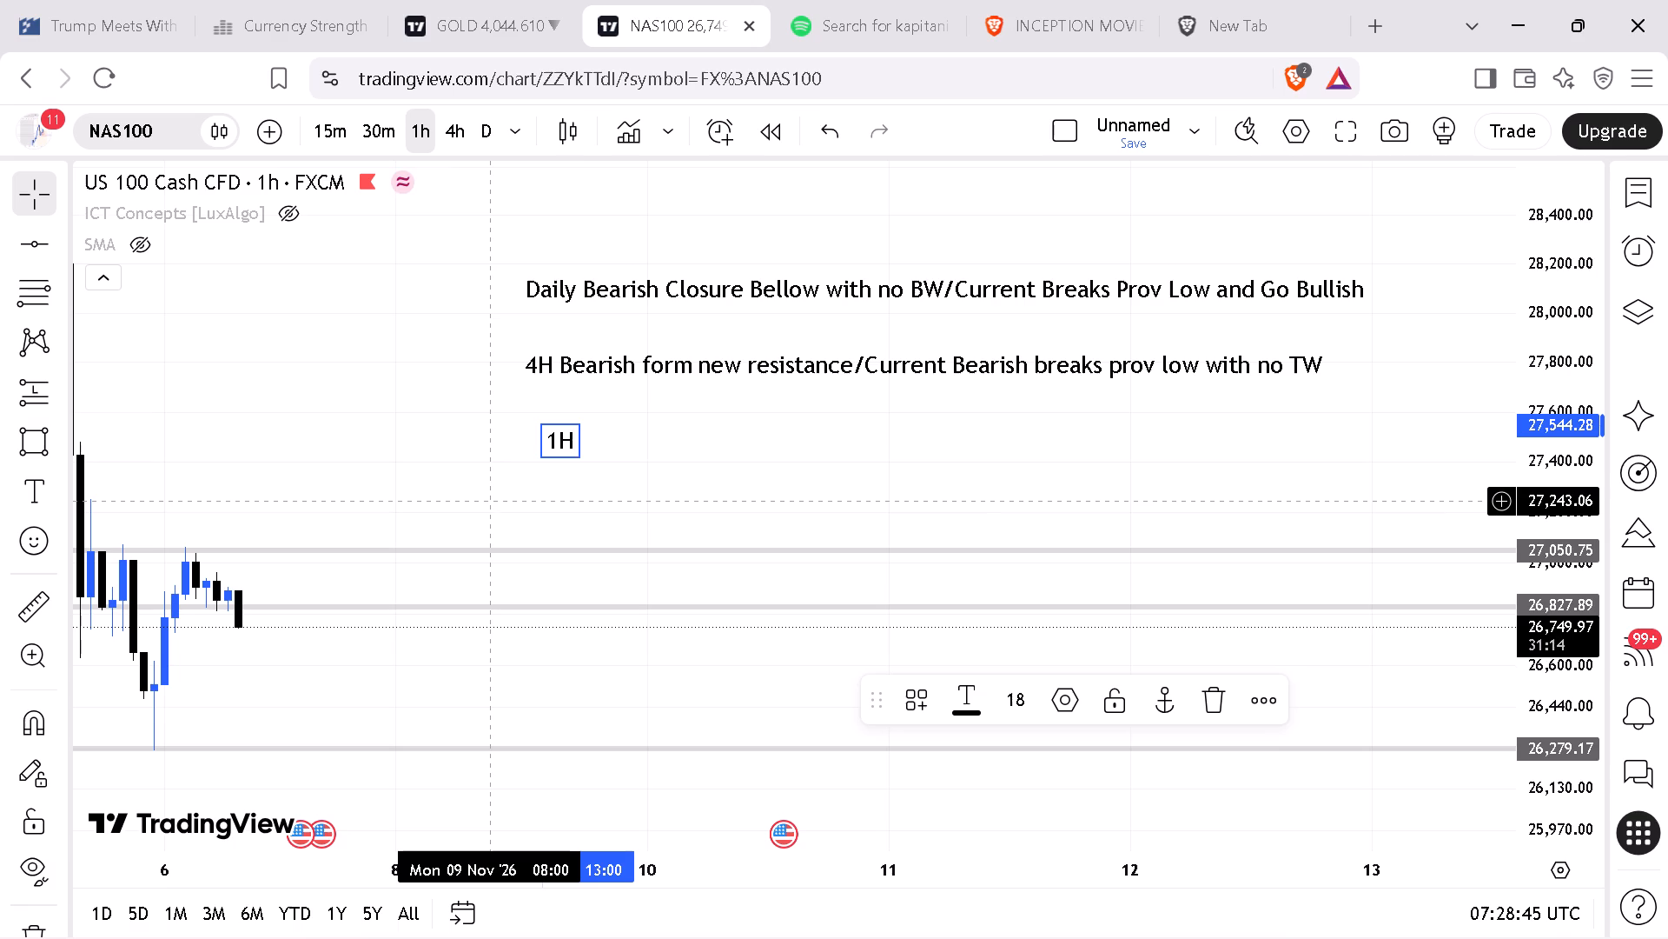
pyautogui.press('space')
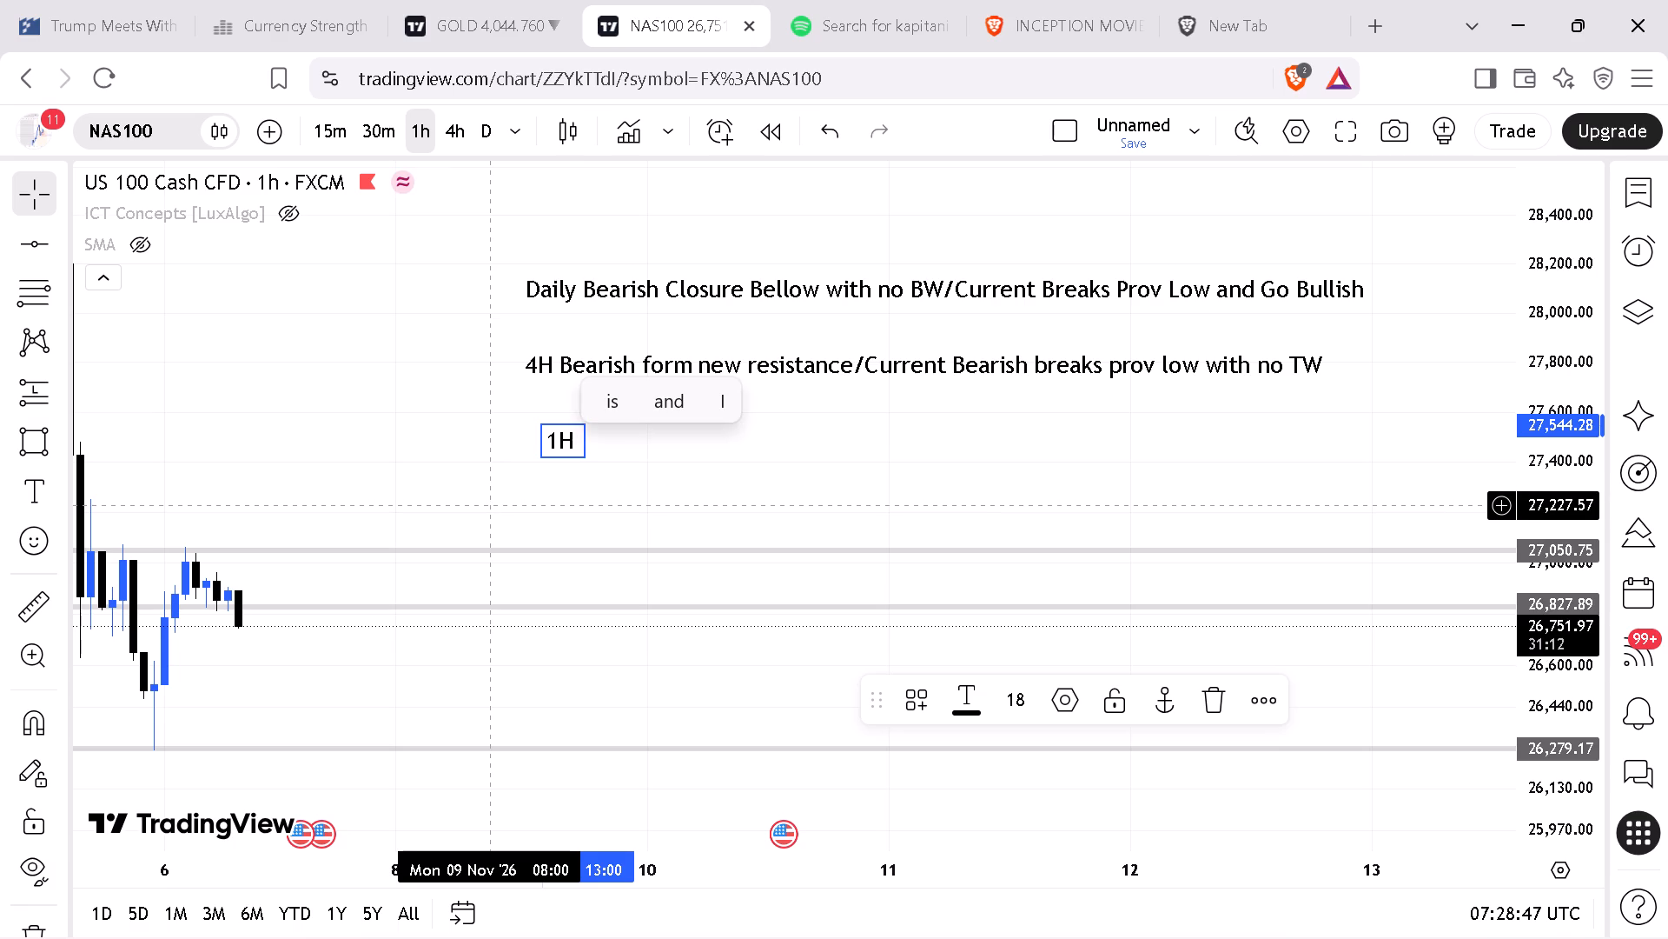
pyautogui.press('u')
pyautogui.press('l')
pyautogui.write('LIS')
pyautogui.press('BackSpace')
pyautogui.press('BackSpace')
pyautogui.press('BackSpace')
pyautogui.press('BackSpace')
pyautogui.press('BackSpace')
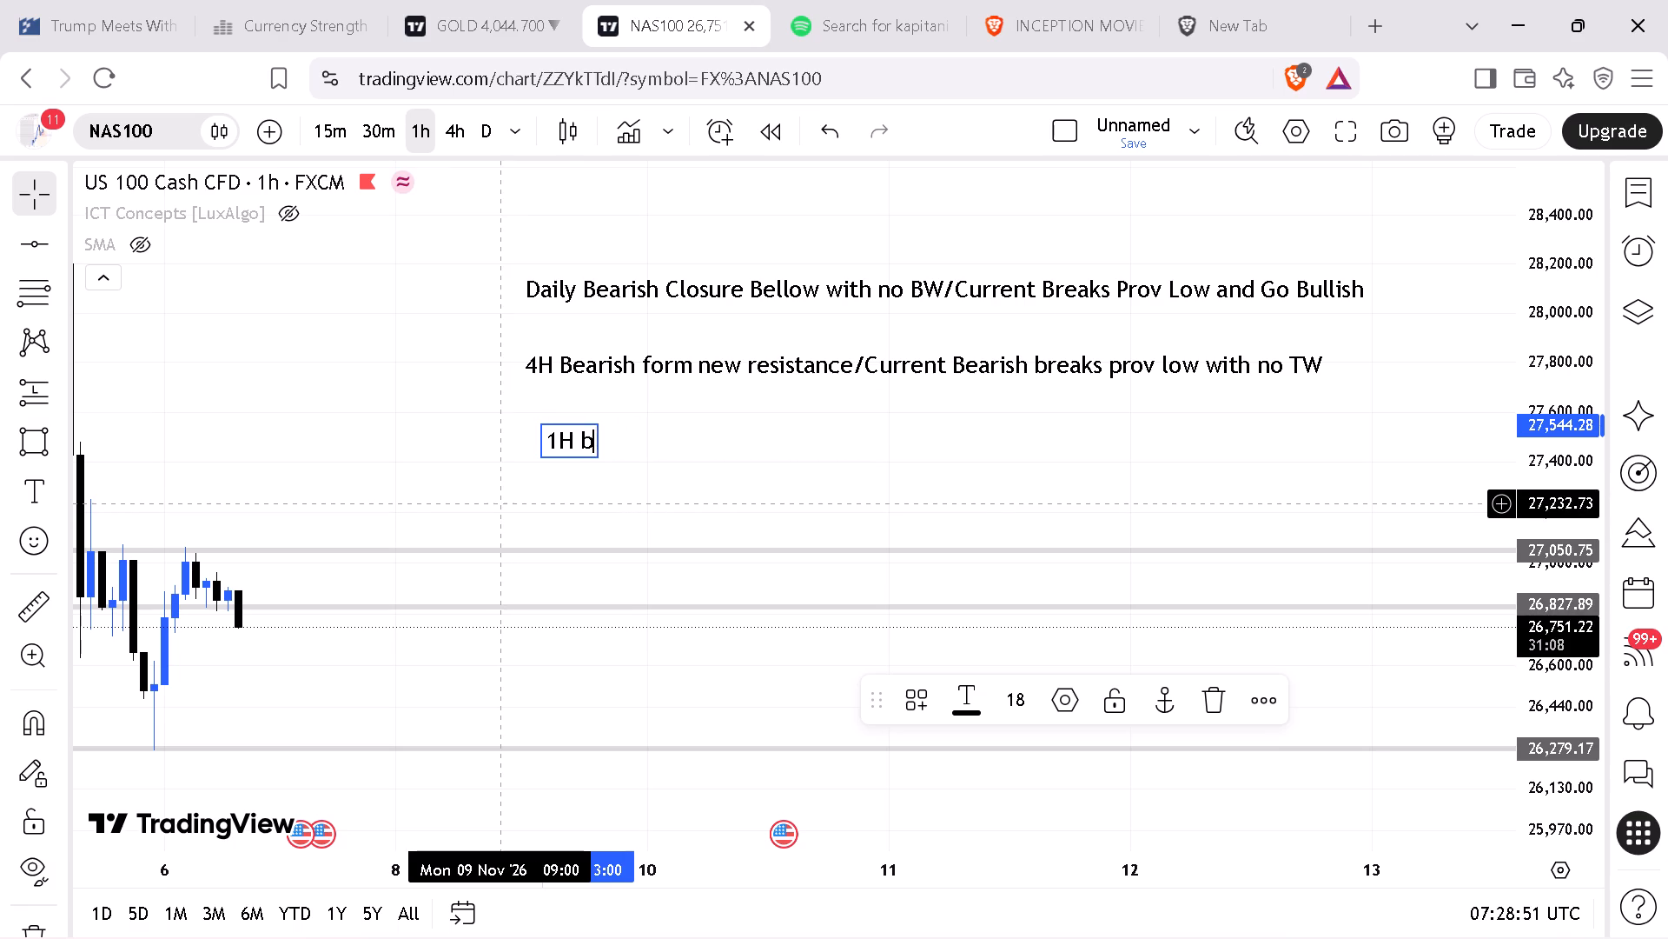
pyautogui.press('BackSpace')
pyautogui.press('b')
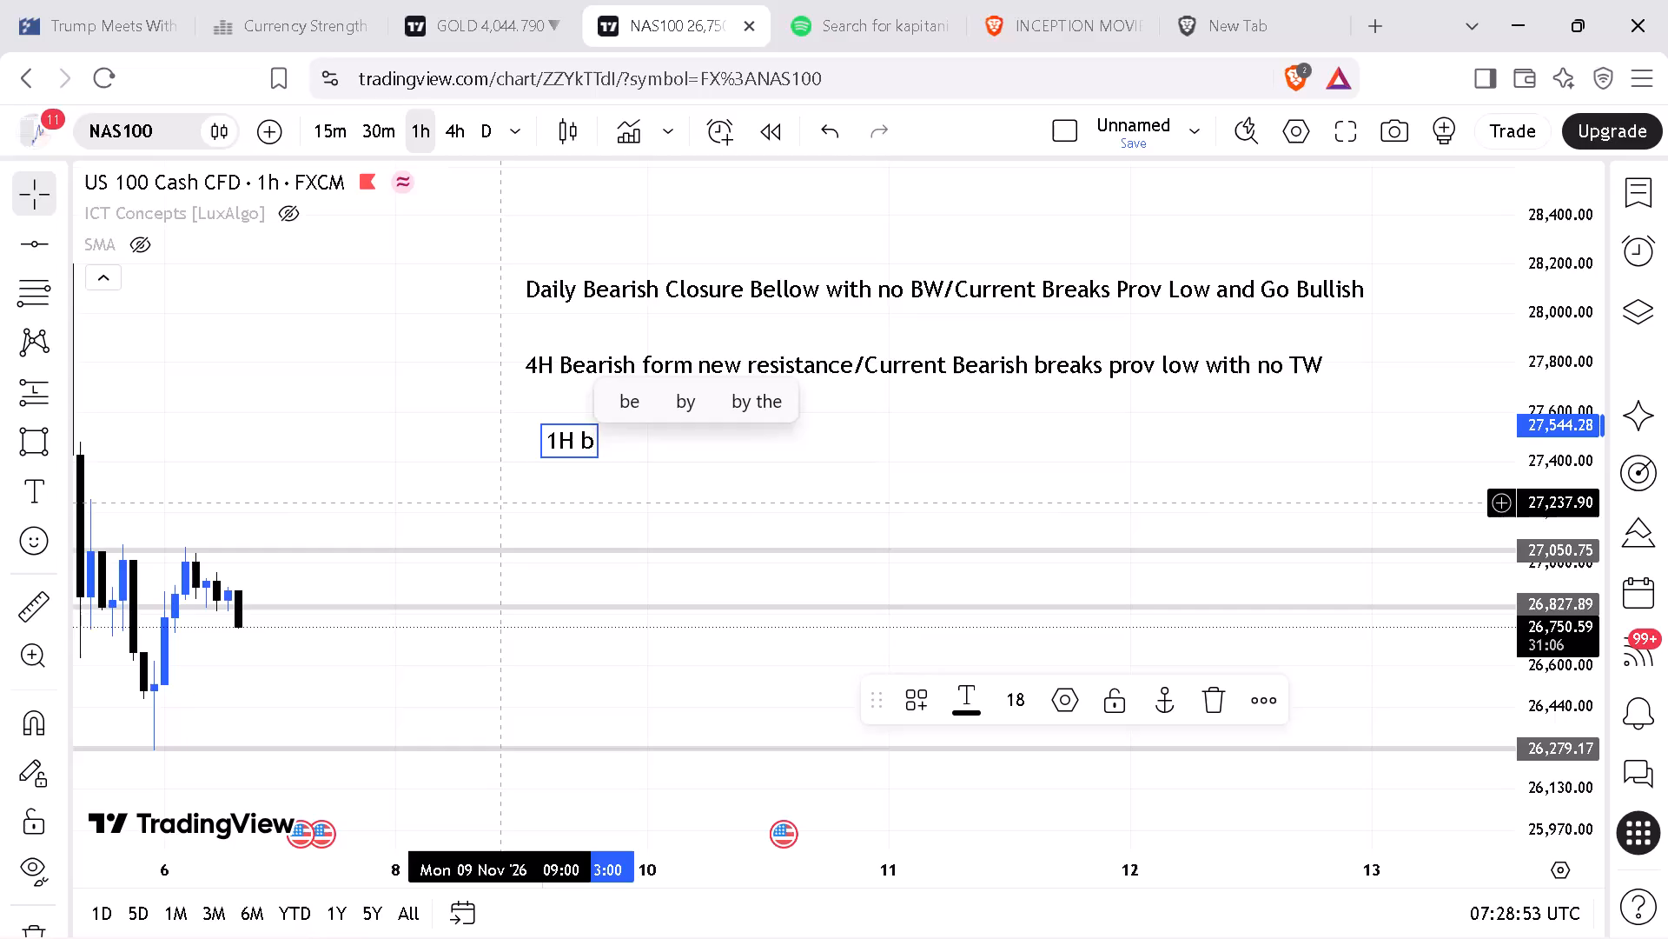
pyautogui.press('b')
pyautogui.press('u')
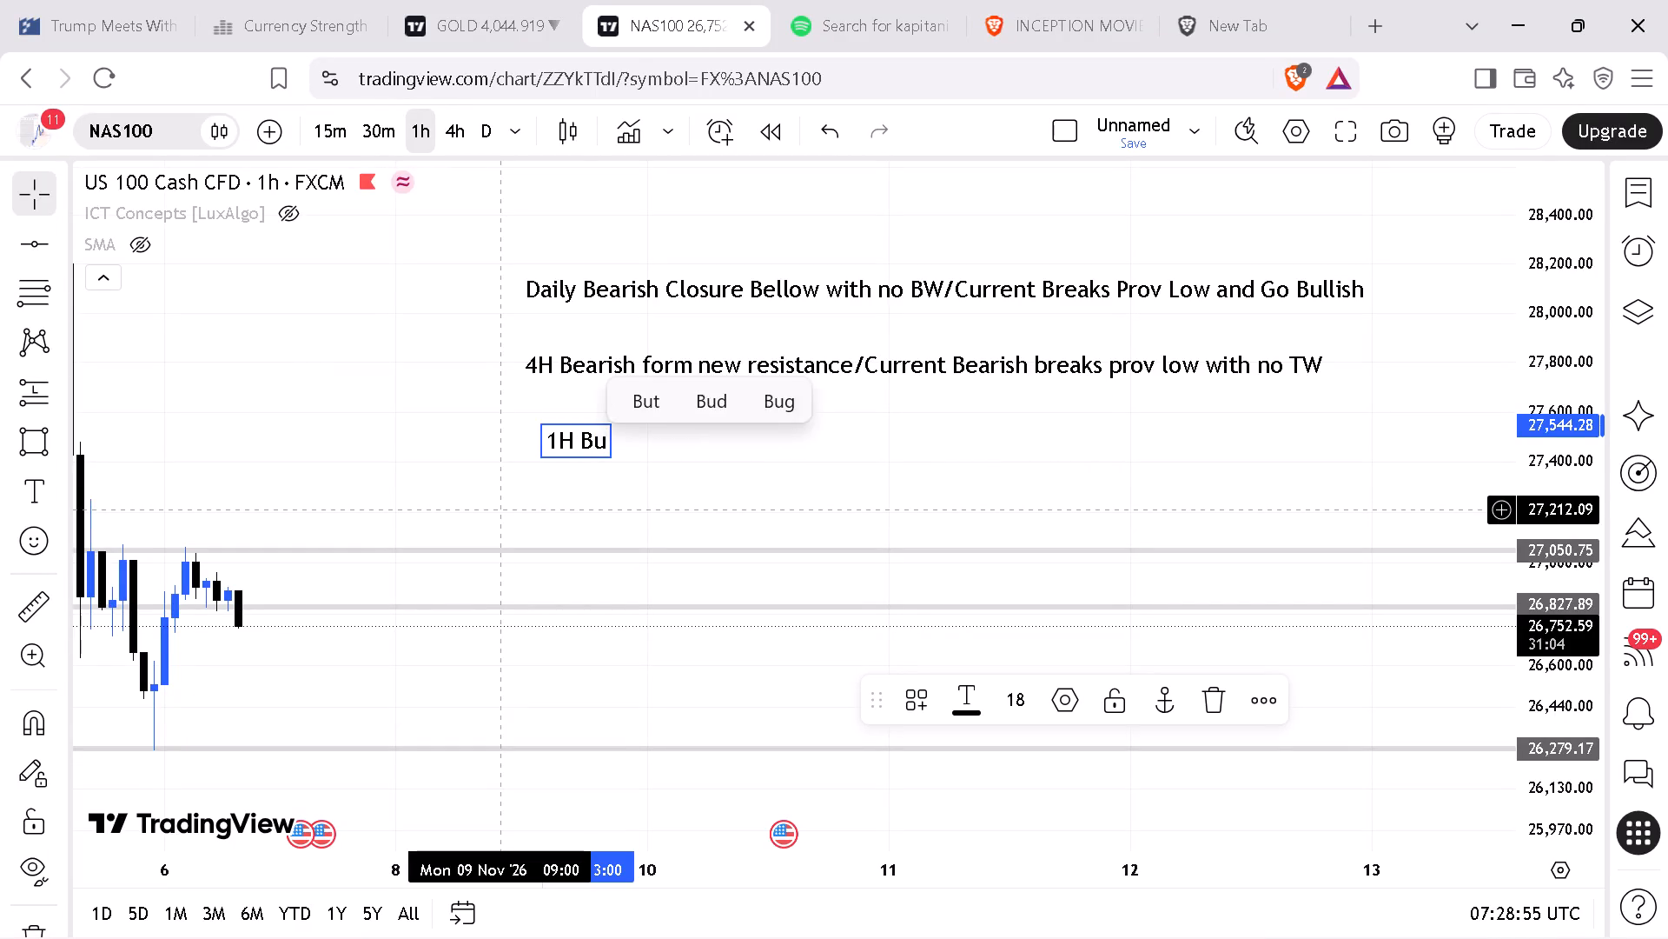
pyautogui.write('ll')
pyautogui.write('ish')
pyautogui.write('orm')
pyautogui.press('space')
pyautogui.press('s')
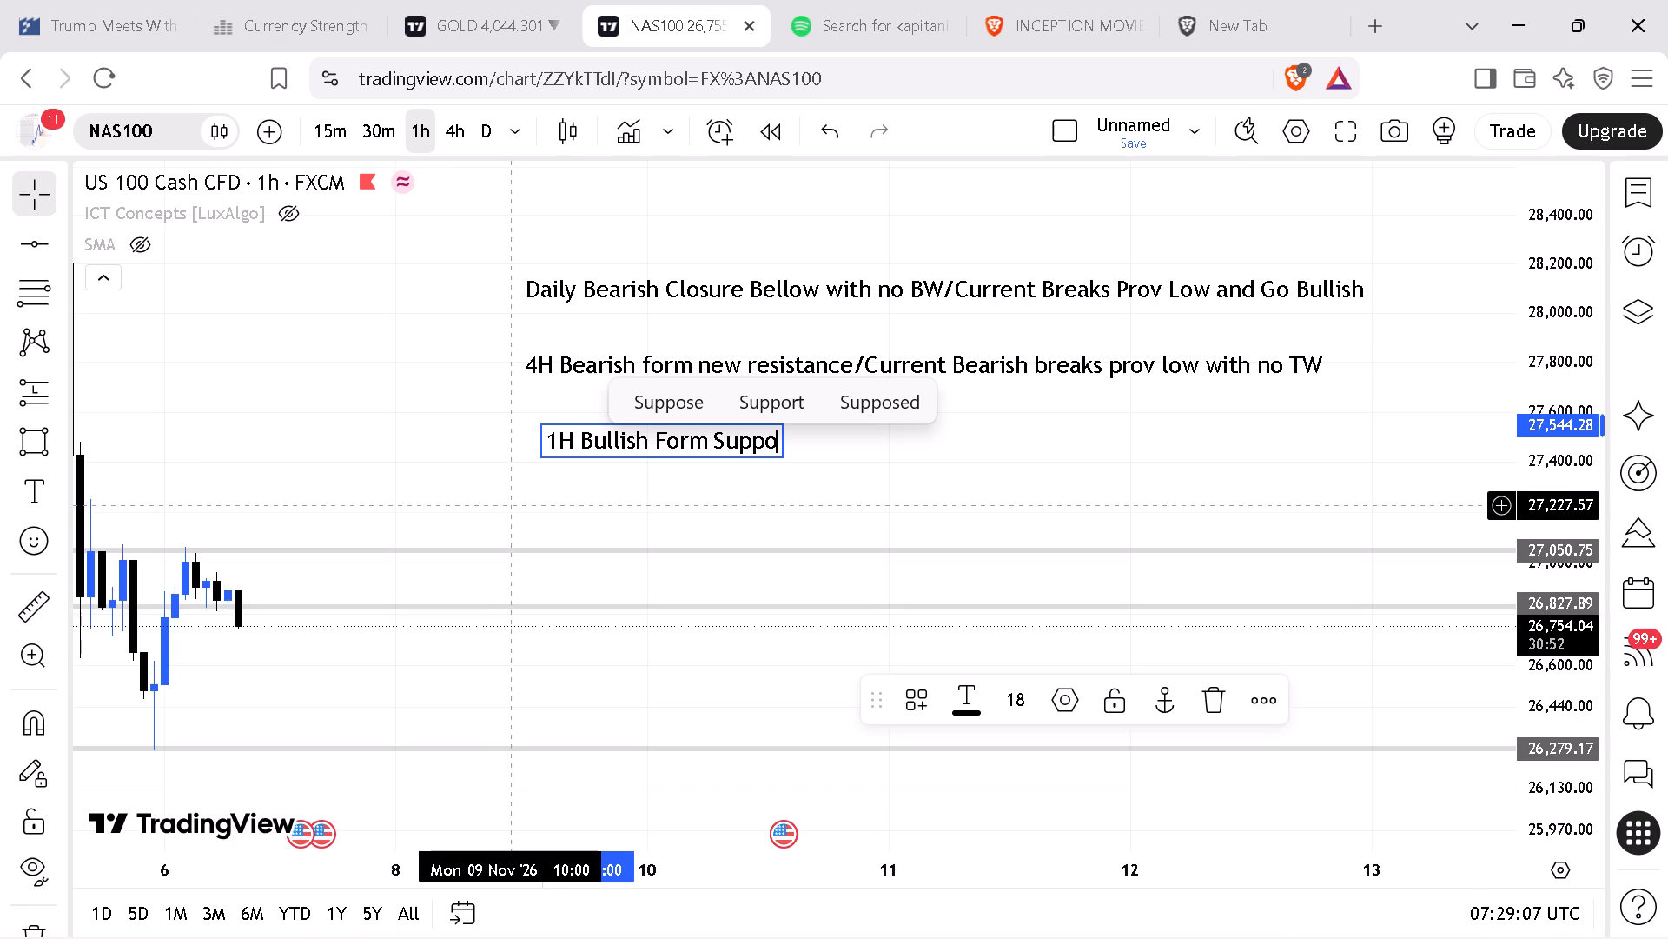
pyautogui.click(779, 398)
pyautogui.click(800, 405)
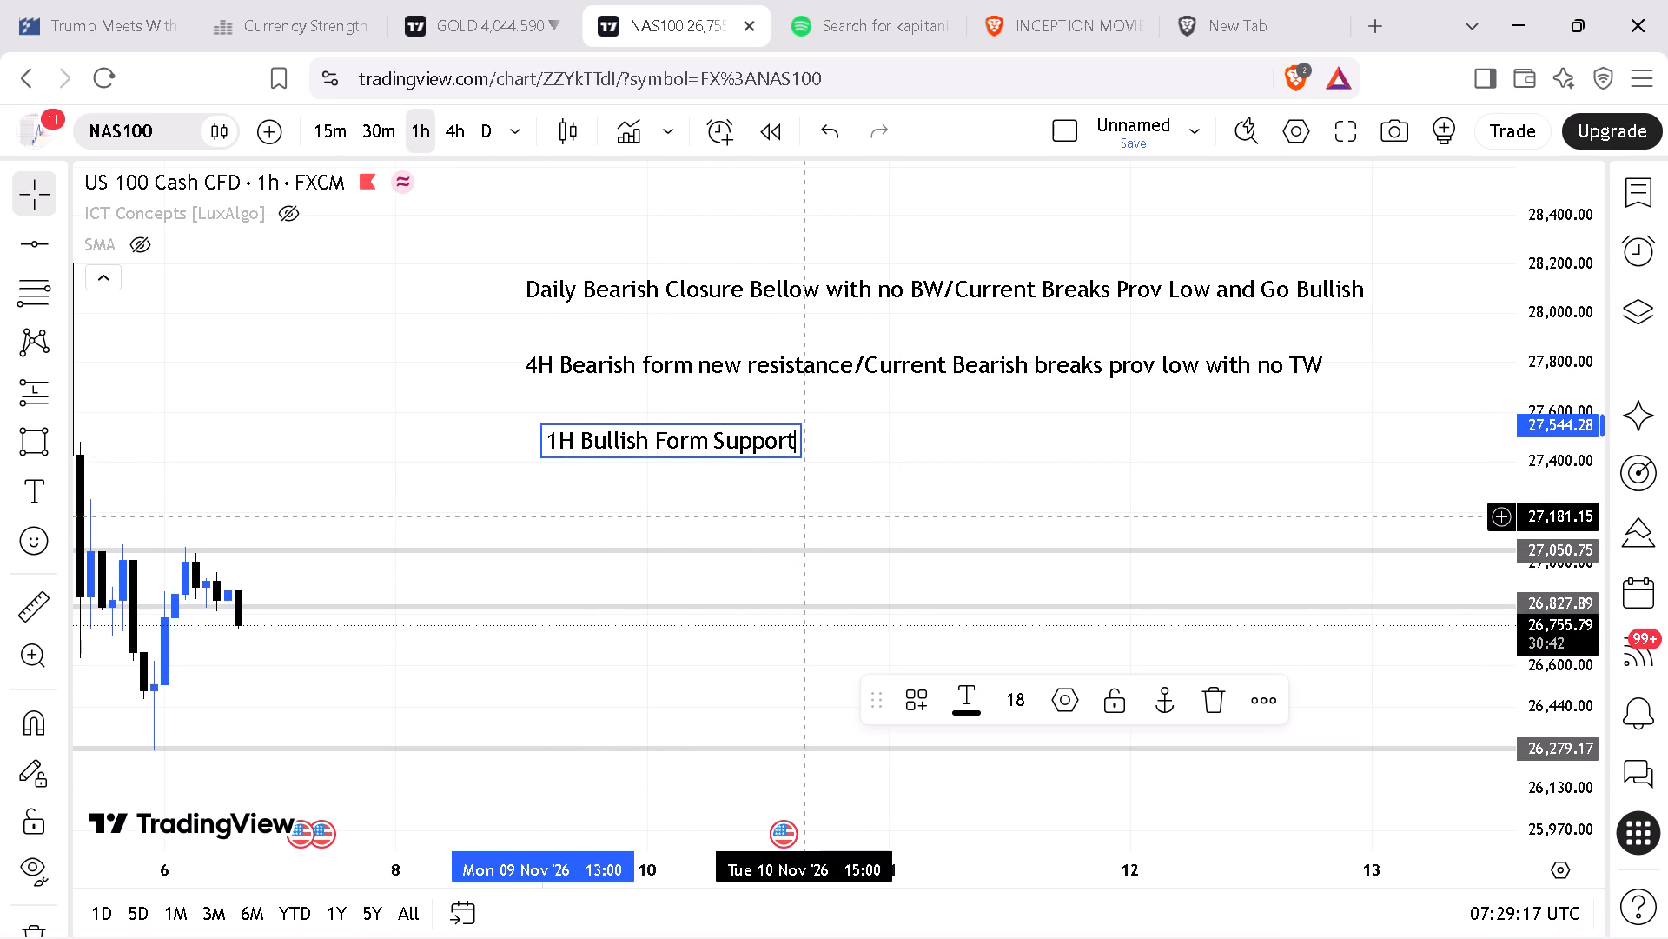
# Extend the 1H note after "Support" with "/Current Breaks Prov Low".
pyautogui.press('/')
pyautogui.press('u')
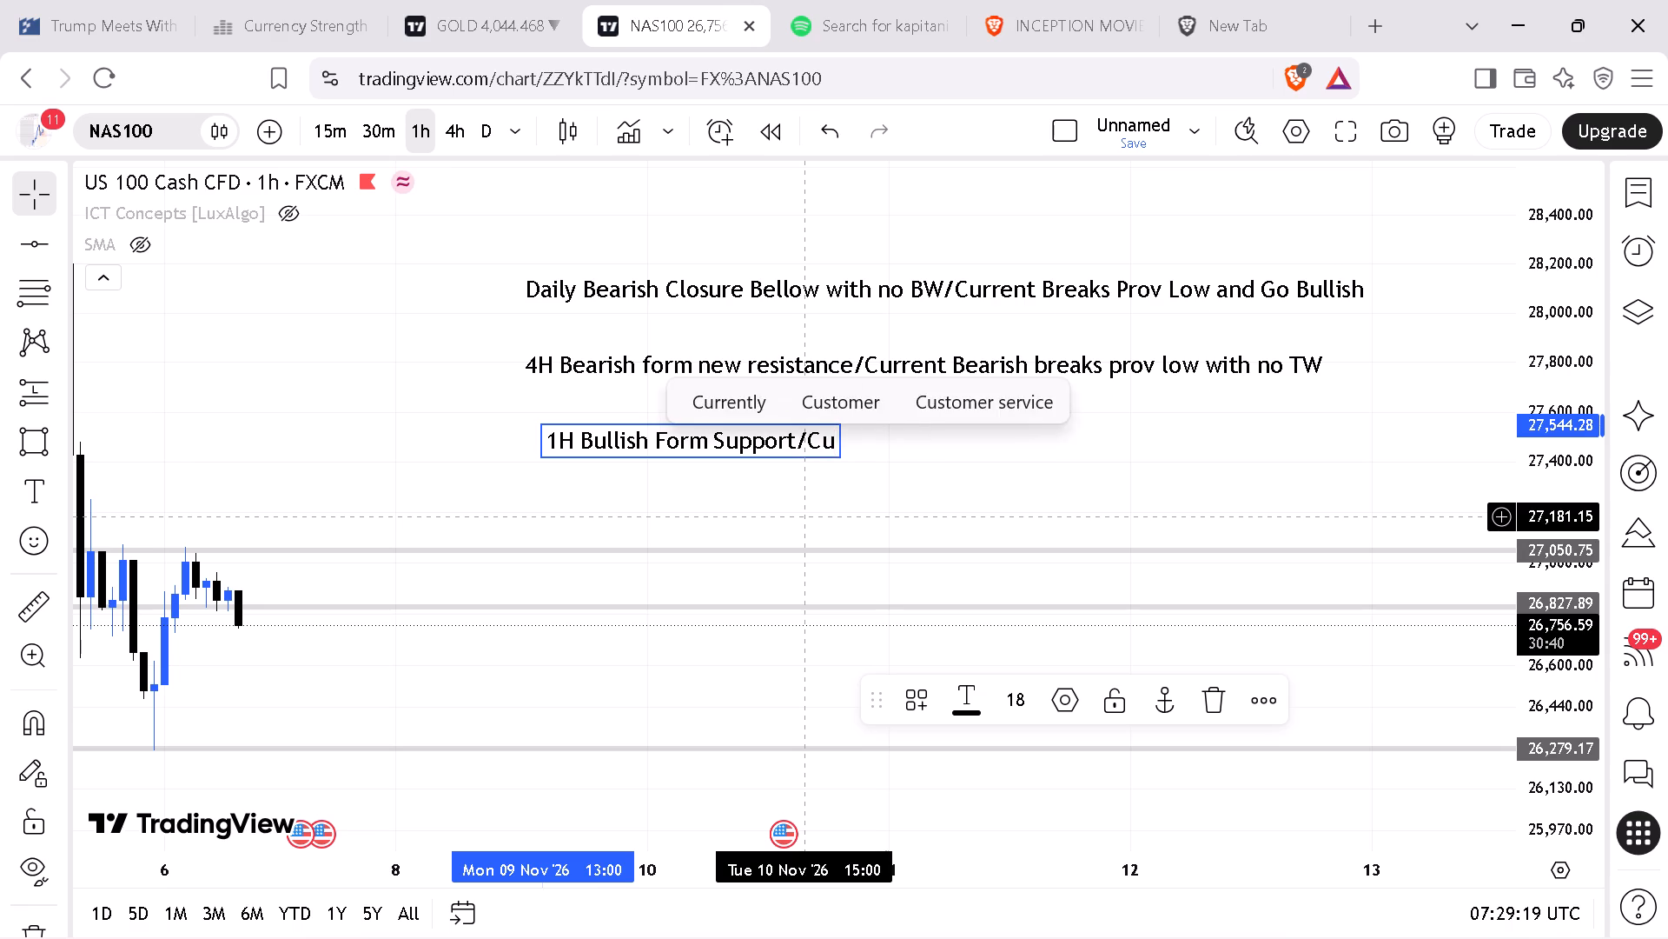
pyautogui.write('rre')
pyautogui.press('n')
pyautogui.press('t')
pyautogui.press('space')
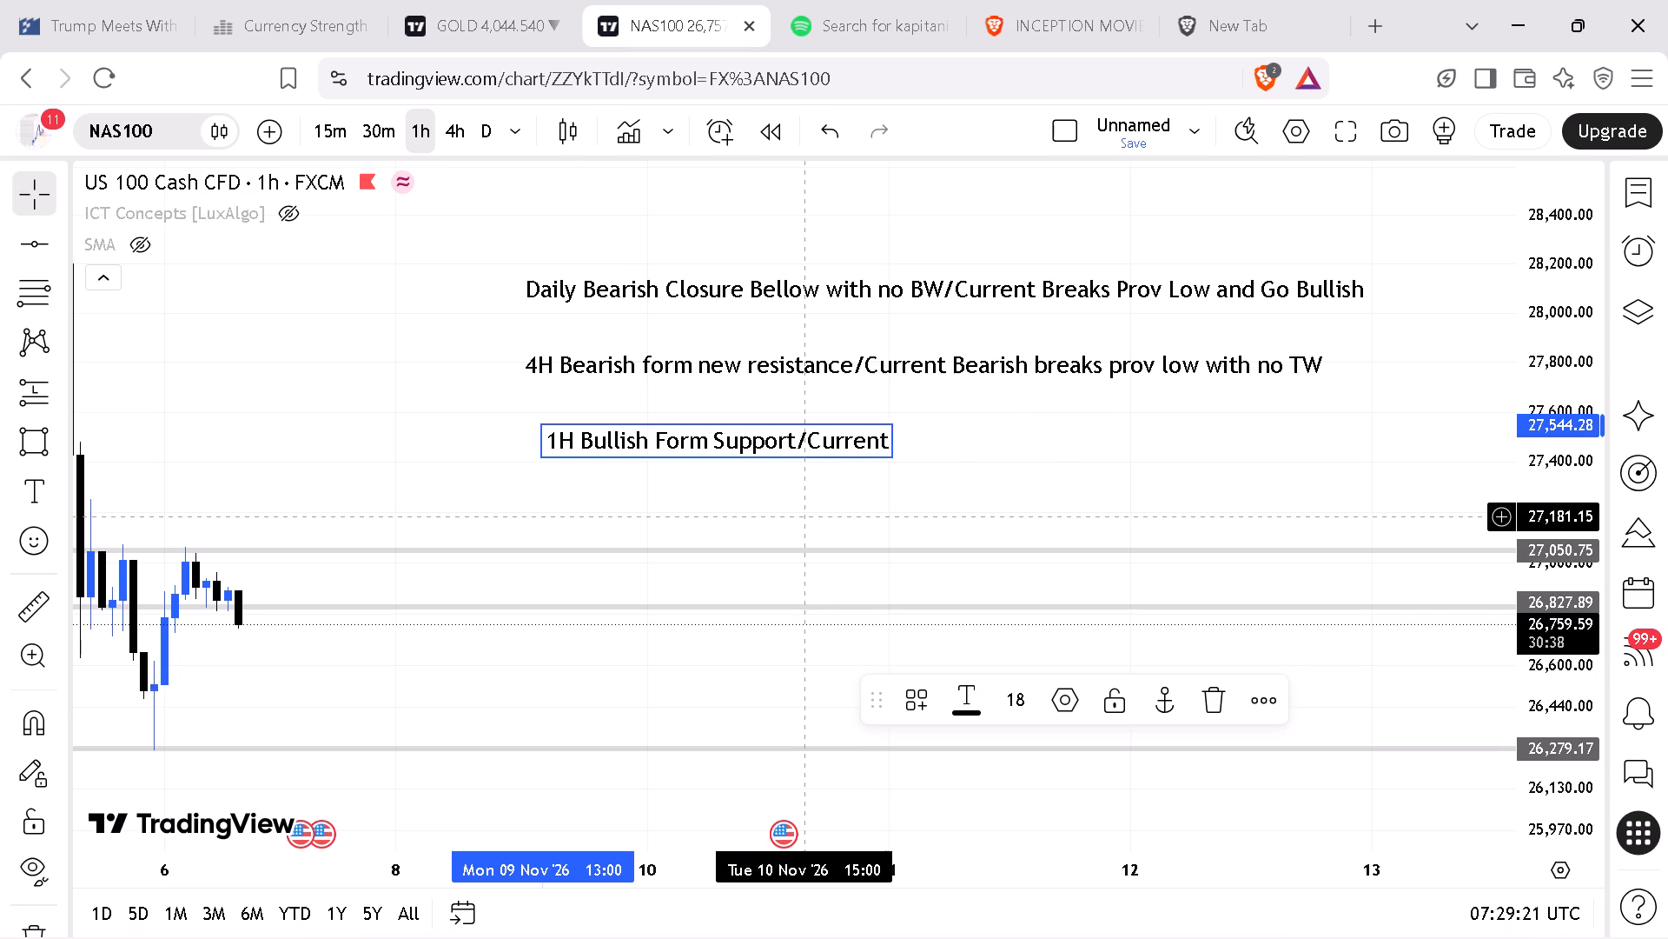
pyautogui.write('ks')
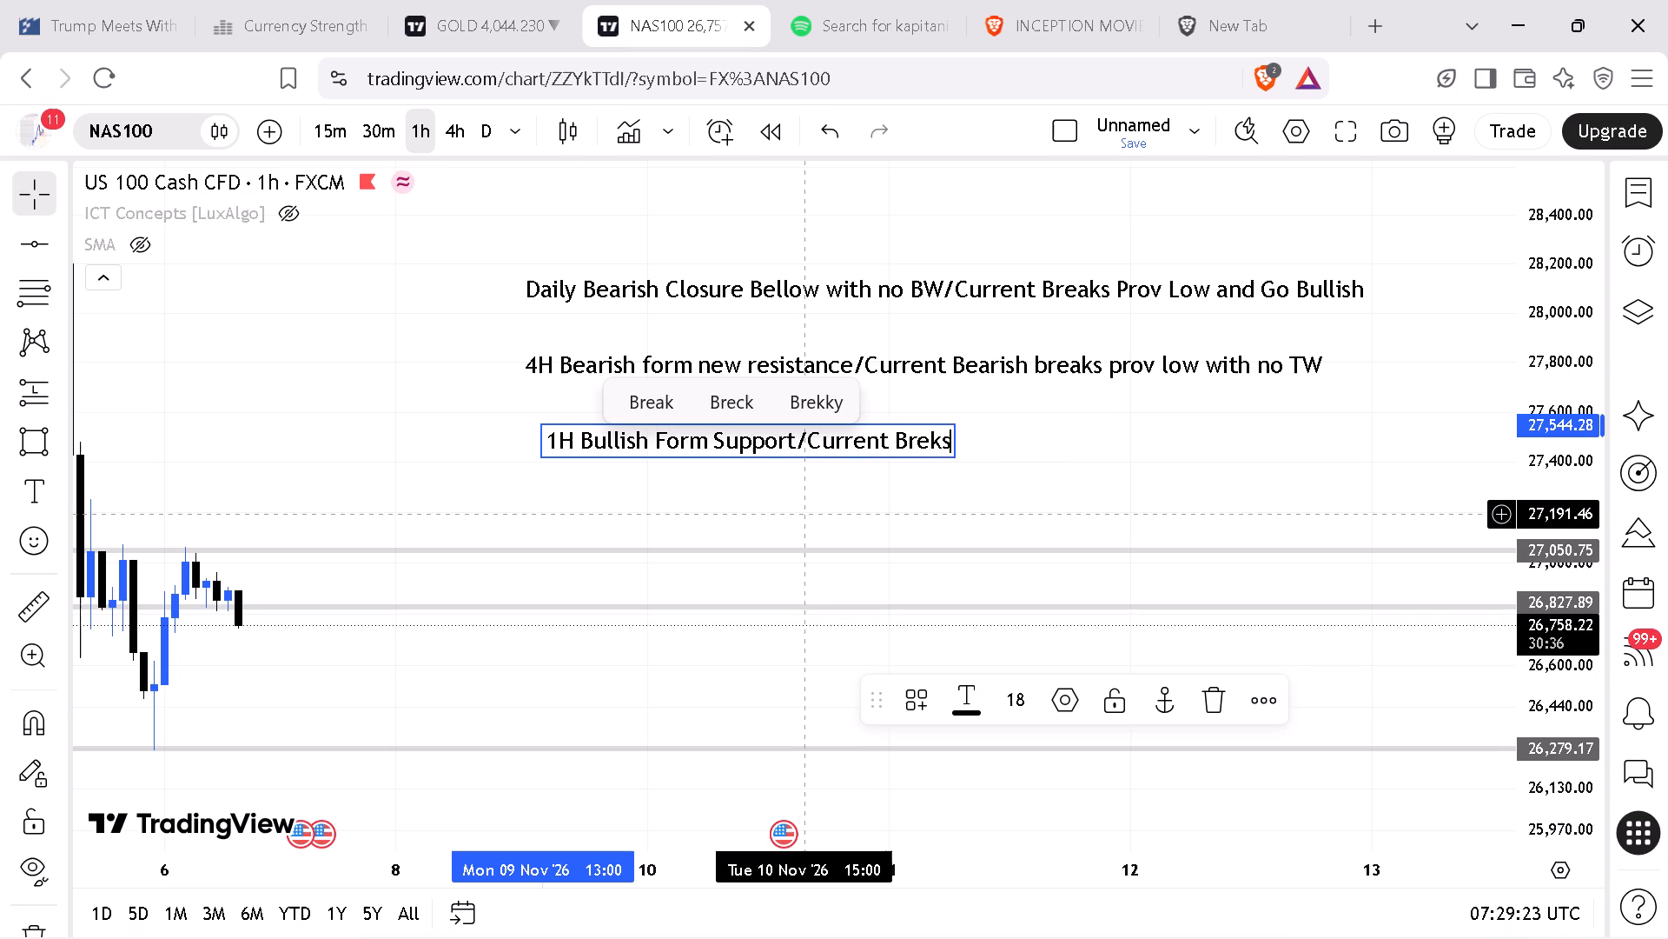
pyautogui.press('space')
pyautogui.press('BackSpace')
pyautogui.press('BackSpace')
pyautogui.press('BackSpace')
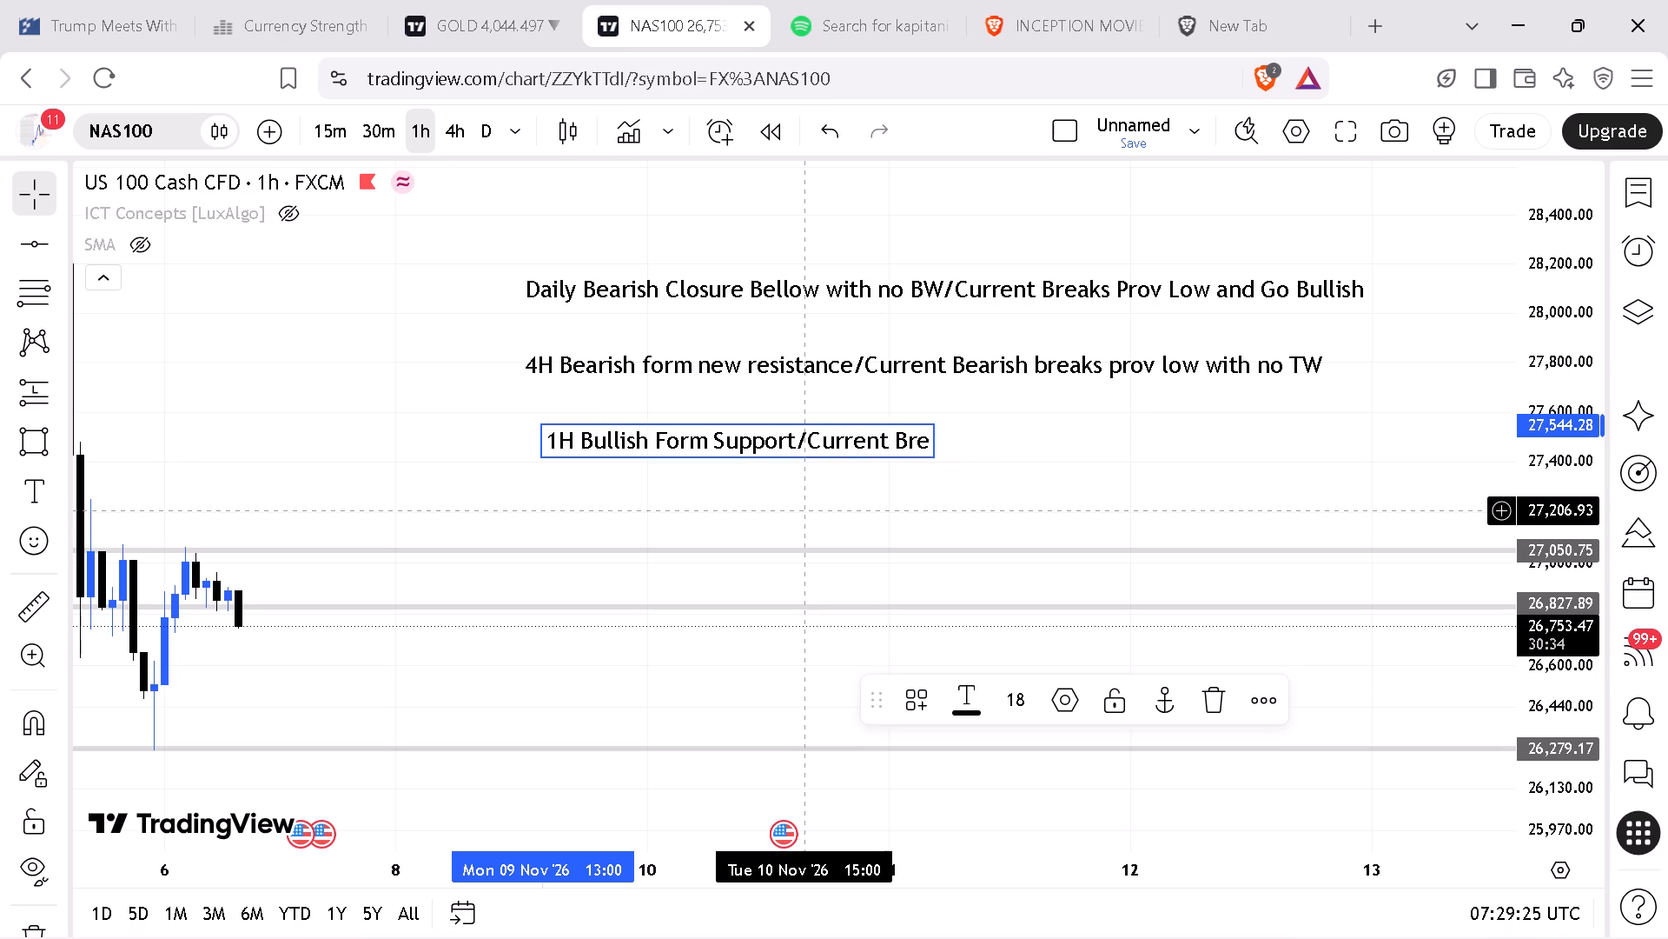
pyautogui.press('a')
pyautogui.press('k')
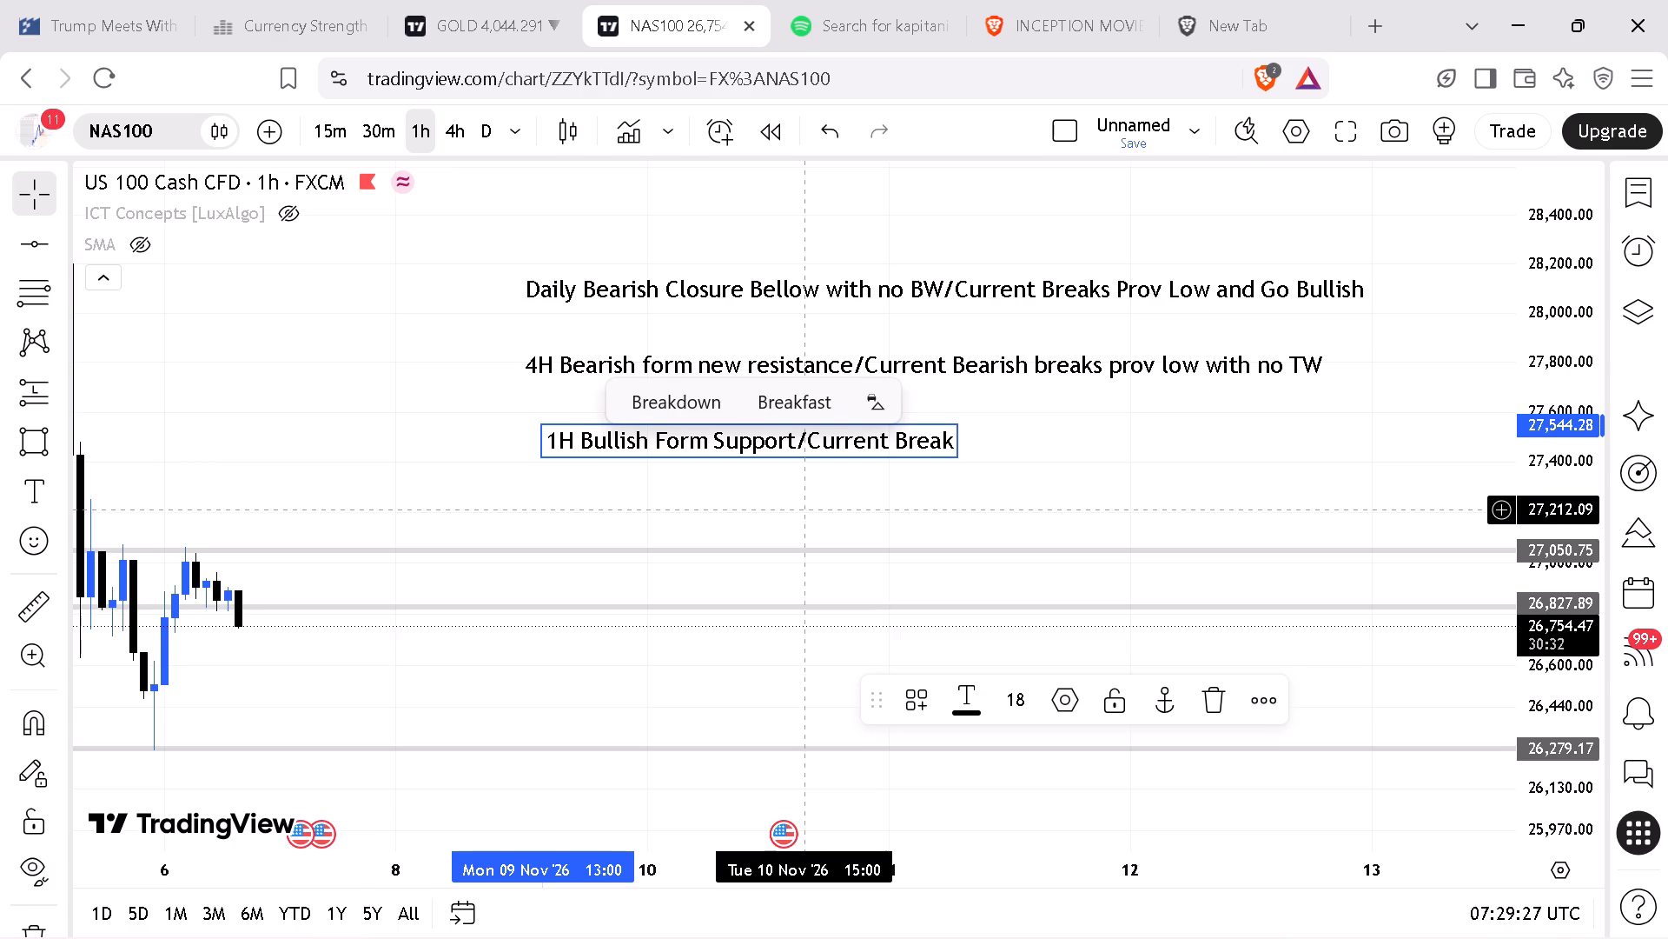
pyautogui.press('s')
pyautogui.press('space')
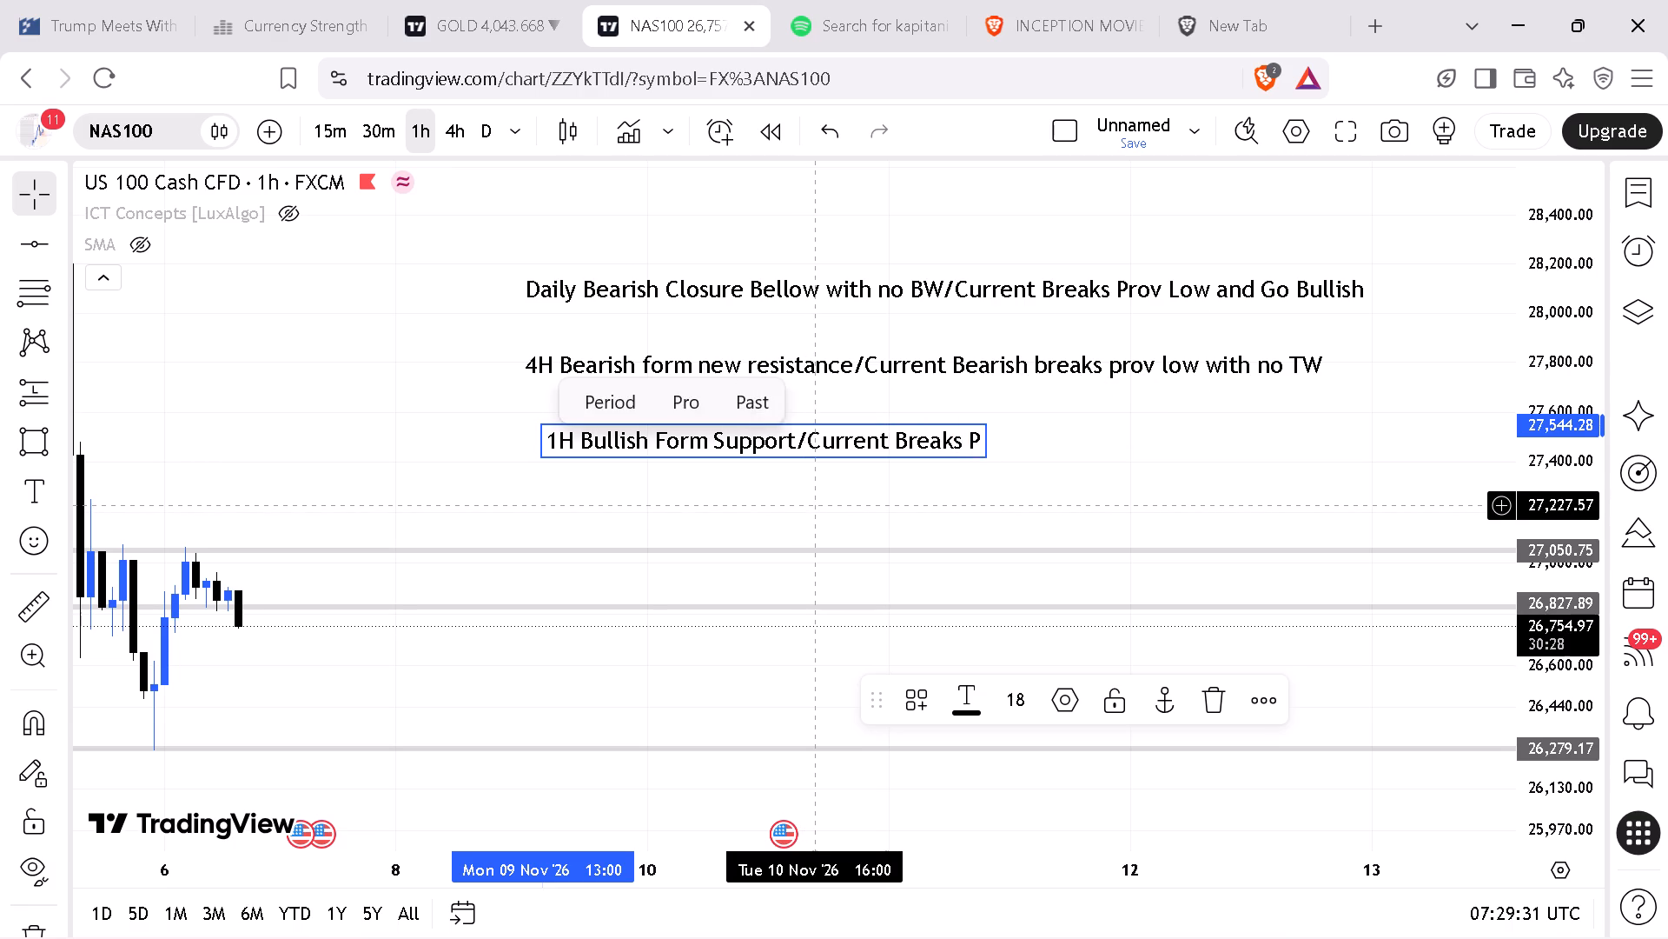
pyautogui.press('r')
pyautogui.press('o')
pyautogui.press('v')
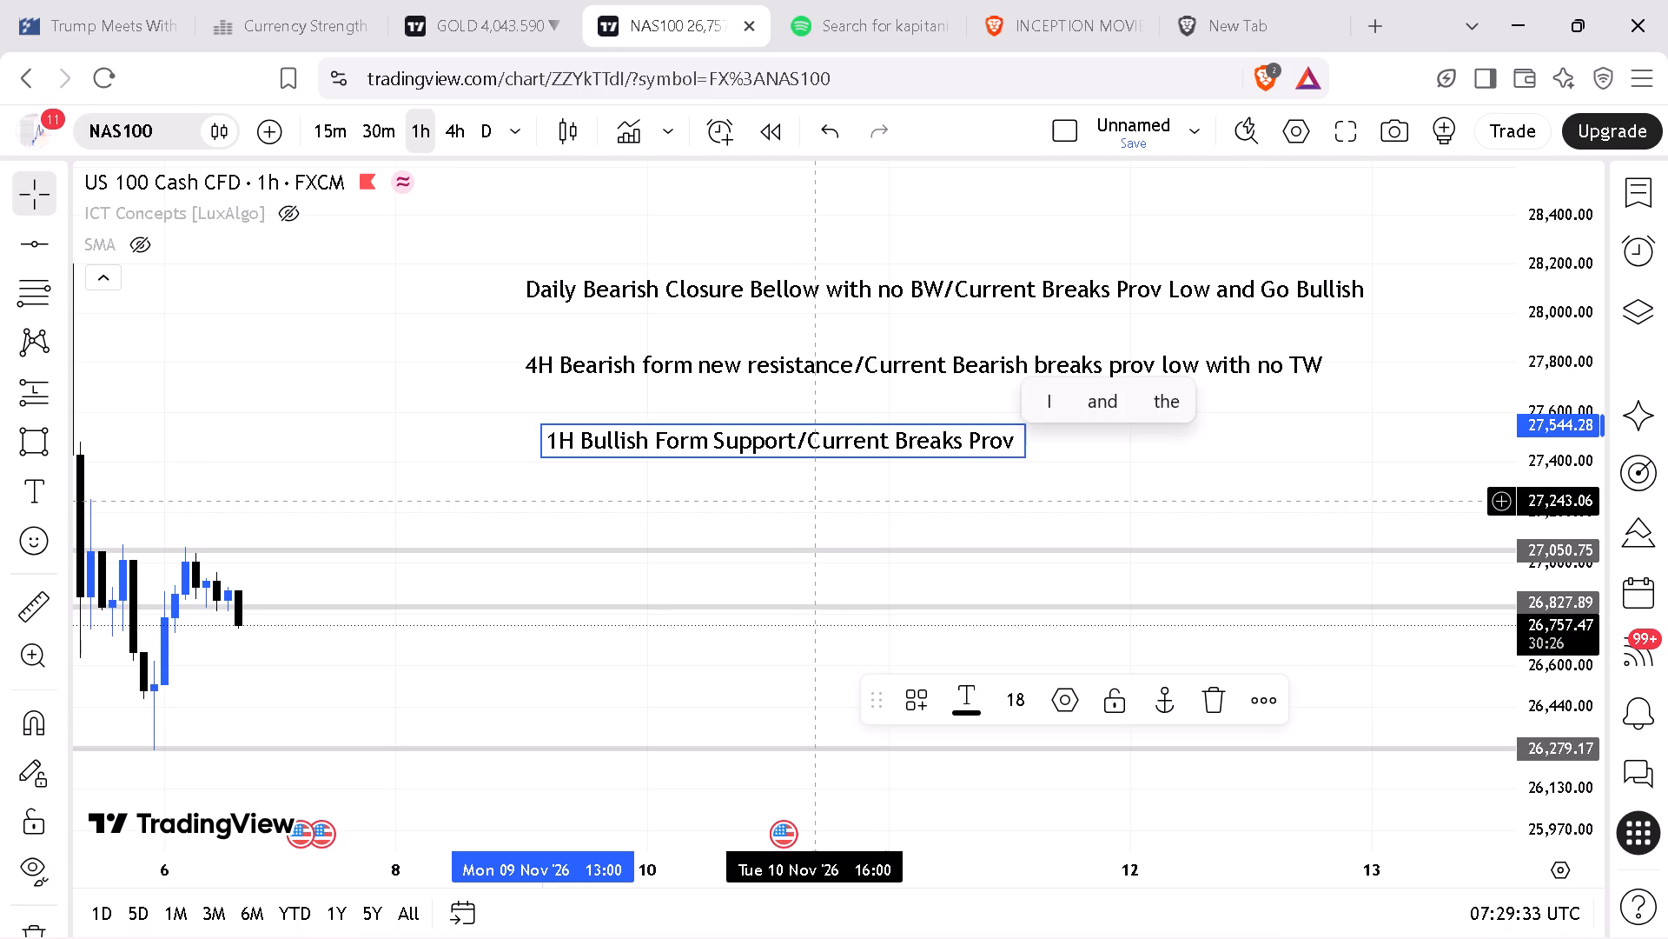
pyautogui.press('w')
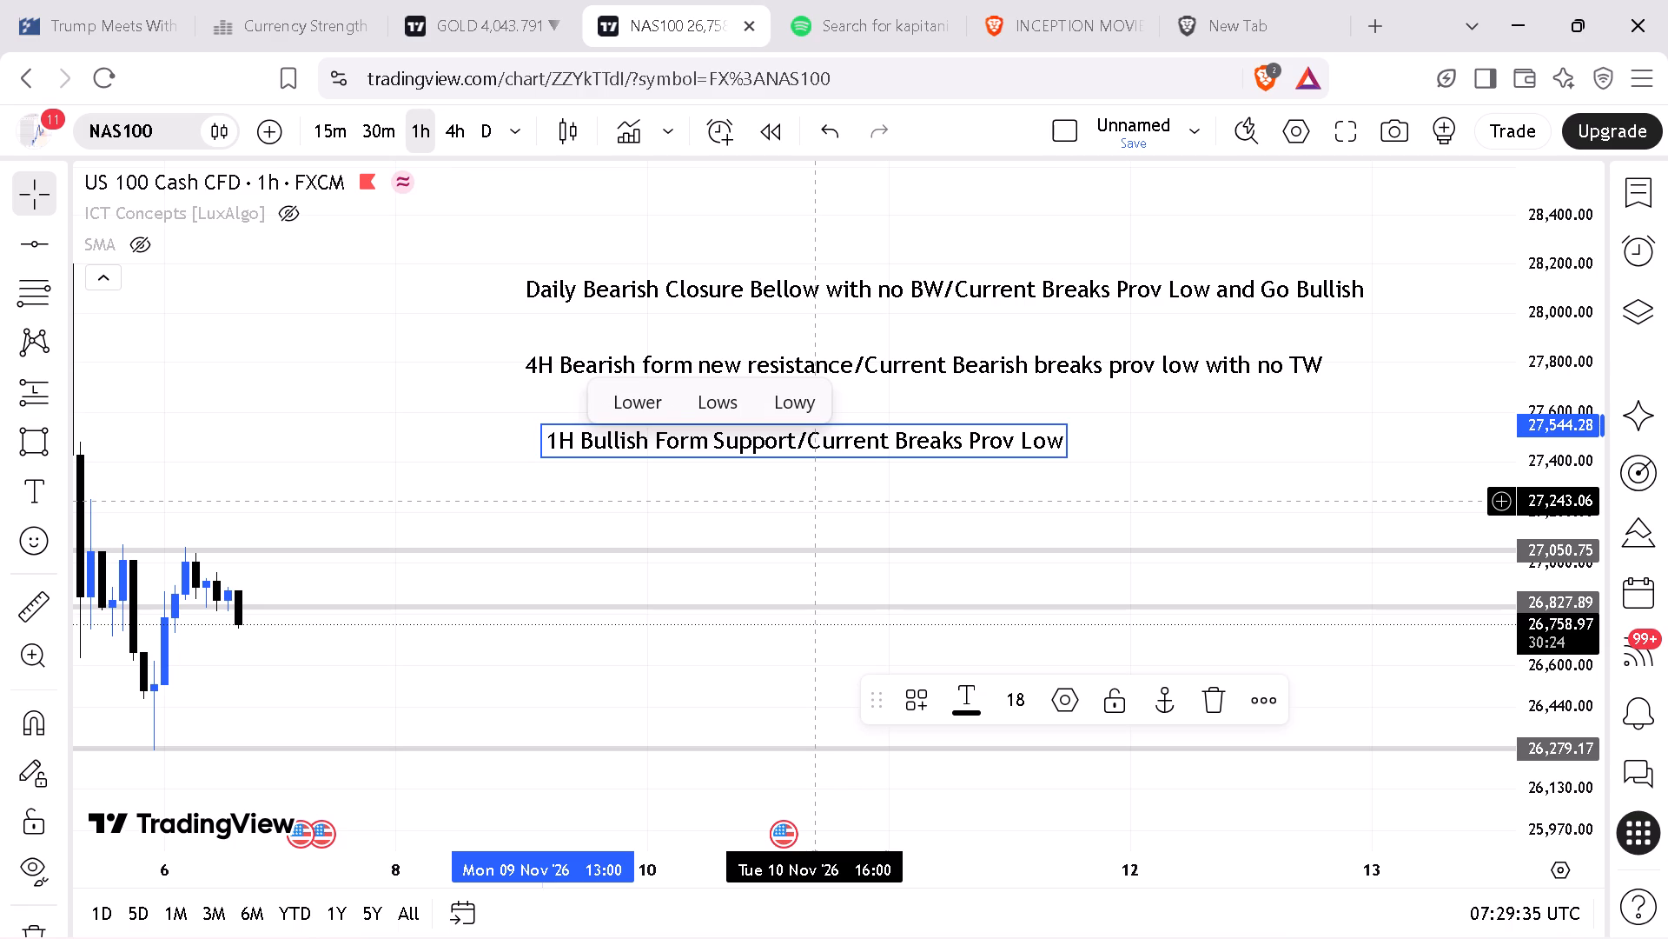
# Complete the end of the 1H note with the words "with no TW".
pyautogui.press('space')
pyautogui.write('wi')
pyautogui.write('th')
pyautogui.press('space')
pyautogui.write('mo')
pyautogui.press('space')
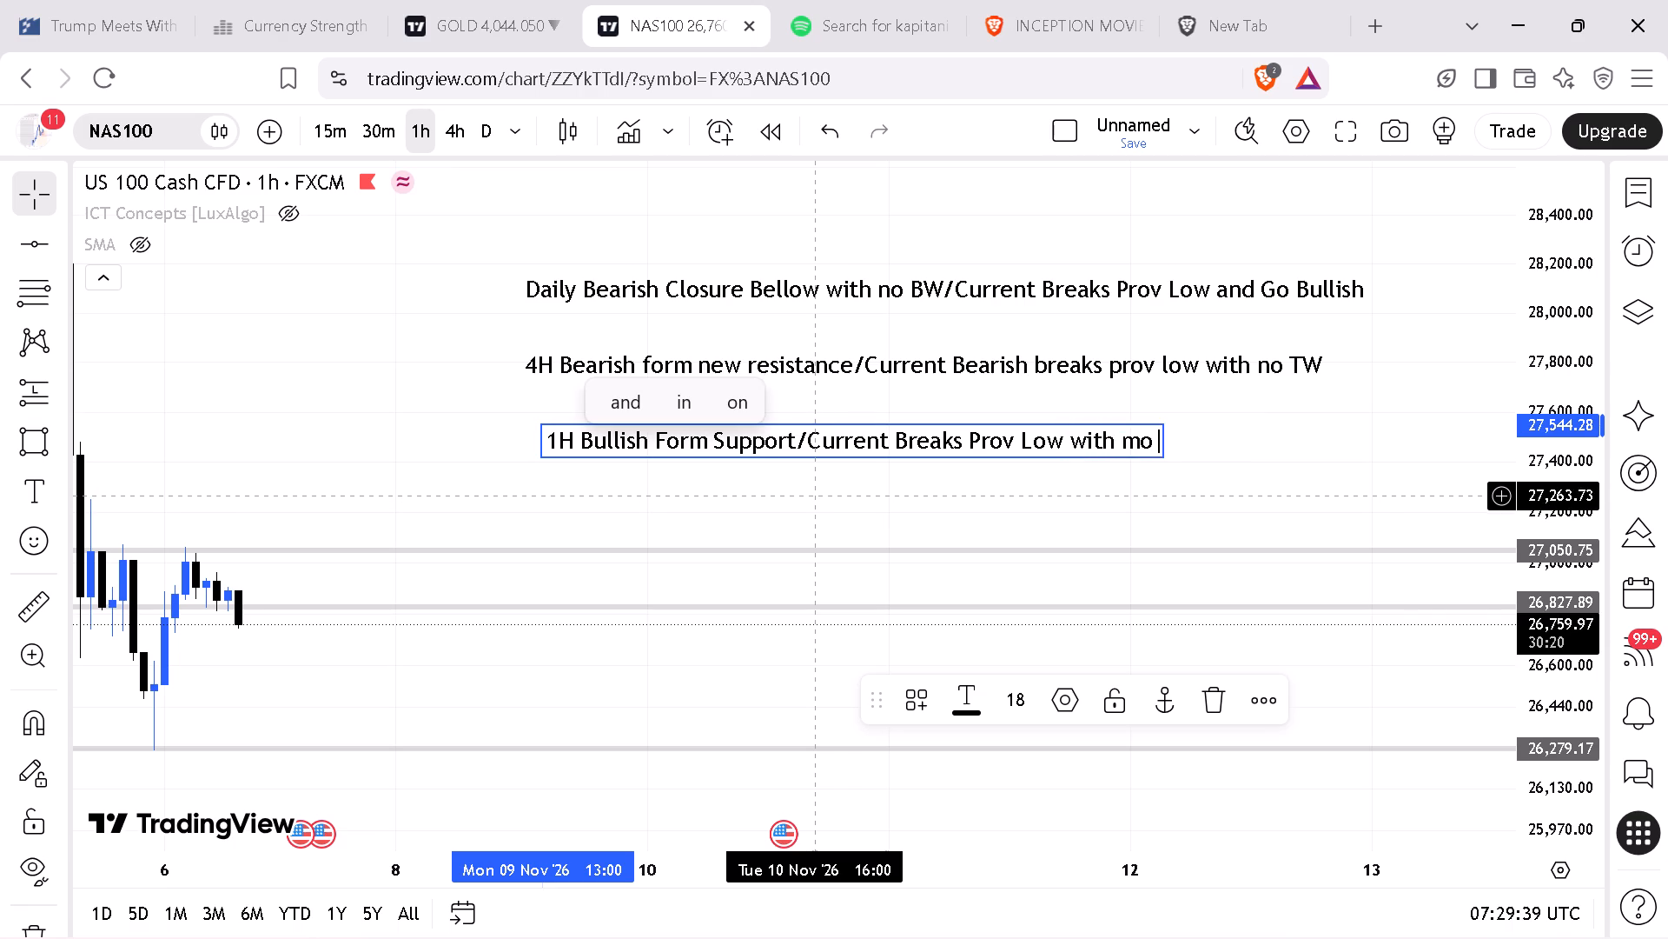
pyautogui.write('TW')
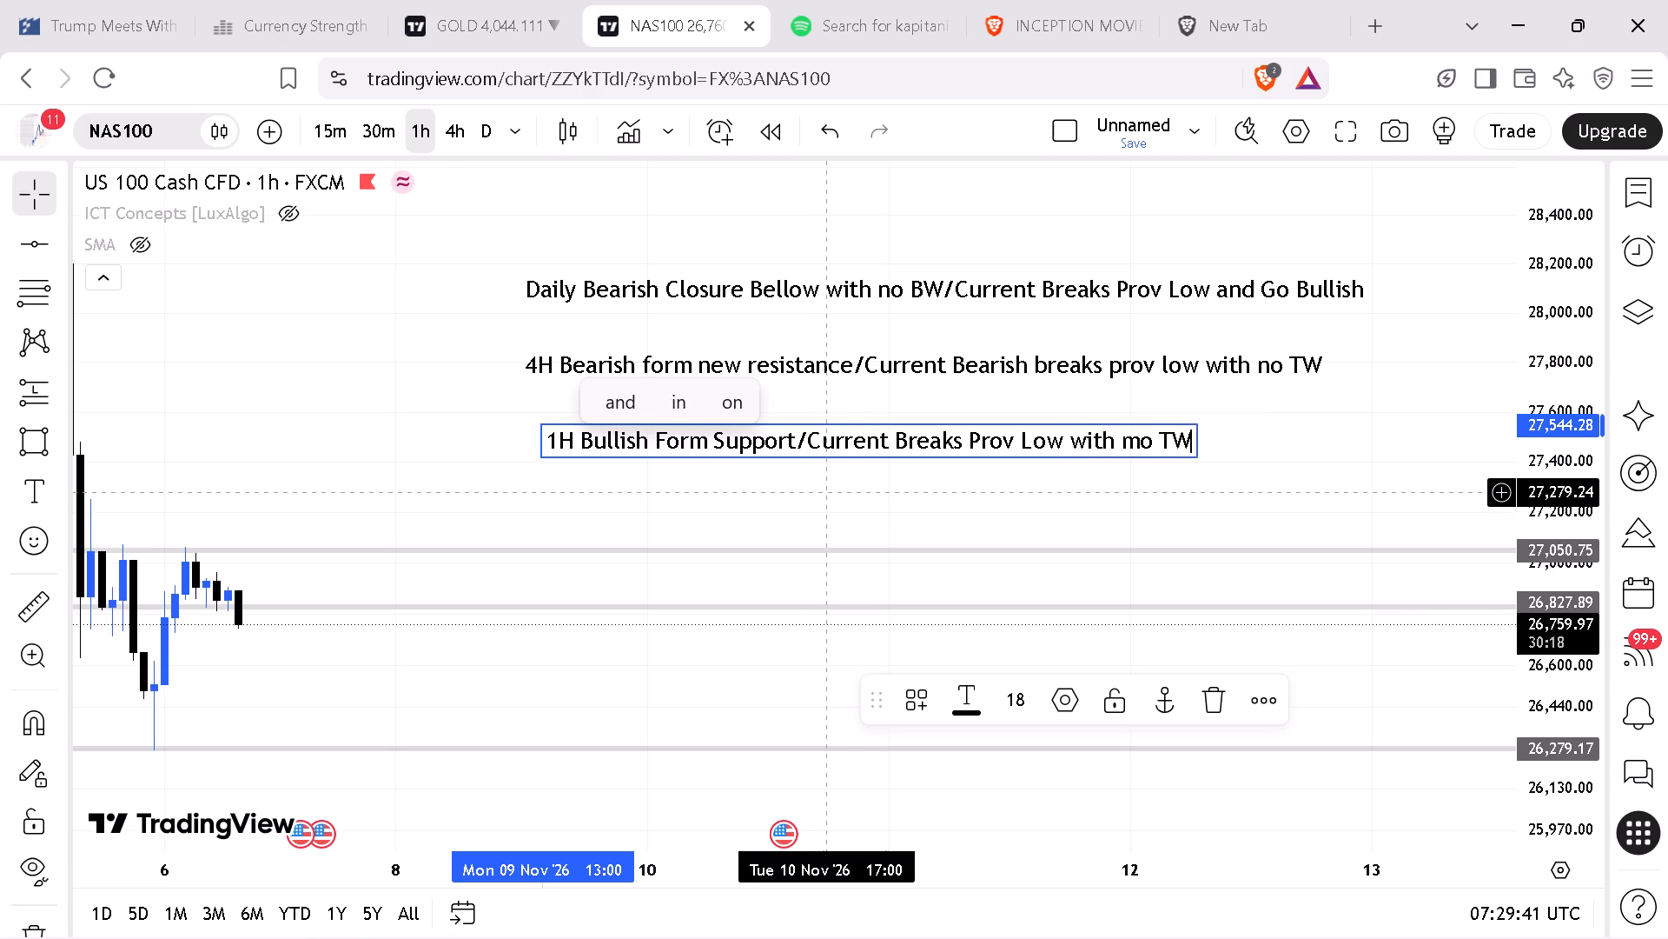
pyautogui.press('BackSpace')
pyautogui.press('BackSpace')
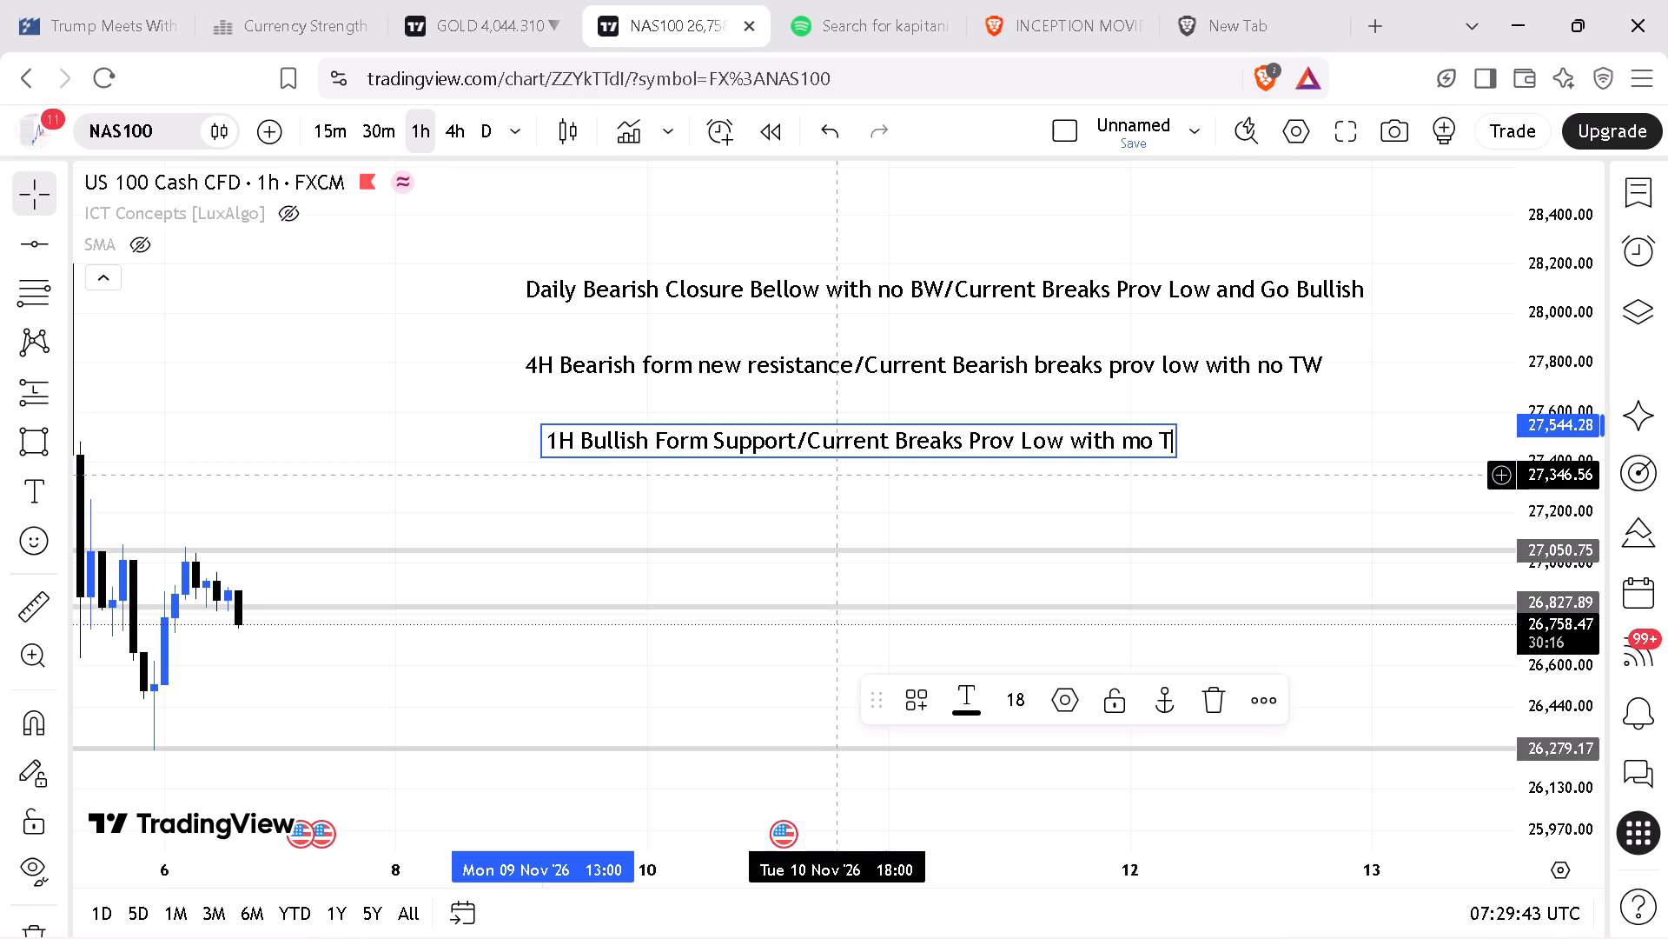
pyautogui.press('BackSpace')
pyautogui.press('BackSpace')
pyautogui.press('BackSpace')
pyautogui.write('NO TW')
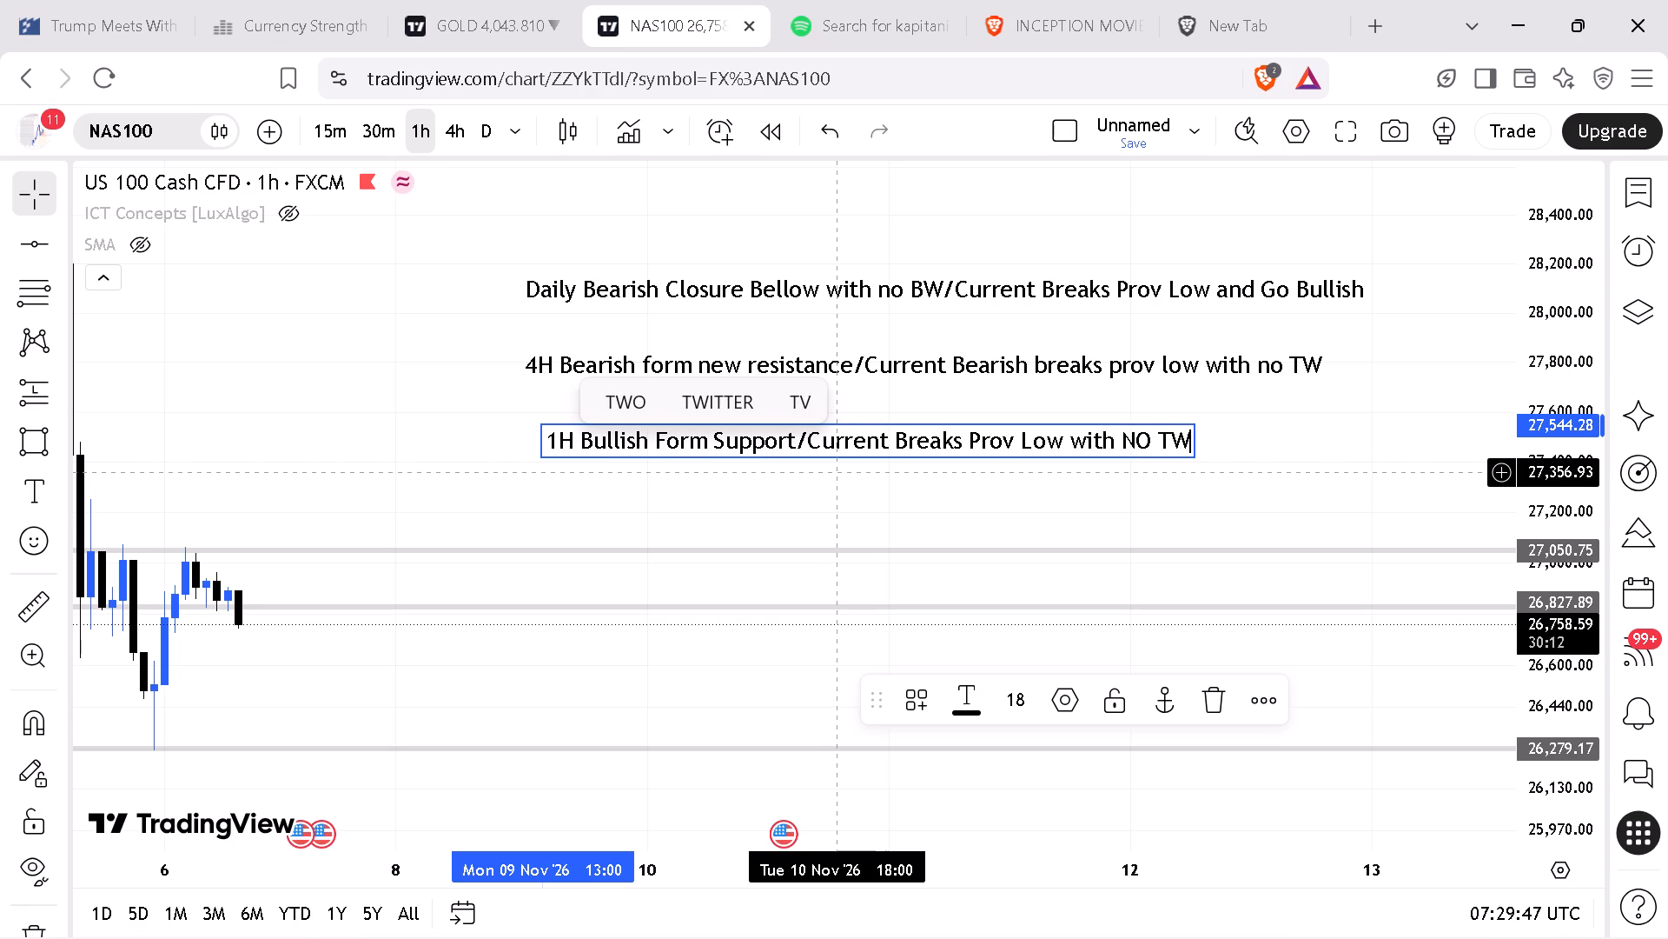
pyautogui.press('BackSpace')
pyautogui.press('BackSpace')
pyautogui.press('BackSpace')
pyautogui.press('BackSpace')
pyautogui.press('BackSpace')
pyautogui.press('BackSpace')
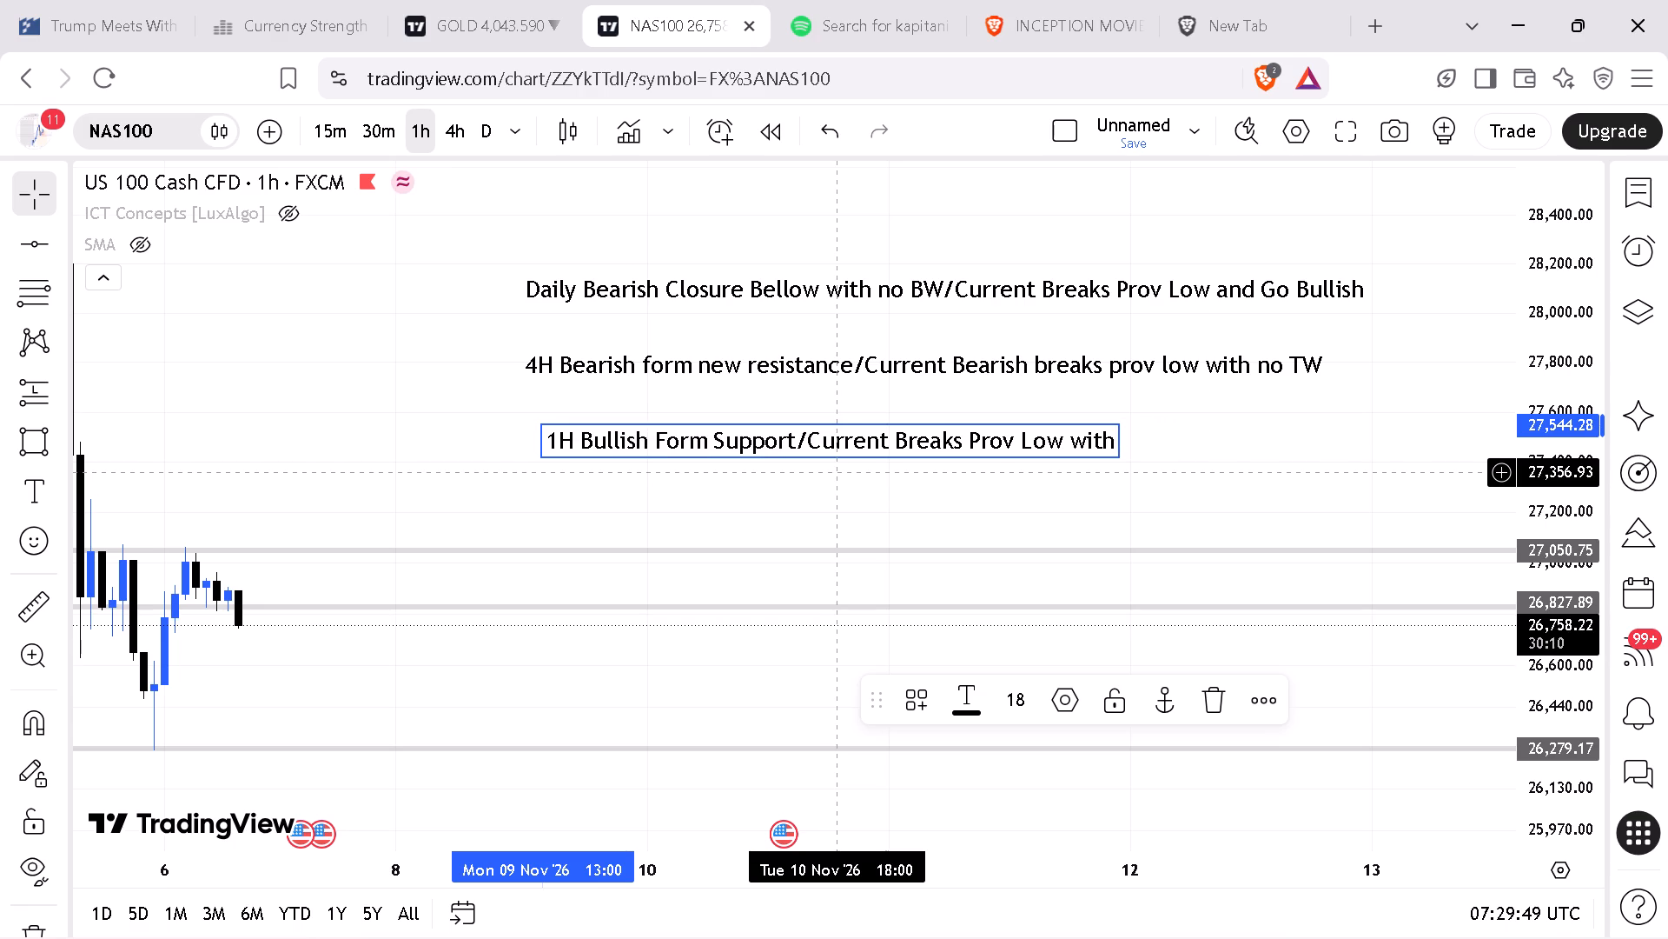
pyautogui.press('space')
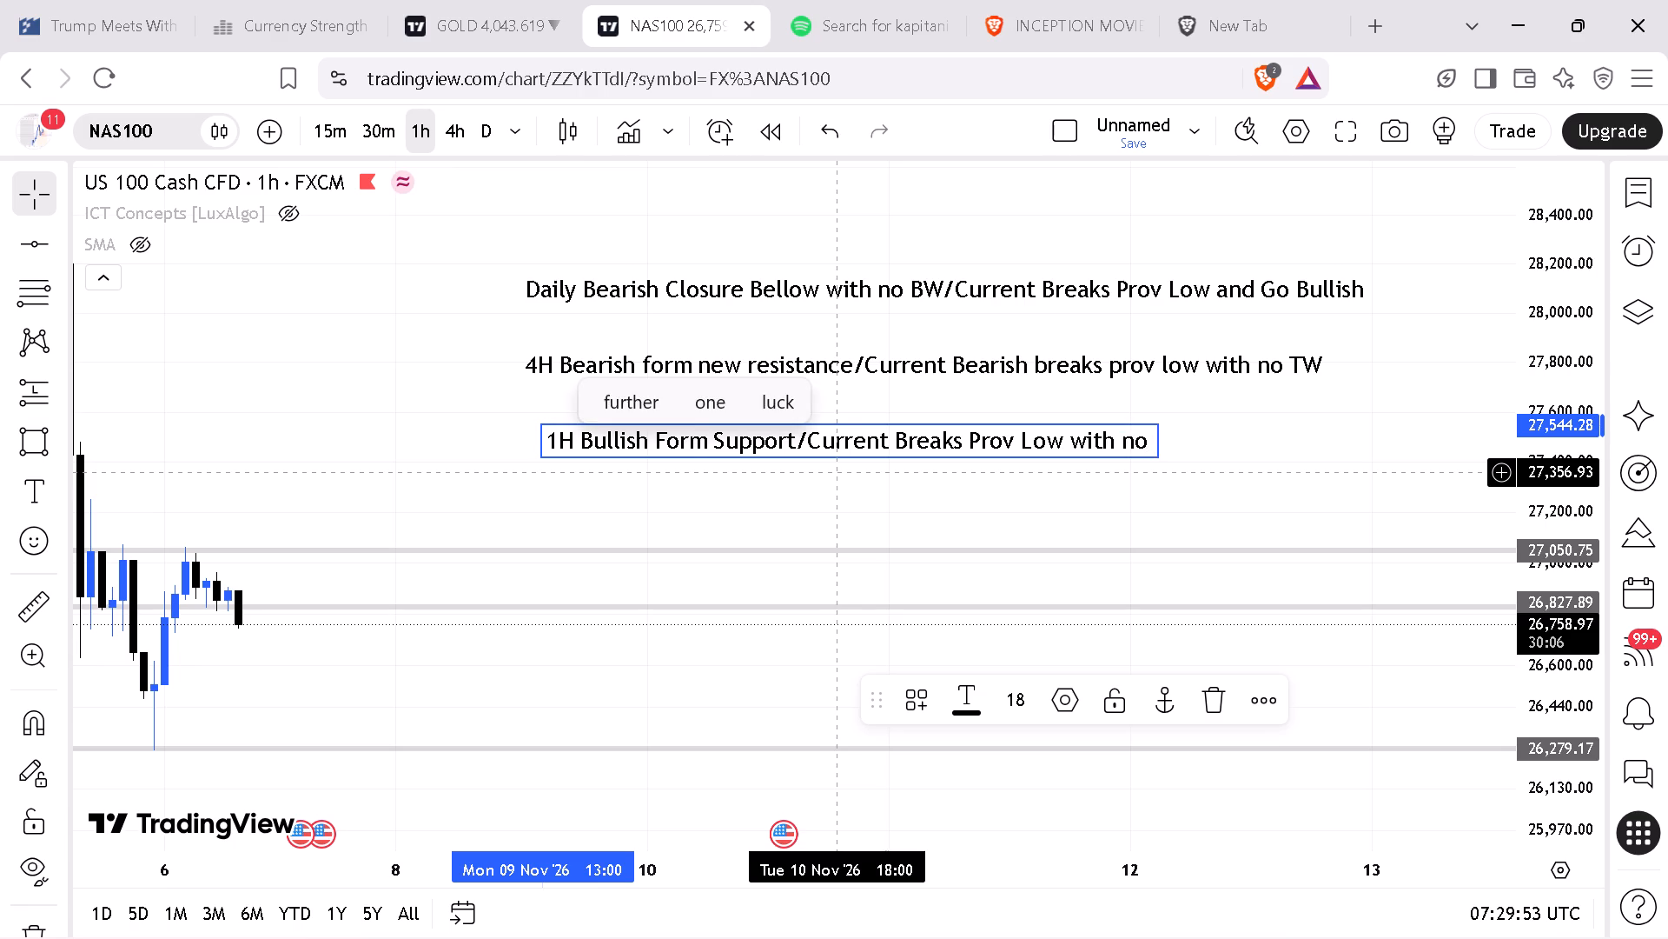
pyautogui.press('t')
pyautogui.press('w')
pyautogui.click(420, 421)
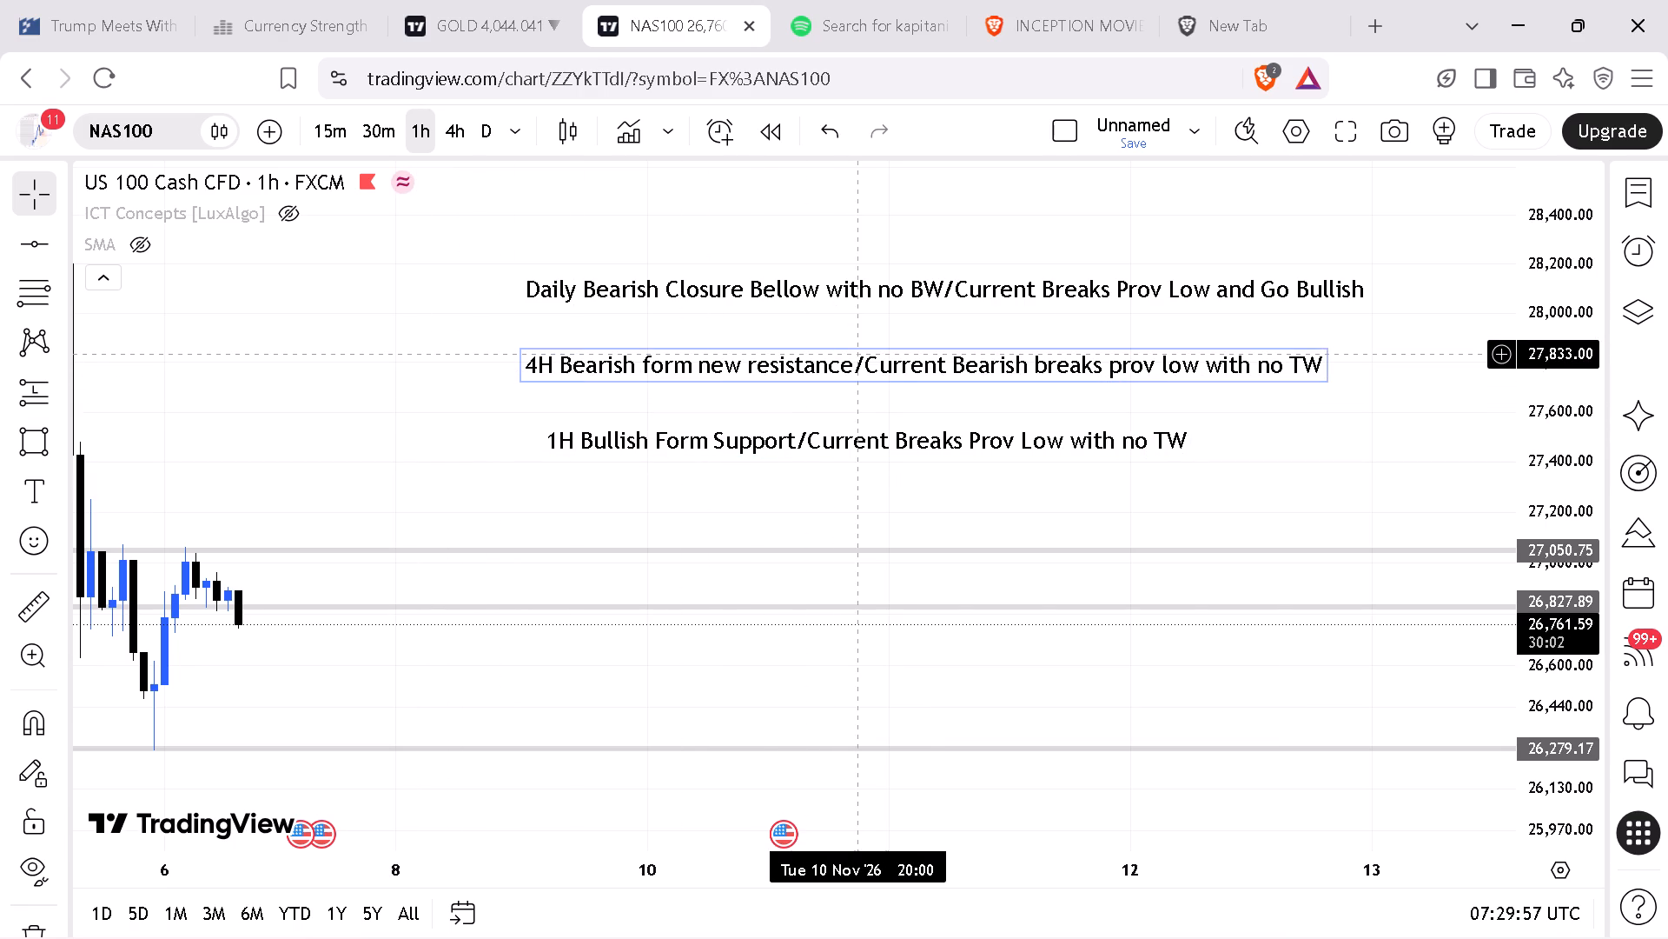
# Shift the 4H and Daily notes slightly down so the three notes sit closer together.
pyautogui.moveTo(858, 354); pyautogui.dragTo(864, 370)
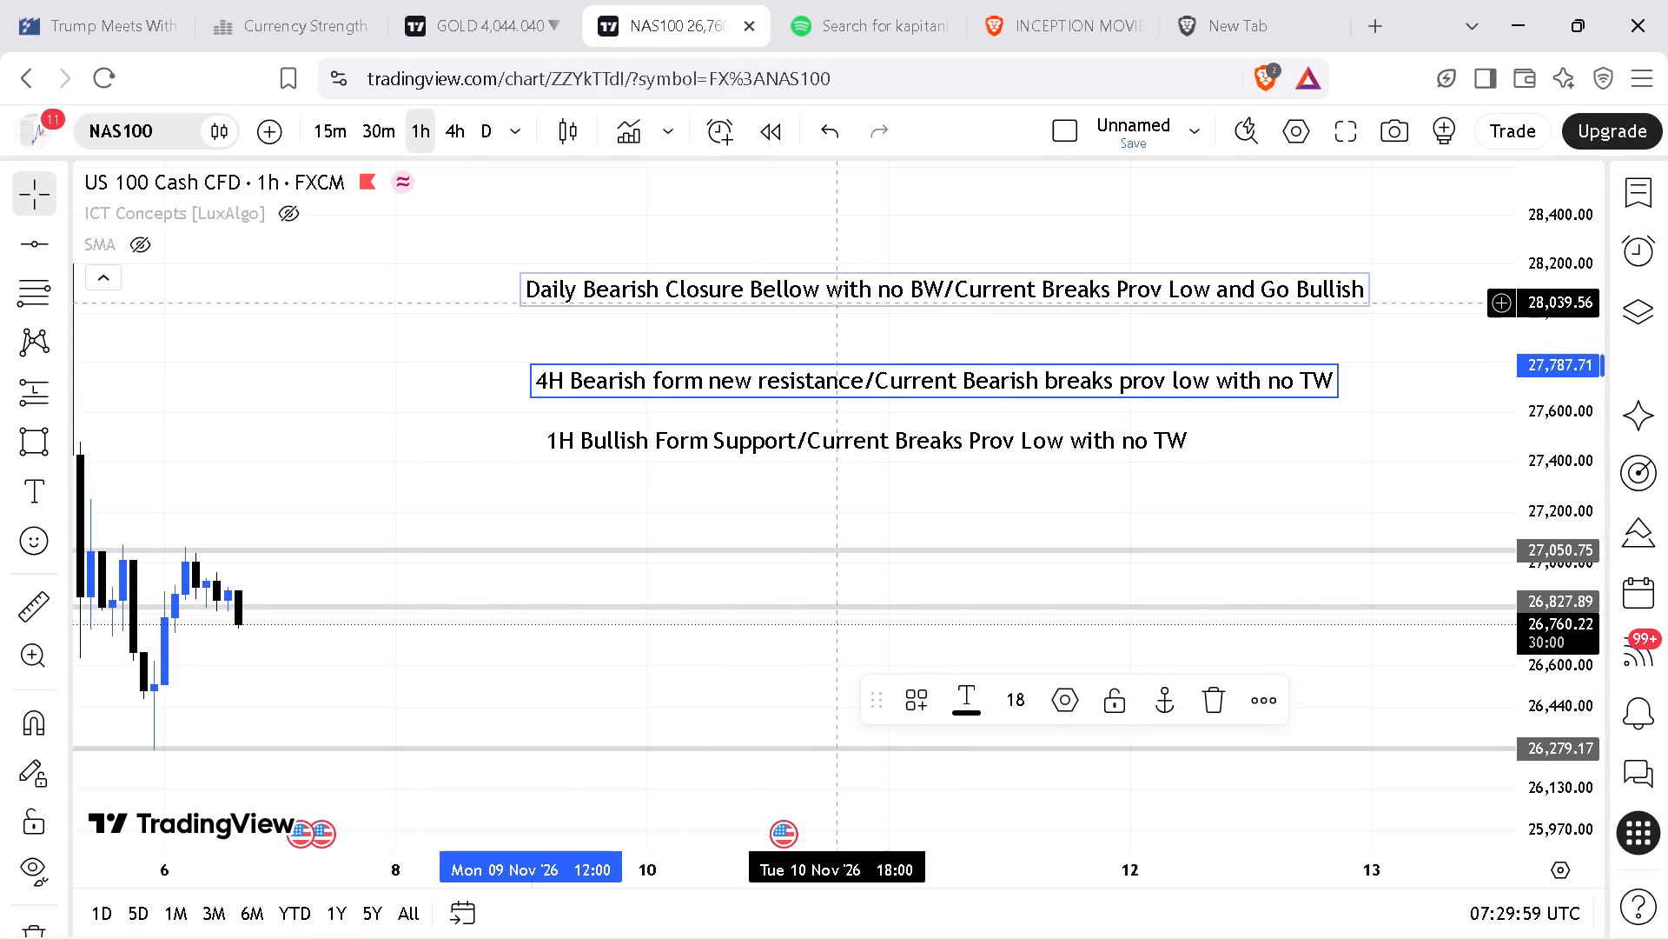
pyautogui.moveTo(821, 283); pyautogui.dragTo(833, 311)
# Insert the word "Bearish" between "Current" and "Breaks" in the 1H note.
pyautogui.moveTo(411, 388); pyautogui.dragTo(544, 358)
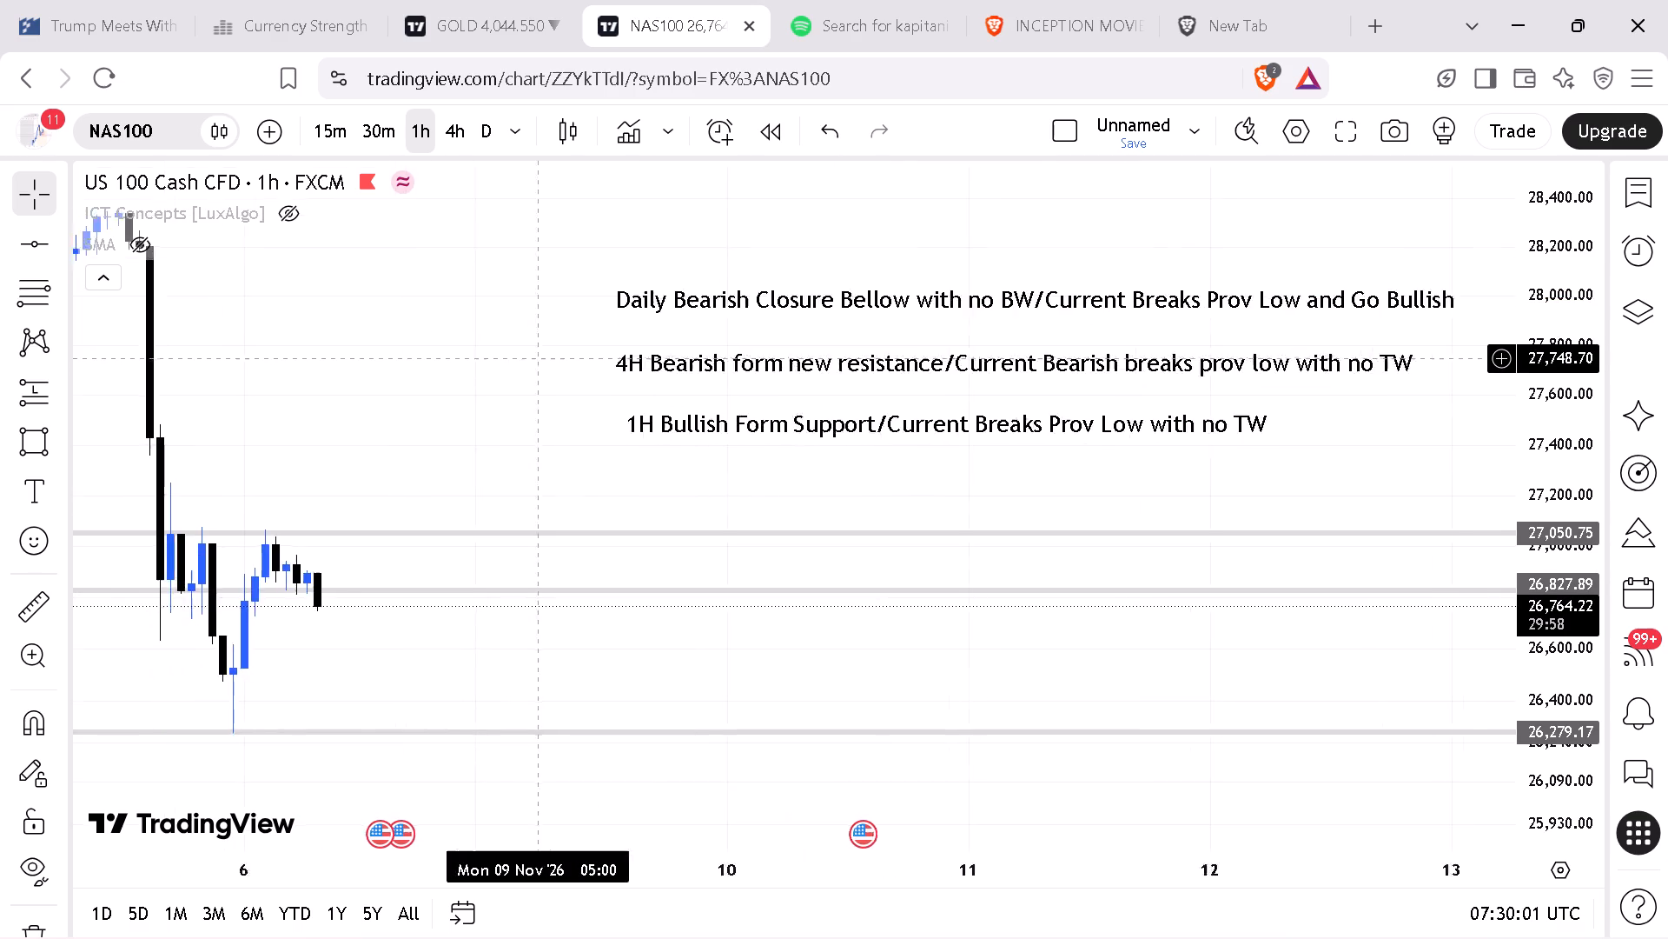
pyautogui.moveTo(544, 358); pyautogui.dragTo(570, 369)
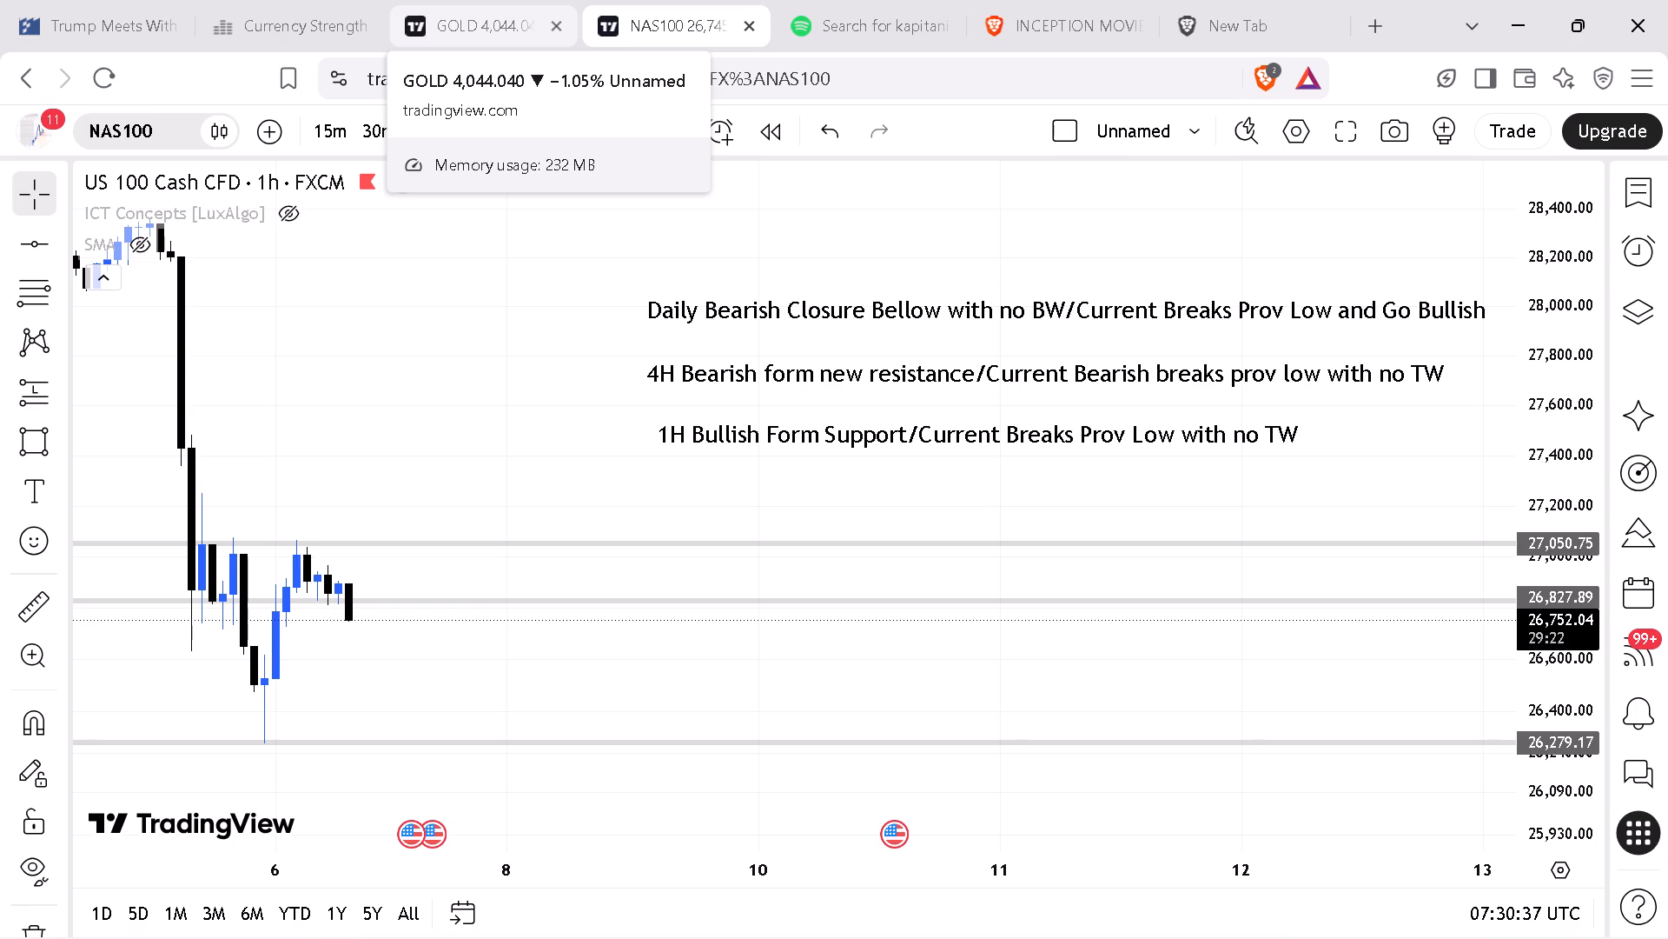
pyautogui.click(1006, 430)
pyautogui.click(1006, 430)
pyautogui.click(1005, 431)
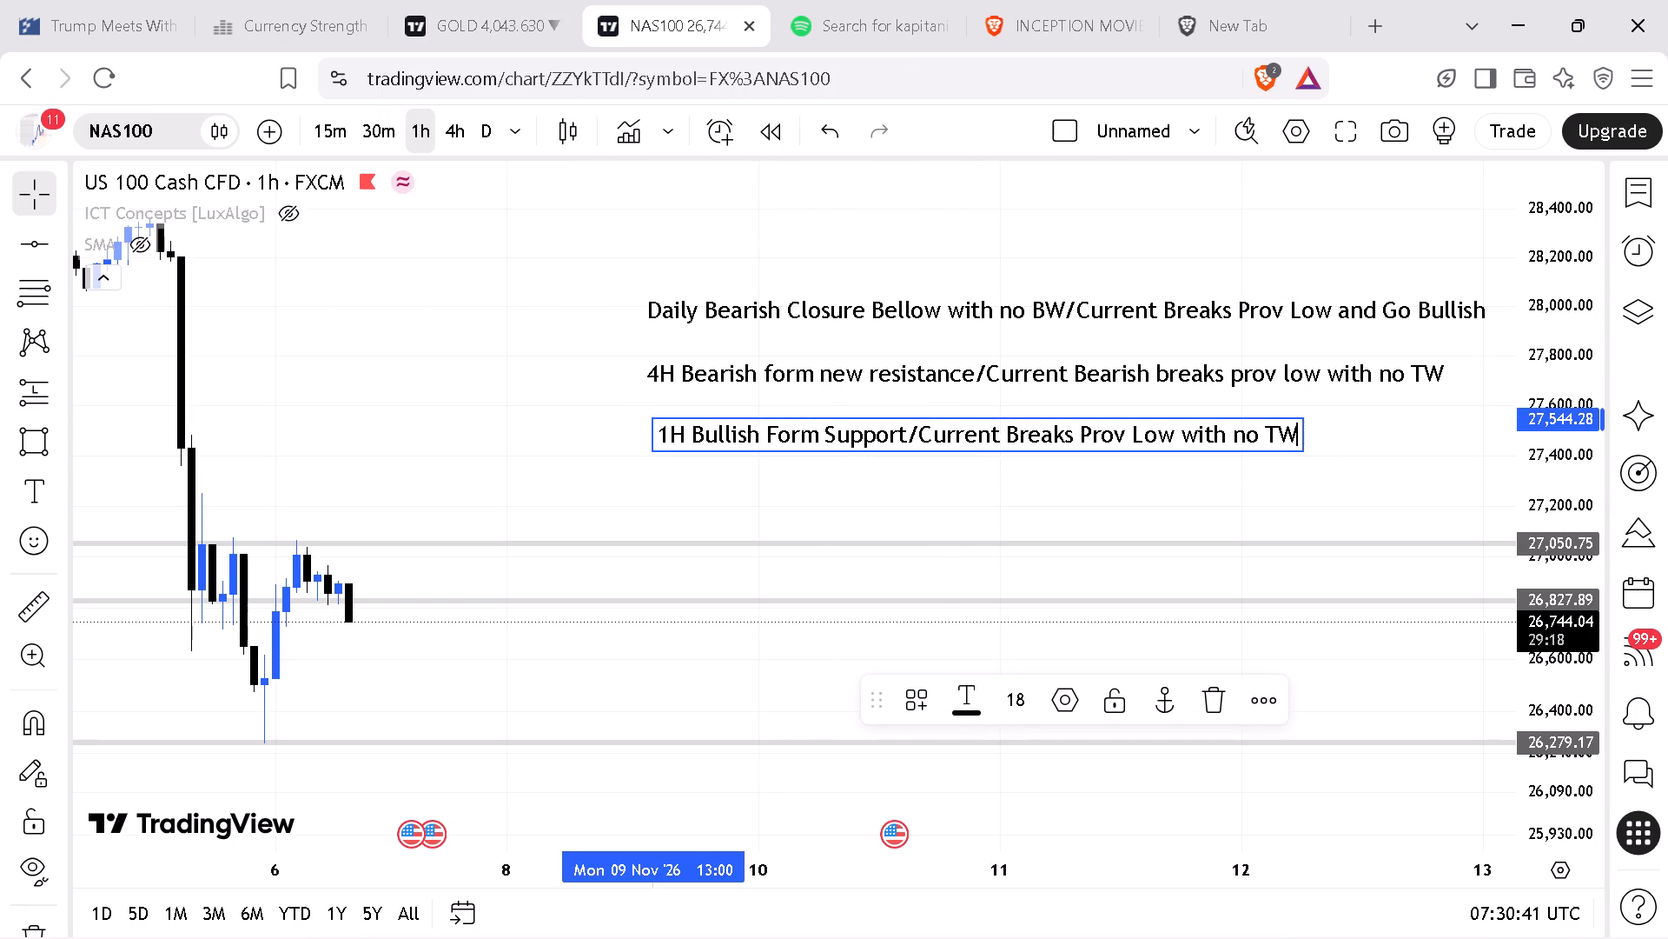
pyautogui.press('space')
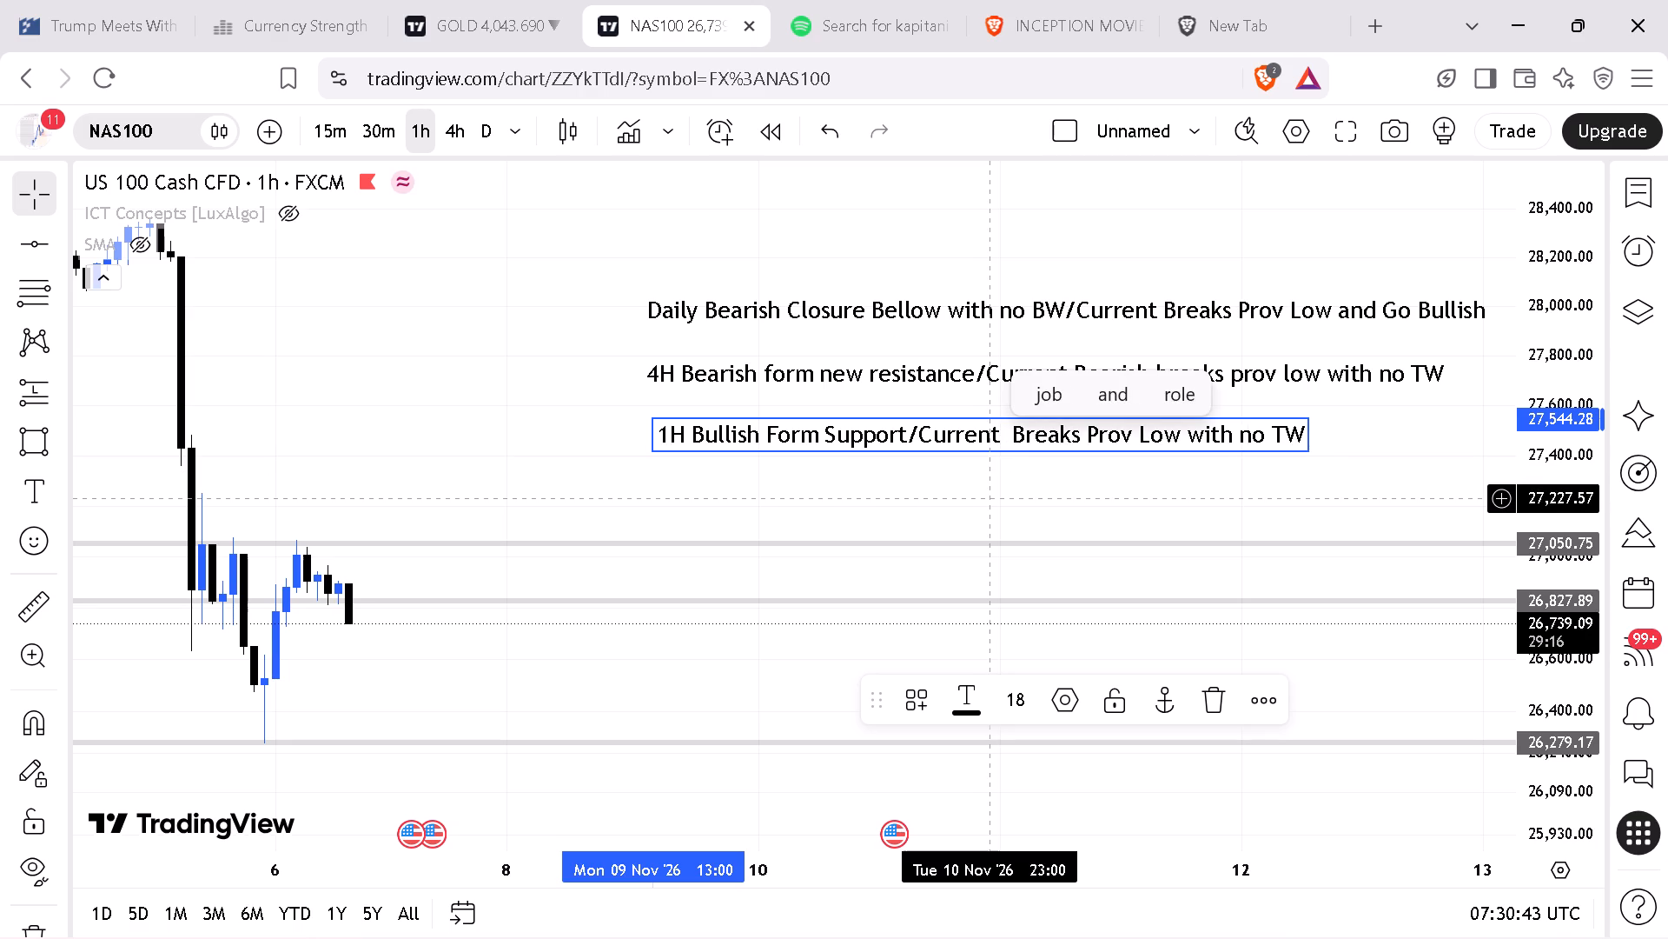
pyautogui.write('SH')
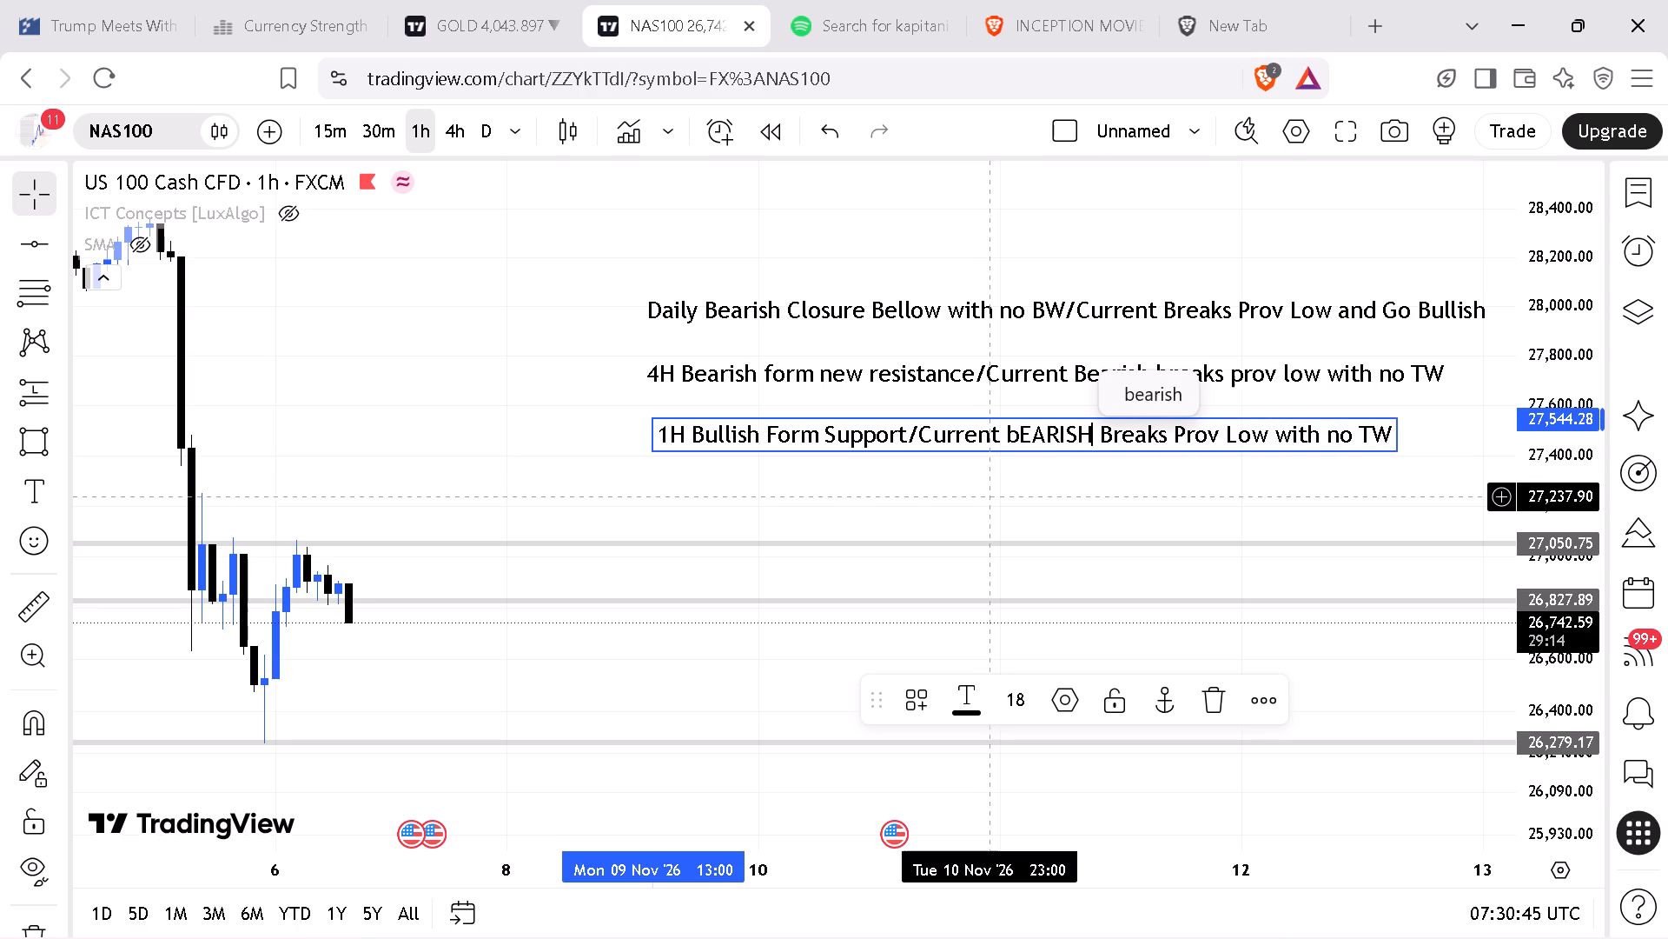
pyautogui.press('BackSpace')
pyautogui.press('BackSpace')
pyautogui.press('BackSpace')
pyautogui.press('BackSpace')
pyautogui.press('BackSpace')
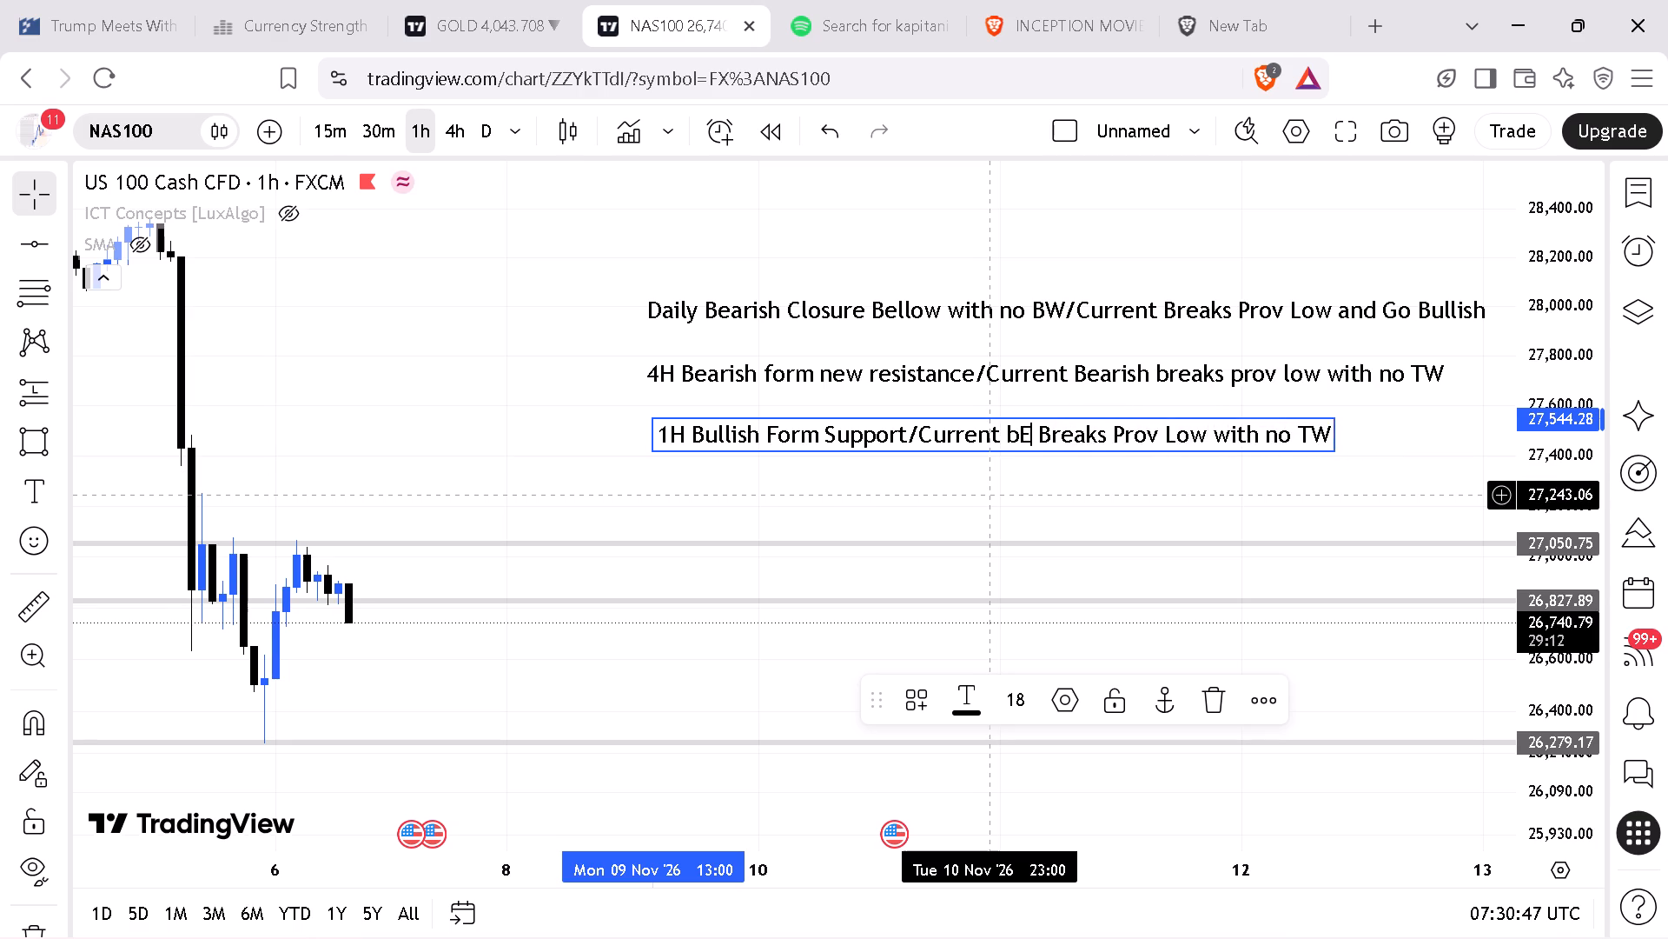
pyautogui.press('BackSpace')
pyautogui.press('BackSpace')
pyautogui.write('earis')
pyautogui.press('h')
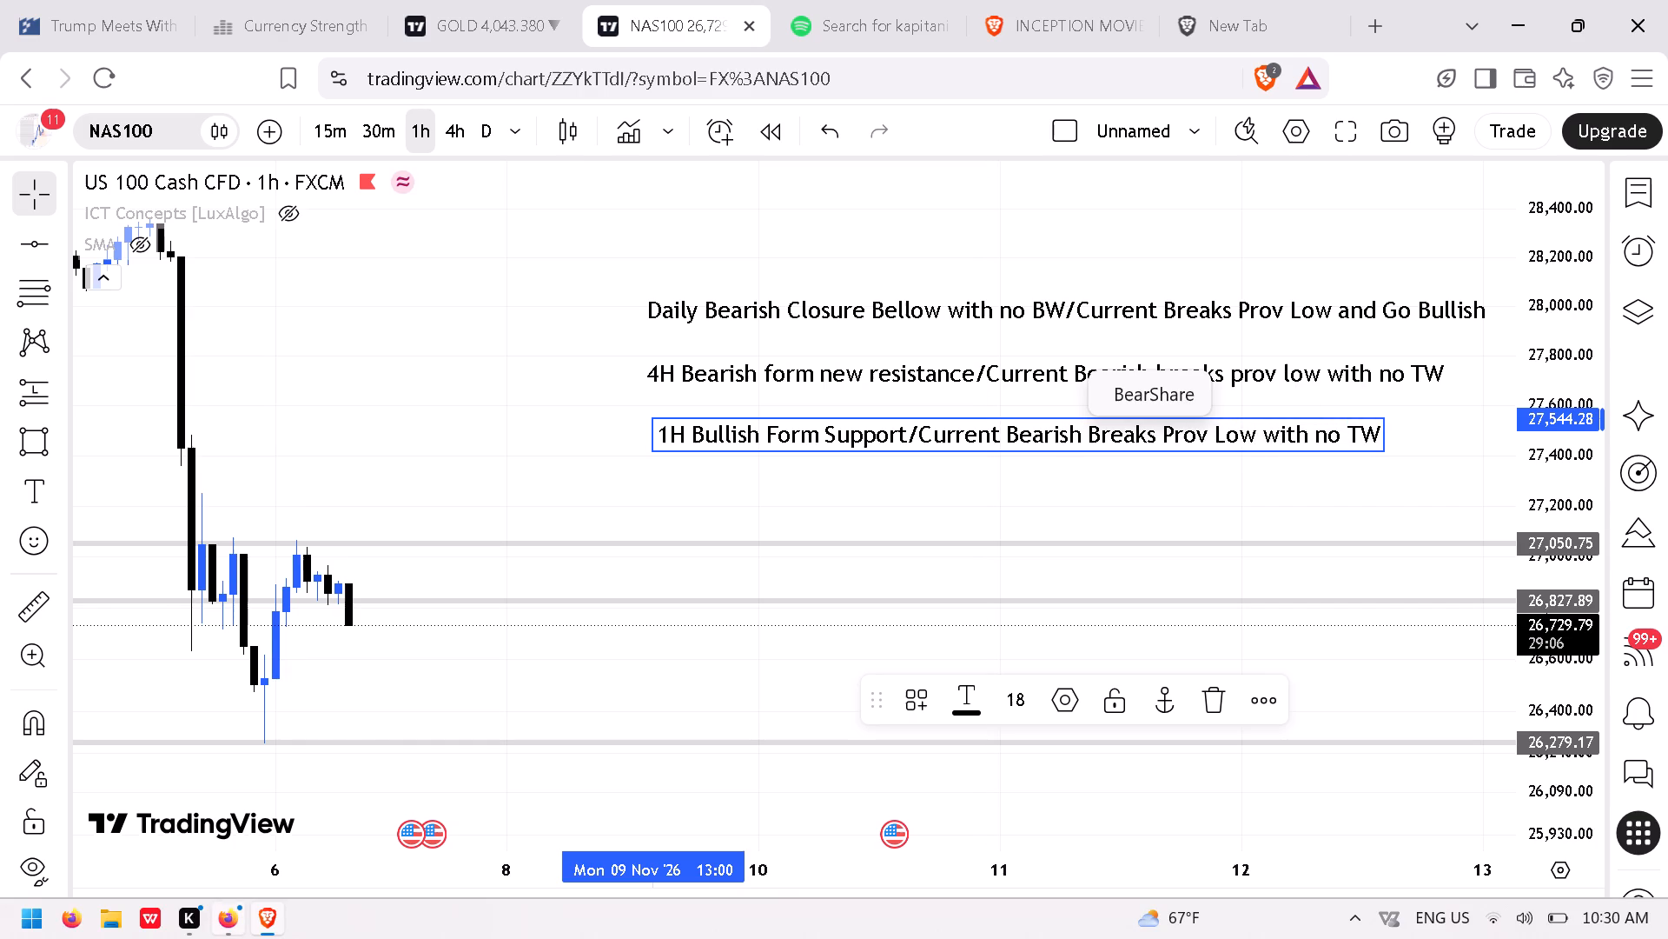
# Switch to the GOLD chart and examine price around the "range 2 buy" zone on the 30m, 4h and 1h timeframes.
pyautogui.click(472, 1)
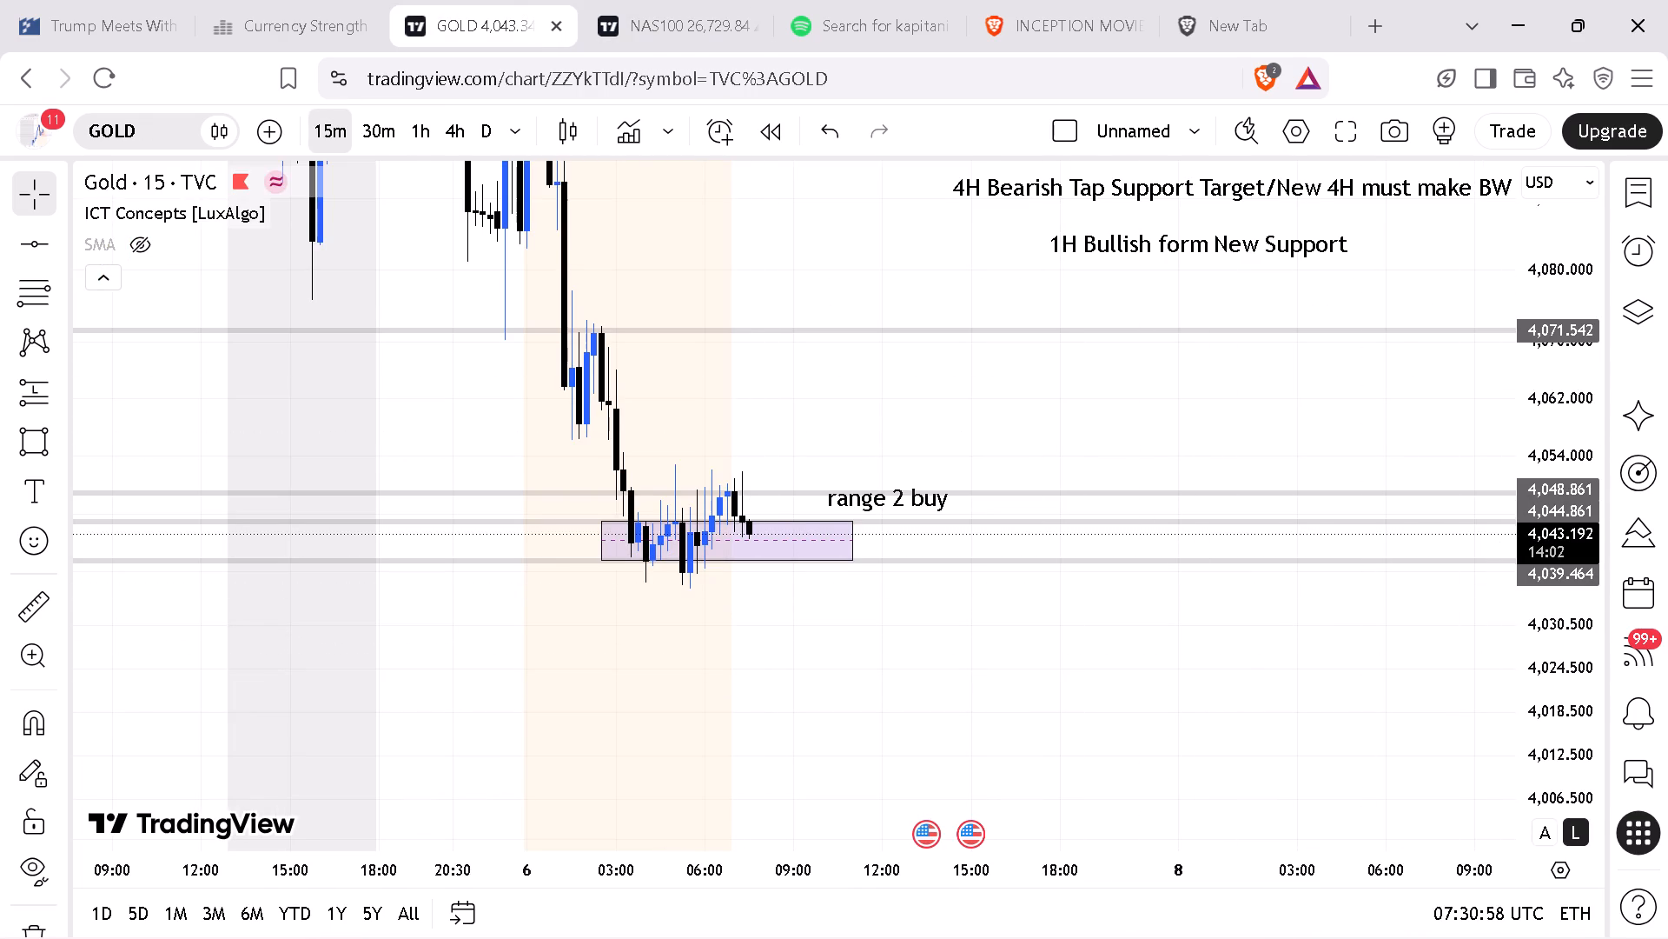
pyautogui.moveTo(1565, 740); pyautogui.dragTo(1635, 693)
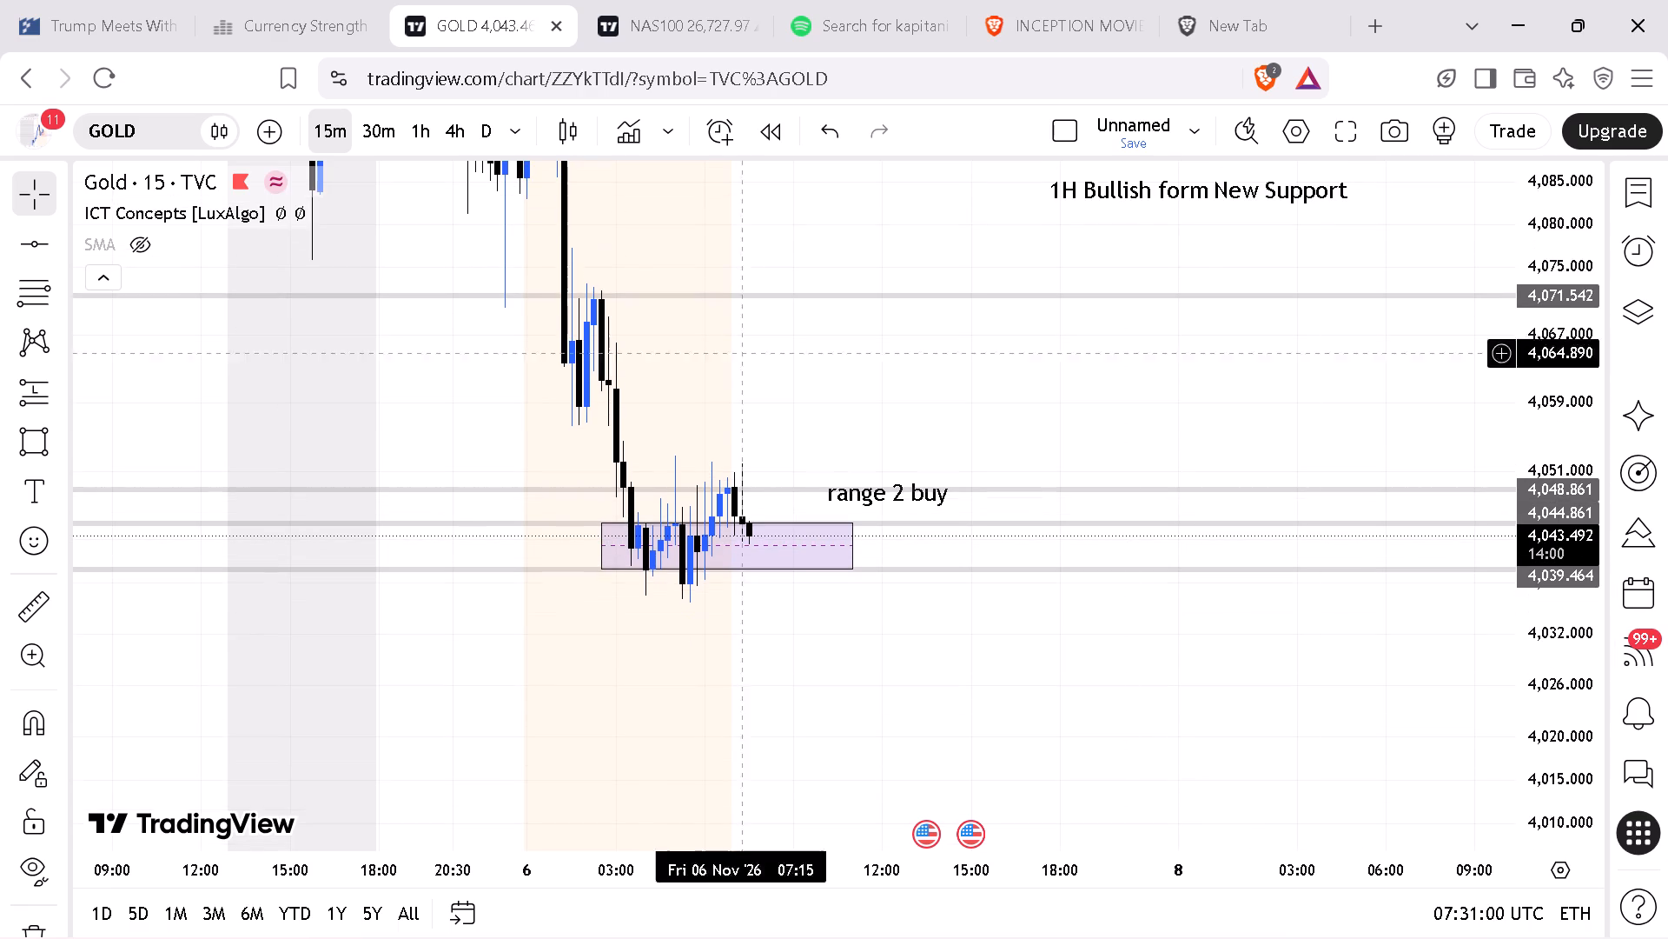
pyautogui.click(389, 137)
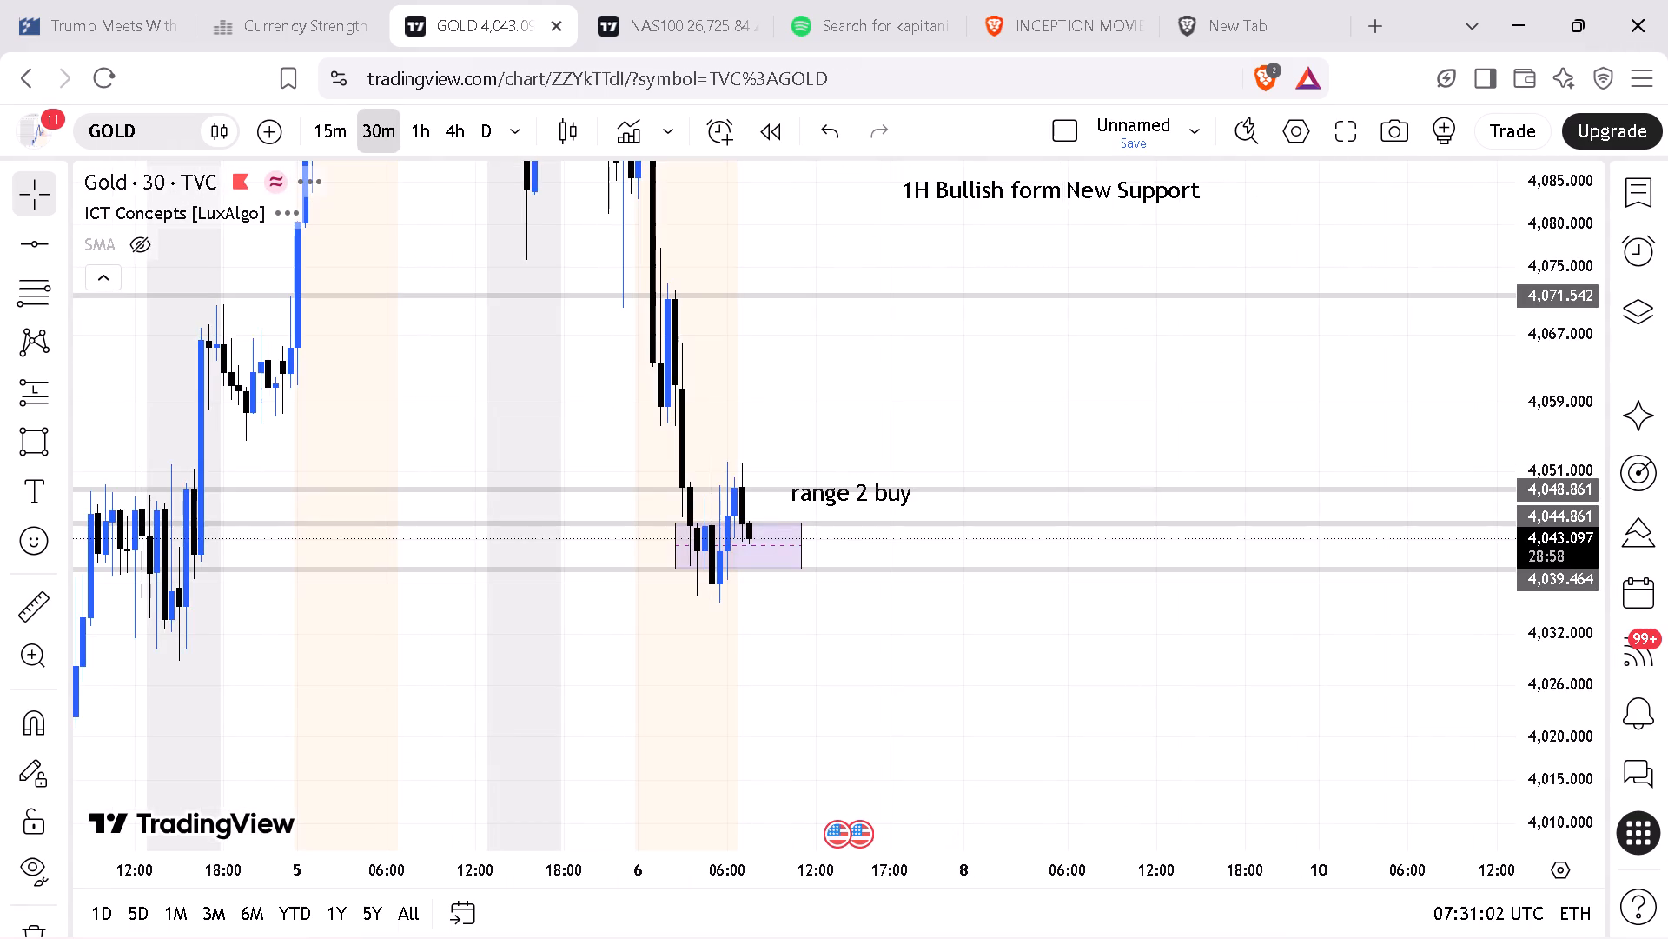
pyautogui.click(445, 141)
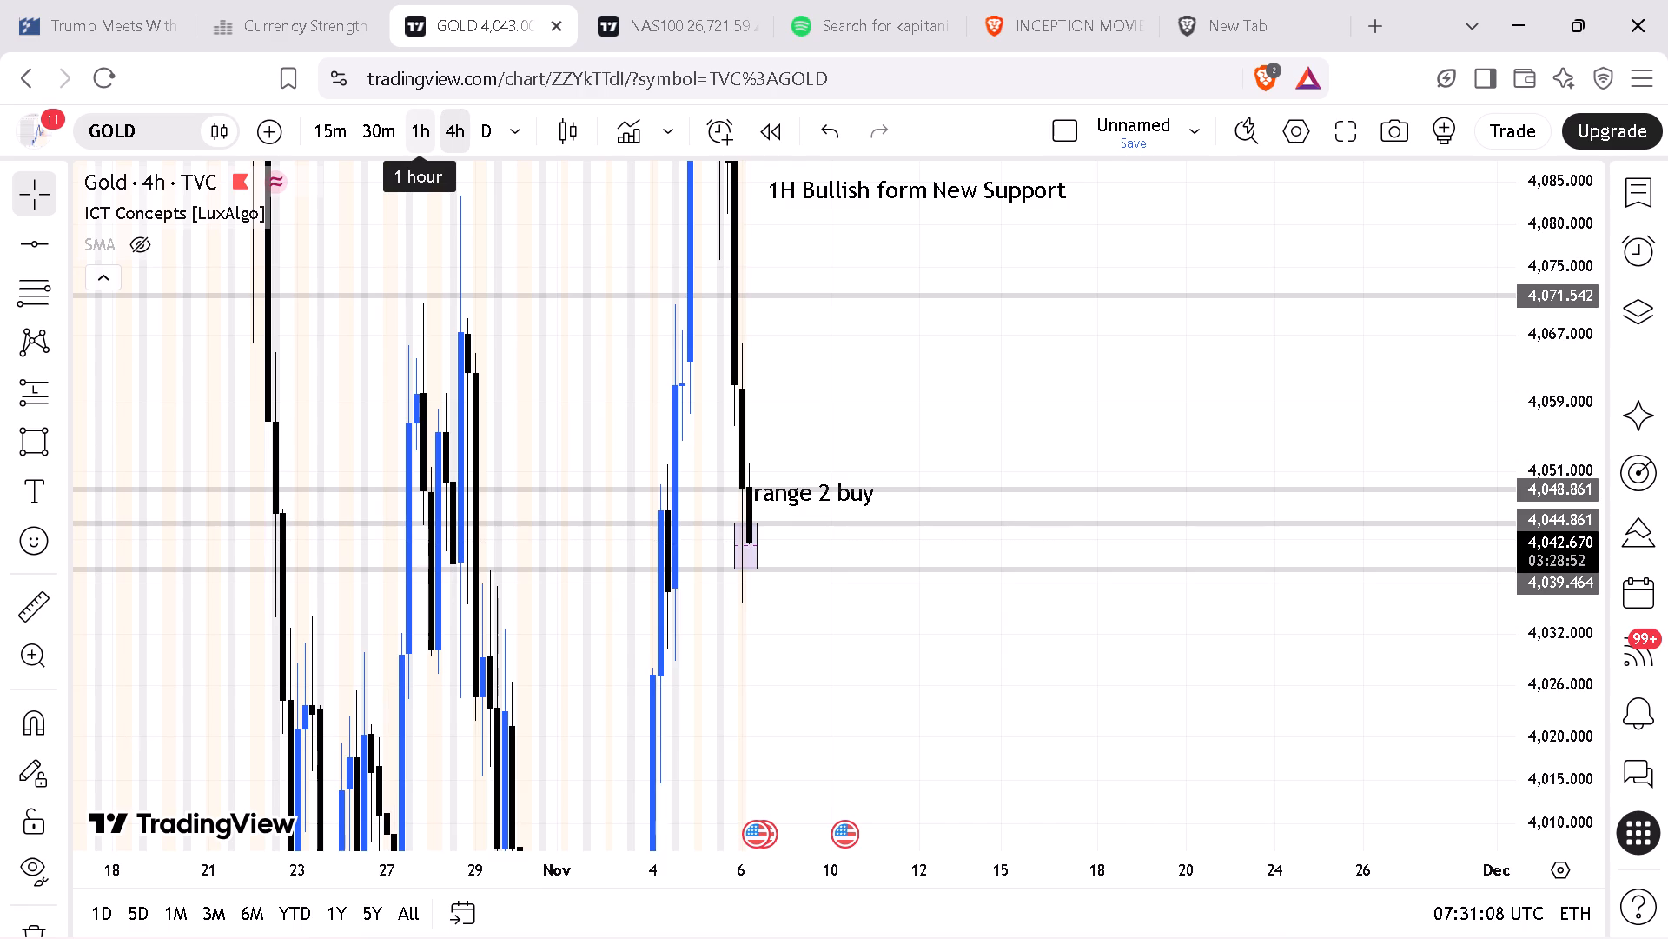
pyautogui.click(413, 138)
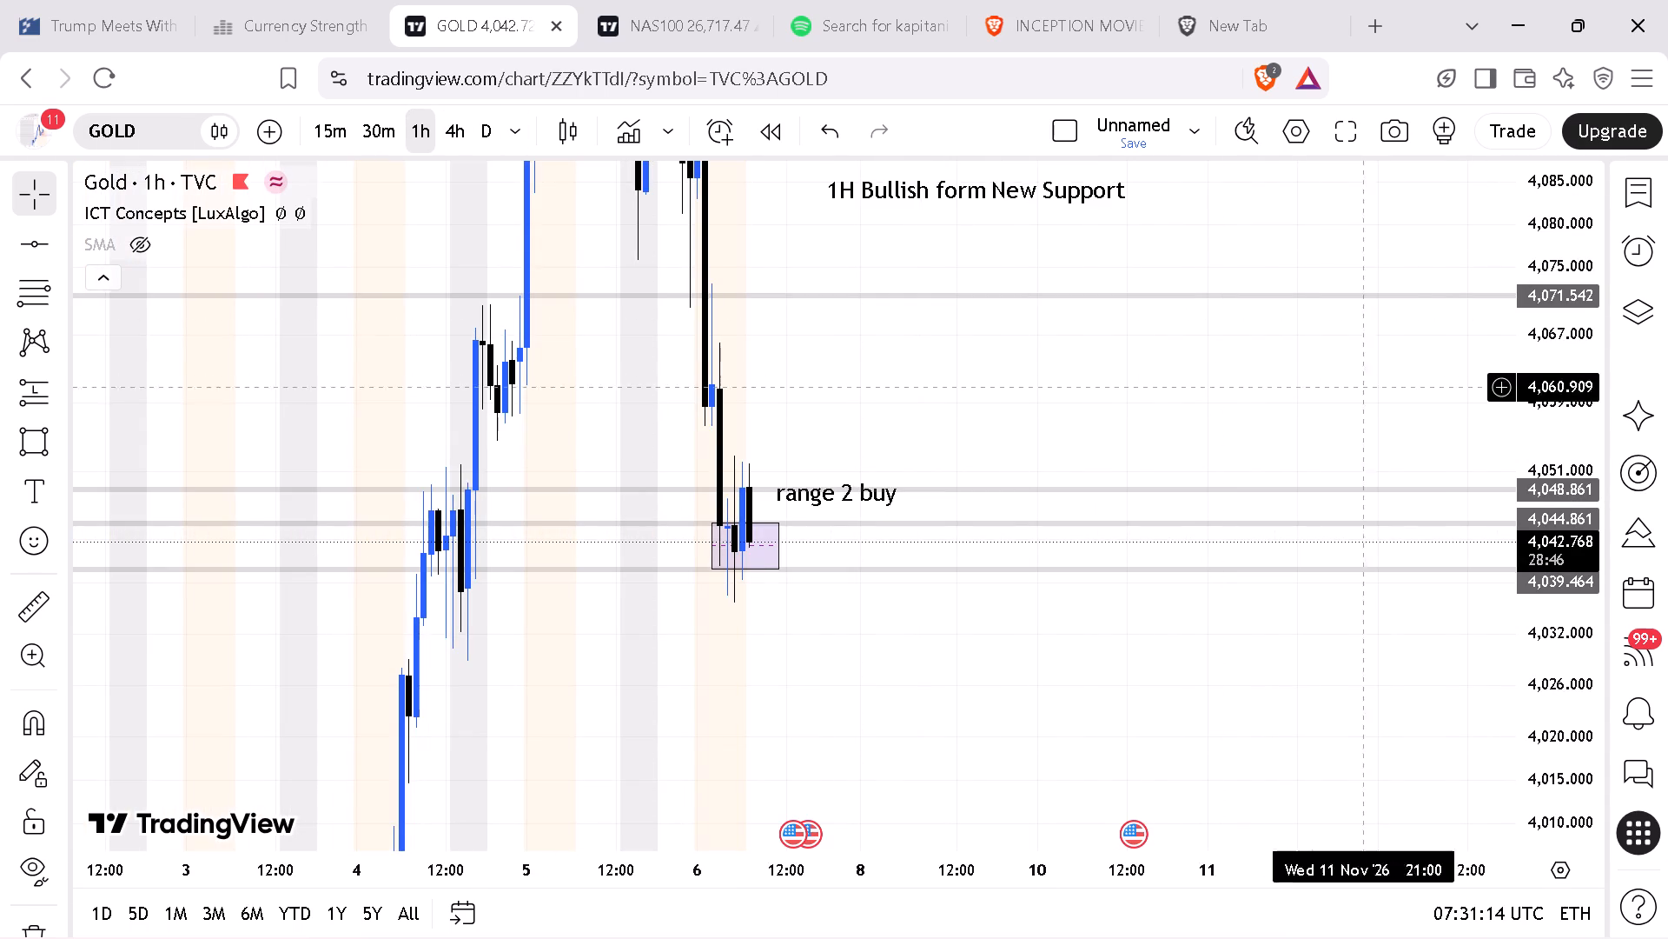
pyautogui.moveTo(1600, 384); pyautogui.dragTo(1500, 711)
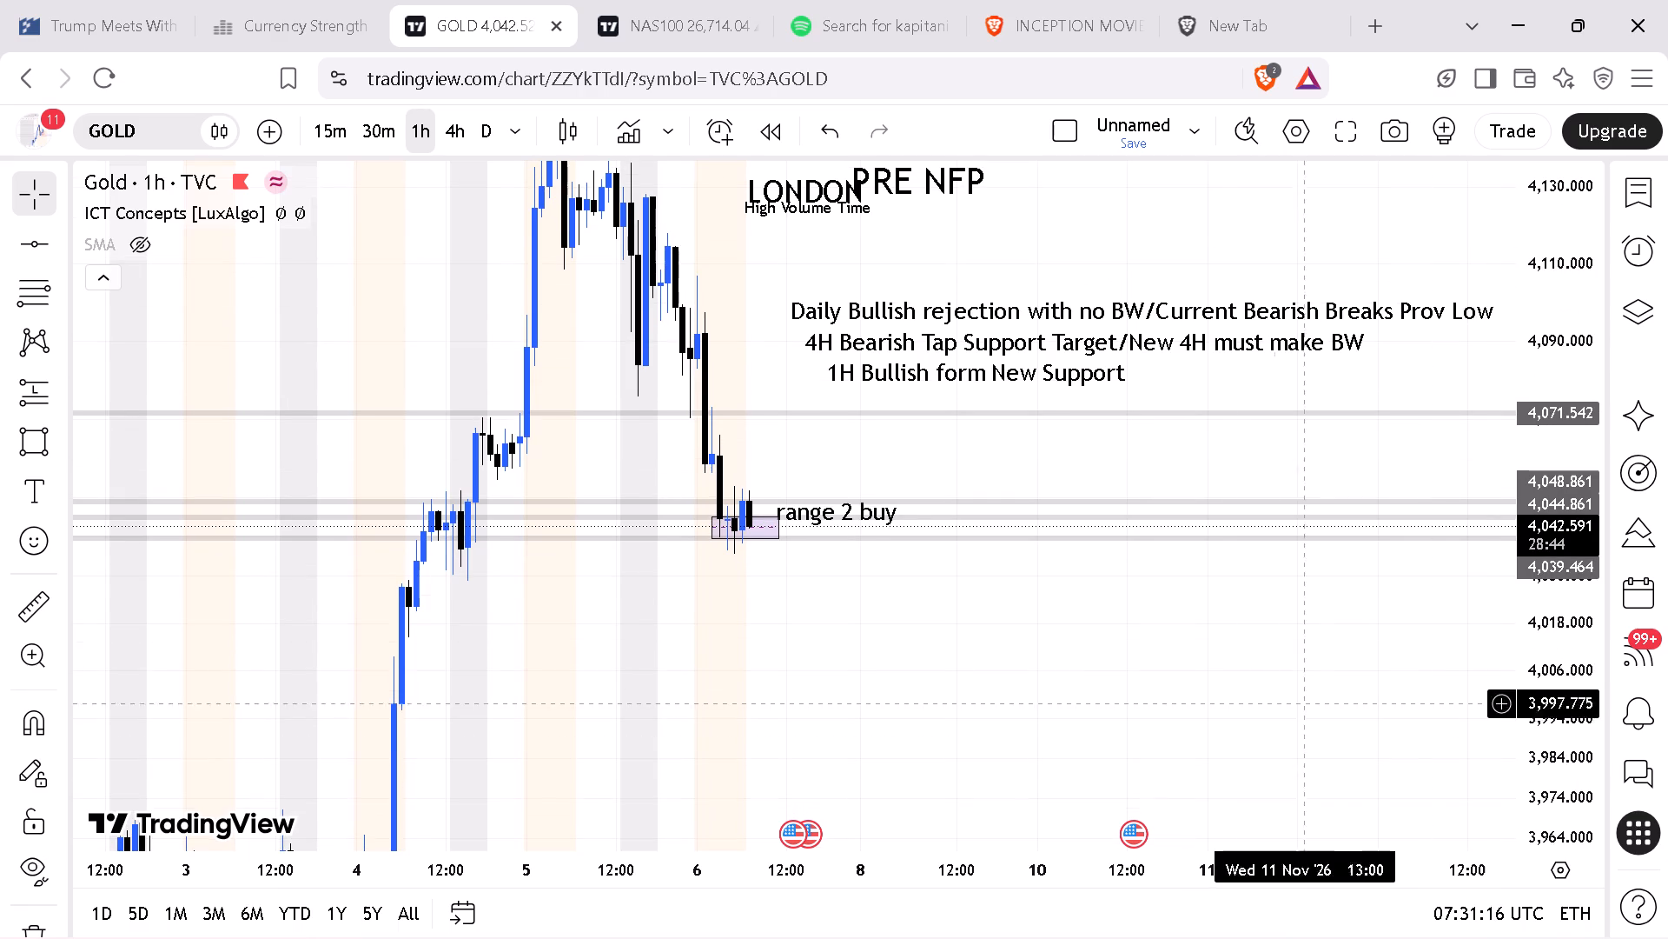
pyautogui.moveTo(1128, 875); pyautogui.dragTo(1035, 850)
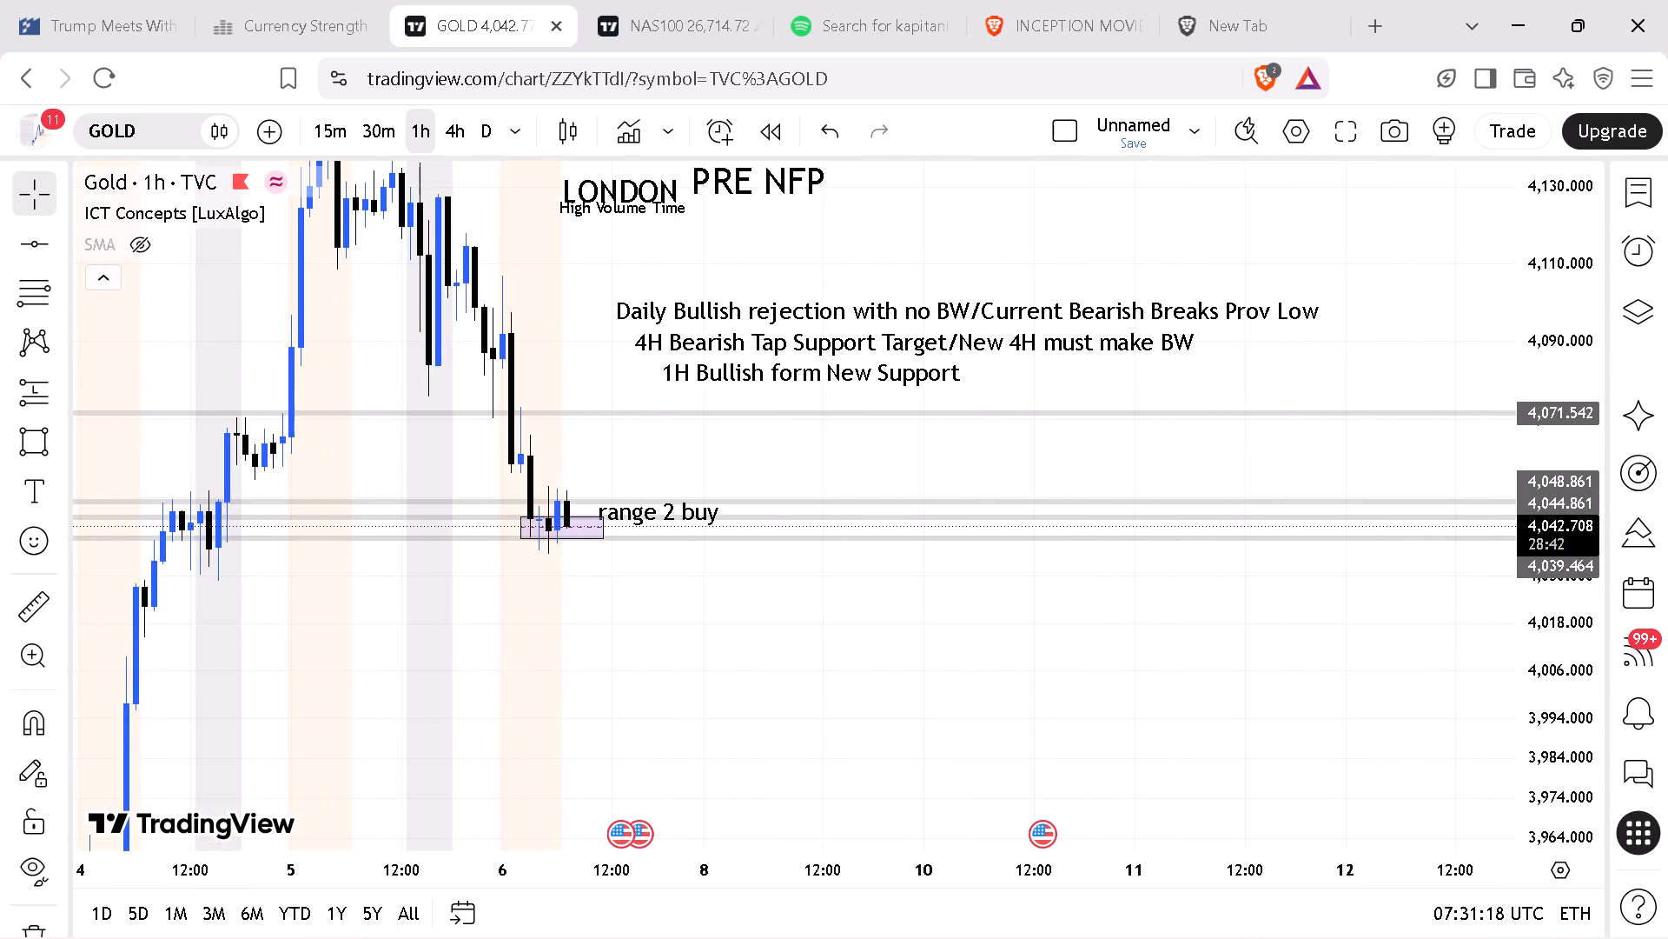
pyautogui.moveTo(904, 738); pyautogui.dragTo(998, 704)
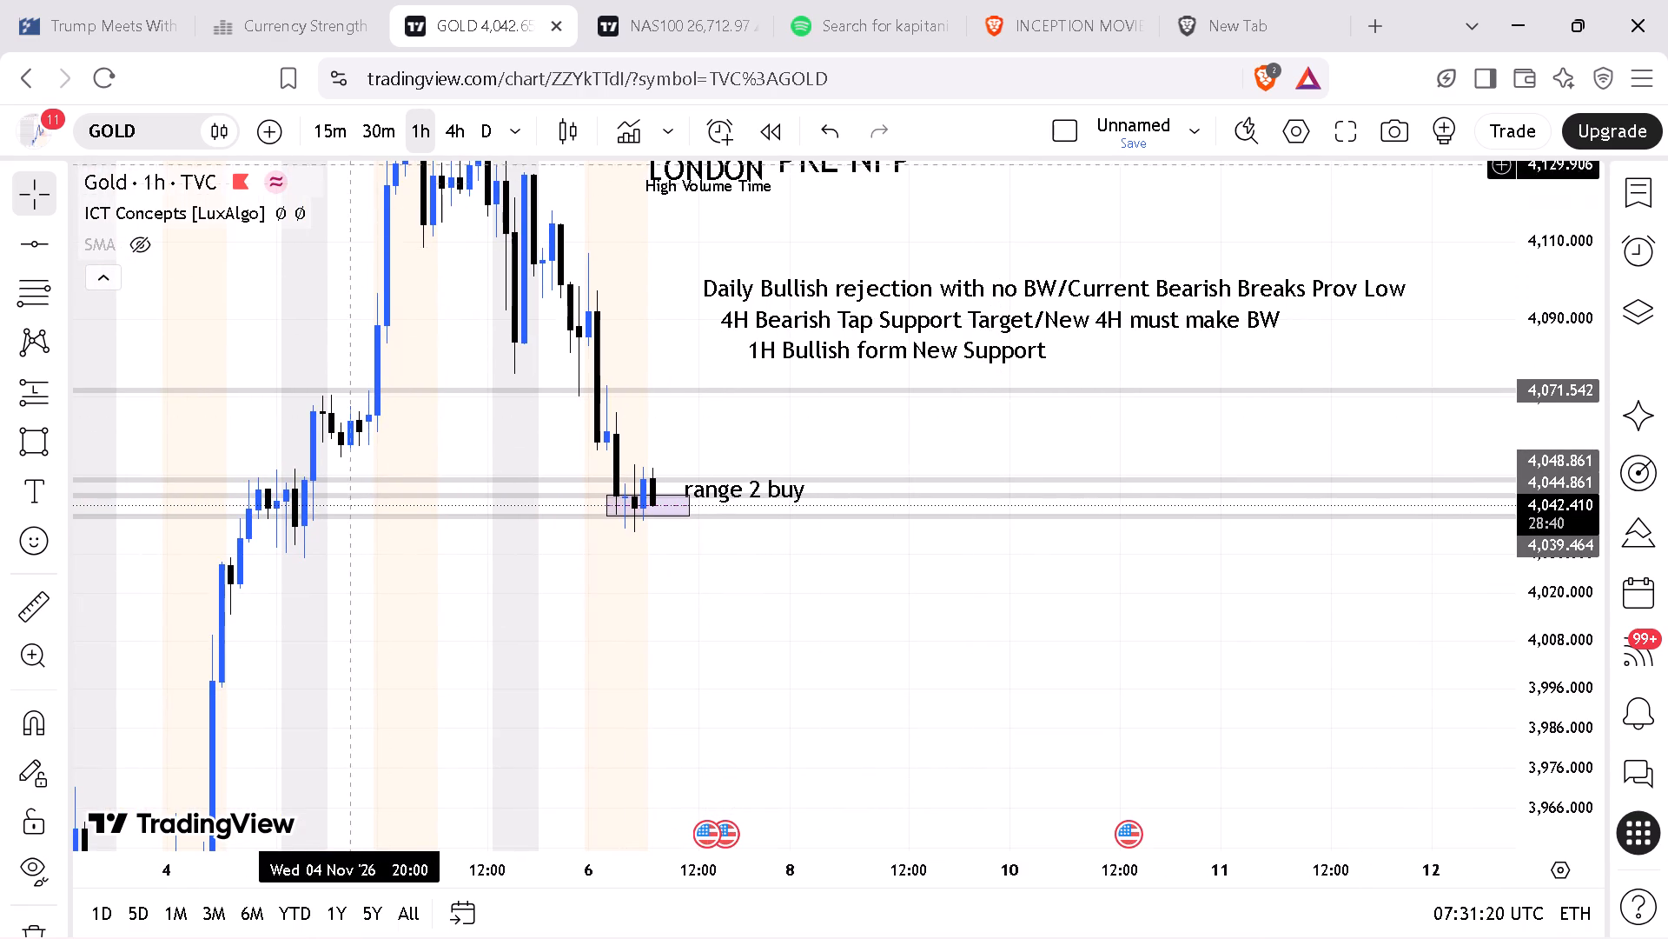
# Examine the recent GOLD candles around the "range 2 buy" zone and its horizontal levels on the 30m timeframe.
pyautogui.click(373, 124)
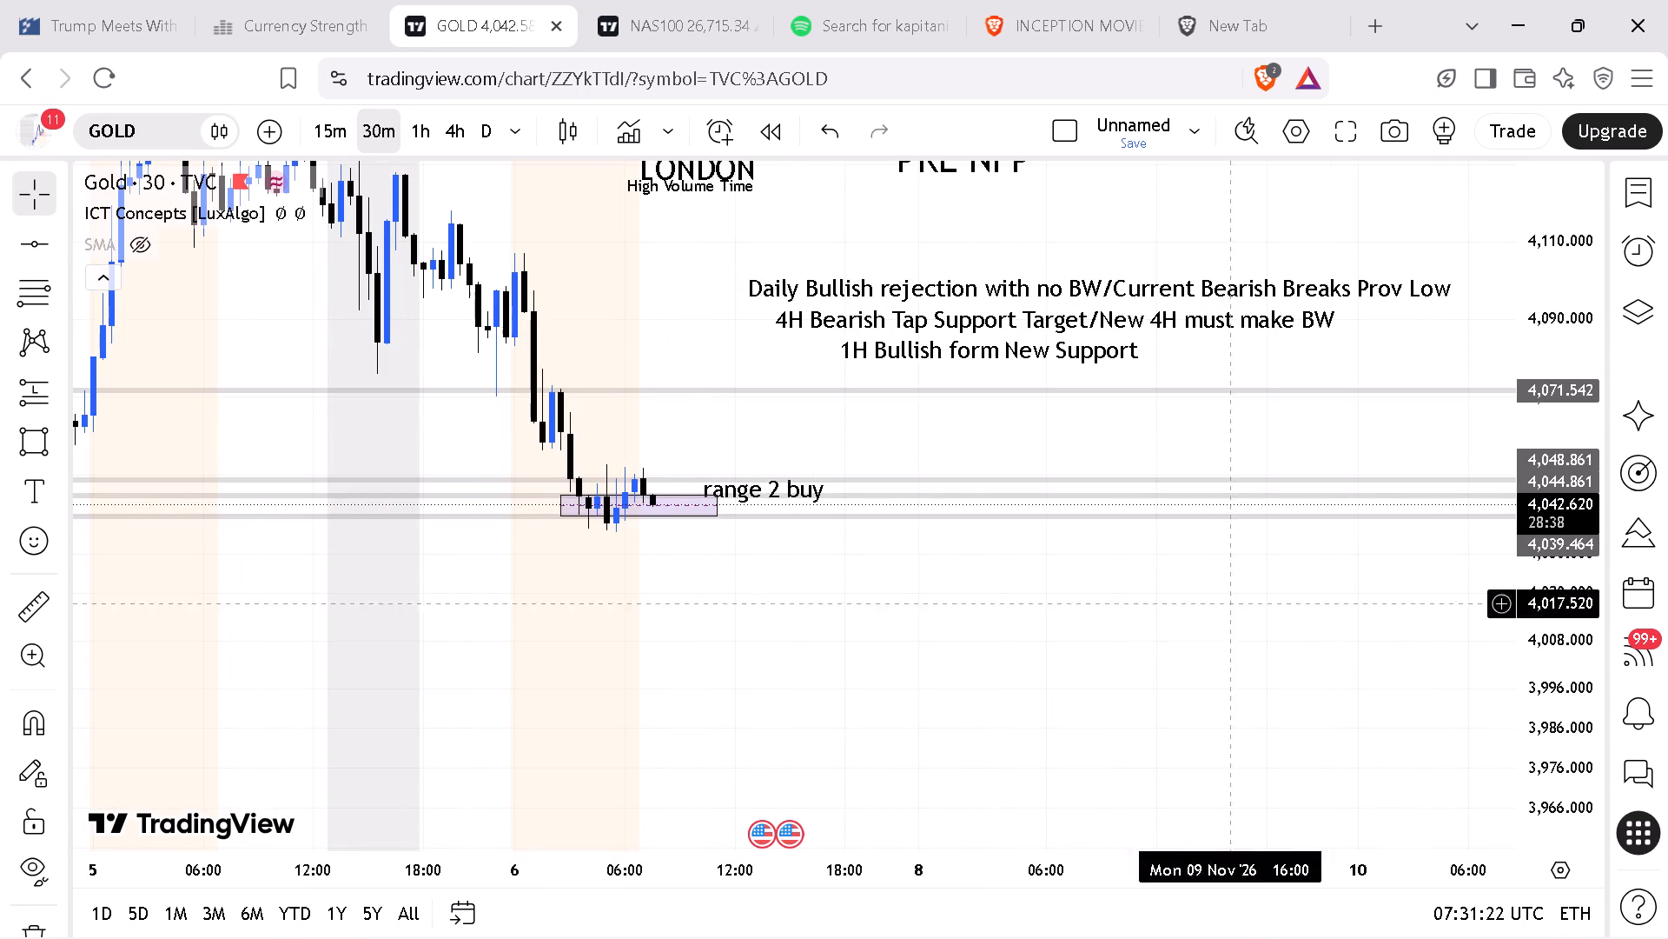
pyautogui.moveTo(1557, 749); pyautogui.dragTo(1572, 690)
pyautogui.moveTo(1037, 663); pyautogui.dragTo(1027, 799)
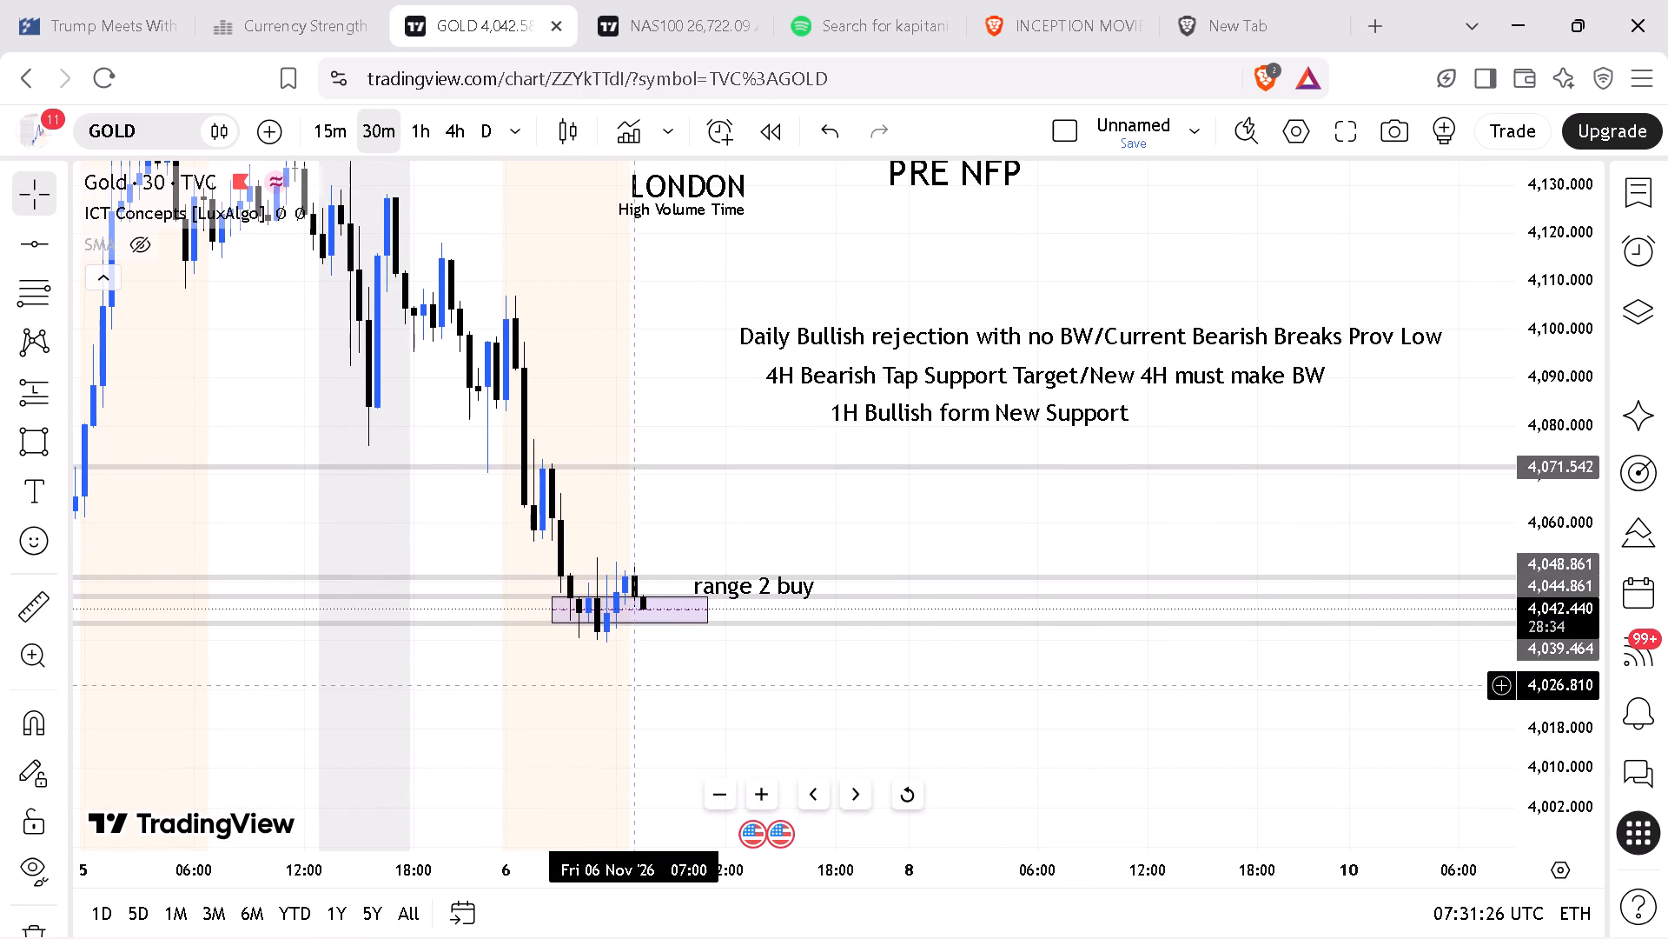
pyautogui.moveTo(882, 868); pyautogui.dragTo(764, 851)
pyautogui.moveTo(764, 725); pyautogui.dragTo(971, 707)
pyautogui.moveTo(1539, 802); pyautogui.dragTo(1576, 668)
pyautogui.moveTo(830, 551); pyautogui.dragTo(830, 549)
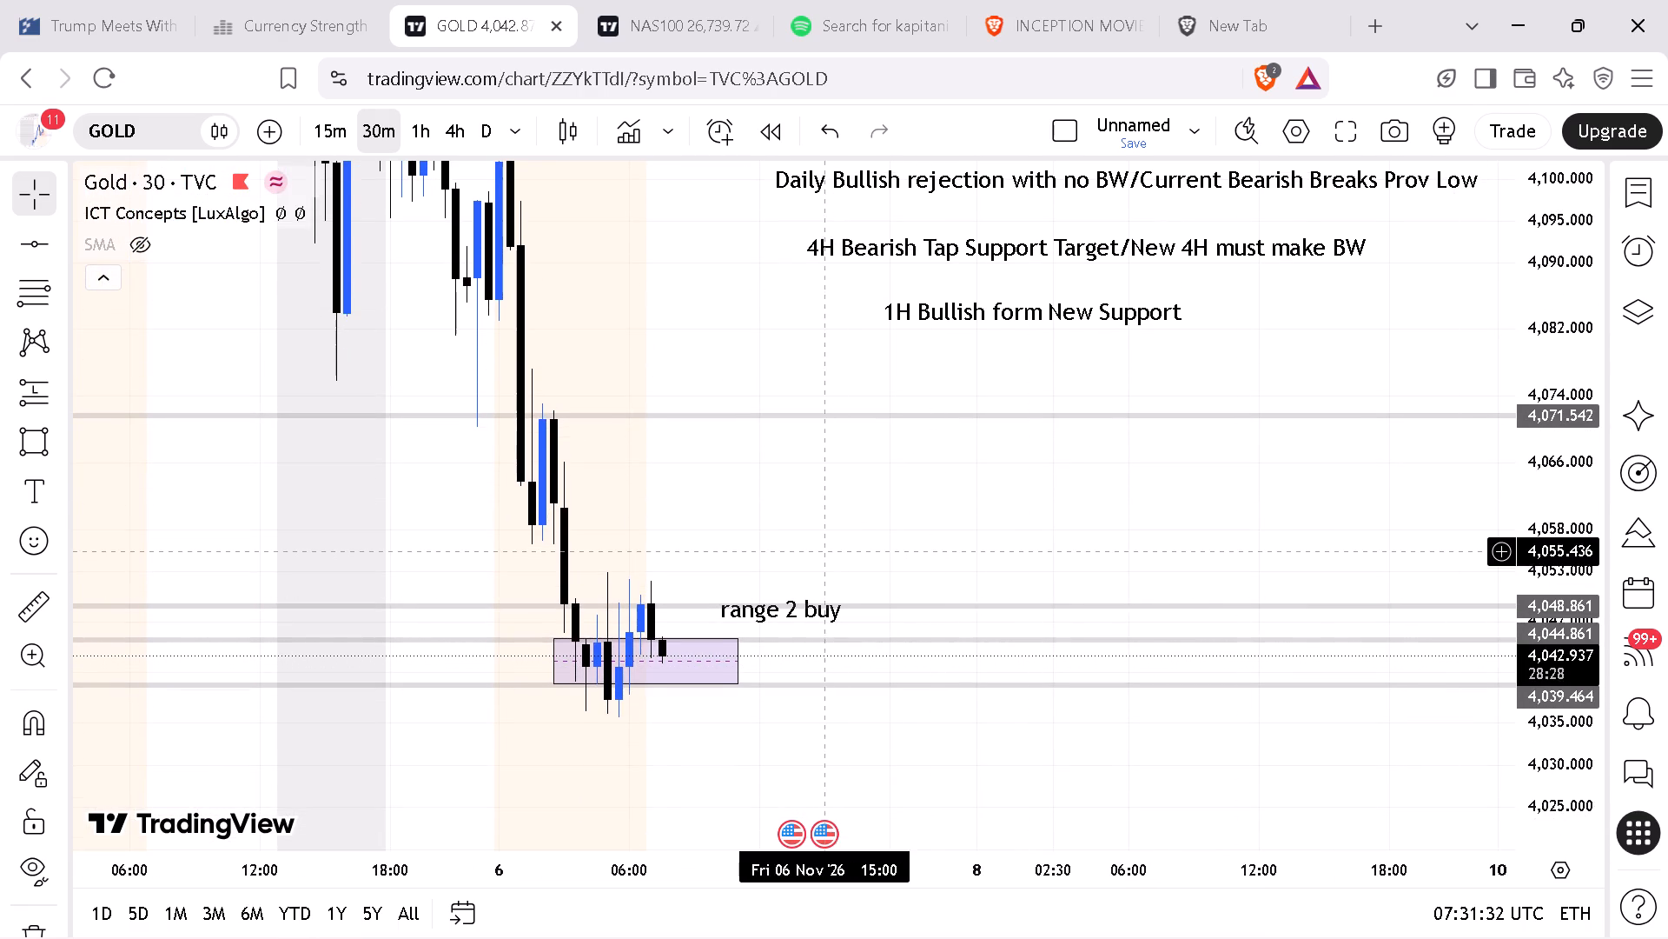
pyautogui.moveTo(830, 549); pyautogui.dragTo(861, 485)
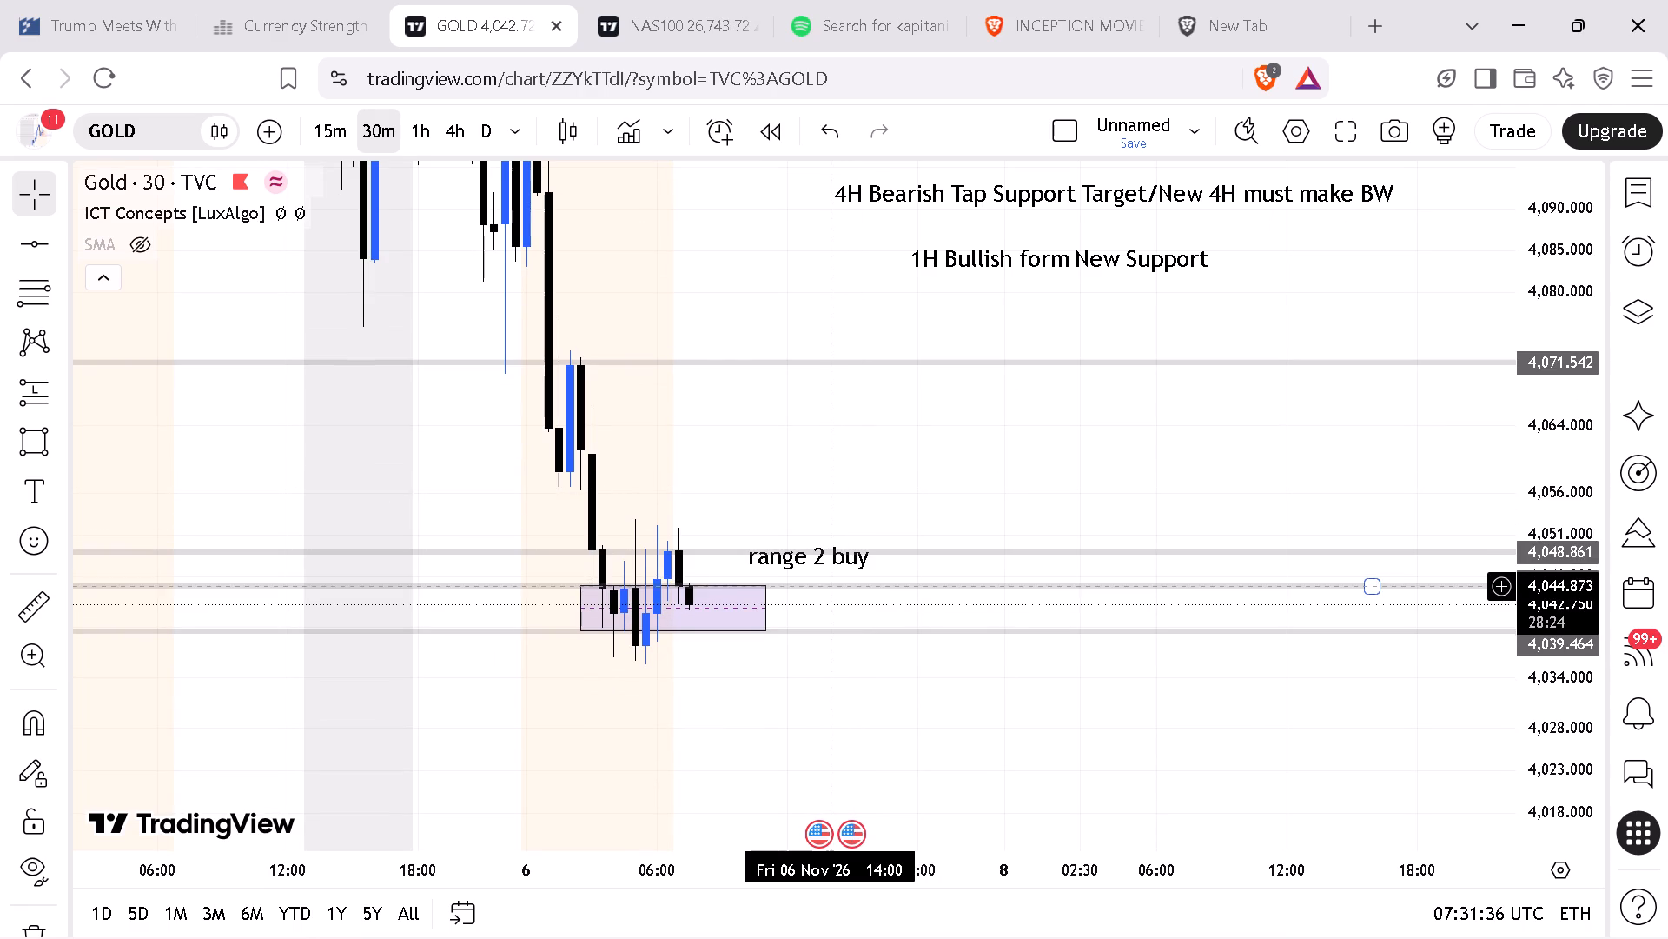
# Examine a wider time and price range of the GOLD 30m chart, including the bias notes above the "range 2 buy" zone.
pyautogui.moveTo(729, 869); pyautogui.dragTo(933, 856)
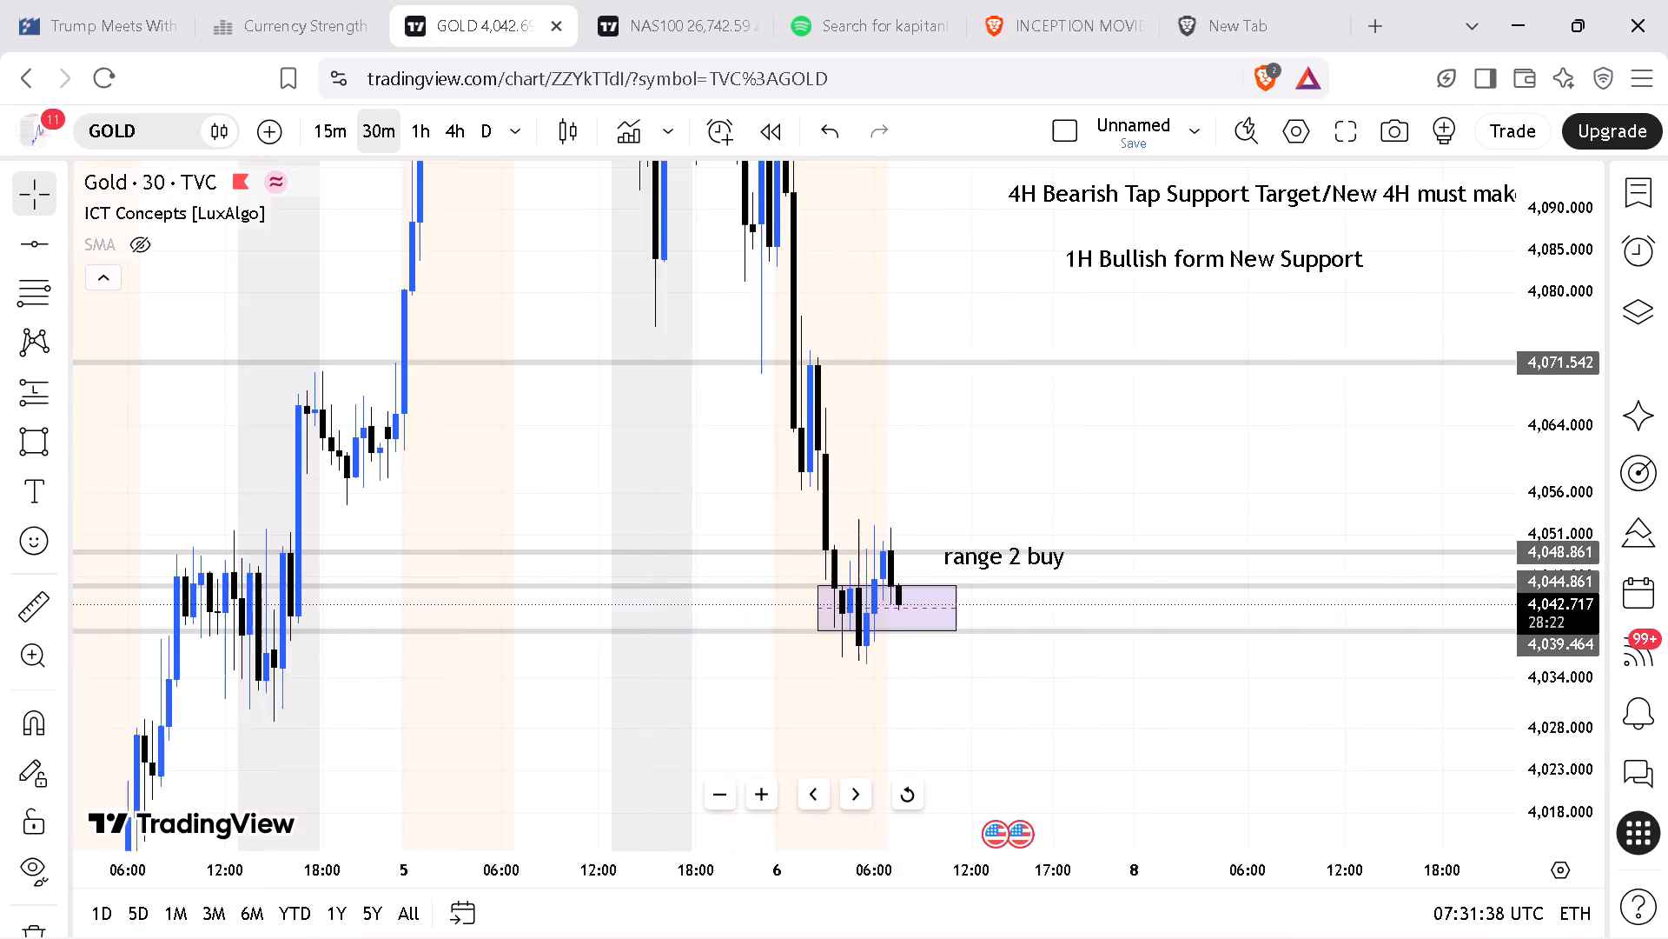
pyautogui.moveTo(933, 856); pyautogui.dragTo(923, 849)
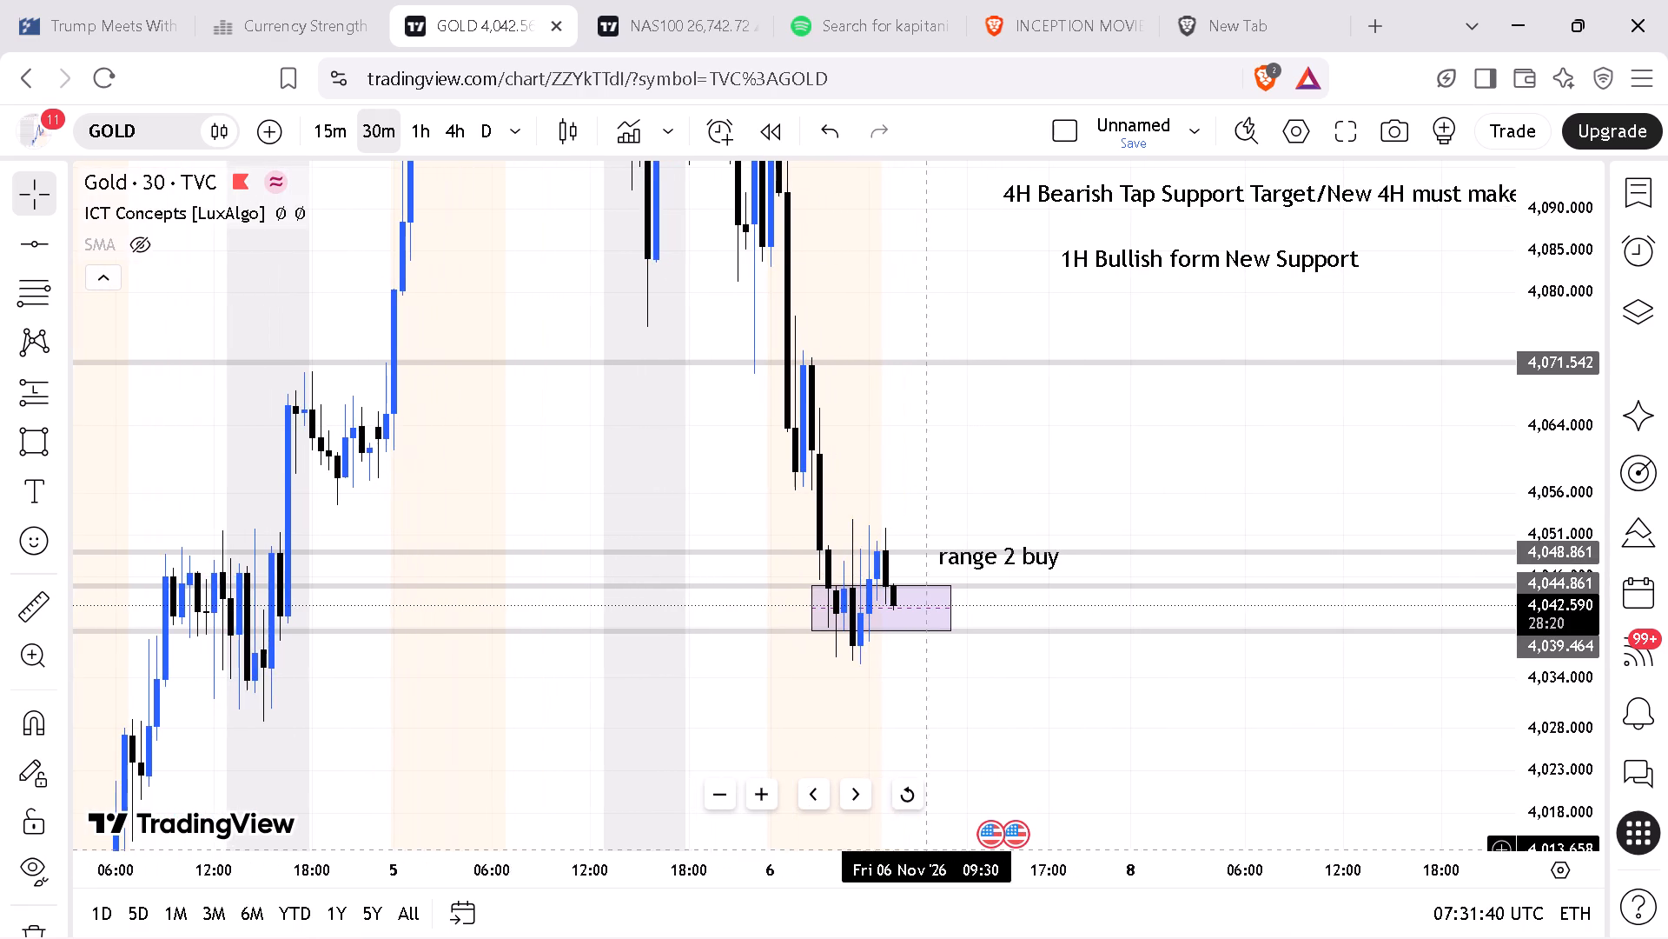
pyautogui.moveTo(923, 849); pyautogui.dragTo(917, 851)
pyautogui.moveTo(1540, 711); pyautogui.dragTo(1547, 770)
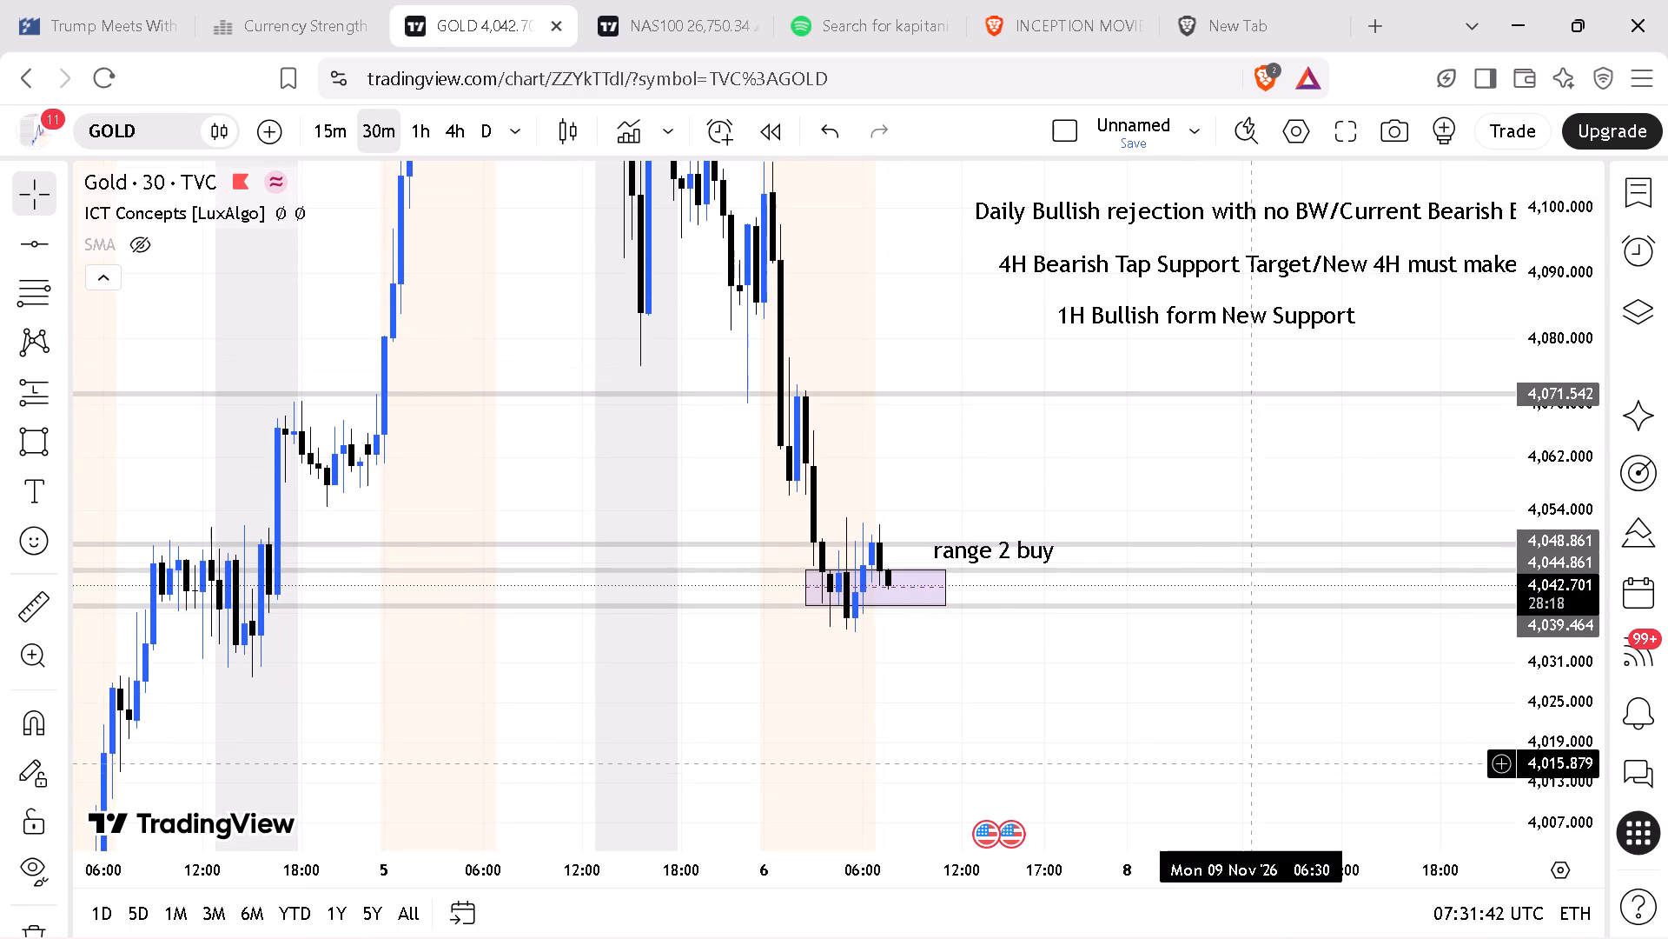
pyautogui.click(1188, 754)
pyautogui.moveTo(1150, 456); pyautogui.dragTo(1031, 529)
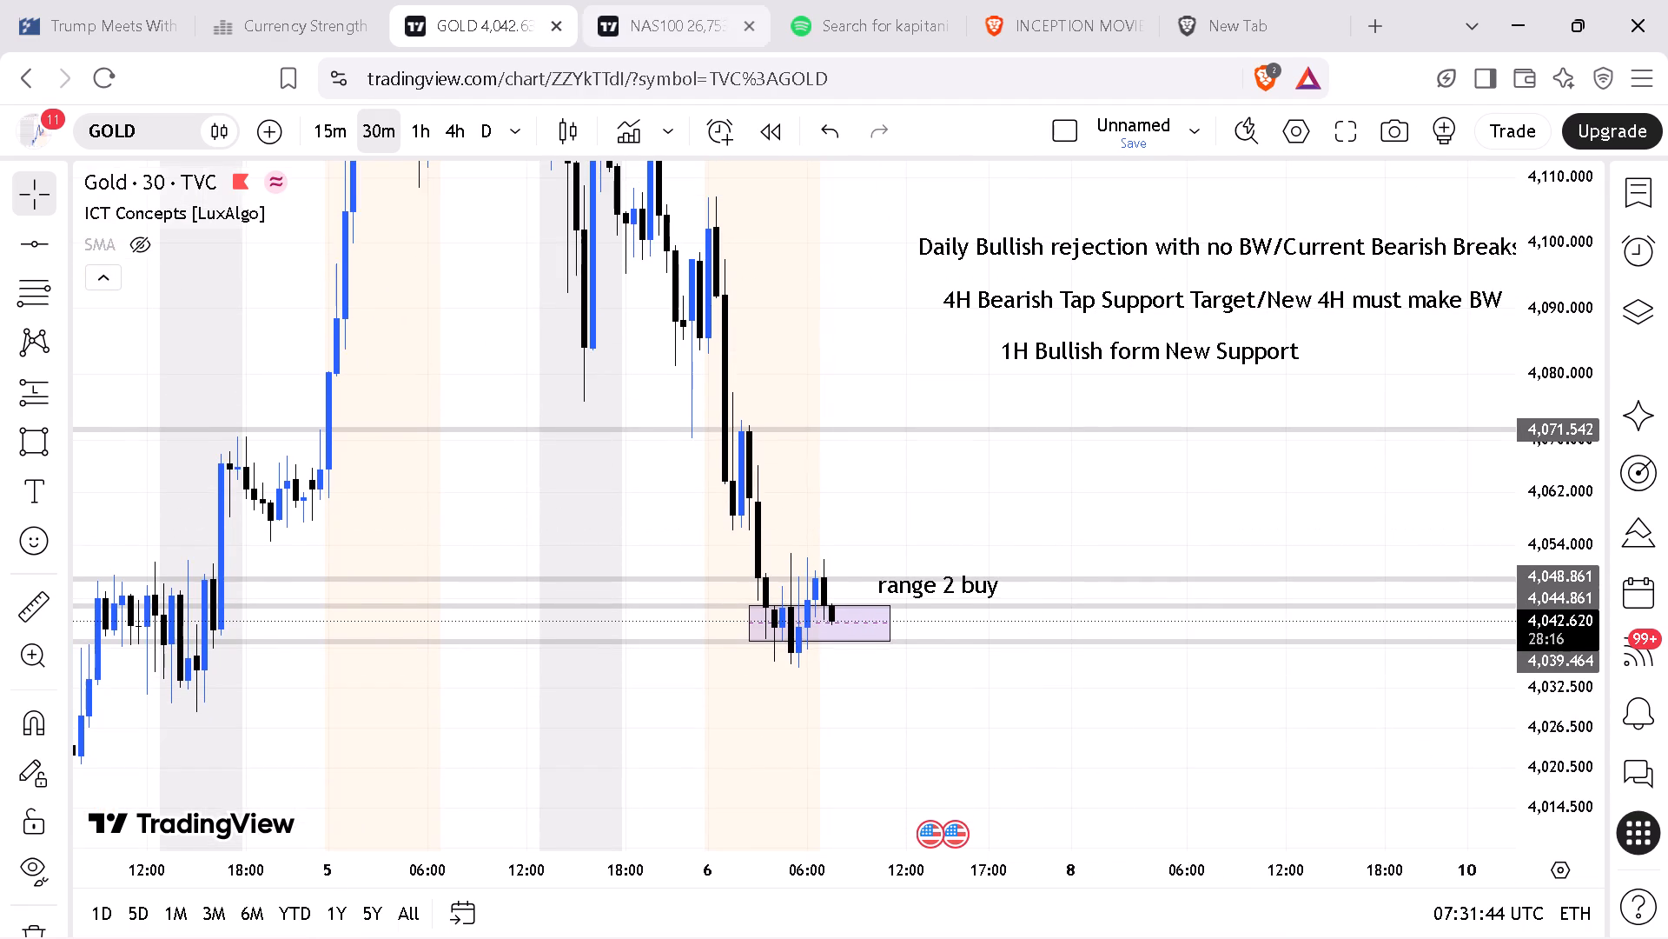
# Return to the NAS100 chart on the 30m timeframe and lower its middle level to about 26,797 and its upper level to about 27,027.
pyautogui.click(682, 37)
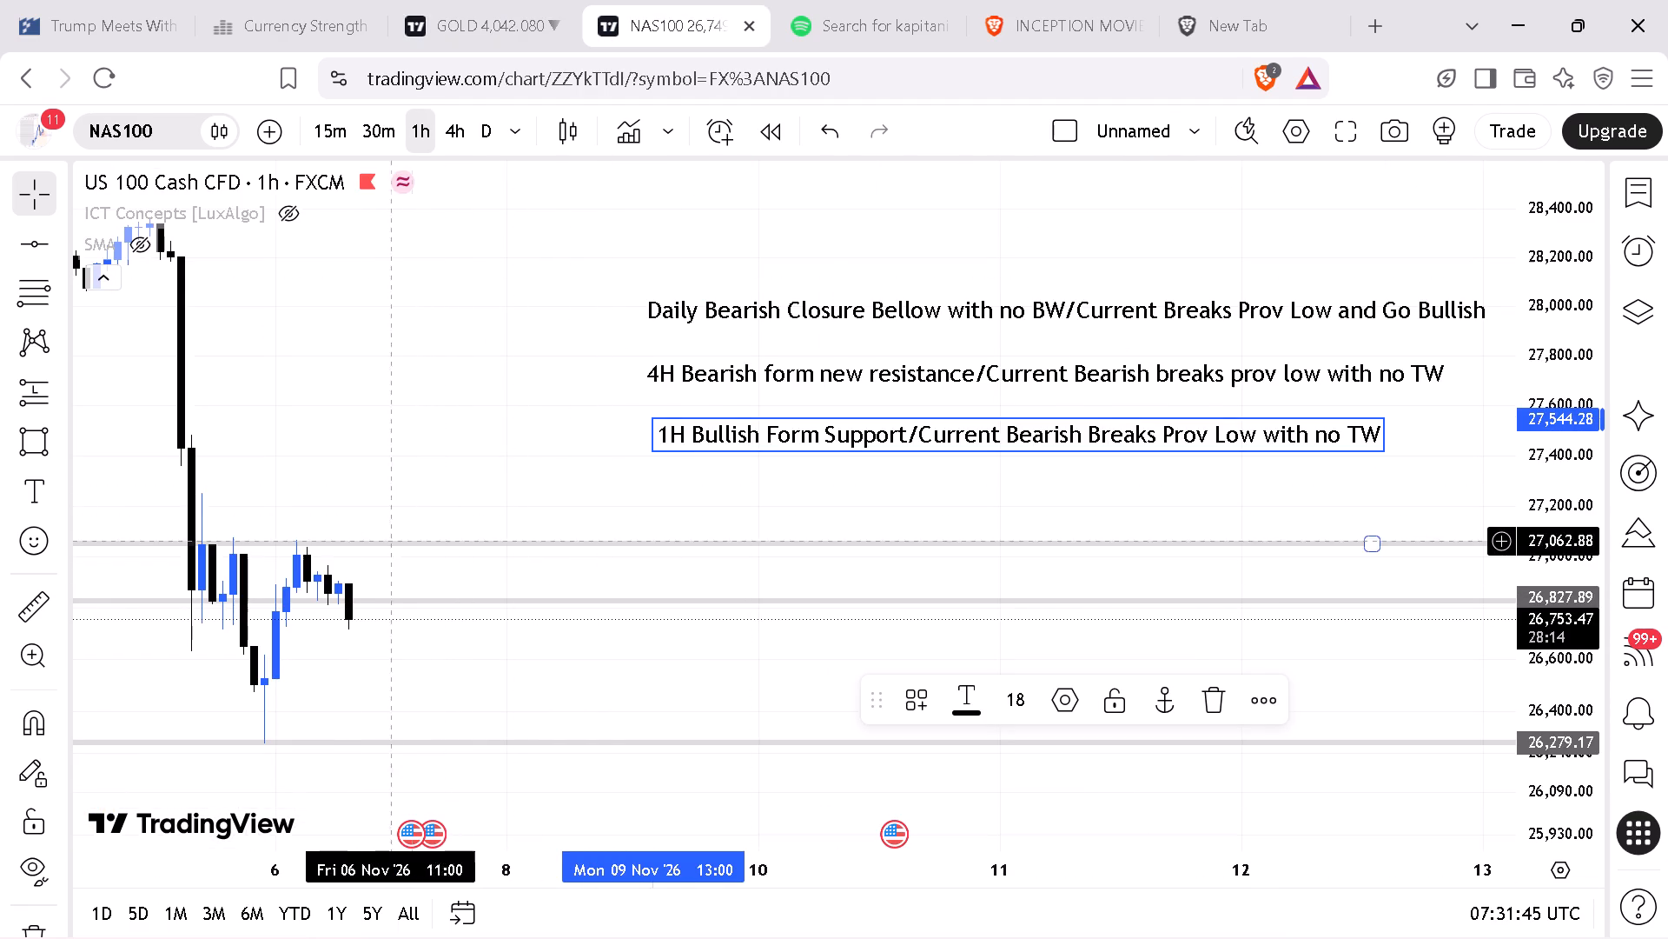
pyautogui.moveTo(398, 422); pyautogui.dragTo(373, 462)
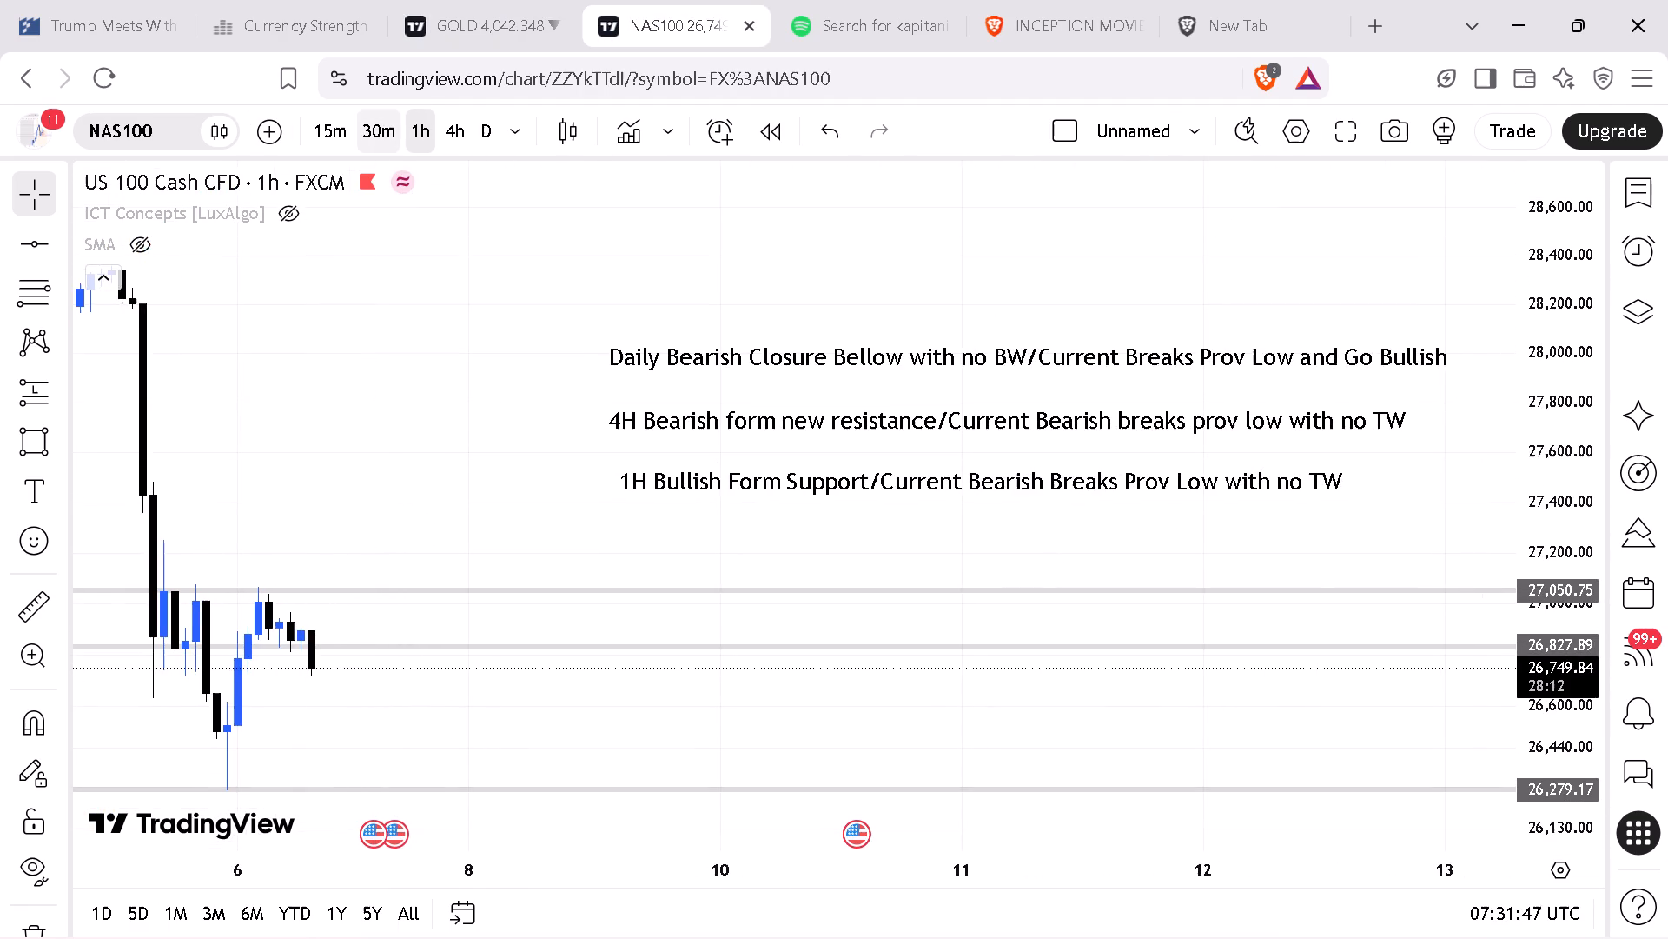
pyautogui.click(384, 130)
pyautogui.moveTo(328, 411); pyautogui.dragTo(595, 345)
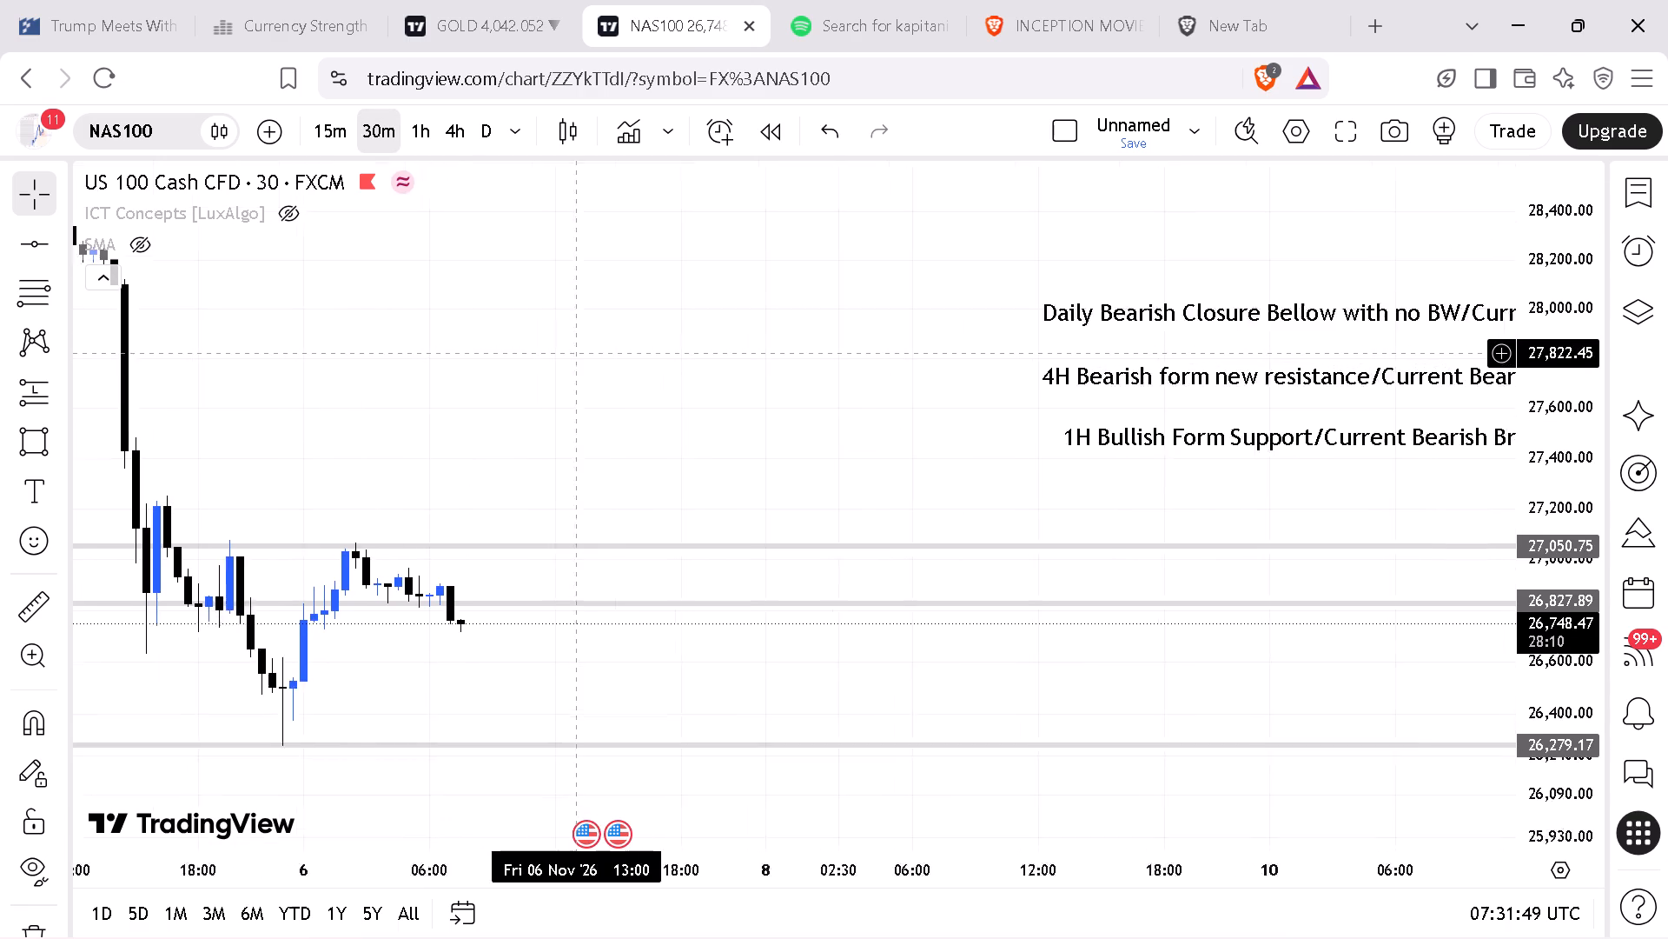
pyautogui.moveTo(595, 345); pyautogui.dragTo(609, 336)
pyautogui.moveTo(497, 591); pyautogui.dragTo(500, 604)
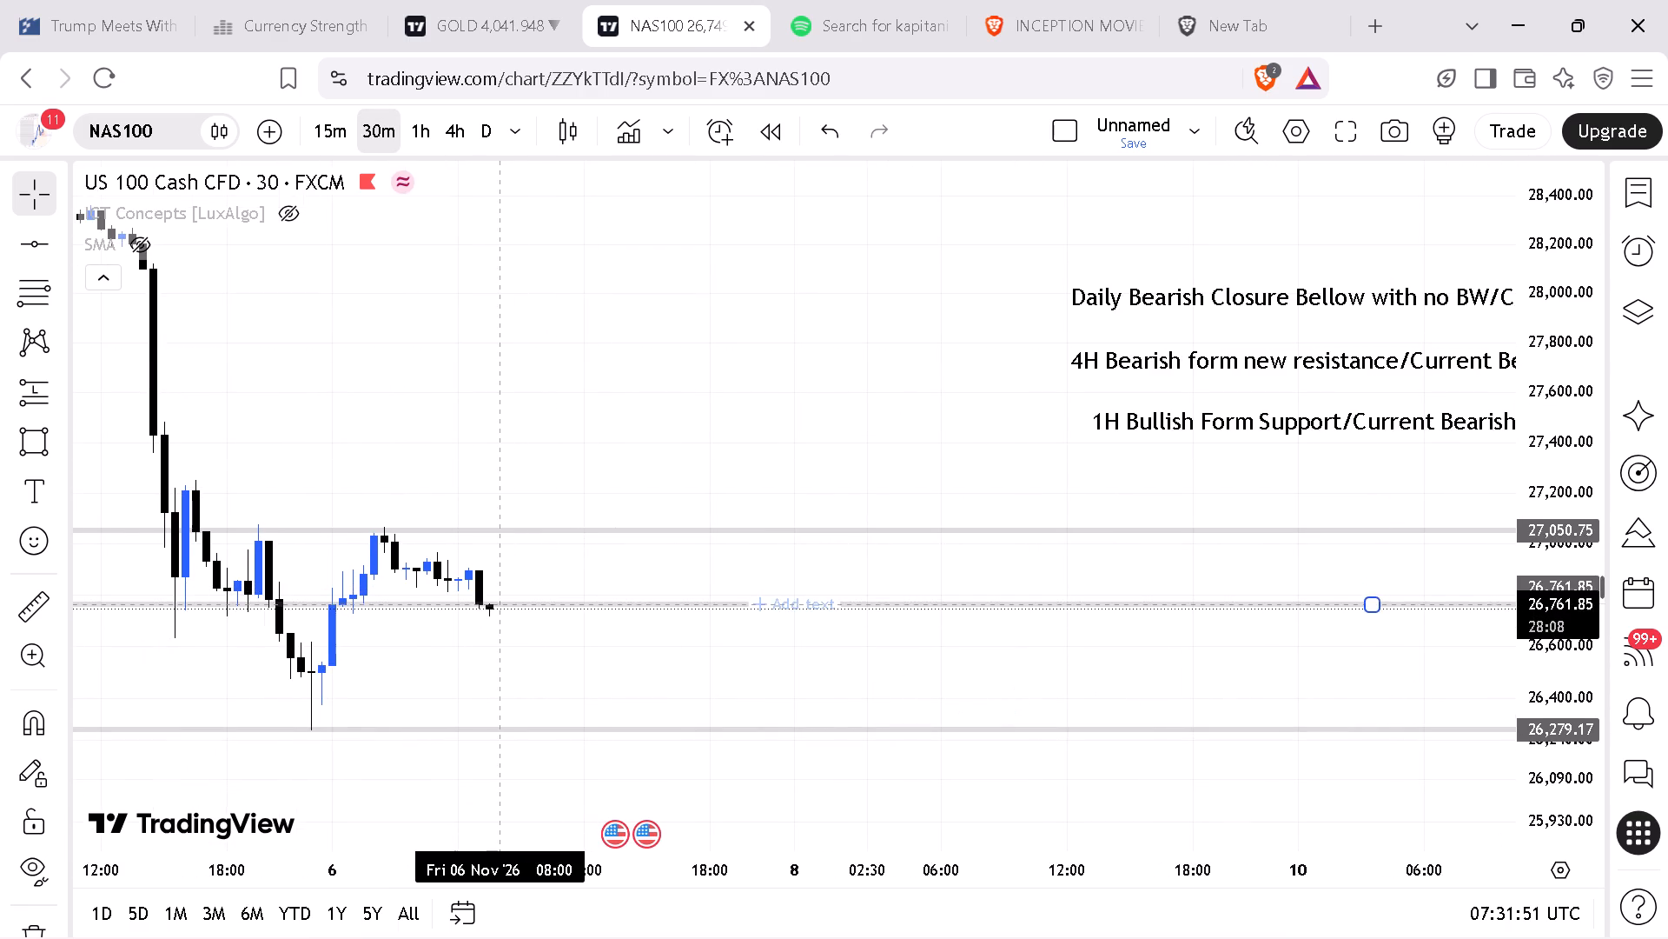
pyautogui.moveTo(500, 604); pyautogui.dragTo(533, 596)
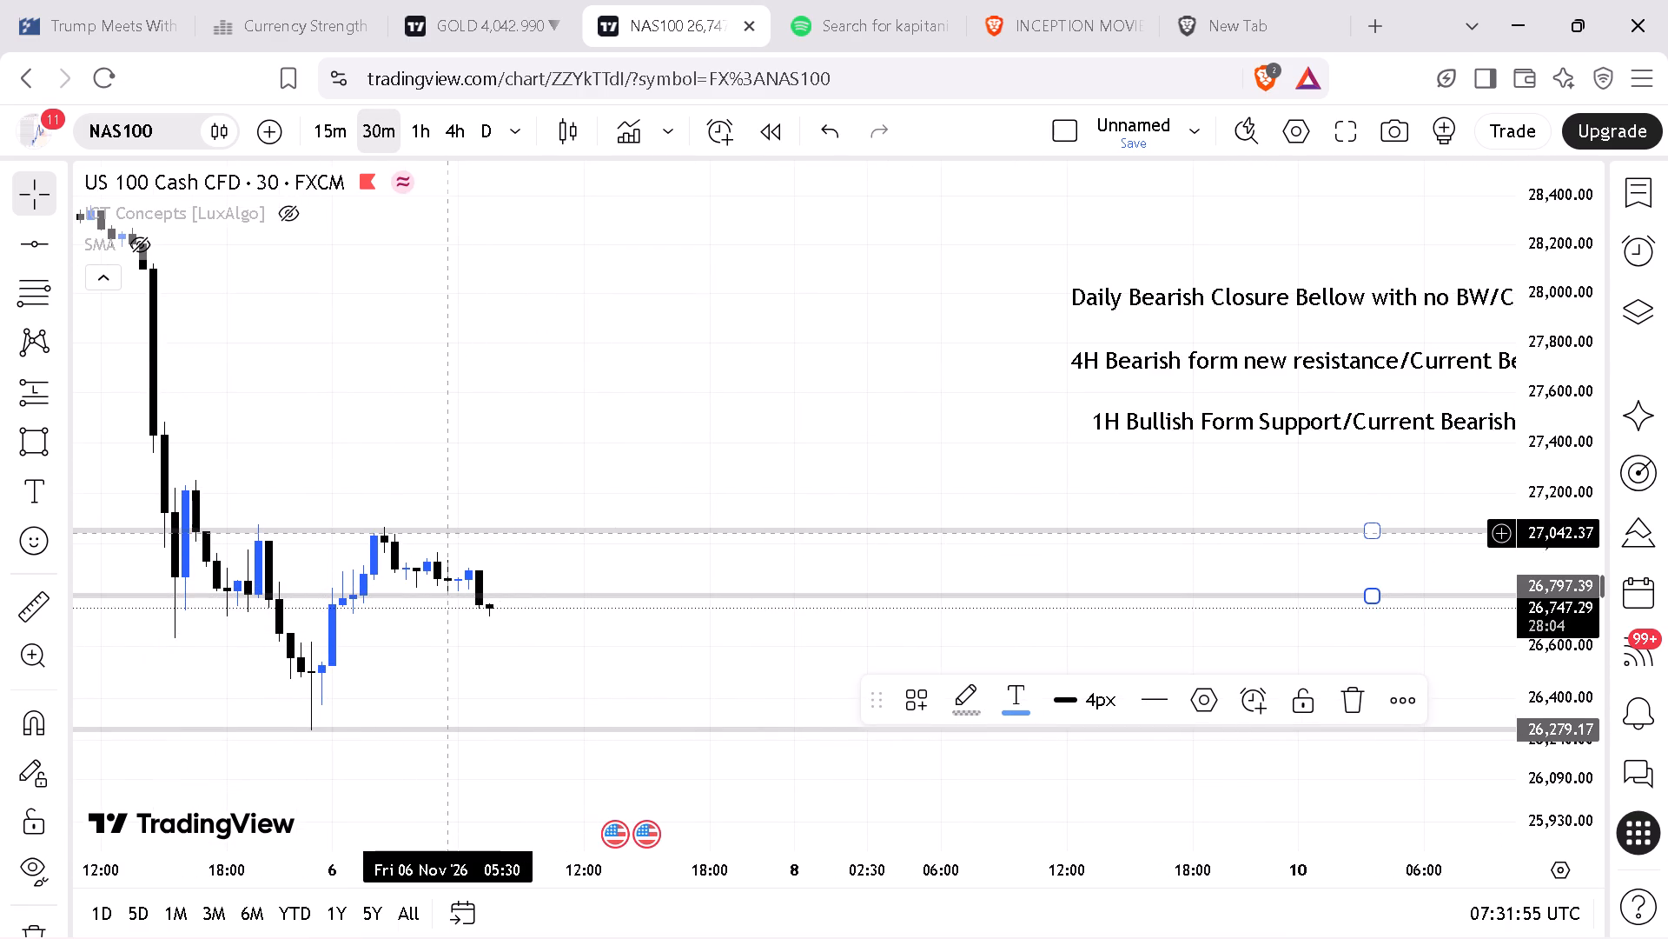
pyautogui.moveTo(445, 531); pyautogui.dragTo(453, 536)
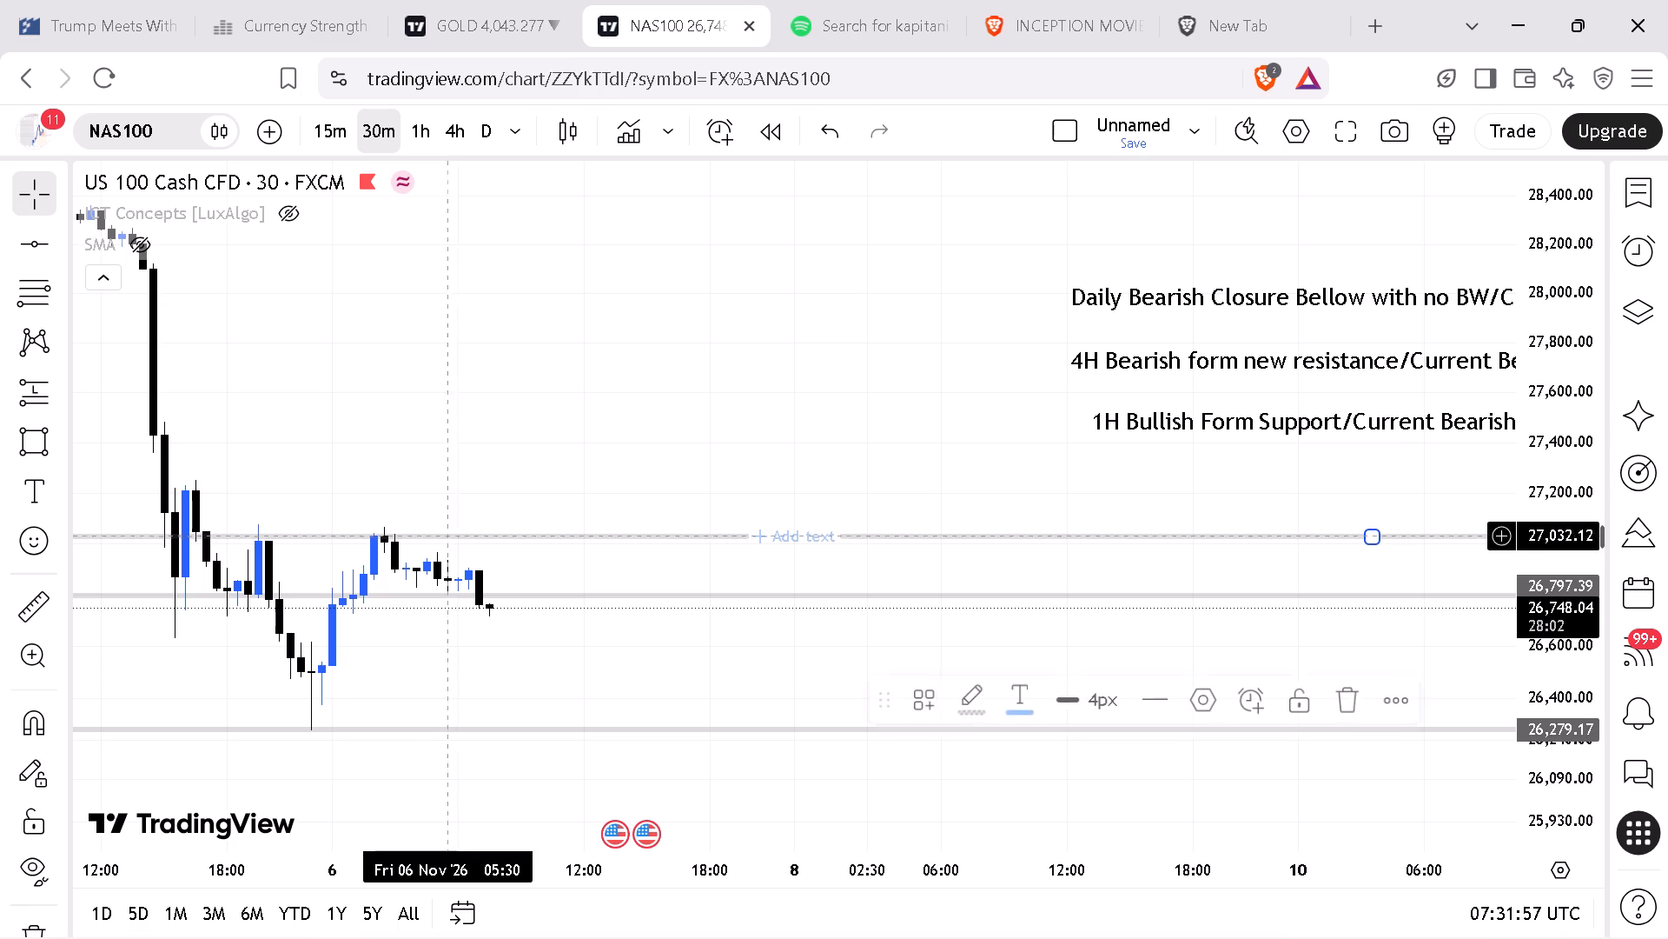
# On the NAS100 15m timeframe, lower the middle horizontal level to about 26,782.
pyautogui.click(332, 120)
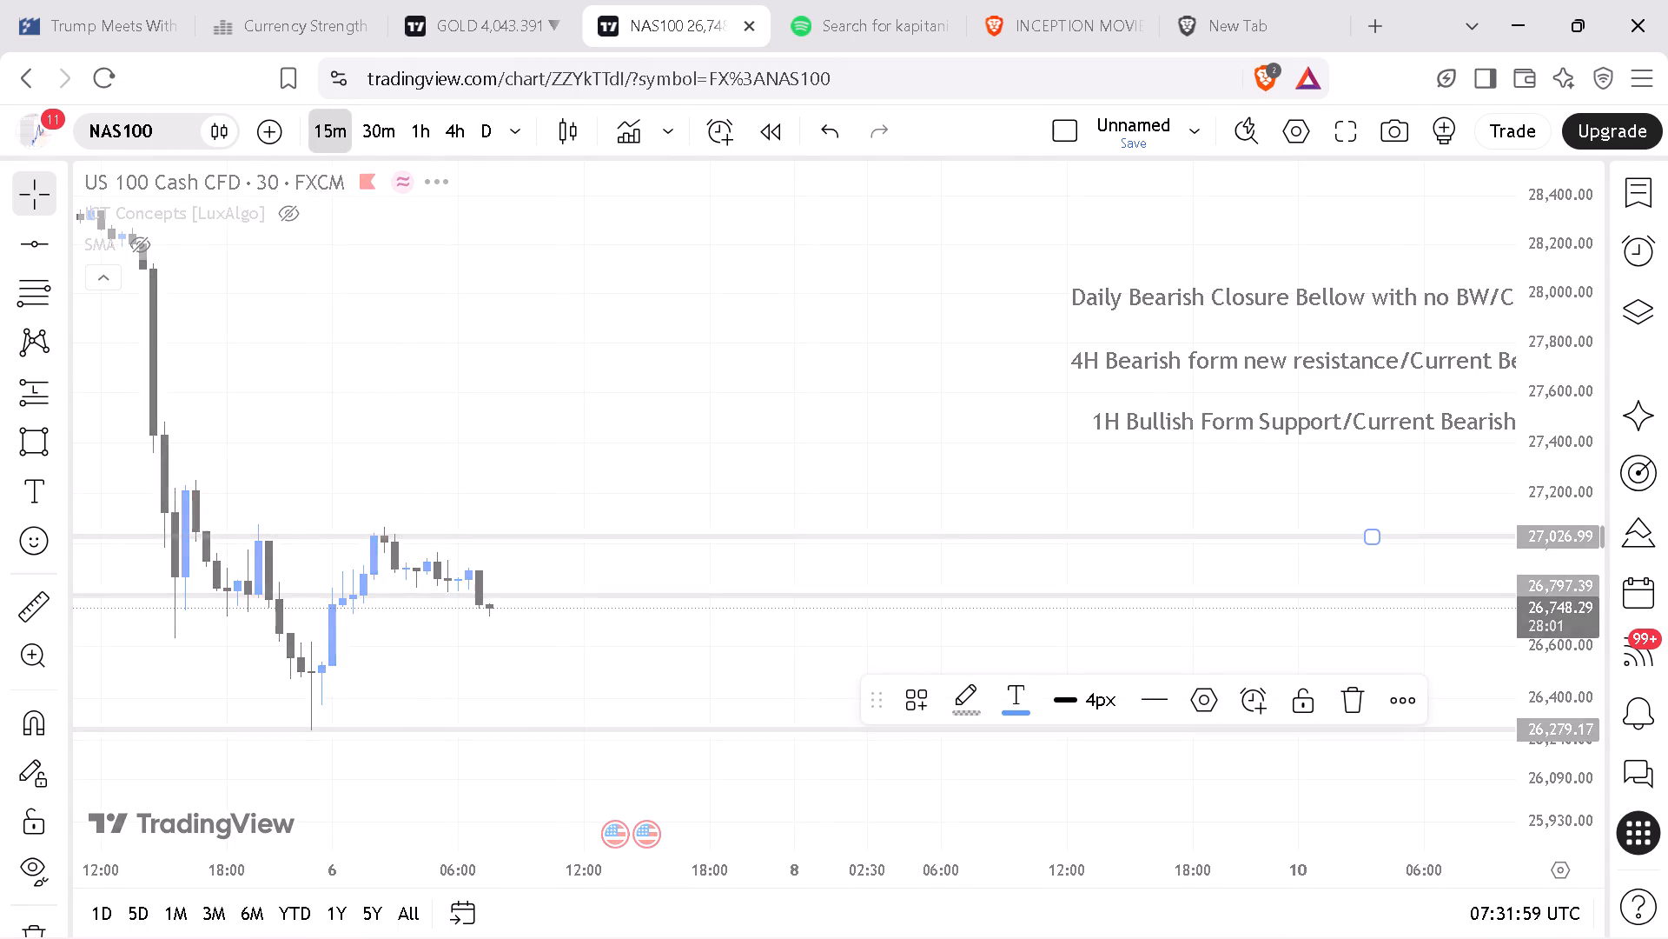
pyautogui.moveTo(507, 880); pyautogui.dragTo(512, 879)
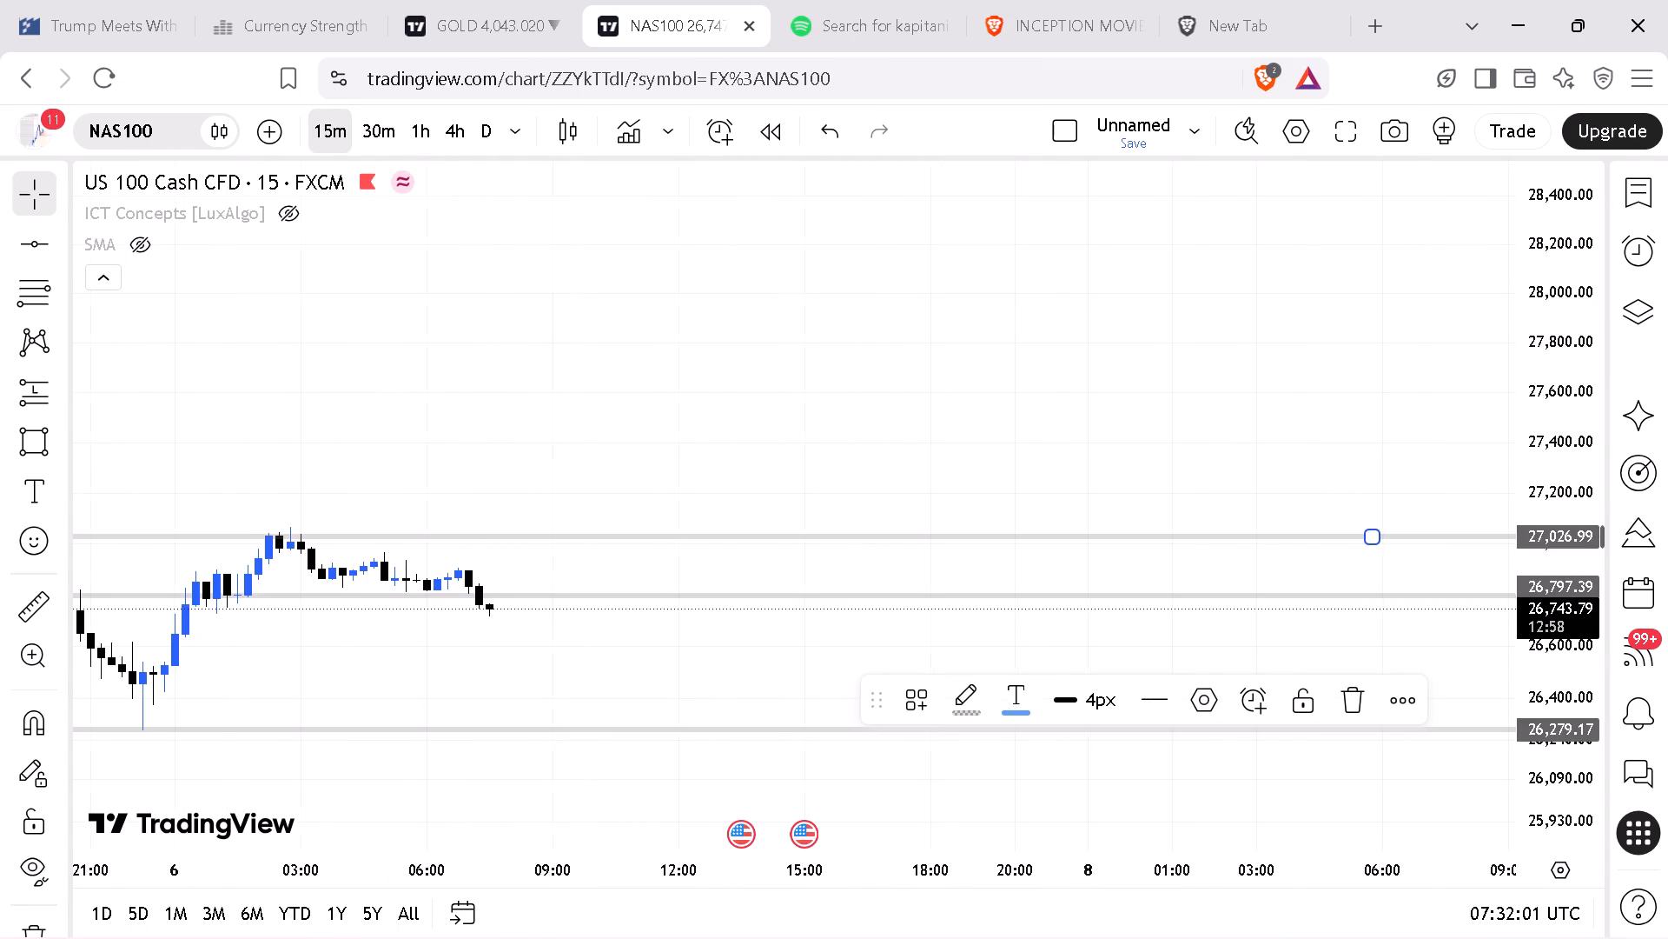
pyautogui.moveTo(512, 879); pyautogui.dragTo(804, 873)
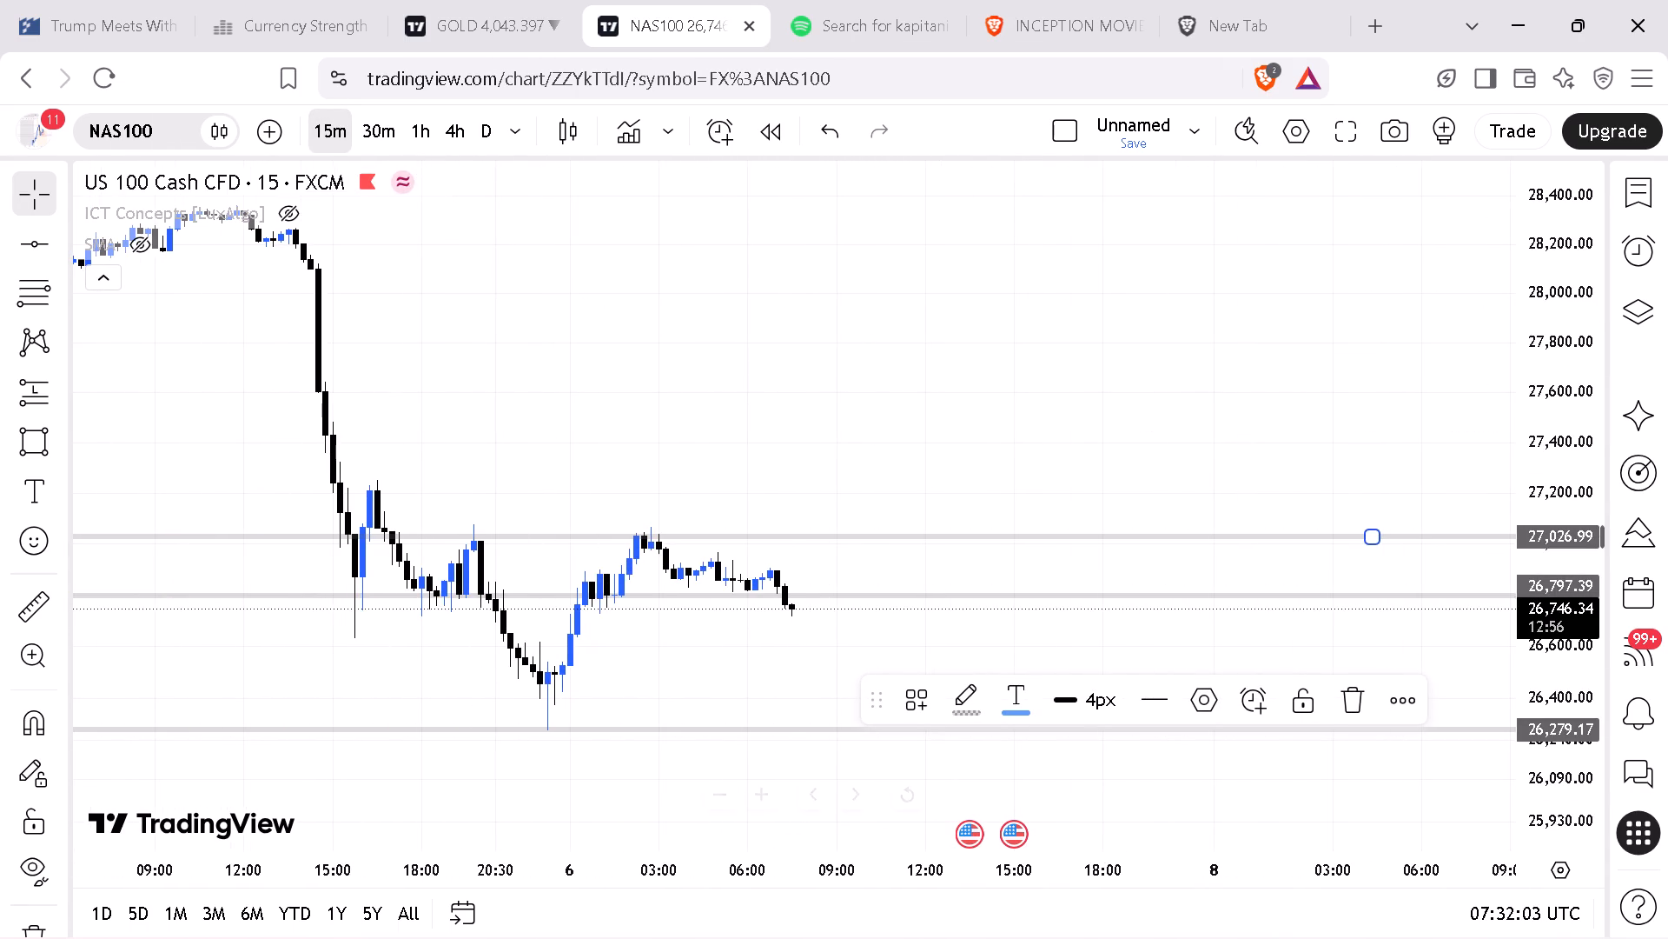
pyautogui.moveTo(1556, 491); pyautogui.dragTo(1552, 447)
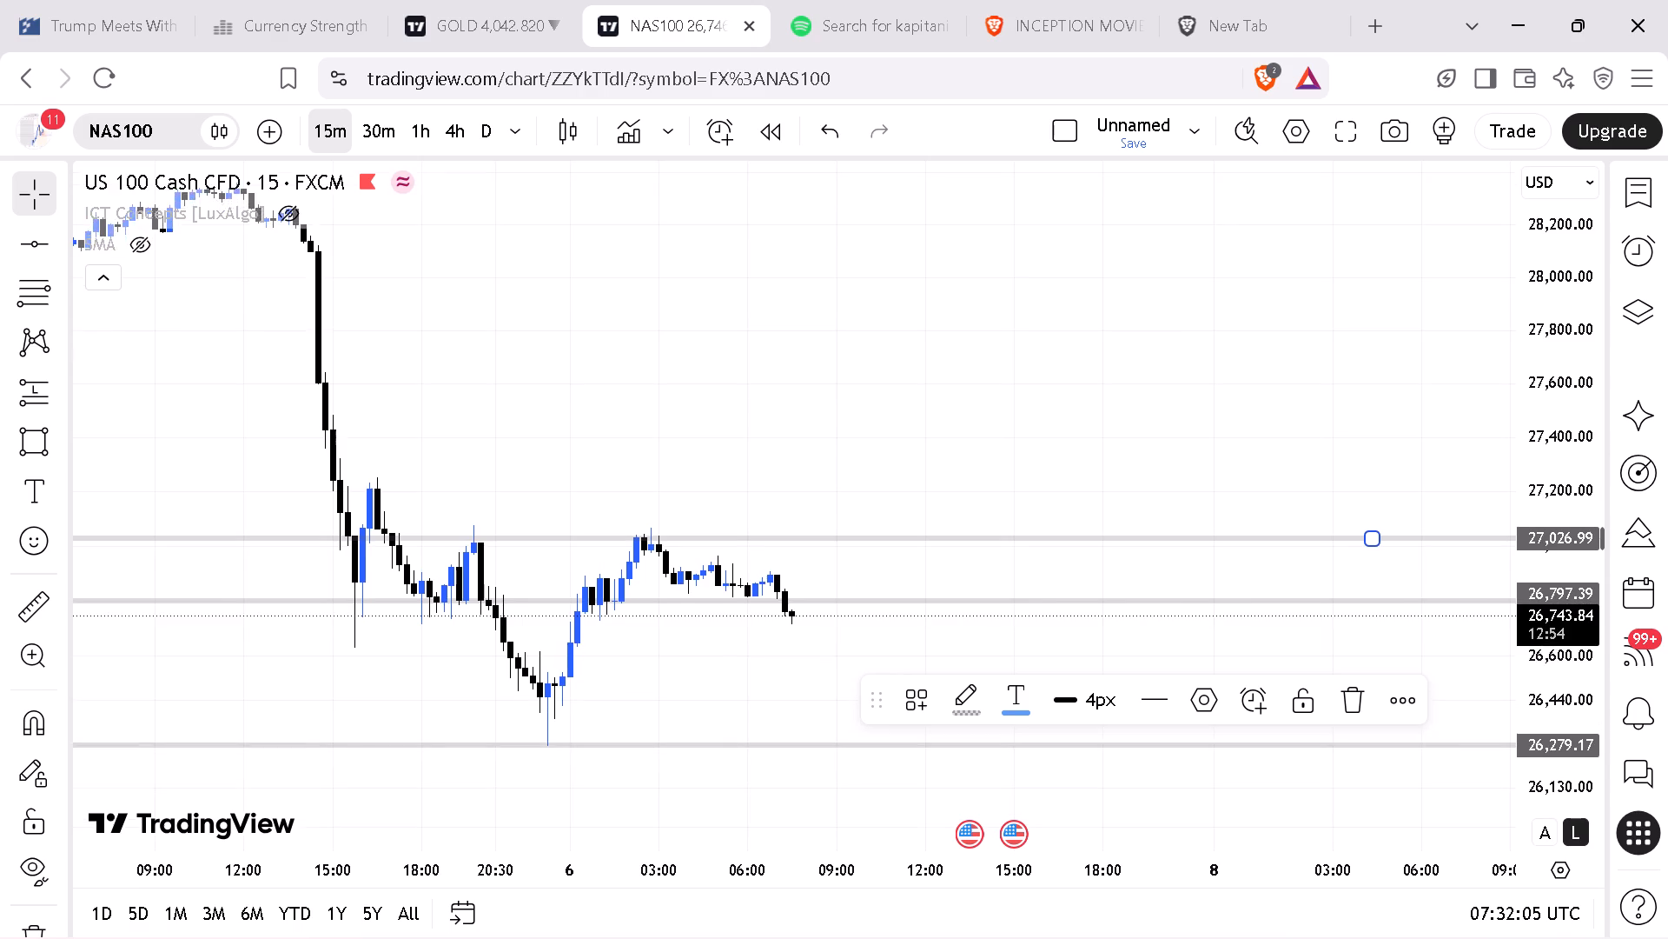
pyautogui.moveTo(1552, 447); pyautogui.dragTo(1550, 334)
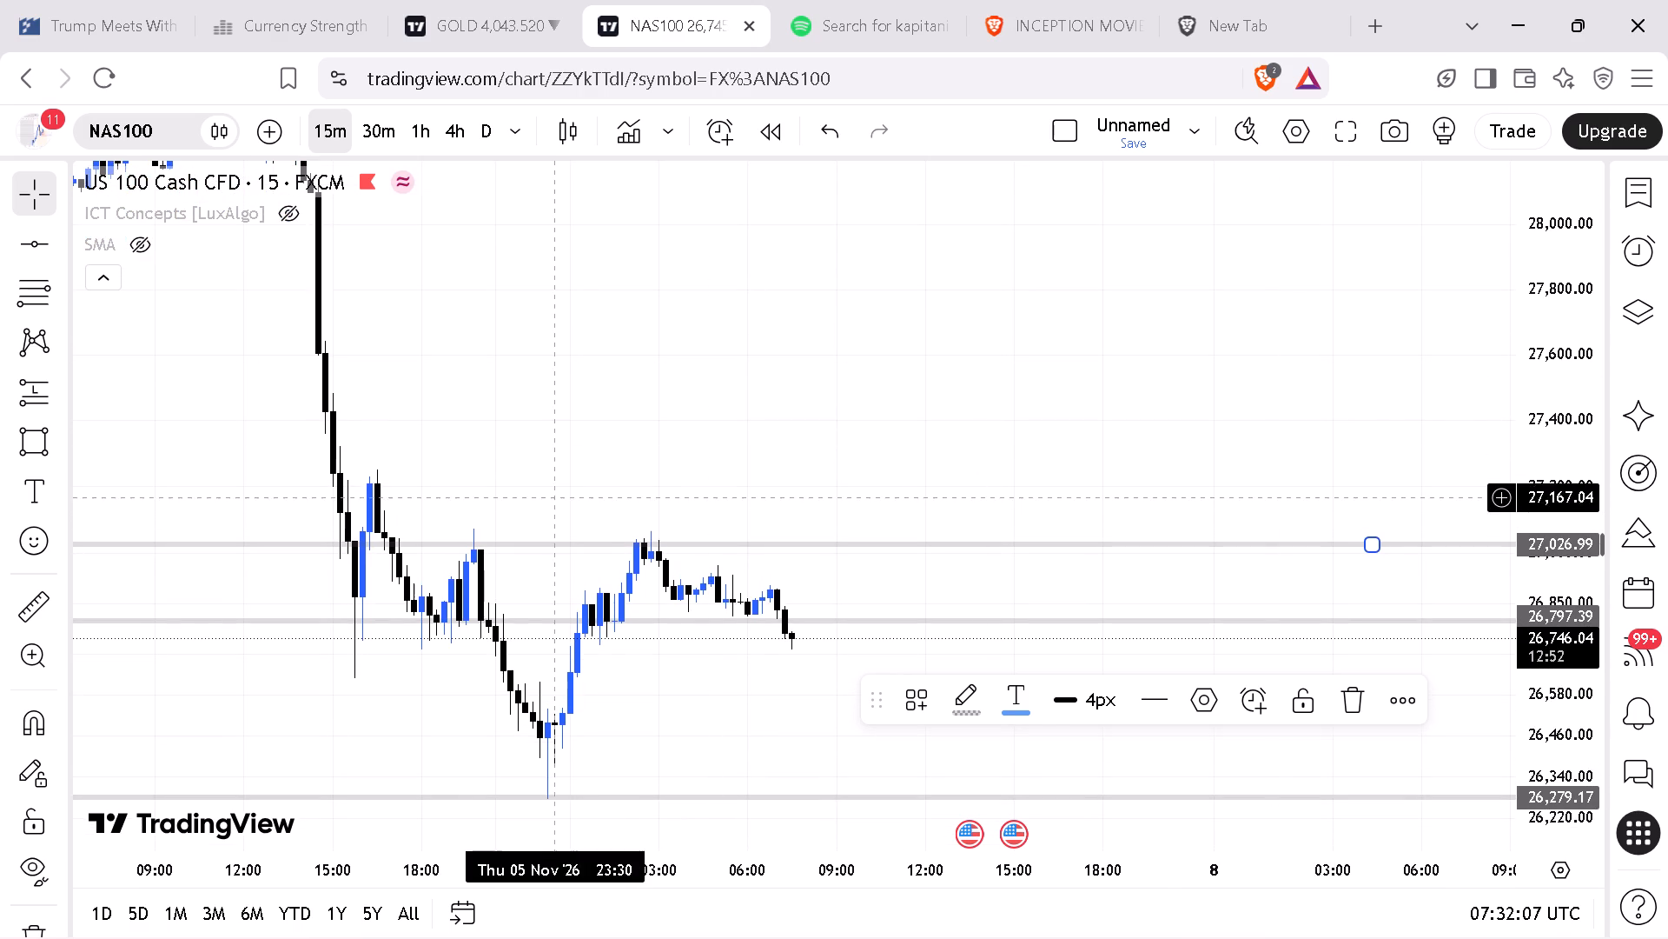
pyautogui.moveTo(567, 435); pyautogui.dragTo(635, 364)
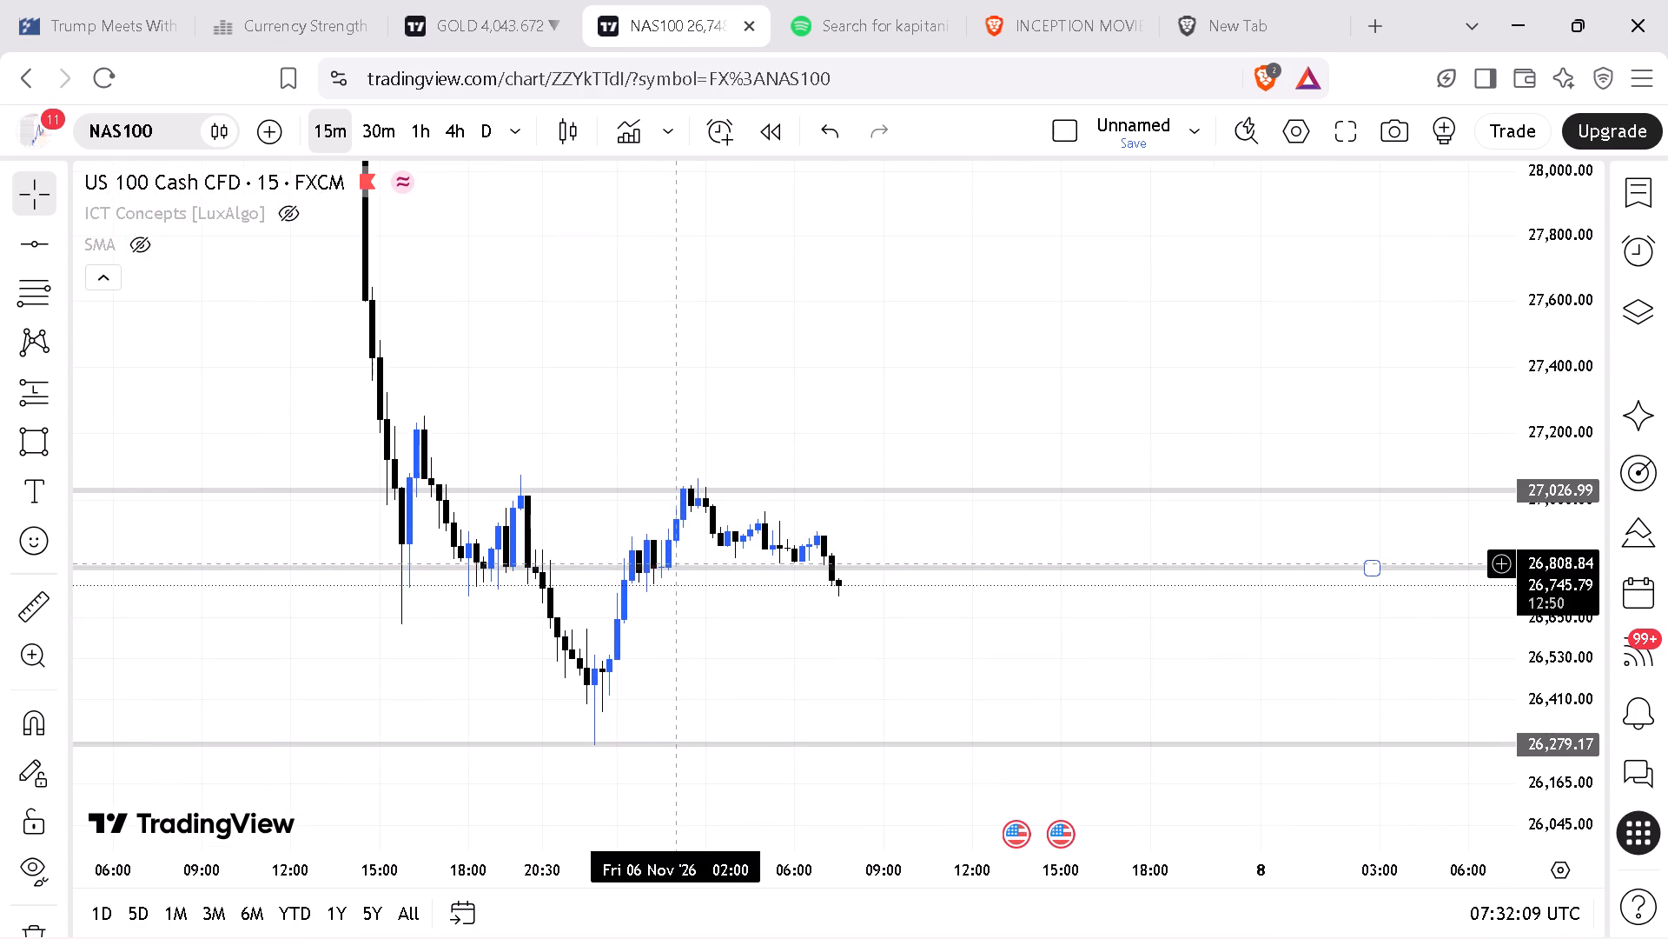
pyautogui.moveTo(681, 577); pyautogui.dragTo(670, 594)
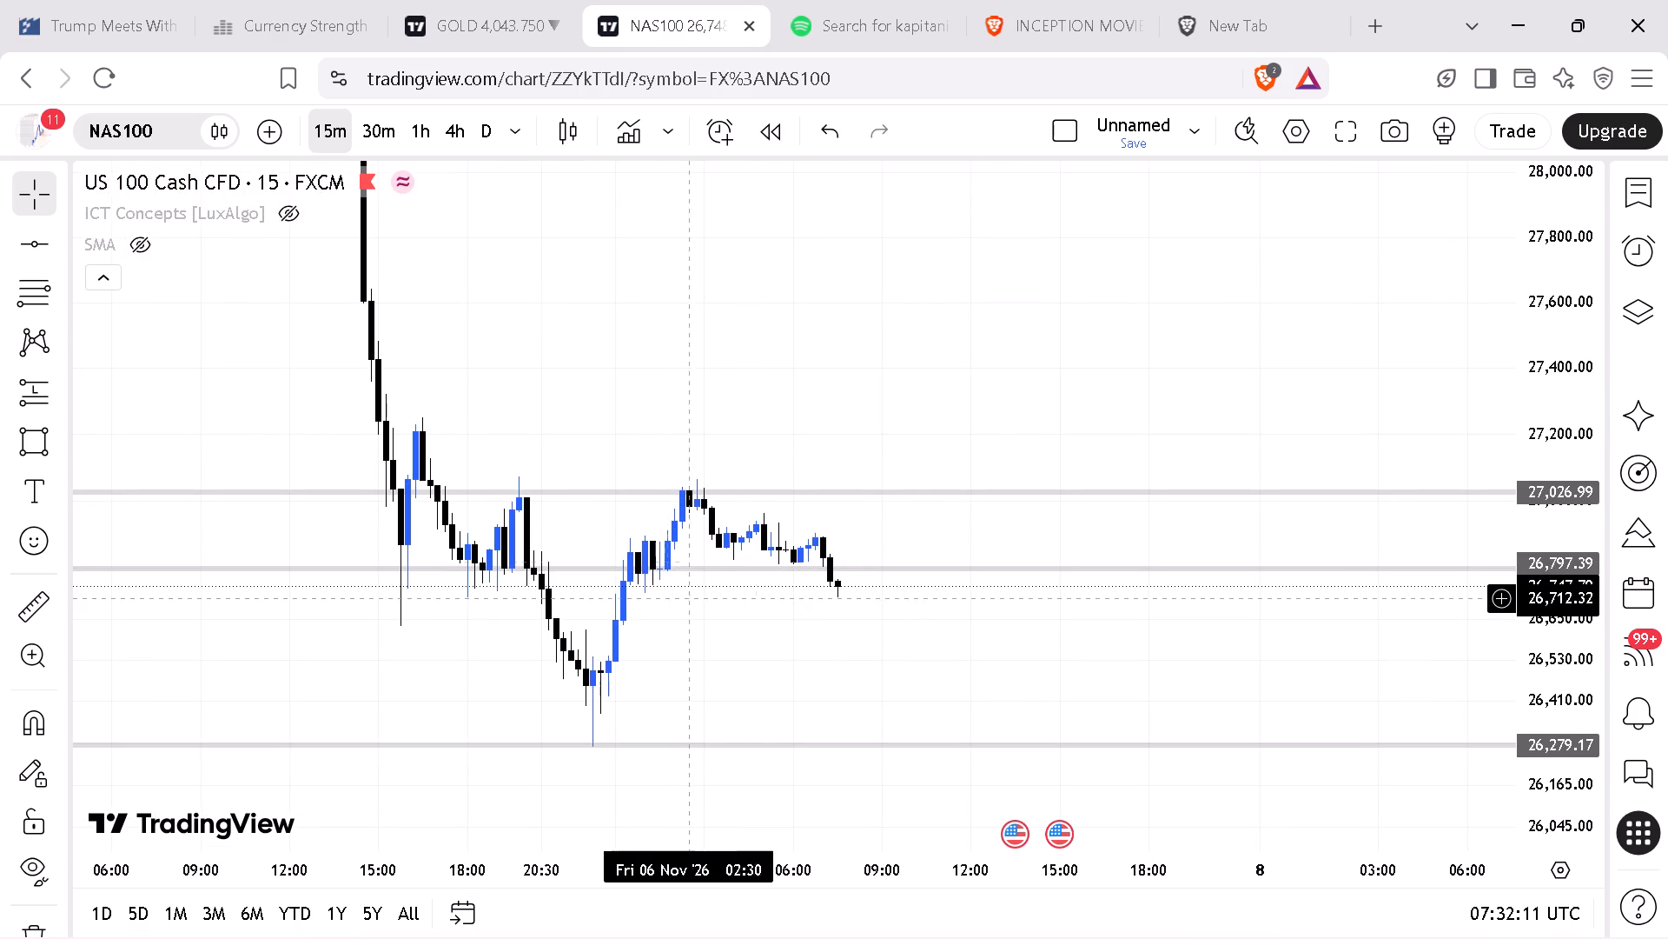
pyautogui.click(922, 256)
pyautogui.moveTo(875, 568); pyautogui.dragTo(877, 569)
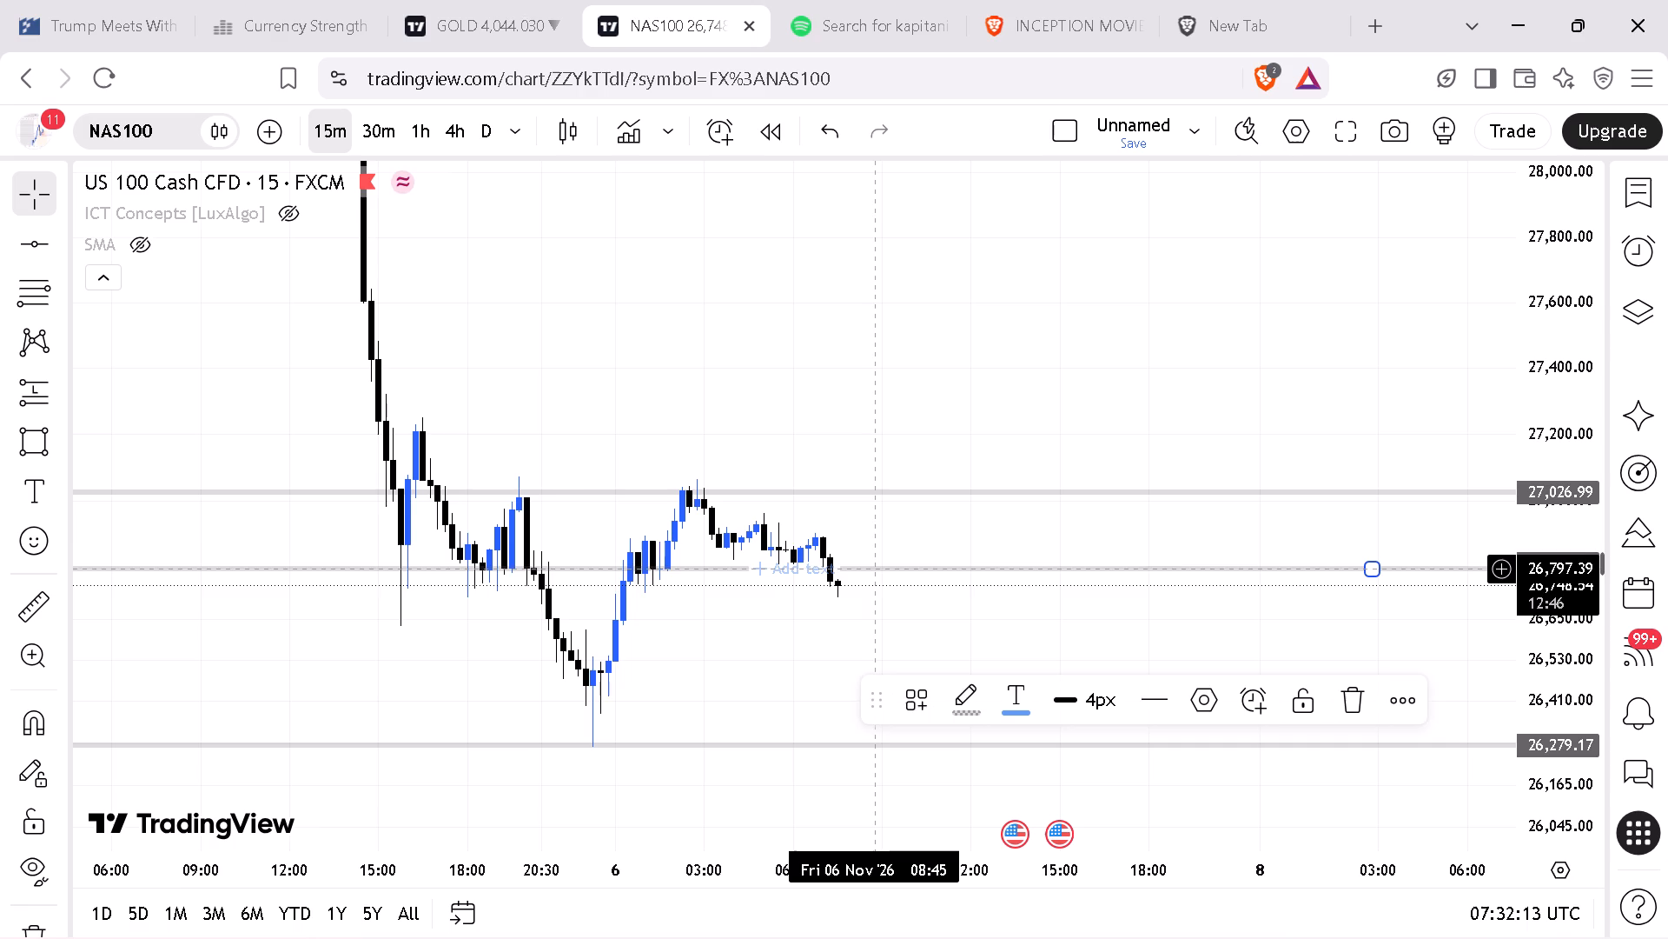
pyautogui.moveTo(877, 569); pyautogui.dragTo(886, 571)
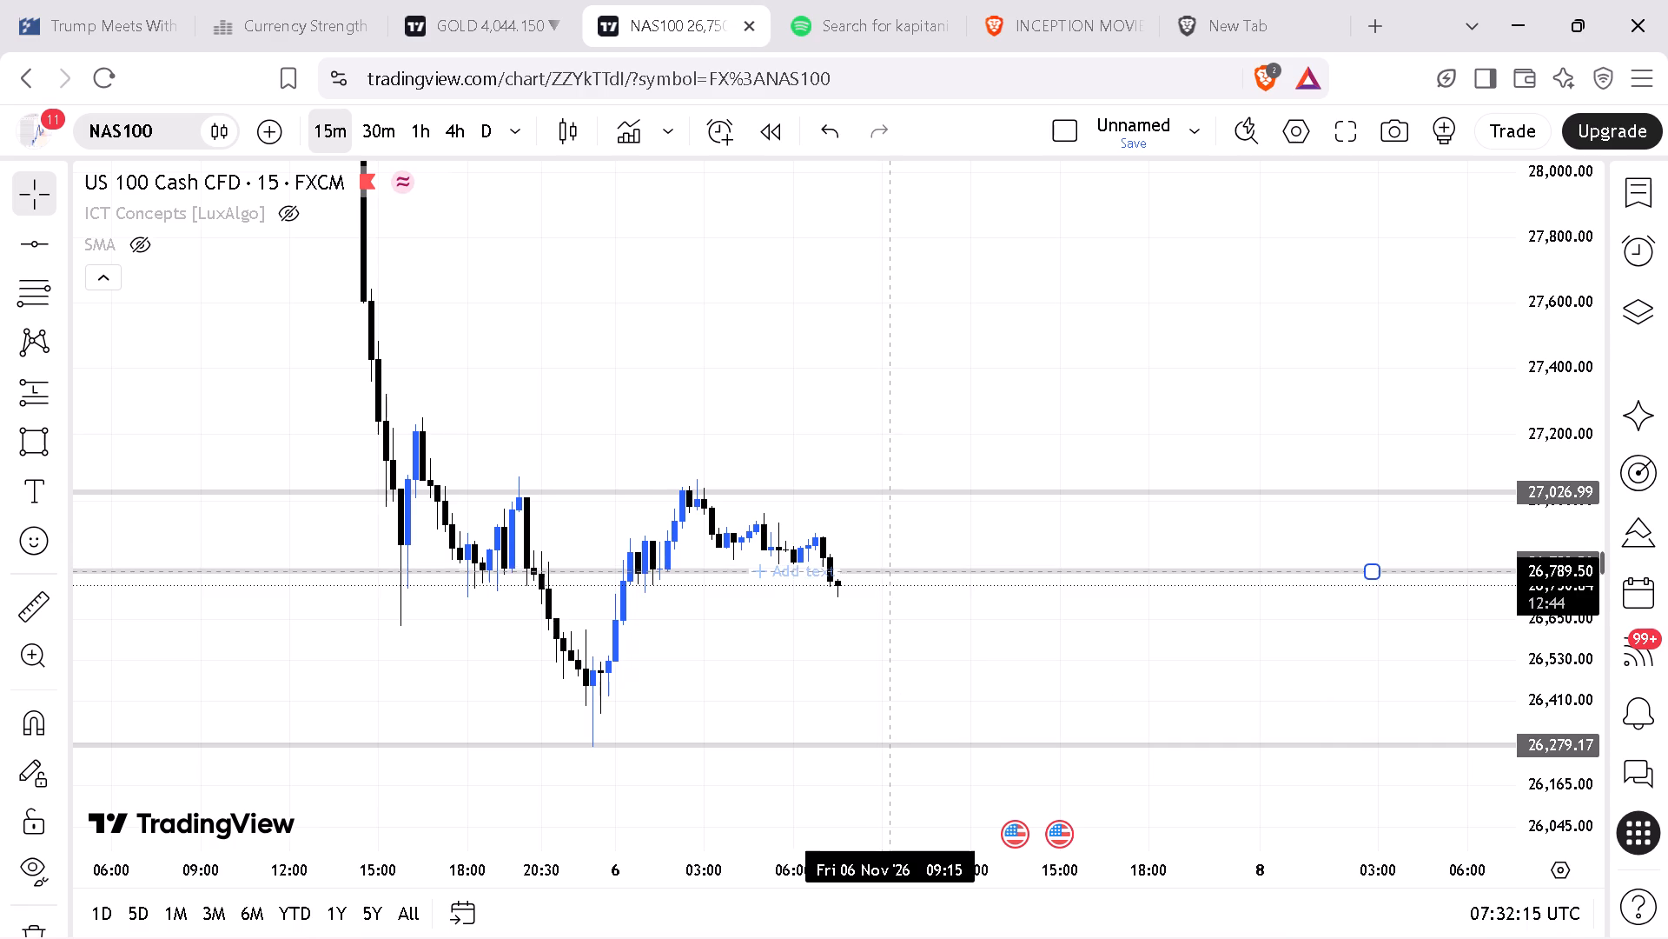
pyautogui.moveTo(886, 571); pyautogui.dragTo(897, 574)
# Reposition the upper horizontal level at about 27,030, along the recent 15m highs.
pyautogui.moveTo(878, 396); pyautogui.dragTo(963, 276)
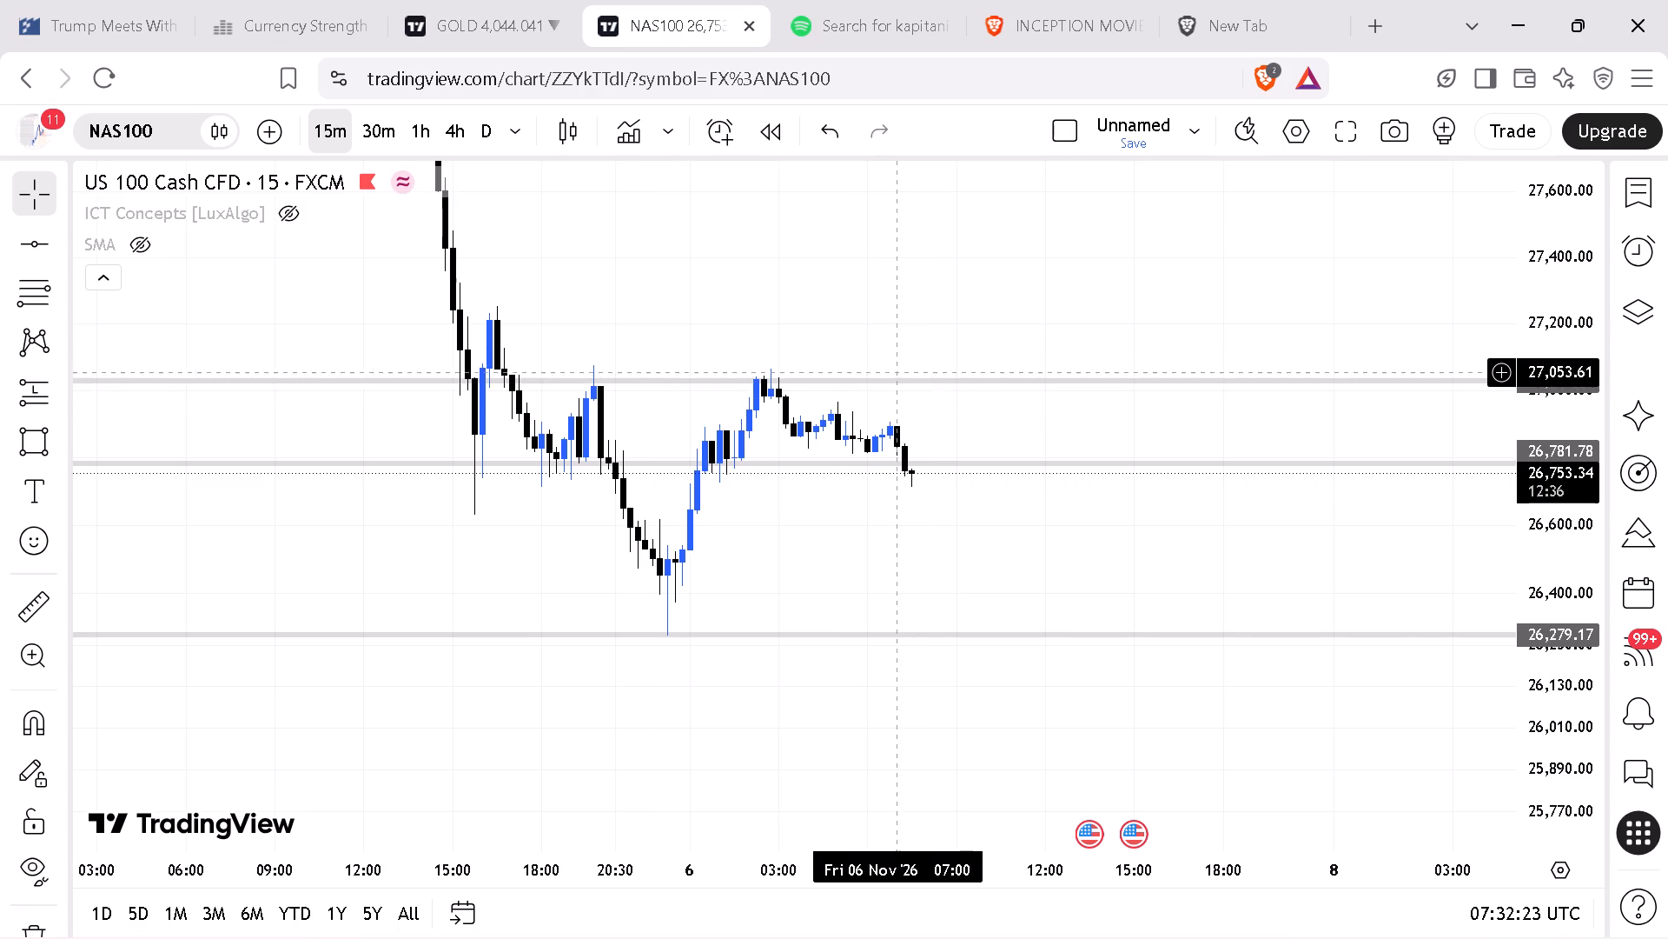
pyautogui.moveTo(895, 376); pyautogui.dragTo(907, 416)
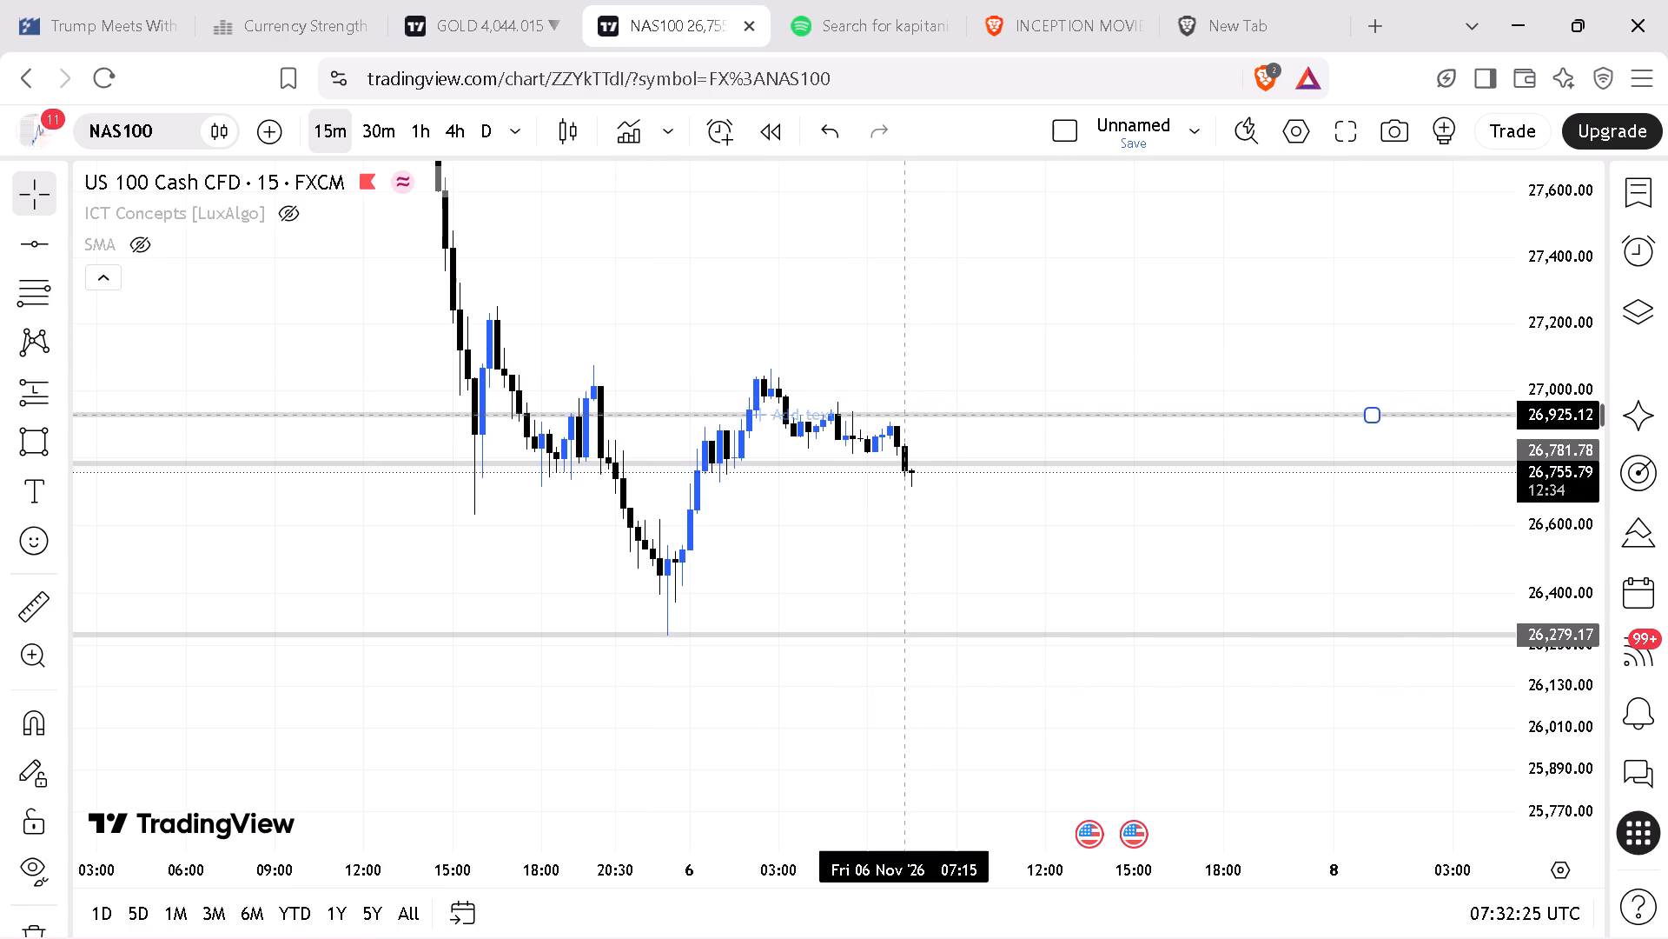
pyautogui.moveTo(907, 416); pyautogui.dragTo(906, 417)
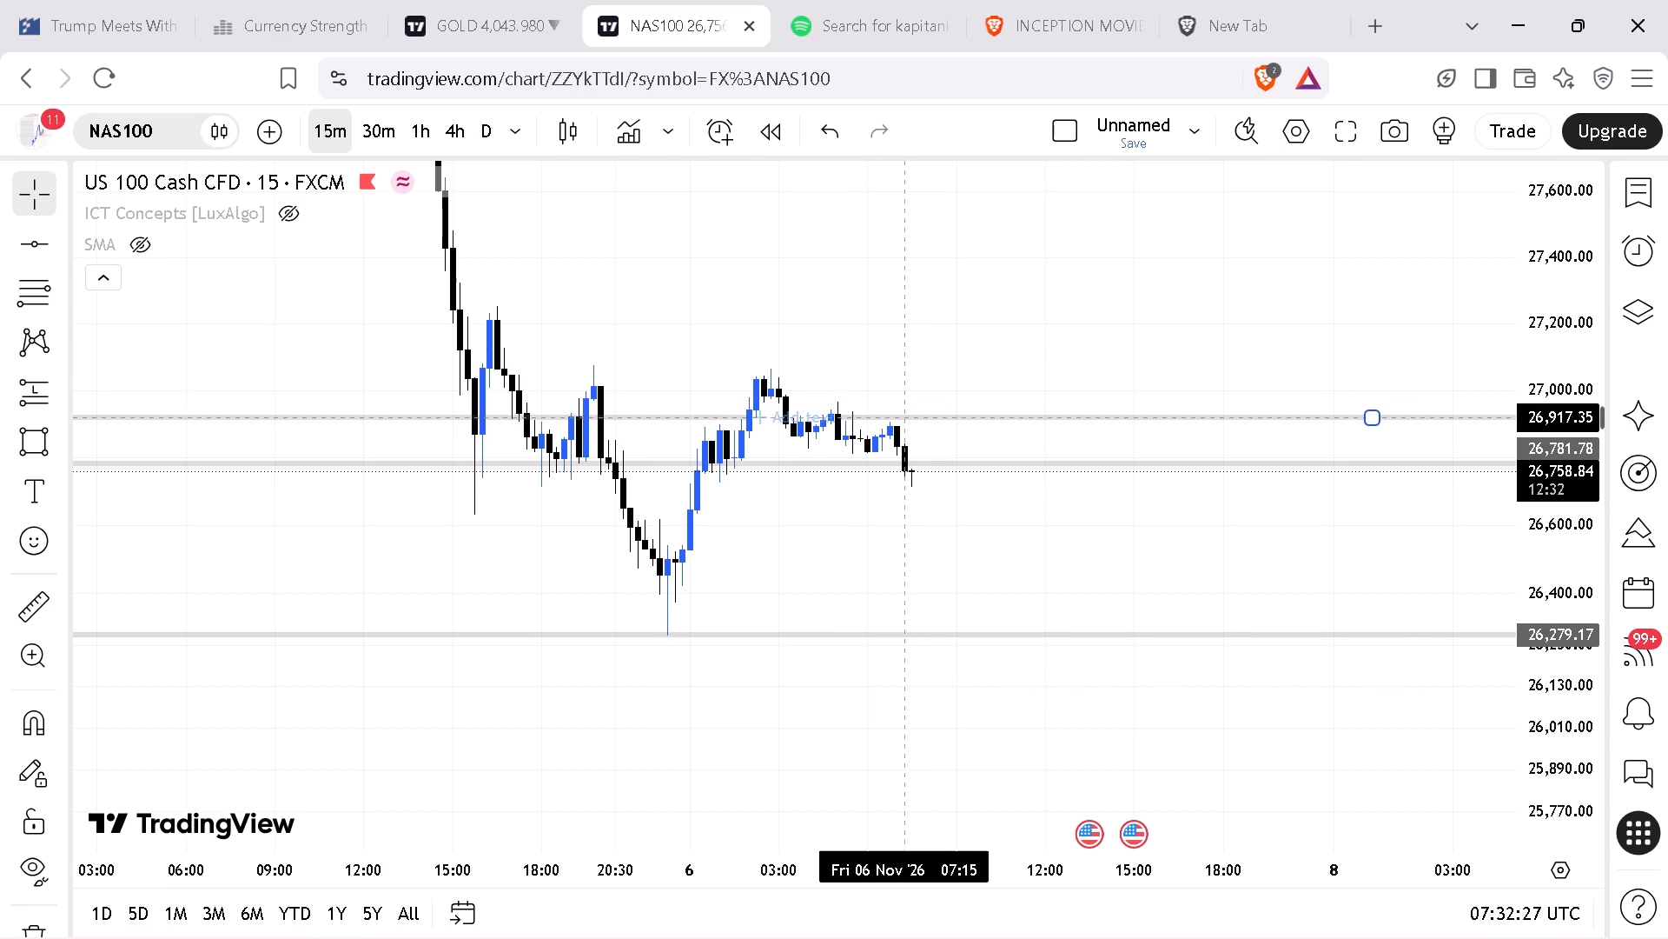
pyautogui.moveTo(906, 417); pyautogui.dragTo(860, 383)
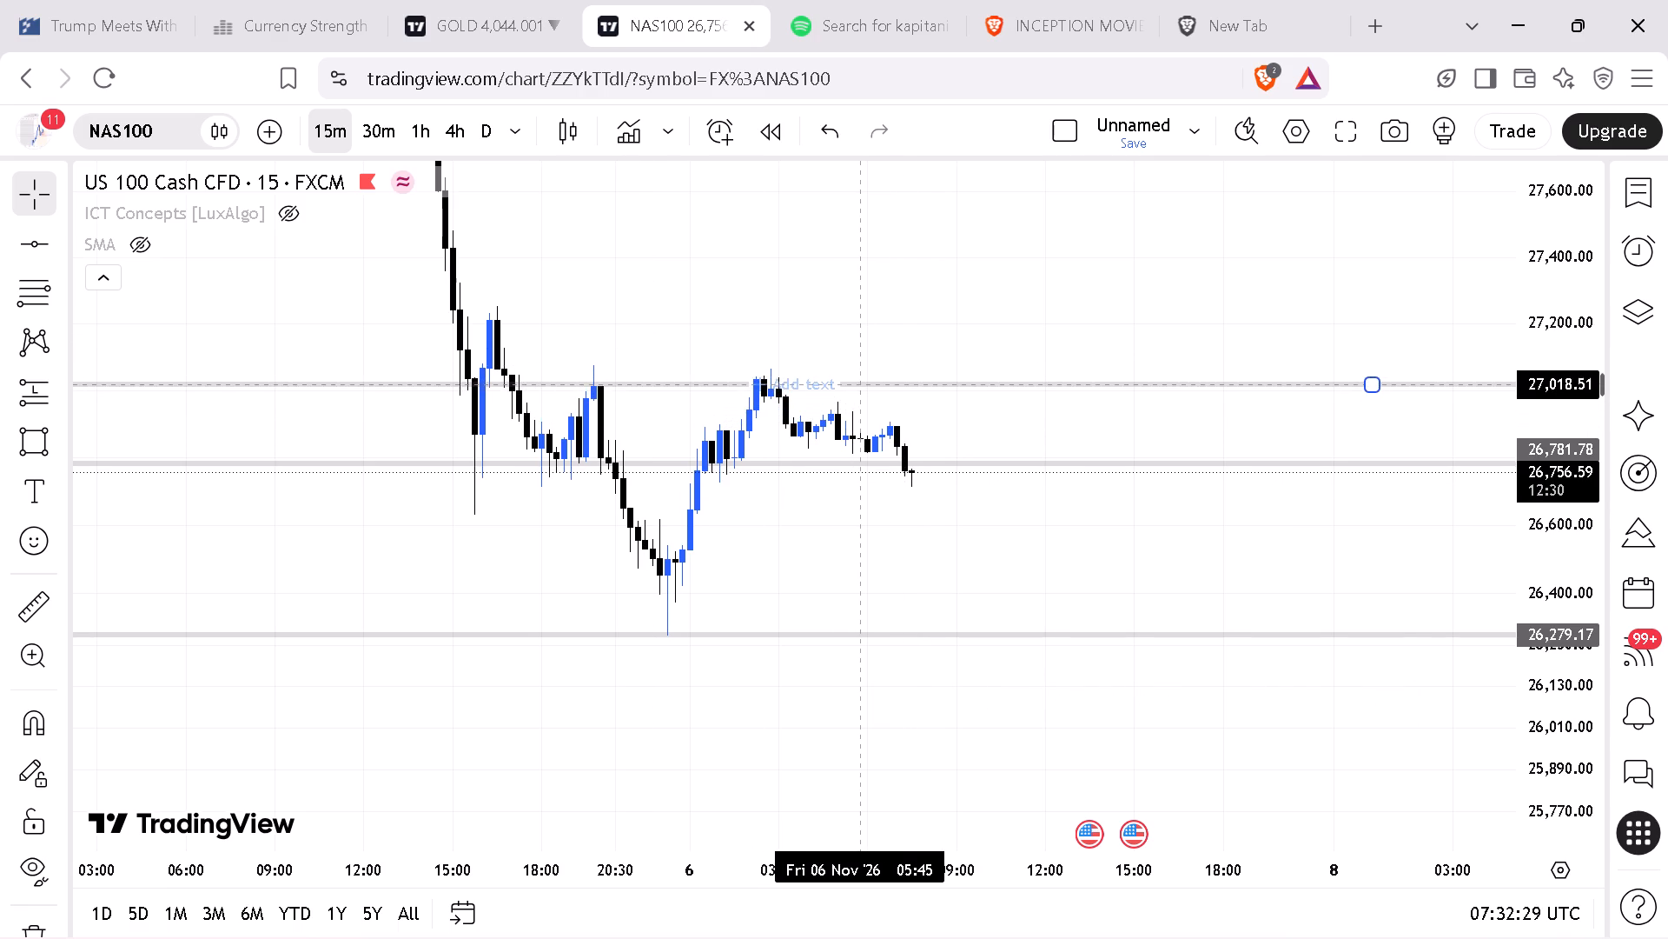
pyautogui.moveTo(860, 383); pyautogui.dragTo(863, 380)
# Draw a rectangle between the upper and middle levels, from 5 Nov 15:00 to about 09:15 on 6 Nov.
pyautogui.moveTo(583, 233); pyautogui.dragTo(588, 229)
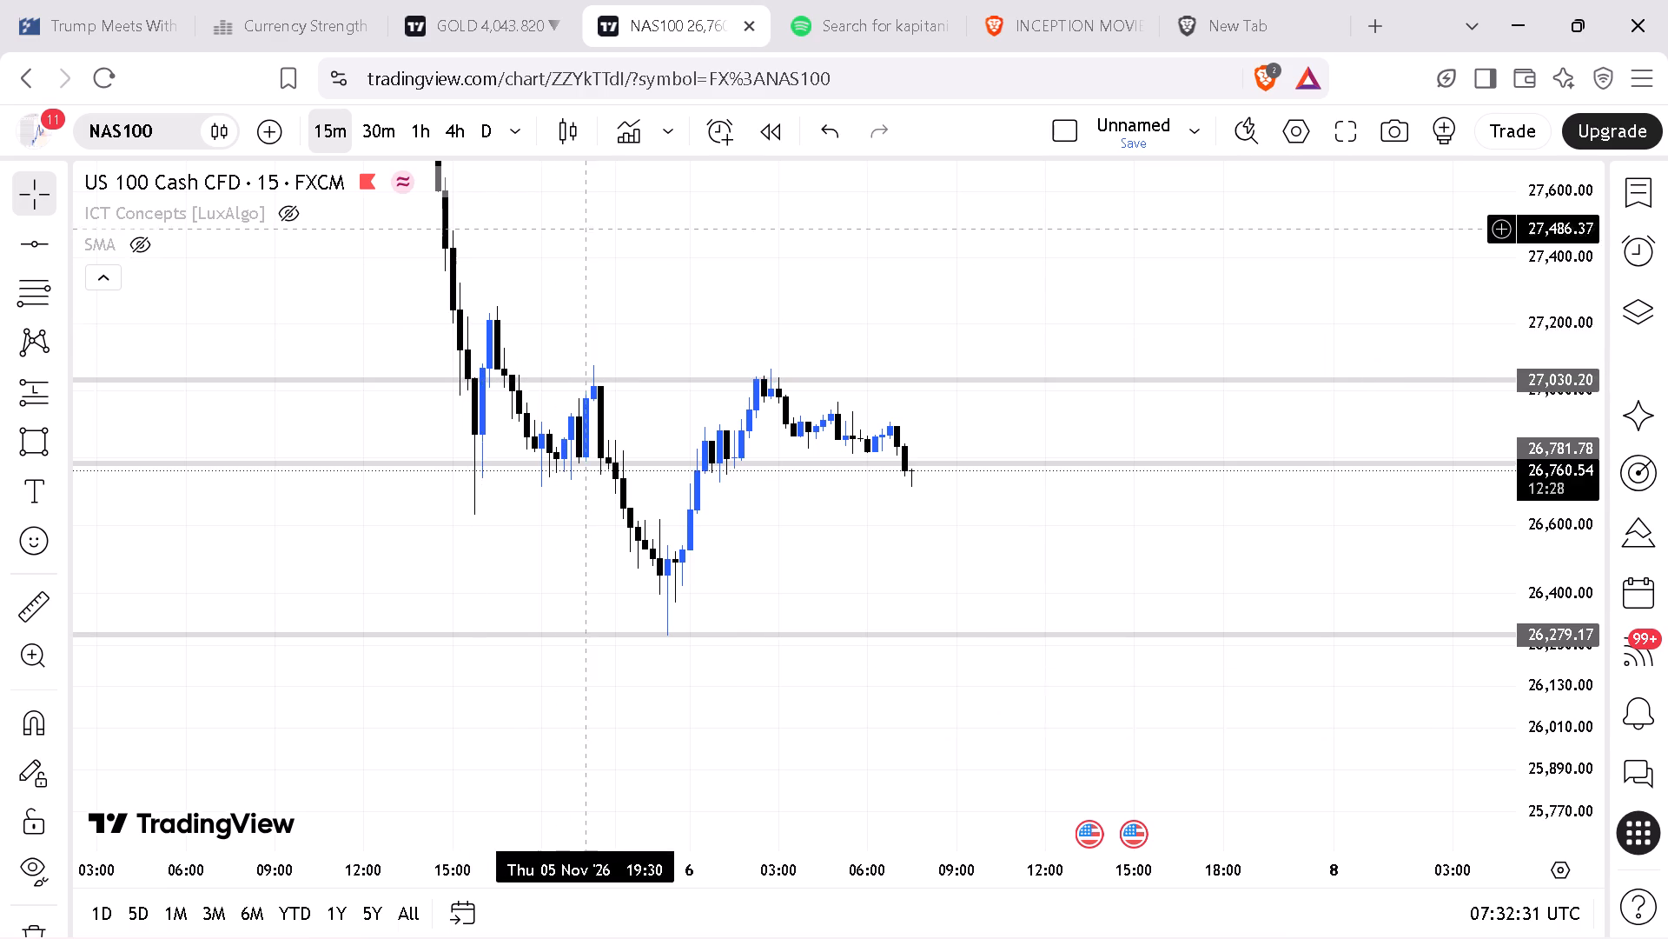
pyautogui.moveTo(588, 229); pyautogui.dragTo(582, 404)
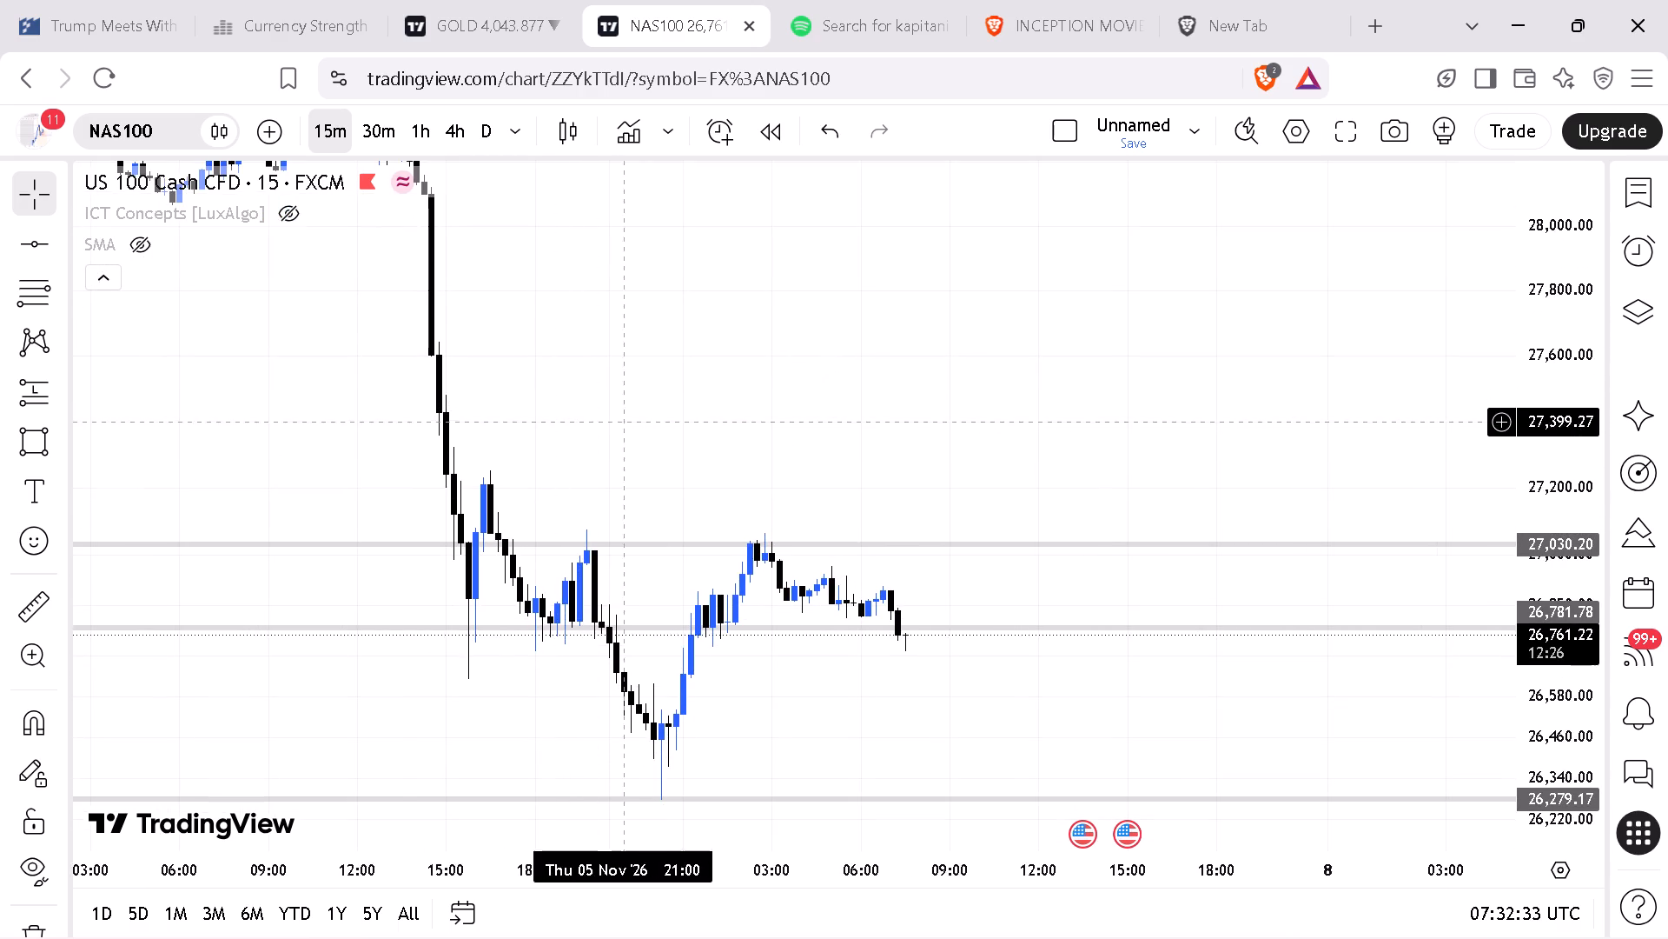
pyautogui.click(33, 450)
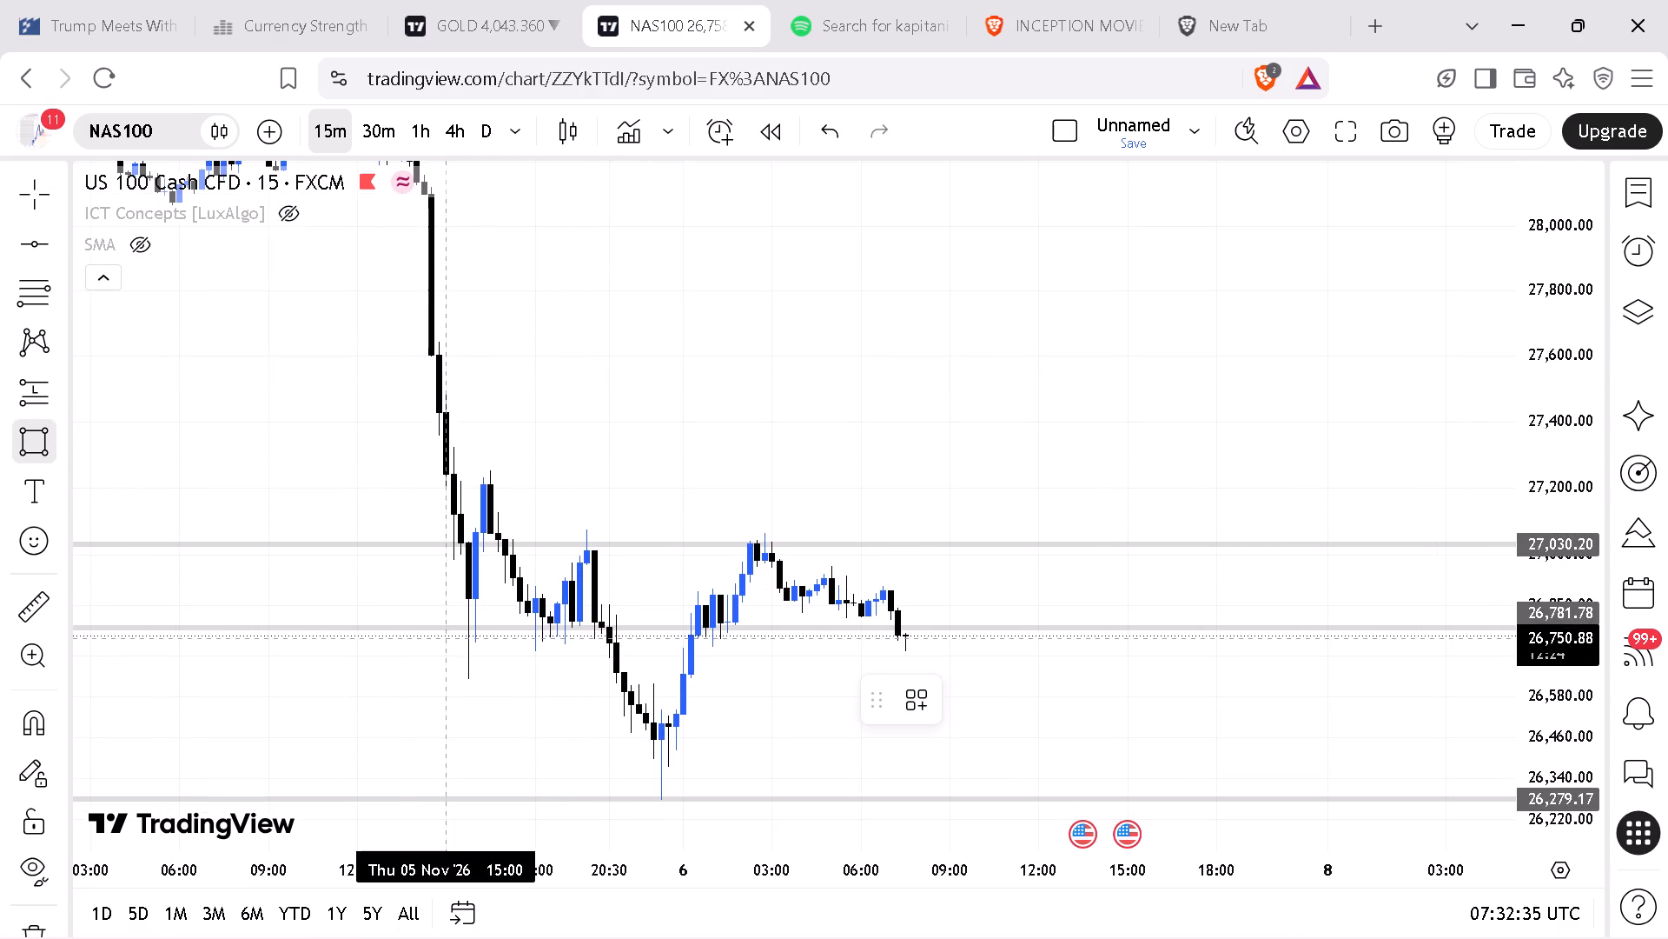
pyautogui.moveTo(449, 626); pyautogui.dragTo(959, 553)
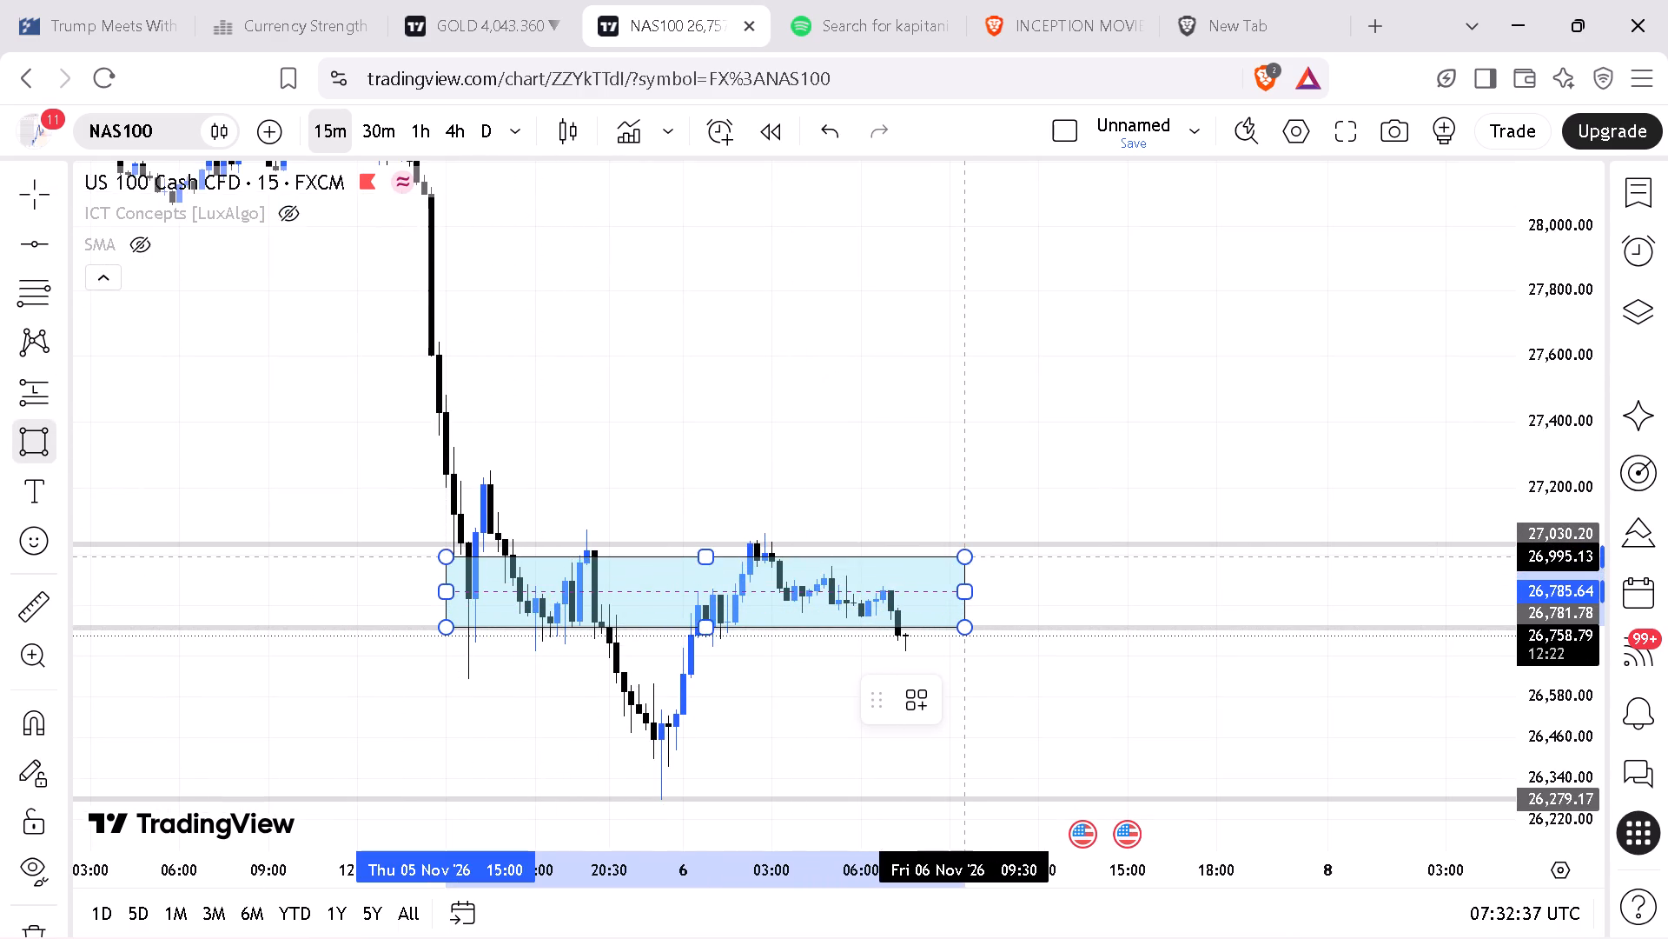
pyautogui.moveTo(959, 553); pyautogui.dragTo(958, 544)
pyautogui.click(958, 544)
# Show the hidden ICT Concepts [LuxAlgo] indicator on the NAS100 chart.
pyautogui.moveTo(745, 379); pyautogui.dragTo(858, 427)
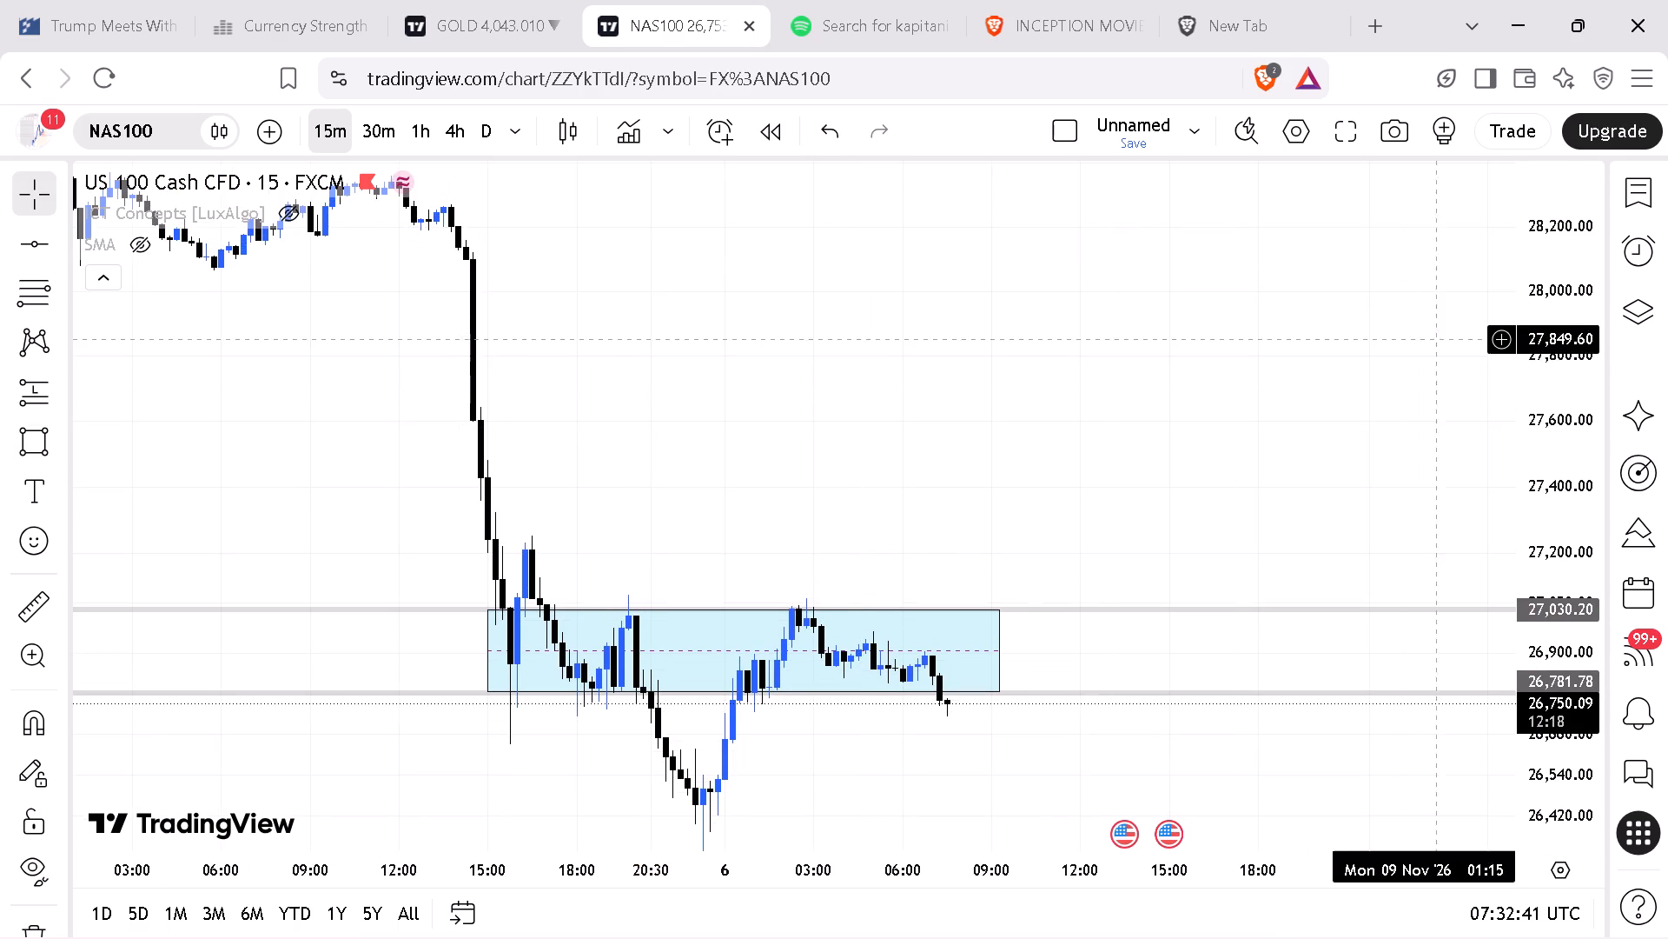
pyautogui.moveTo(1525, 267); pyautogui.dragTo(1539, 386)
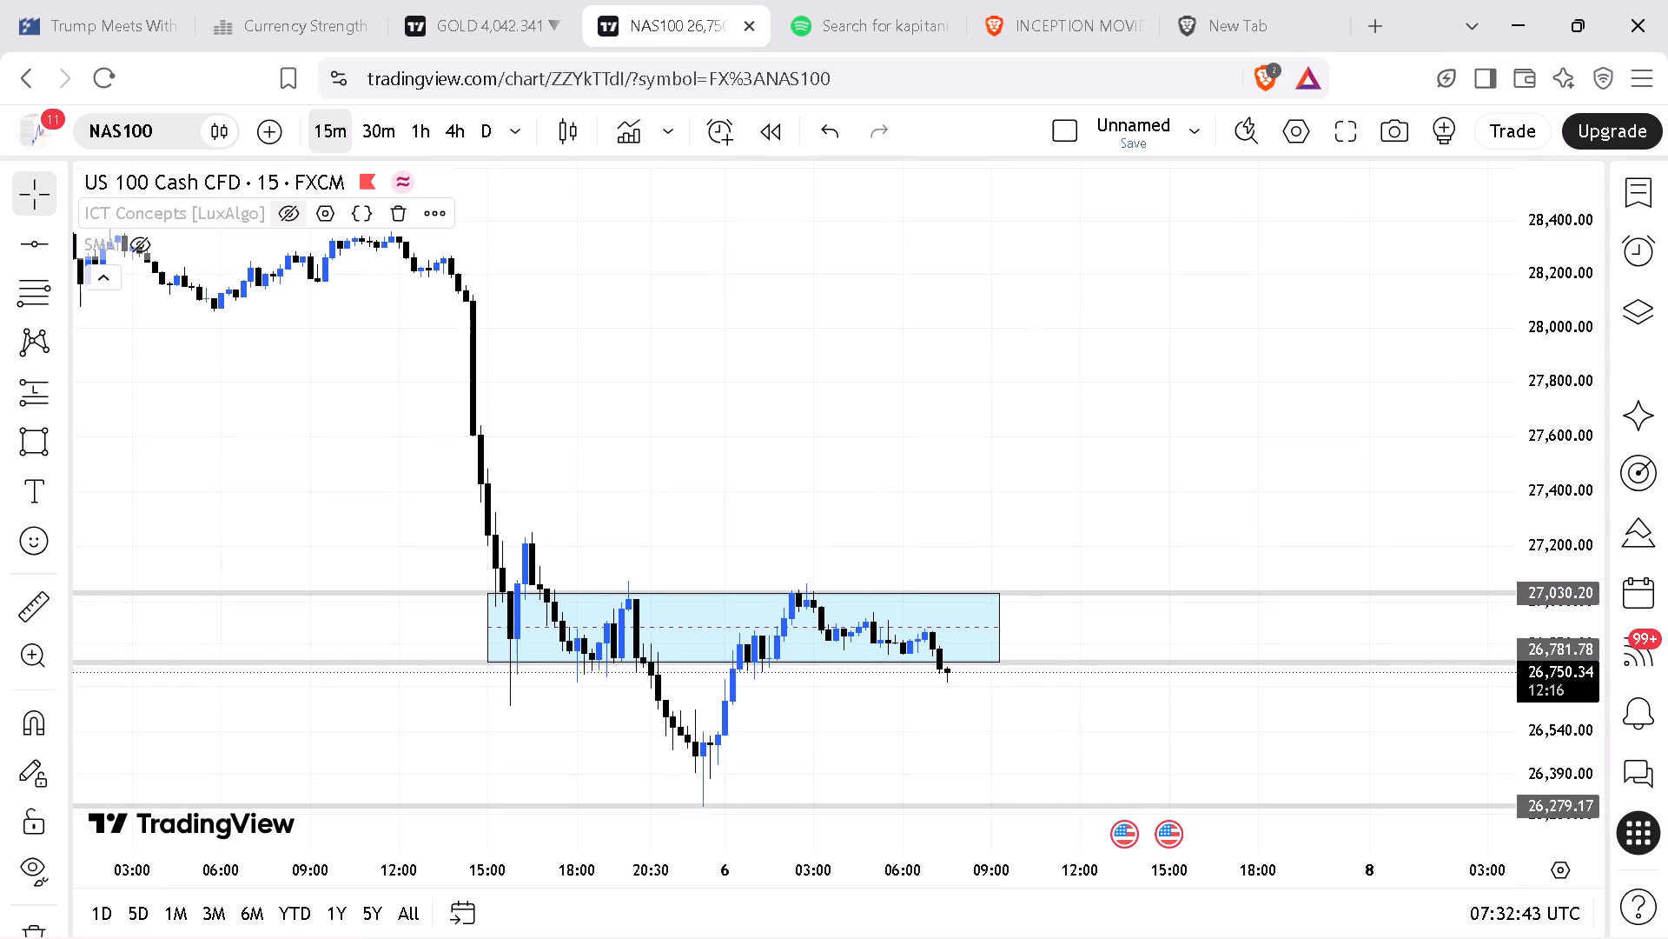
pyautogui.click(292, 211)
# Move the Daily and 4H bias notes closer to the candles, stacking them in the empty area above the range box's price levels.
pyautogui.moveTo(1082, 316); pyautogui.dragTo(824, 315)
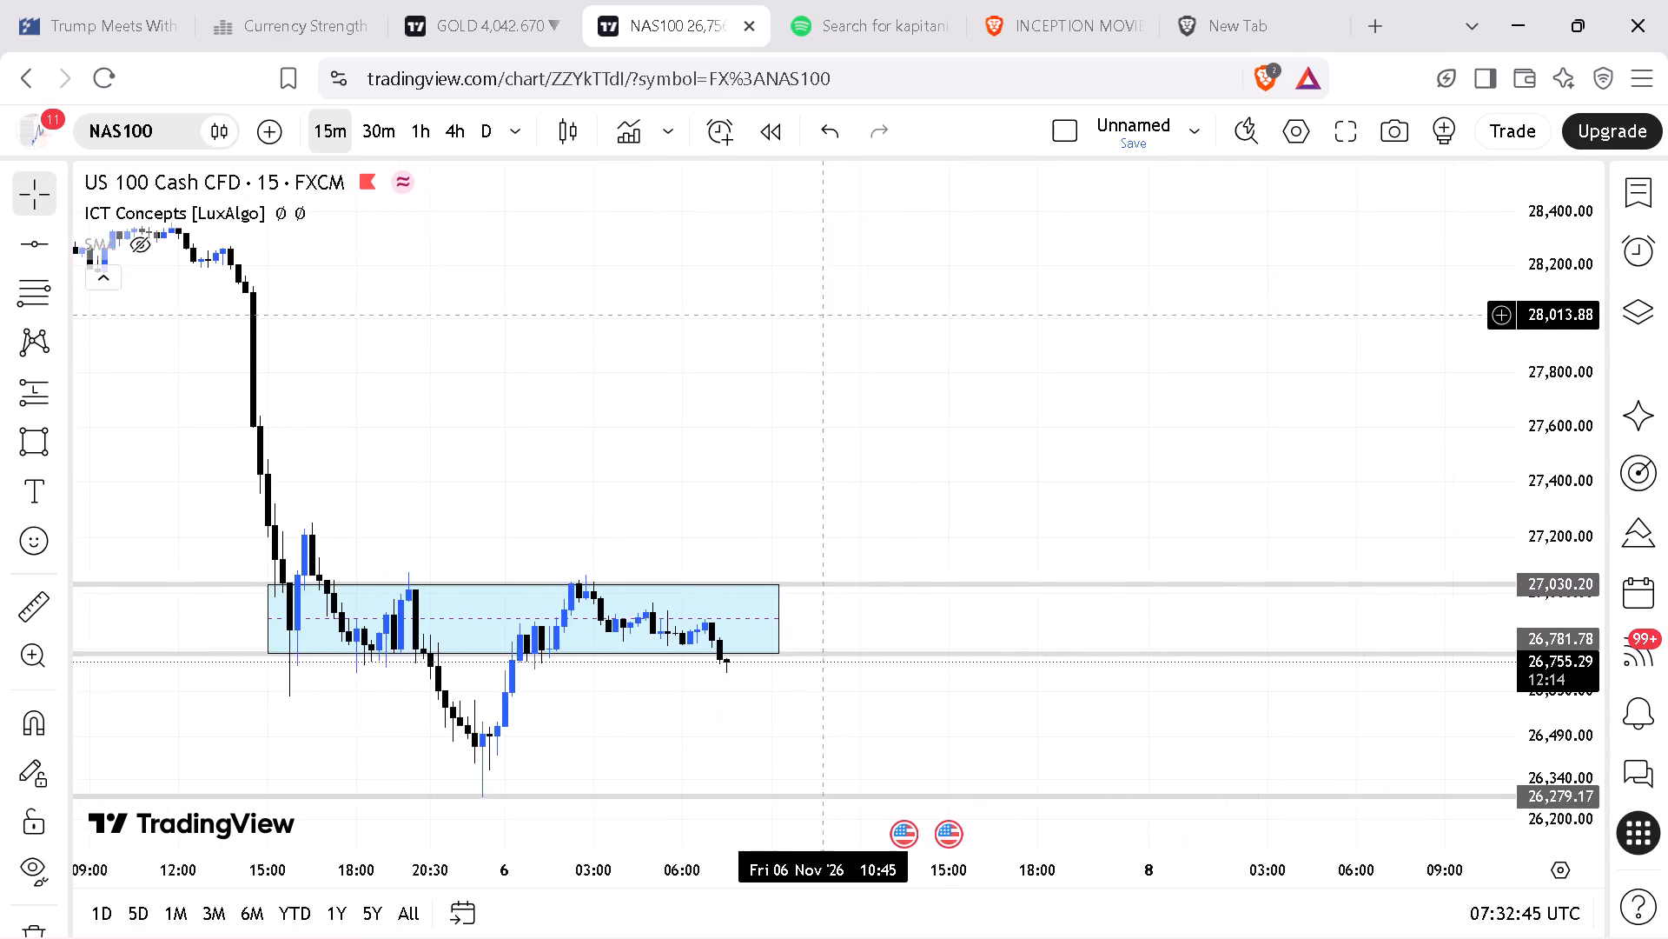
pyautogui.moveTo(824, 315); pyautogui.dragTo(829, 351)
pyautogui.moveTo(1514, 330); pyautogui.dragTo(1527, 436)
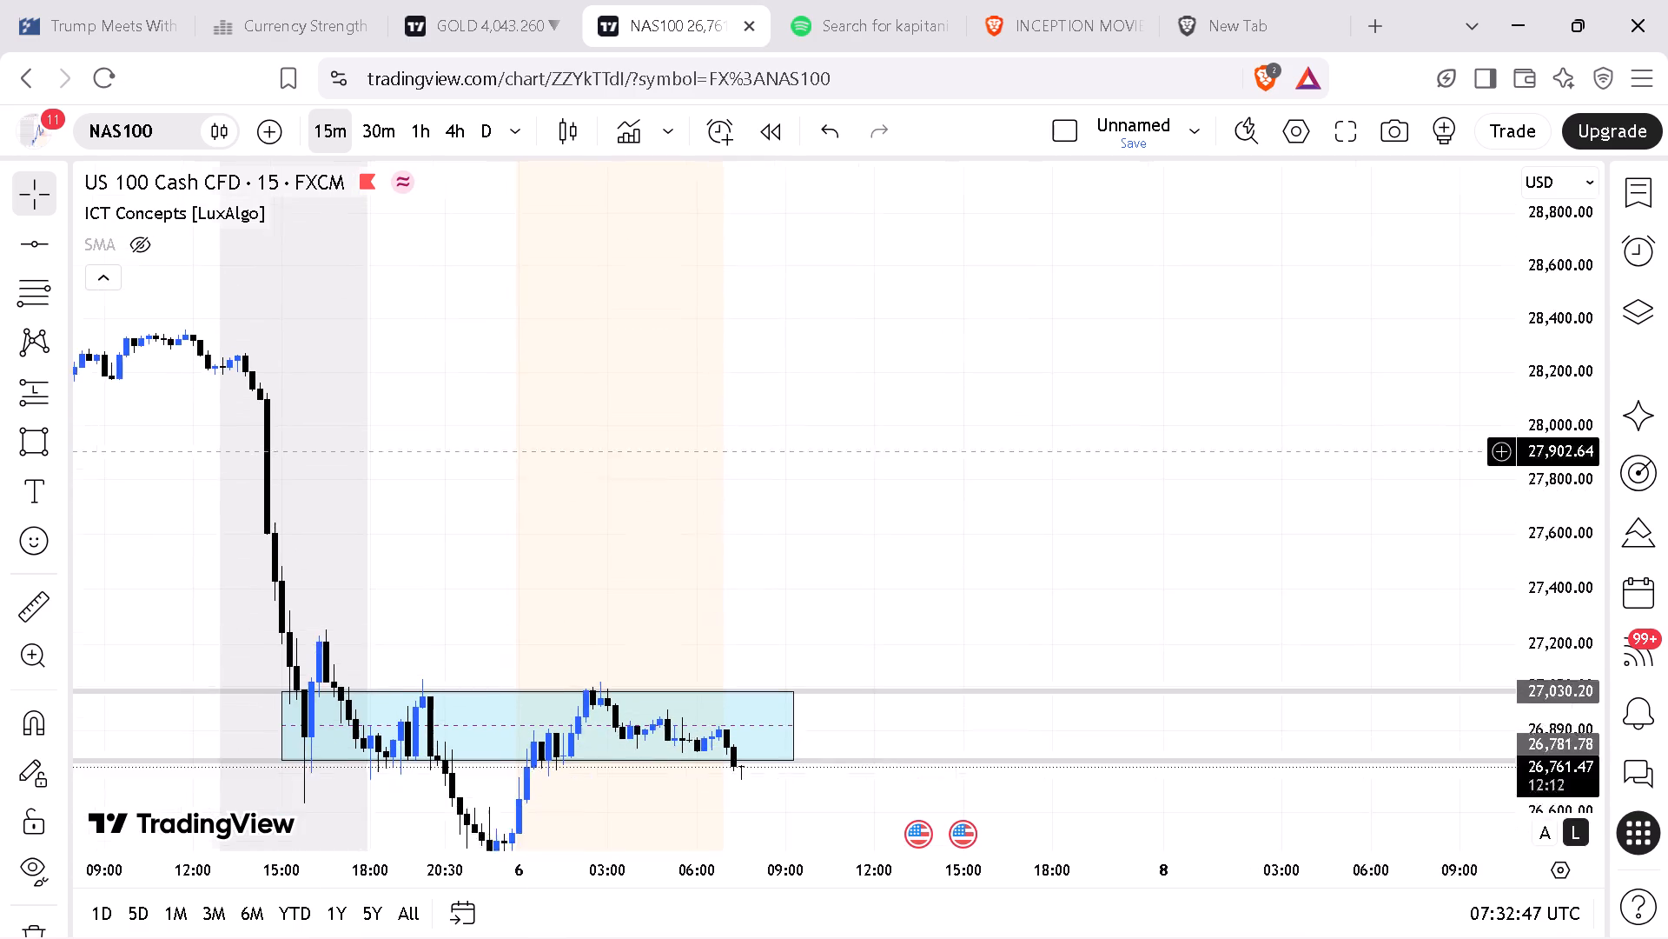
pyautogui.moveTo(1527, 436); pyautogui.dragTo(1525, 392)
pyautogui.moveTo(1581, 331); pyautogui.dragTo(1529, 648)
pyautogui.moveTo(1148, 372); pyautogui.dragTo(592, 730)
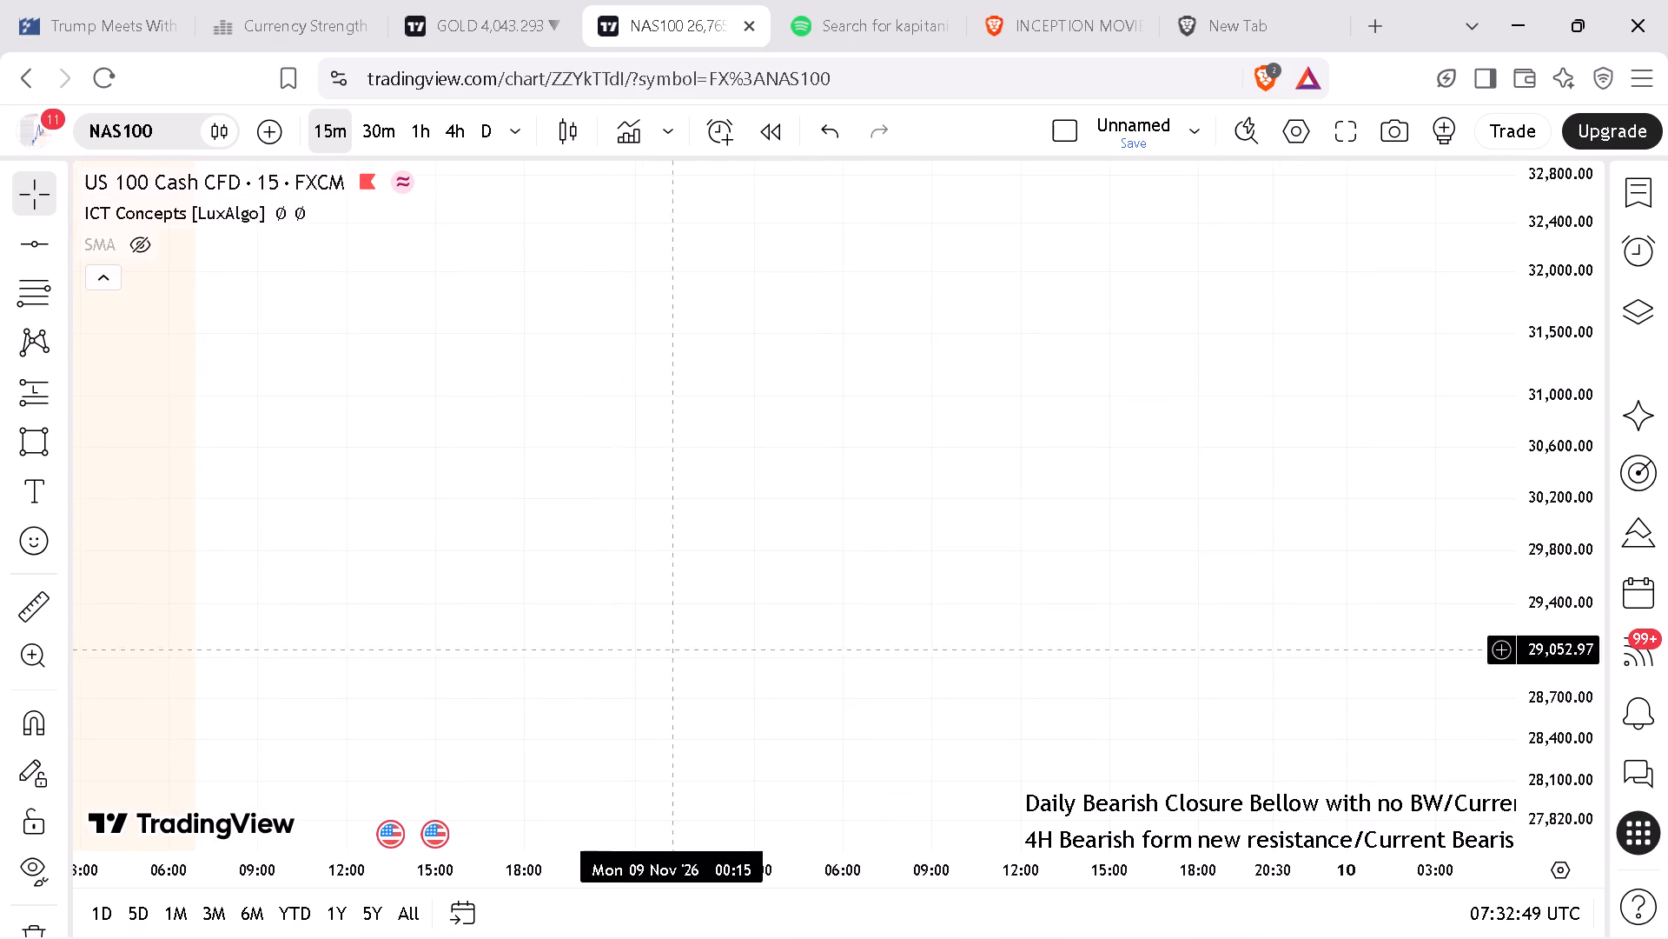
pyautogui.moveTo(870, 605); pyautogui.dragTo(1150, 287)
pyautogui.moveTo(1325, 576); pyautogui.dragTo(786, 439)
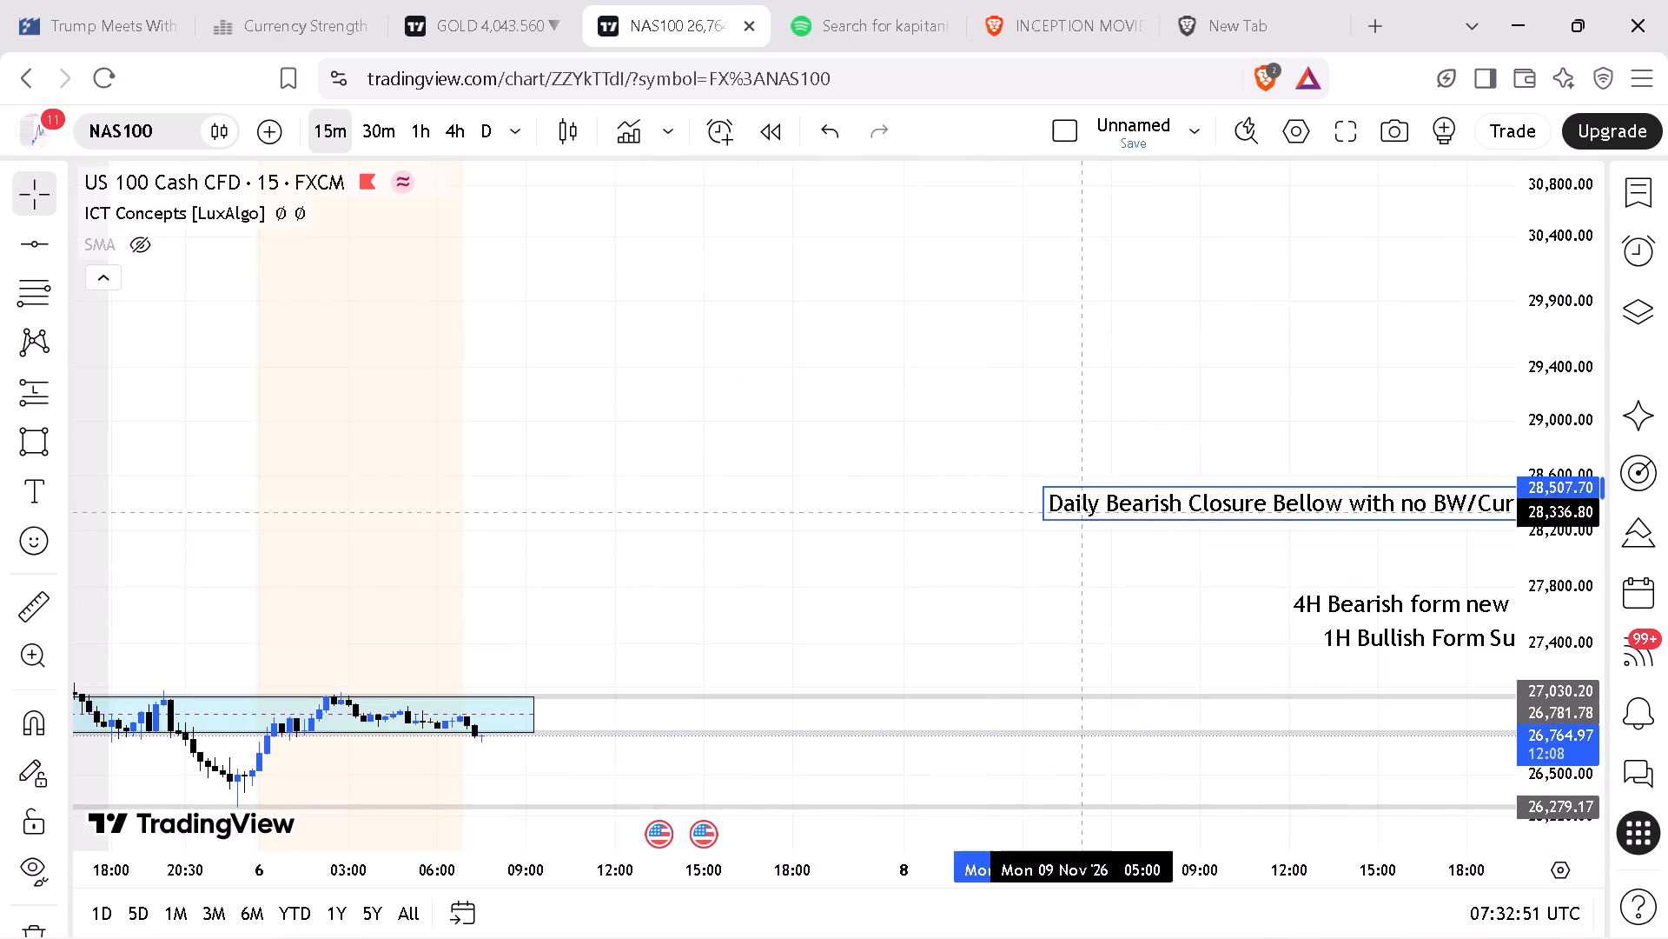
pyautogui.moveTo(786, 439); pyautogui.dragTo(755, 303)
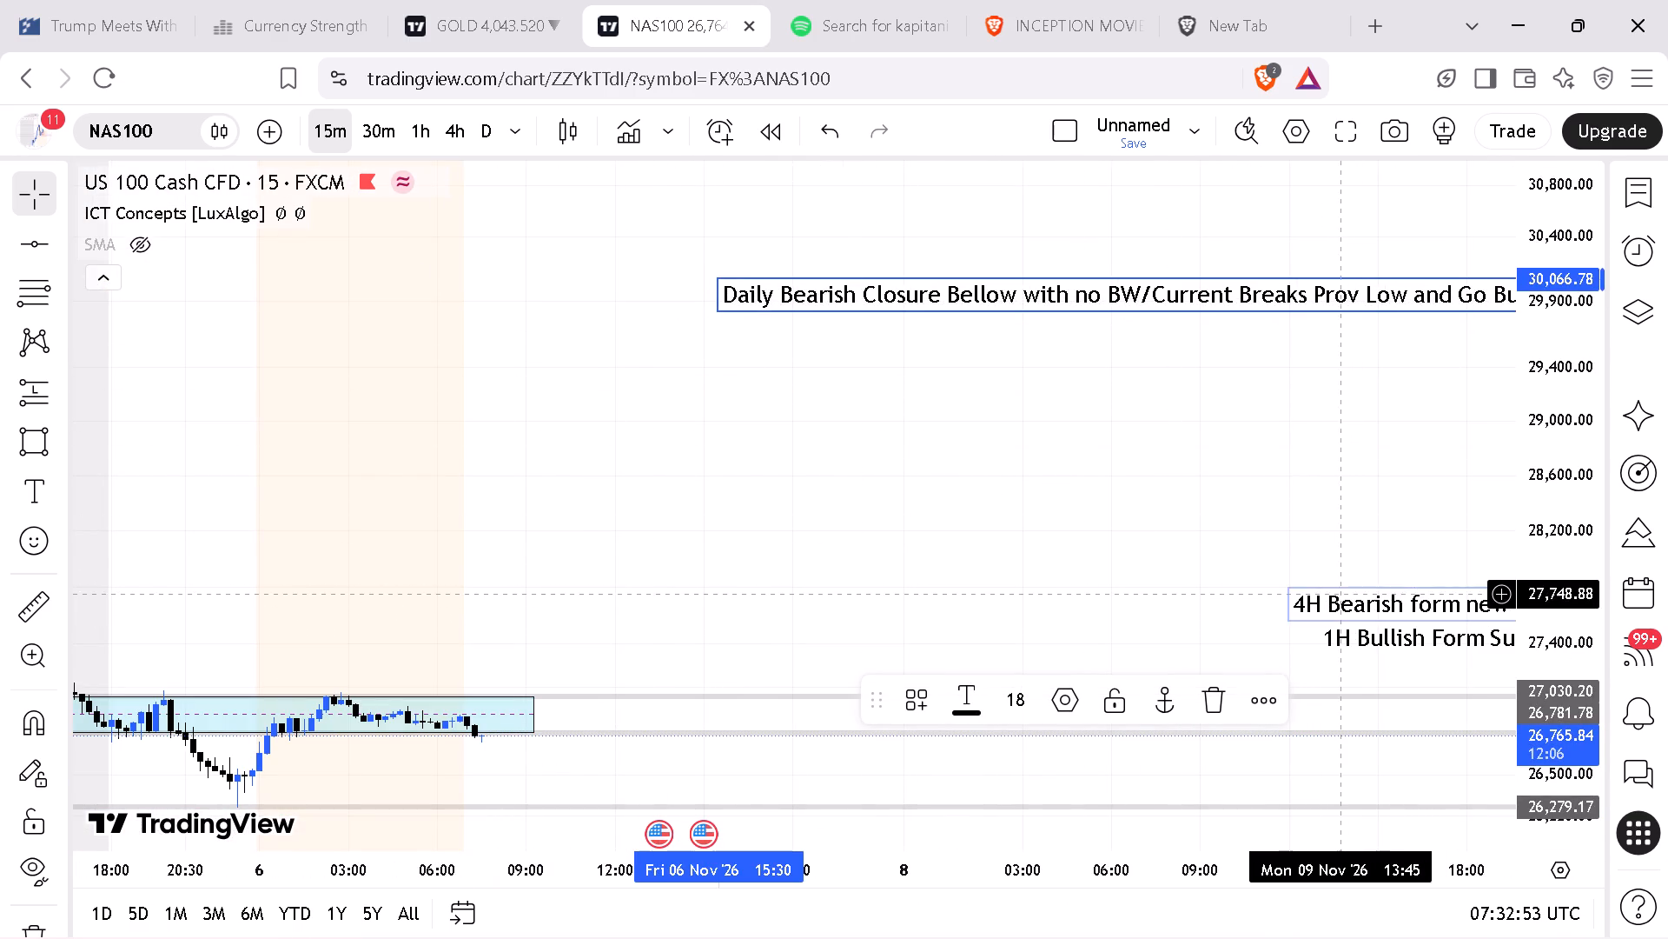
pyautogui.moveTo(1340, 598); pyautogui.dragTo(743, 339)
pyautogui.moveTo(762, 287); pyautogui.dragTo(707, 285)
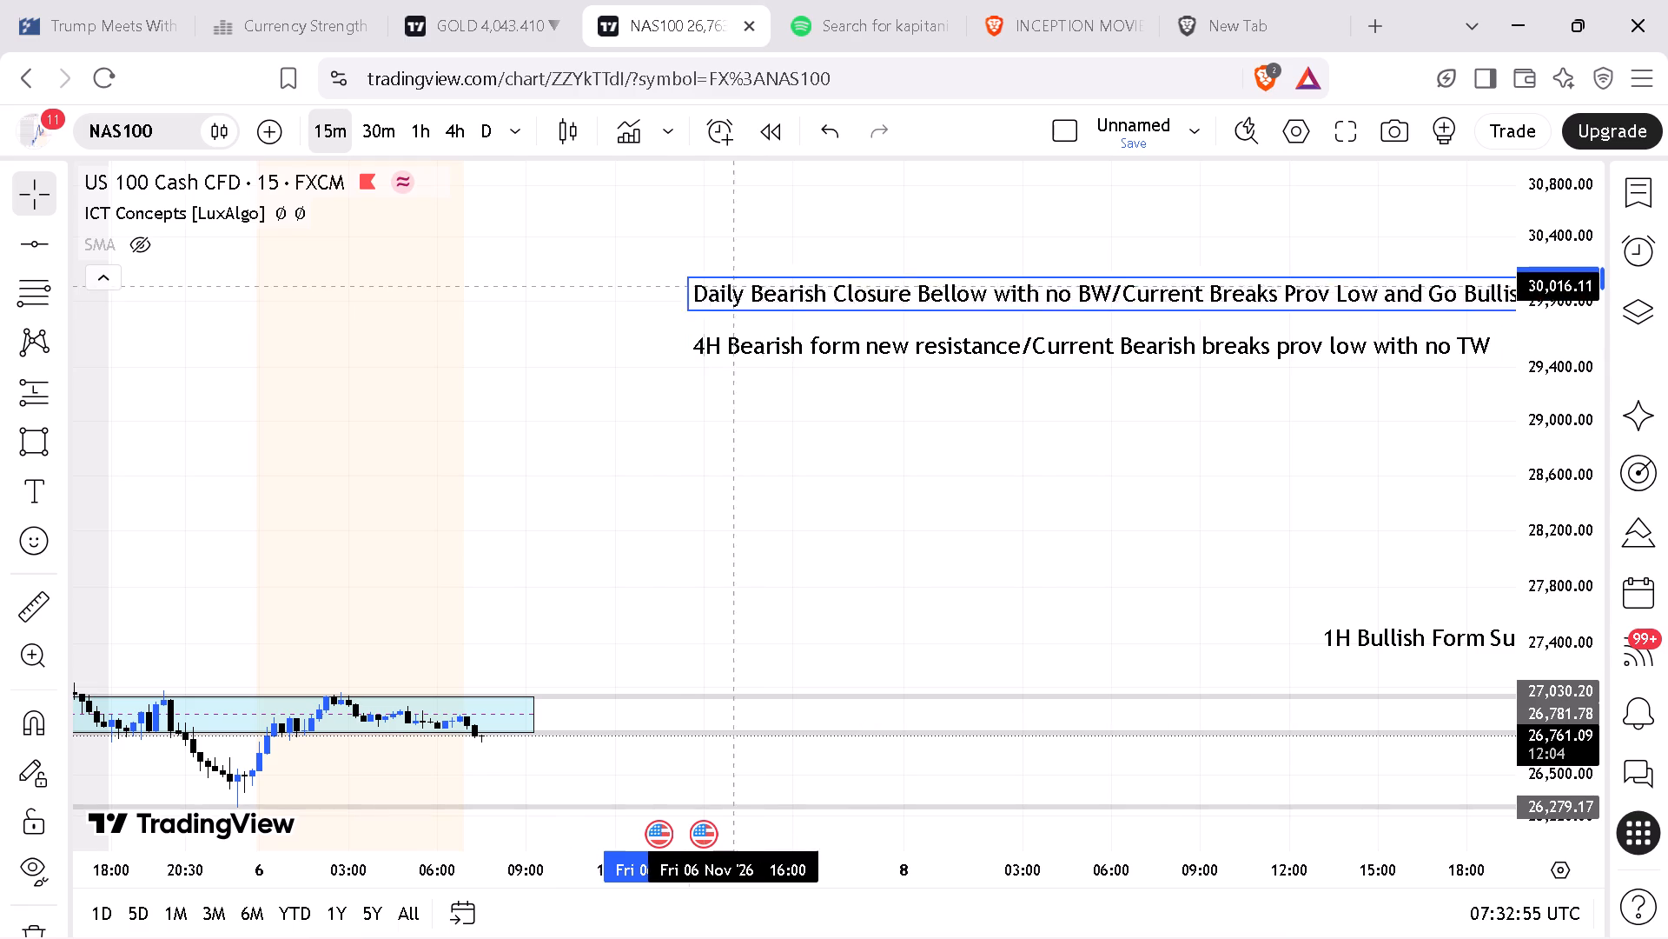
pyautogui.moveTo(707, 285); pyautogui.dragTo(667, 260)
pyautogui.moveTo(741, 331); pyautogui.dragTo(693, 307)
# Move the 1H bias note directly beneath the 4H note, at about 29,440, and align the 4H and 1H notes.
pyautogui.moveTo(1355, 649); pyautogui.dragTo(641, 386)
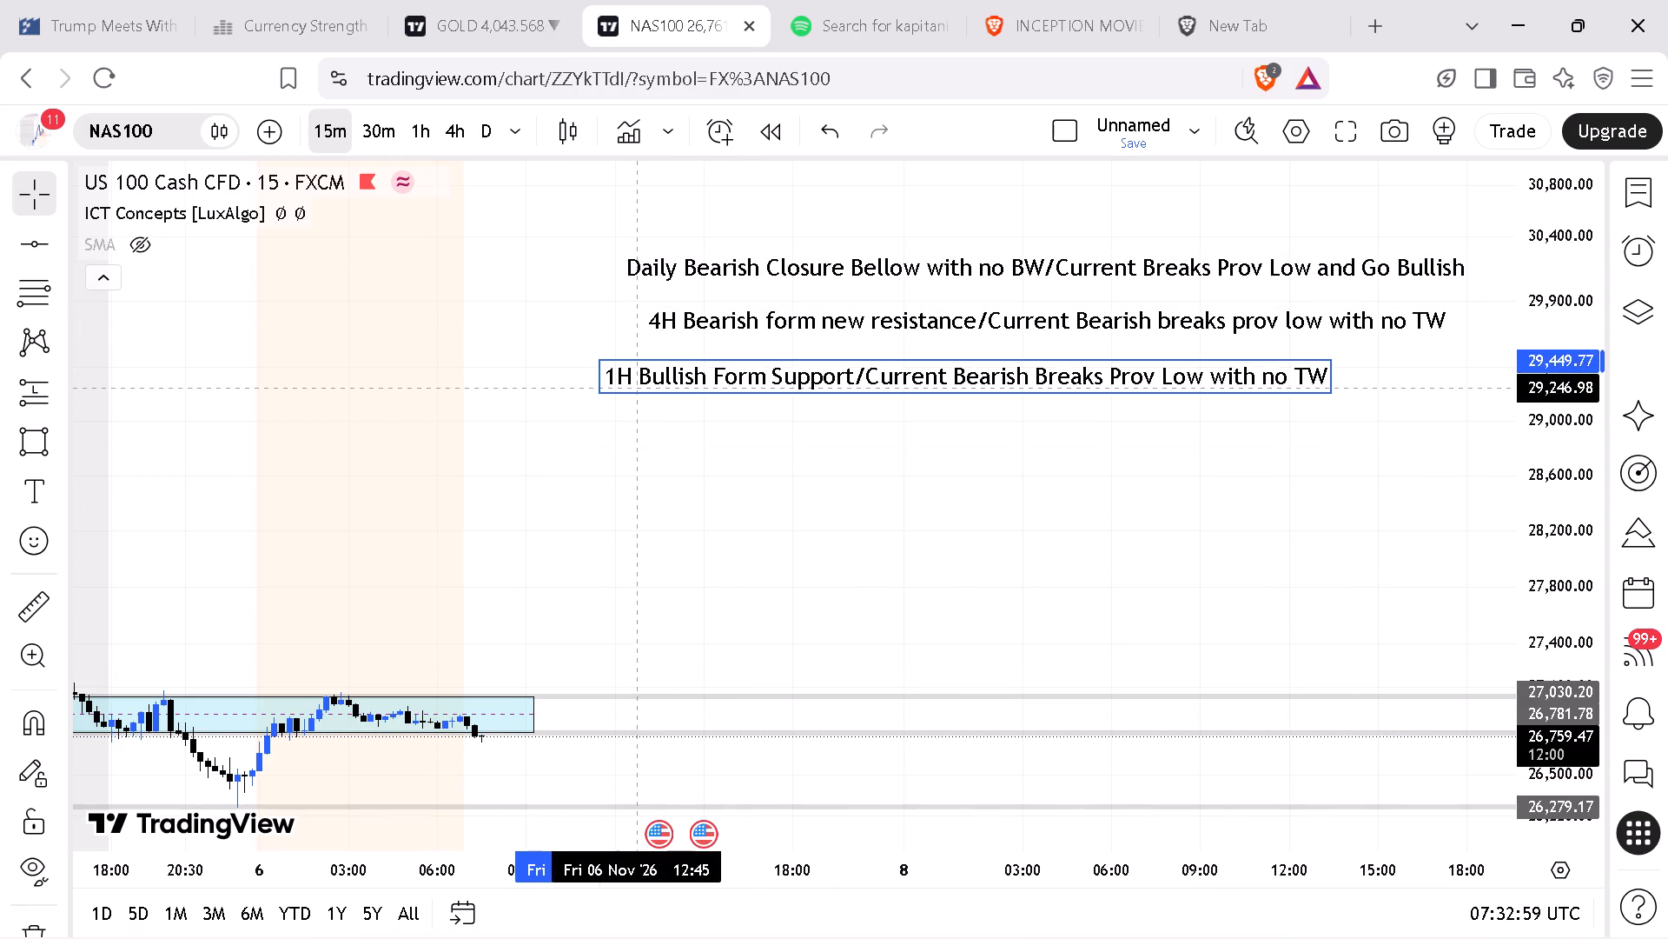
pyautogui.moveTo(641, 386); pyautogui.dragTo(687, 390)
pyautogui.click(709, 350)
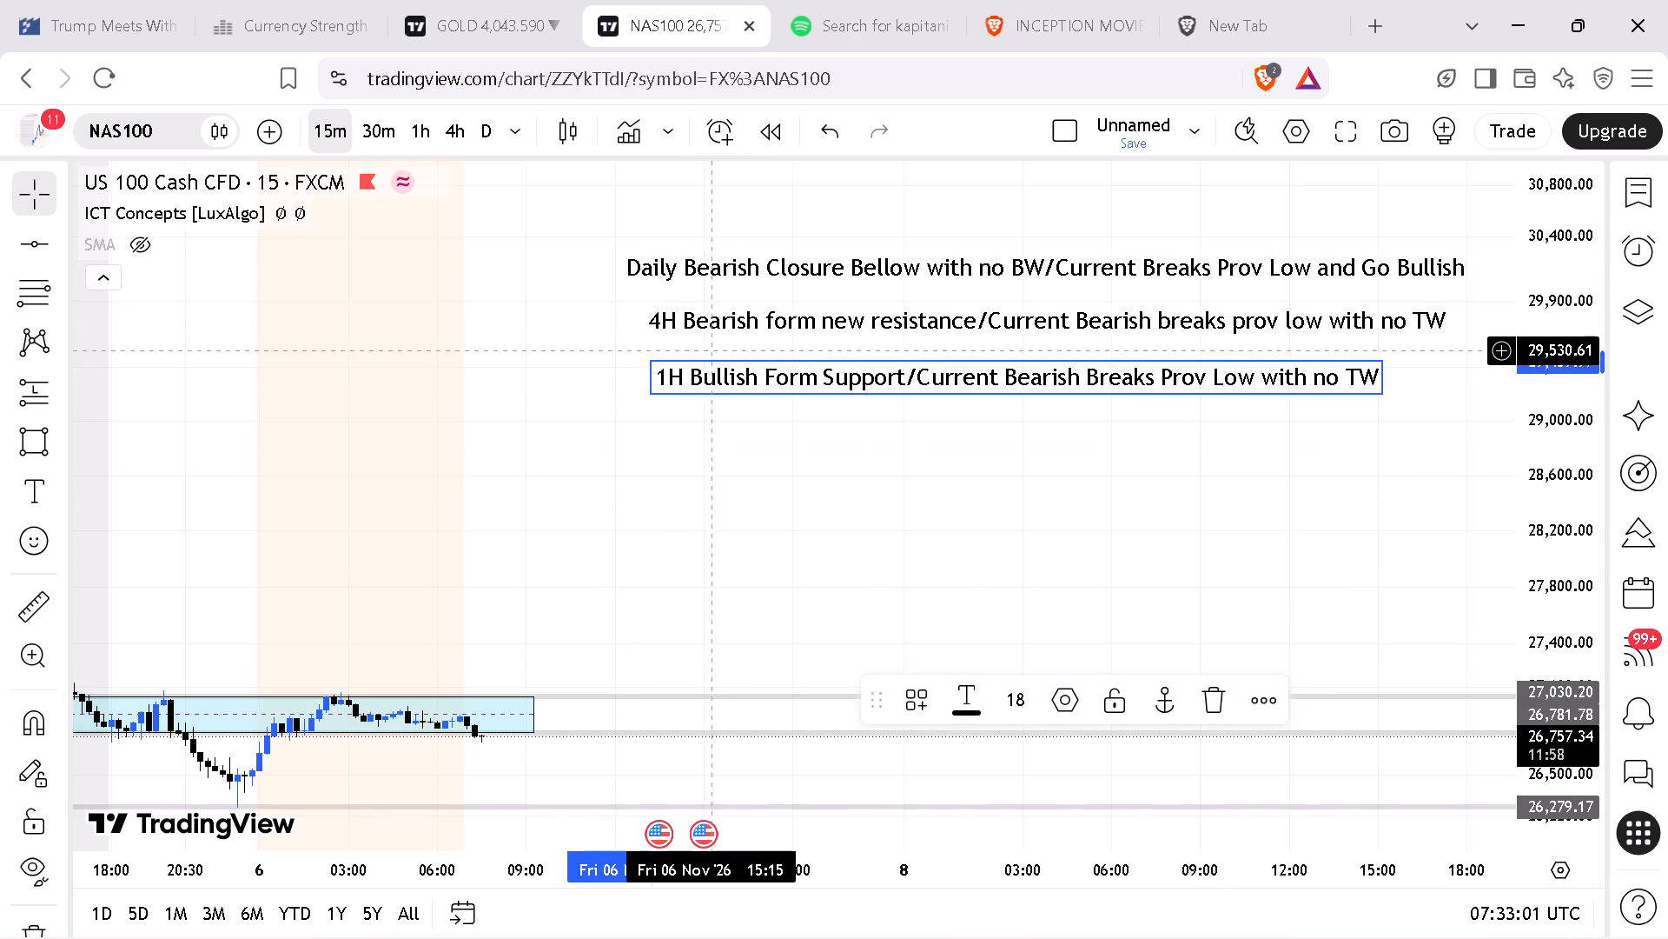
pyautogui.click(706, 332)
pyautogui.moveTo(701, 379); pyautogui.dragTo(701, 378)
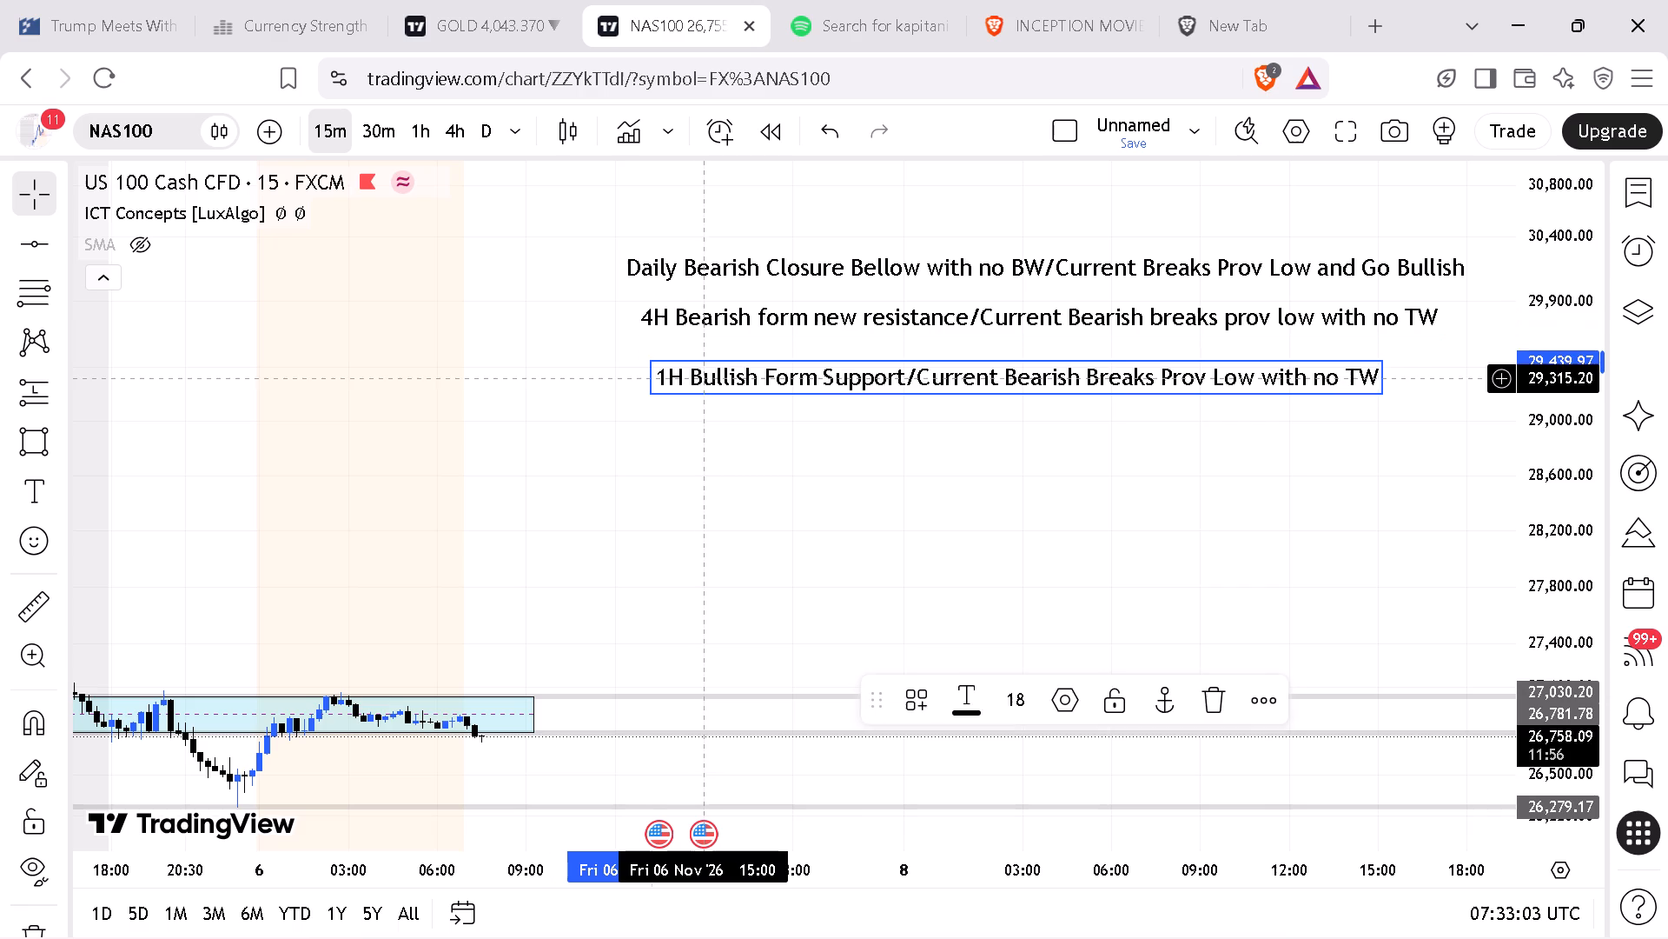
pyautogui.moveTo(701, 378); pyautogui.dragTo(692, 373)
# Add a text label "range 2 buy" just above the upper corner at the right end of the range box.
pyautogui.moveTo(705, 478); pyautogui.dragTo(783, 529)
pyautogui.moveTo(537, 863); pyautogui.dragTo(844, 813)
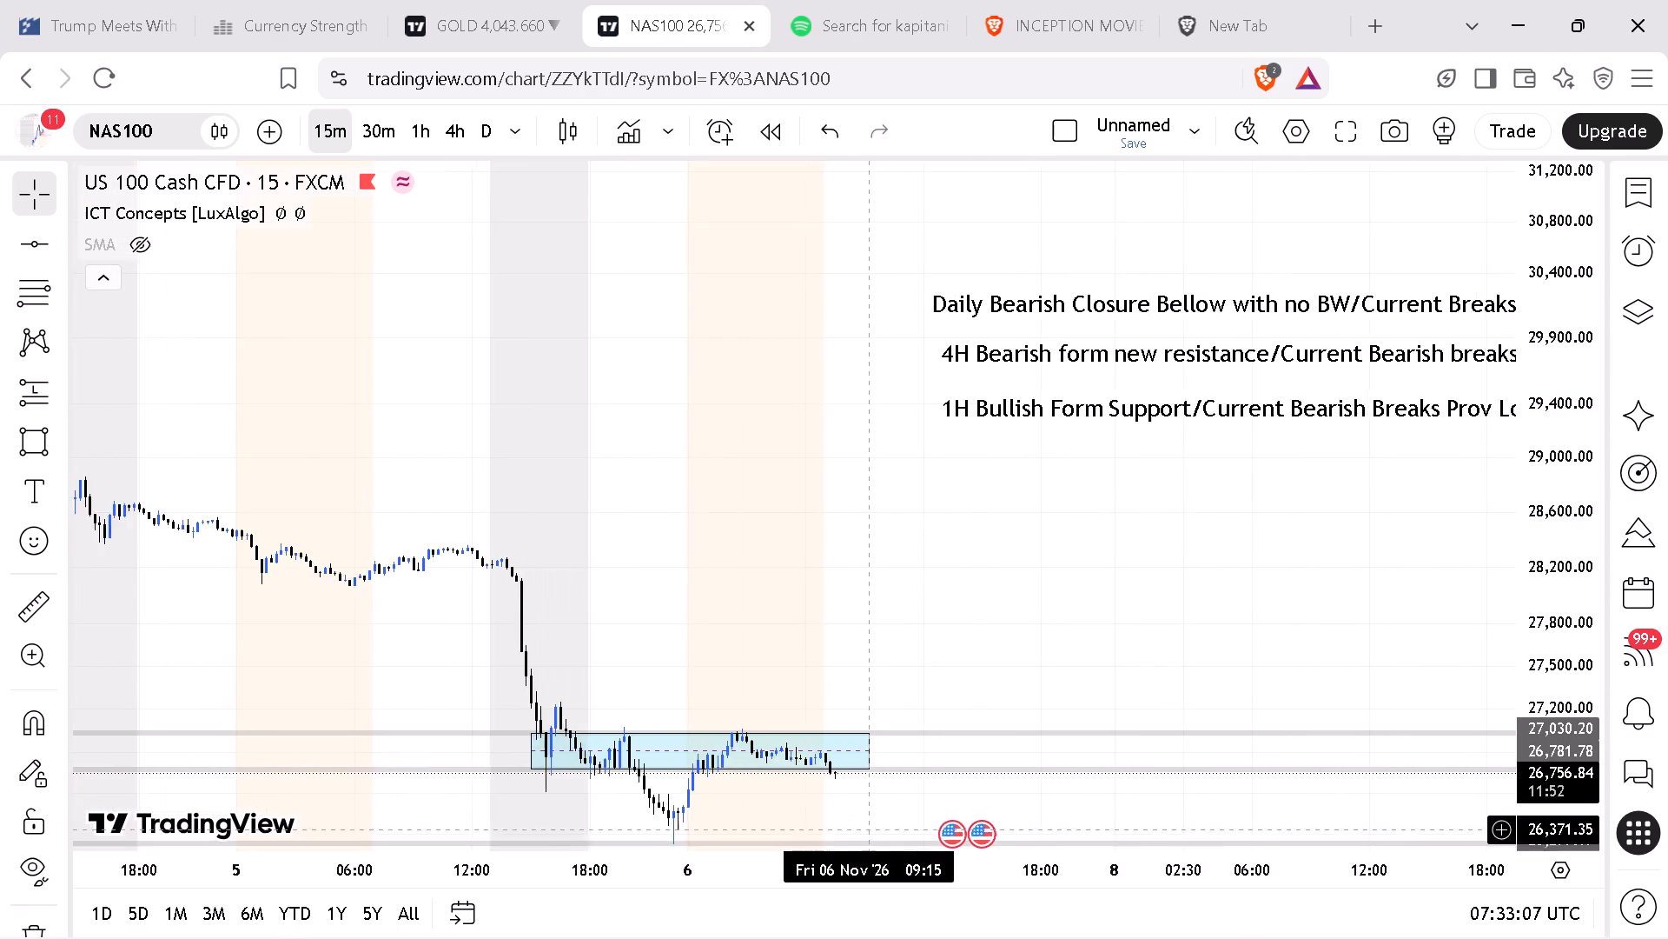
pyautogui.moveTo(844, 813); pyautogui.dragTo(774, 753)
pyautogui.moveTo(811, 559); pyautogui.dragTo(747, 400)
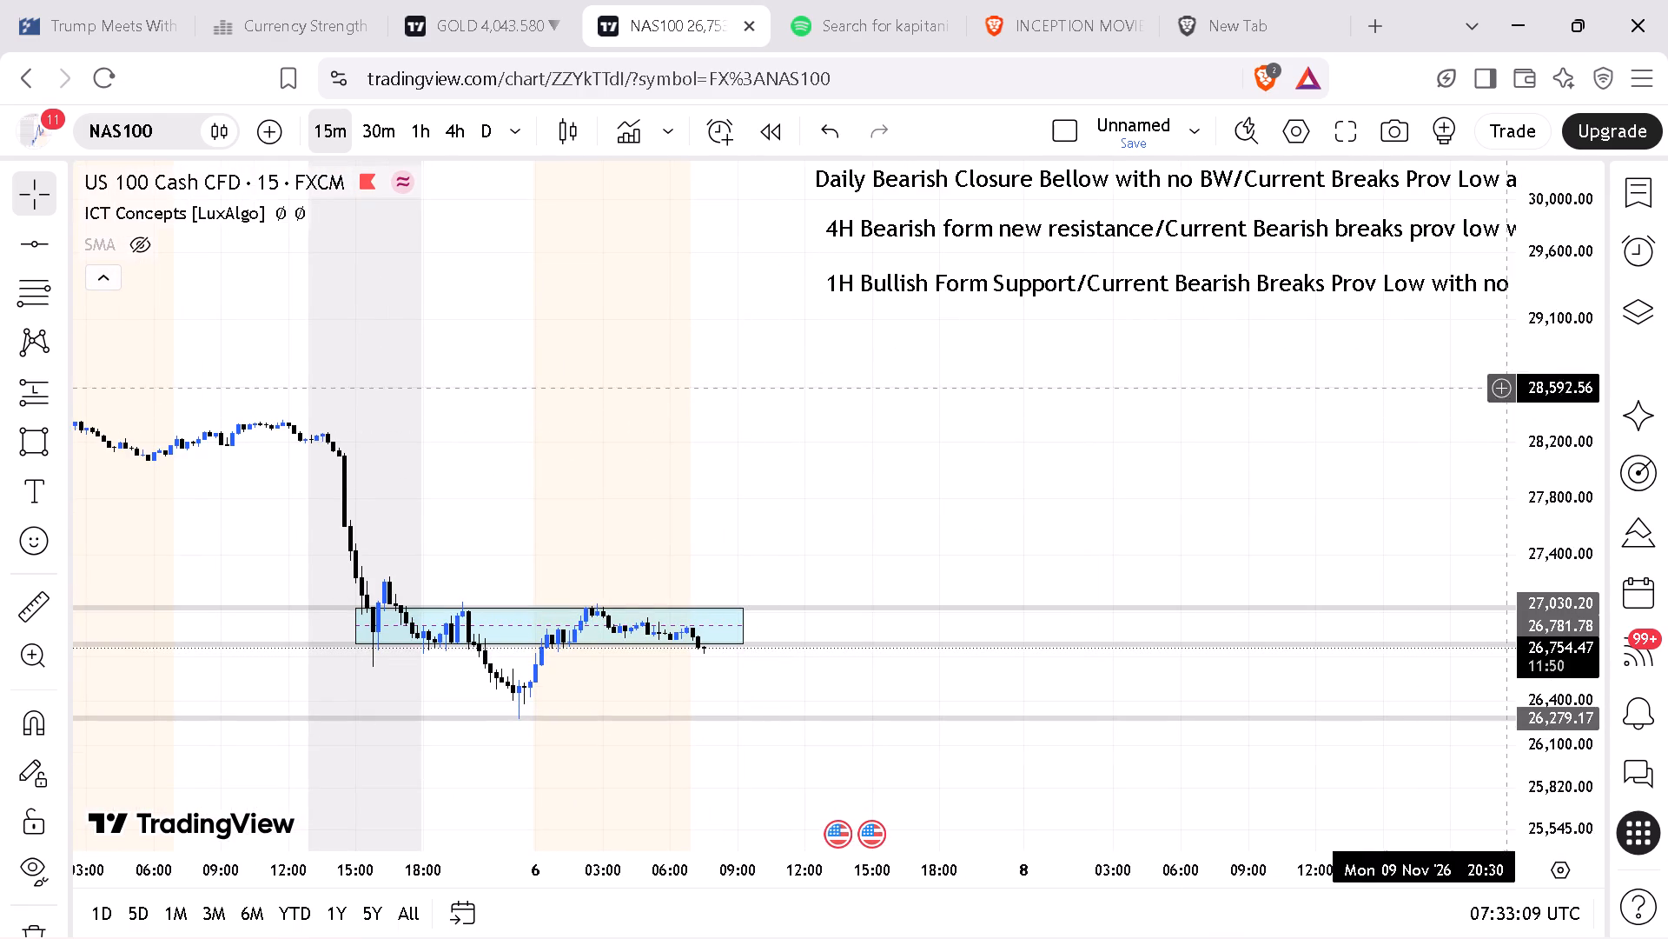
pyautogui.moveTo(1552, 382); pyautogui.dragTo(1561, 460)
pyautogui.moveTo(1068, 446); pyautogui.dragTo(957, 470)
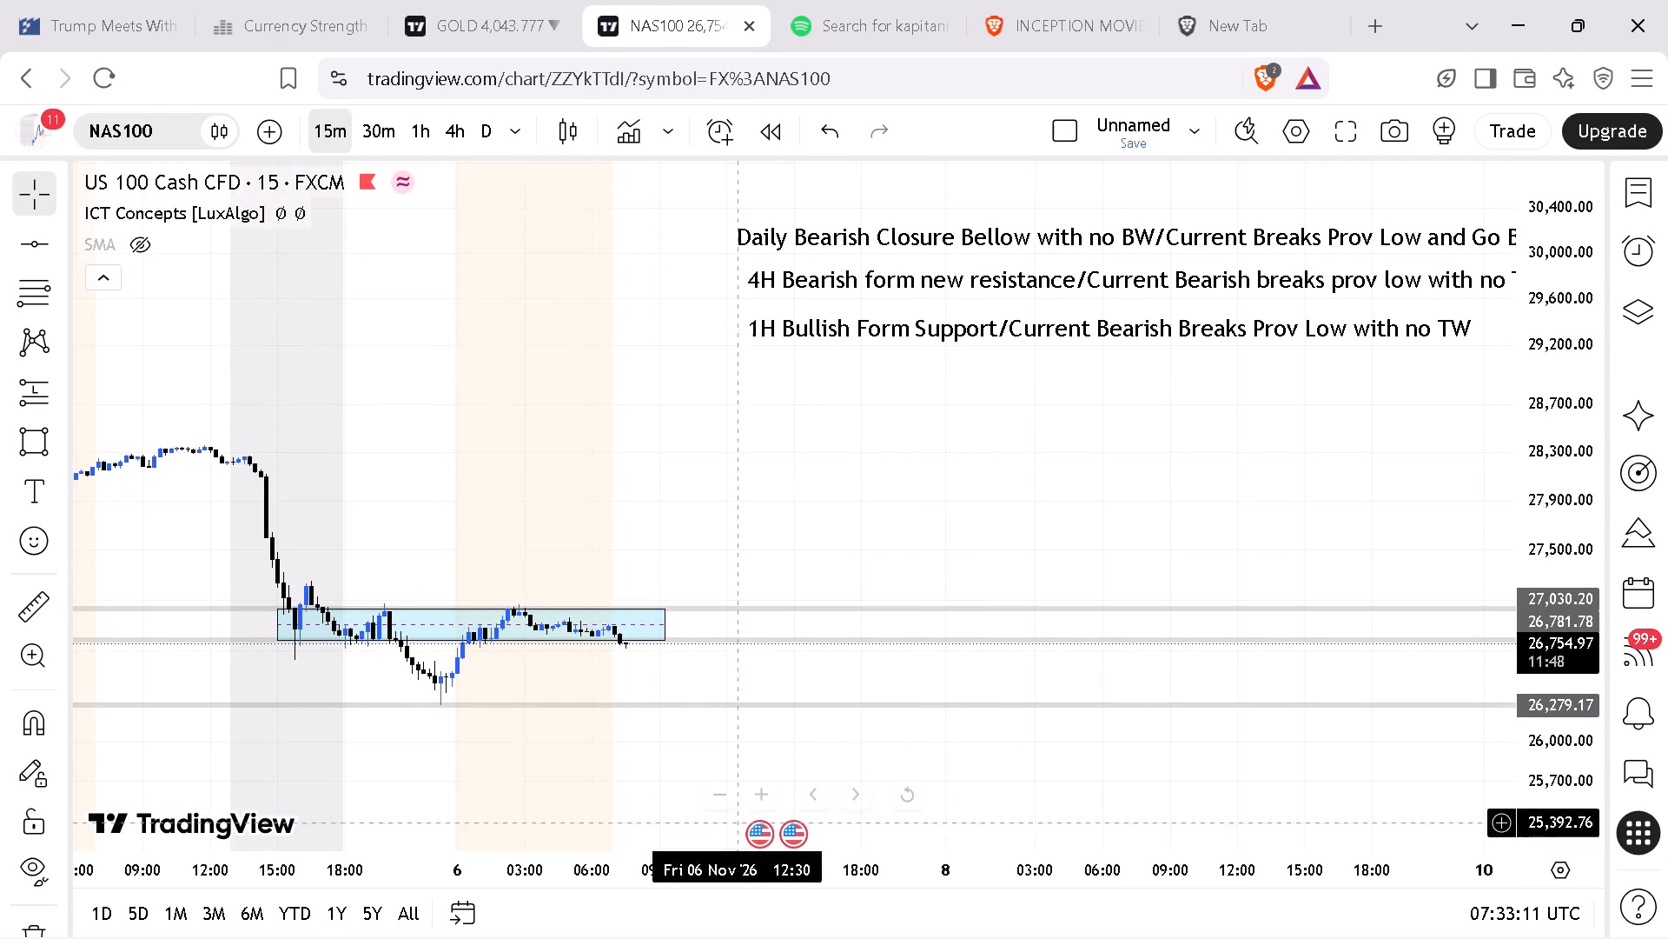
pyautogui.moveTo(678, 870); pyautogui.dragTo(811, 843)
pyautogui.moveTo(891, 503); pyautogui.dragTo(849, 512)
pyautogui.moveTo(1552, 536); pyautogui.dragTo(1546, 491)
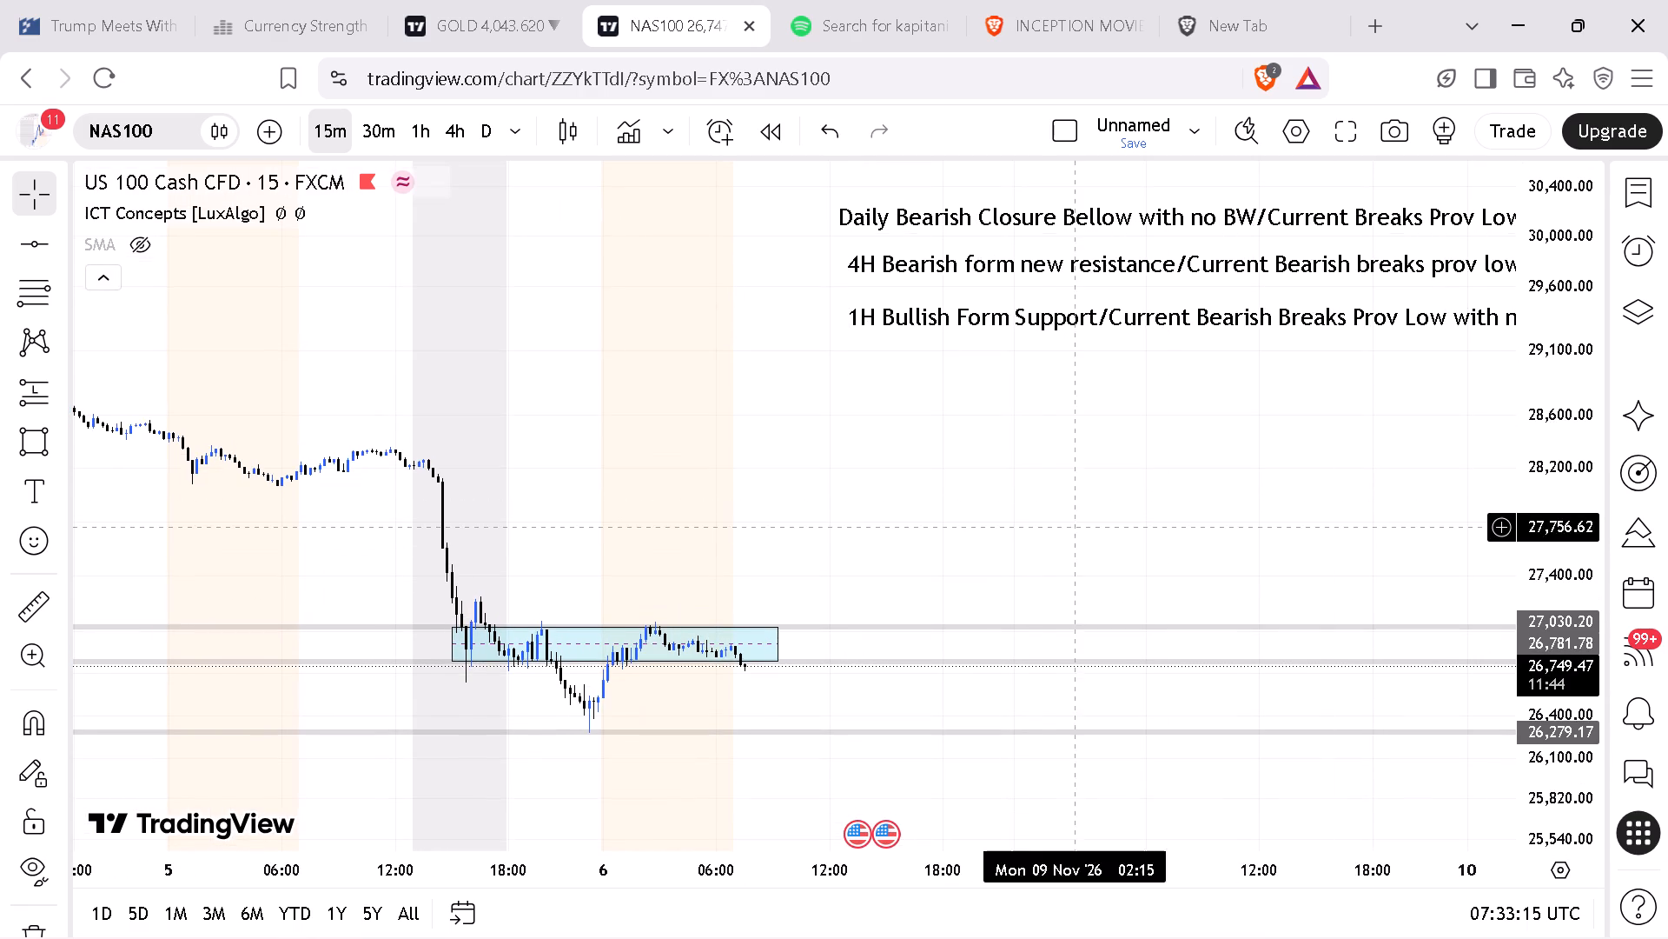
pyautogui.moveTo(1041, 526); pyautogui.dragTo(926, 518)
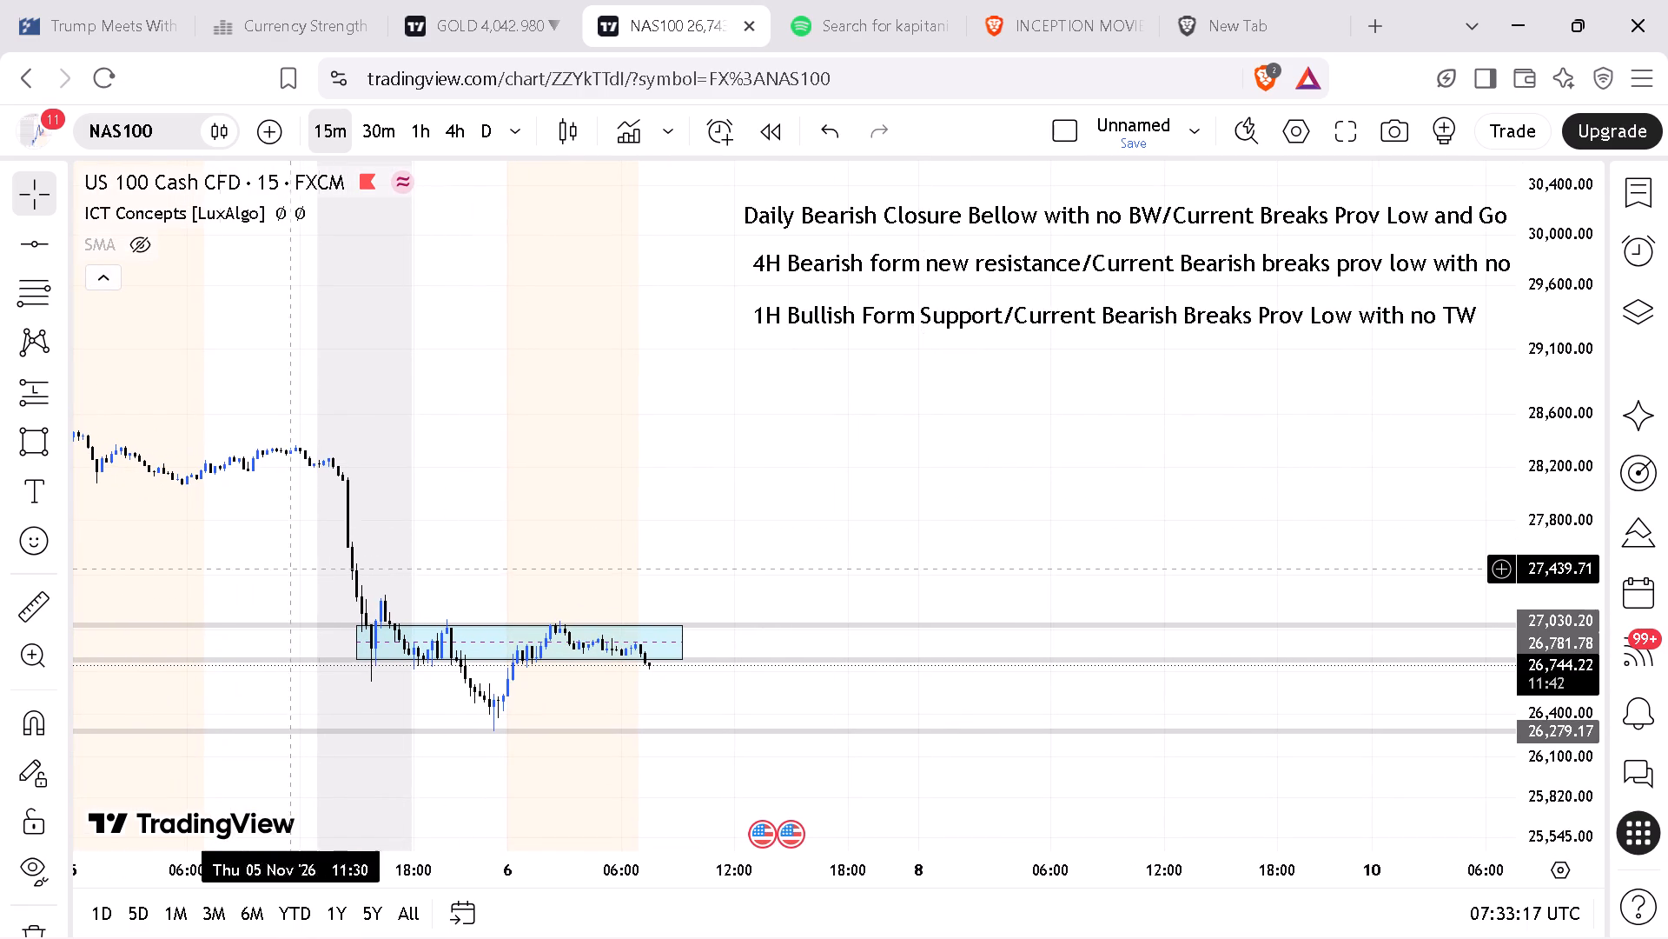
pyautogui.click(29, 494)
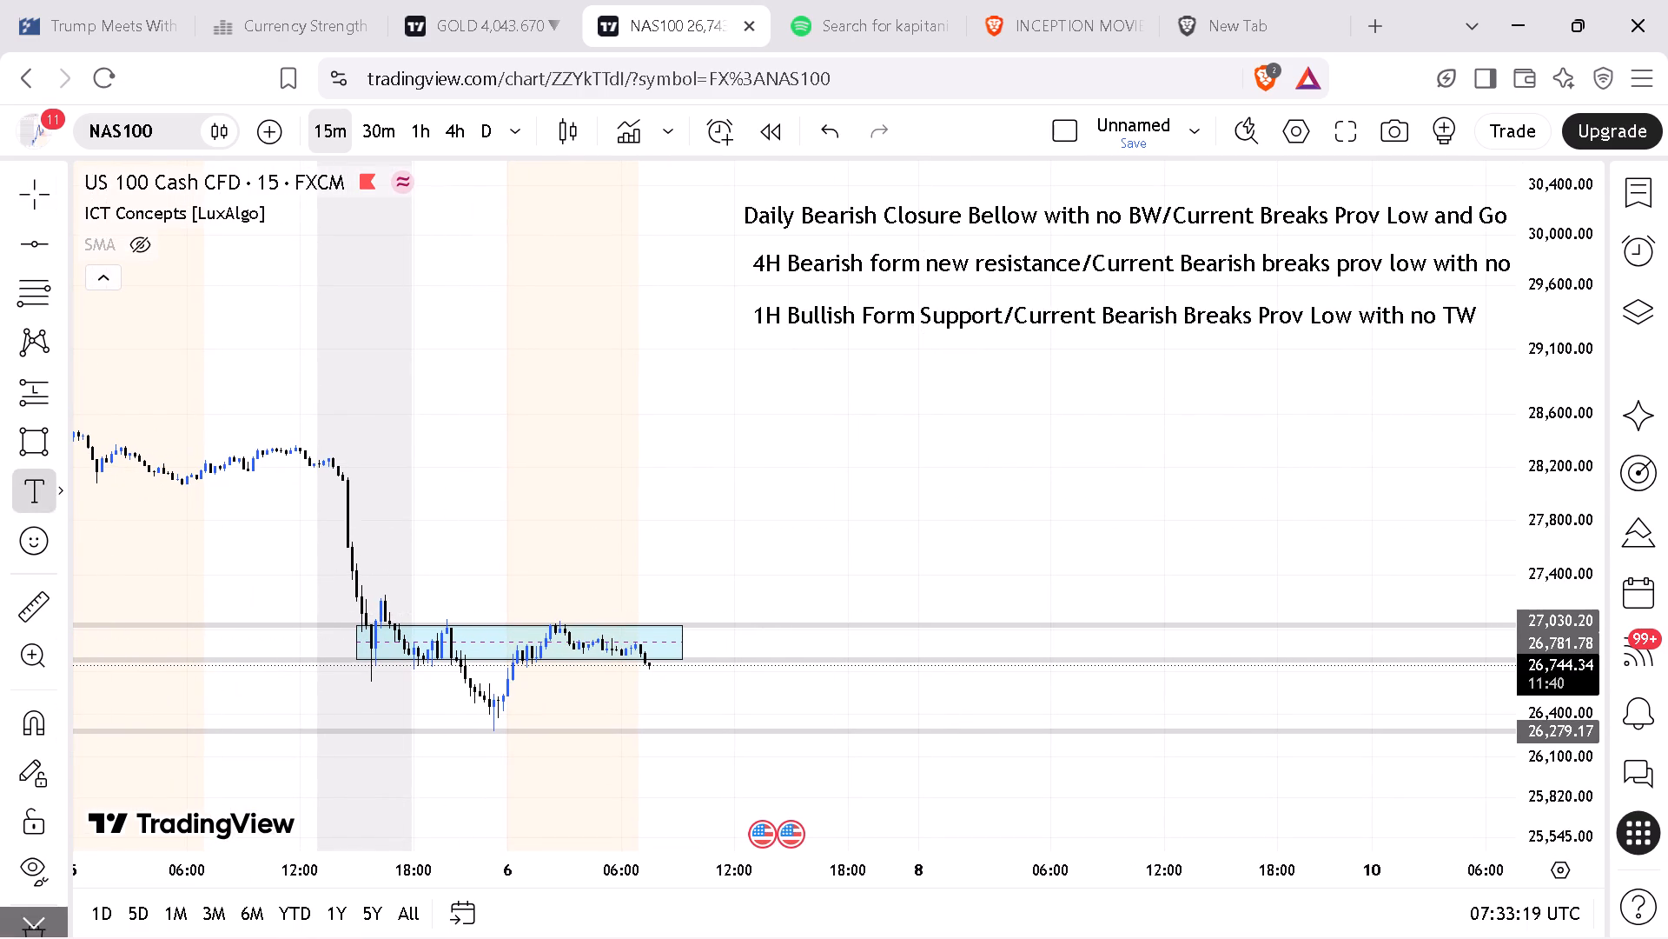
pyautogui.click(689, 601)
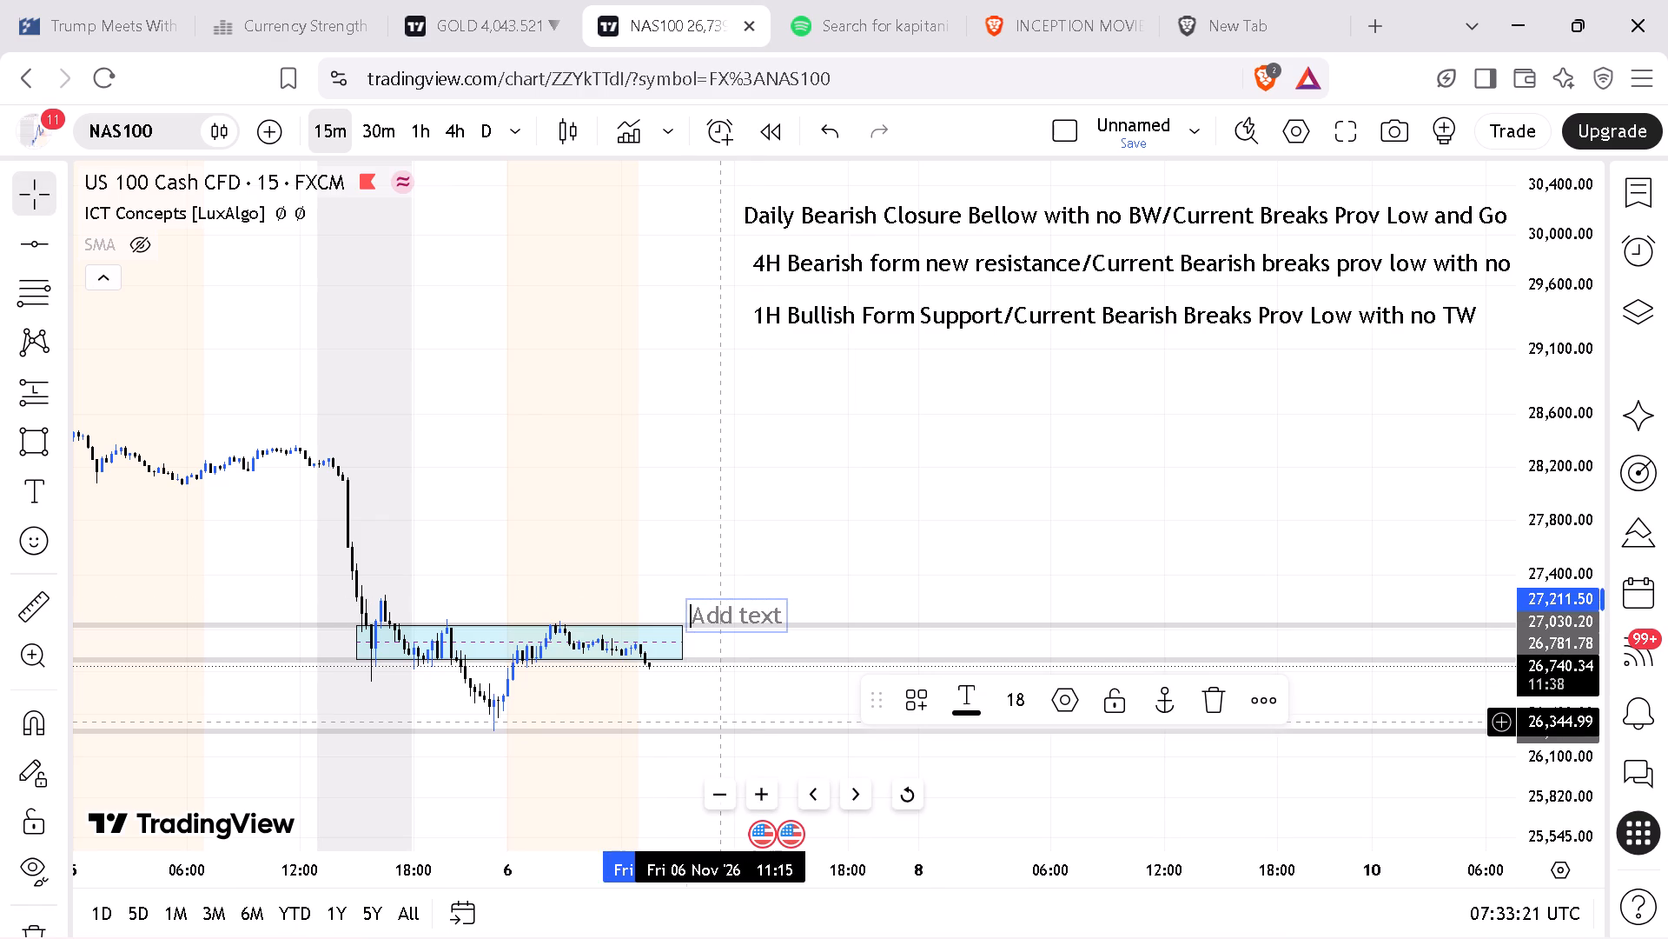
pyautogui.write('range')
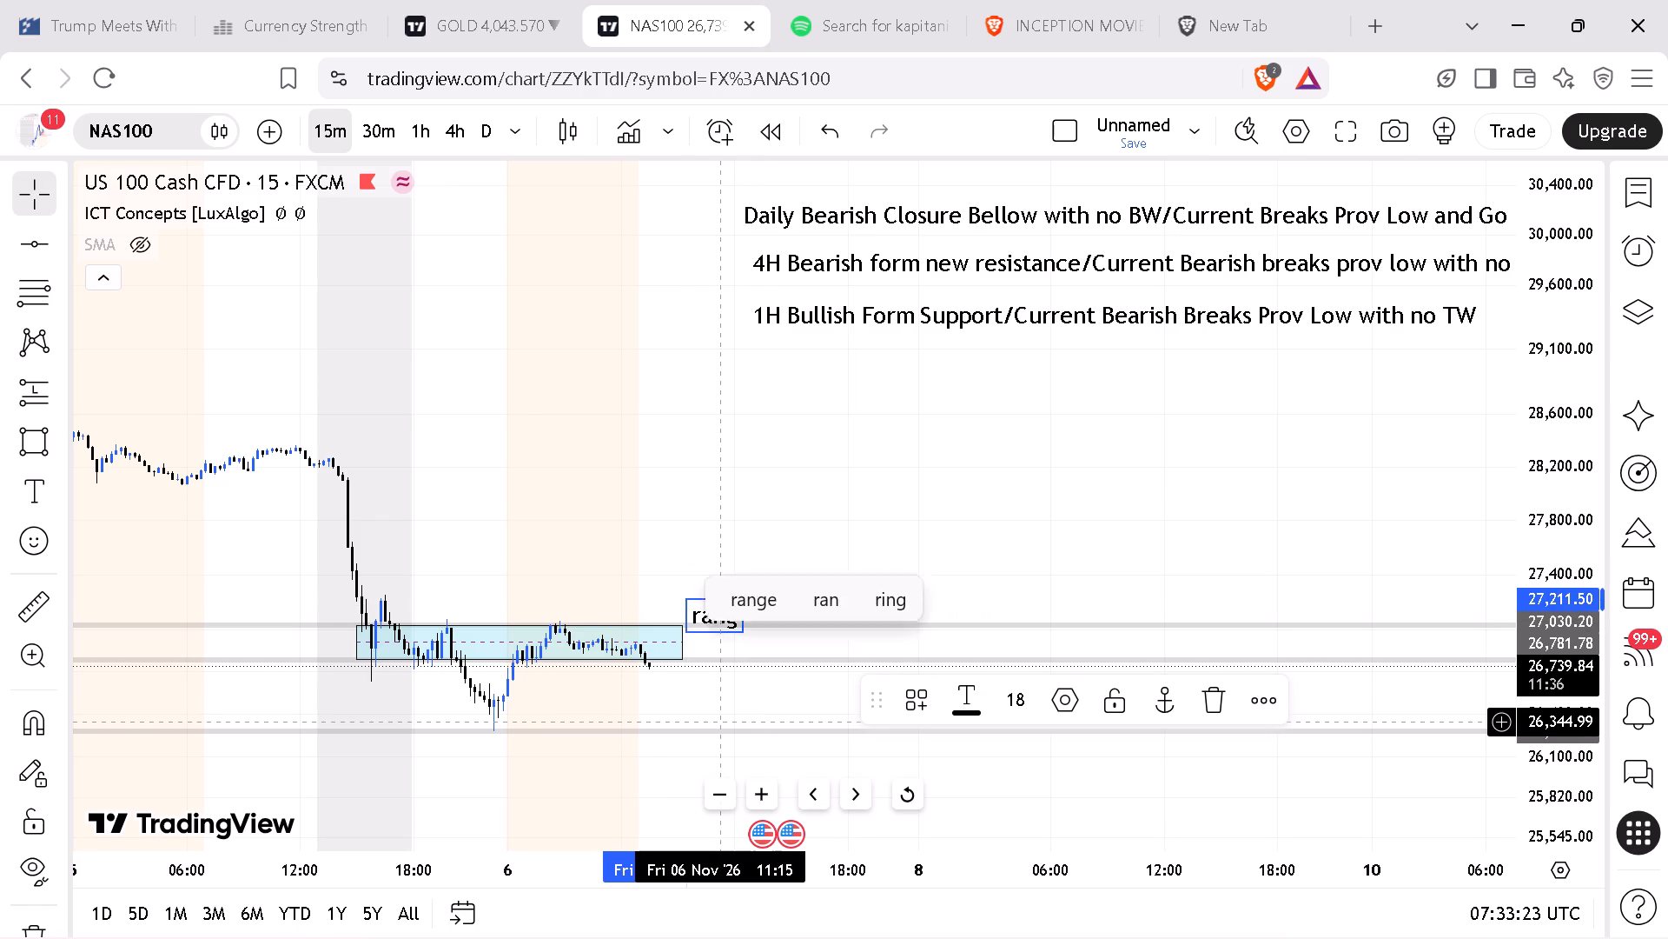
pyautogui.press('space')
pyautogui.write('2 buy')
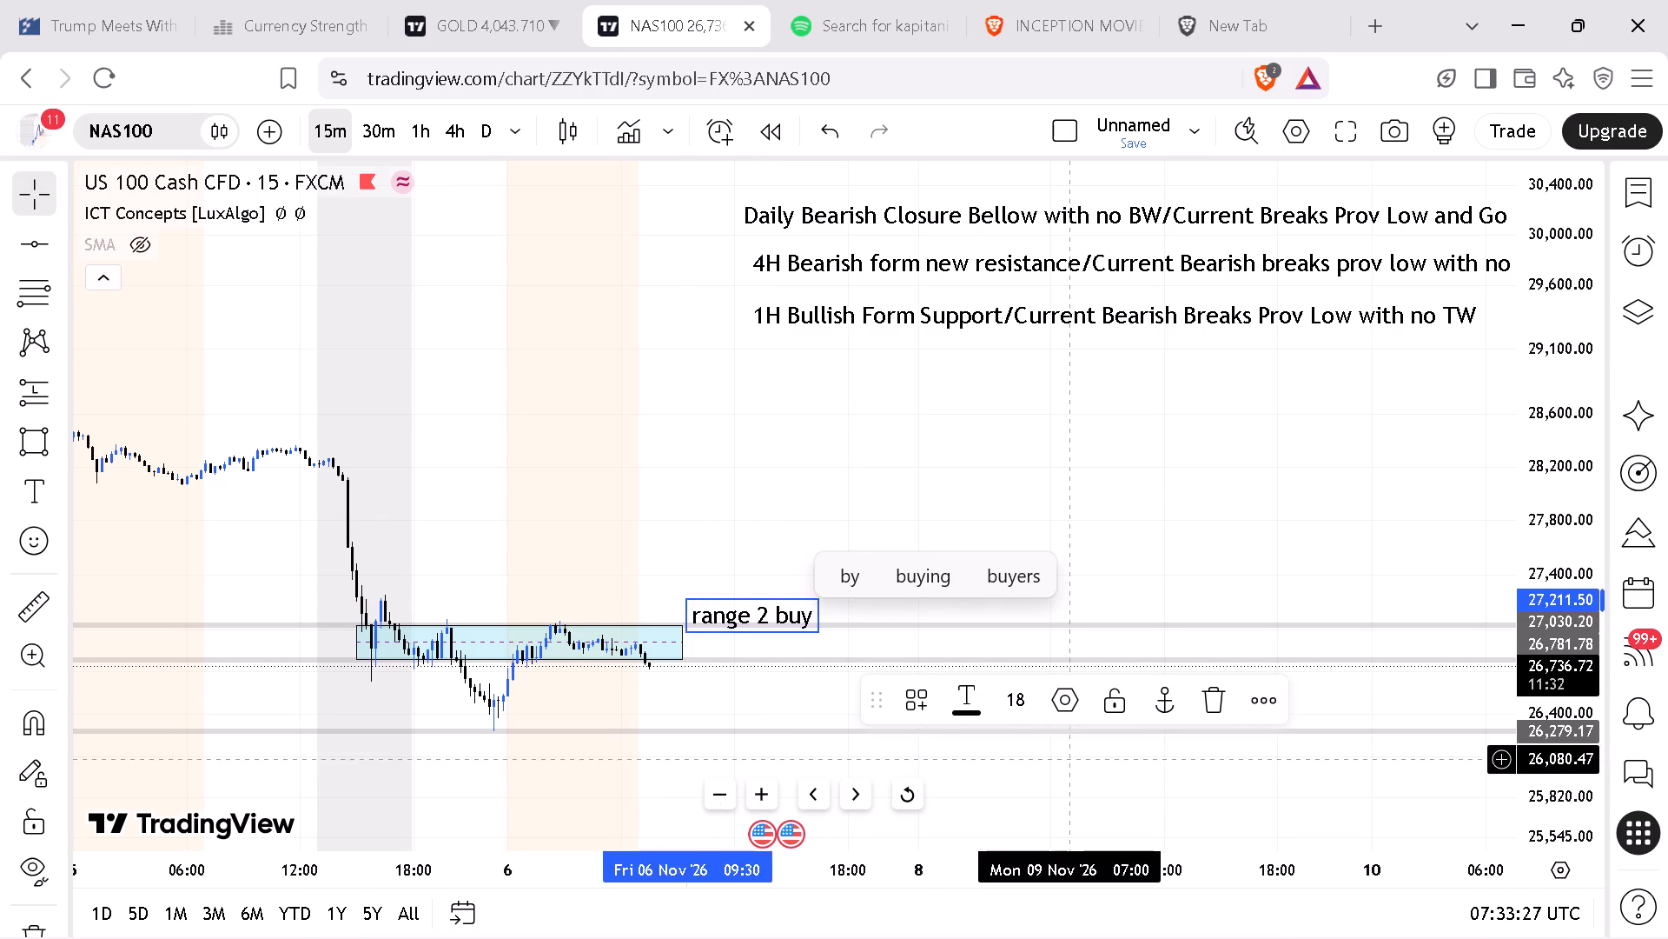
# Add a text label "sell bellow" just beneath the middle horizontal level, beyond the right end of the range box.
pyautogui.click(42, 484)
pyautogui.click(726, 671)
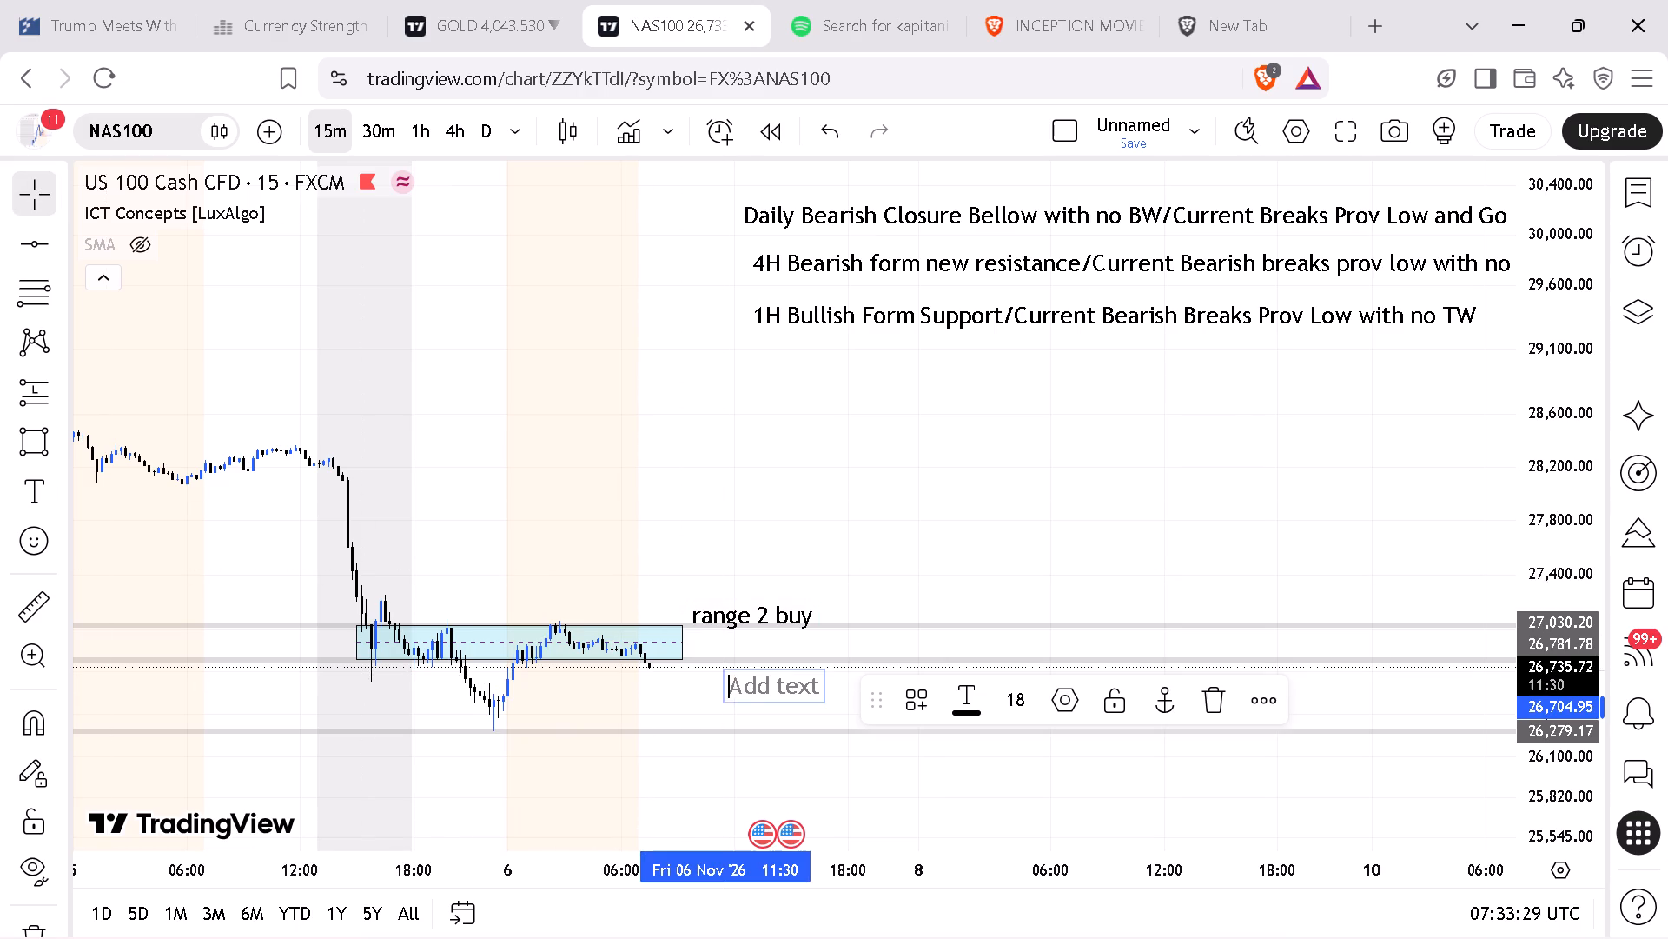
pyautogui.write('sell b')
pyautogui.write('ellow')
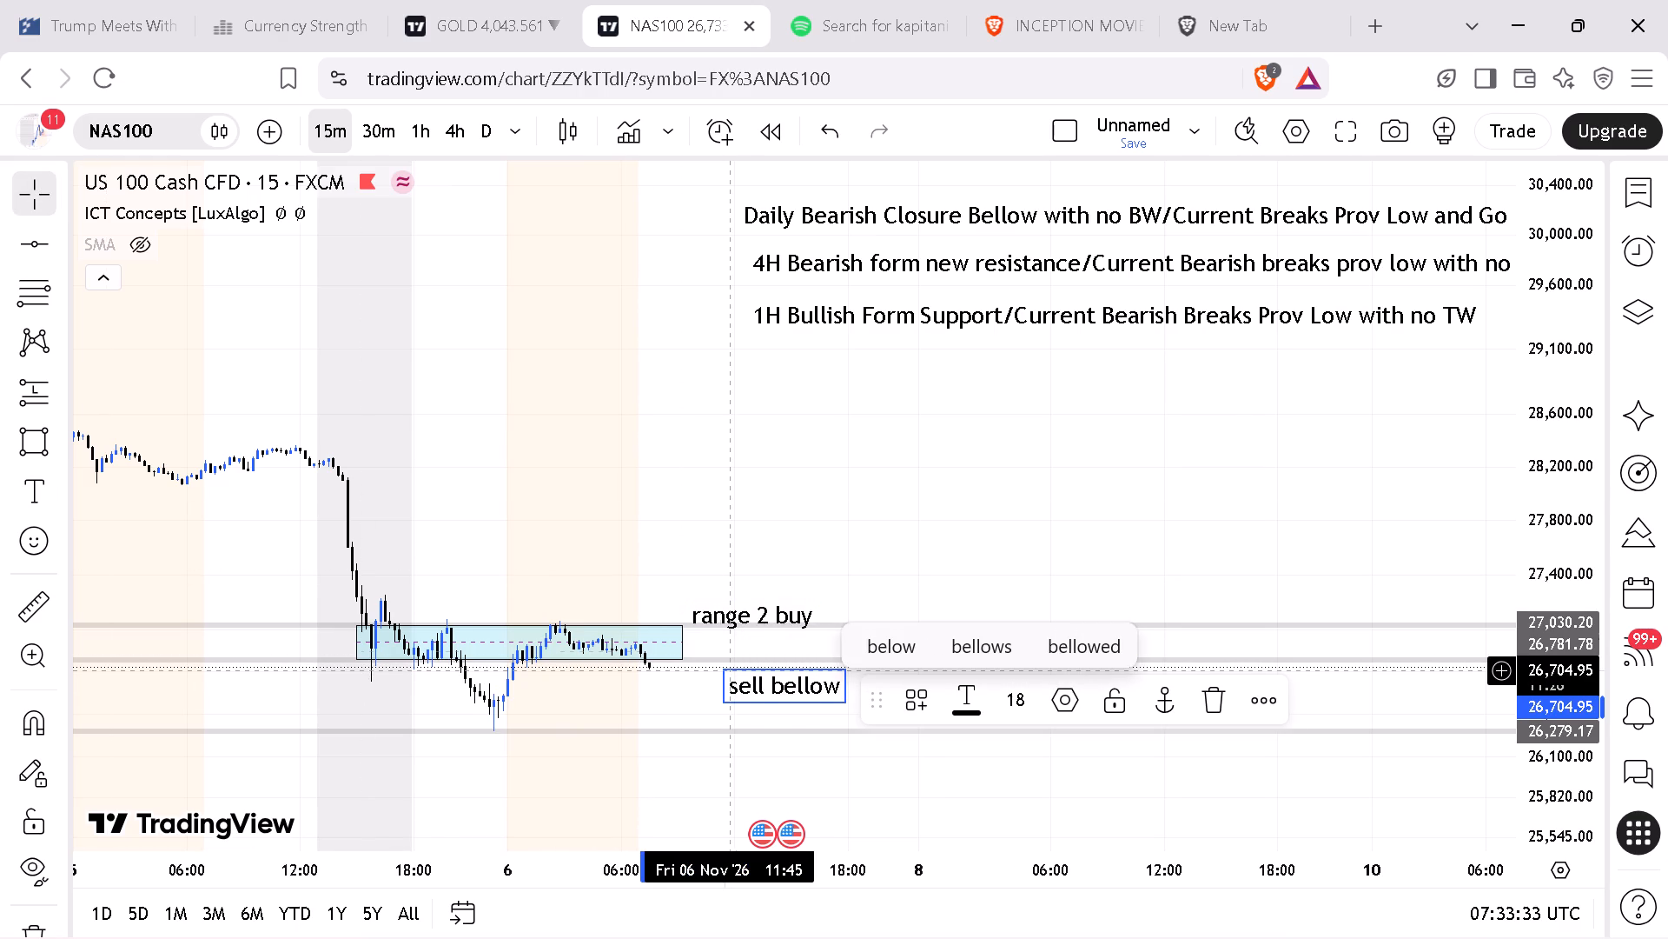
pyautogui.click(822, 496)
# Add a "LONDON" text label above the candles at about 29,150 and set its font size to 24.
pyautogui.click(21, 487)
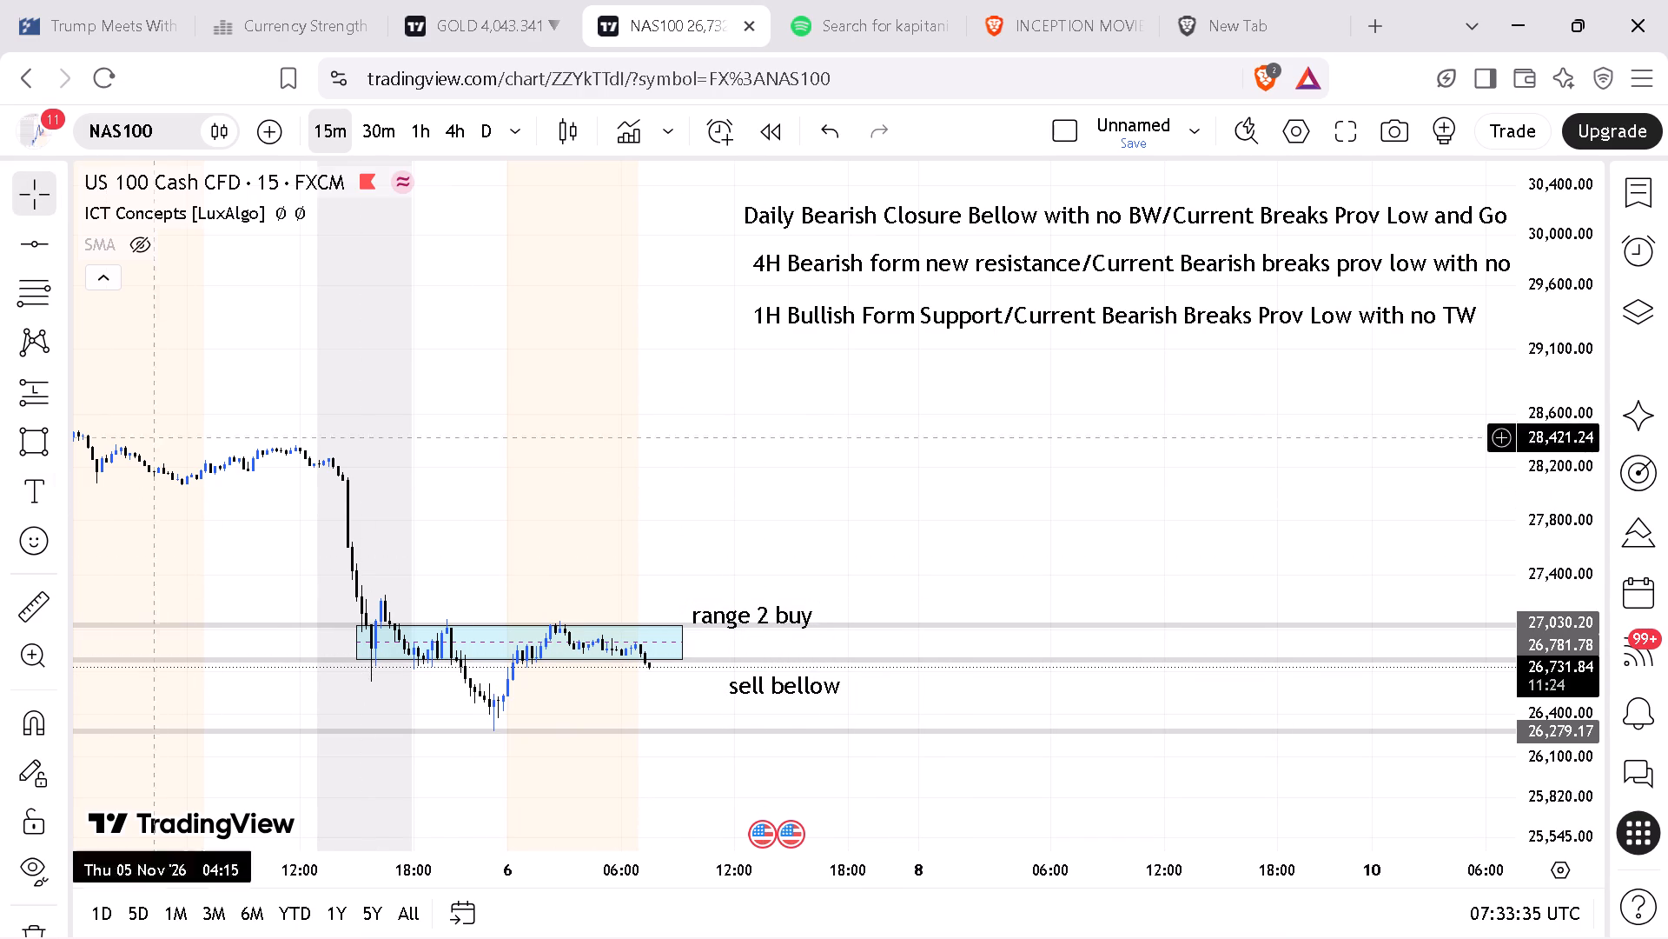
pyautogui.click(610, 343)
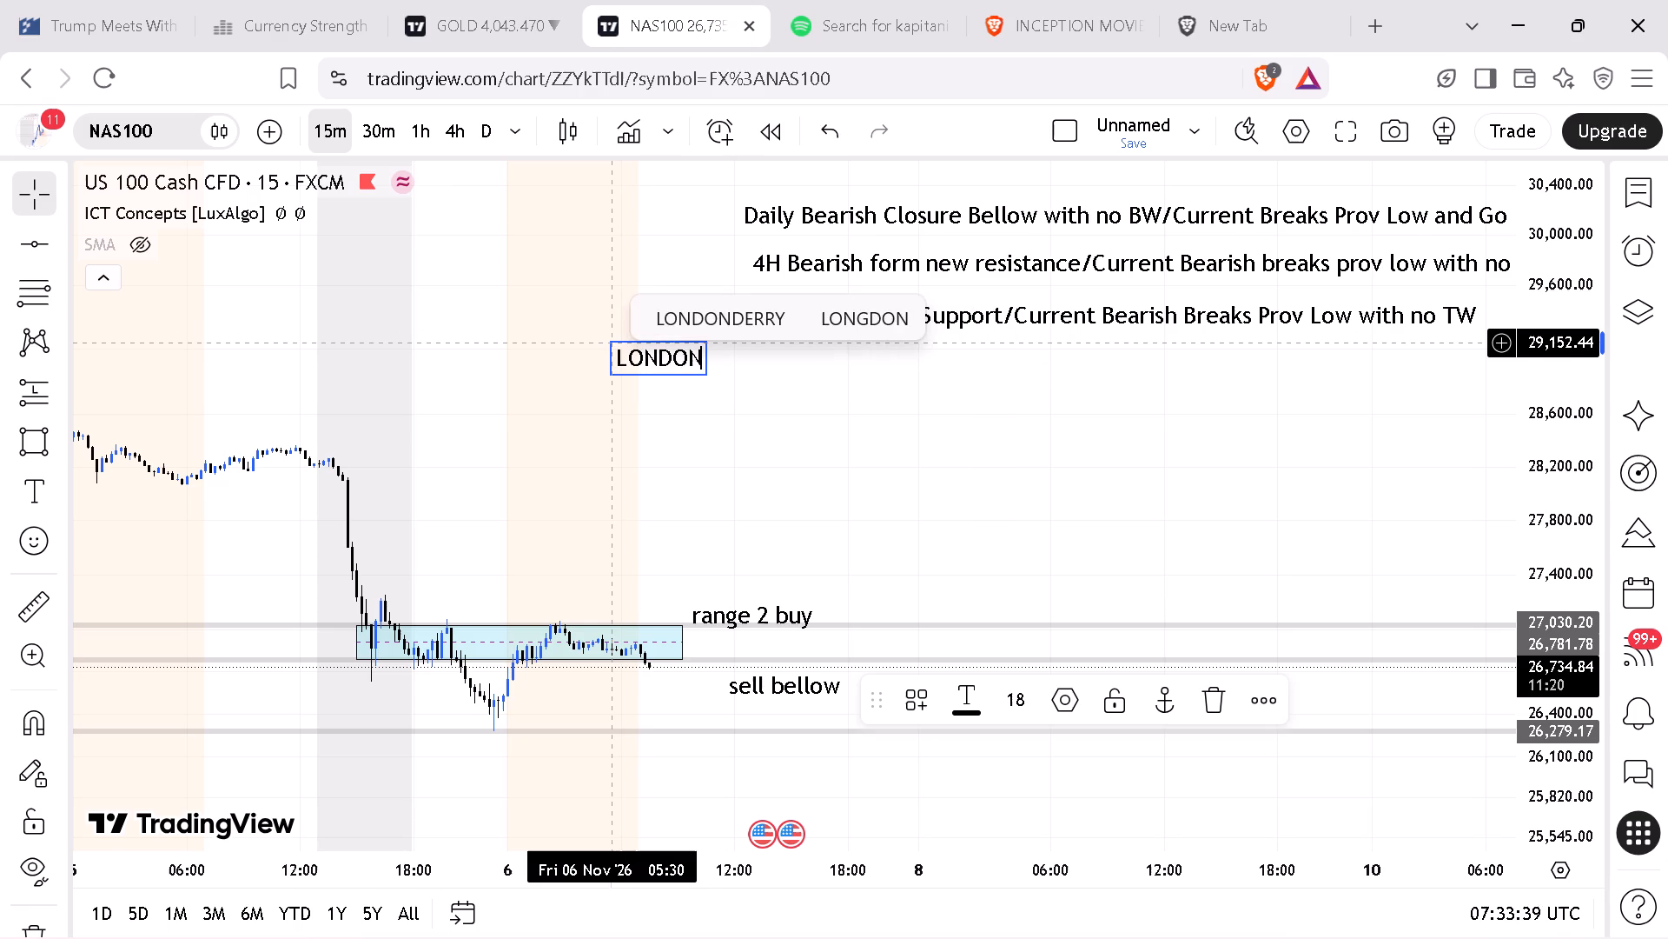
pyautogui.click(1012, 707)
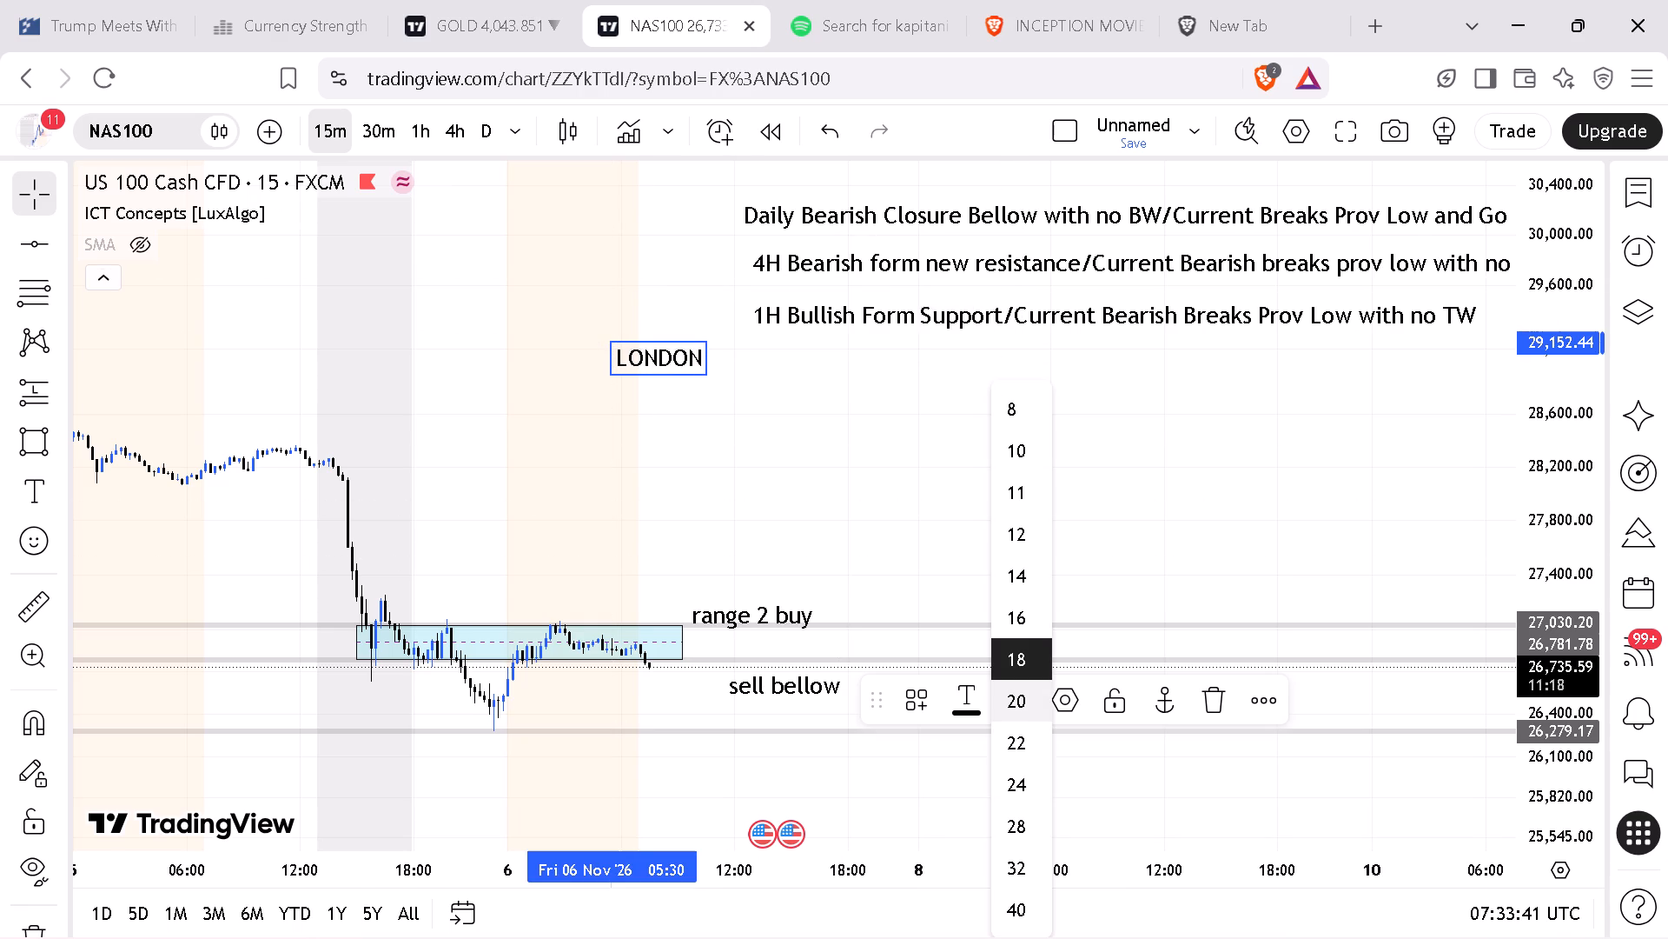
pyautogui.click(1022, 791)
# Add a "PRE NFP" text heading centred above the three bias notes.
pyautogui.moveTo(903, 474); pyautogui.dragTo(746, 736)
pyautogui.click(34, 490)
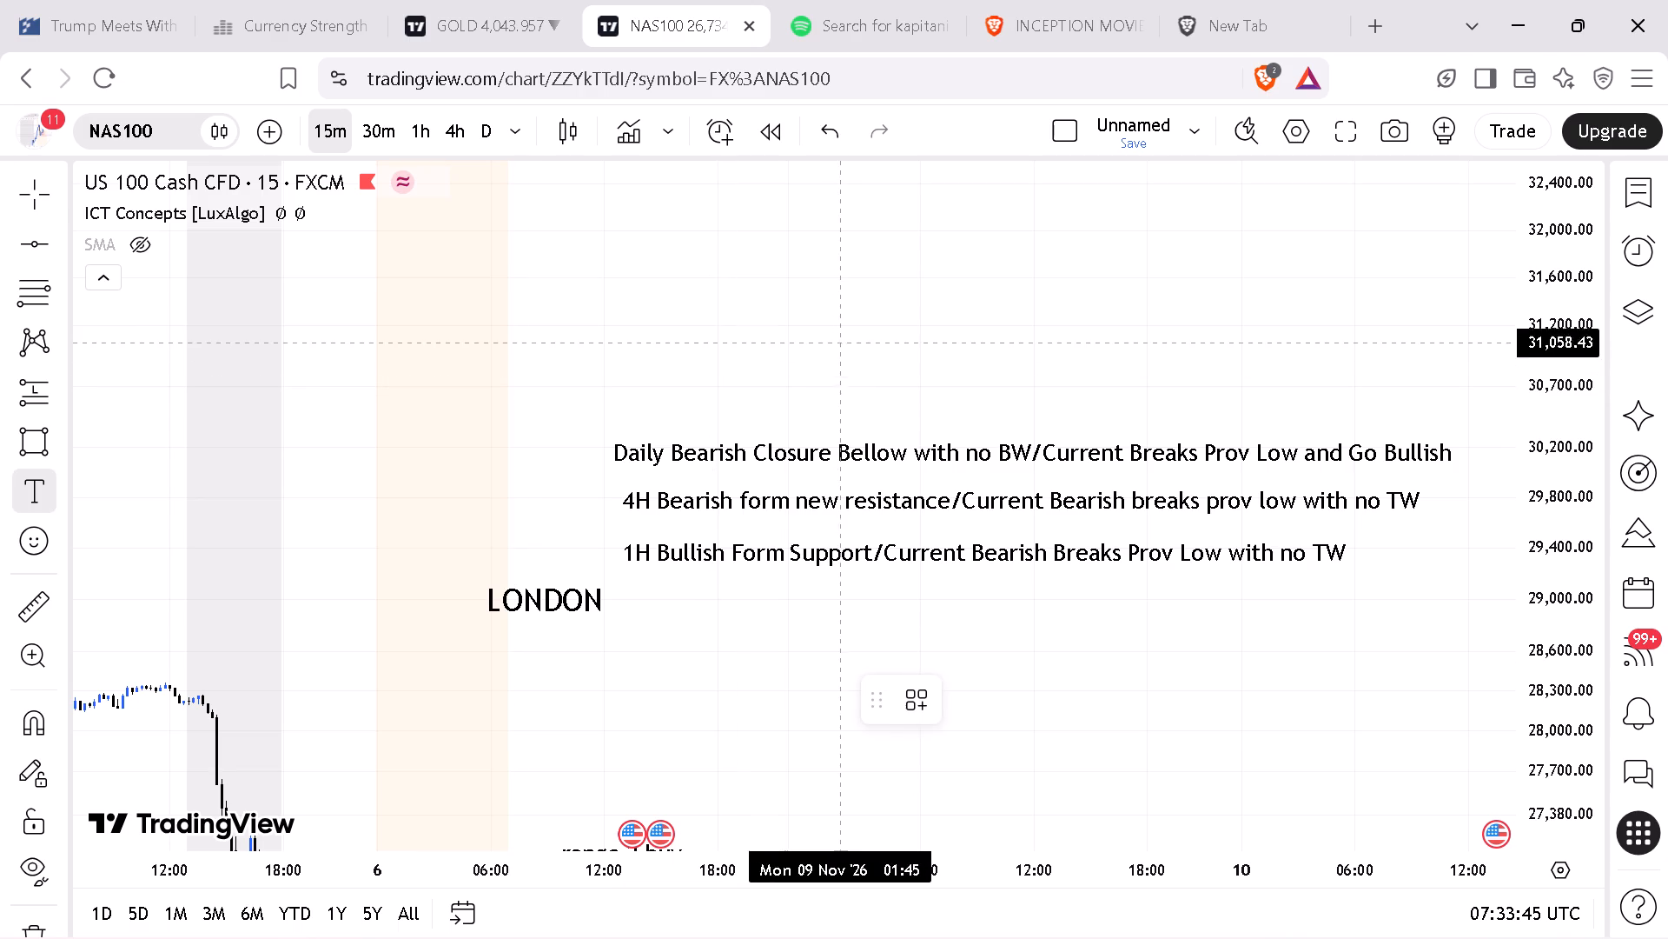
pyautogui.click(847, 326)
pyautogui.write('PR')
pyautogui.press('e')
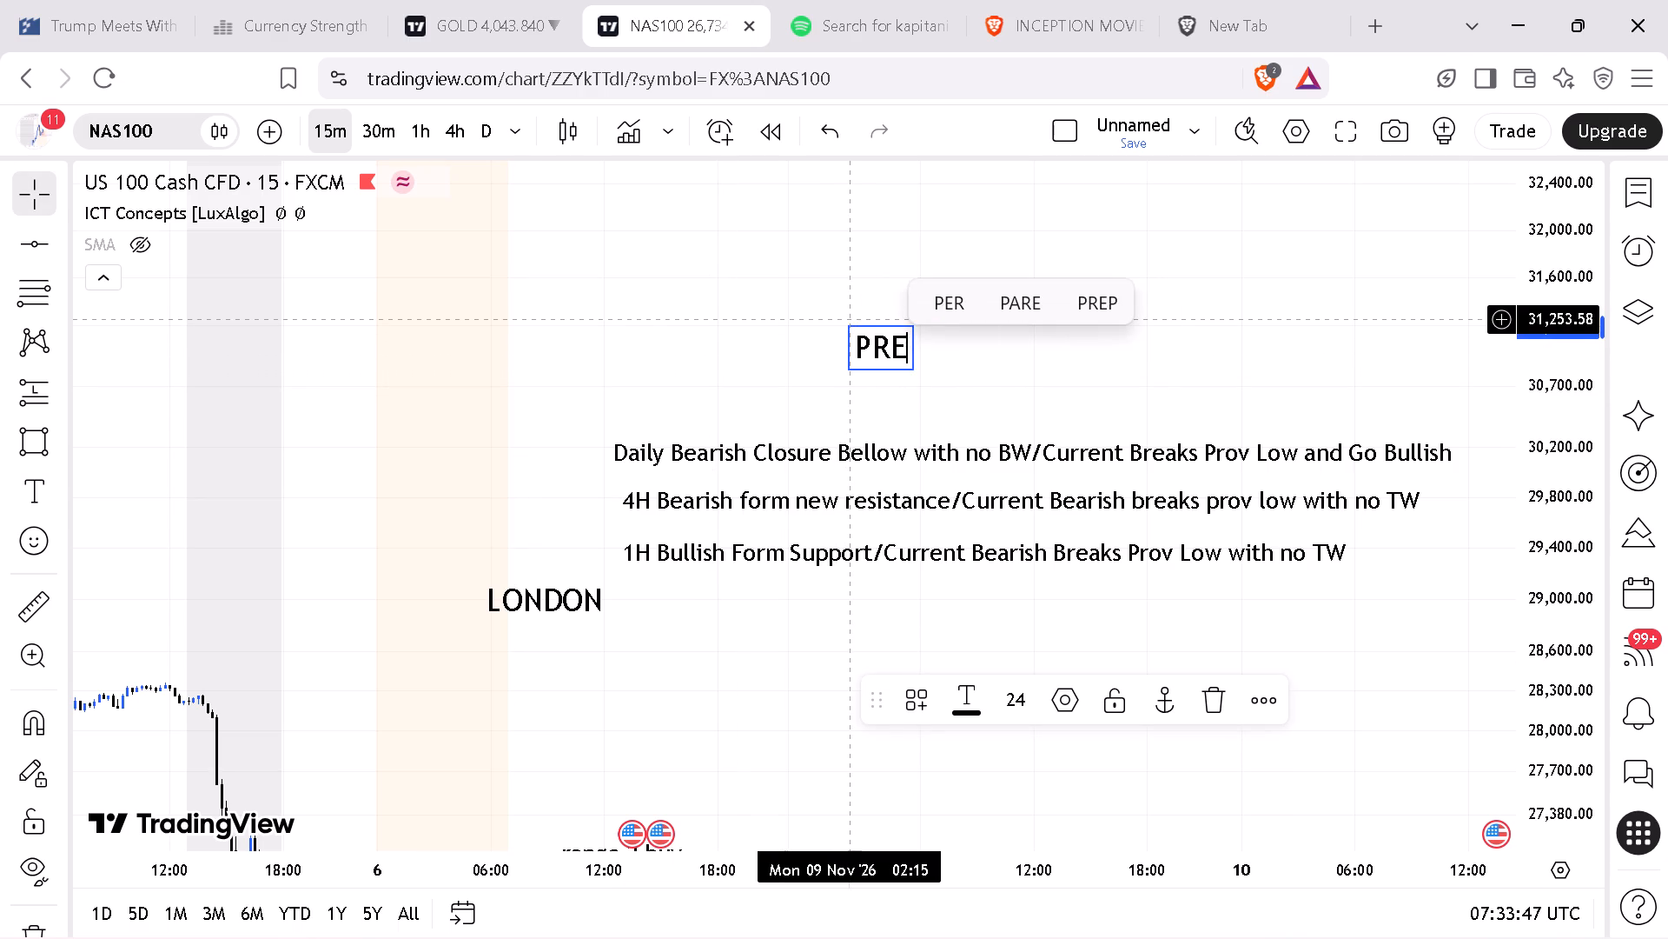
pyautogui.press('space')
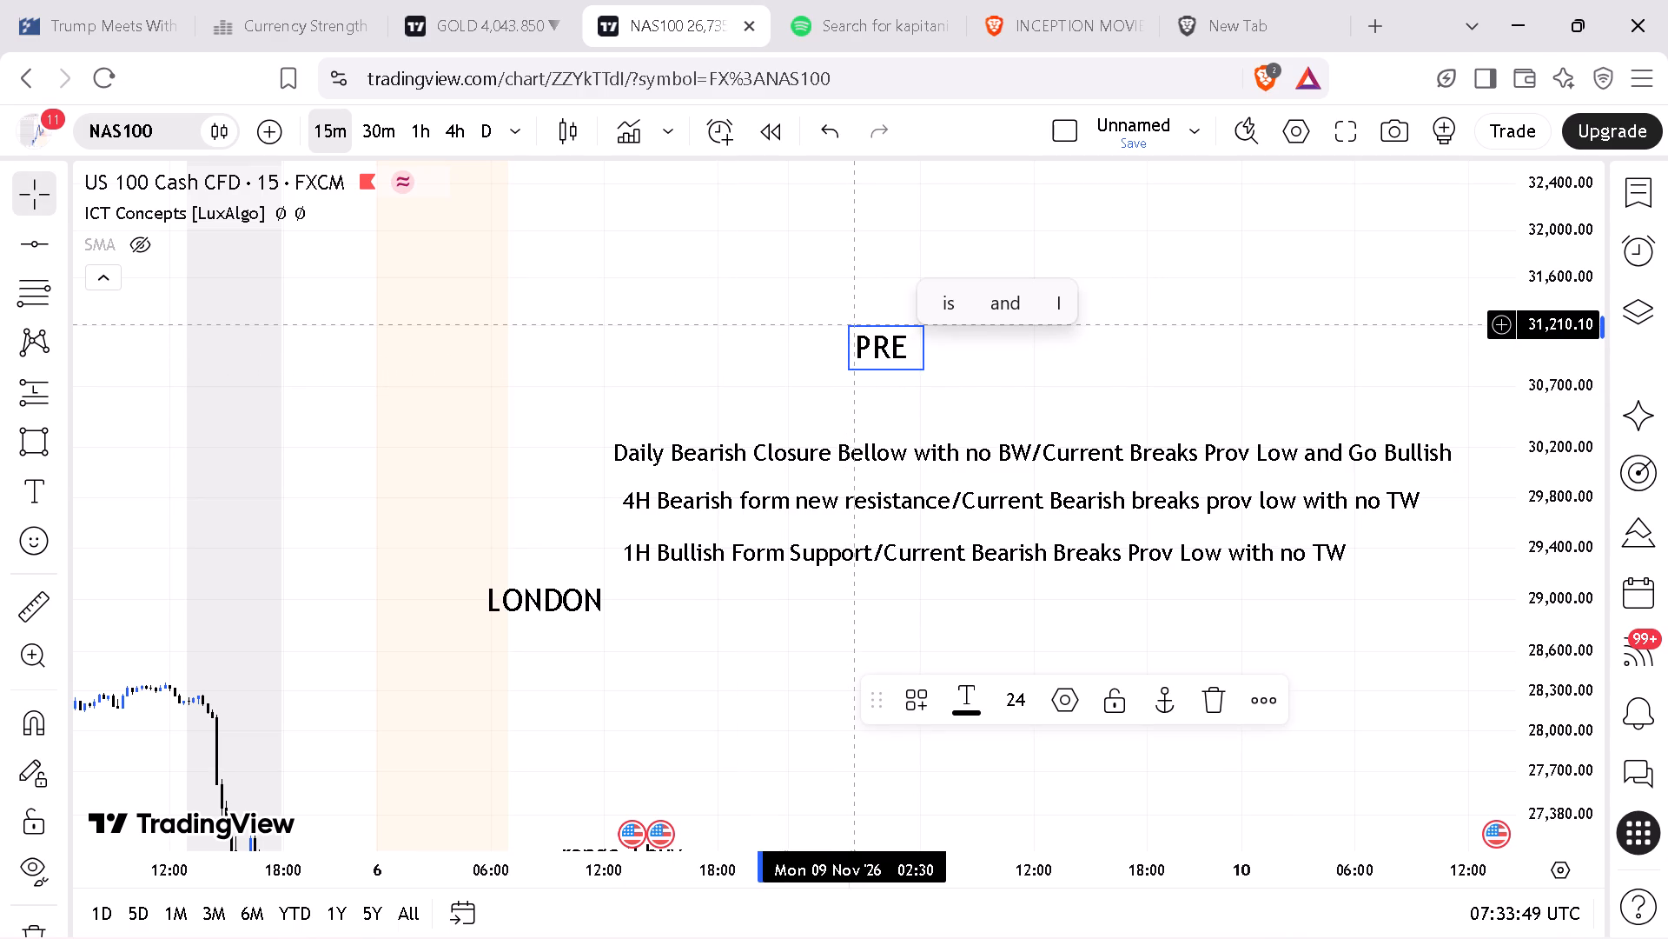
pyautogui.write('NFP')
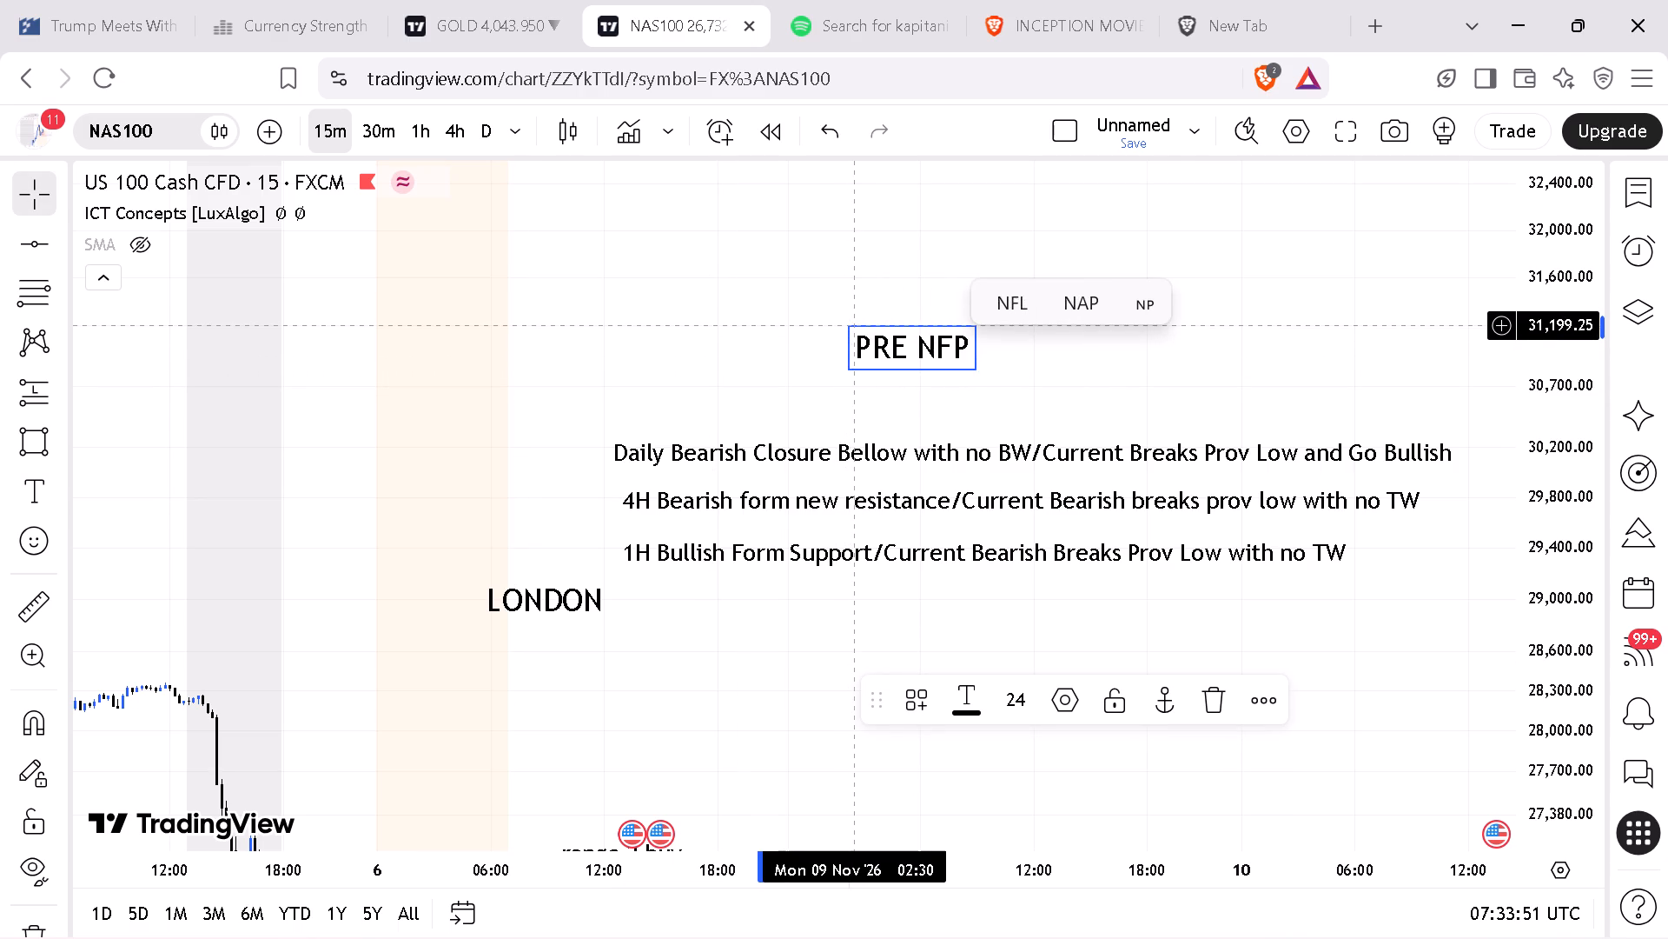
# Move the LONDON label up to about 29,650, beside the bias notes.
pyautogui.moveTo(548, 599); pyautogui.dragTo(556, 563)
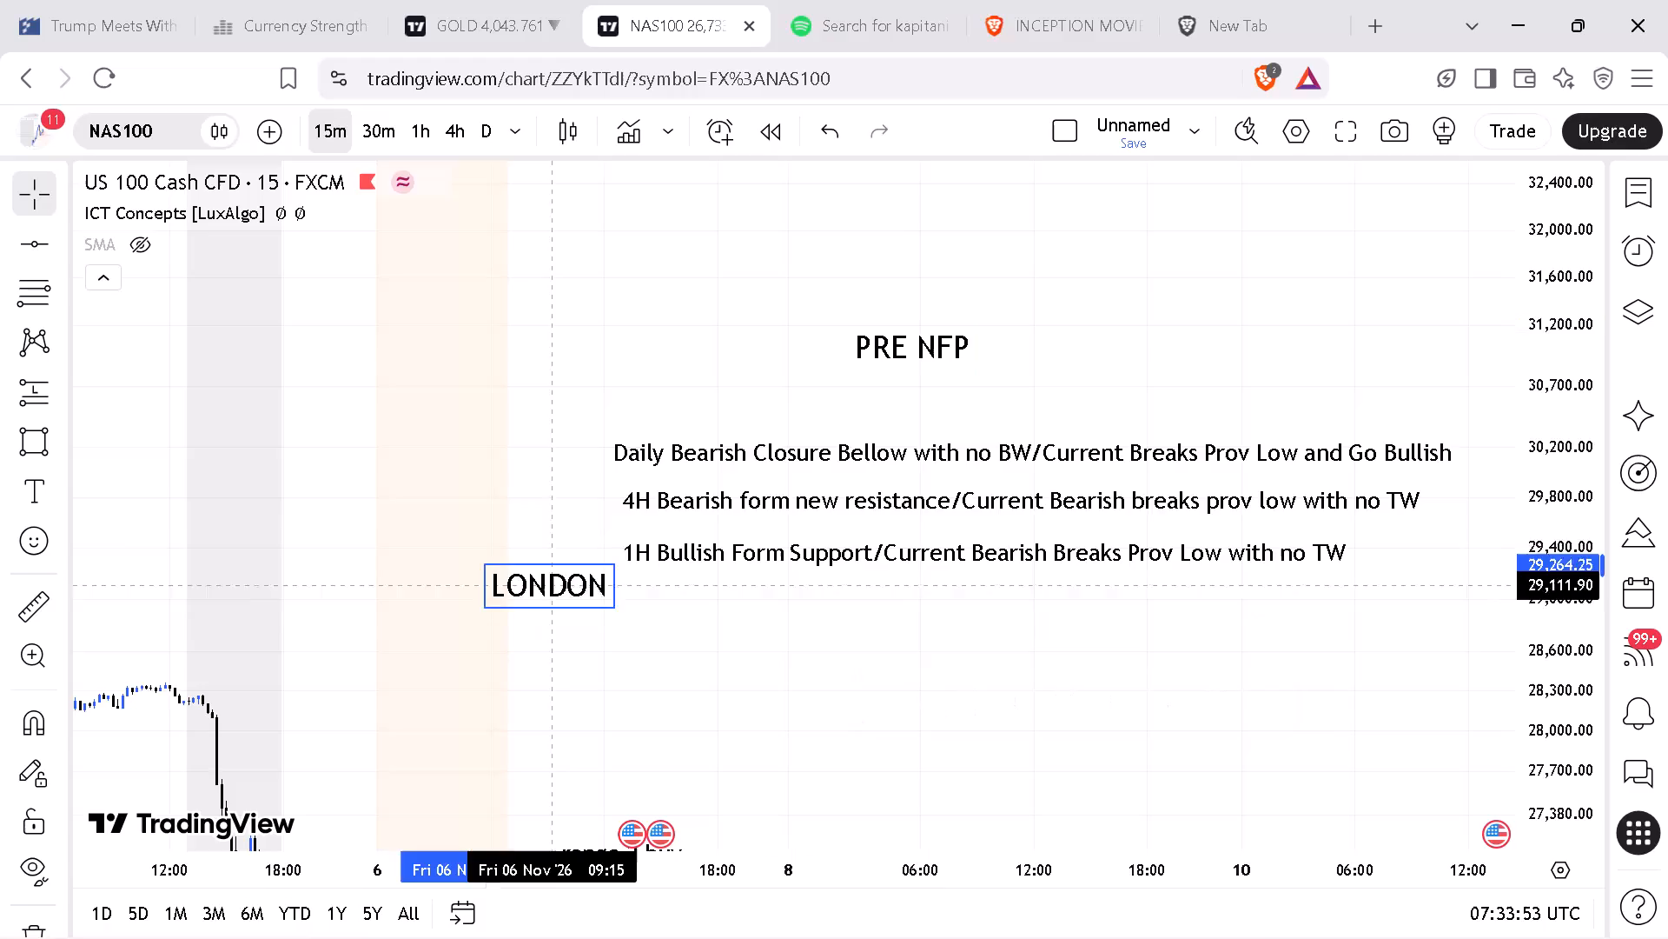
pyautogui.moveTo(556, 563); pyautogui.dragTo(512, 536)
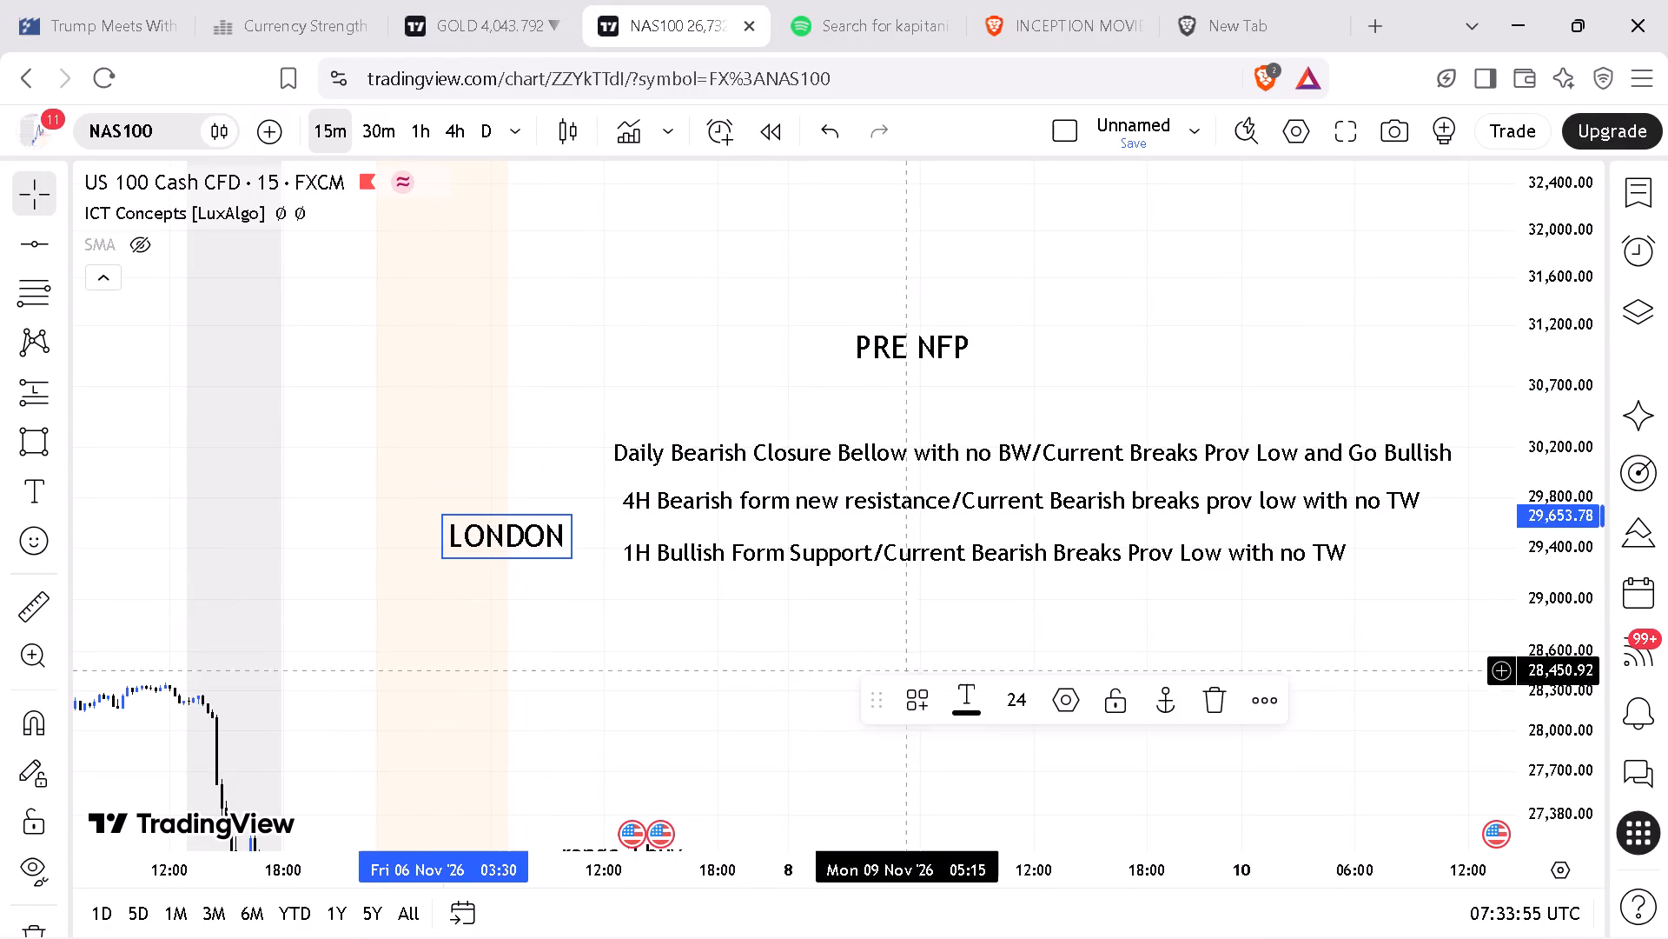
# Lower the three bias notes toward the range box, with 1H at about 28,750, 4H at about 29,090 and Daily level with LONDON.
pyautogui.moveTo(747, 647); pyautogui.dragTo(731, 410)
pyautogui.moveTo(793, 401); pyautogui.dragTo(857, 463)
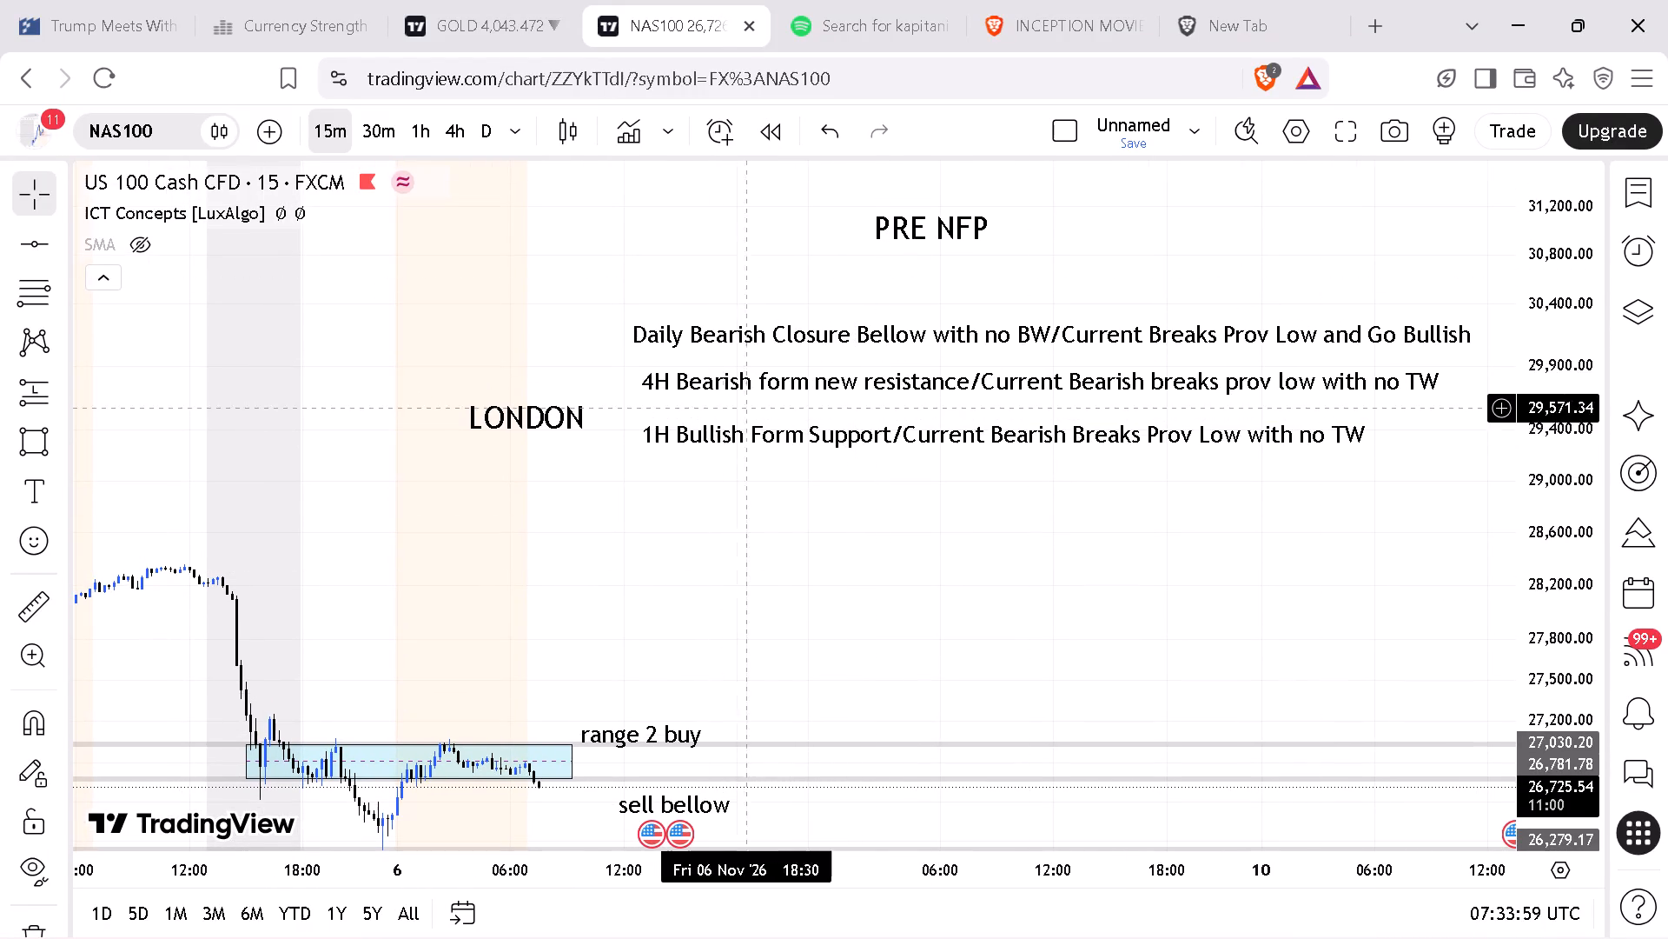
pyautogui.moveTo(996, 442); pyautogui.dragTo(1011, 536)
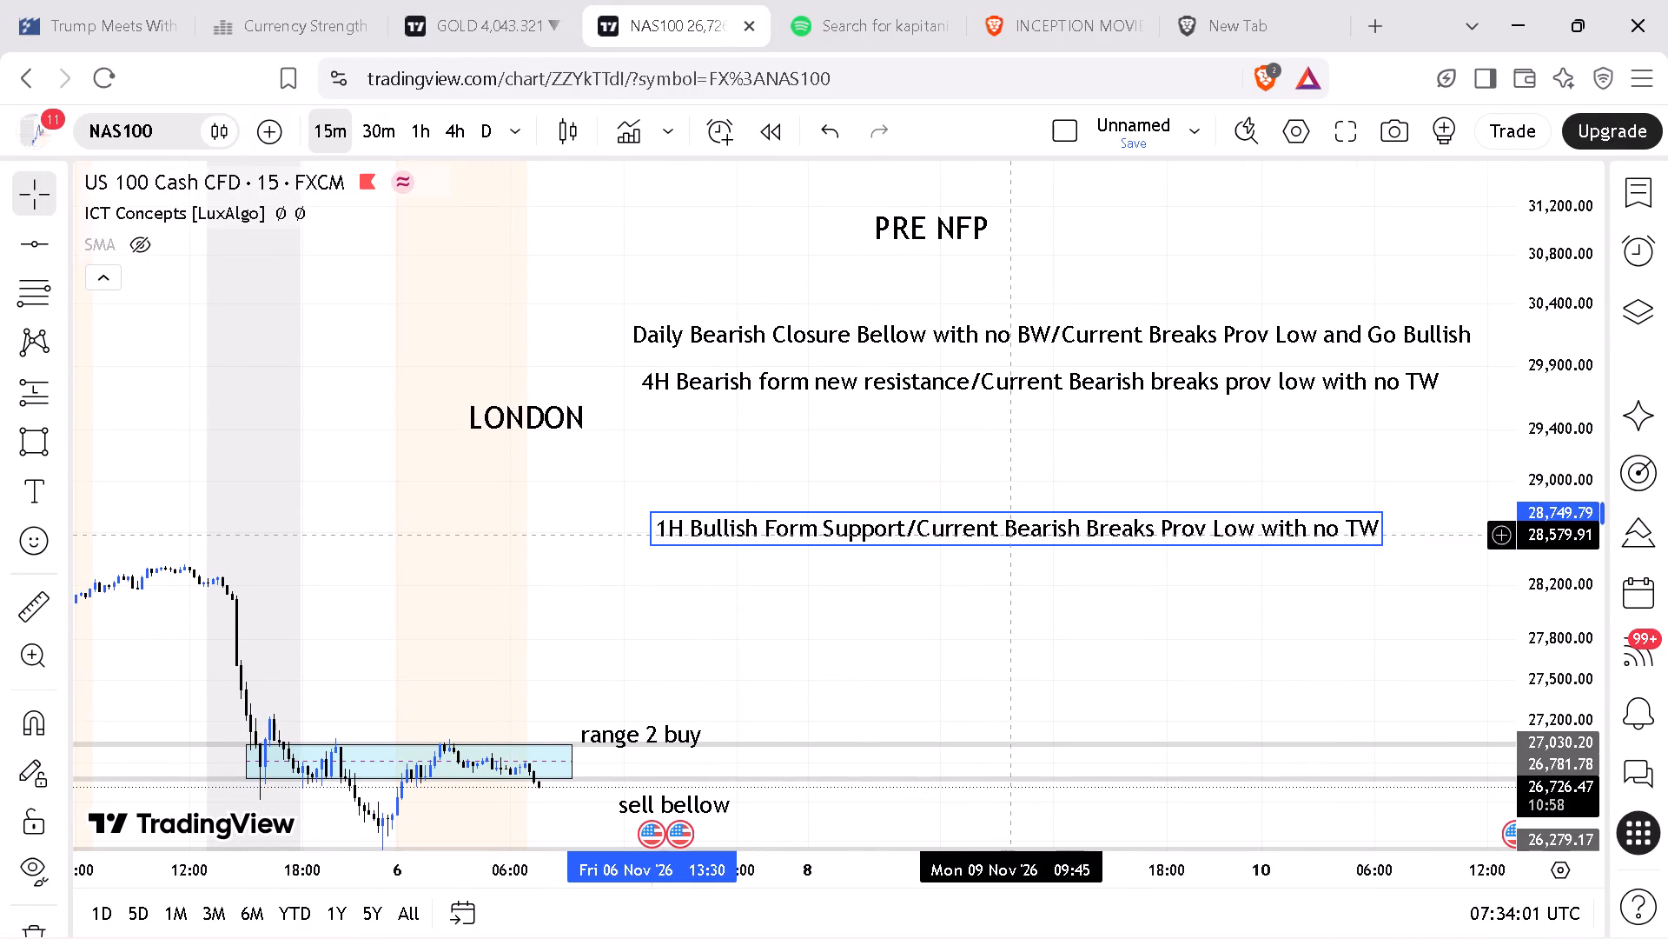
pyautogui.moveTo(971, 393); pyautogui.dragTo(966, 496)
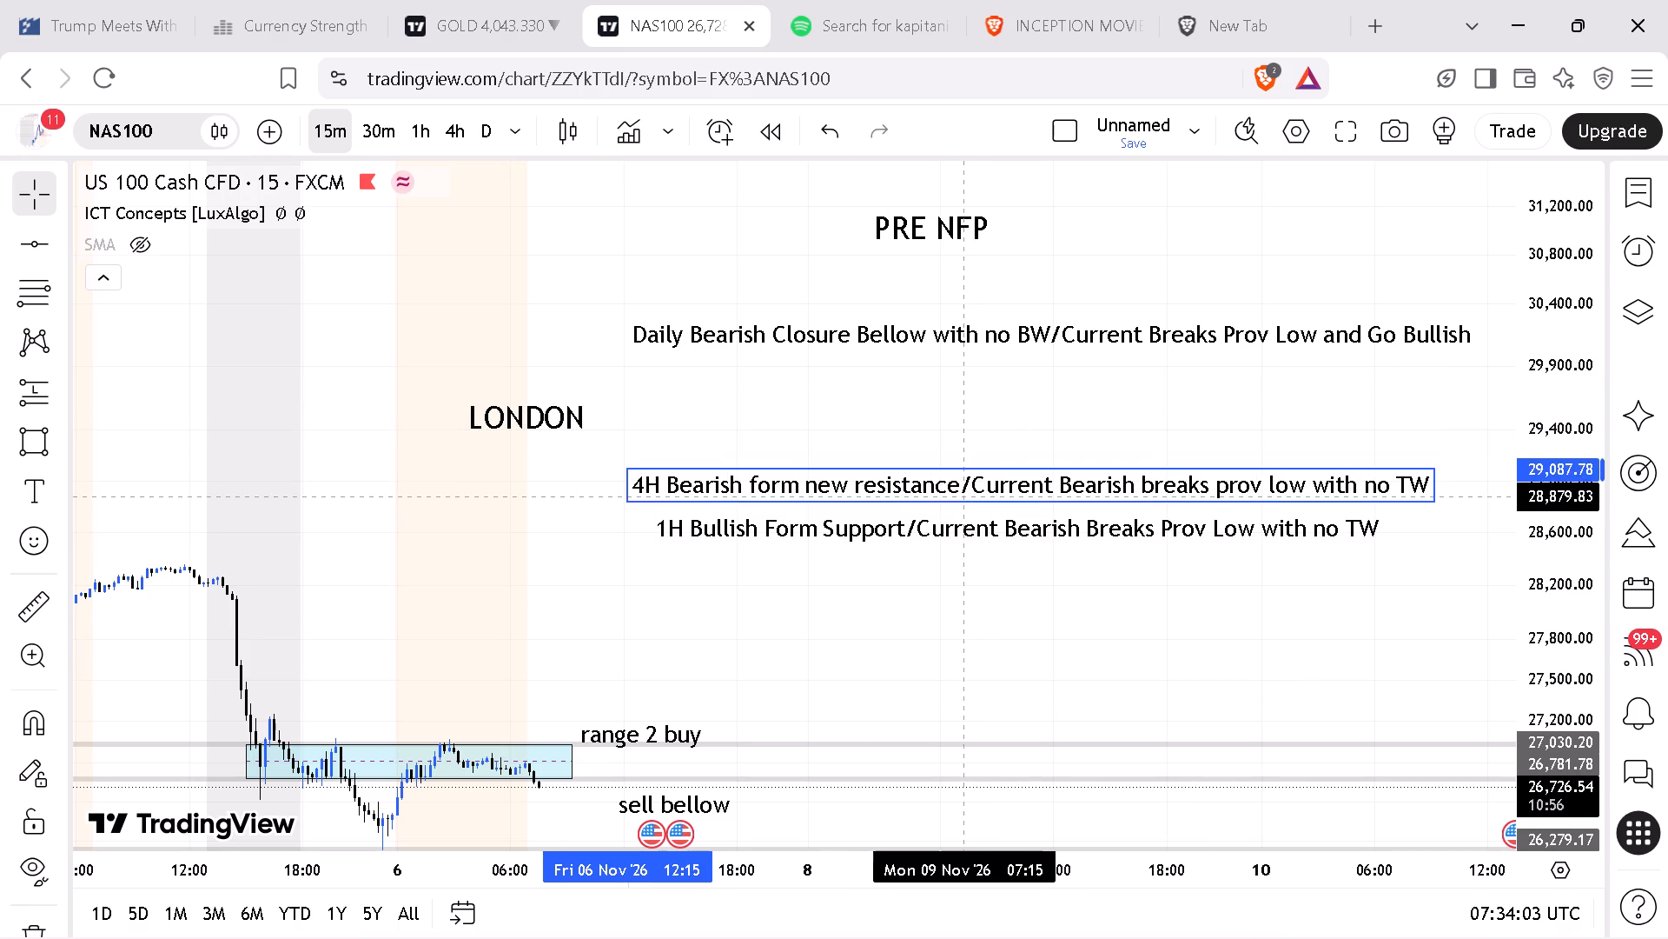
pyautogui.moveTo(966, 496); pyautogui.dragTo(964, 496)
pyautogui.moveTo(955, 332); pyautogui.dragTo(955, 334)
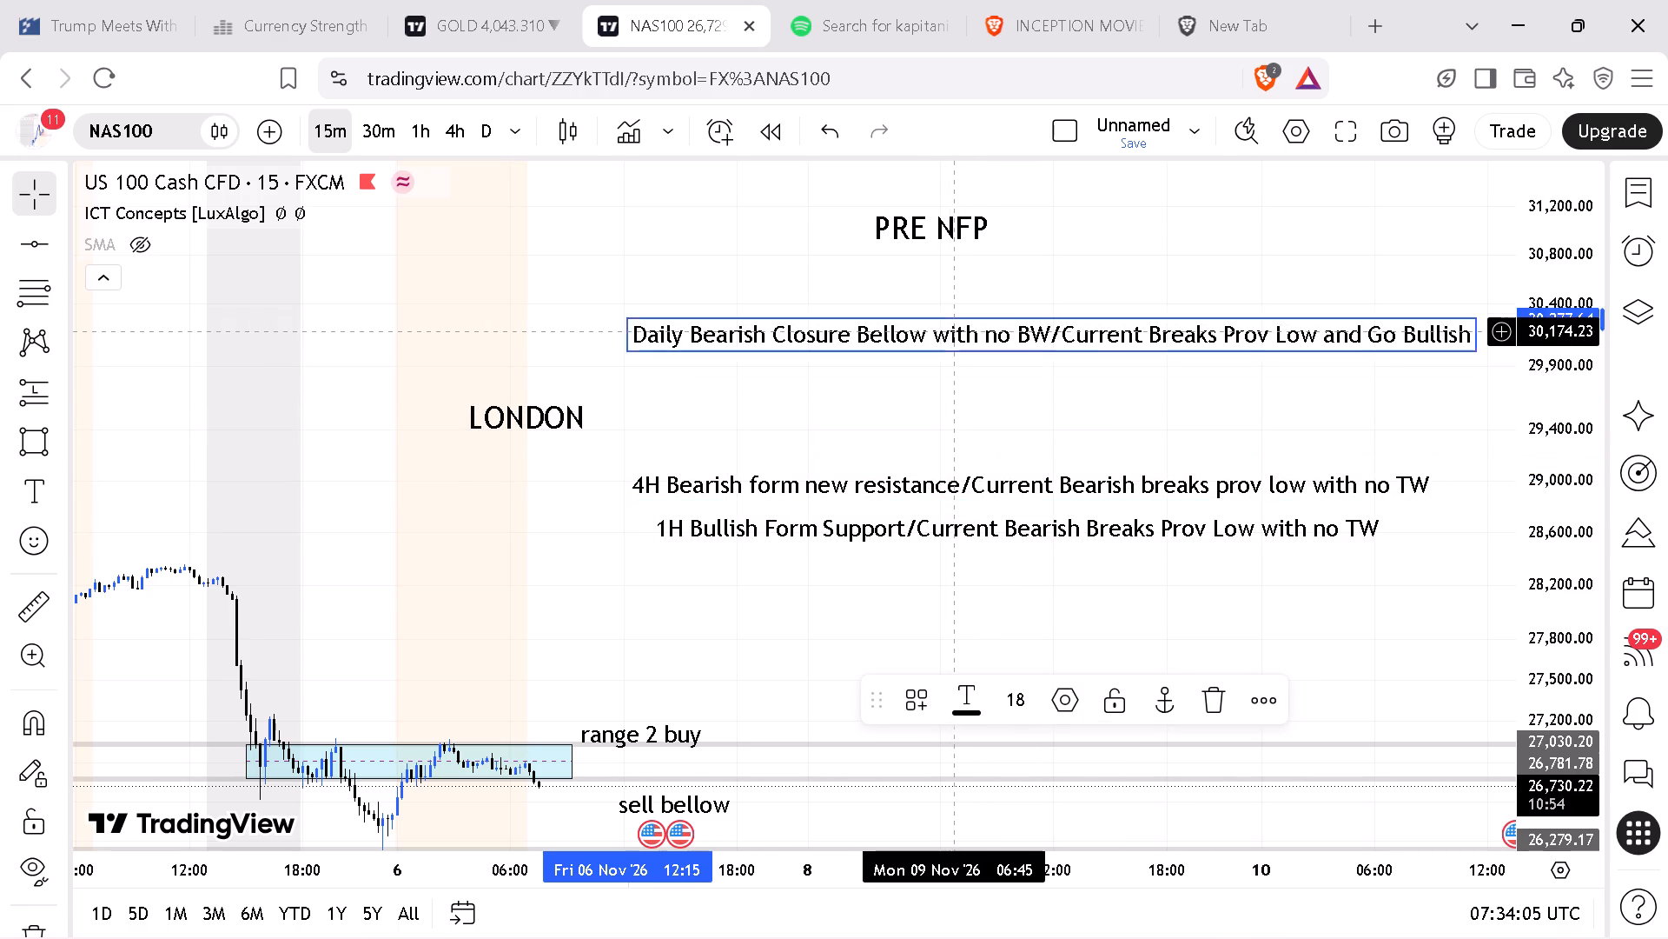
pyautogui.moveTo(955, 334); pyautogui.dragTo(945, 423)
# Lower the PRE NFP heading so it sits just above the Daily bias note.
pyautogui.moveTo(775, 297); pyautogui.dragTo(773, 274)
pyautogui.click(883, 276)
pyautogui.moveTo(927, 240); pyautogui.dragTo(957, 284)
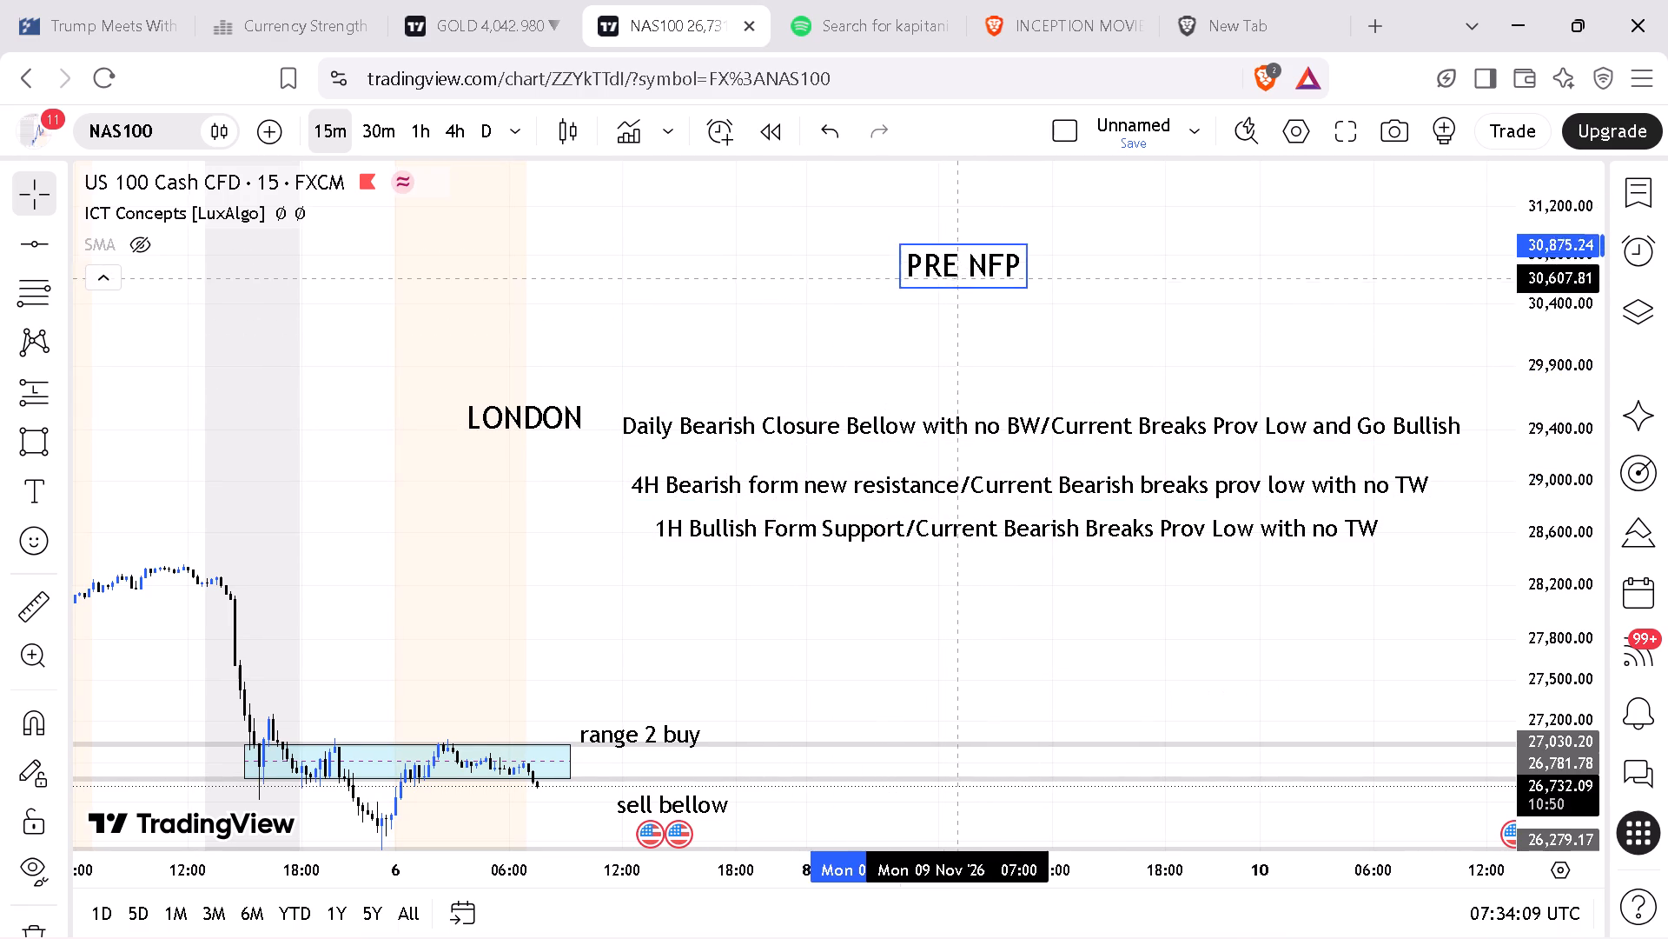
pyautogui.moveTo(957, 284); pyautogui.dragTo(975, 344)
pyautogui.moveTo(696, 334); pyautogui.dragTo(732, 250)
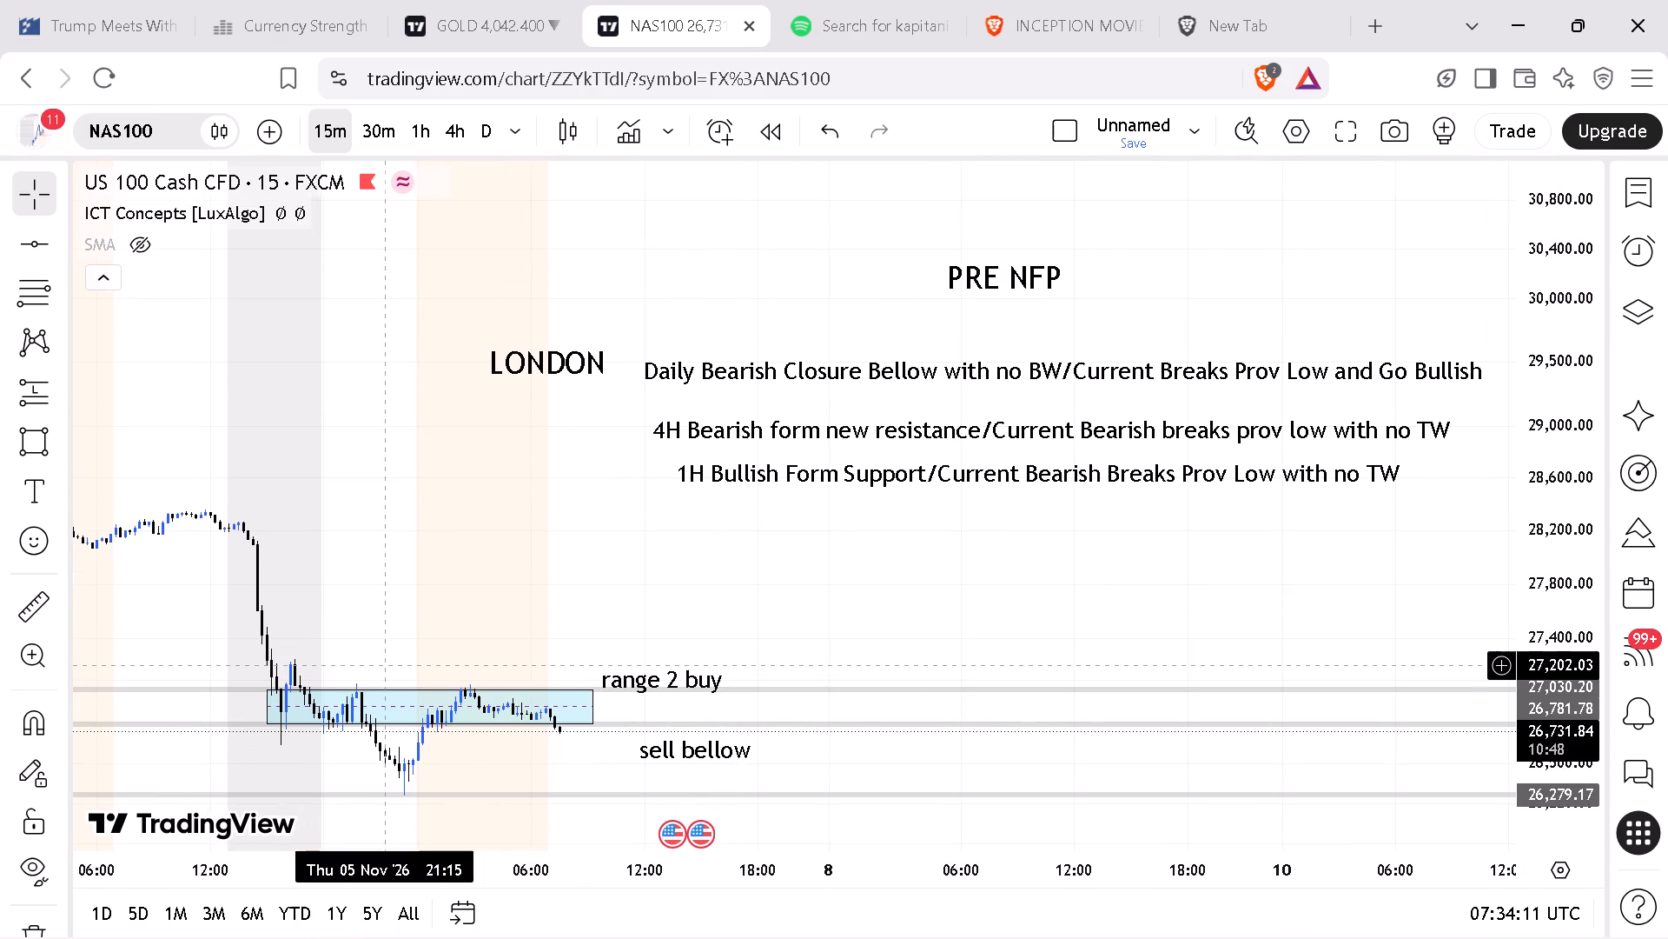
# Lower the three bias notes closer to the range box: 1H at about 28,100, 4H about 28,400, Daily about 28,700.
pyautogui.moveTo(1581, 637); pyautogui.dragTo(1603, 535)
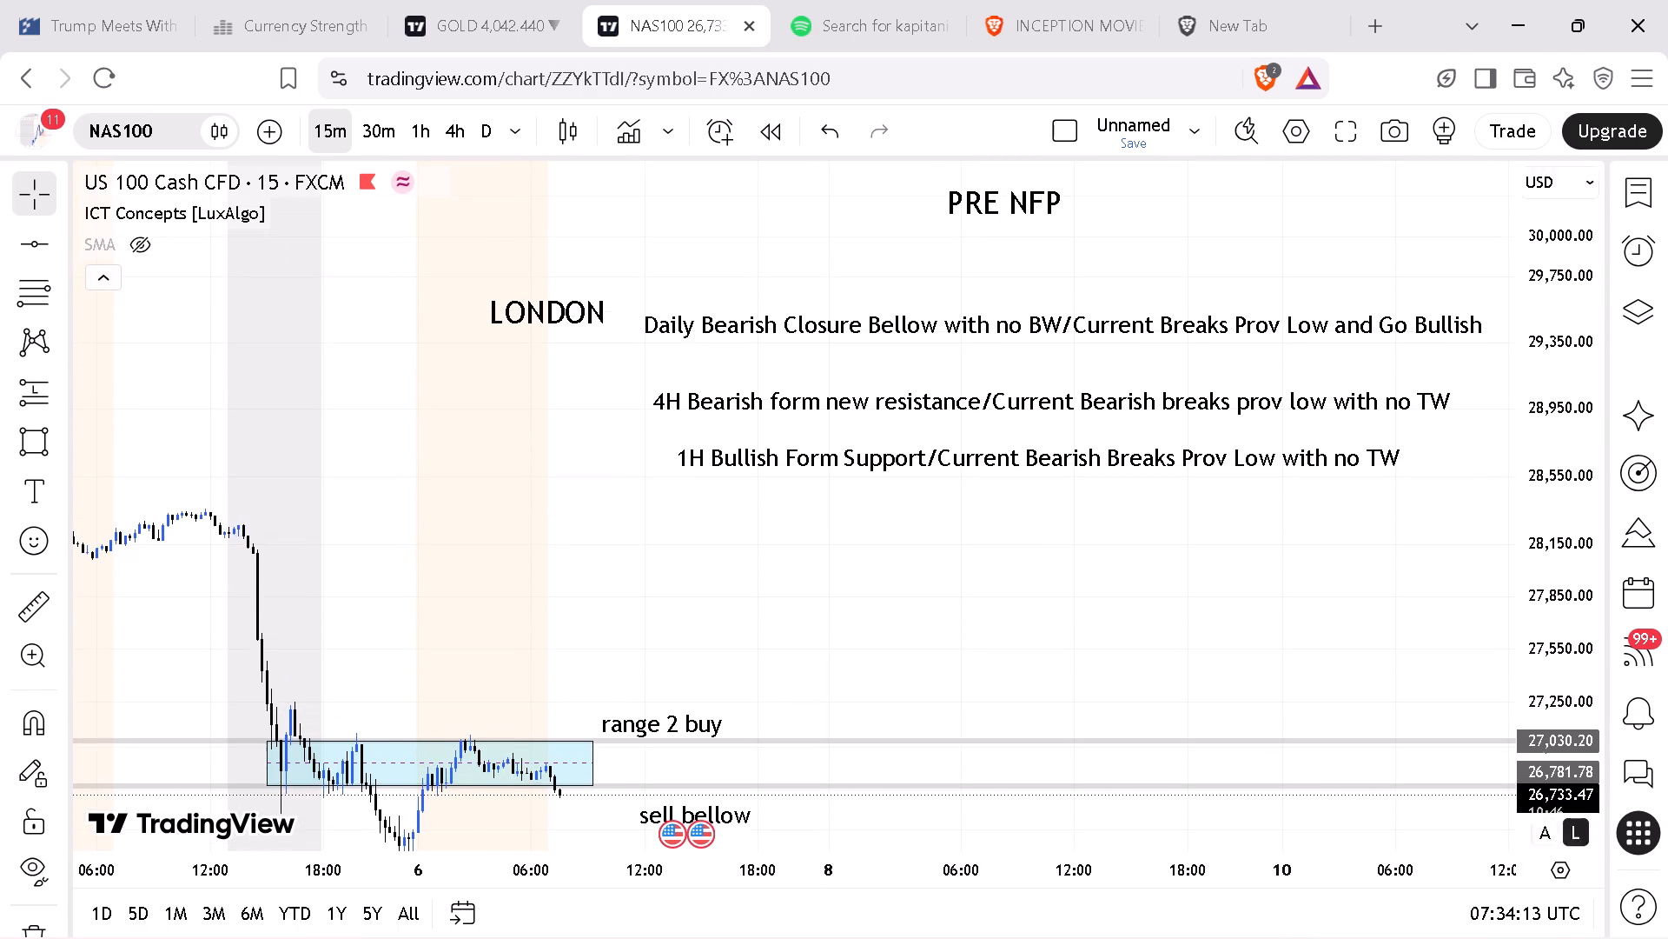
pyautogui.moveTo(936, 575); pyautogui.dragTo(1032, 489)
pyautogui.moveTo(970, 373); pyautogui.dragTo(963, 475)
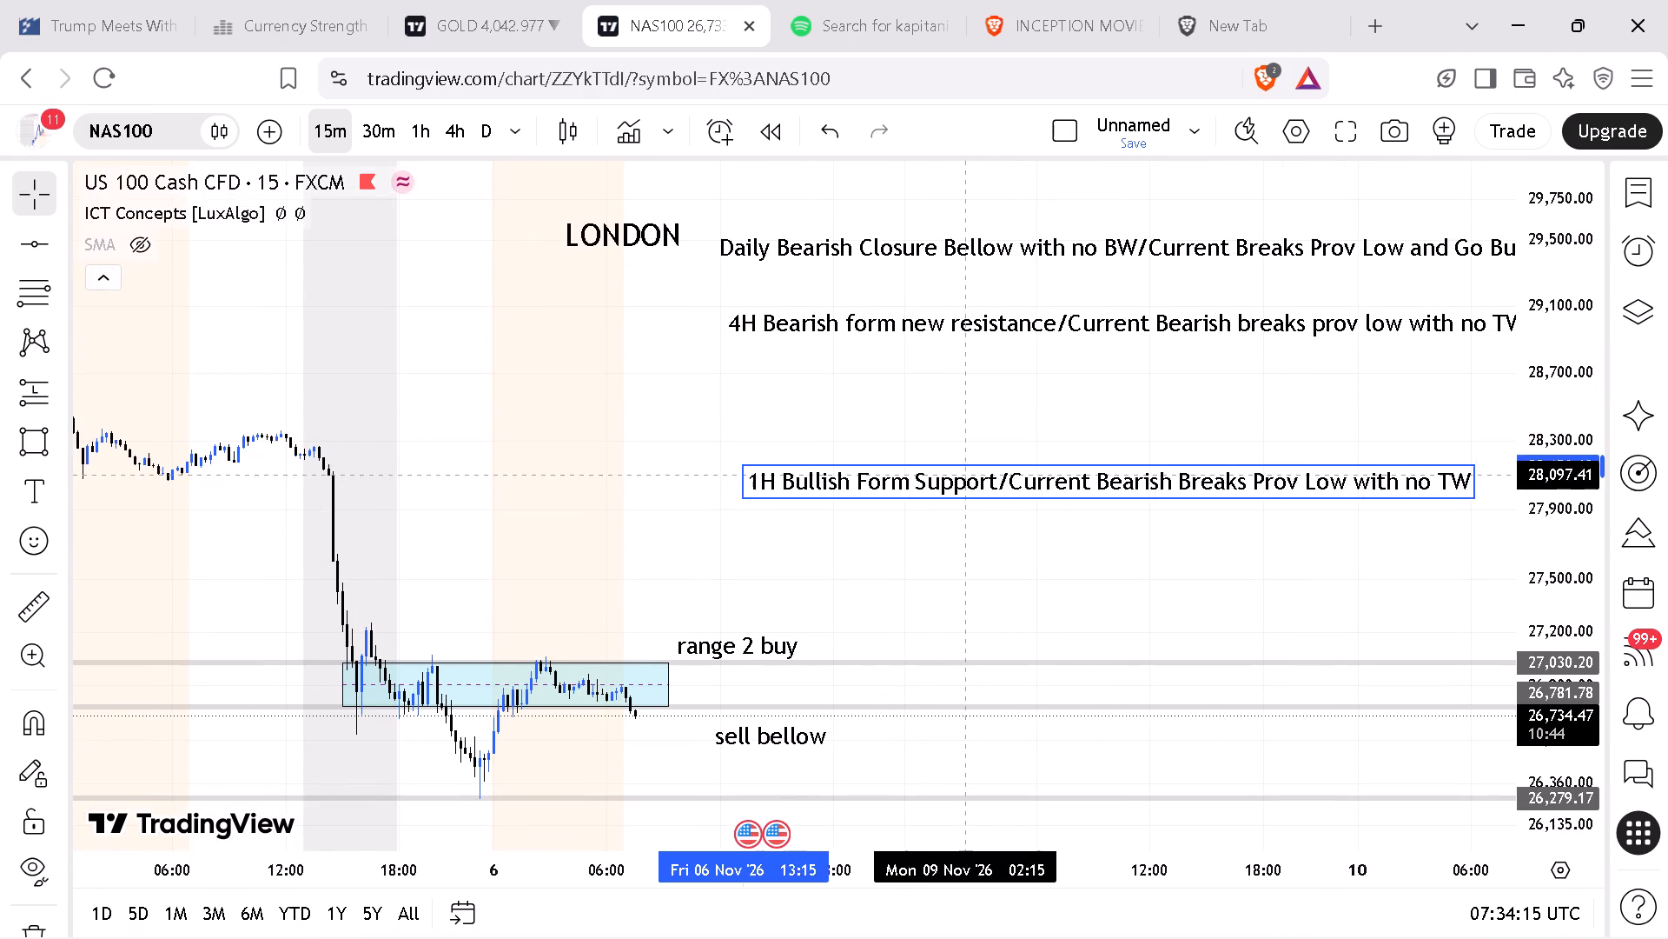
pyautogui.moveTo(963, 475); pyautogui.dragTo(978, 469)
pyautogui.moveTo(976, 328); pyautogui.dragTo(981, 429)
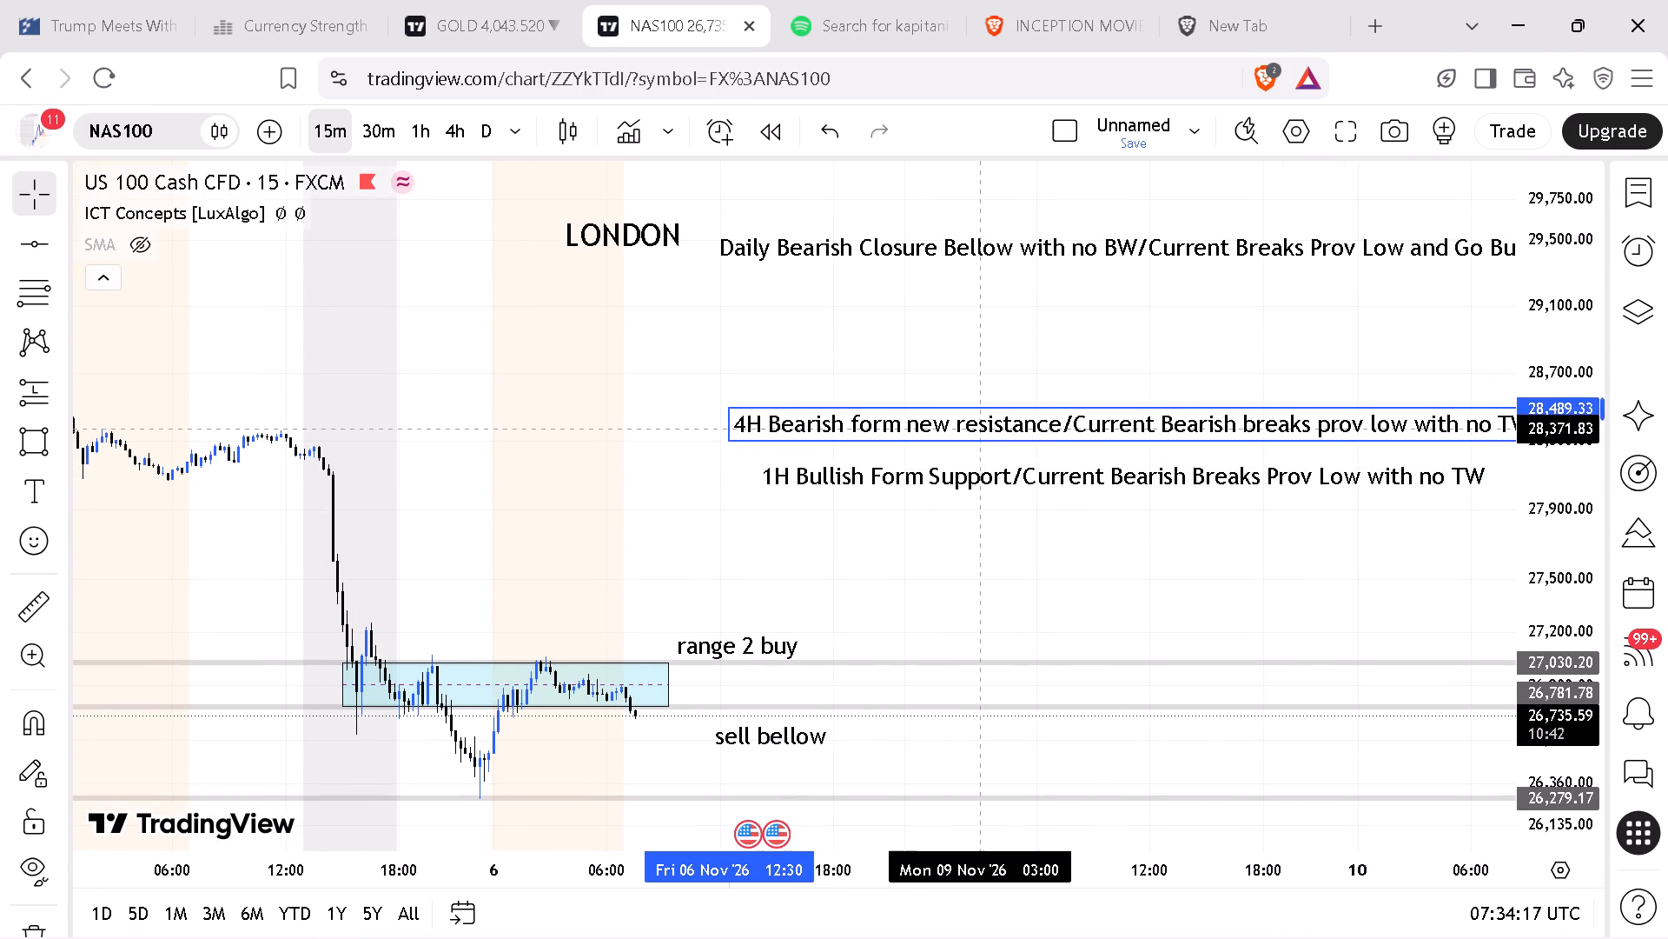
pyautogui.moveTo(981, 429); pyautogui.dragTo(977, 430)
pyautogui.moveTo(995, 256); pyautogui.dragTo(975, 383)
# Lower the PRE NFP heading to about 29,230 and the LONDON label to about 29,140, above the bias notes.
pyautogui.moveTo(1027, 275); pyautogui.dragTo(965, 358)
pyautogui.moveTo(1029, 190); pyautogui.dragTo(1023, 321)
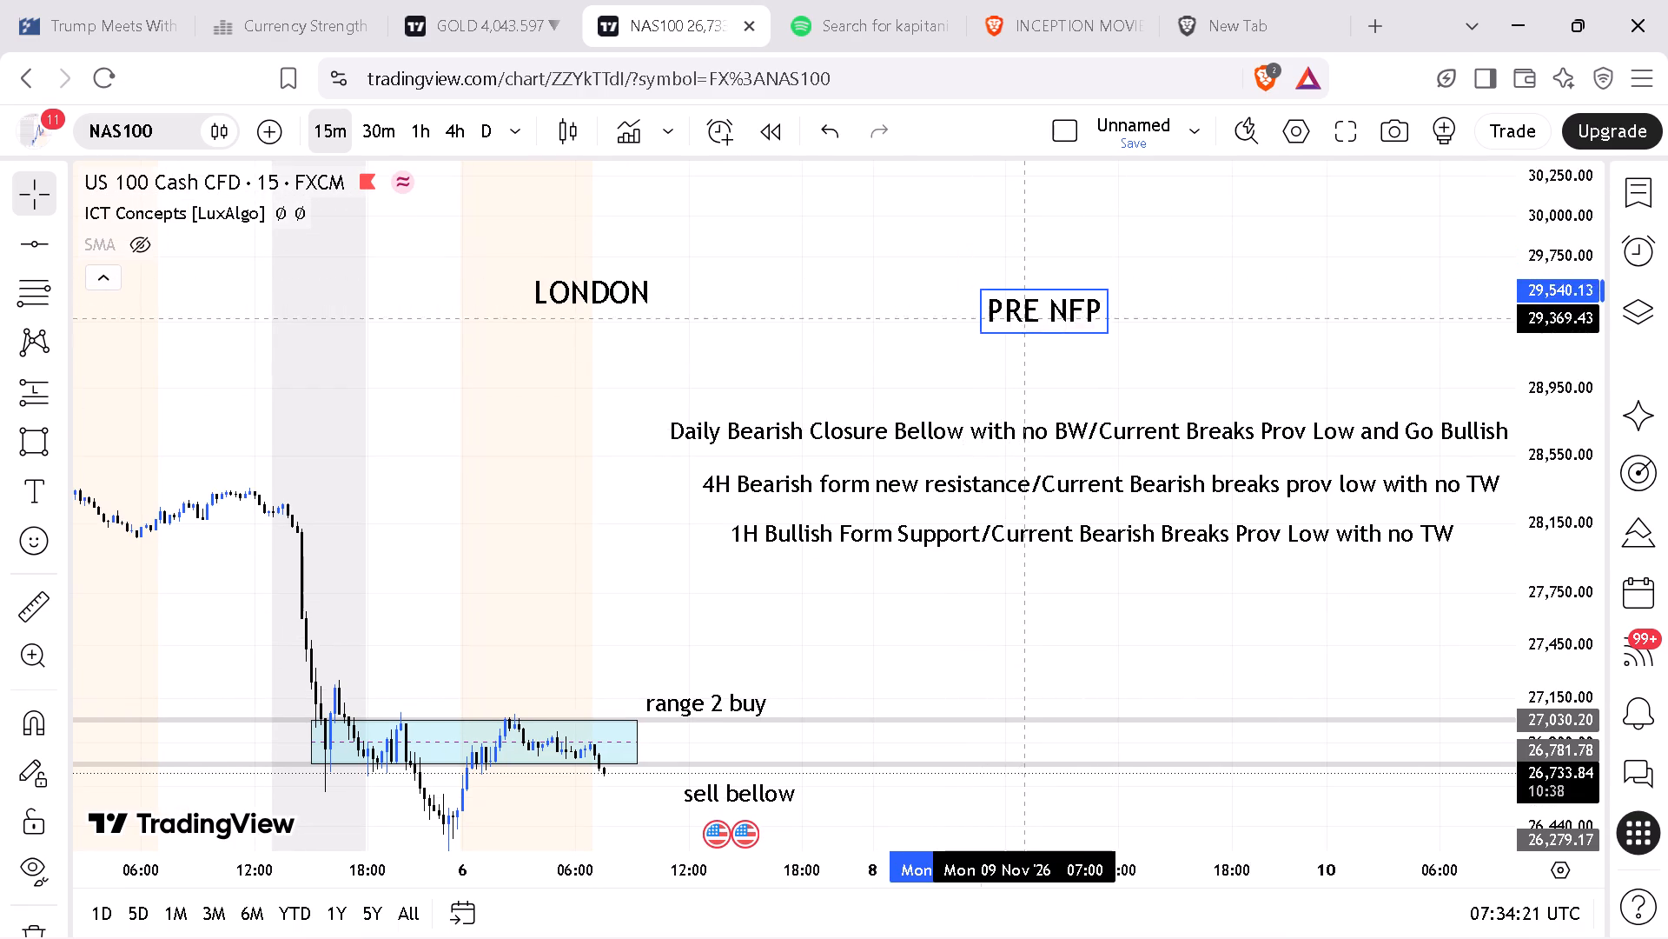
pyautogui.moveTo(1023, 321); pyautogui.dragTo(1016, 349)
pyautogui.moveTo(606, 294); pyautogui.dragTo(602, 356)
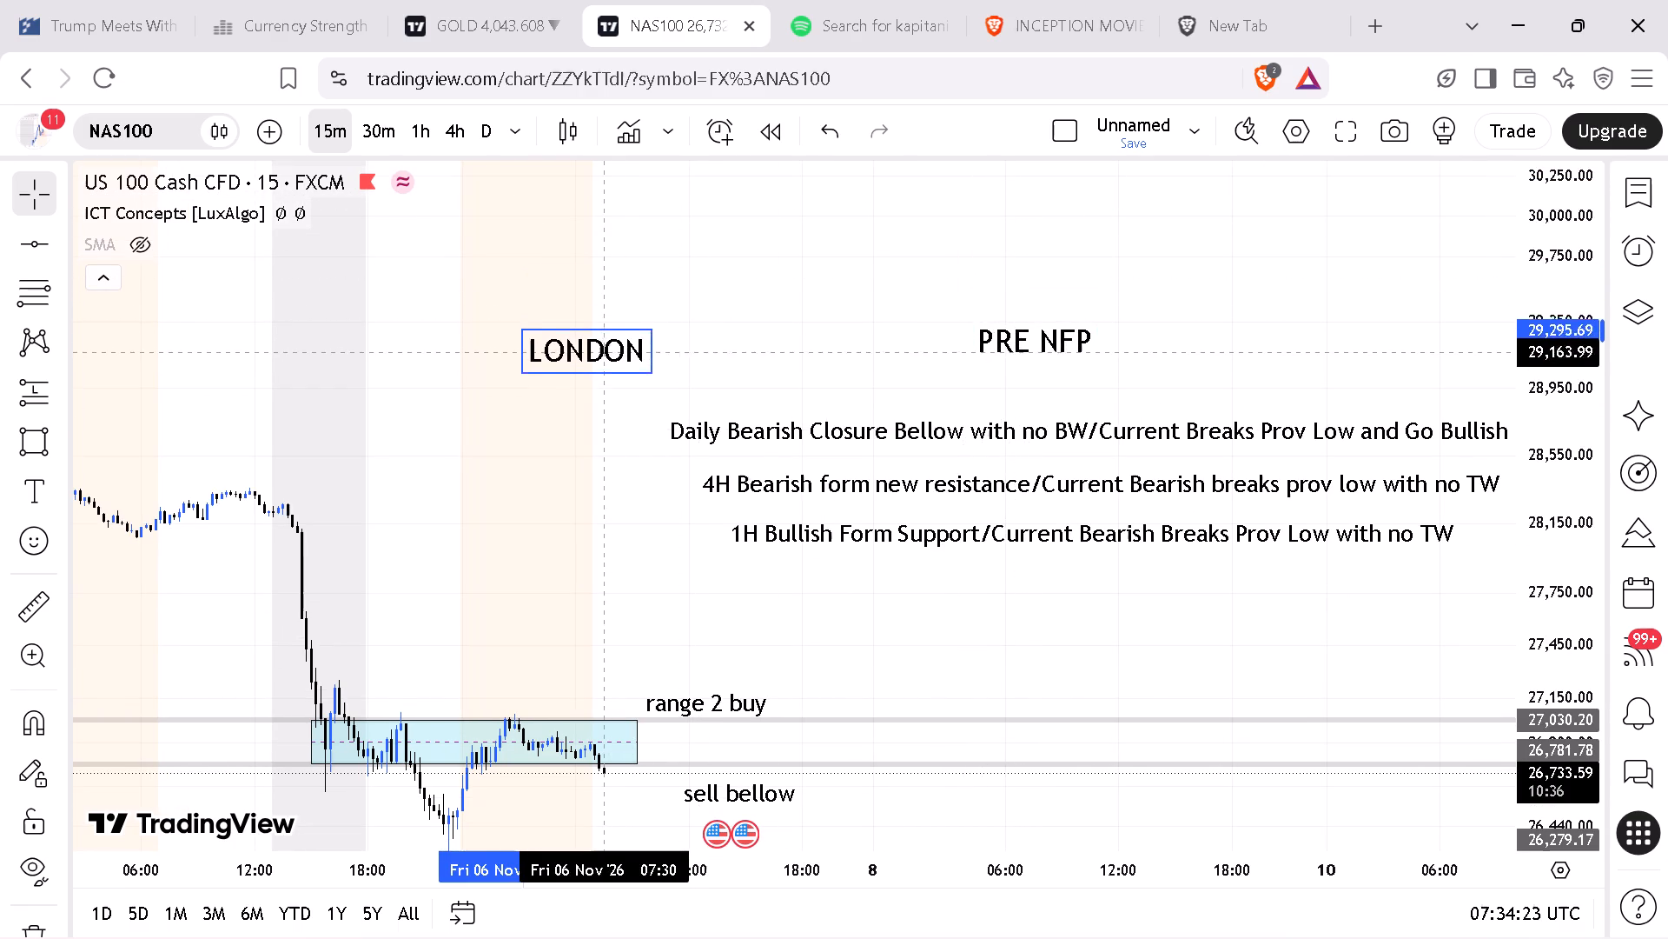
pyautogui.moveTo(602, 356); pyautogui.dragTo(603, 362)
# Fine-tune the headings closer to the Daily note: LONDON at about 29,000, PRE NFP at about 29,060 and slightly later in time.
pyautogui.moveTo(728, 375); pyautogui.dragTo(762, 276)
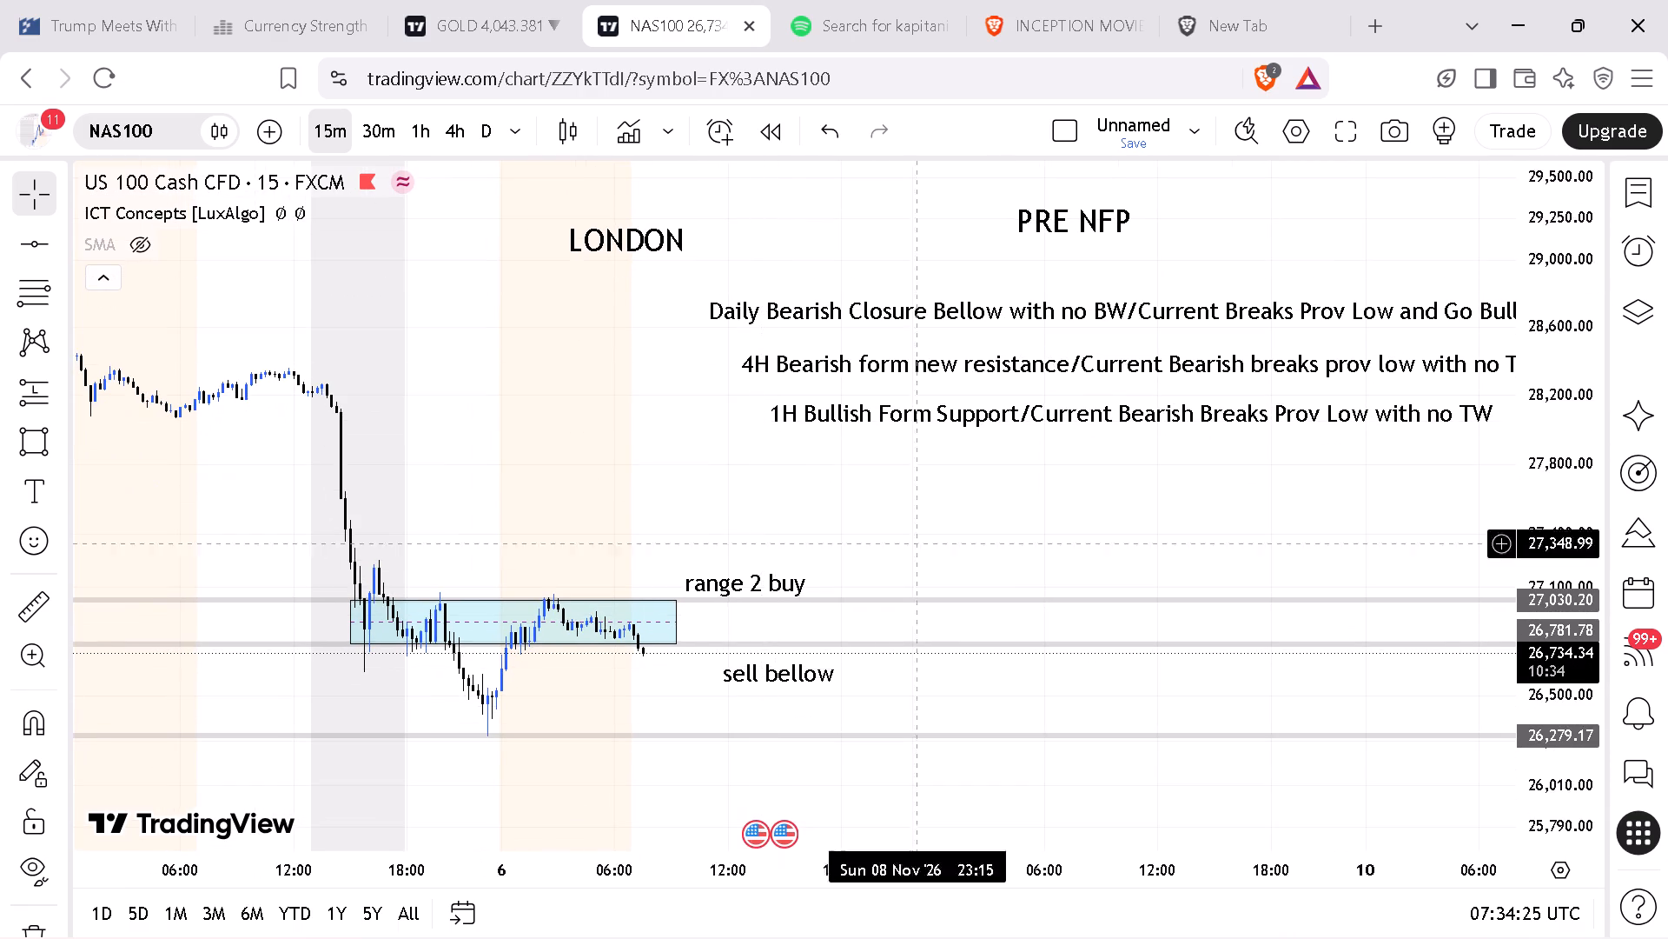
pyautogui.moveTo(1565, 705); pyautogui.dragTo(1563, 613)
pyautogui.moveTo(1306, 442); pyautogui.dragTo(1142, 489)
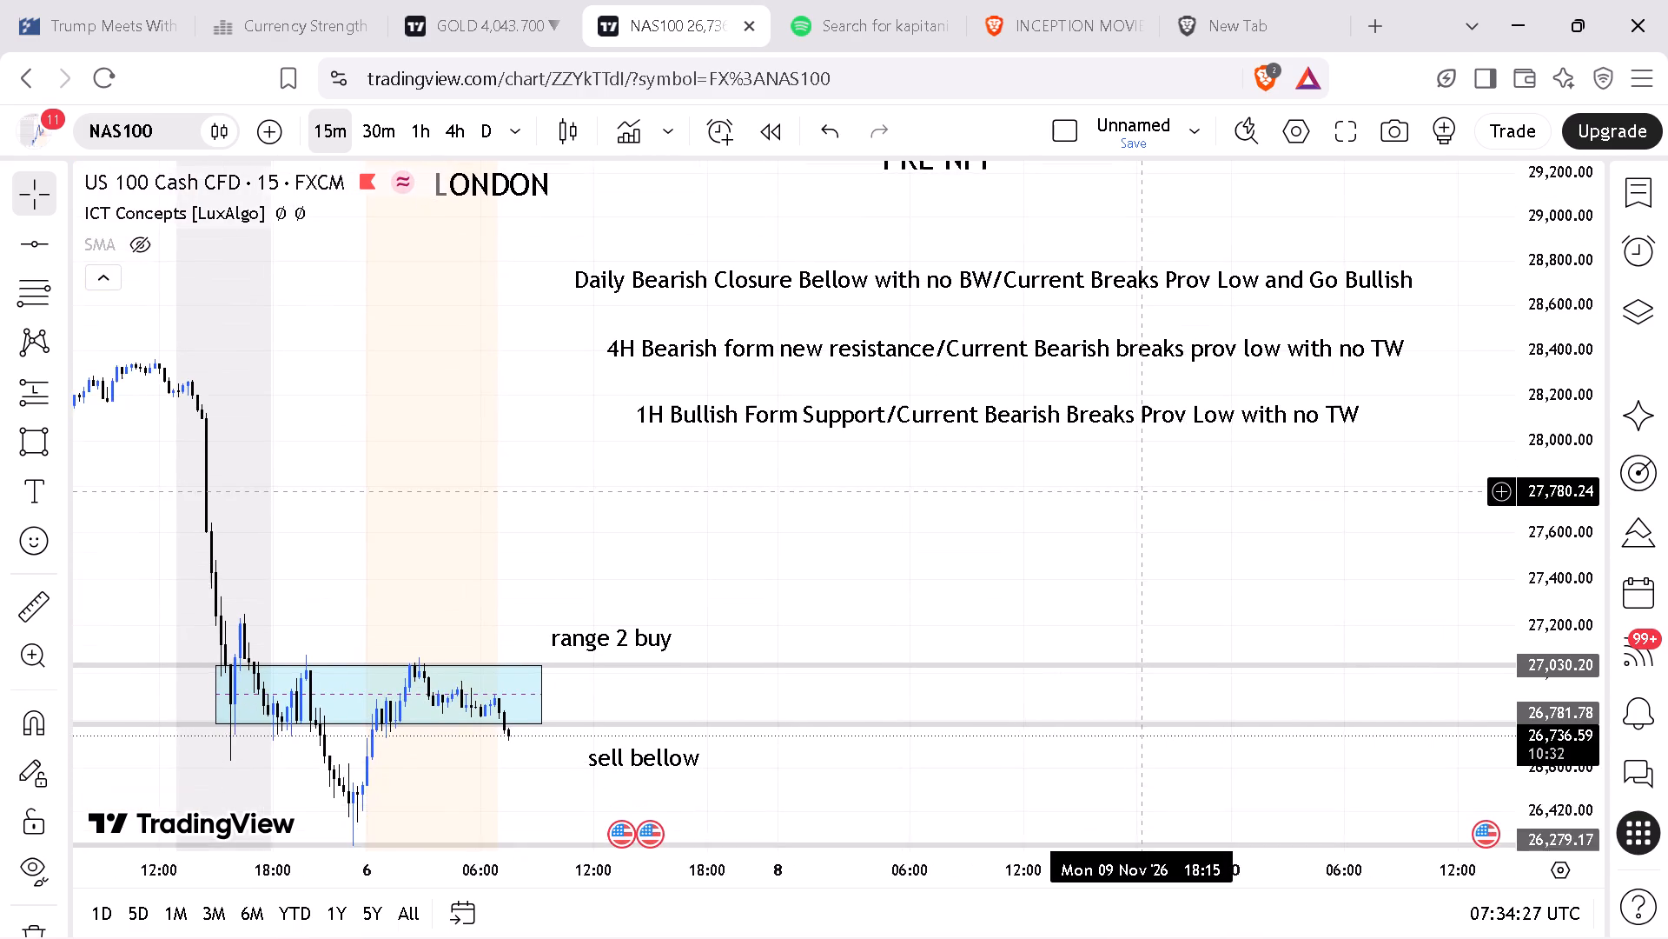
pyautogui.moveTo(1142, 489); pyautogui.dragTo(1136, 519)
pyautogui.moveTo(1576, 486); pyautogui.dragTo(1565, 503)
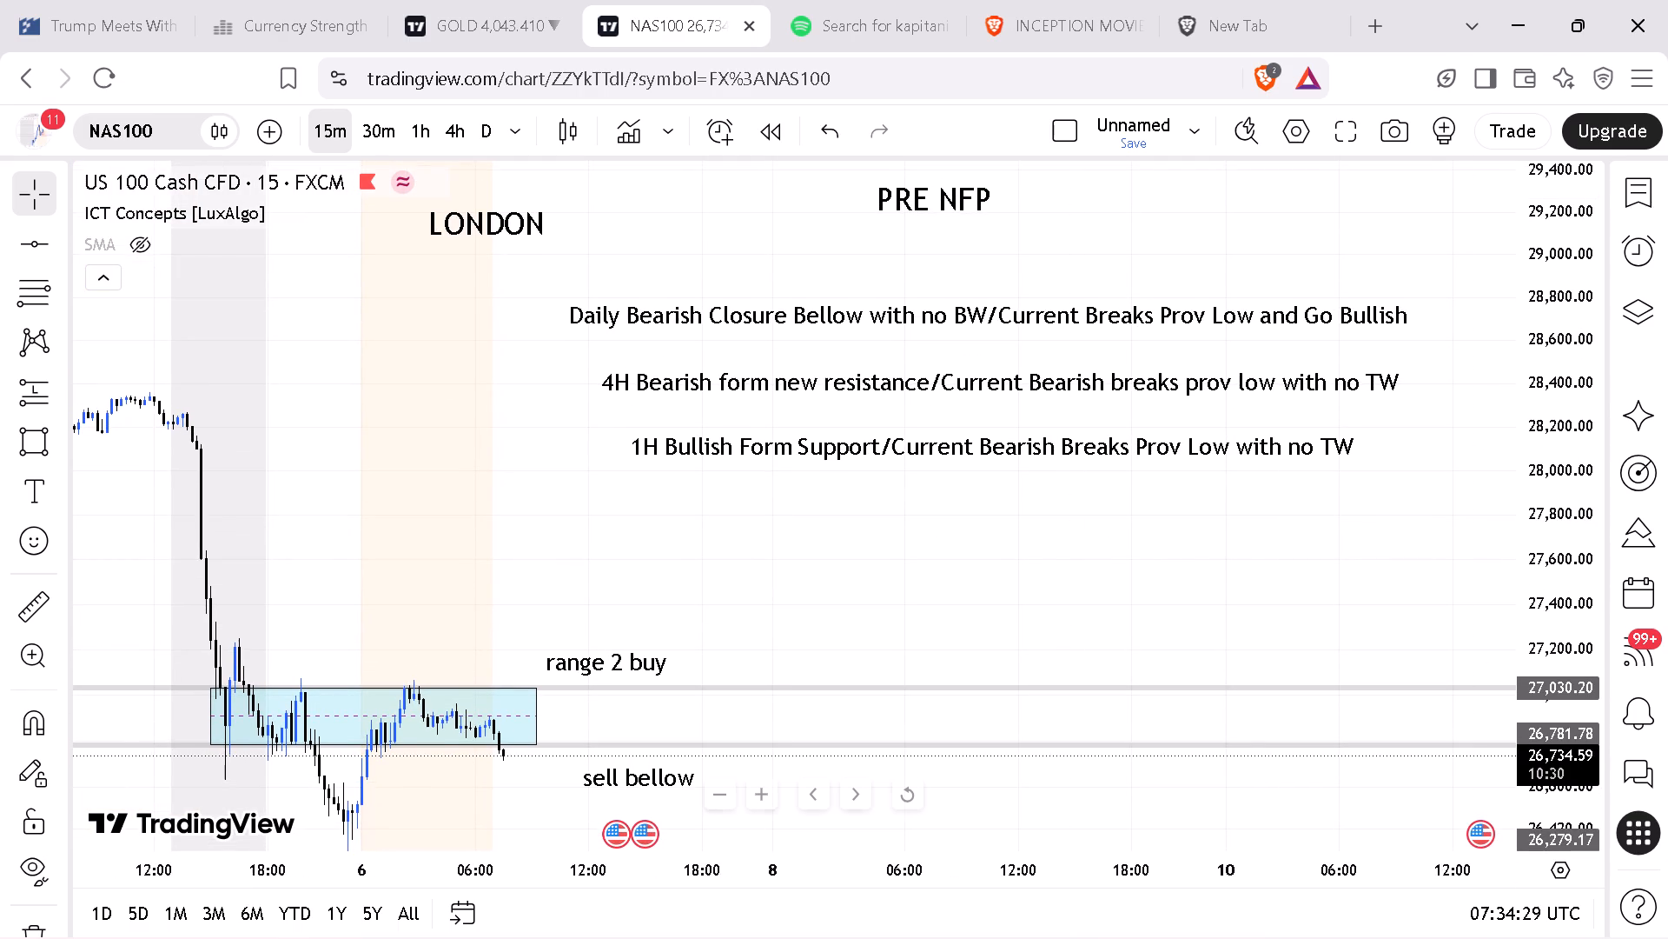
pyautogui.moveTo(841, 881); pyautogui.dragTo(892, 862)
pyautogui.moveTo(897, 604); pyautogui.dragTo(893, 560)
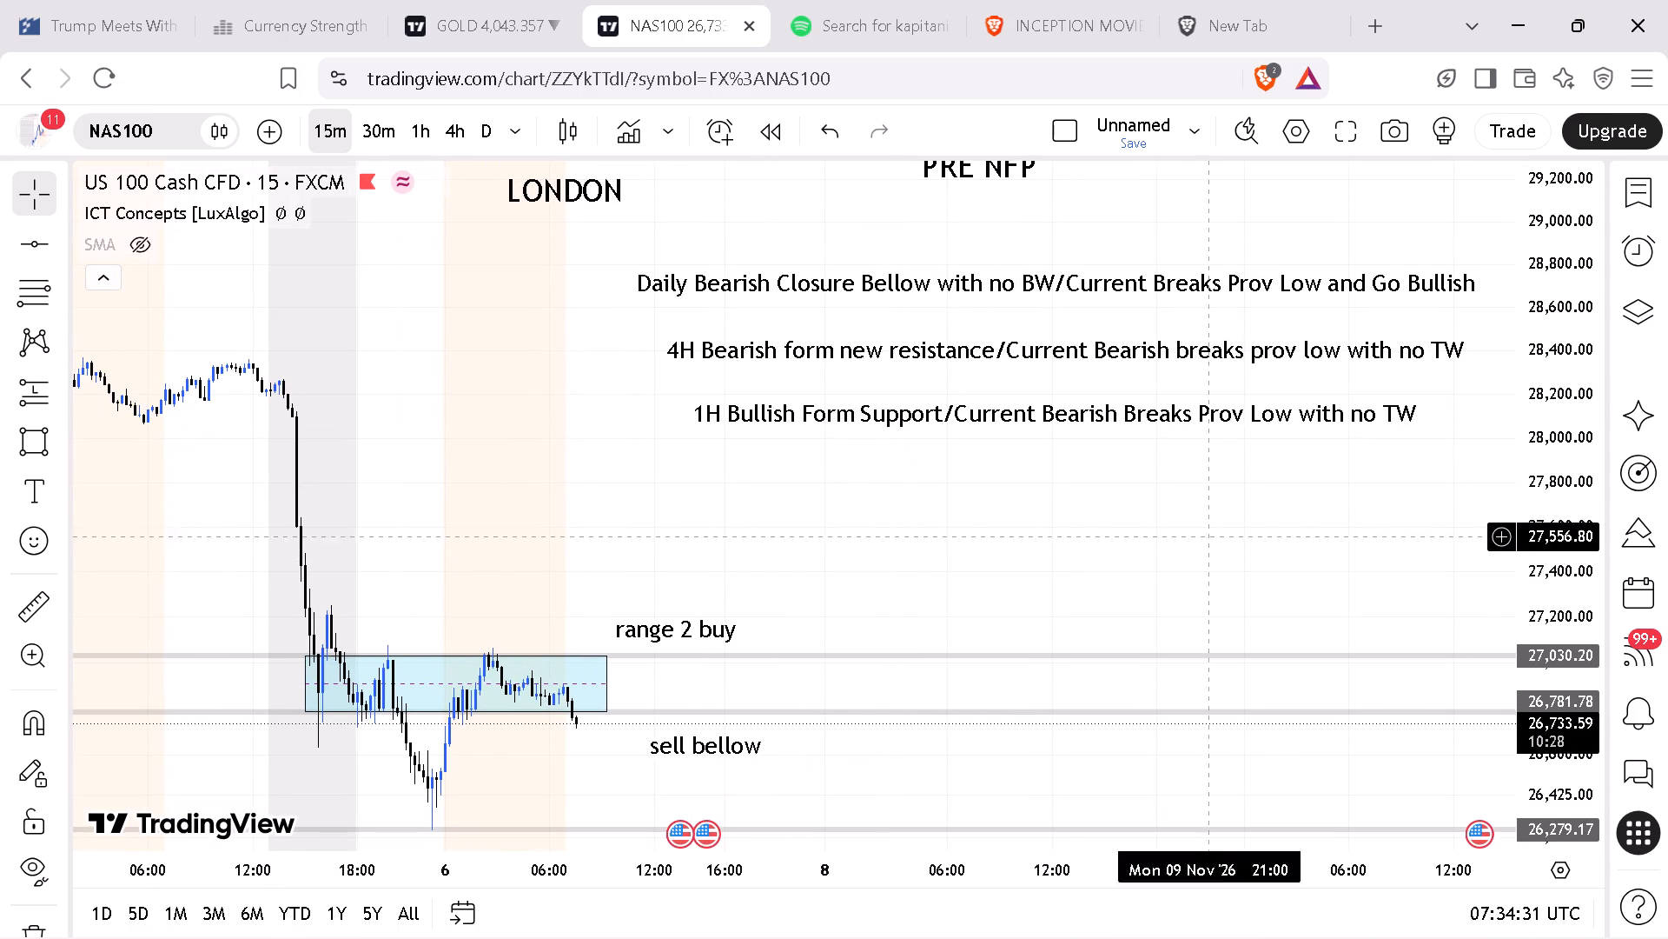
pyautogui.moveTo(1550, 512); pyautogui.dragTo(1546, 569)
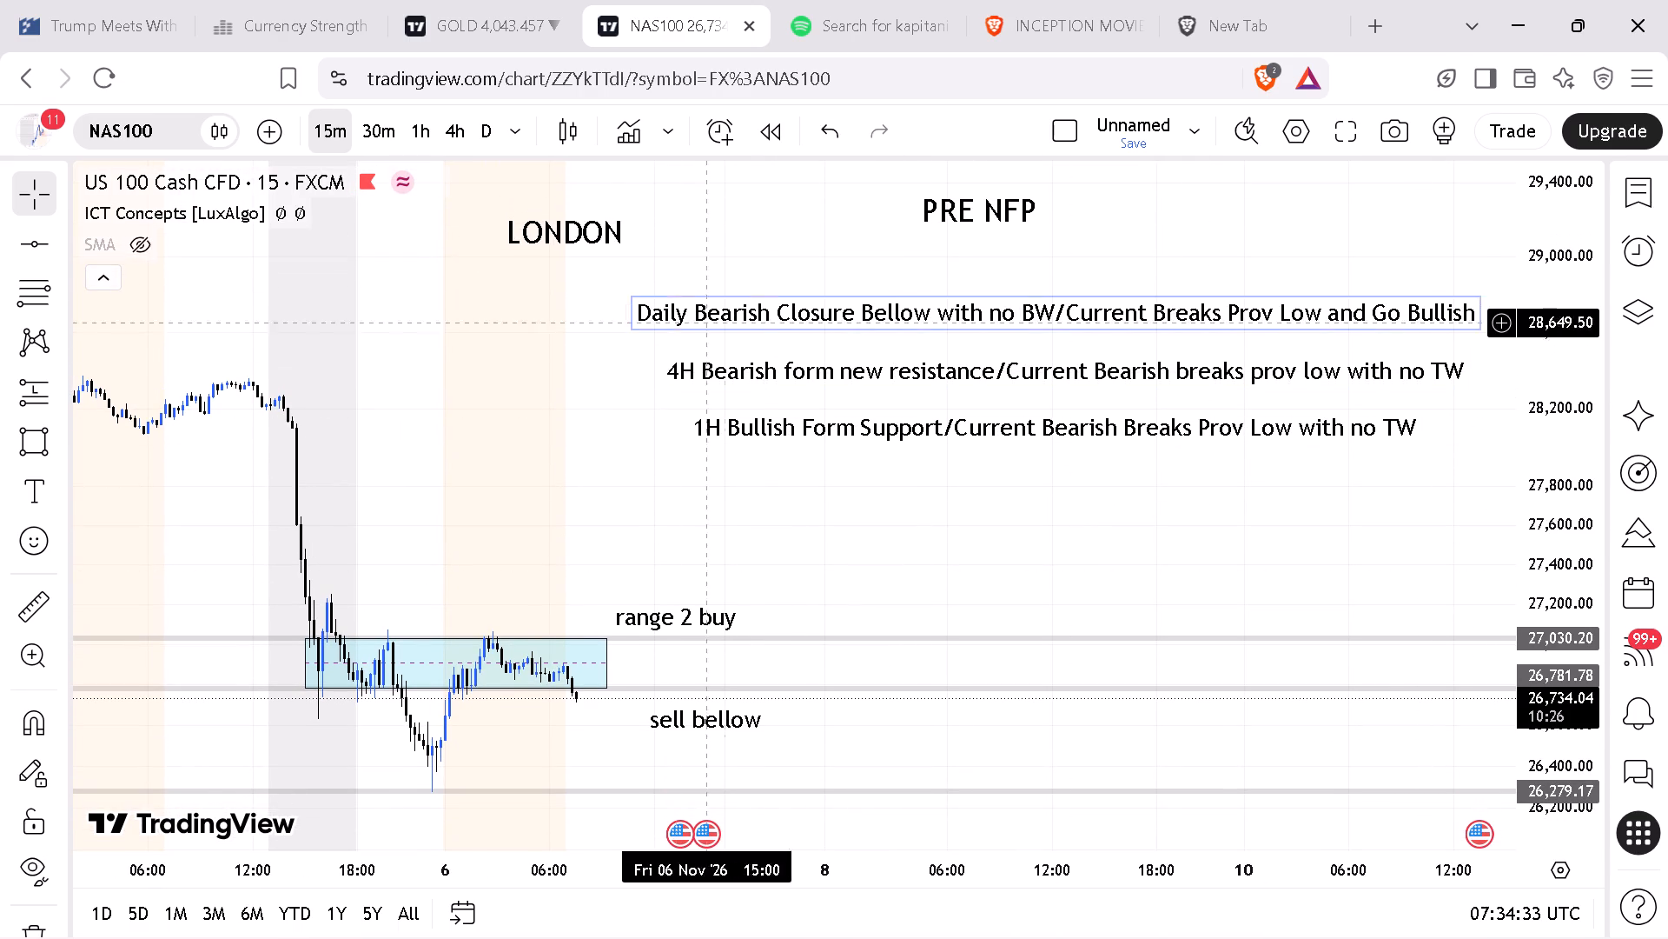
pyautogui.moveTo(564, 240); pyautogui.dragTo(551, 264)
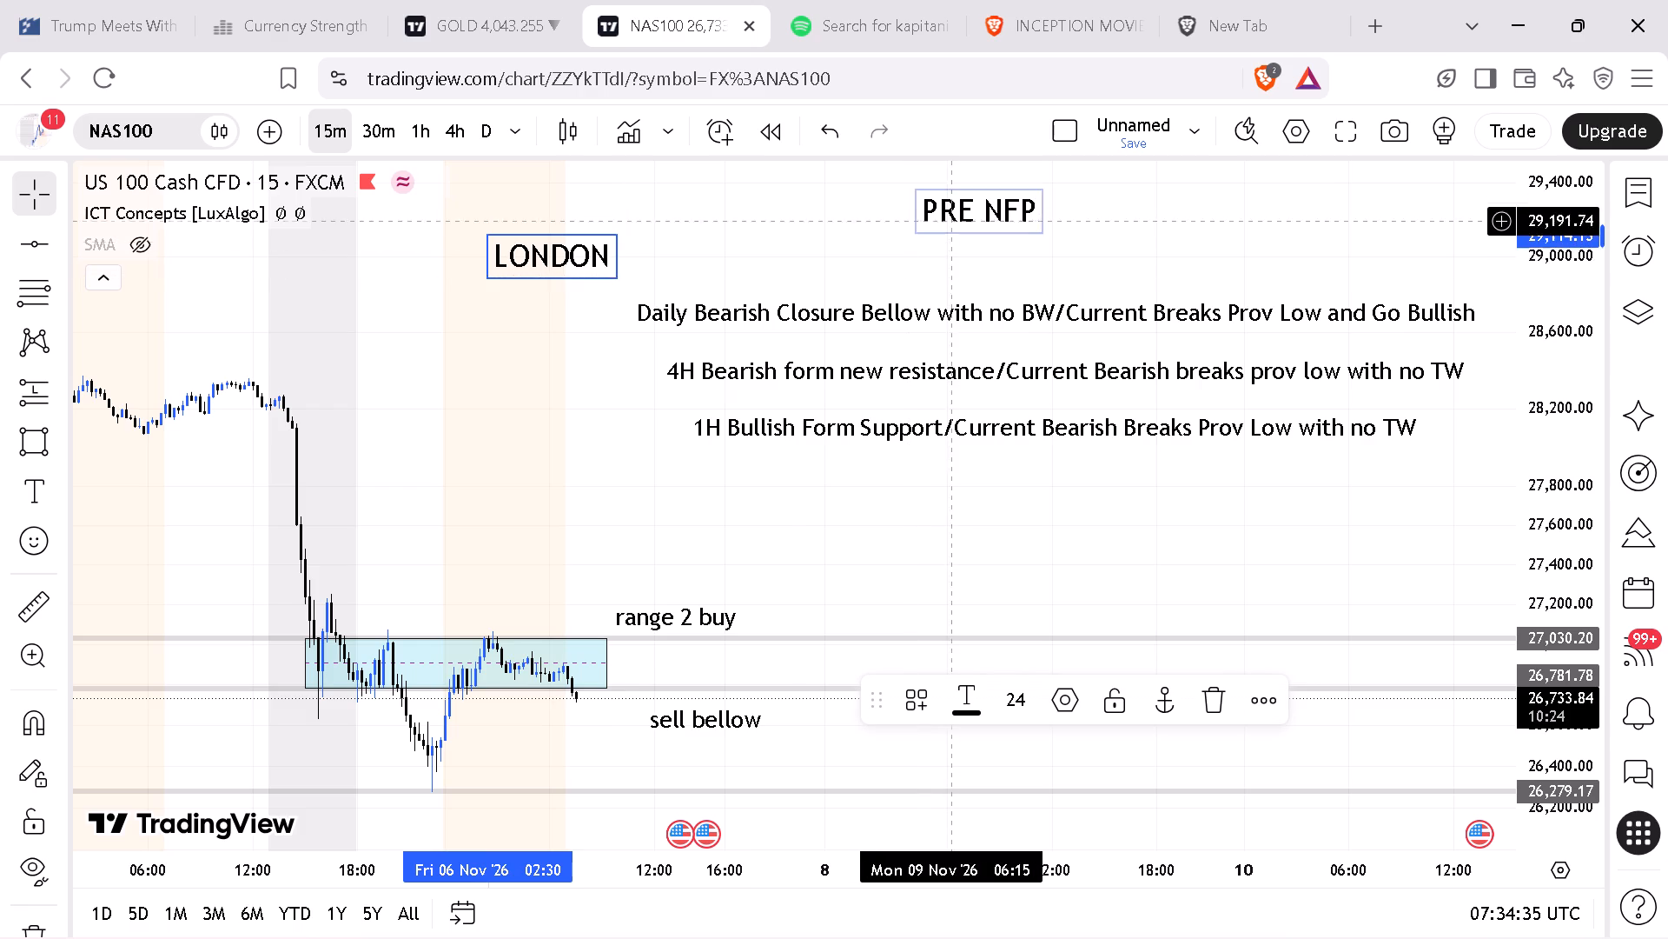
pyautogui.moveTo(954, 207); pyautogui.dragTo(985, 241)
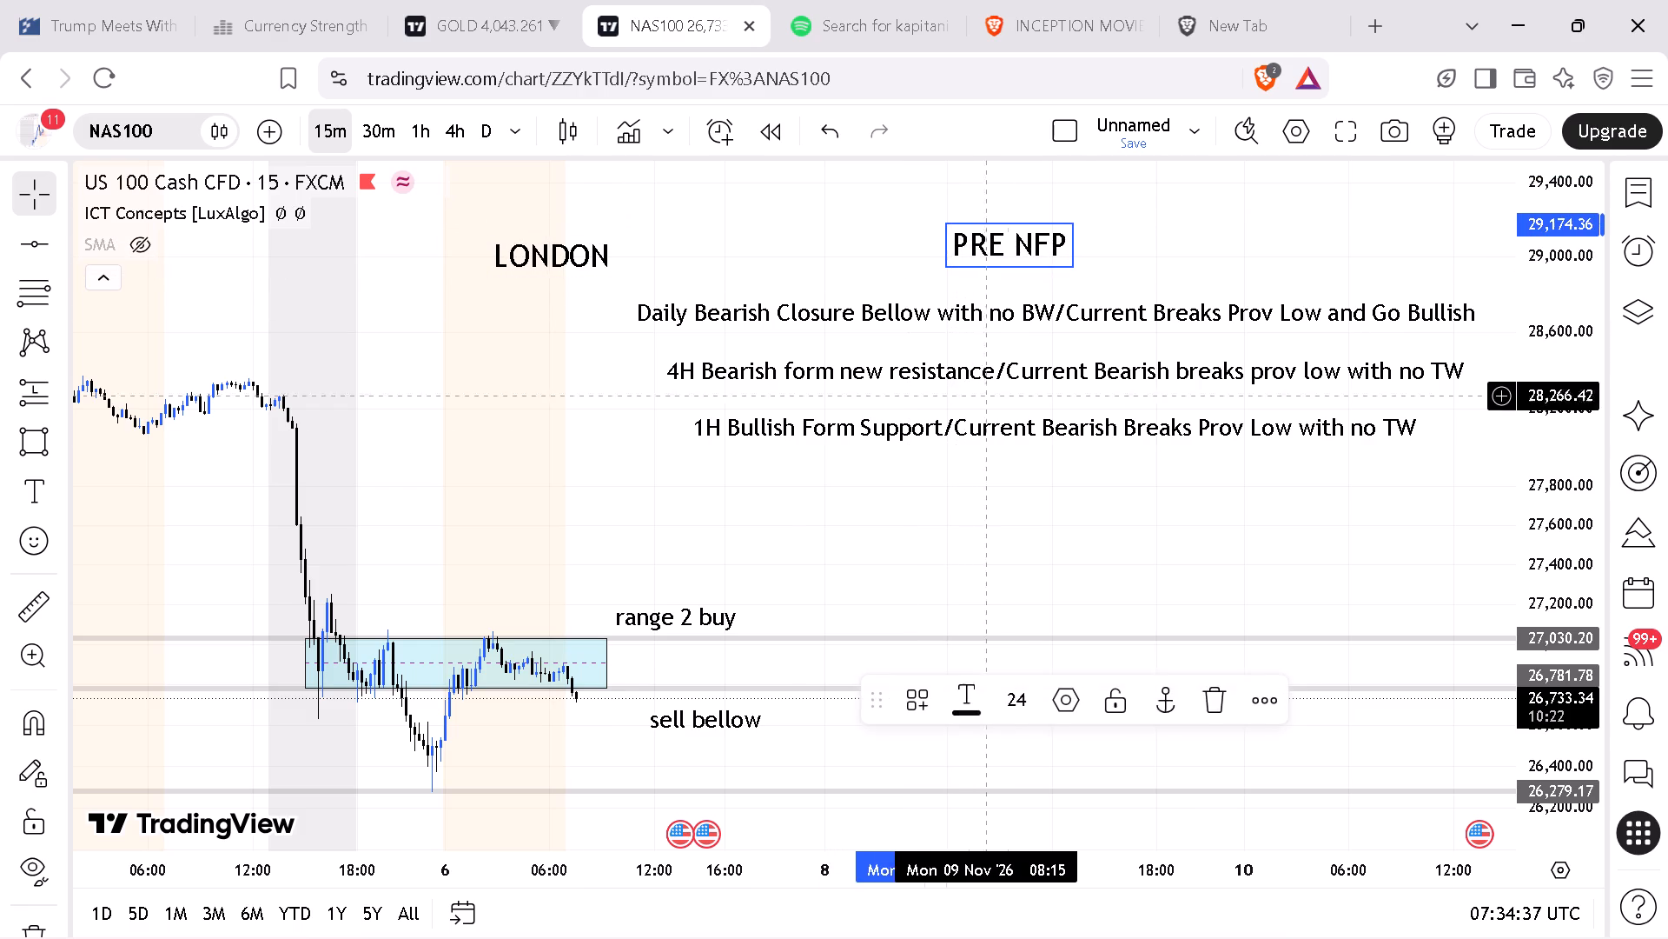
# Capture a rectangular screen snip of the chart covering the LONDON and PRE NFP headings, bias notes, range box and lowest level line.
pyautogui.moveTo(1081, 503); pyautogui.dragTo(1125, 442)
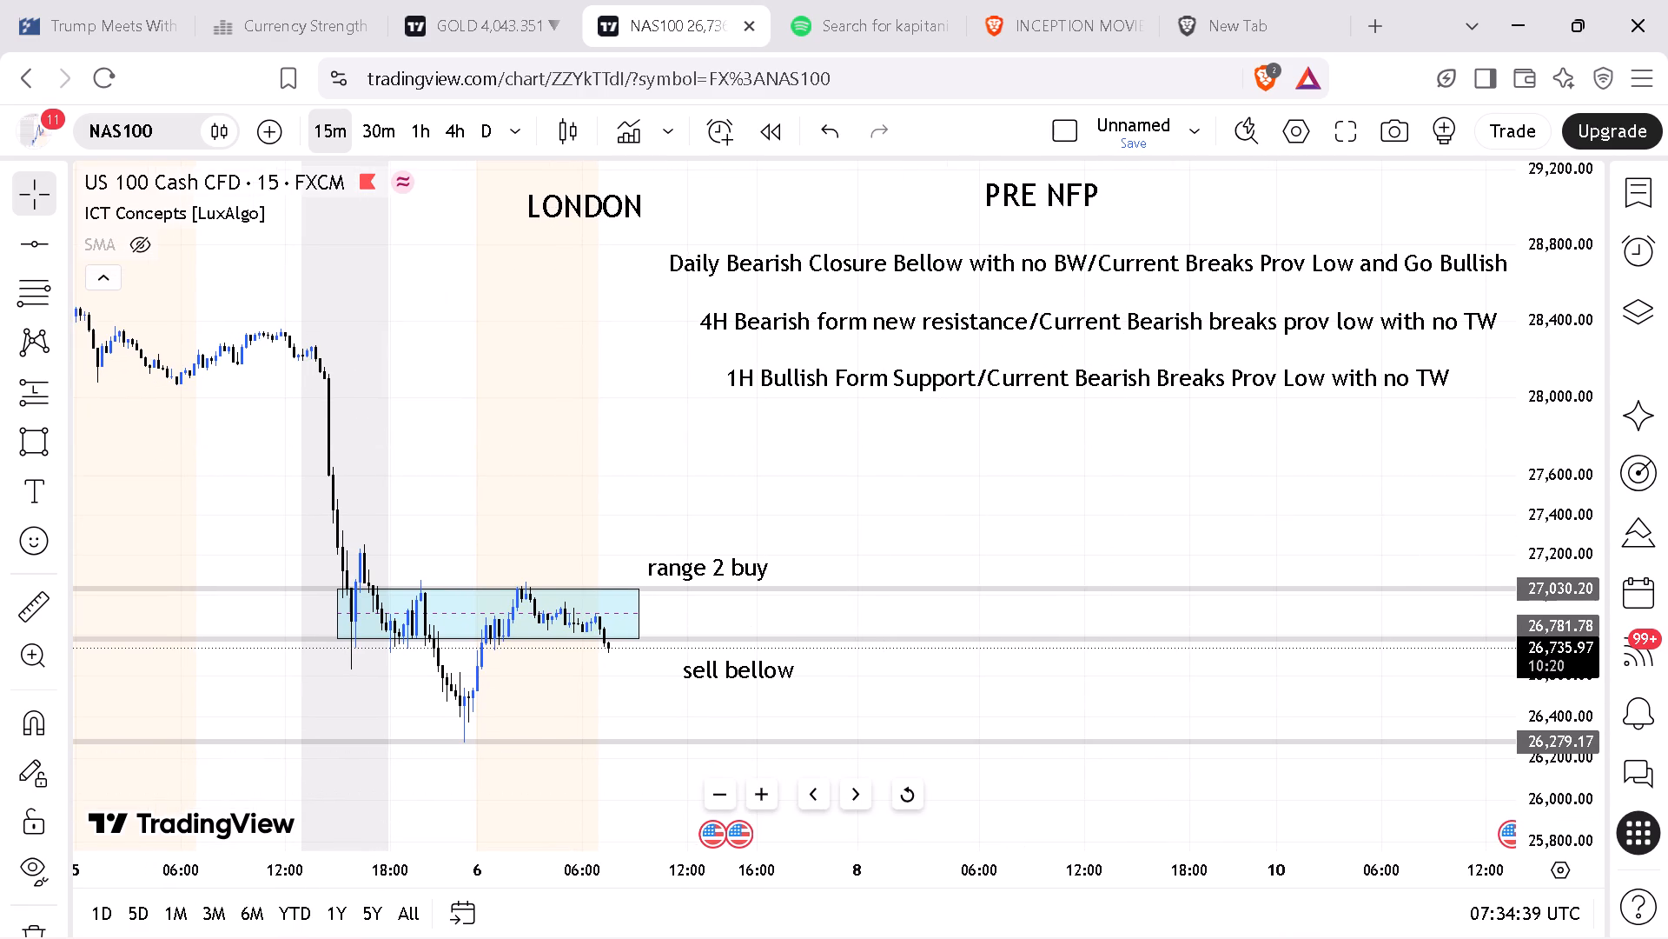
pyautogui.moveTo(897, 866); pyautogui.dragTo(864, 856)
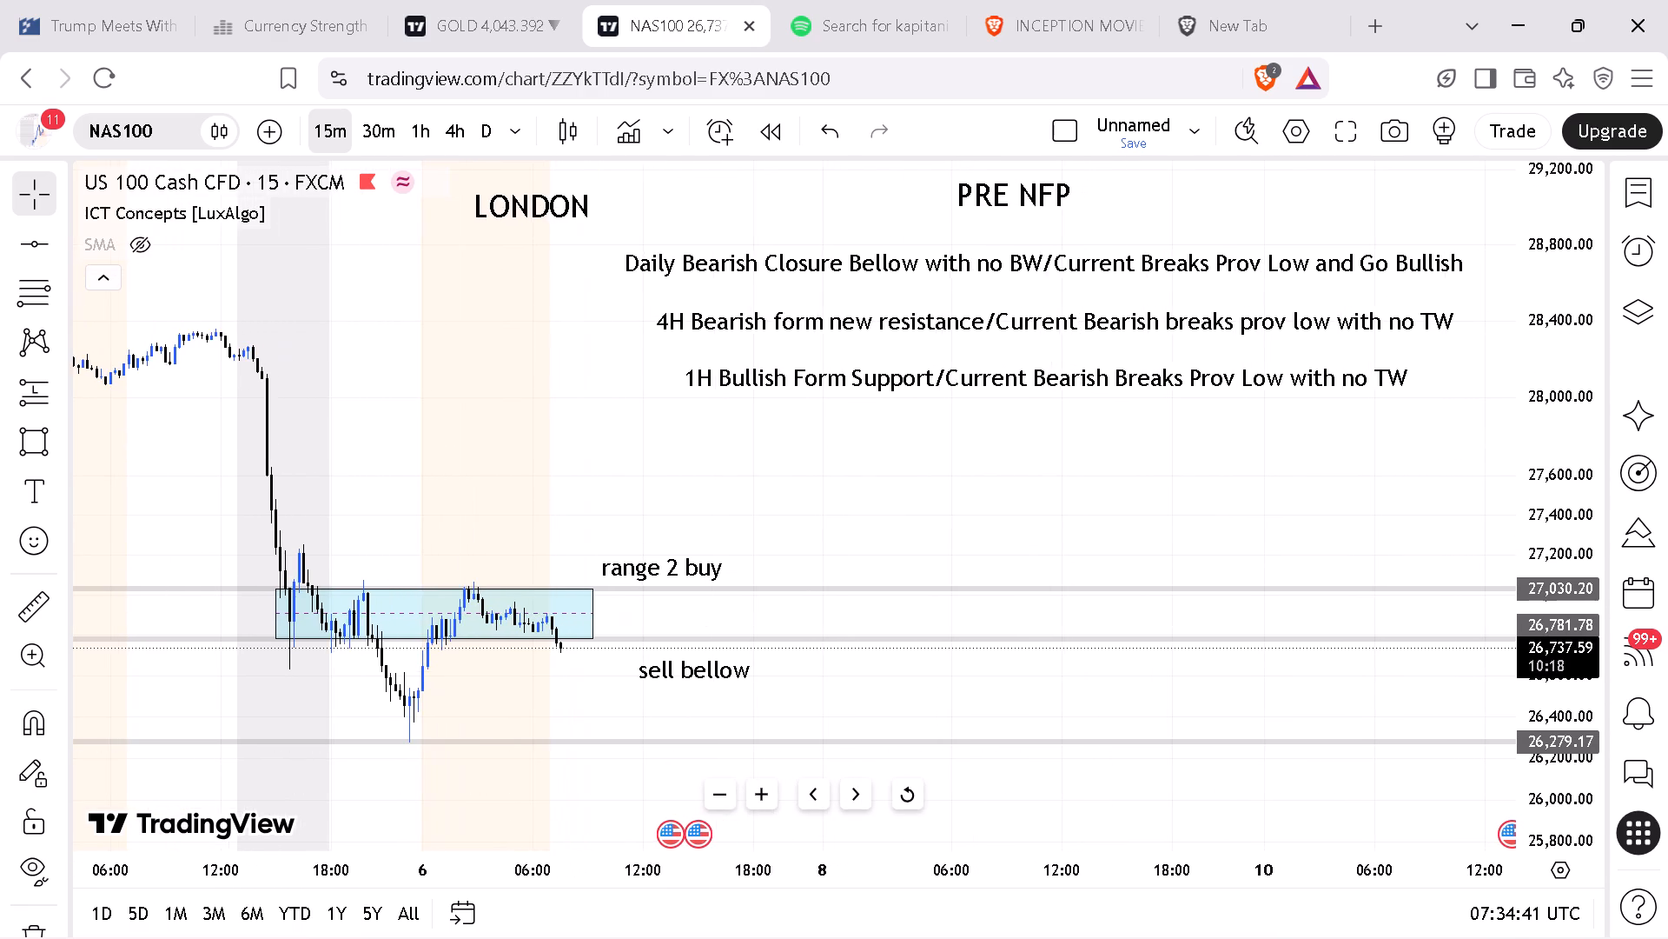
pyautogui.moveTo(864, 856); pyautogui.dragTo(683, 862)
pyautogui.moveTo(623, 483); pyautogui.dragTo(1005, 545)
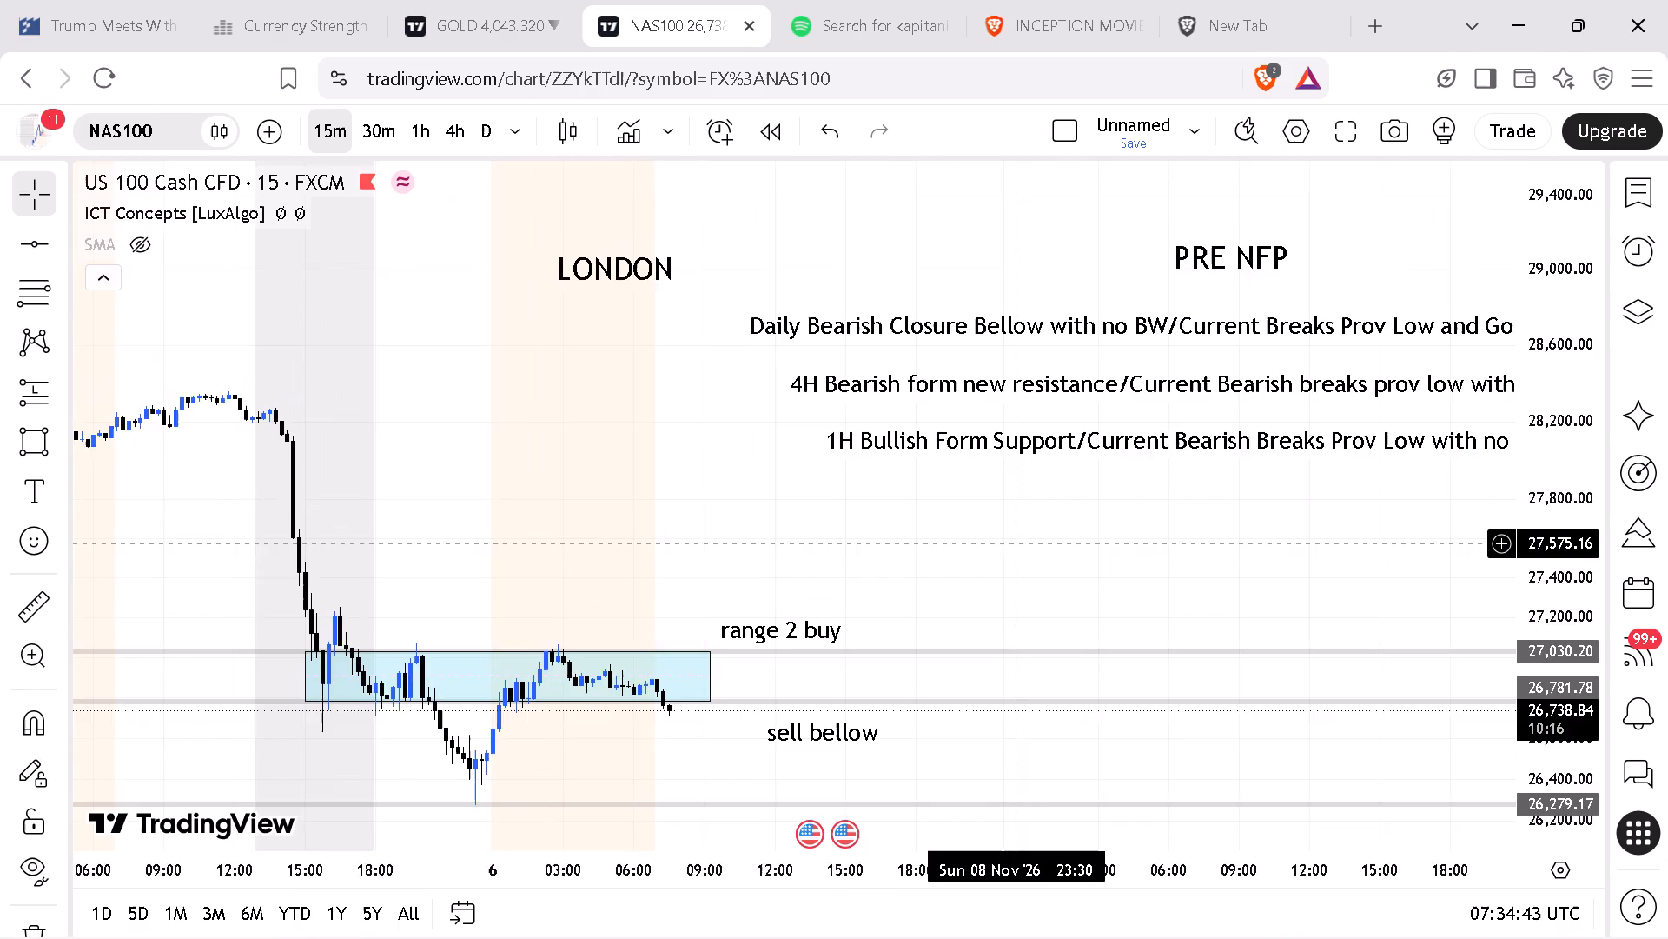
pyautogui.moveTo(1005, 545); pyautogui.dragTo(906, 509)
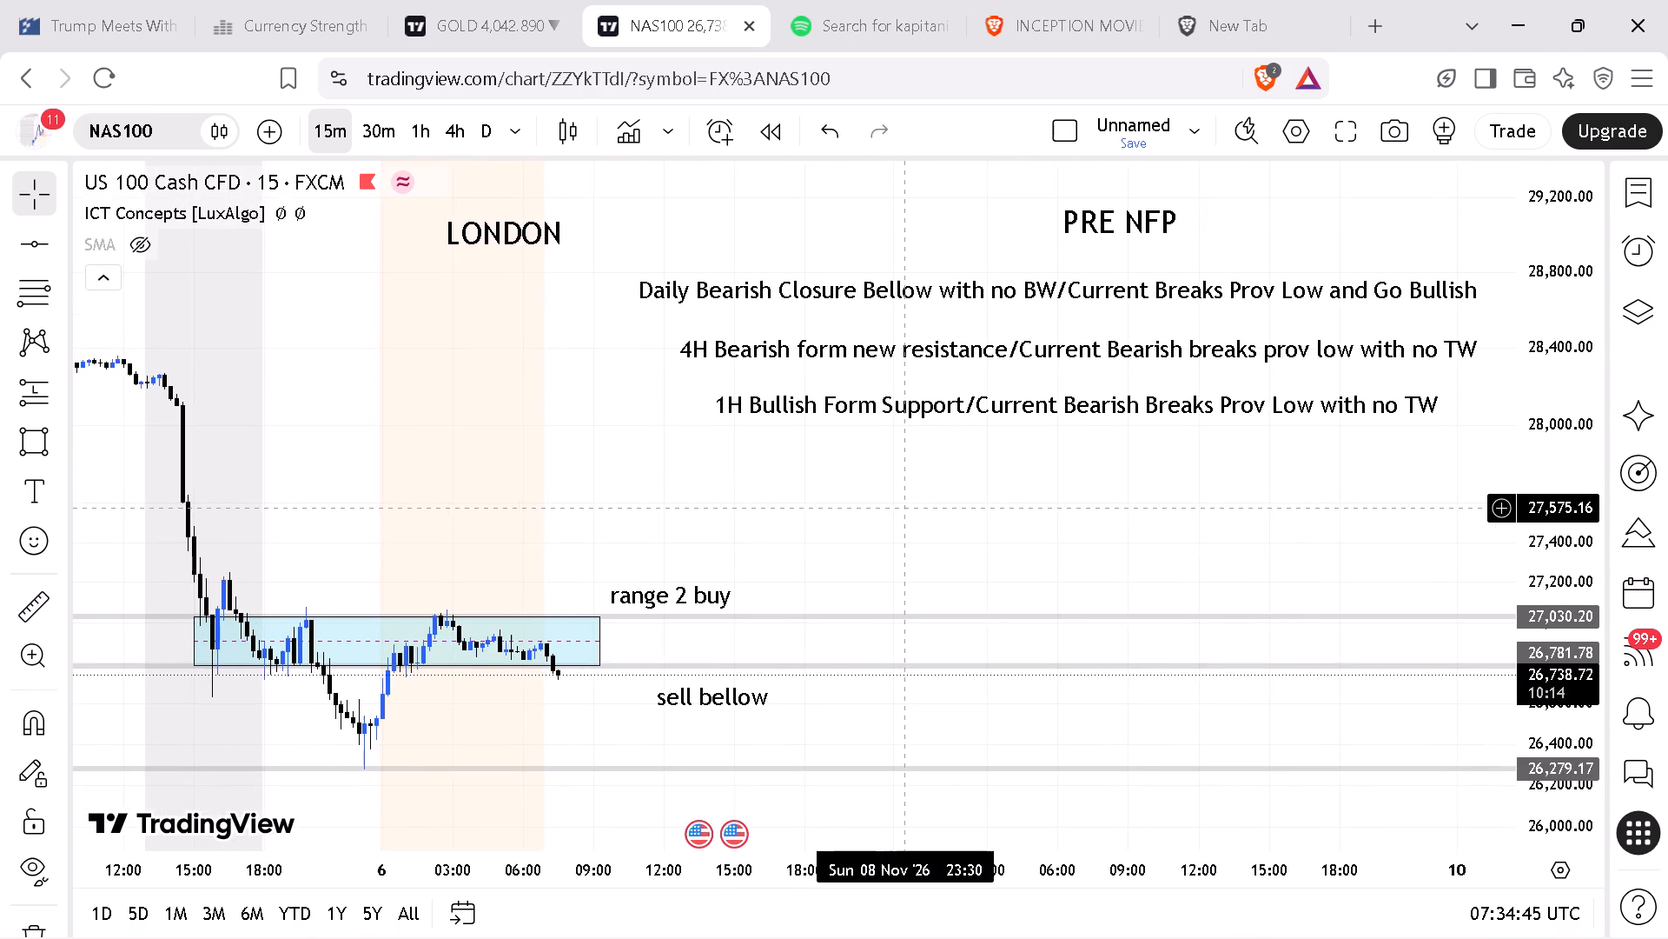
pyautogui.moveTo(906, 509); pyautogui.dragTo(943, 550)
pyautogui.moveTo(968, 589); pyautogui.dragTo(950, 553)
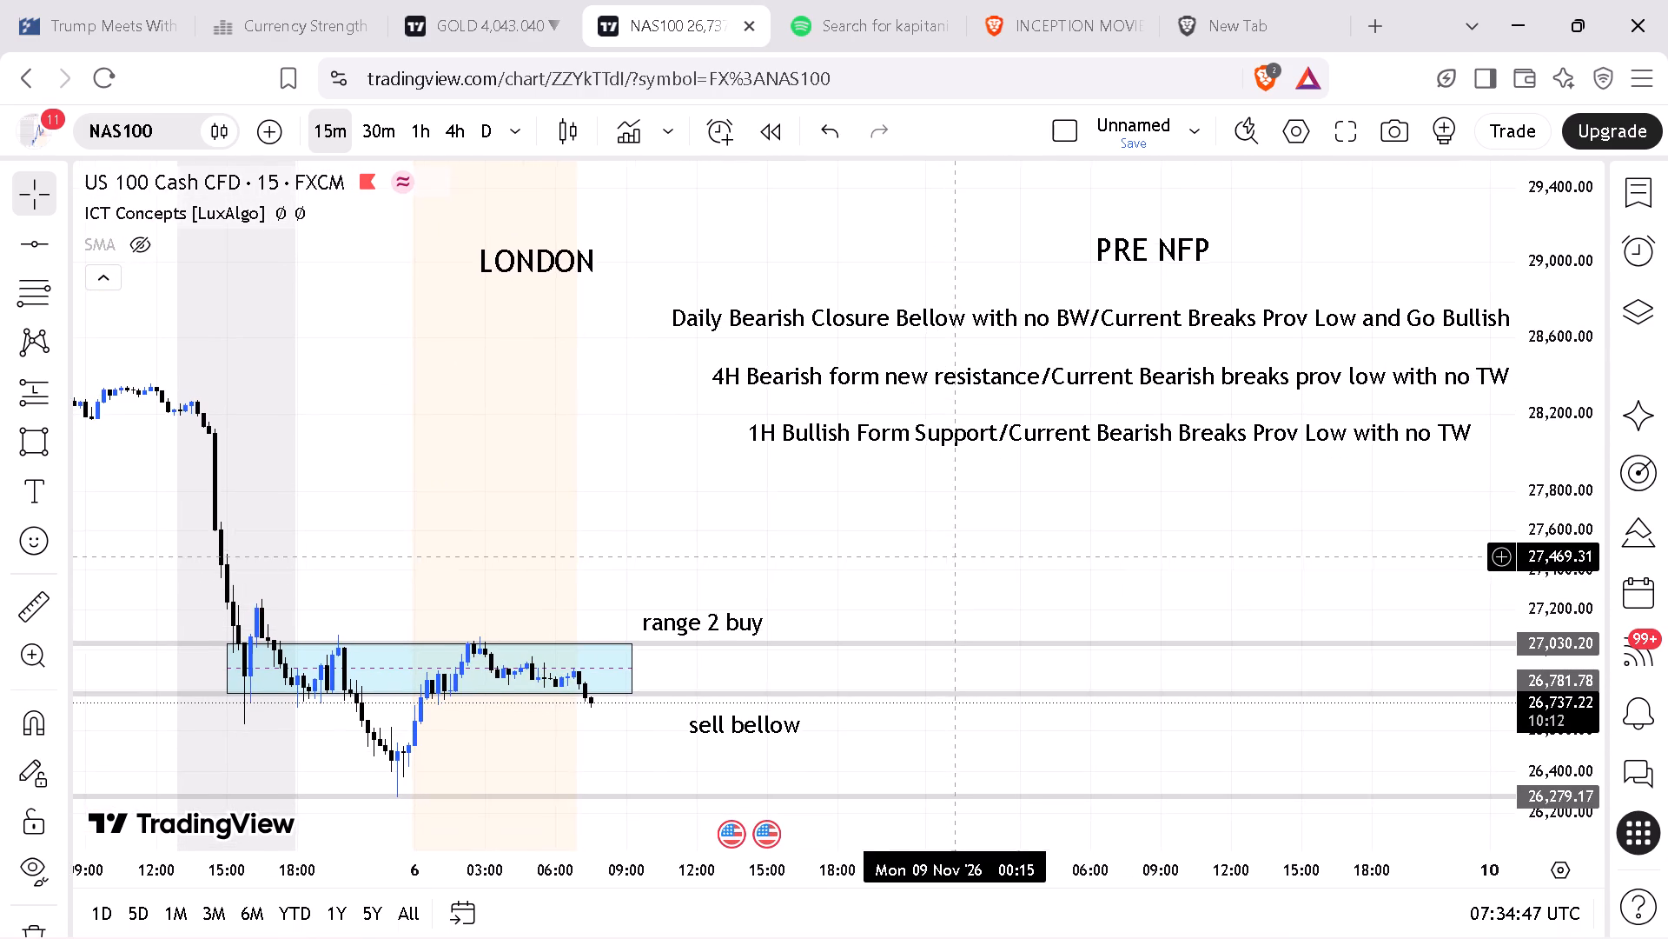
pyautogui.moveTo(950, 553); pyautogui.dragTo(950, 551)
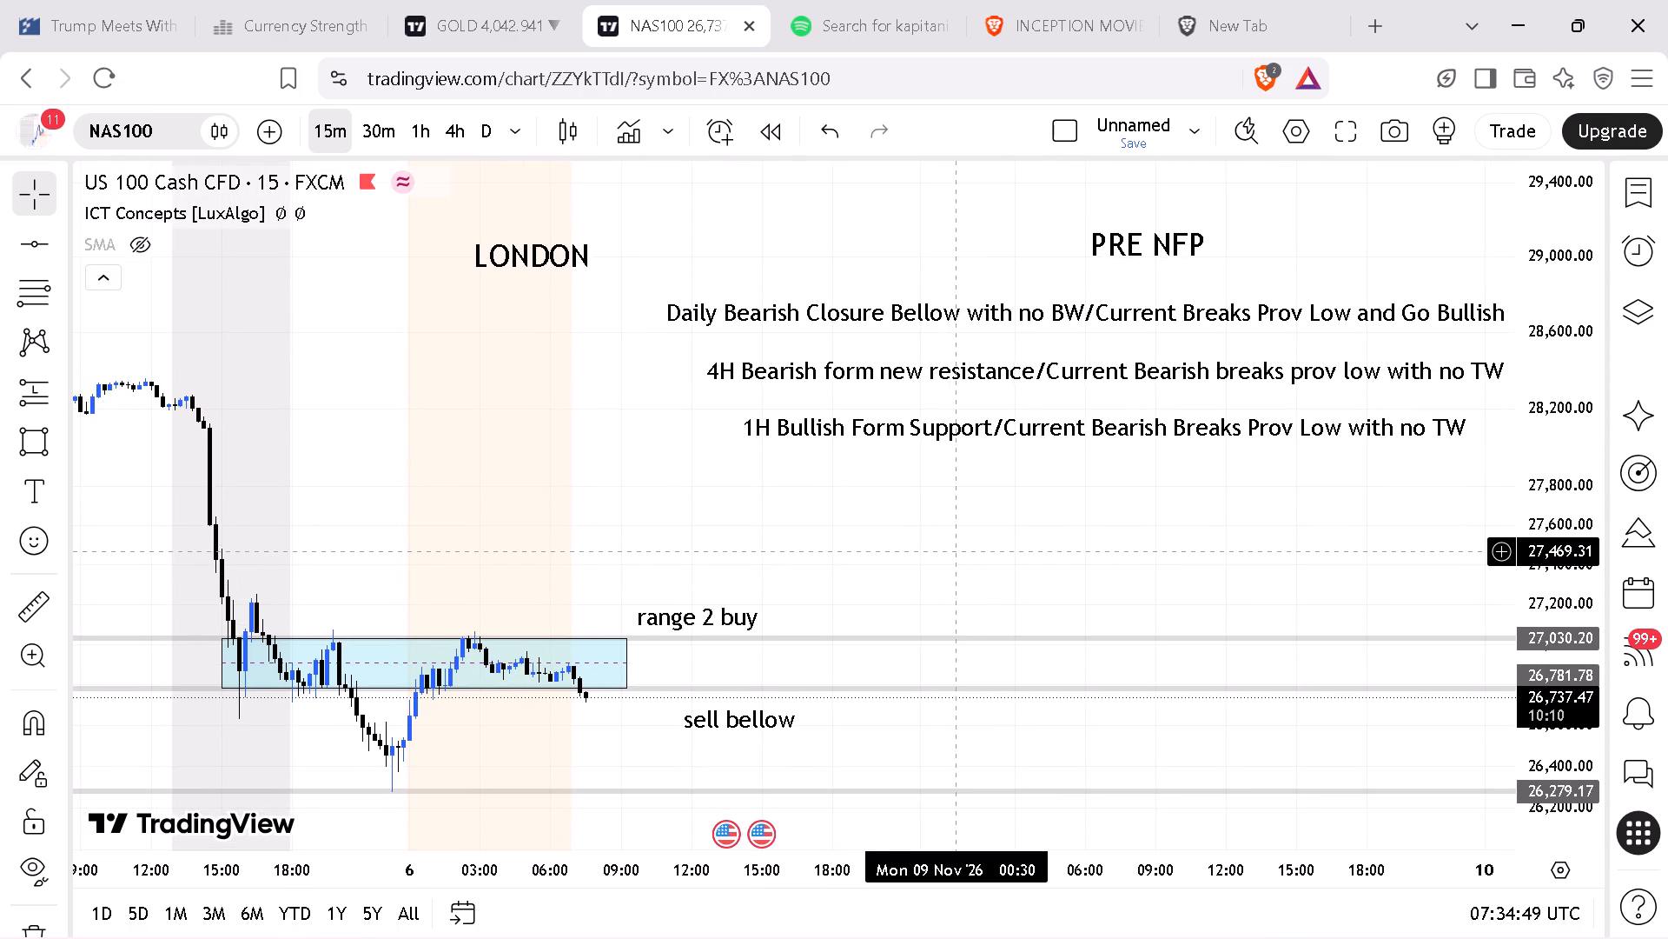
pyautogui.press('shift+super+s')
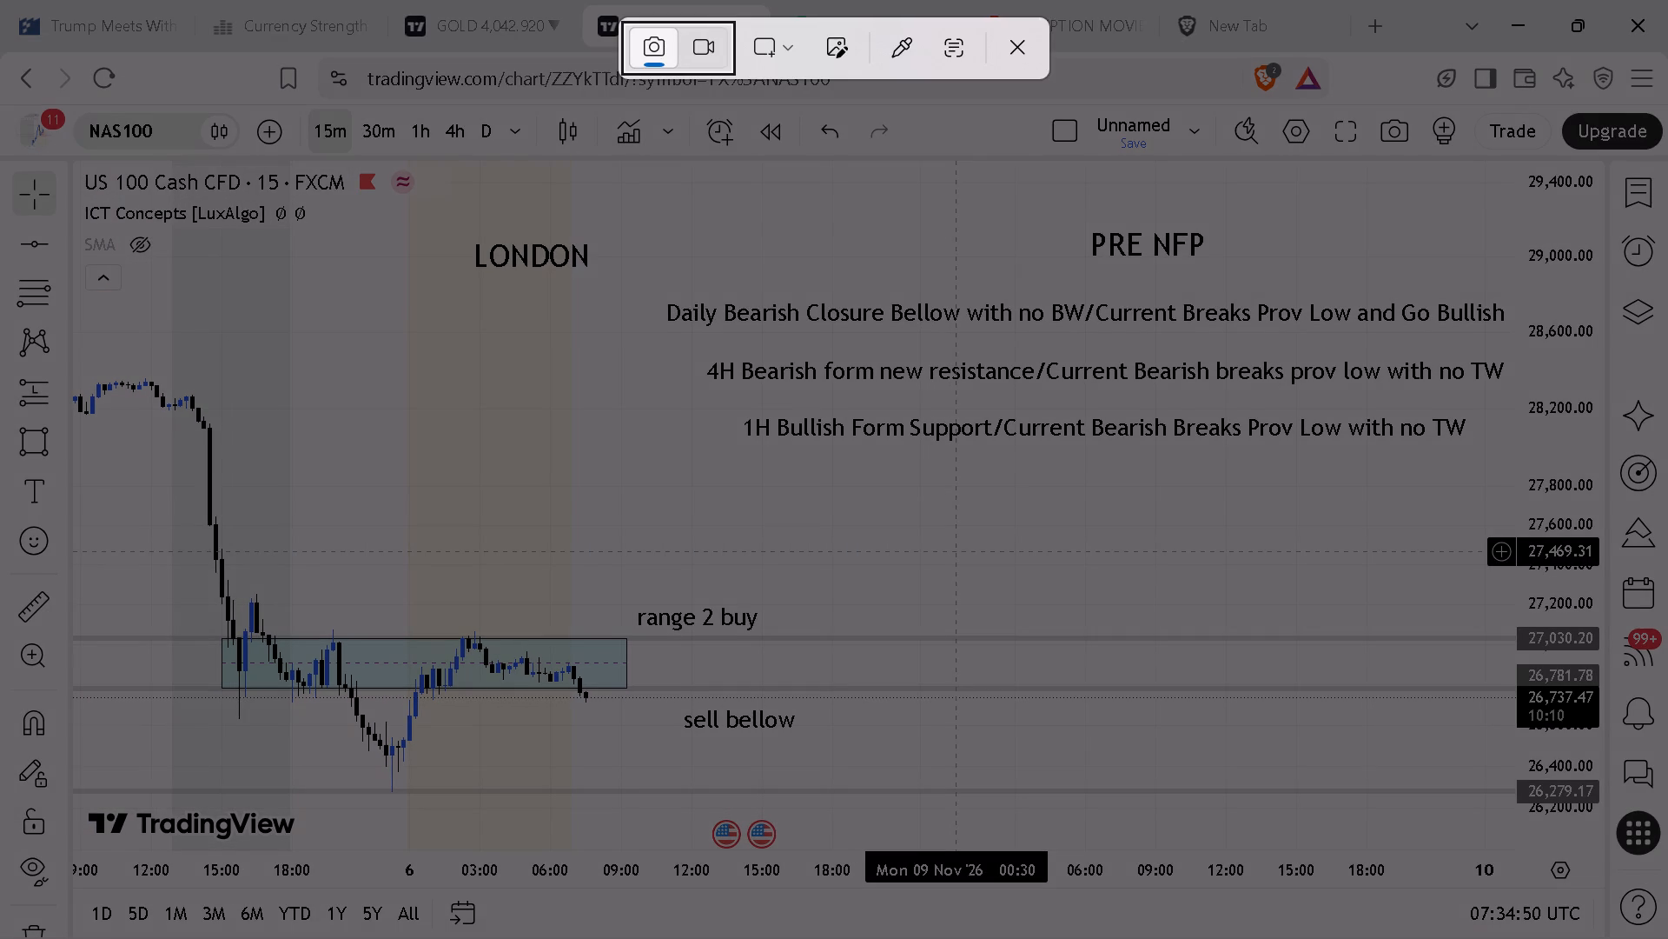
pyautogui.click(766, 46)
pyautogui.click(771, 50)
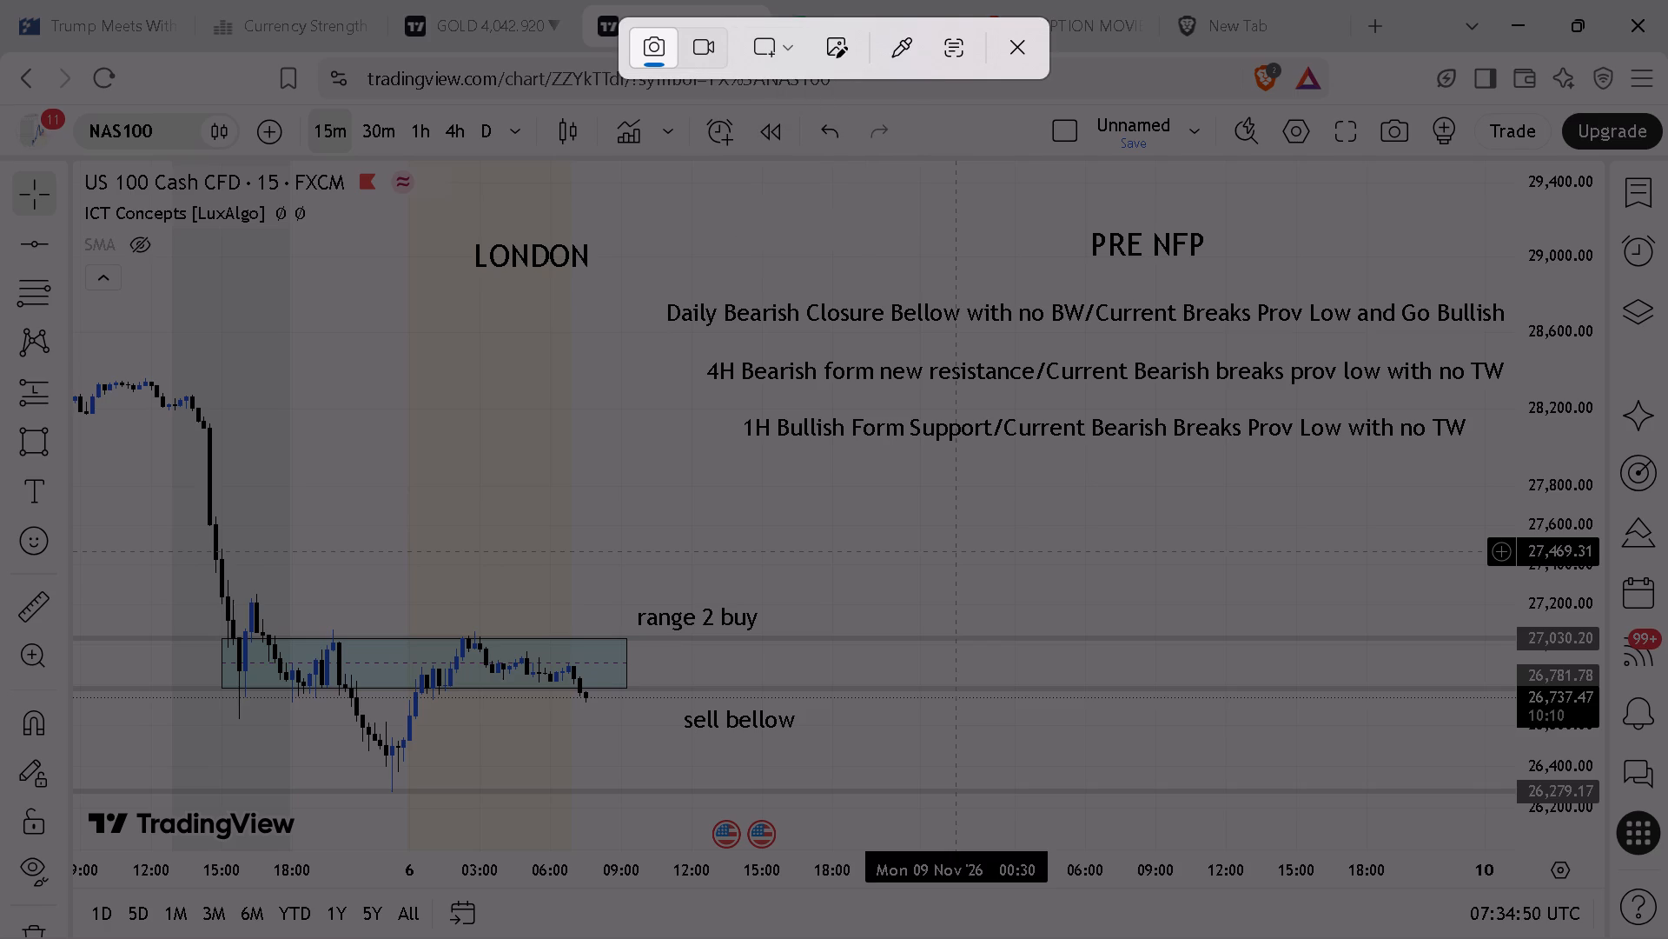
pyautogui.moveTo(149, 217); pyautogui.dragTo(951, 265)
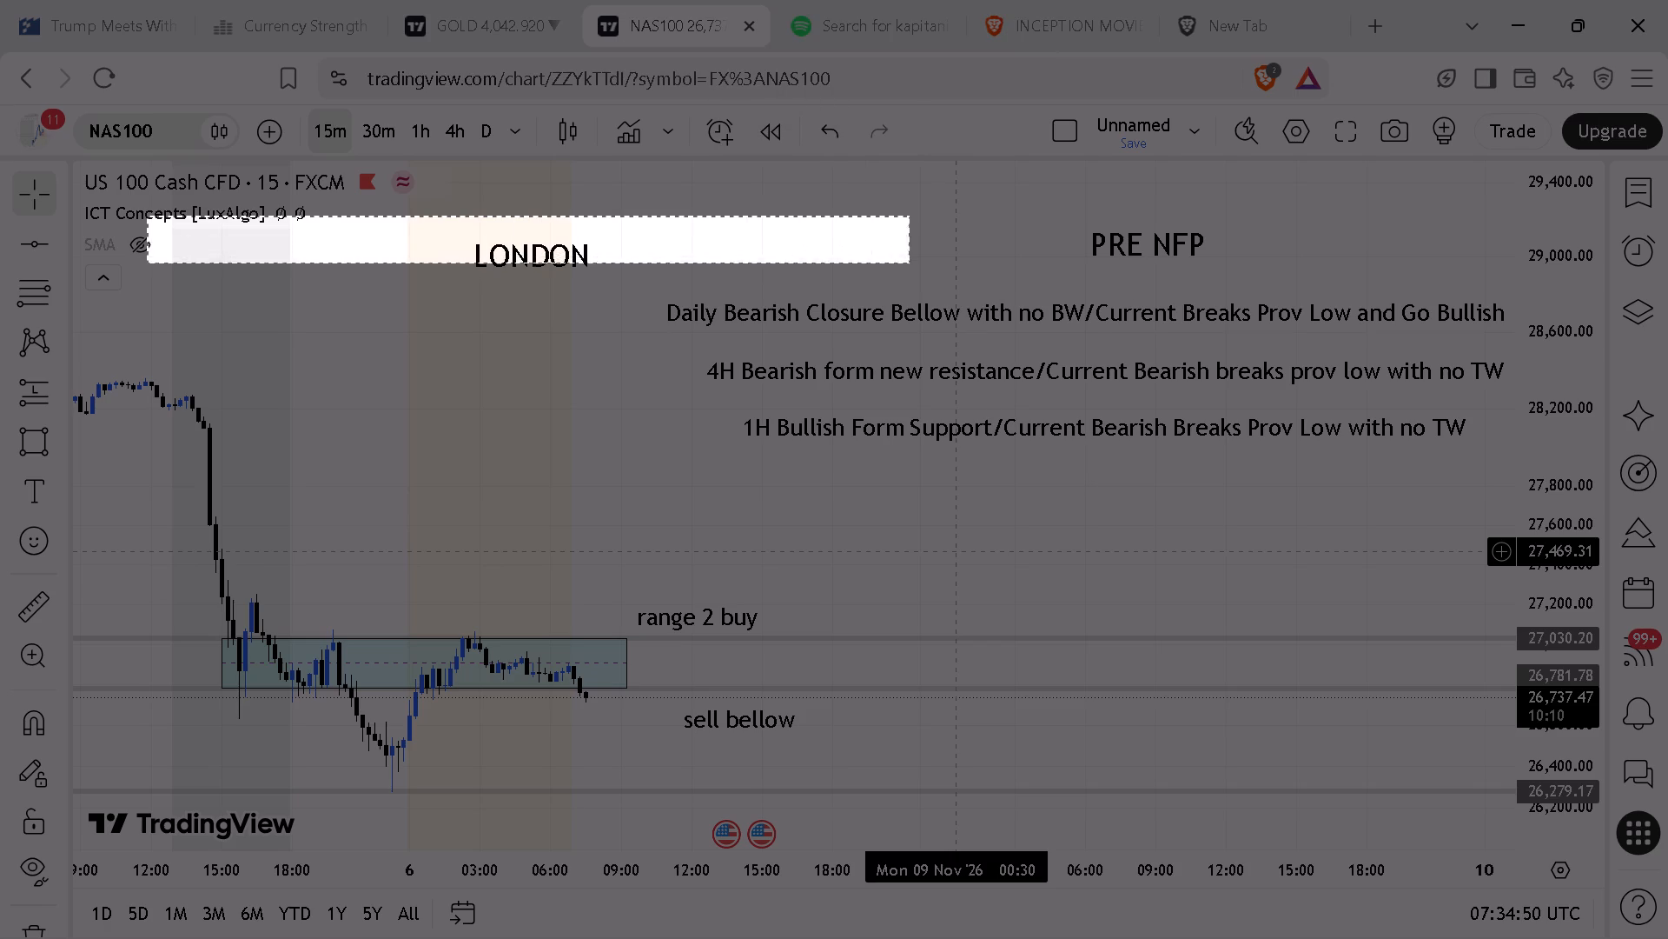
pyautogui.moveTo(951, 265); pyautogui.dragTo(1514, 669)
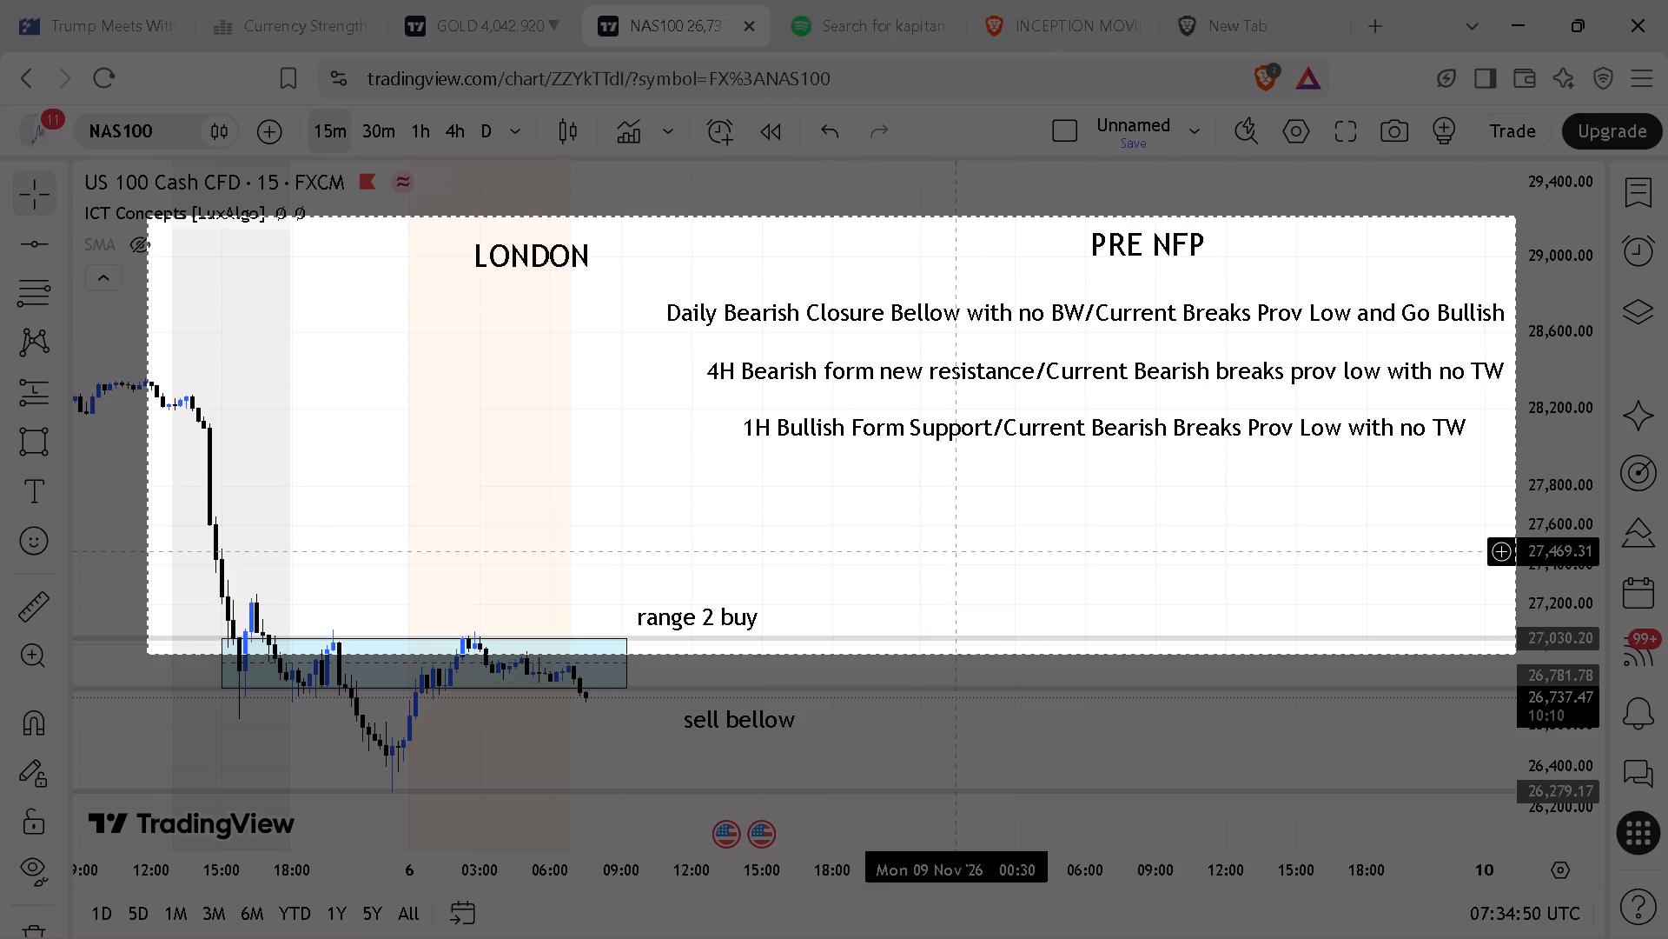
pyautogui.moveTo(1514, 669); pyautogui.dragTo(1532, 849)
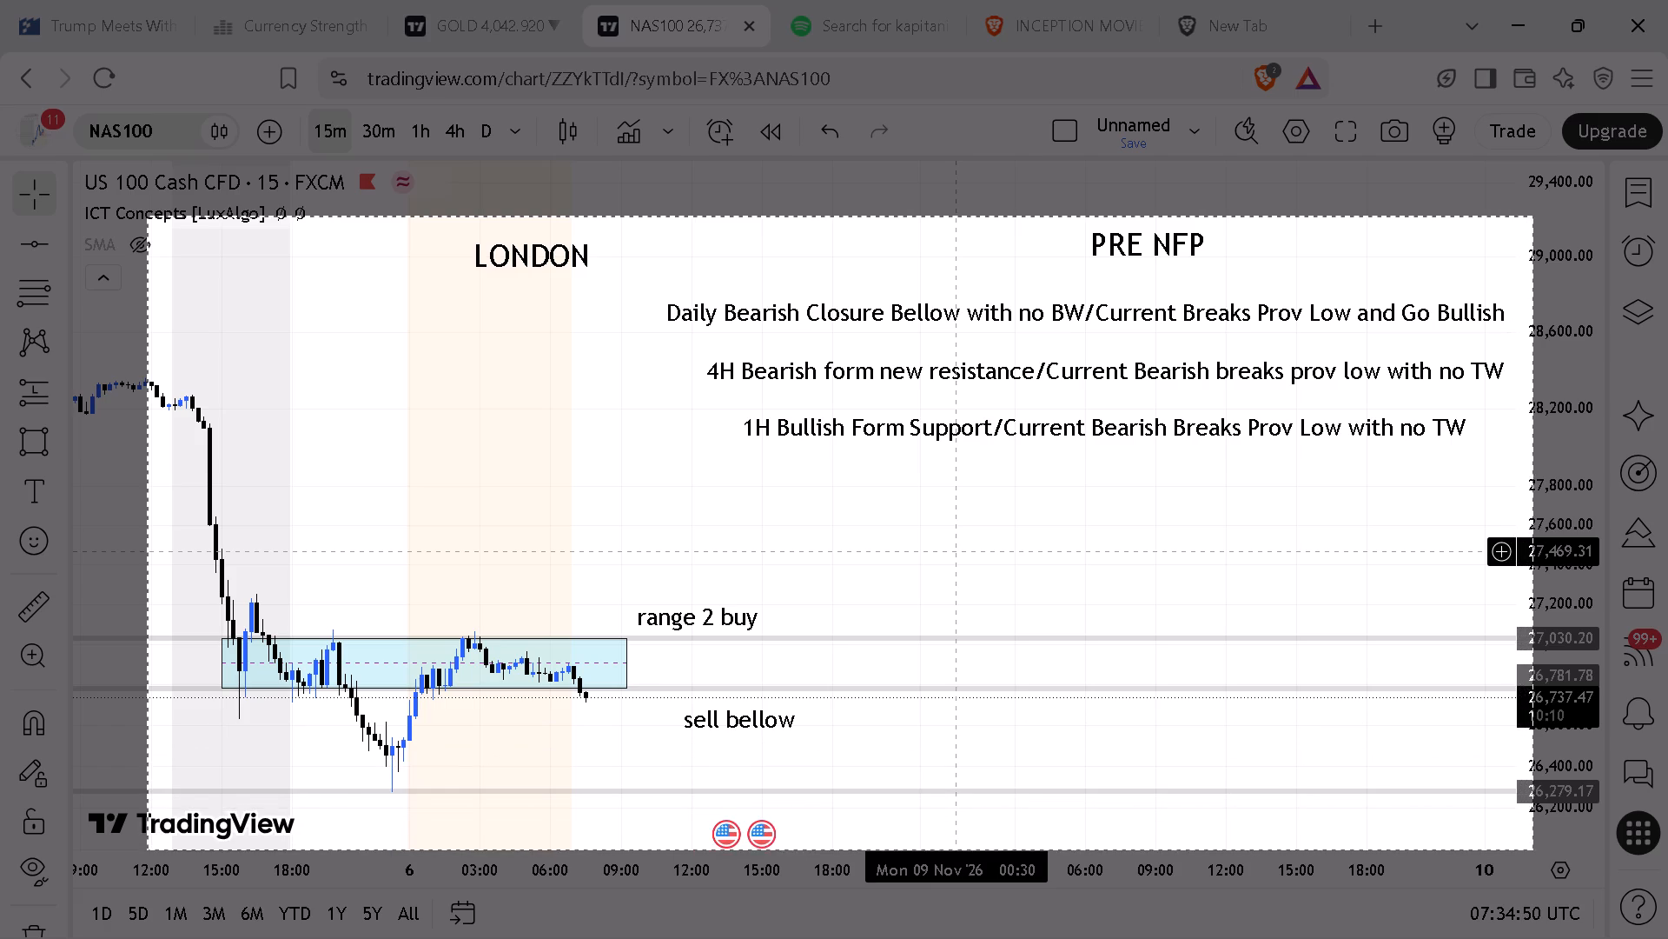
pyautogui.moveTo(1532, 849); pyautogui.dragTo(1565, 829)
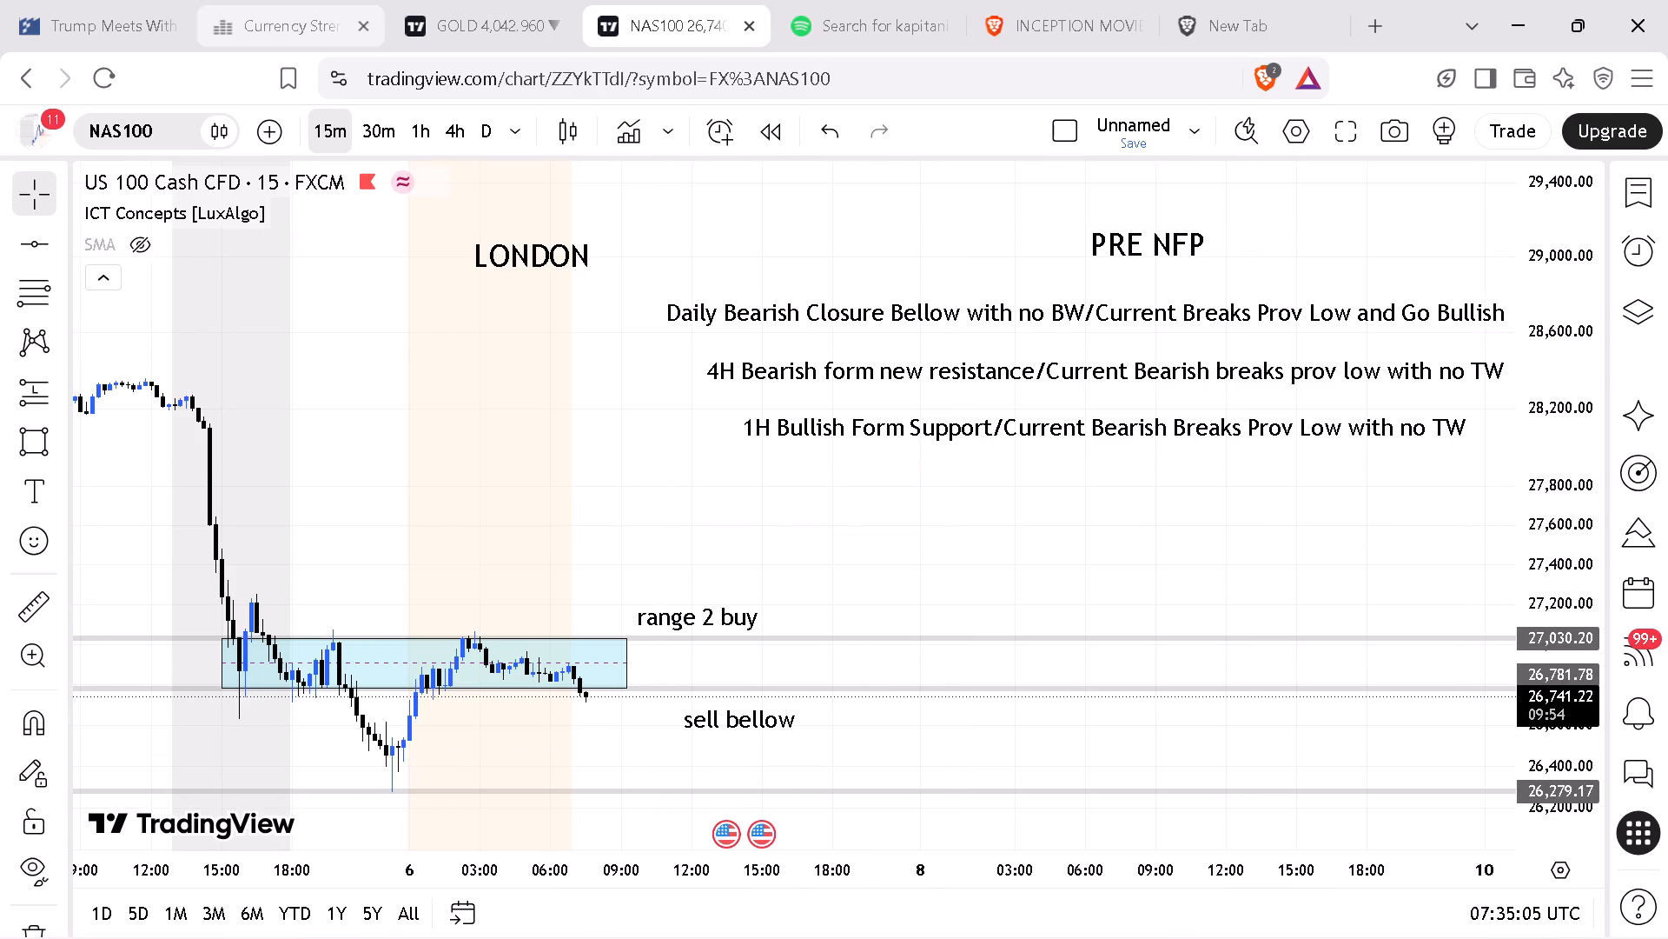
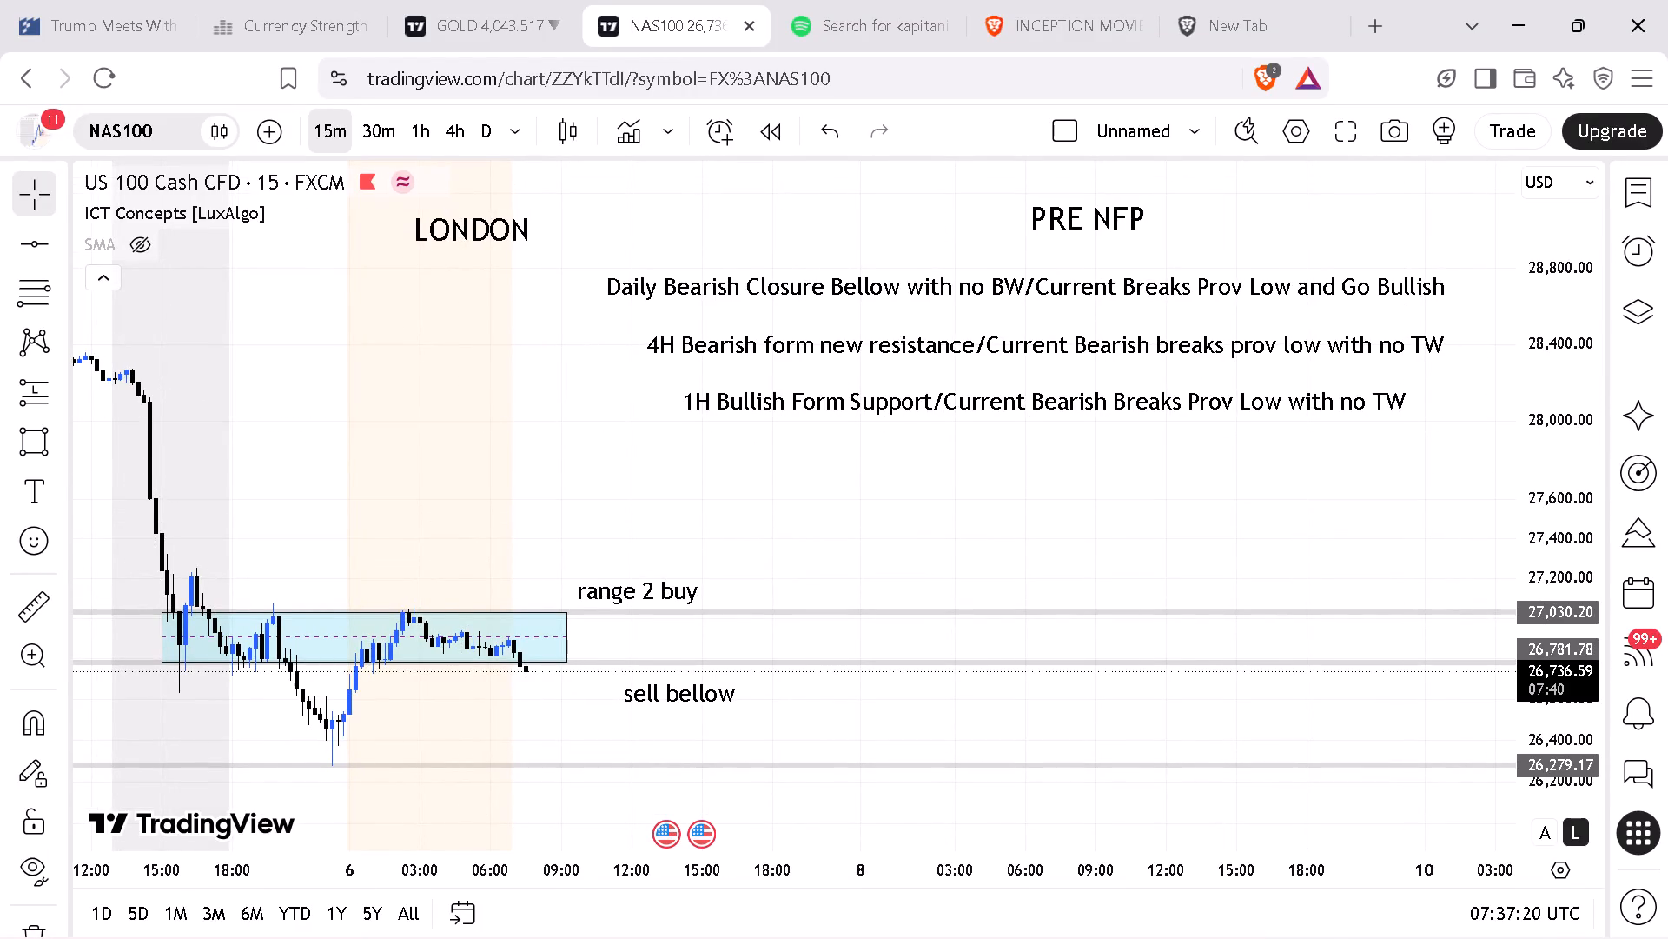
# Move the "sell bellow" label closer to the range box's right end, at about 26,750 and 09:30 on 6 Nov.
pyautogui.moveTo(1539, 535); pyautogui.dragTo(1535, 514)
pyautogui.moveTo(1147, 521); pyautogui.dragTo(1150, 416)
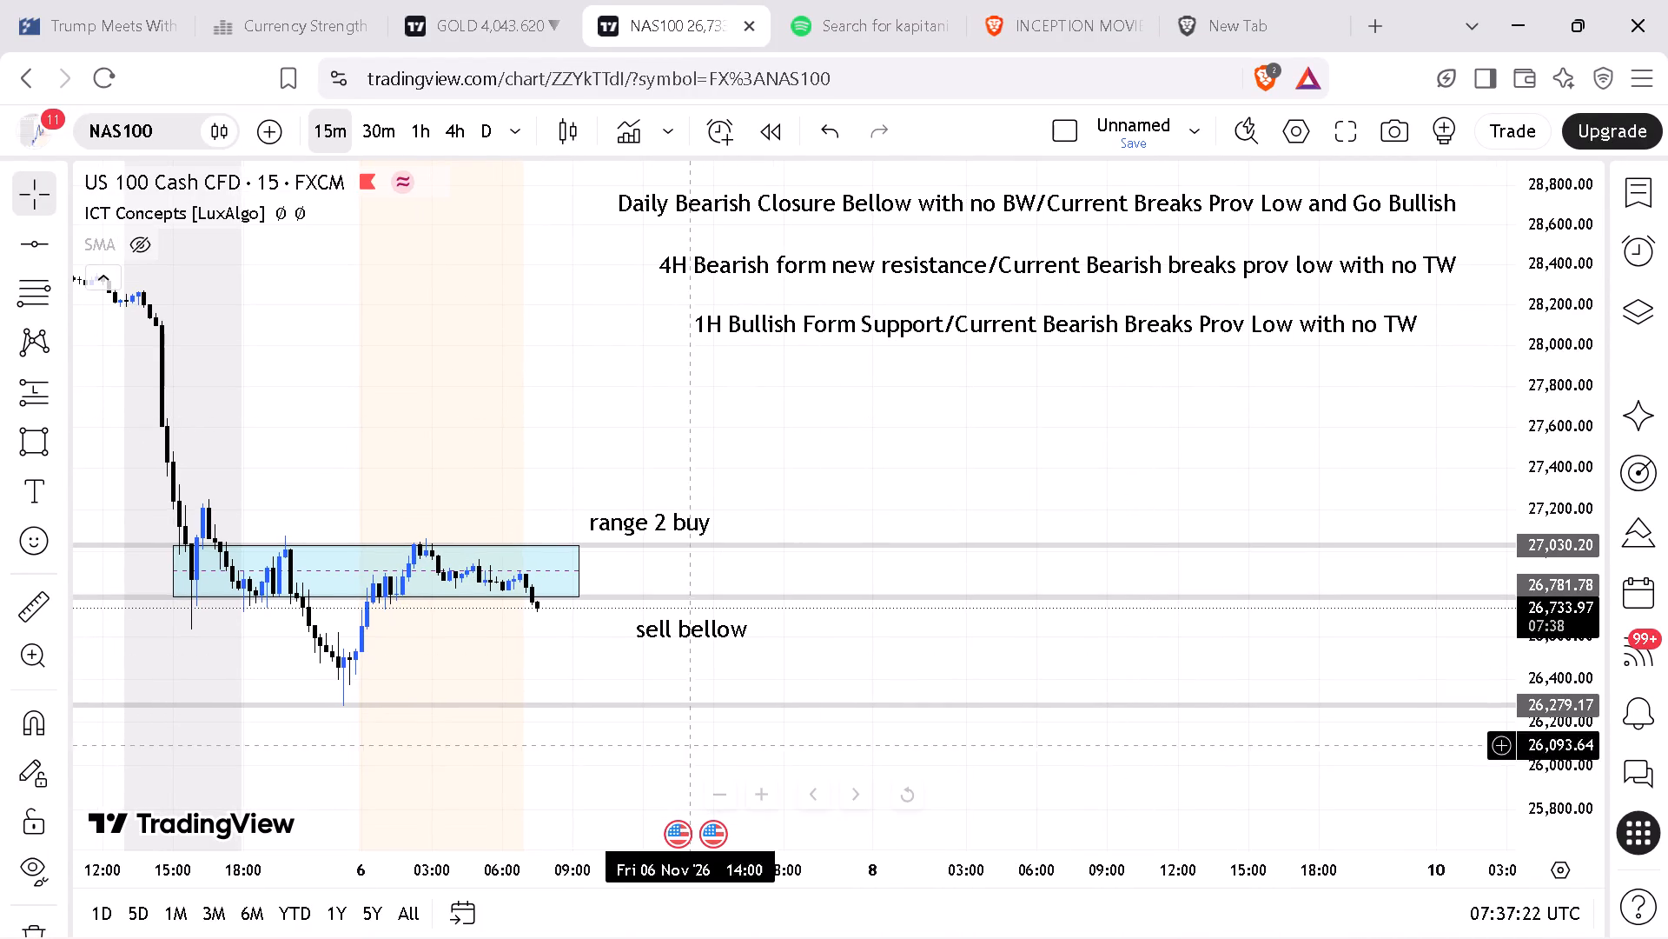
pyautogui.moveTo(621, 867); pyautogui.dragTo(528, 845)
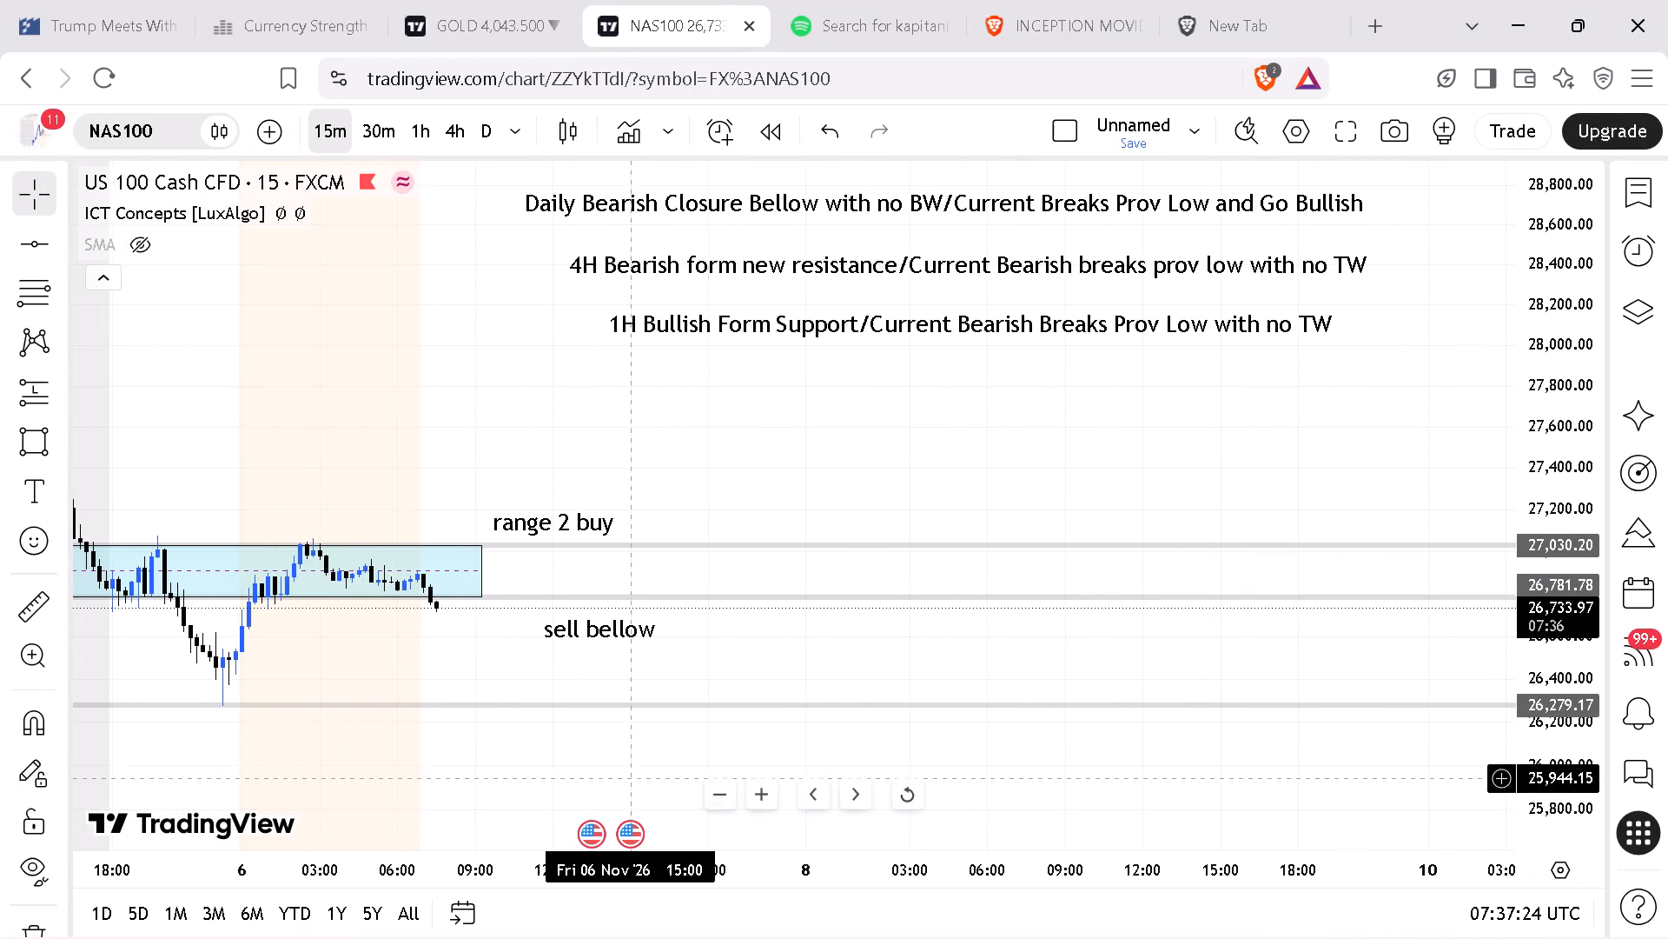
pyautogui.moveTo(1557, 801); pyautogui.dragTo(1569, 739)
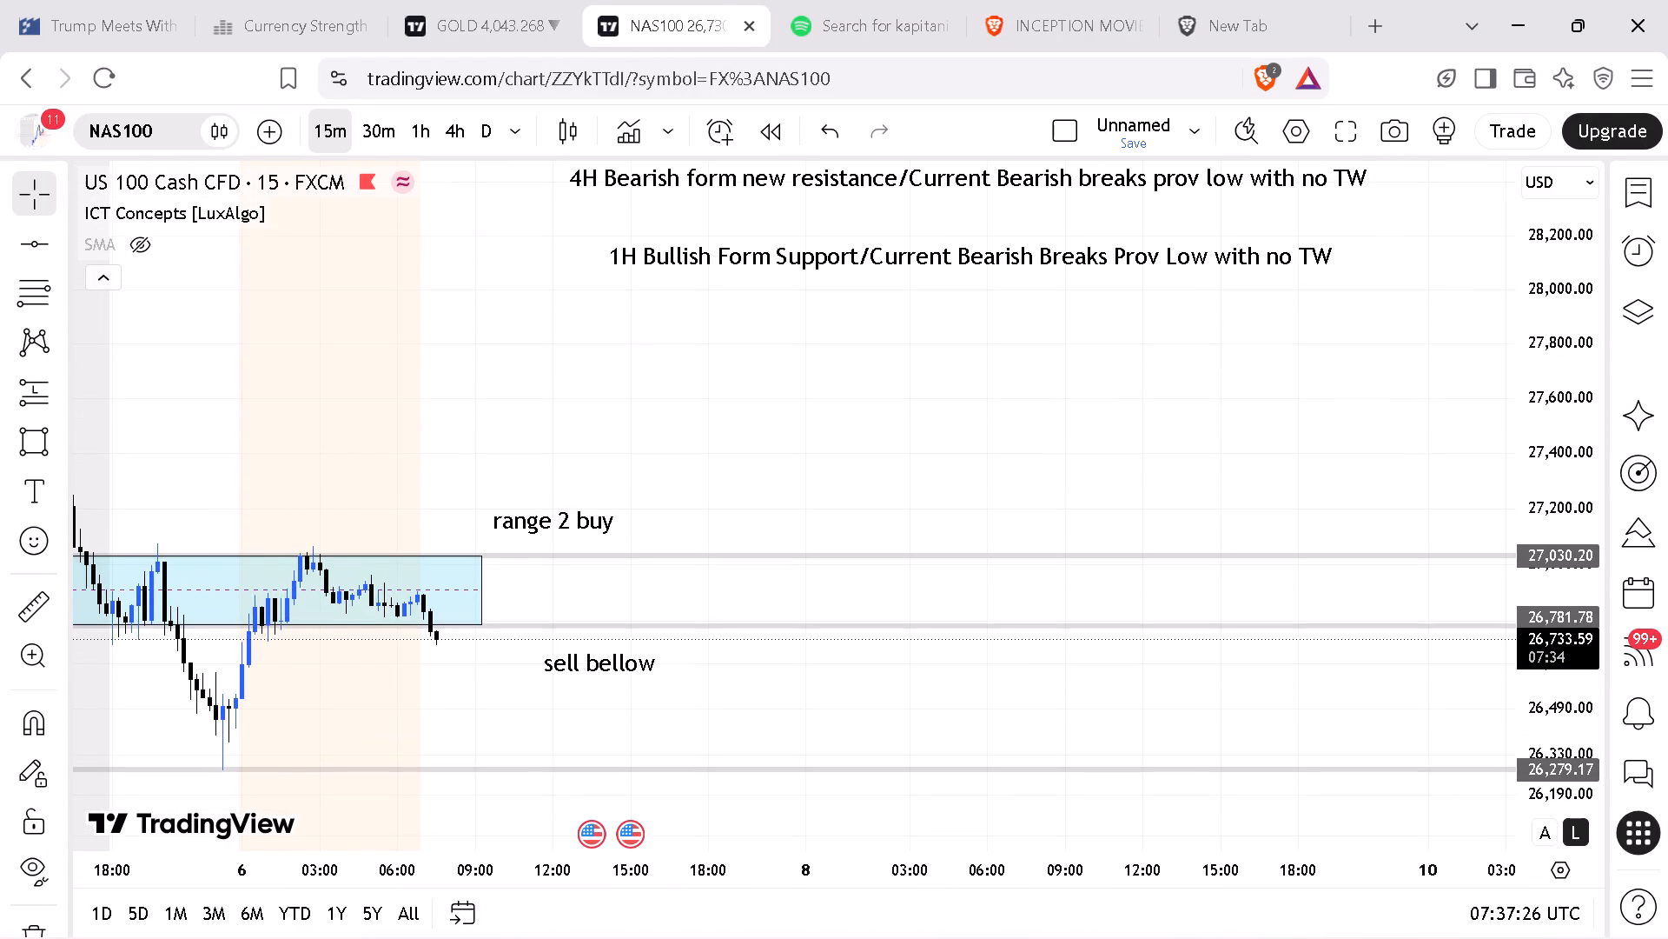
pyautogui.moveTo(1569, 739); pyautogui.dragTo(1571, 740)
pyautogui.moveTo(741, 689); pyautogui.dragTo(1129, 610)
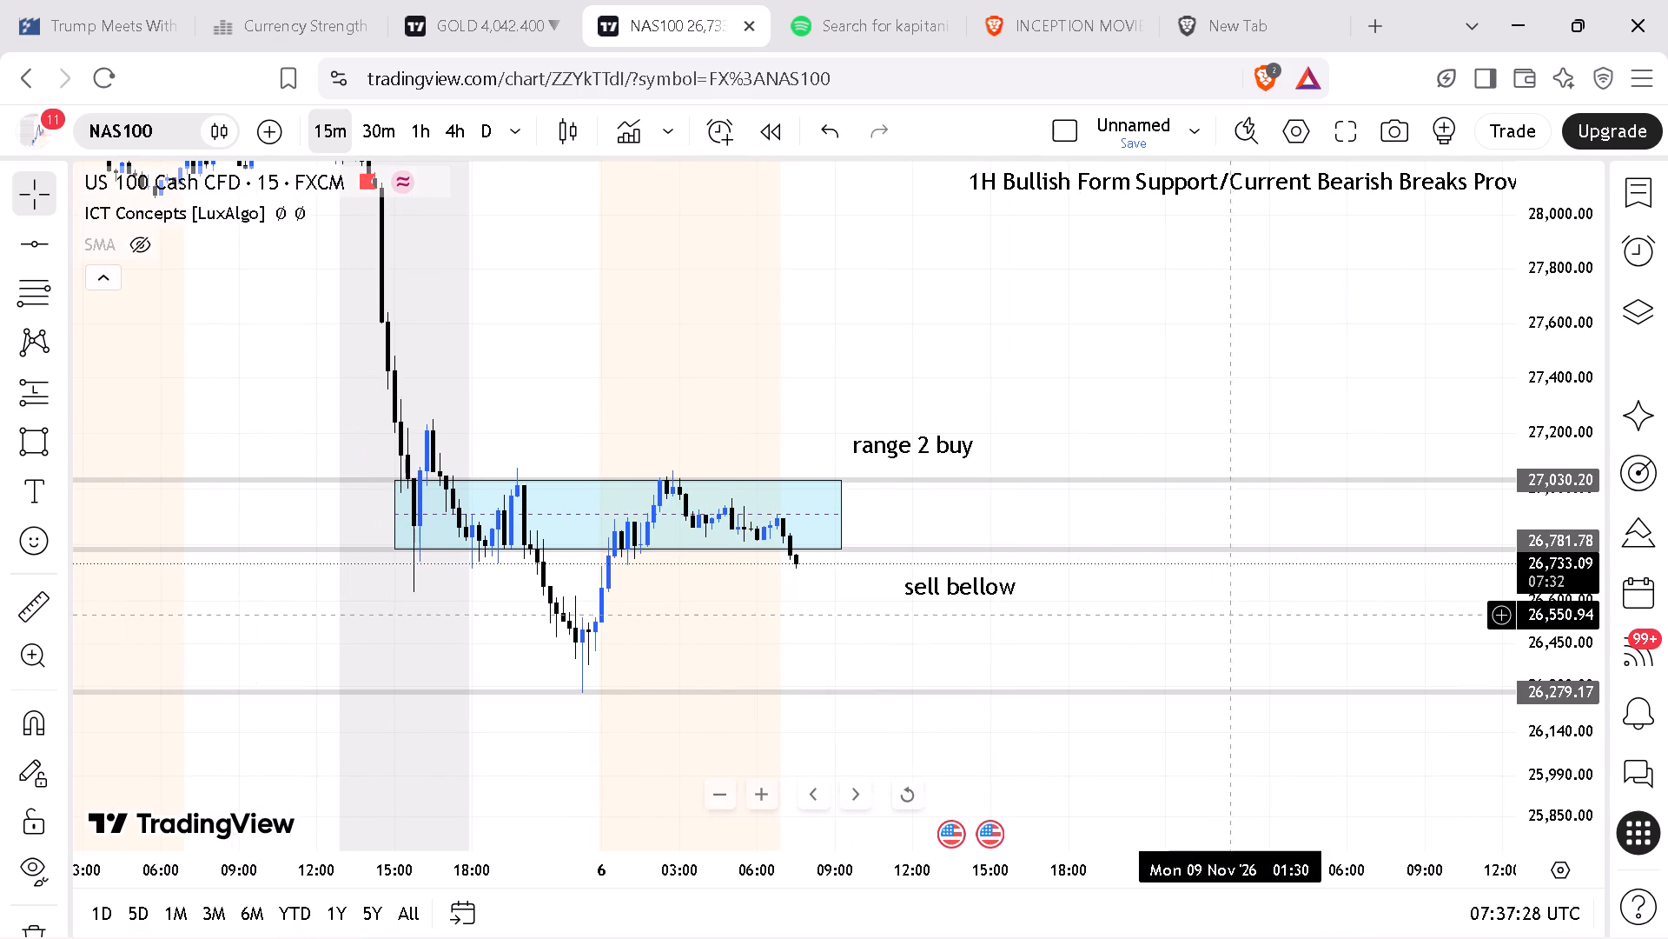
pyautogui.moveTo(1580, 791); pyautogui.dragTo(1596, 690)
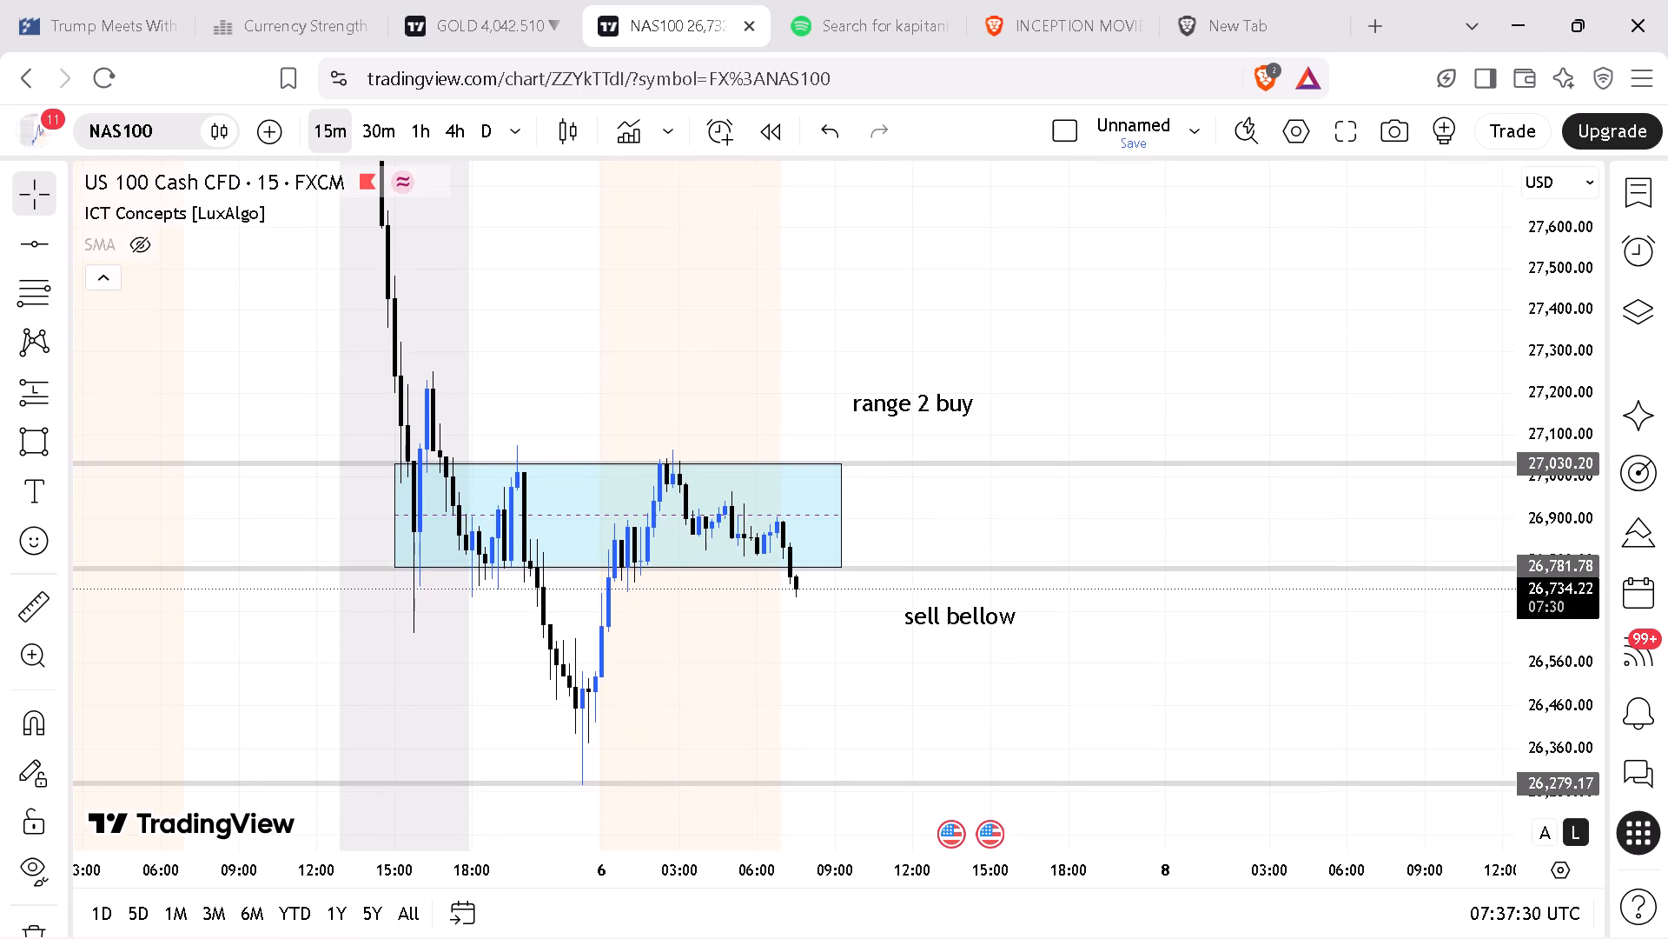
pyautogui.moveTo(1596, 690); pyautogui.dragTo(1592, 689)
pyautogui.moveTo(987, 617); pyautogui.dragTo(933, 597)
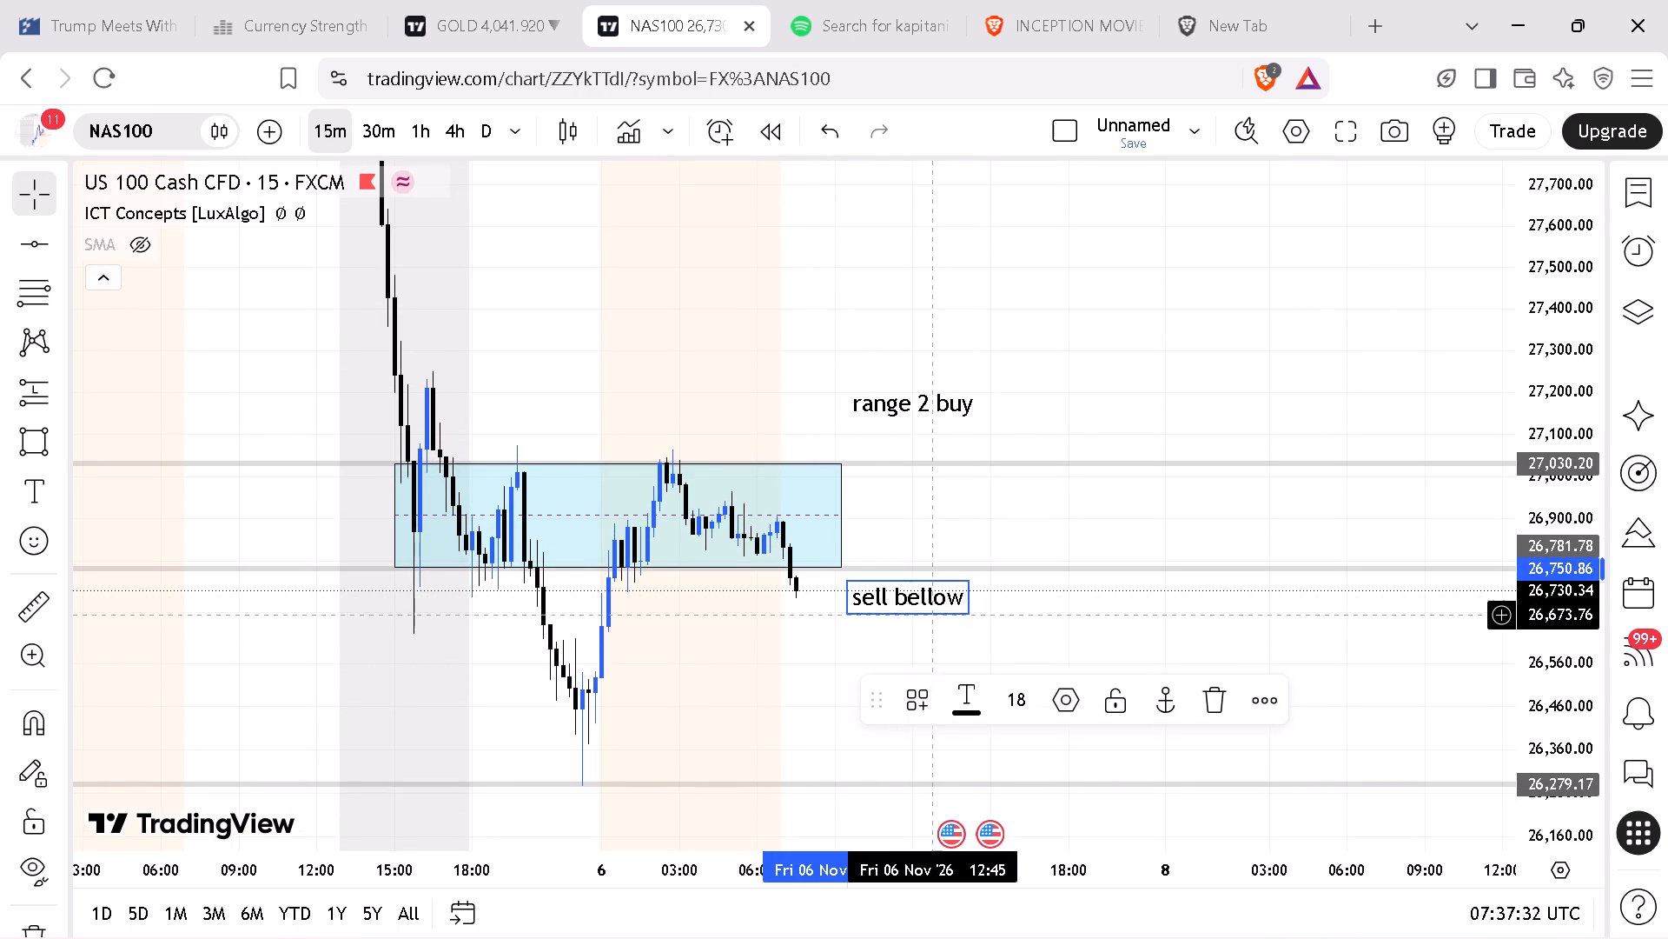
# Set the text size of both the "sell bellow" and "range 2 buy" labels to 12.
pyautogui.moveTo(1033, 677); pyautogui.dragTo(1051, 638)
pyautogui.click(1023, 712)
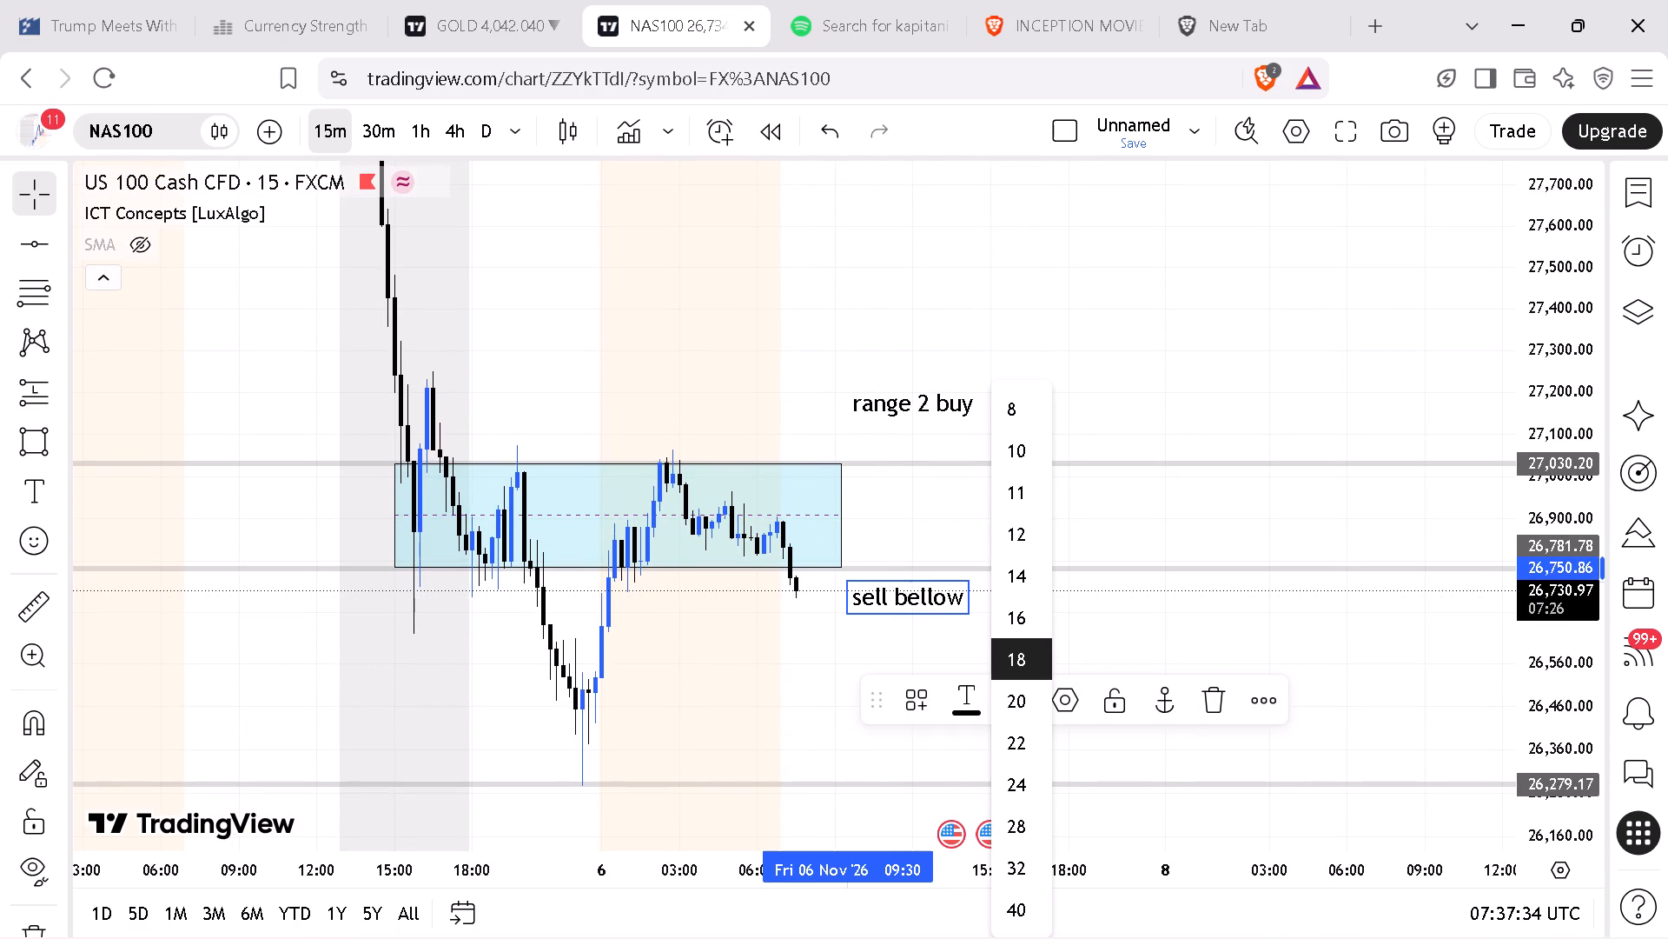
pyautogui.click(1009, 547)
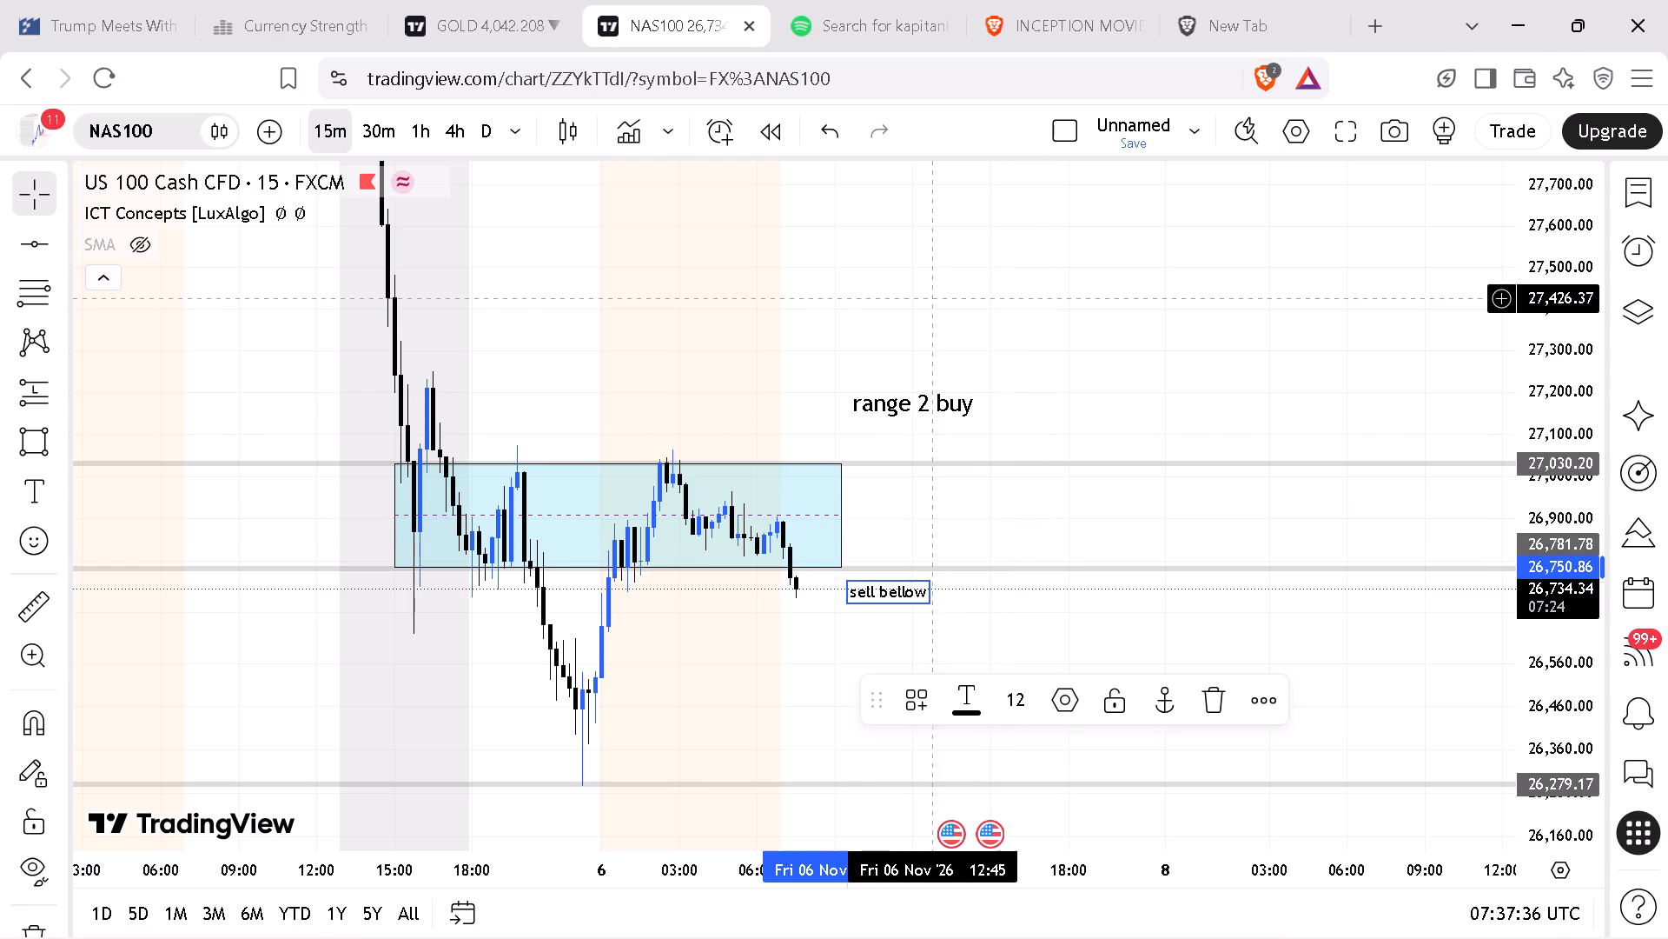
pyautogui.click(895, 394)
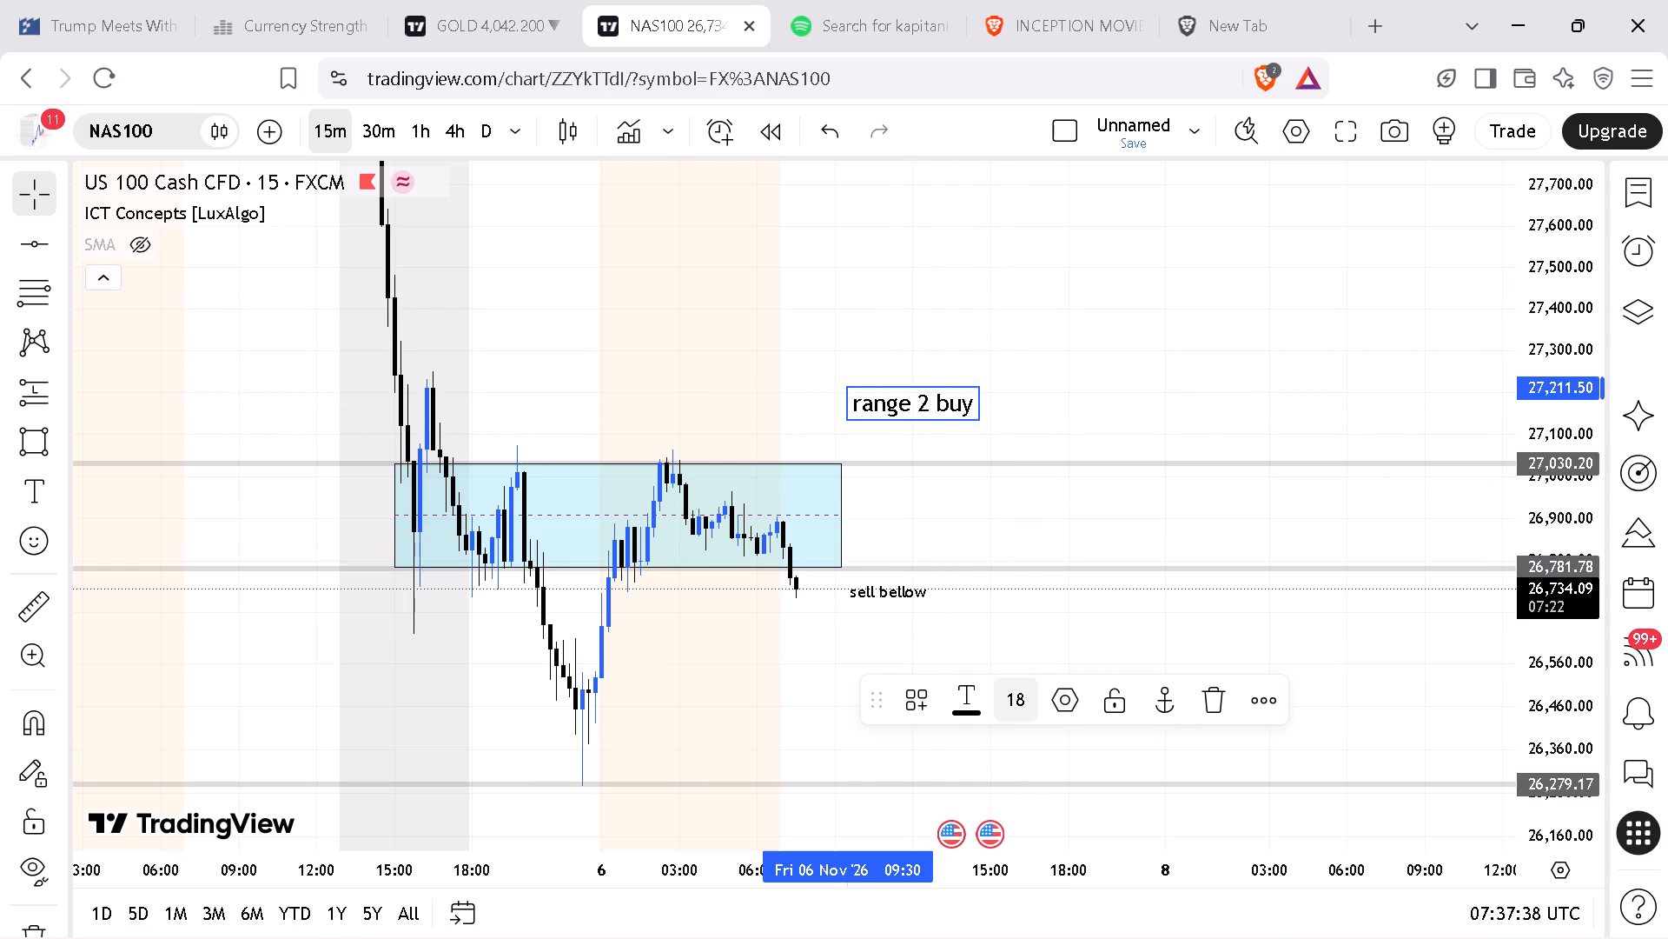
pyautogui.click(1009, 696)
pyautogui.click(1019, 543)
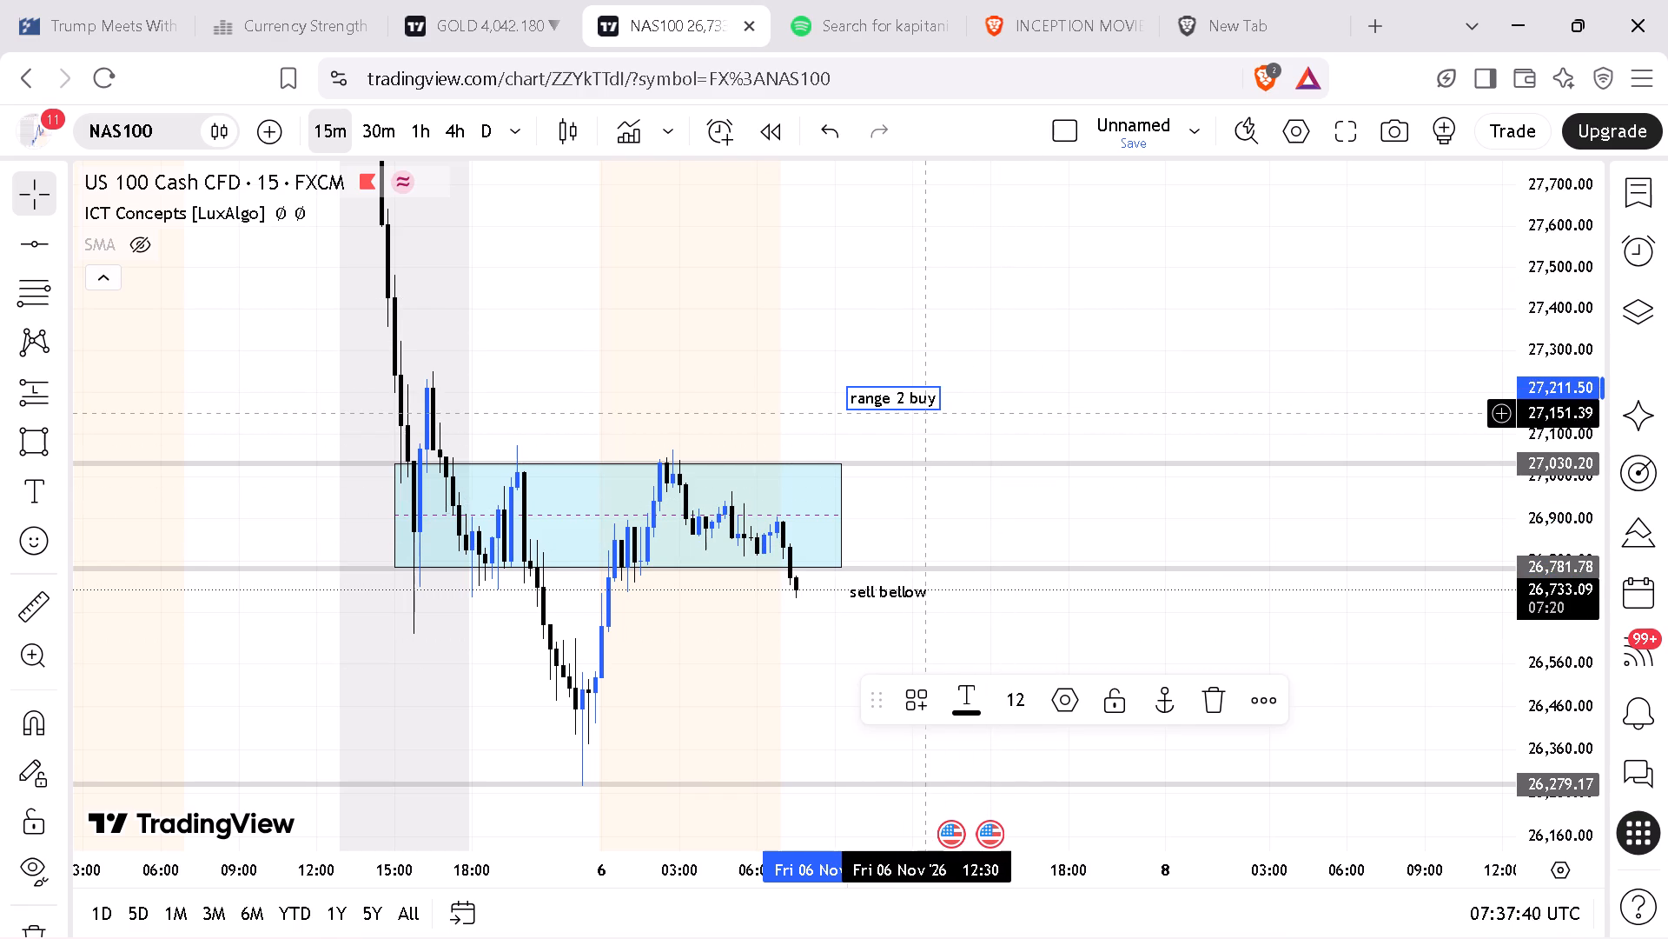
# Lower the "range 2 buy" label to about 27,118, just above the range box, and raise "sell bellow" slightly to about 26,763.
pyautogui.click(923, 405)
pyautogui.click(837, 341)
pyautogui.moveTo(892, 403); pyautogui.dragTo(892, 412)
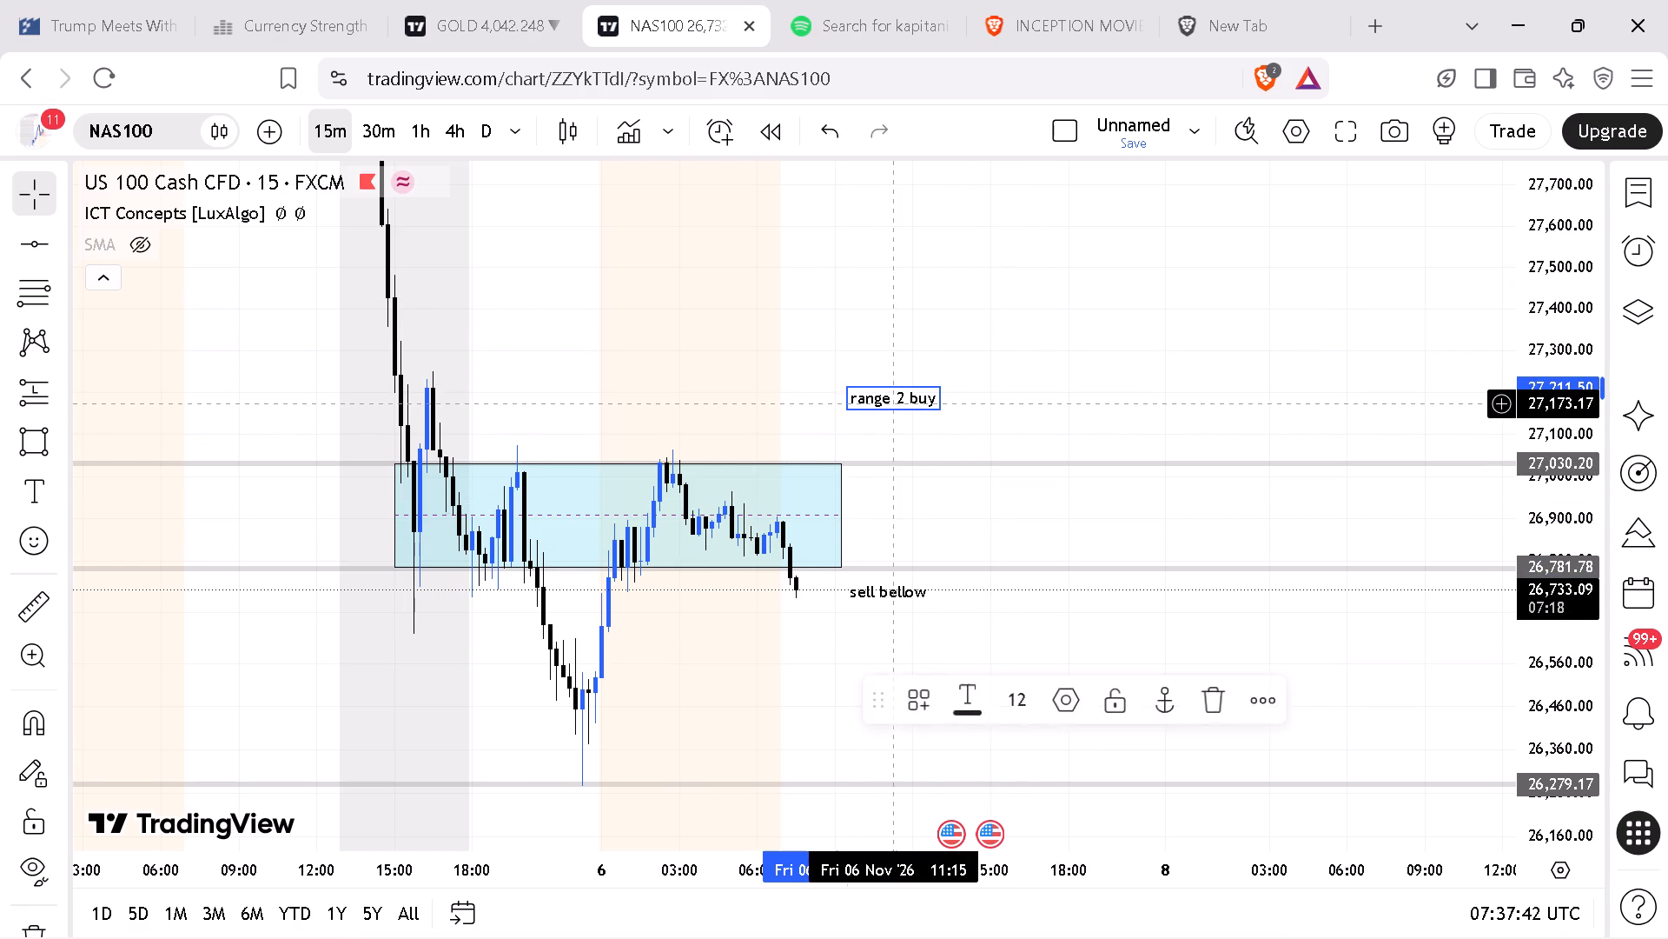
pyautogui.moveTo(892, 412); pyautogui.dragTo(888, 443)
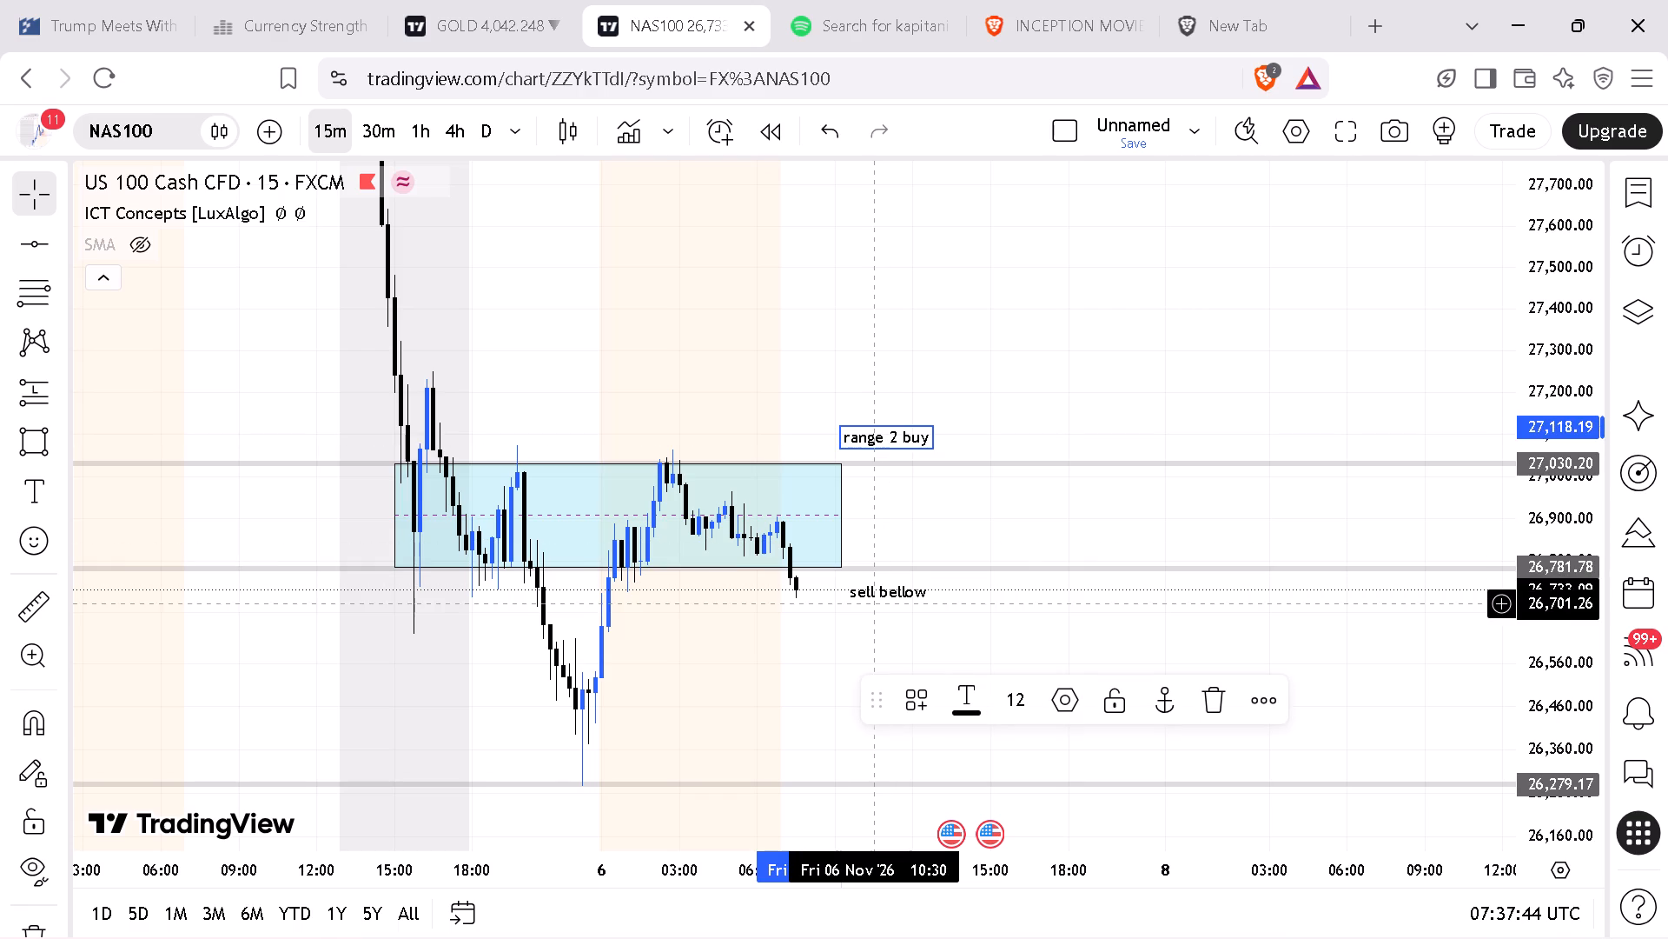
pyautogui.click(875, 596)
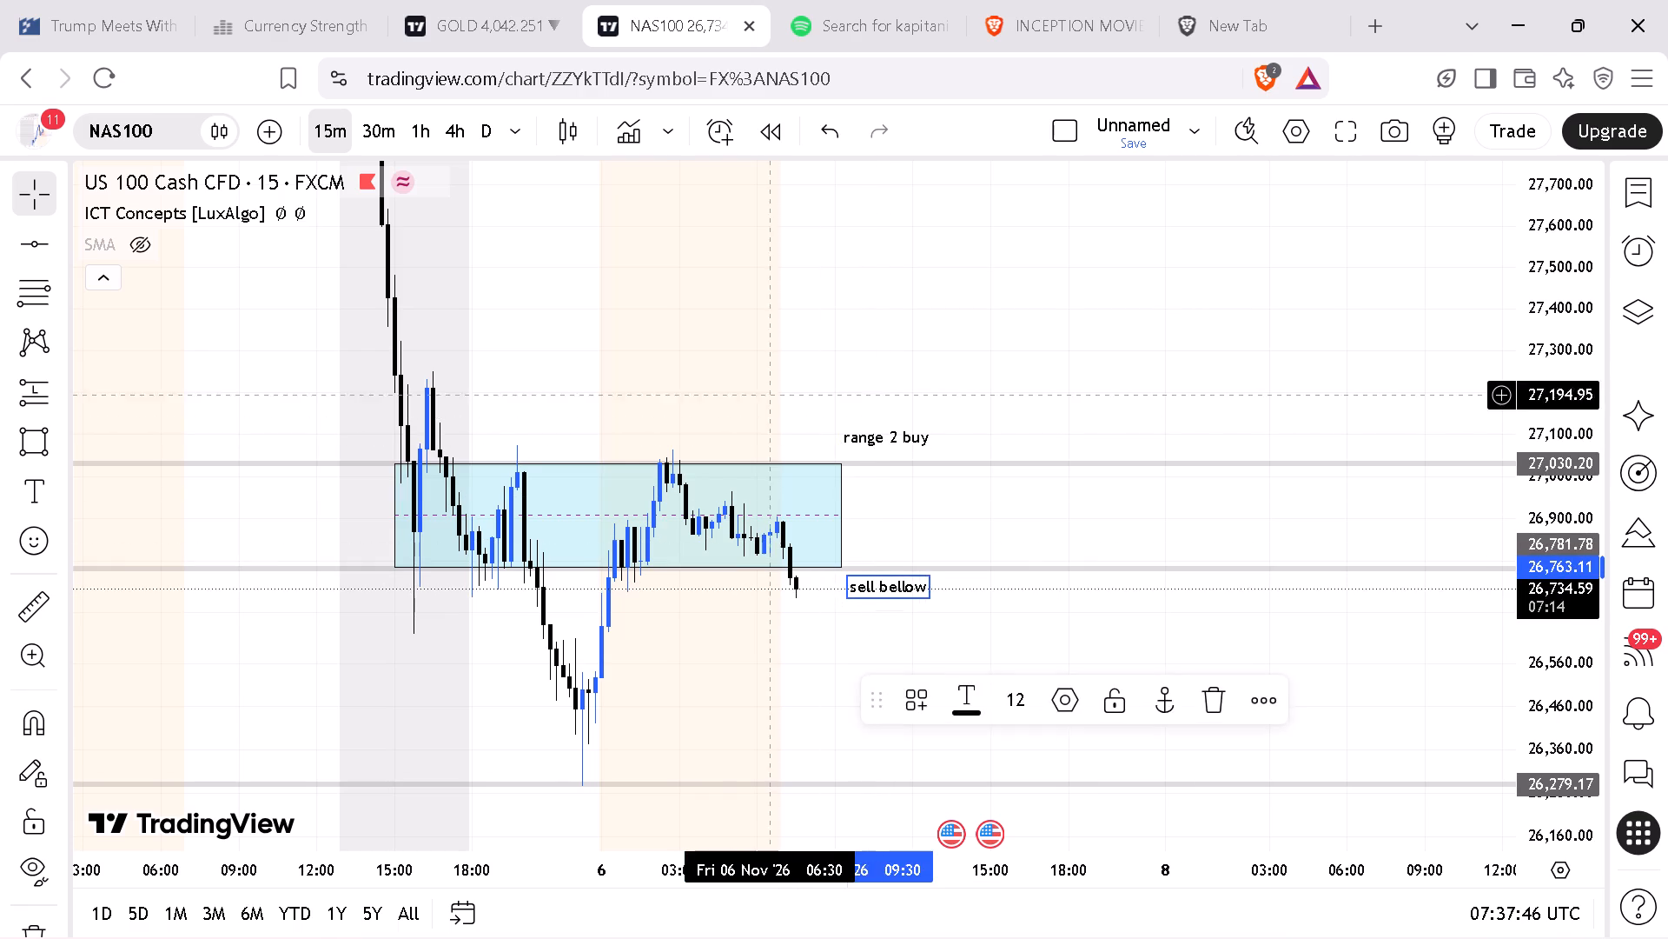
# Lower the three bias notes closer together: 1H at about 27,700, 4H at about 27,850 and Daily at about 28,000.
pyautogui.moveTo(764, 361); pyautogui.dragTo(663, 250)
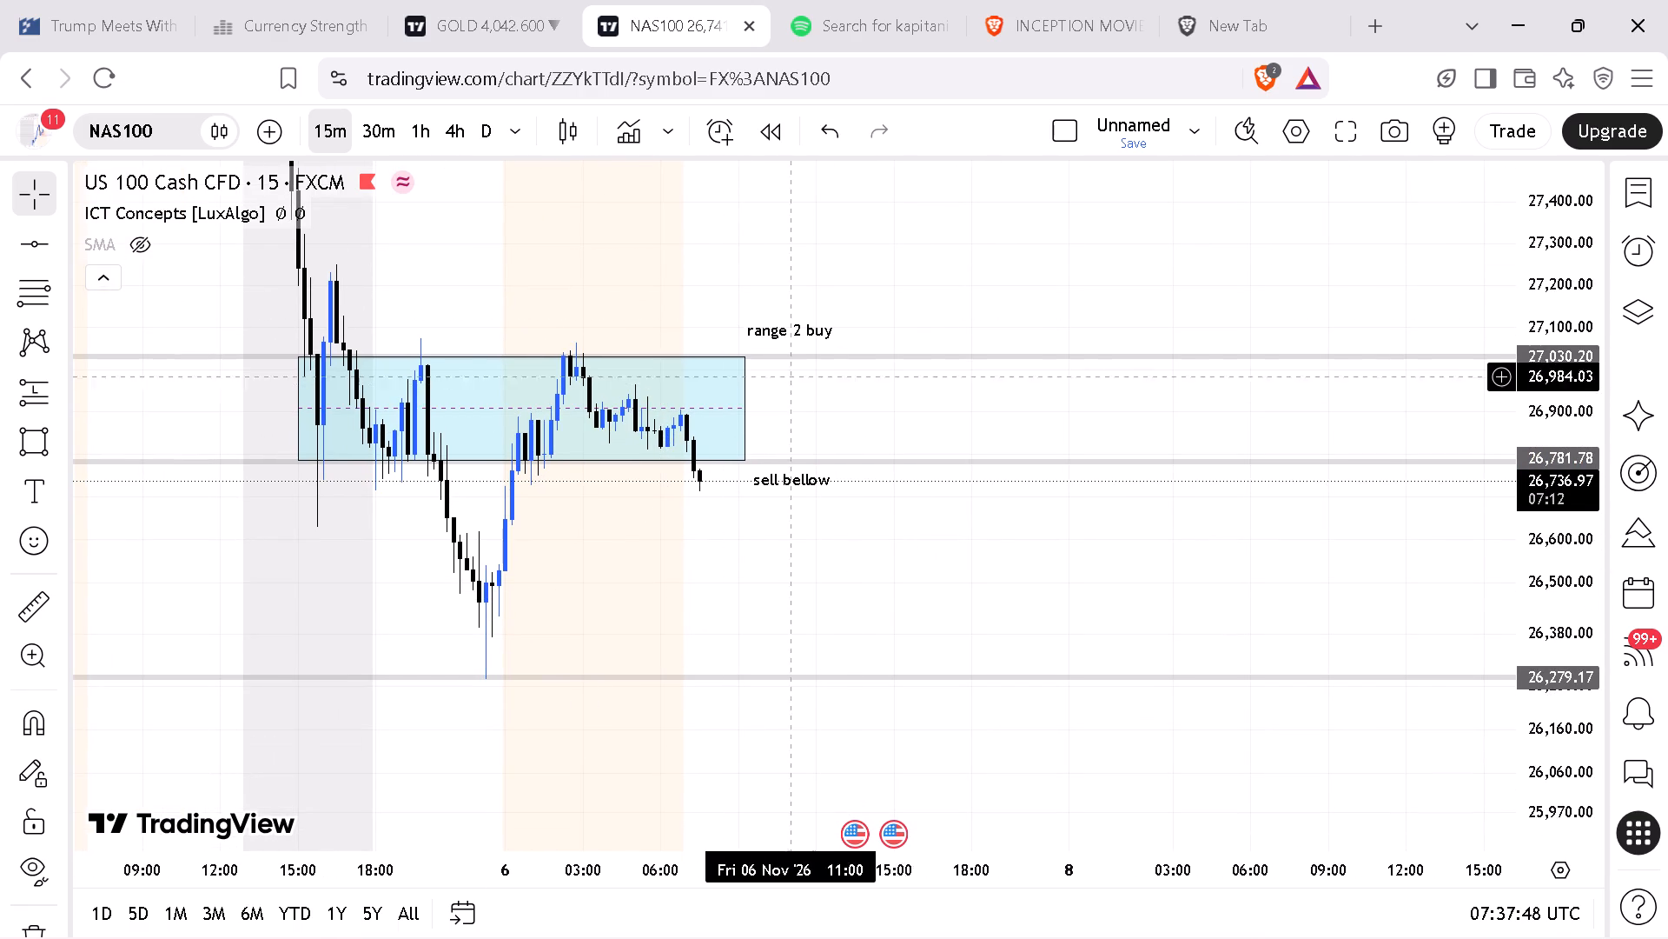
pyautogui.moveTo(1576, 513); pyautogui.dragTo(1560, 609)
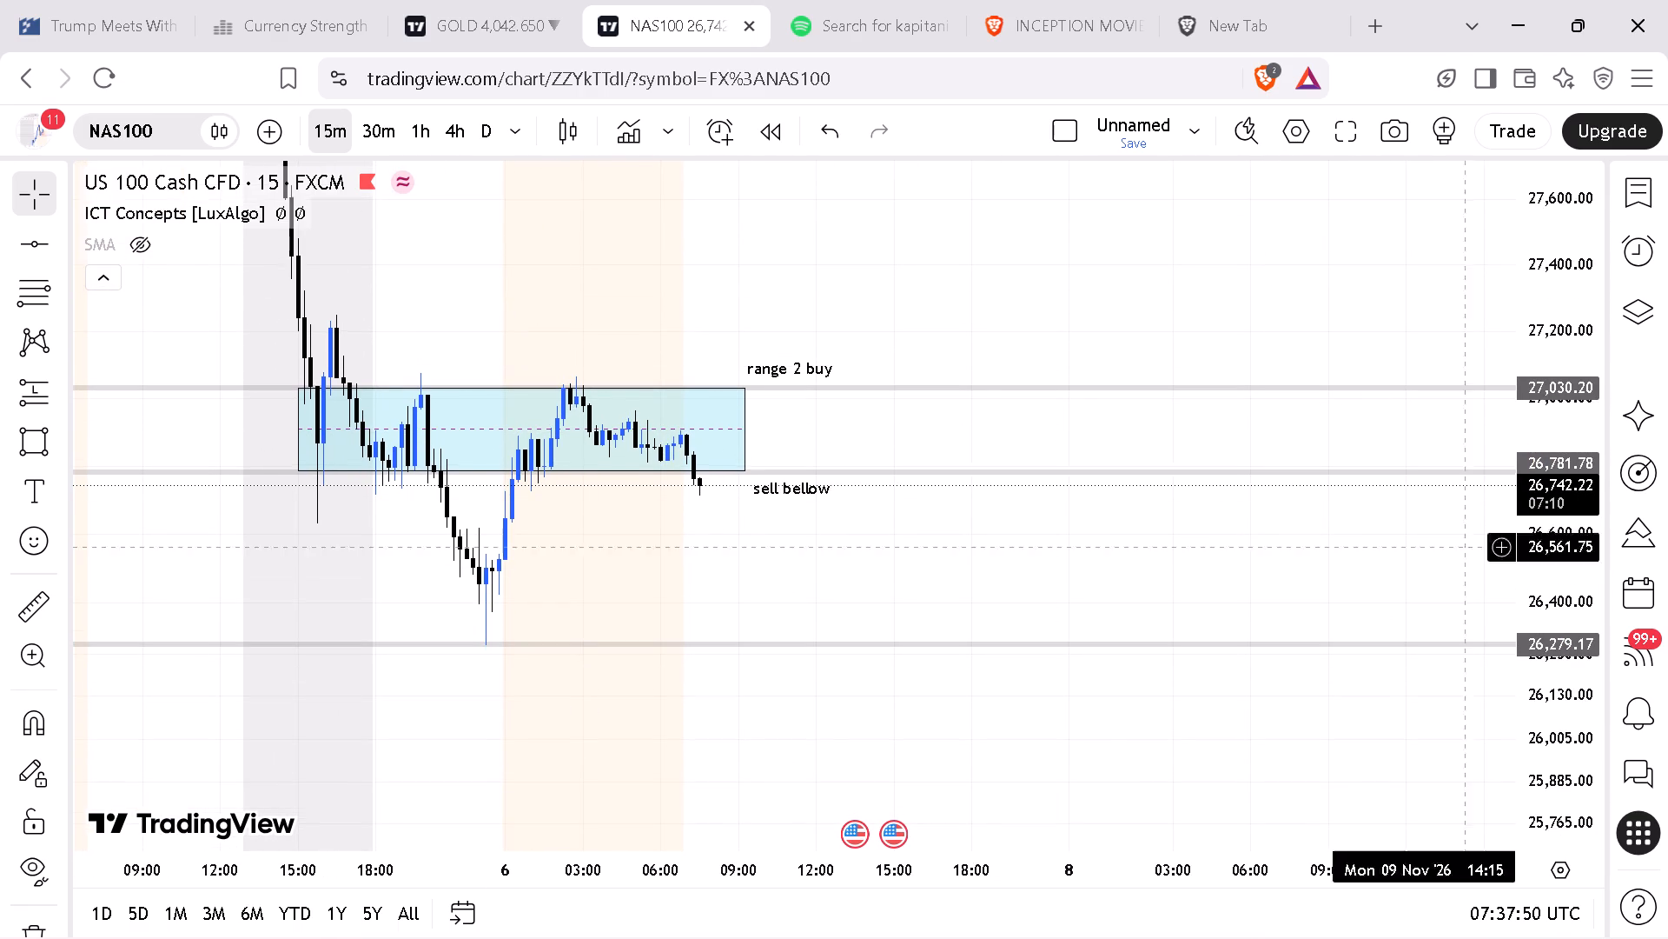
pyautogui.moveTo(1067, 232); pyautogui.dragTo(870, 503)
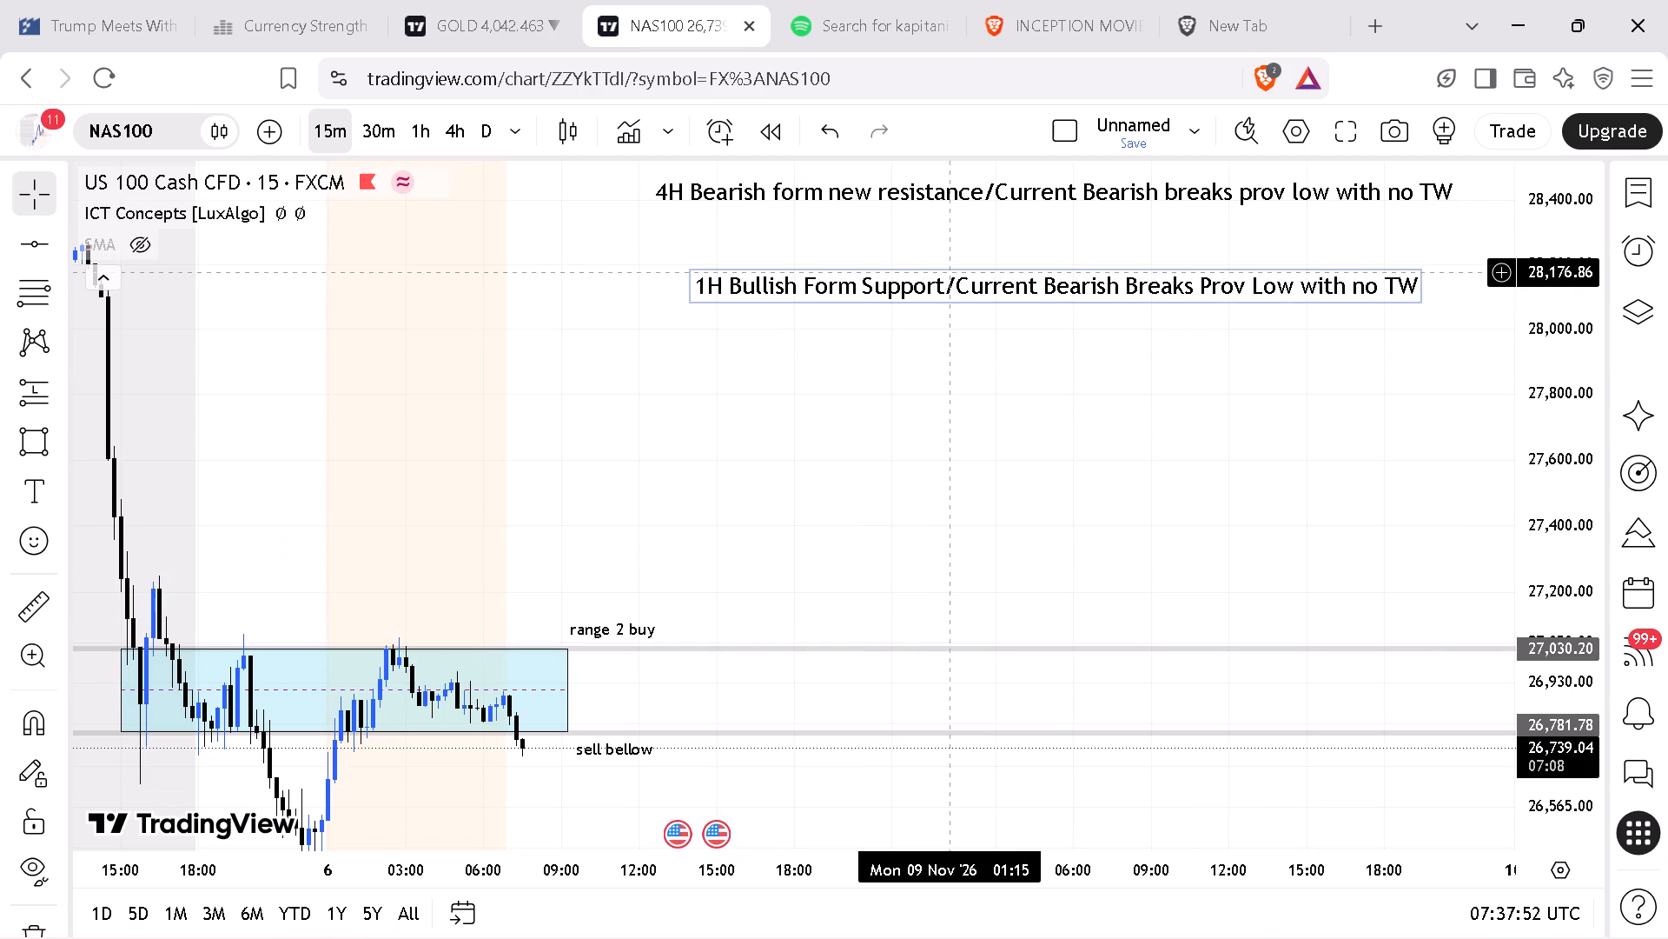
pyautogui.moveTo(960, 277); pyautogui.dragTo(1000, 435)
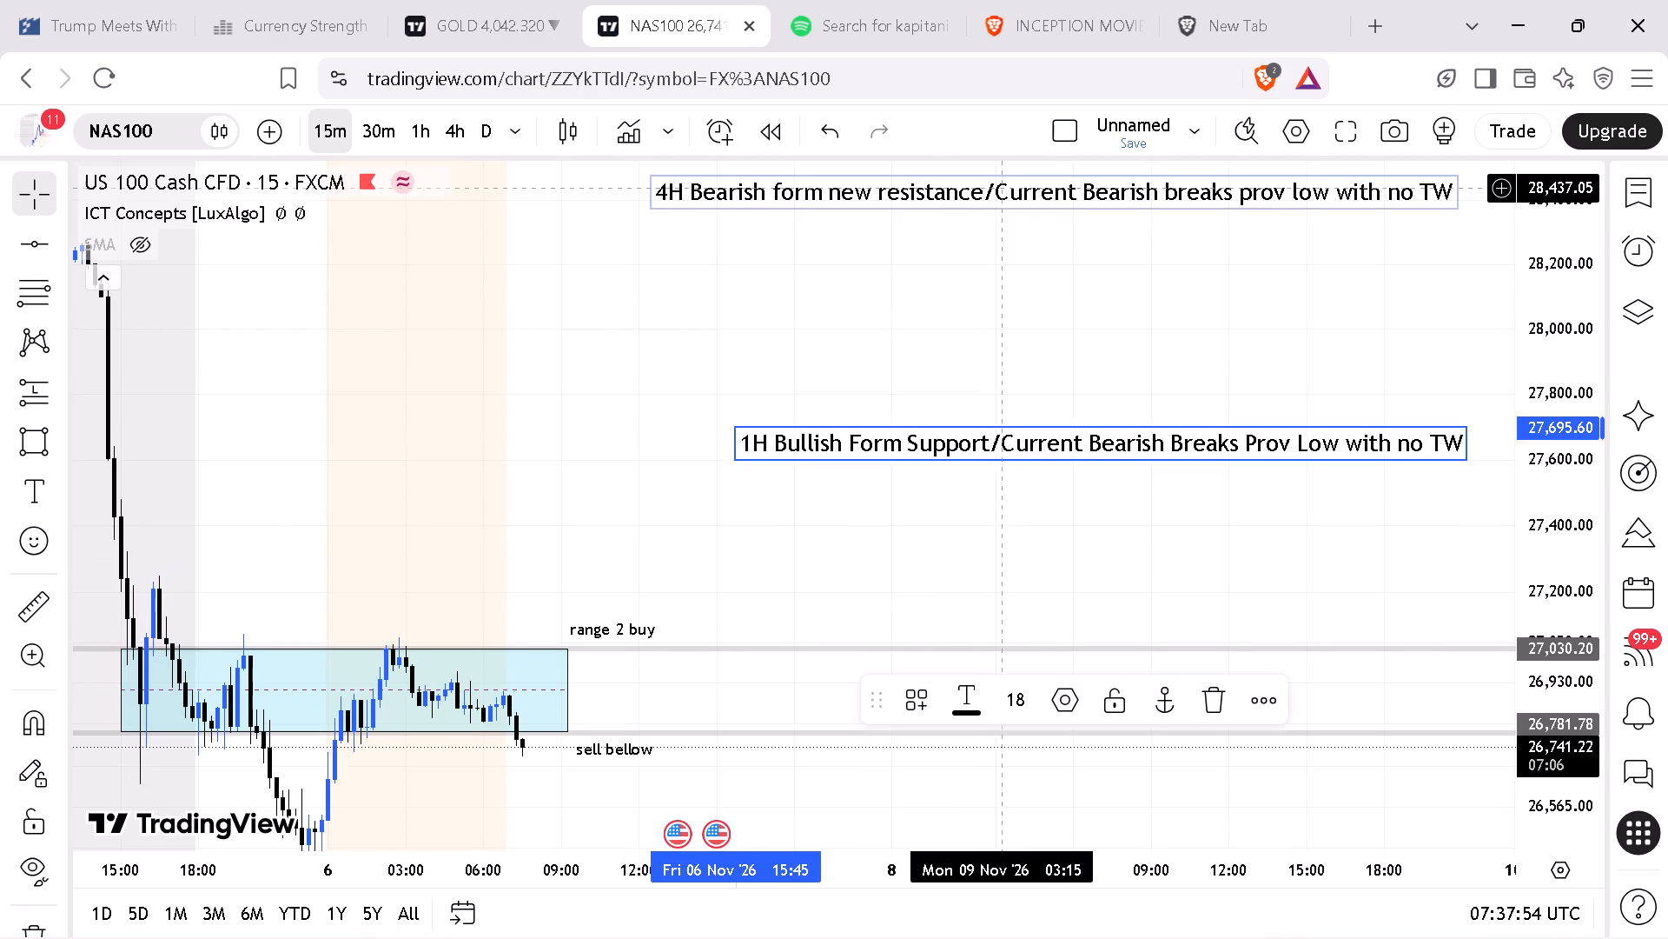
pyautogui.moveTo(1005, 188); pyautogui.dragTo(1042, 386)
pyautogui.moveTo(1016, 202); pyautogui.dragTo(1017, 343)
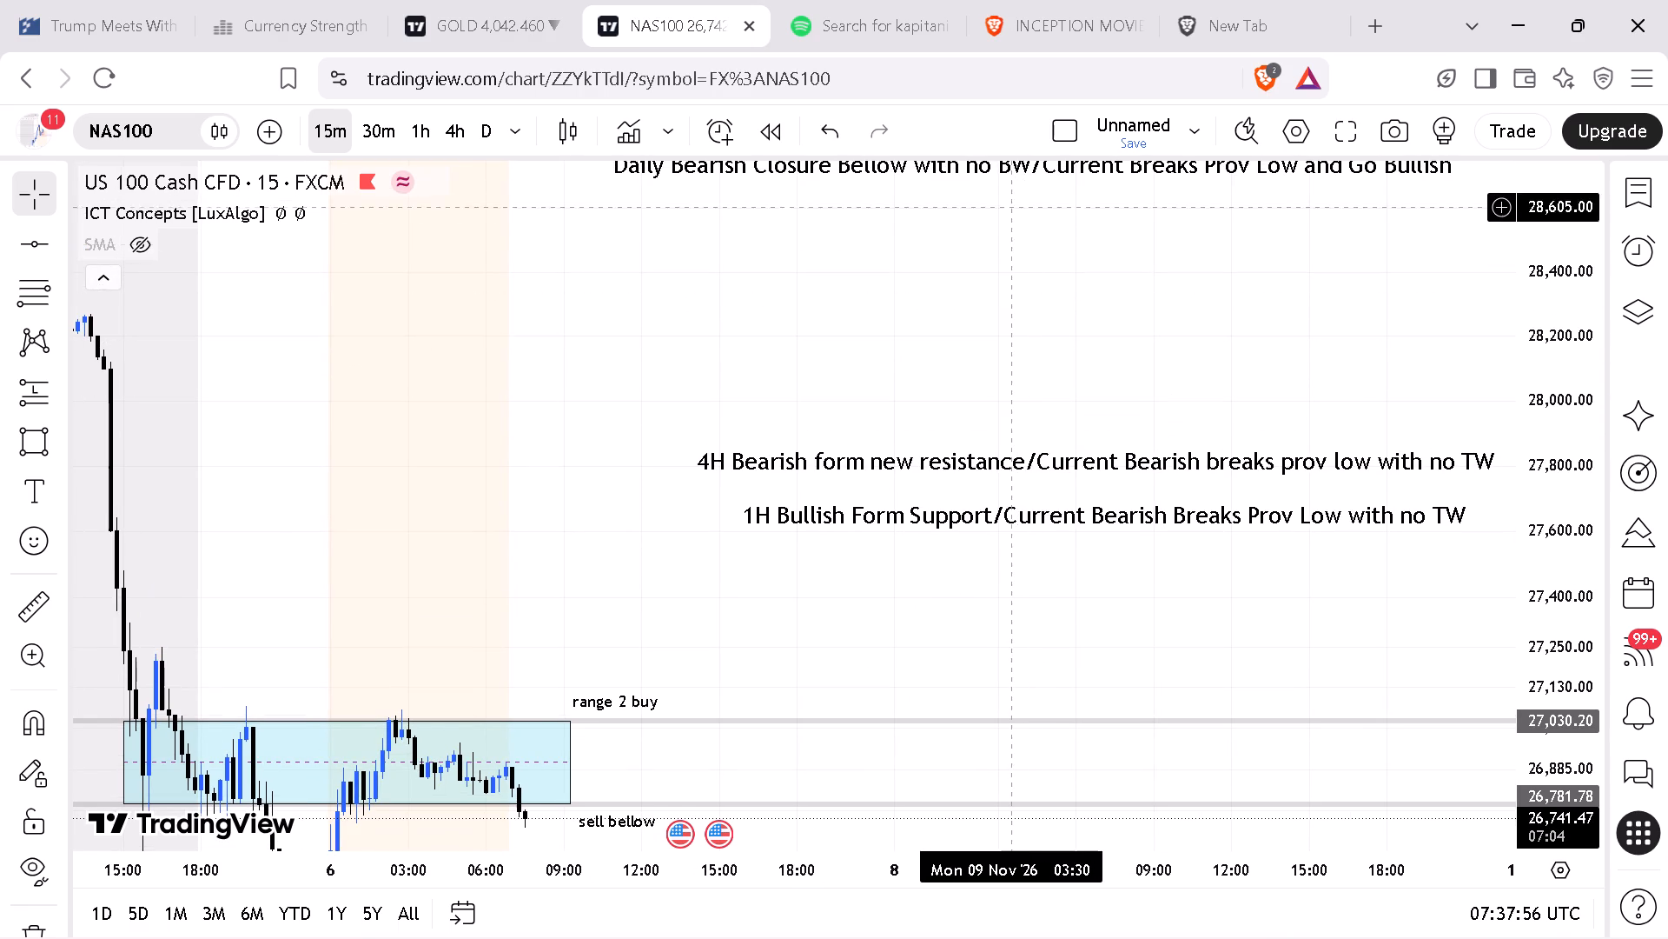
pyautogui.click(1014, 159)
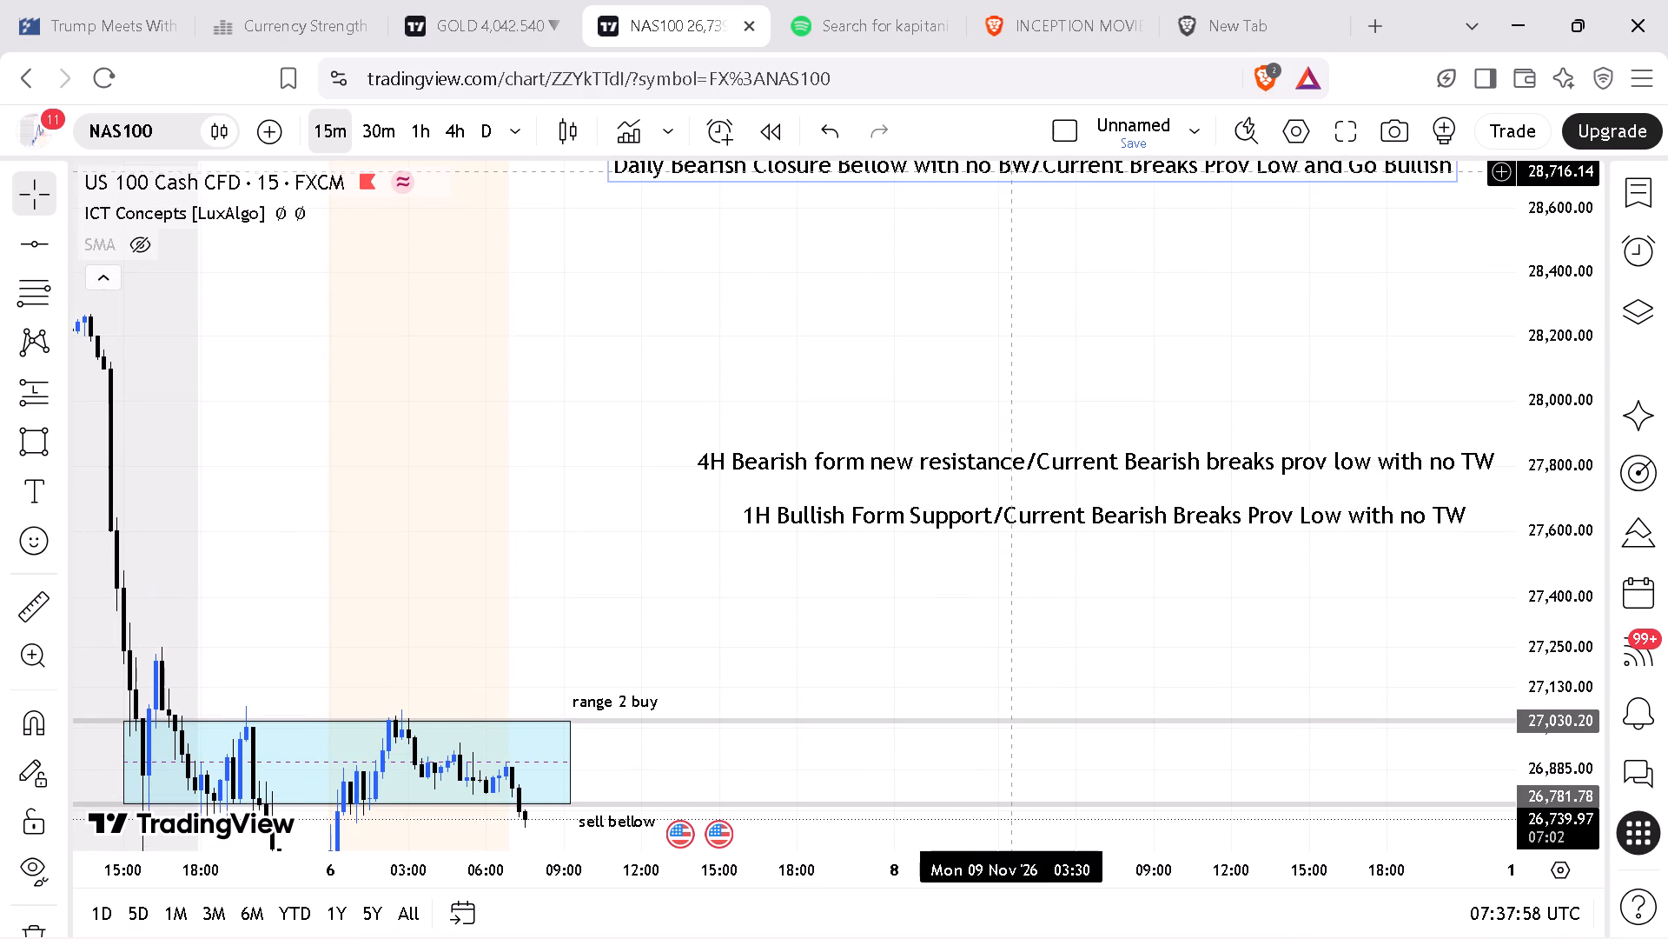
pyautogui.moveTo(1016, 172); pyautogui.dragTo(1067, 430)
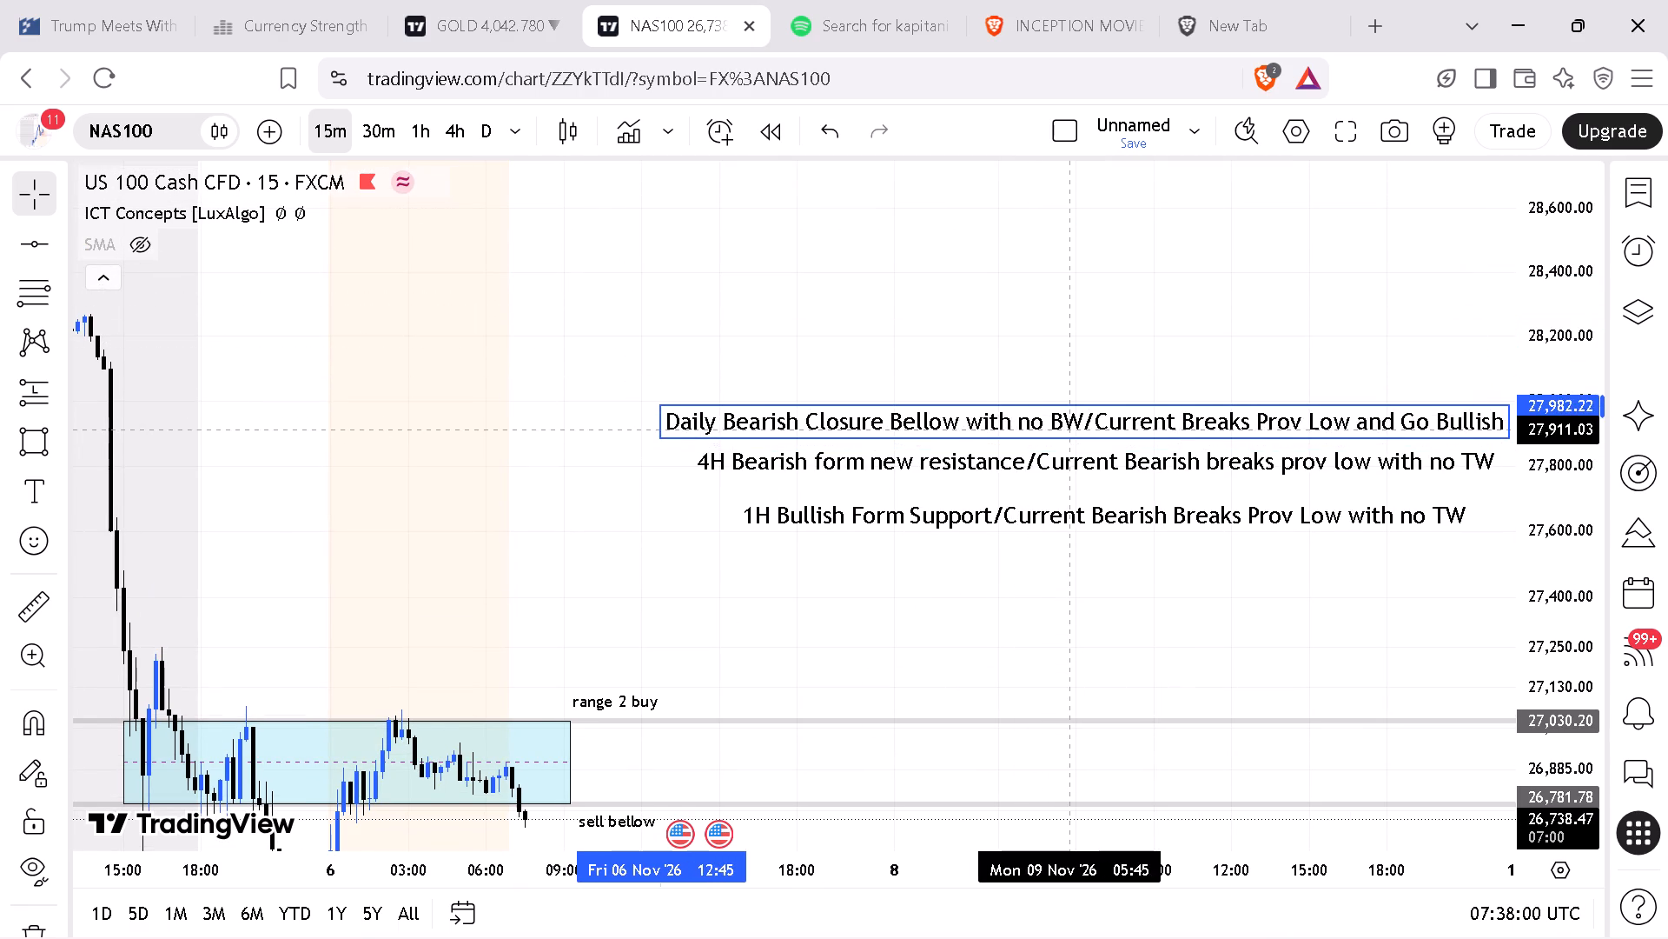
pyautogui.moveTo(1067, 430); pyautogui.dragTo(1076, 422)
# Dismiss the battery notice and lower the headings close to the bias notes: LONDON at about 28,164, PRE NFP at about 28,300.
pyautogui.moveTo(876, 326); pyautogui.dragTo(891, 378)
pyautogui.moveTo(579, 246); pyautogui.dragTo(588, 437)
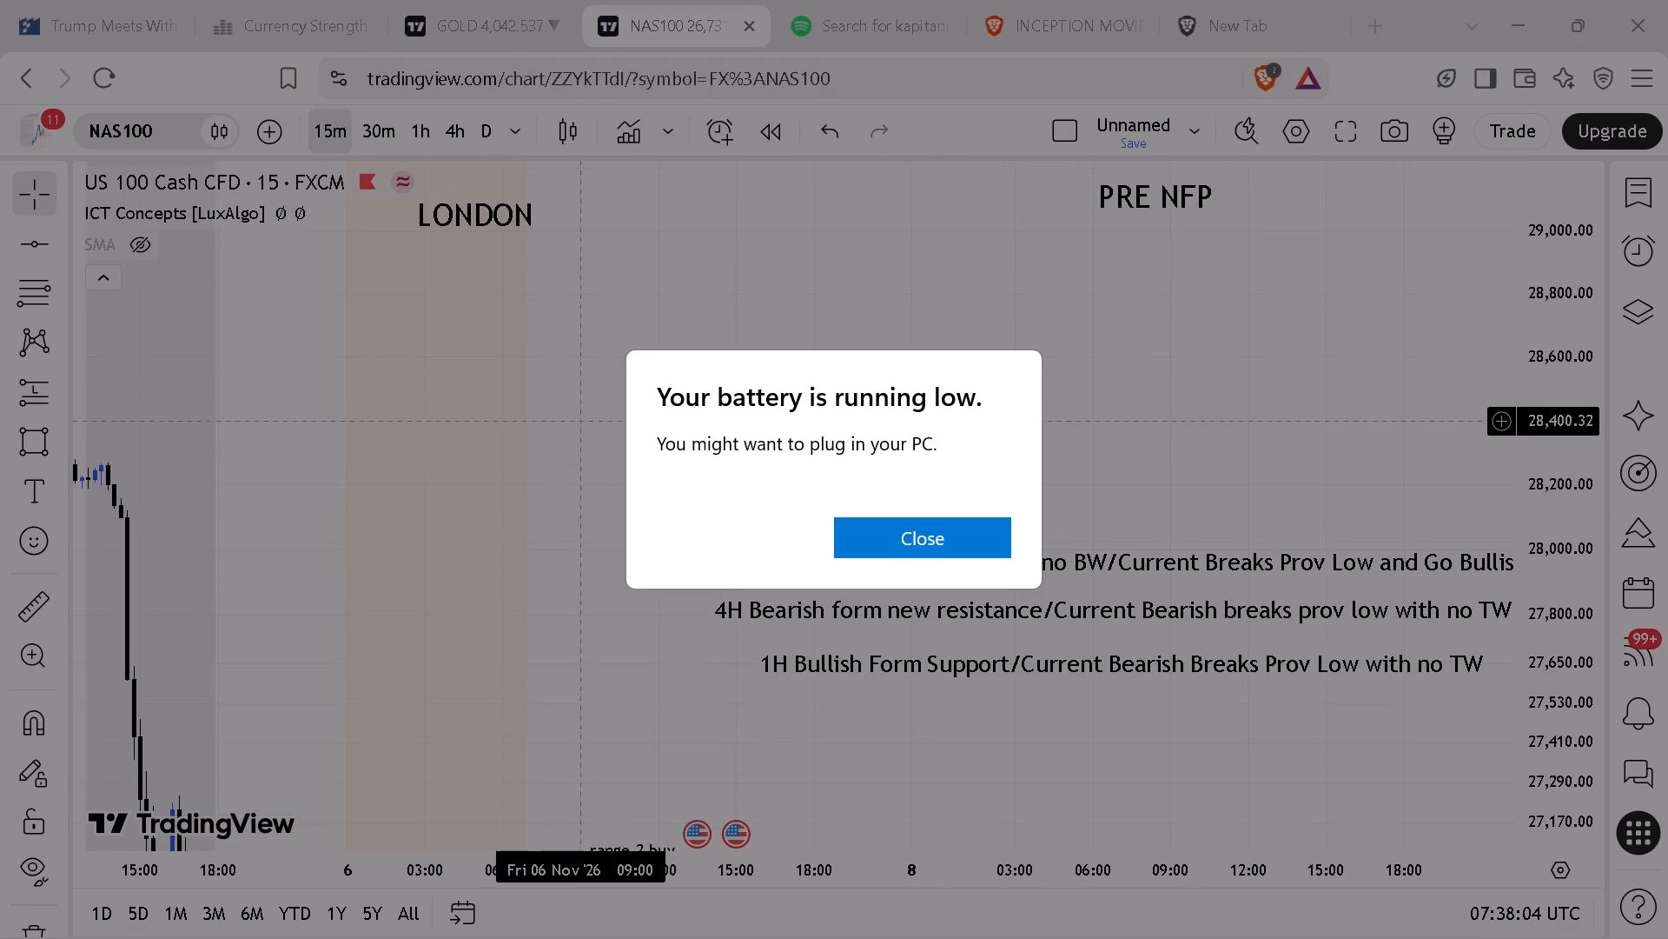
pyautogui.click(976, 541)
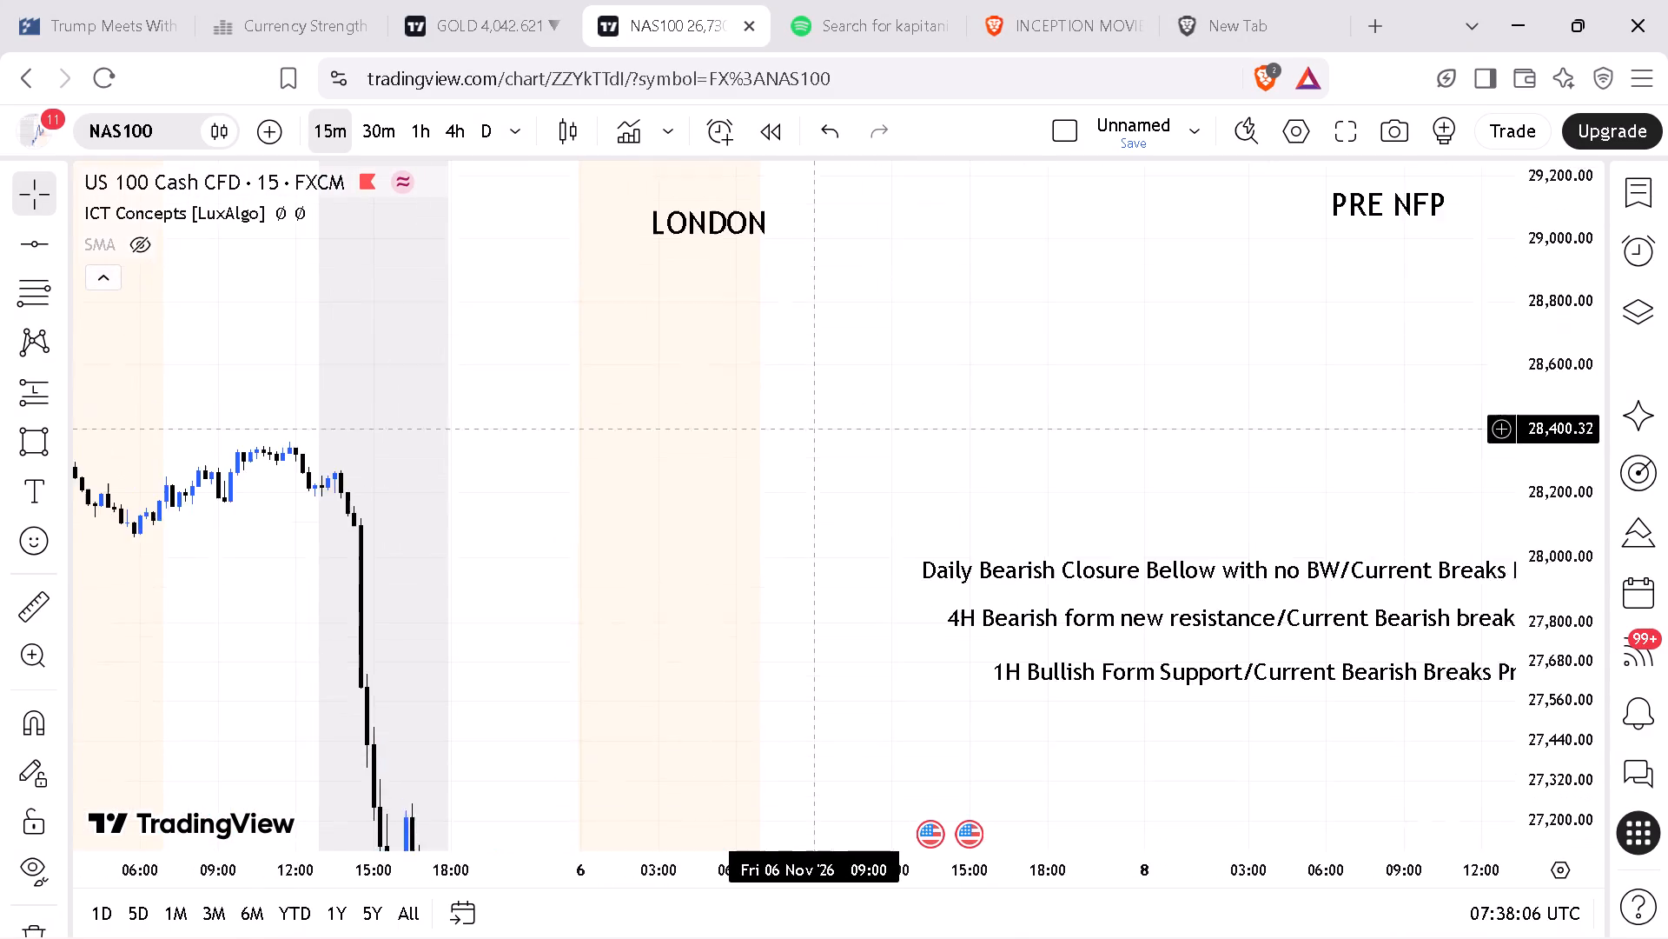
pyautogui.click(778, 379)
pyautogui.moveTo(683, 179); pyautogui.dragTo(746, 405)
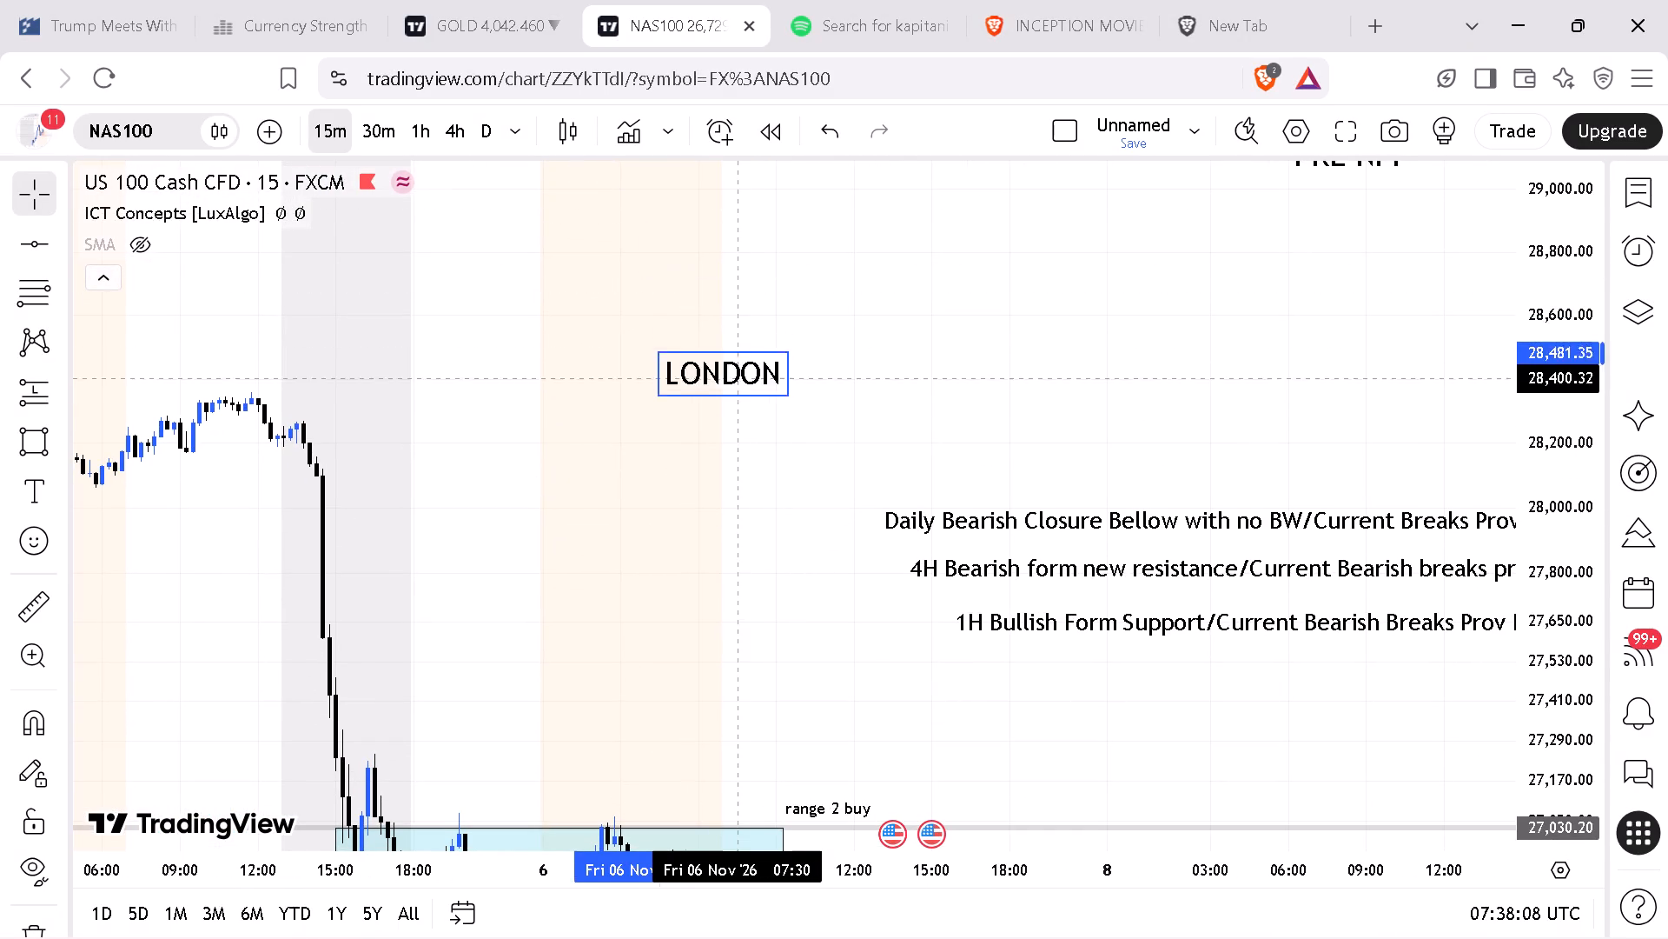
pyautogui.moveTo(746, 405); pyautogui.dragTo(810, 480)
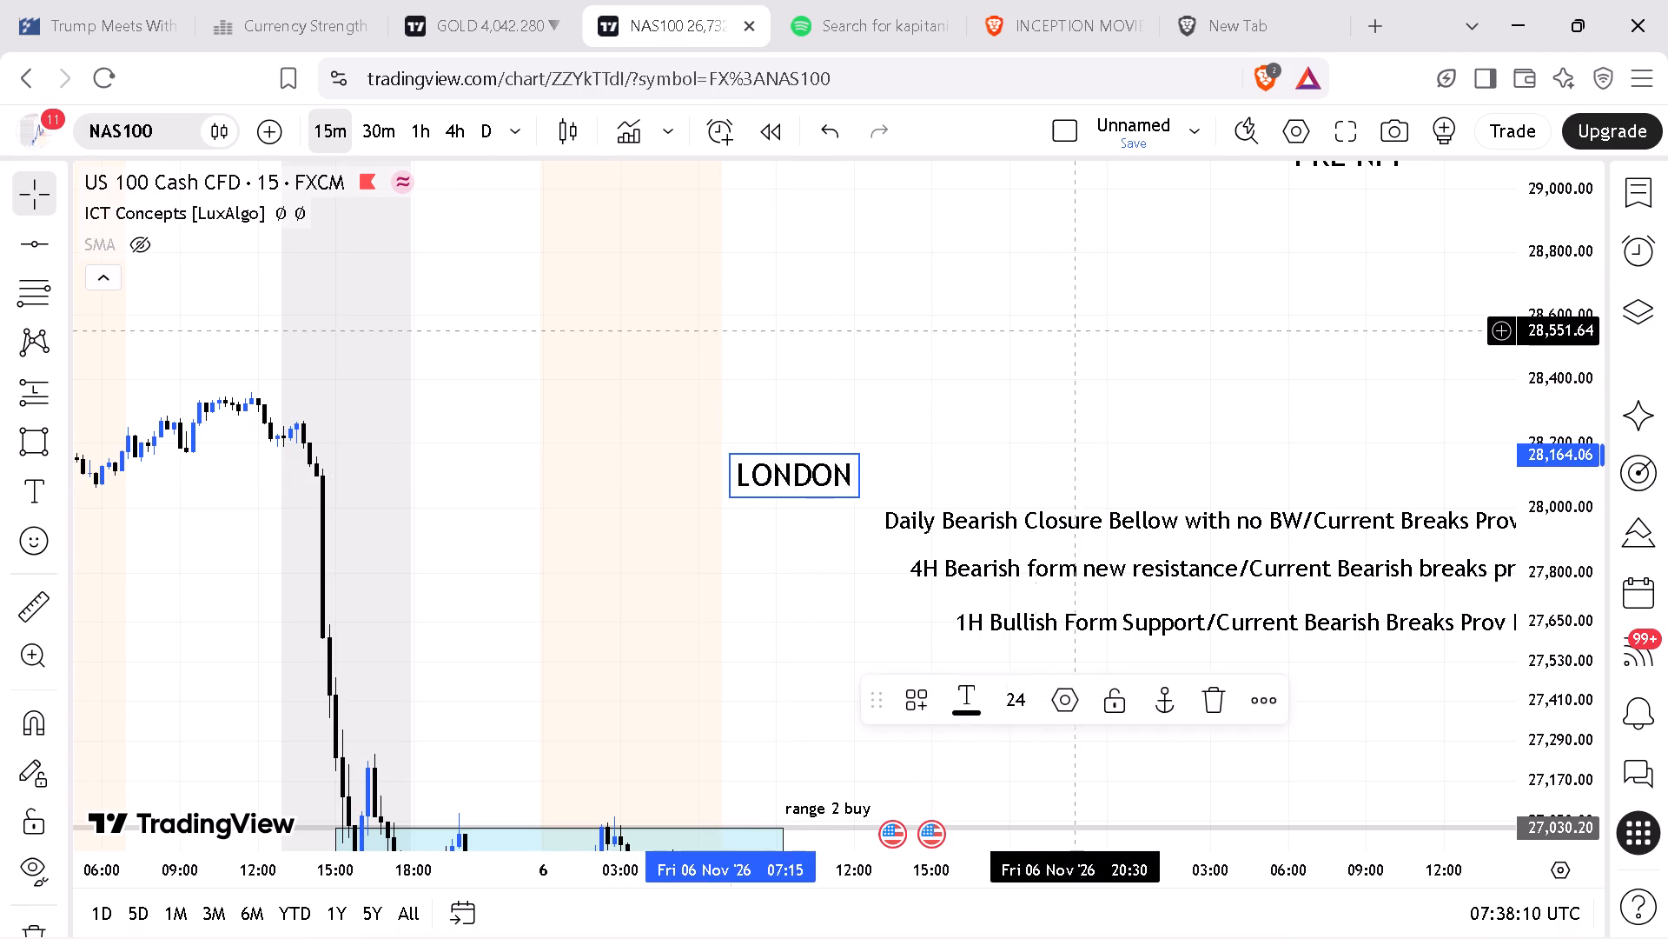
pyautogui.moveTo(1074, 330); pyautogui.dragTo(957, 405)
pyautogui.moveTo(1232, 185); pyautogui.dragTo(1125, 446)
pyautogui.moveTo(954, 450); pyautogui.dragTo(738, 217)
pyautogui.moveTo(884, 572); pyautogui.dragTo(905, 534)
pyautogui.moveTo(731, 549); pyautogui.dragTo(758, 545)
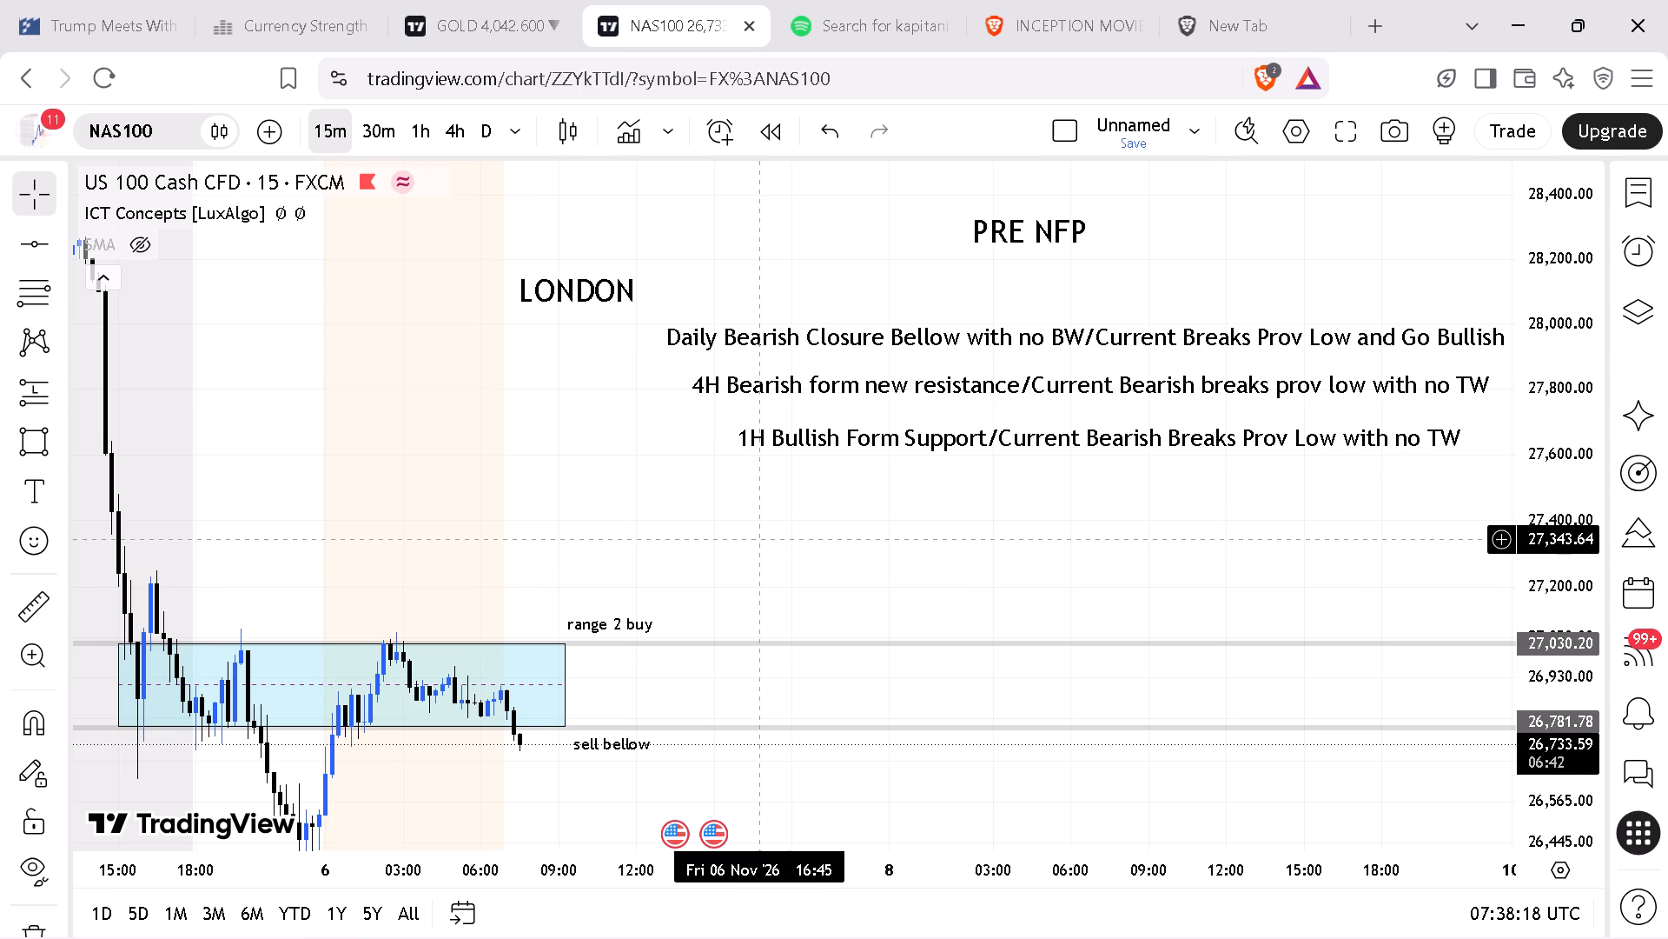
# Switch to the GOLD 30m chart and lower the PRE NFP heading to just above the Daily note, at about 4,110.
pyautogui.click(500, 10)
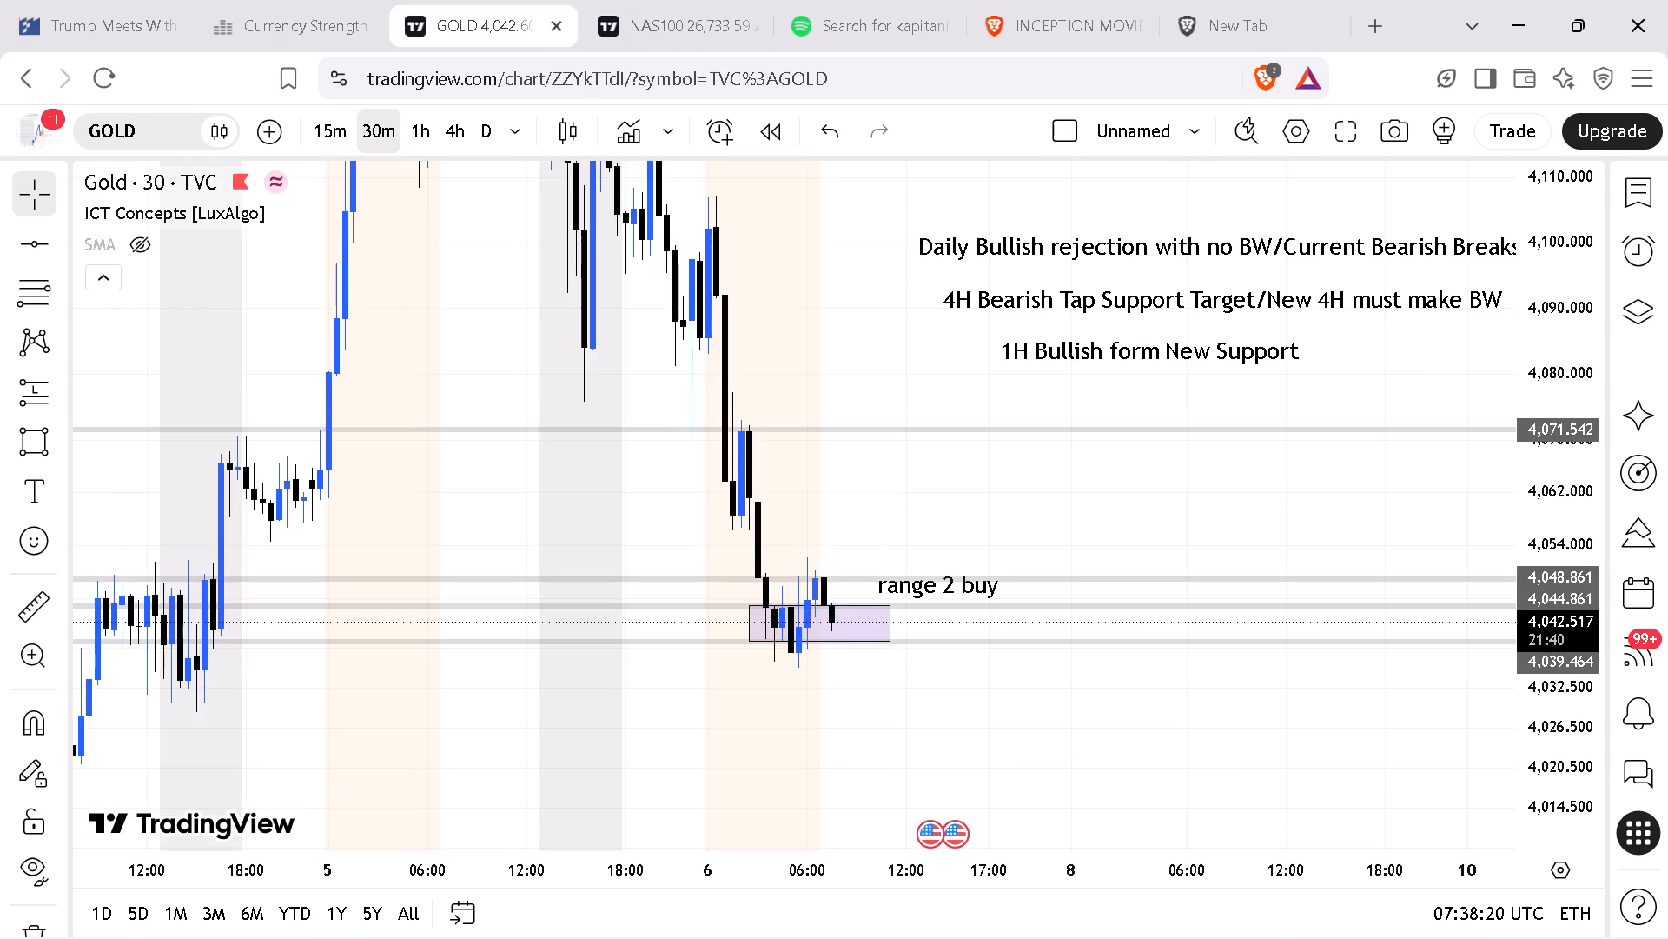
pyautogui.moveTo(1168, 876); pyautogui.dragTo(1135, 876)
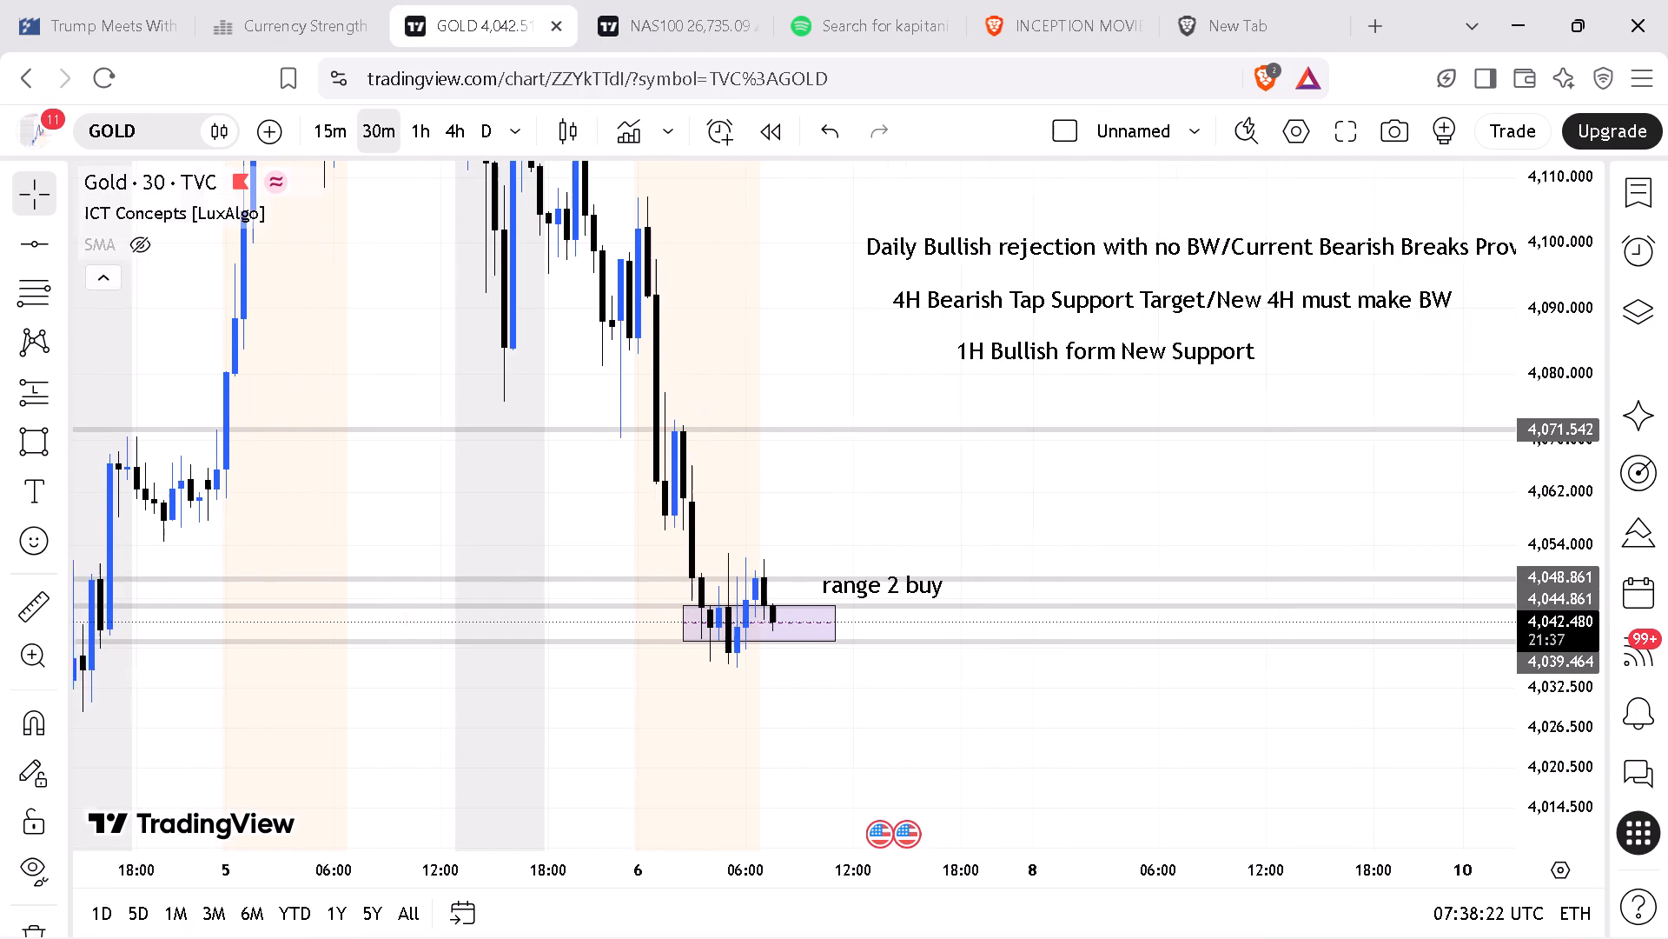
pyautogui.moveTo(1135, 876); pyautogui.dragTo(1151, 880)
pyautogui.moveTo(1562, 717); pyautogui.dragTo(1562, 745)
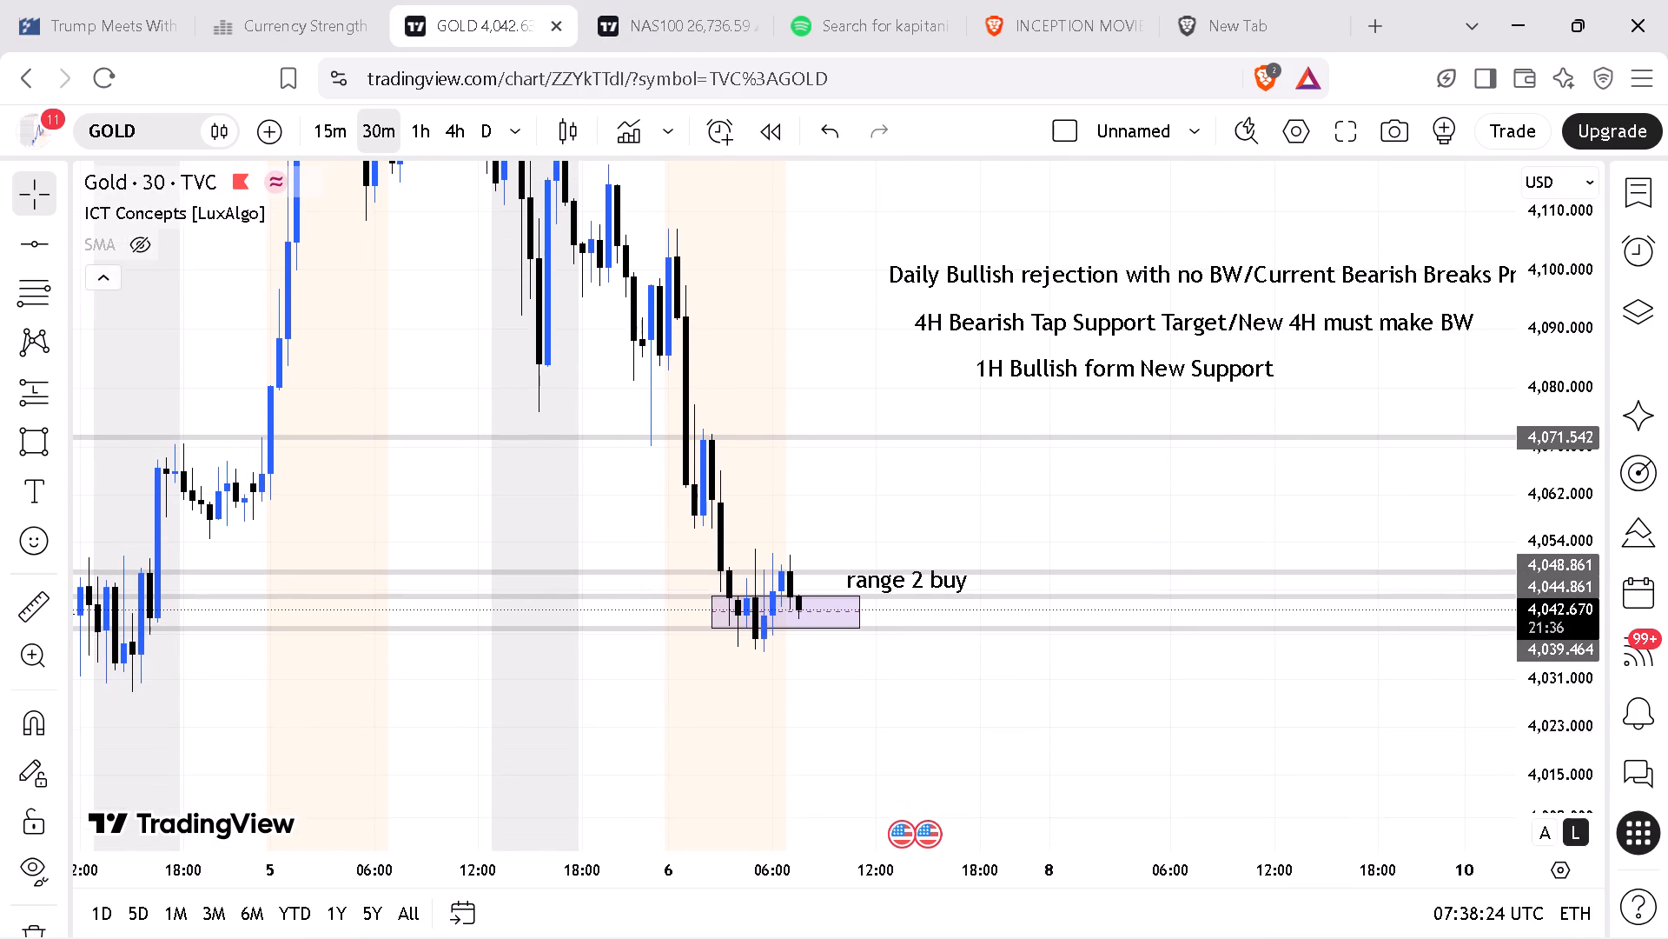
pyautogui.moveTo(1562, 745); pyautogui.dragTo(1562, 747)
pyautogui.moveTo(1315, 748); pyautogui.dragTo(1142, 875)
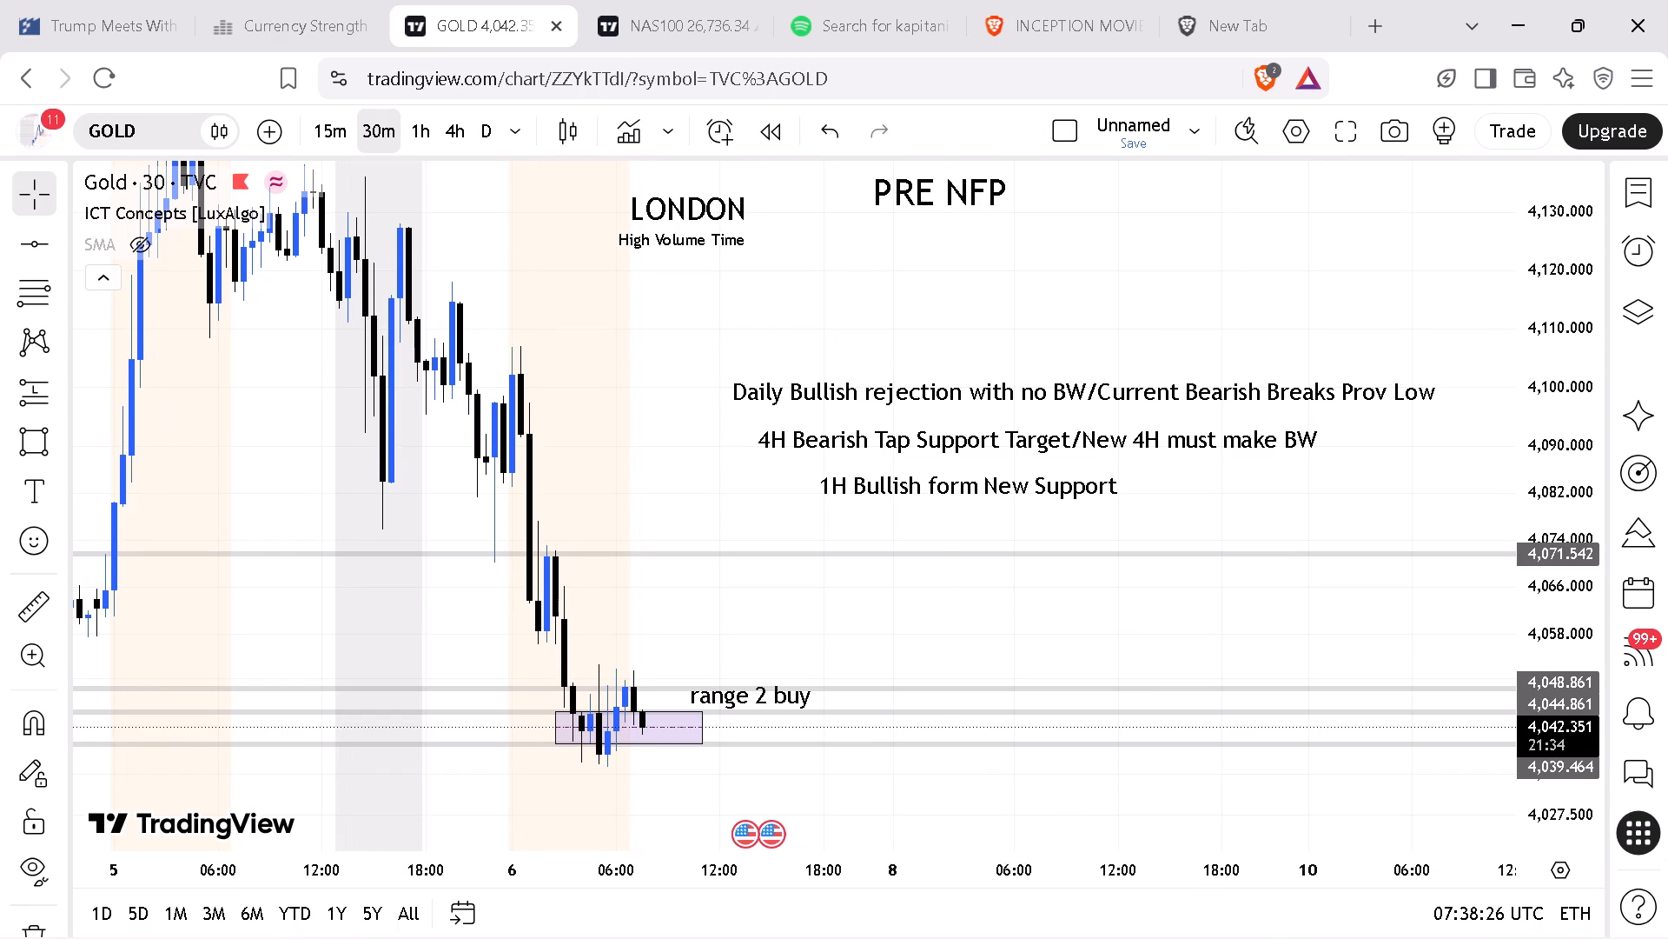
pyautogui.moveTo(946, 197); pyautogui.dragTo(1013, 390)
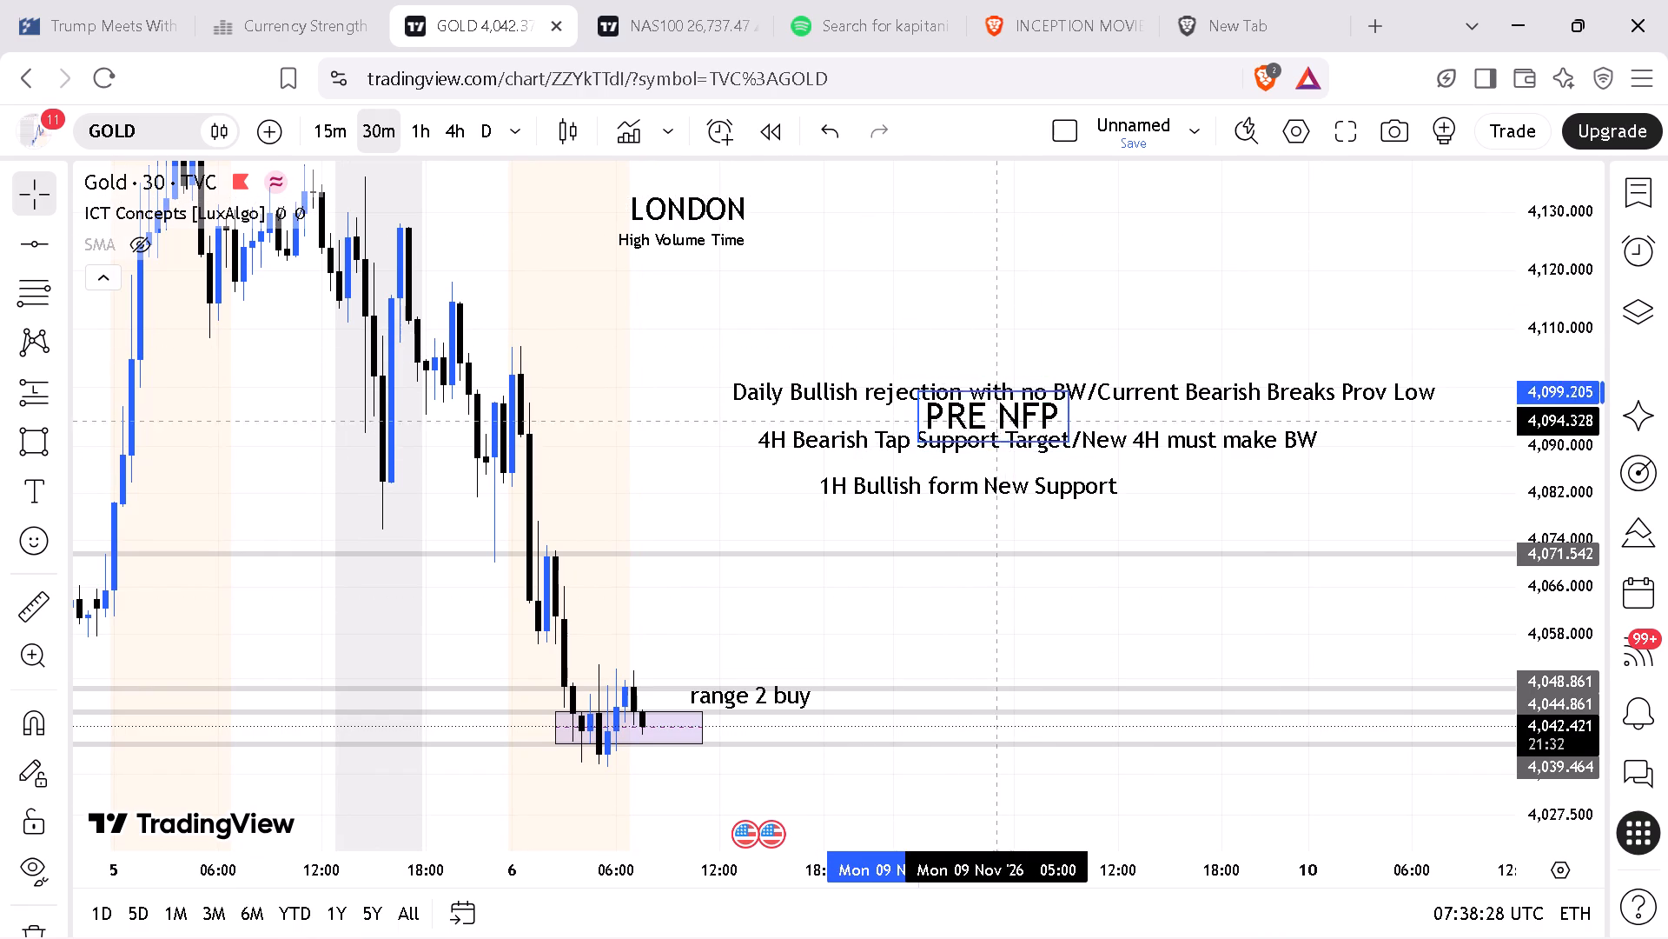
pyautogui.moveTo(1013, 390); pyautogui.dragTo(1023, 332)
# Lower the "High Volume Time" label to about 4,114 and the LONDON heading to about 4,128 above it.
pyautogui.moveTo(660, 242); pyautogui.dragTo(656, 271)
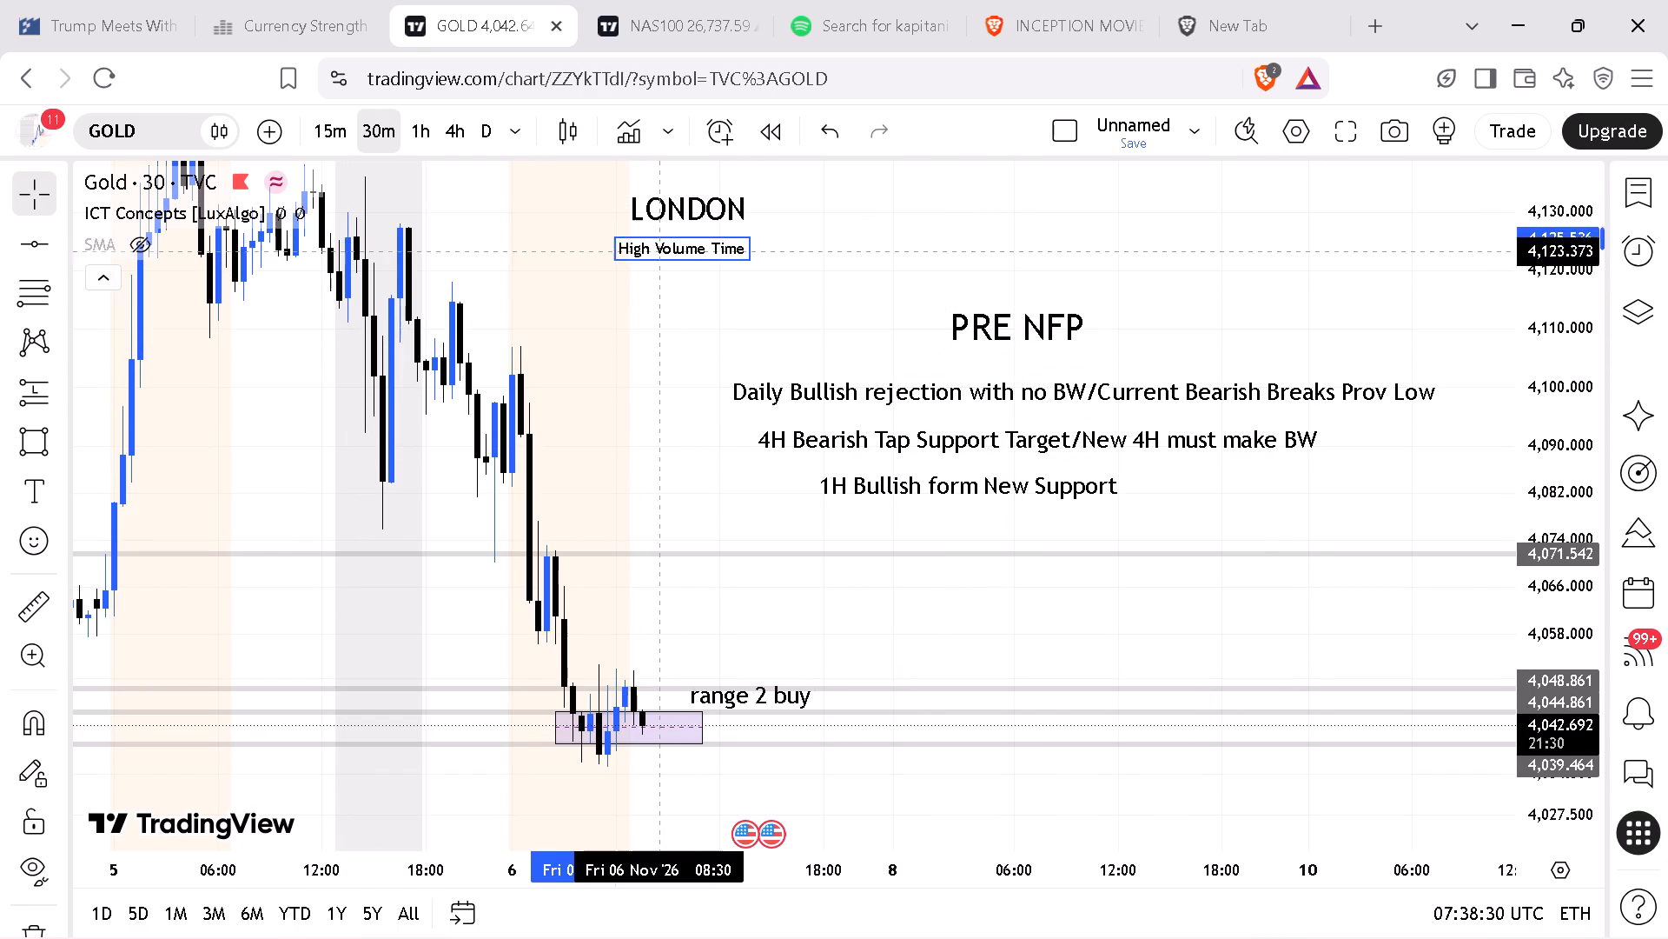
pyautogui.moveTo(656, 271); pyautogui.dragTo(653, 309)
pyautogui.moveTo(658, 218); pyautogui.dragTo(658, 238)
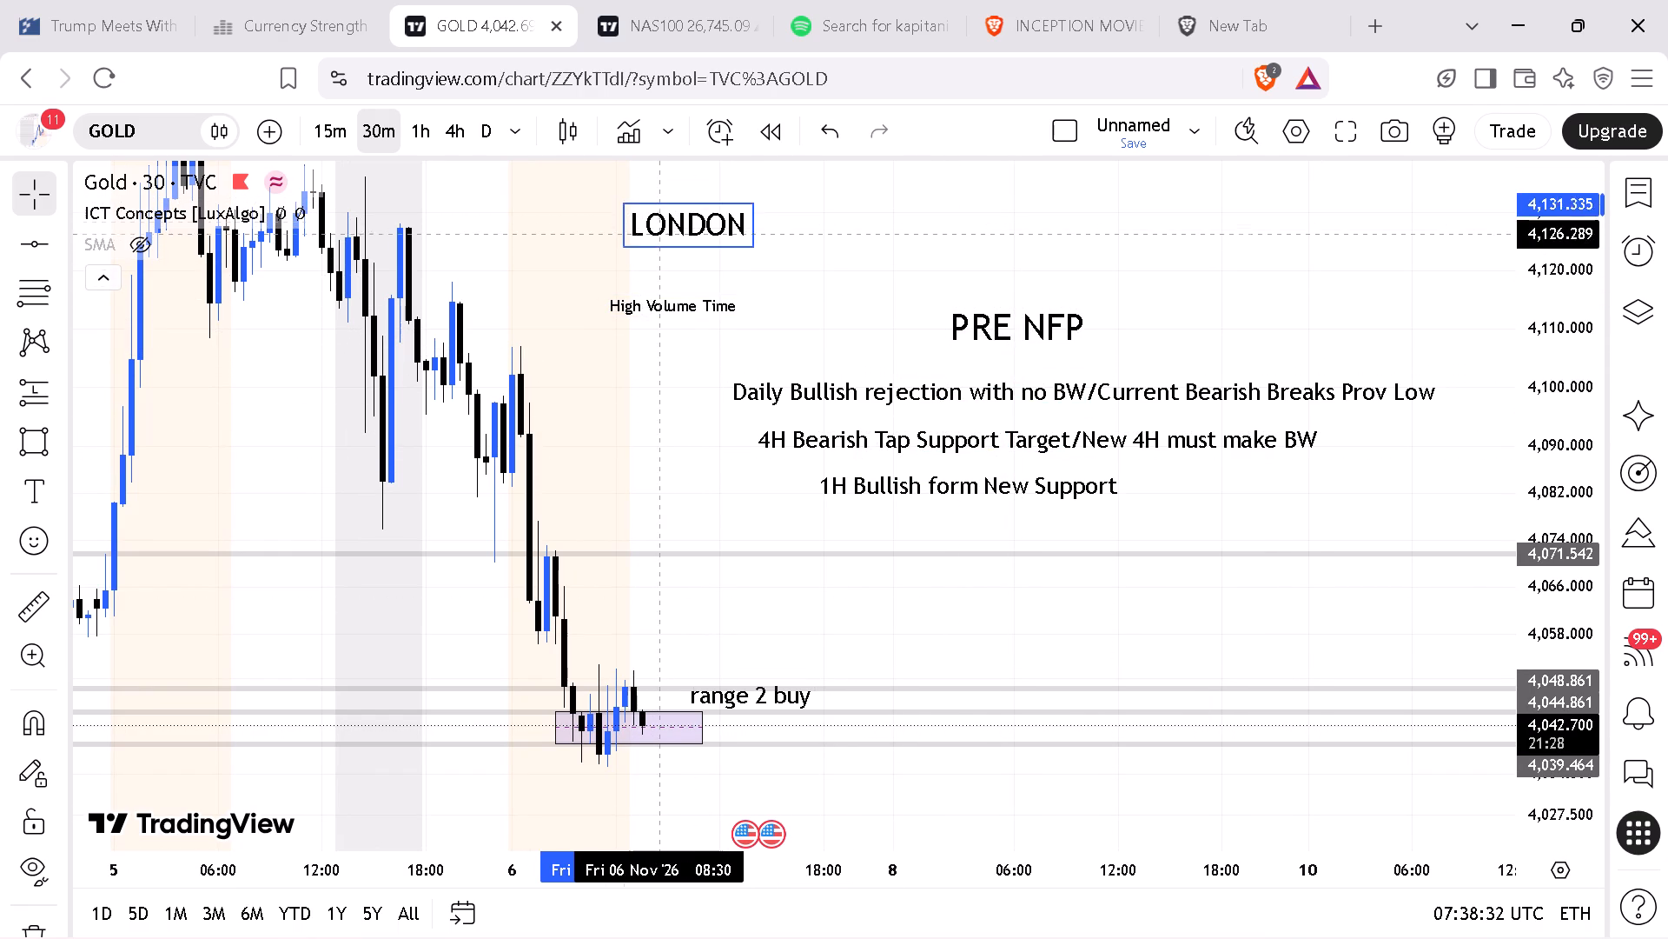
pyautogui.moveTo(658, 238); pyautogui.dragTo(645, 255)
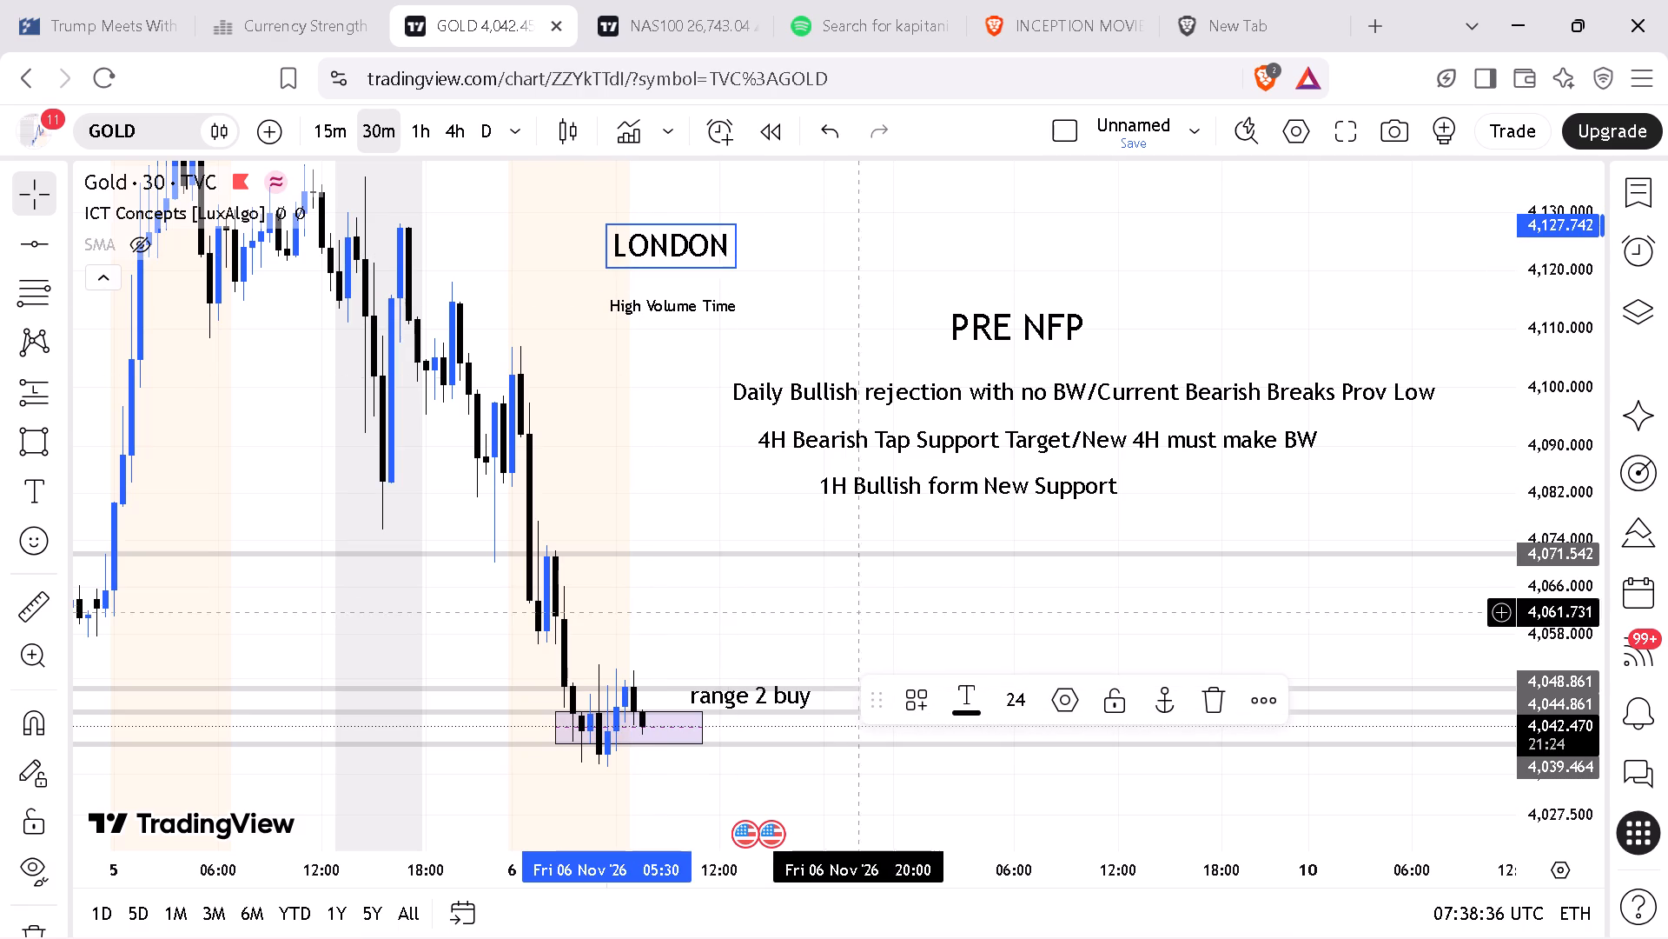
pyautogui.moveTo(669, 453); pyautogui.dragTo(695, 404)
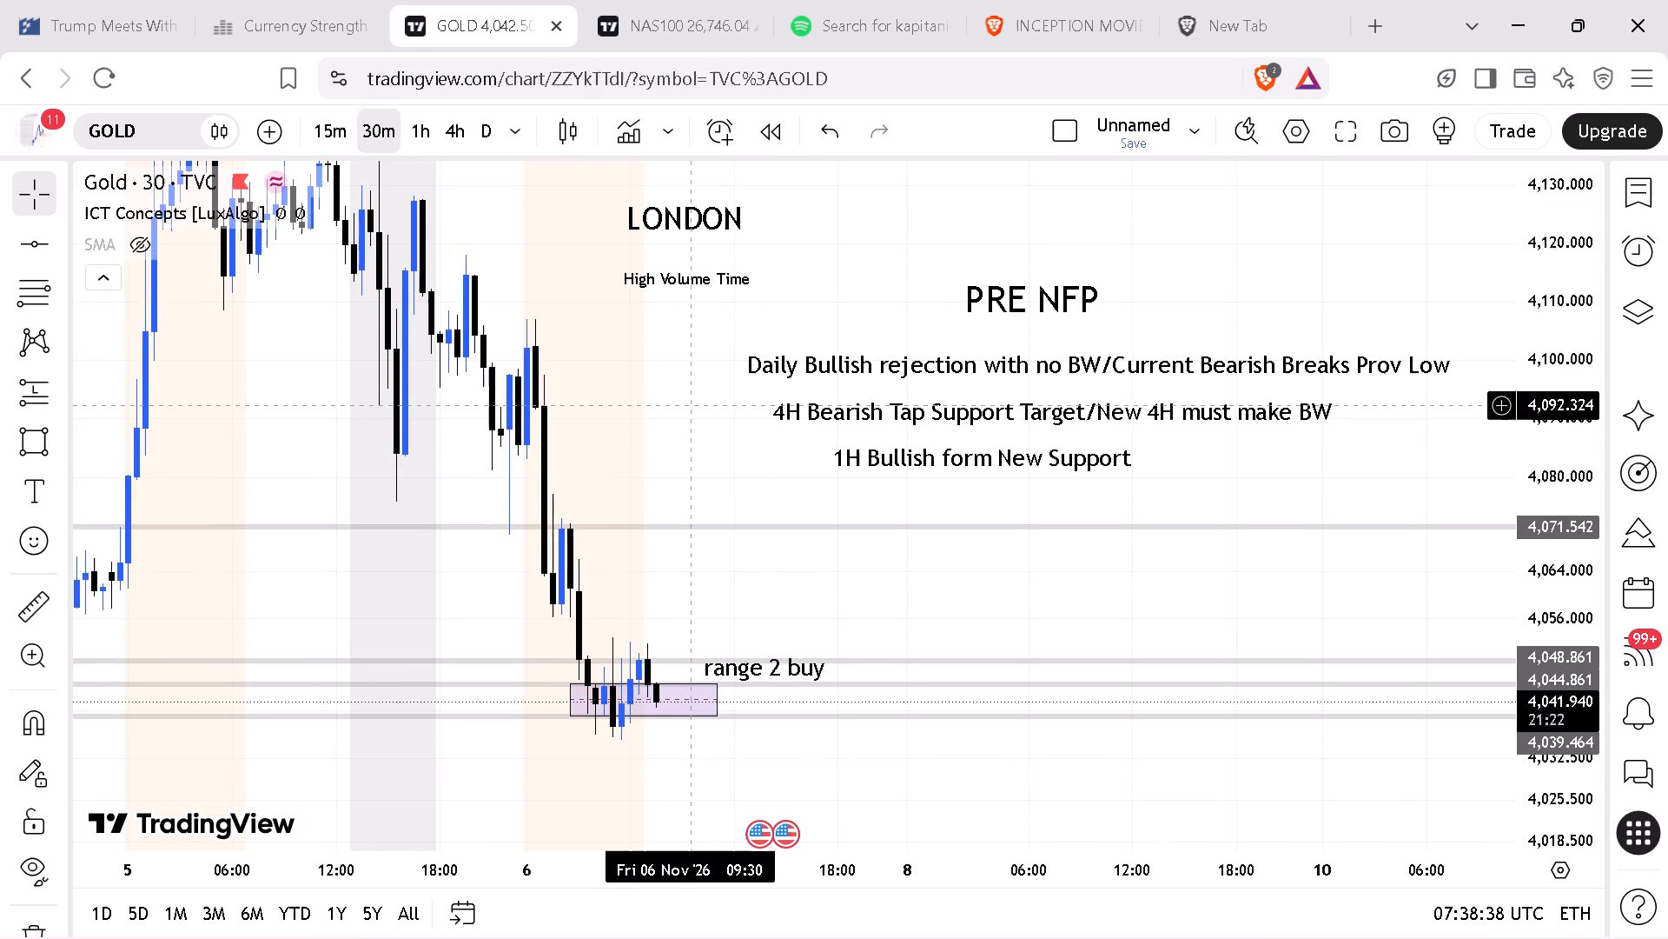
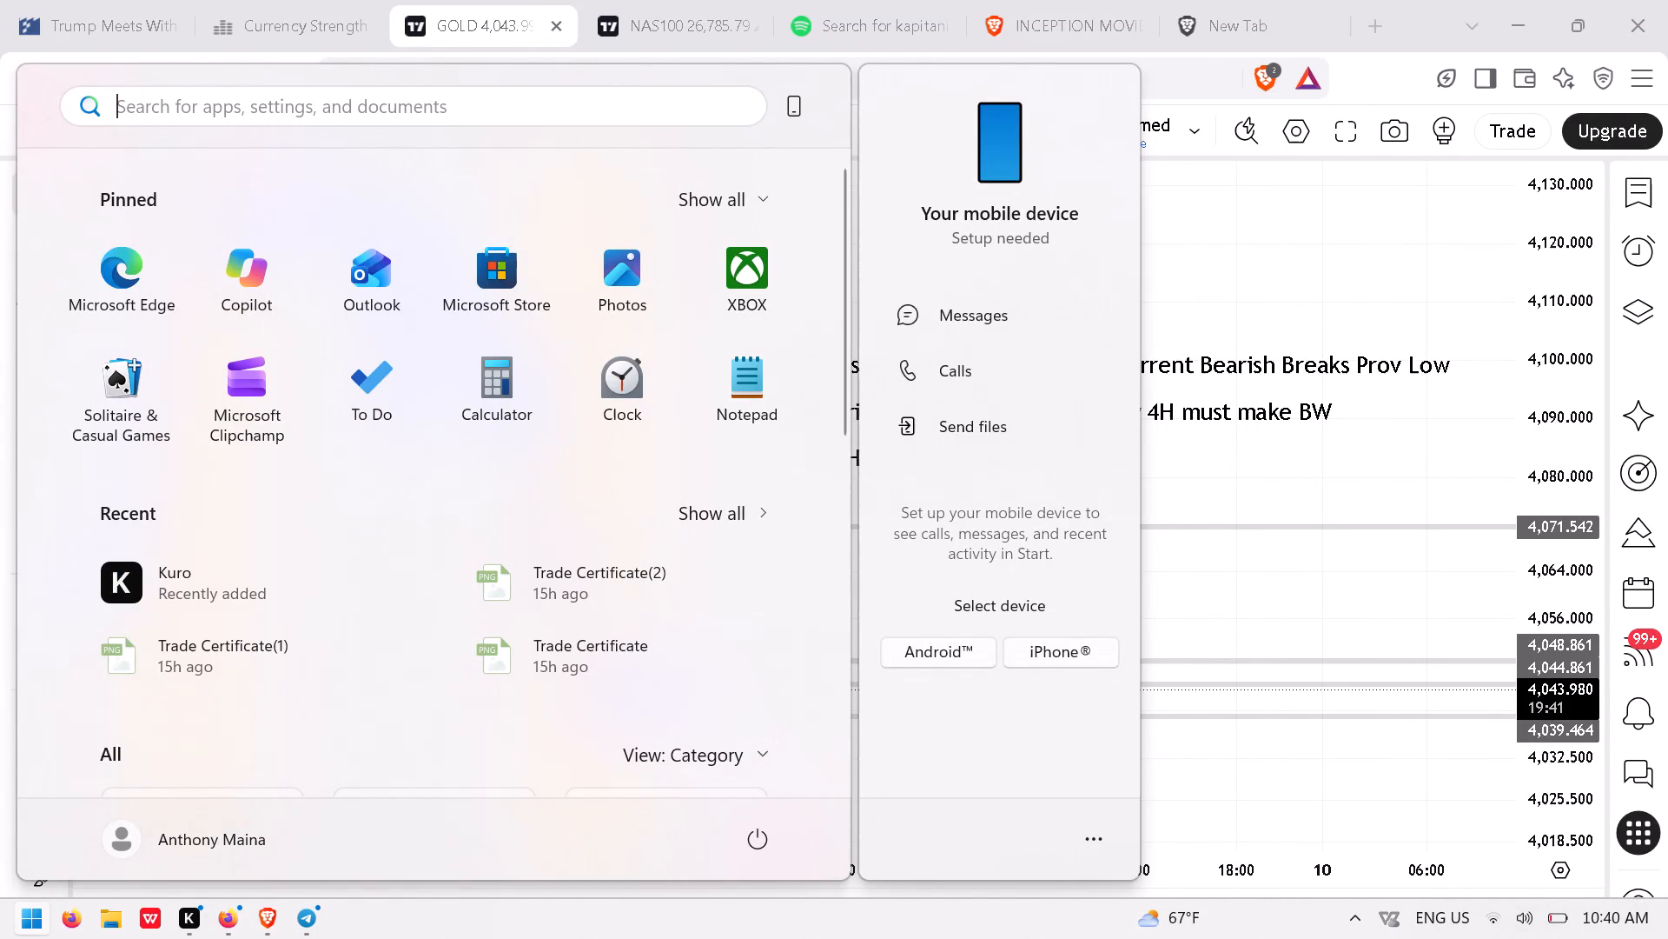
# Open the computer's power options.
pyautogui.click(765, 849)
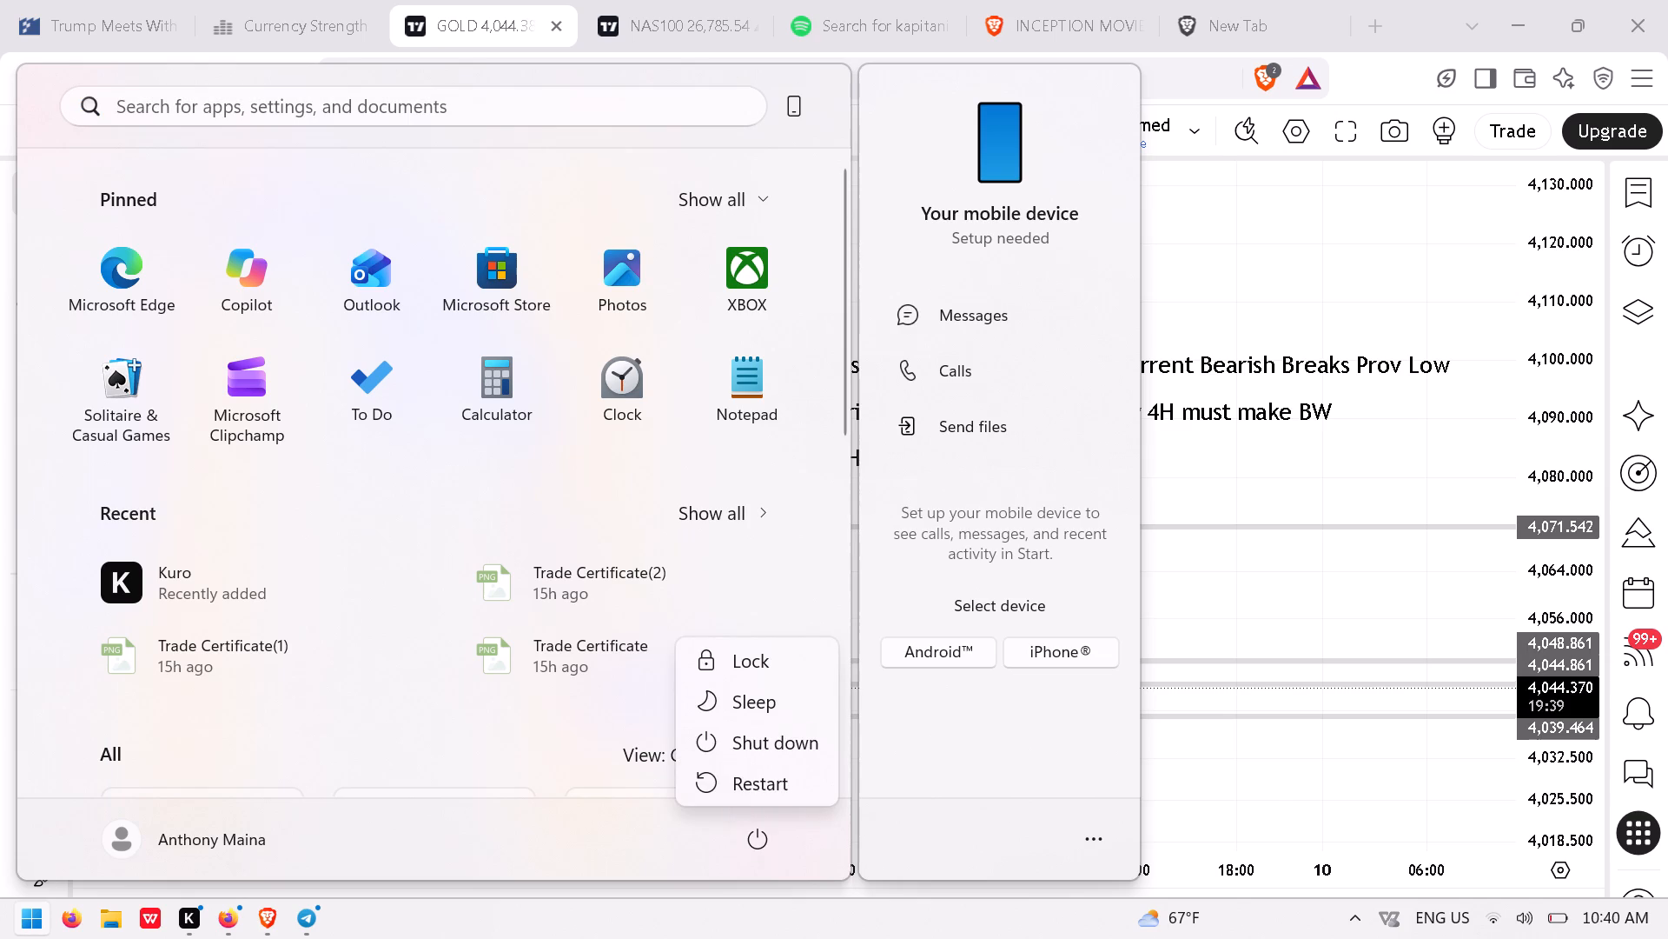